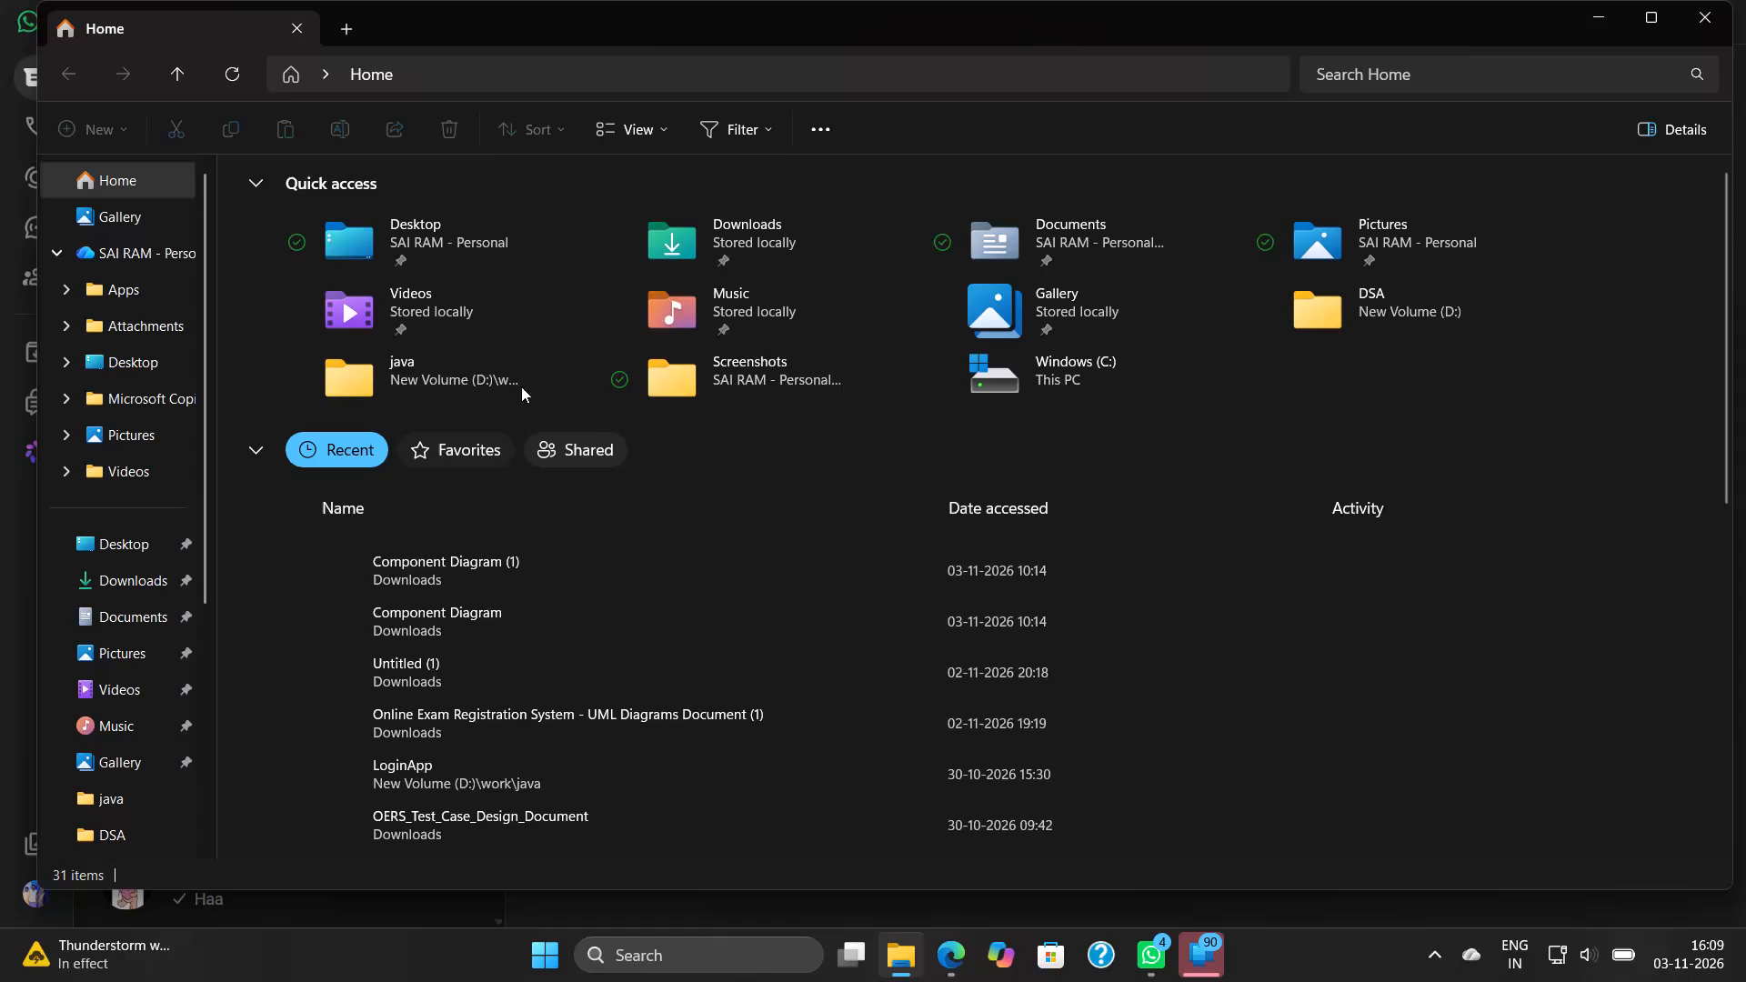
Answer the antivirus expiry notice with Renew and open the recent PDF "Online Exam Registration System - UML Diagrams Document (1)".
scroll(630, 606, "down", 2)
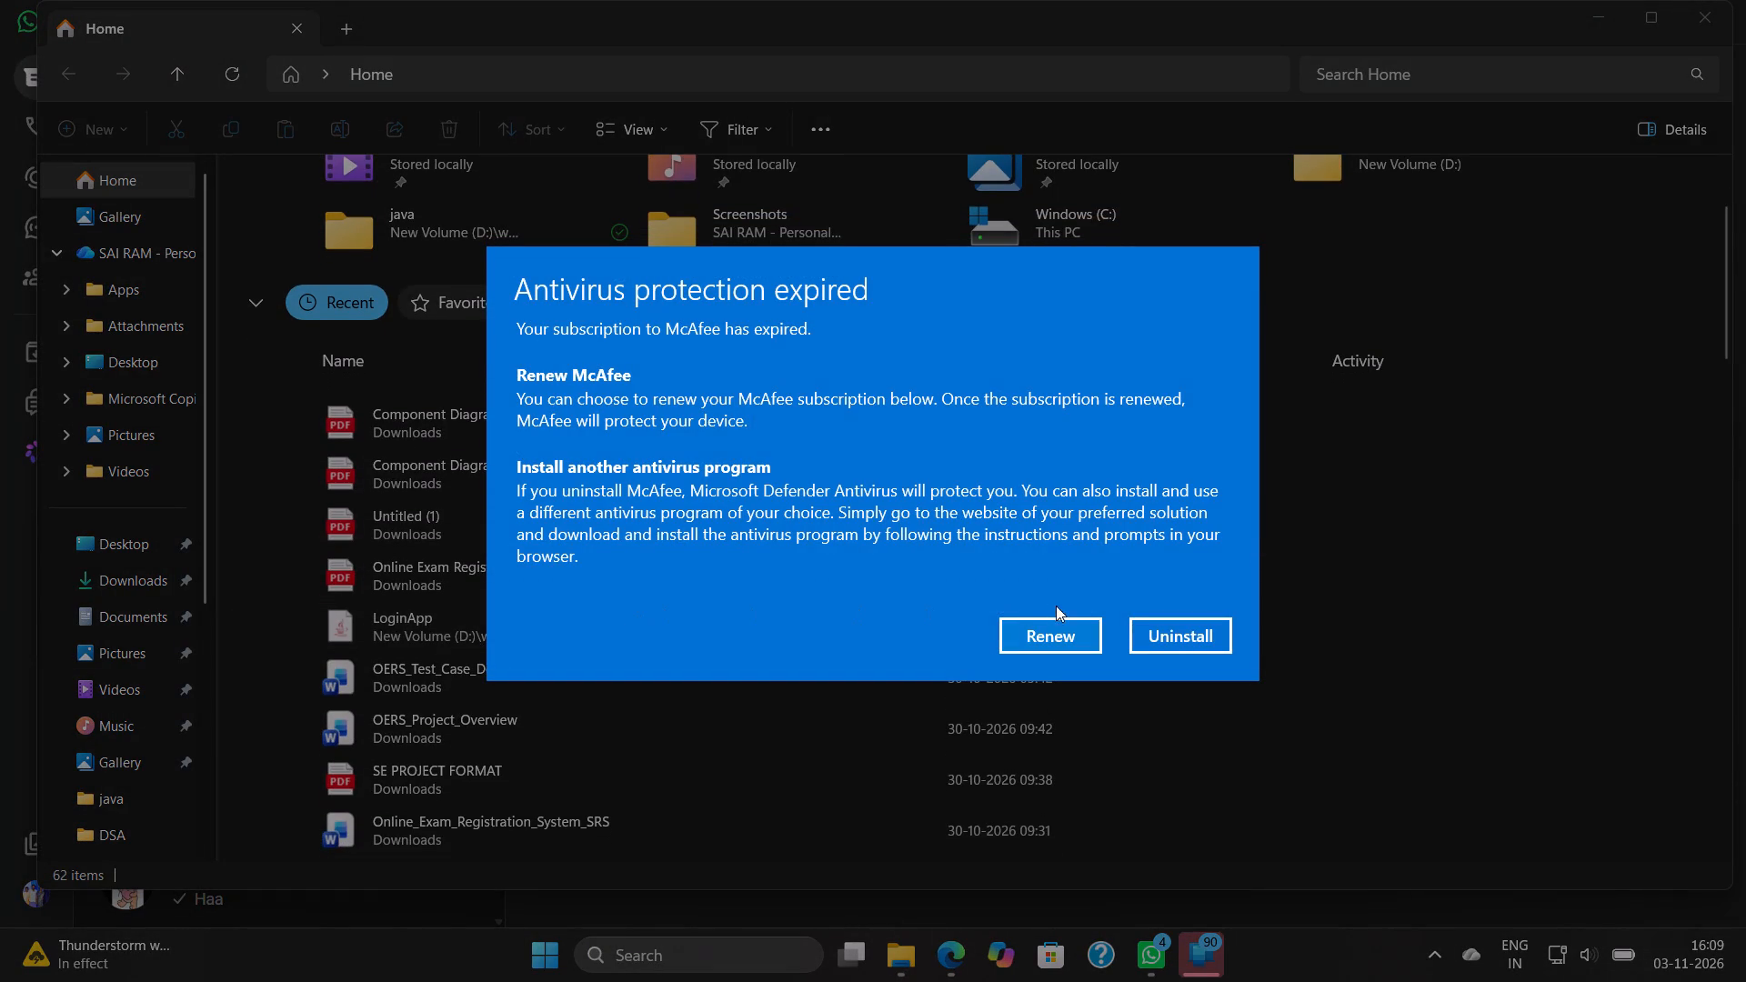
left_click(1047, 628)
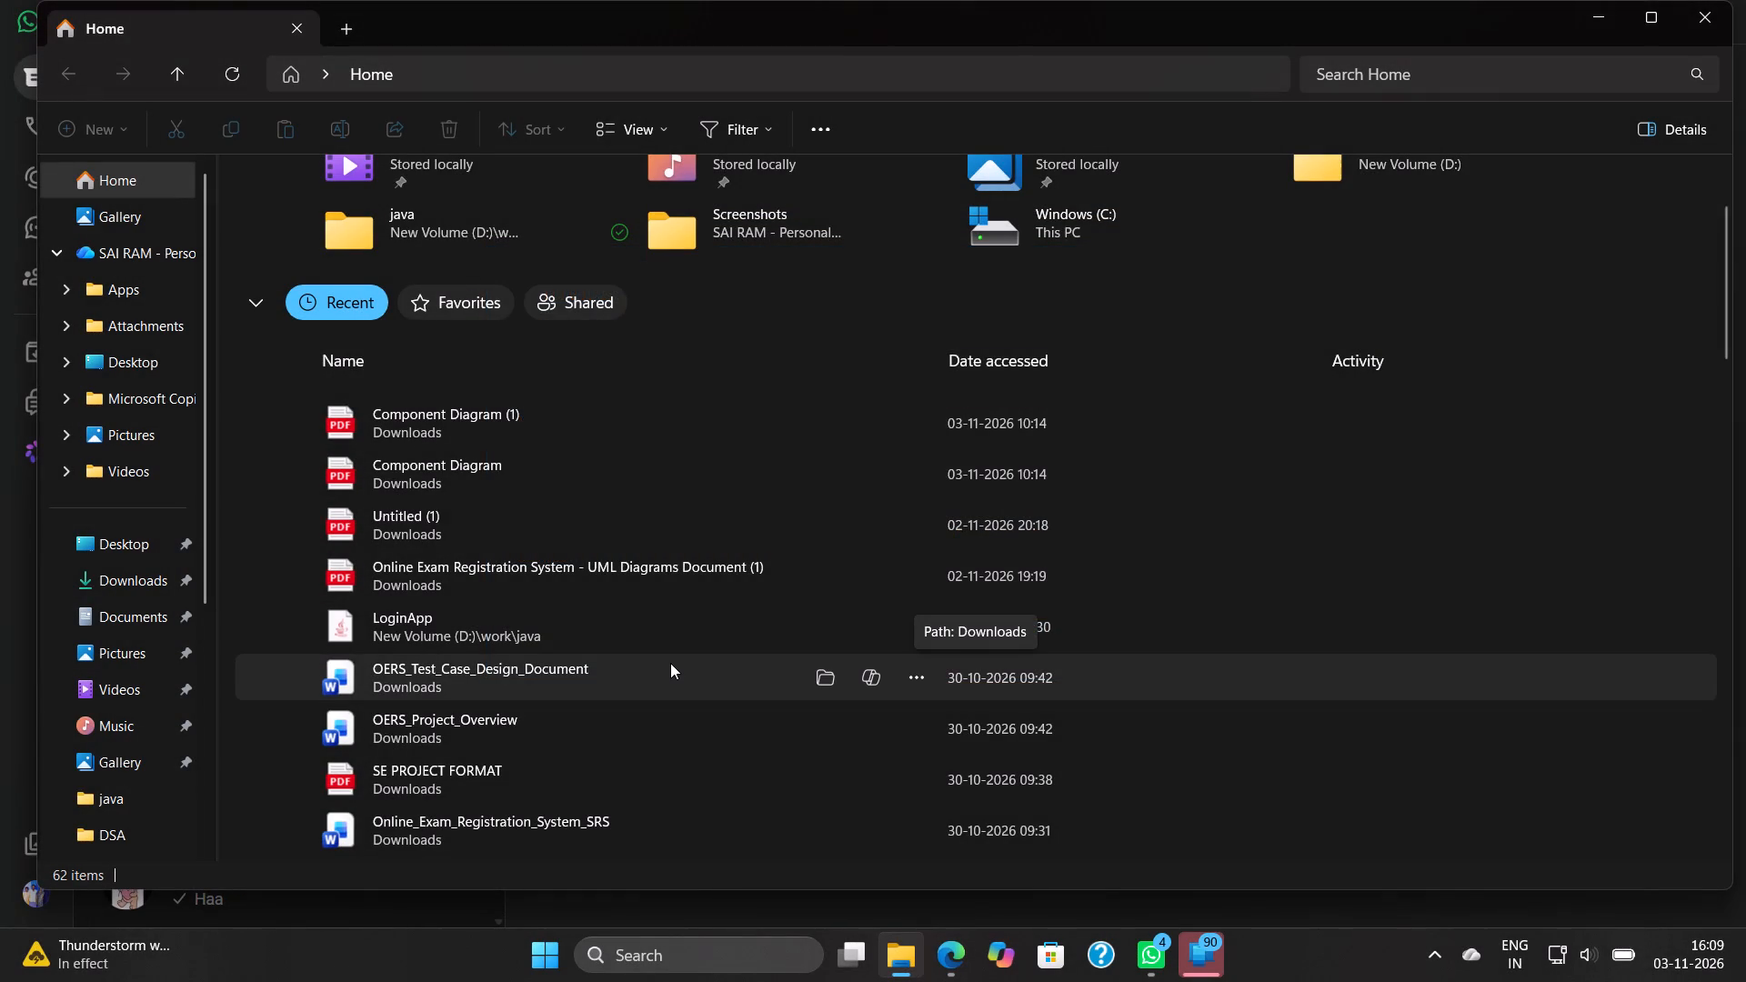
double_click(630, 562)
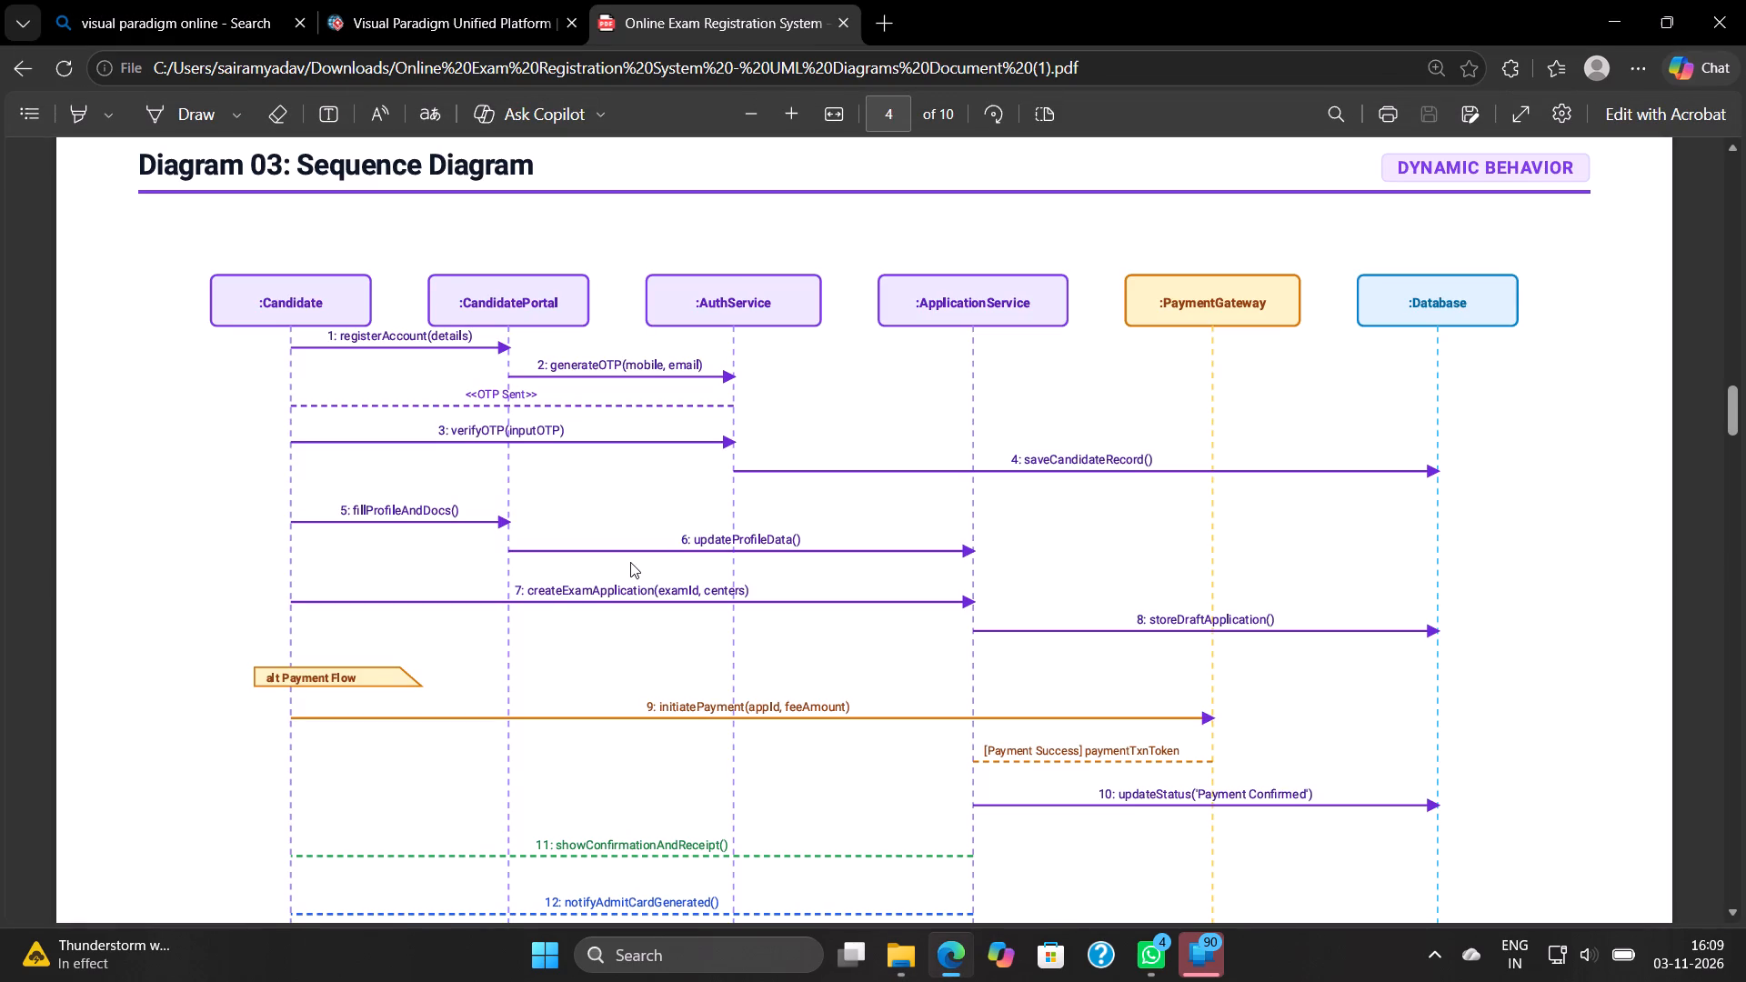
Examine the sequence diagram and the swimlane activity diagram that follows it in the PDF.
scroll(630, 562, "down", 4)
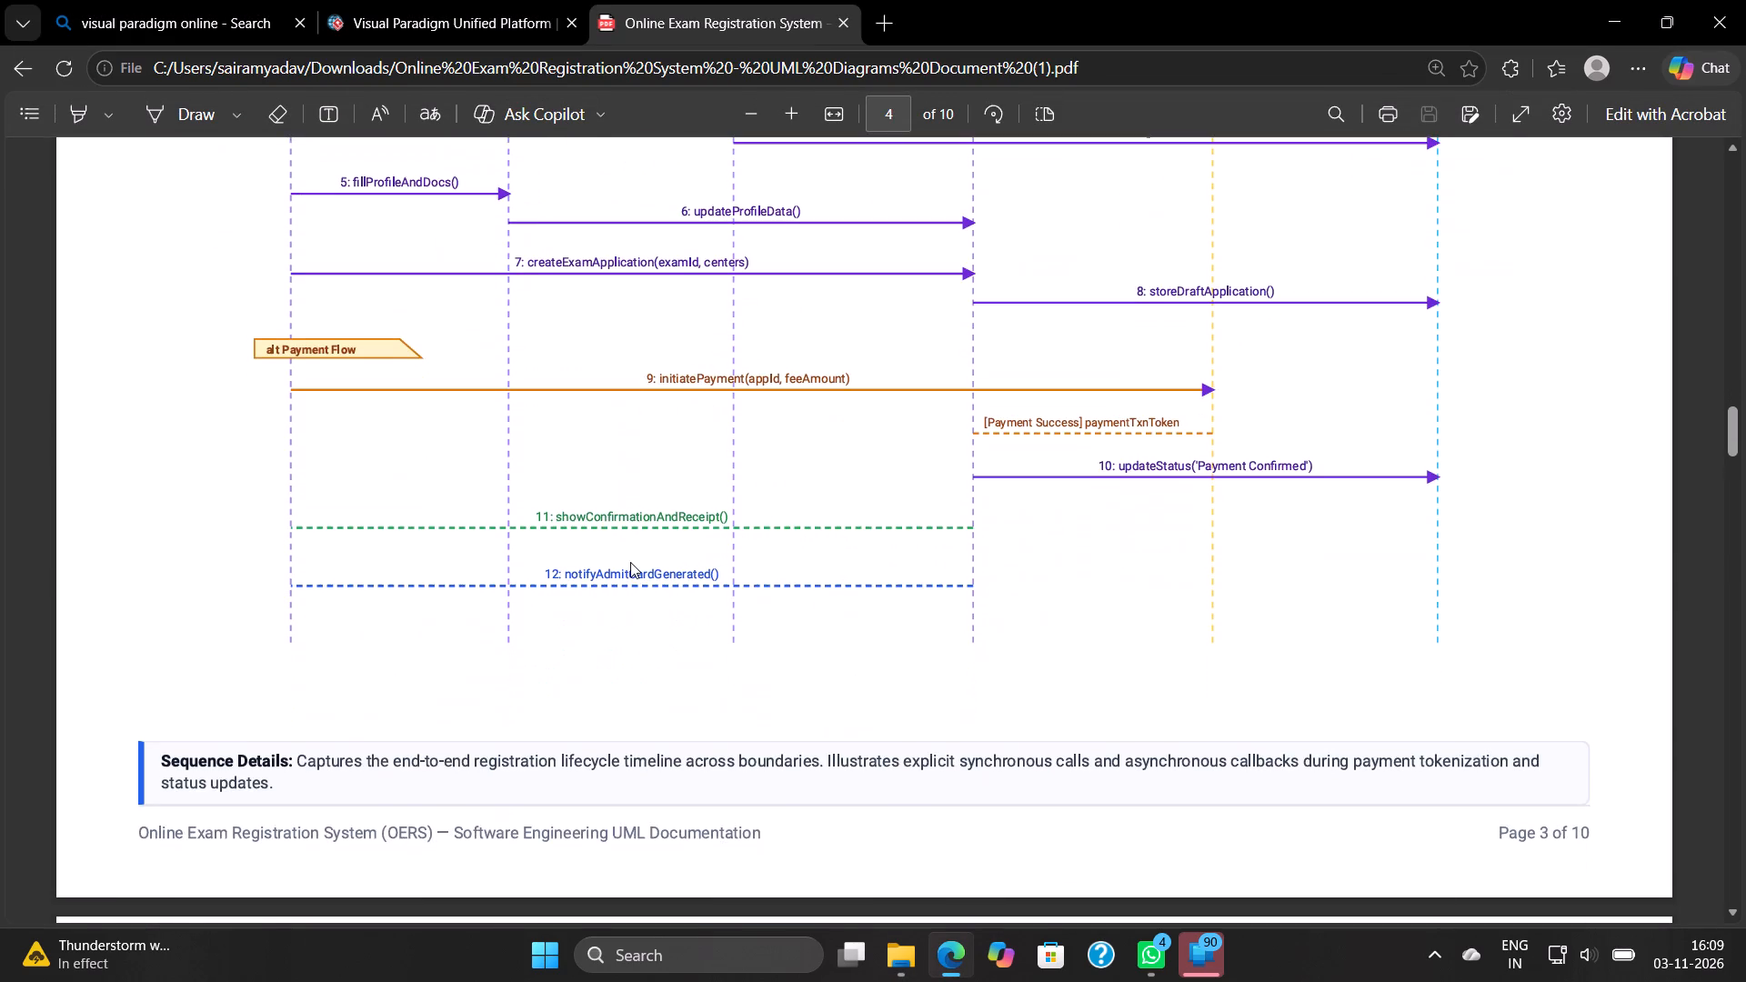
scroll(630, 562, "down", 7)
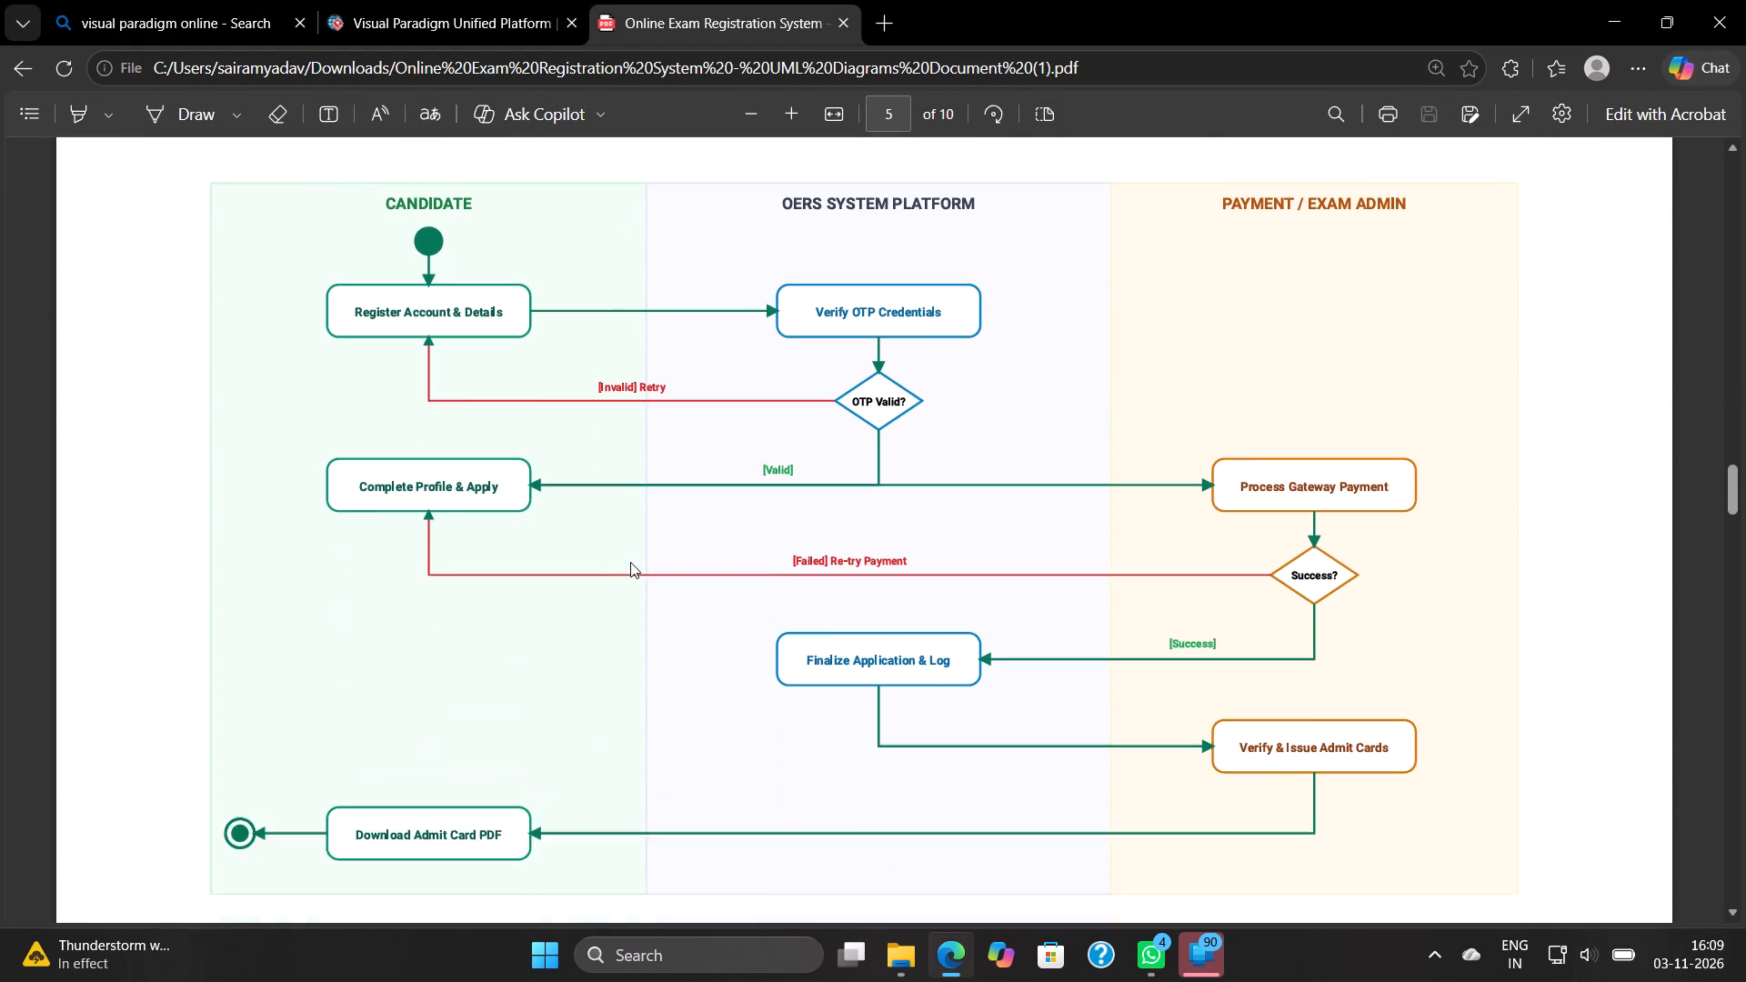
scroll(630, 562, "down", 1)
scroll(630, 562, "up", 1)
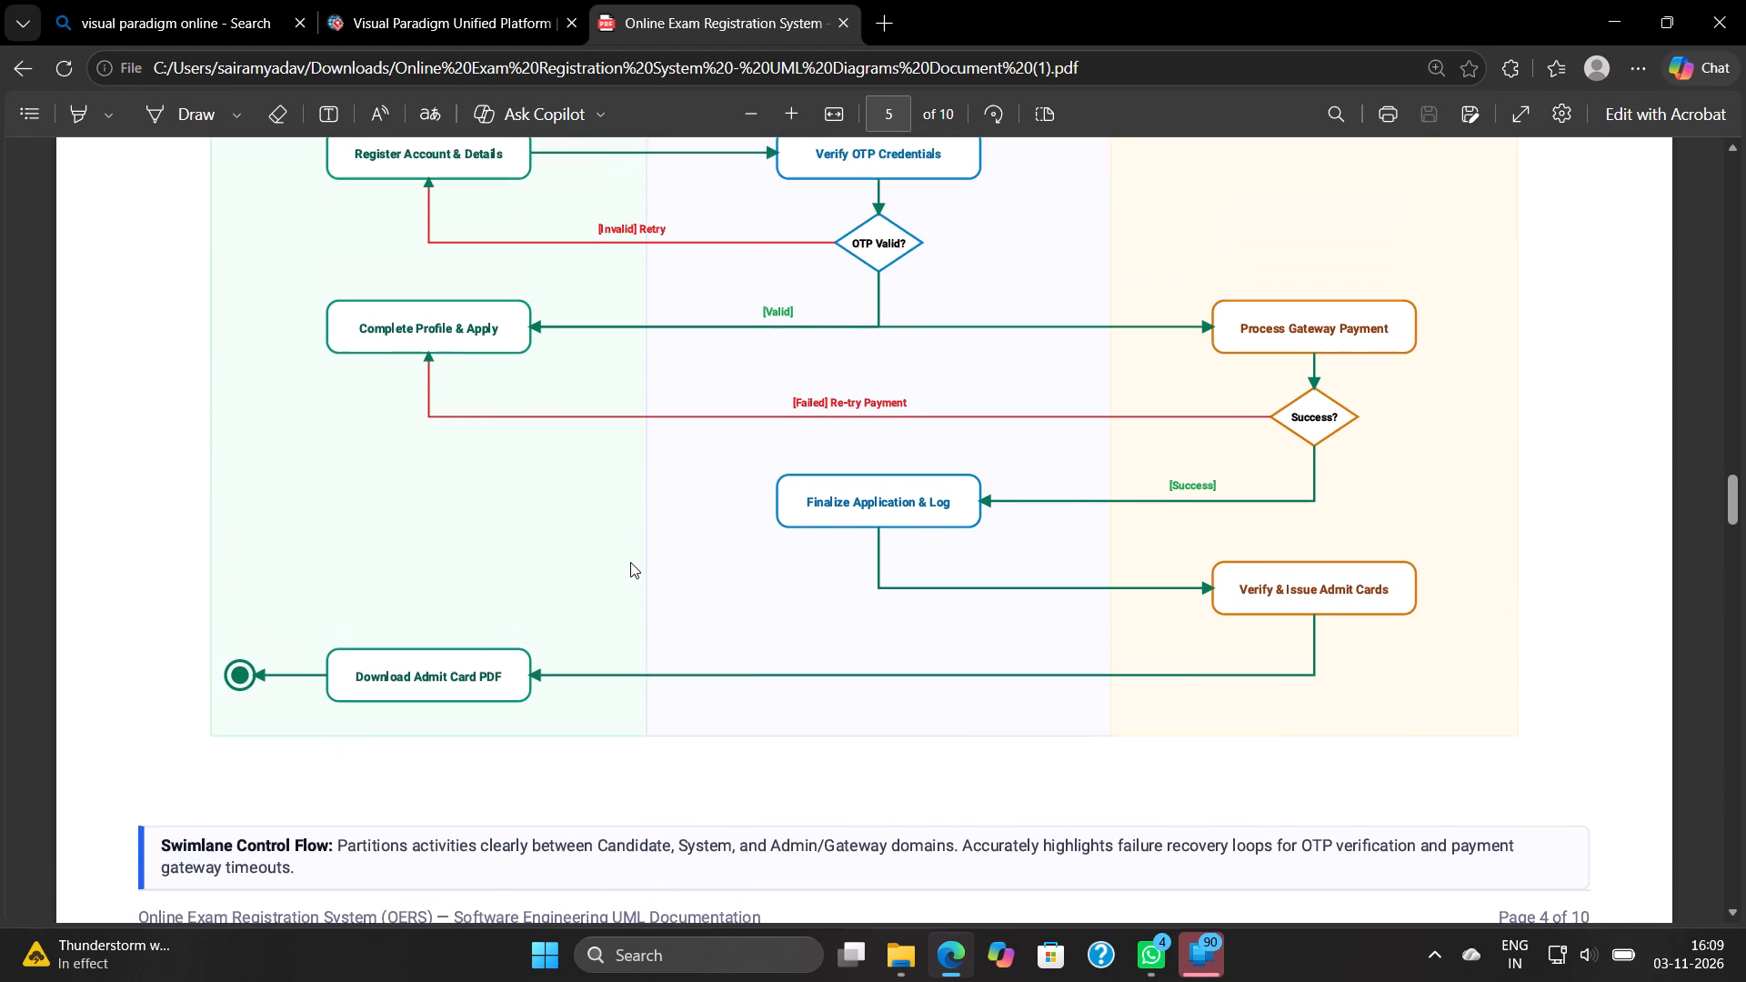
scroll(630, 562, "up", 5)
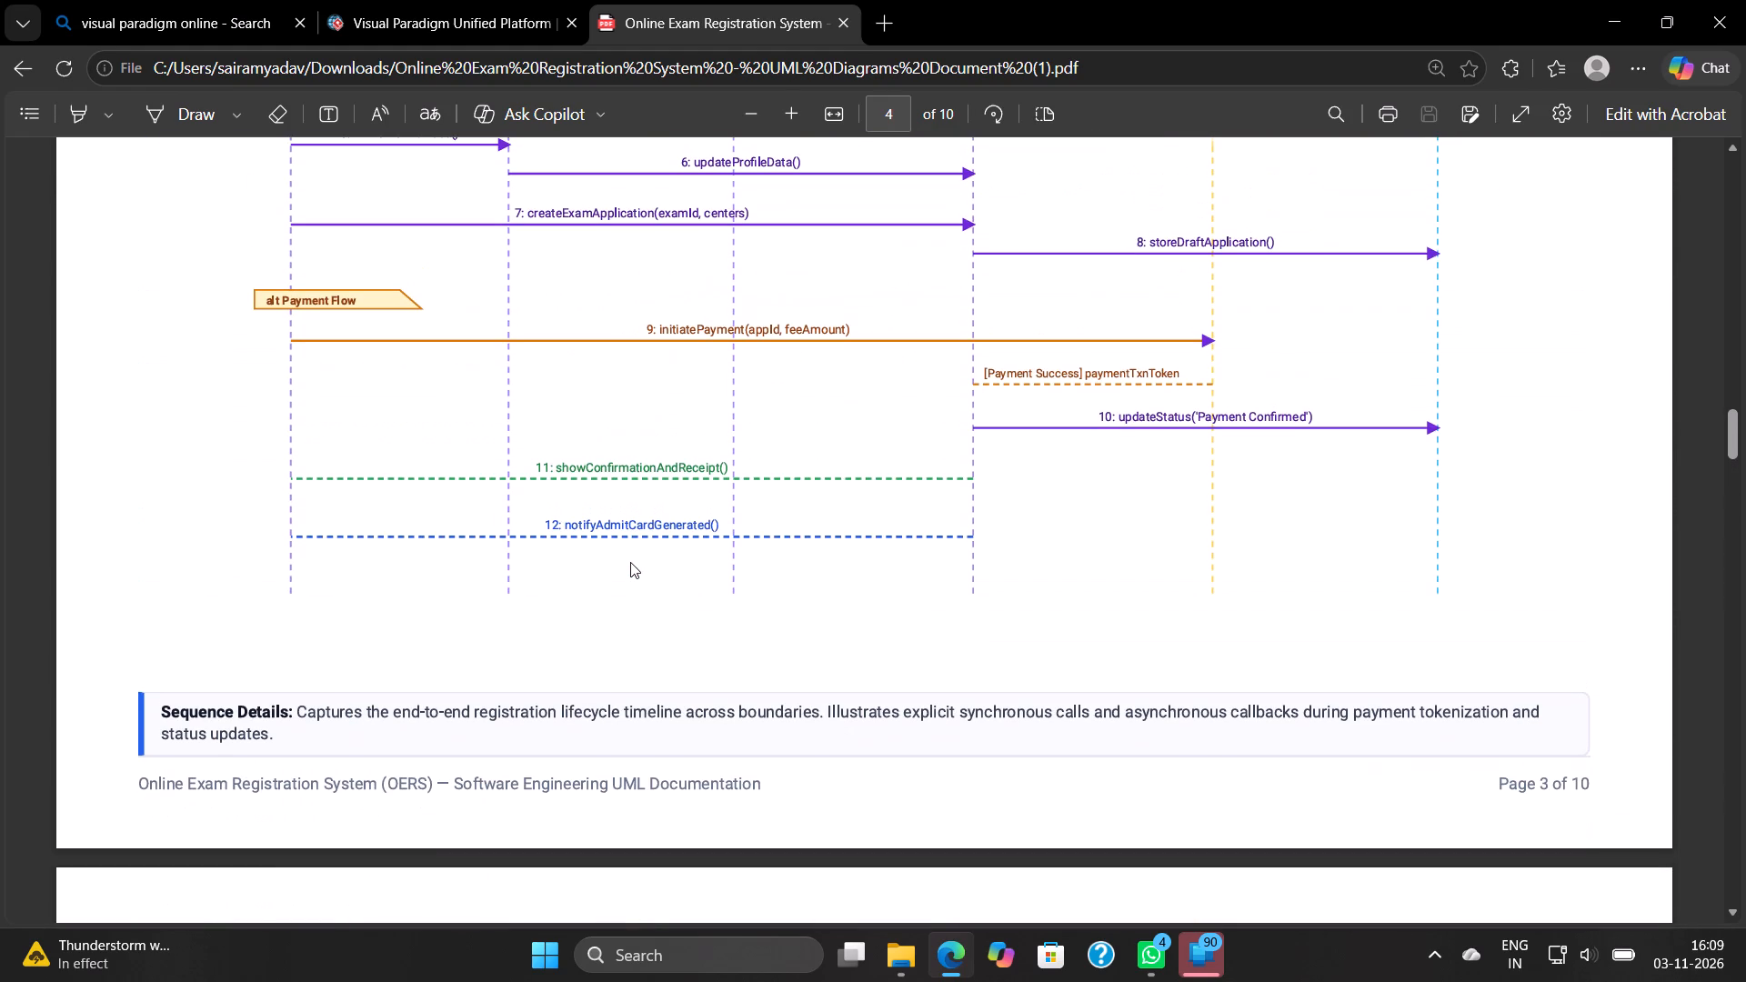
Tile the PDF window side by side with the Visual Paradigm Unified Platform page.
key("super+Right")
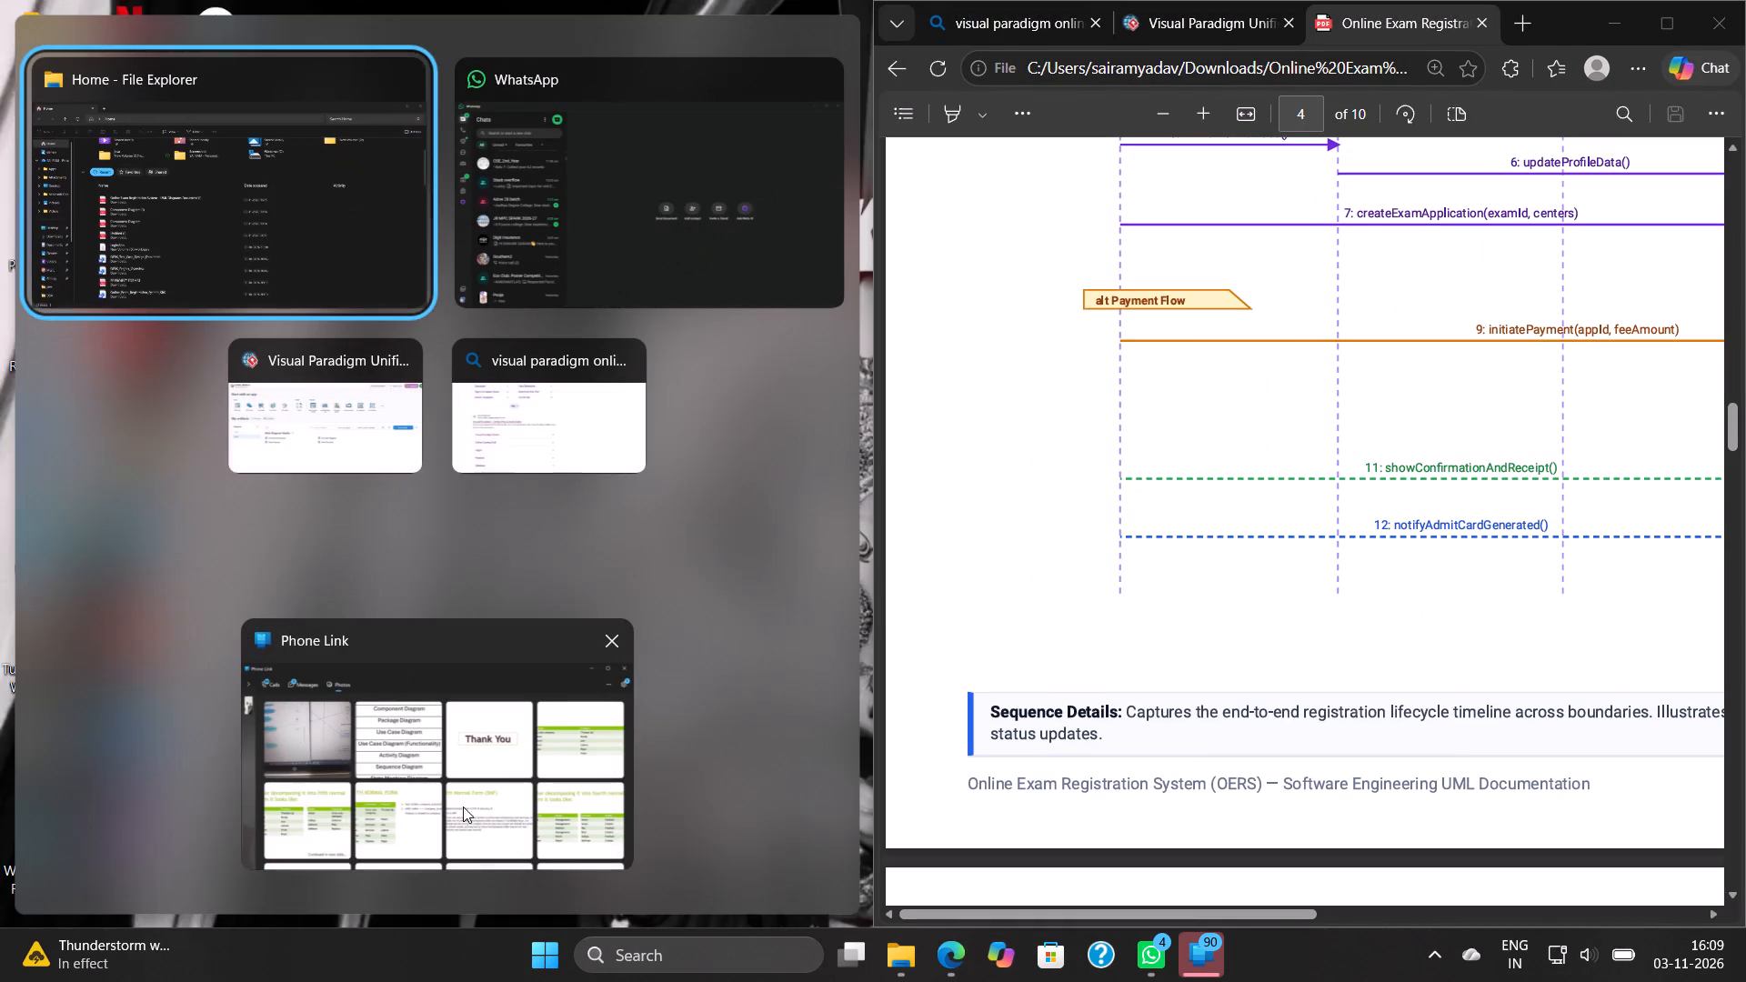
left_click(344, 415)
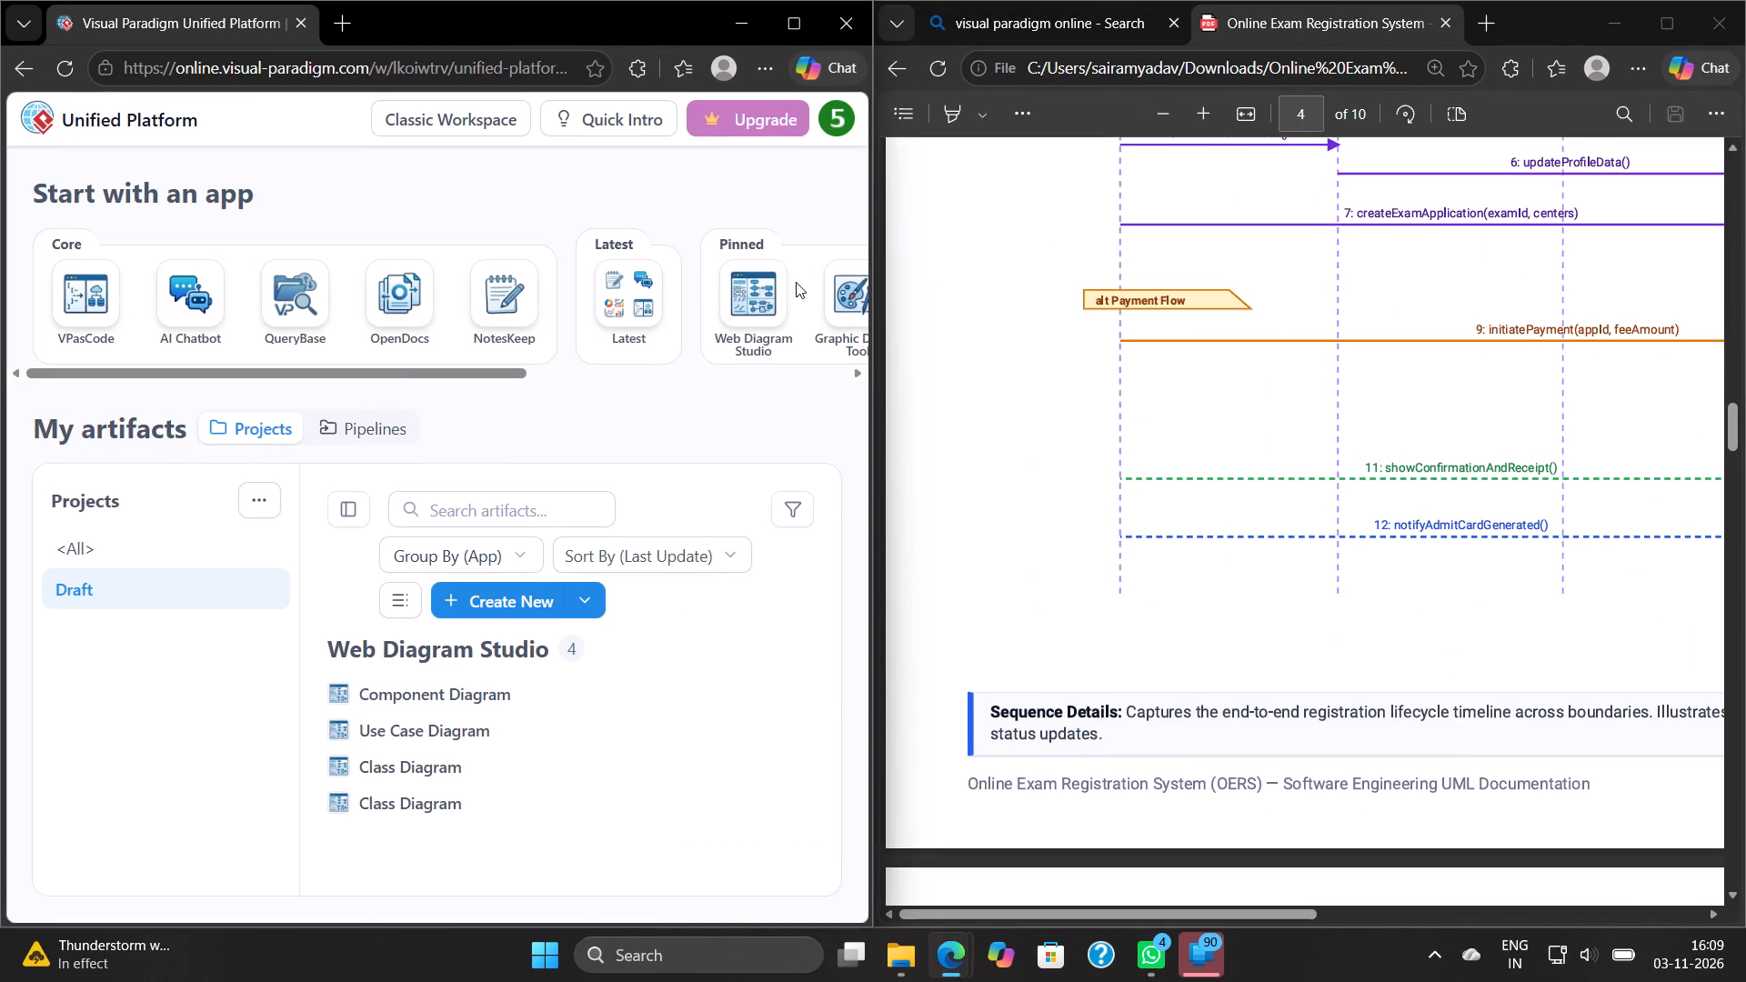
Launch Web Diagram Studio from the pinned apps.
scroll(688, 279, "left", 1)
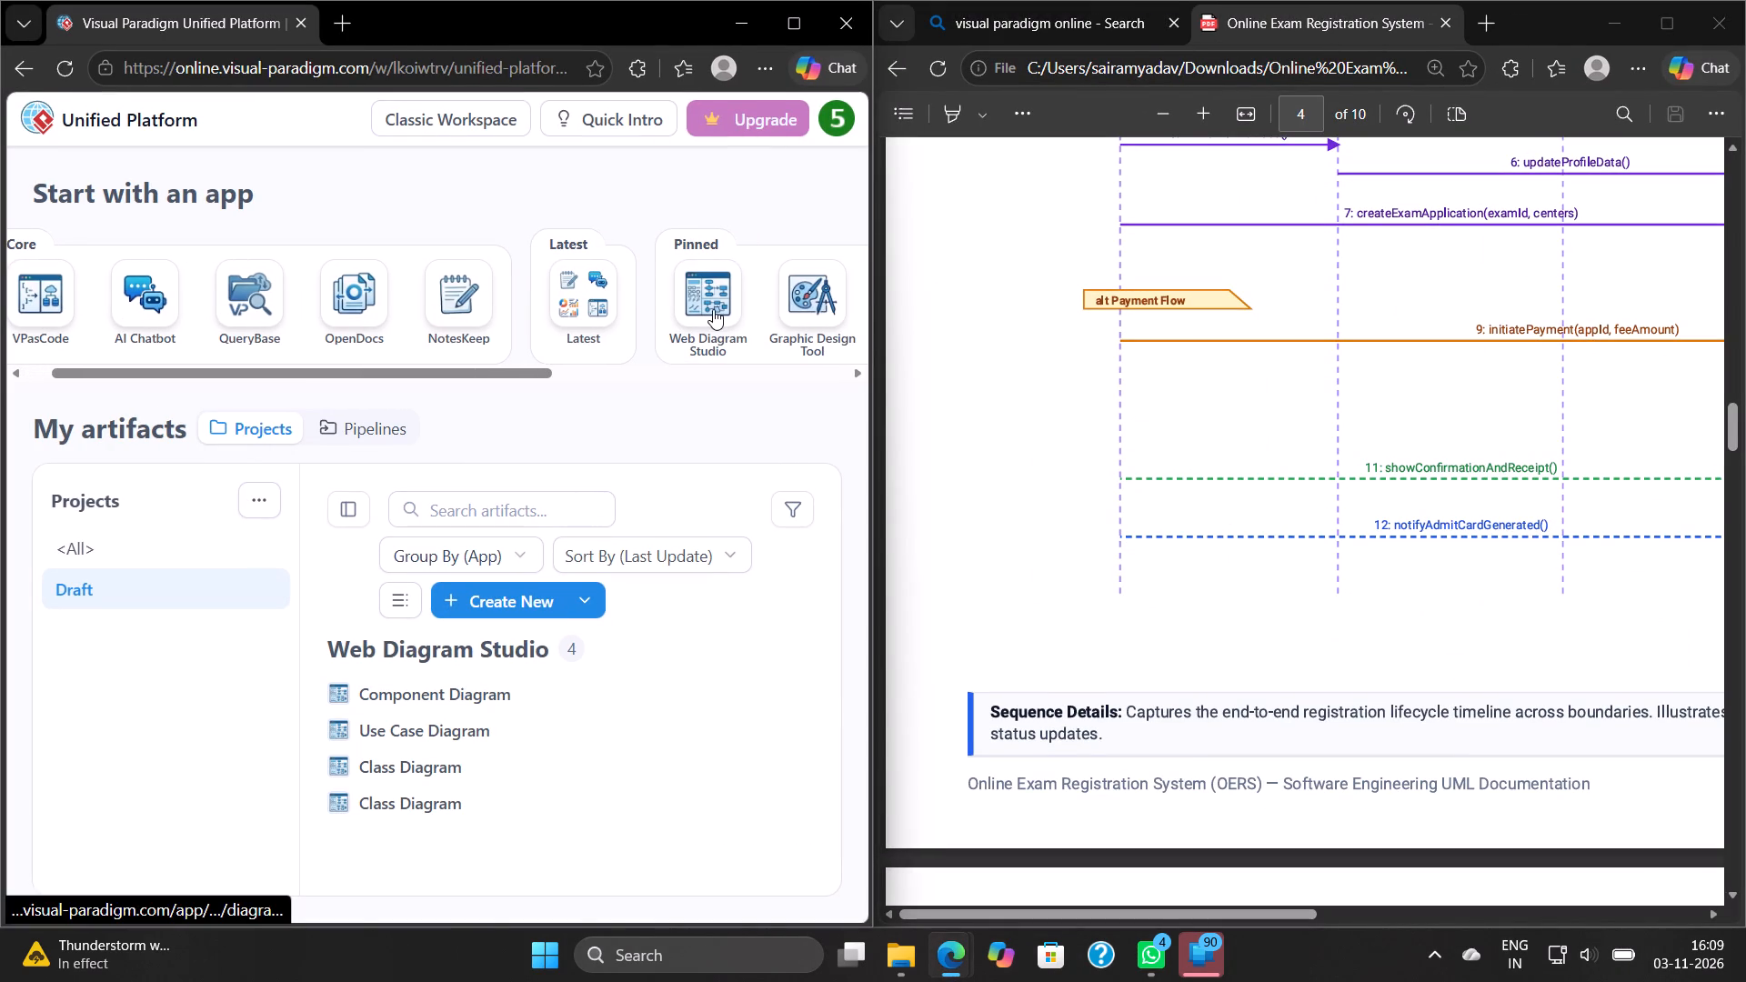
left_click(713, 309)
Widen the diagramming window to about three fifths of the screen, narrowing the PDF window beside it.
left_click_drag(874, 374, 900, 375)
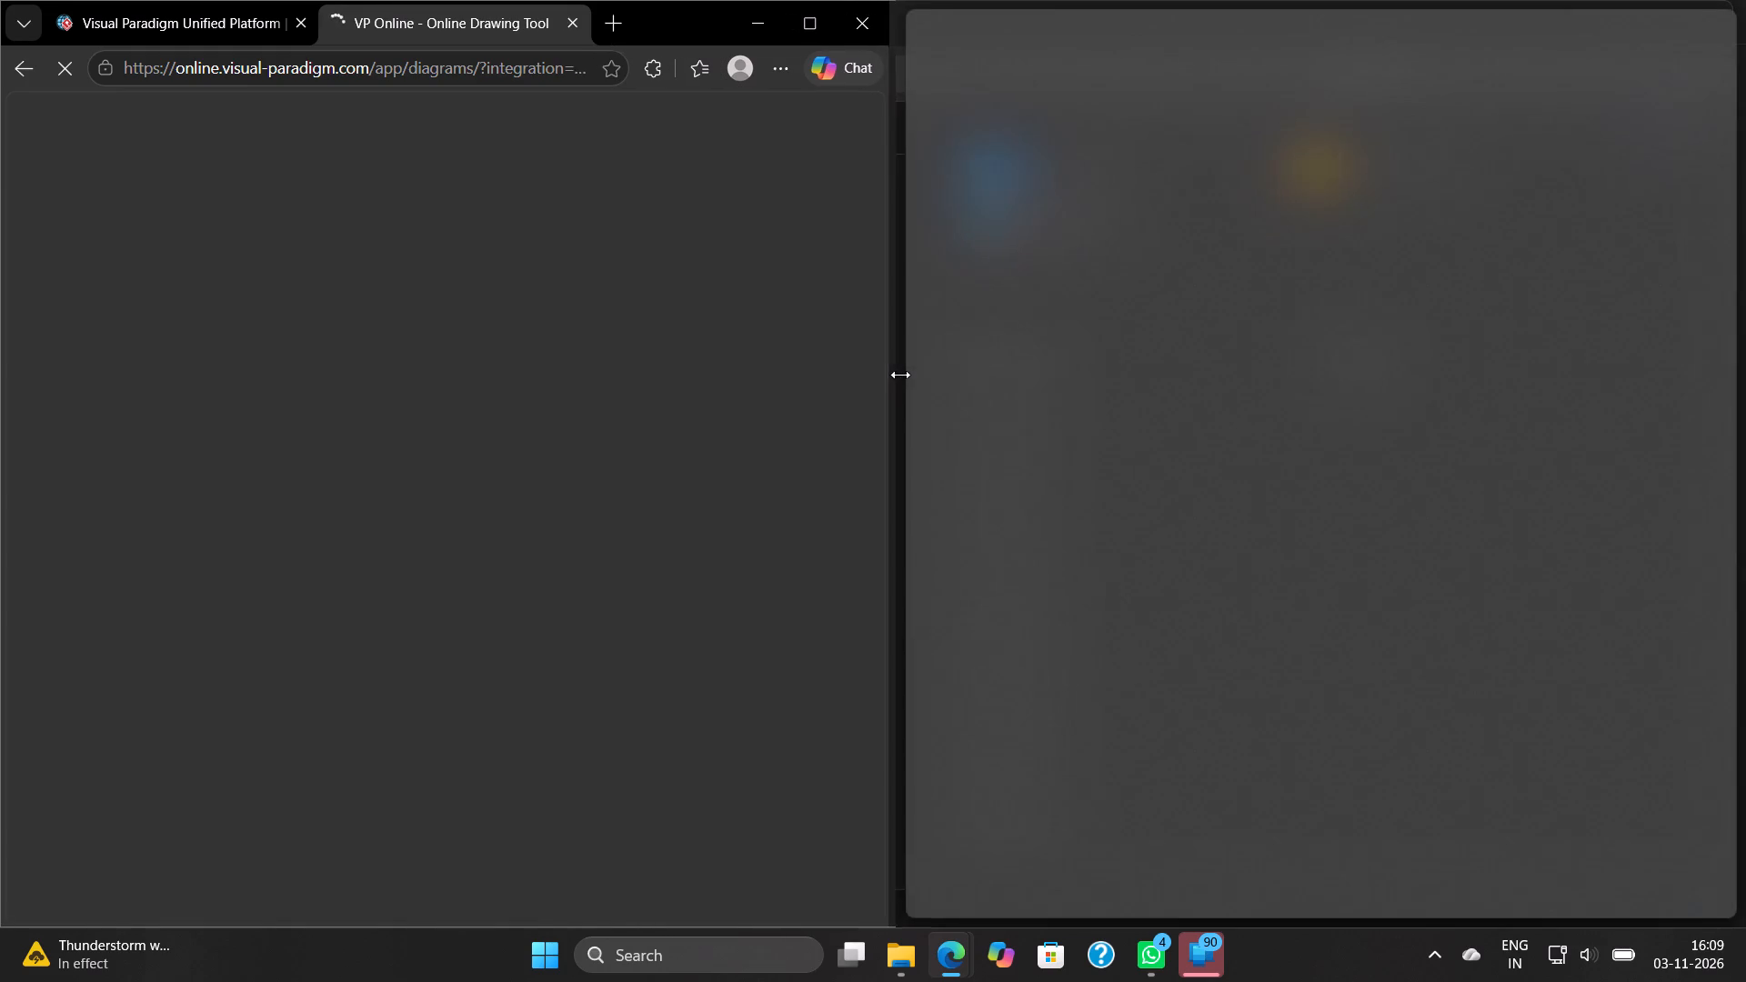
left_click_drag(900, 375, 1066, 376)
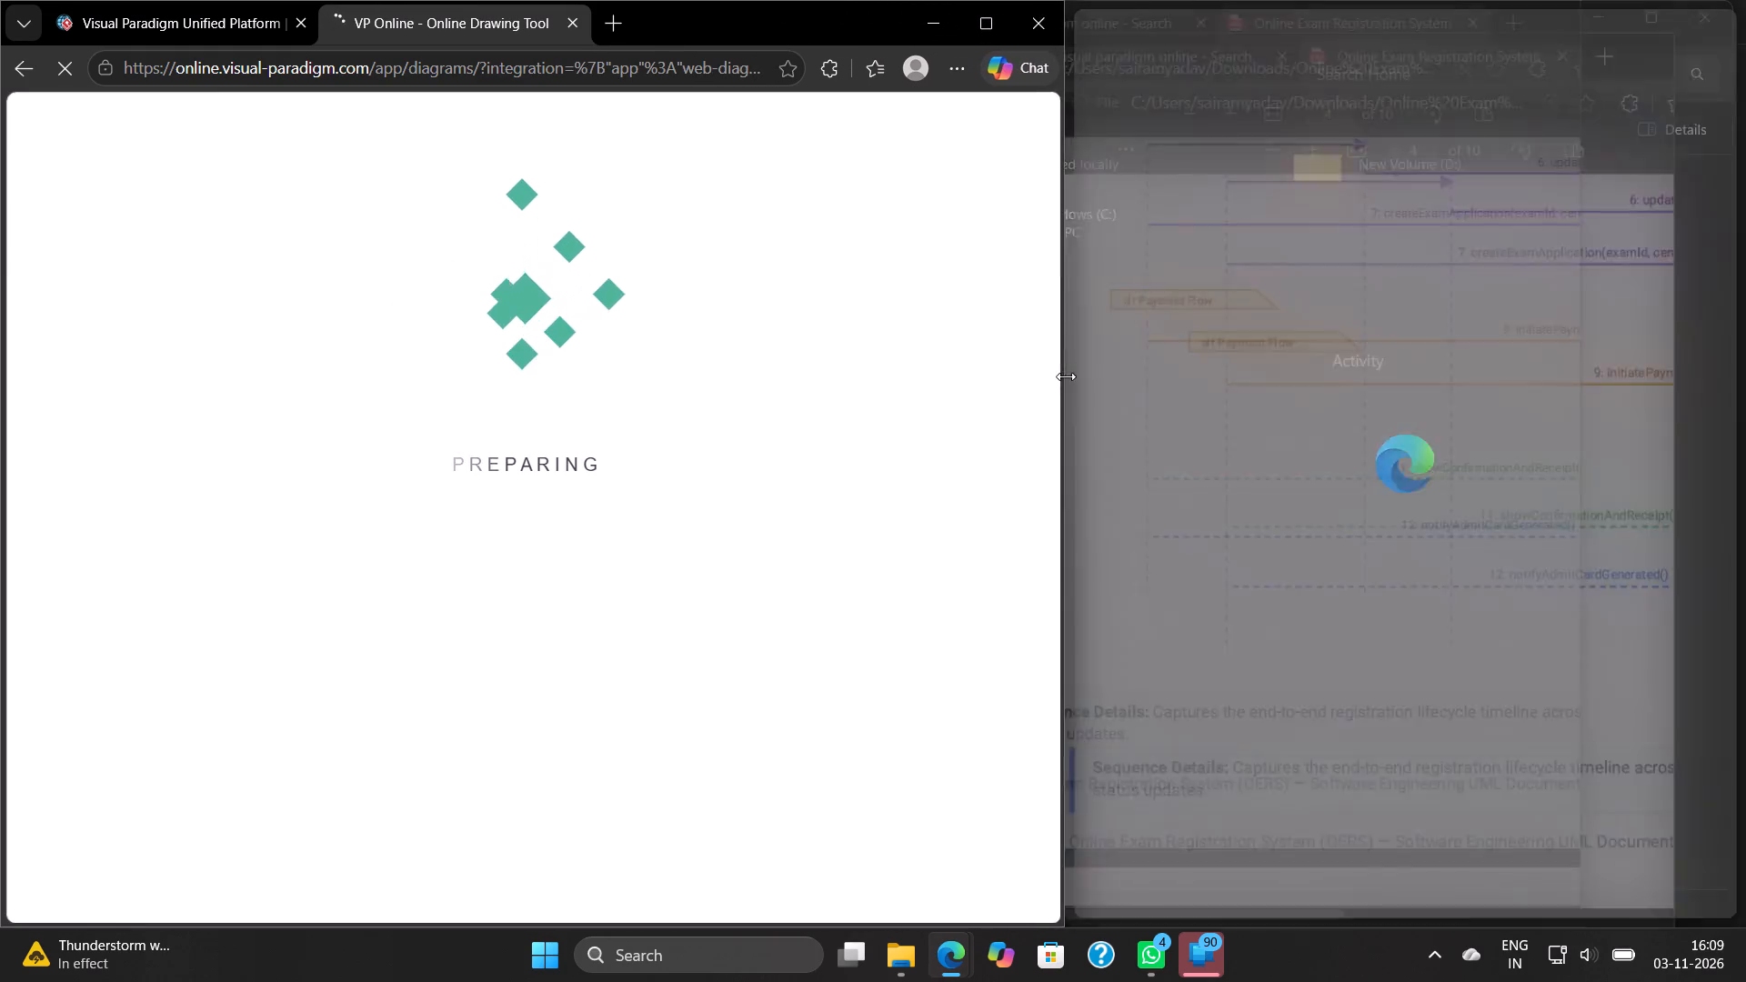
Create a new Sequence Diagram, keeping the start of "Diagram 03: Sequence Diagram" in view in the PDF as reference.
scroll(1336, 348, "up", 4)
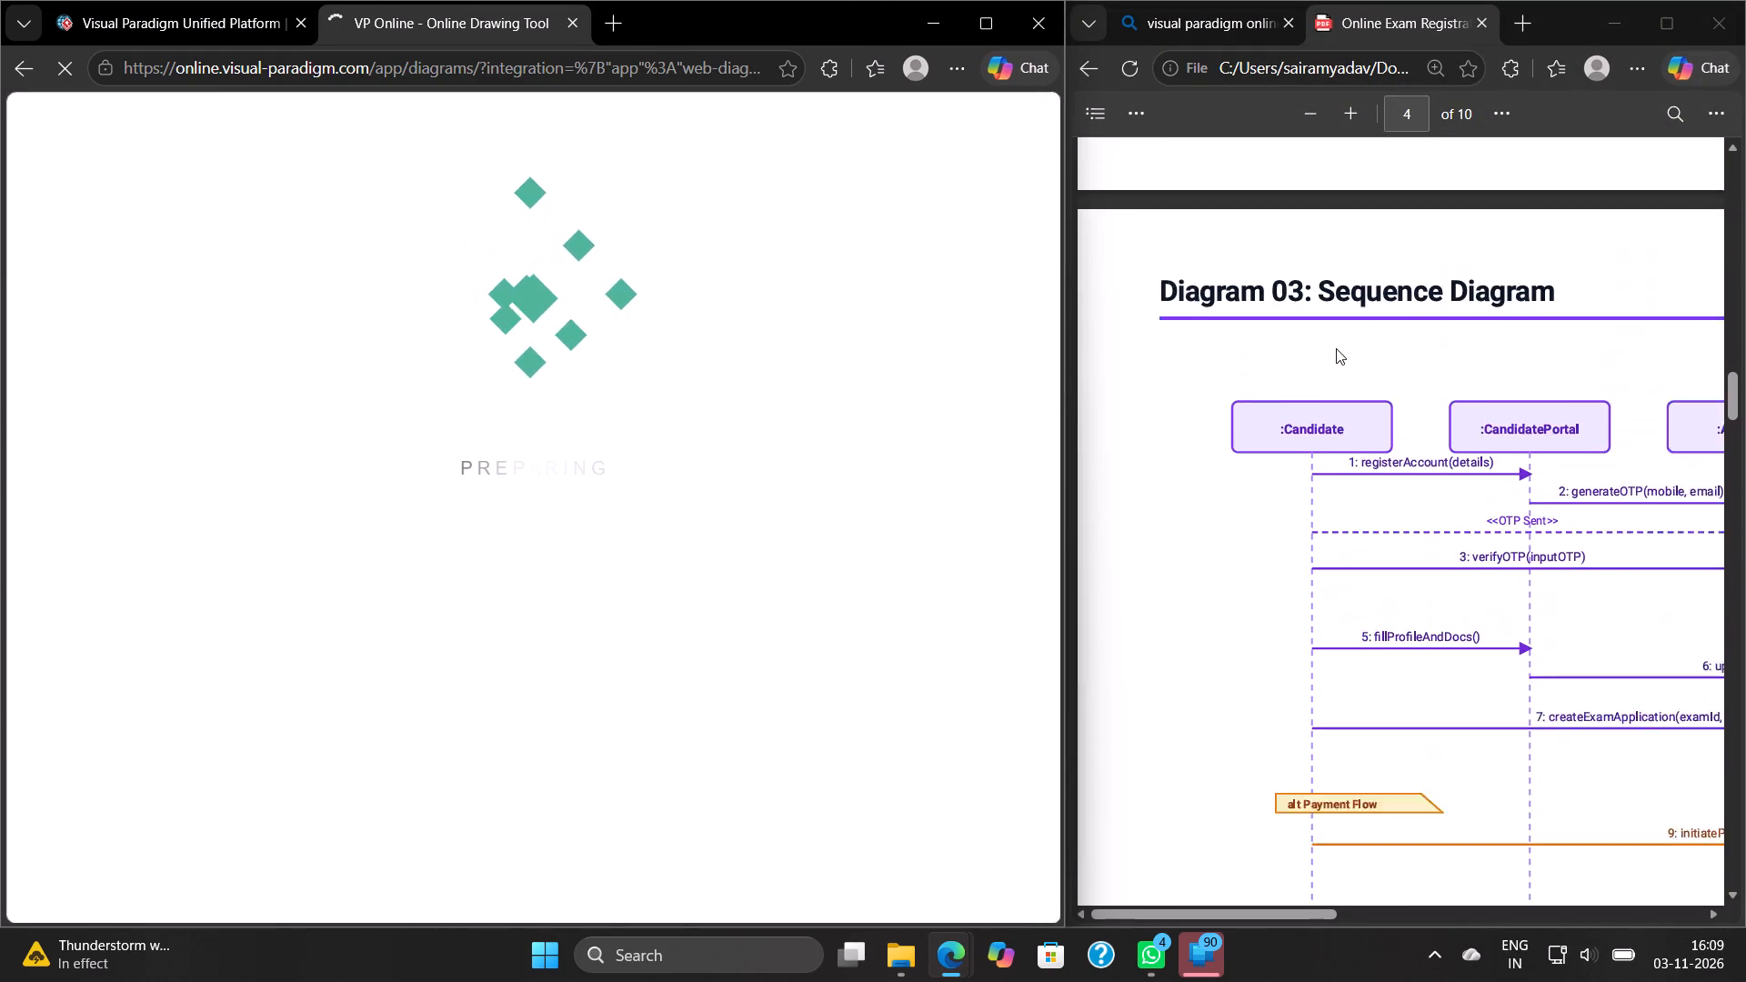
scroll(1336, 348, "up", 1)
scroll(1336, 348, "left", 1)
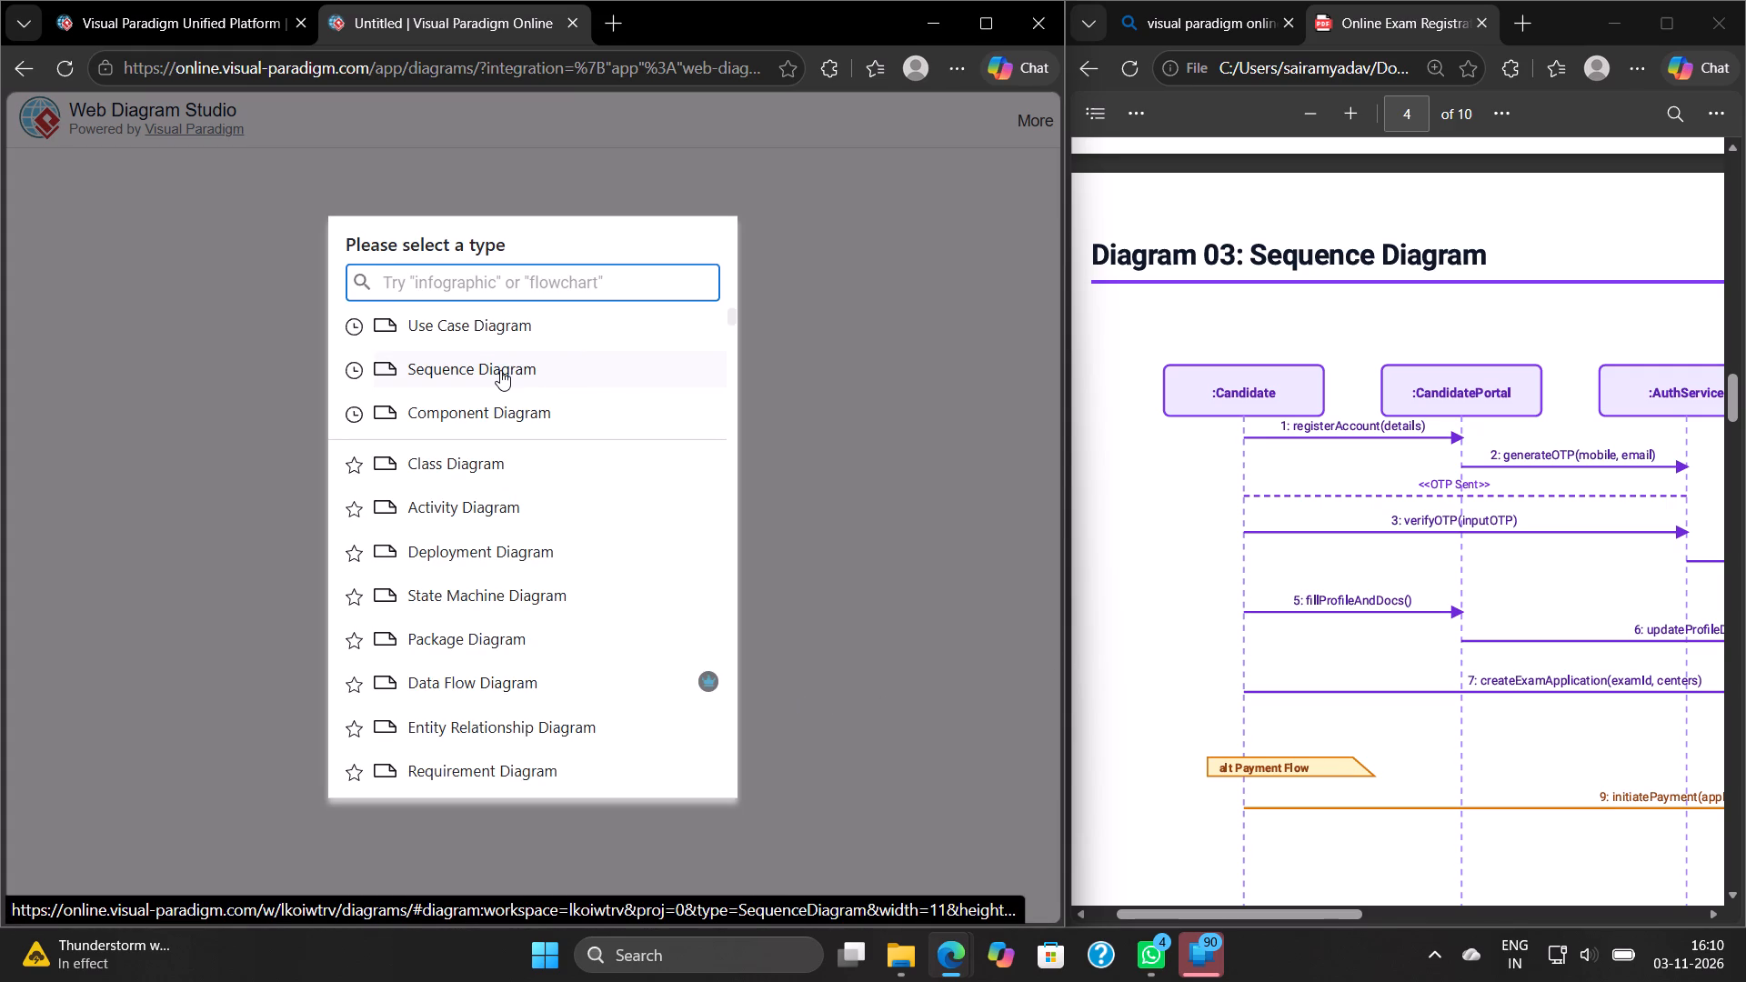
scroll(1269, 535, "left", 1)
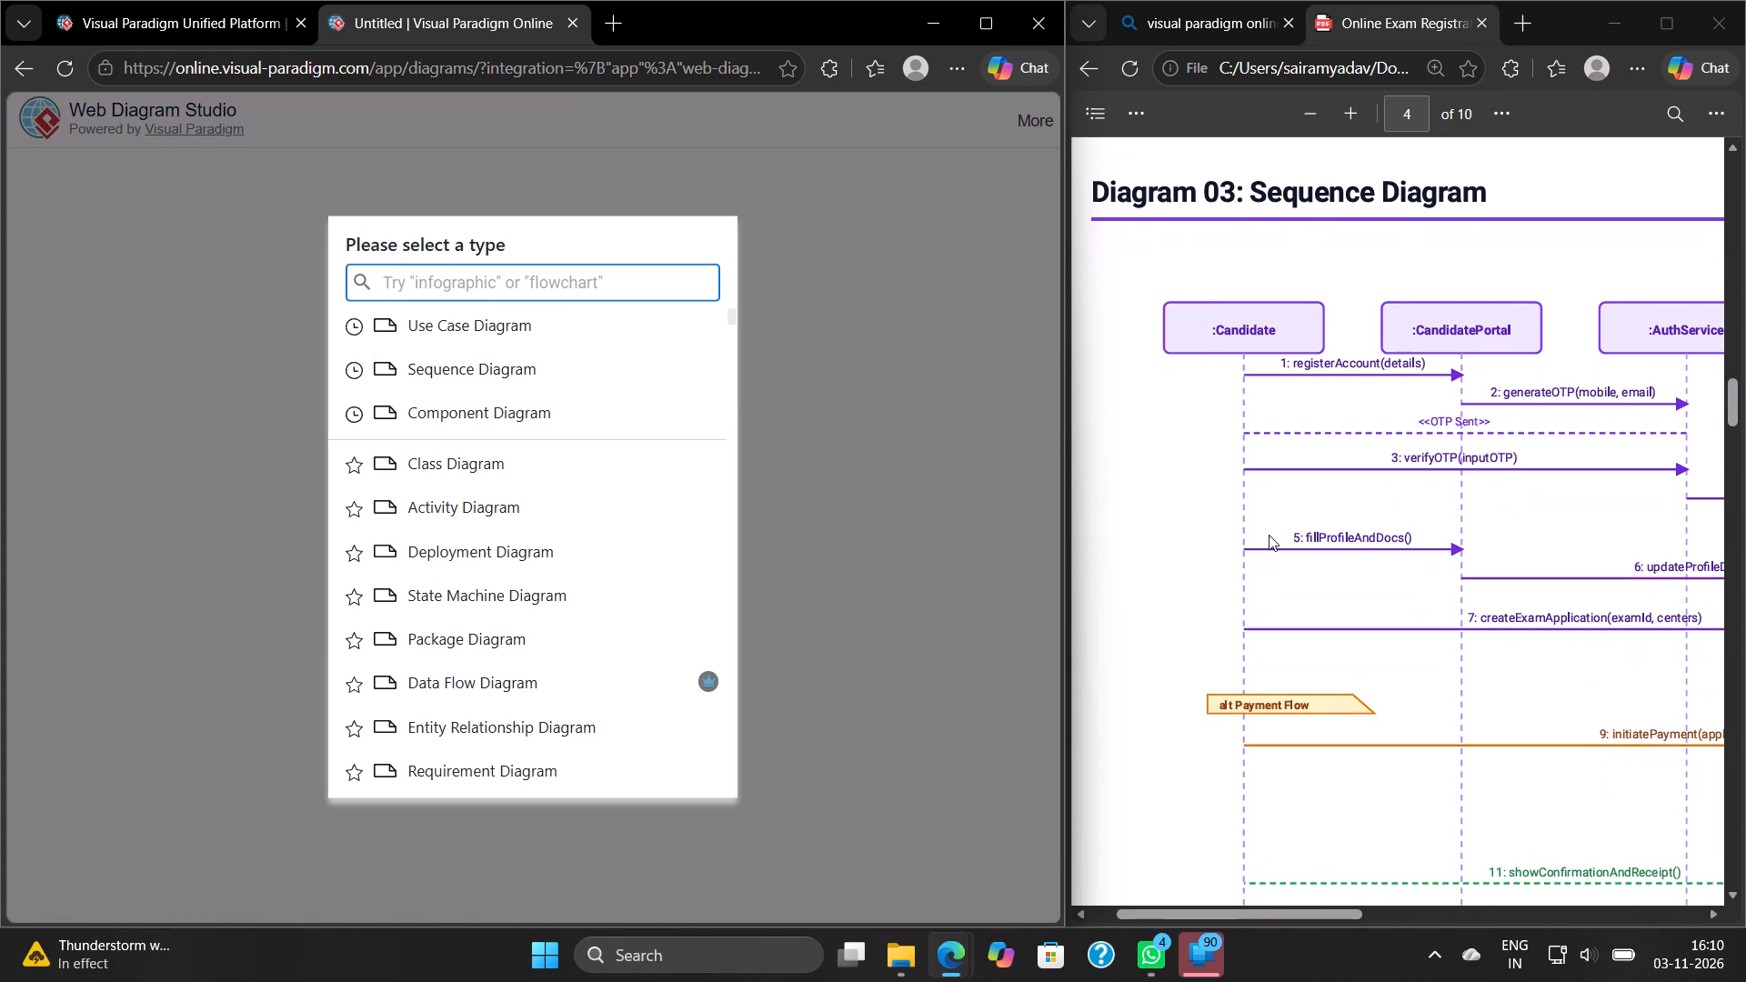
scroll(1269, 535, "left", 1)
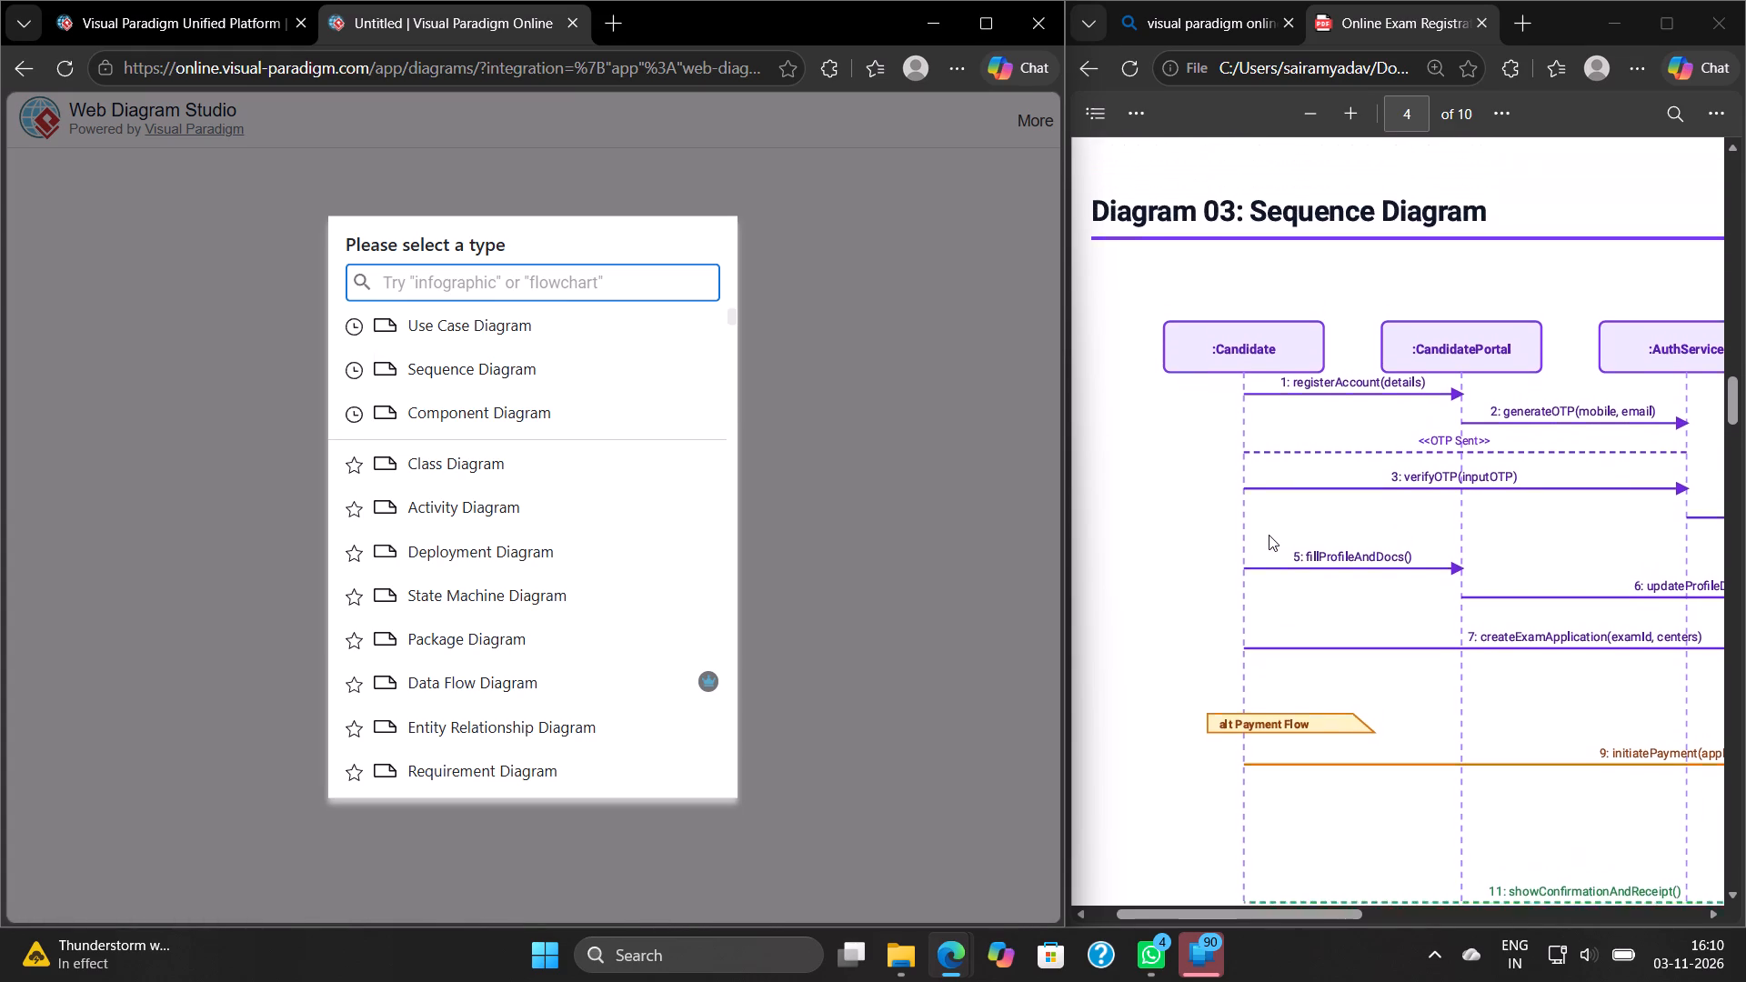
scroll(1269, 535, "left", 1)
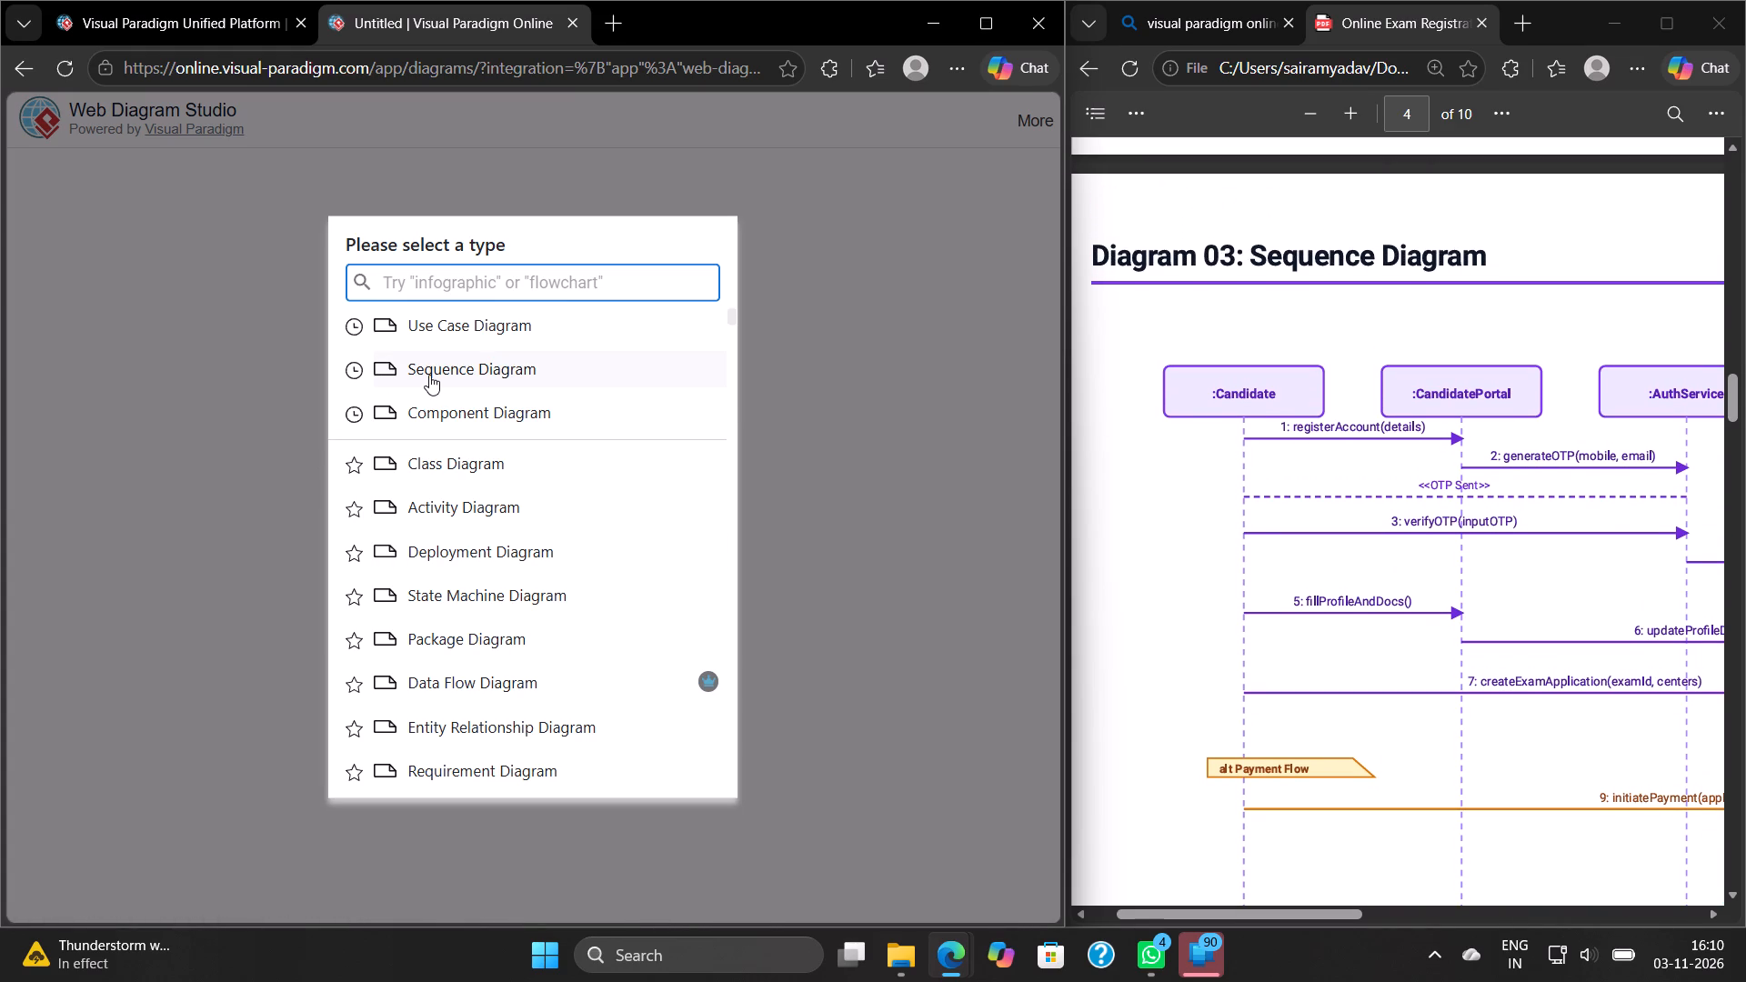
left_click(429, 375)
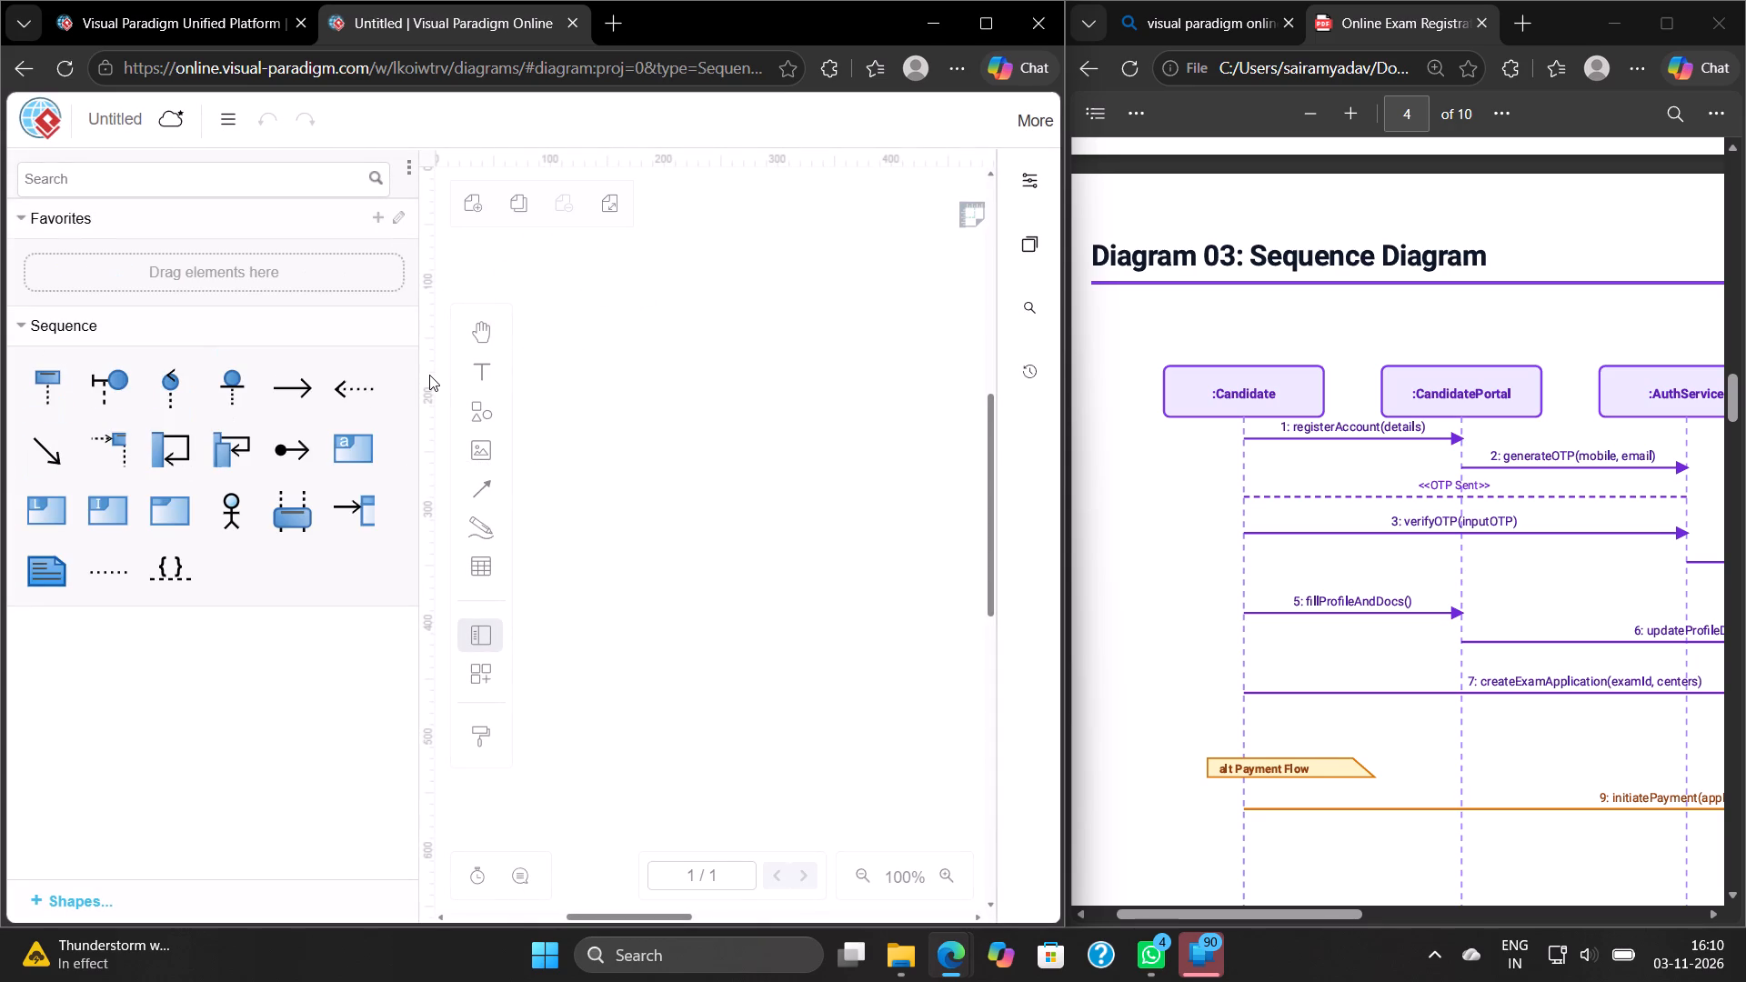
Add a Lifeline from the Sequence shapes to the blank canvas.
scroll(354, 434, "left", 1)
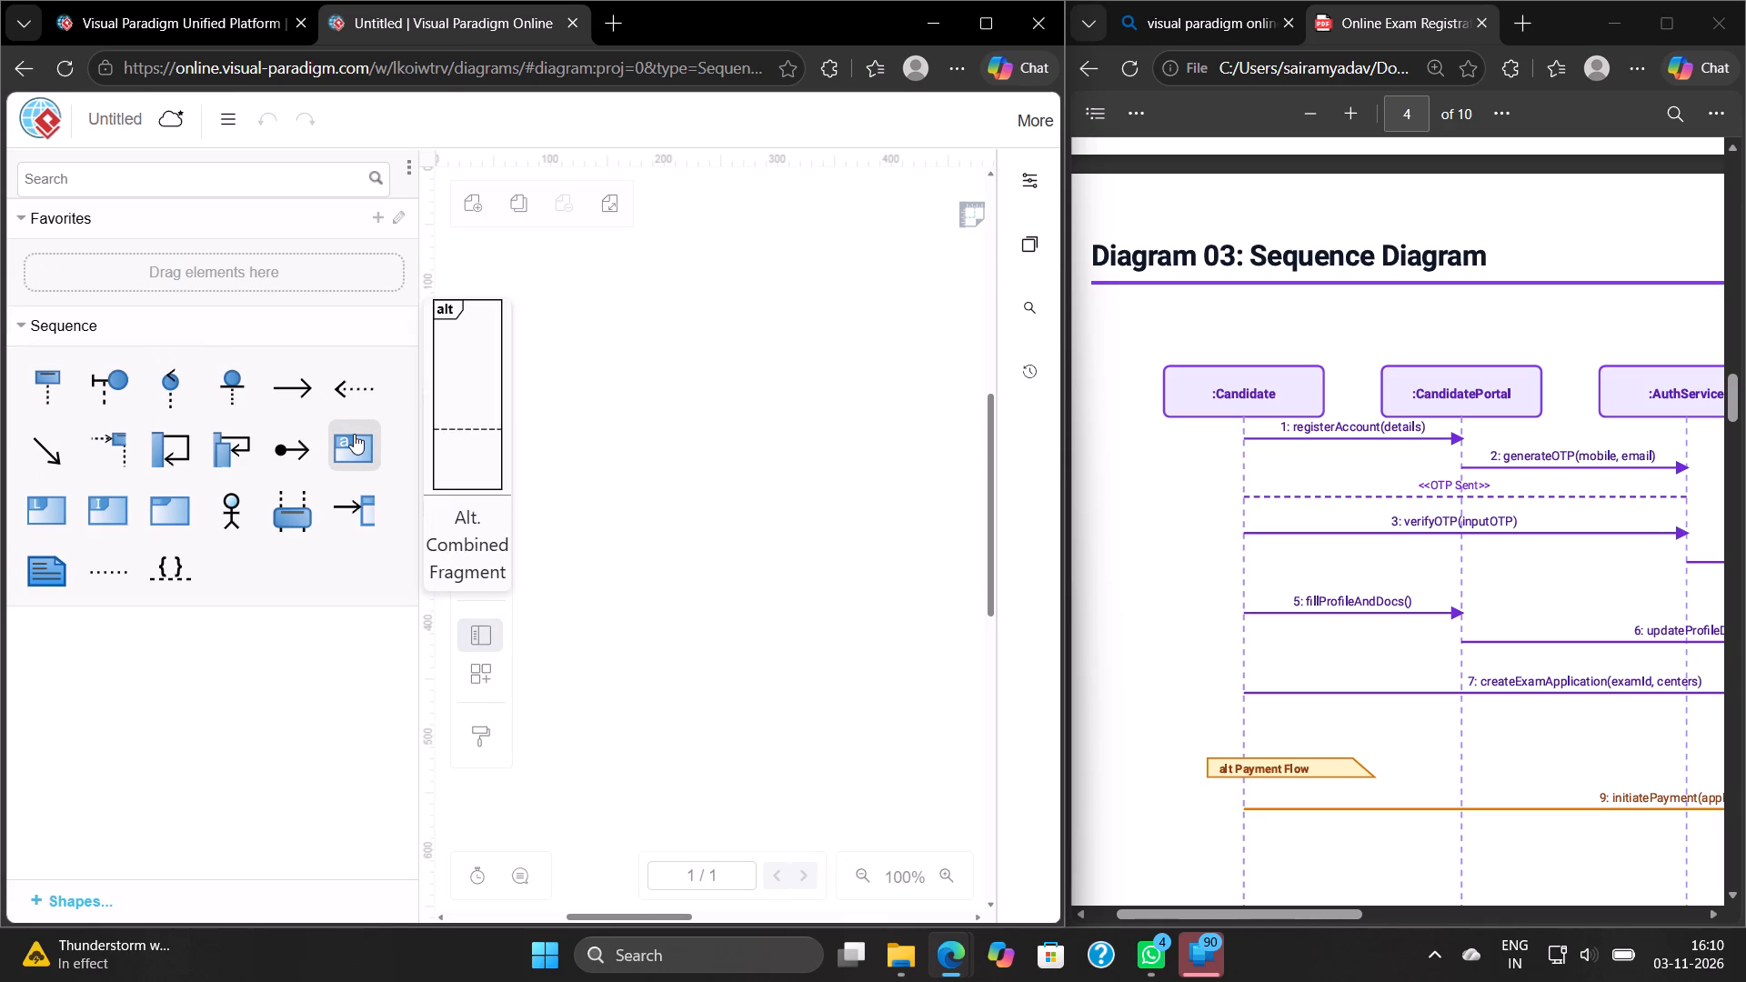
scroll(354, 434, "left", 1)
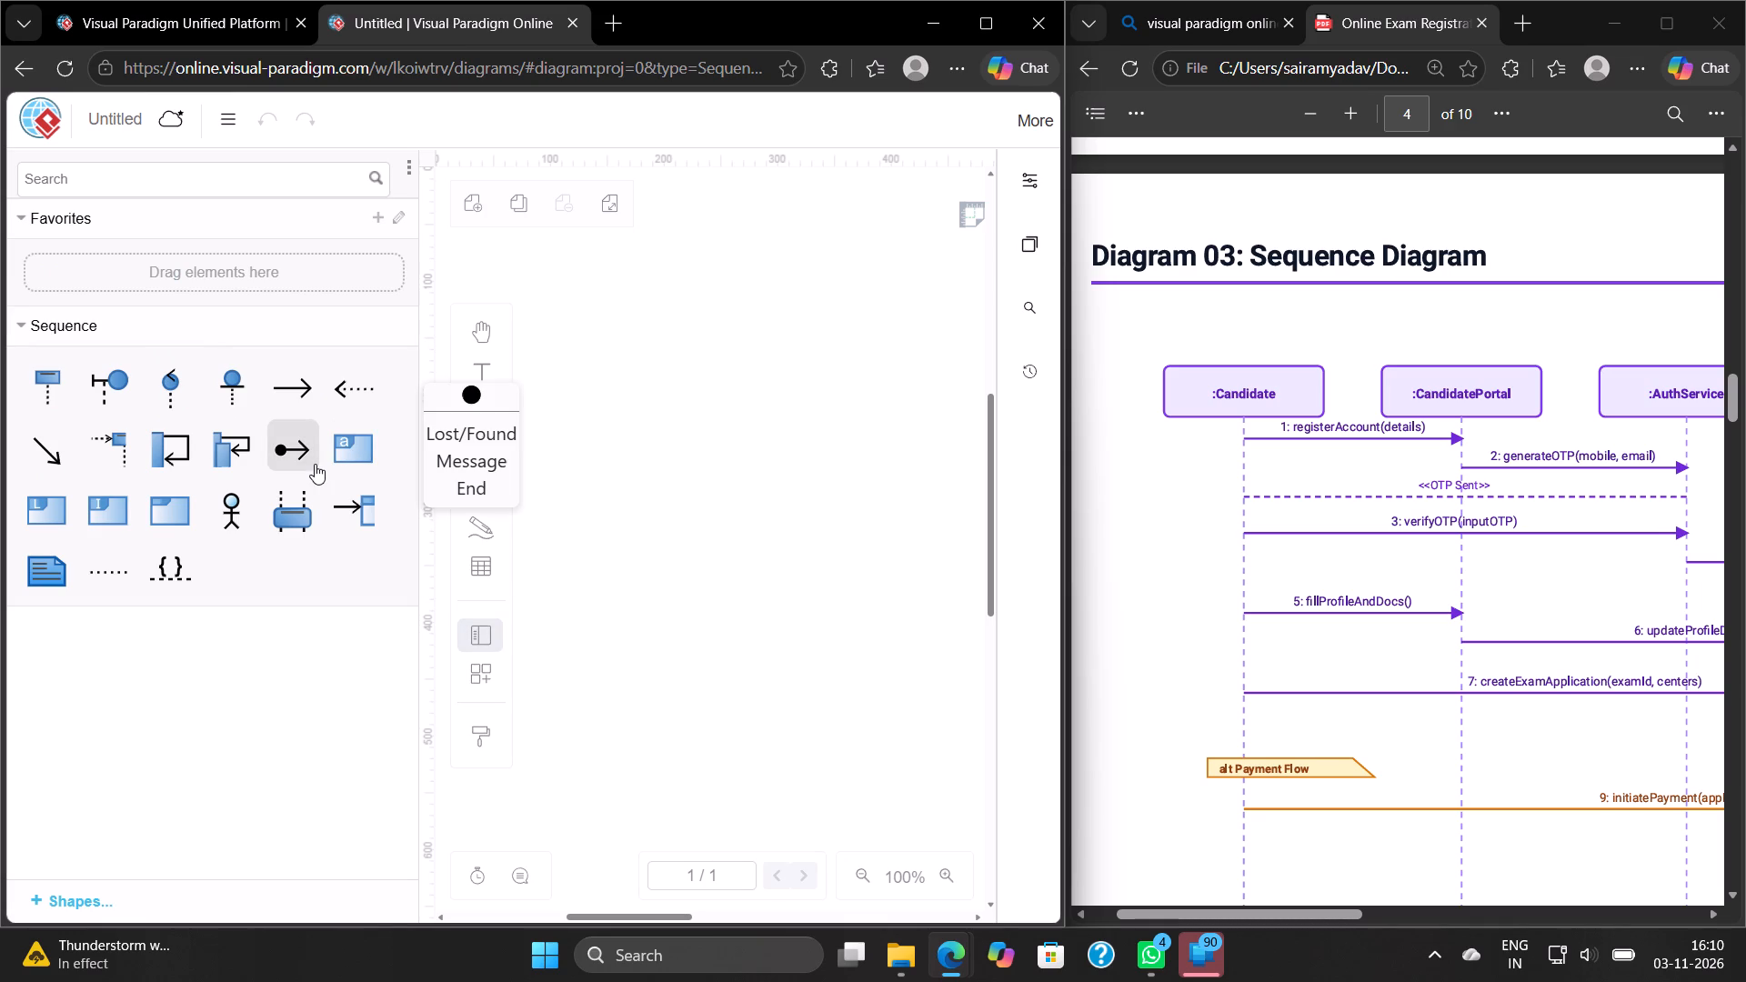
scroll(315, 464, "left", 1)
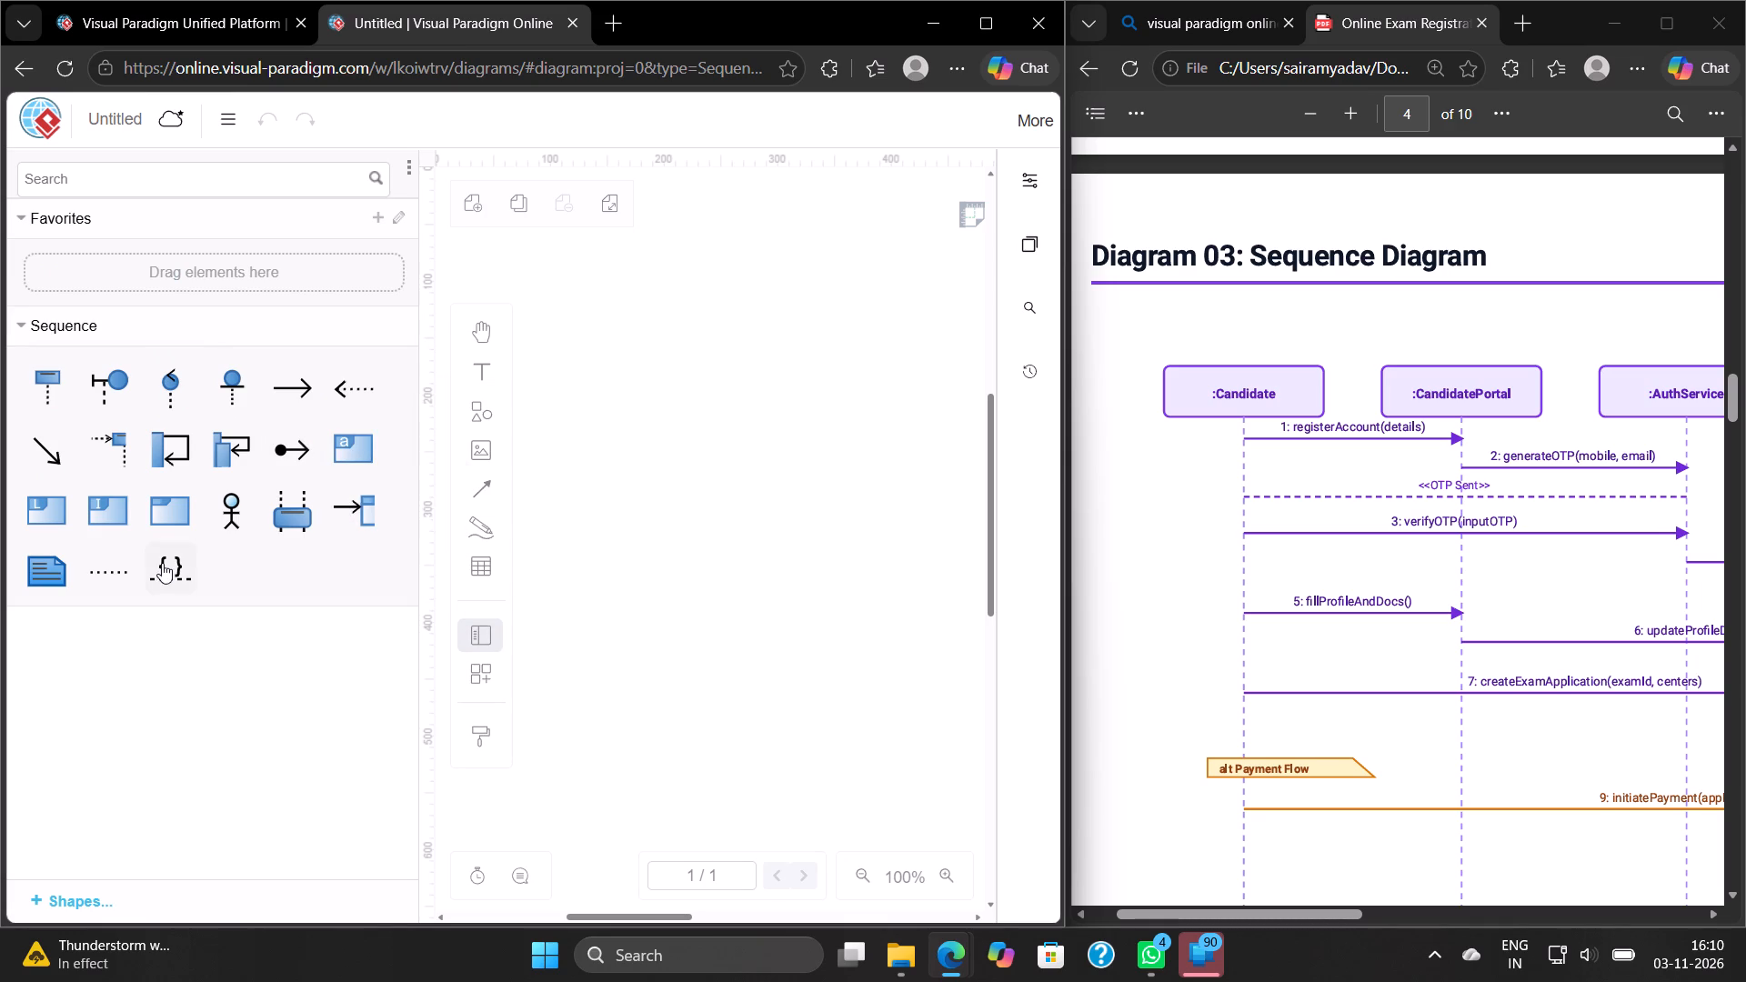
left_click(54, 379)
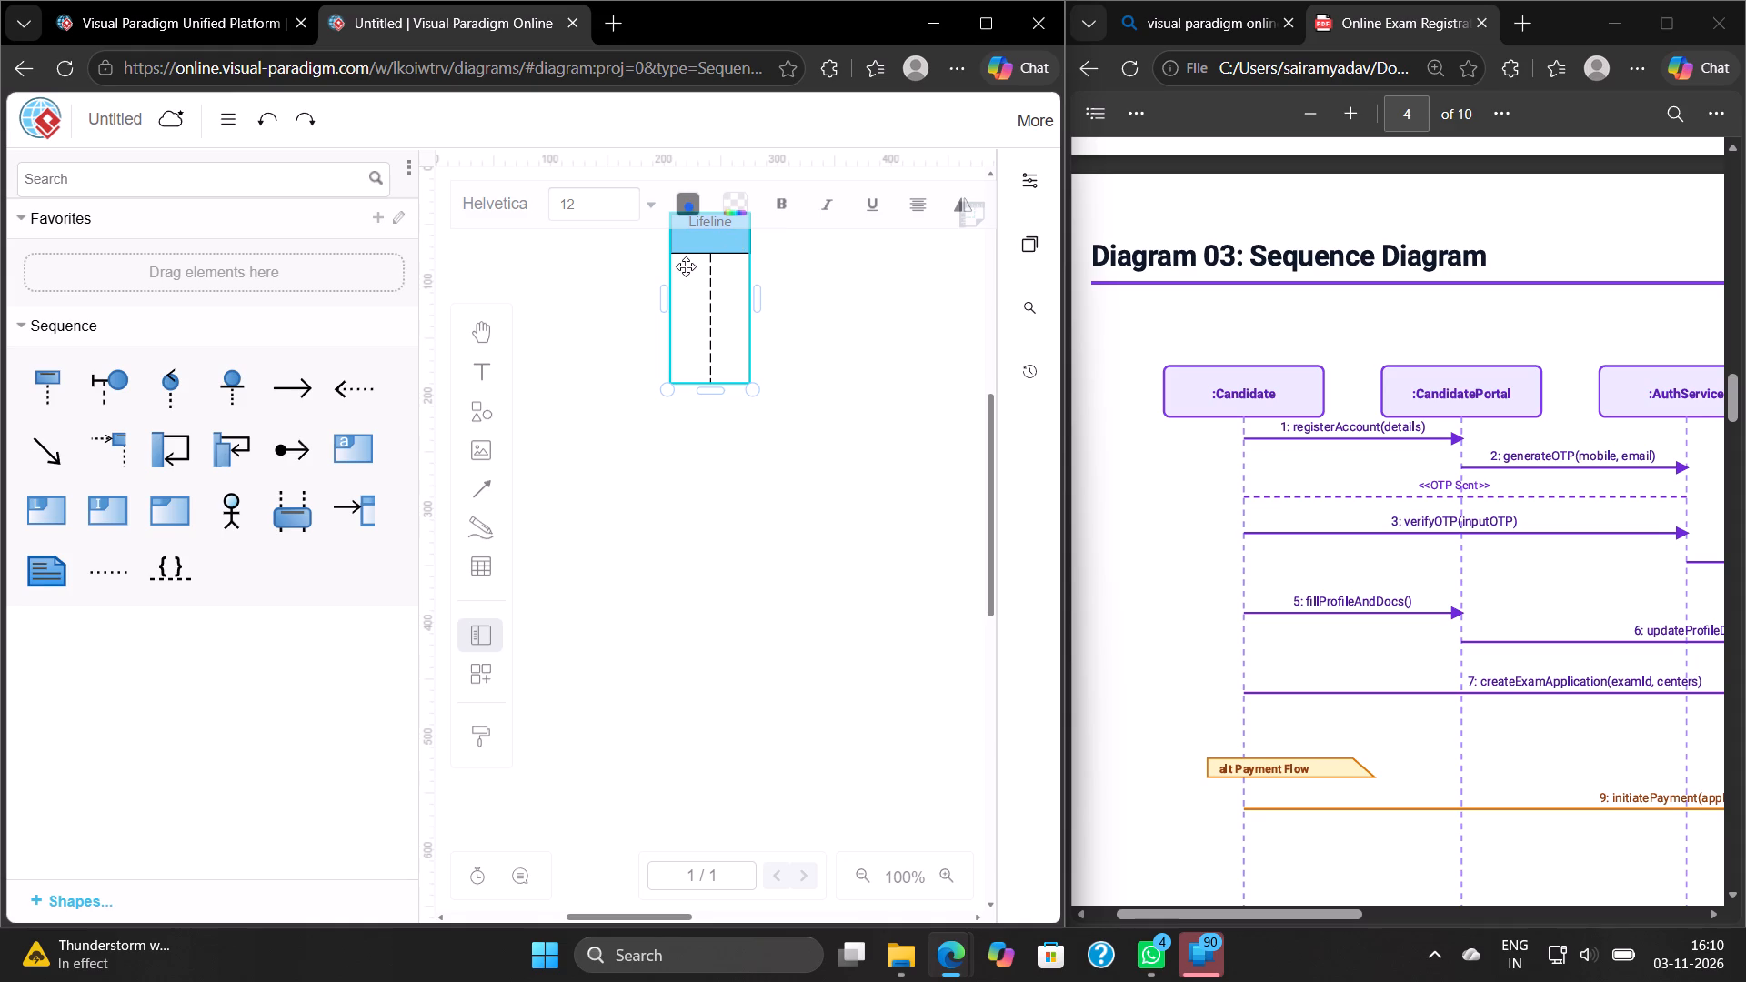
Rename the new lifeline as ":Candidate".
scroll(686, 266, "up", 1)
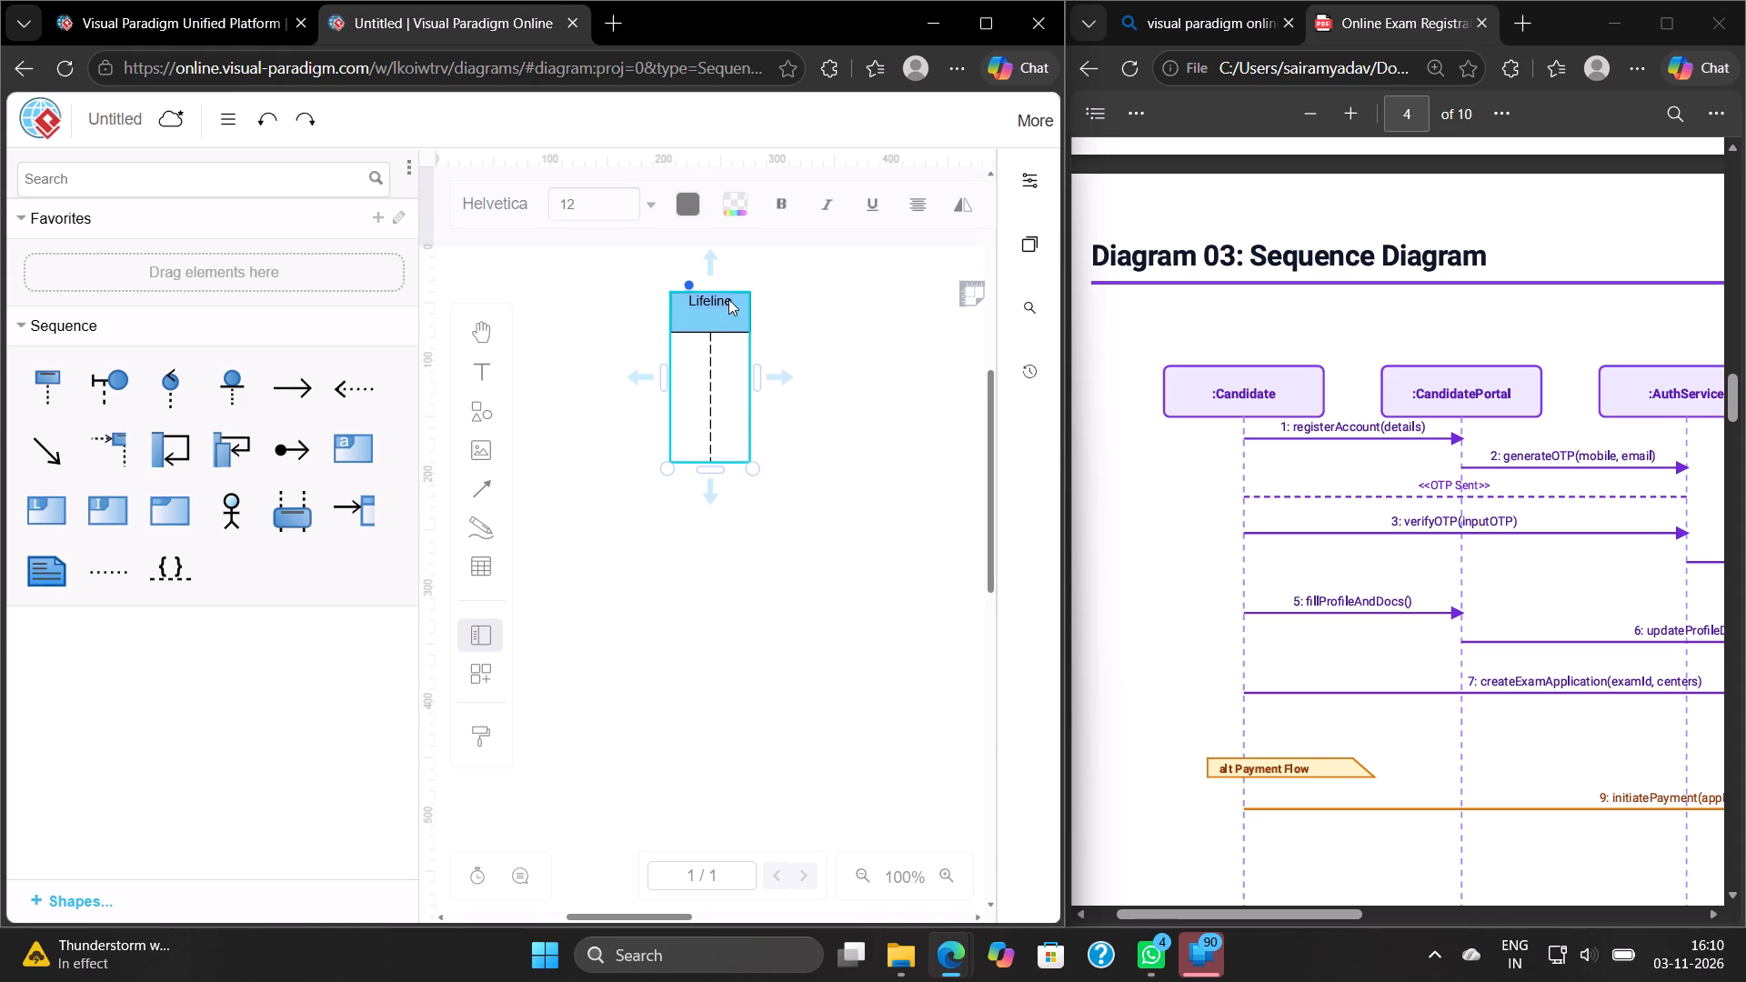
left_click(728, 299)
key("BackSpace")
key("BackSpace")
key("BackSpace")
key("BackSpace")
key("BackSpace")
key("BackSpace")
key("BackSpace")
key("BackSpace")
key("shift+colon")
type("Candidate")
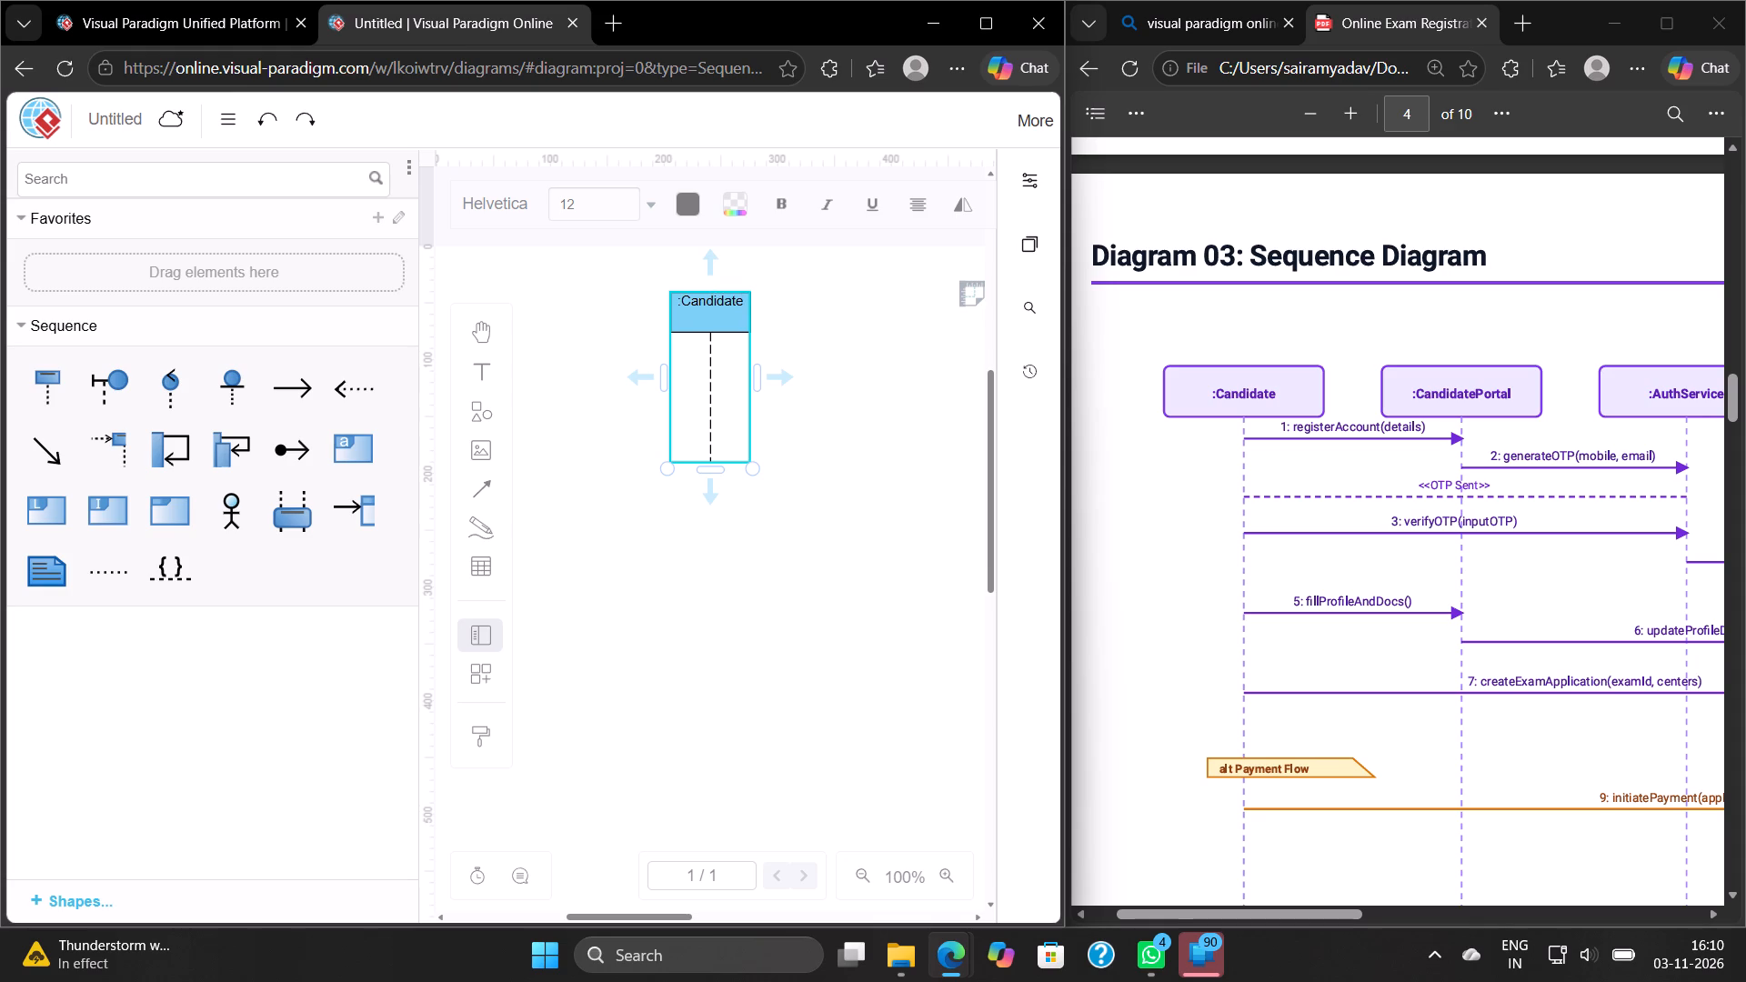
scroll(728, 299, "left", 1)
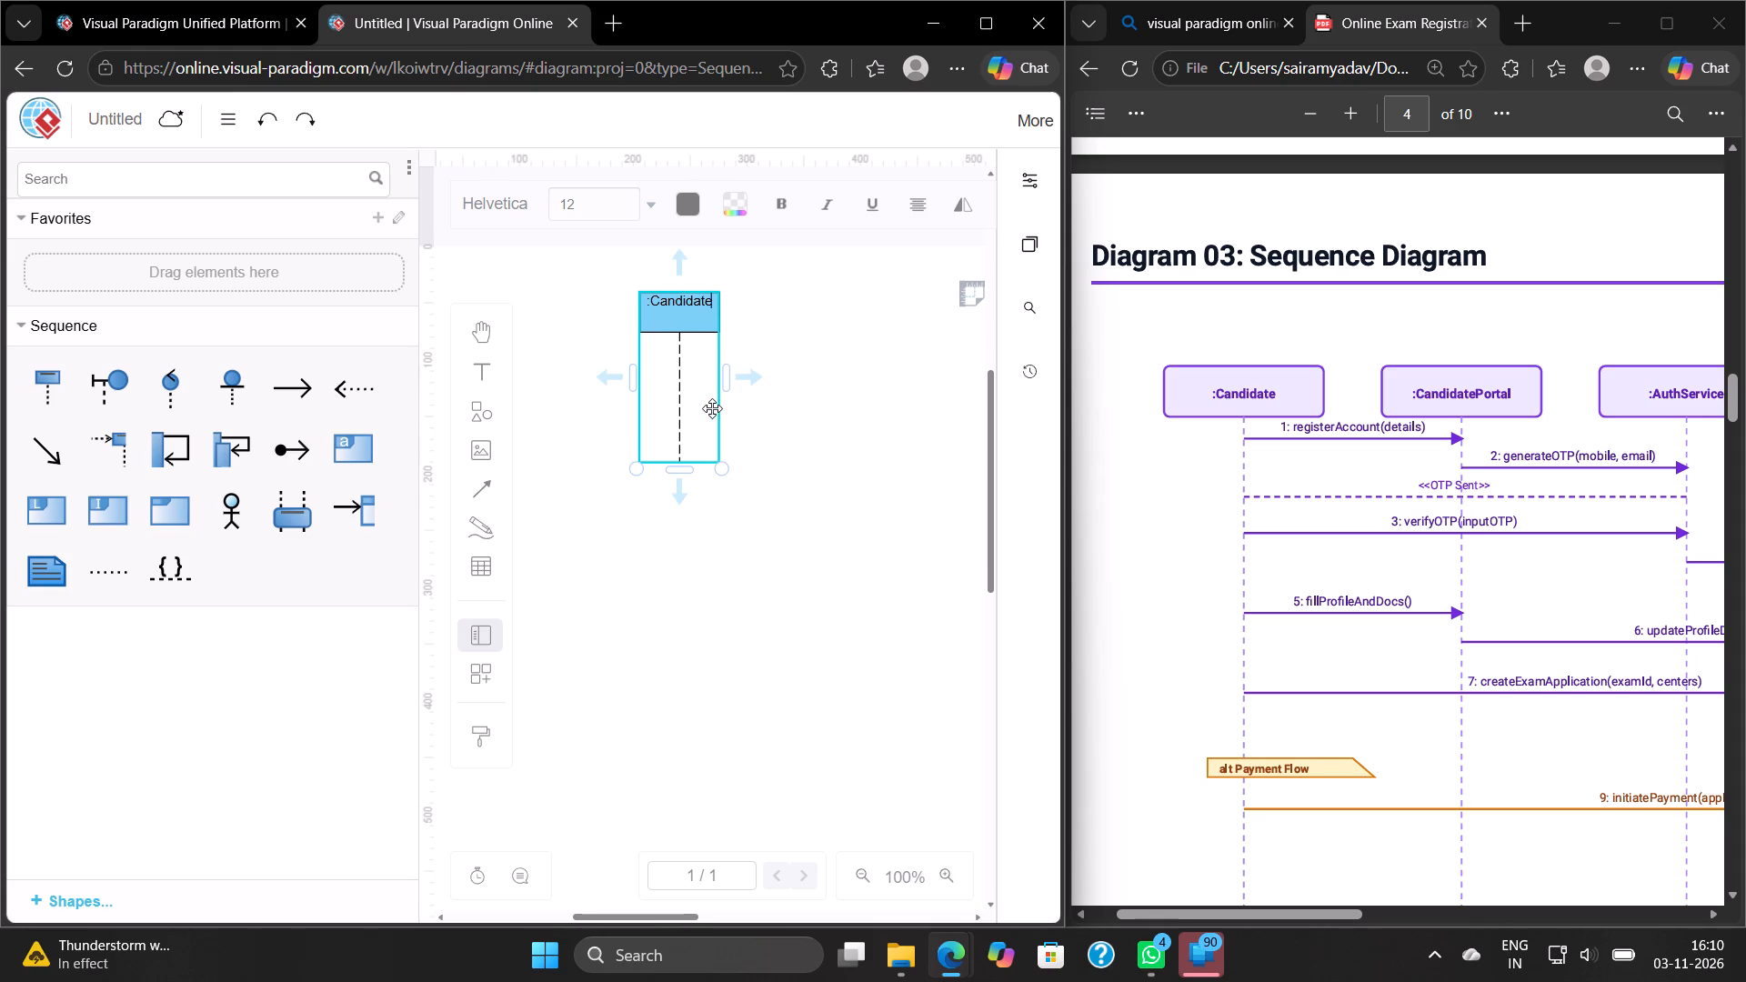
left_click(708, 467)
left_click(707, 507)
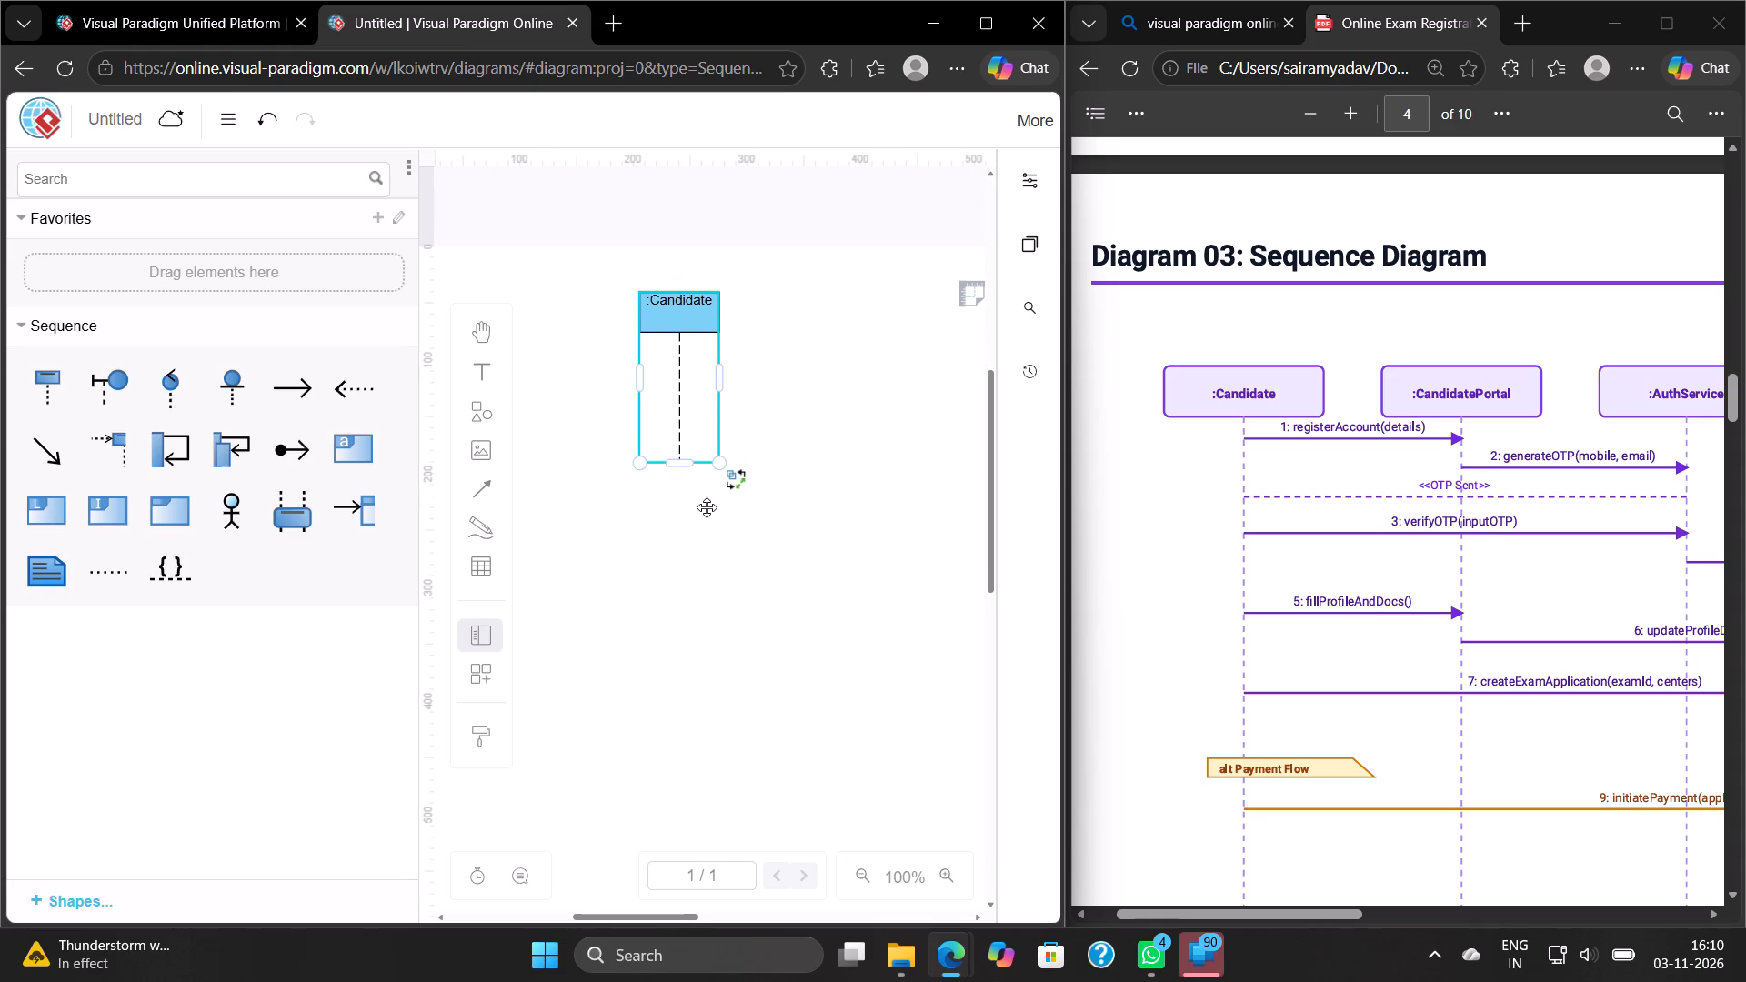
left_click(707, 507)
left_click(837, 574)
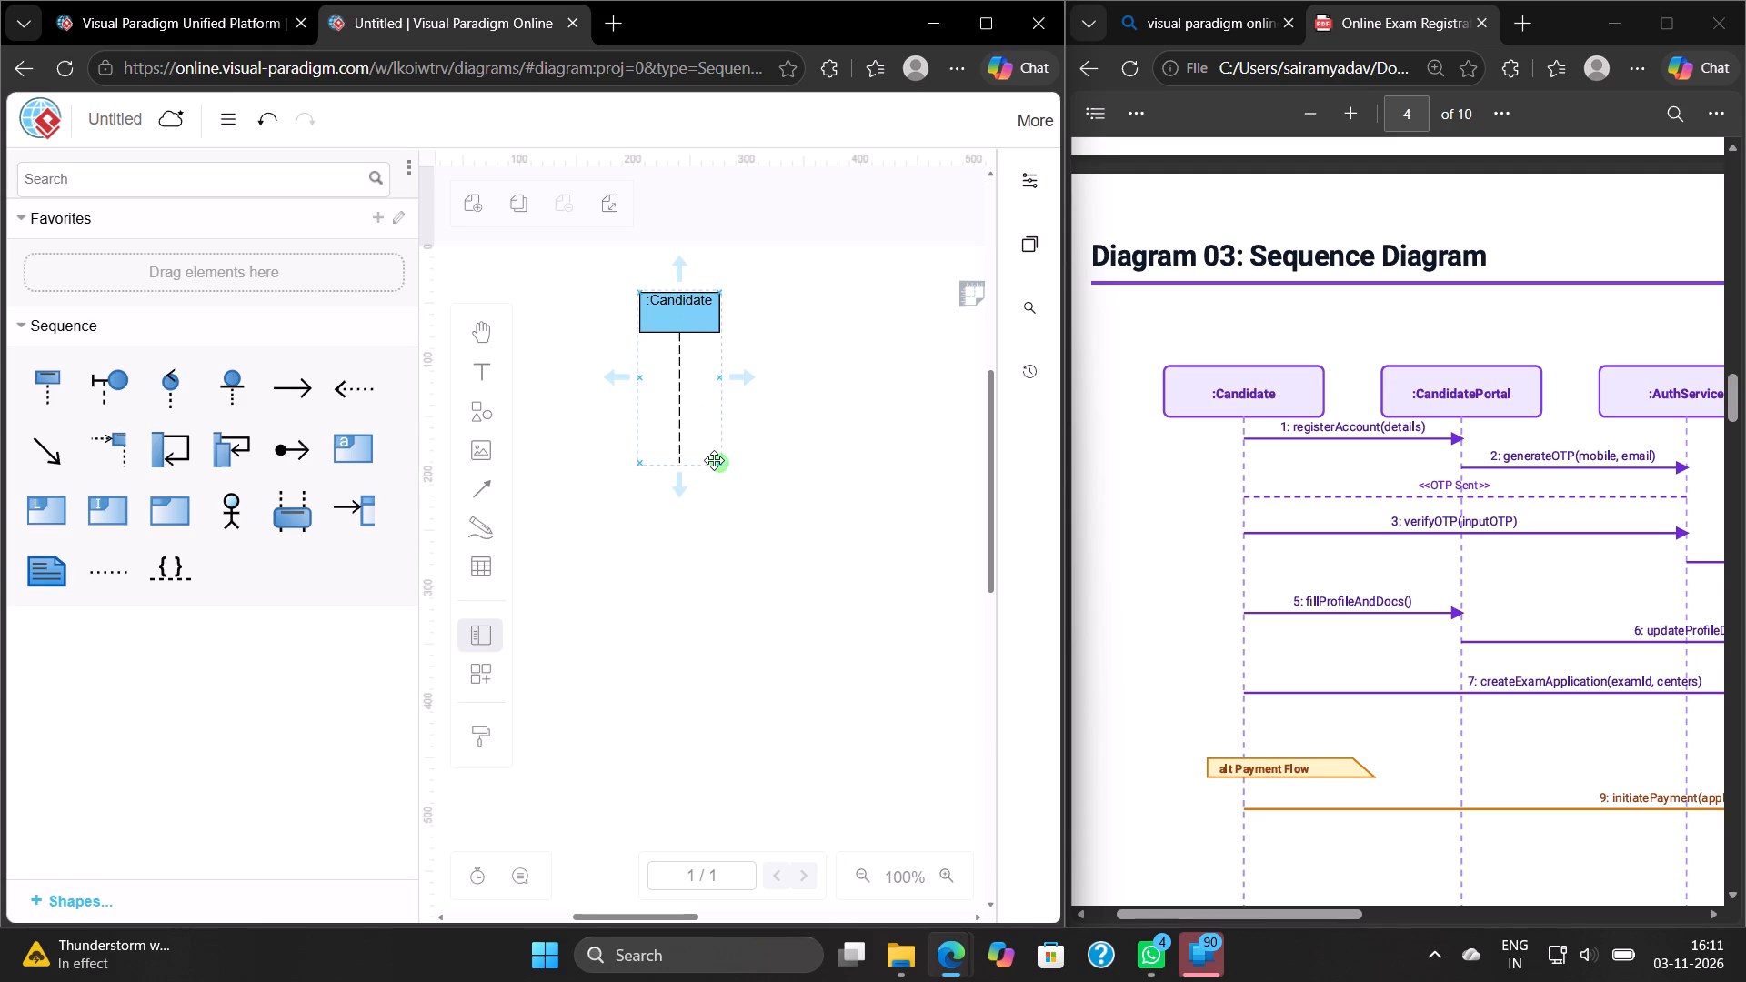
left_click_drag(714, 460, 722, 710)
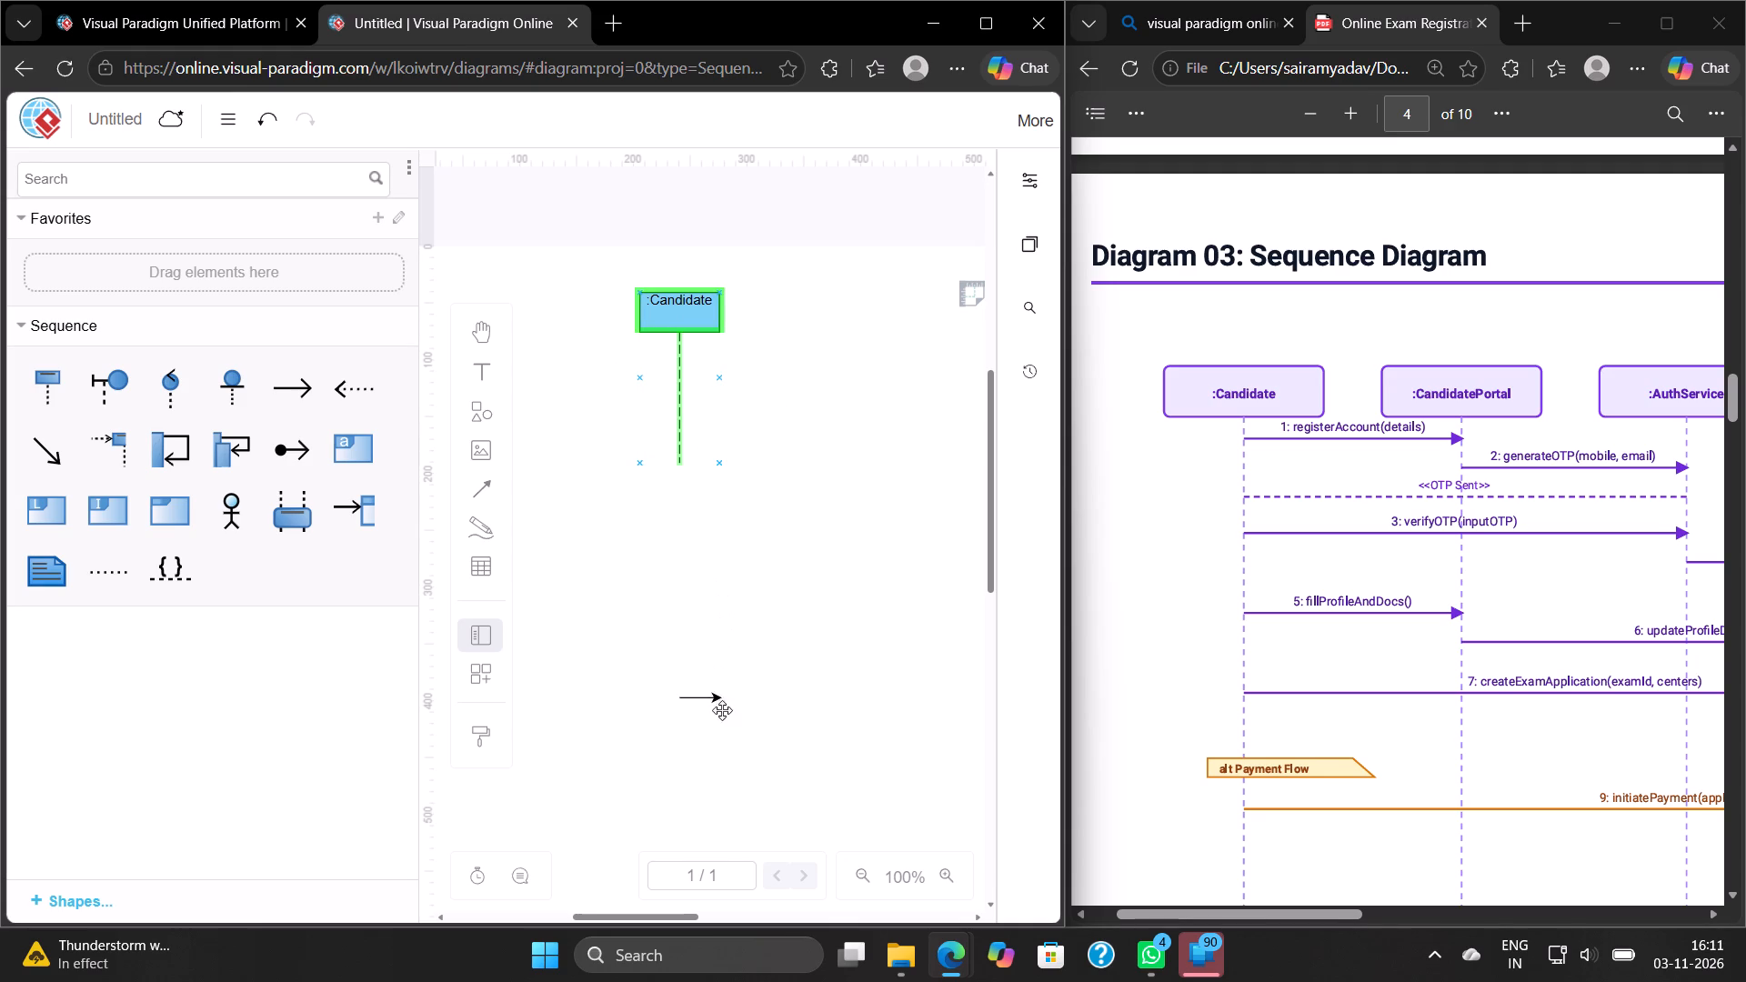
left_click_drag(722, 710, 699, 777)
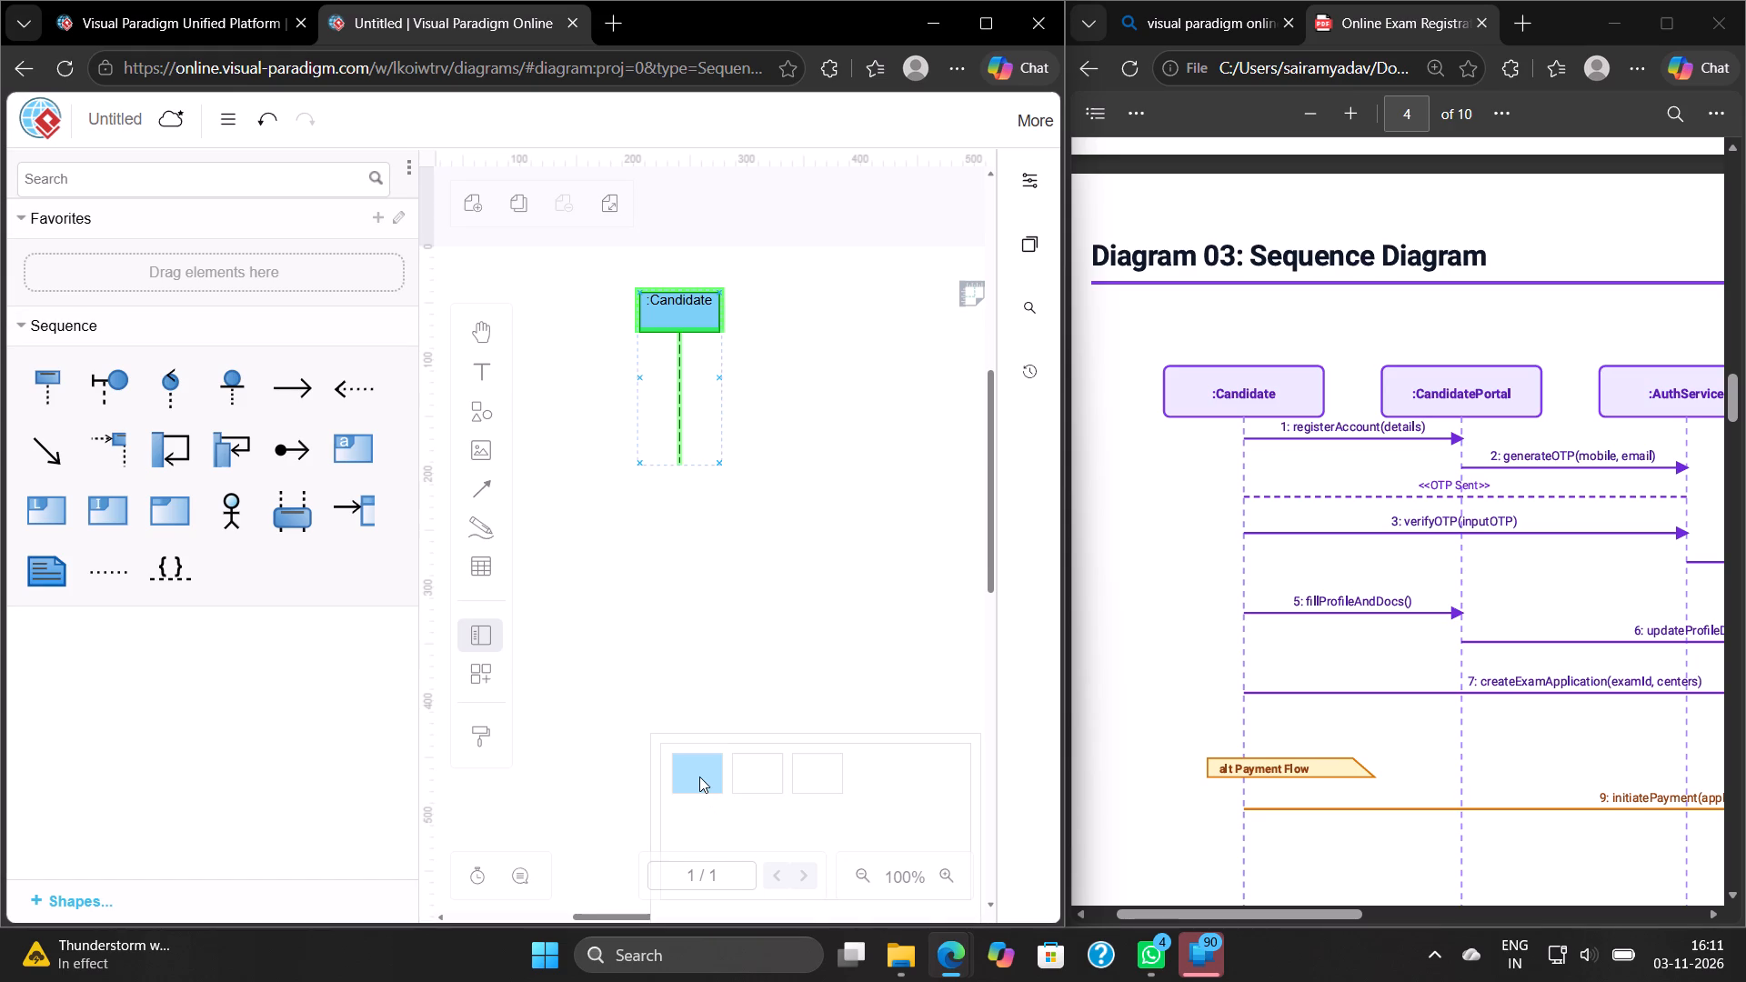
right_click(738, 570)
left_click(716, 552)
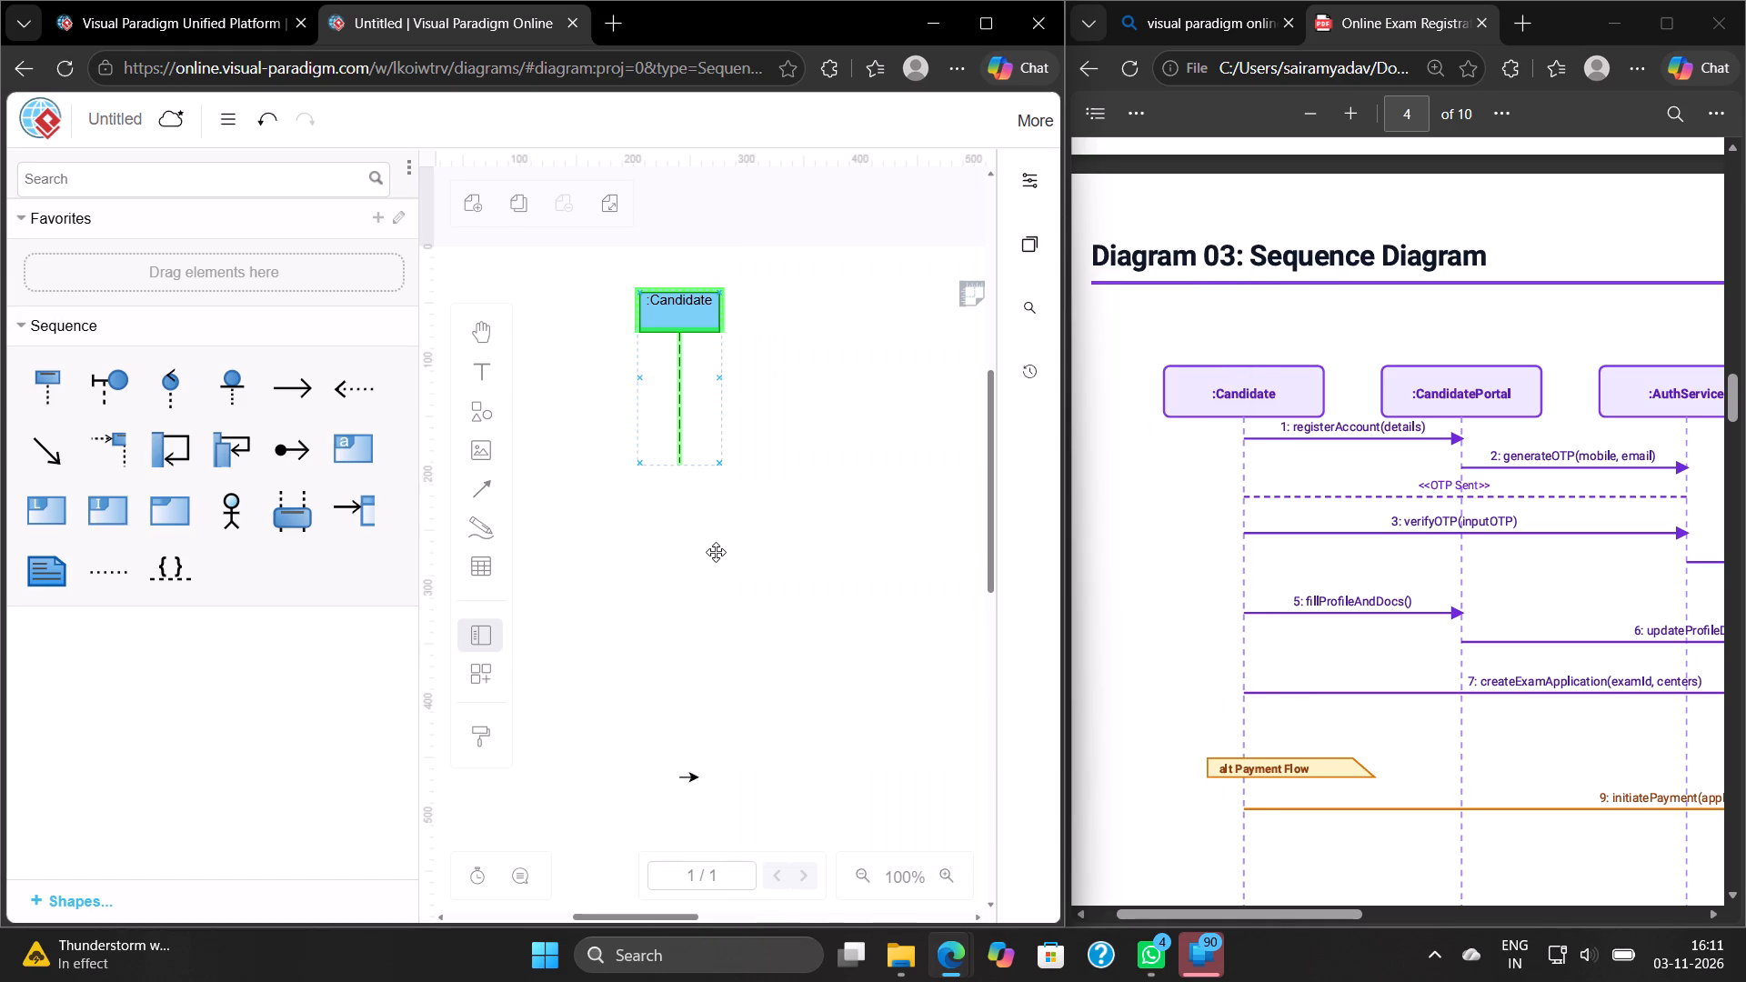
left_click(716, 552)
Resize the :Candidate lifeline to make it slightly wider and about 350 units tall.
left_click_drag(719, 469, 741, 725)
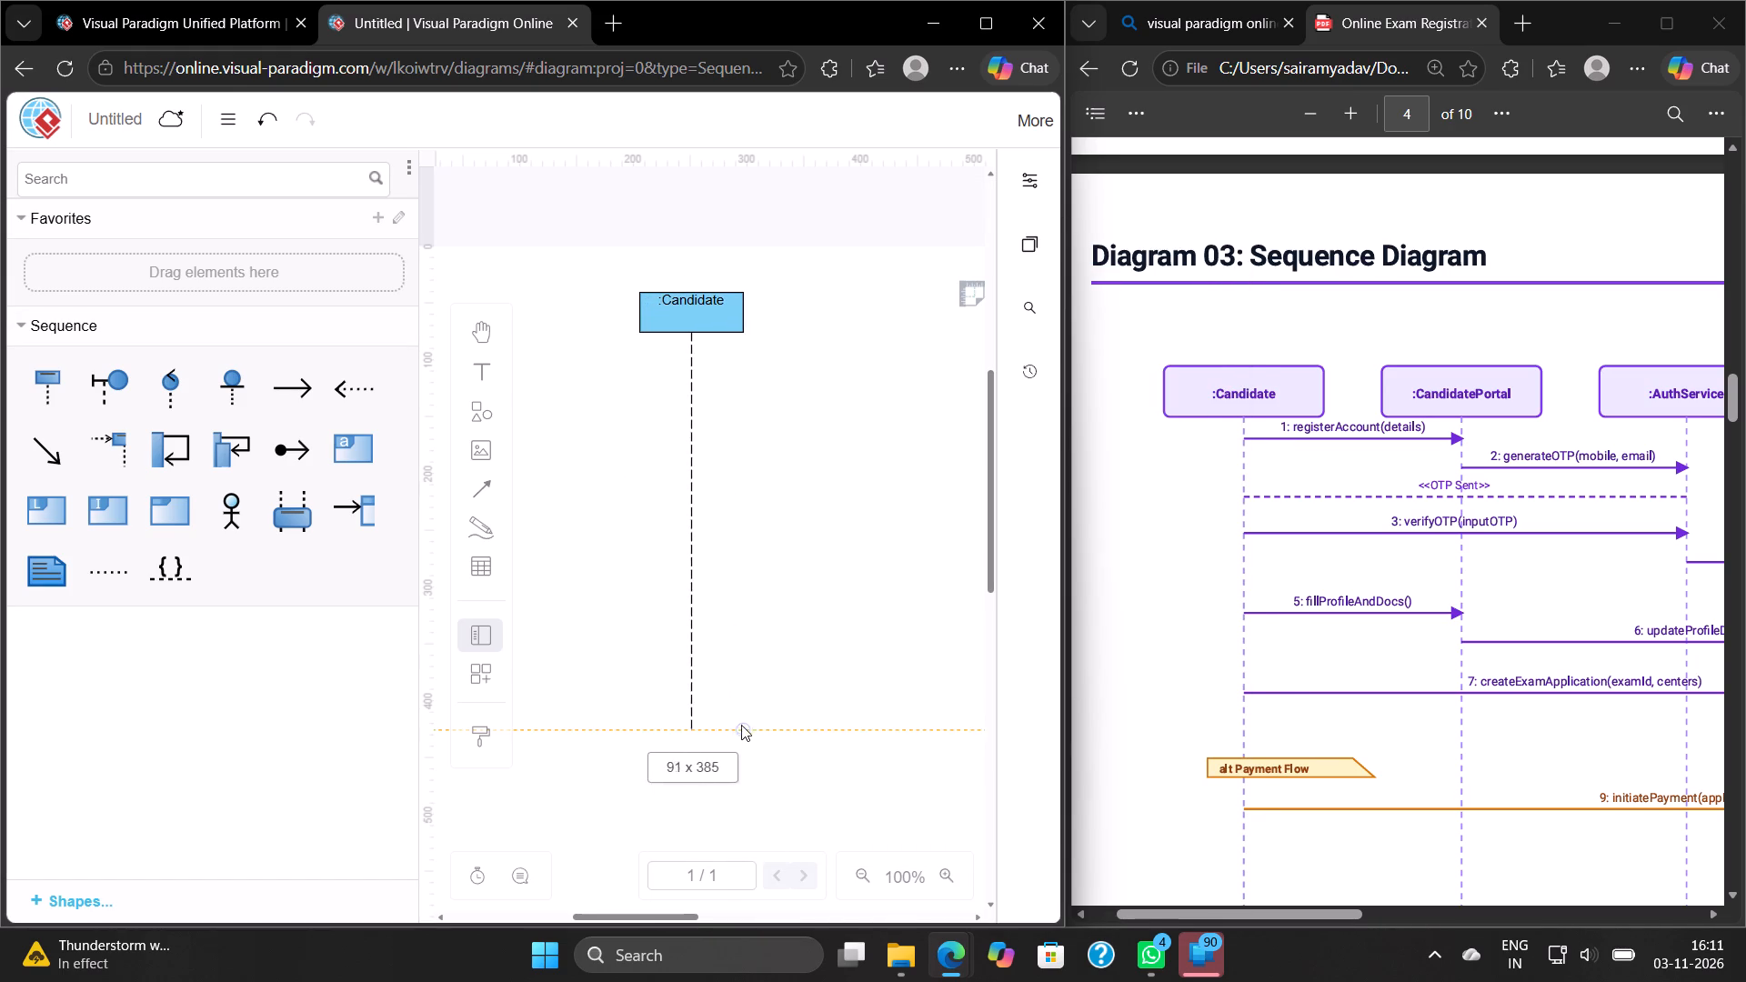
left_click_drag(741, 725, 739, 699)
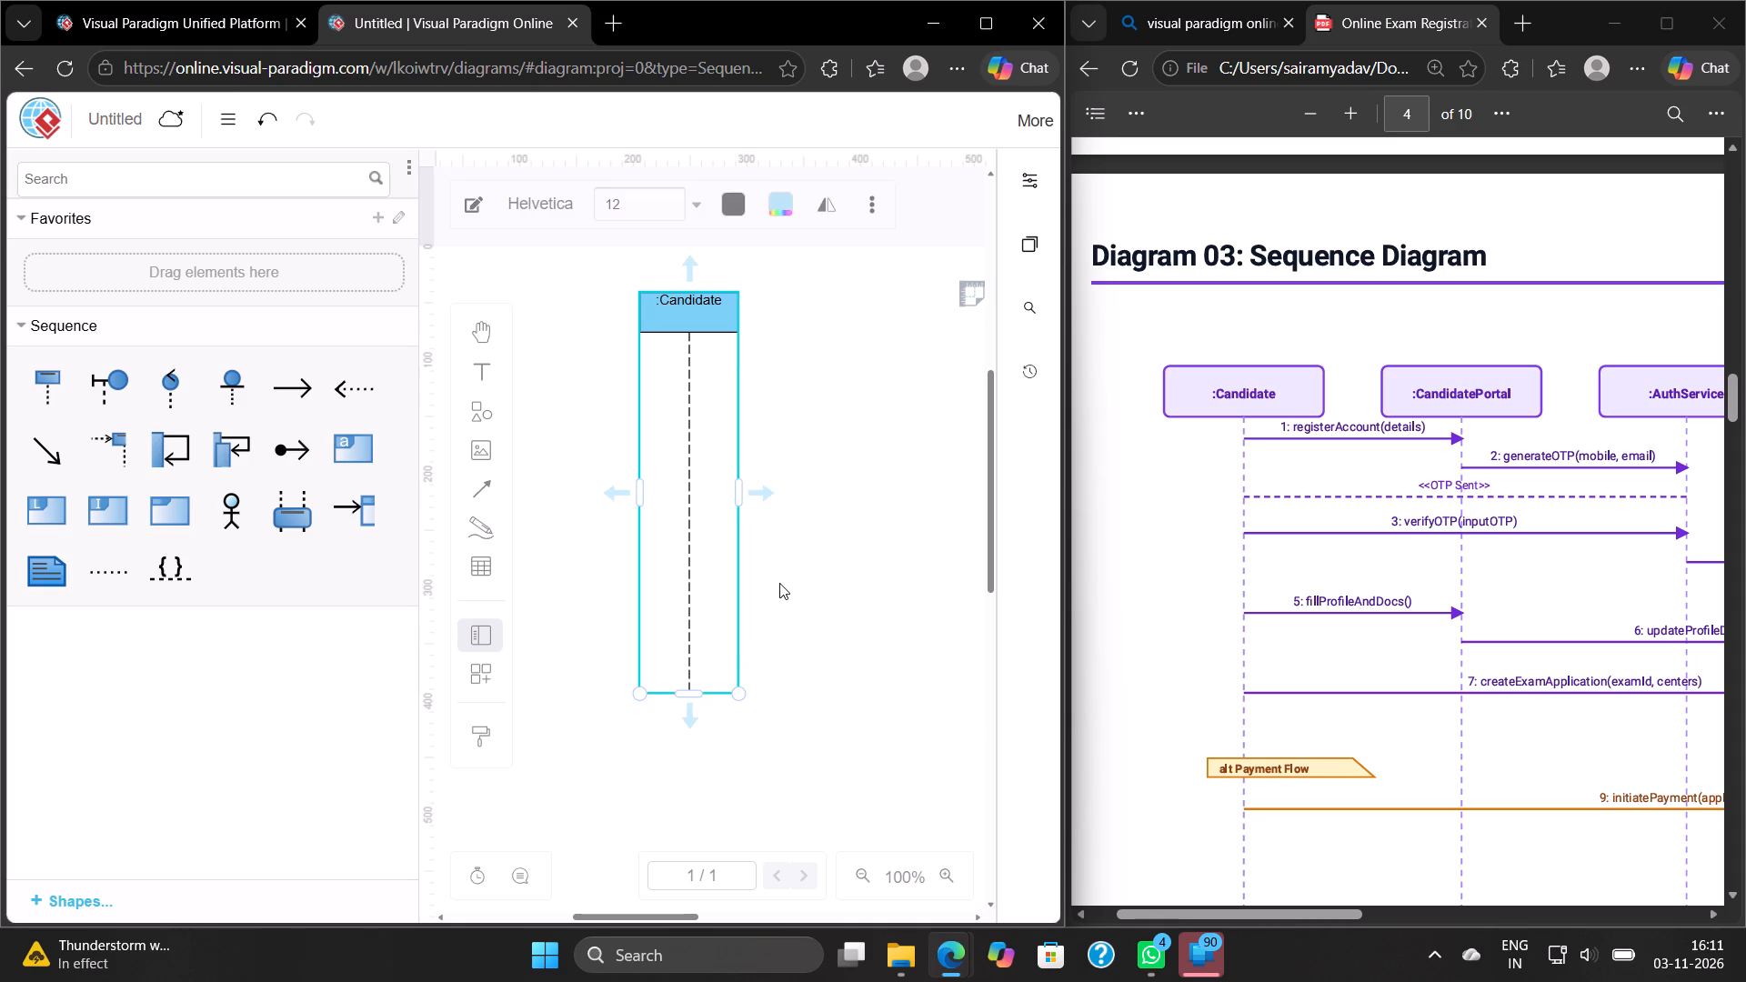
left_click(779, 583)
scroll(779, 583, "left", 1)
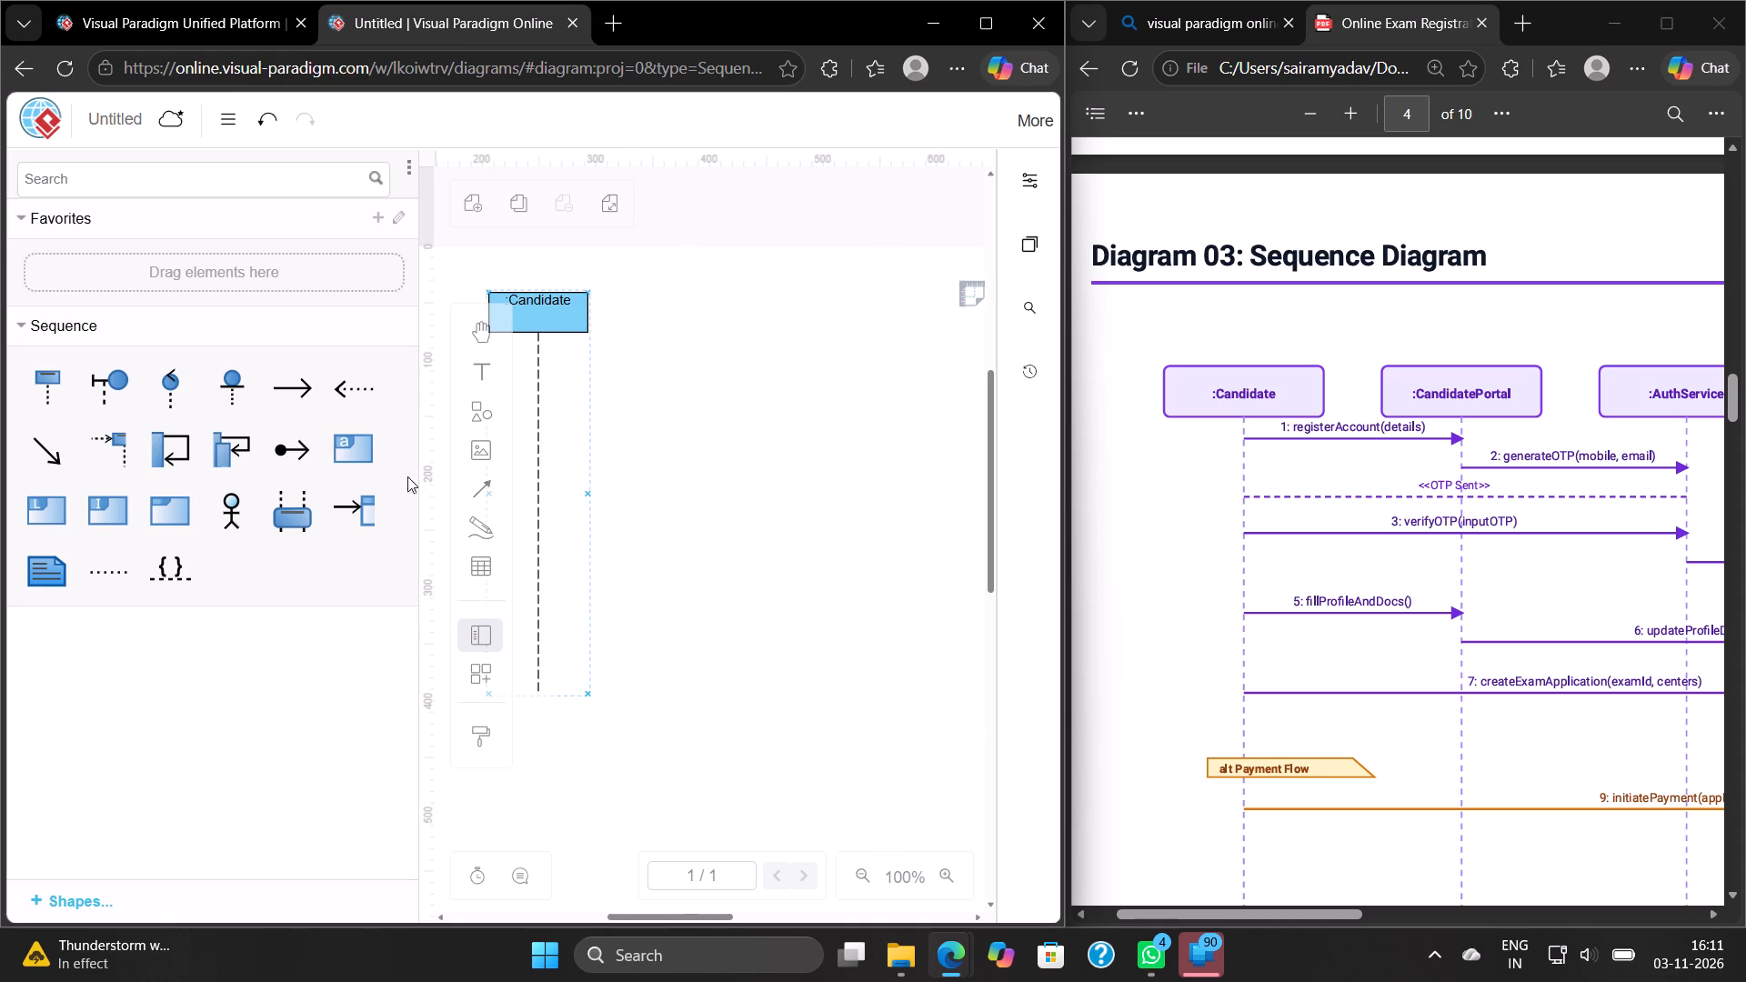
Add a second Lifeline beside the :Candidate lifeline and name it ":CandidatePortal".
left_click(0, 382)
left_click(34, 384)
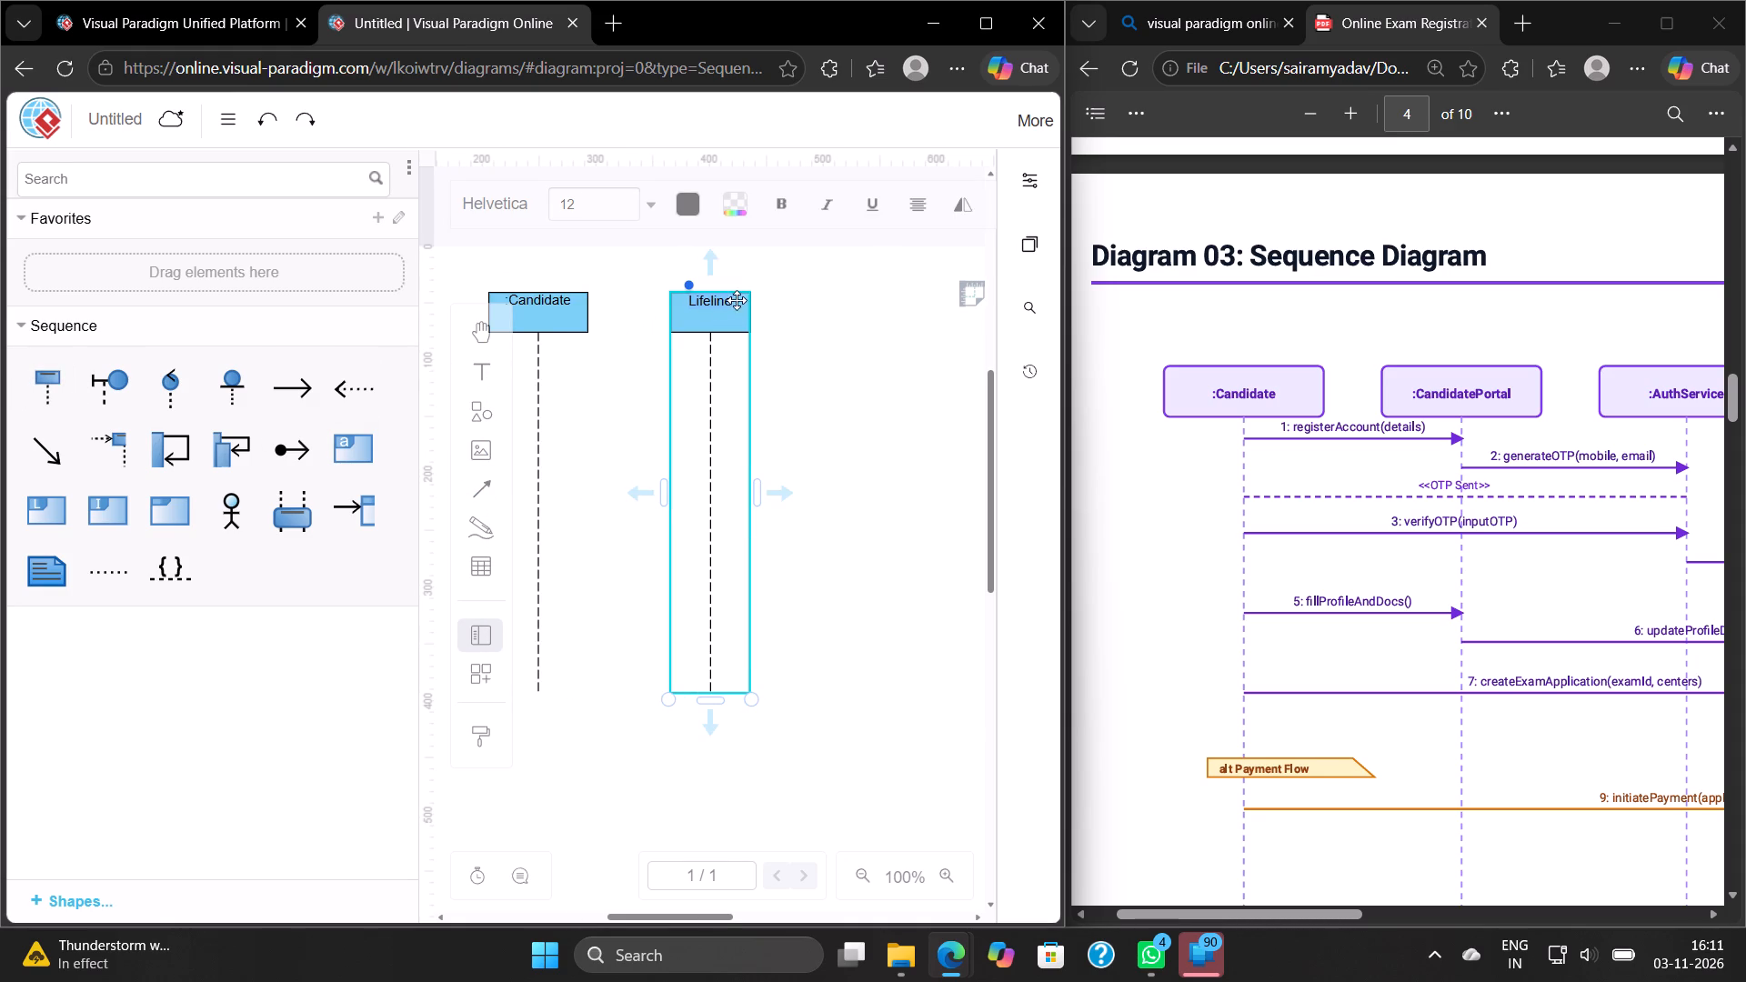
left_click(730, 303)
key("BackSpace")
key("BackSpace")
key("BackSpace")
key("BackSpace")
key("BackSpace")
key("BackSpace")
key("BackSpace")
key("BackSpace")
key("shift+colon")
type("Candidate")
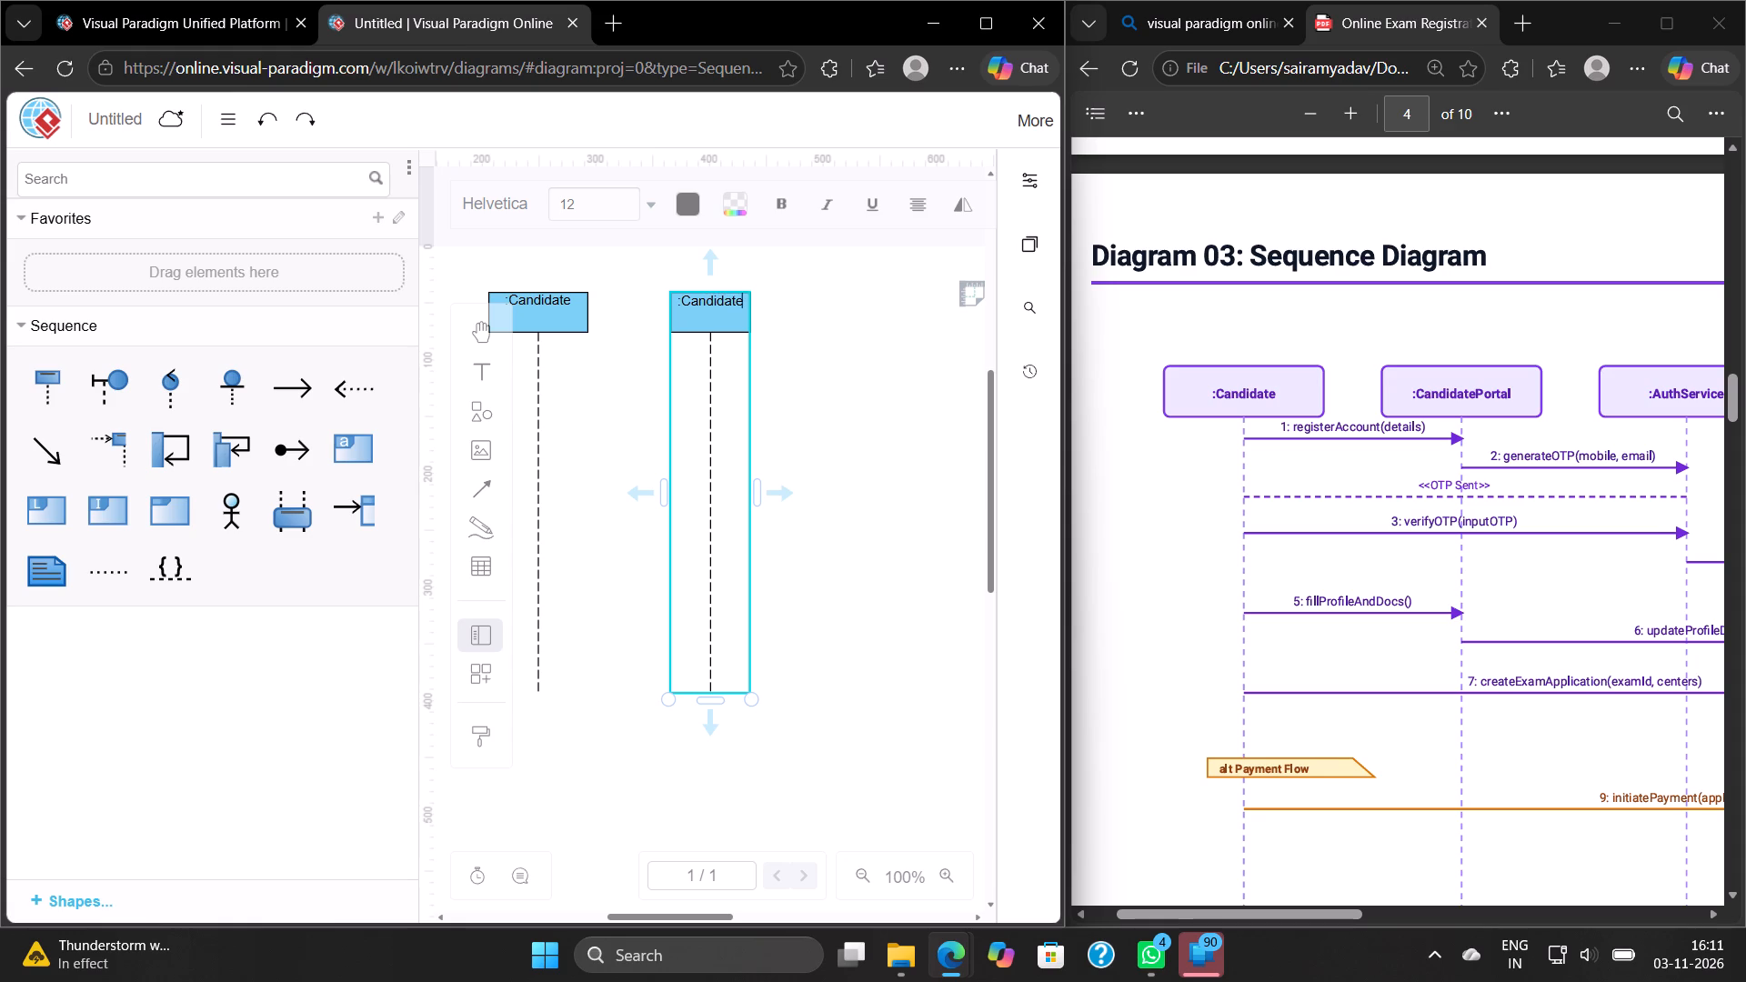
type("Portal")
left_click(737, 364)
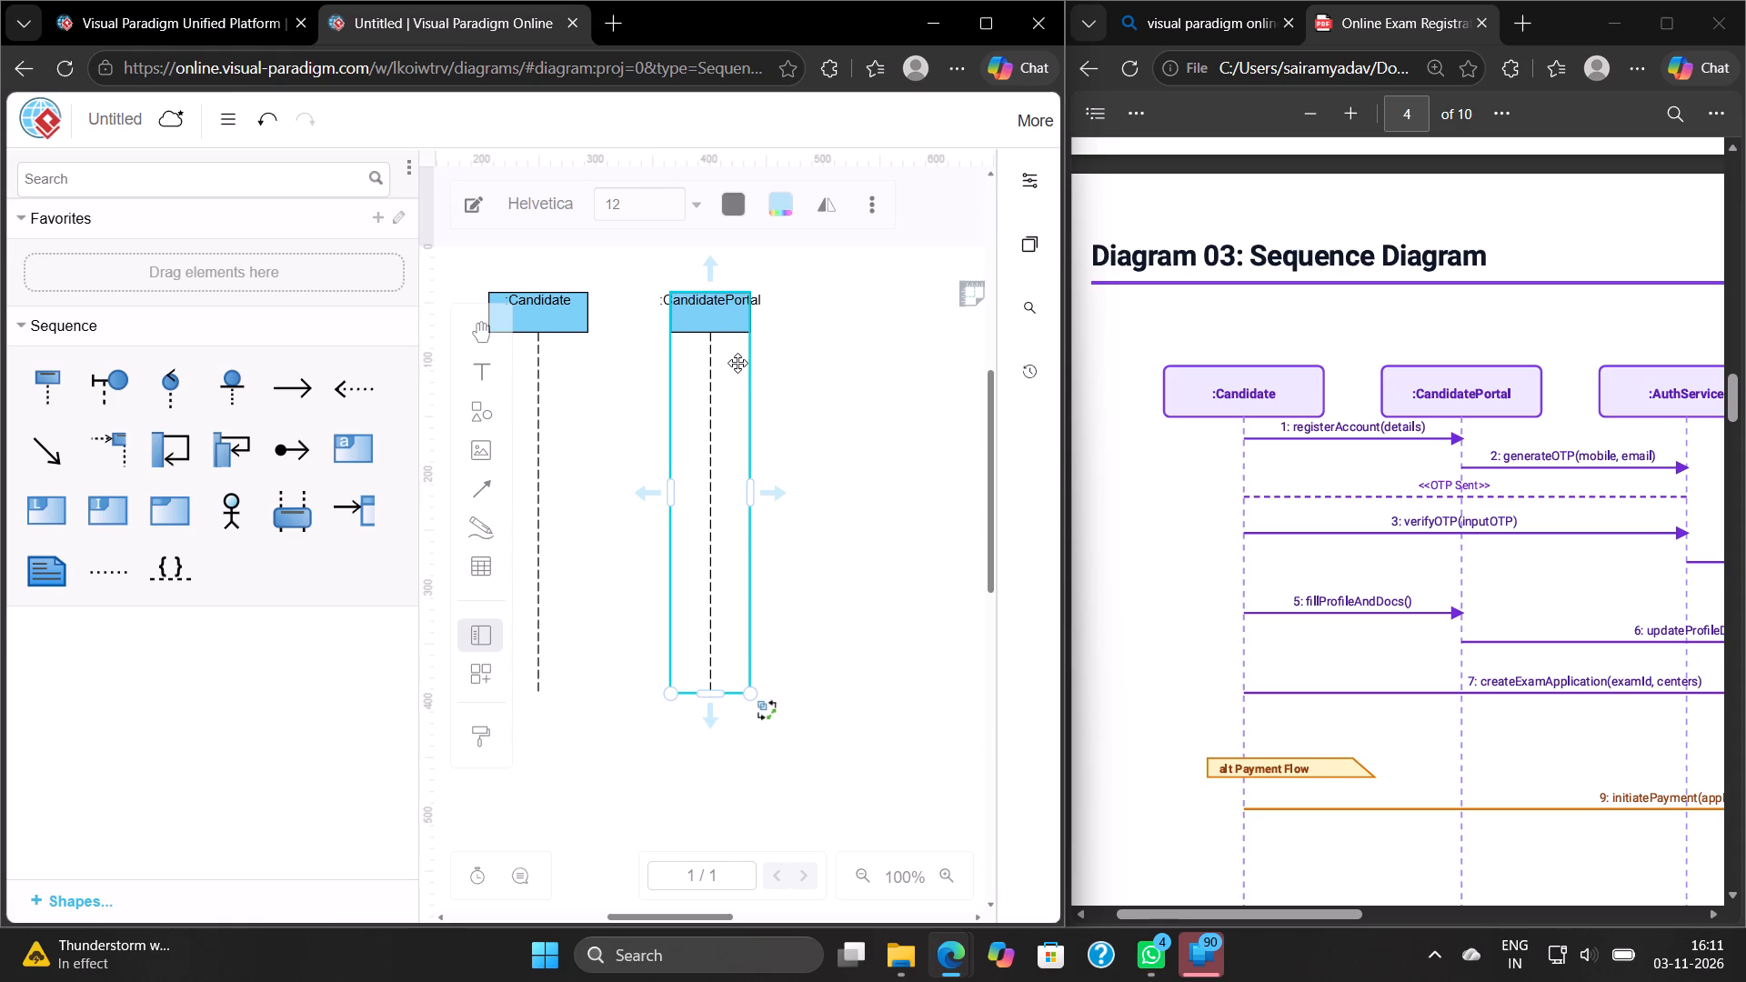
Widen the :CandidatePortal lifeline so its header fits the full name, keeping its height.
left_click(738, 358)
left_click_drag(751, 692, 788, 693)
left_click(879, 587)
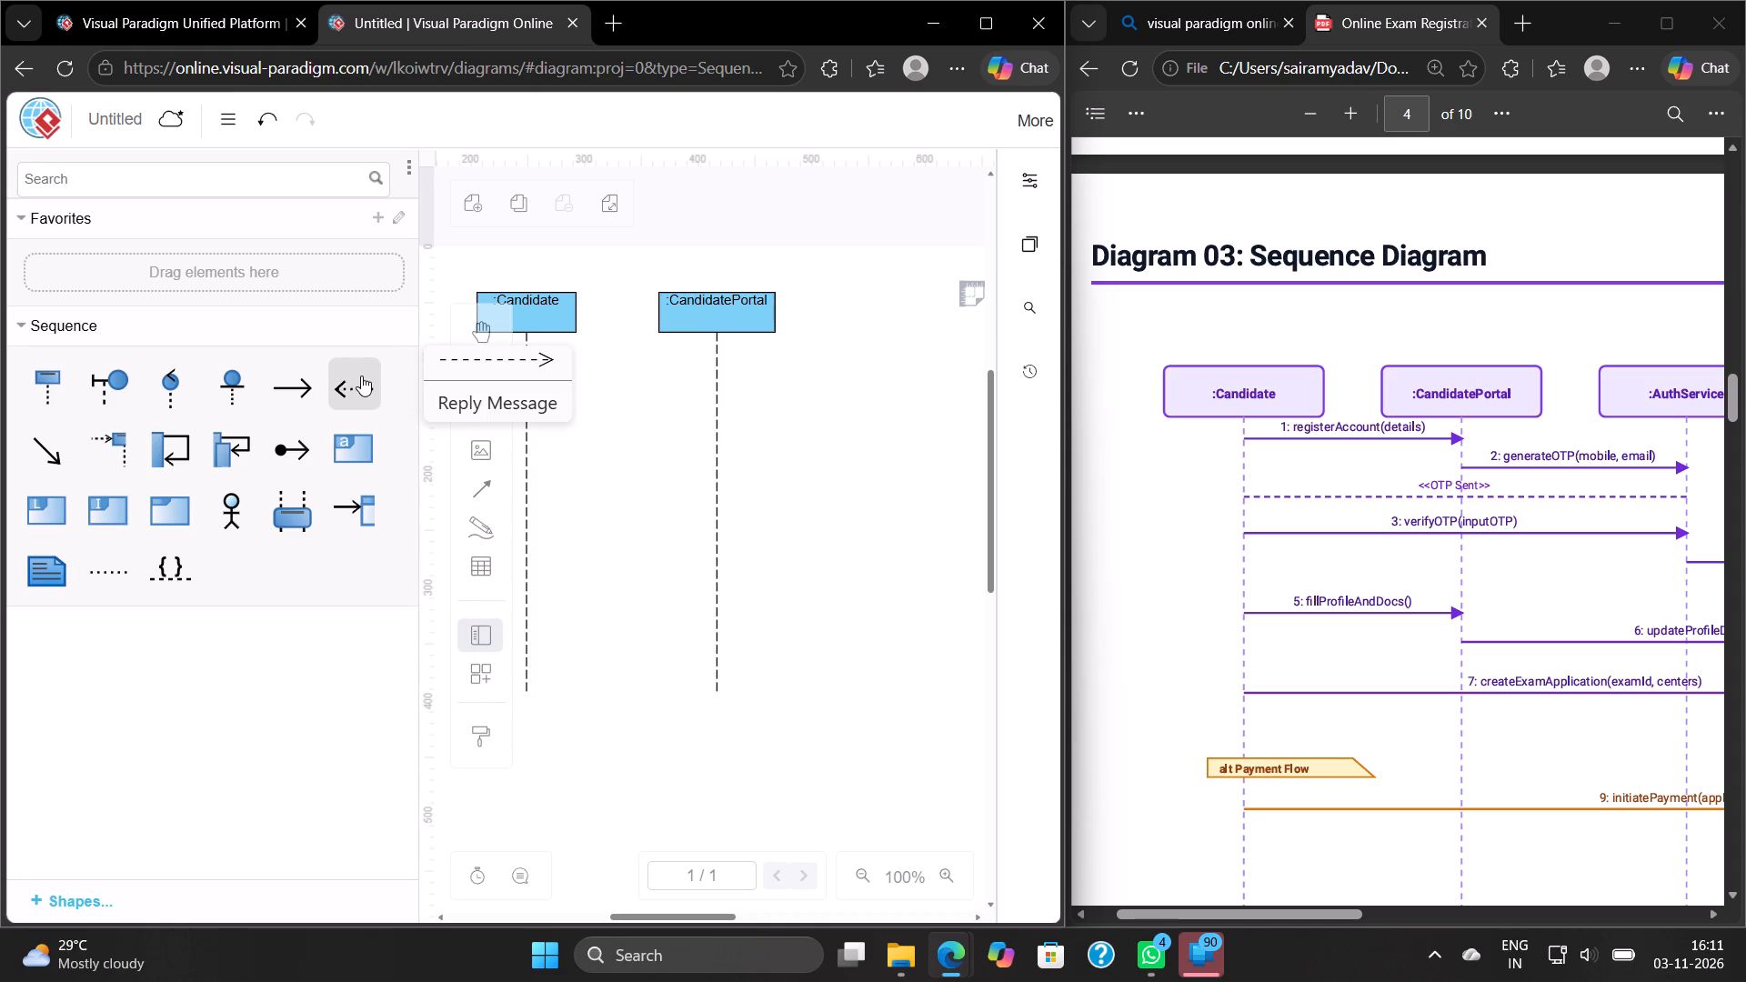
Add a third Lifeline after :CandidatePortal and widen it to about 100 units, keeping it 353 units tall.
scroll(637, 479, "left", 1)
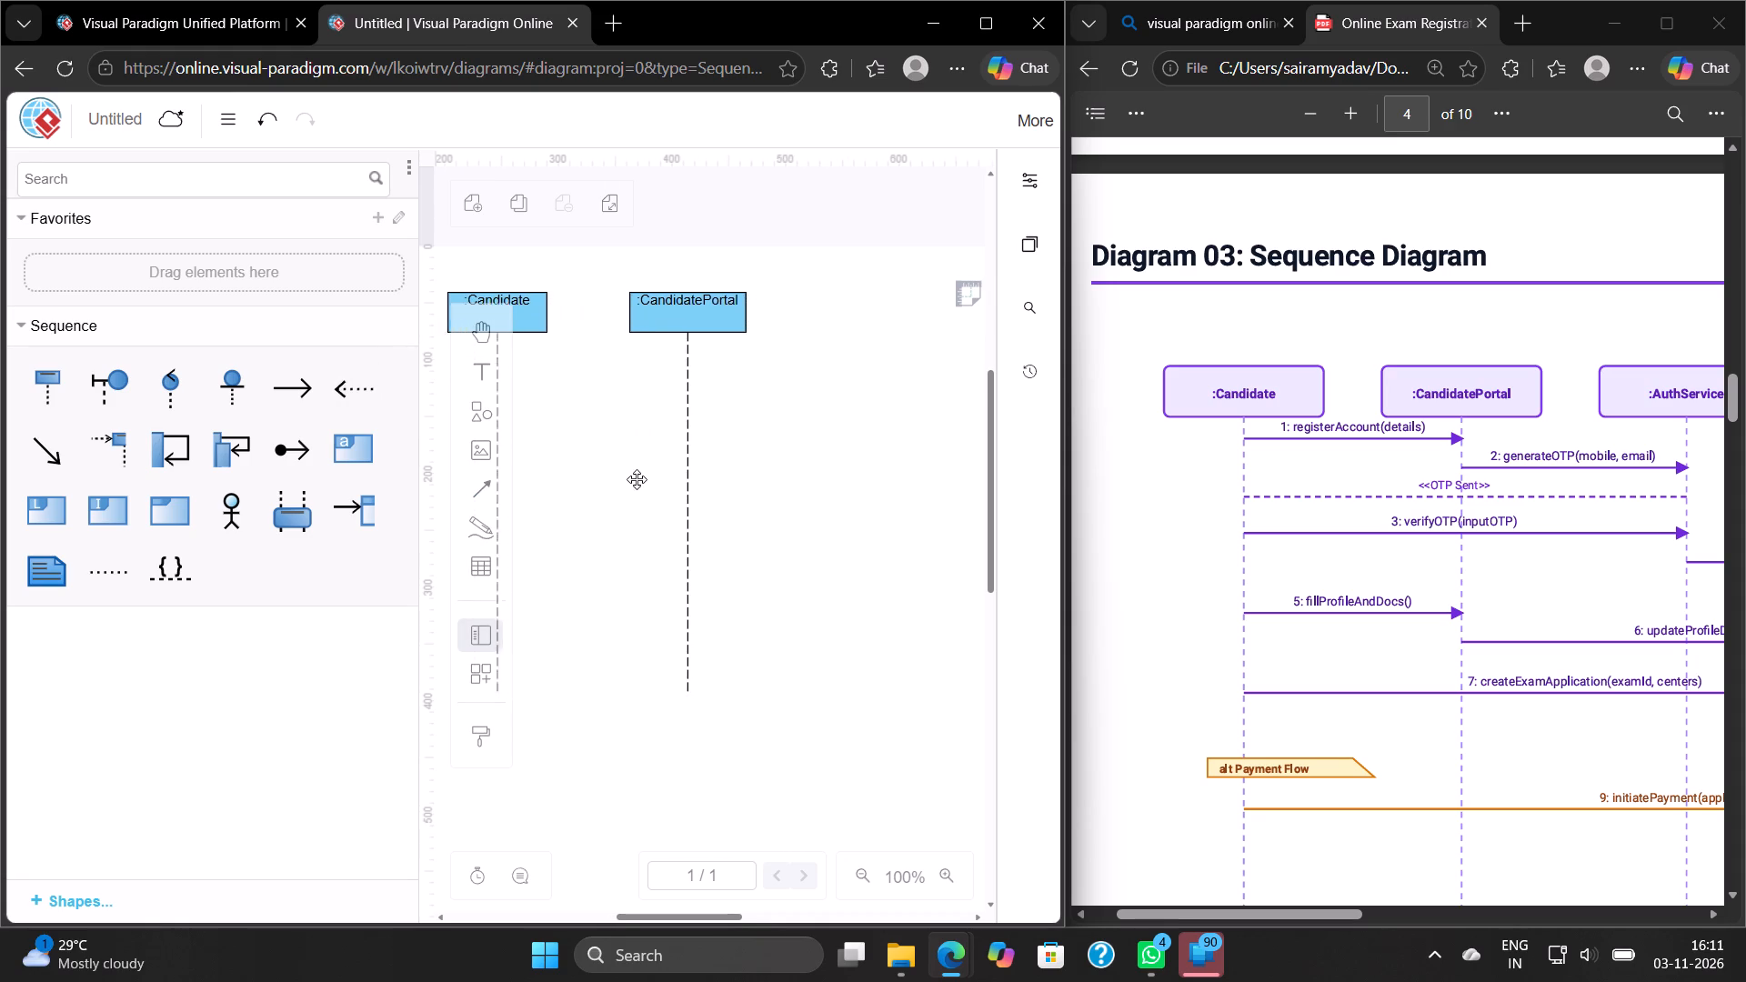
scroll(637, 479, "left", 2)
left_click(46, 390)
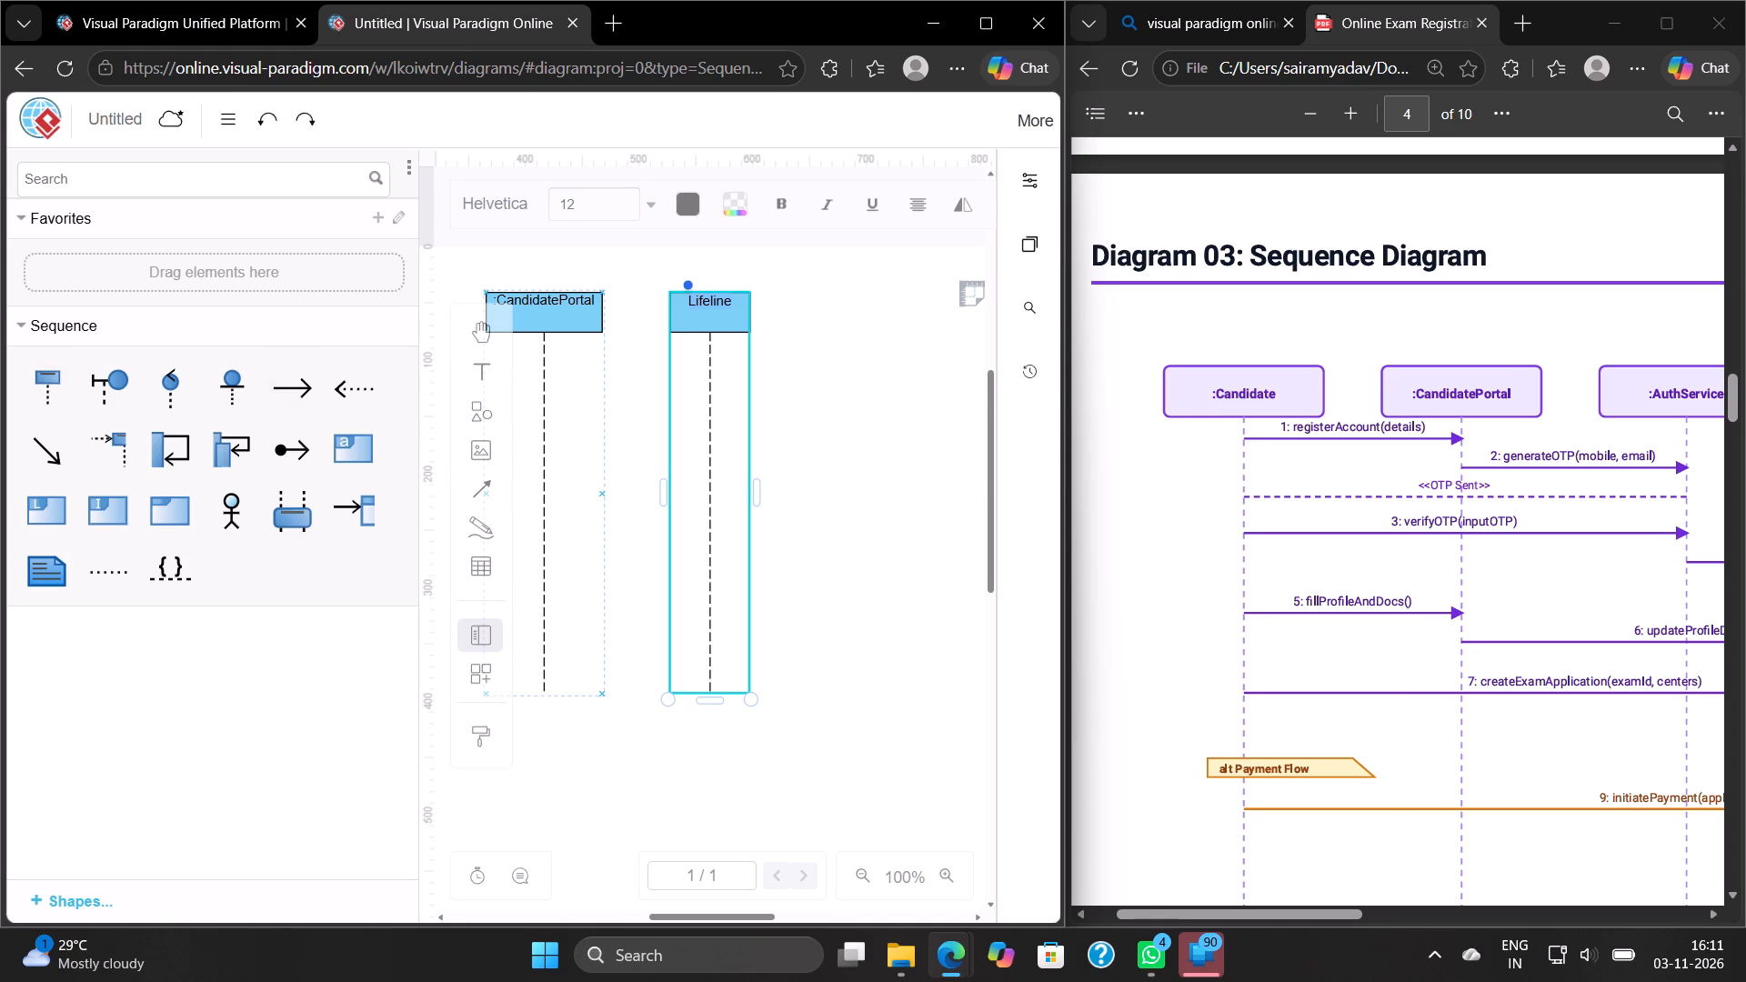
scroll(1381, 419, "left", 3)
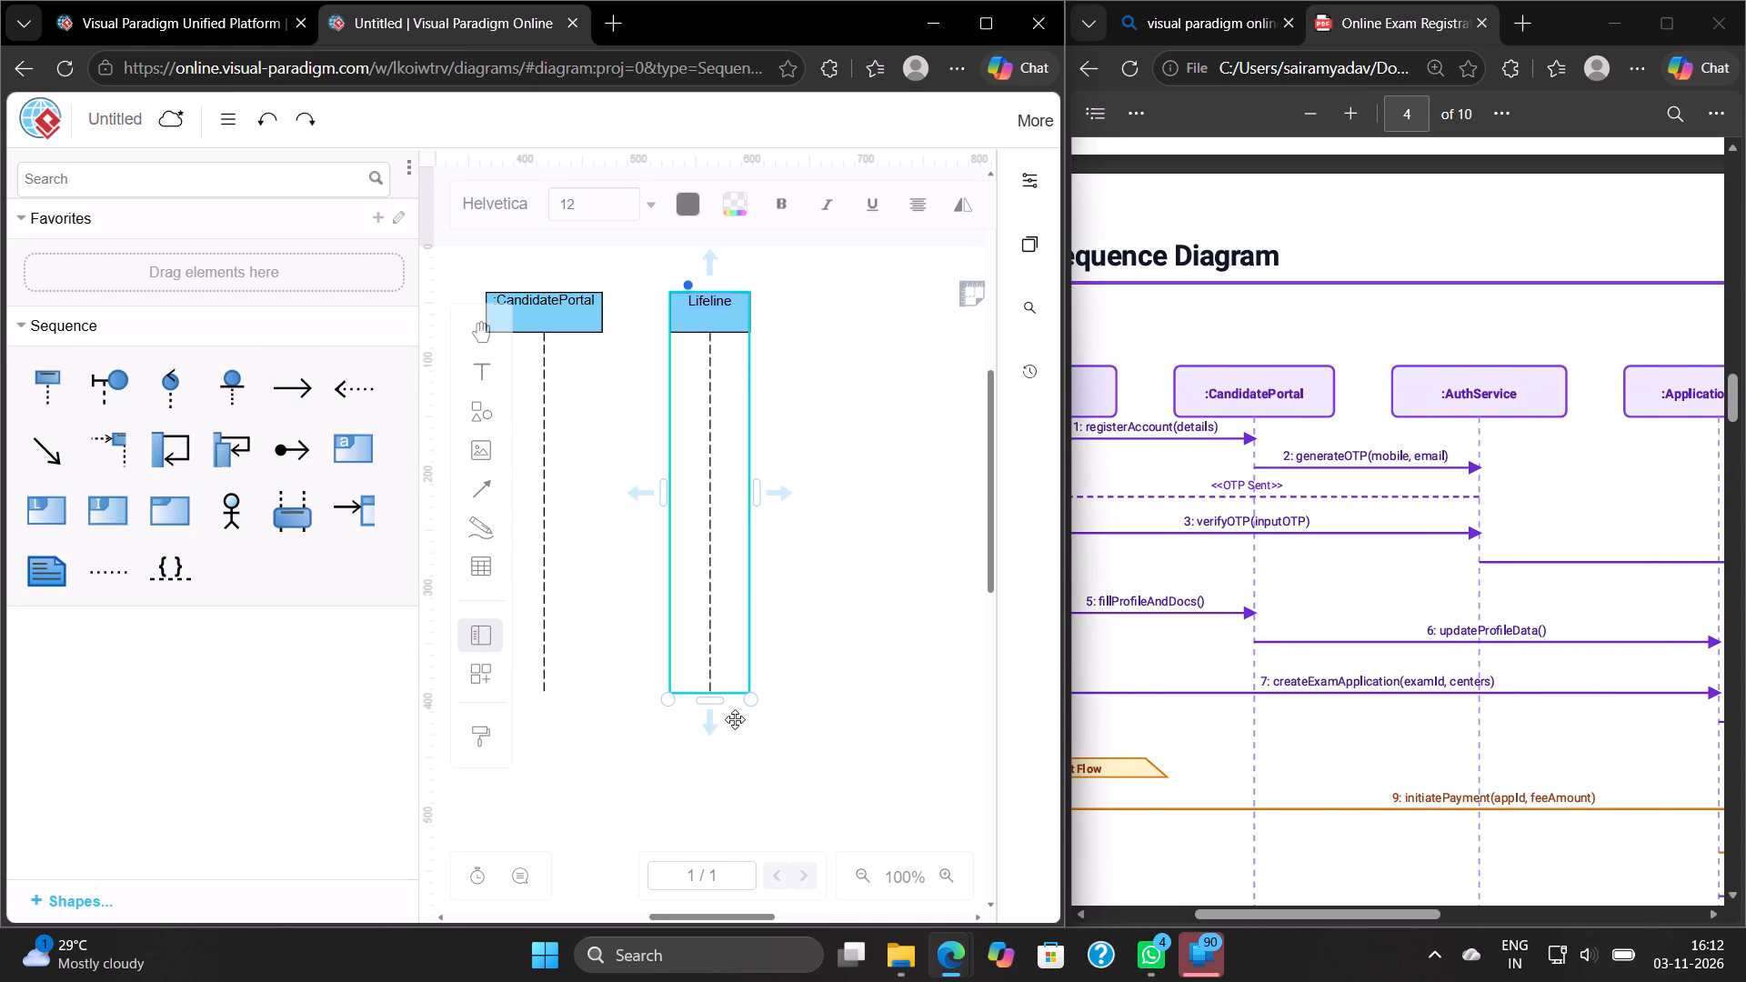
left_click_drag(748, 701, 782, 701)
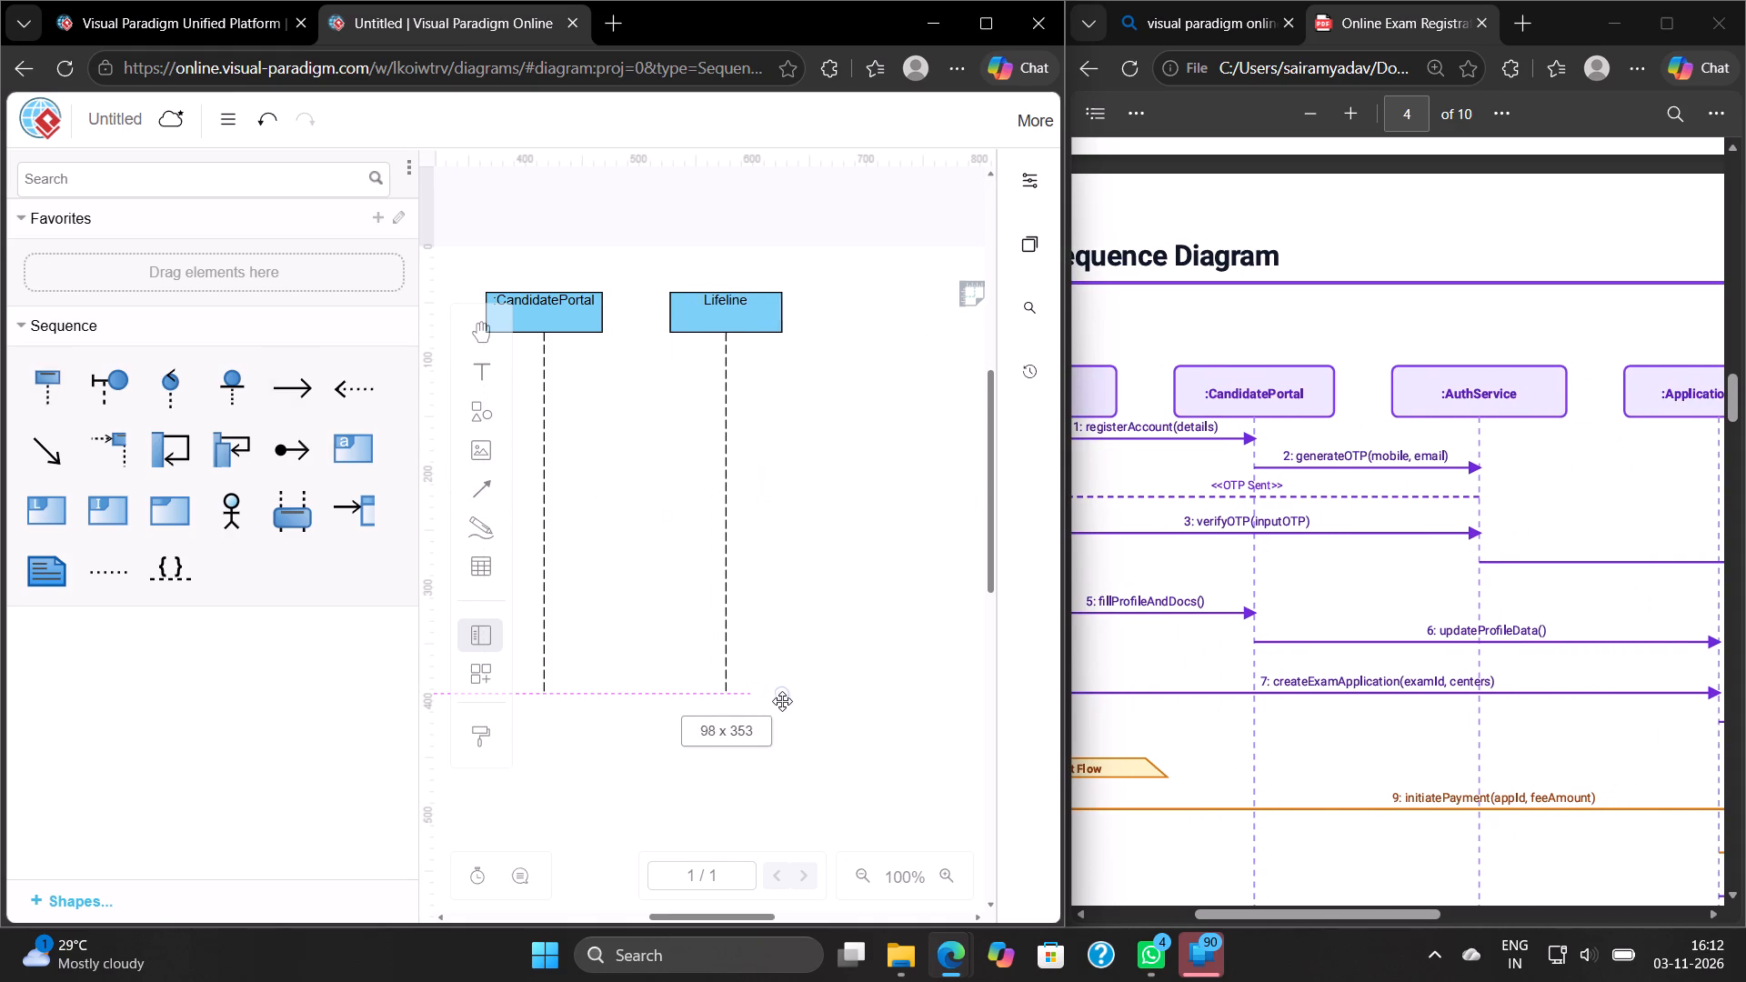
left_click_drag(782, 701, 782, 702)
Rename the third lifeline as ":AuthService".
left_click(750, 300)
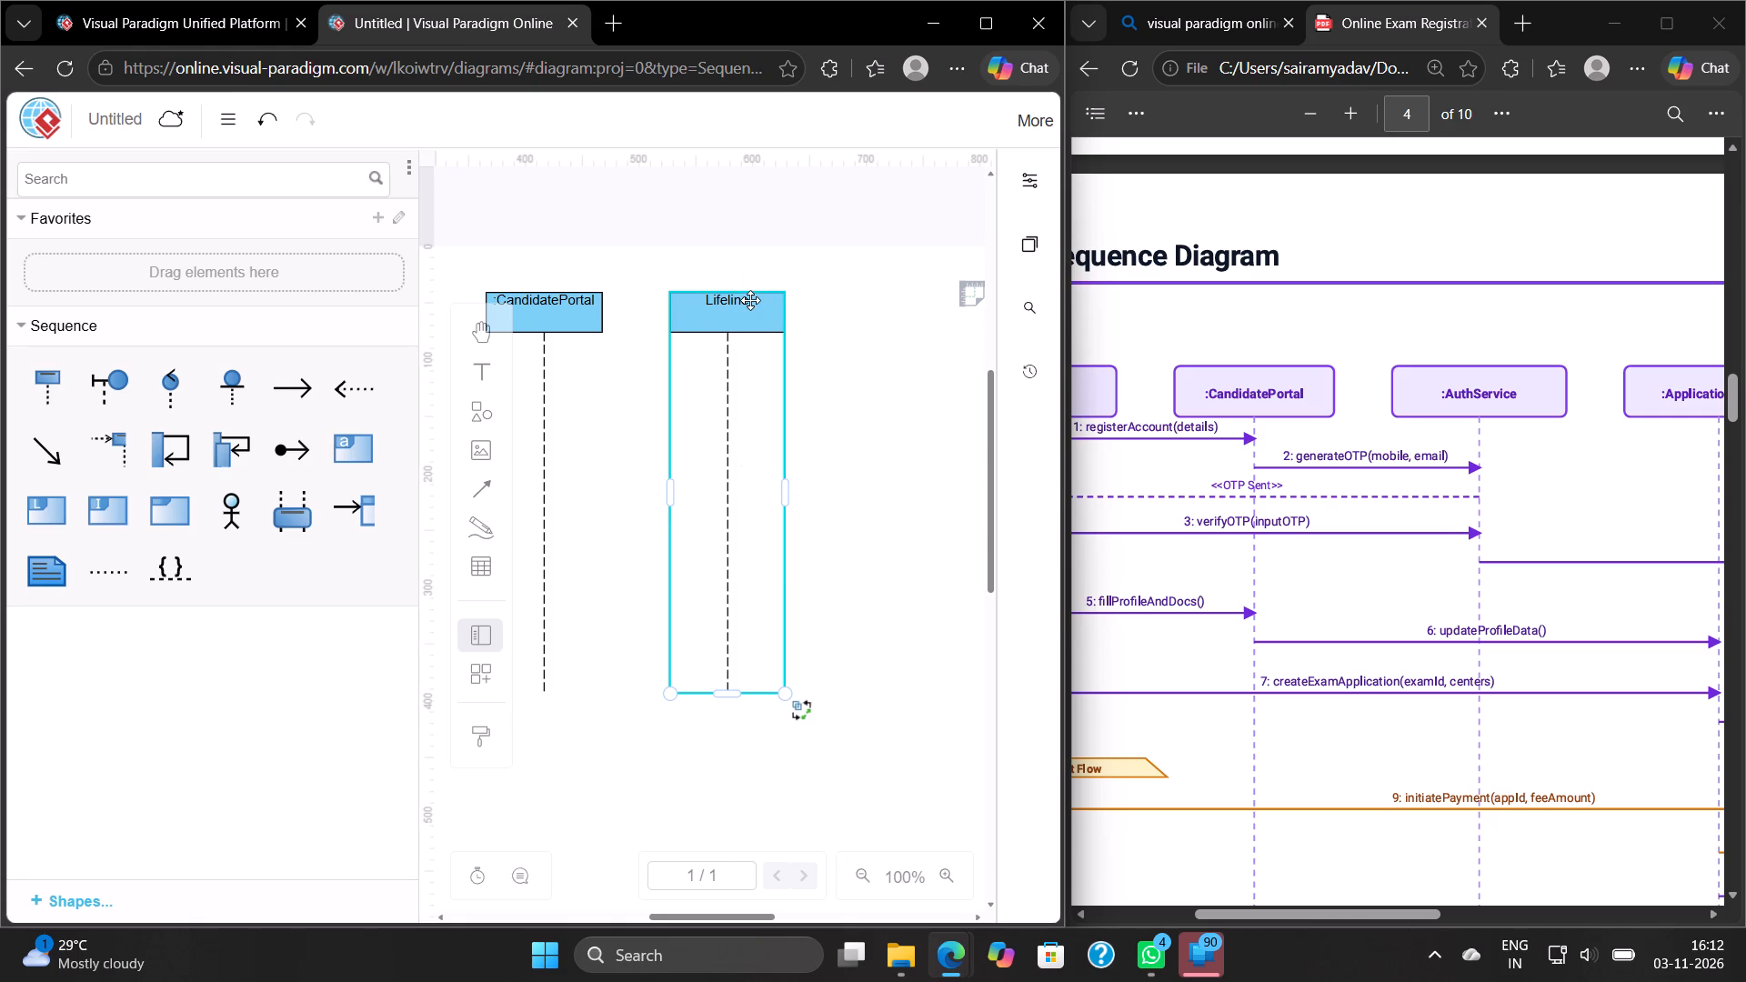
left_click(750, 300)
left_click(746, 299)
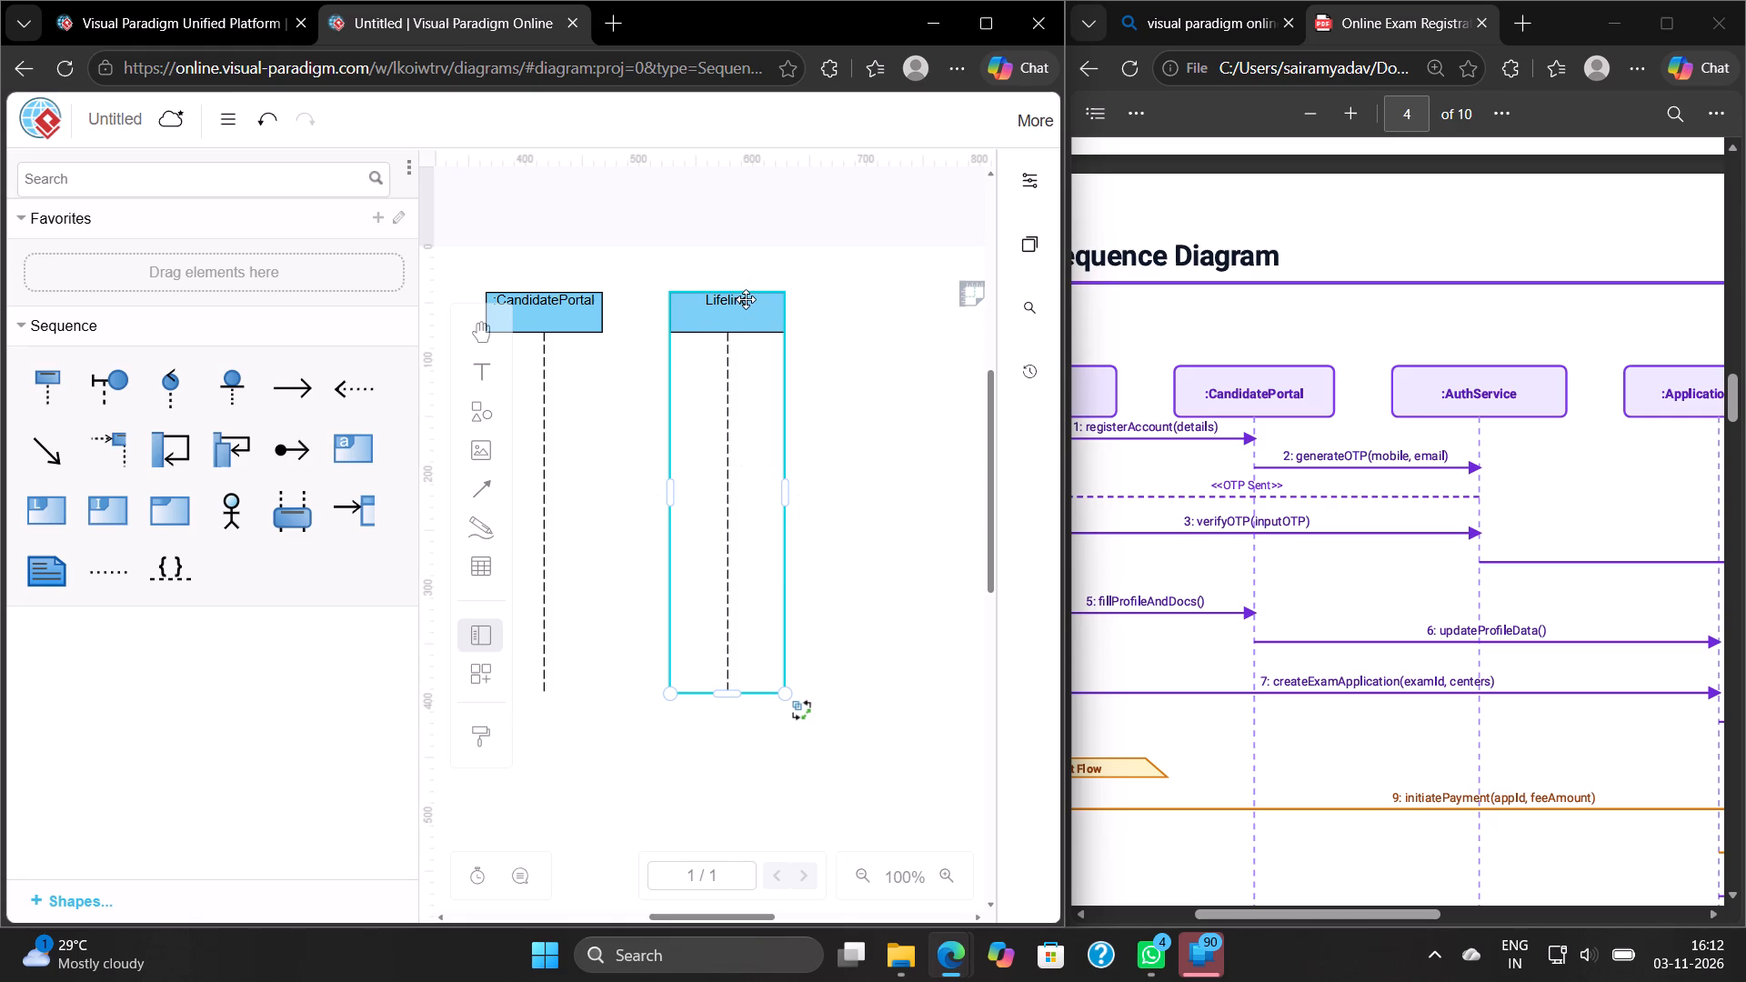
left_click(746, 299)
double_click(747, 301)
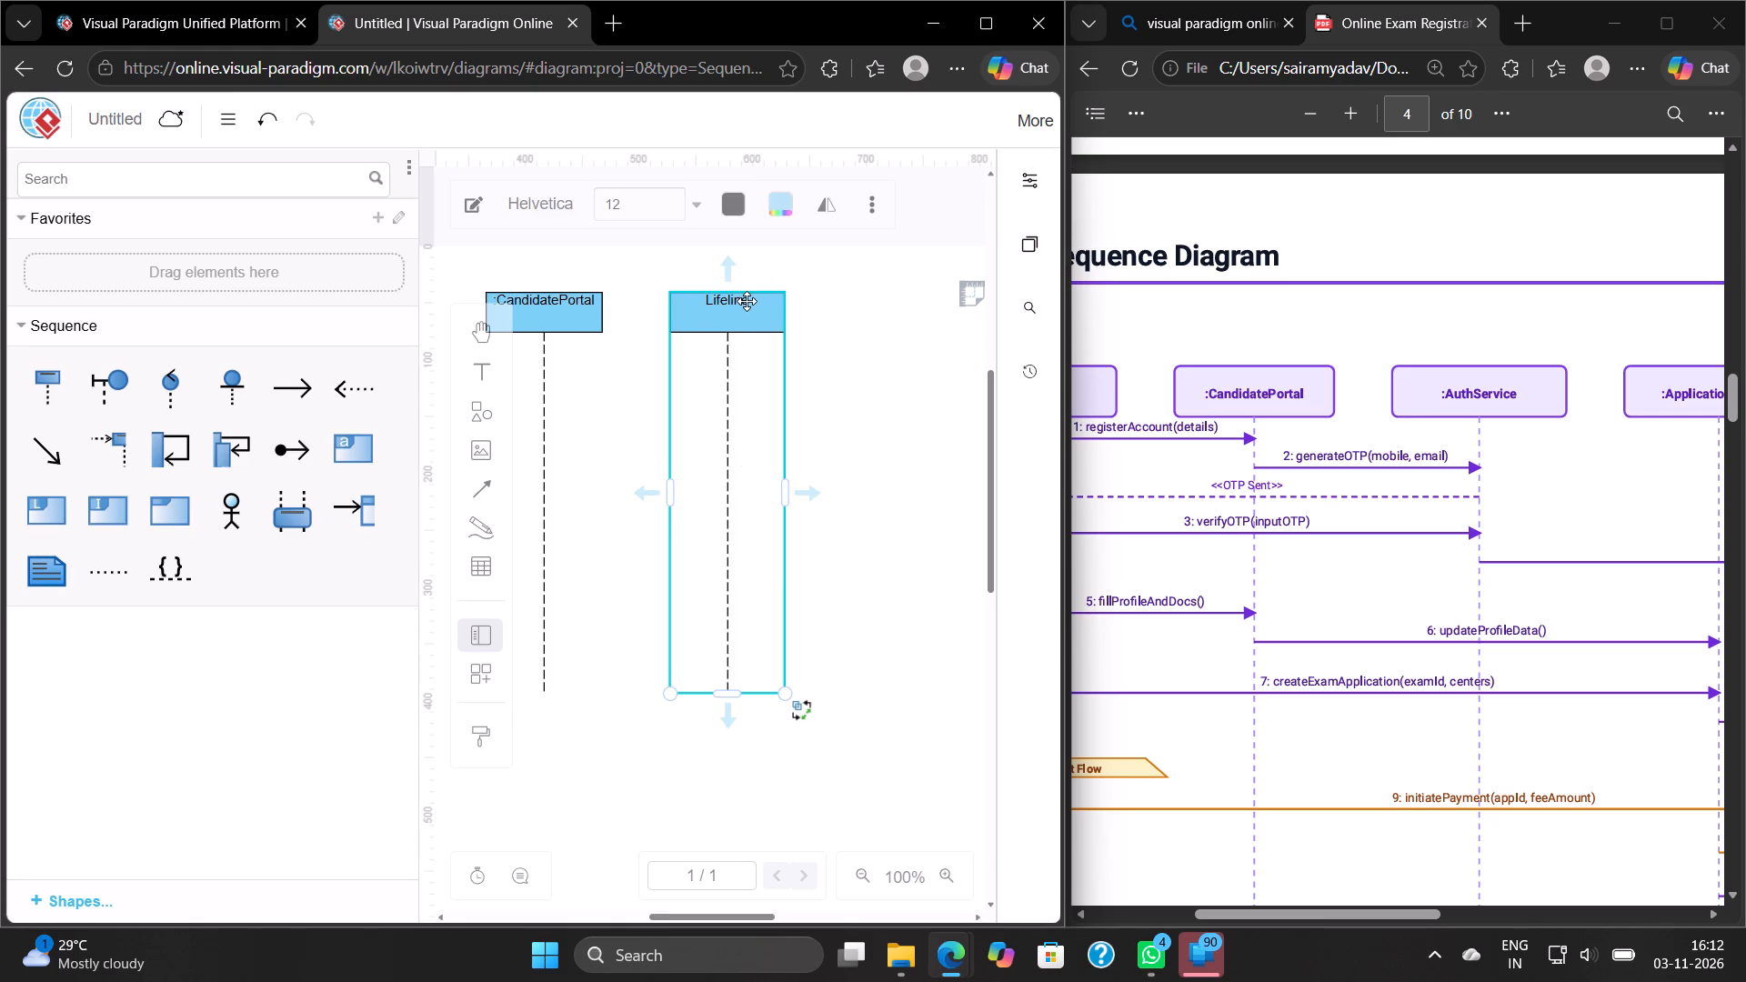
left_click(747, 301)
key("BackSpace")
key("BackSpace")
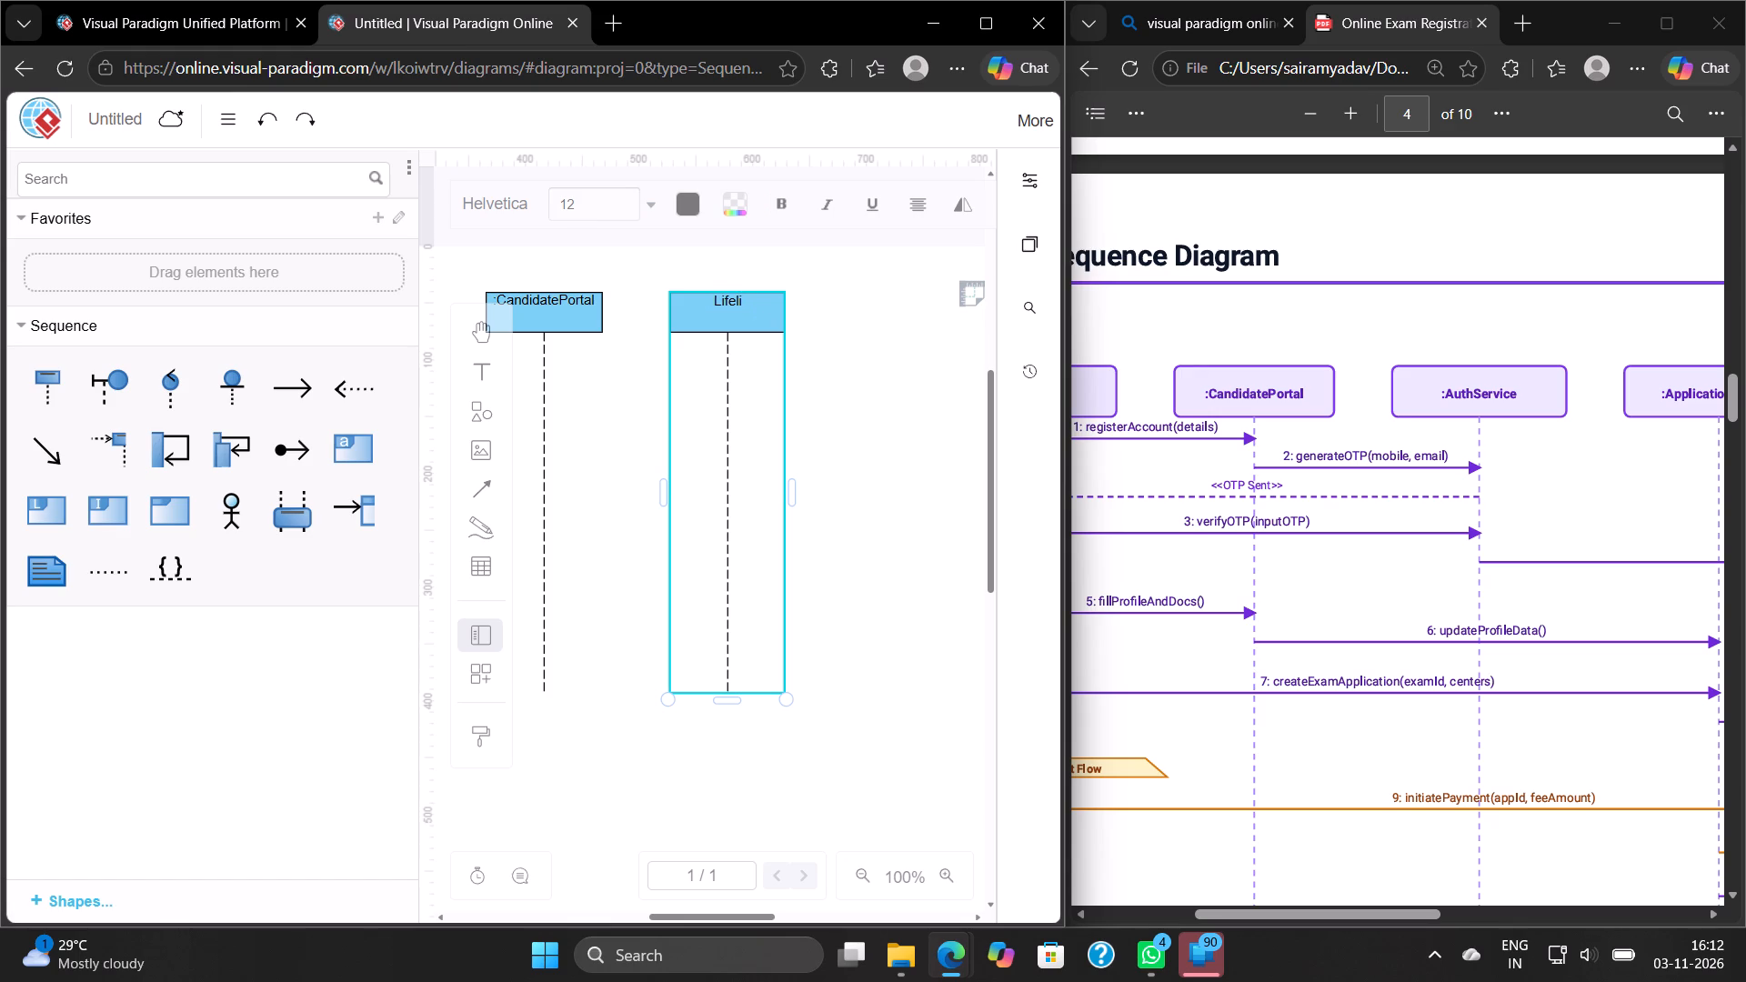
key("BackSpace")
key("BackSpace")
key("BackSpace")
key("BackSpace")
key("BackSpace")
key("BackSpace")
key("shift+colon")
type("Auth")
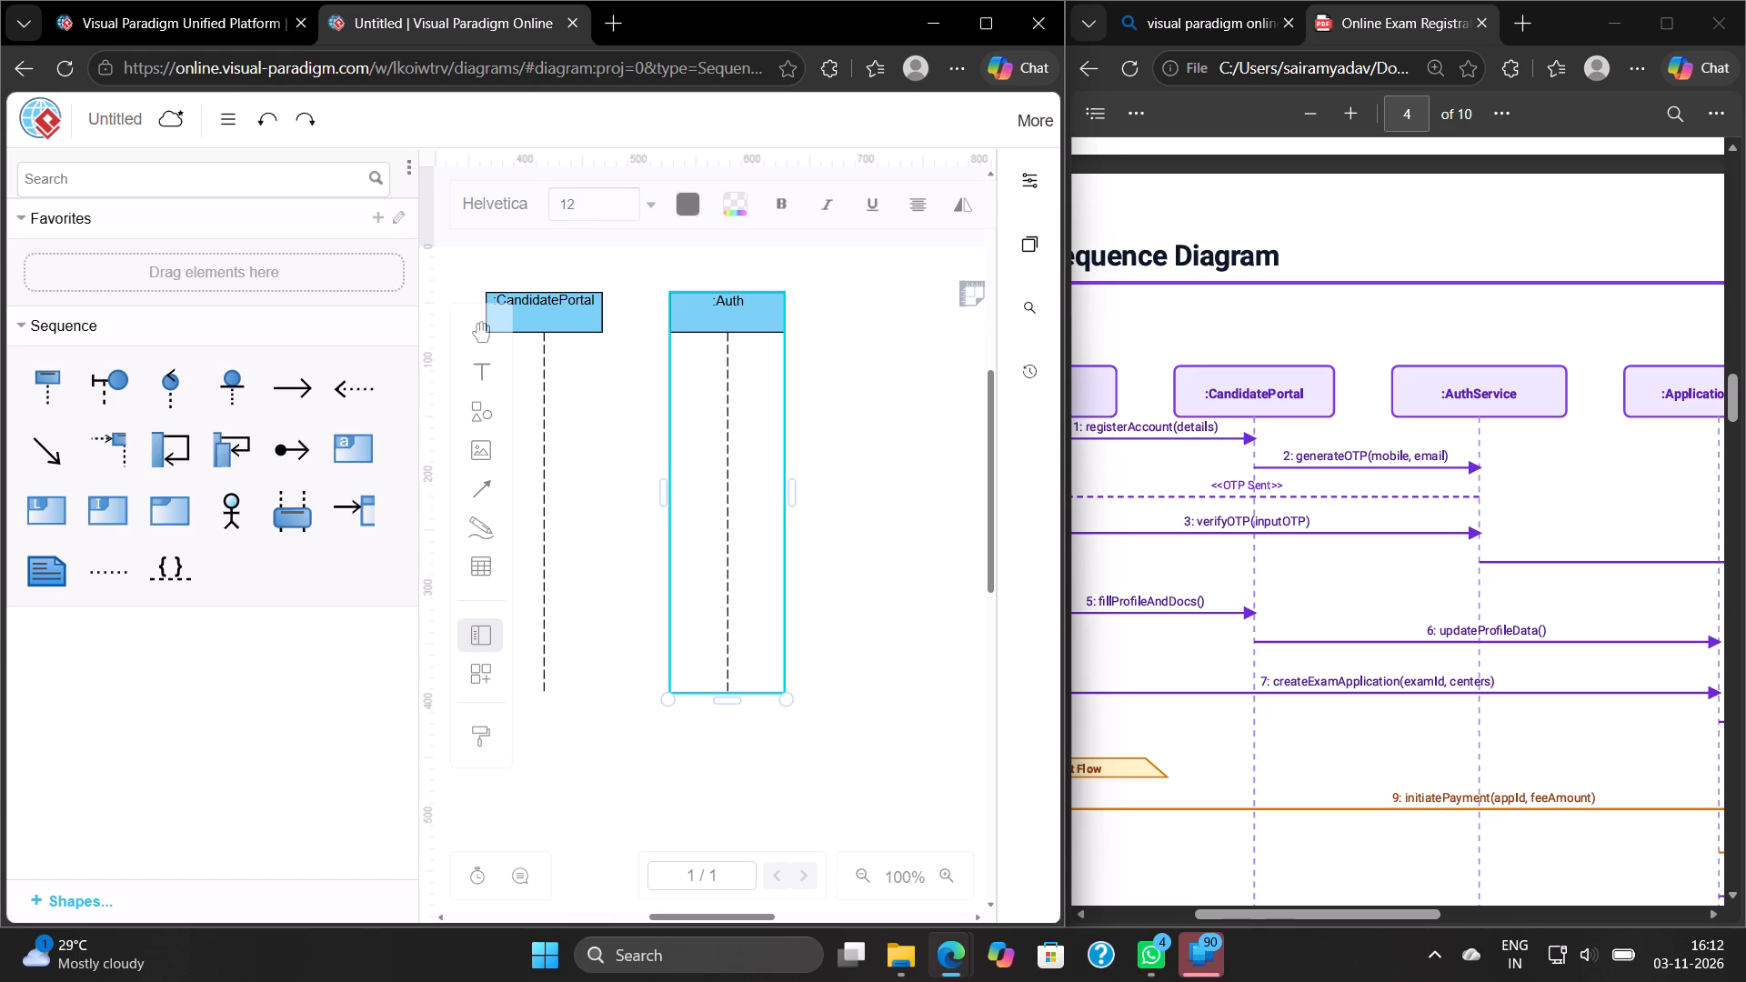
type("Service")
left_click(870, 359)
Add a fourth Lifeline after :AuthService and make it wider than the :AuthService lifeline, keeping it 353 units tall.
scroll(870, 359, "left", 1)
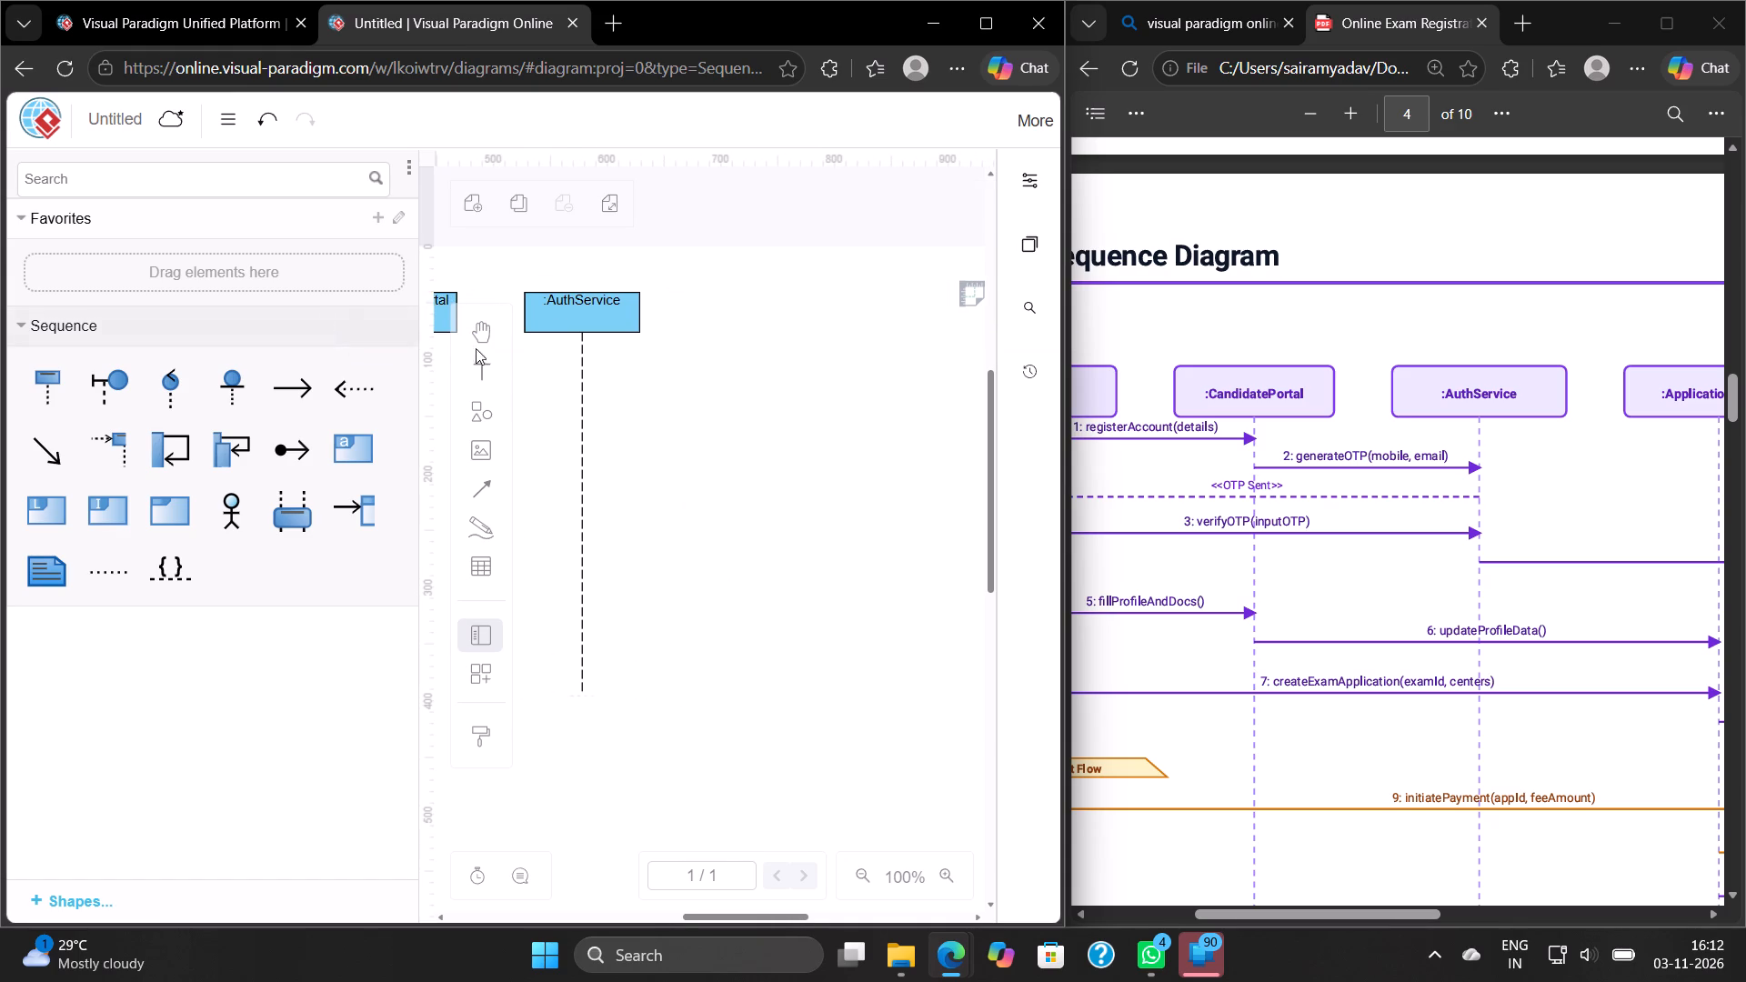
scroll(1534, 409, "left", 3)
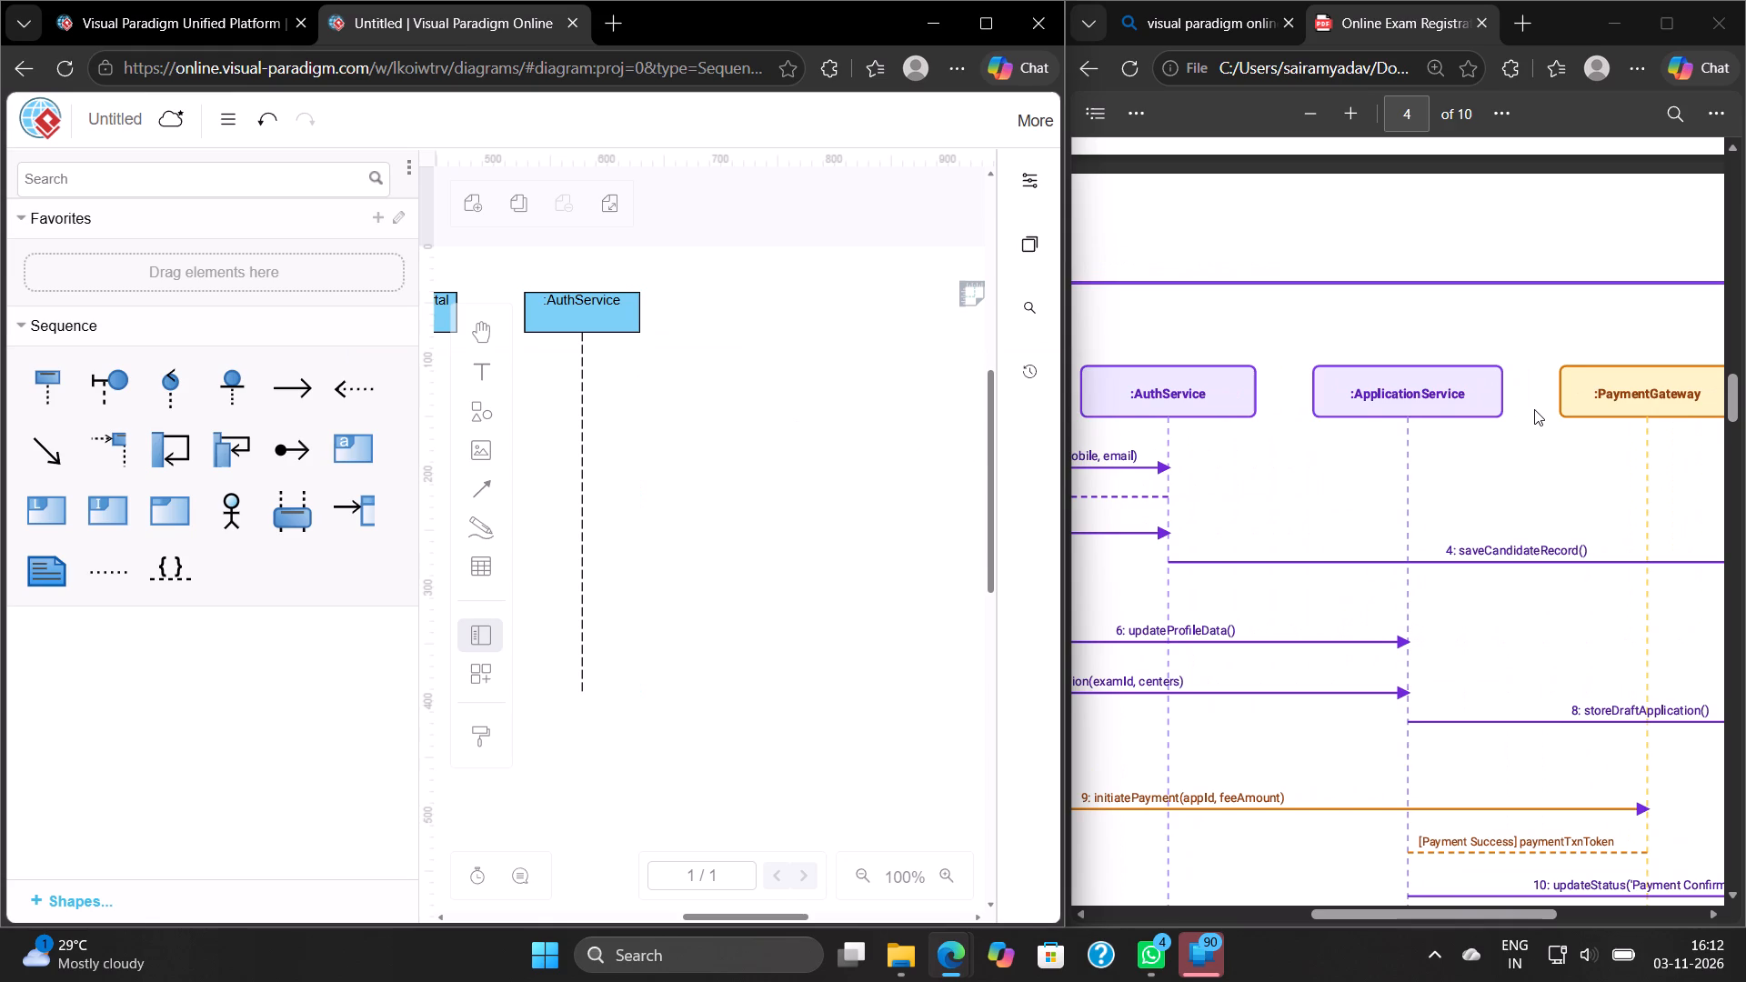
scroll(1534, 409, "left", 3)
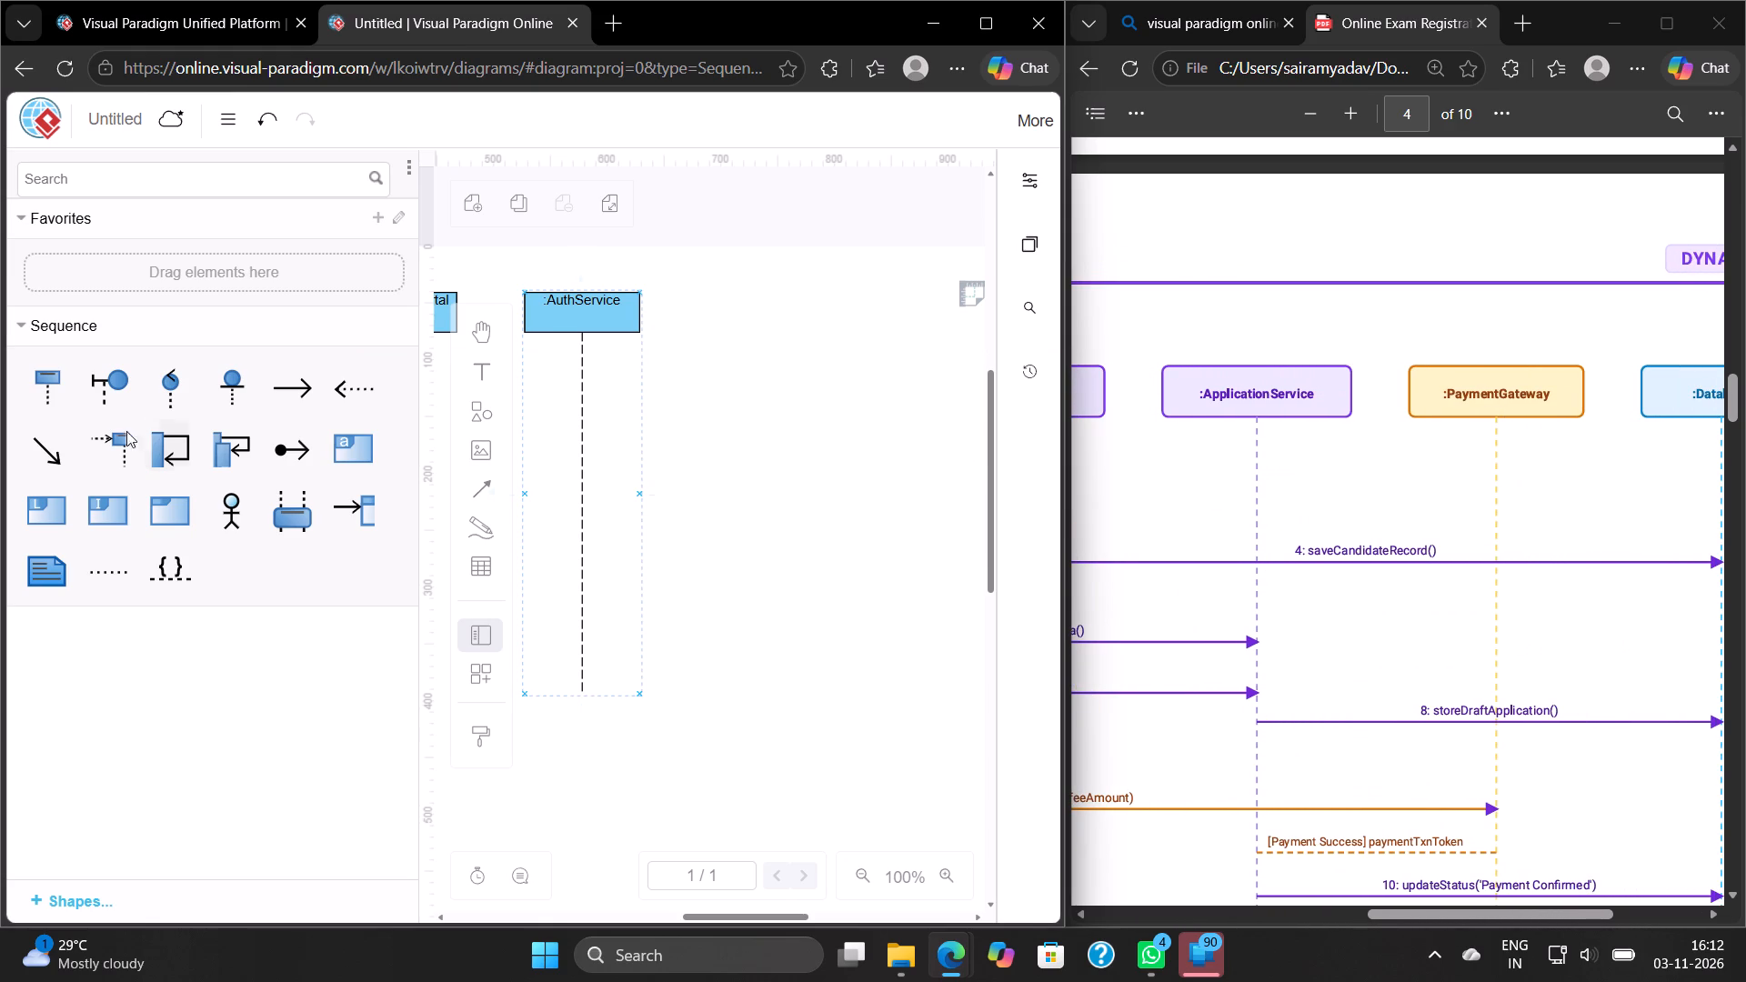
left_click(40, 380)
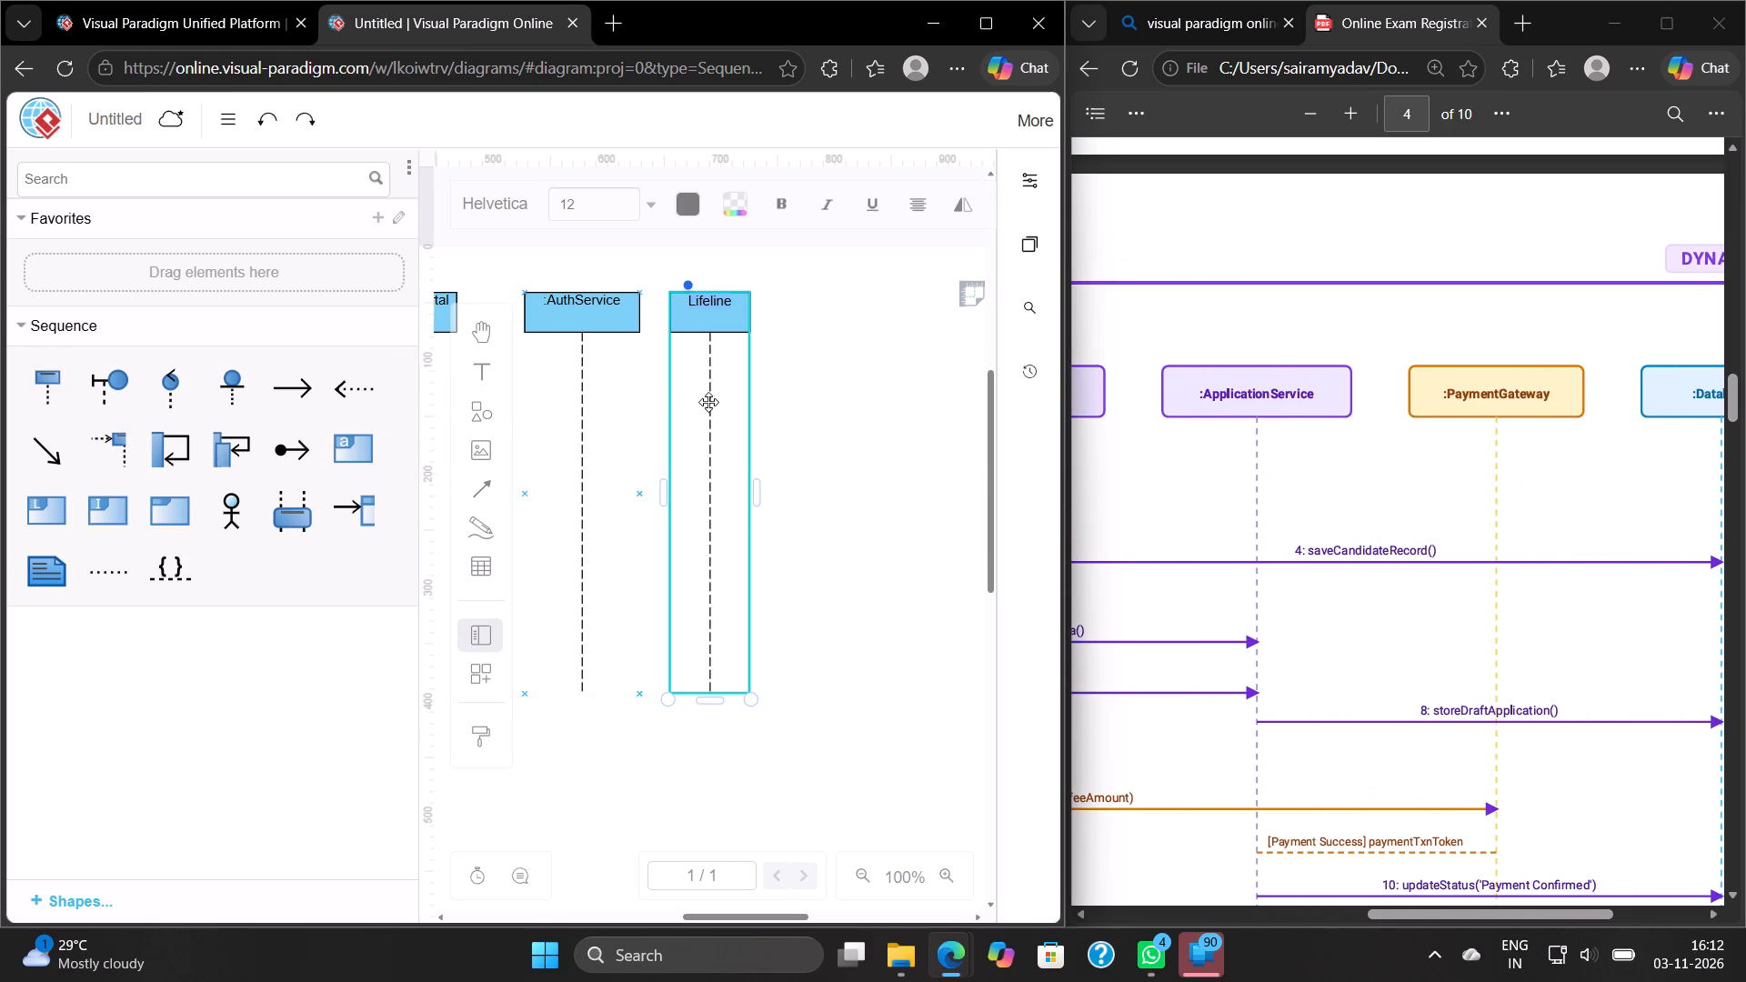
left_click_drag(748, 693, 750, 693)
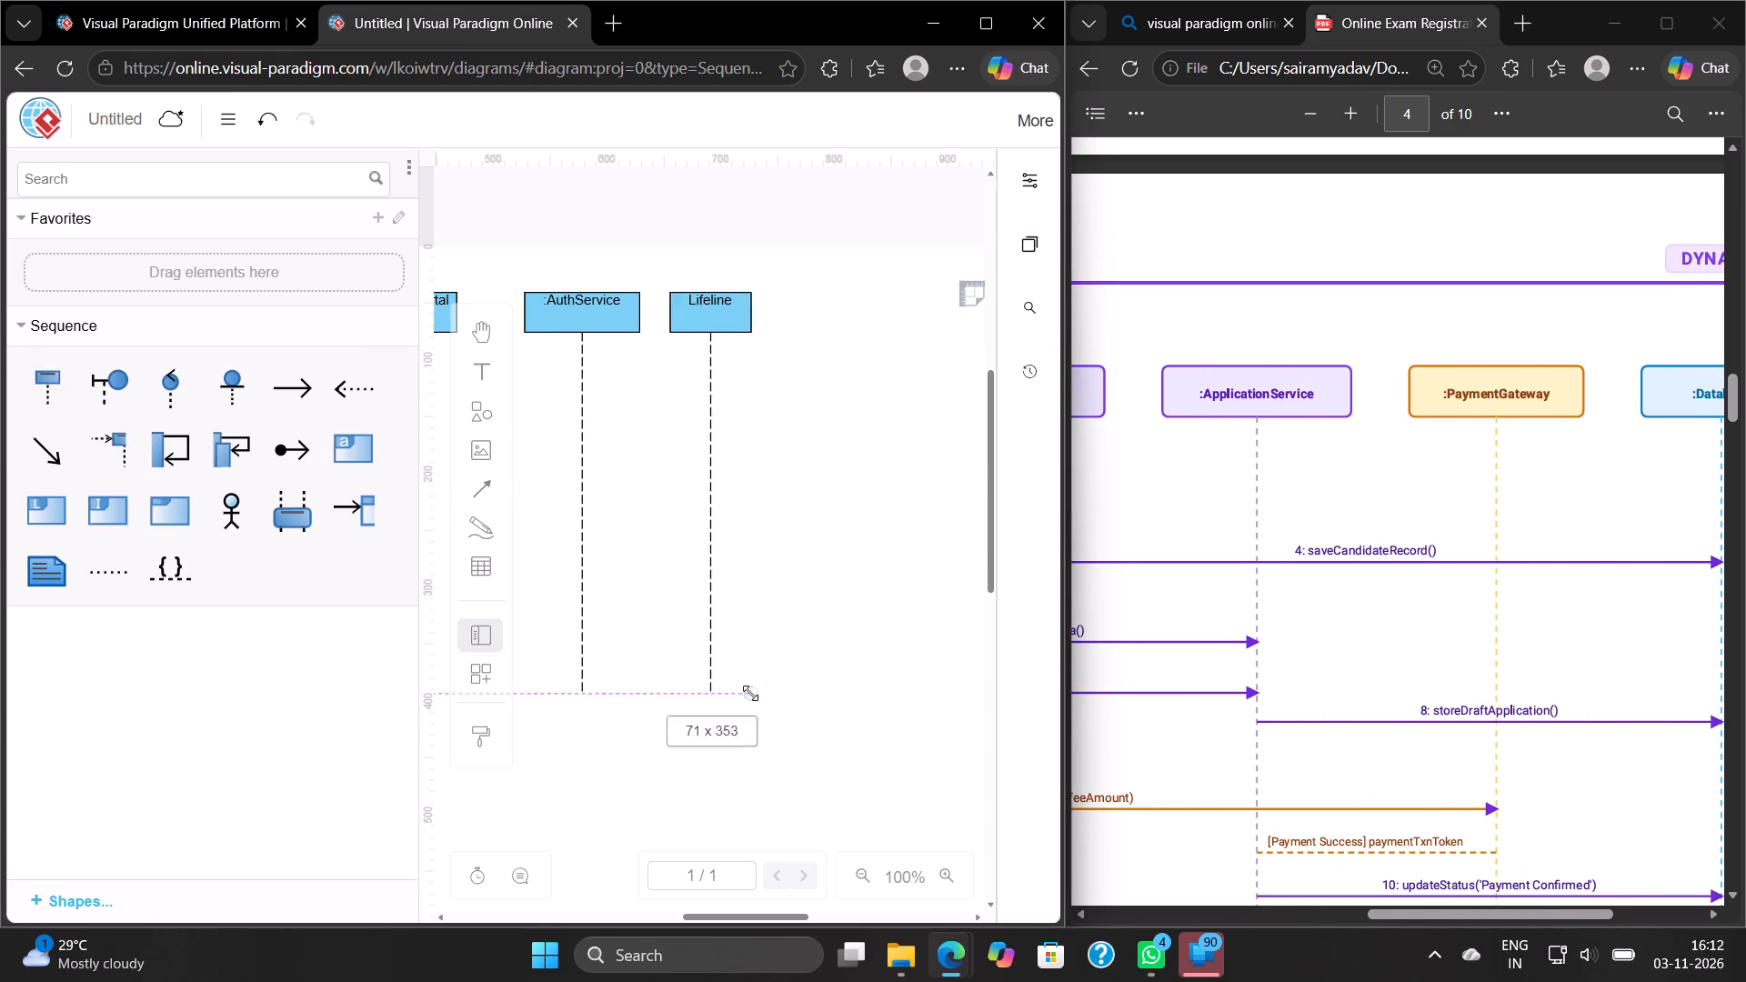
left_click_drag(750, 693, 804, 697)
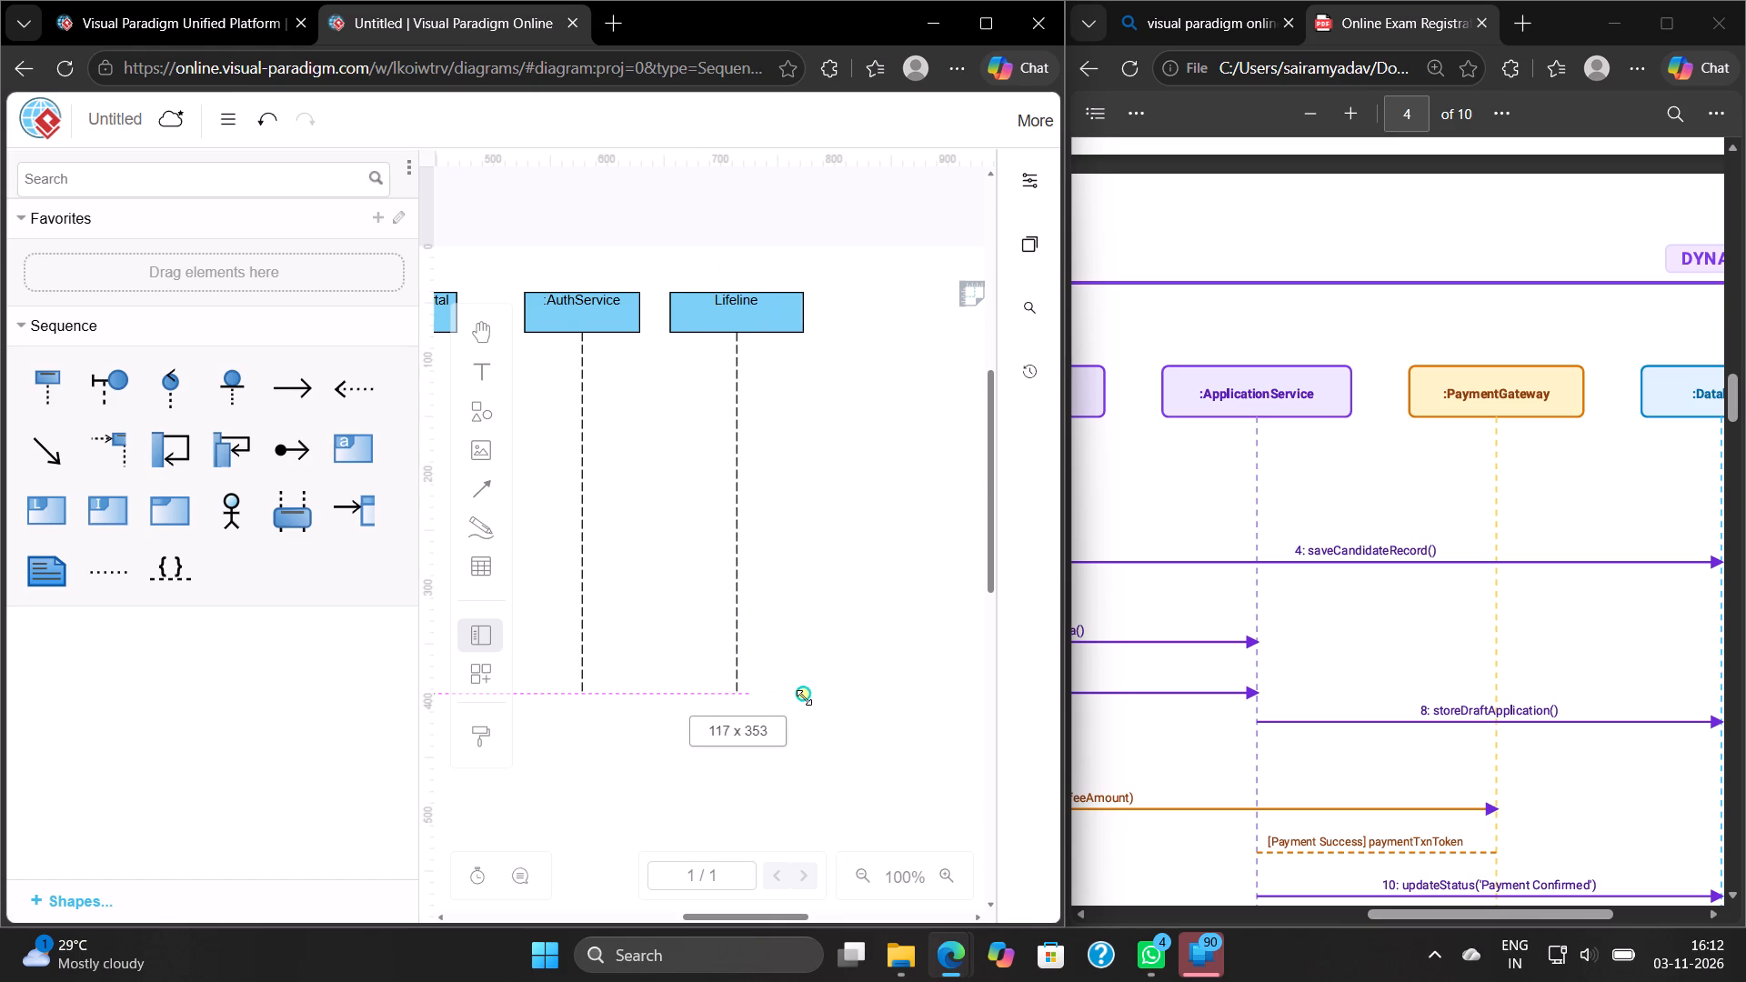
left_click_drag(804, 697, 824, 697)
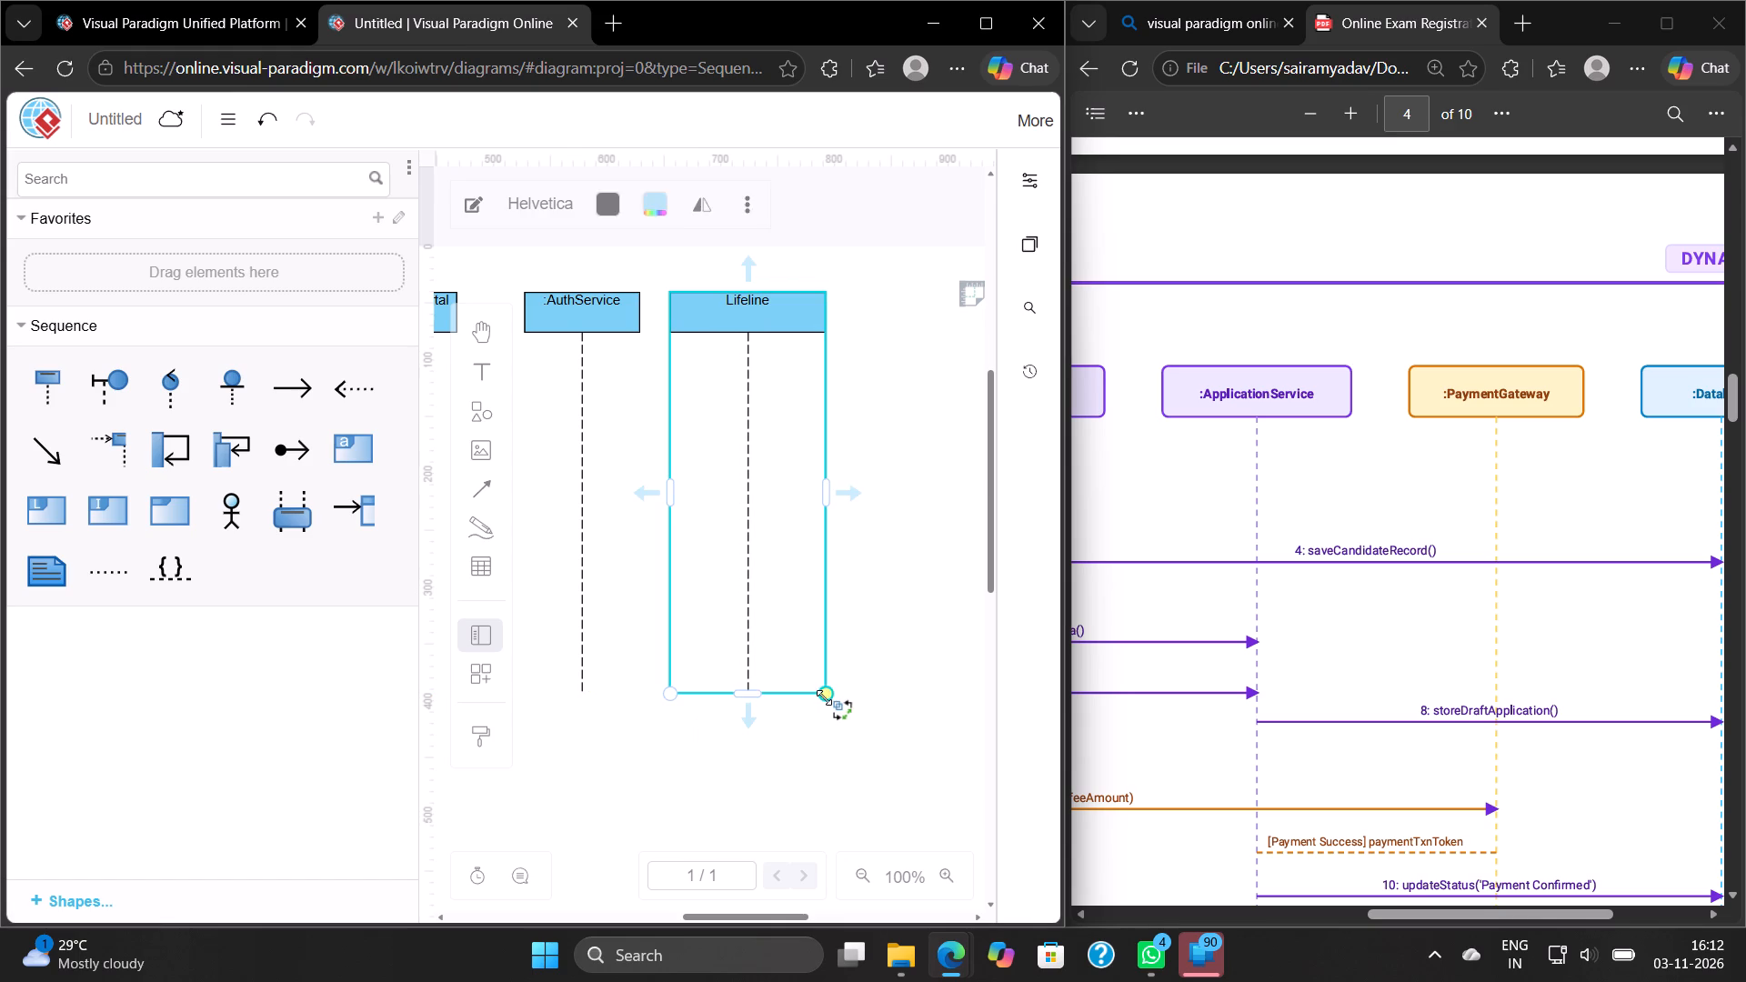
Rename the fourth lifeline as ":ApplicationService".
left_click(771, 302)
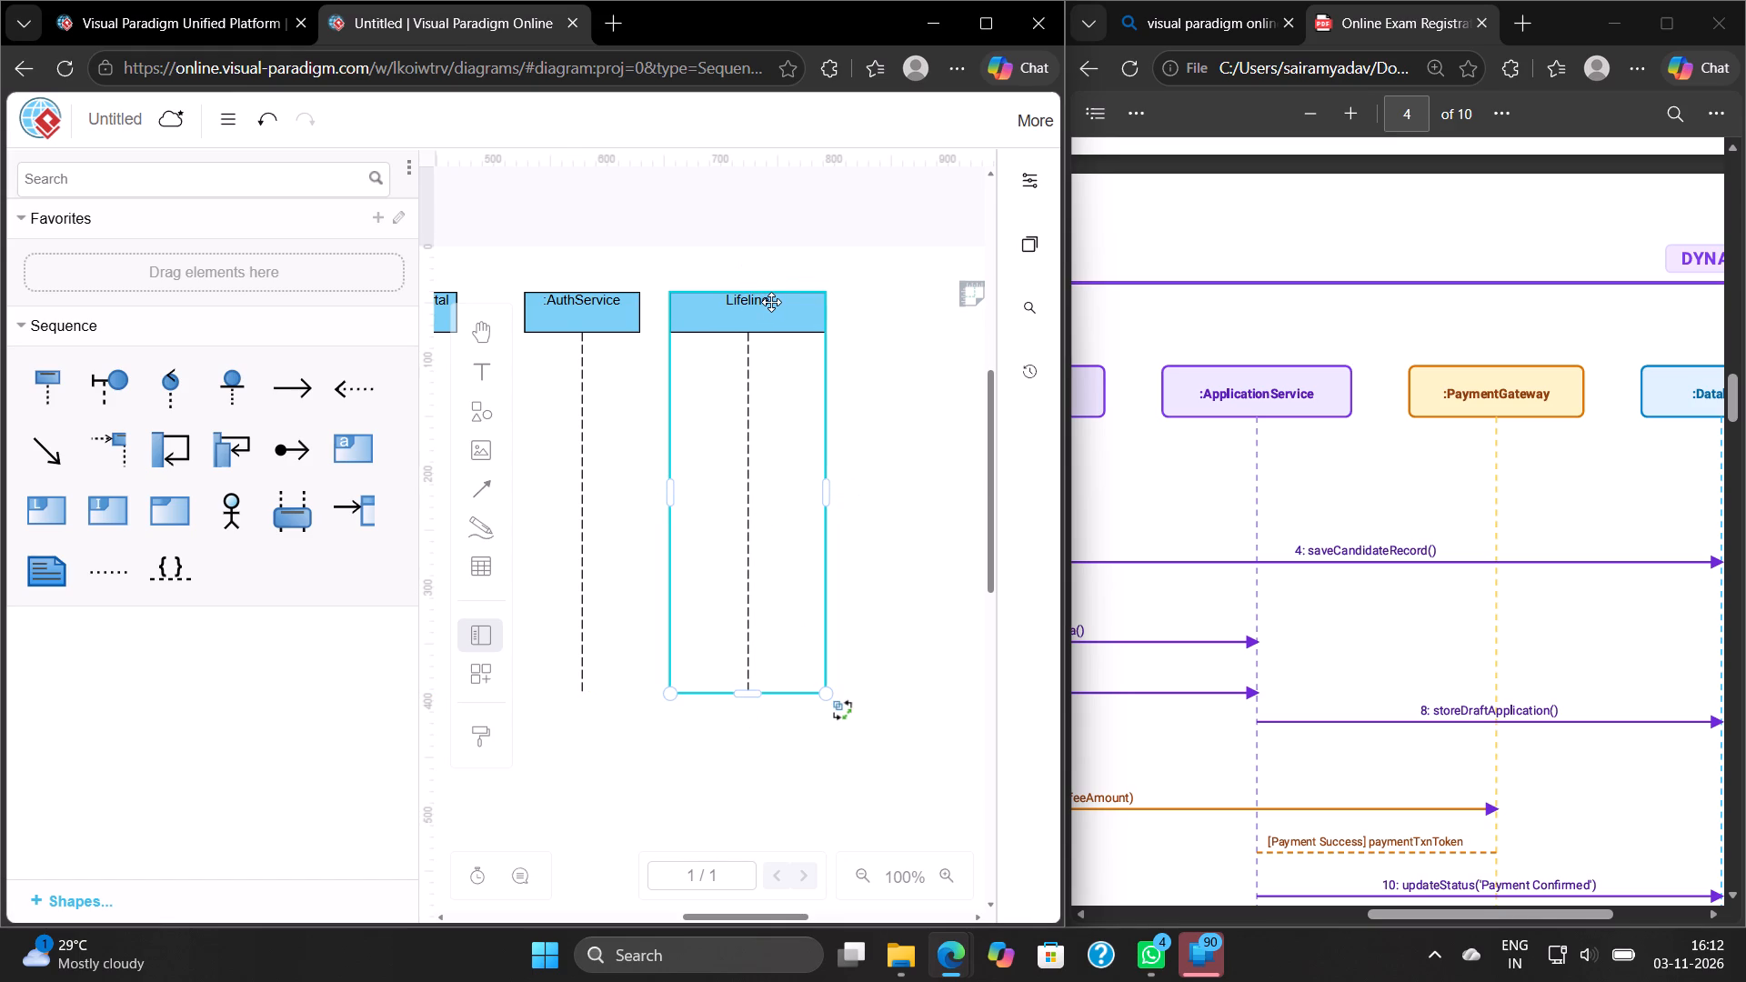
double_click(771, 302)
left_click(771, 302)
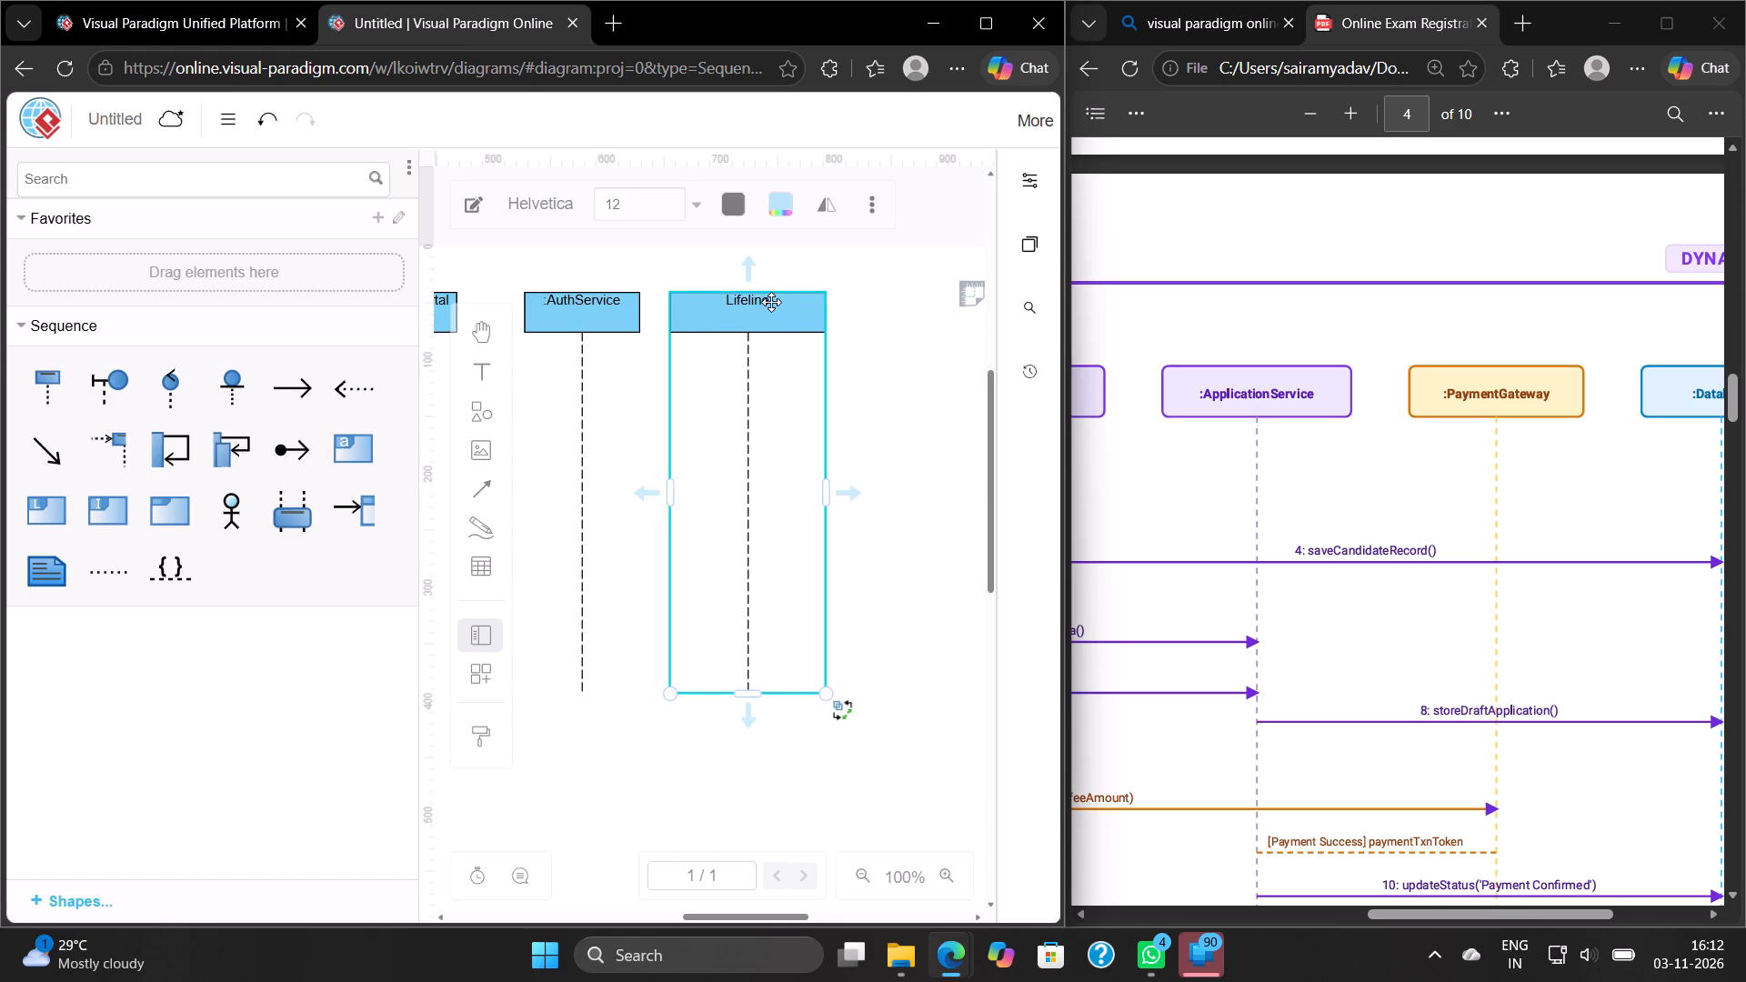
left_click(771, 302)
double_click(771, 302)
left_click(771, 302)
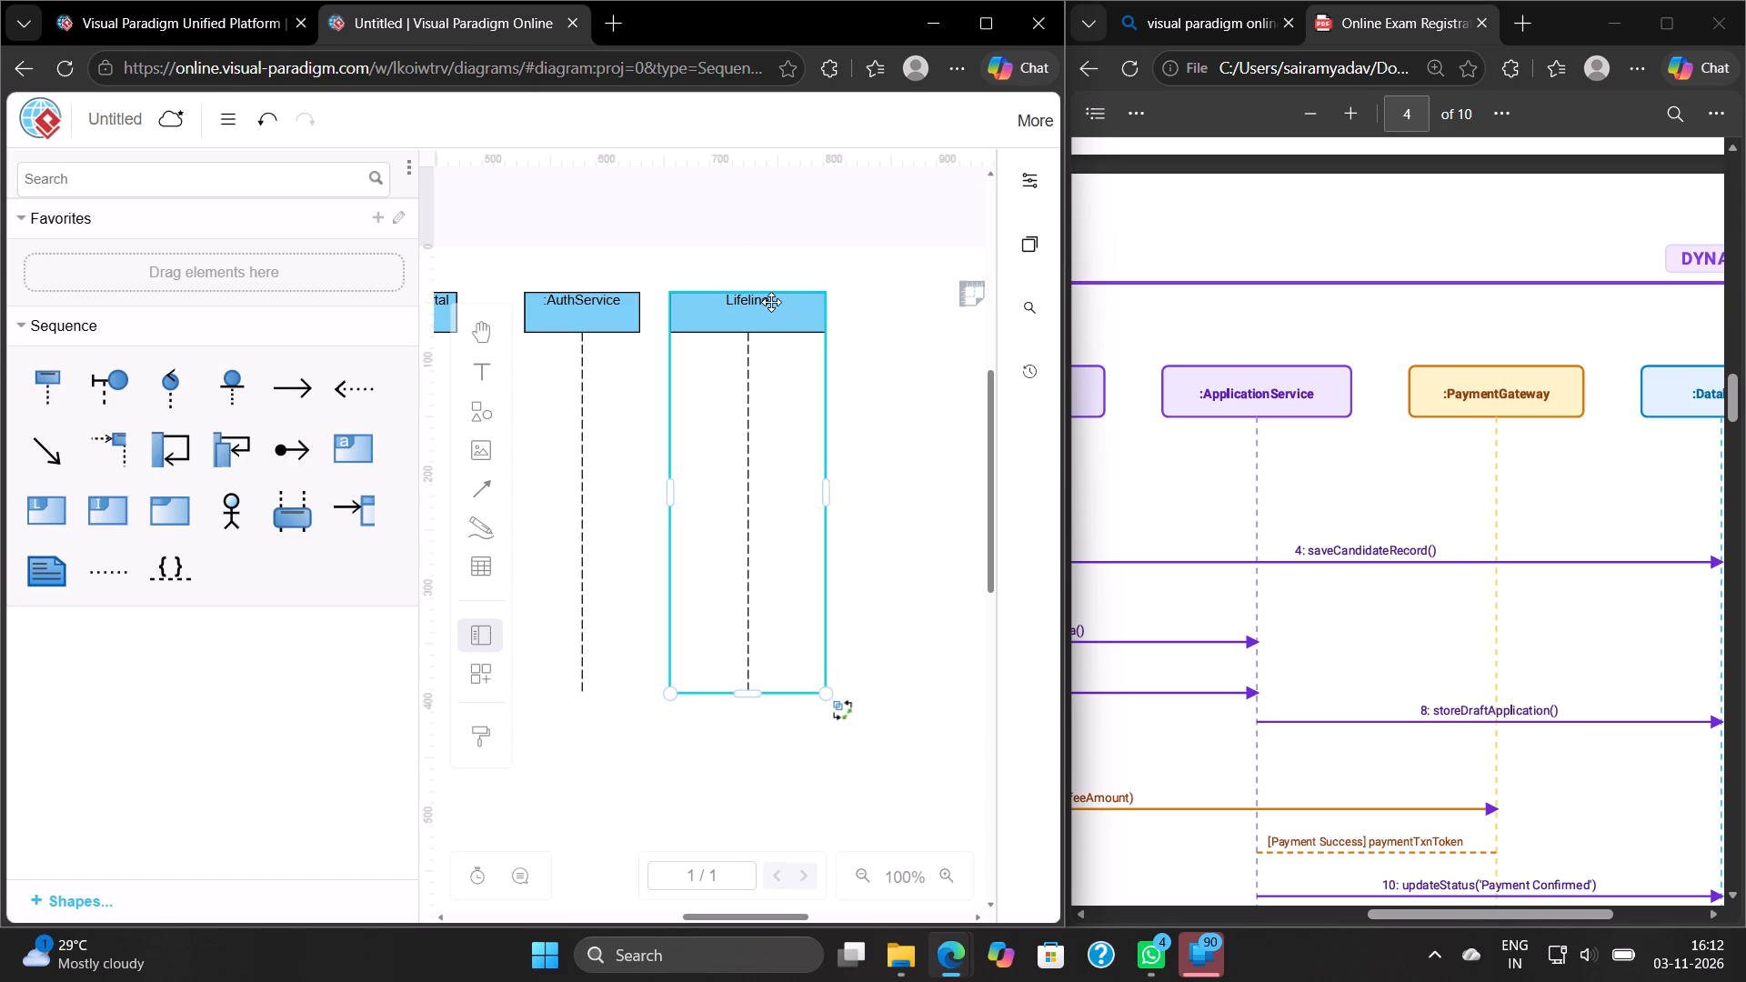
left_click(768, 306)
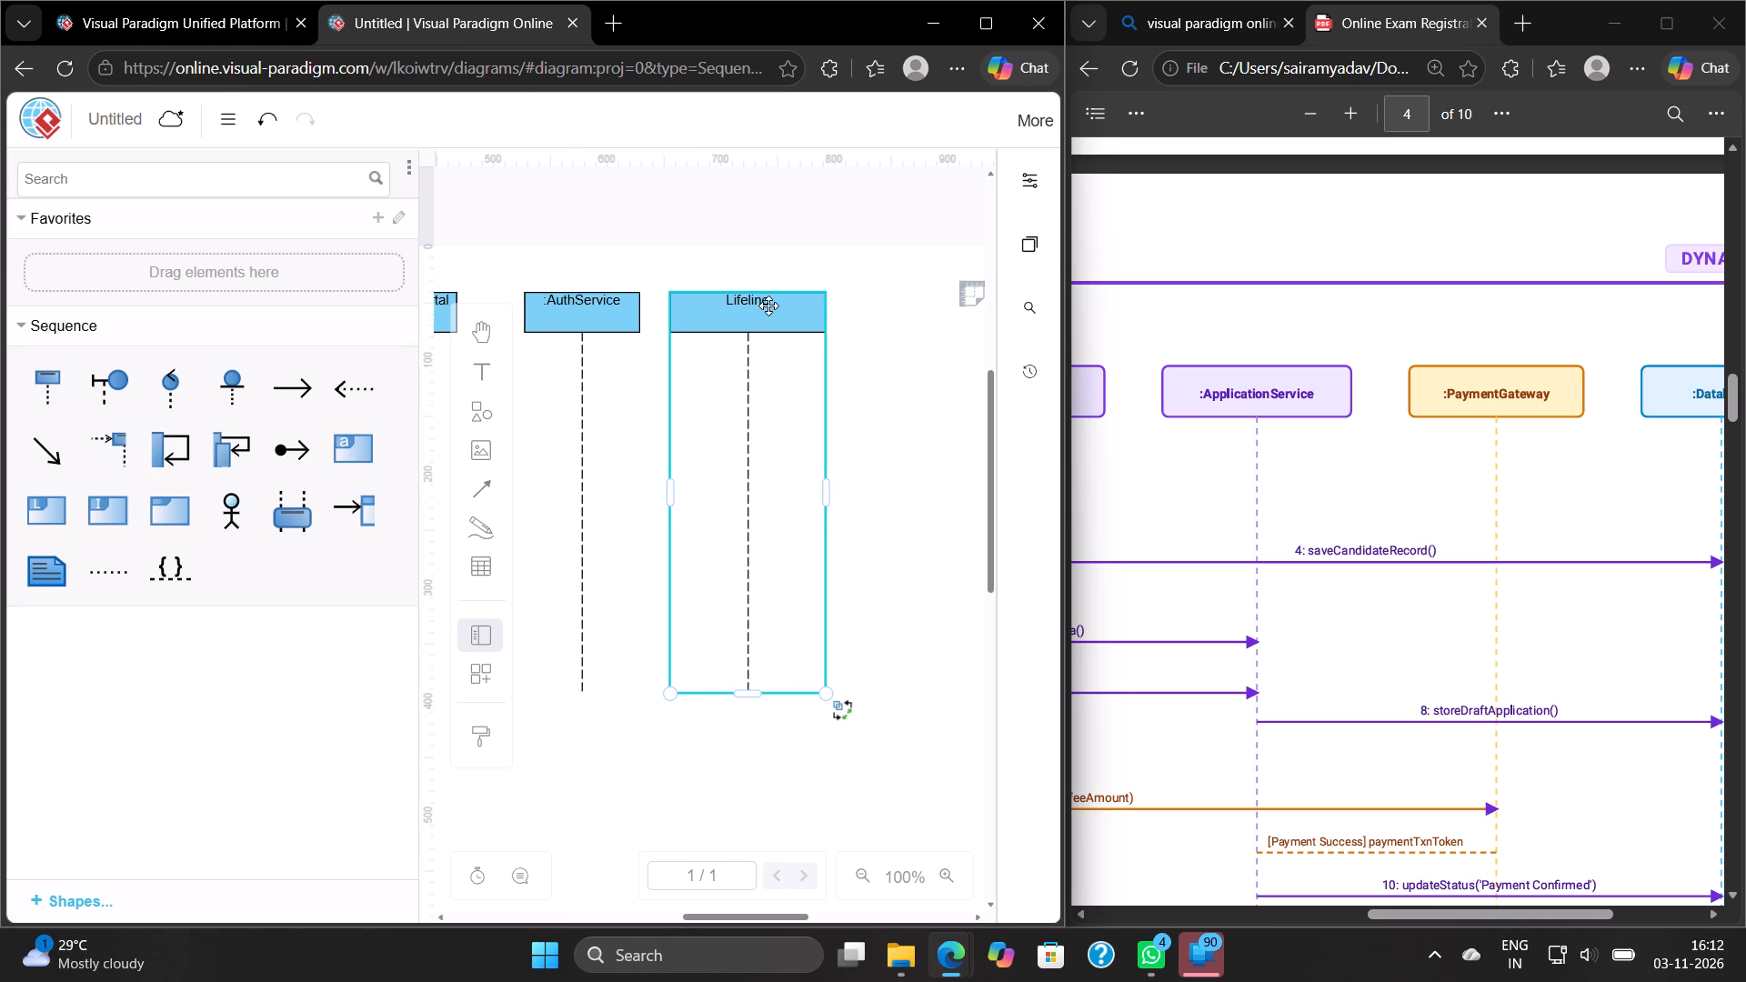
double_click(768, 306)
left_click(768, 306)
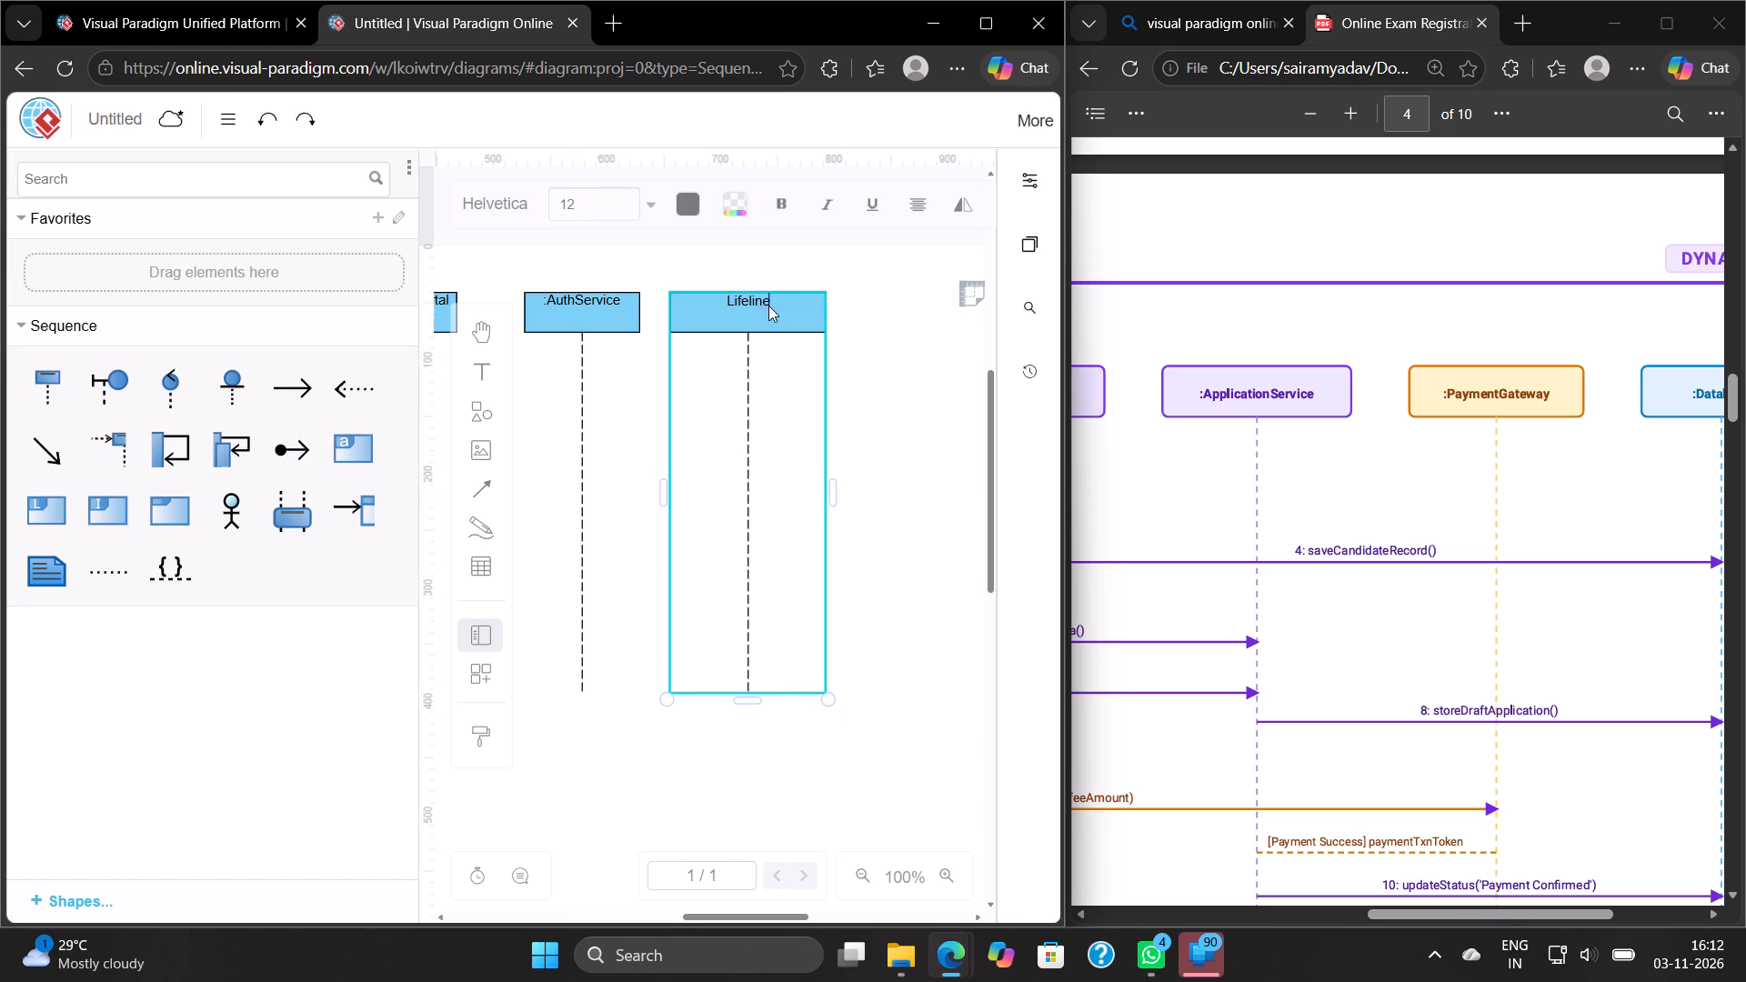
key("BackSpace")
key("BackSpace")
key("BackSpace")
key("BackSpace")
key("BackSpace")
key("BackSpace")
key("BackSpace")
key("BackSpace")
key("shift+colon")
type("Appli")
type("ccat")
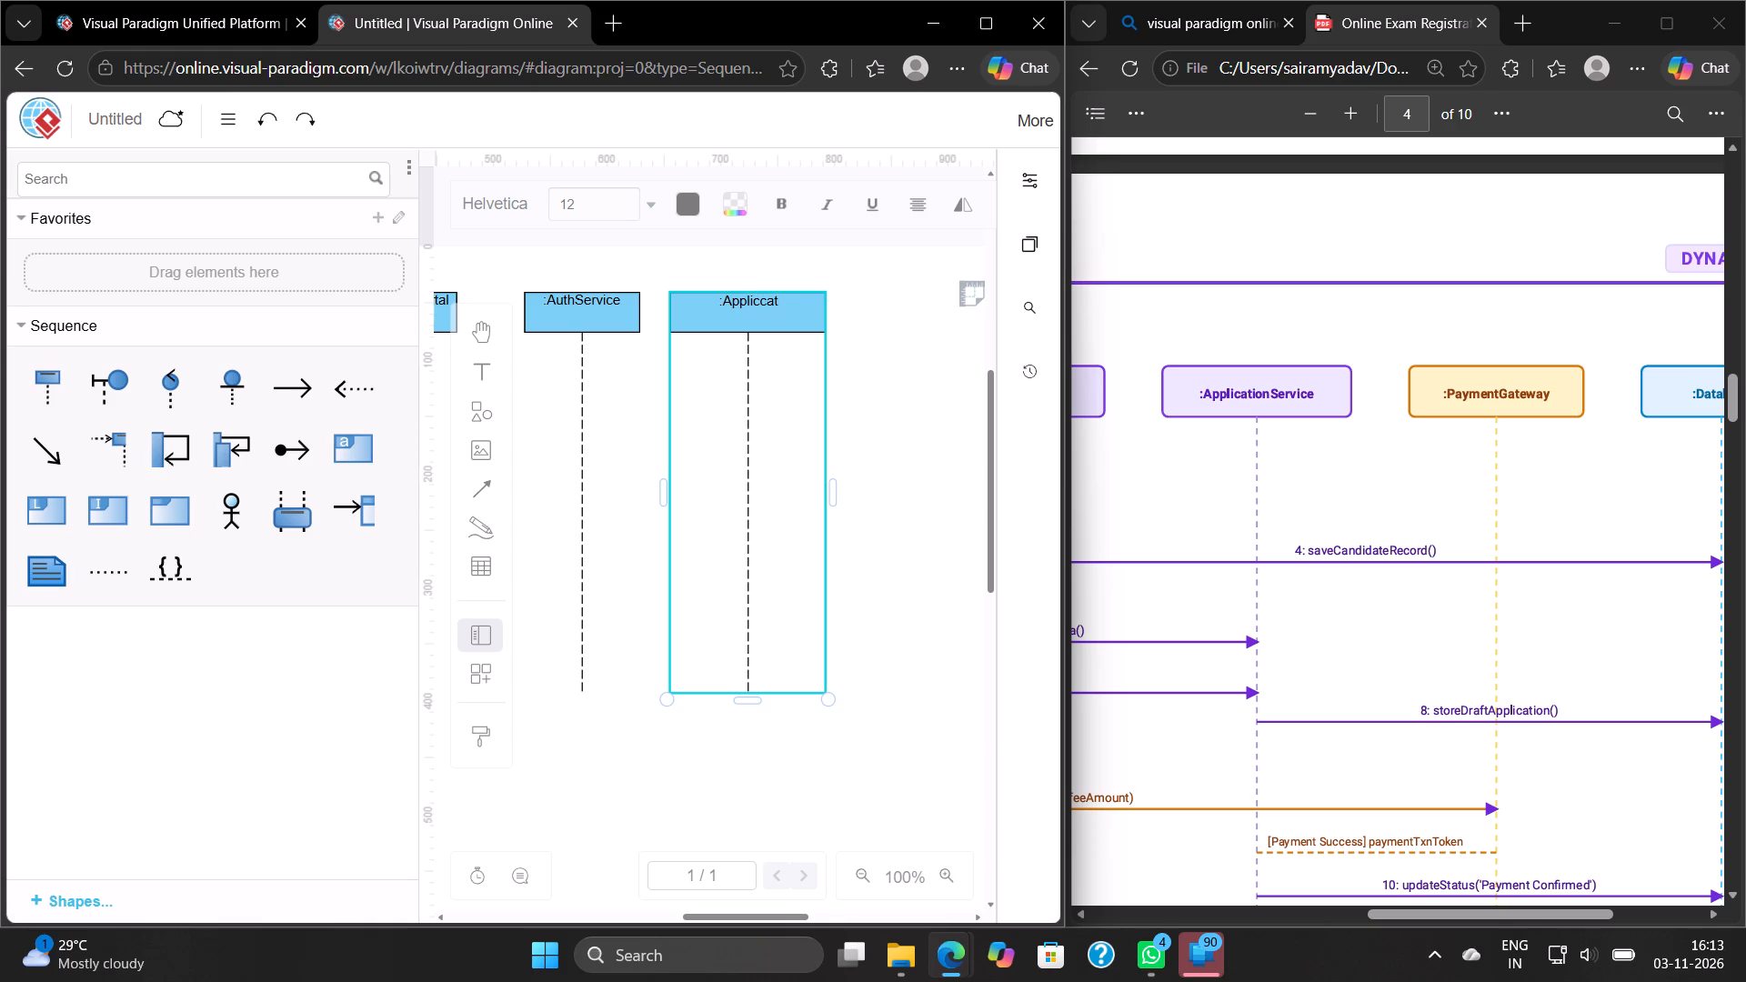
key("BackSpace")
key("BackSpace")
key("BackSpace")
type("ation")
type("Service")
left_click(892, 352)
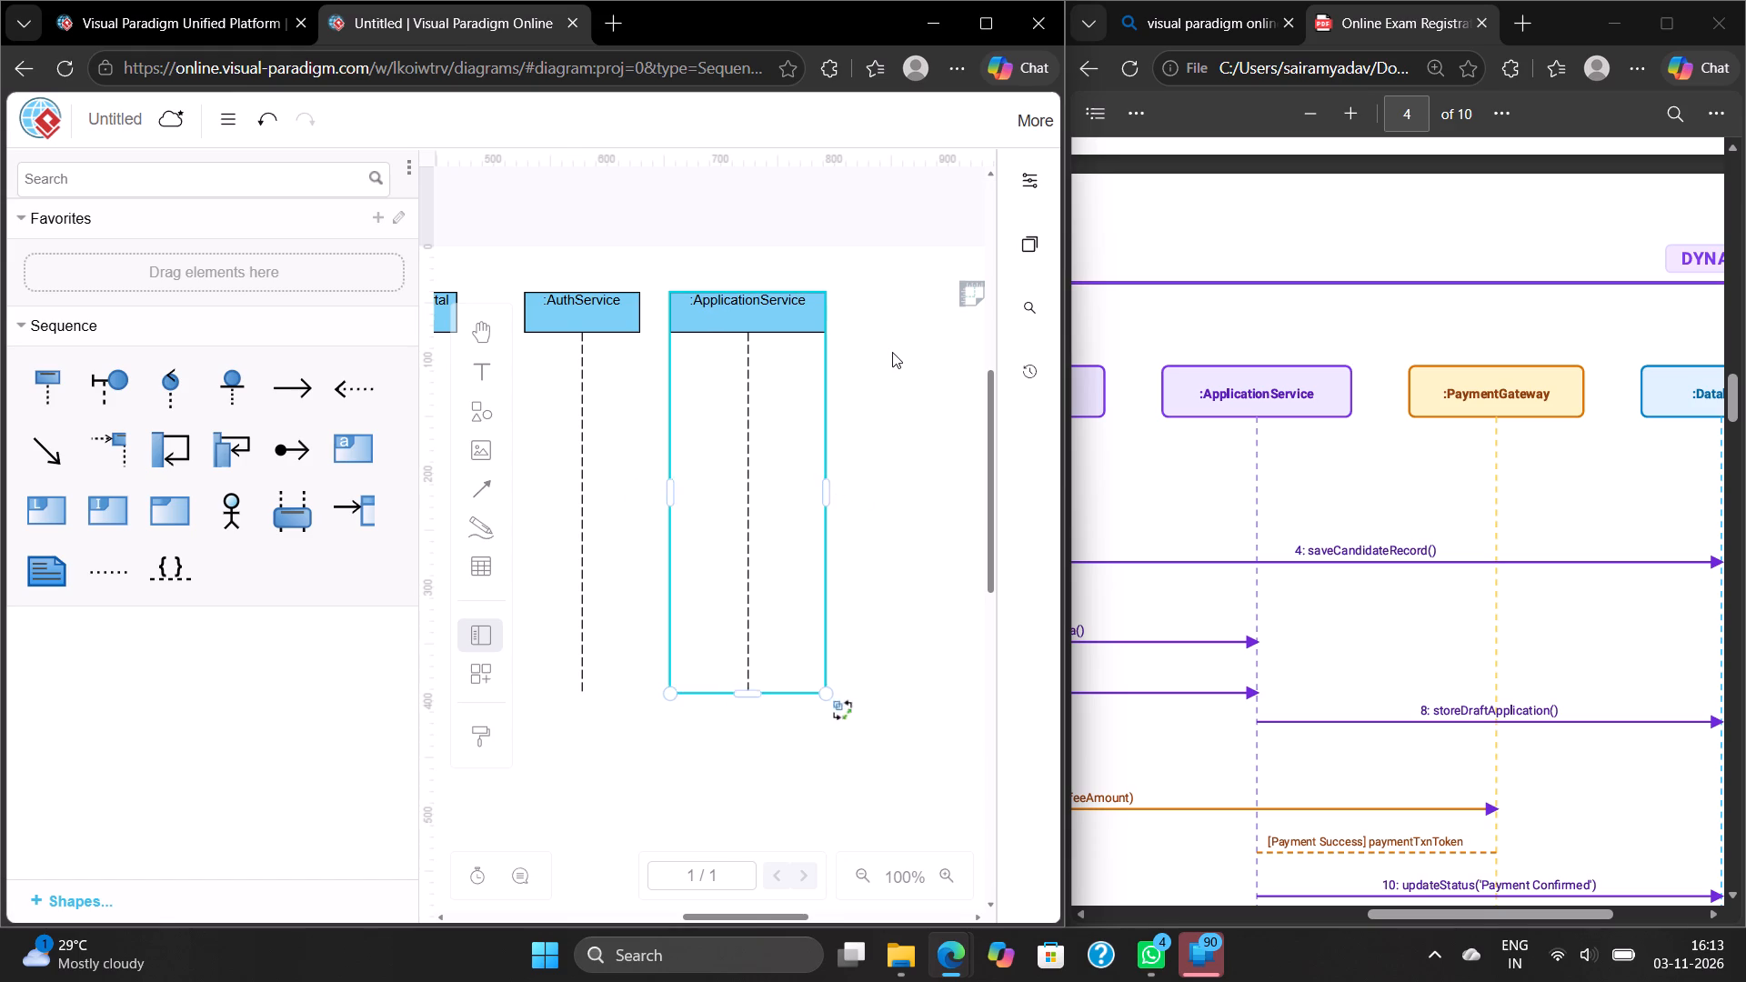
Add a fifth Lifeline after :ApplicationService and widen it to about 145 units, keeping it 353 units tall.
scroll(892, 352, "left", 3)
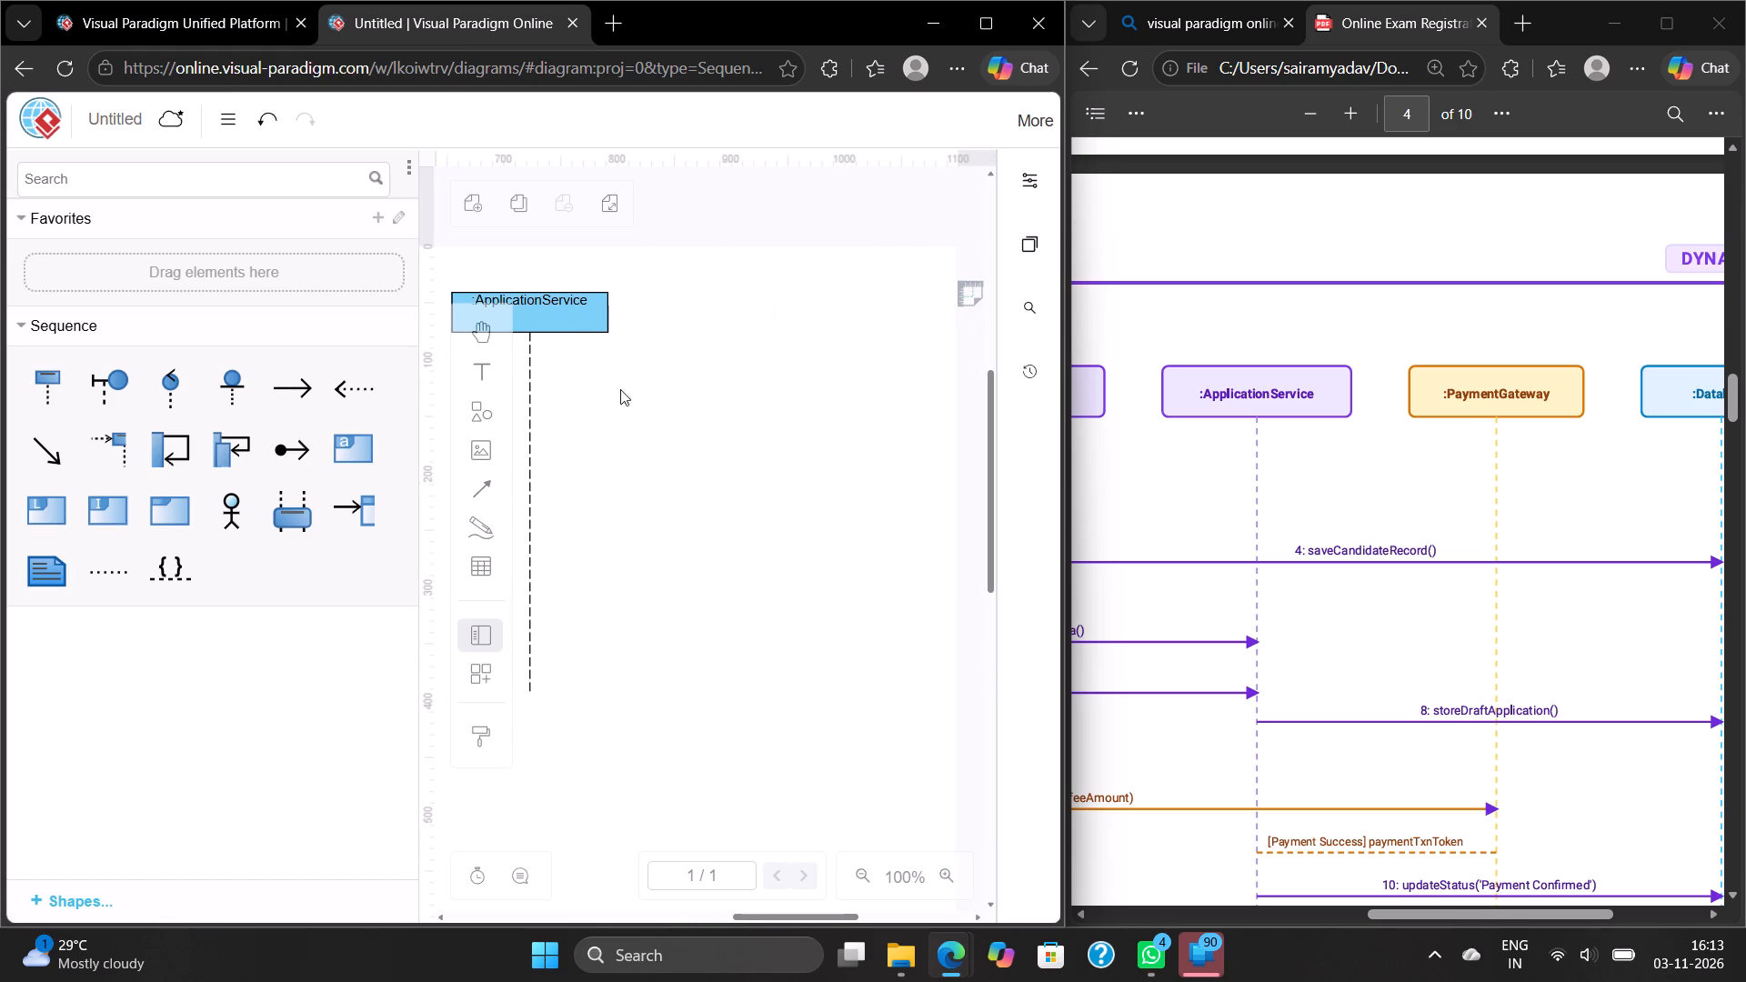
left_click(44, 391)
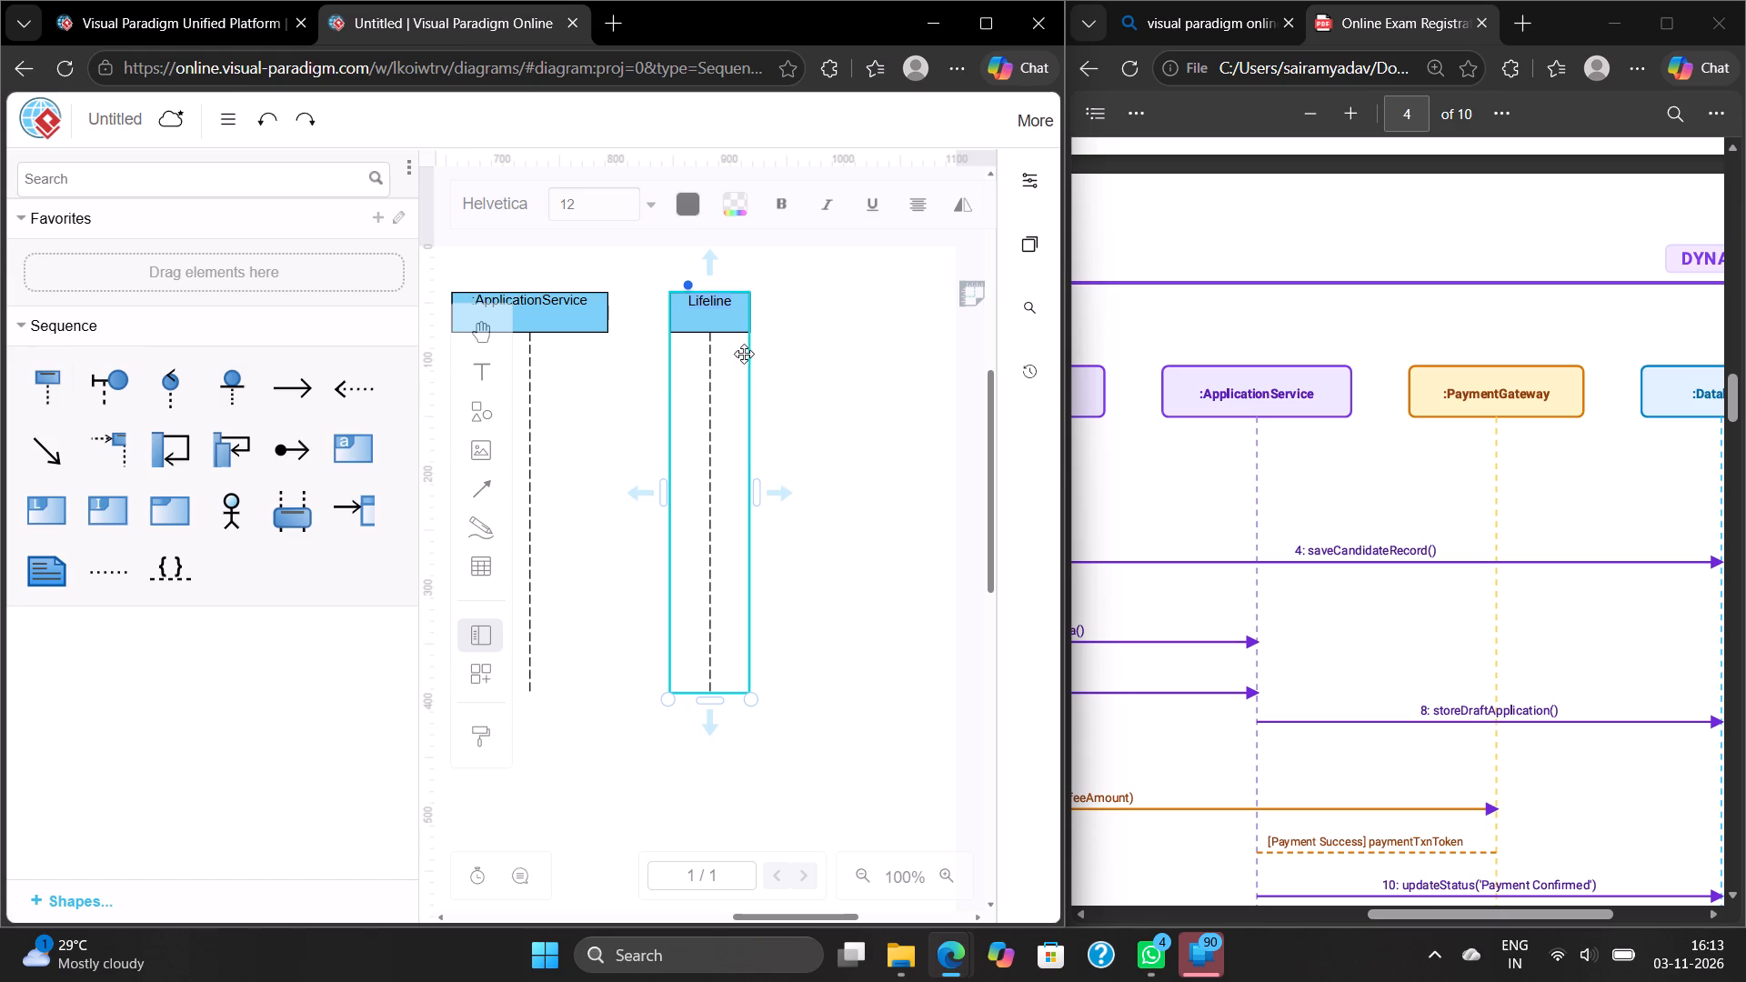
left_click_drag(750, 703, 768, 703)
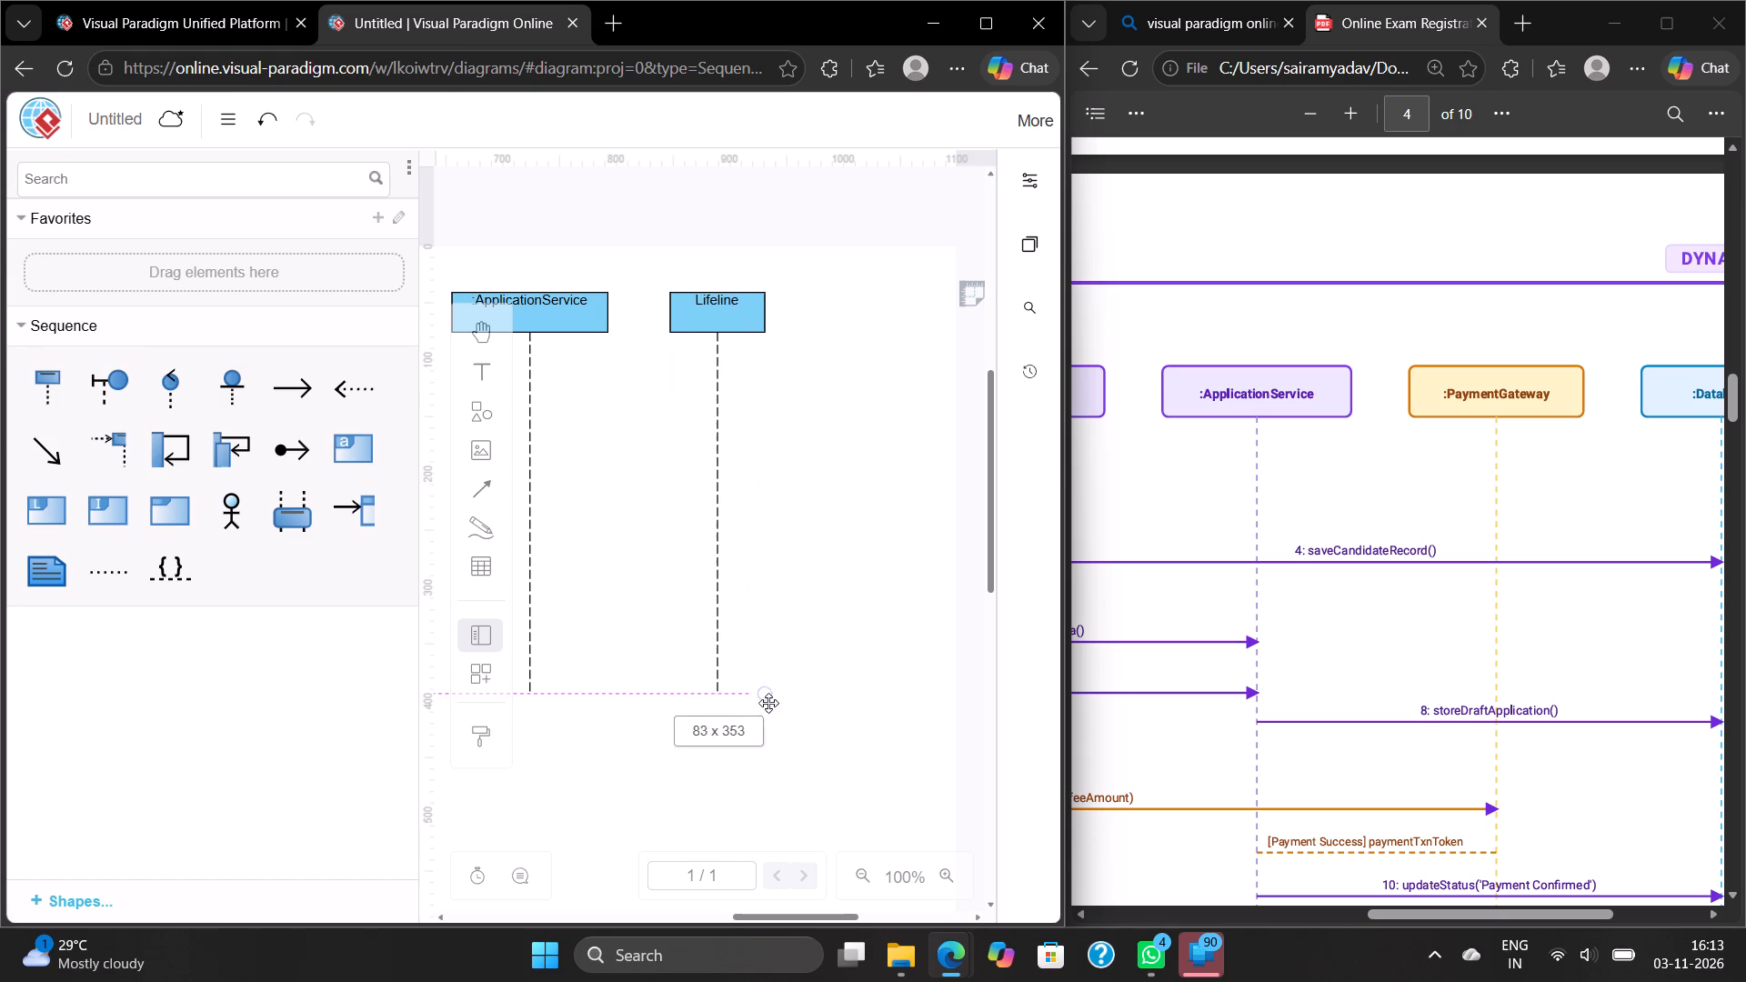
left_click_drag(768, 703, 815, 702)
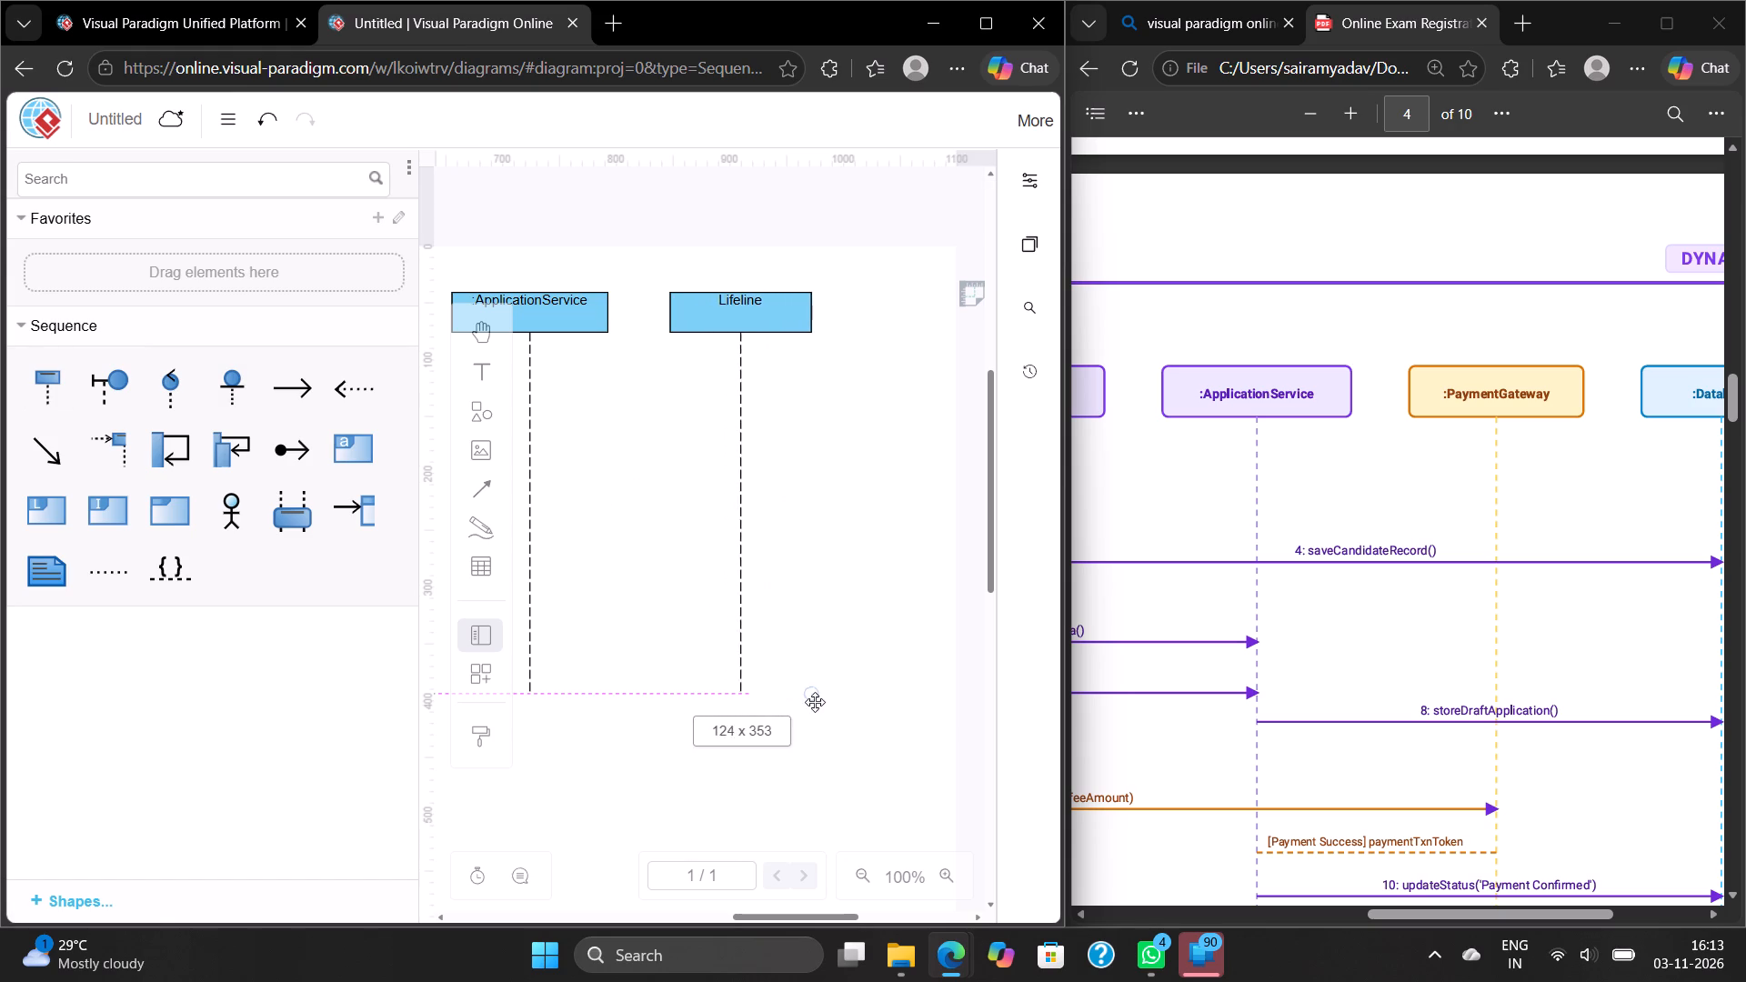
left_click_drag(815, 702, 836, 702)
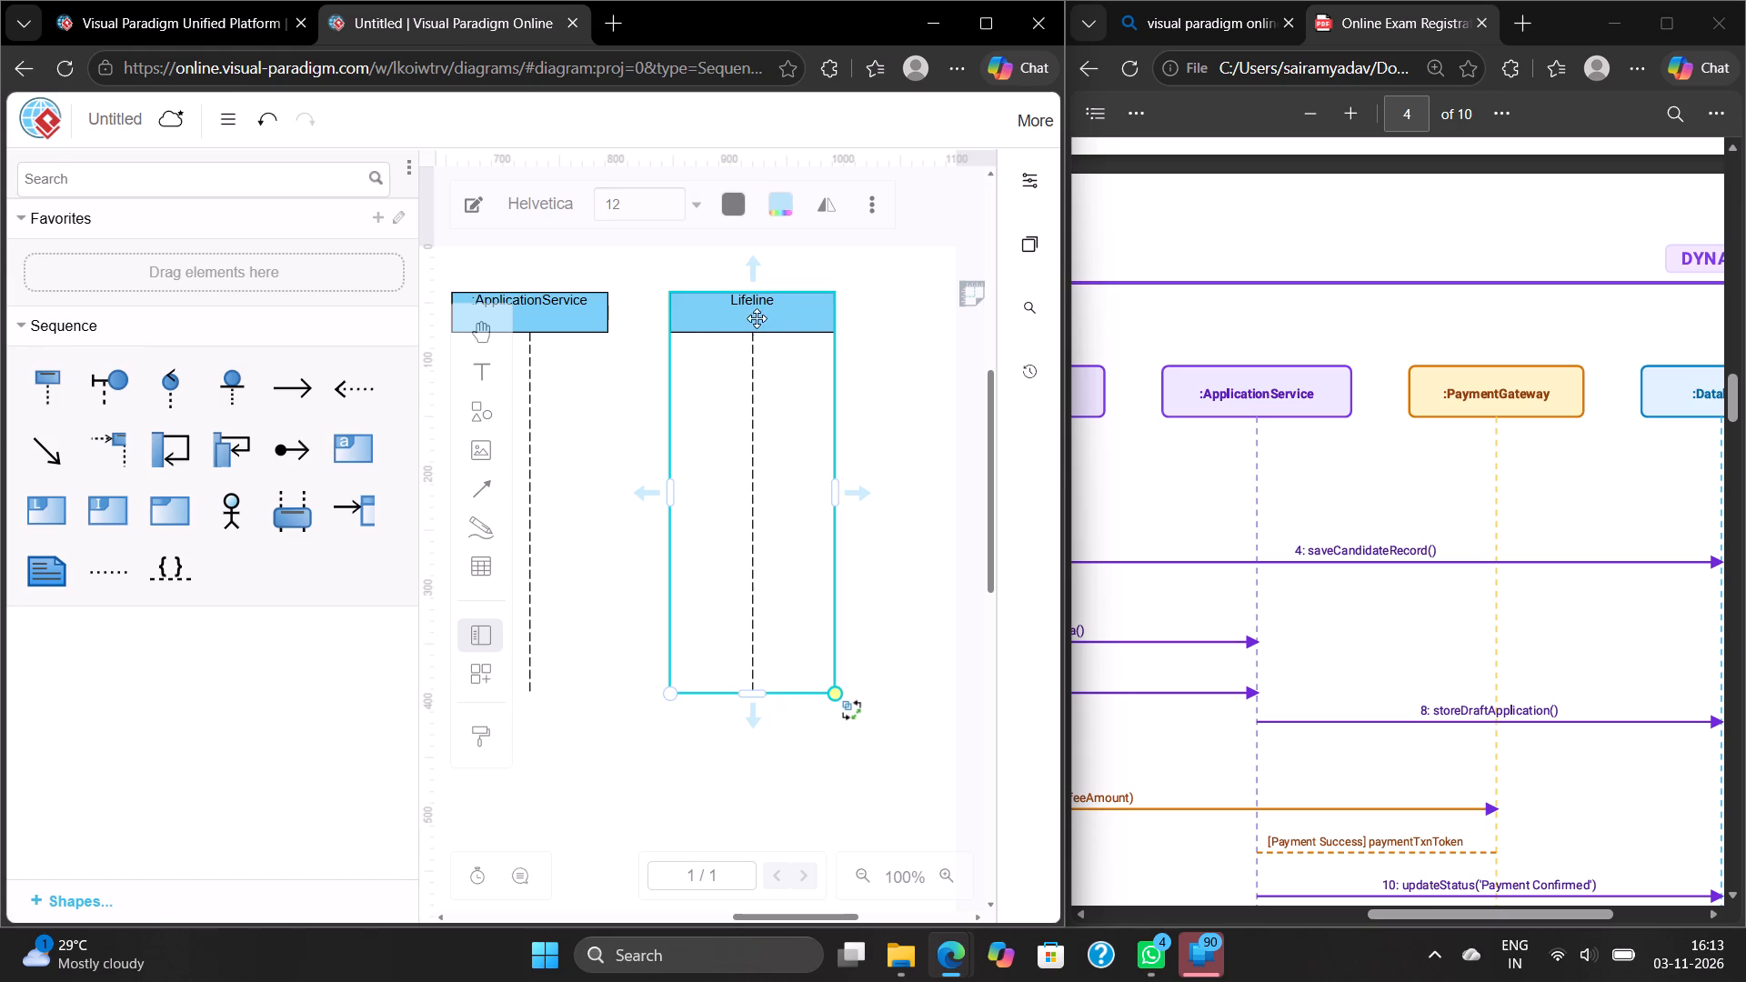
Rename the fifth lifeline as ":PaymentGateway".
double_click(773, 302)
left_click(773, 302)
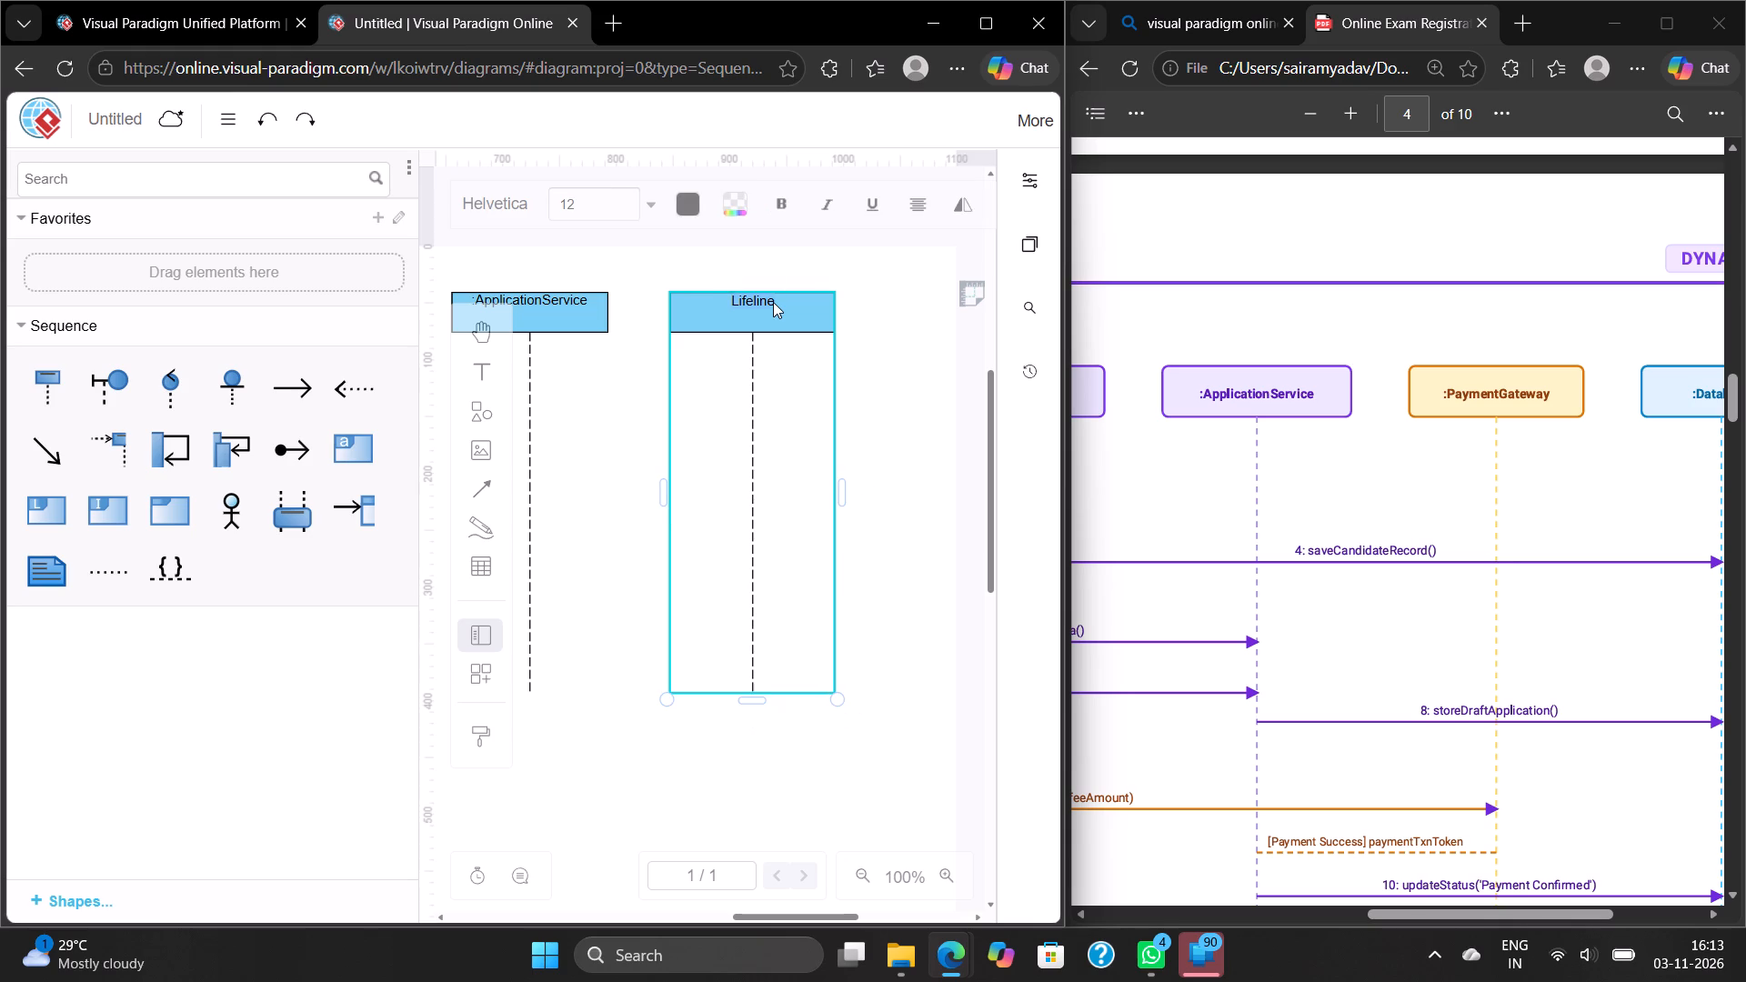
key("BackSpace")
key("BackSpace")
key("BackSpace")
key("BackSpace")
key("BackSpace")
key("BackSpace")
key("BackSpace")
key("BackSpace")
type("Payment")
type("Gateway")
left_click(700, 301)
key("shift+colon")
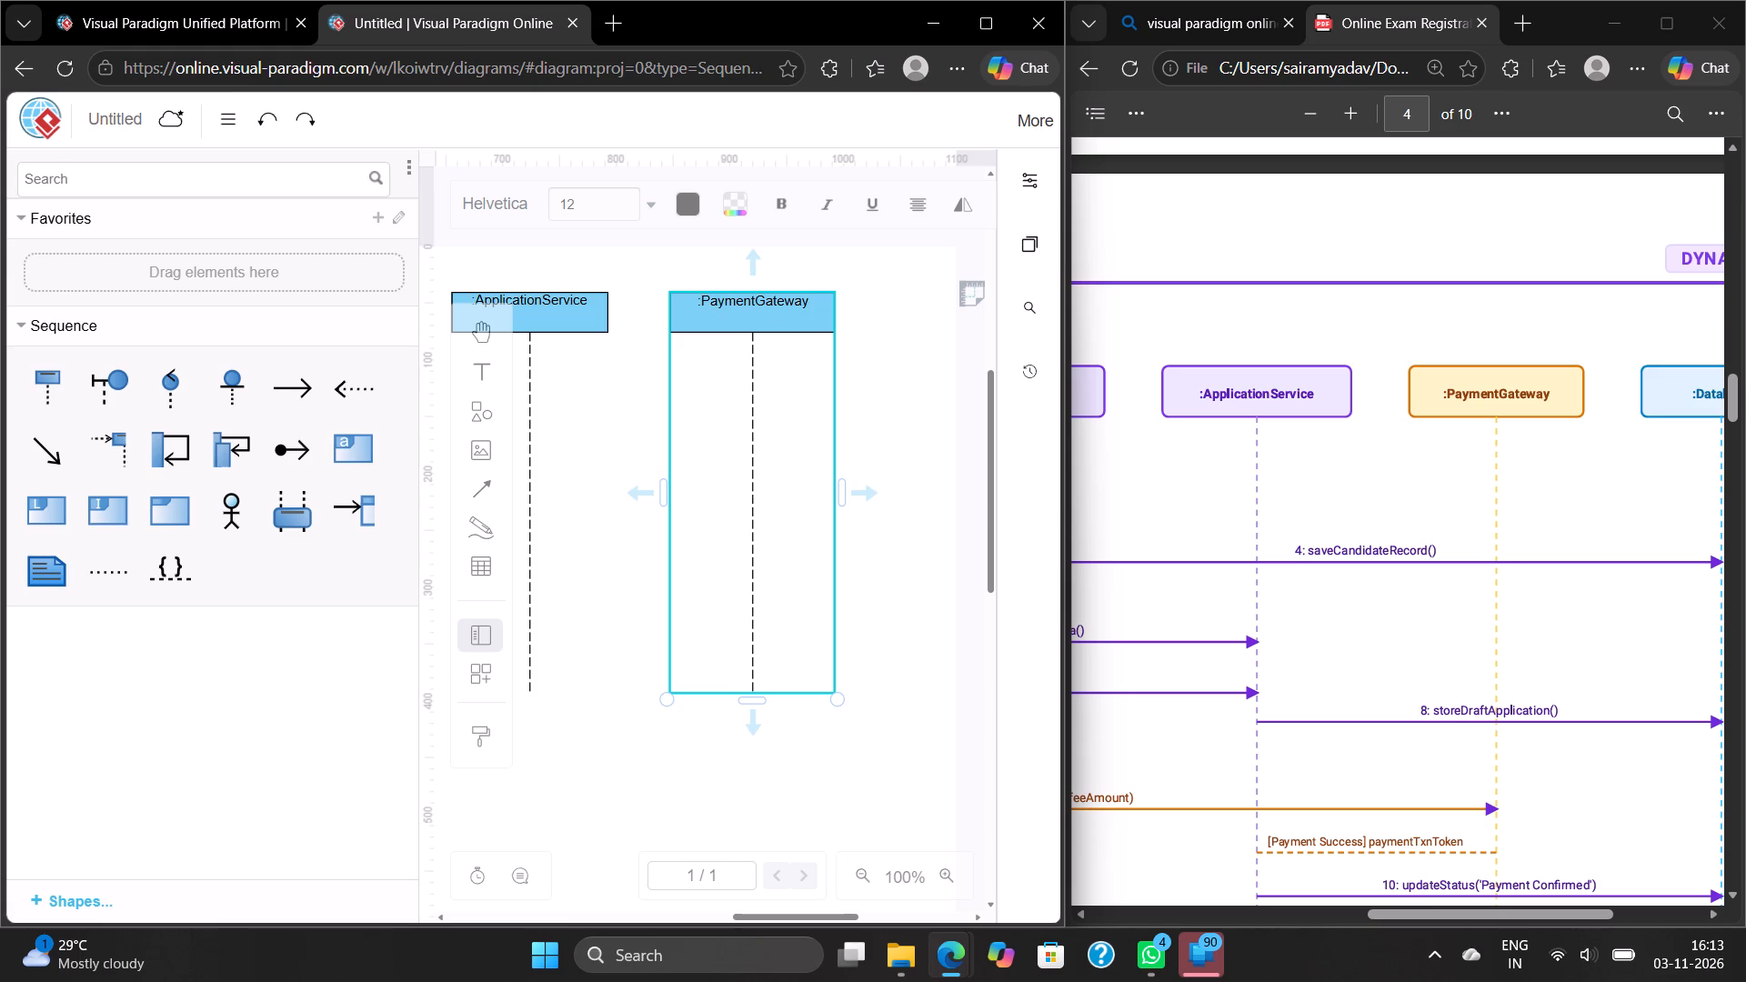
left_click(929, 366)
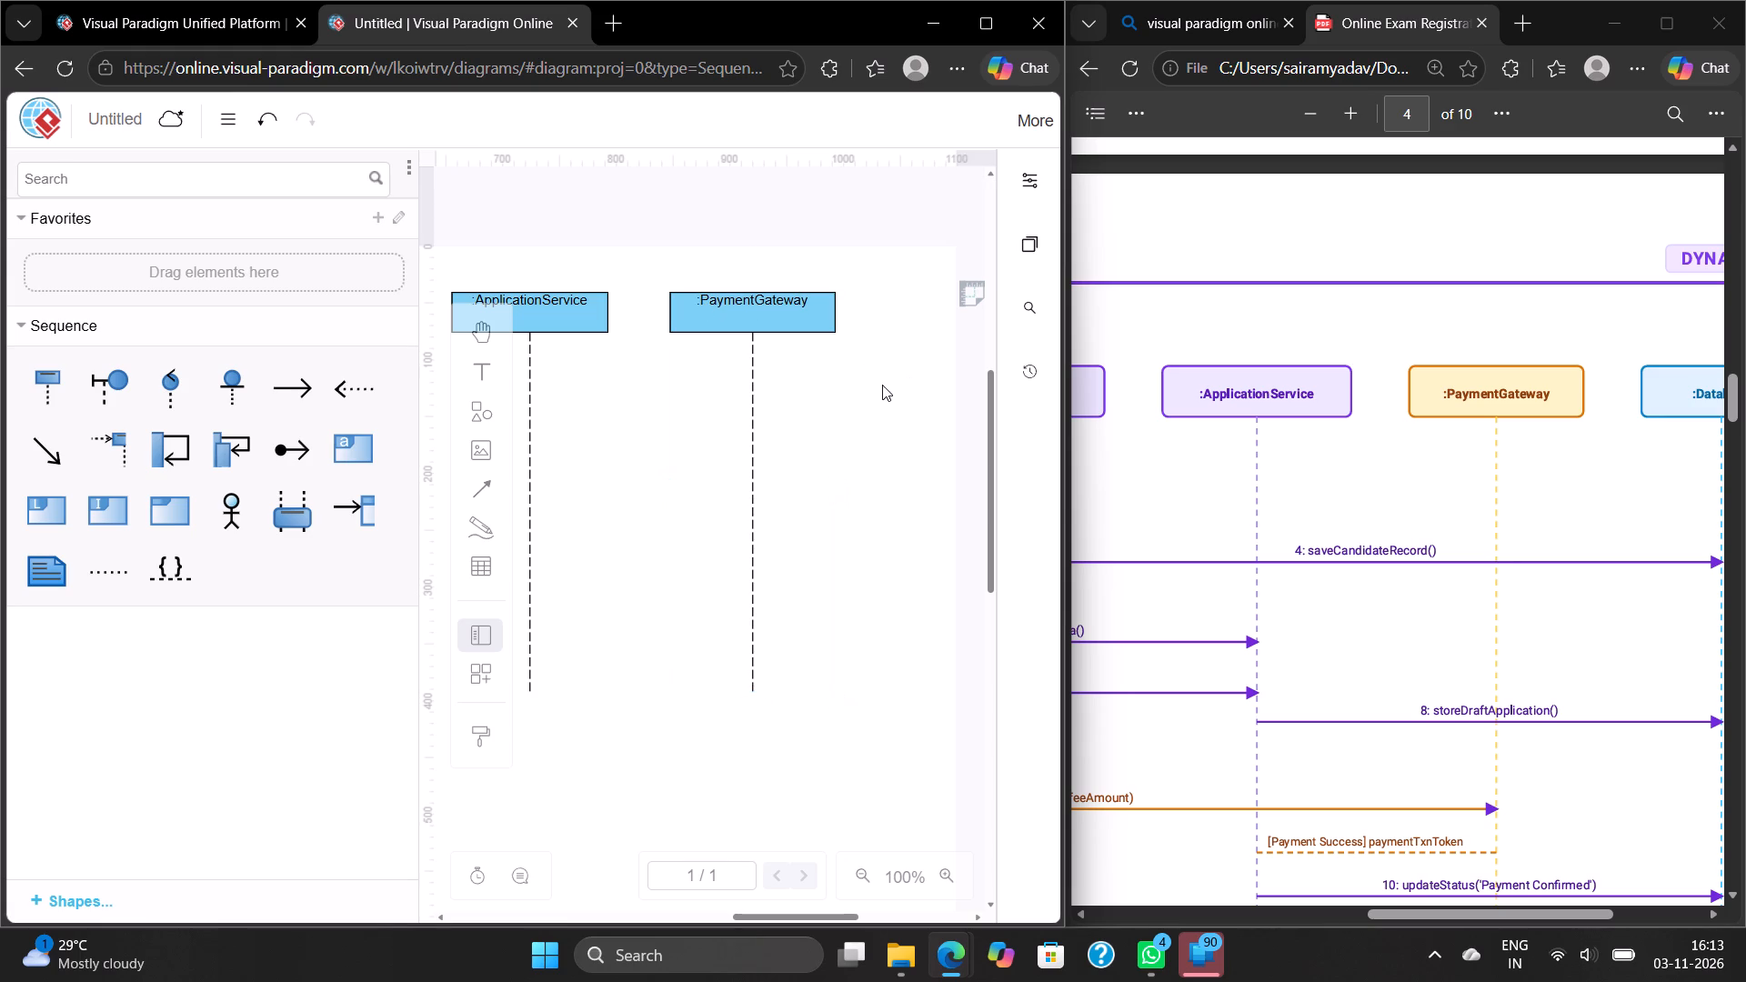
Open the text formatting options for the :PaymentGateway lifeline.
left_click(806, 304)
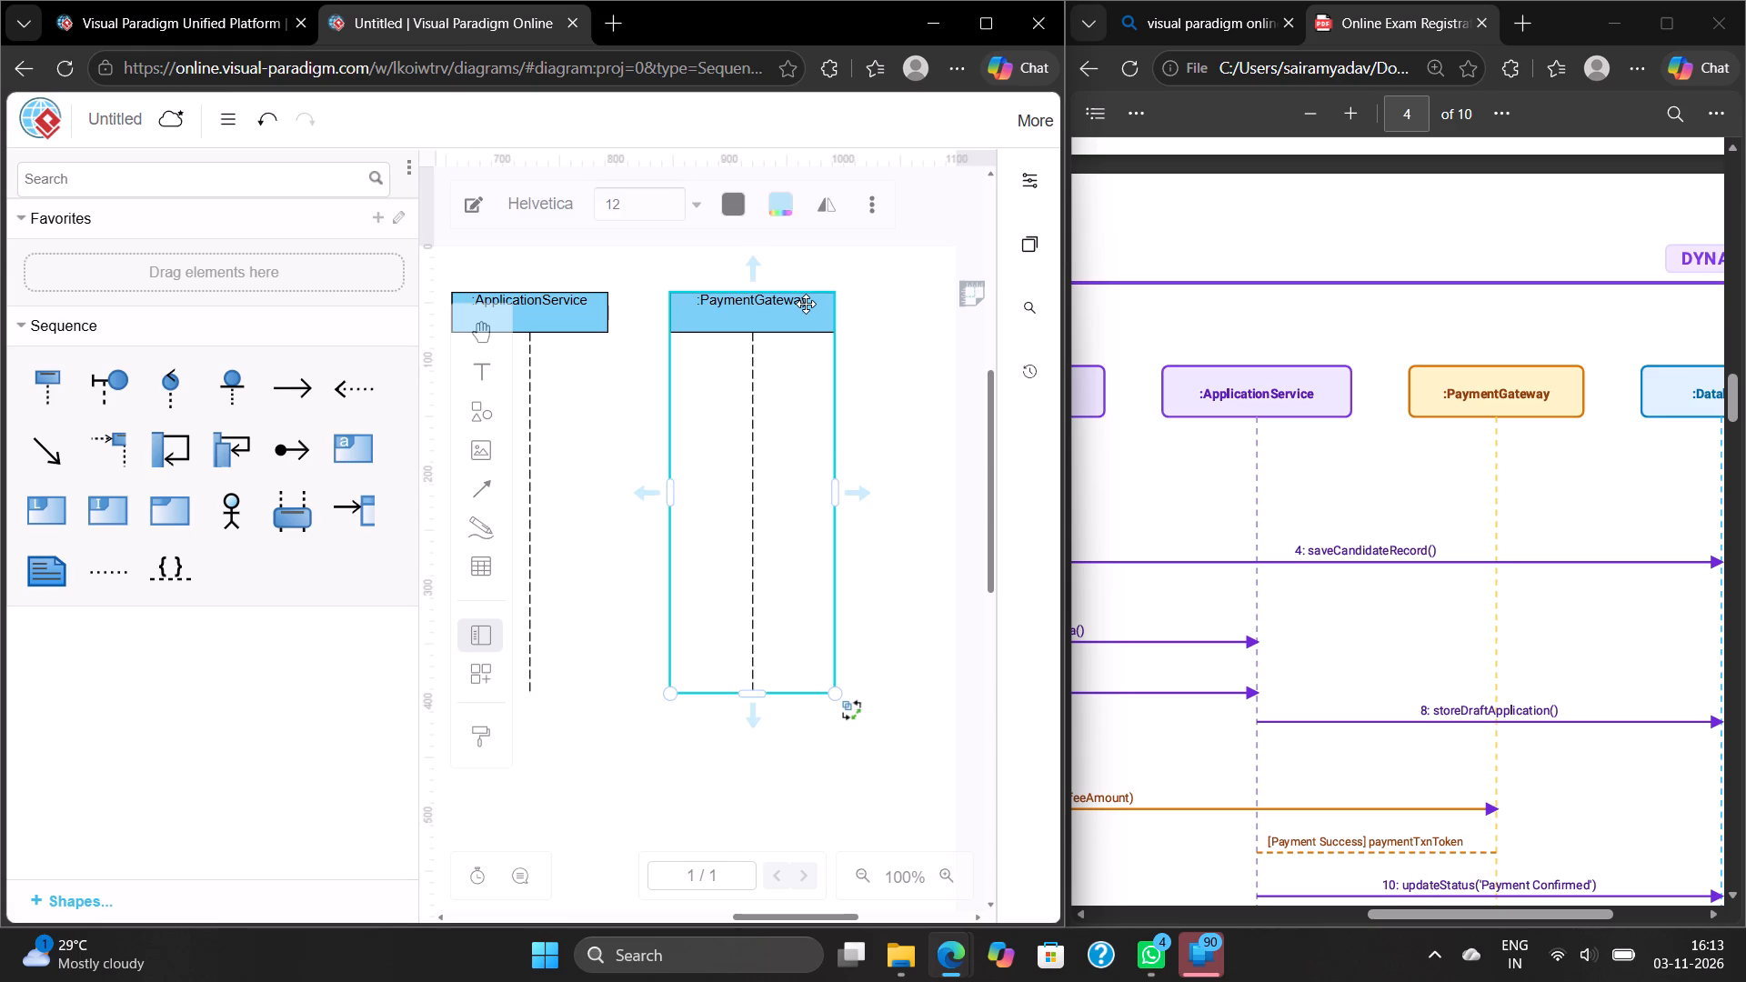
double_click(806, 304)
left_click(806, 304)
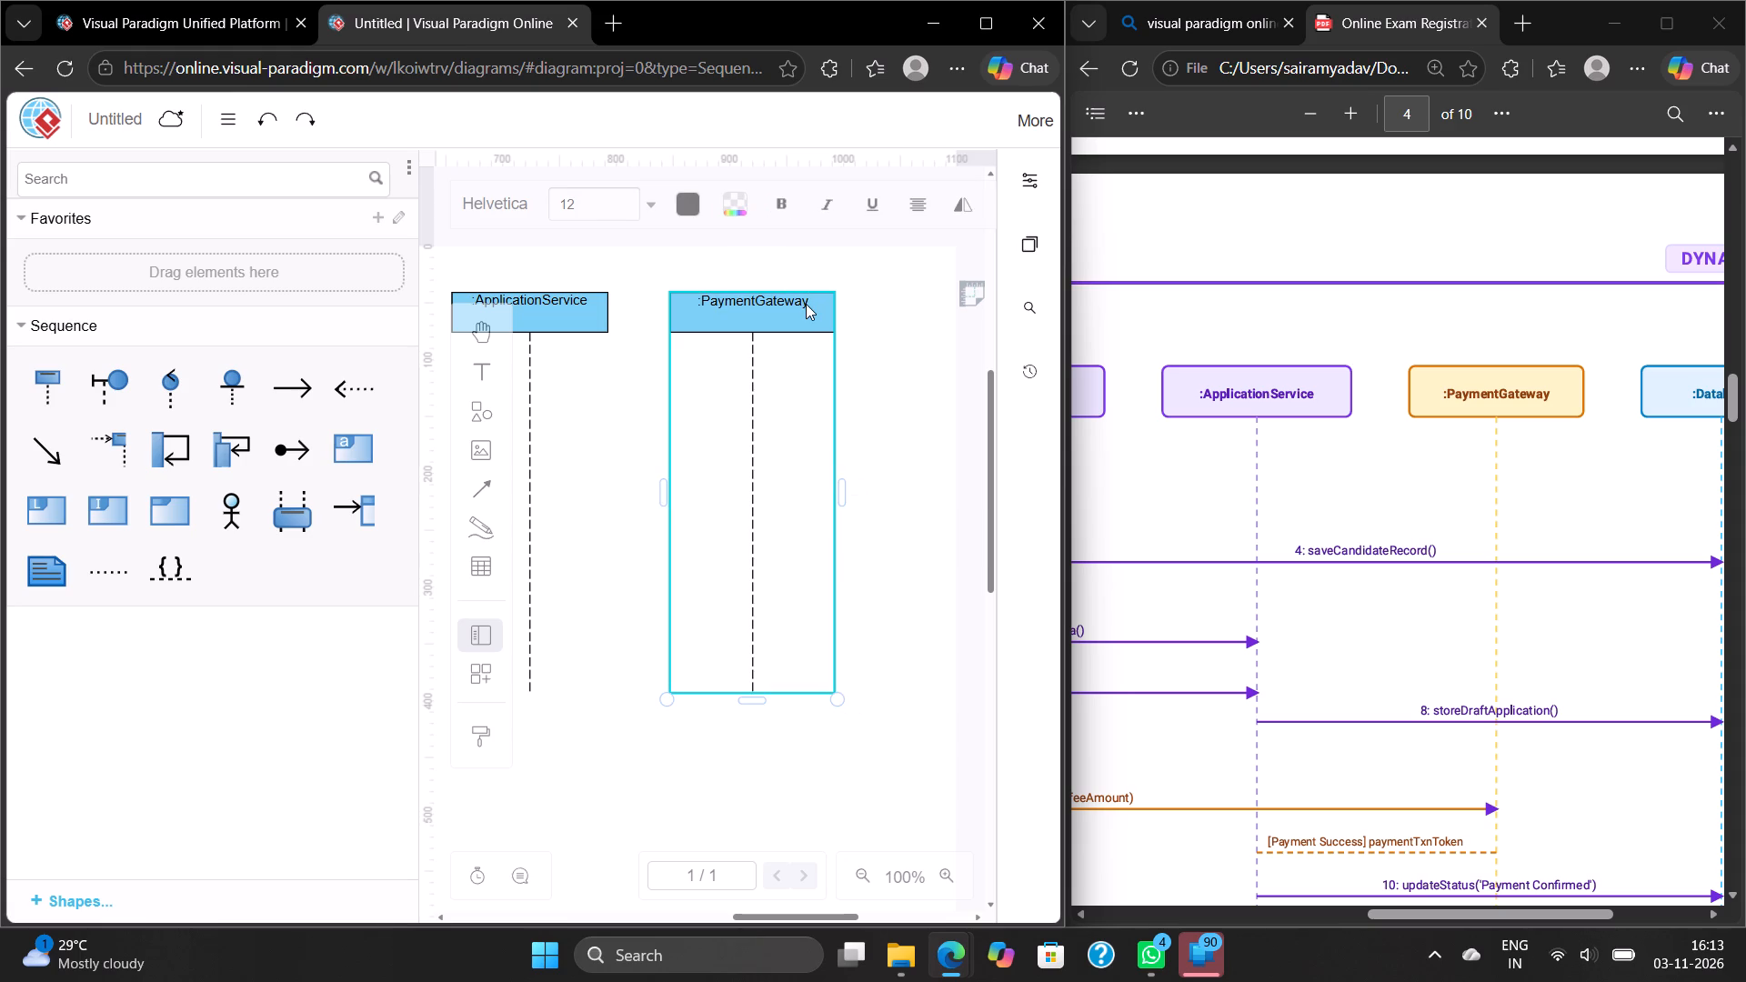
left_click(1021, 171)
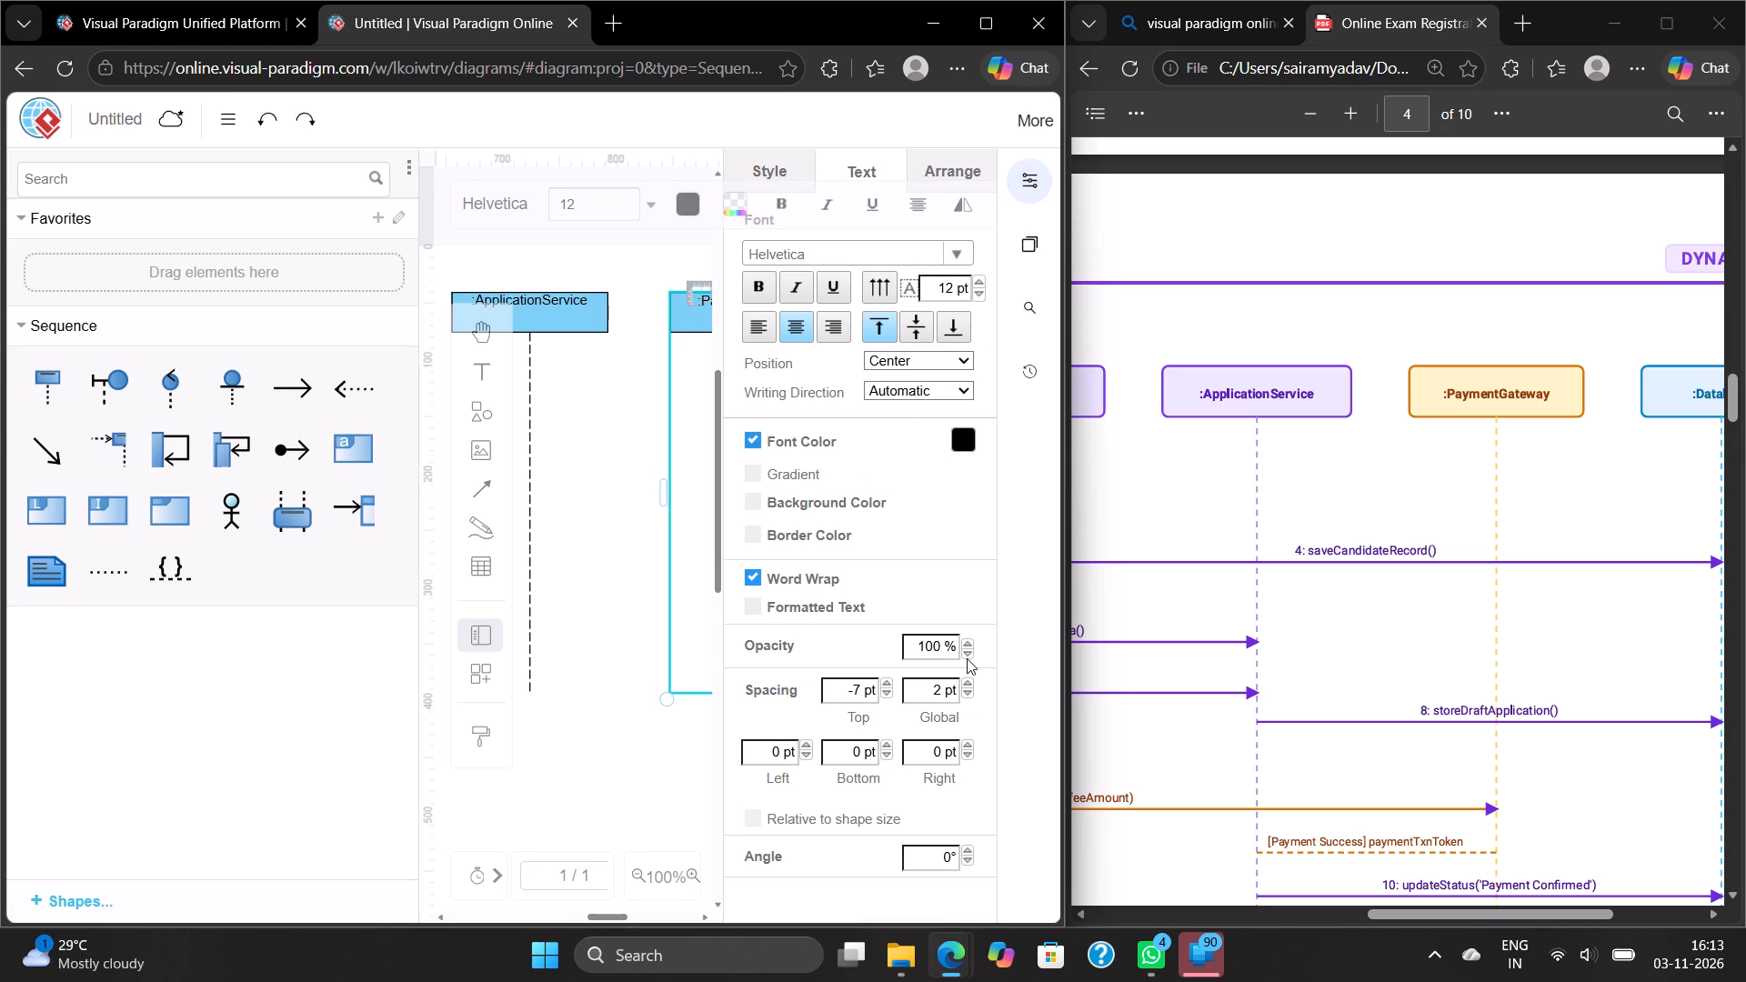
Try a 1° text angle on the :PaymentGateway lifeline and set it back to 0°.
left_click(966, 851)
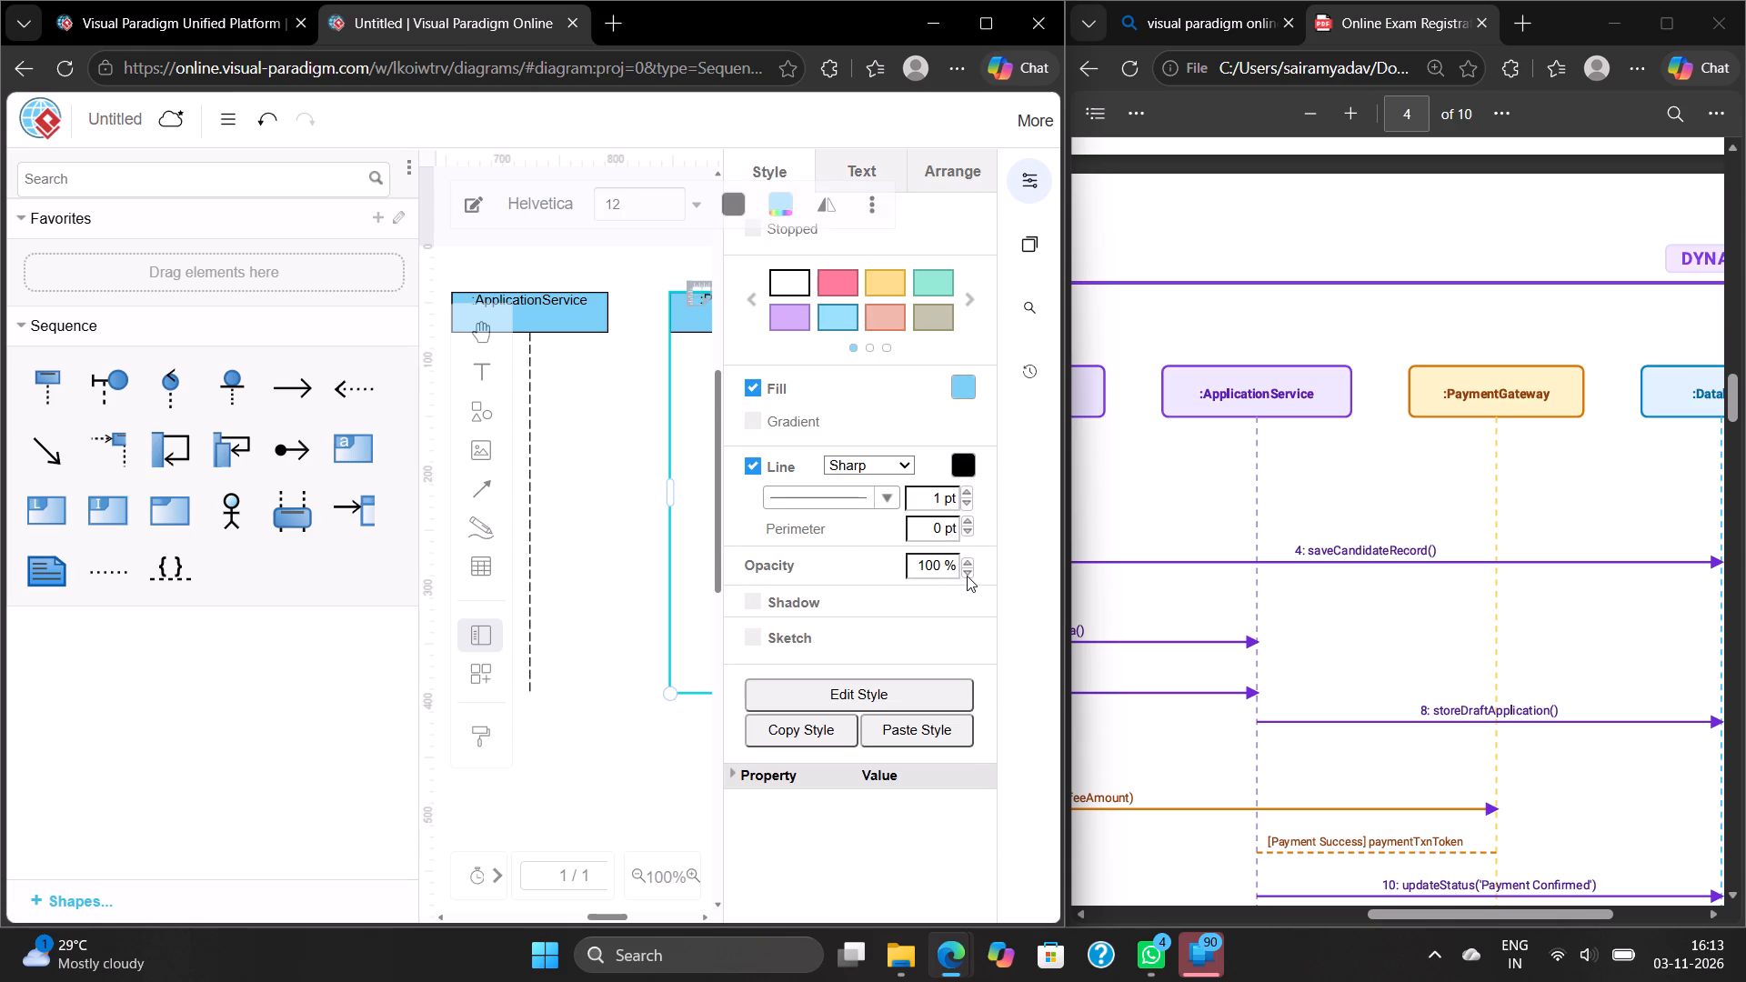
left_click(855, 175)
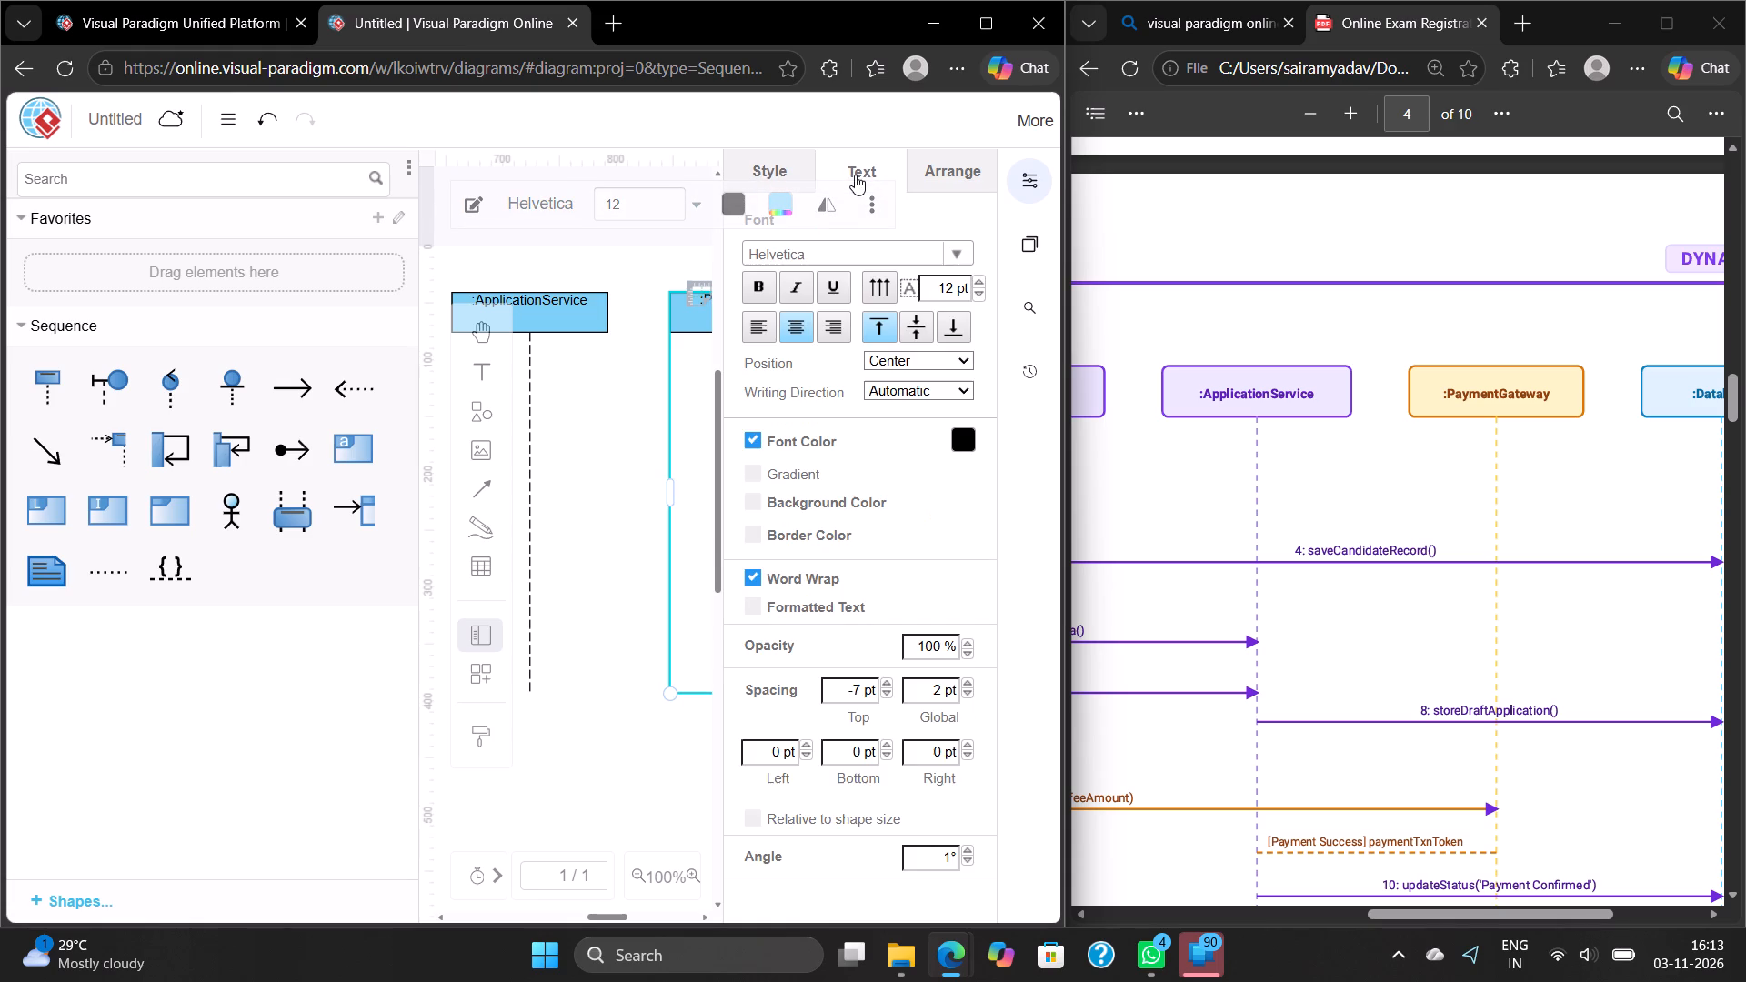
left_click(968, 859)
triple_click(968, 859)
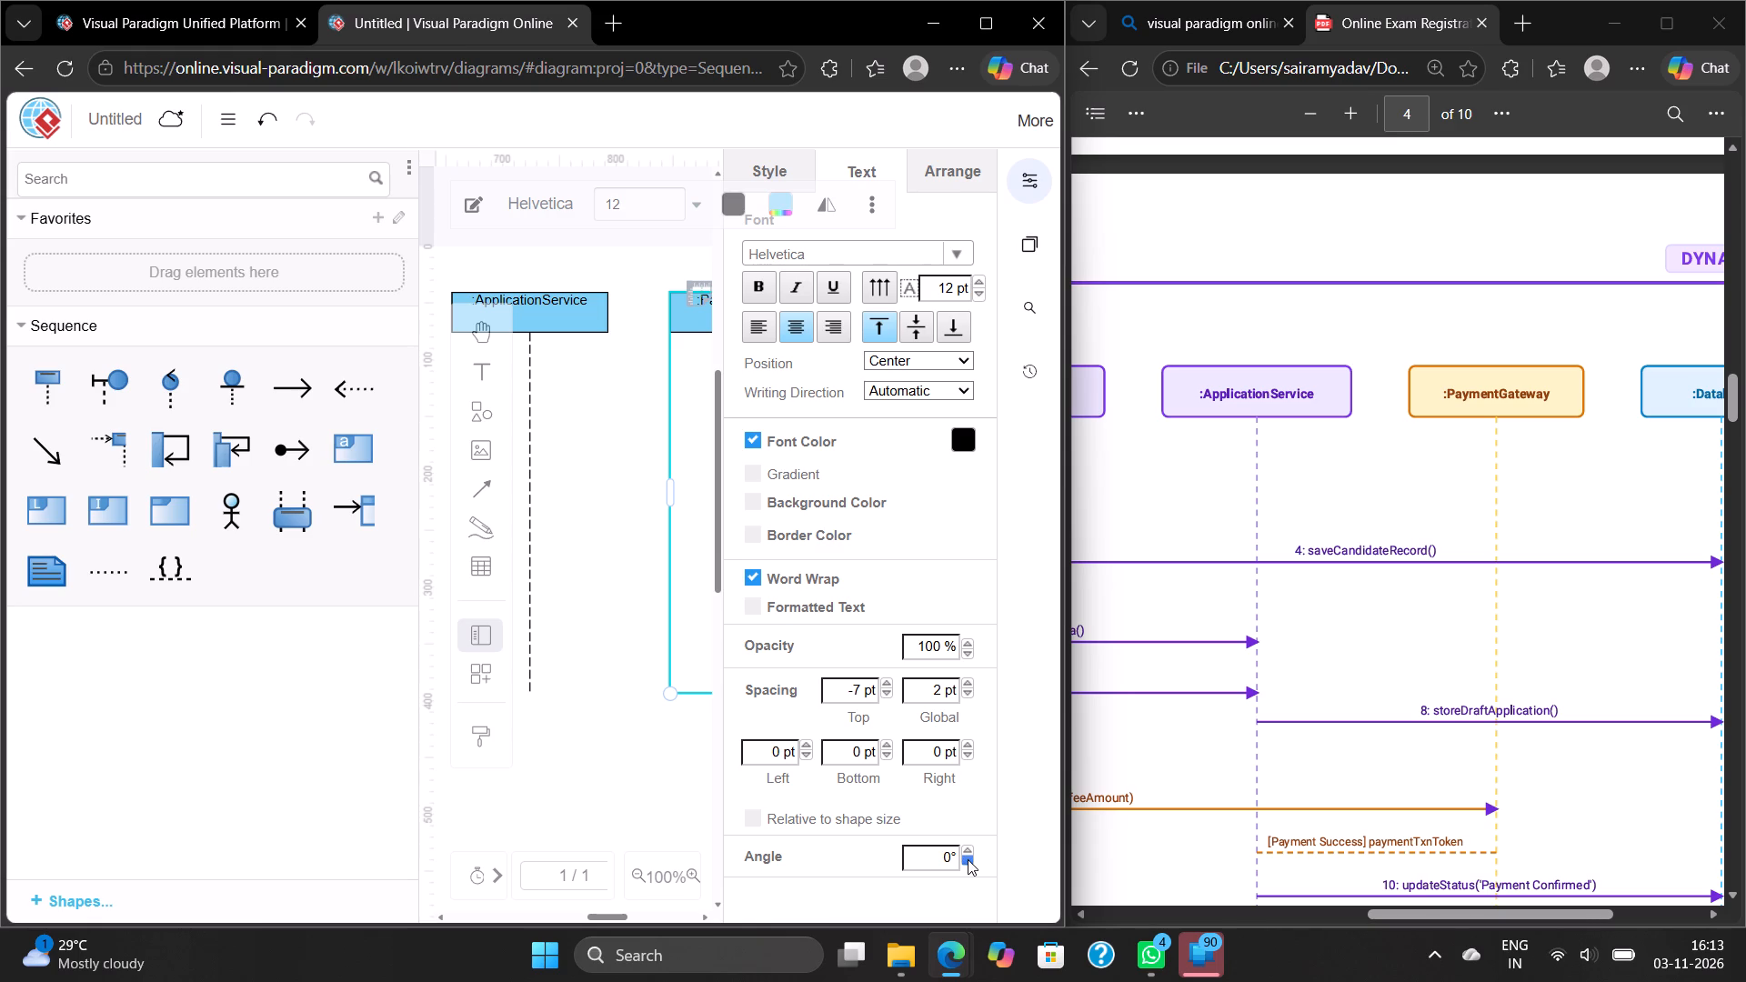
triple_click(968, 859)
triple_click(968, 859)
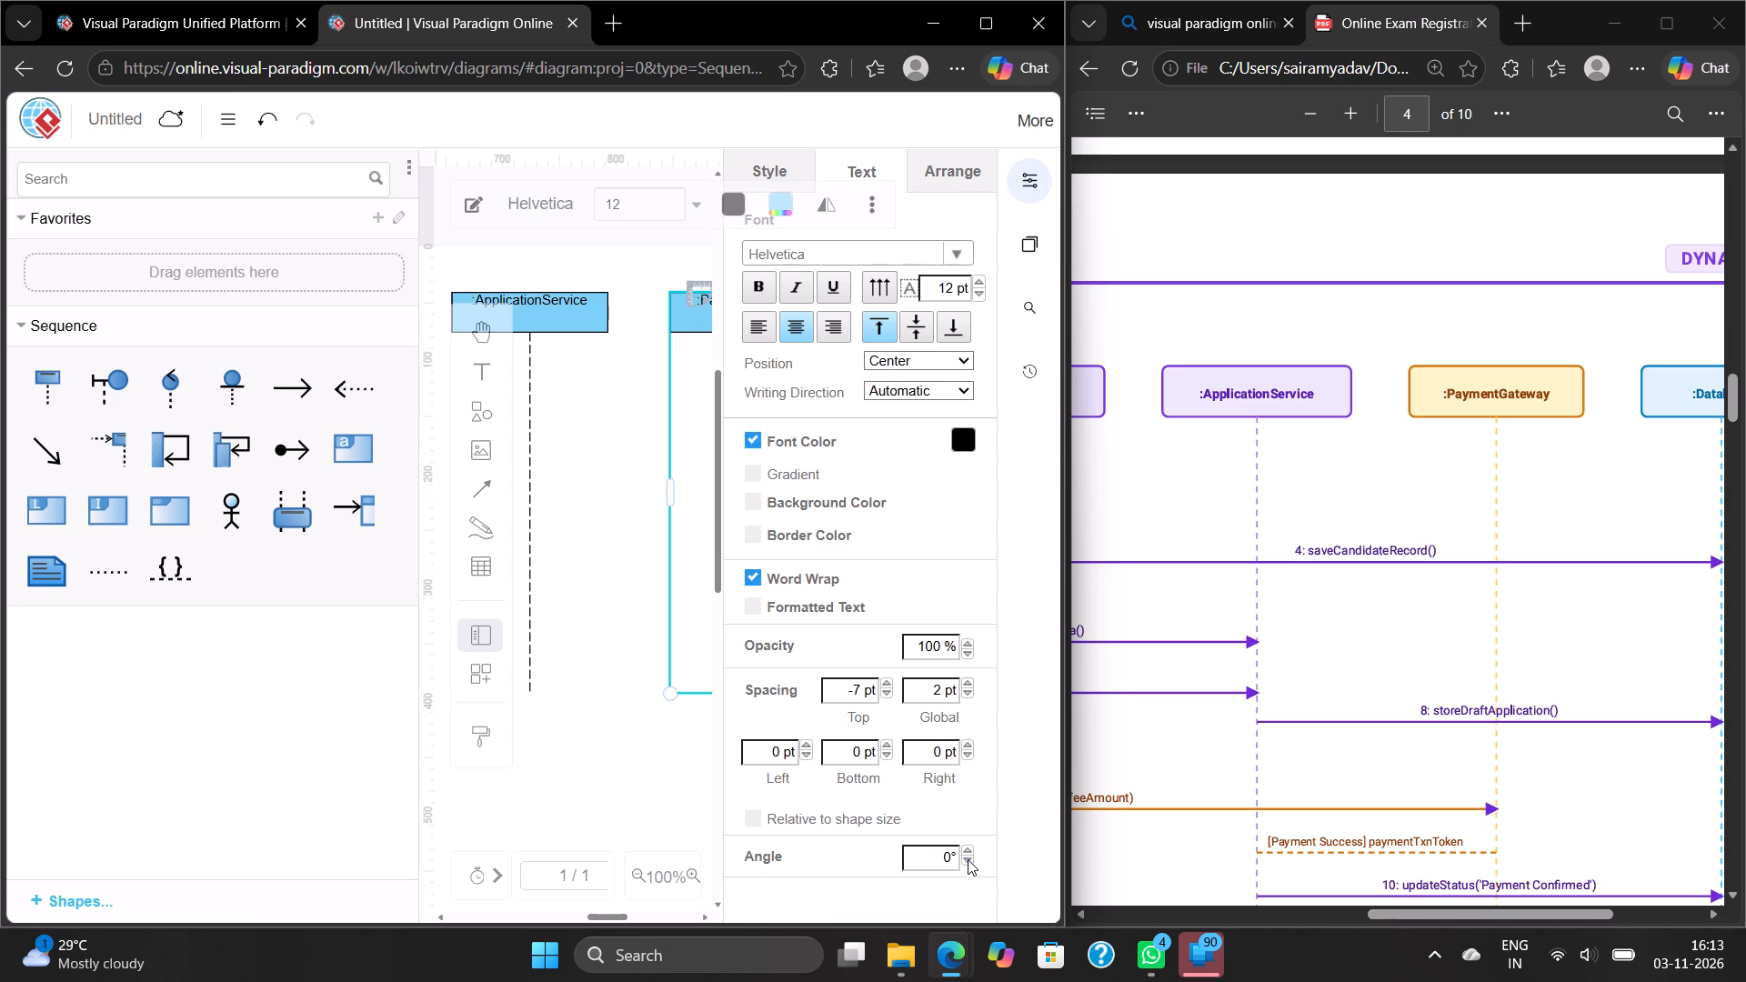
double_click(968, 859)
Set the top text spacing of the :PaymentGateway lifeline to 0 pt so its name sits lower in the header.
left_click(887, 691)
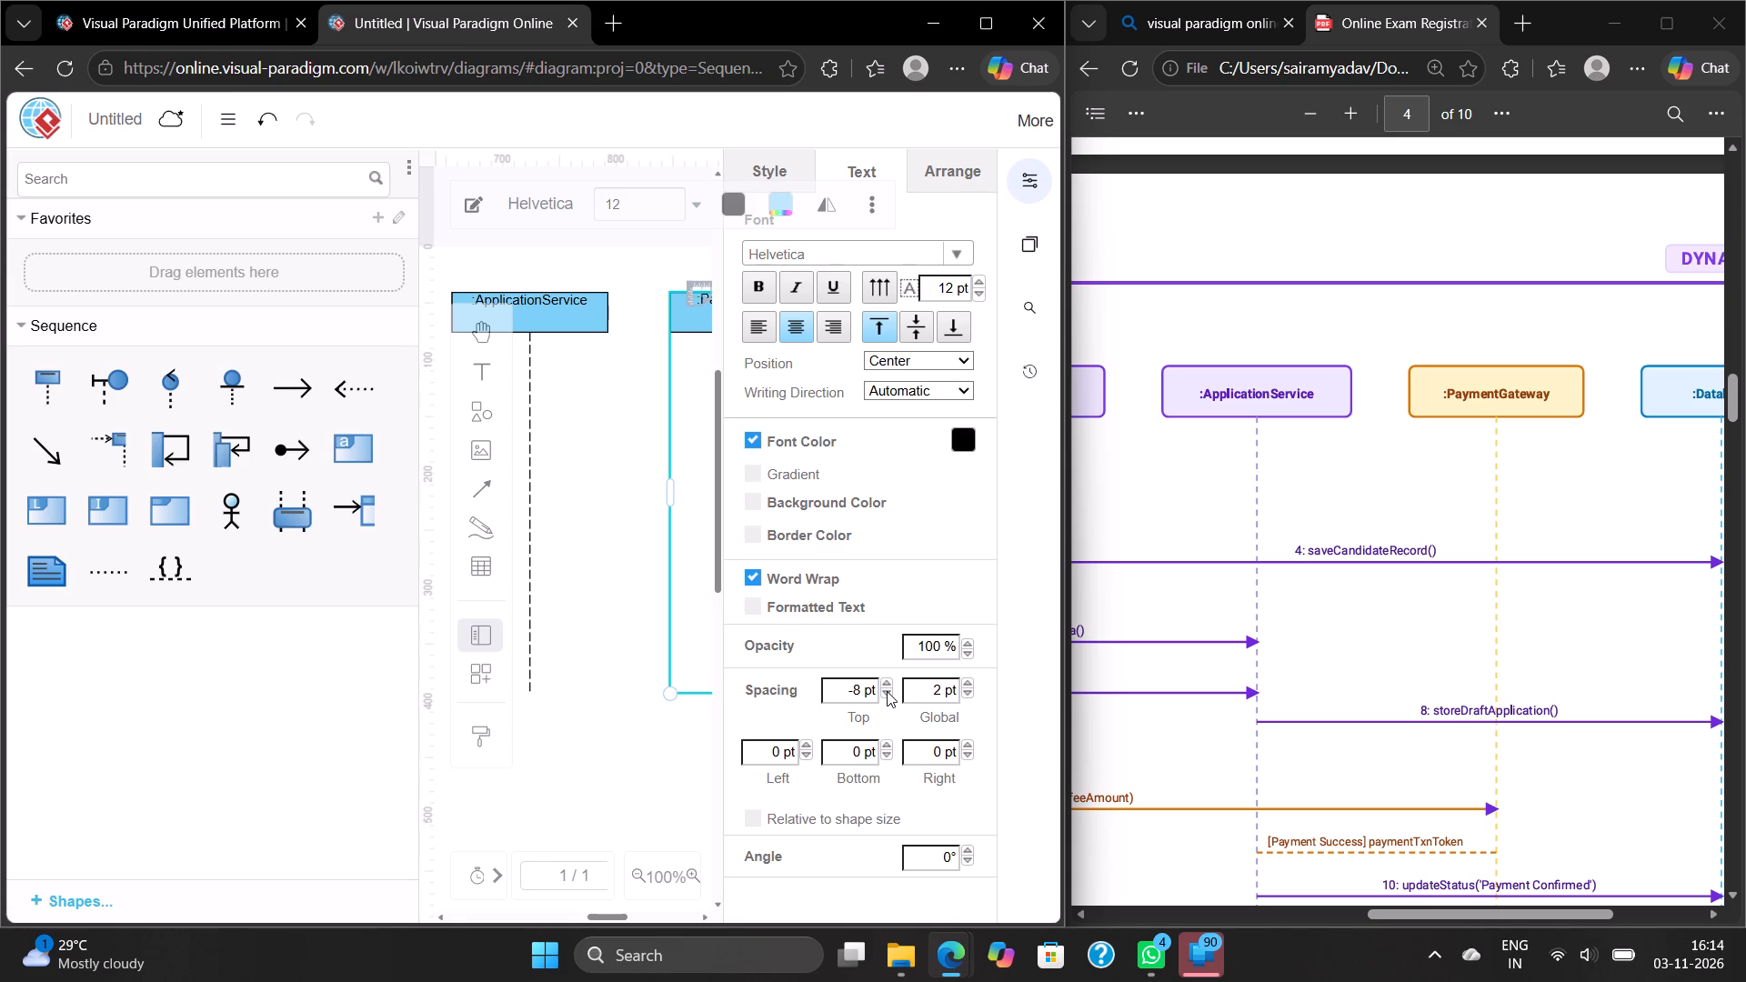
left_click(887, 691)
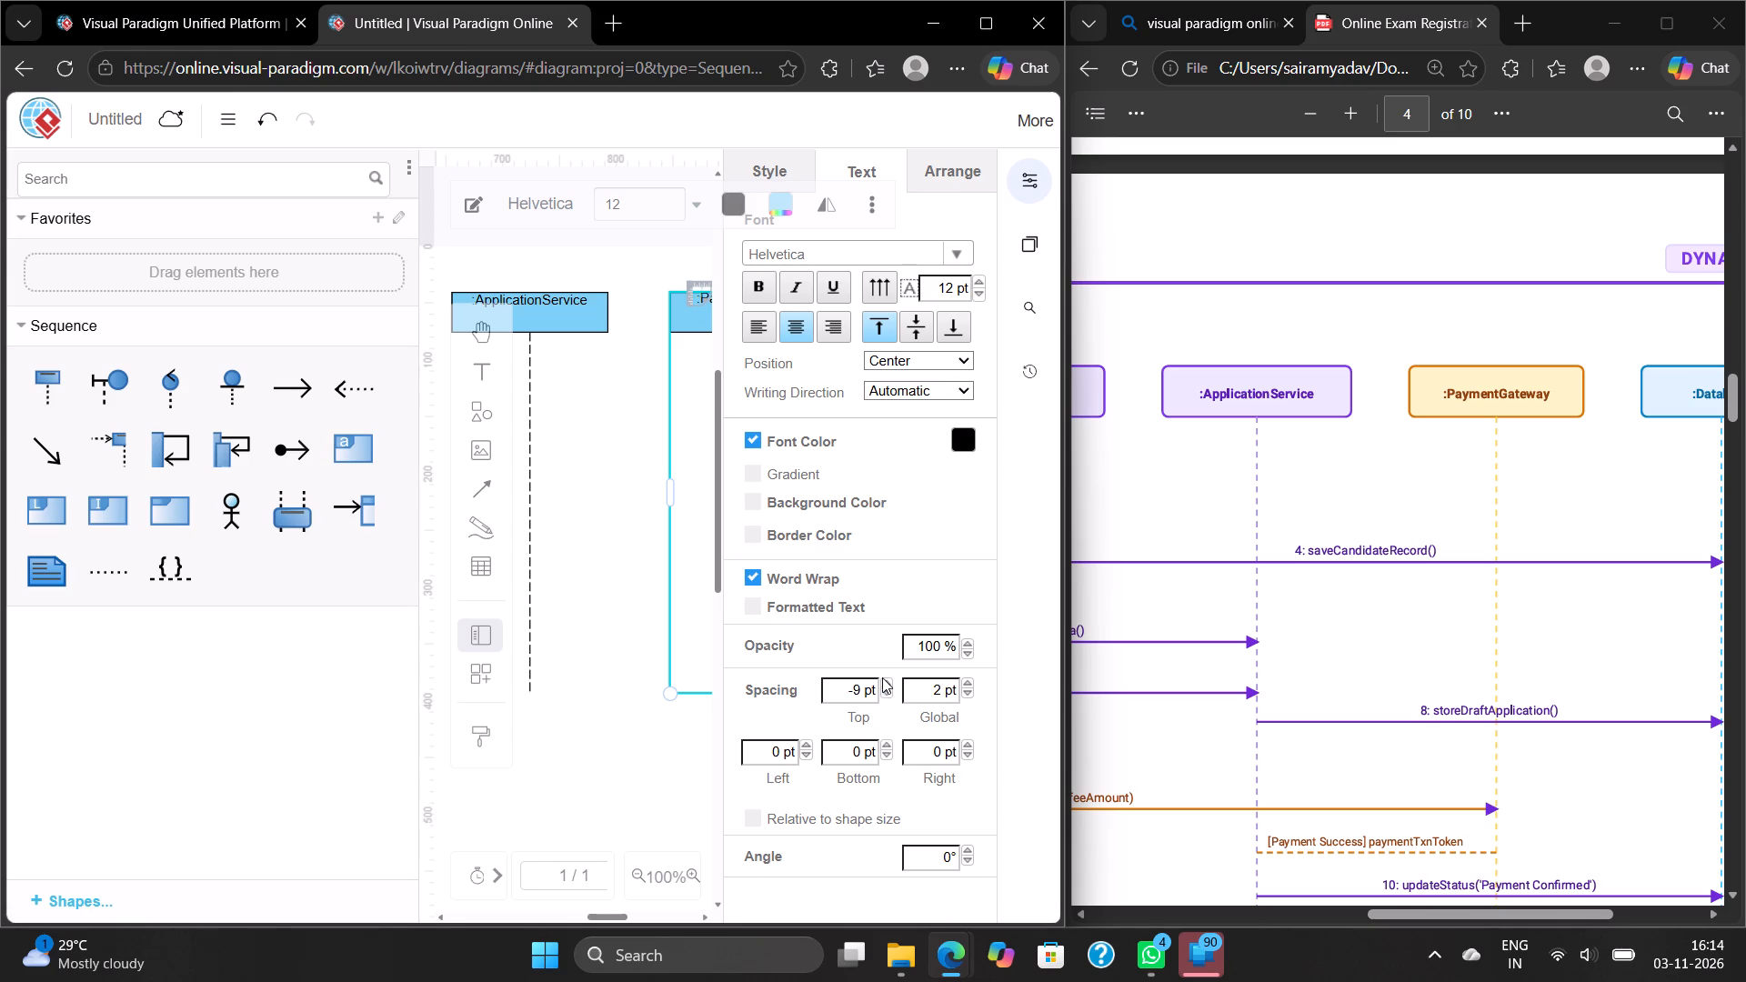
triple_click(882, 678)
left_click(882, 678)
triple_click(882, 678)
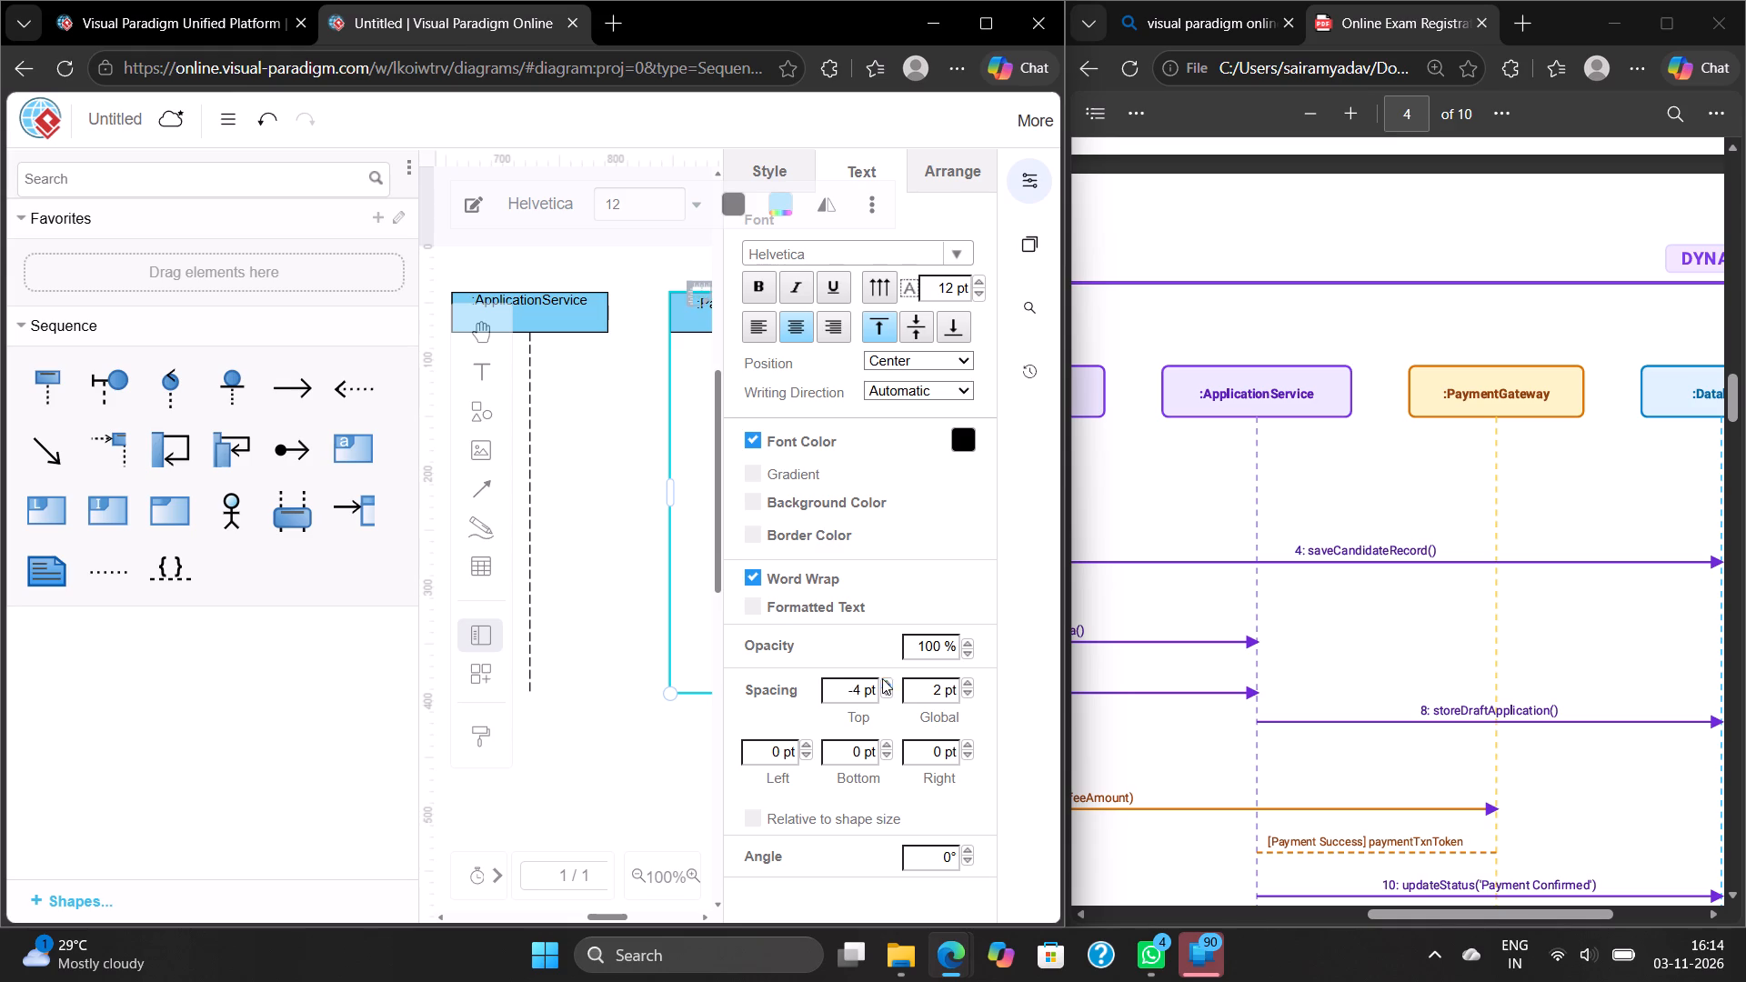
double_click(882, 678)
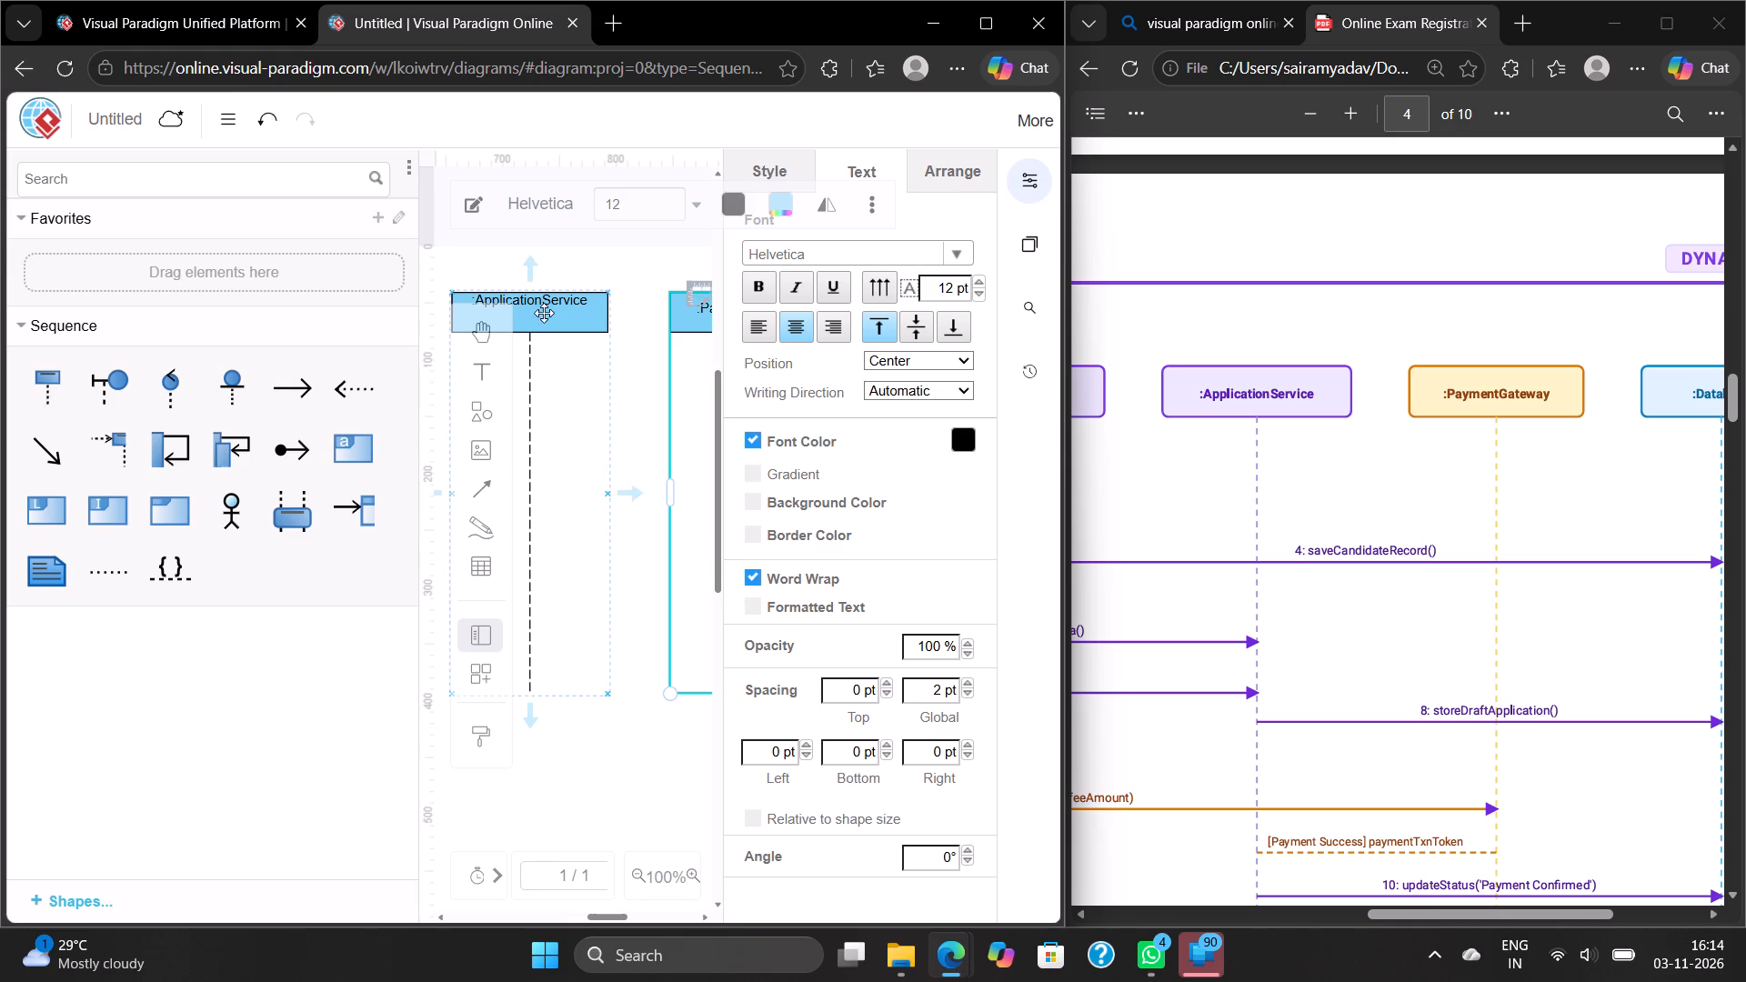
Set the top text spacing of the :ApplicationService lifeline to 1 pt and close the formatting options.
left_click(575, 304)
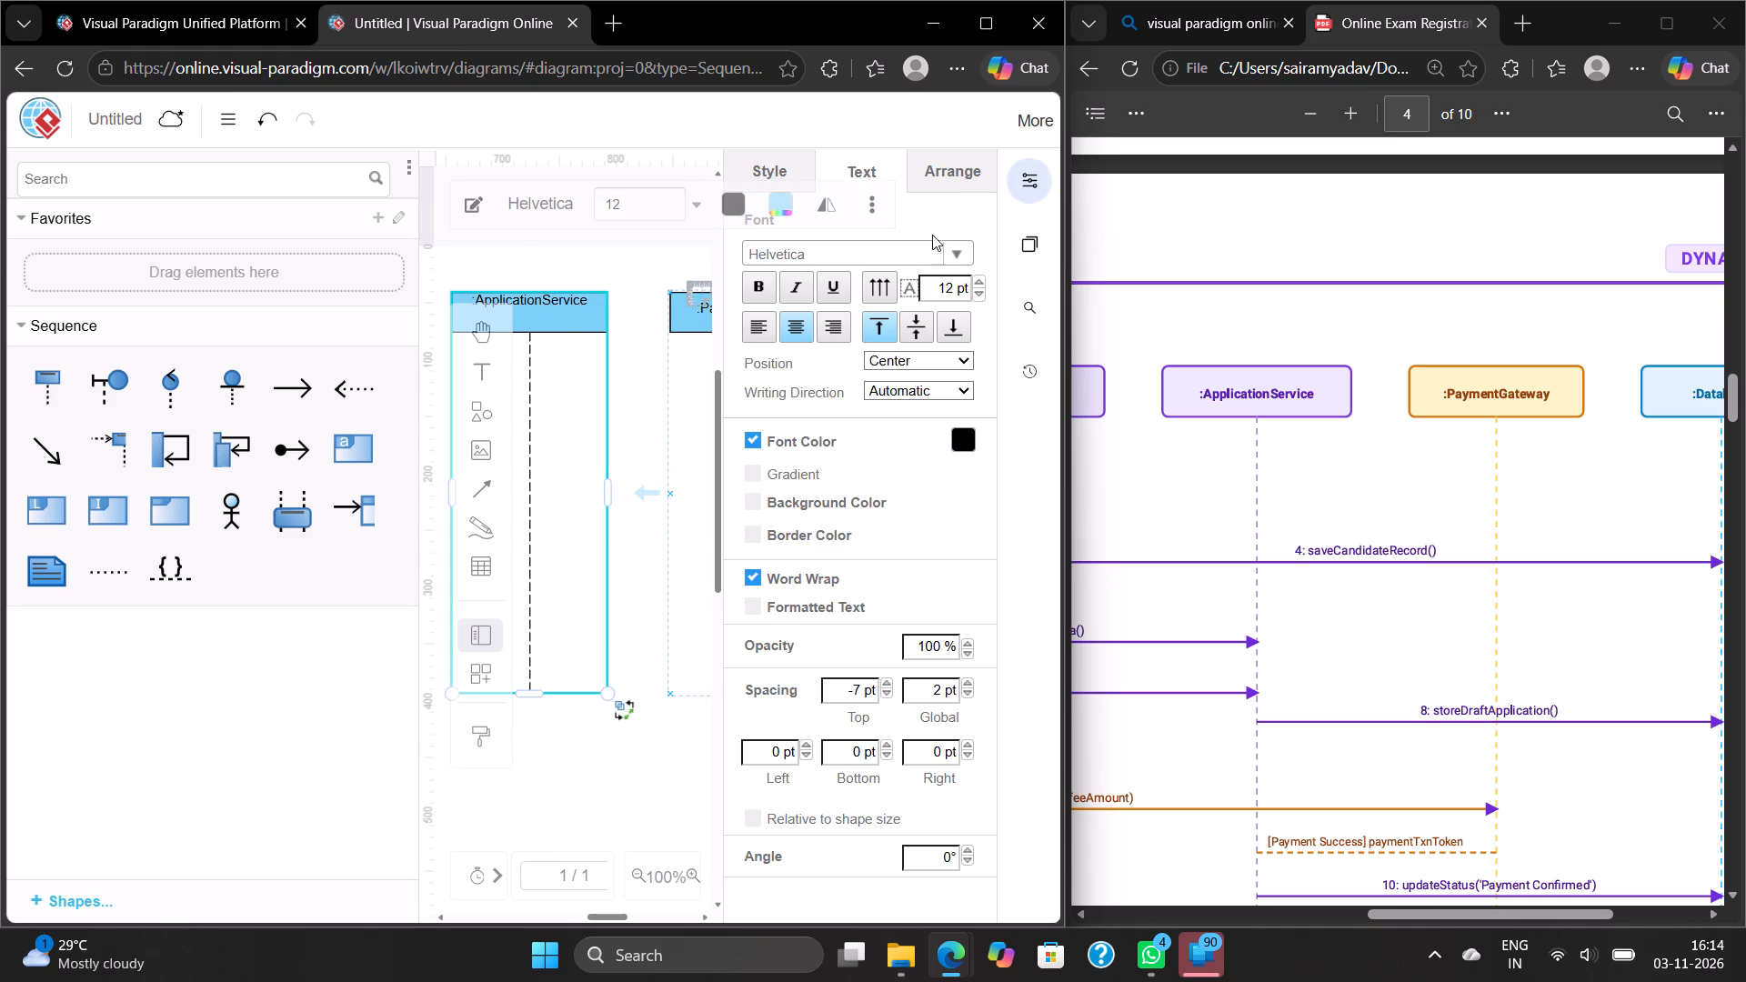
triple_click(885, 693)
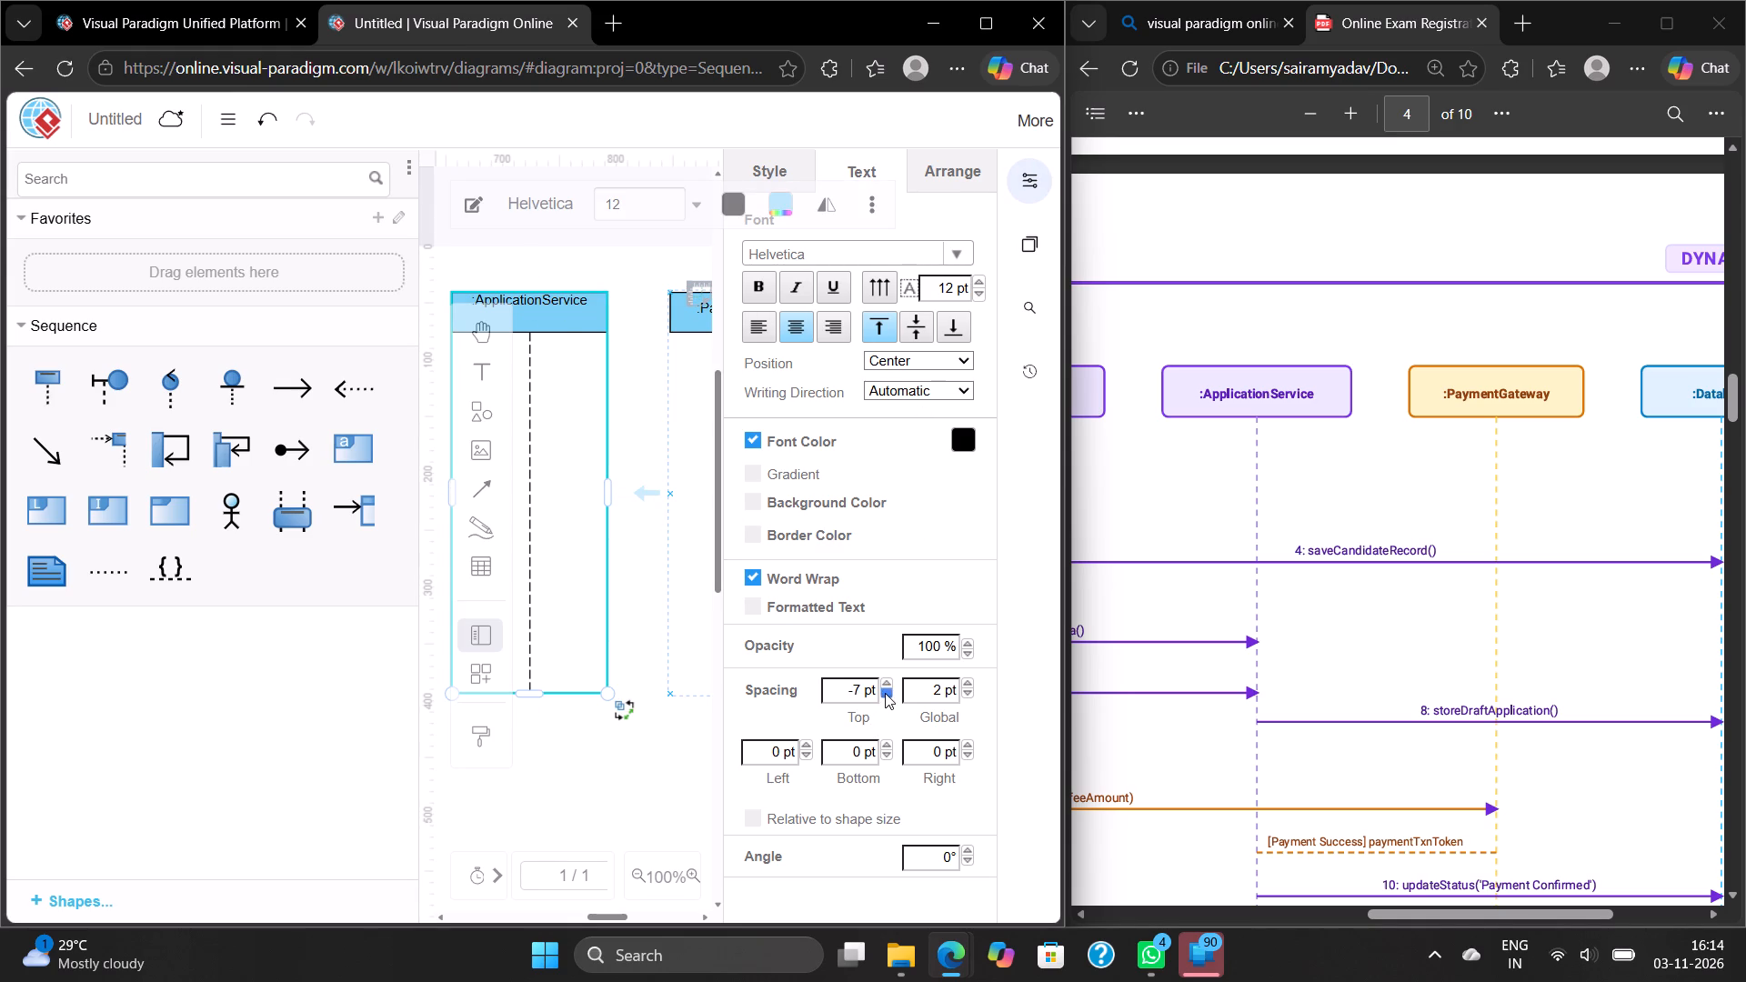
left_click(885, 693)
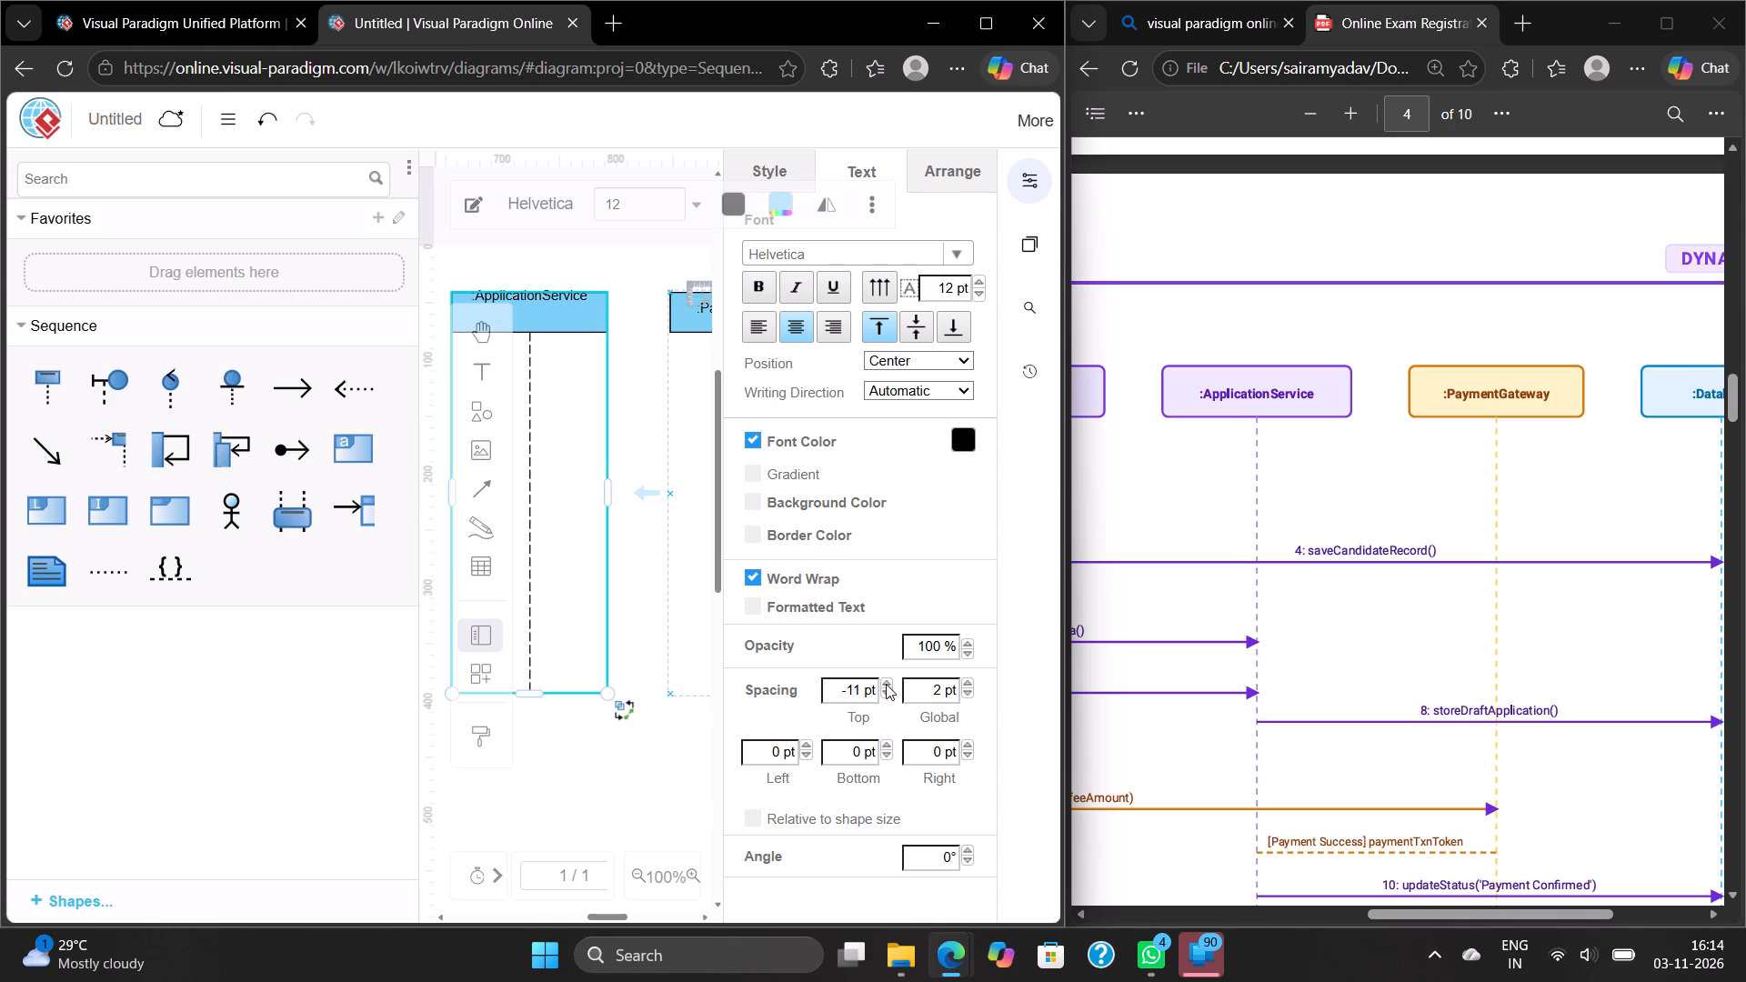
triple_click(886, 684)
triple_click(886, 684)
triple_click(886, 684)
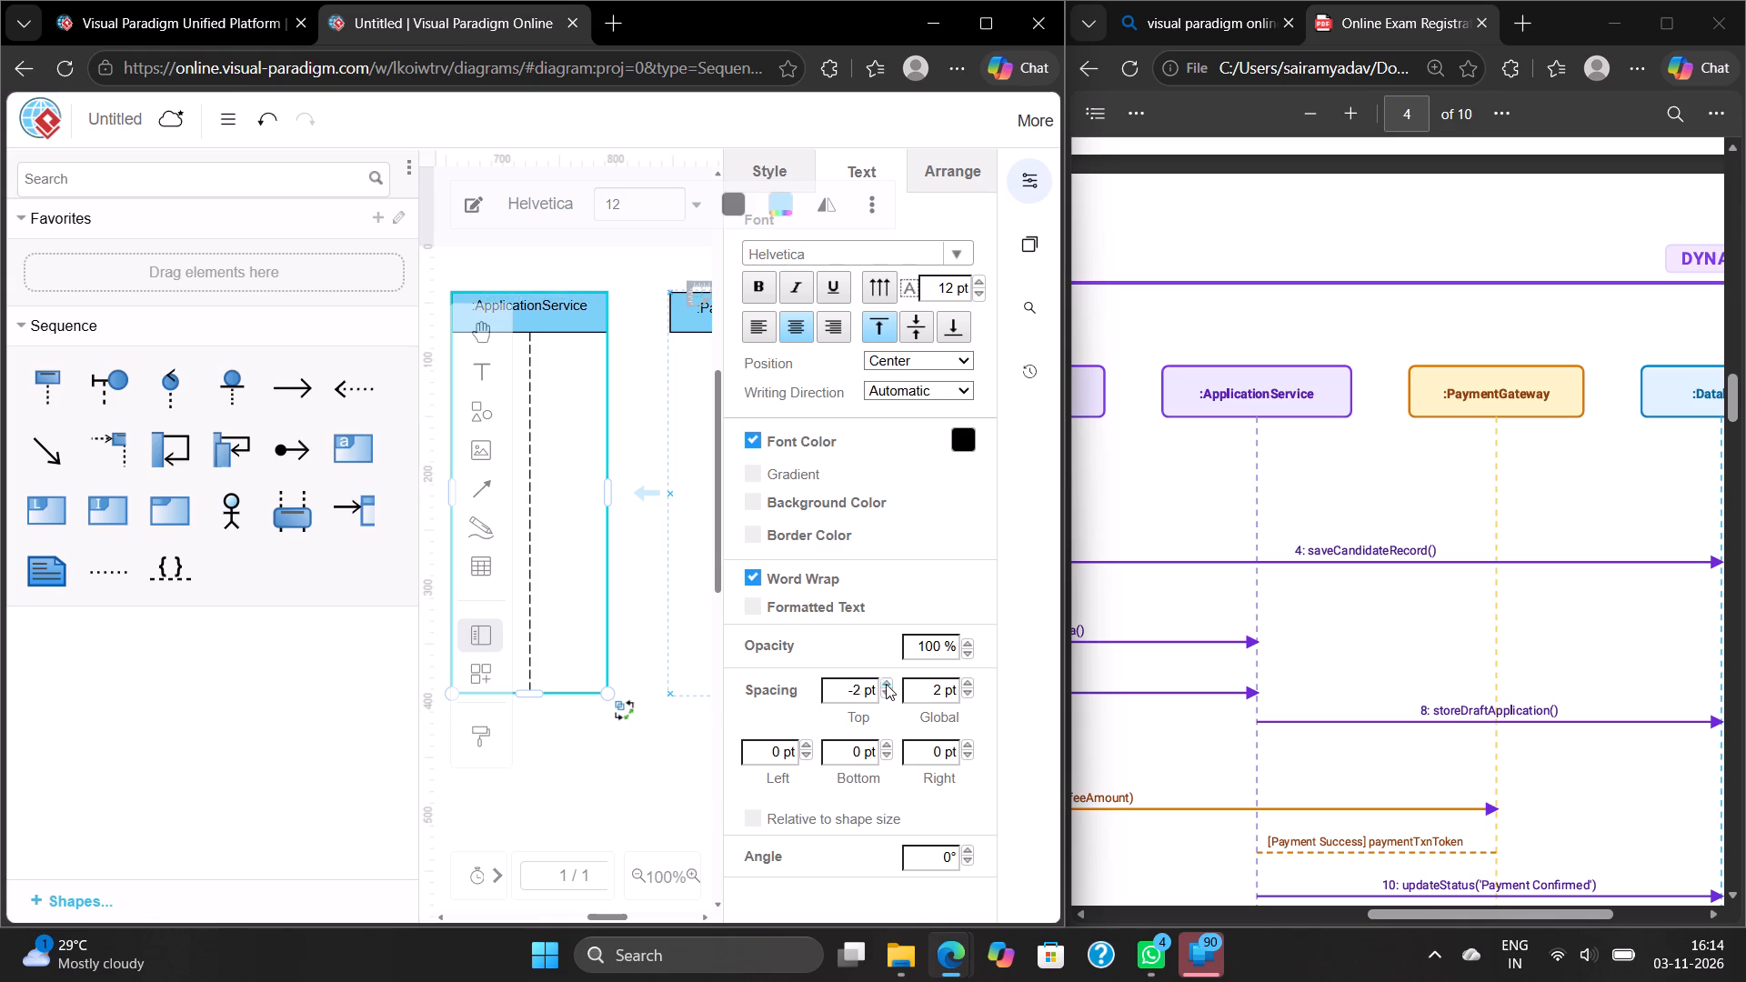
double_click(886, 684)
left_click(886, 684)
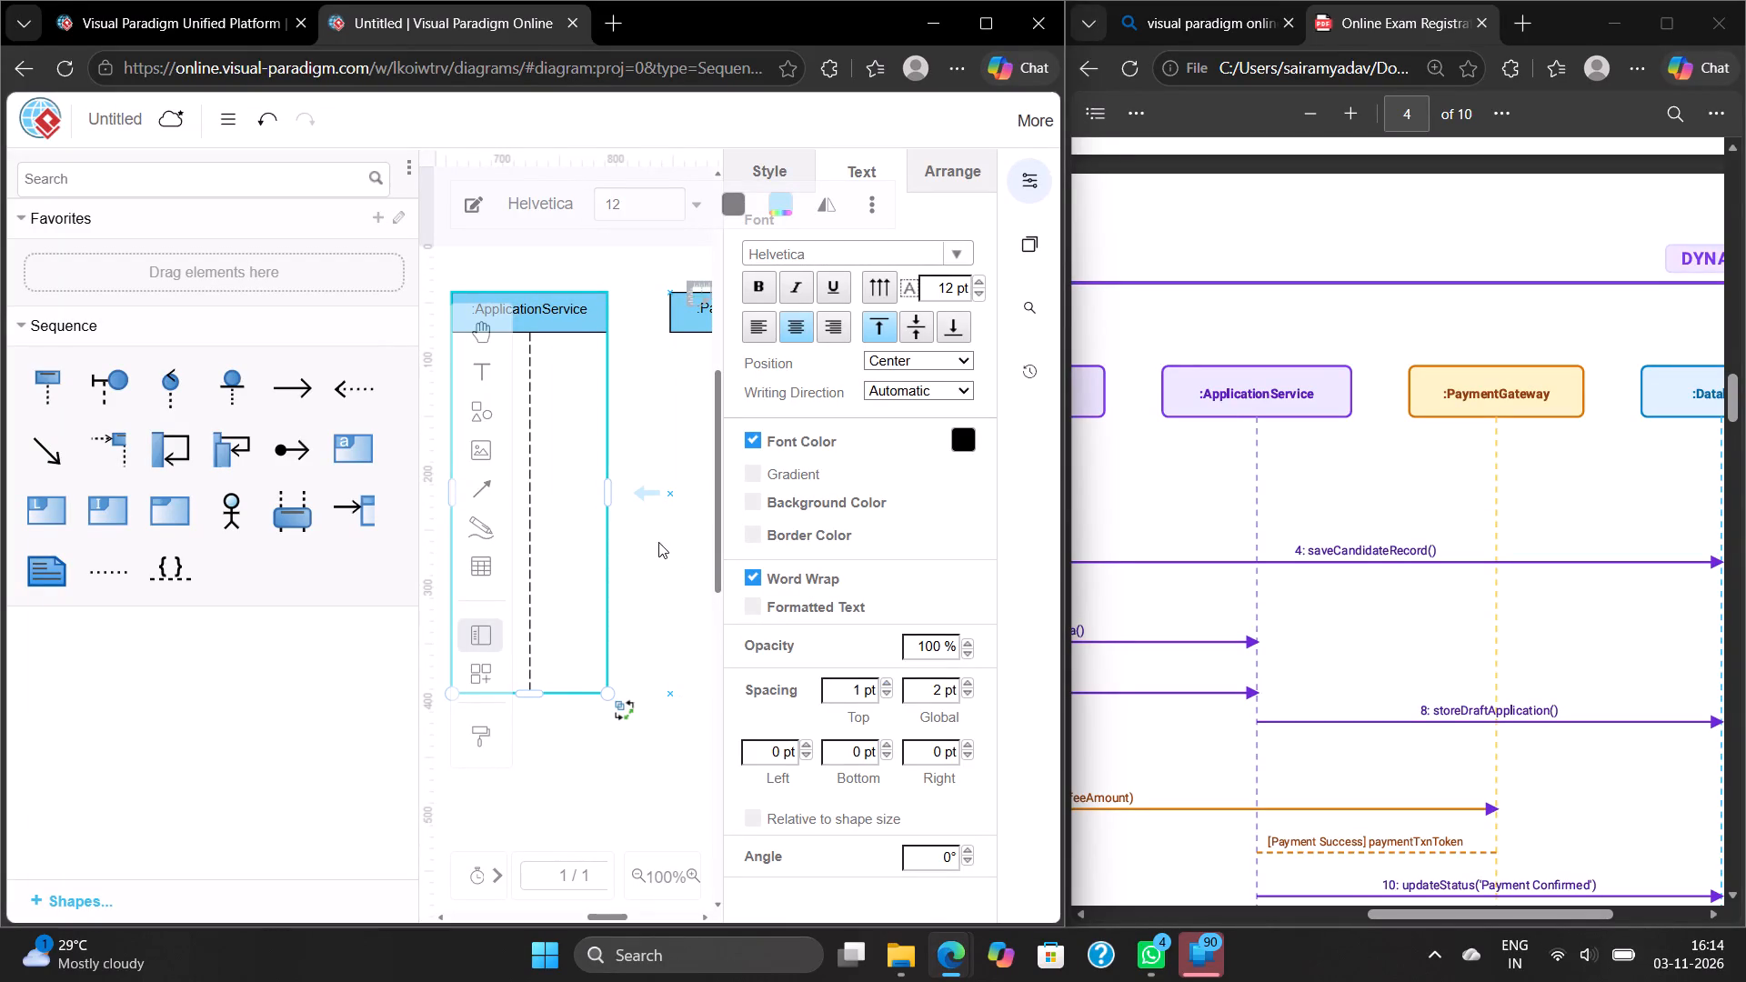
scroll(1289, 560, "left", 3)
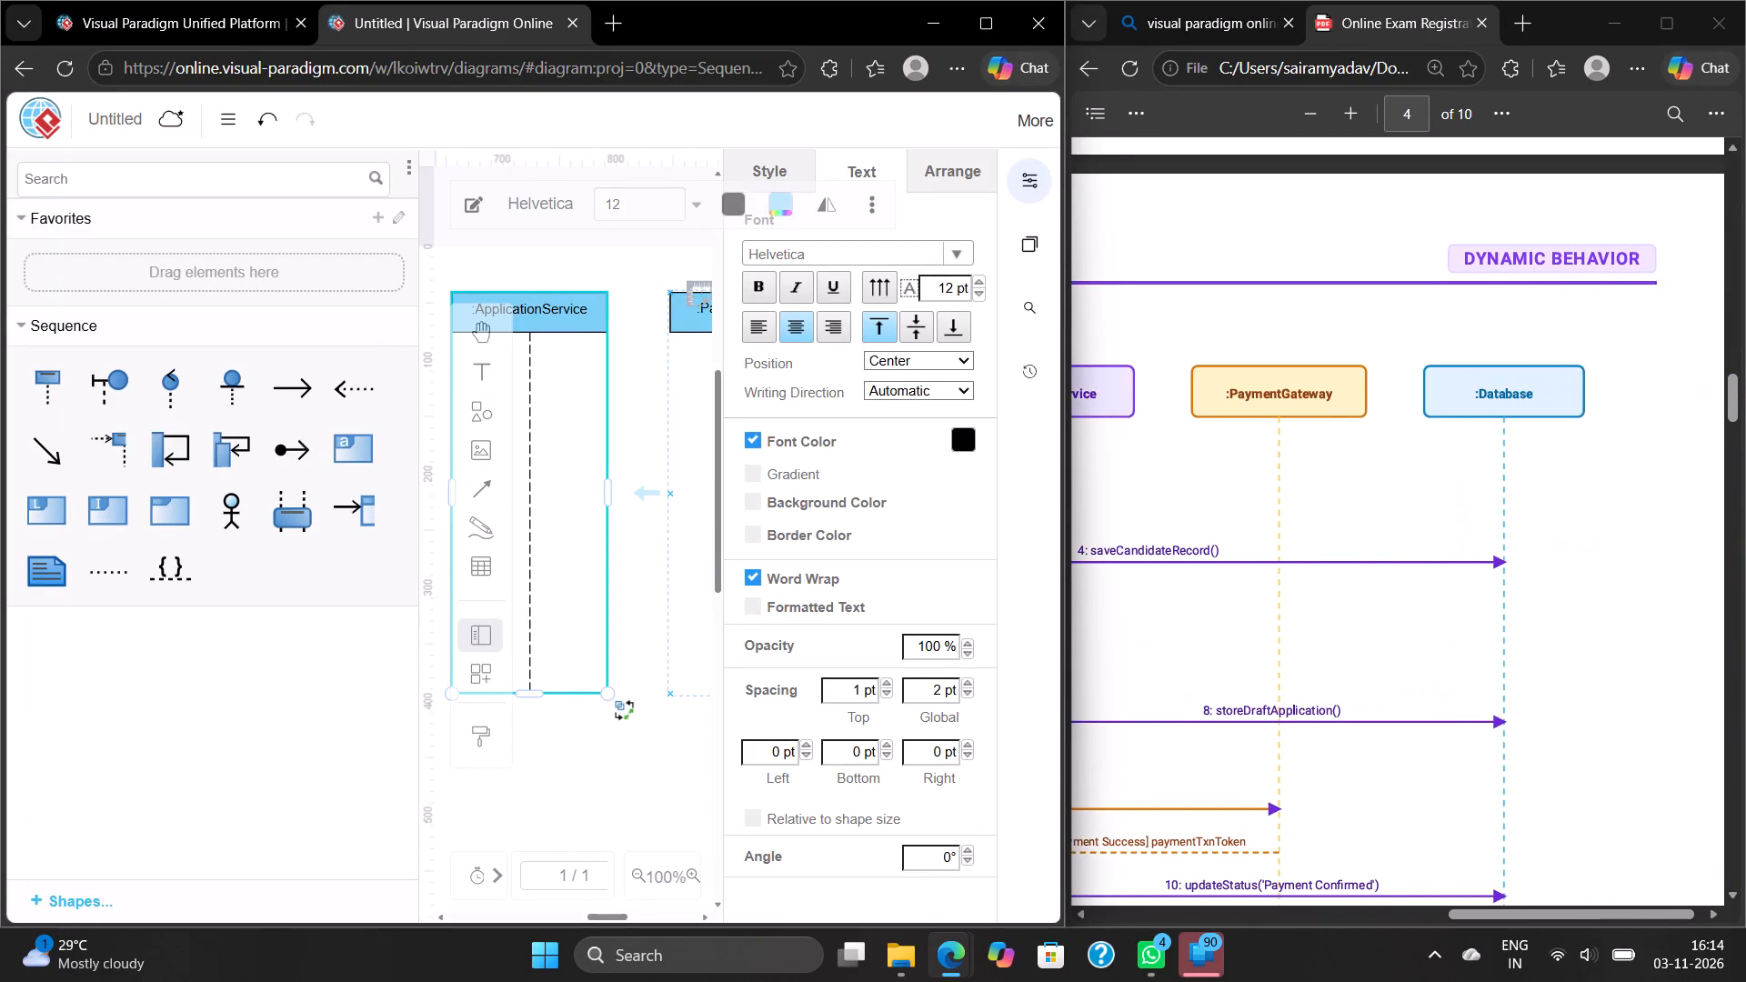
left_click(613, 764)
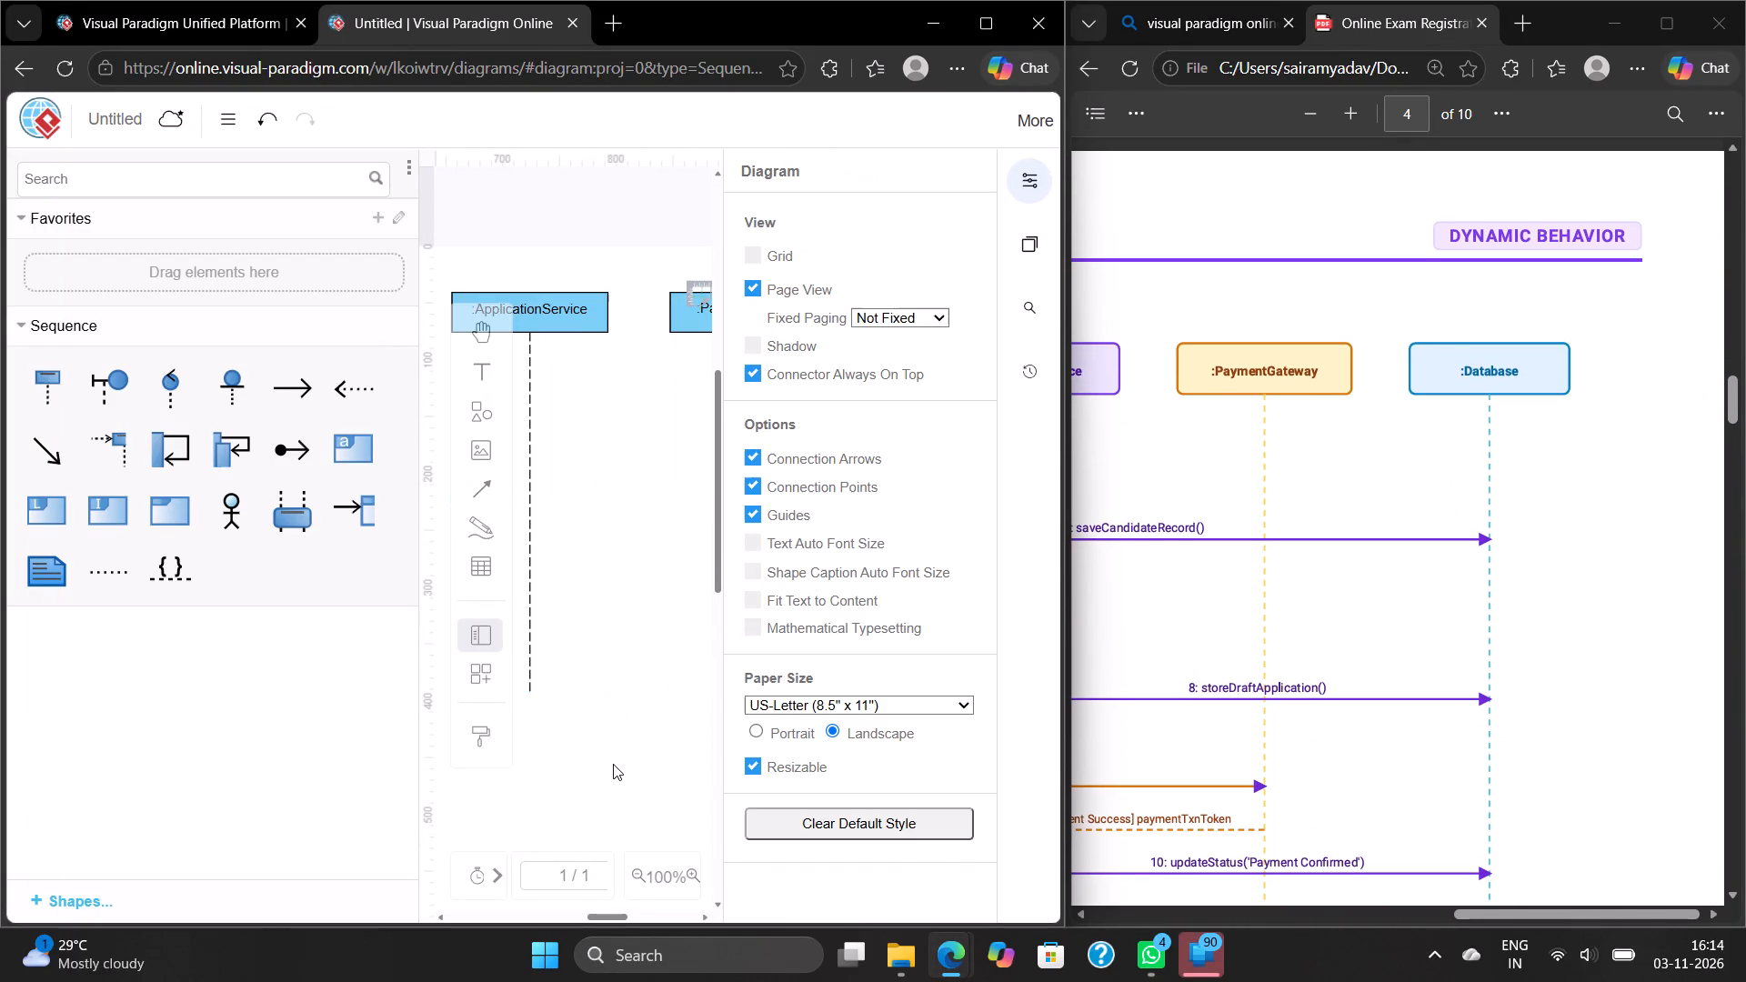
left_click(613, 764)
left_click(1033, 189)
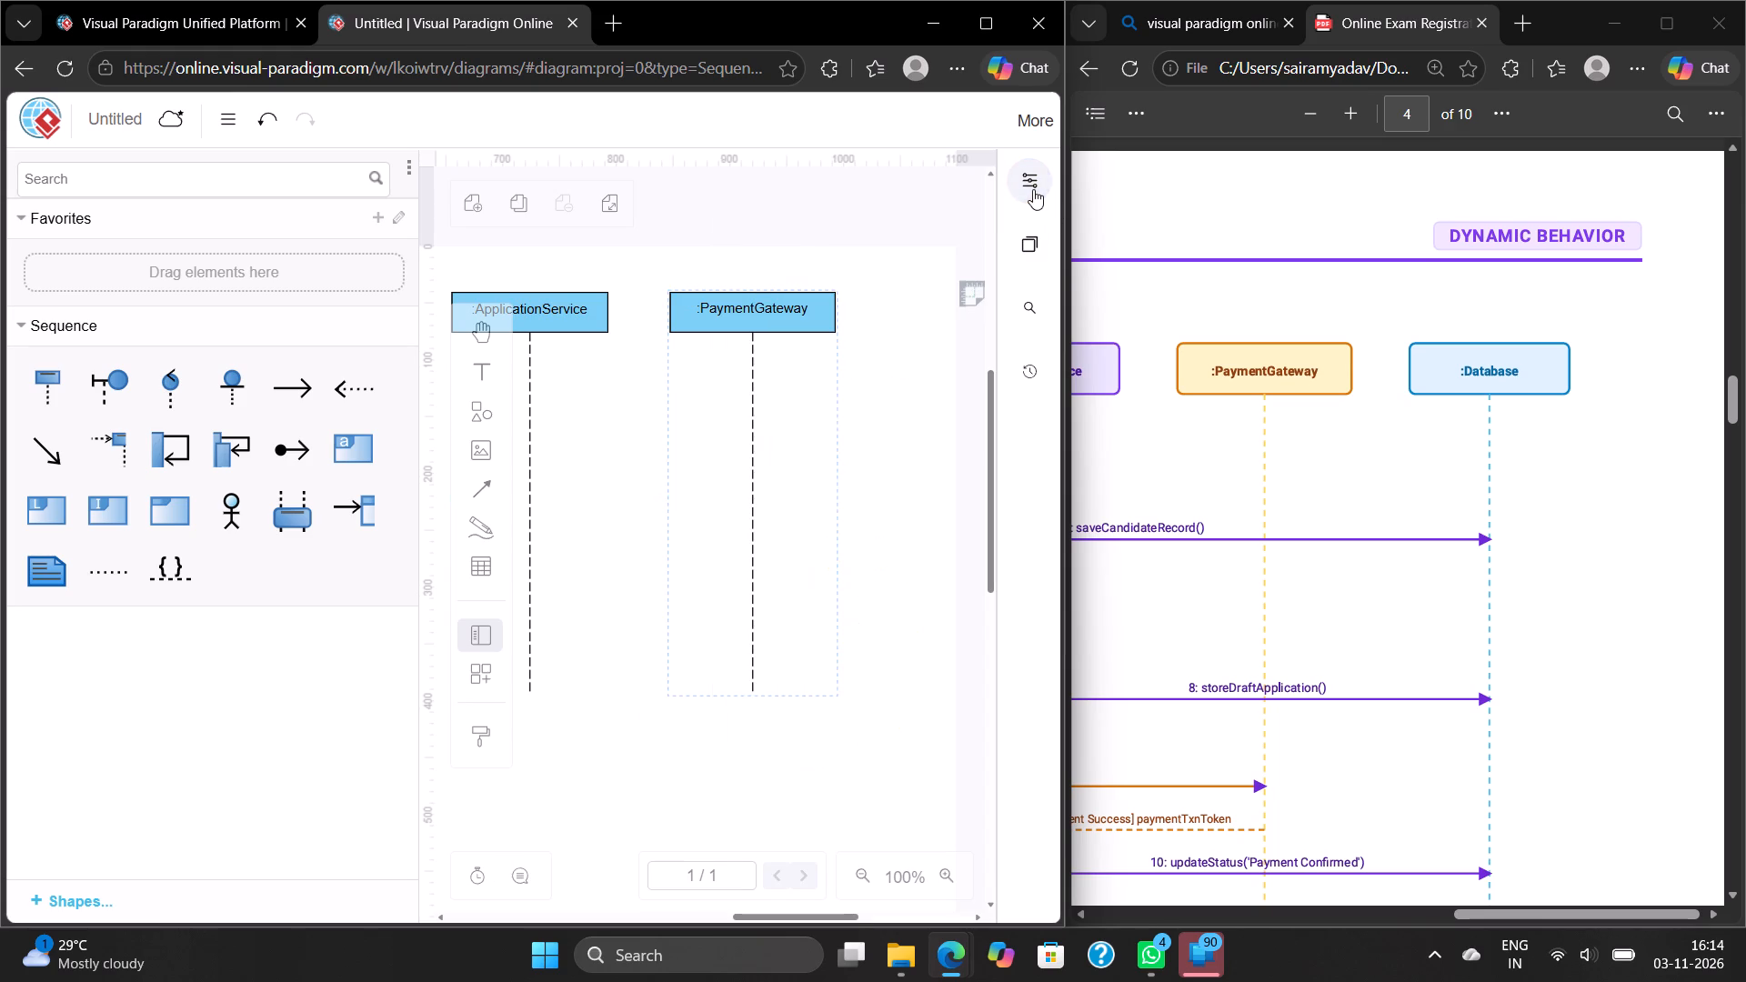
Add a sixth lifeline beyond :PaymentGateway at about 1030, 40, level with the other lifelines, and widen it to about 120.
scroll(835, 367, "left", 1)
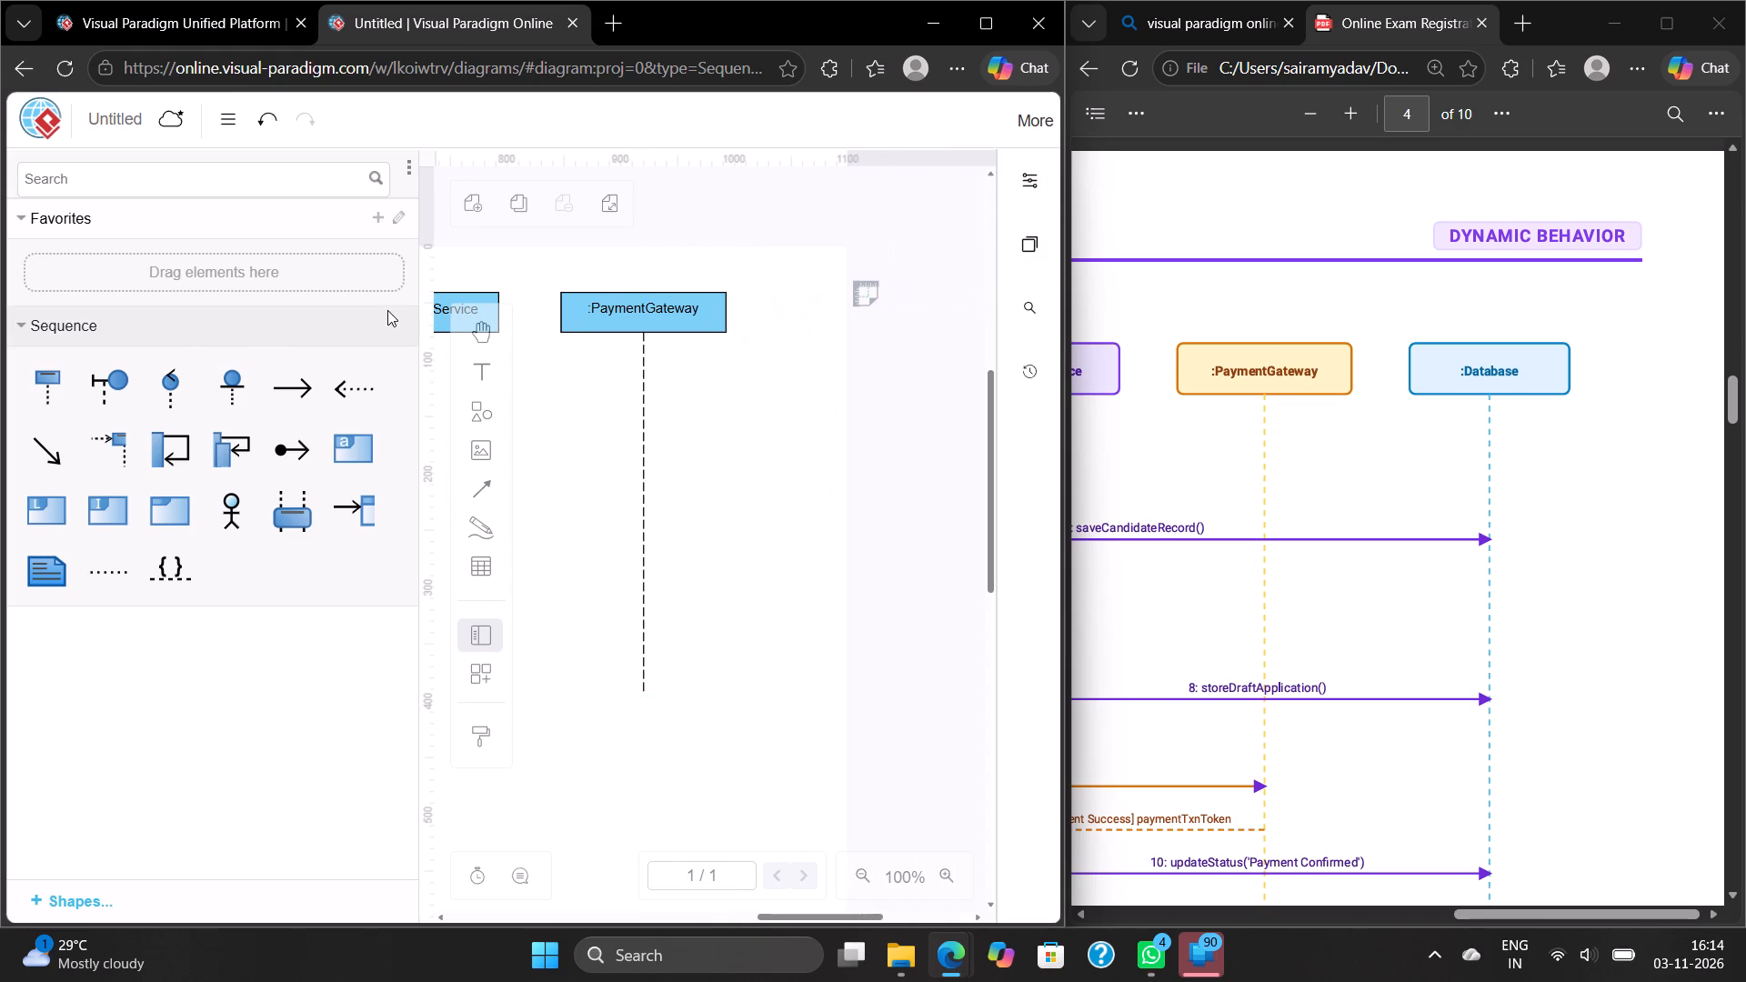
left_click(42, 397)
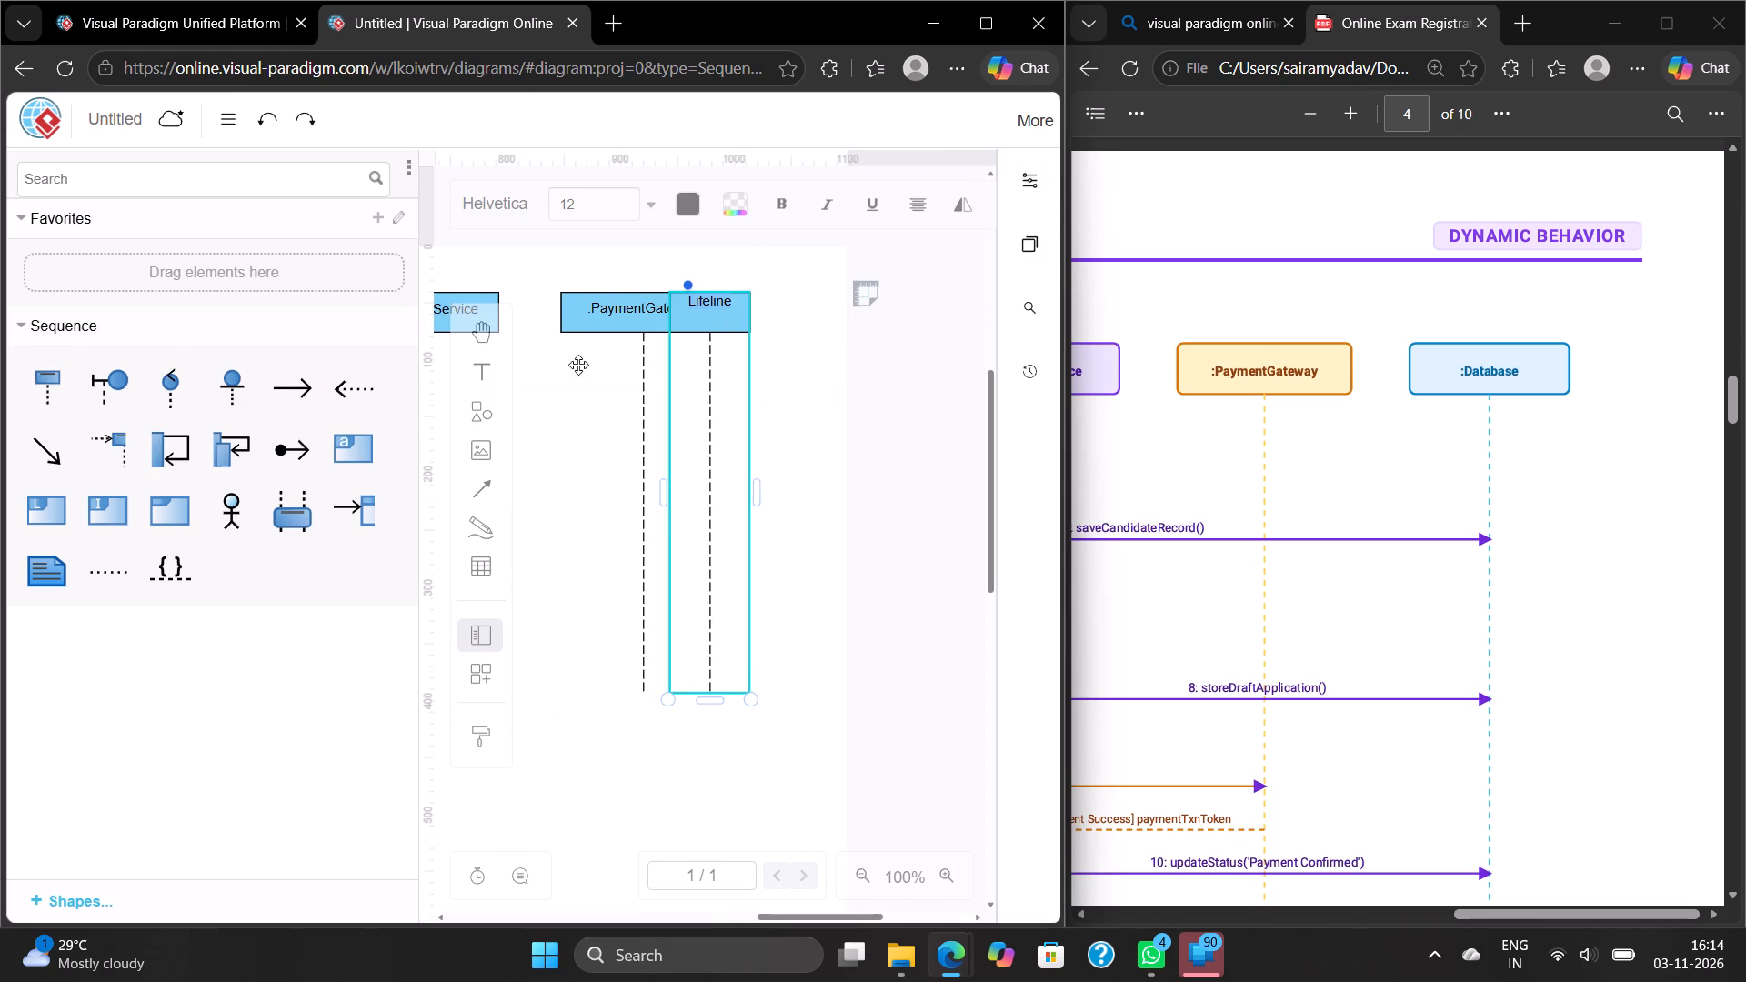
left_click_drag(703, 321, 793, 322)
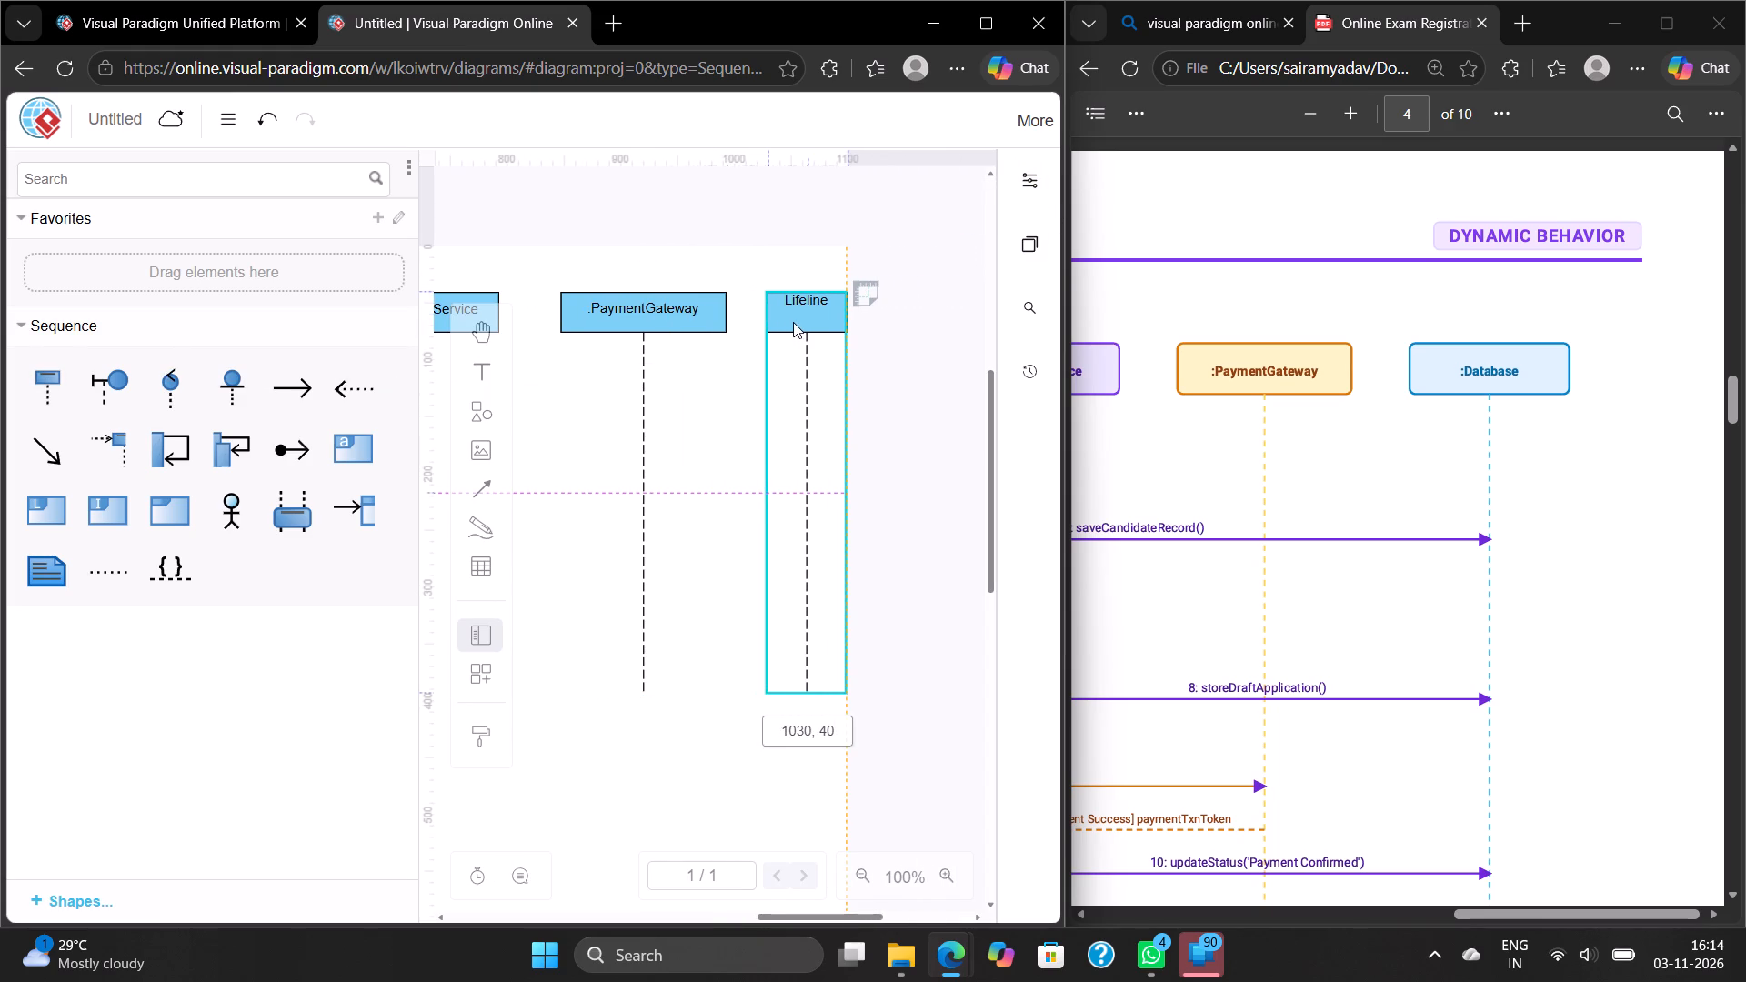
left_click_drag(793, 322, 791, 322)
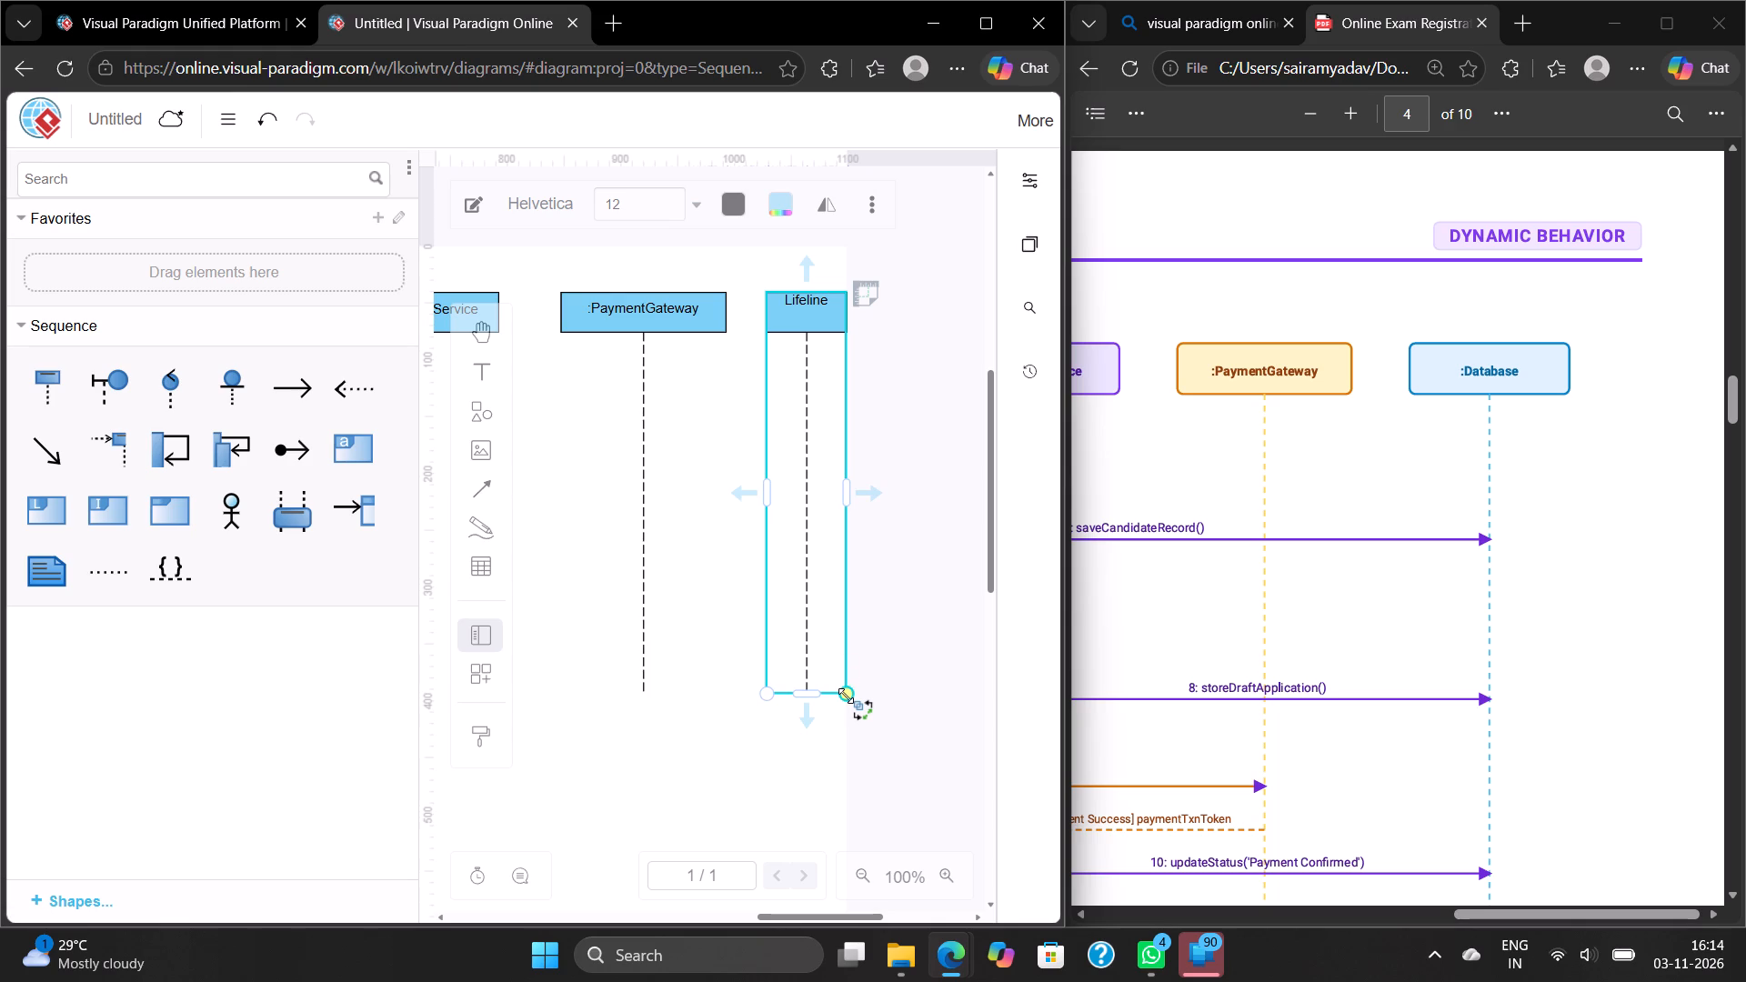
left_click_drag(846, 696, 912, 693)
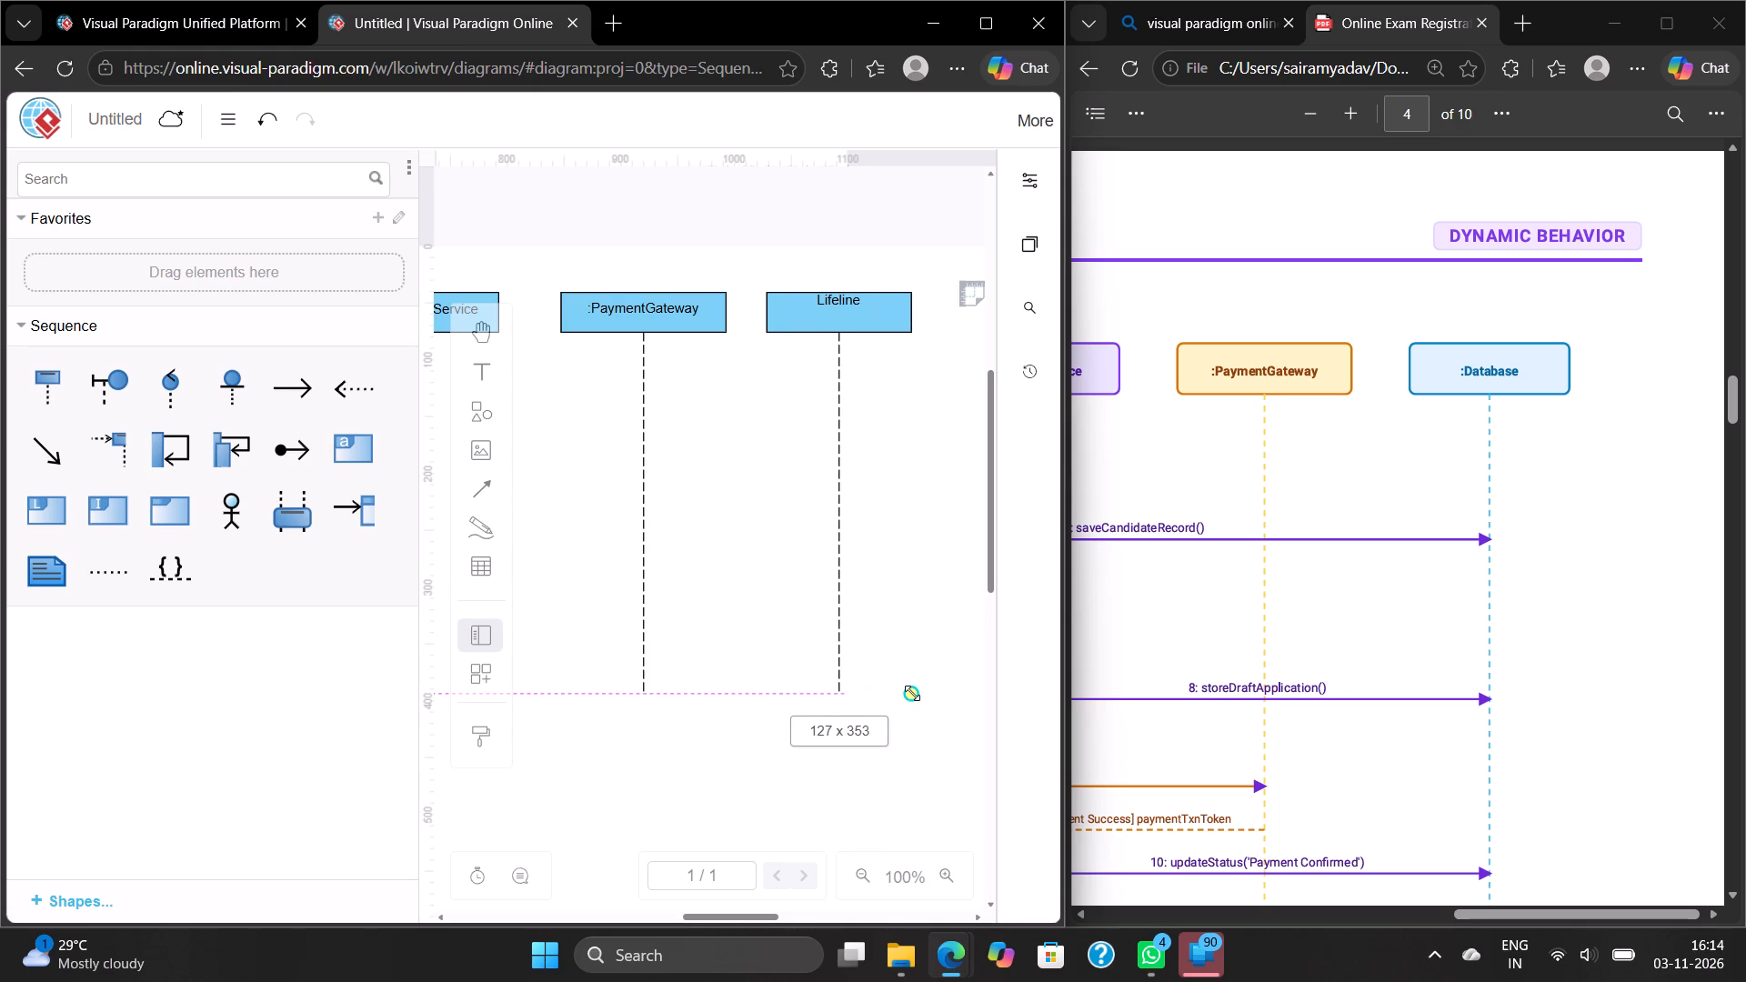
left_click_drag(912, 693, 901, 693)
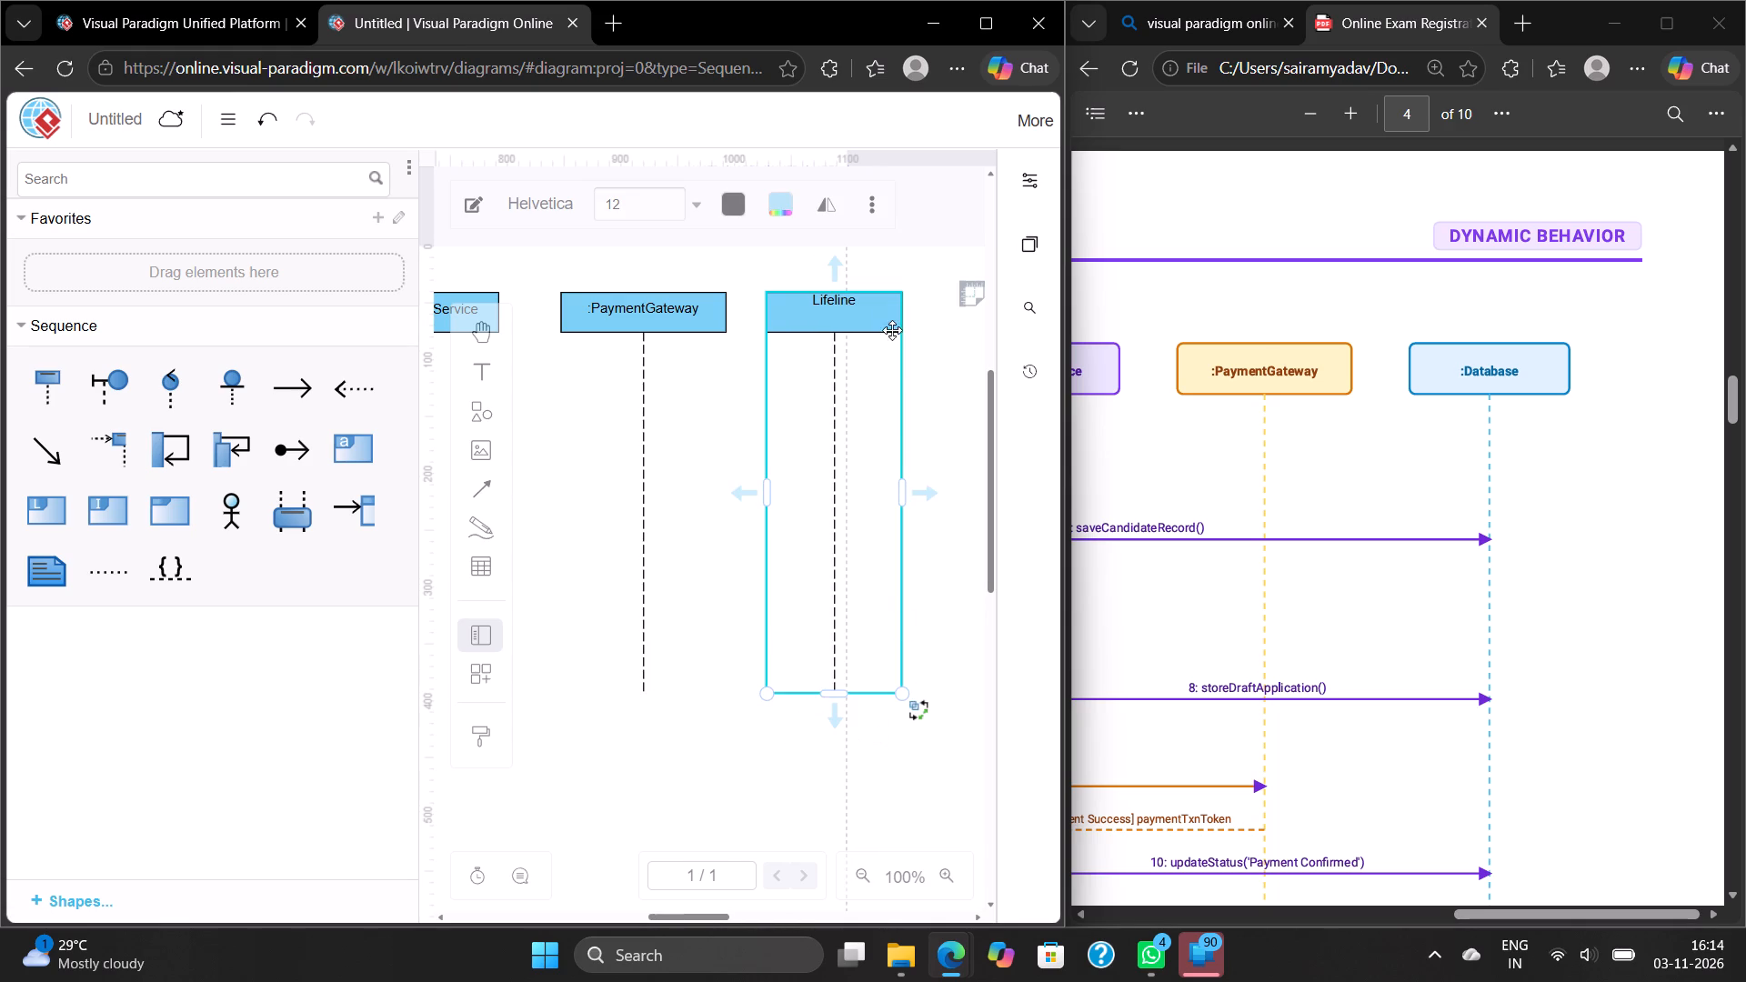
Rename the sixth lifeline as ":Database".
double_click(849, 299)
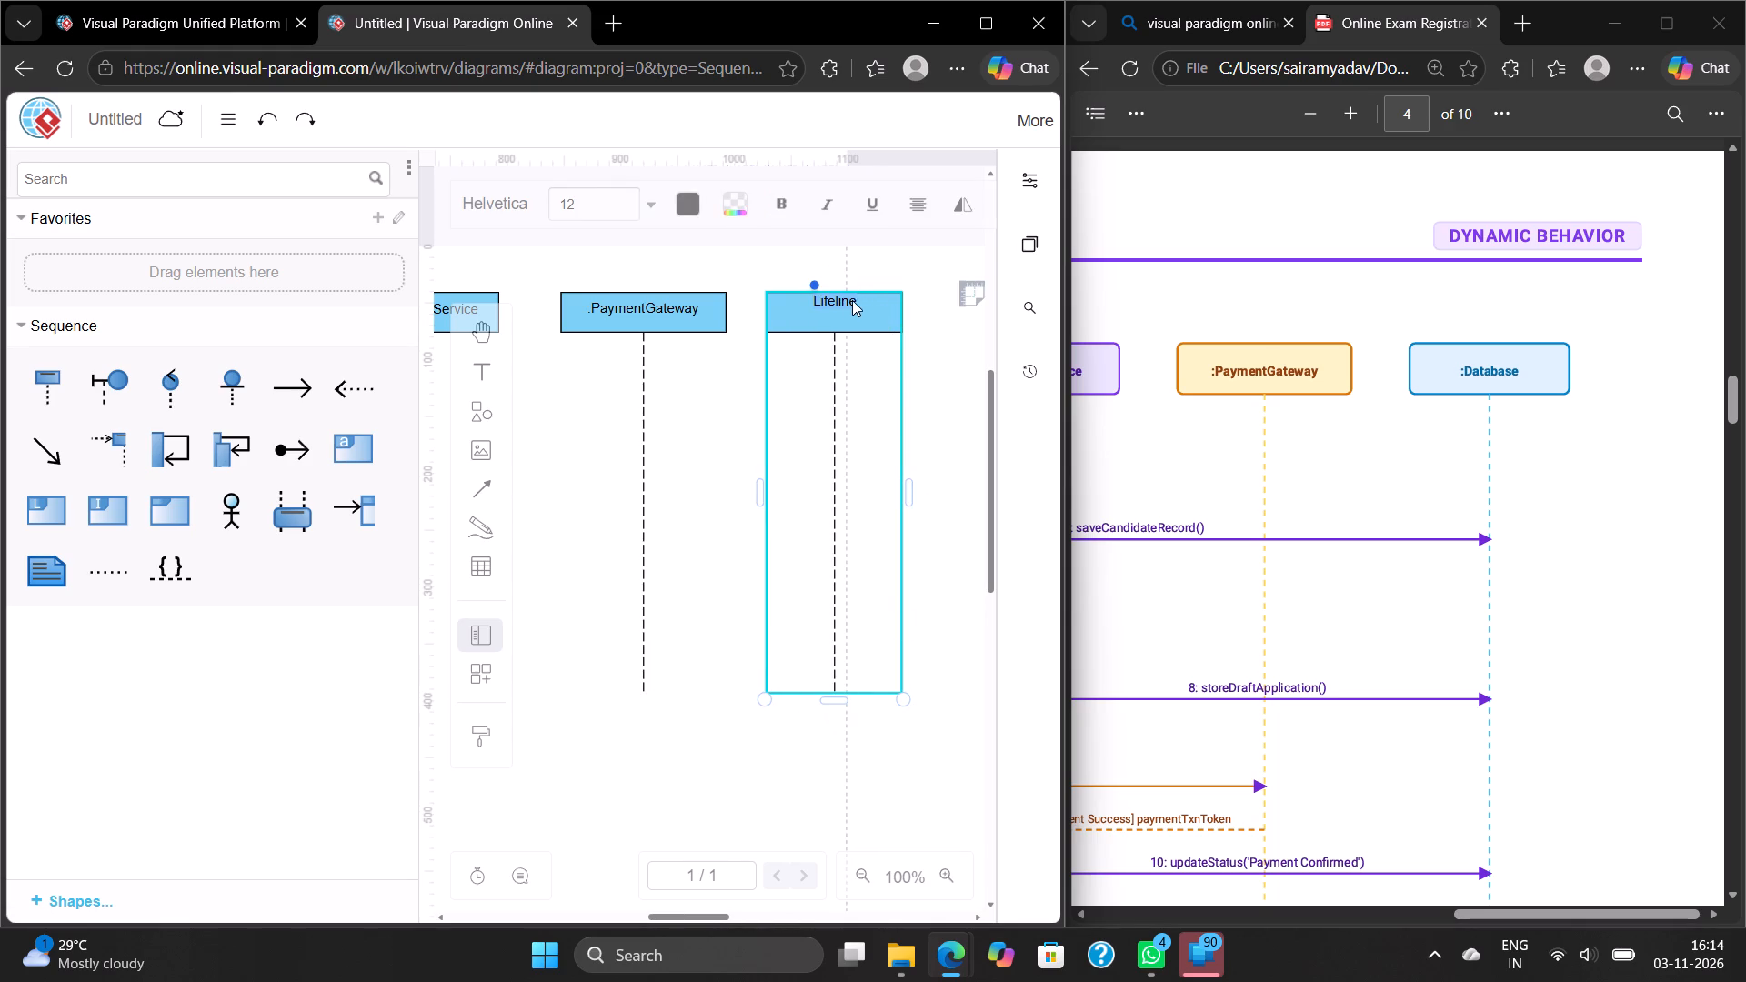
left_click(858, 301)
double_click(858, 301)
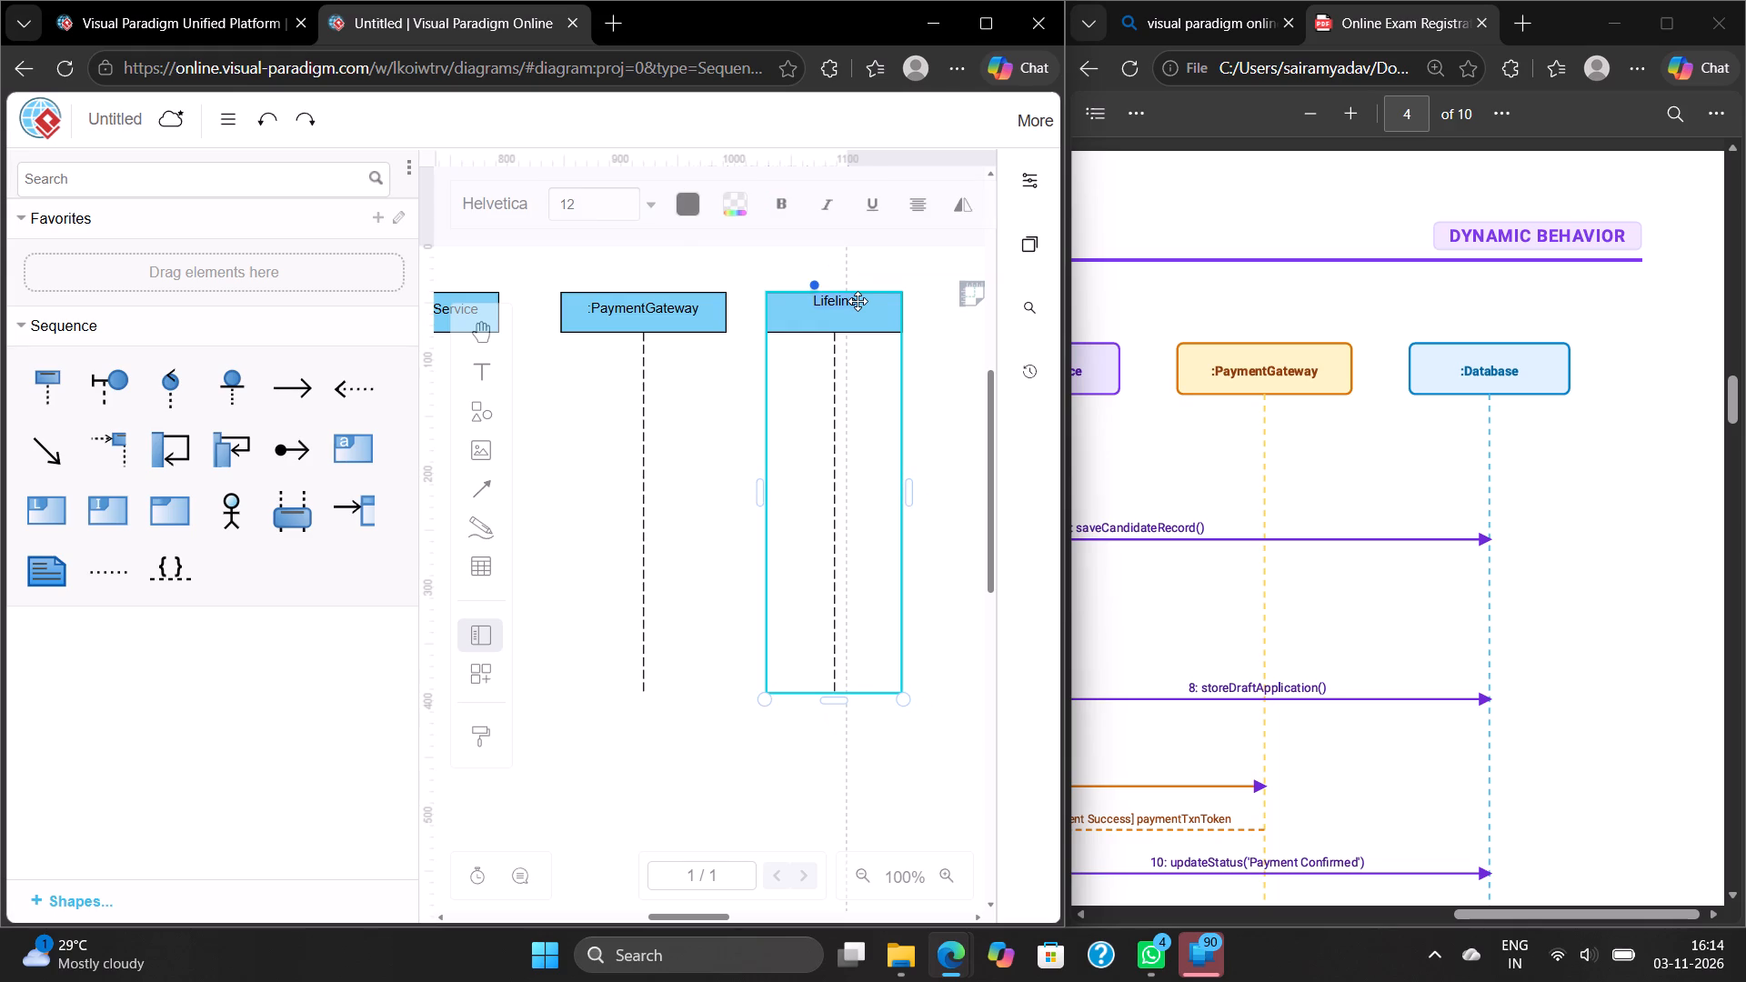
double_click(854, 301)
key("BackSpace")
key("BackSpace")
key("BackSpace")
key("BackSpace")
key("BackSpace")
key("BackSpace")
key("BackSpace")
key("BackSpace")
key("shift+colon")
type("Database")
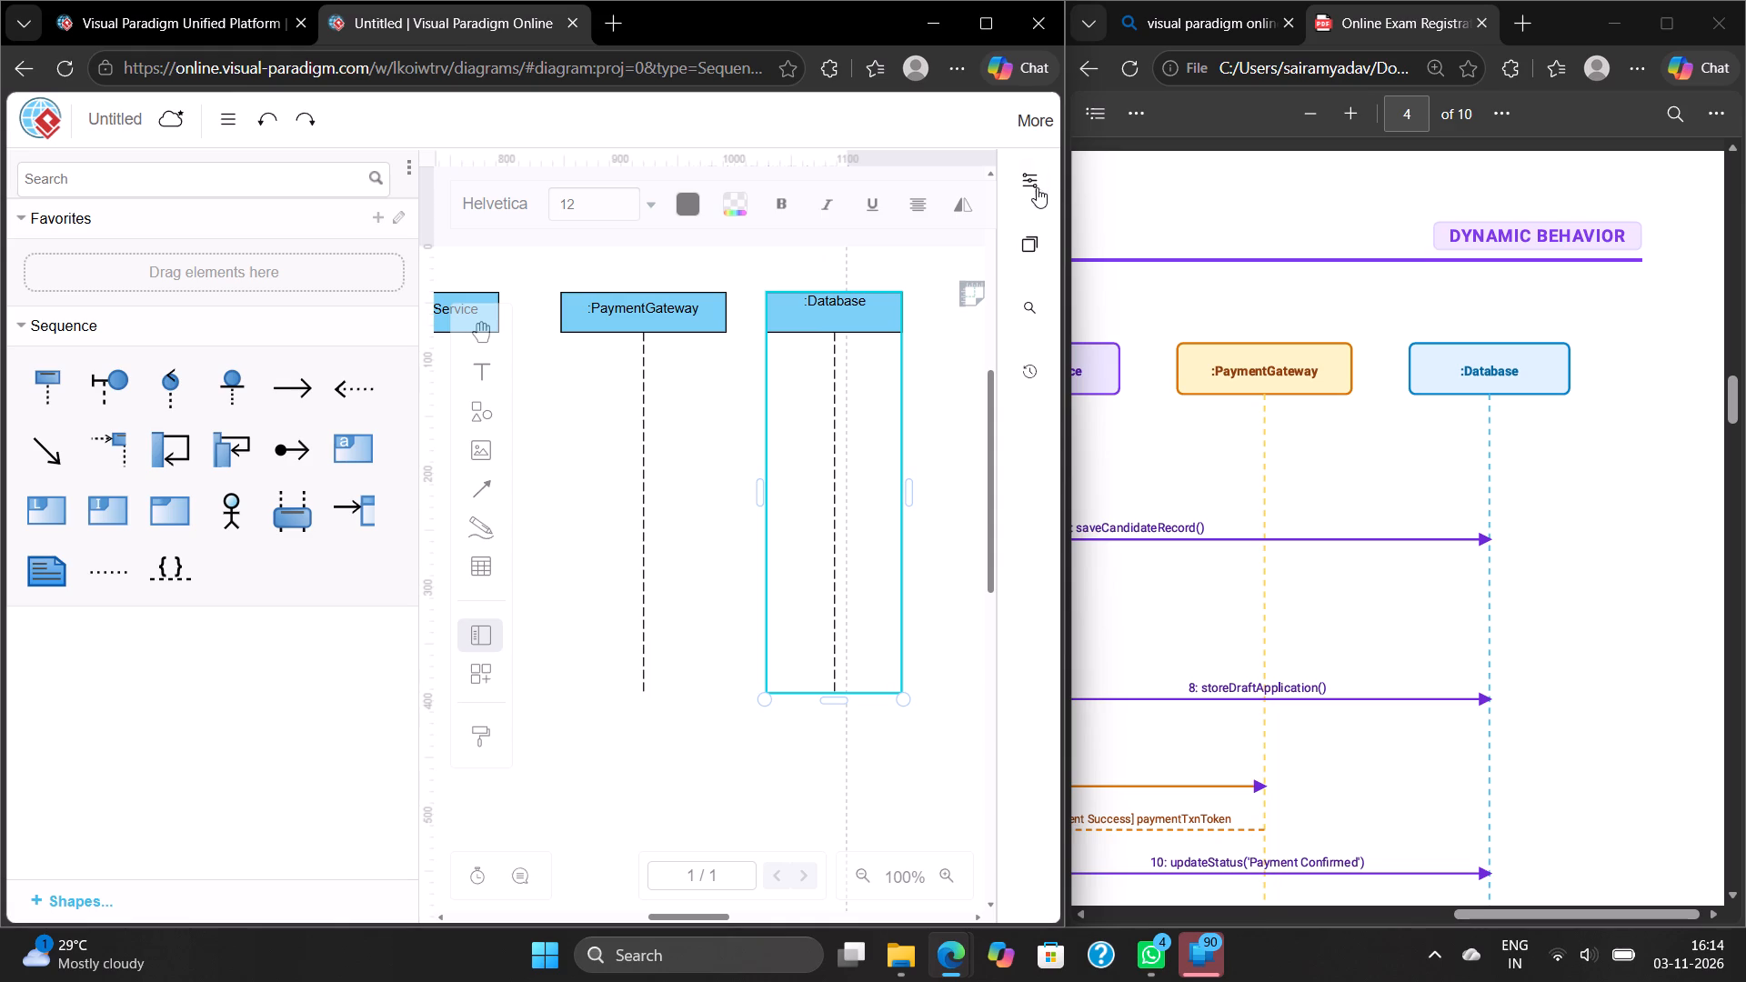
Set the top text spacing of the :Database lifeline to 1 pt and close the formatting options.
left_click(1029, 183)
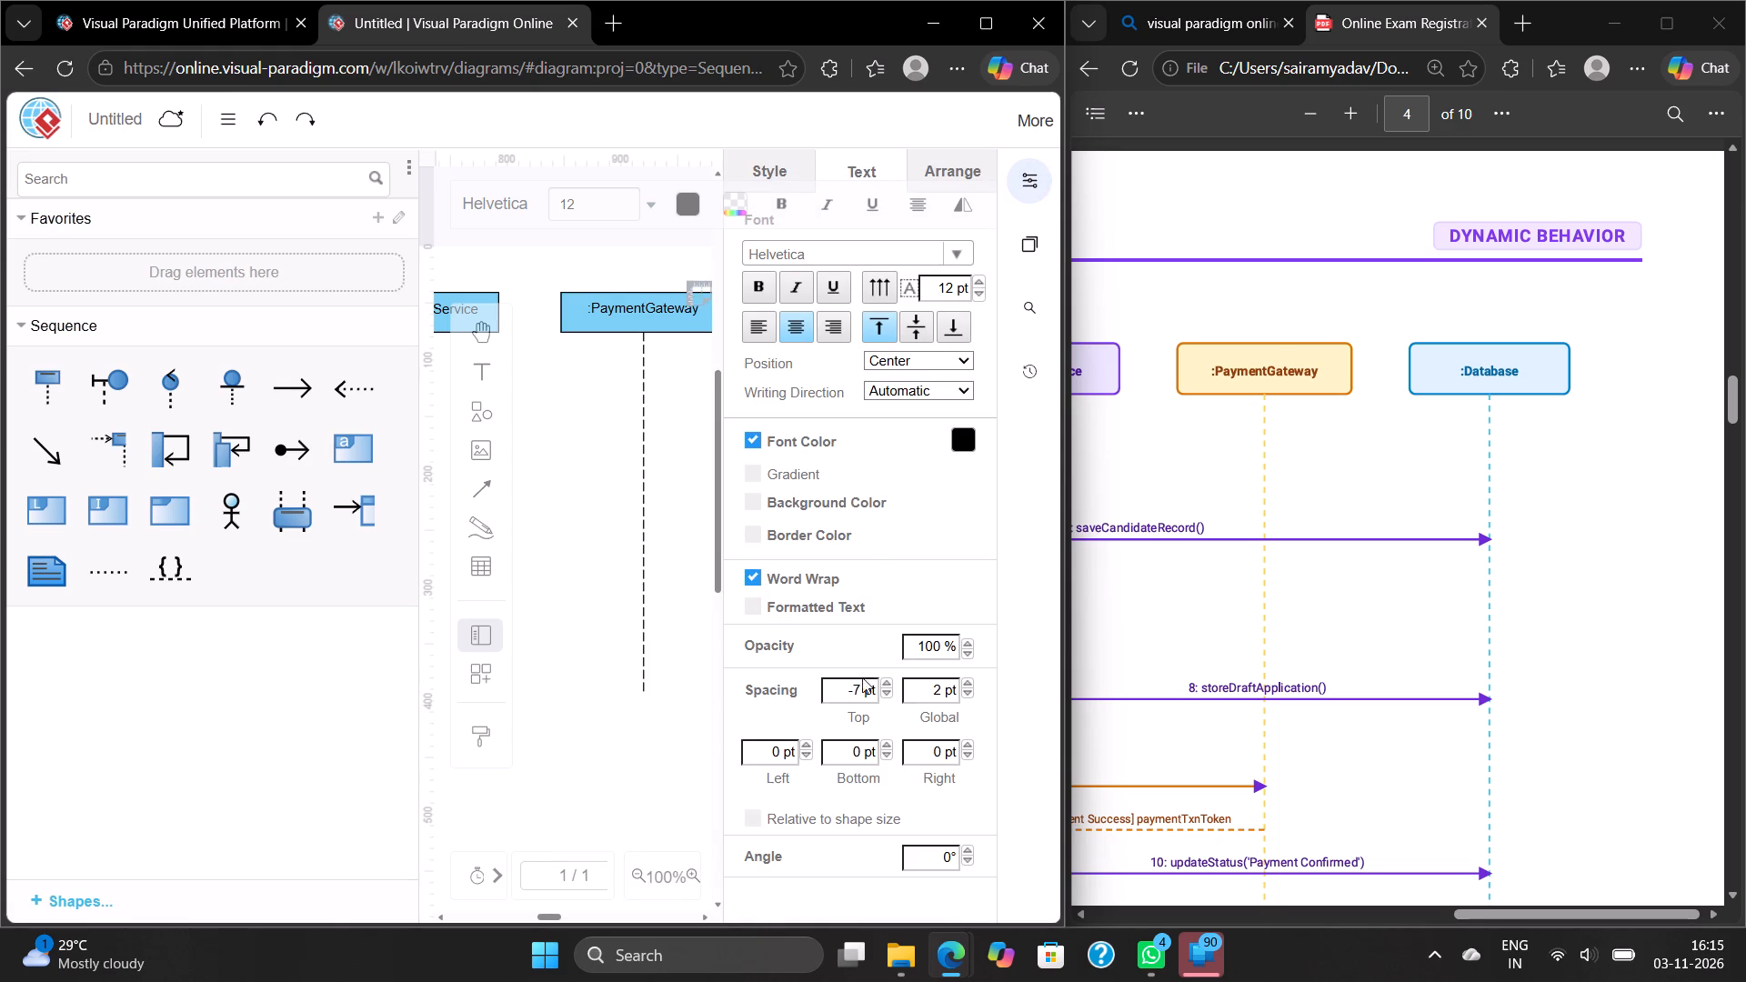
triple_click(886, 683)
triple_click(886, 683)
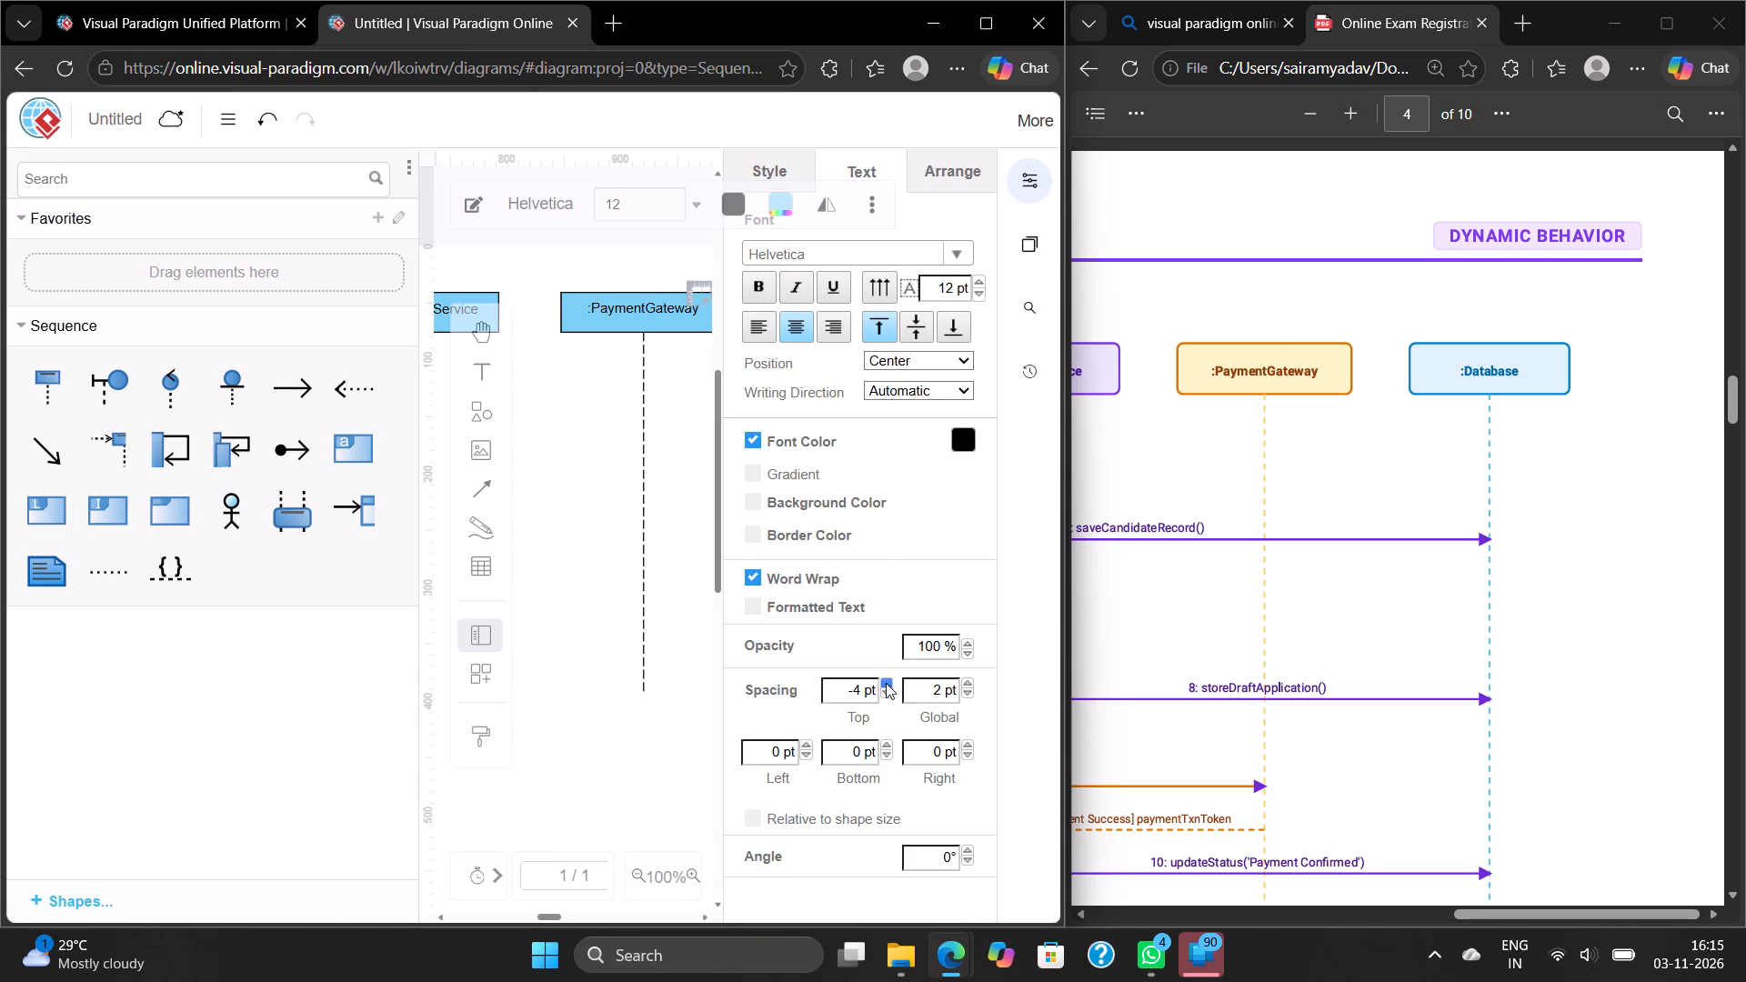
double_click(886, 683)
left_click(1029, 178)
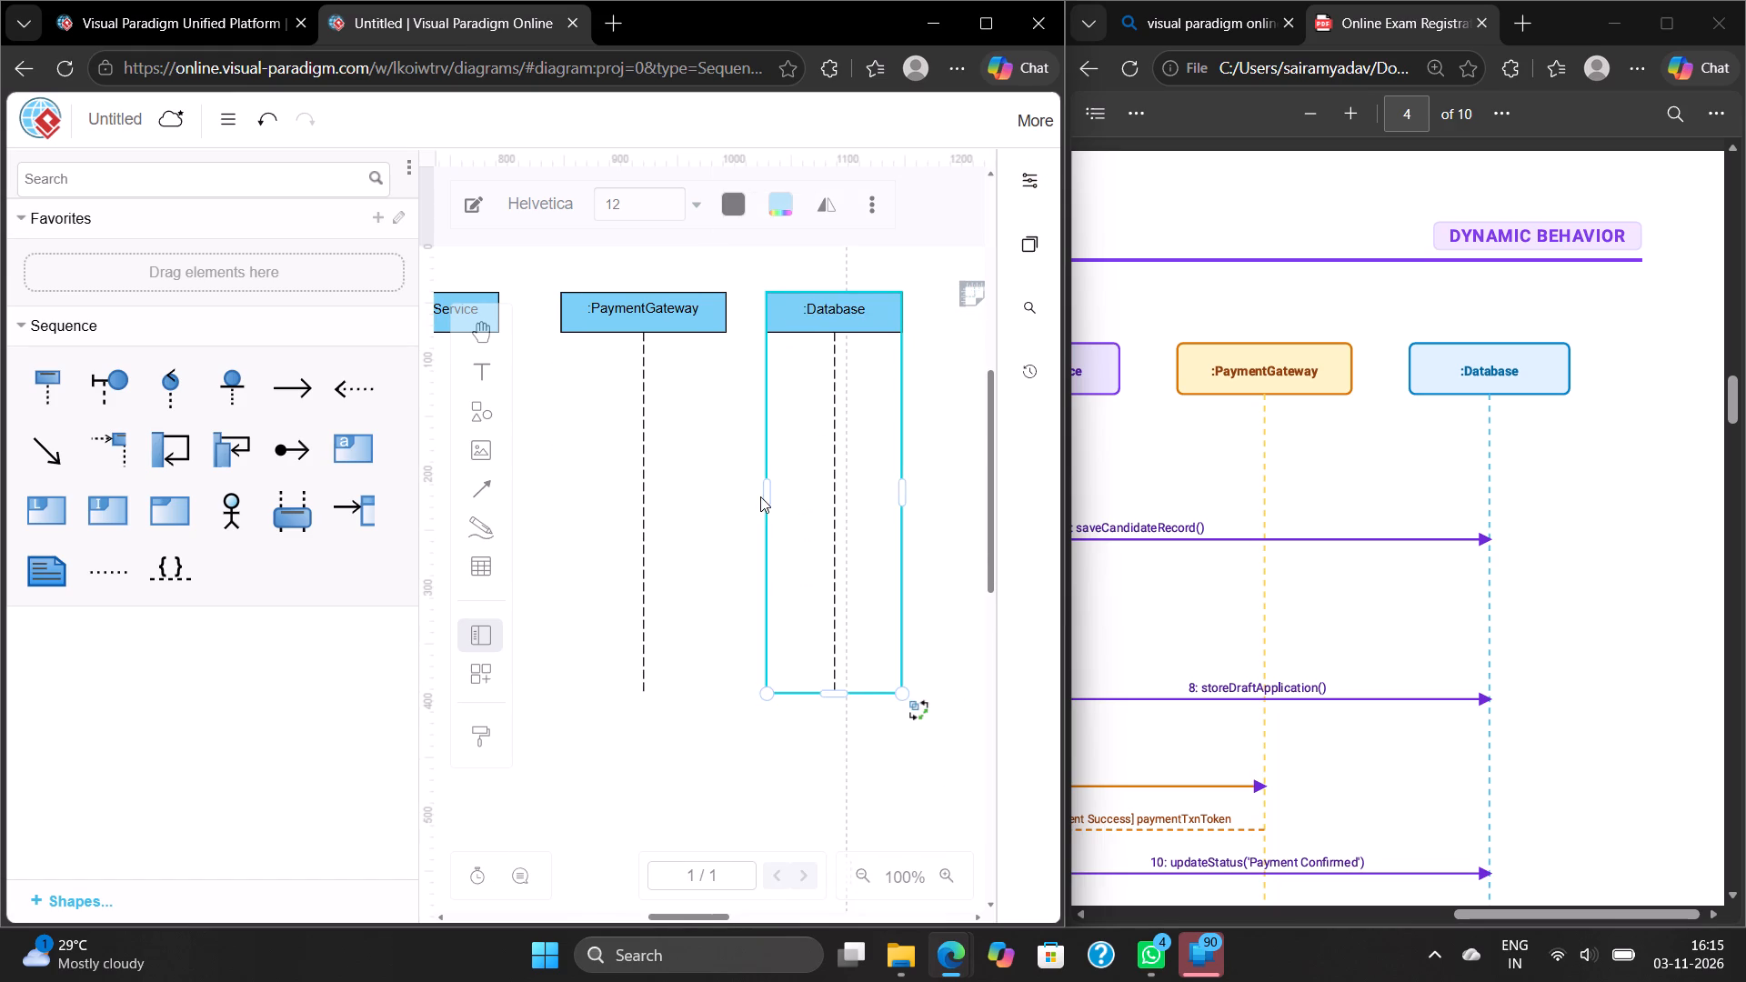
Set the top text spacing of the :AuthService lifeline to 0 pt.
scroll(760, 496, "right", 4)
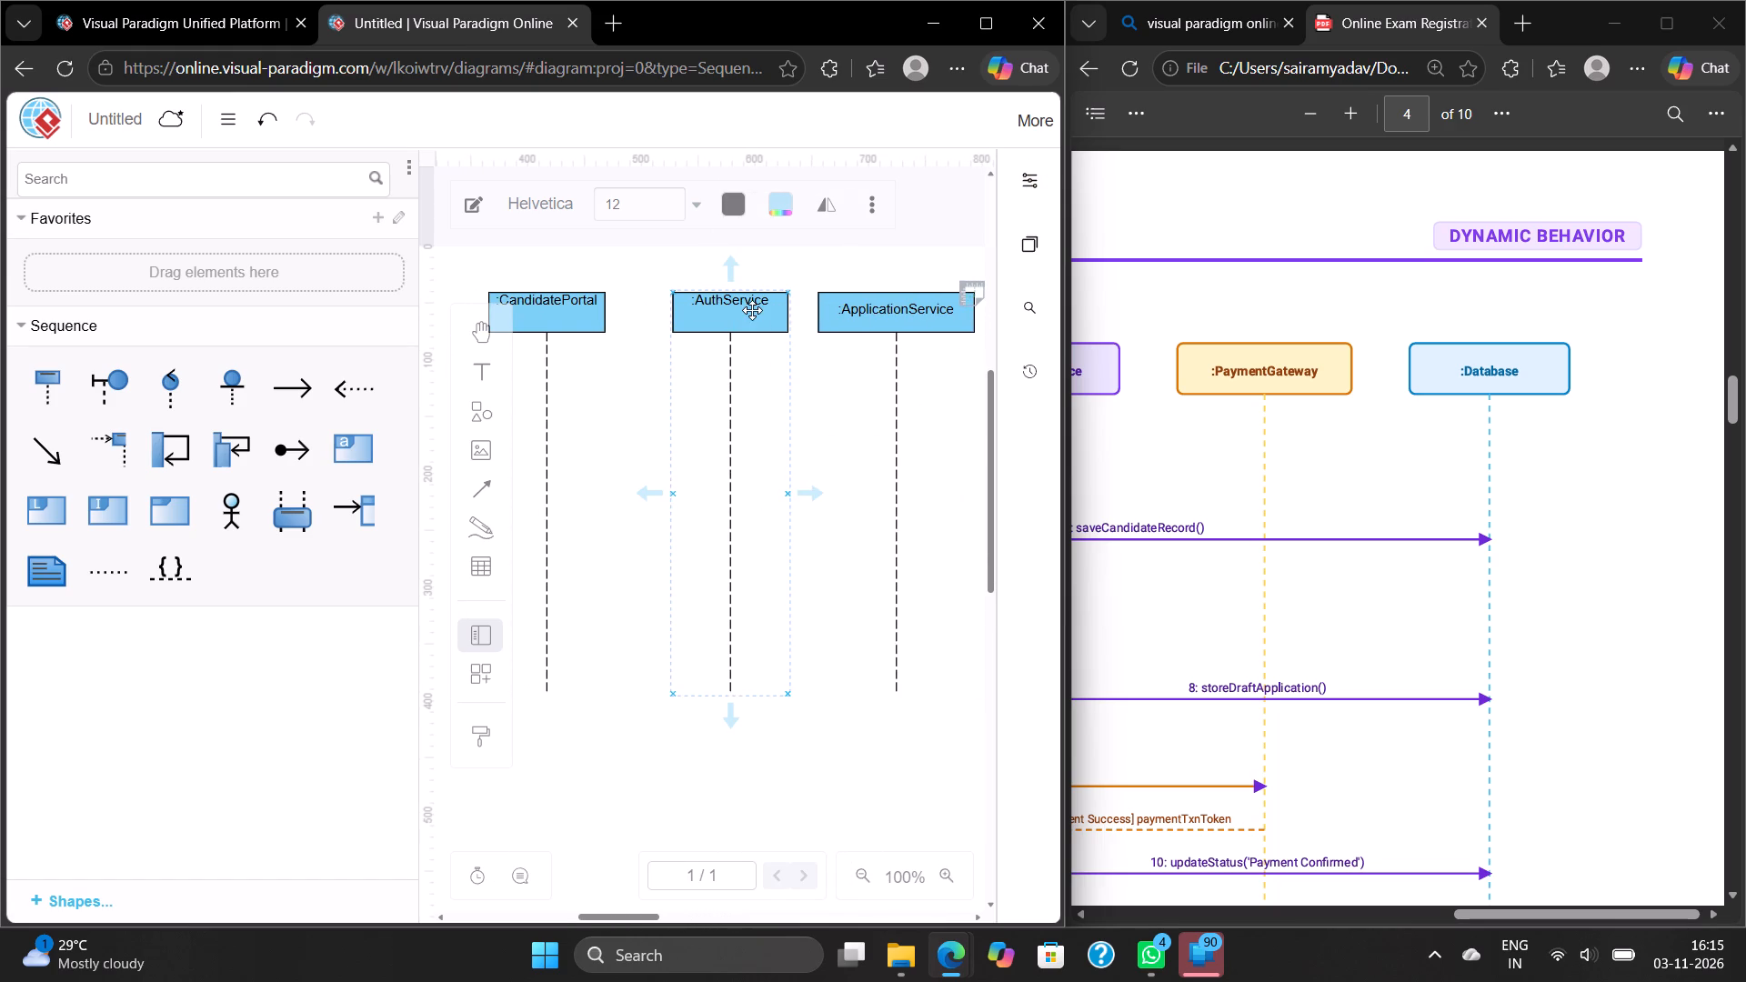
left_click(752, 310)
left_click(1039, 173)
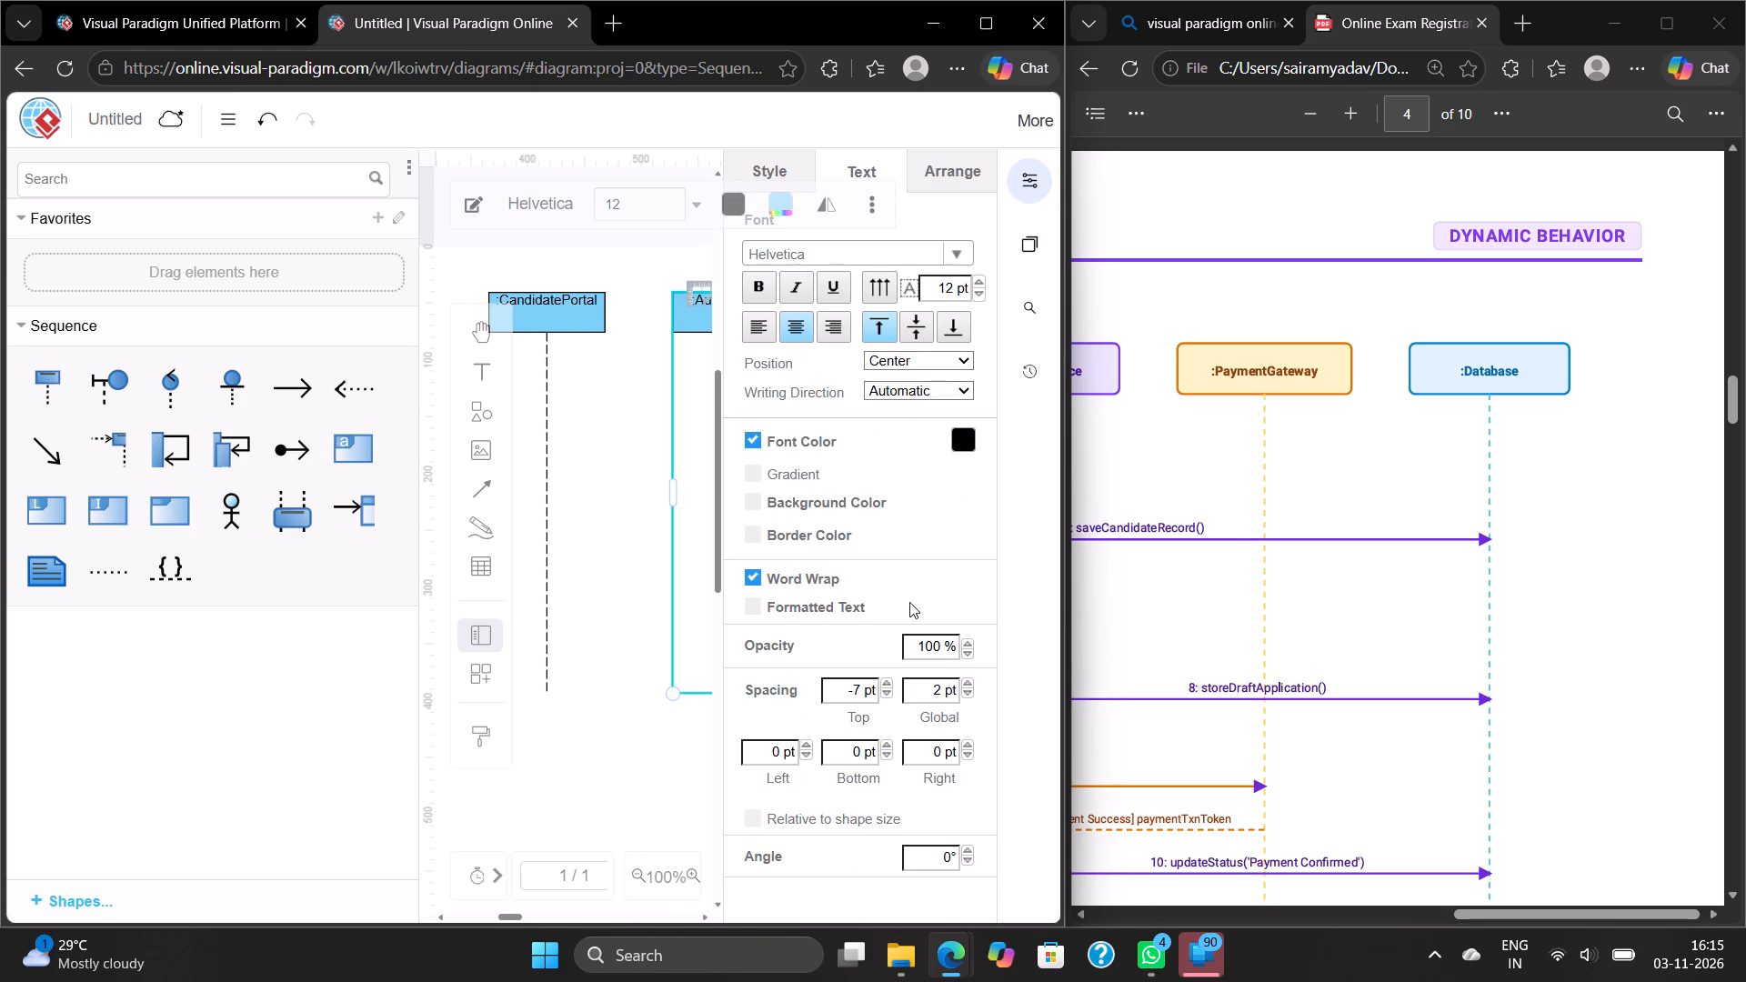
triple_click(885, 682)
double_click(885, 682)
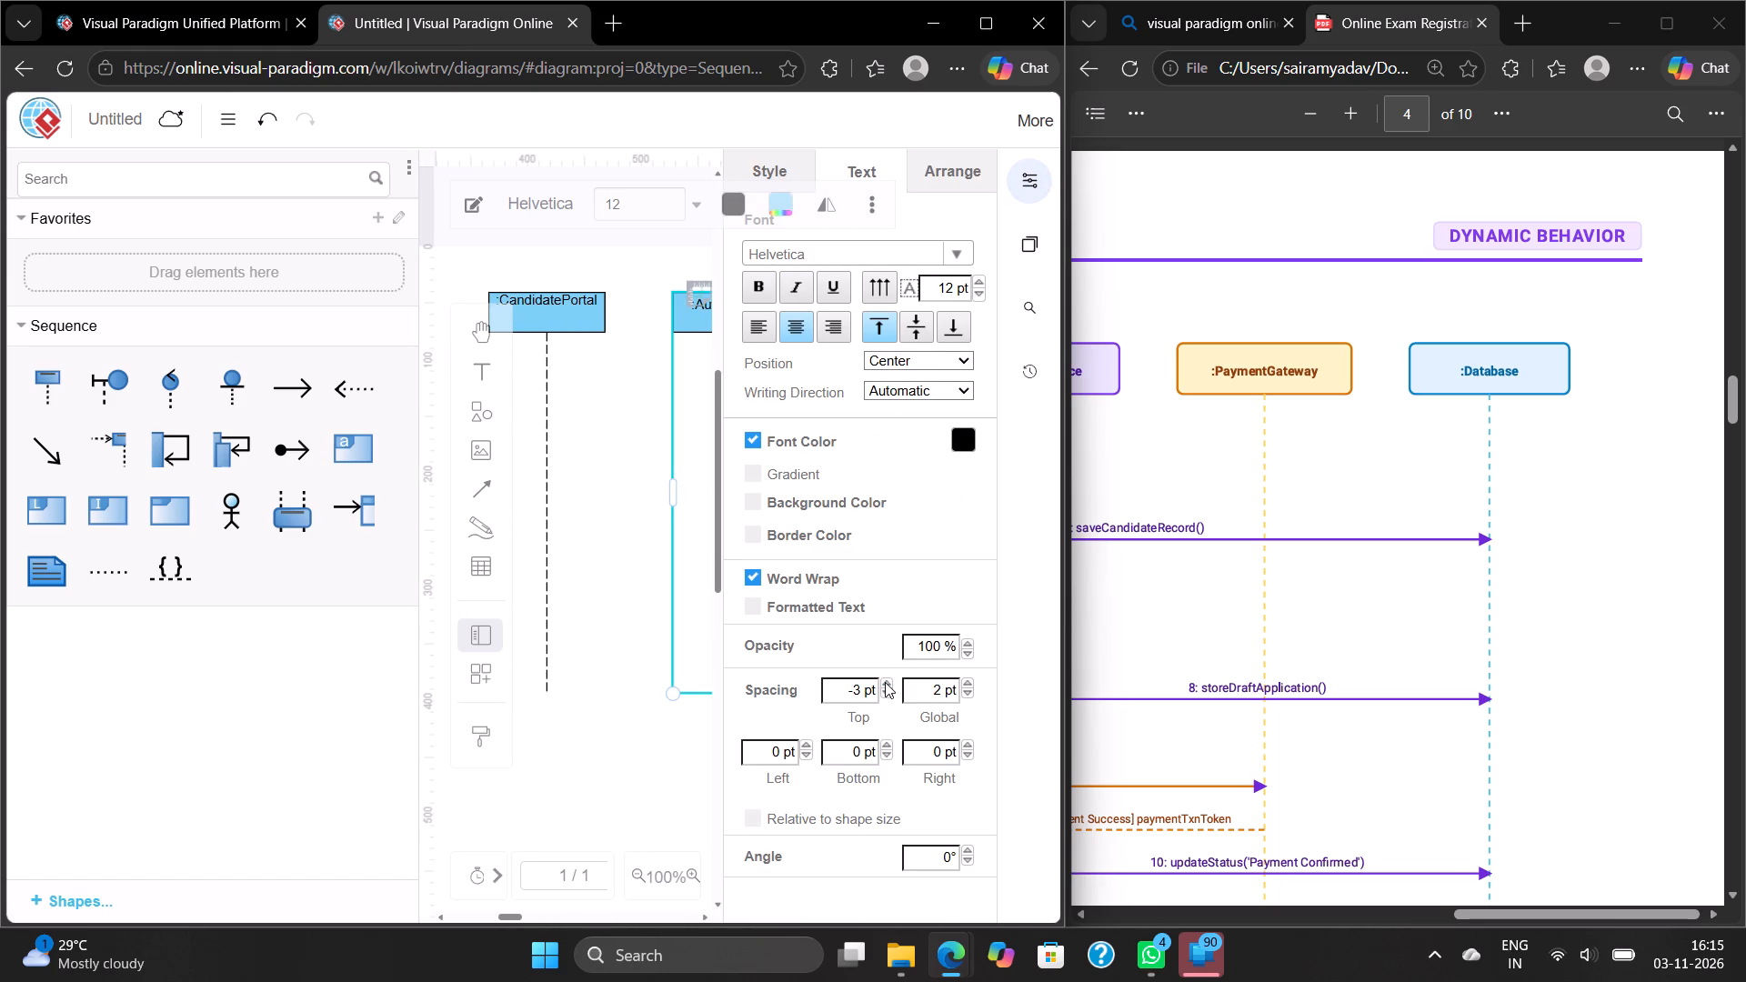
left_click(885, 682)
left_click(885, 682)
Set the top text spacing of the :CandidatePortal lifeline to 0 pt.
left_click(547, 306)
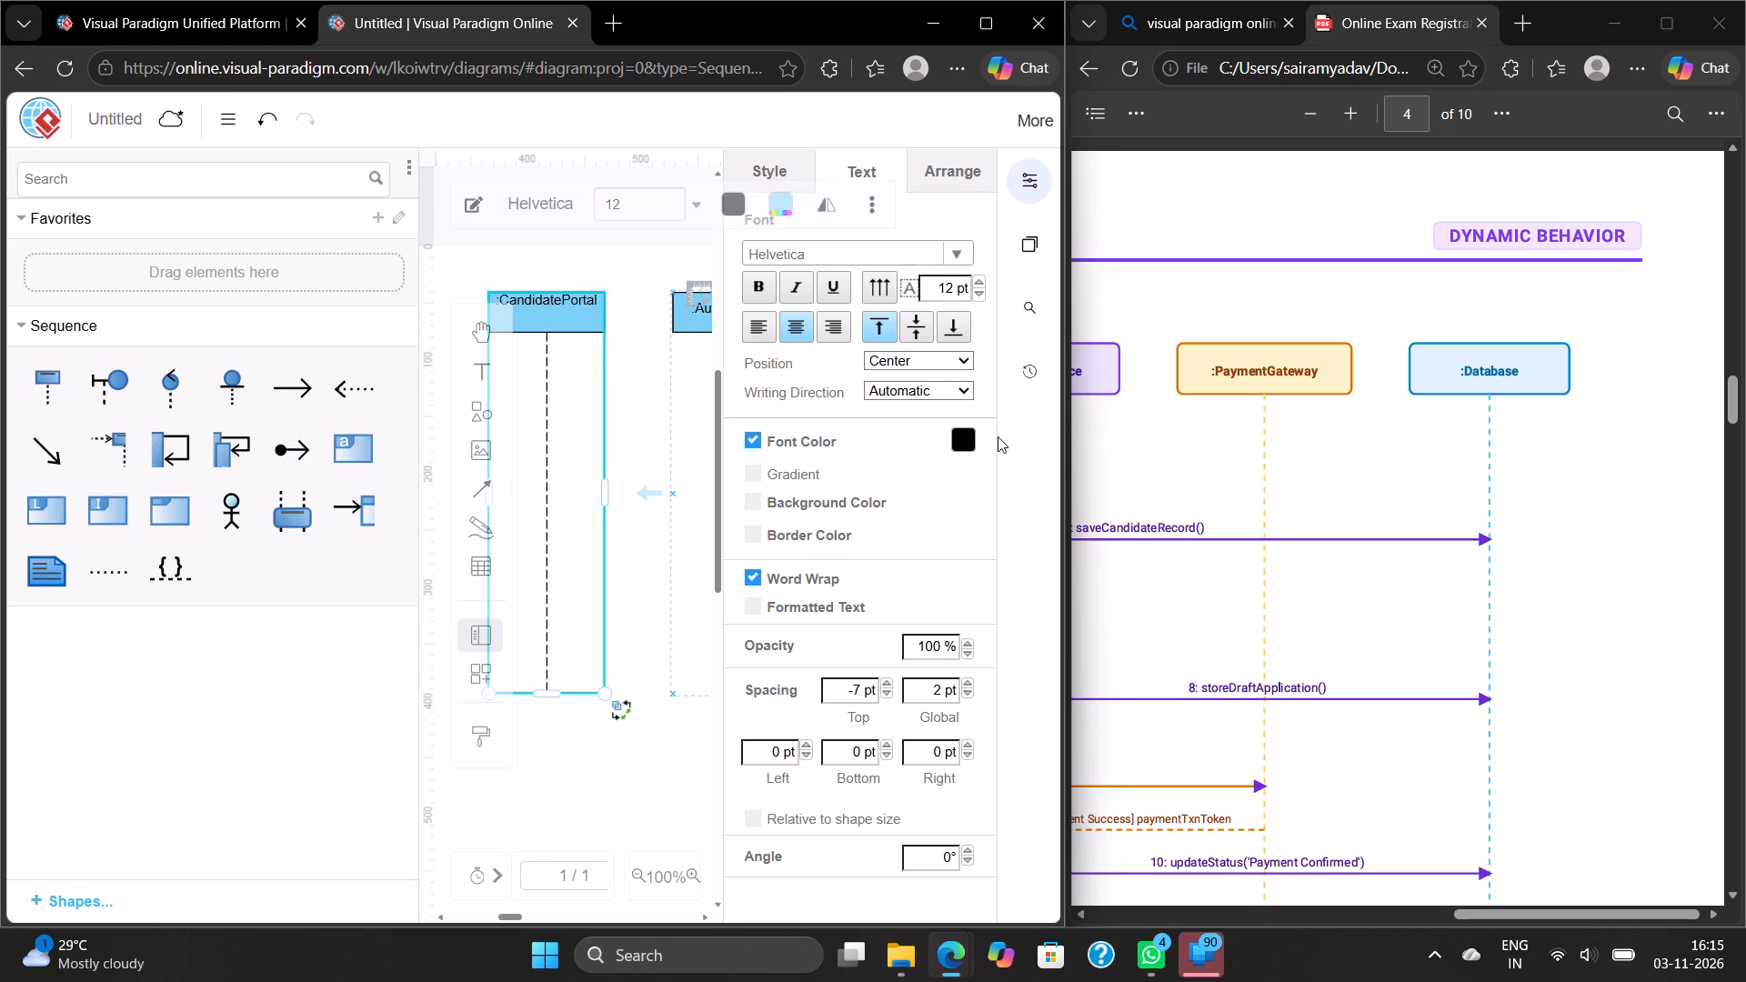
triple_click(885, 684)
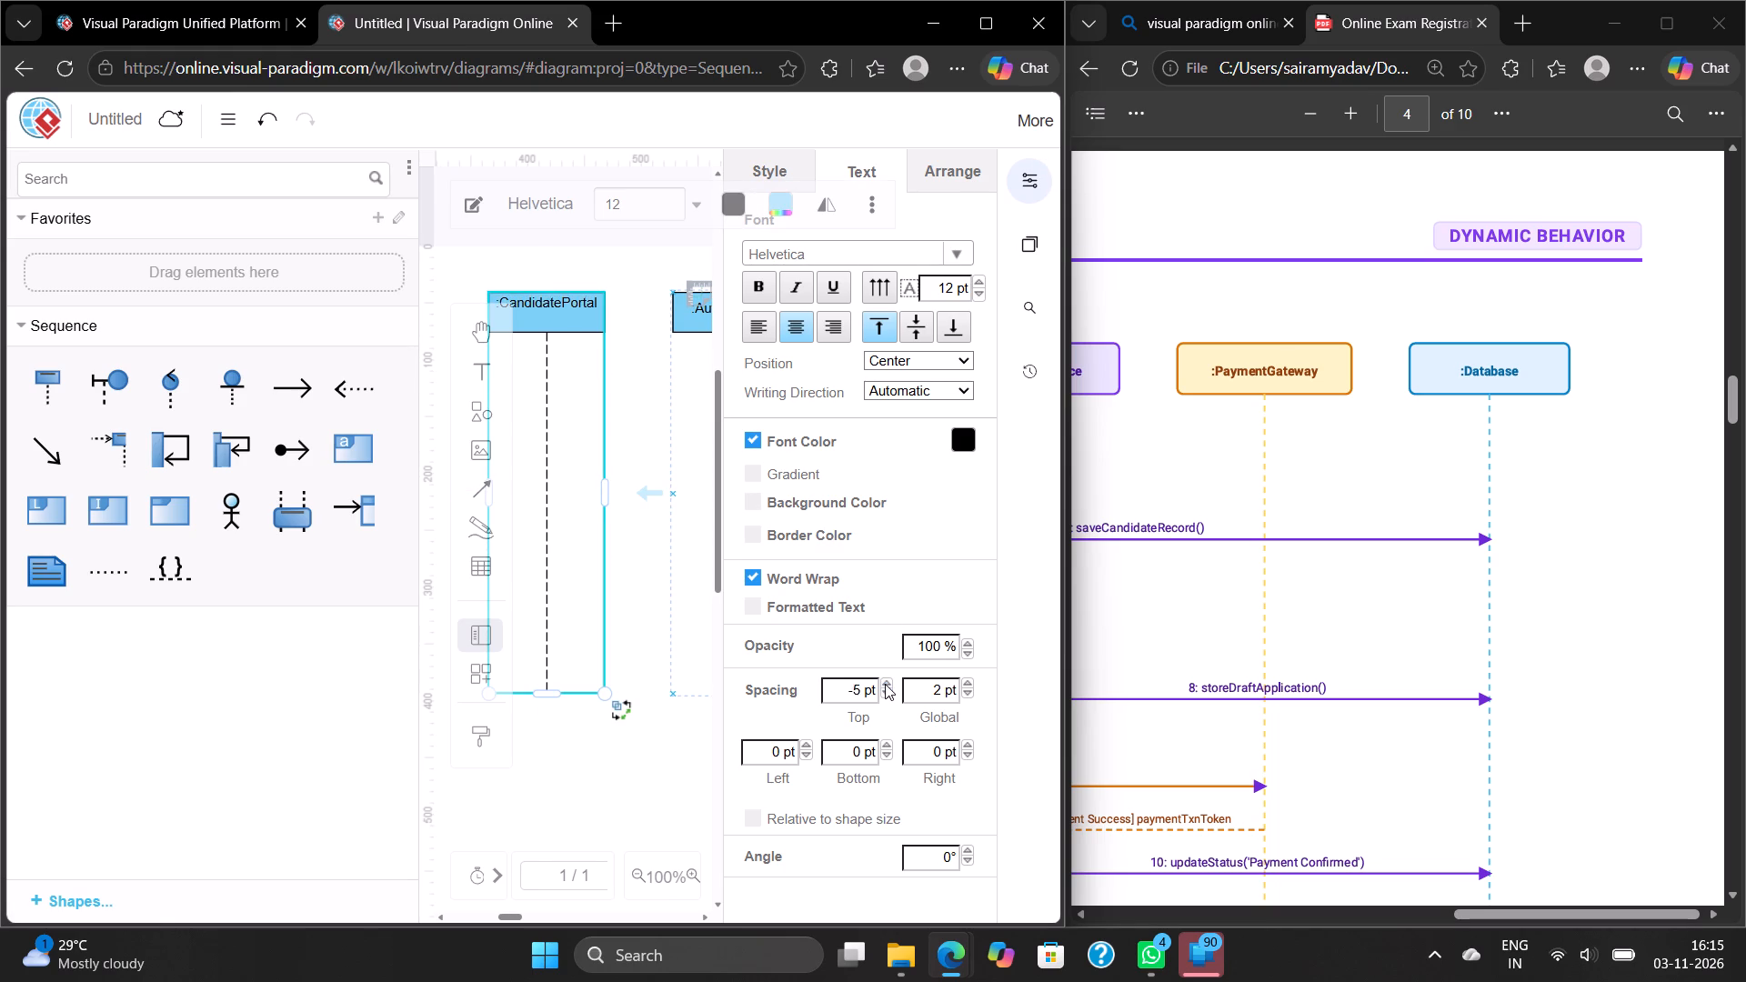
triple_click(885, 684)
left_click(885, 684)
Set the top text spacing of the Candidate lifeline to 1 pt.
scroll(885, 684, "right", 1)
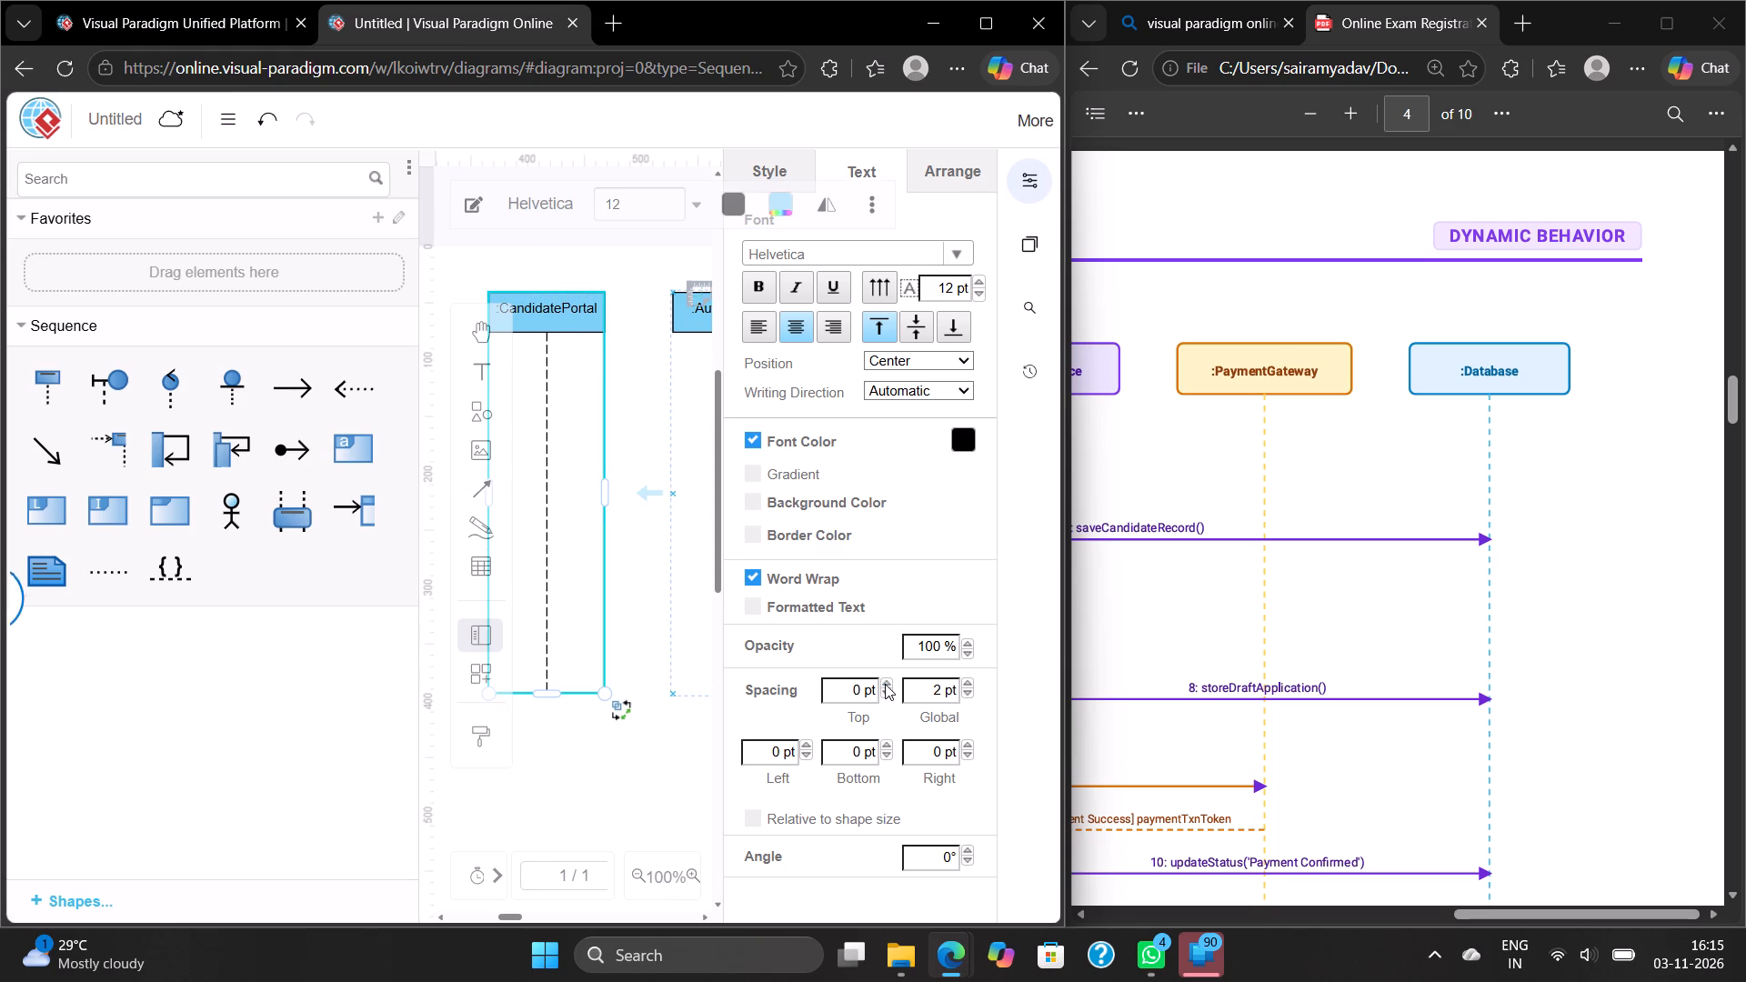
scroll(885, 684, "right", 1)
scroll(576, 509, "right", 2)
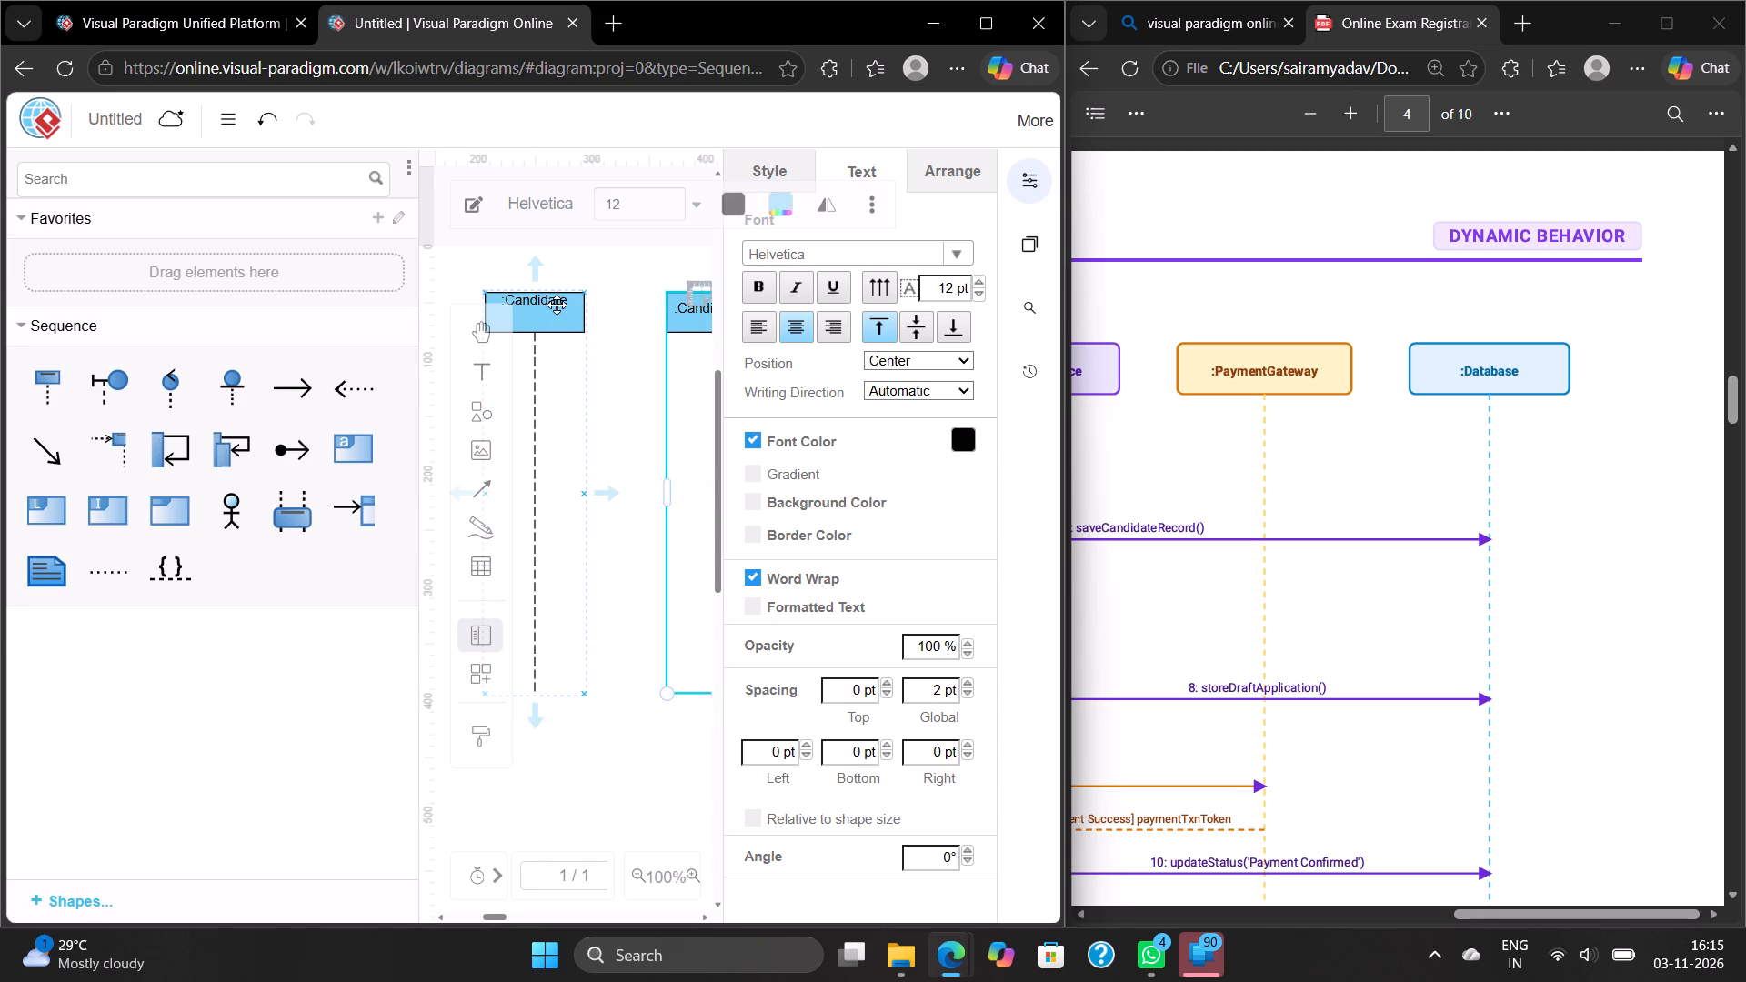
left_click(557, 305)
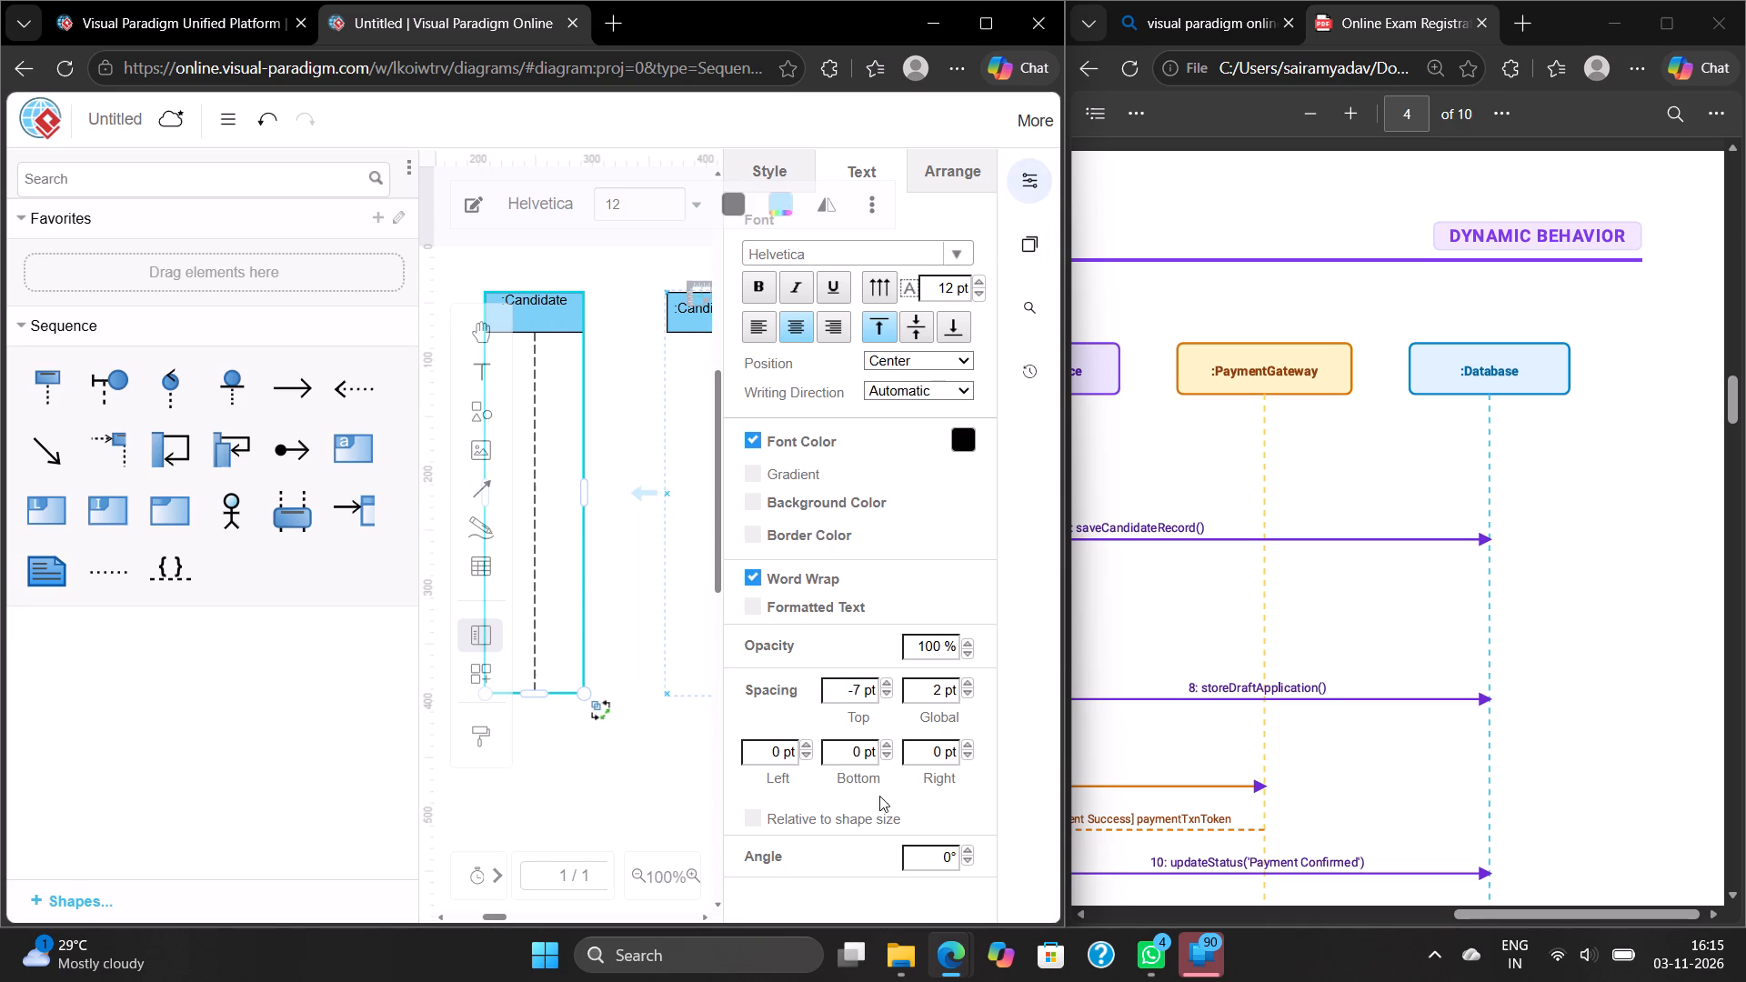
triple_click(884, 680)
triple_click(884, 680)
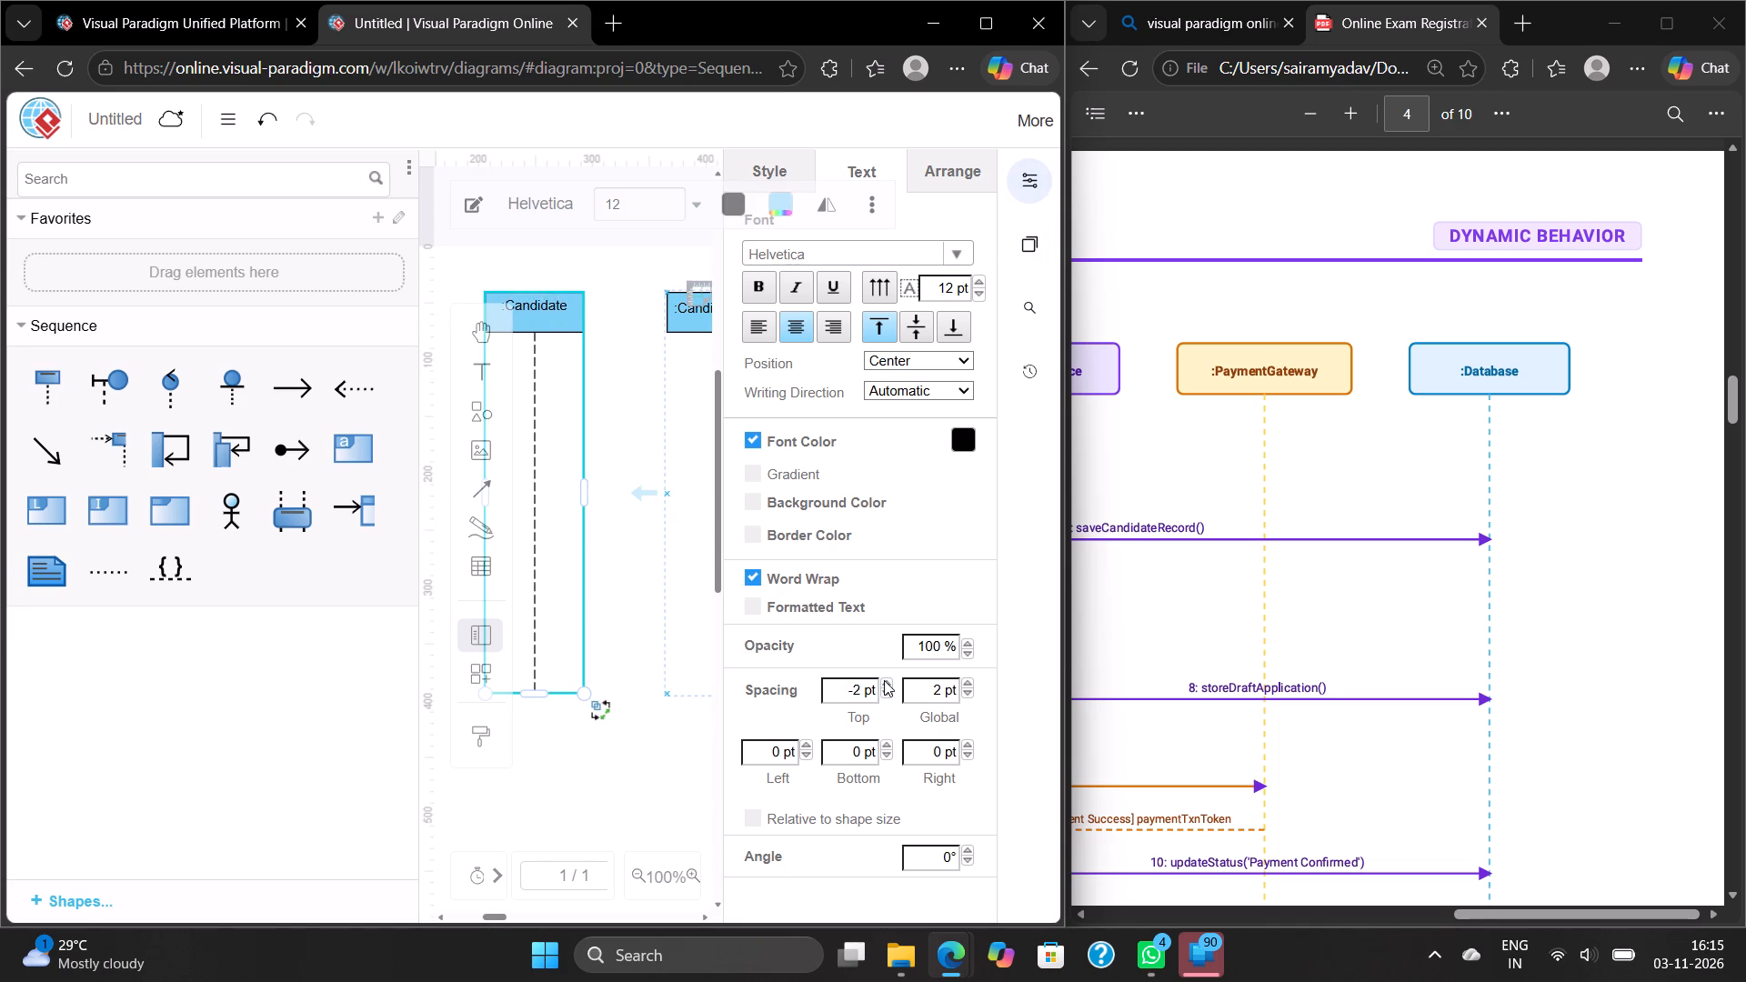
double_click(884, 680)
Deselect the Candidate lifeline and close the formatting options.
scroll(579, 490, "right", 1)
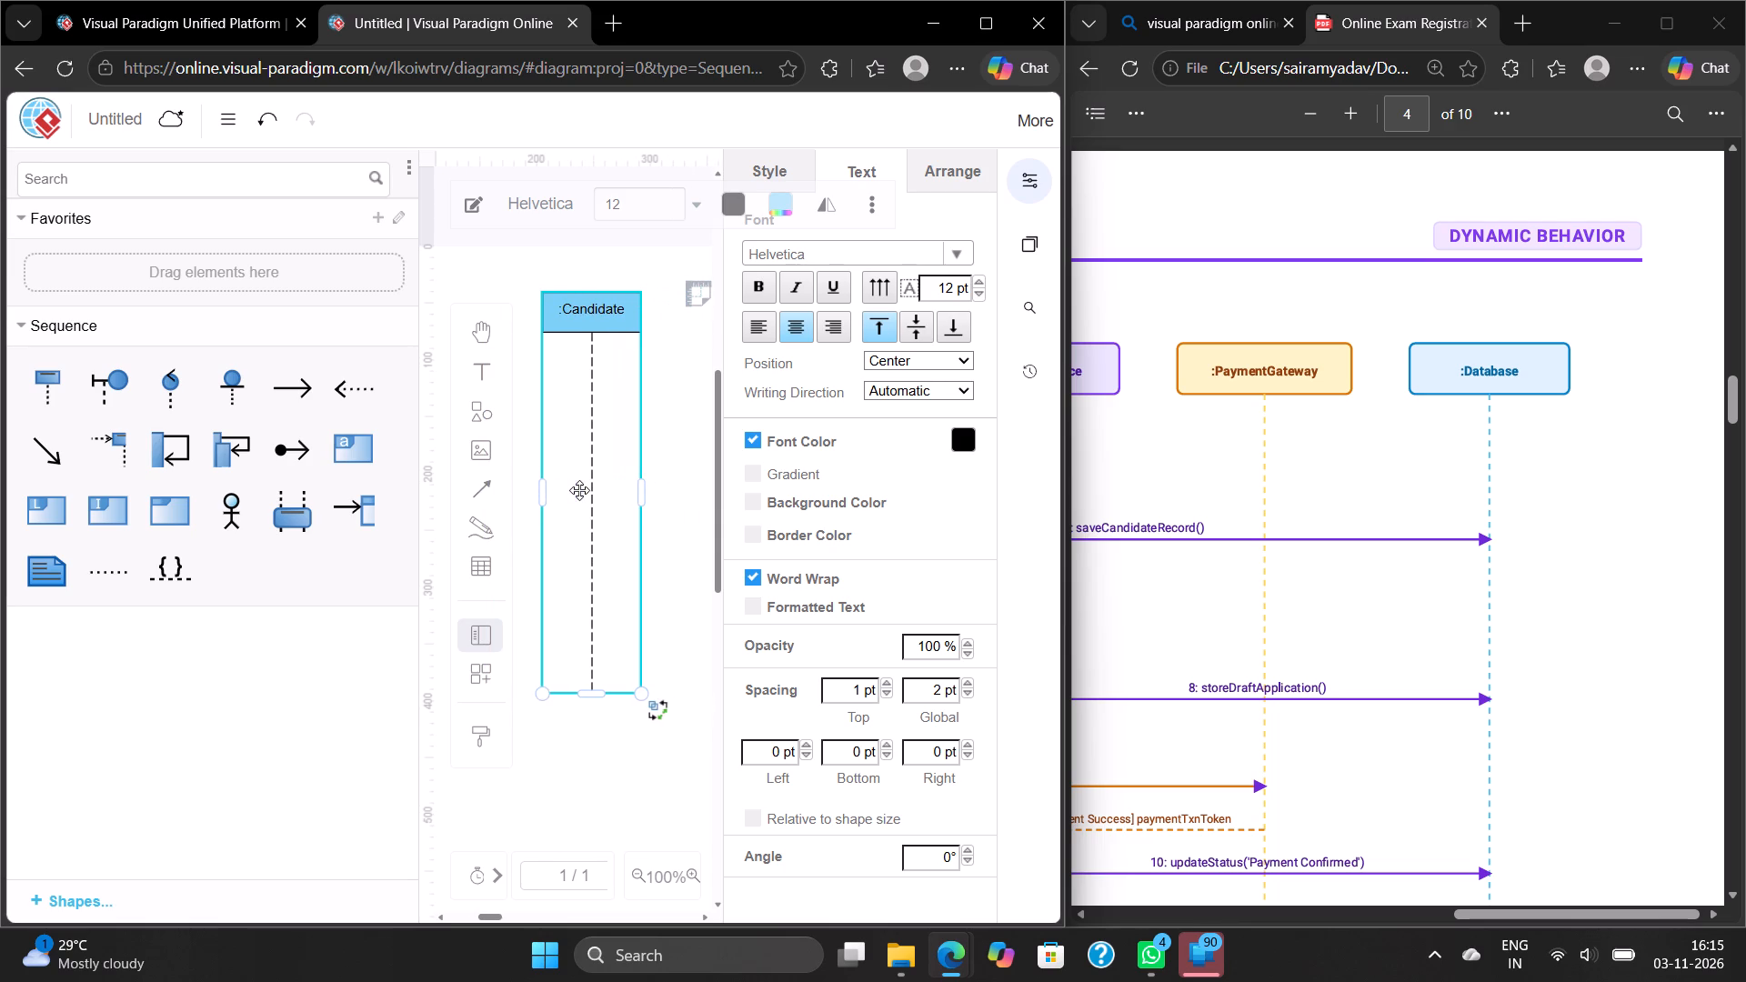
left_click(670, 496)
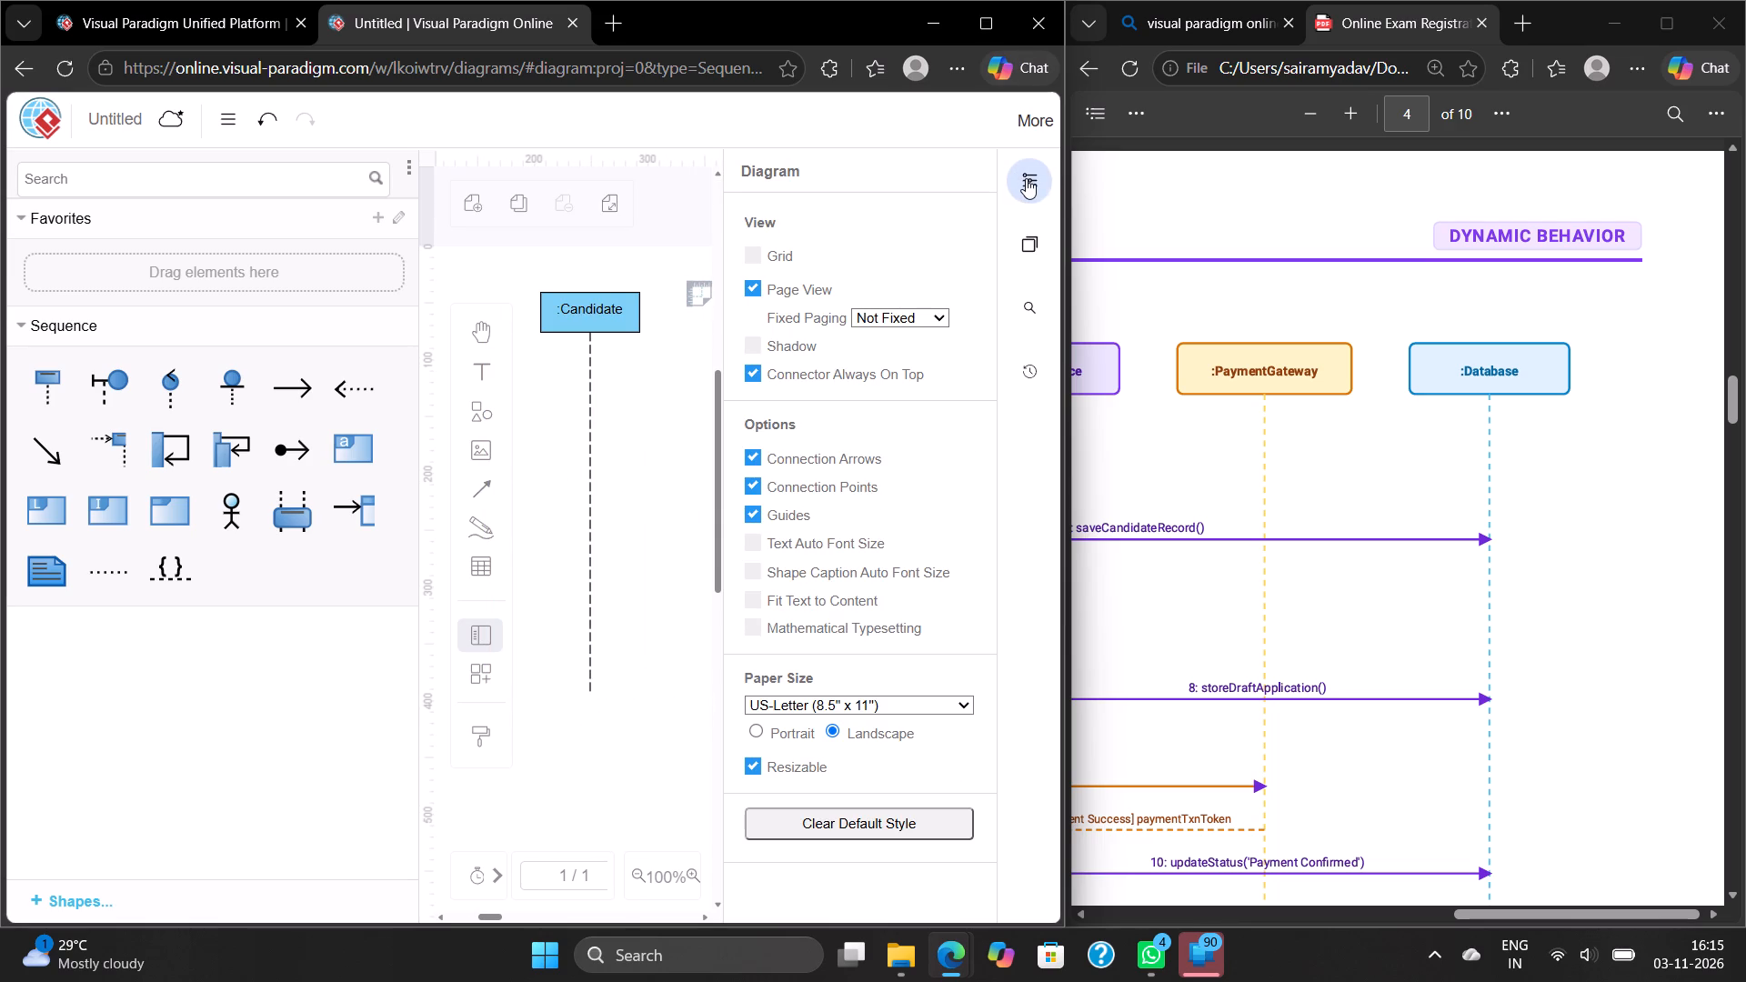
left_click(1026, 178)
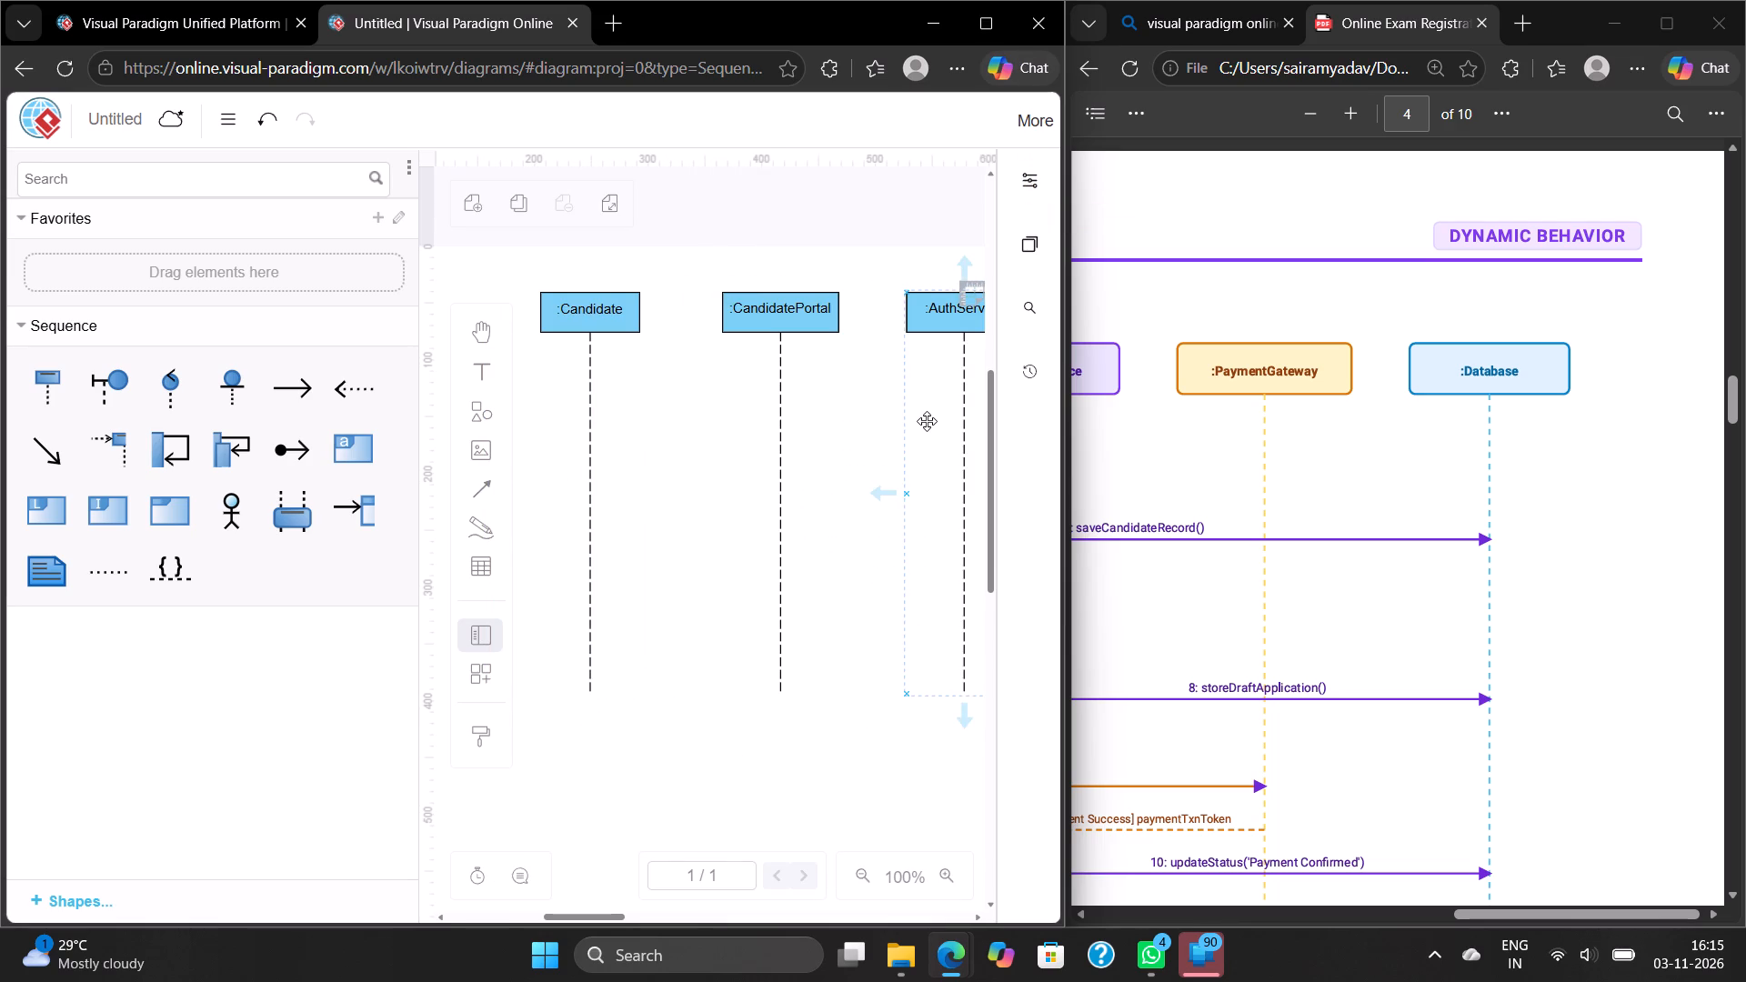
Draw a horizontal message arrow from the :Candidate lifeline to the :CandidatePortal lifeline, just below their headers.
scroll(1336, 438, "right", 3)
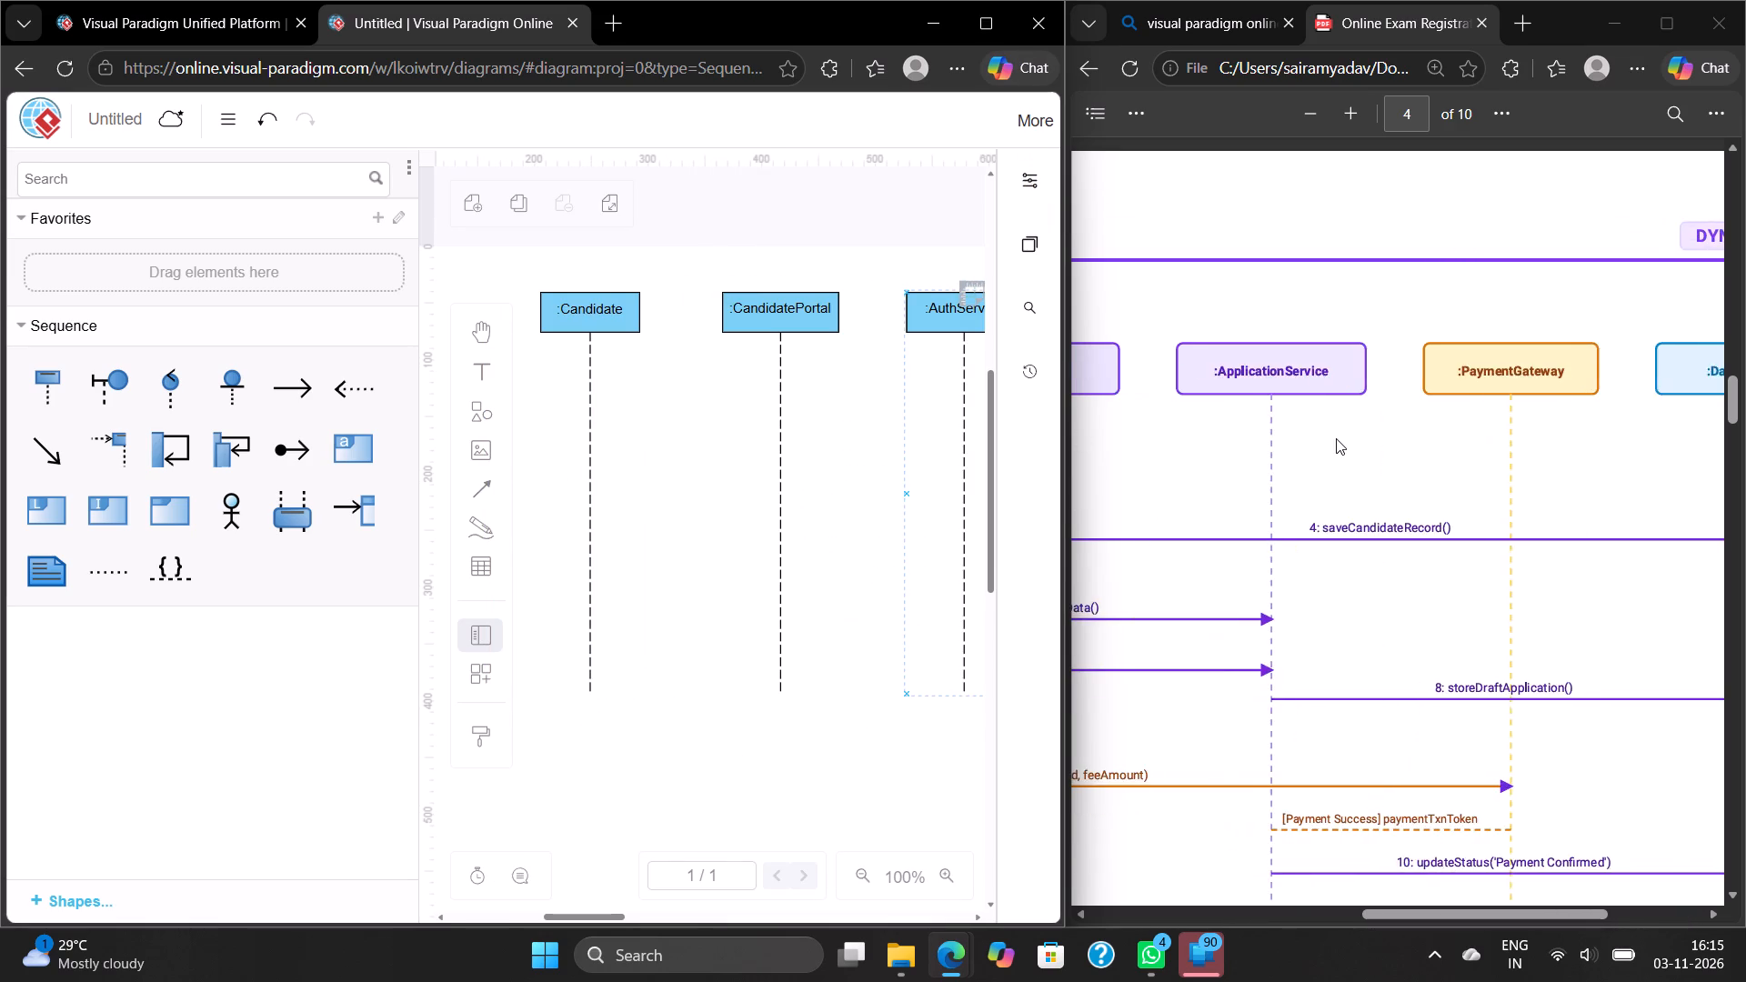
scroll(1336, 438, "right", 4)
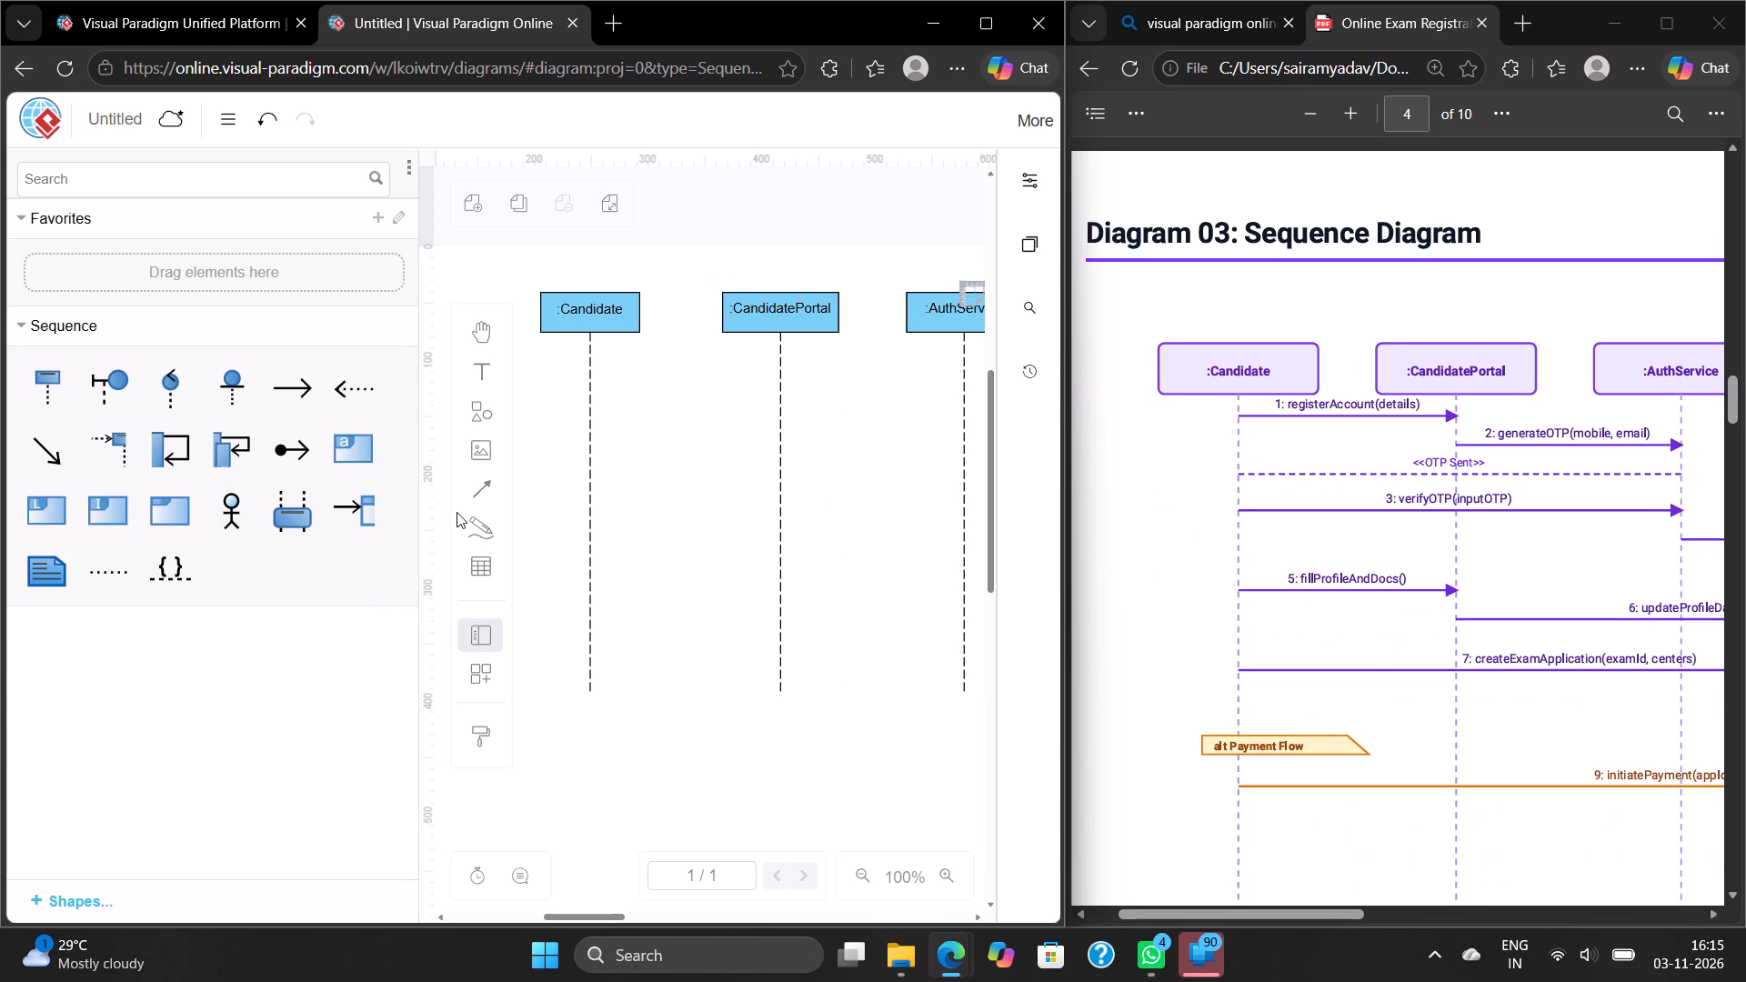
left_click(469, 493)
left_click(565, 447)
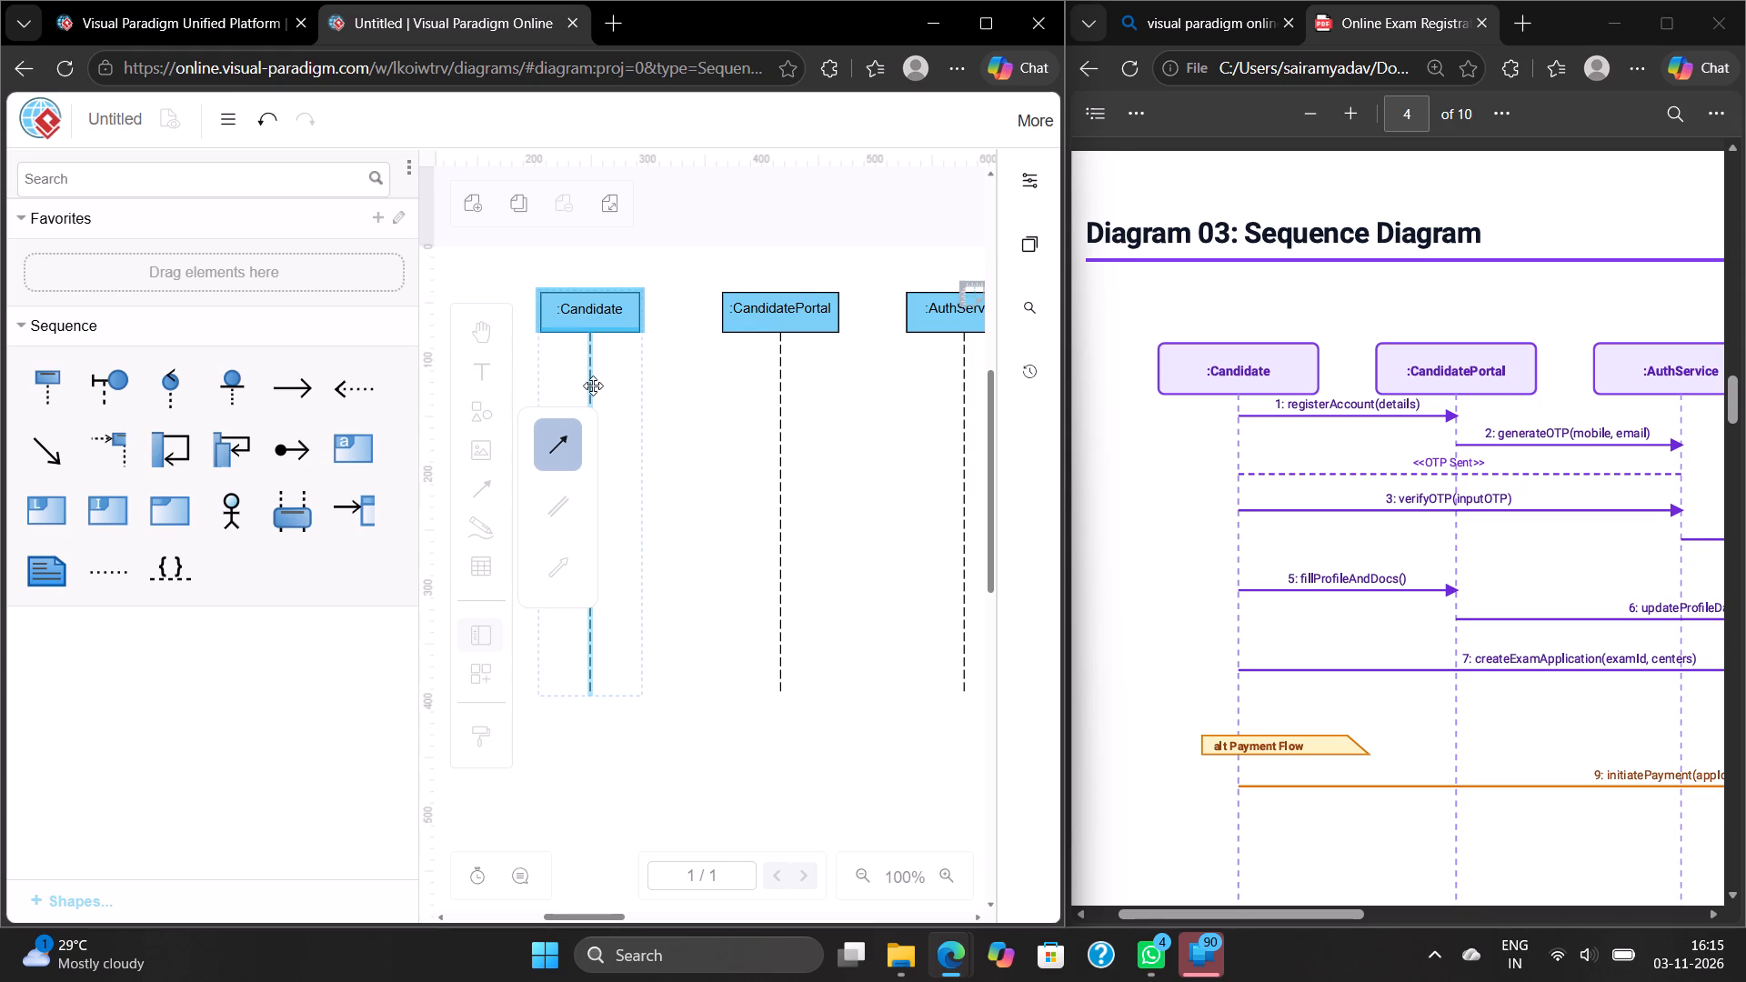
left_click_drag(593, 386, 757, 377)
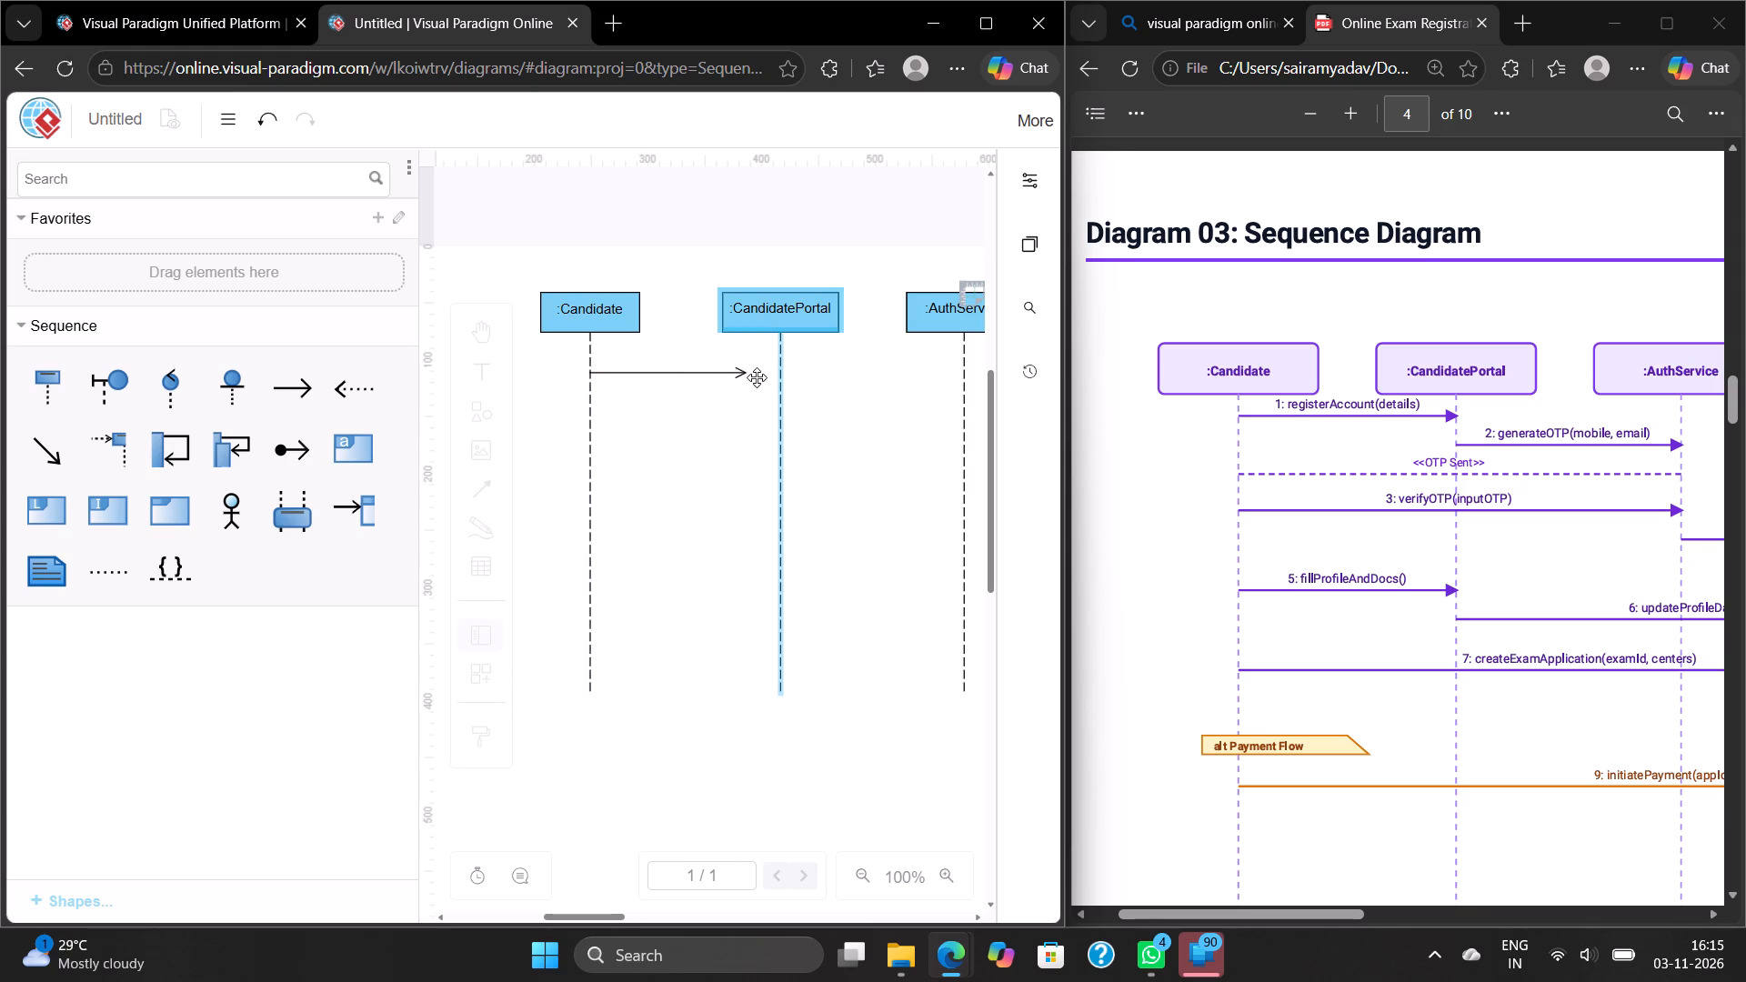
left_click_drag(757, 377, 785, 379)
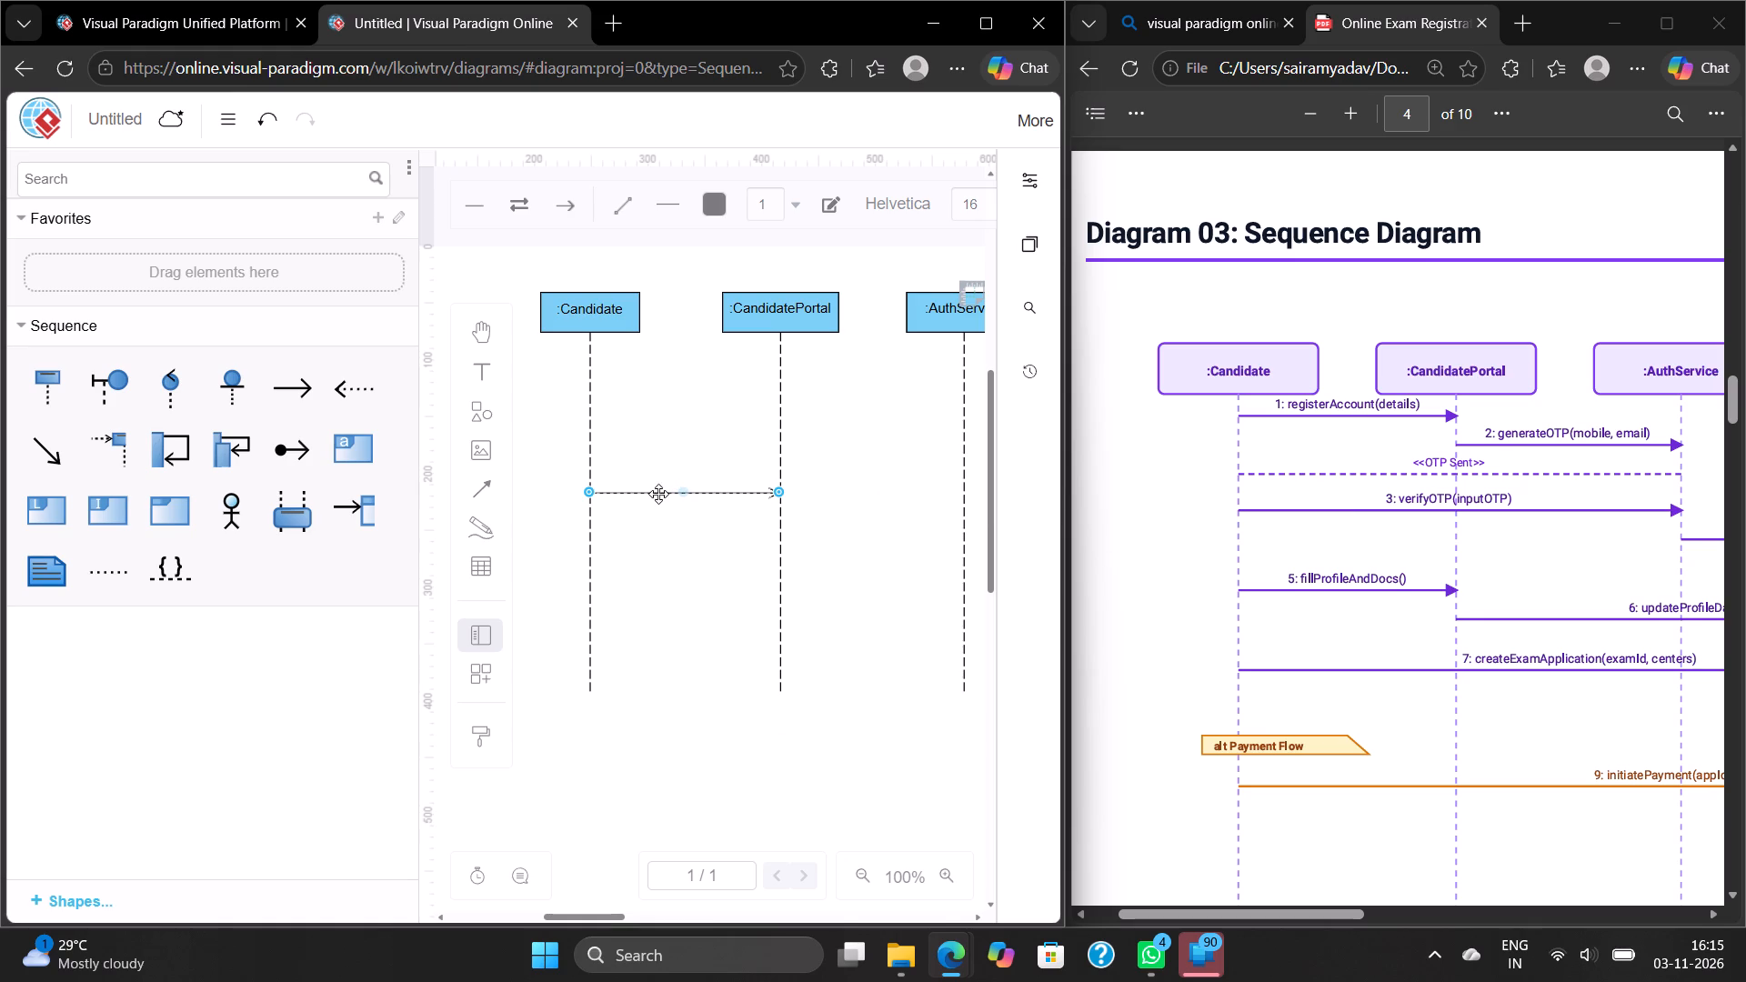
left_click_drag(658, 494, 615, 502)
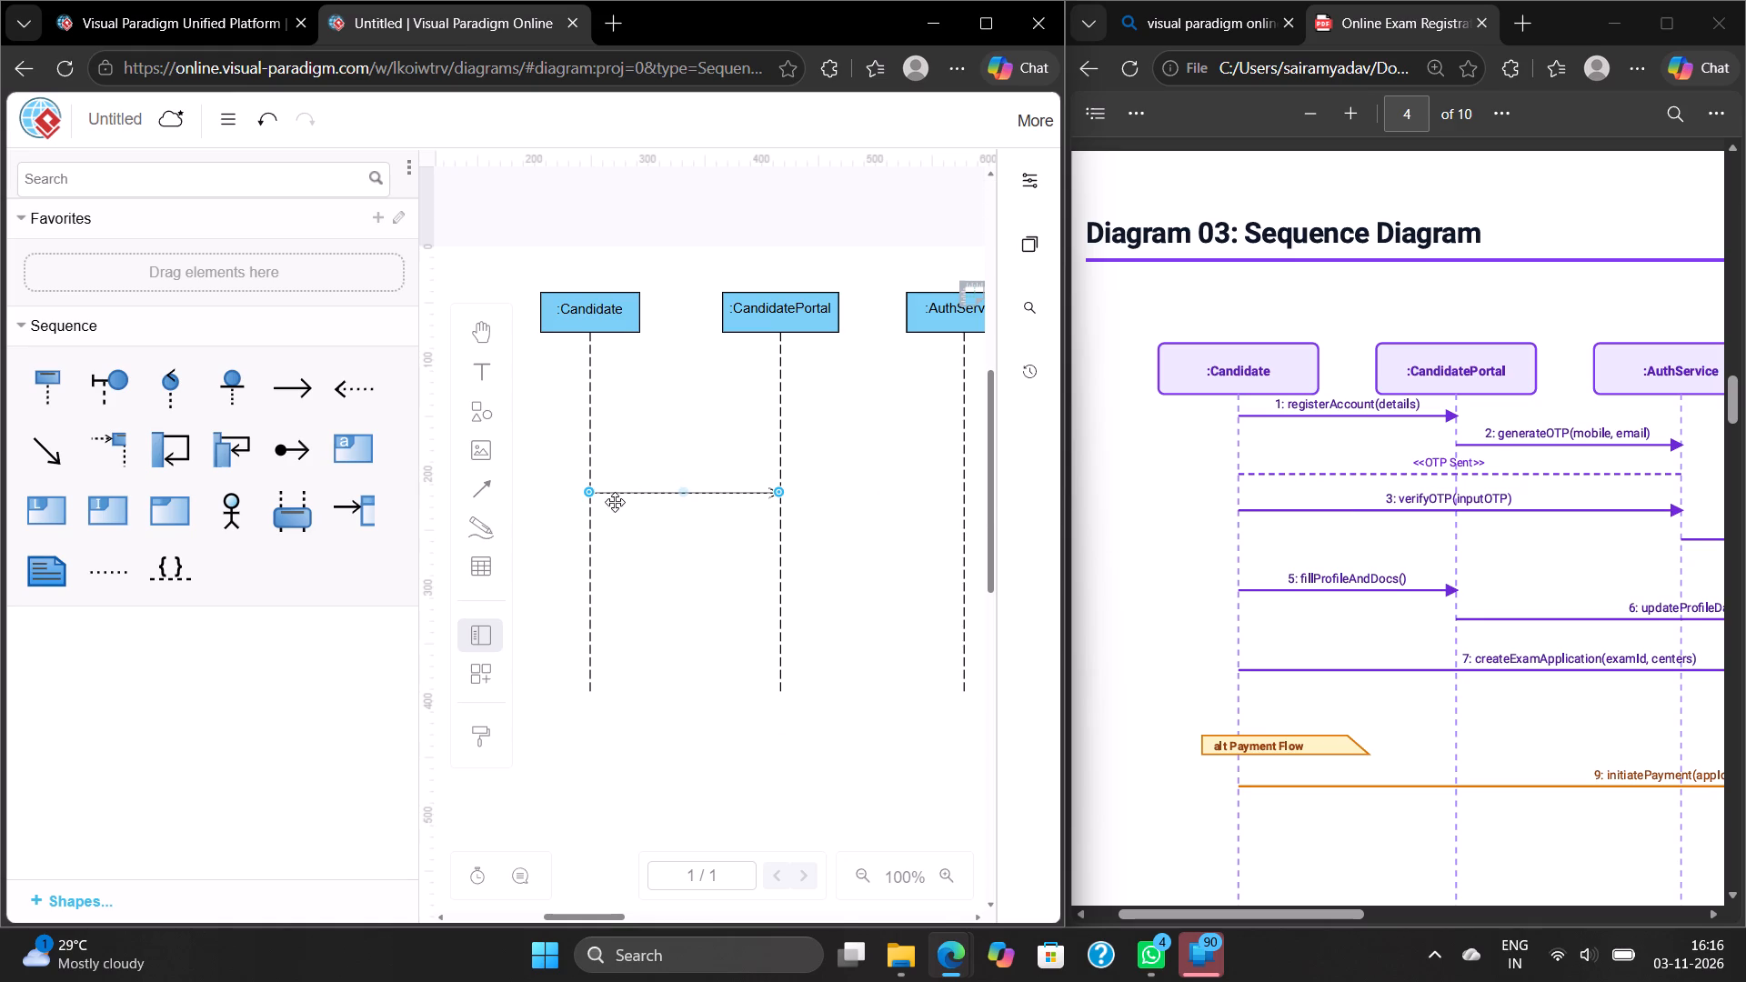
left_click_drag(615, 502, 587, 488)
left_click_drag(587, 488, 593, 399)
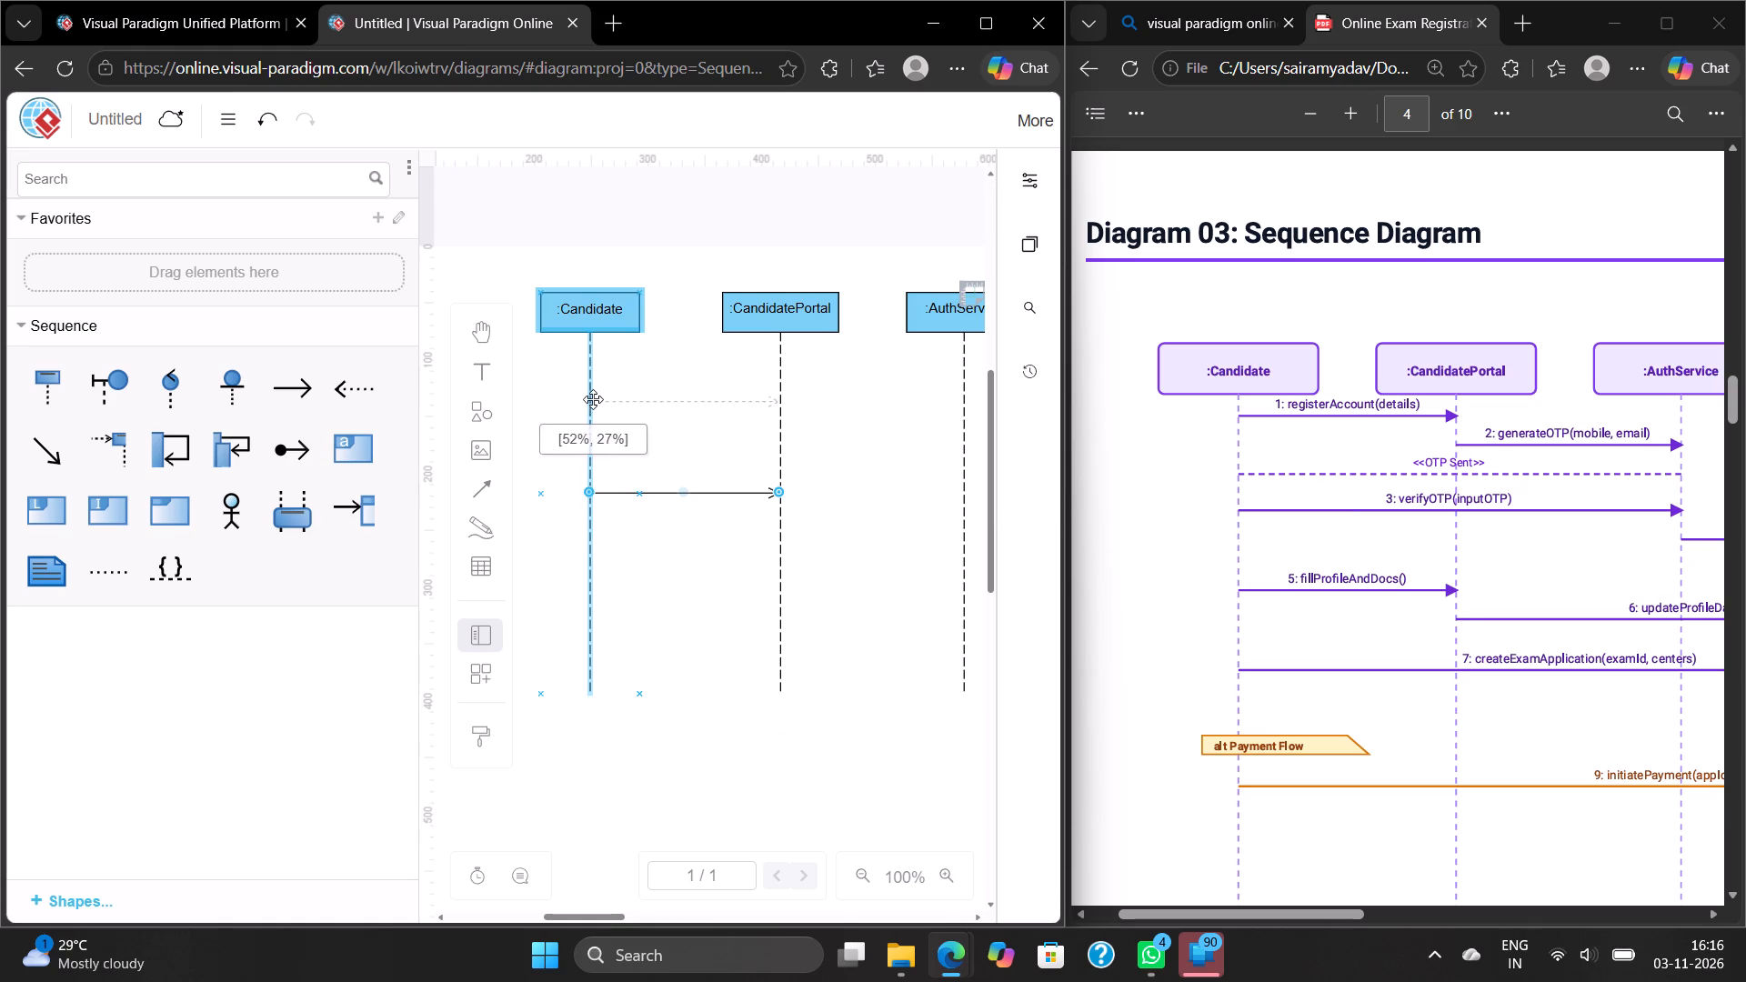
left_click_drag(593, 399, 589, 371)
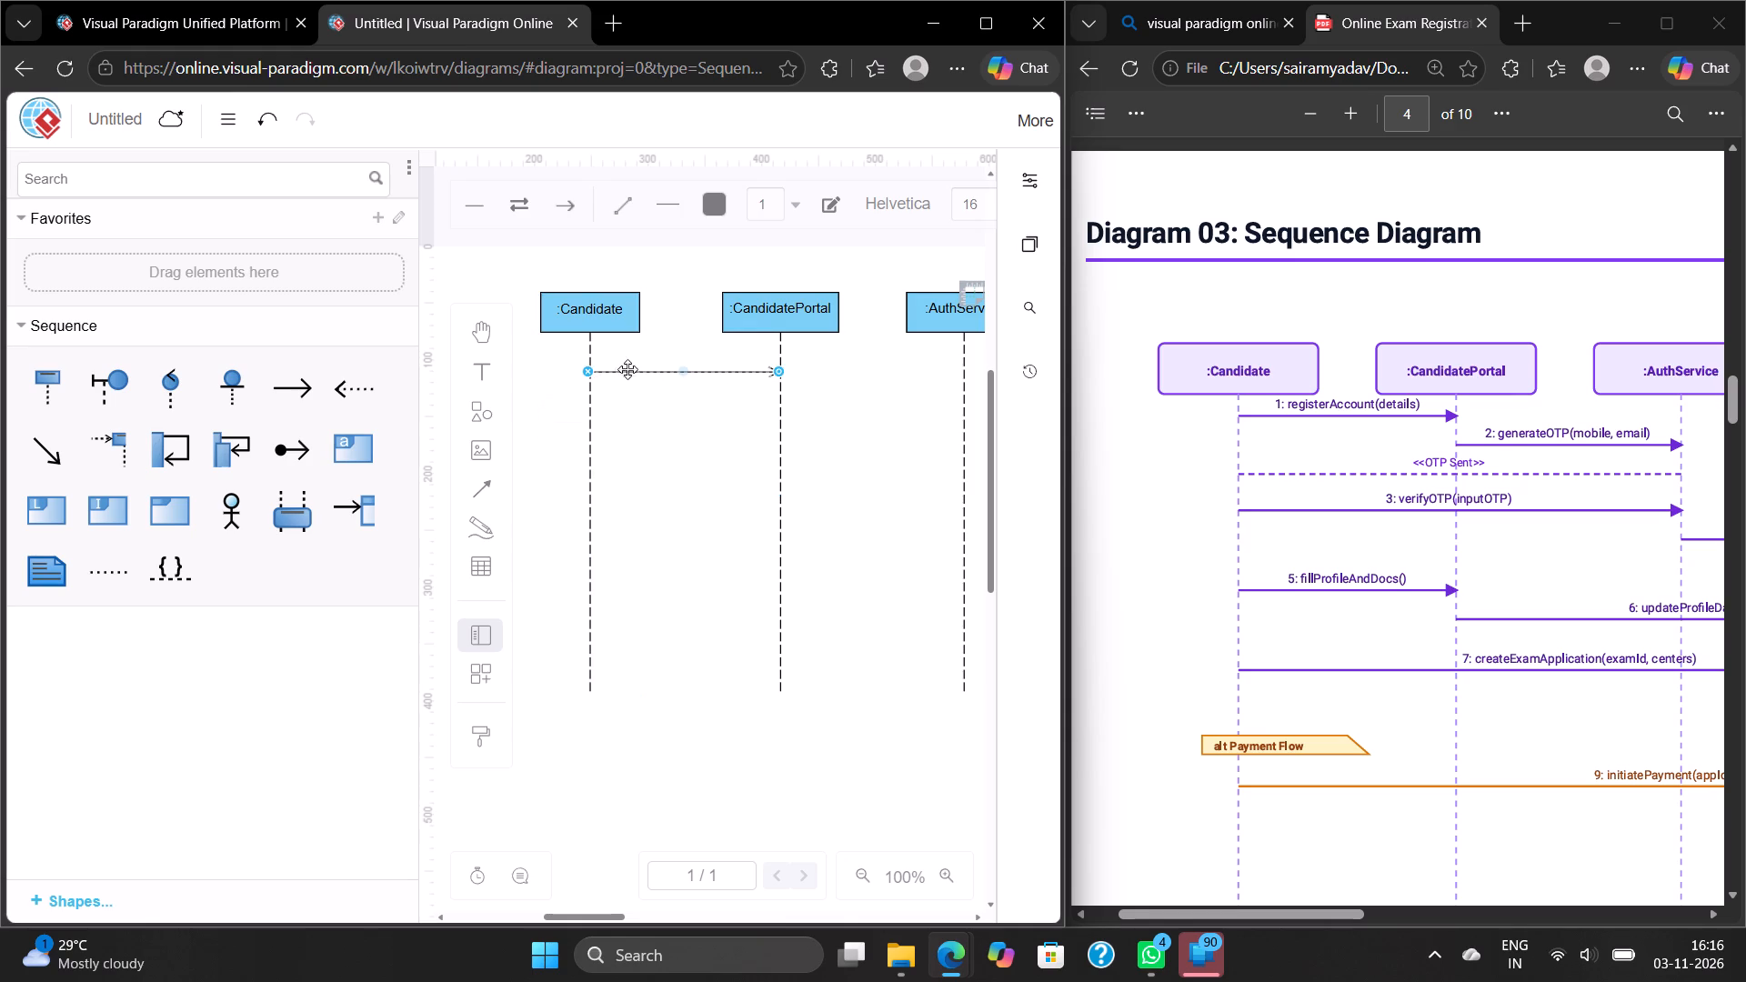
Change the end of the :Candidate to :CandidatePortal message arrow to a solid filled arrowhead and close the formatting options.
left_click(1028, 178)
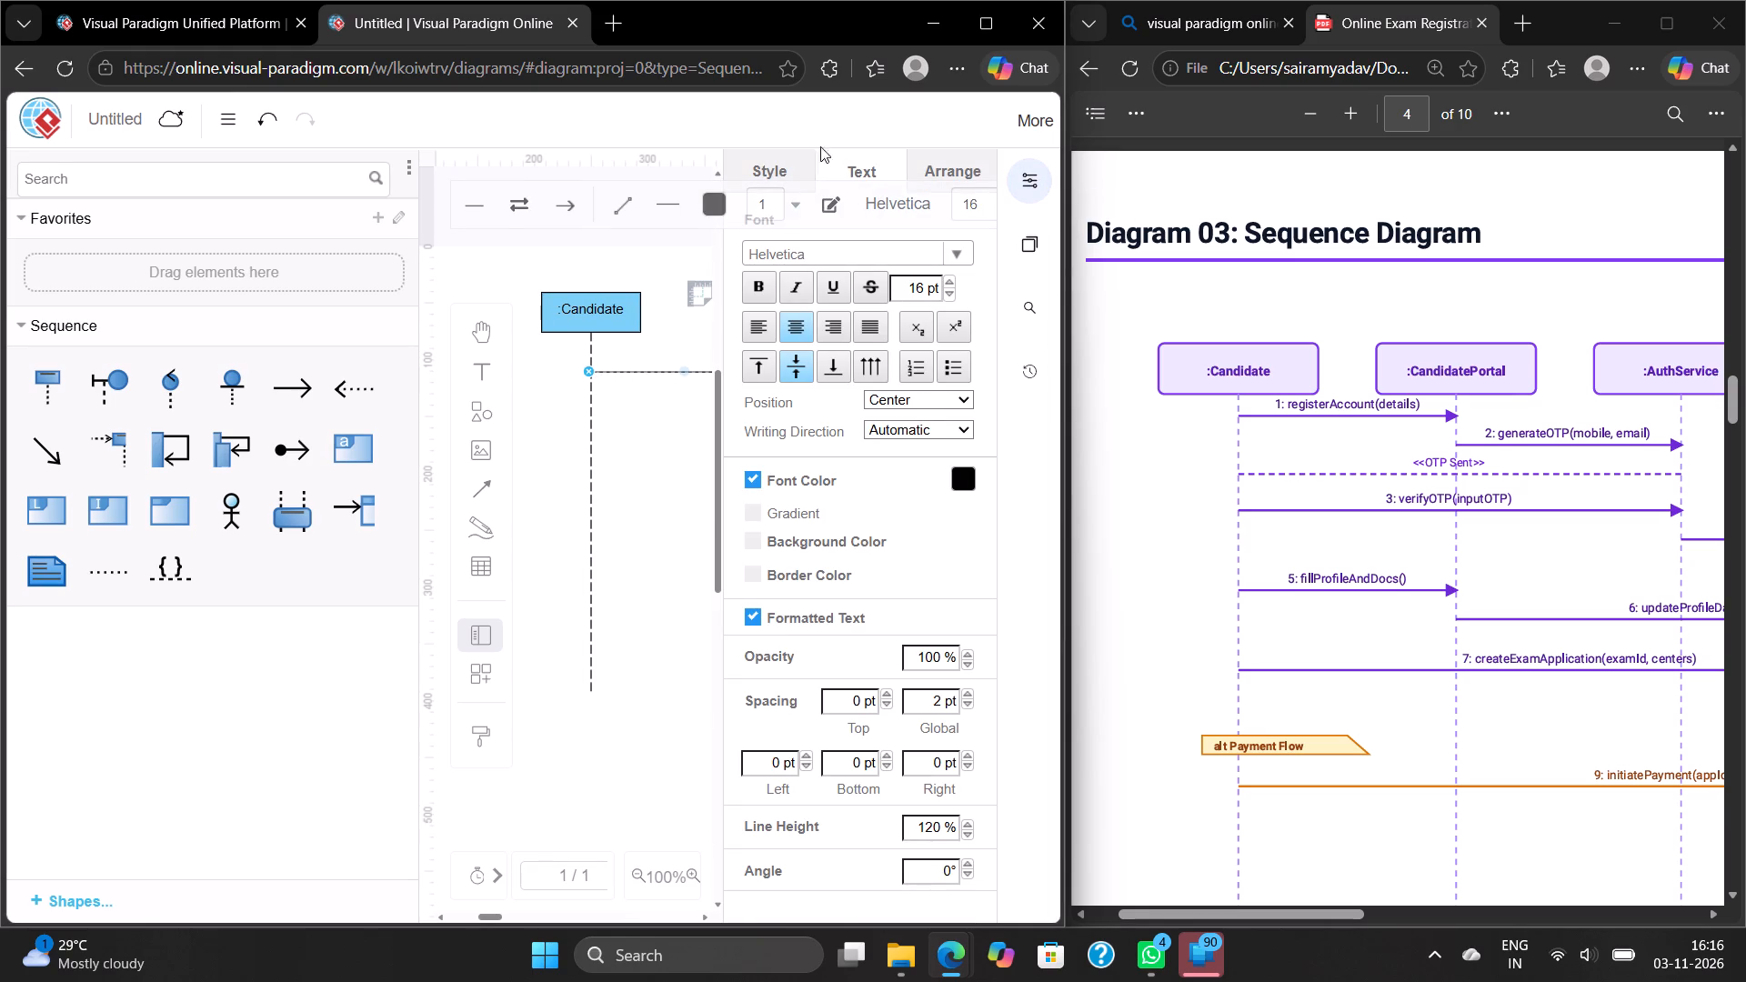
left_click(787, 156)
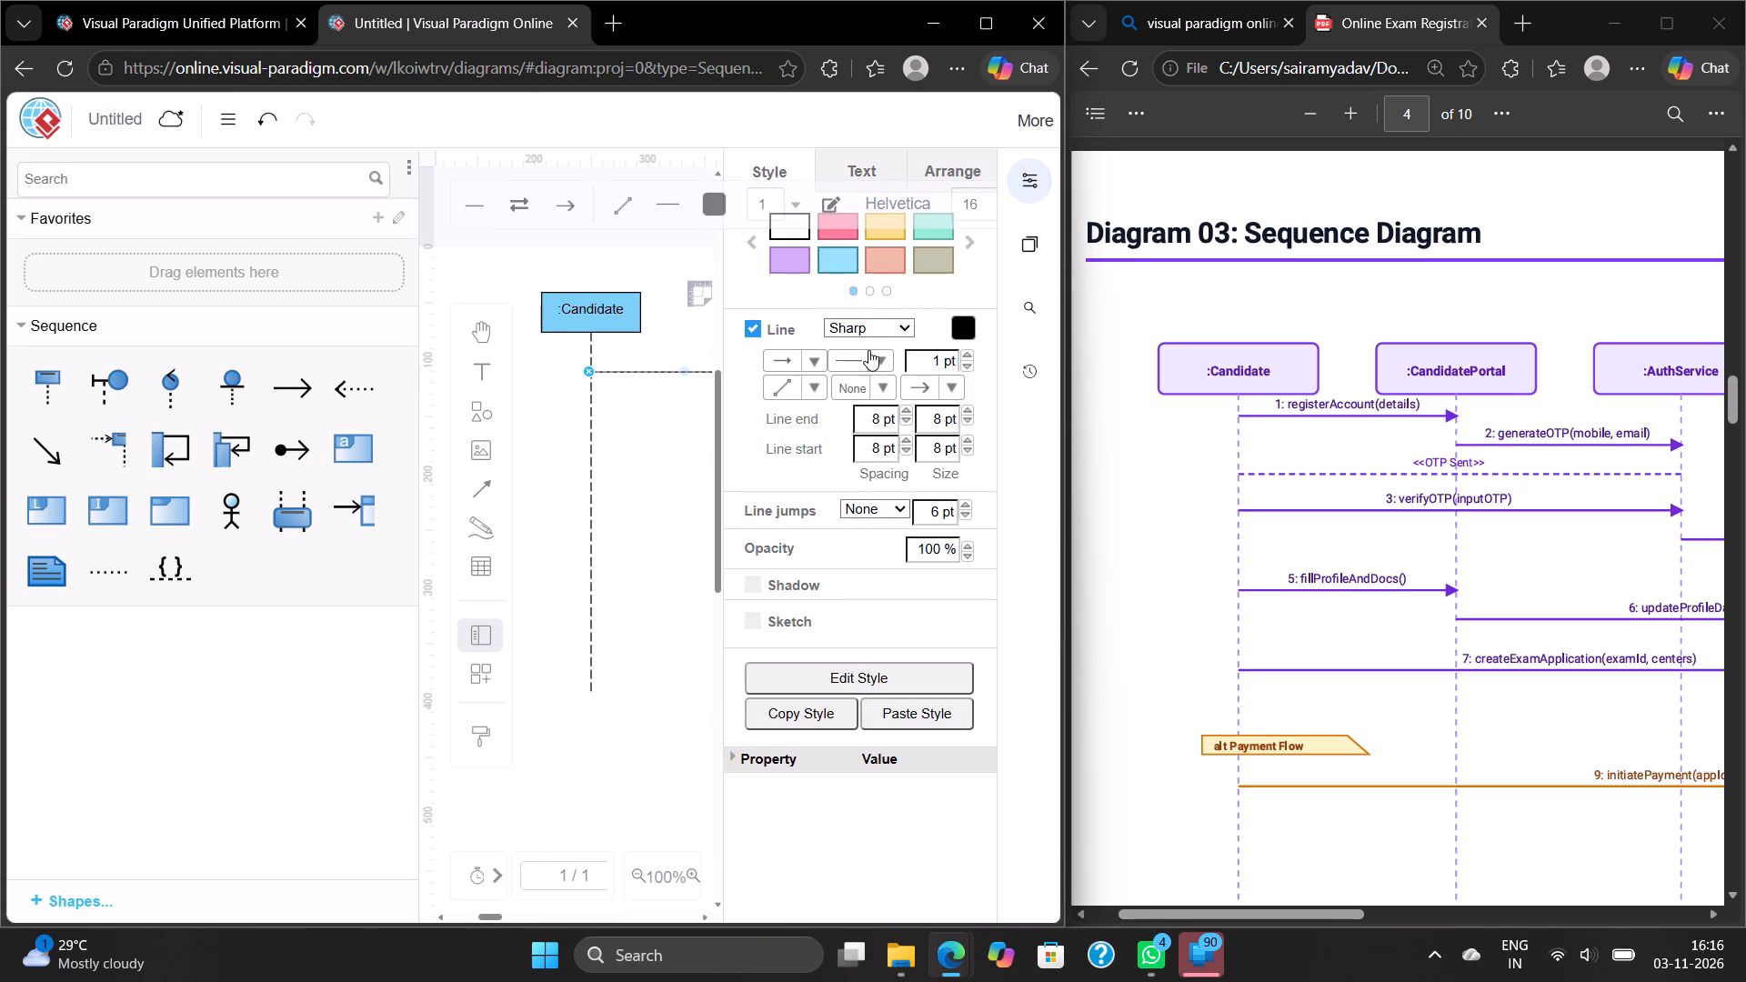
left_click(880, 362)
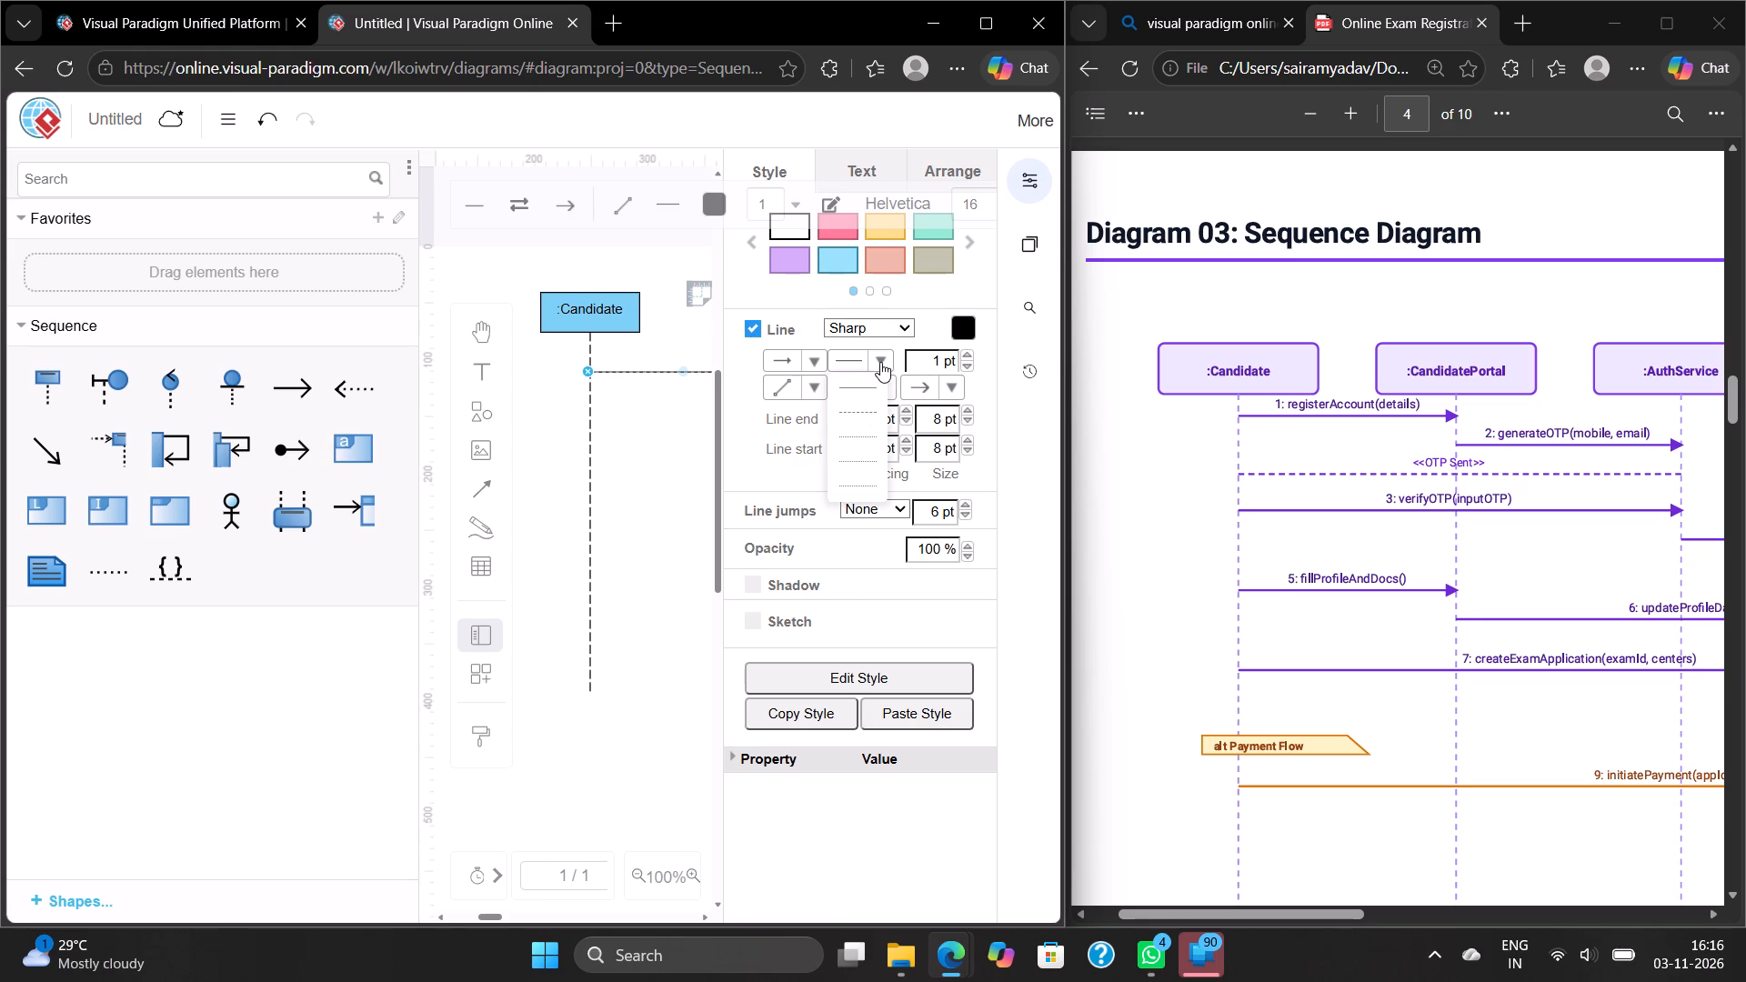
left_click(880, 362)
left_click(958, 386)
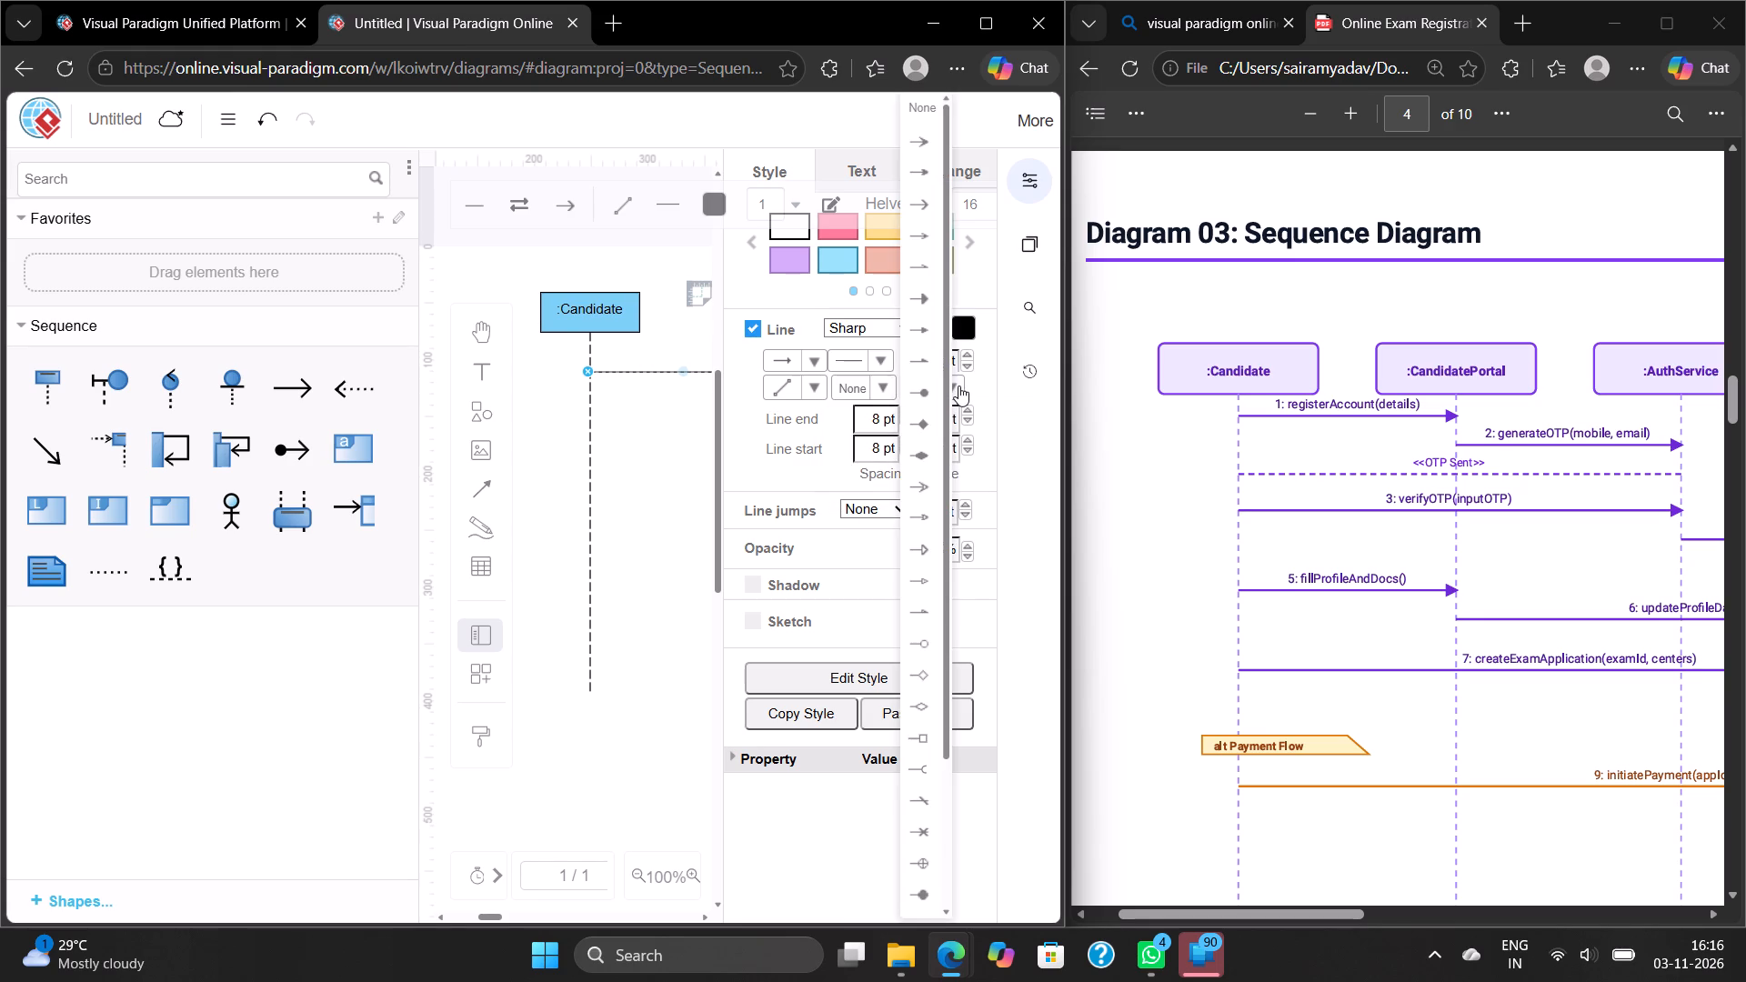
left_click(915, 291)
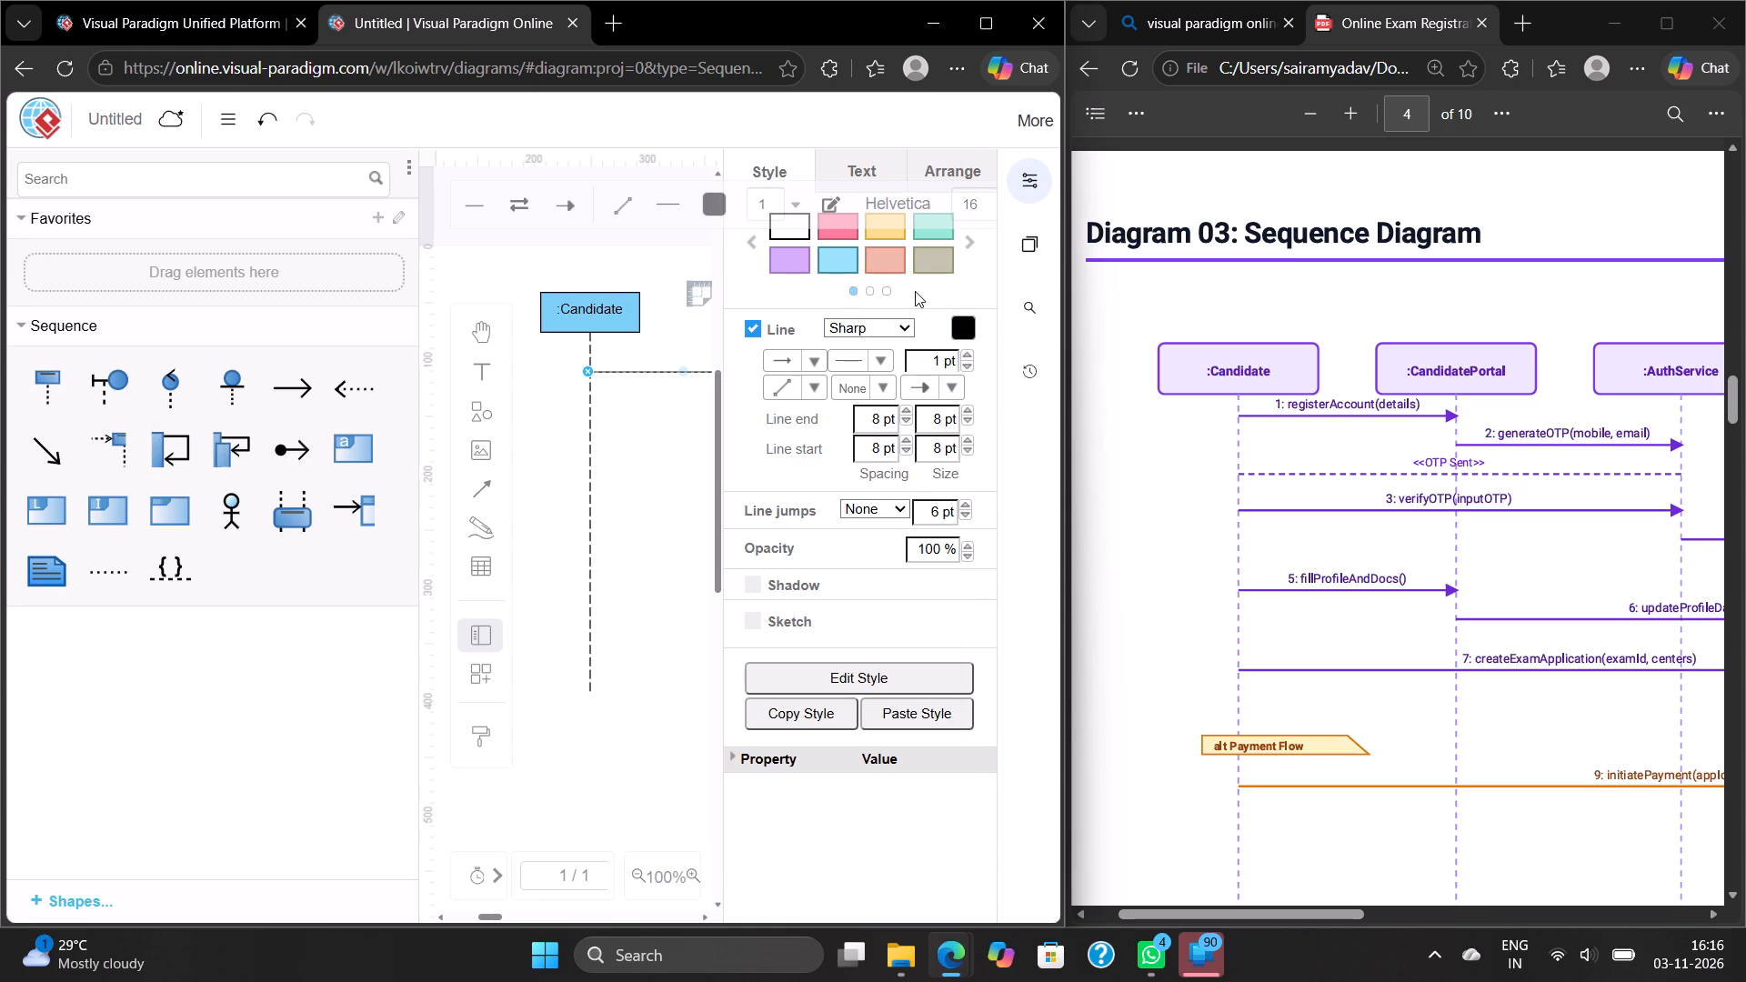
left_click(652, 778)
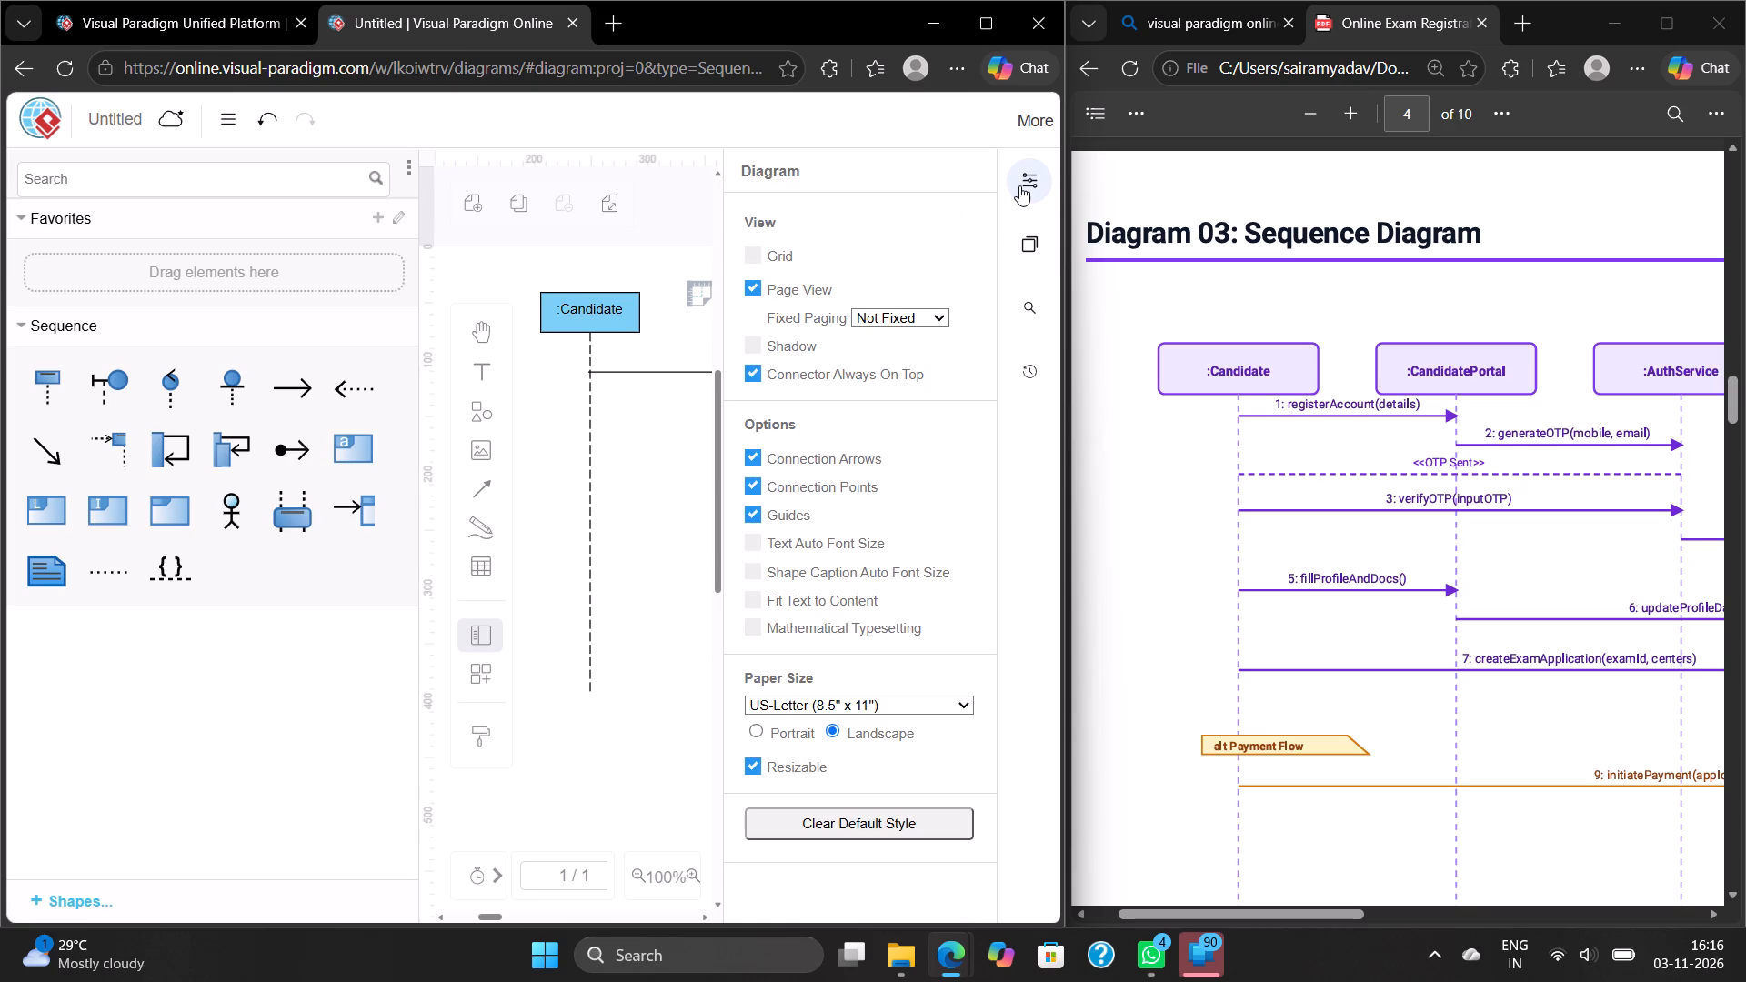
left_click(1027, 184)
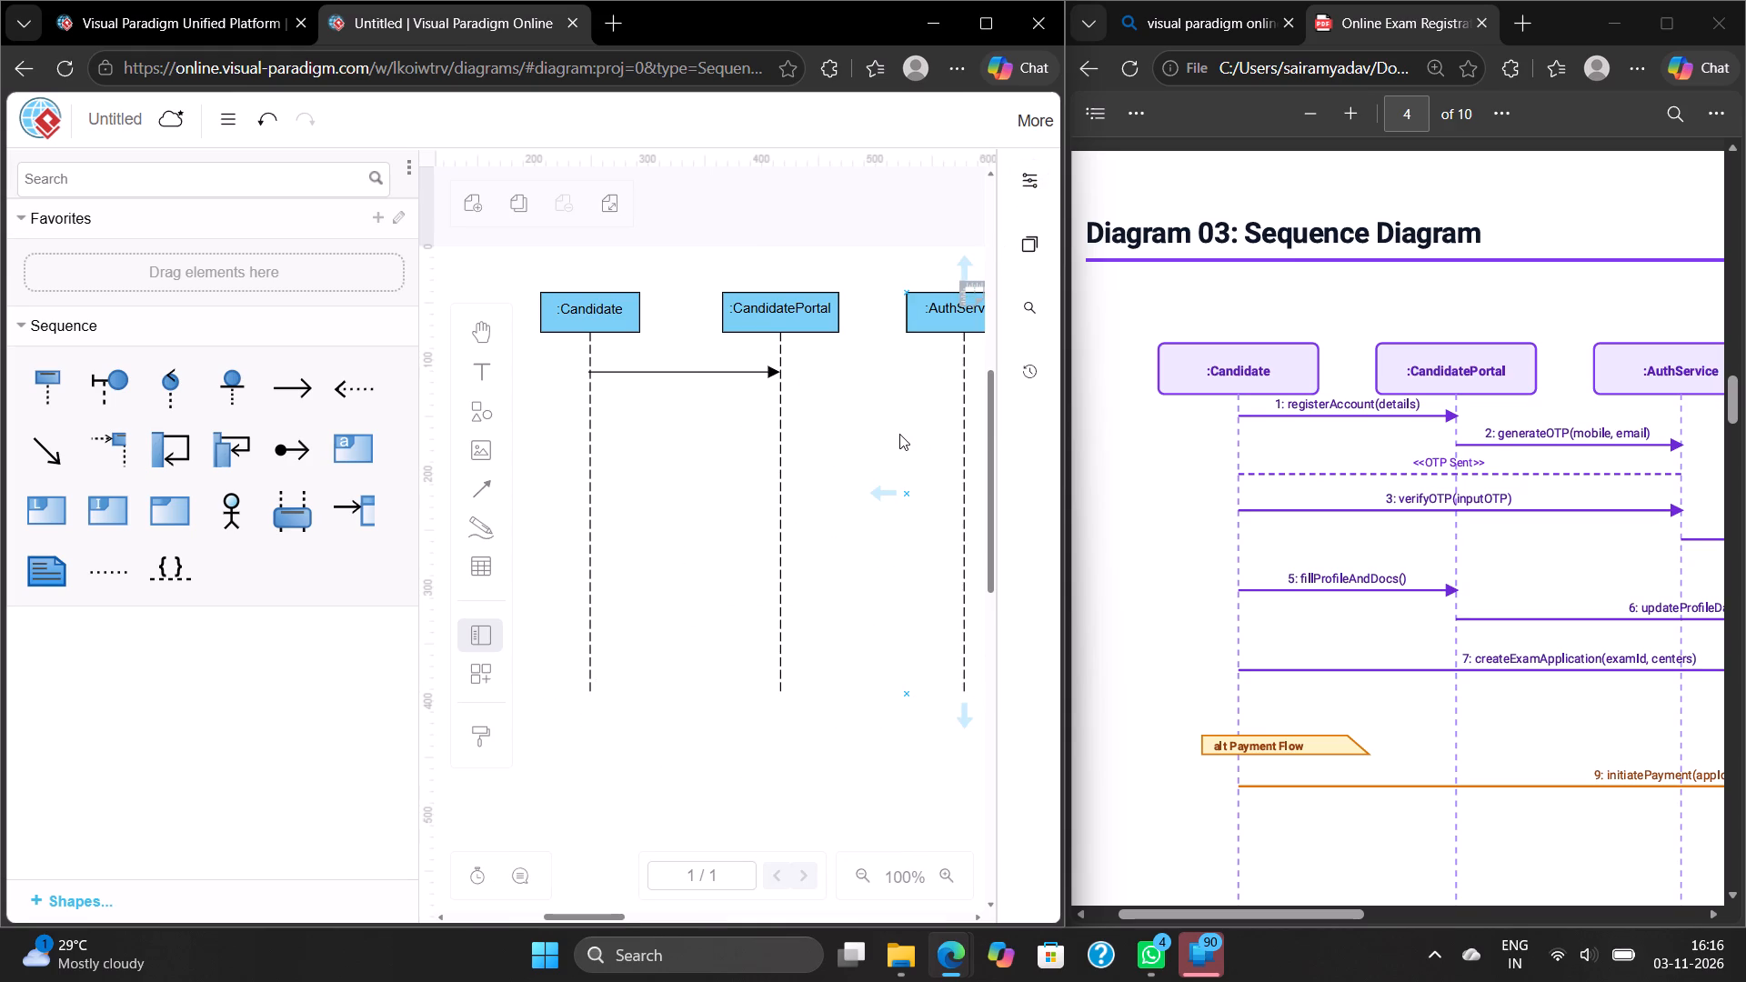
Add the text label "1:registrationAccount(details)" at the message arrow between :Candidate and :CandidatePortal.
left_click(664, 356)
double_click(664, 356)
key("BackSpace")
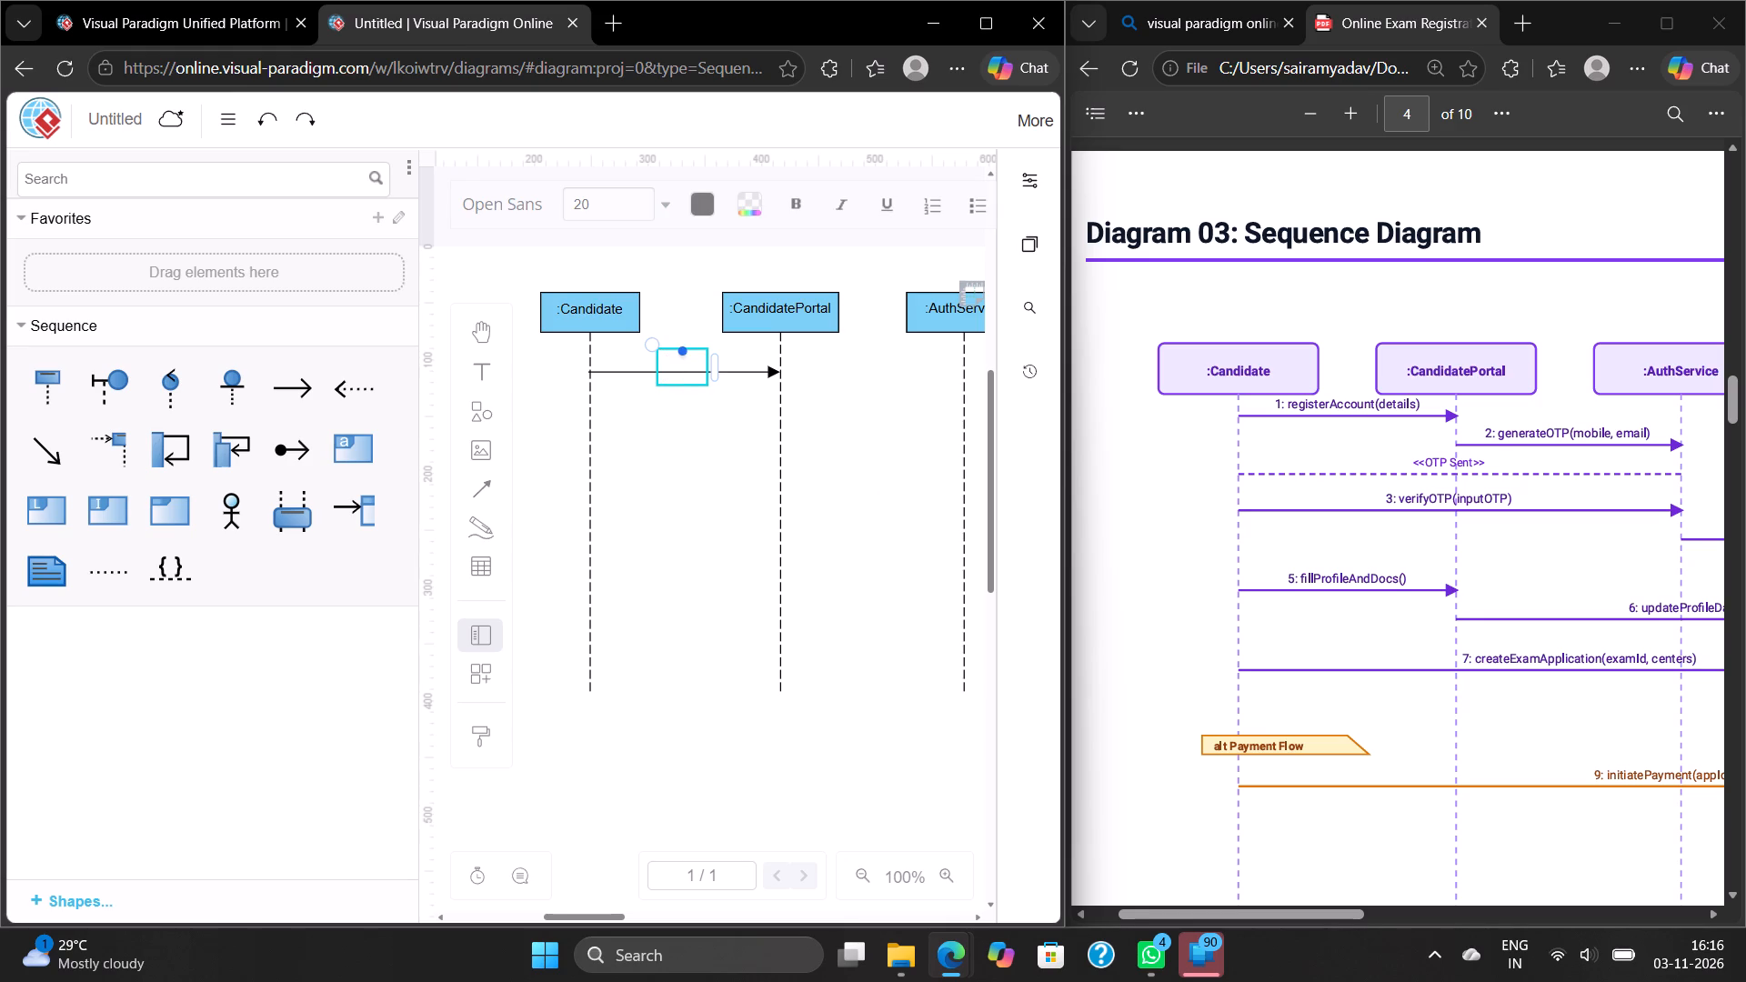
key("1")
key("shift+colon")
type("registration")
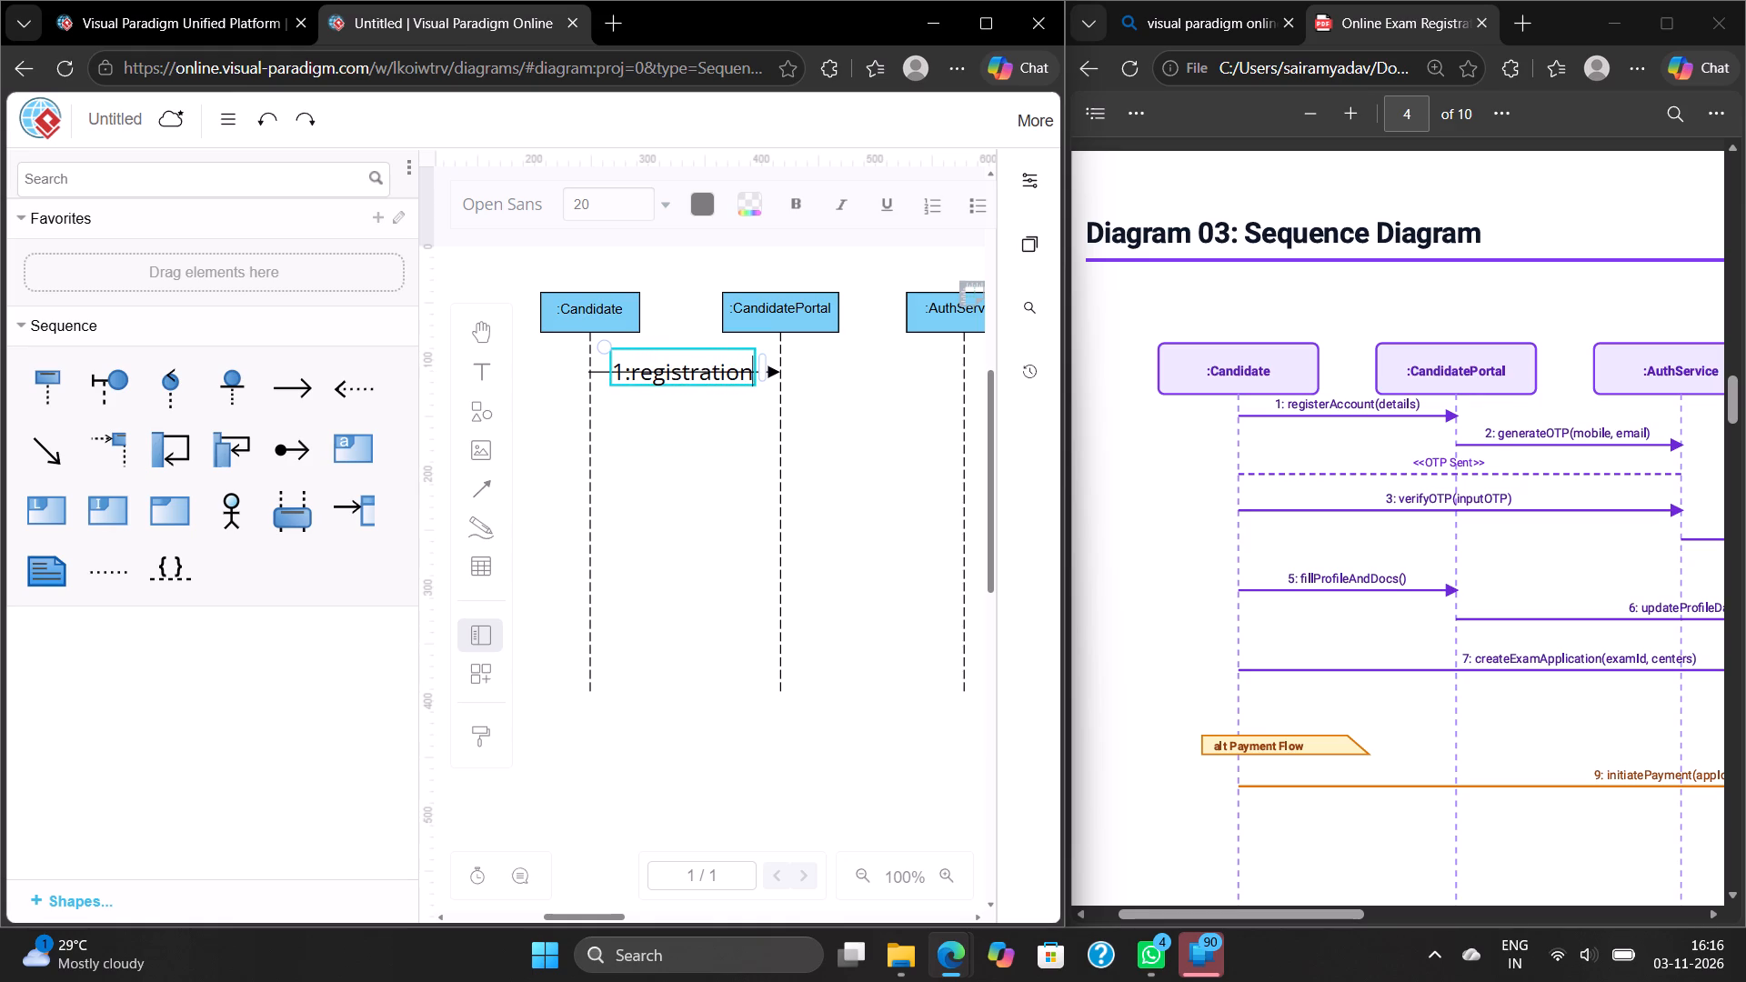
key("space")
key("BackSpace")
type("Acc")
type("ount")
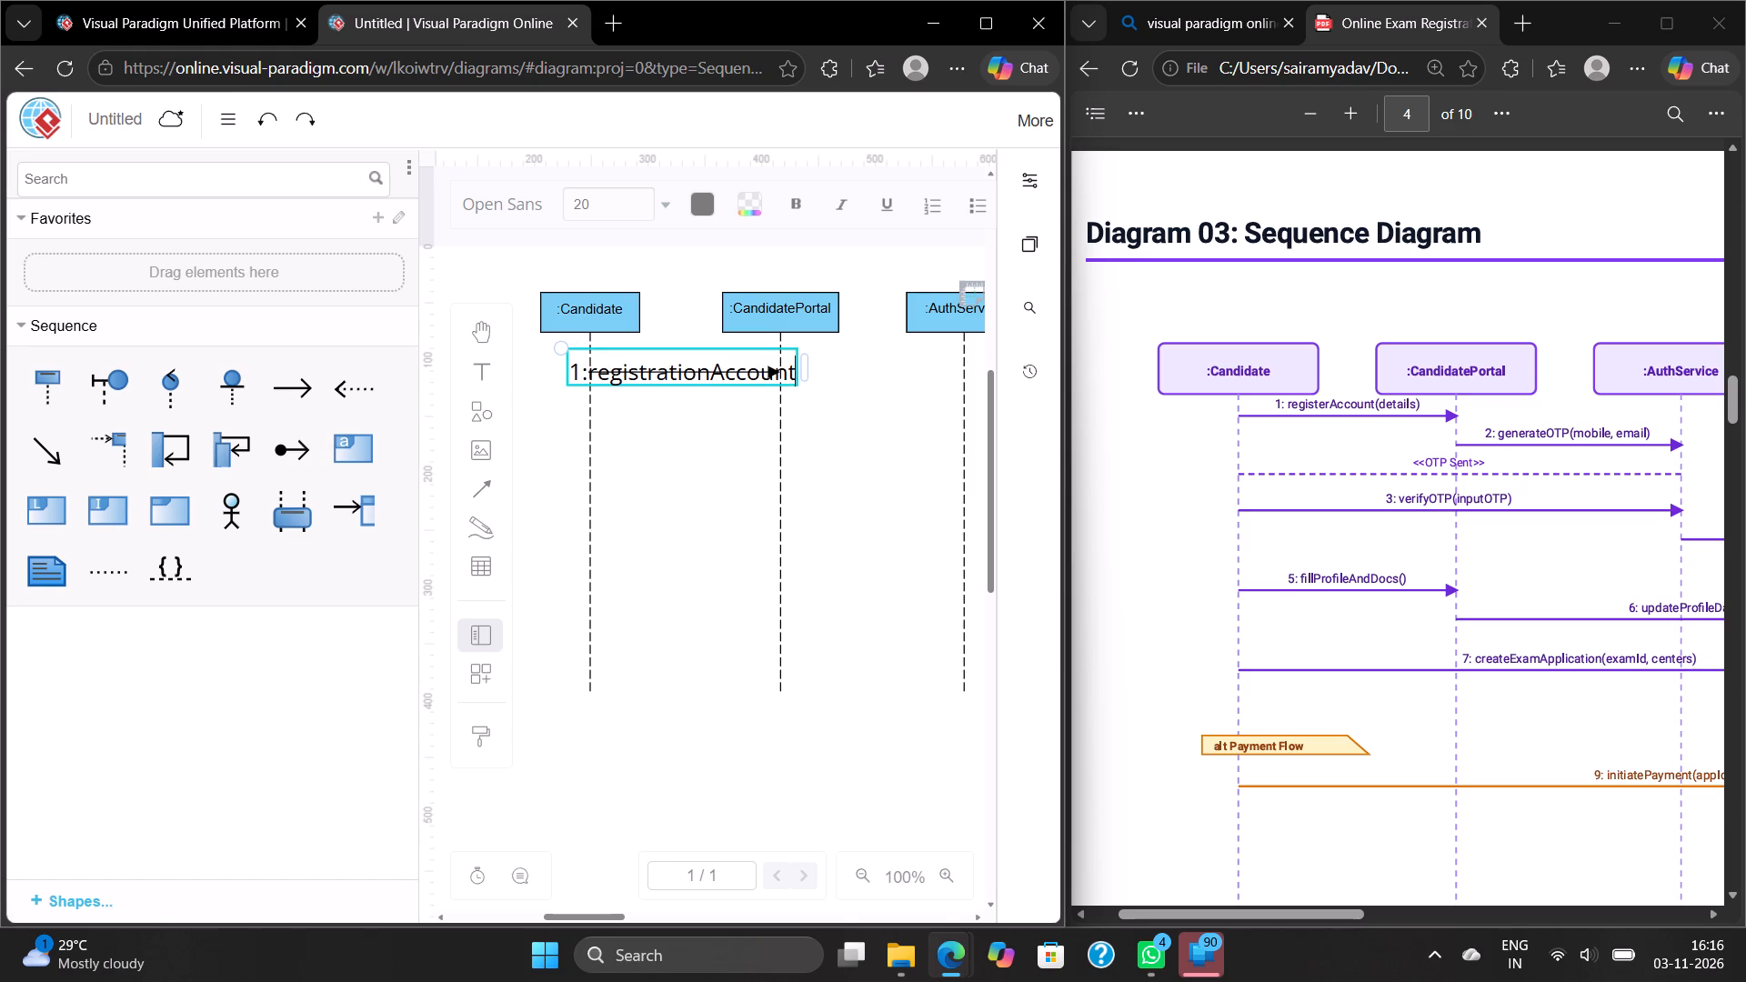
type("()")
key("Left")
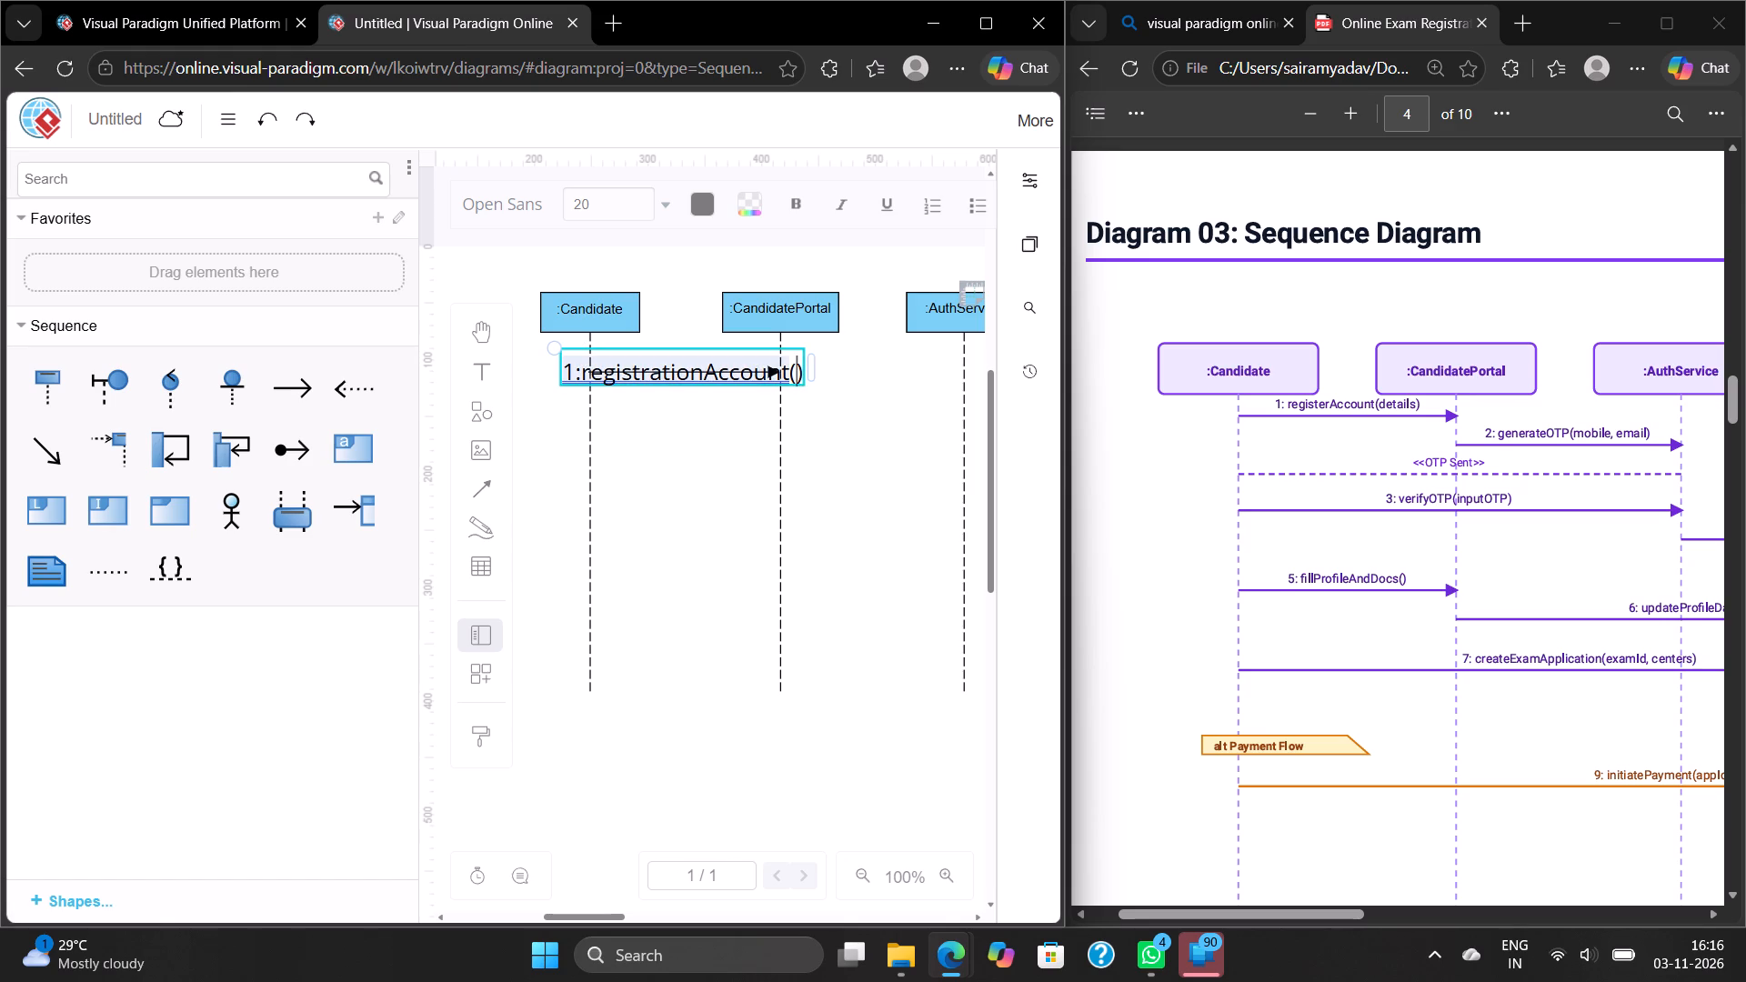
type("details")
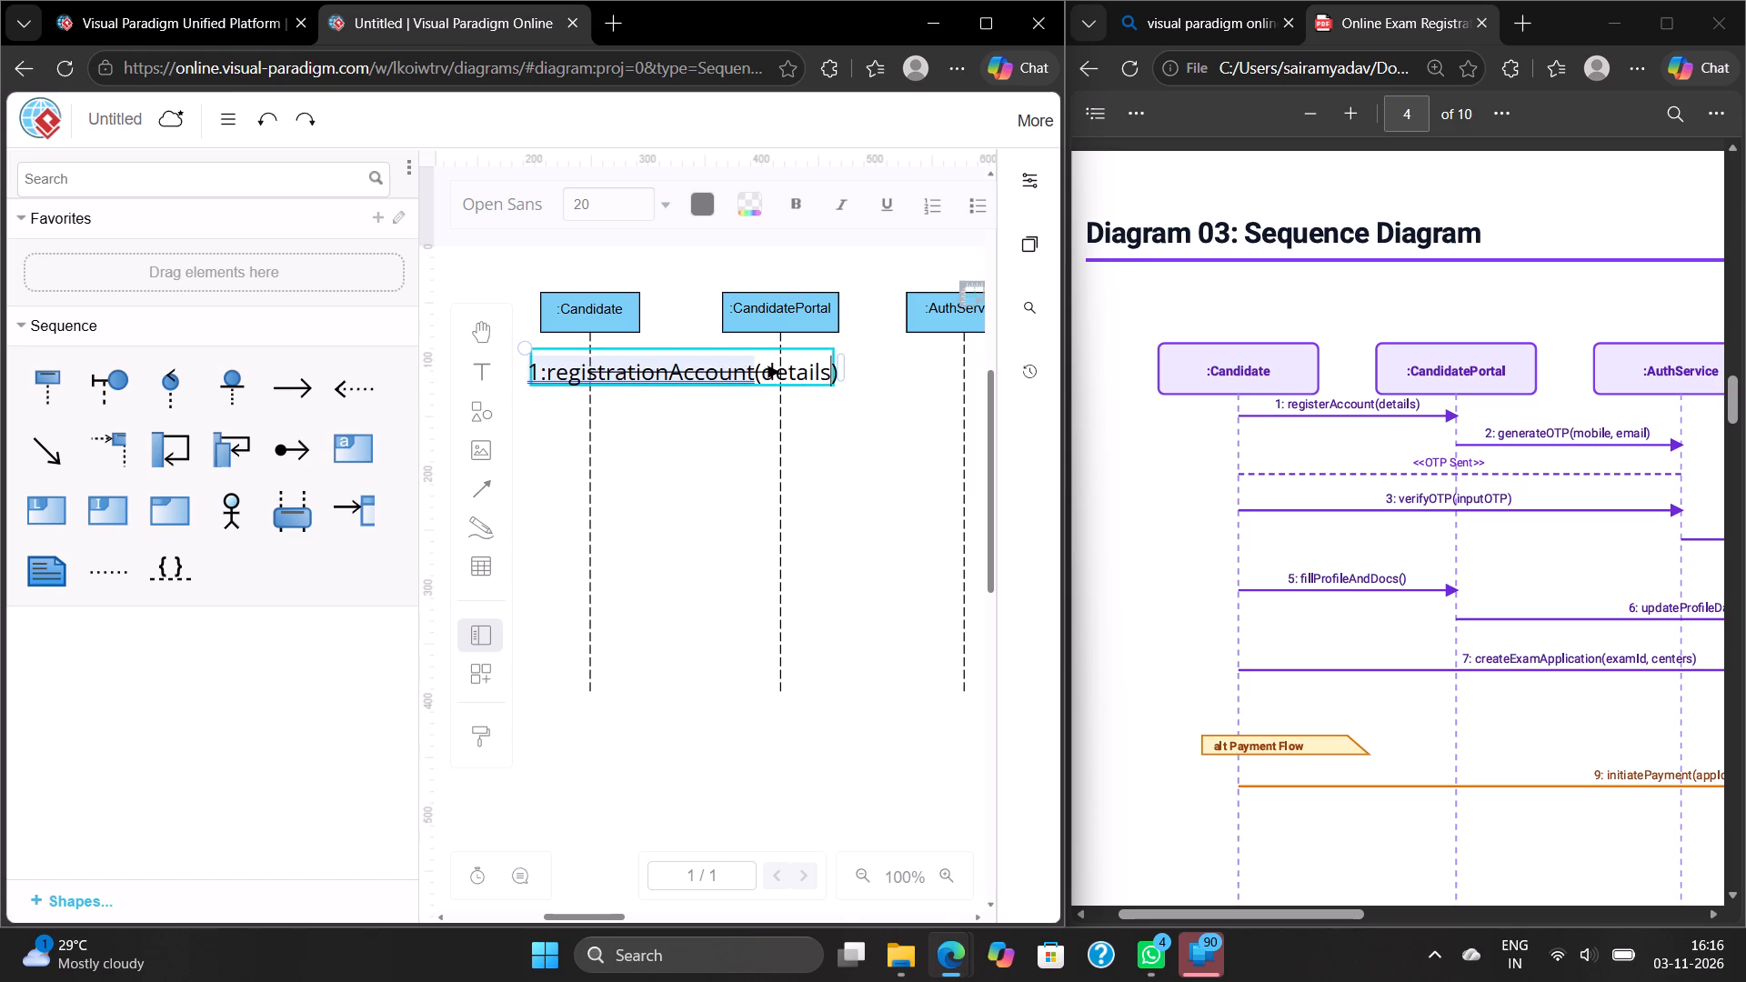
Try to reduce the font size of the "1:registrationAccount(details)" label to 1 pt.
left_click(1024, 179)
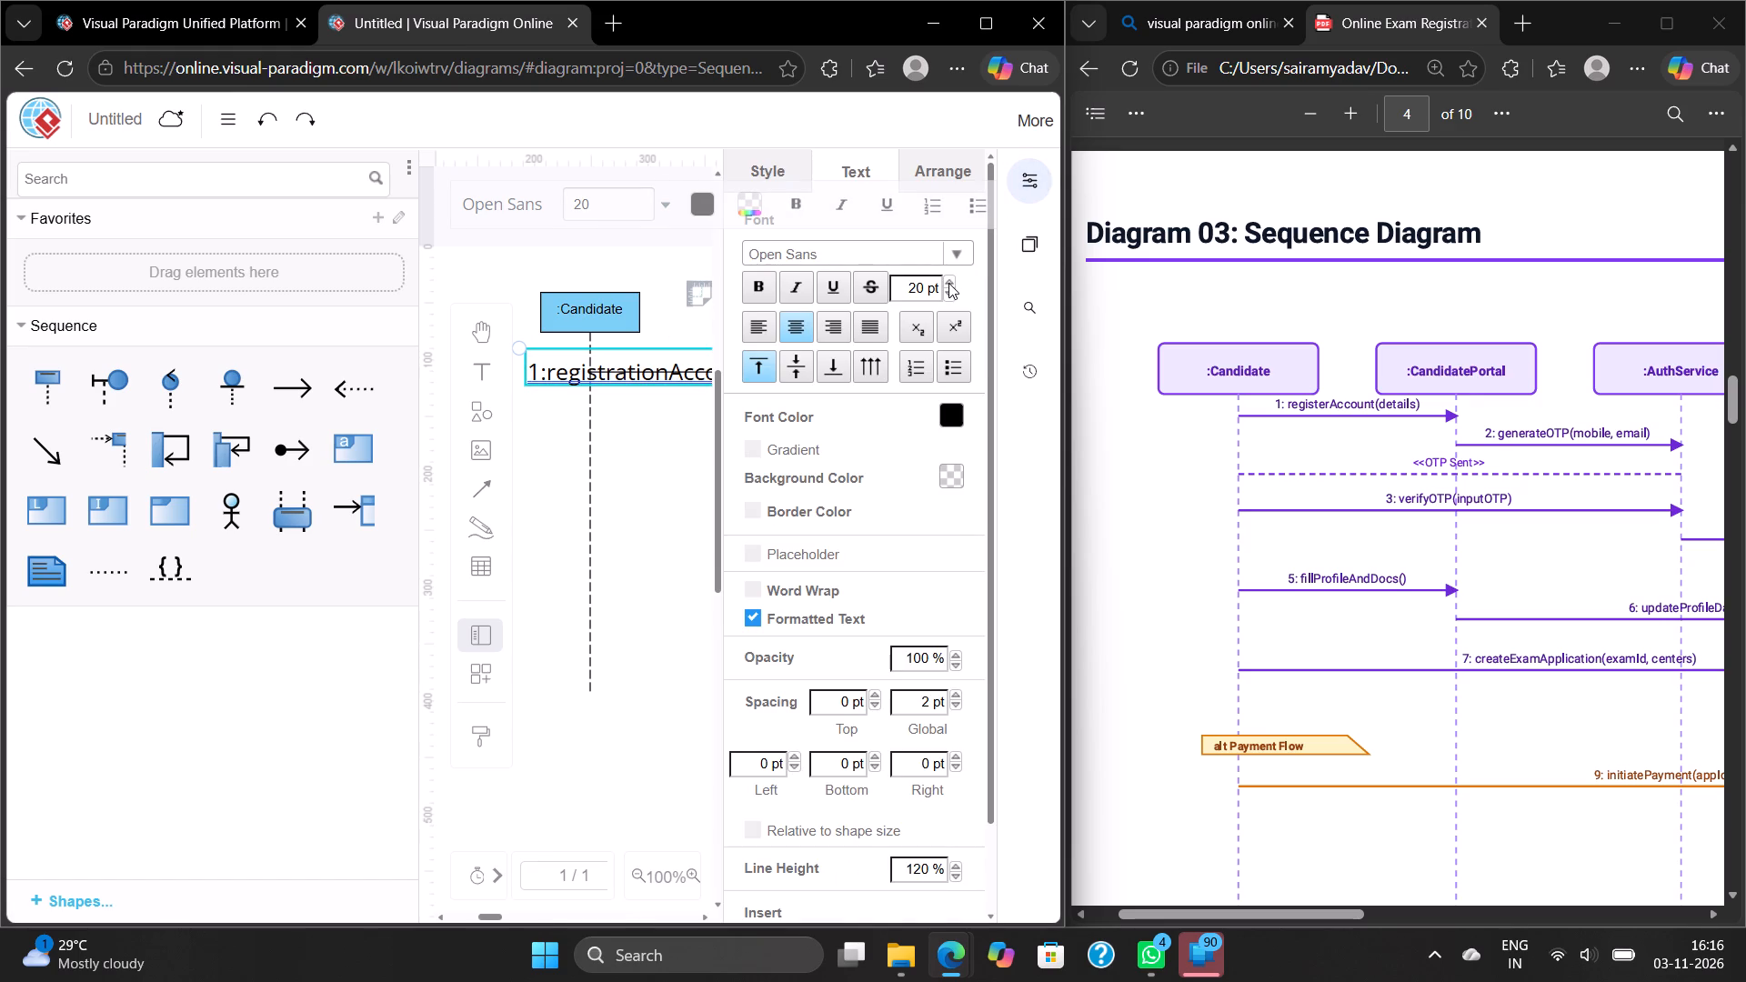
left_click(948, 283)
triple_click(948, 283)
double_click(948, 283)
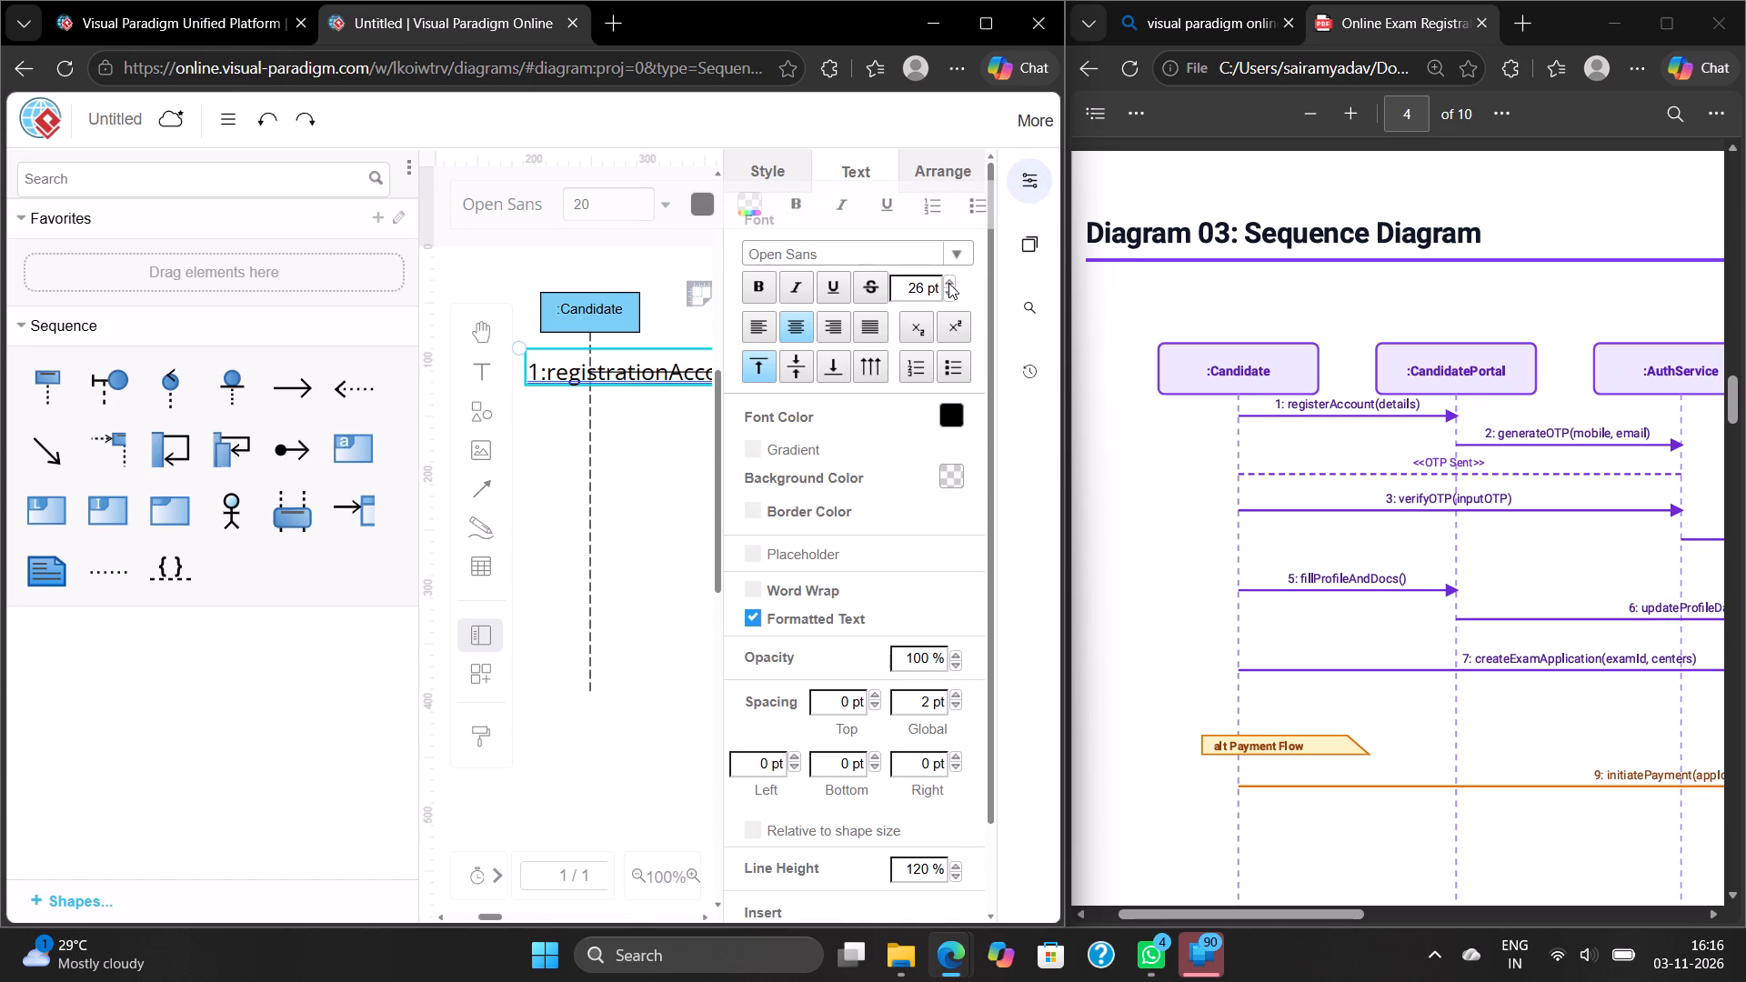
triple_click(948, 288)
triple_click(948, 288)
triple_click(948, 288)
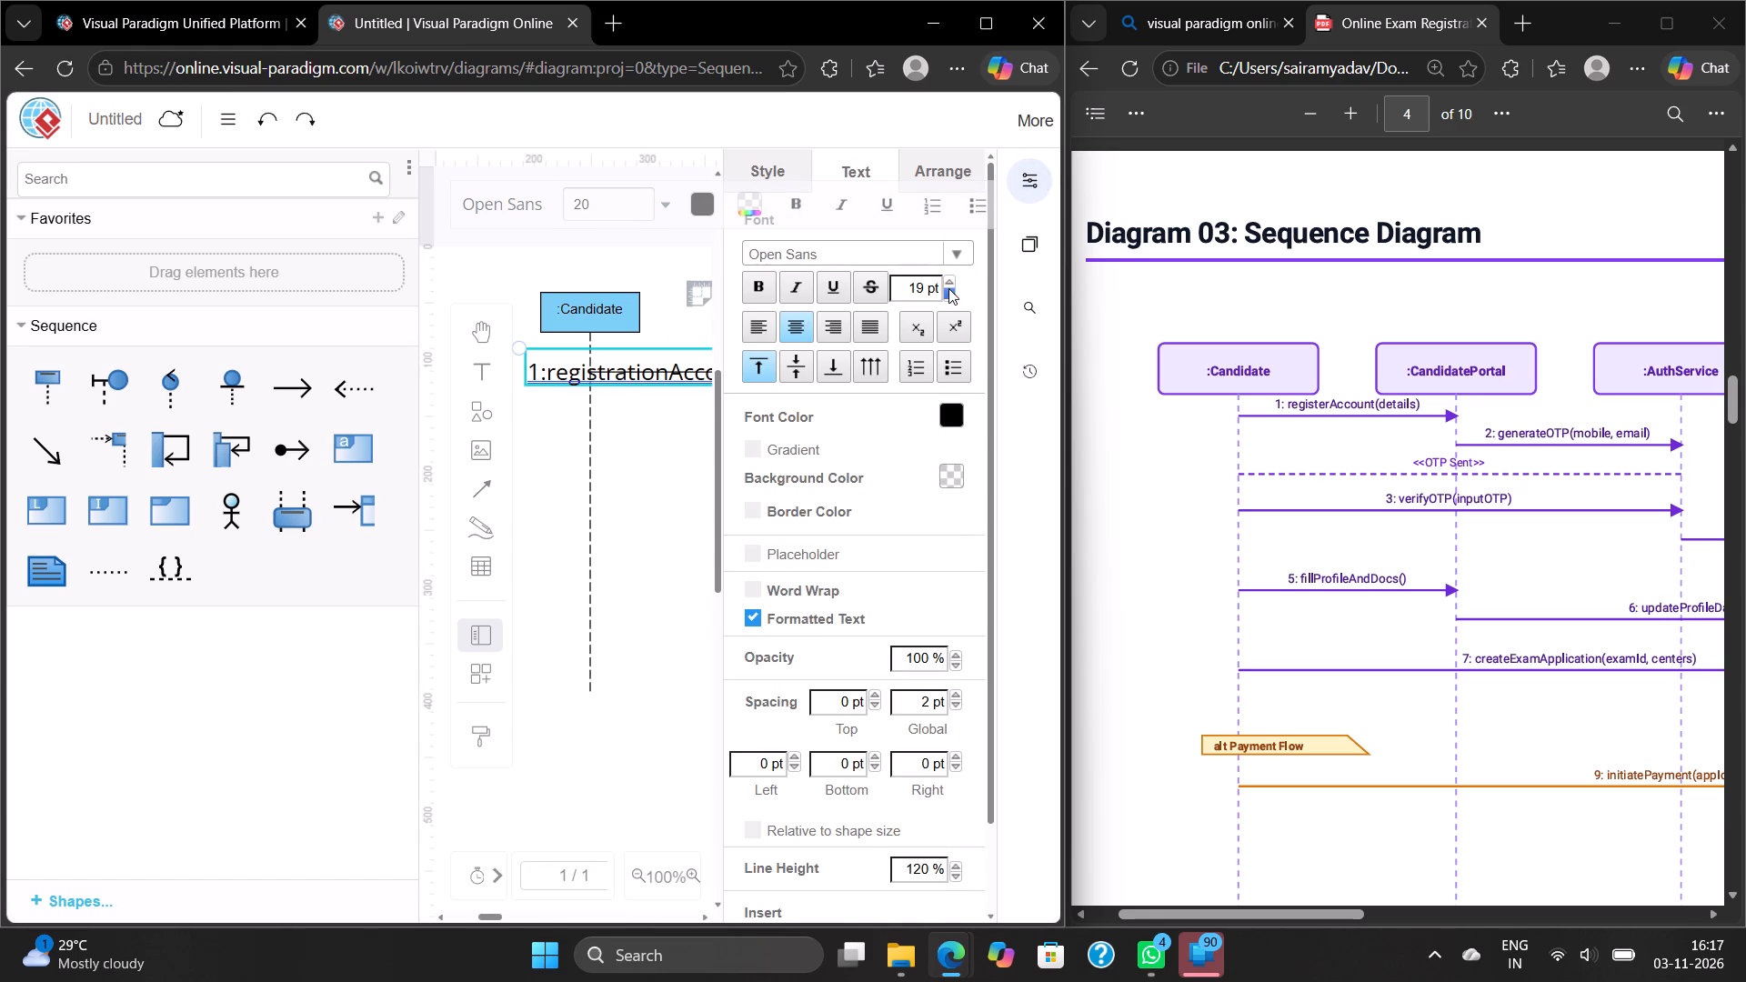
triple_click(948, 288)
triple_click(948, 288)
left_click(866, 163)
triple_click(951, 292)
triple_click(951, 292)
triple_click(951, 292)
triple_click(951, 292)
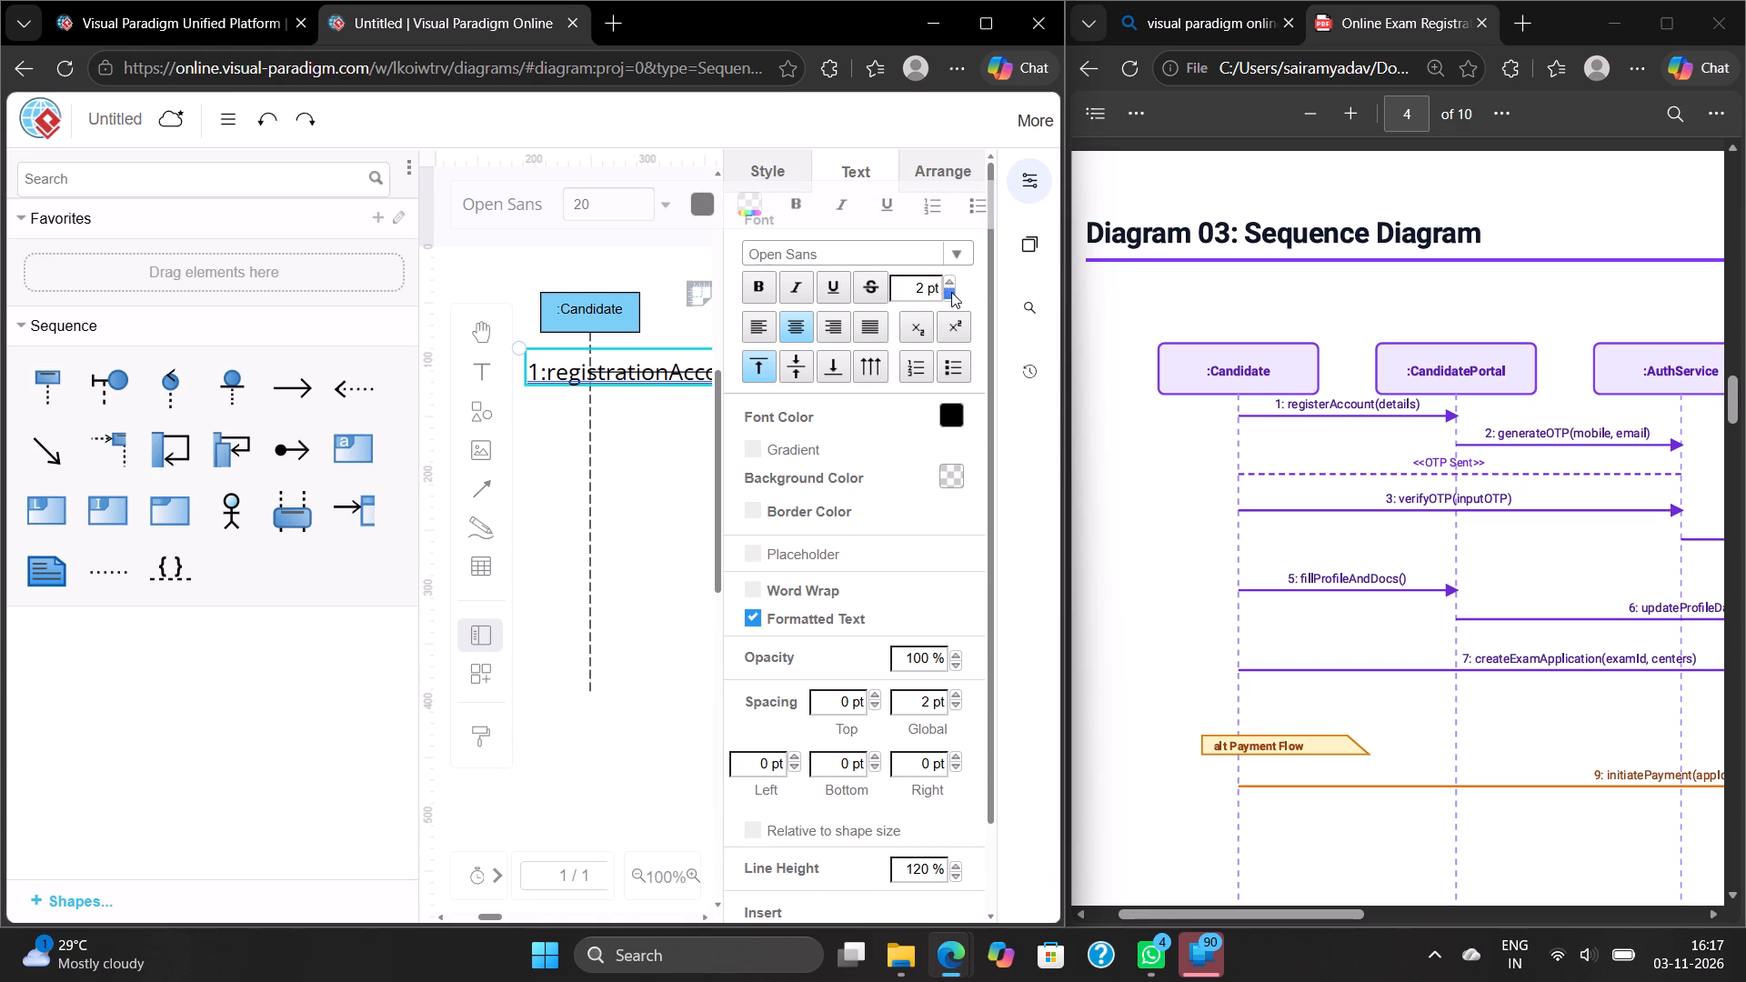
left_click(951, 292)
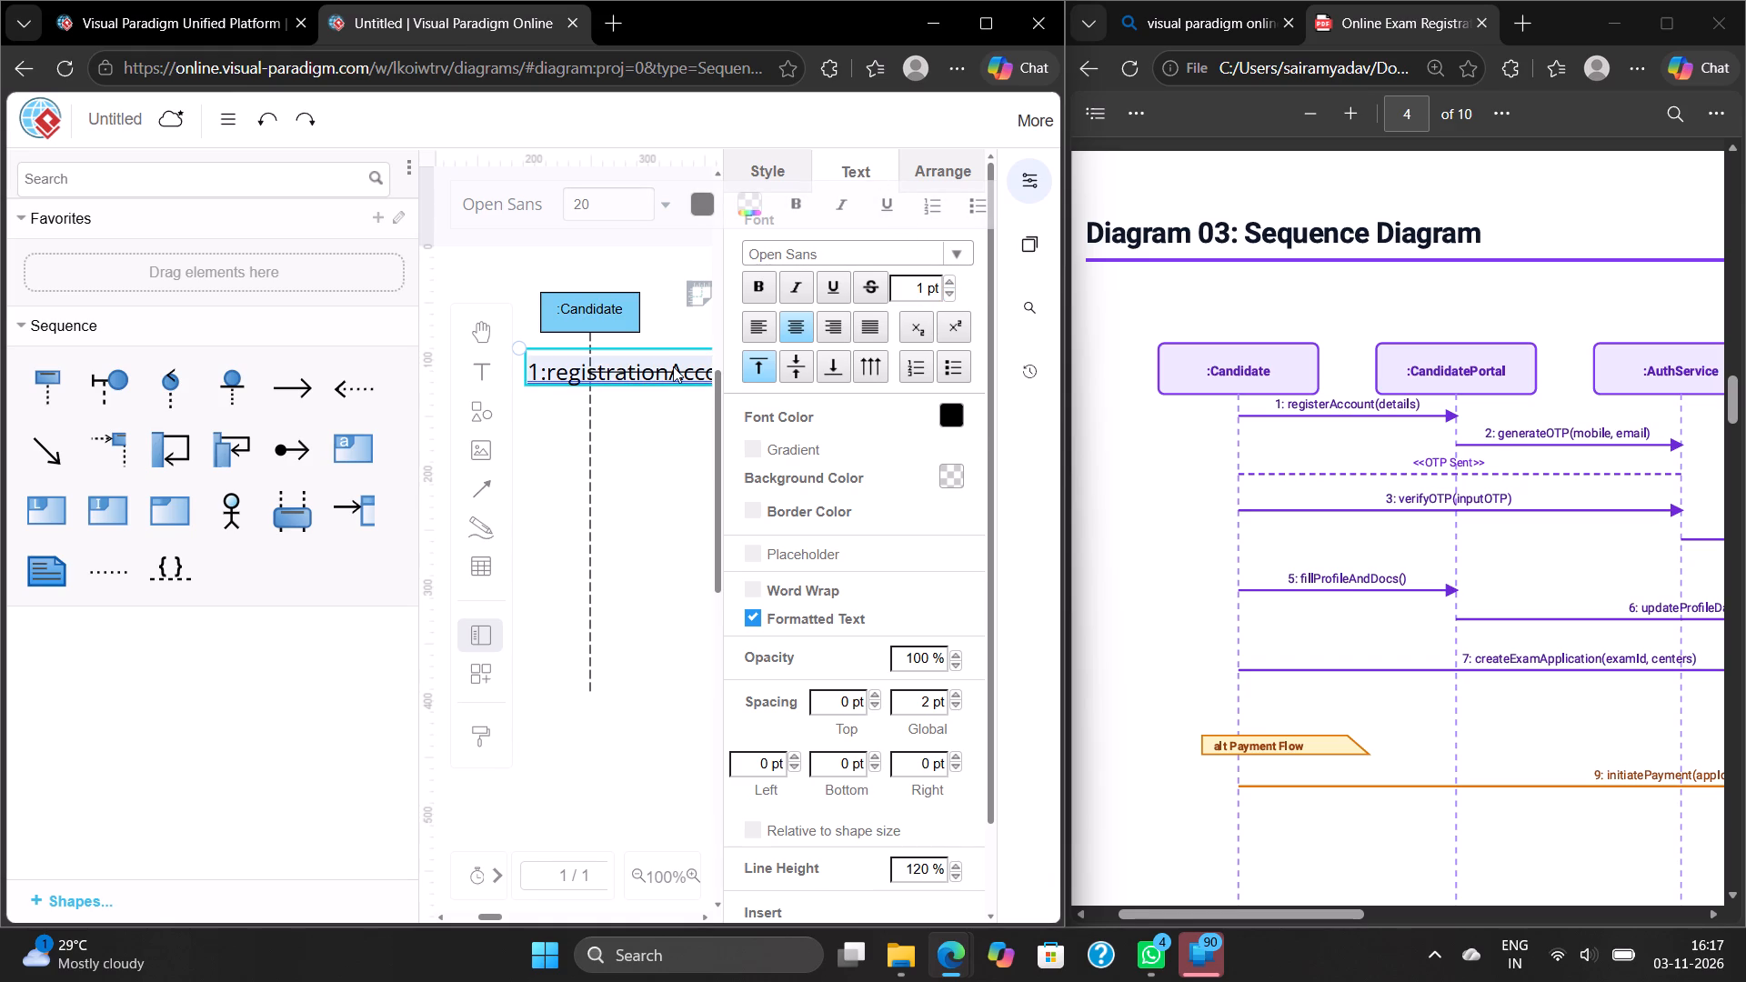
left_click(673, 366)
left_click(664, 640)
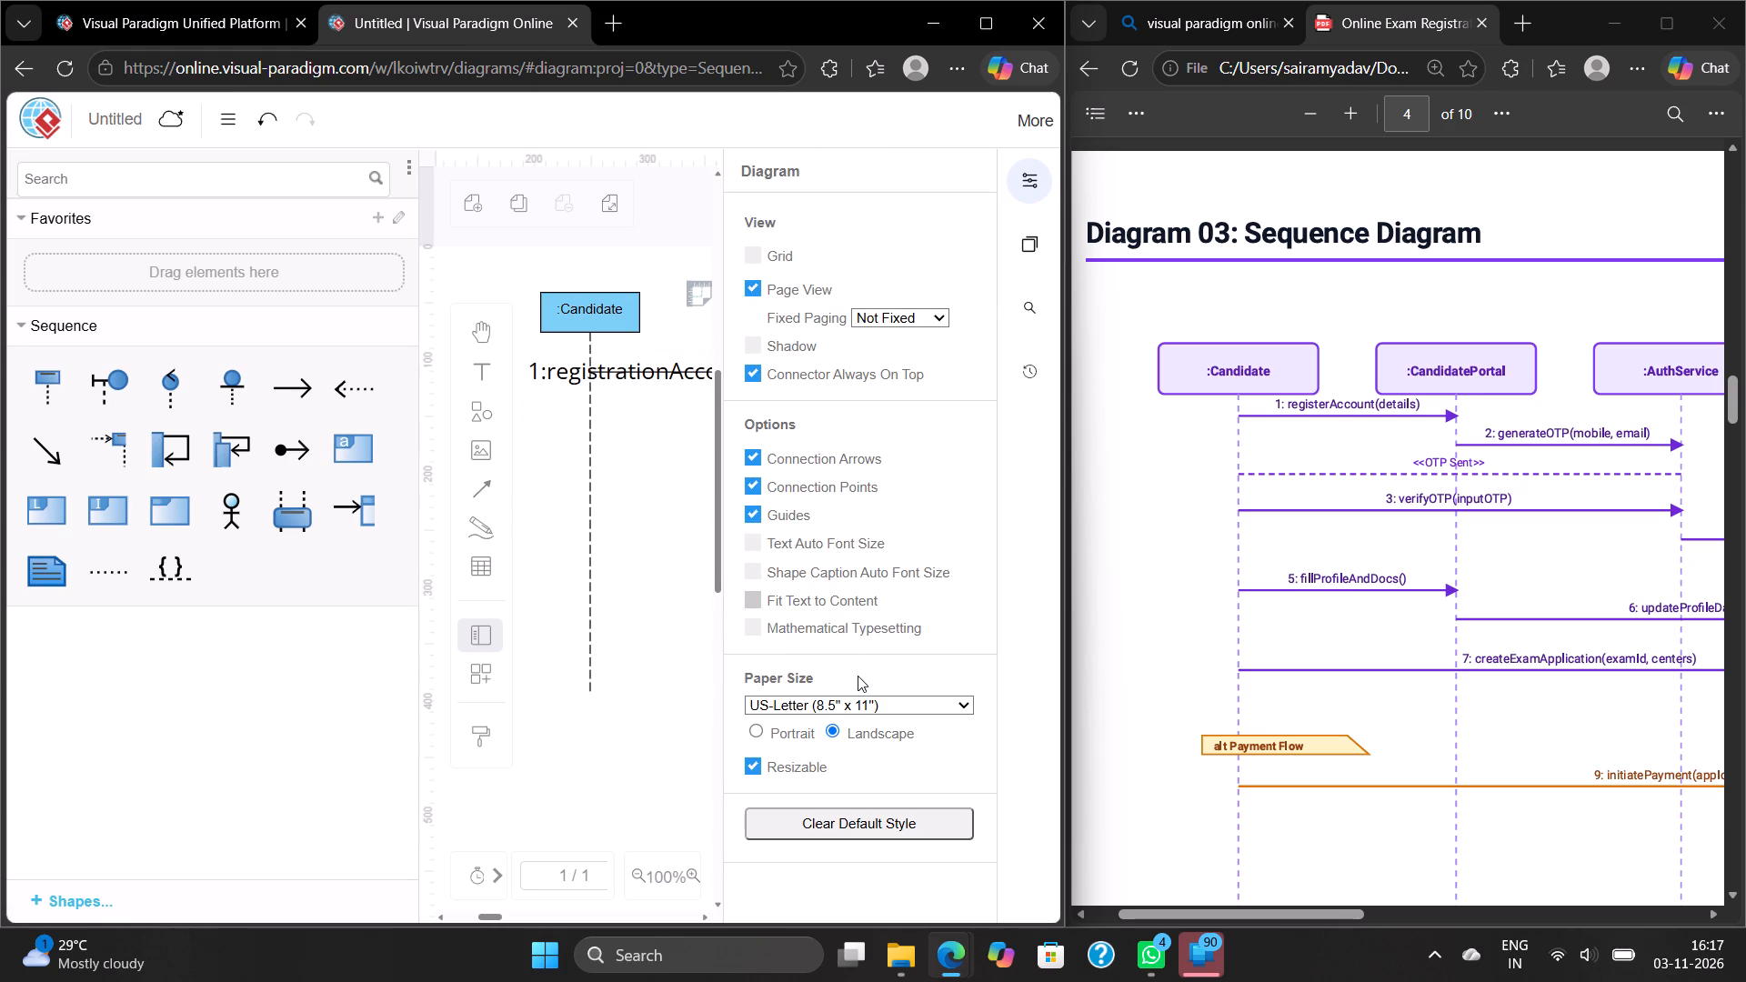
Reduce the font size of the "1:registrationAccount(details)" label to 10 pt.
left_click(1016, 186)
left_click(718, 374)
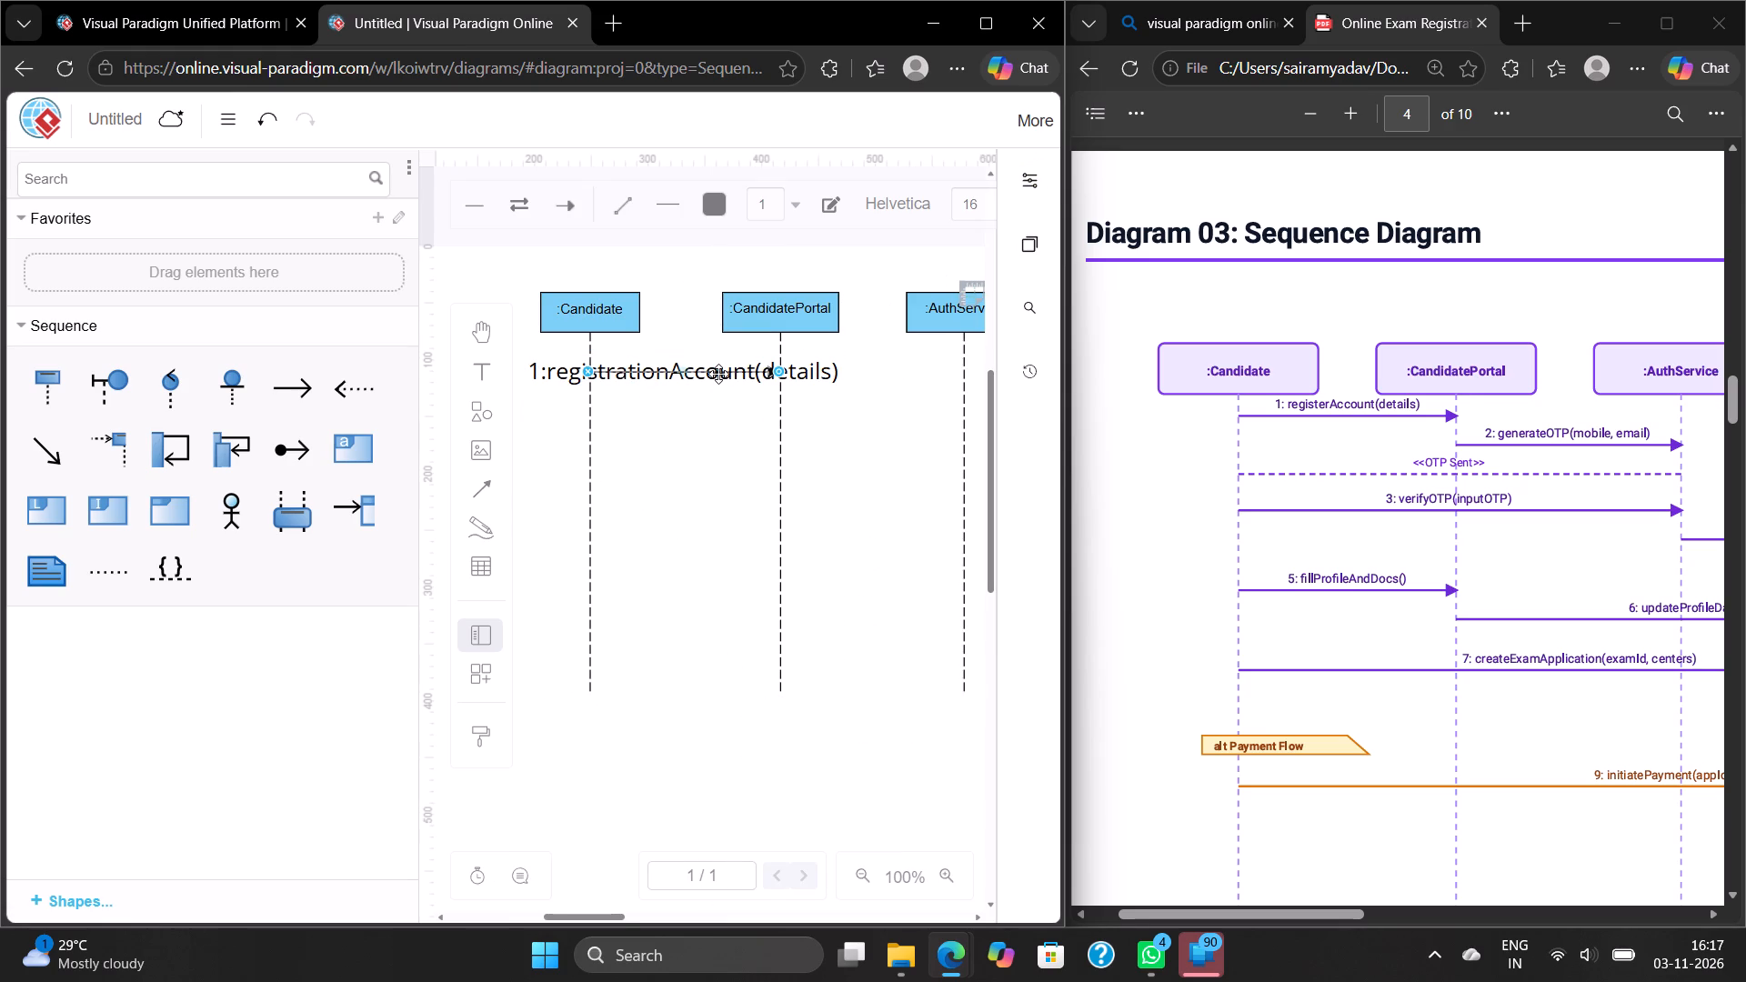
left_click(810, 373)
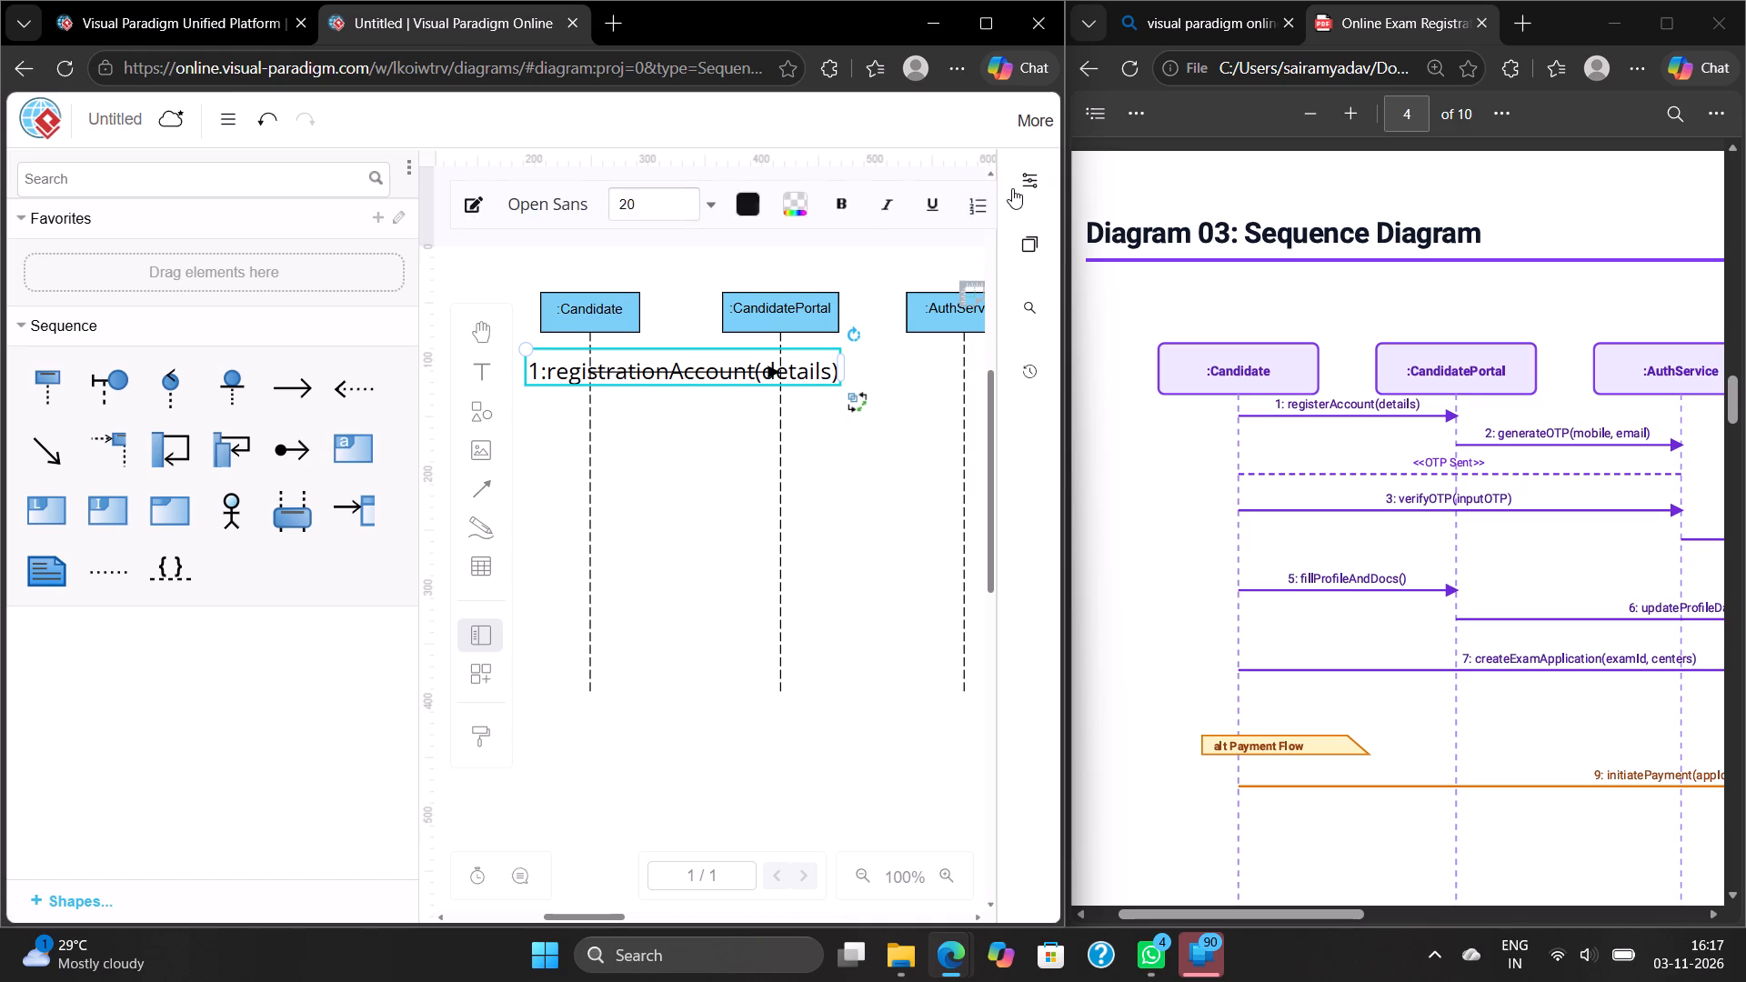
left_click(1016, 188)
left_click(790, 162)
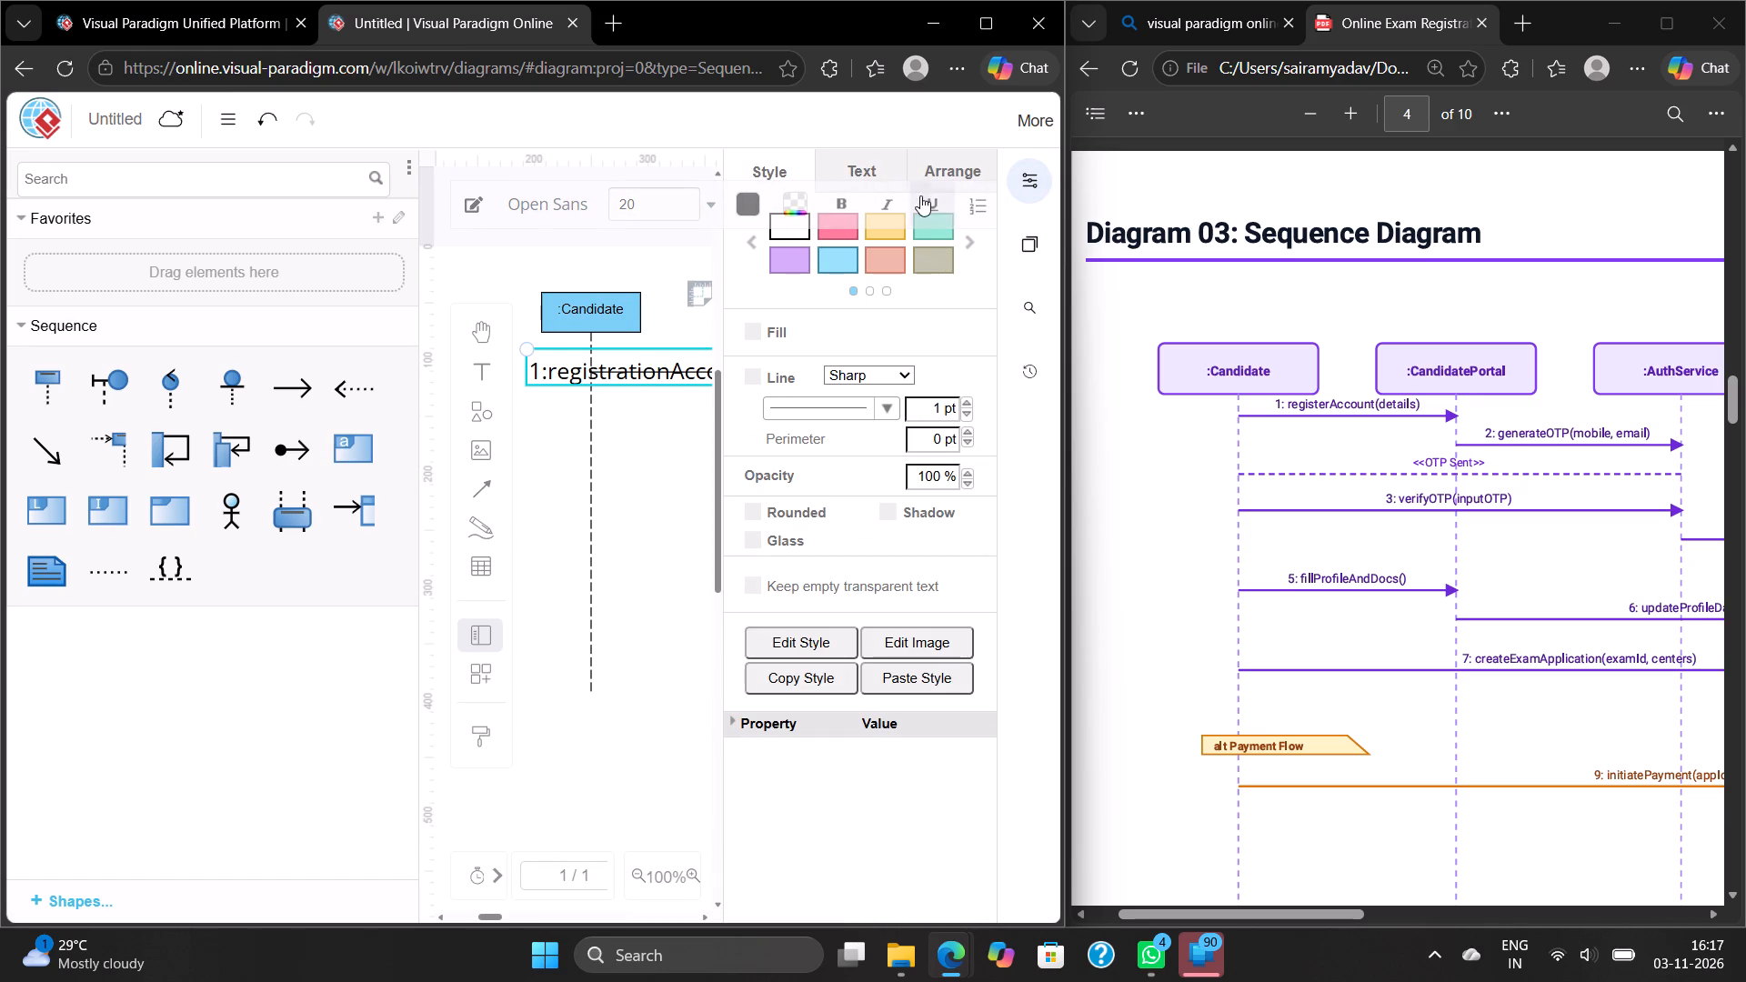
left_click(858, 155)
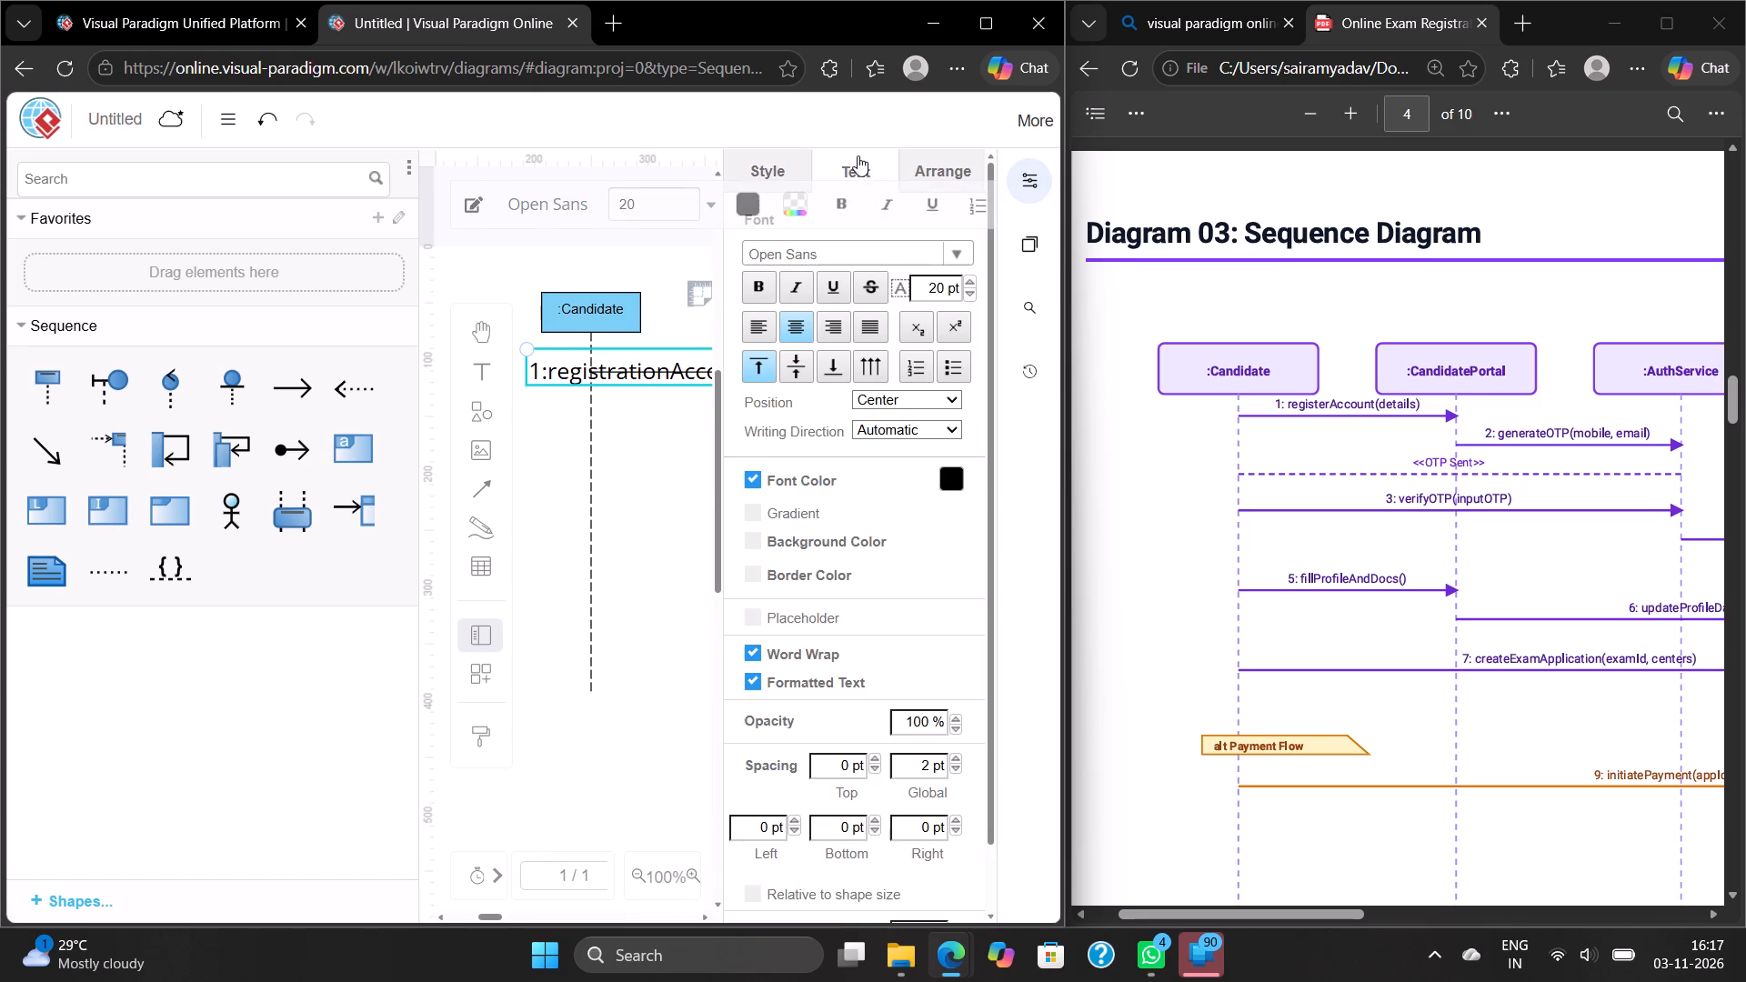
left_click(974, 290)
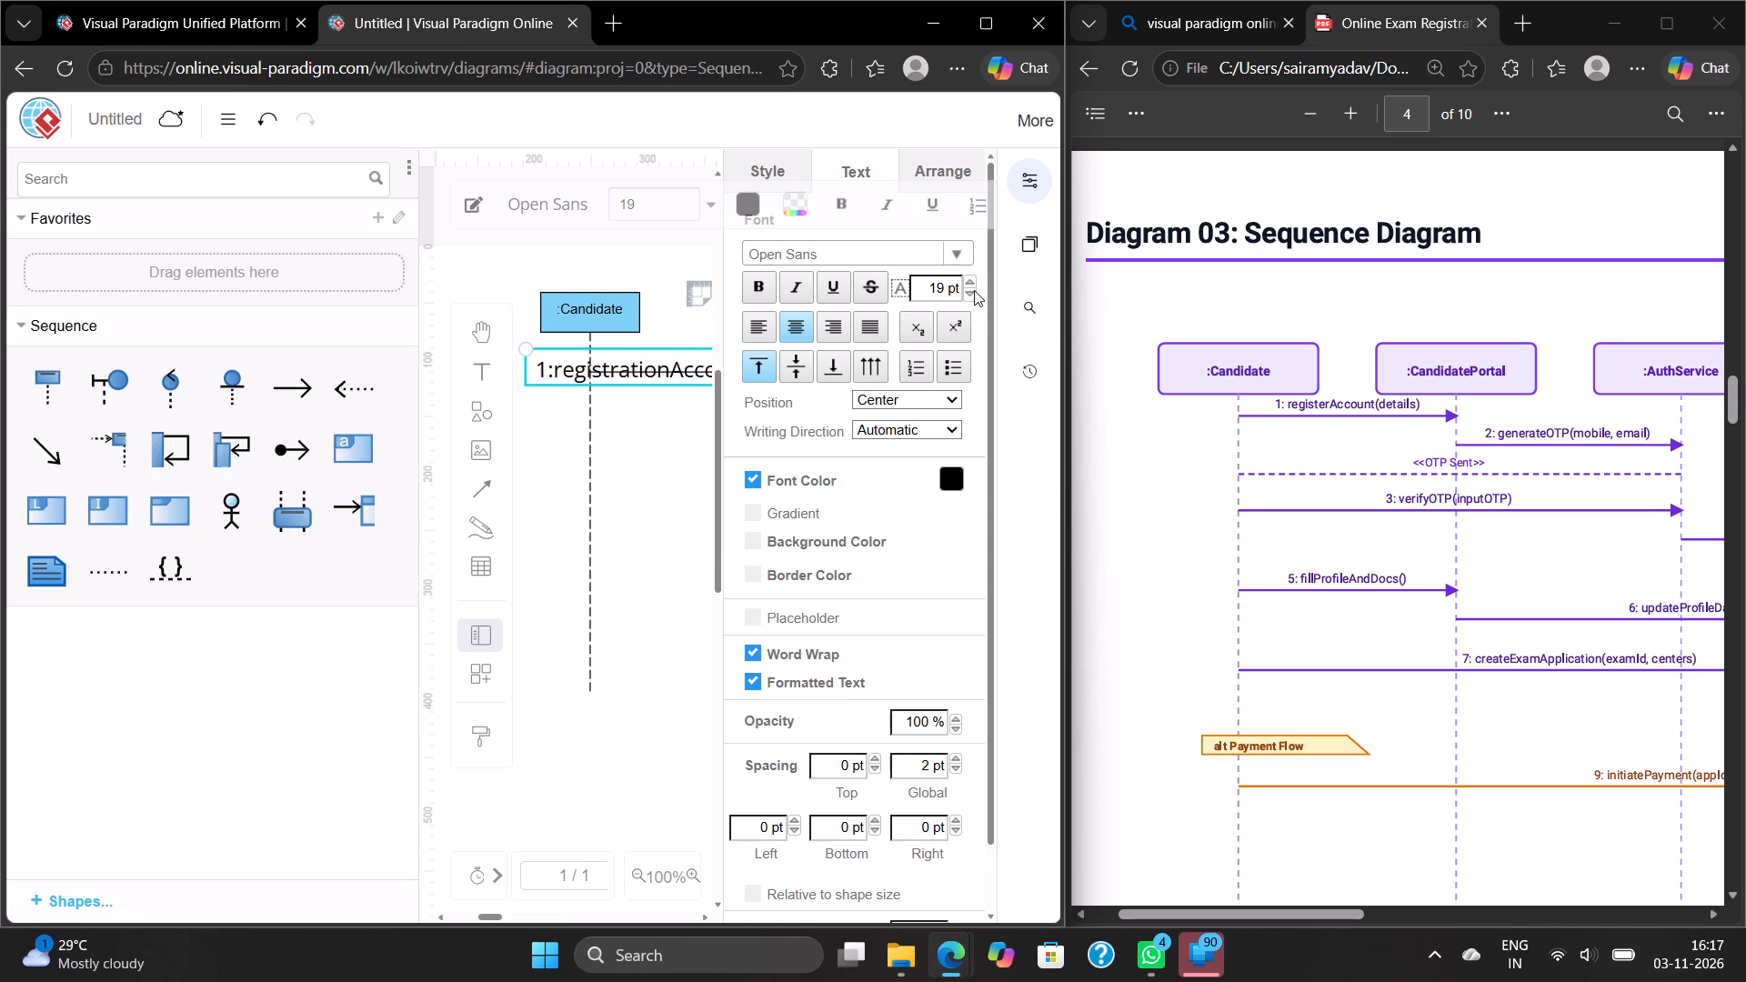
triple_click(974, 290)
triple_click(974, 290)
double_click(974, 290)
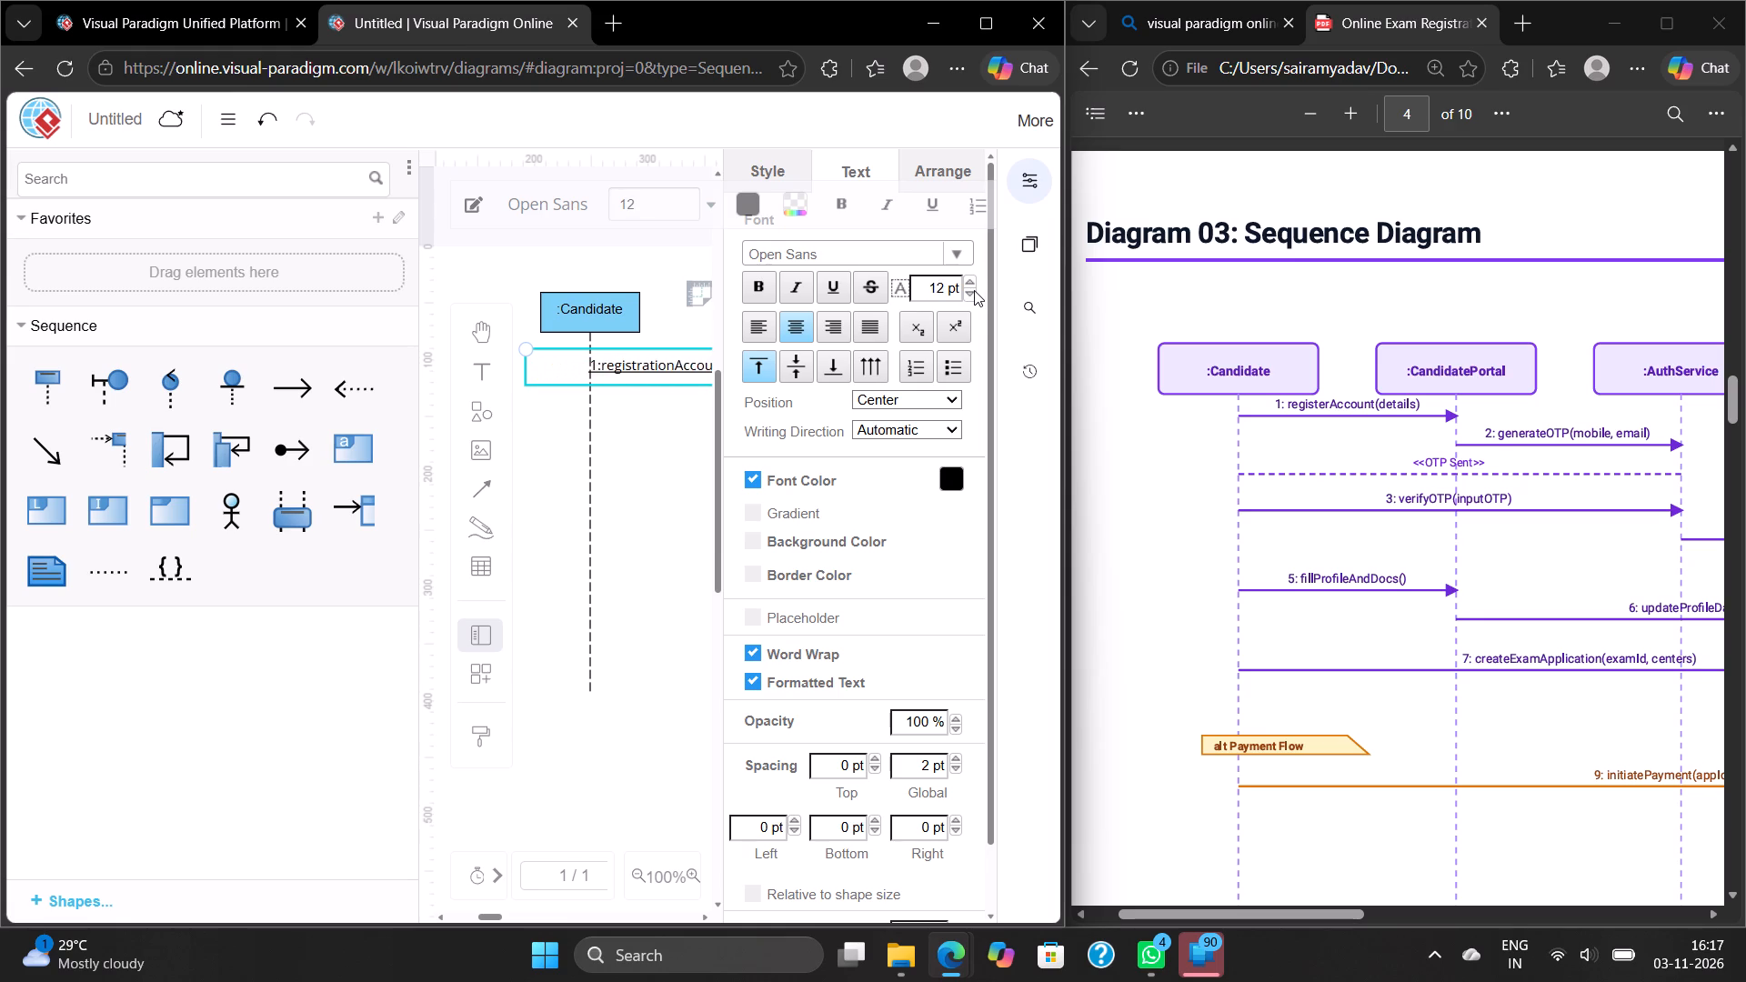
left_click(974, 290)
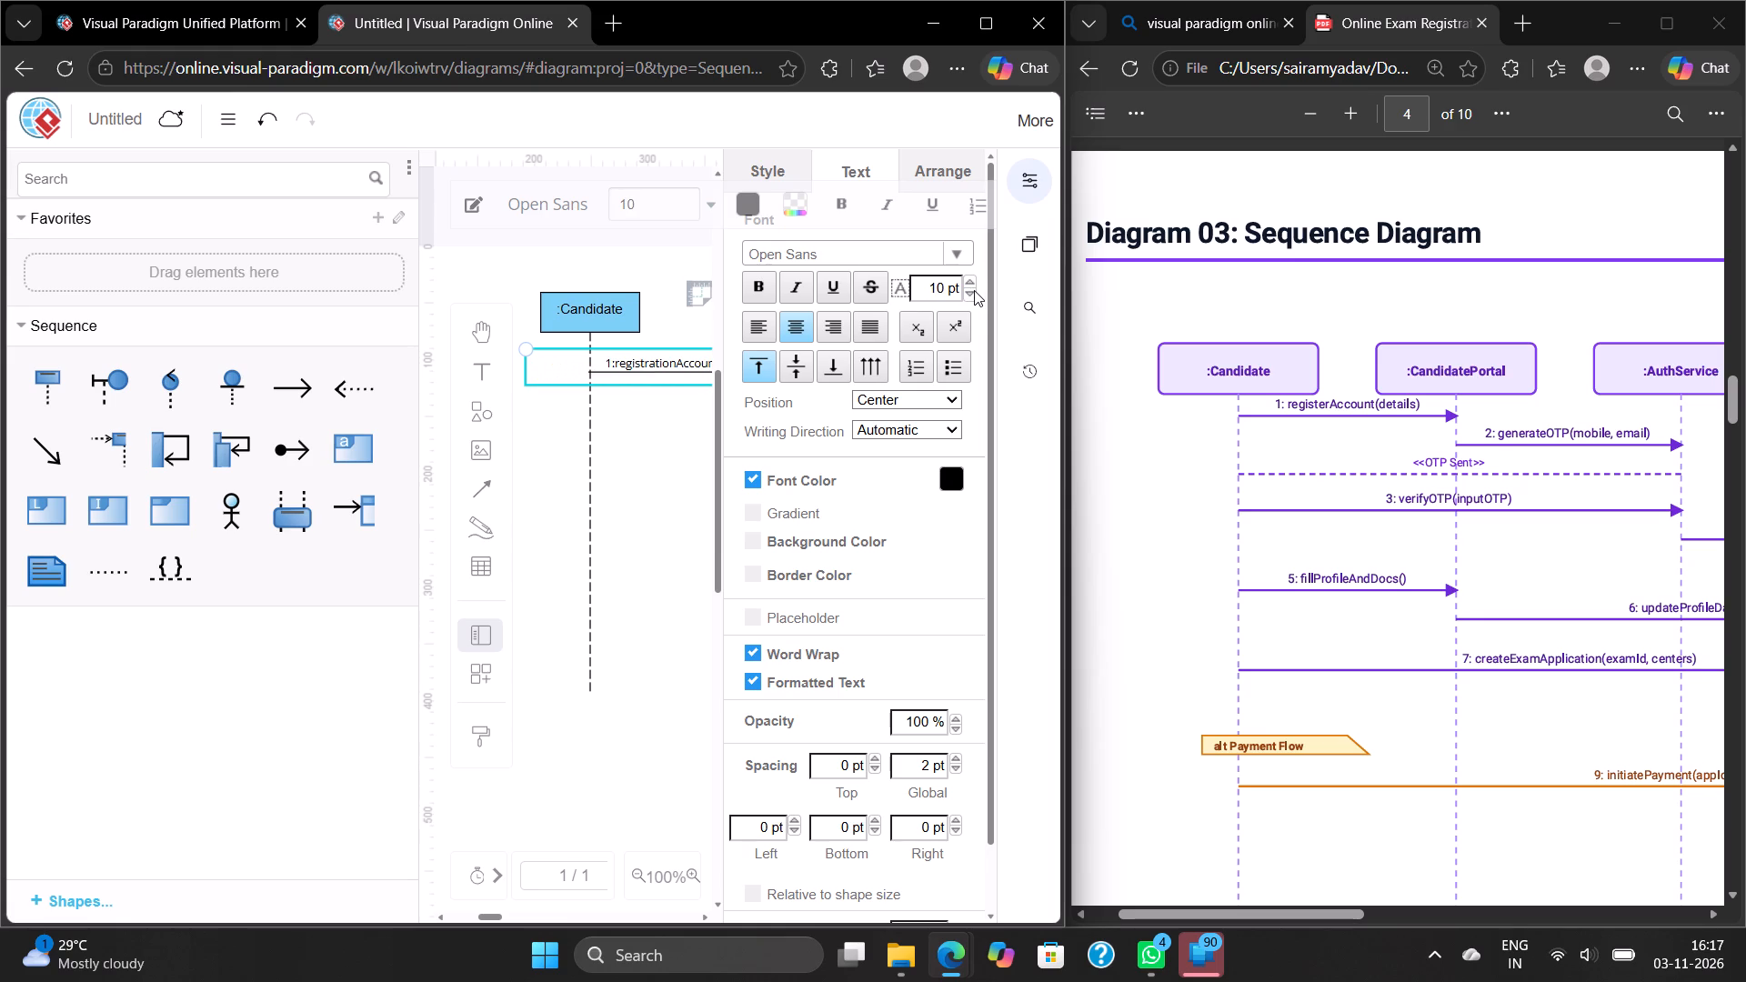
Draw a horizontal message arrow from the :CandidatePortal lifeline to the :AuthService lifeline, slightly below the first message arrow.
scroll(647, 490, "left", 1)
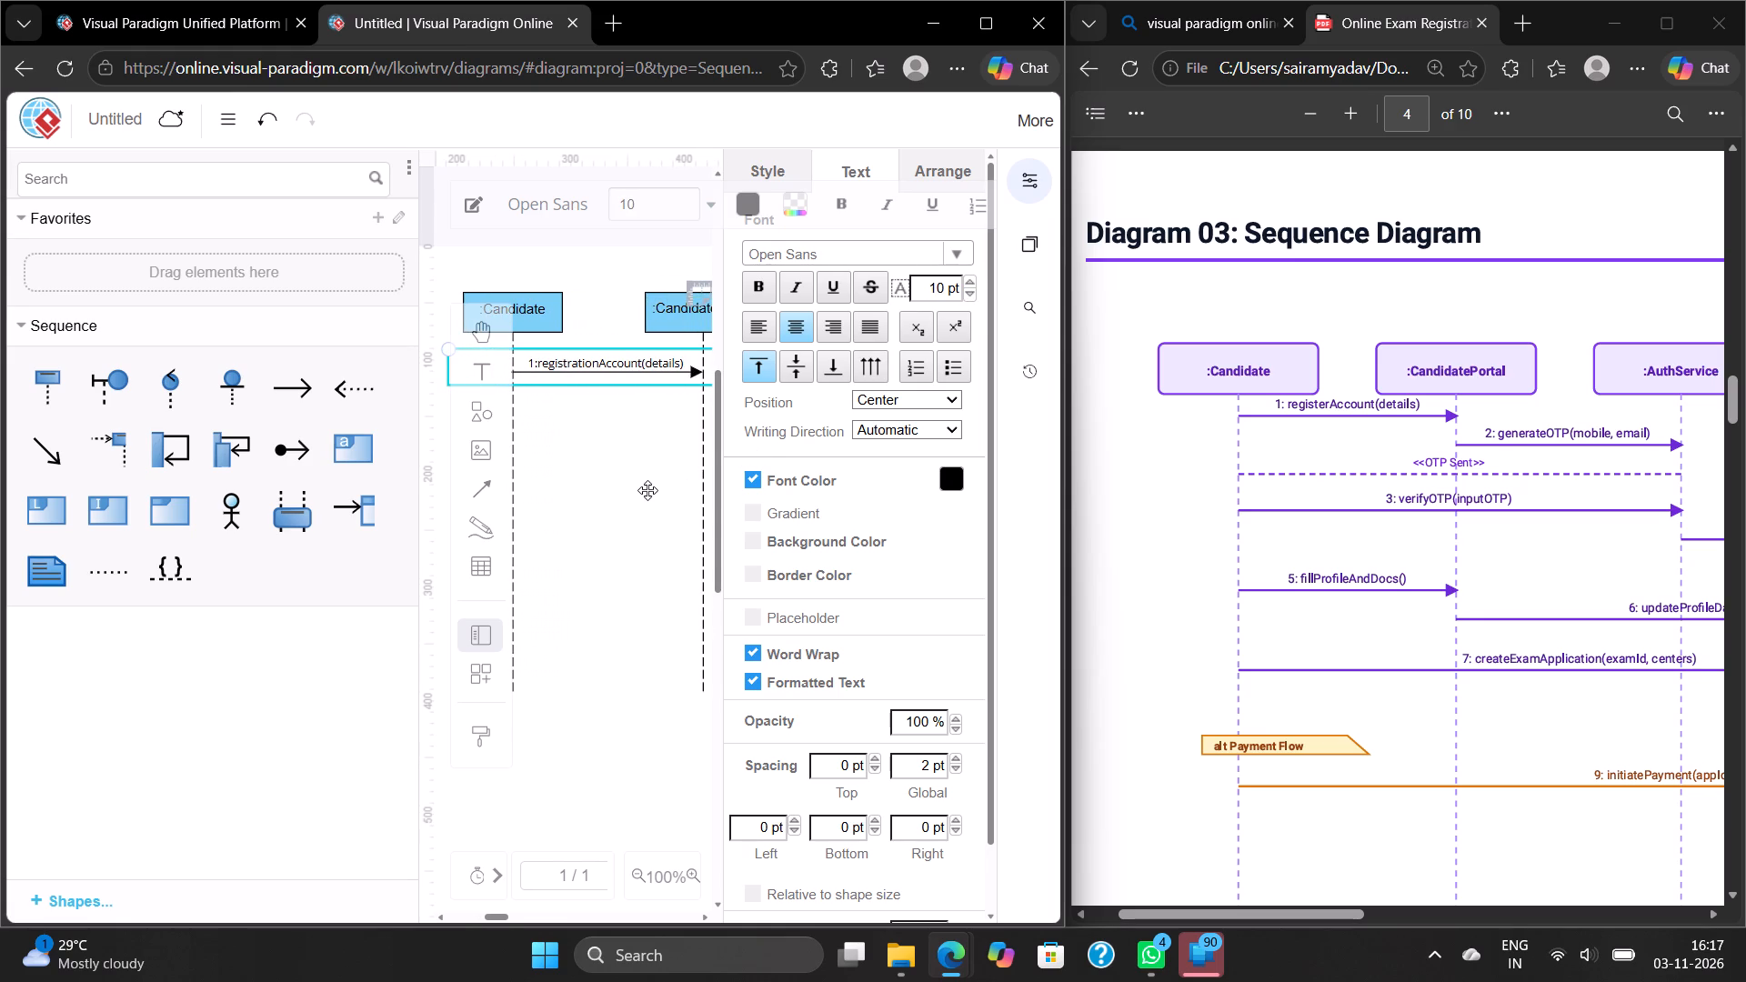
scroll(647, 490, "left", 1)
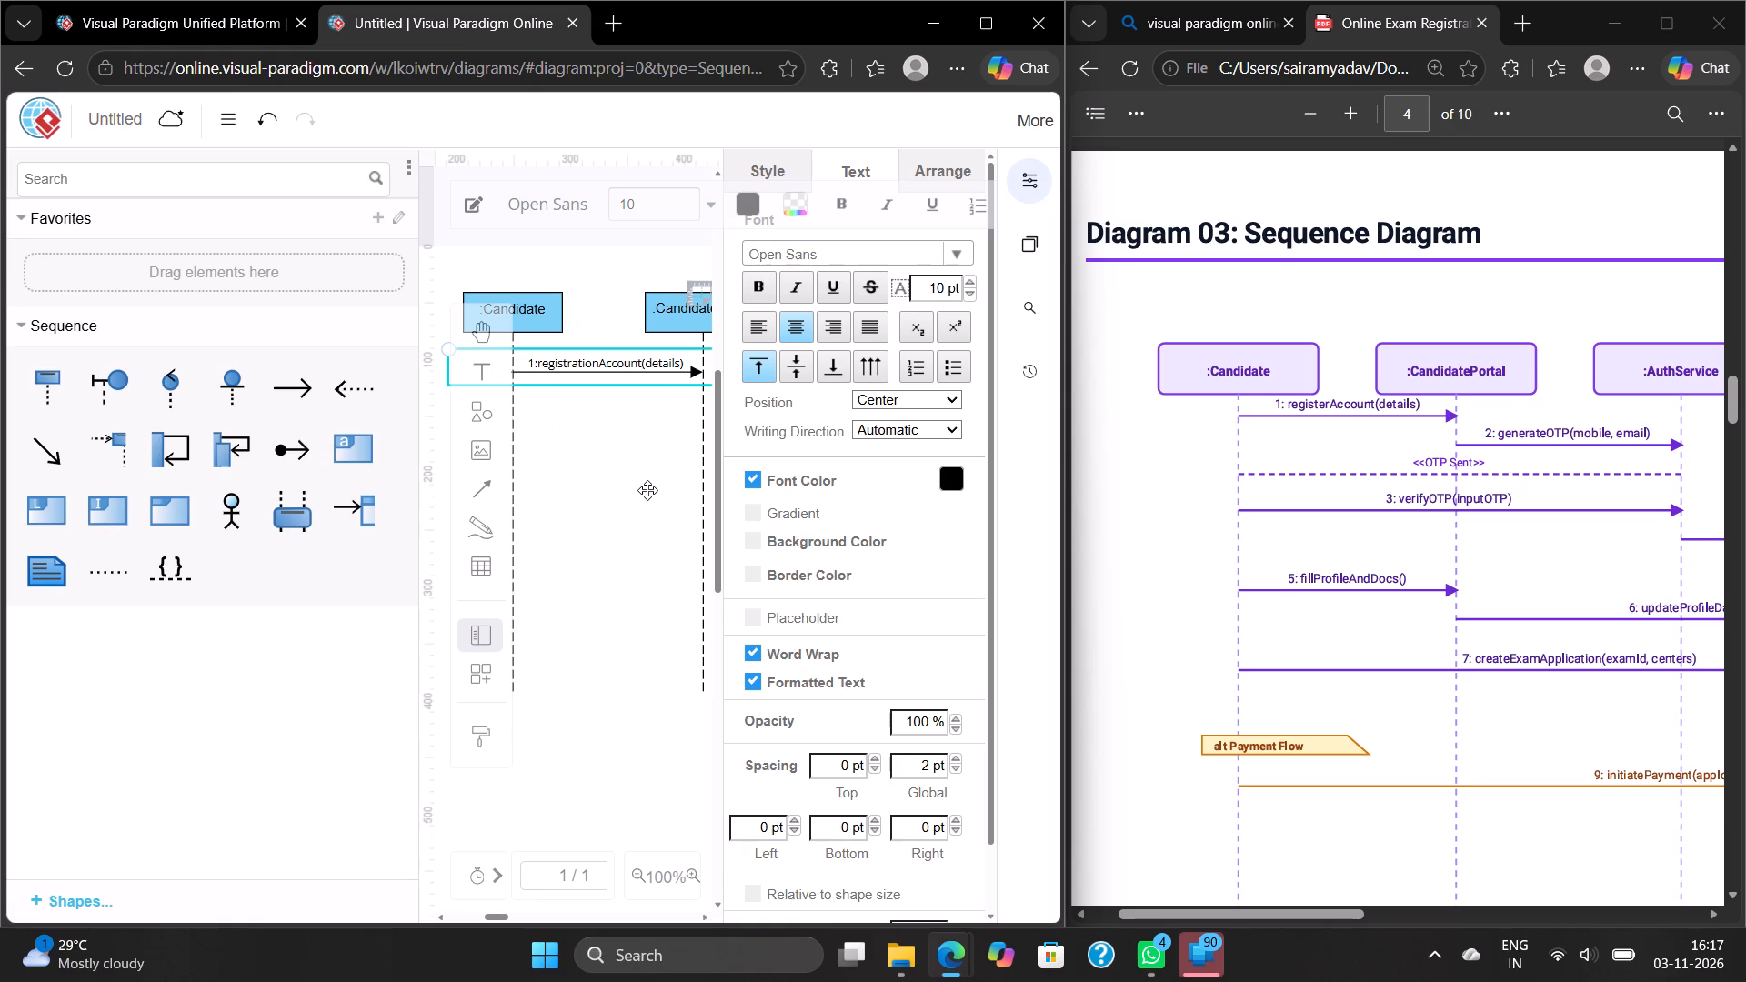
left_click(647, 490)
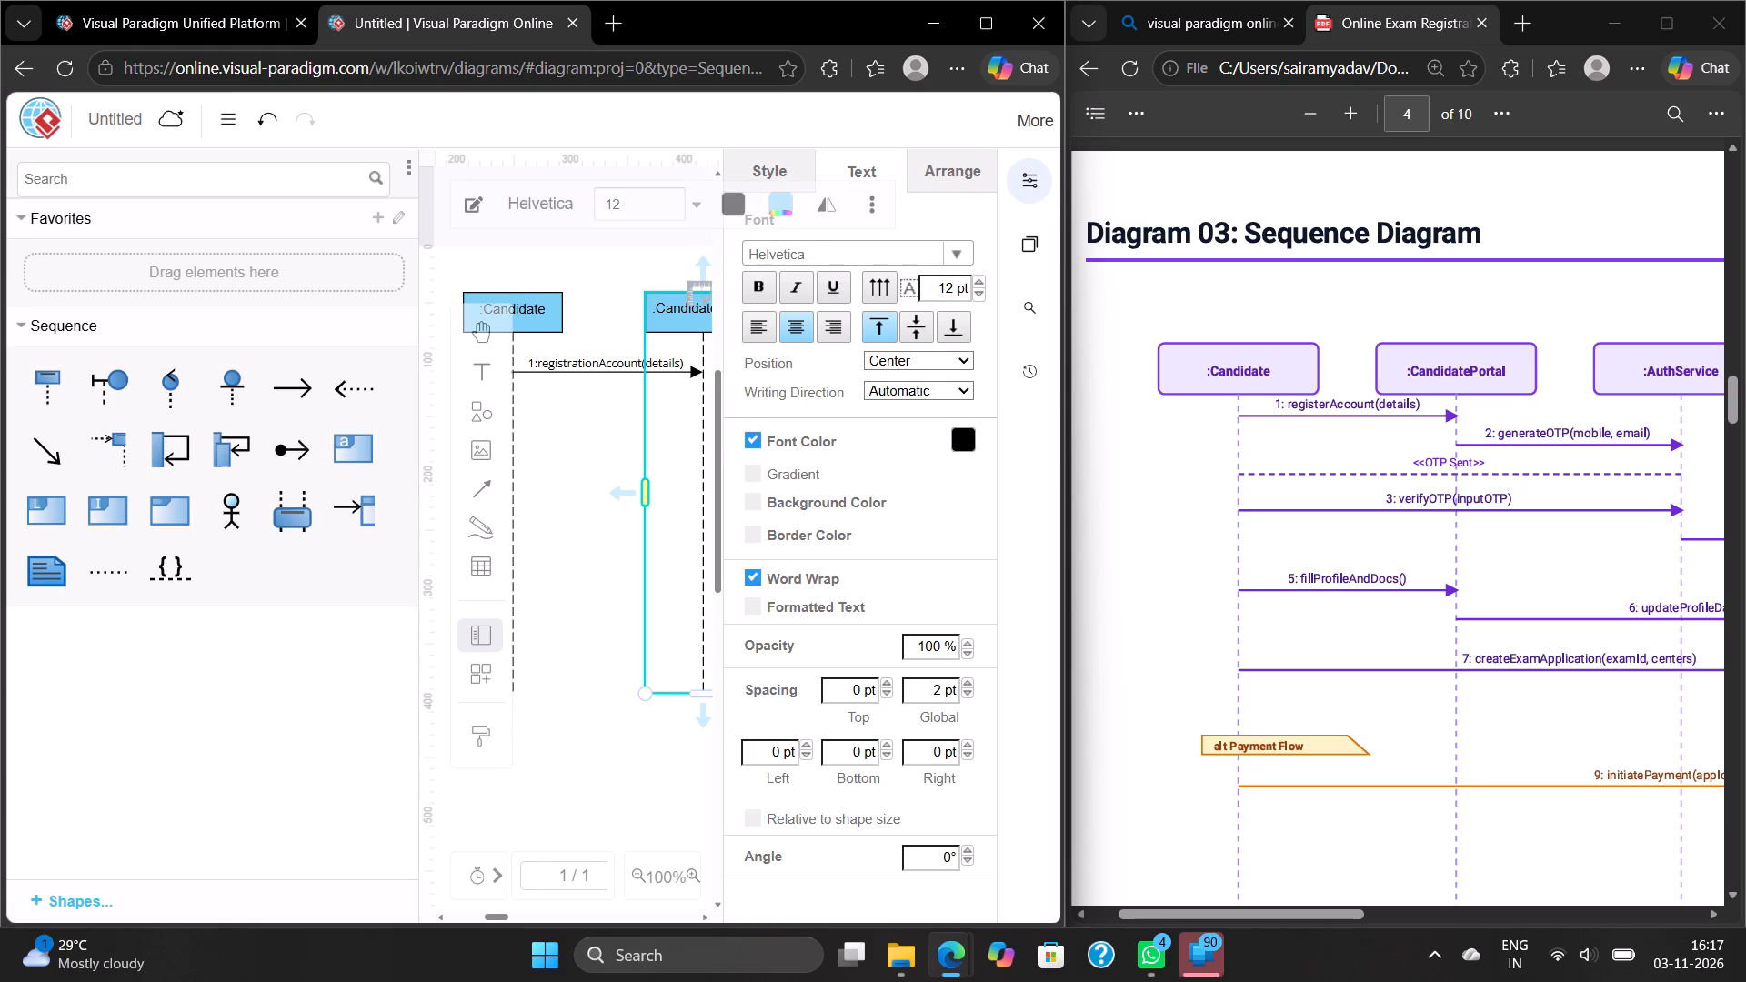
scroll(605, 492, "left", 2)
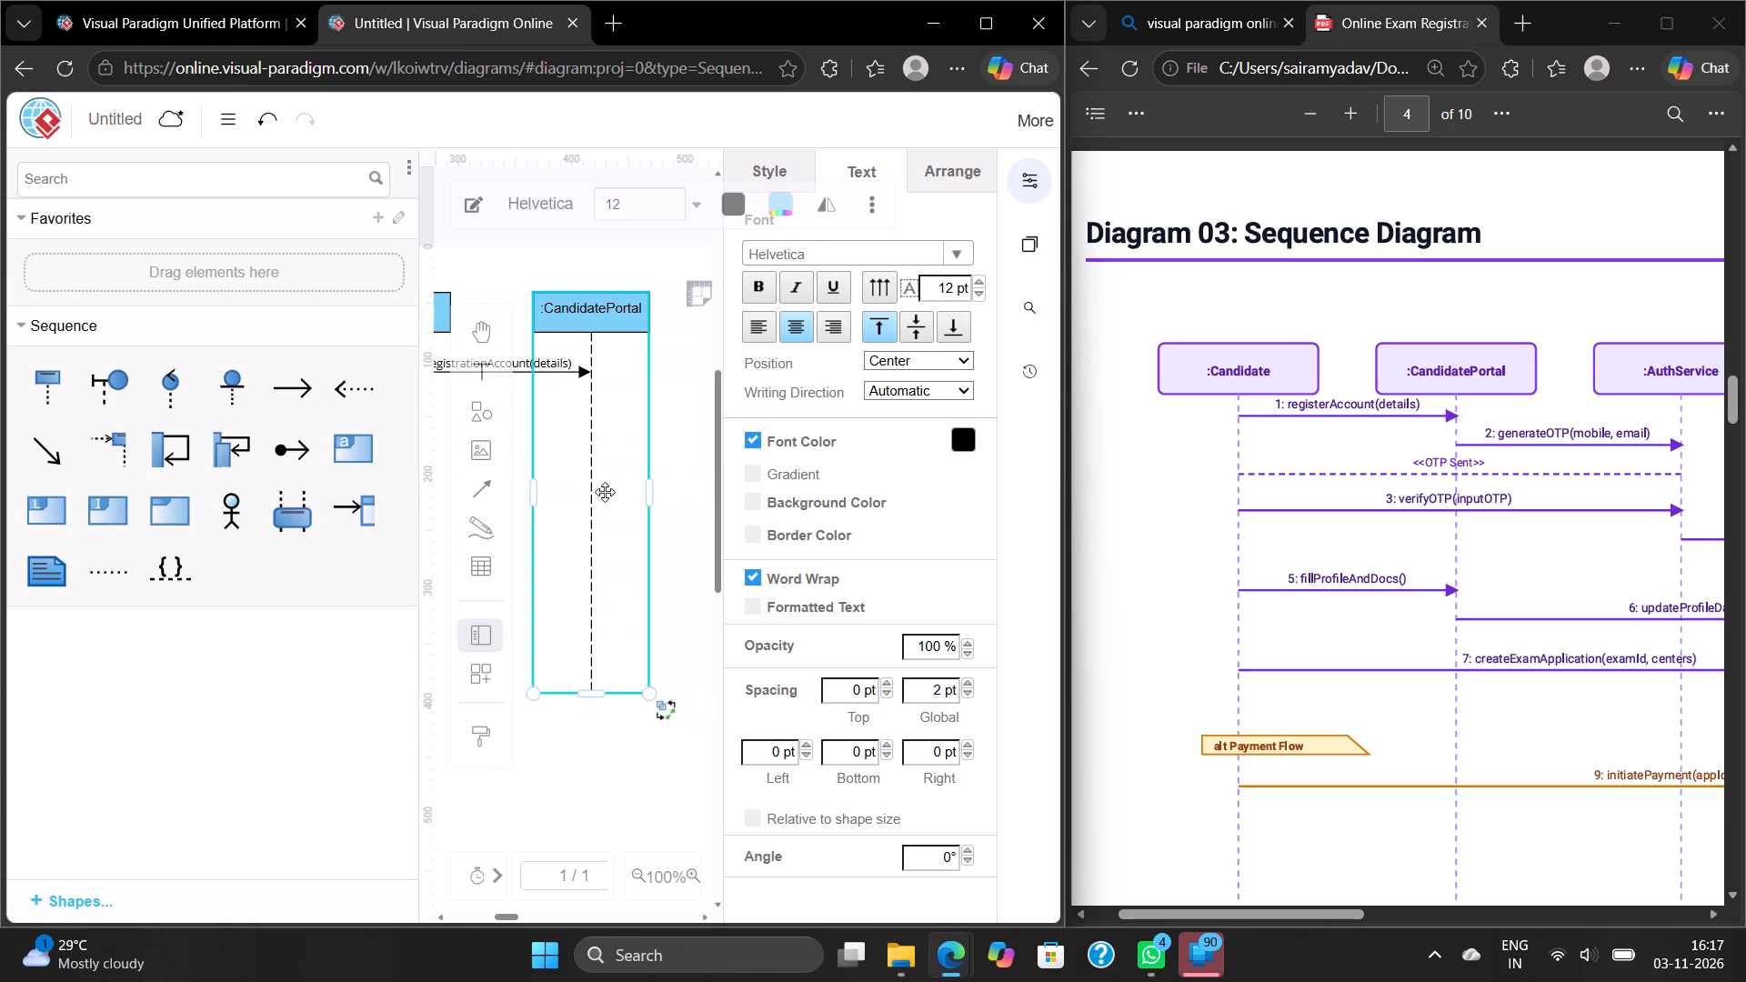
scroll(605, 492, "left", 1)
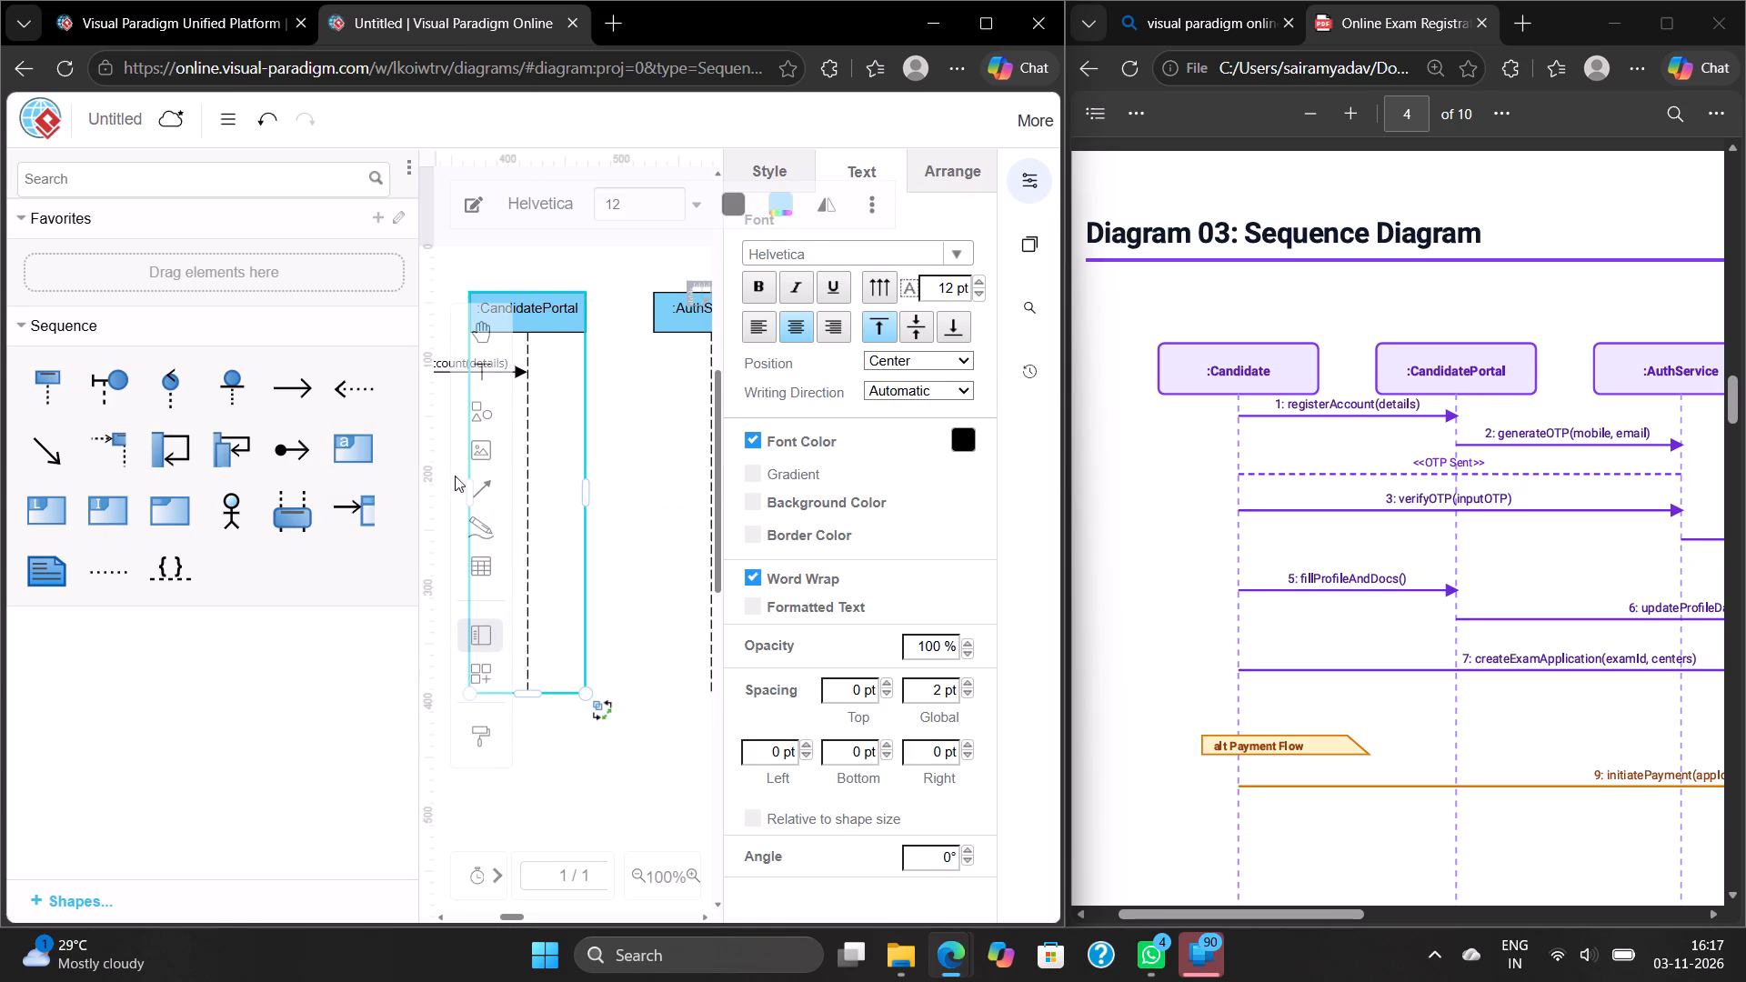
left_click(484, 494)
left_click(561, 438)
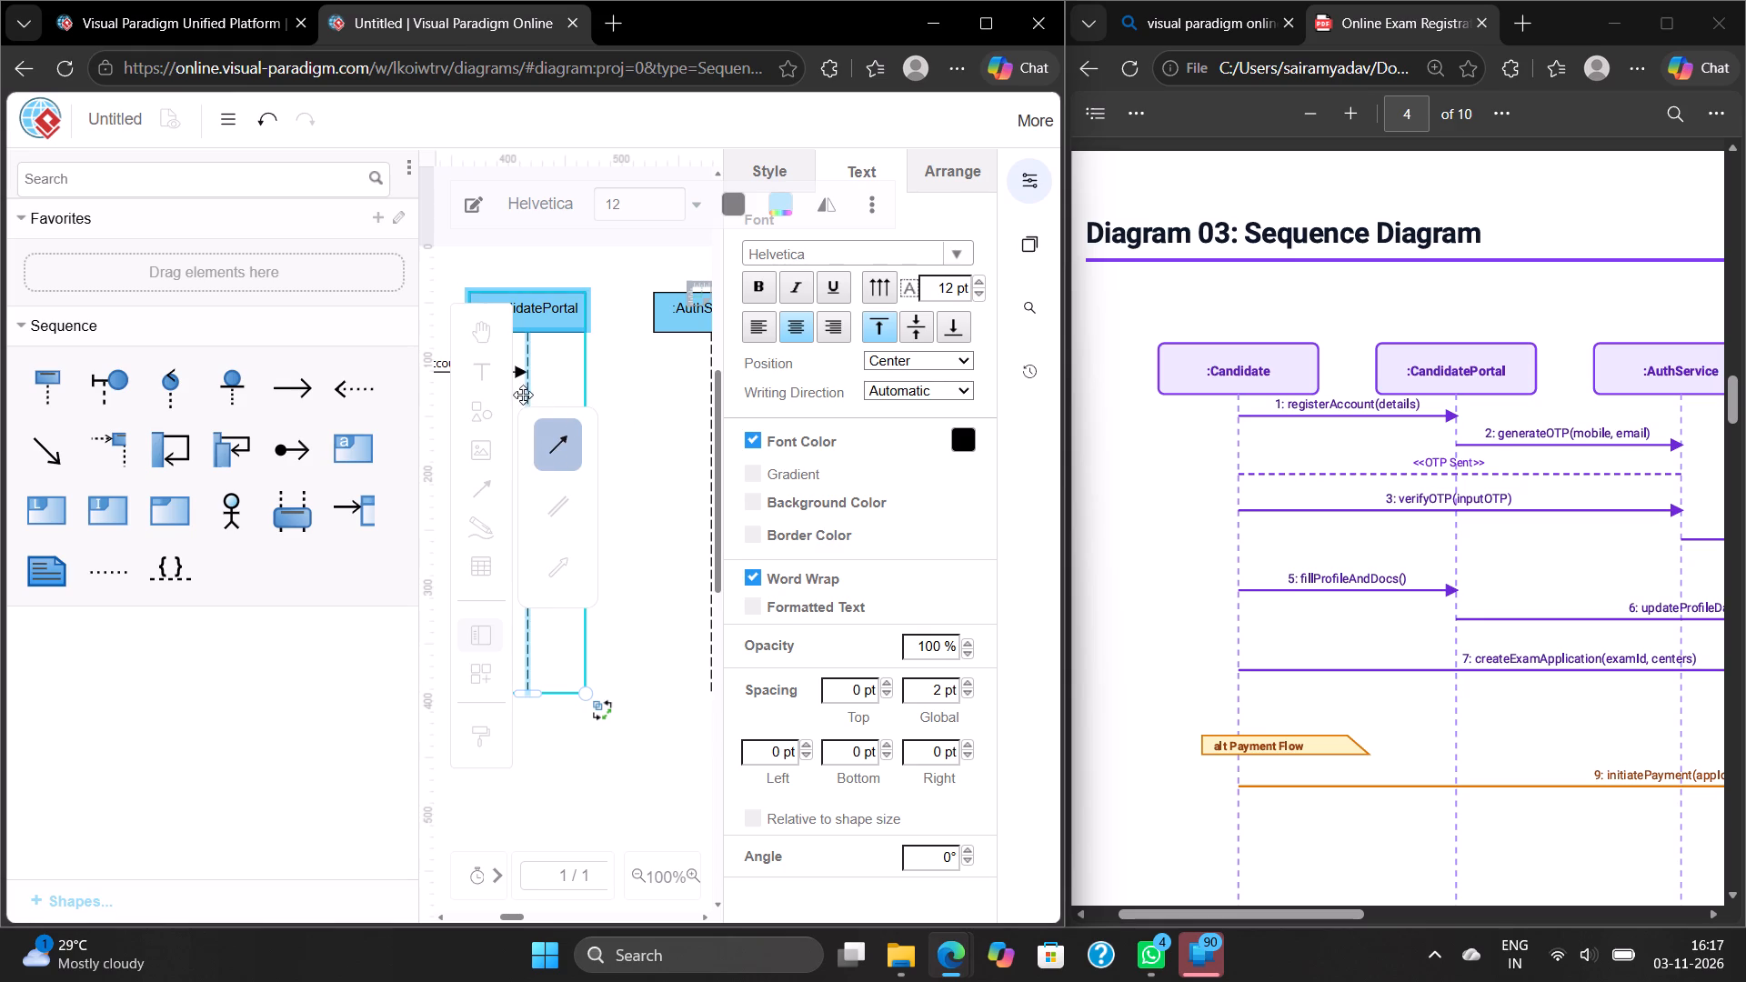
left_click_drag(527, 398, 707, 407)
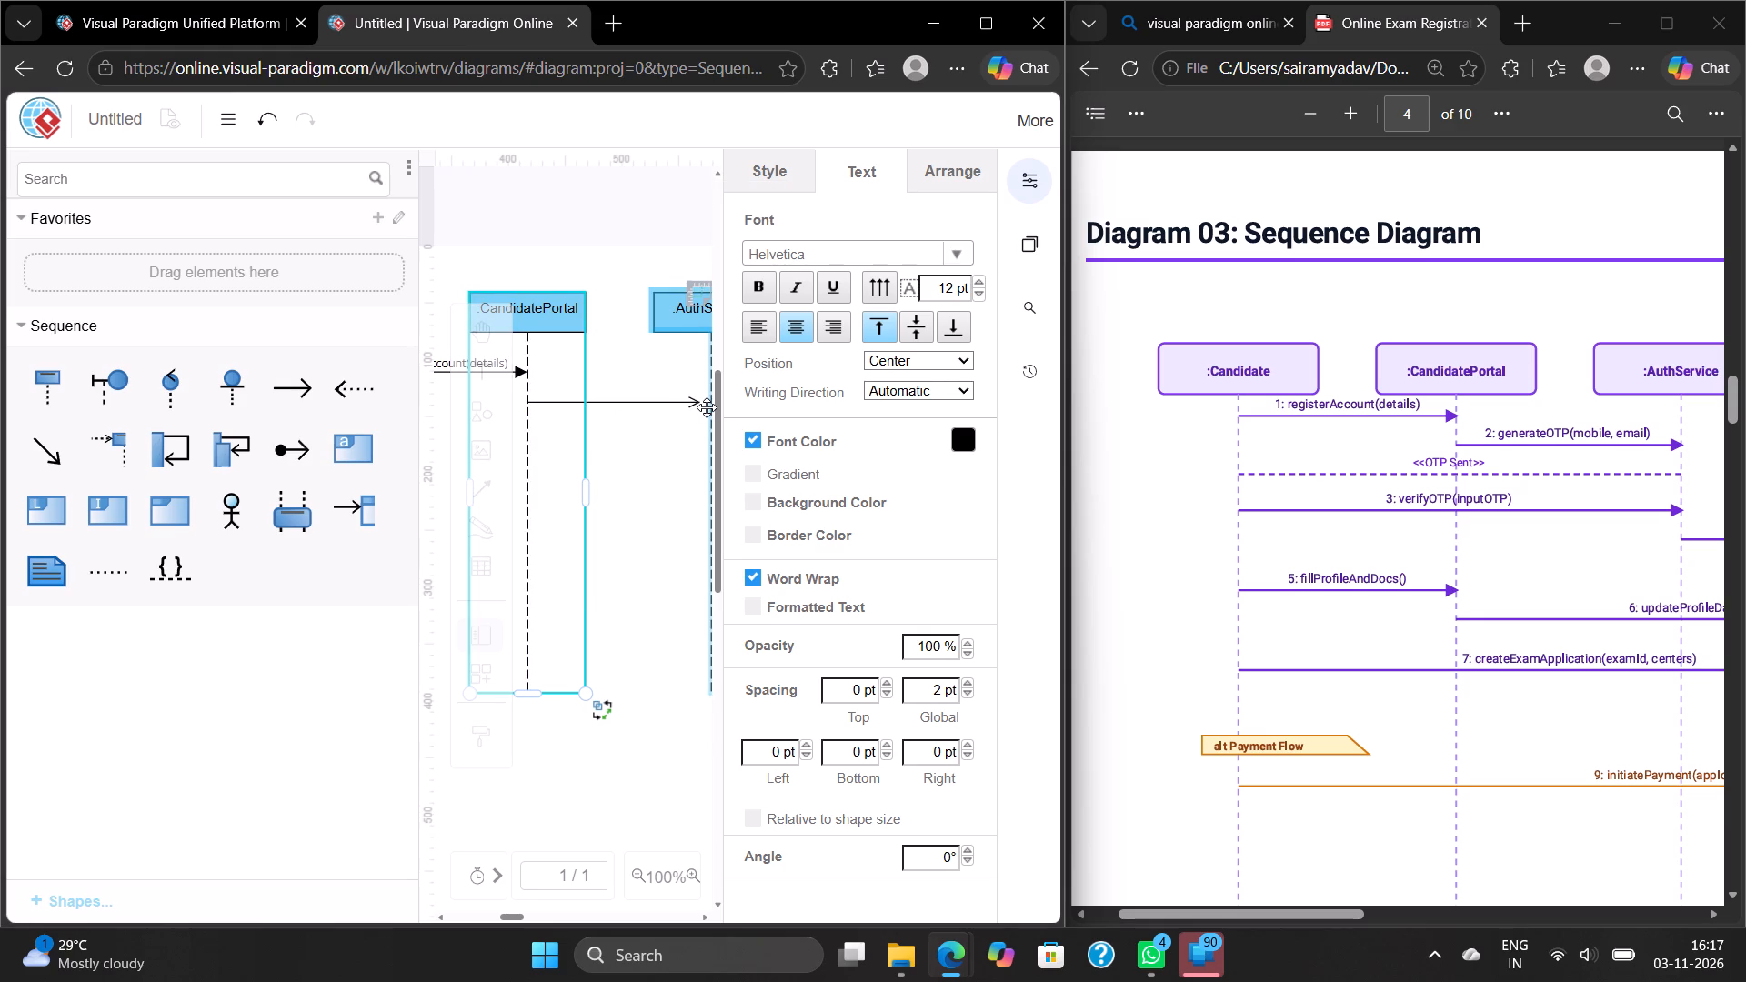
left_click_drag(707, 407, 710, 413)
left_click_drag(710, 413, 682, 426)
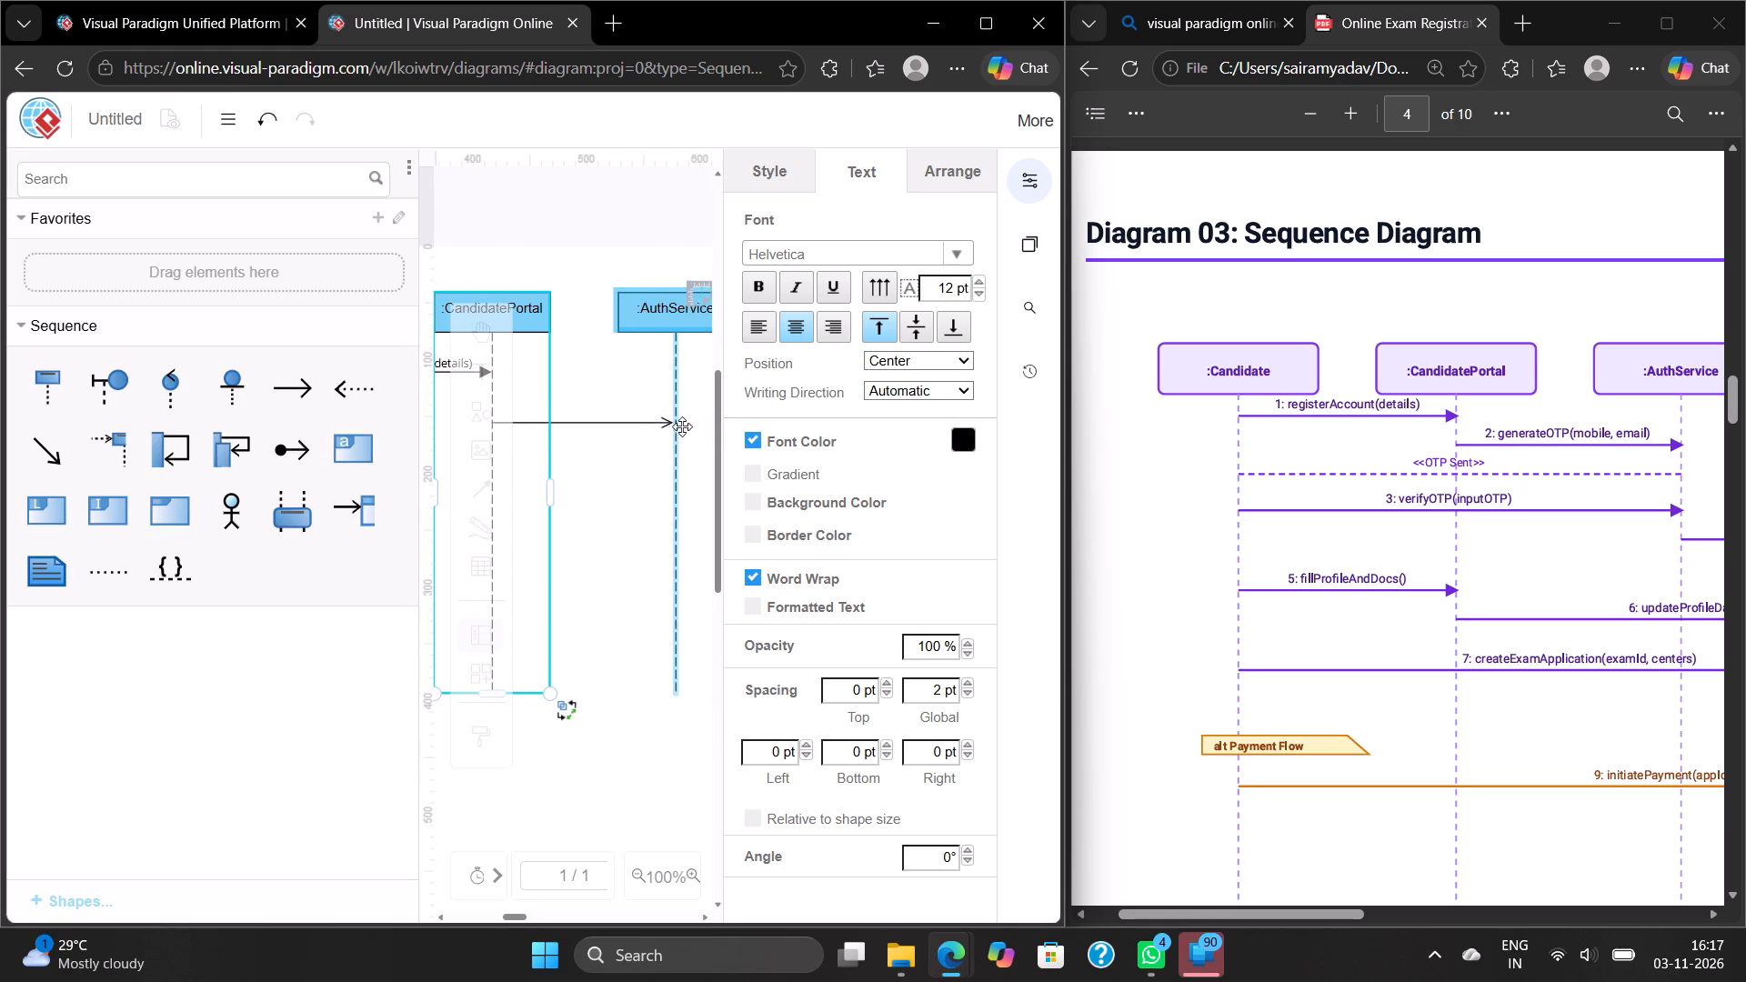
left_click_drag(682, 426, 683, 426)
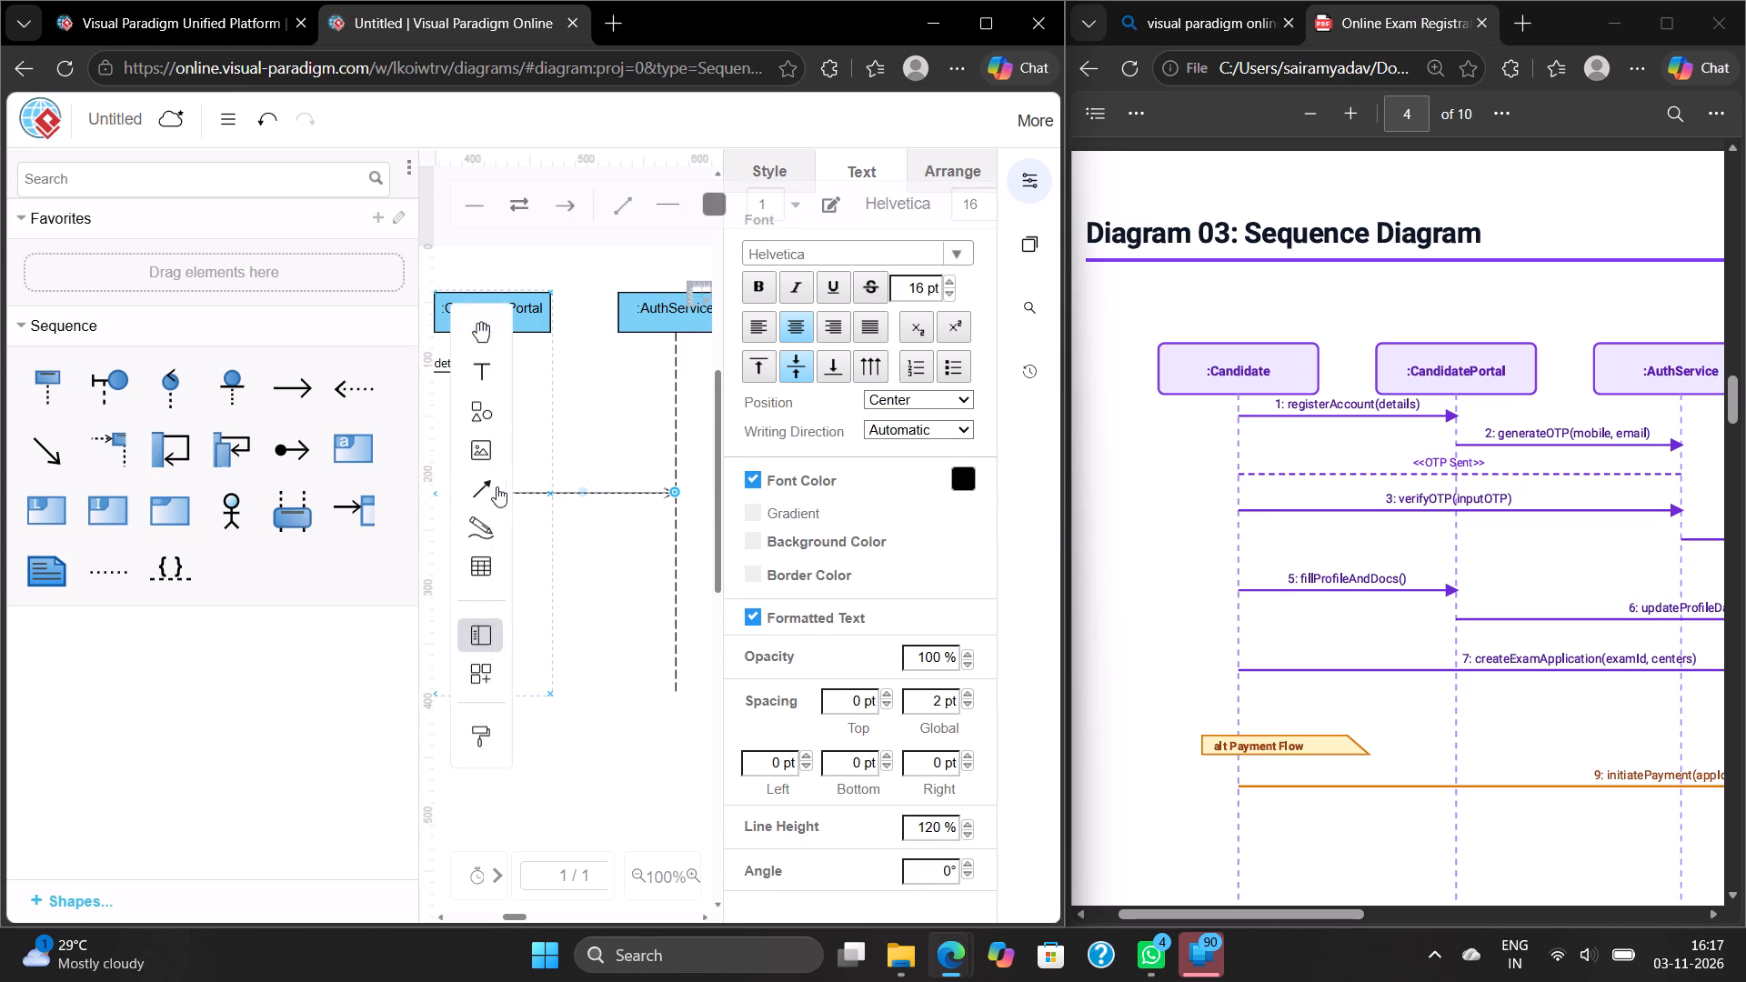
scroll(542, 476, "right", 1)
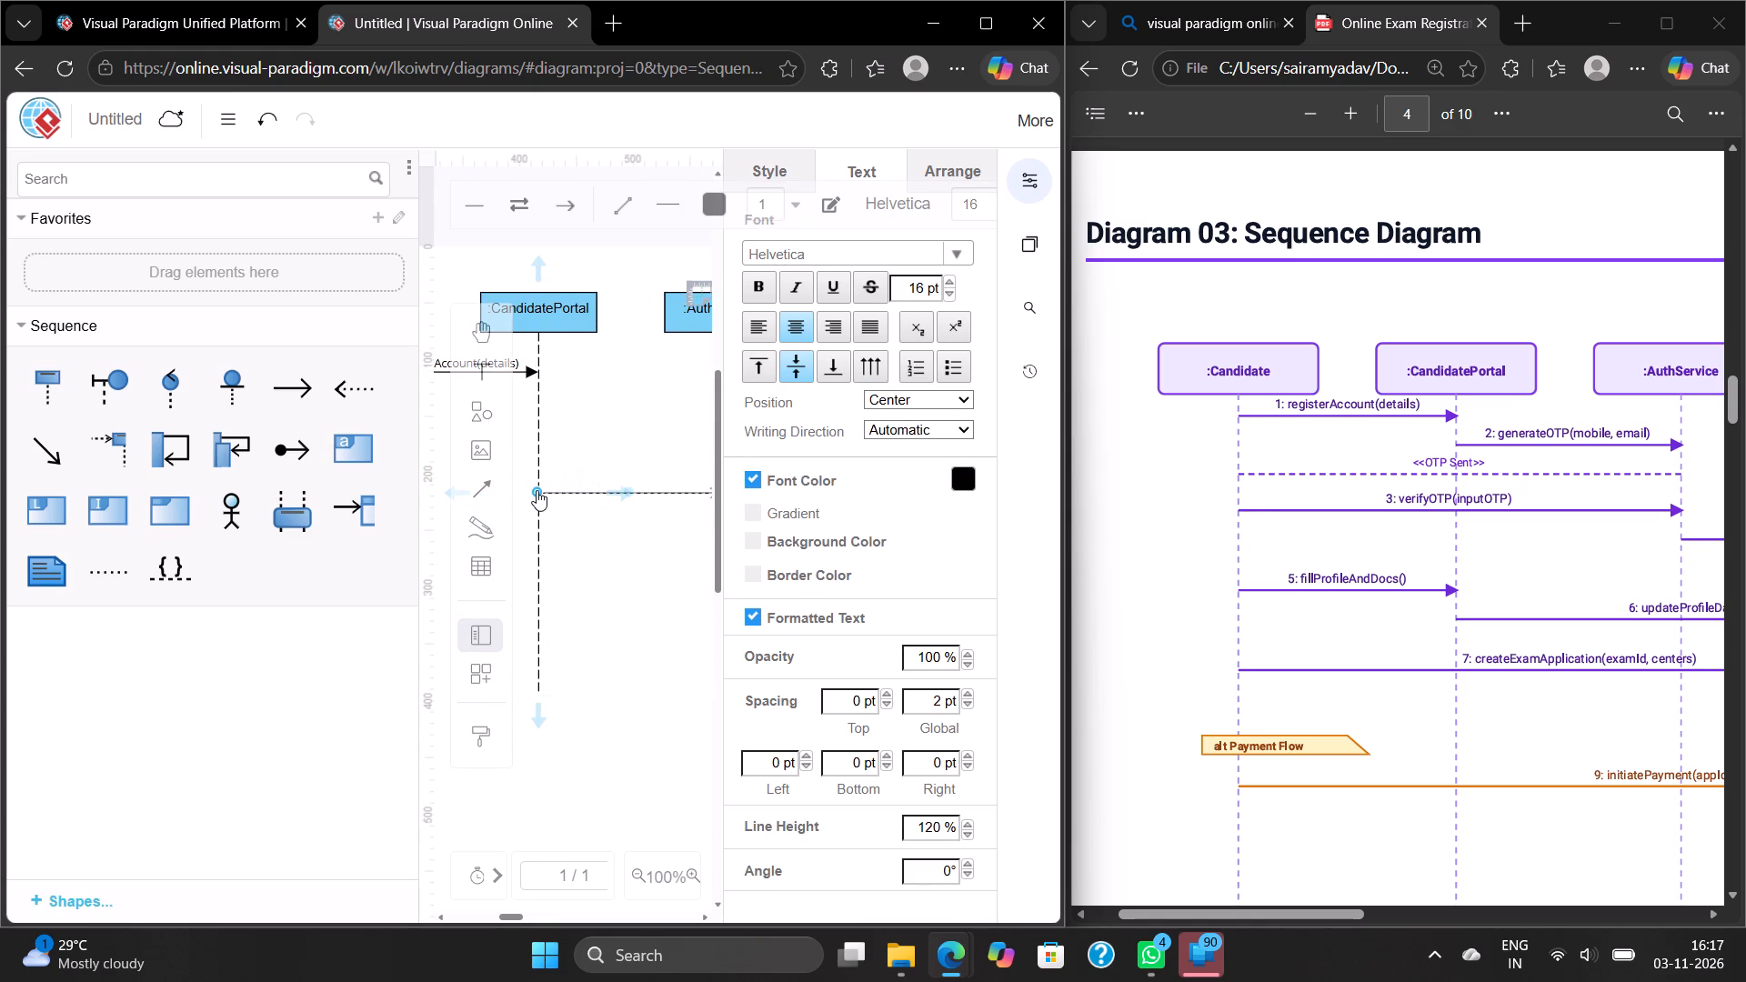
left_click_drag(537, 490, 539, 425)
Change the end of the :CandidatePortal to :AuthService message arrow to a solid filled arrowhead.
scroll(539, 425, "left", 1)
scroll(539, 425, "right", 1)
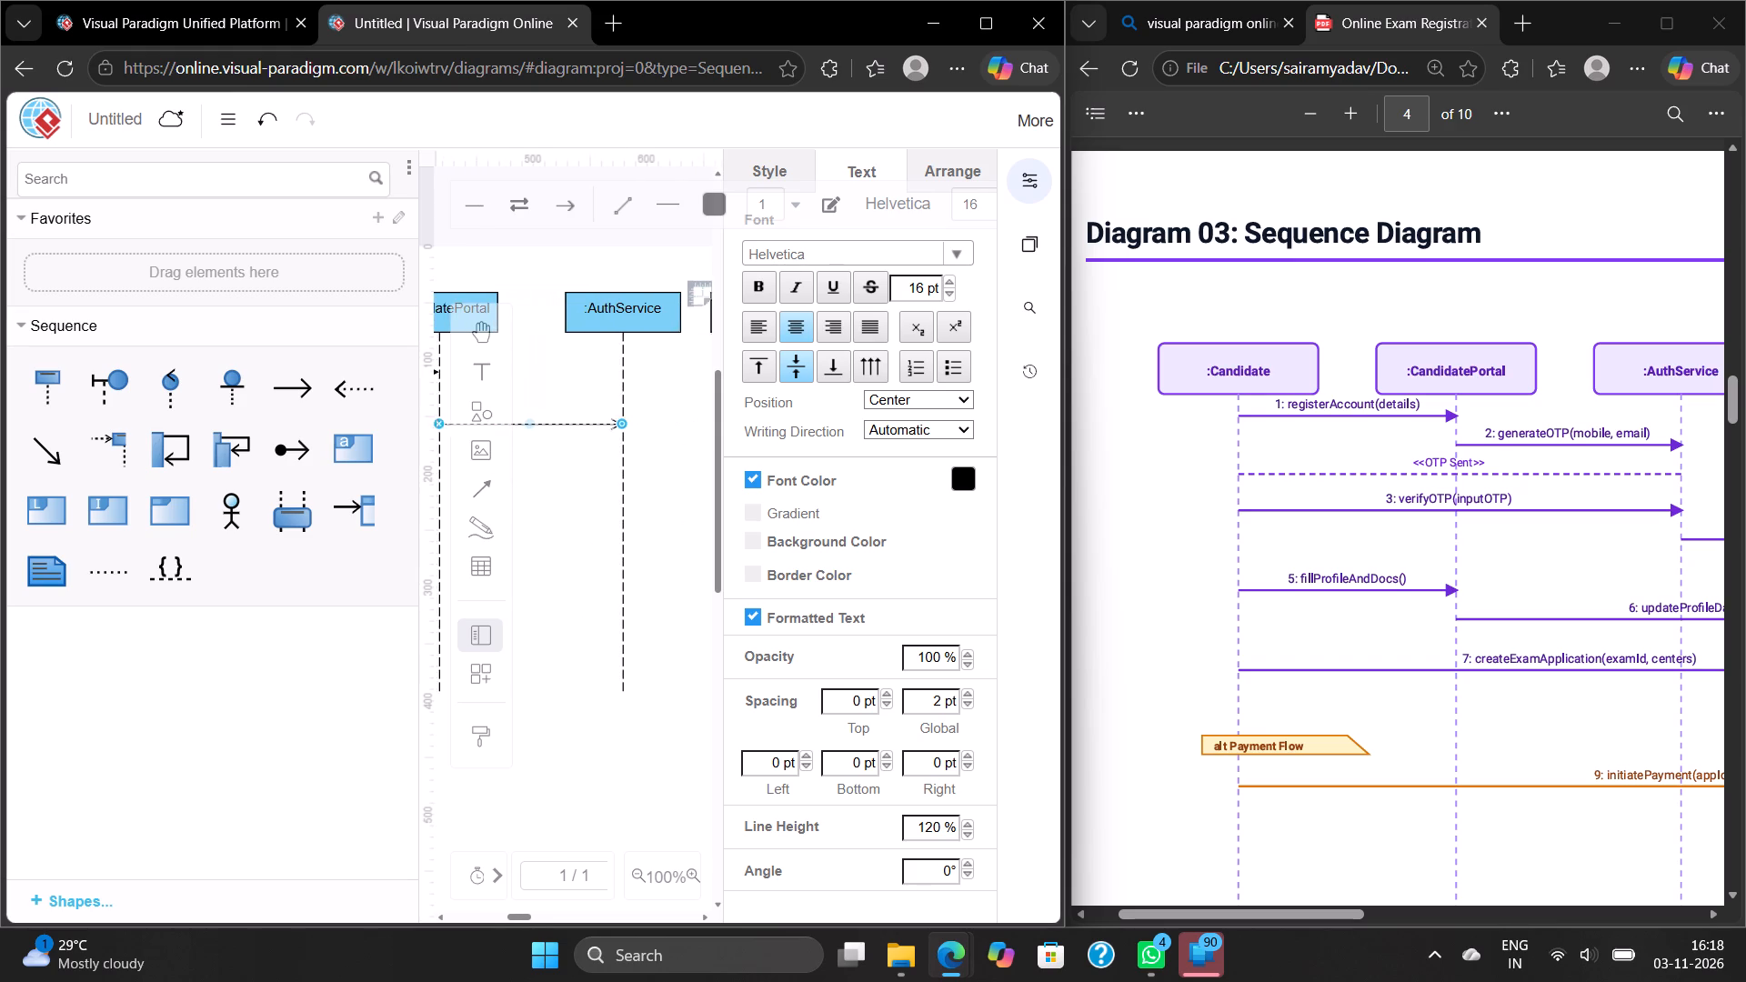
scroll(539, 425, "right", 1)
left_click(554, 451)
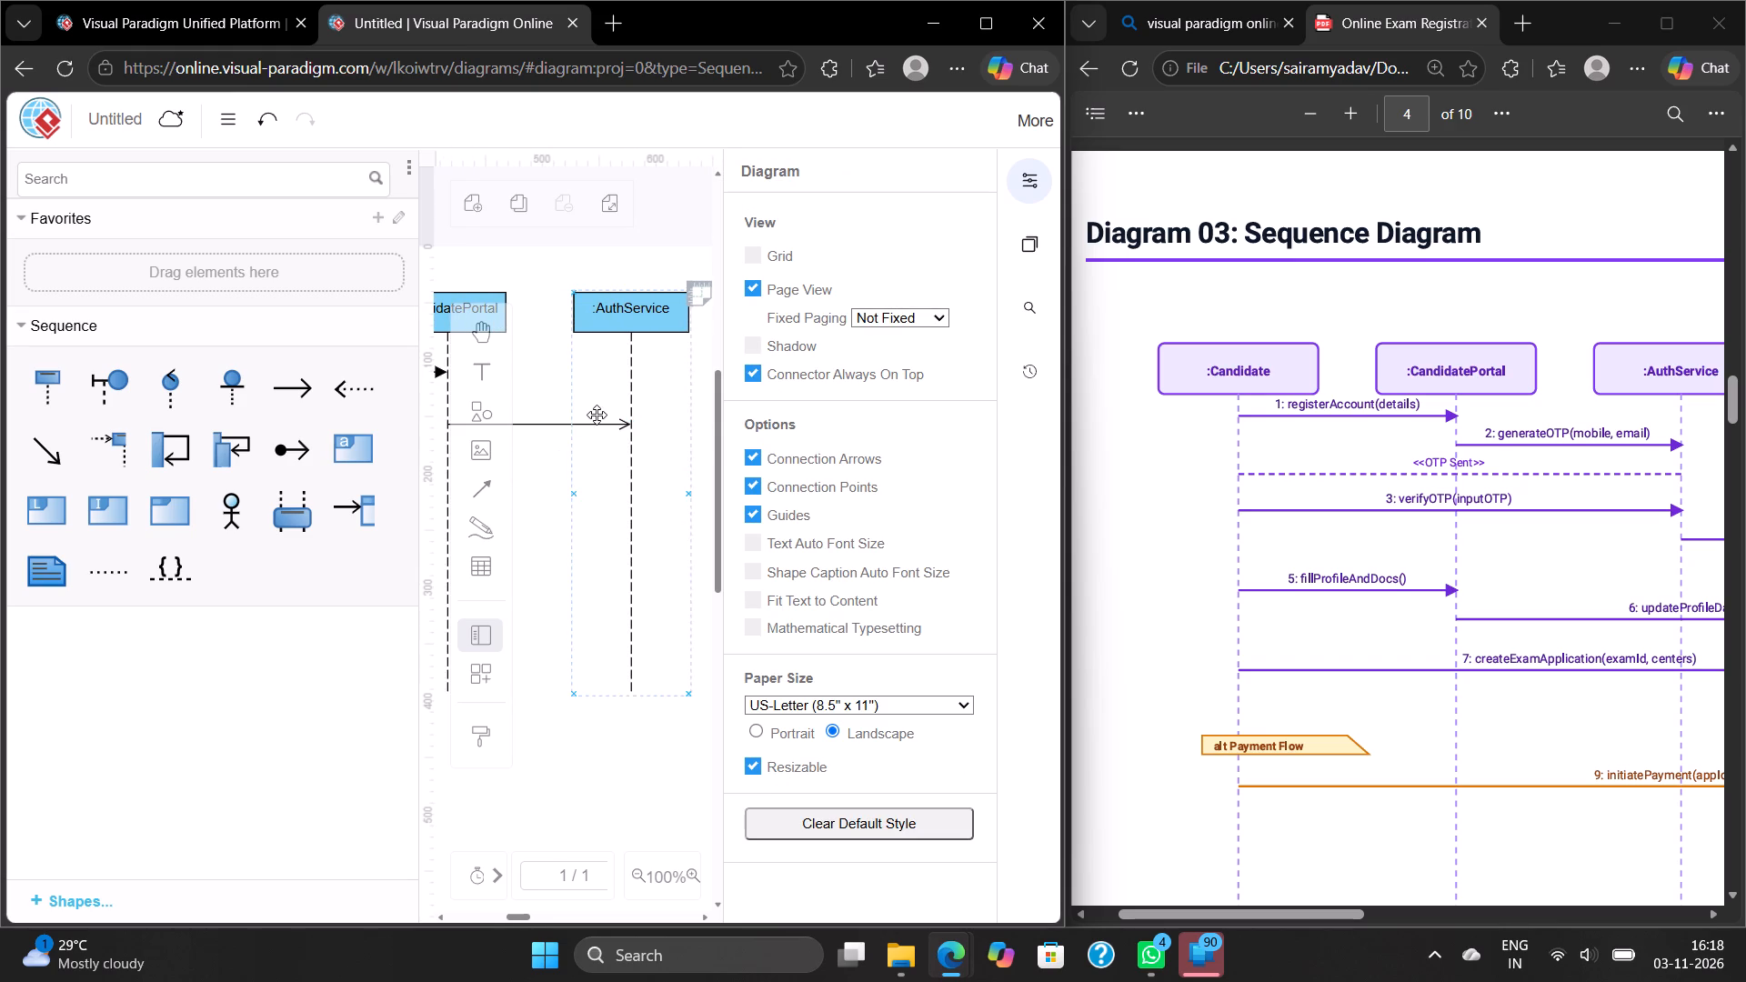
left_click(594, 425)
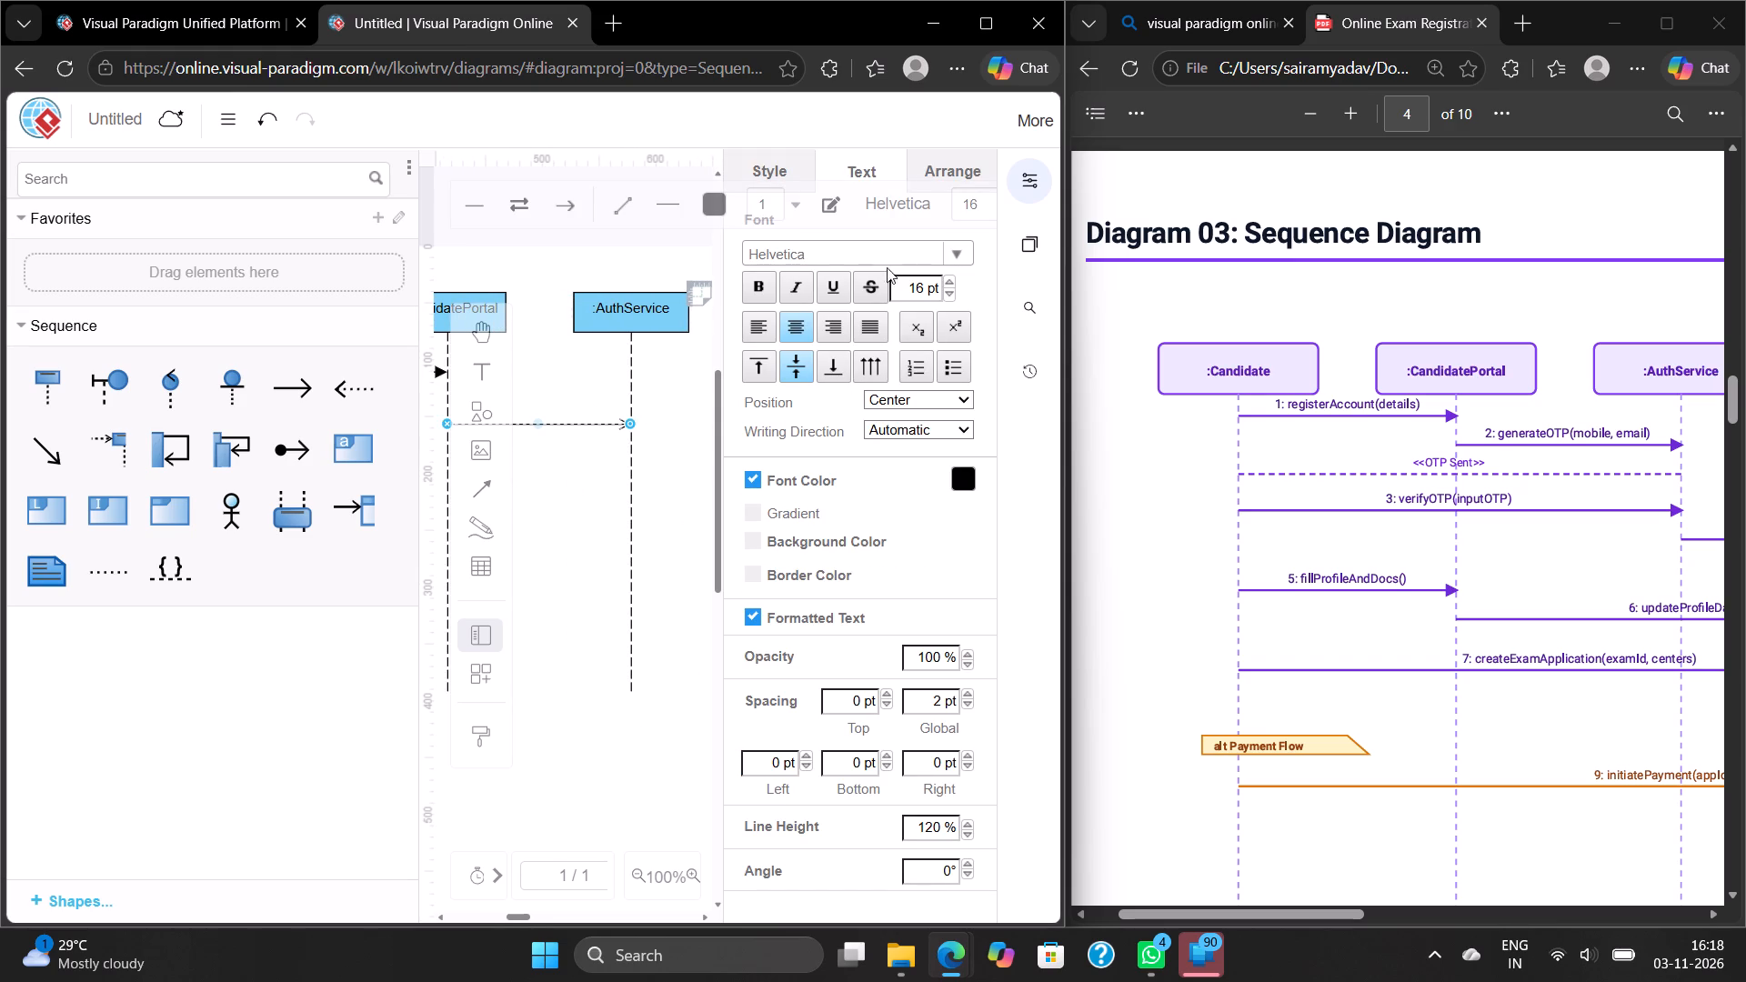
left_click(761, 160)
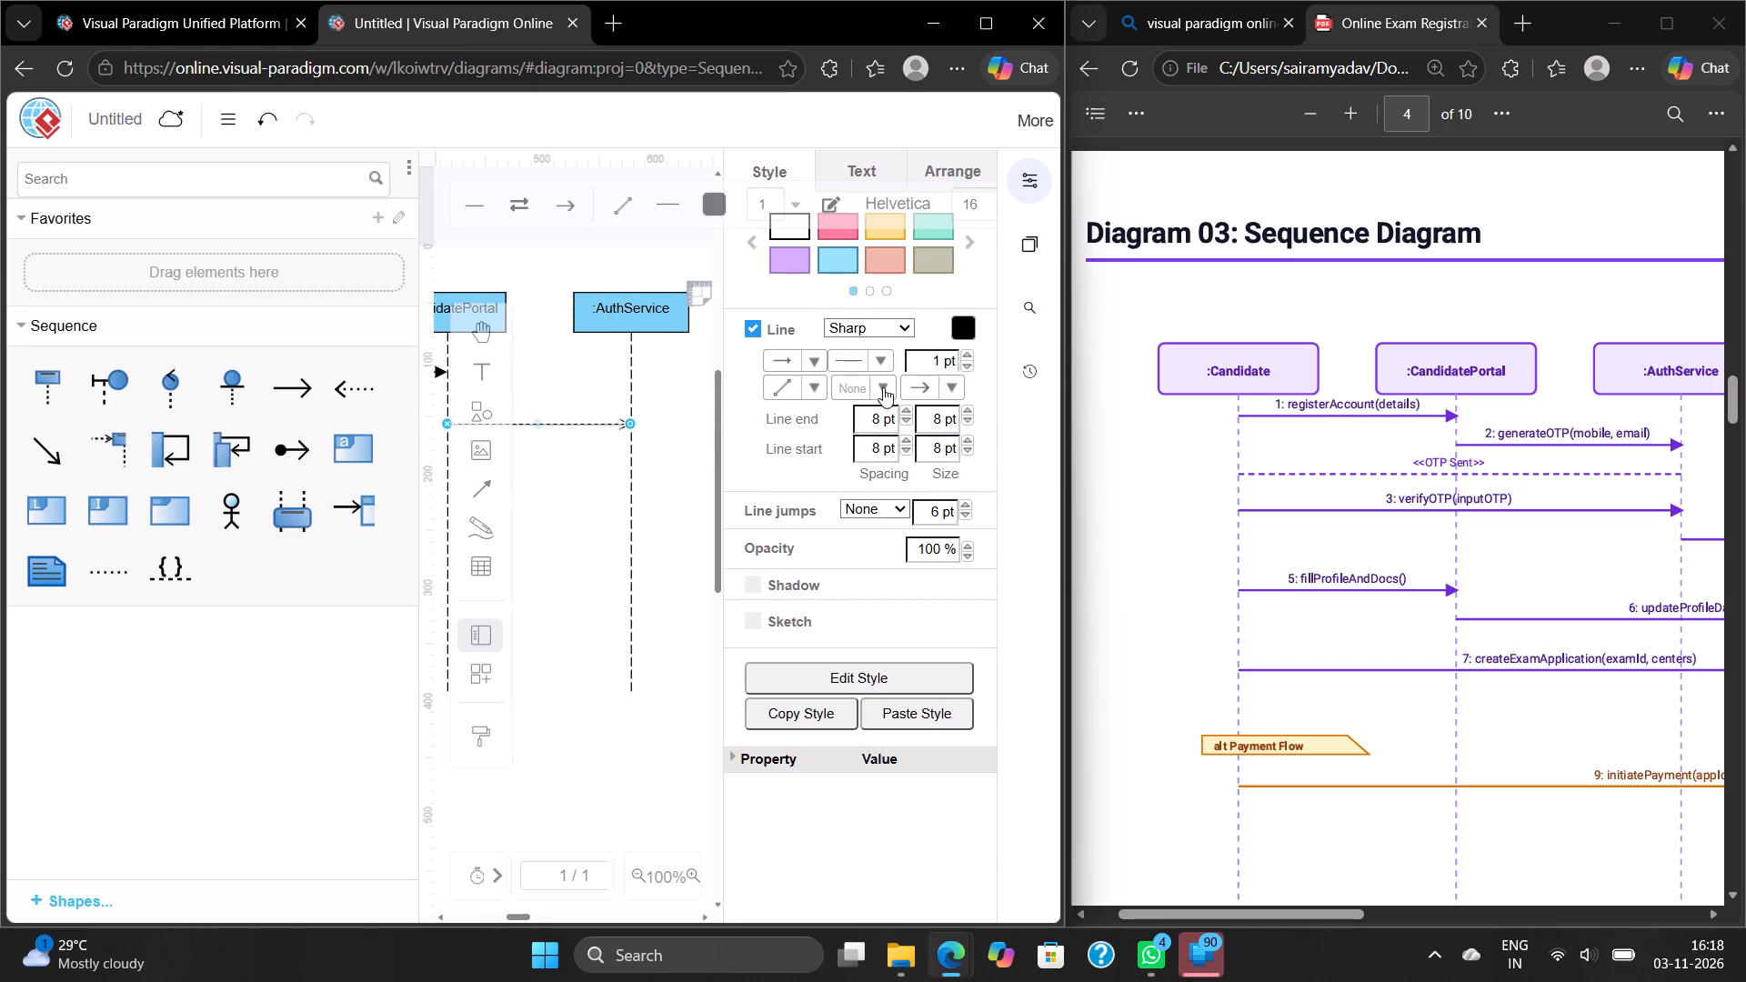
left_click(958, 386)
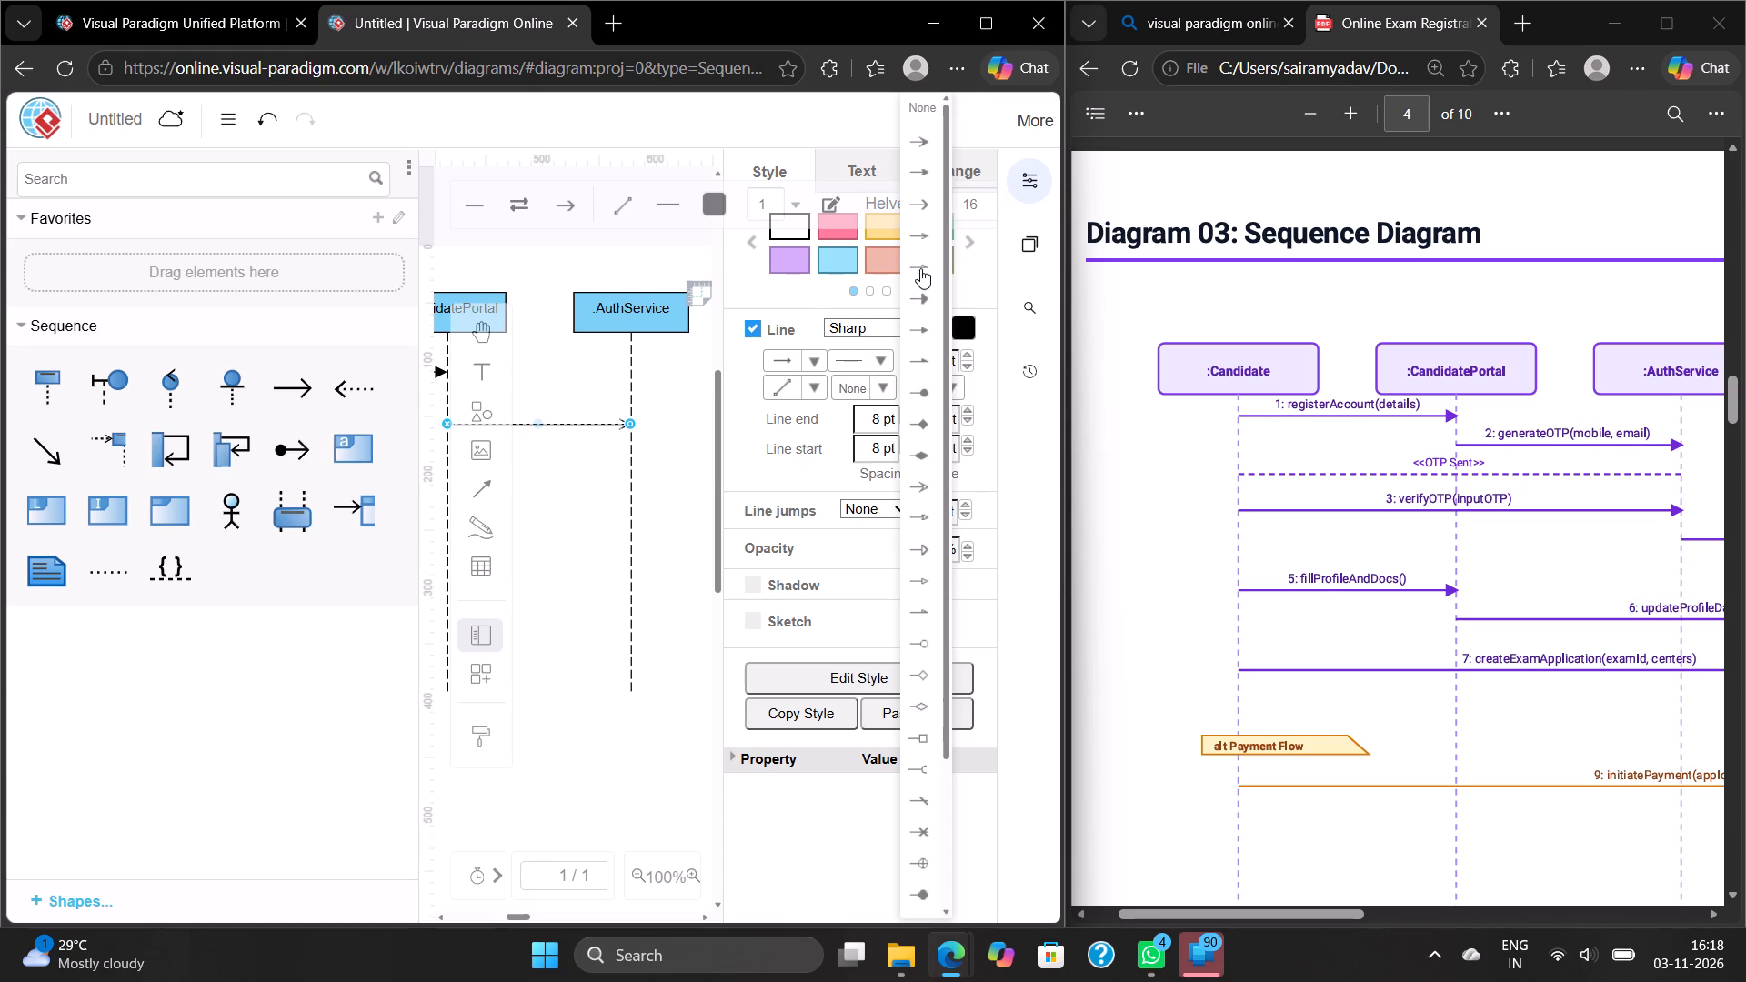
left_click(918, 308)
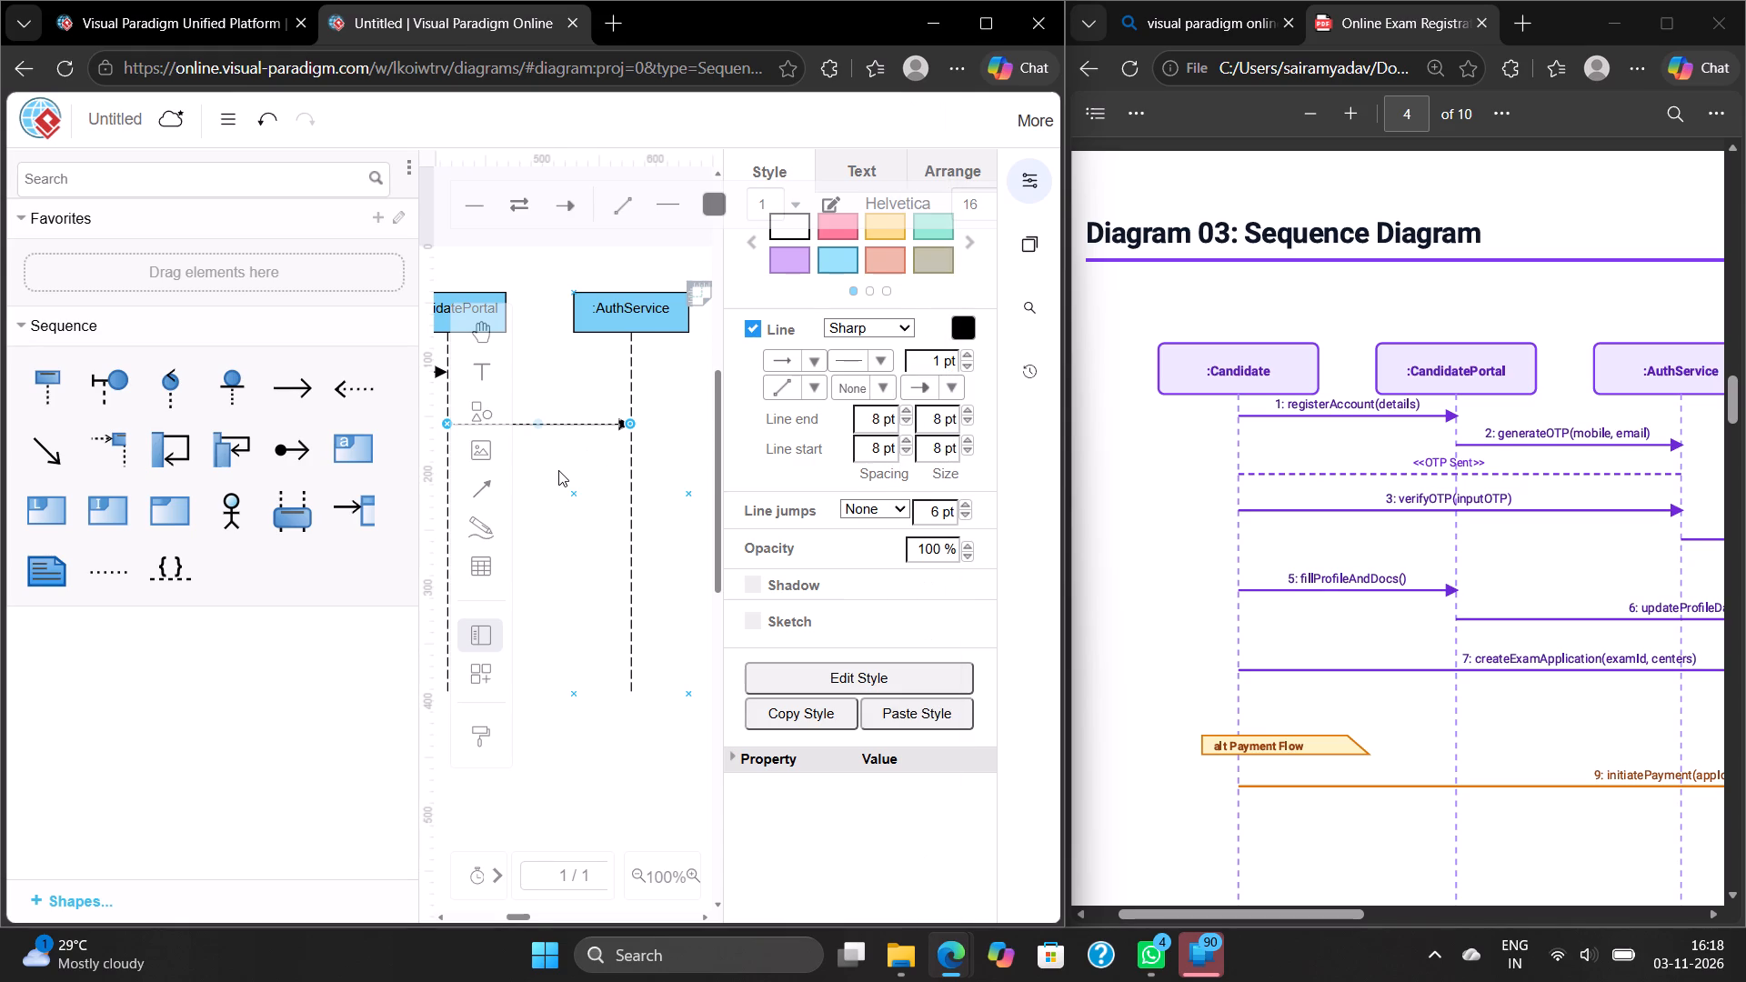
Add the 10 pt text label "2:generateOTP(mobile,email)" at the message arrow from :CandidatePortal to :AuthService.
scroll(558, 470, "right", 1)
scroll(714, 476, "right", 1)
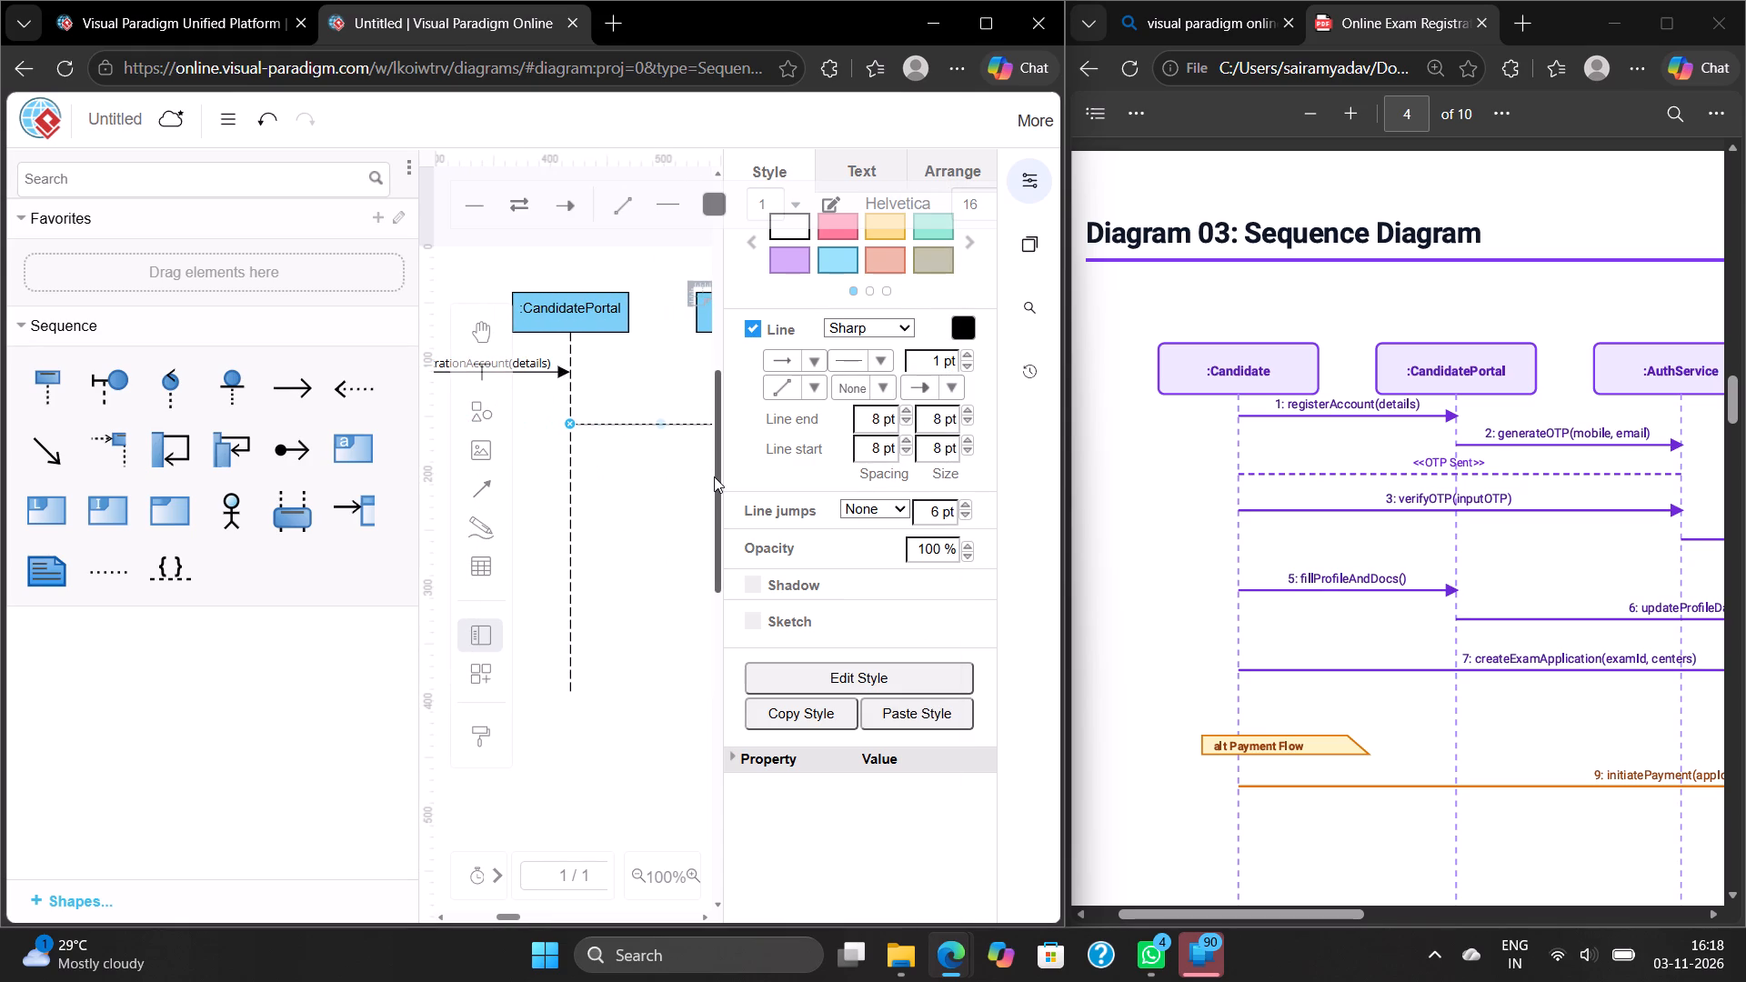
scroll(714, 476, "right", 1)
left_click(619, 465)
scroll(619, 465, "left", 1)
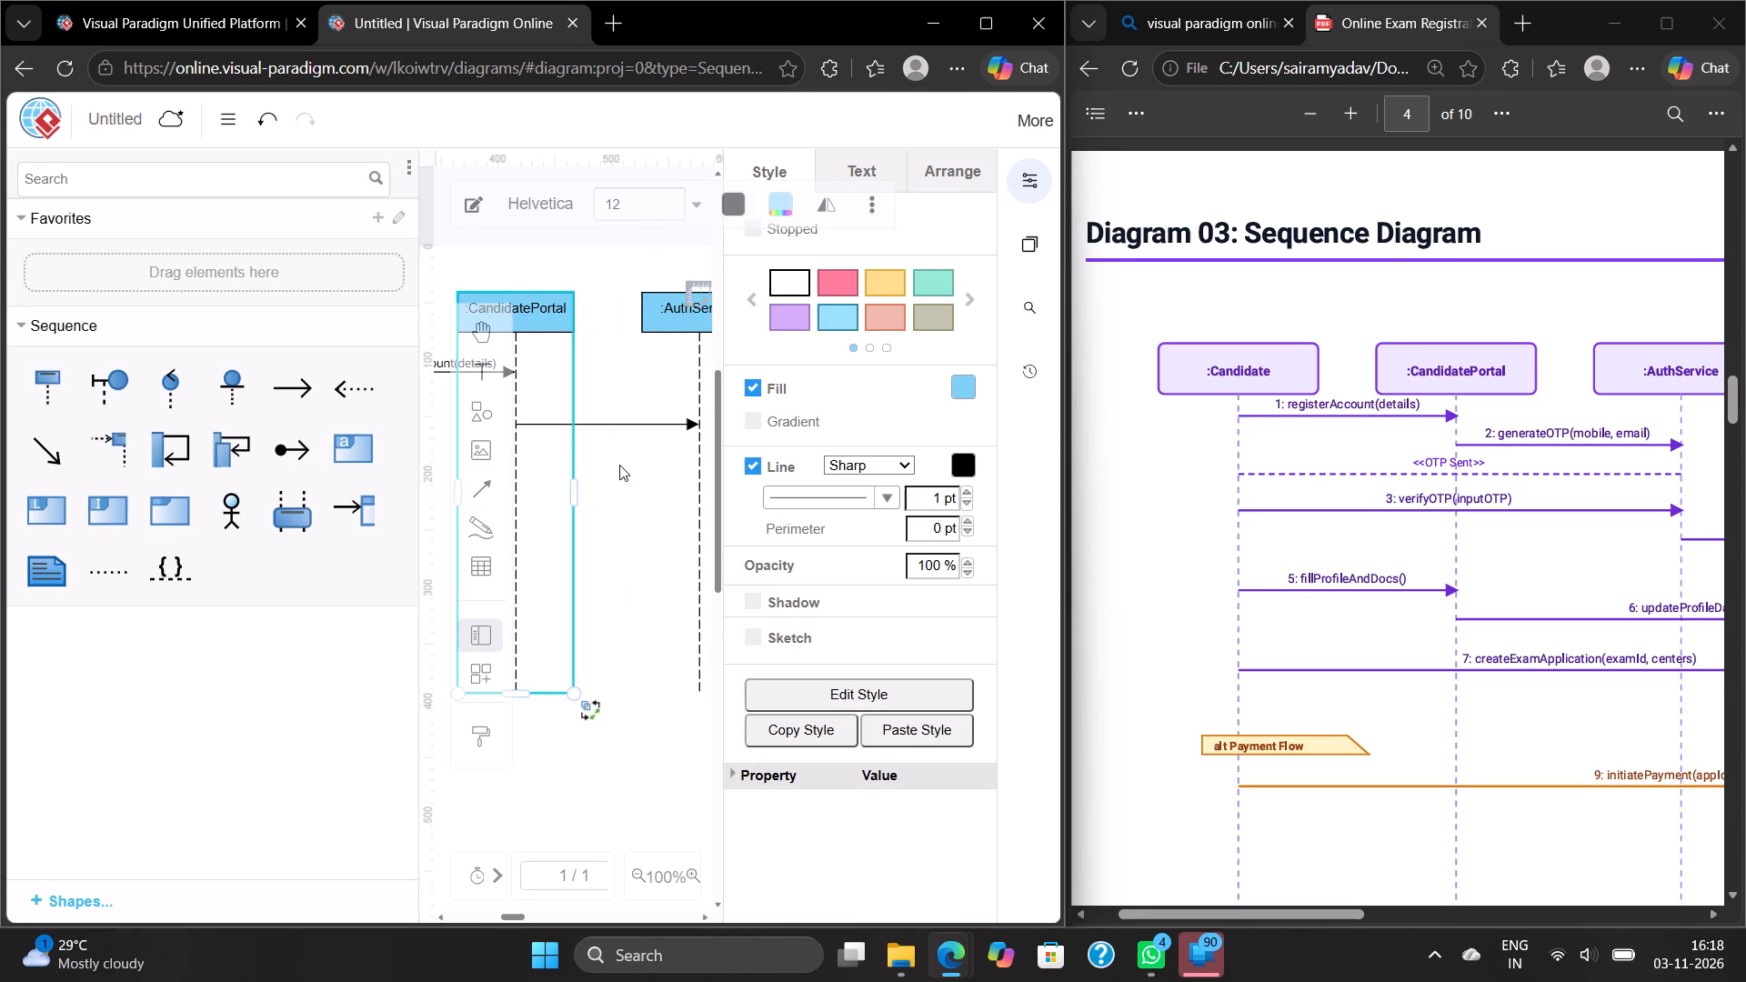
double_click(617, 405)
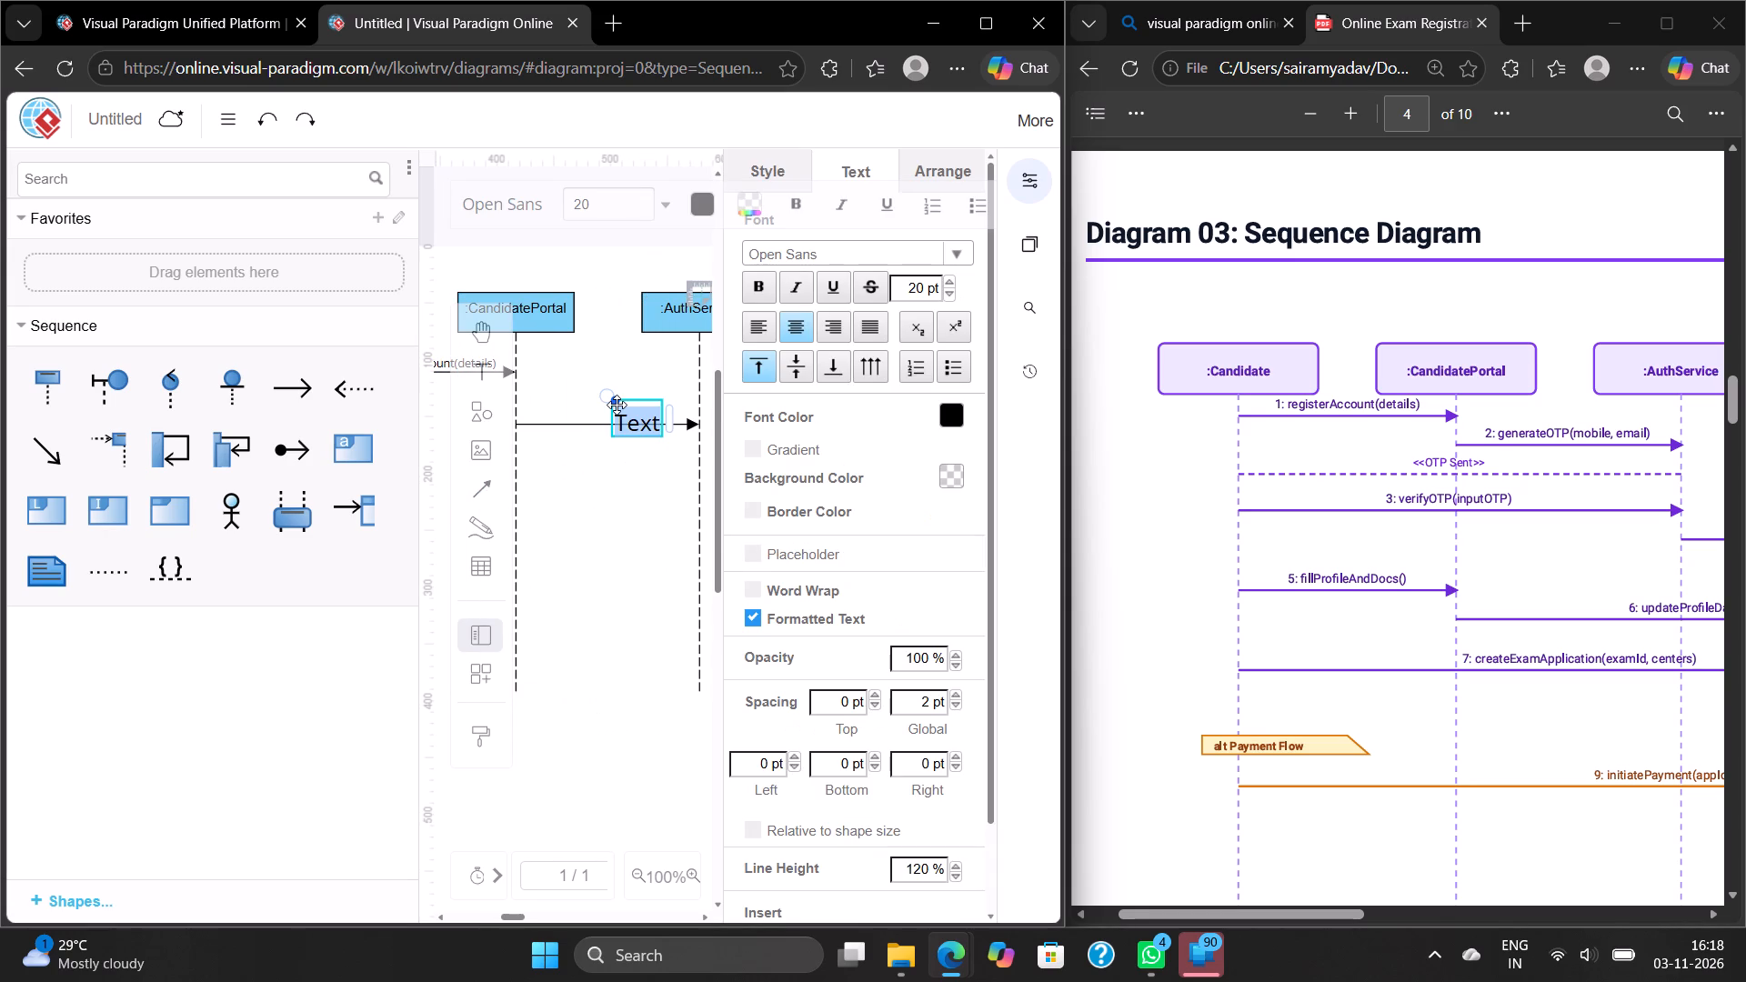
key("BackSpace")
triple_click(947, 292)
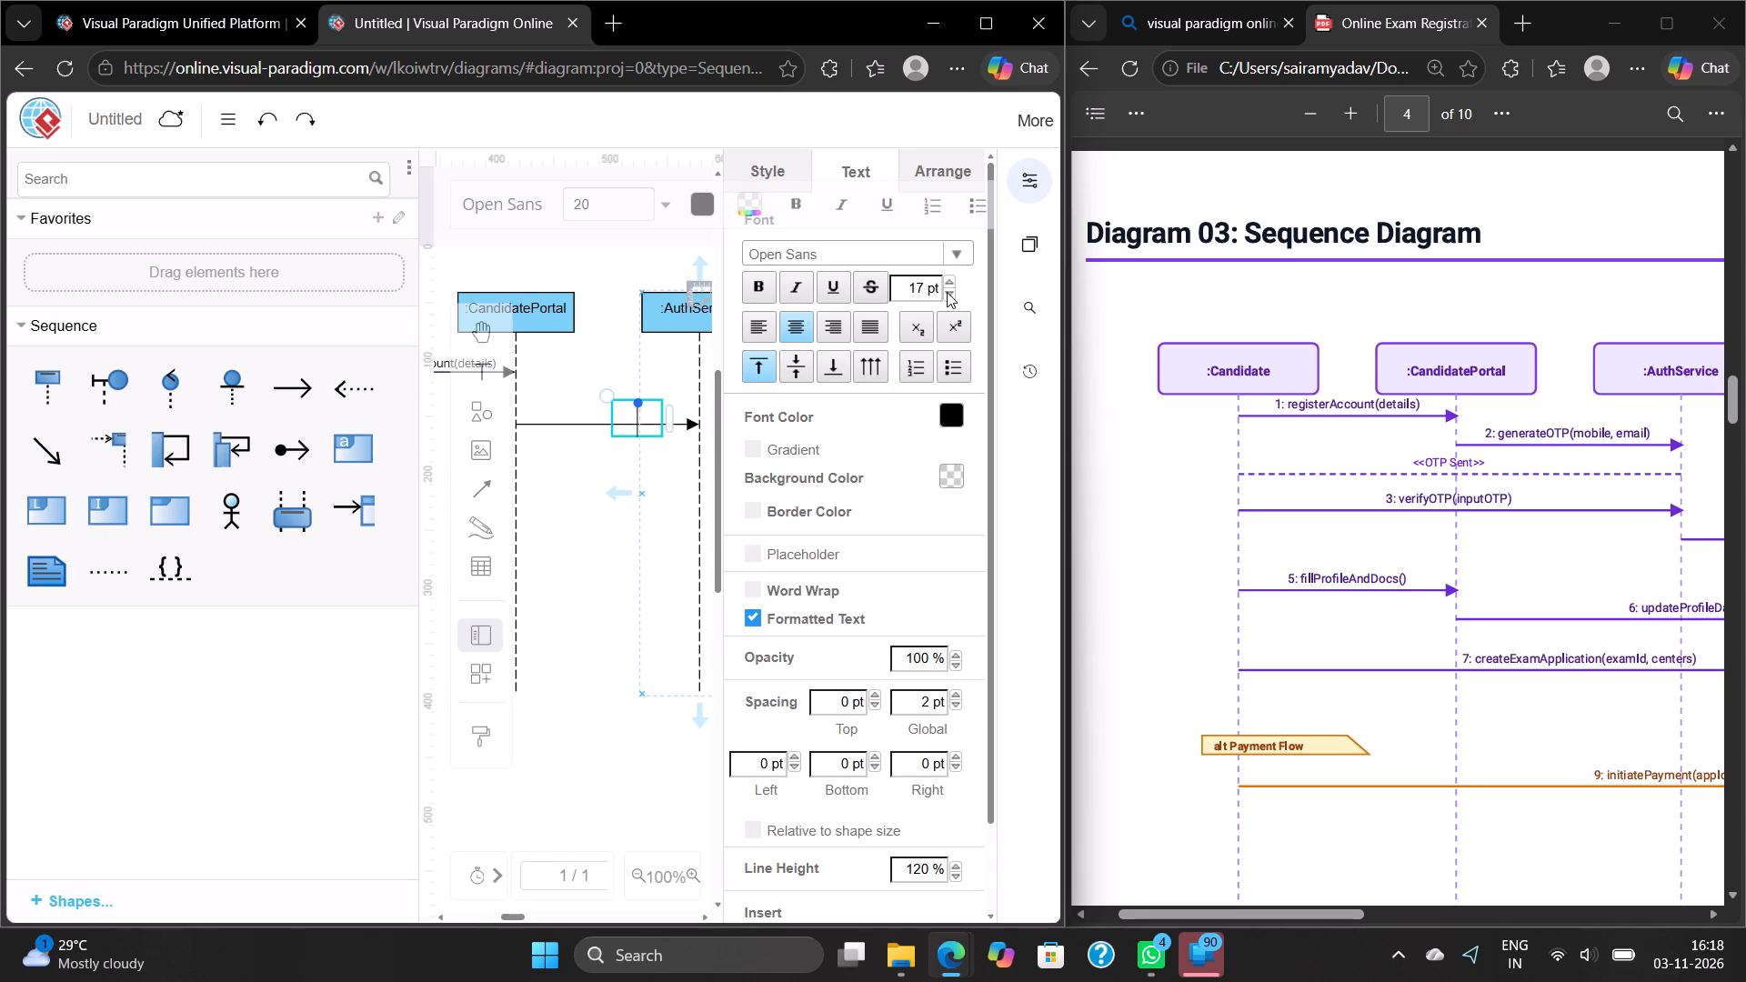
type("2:")
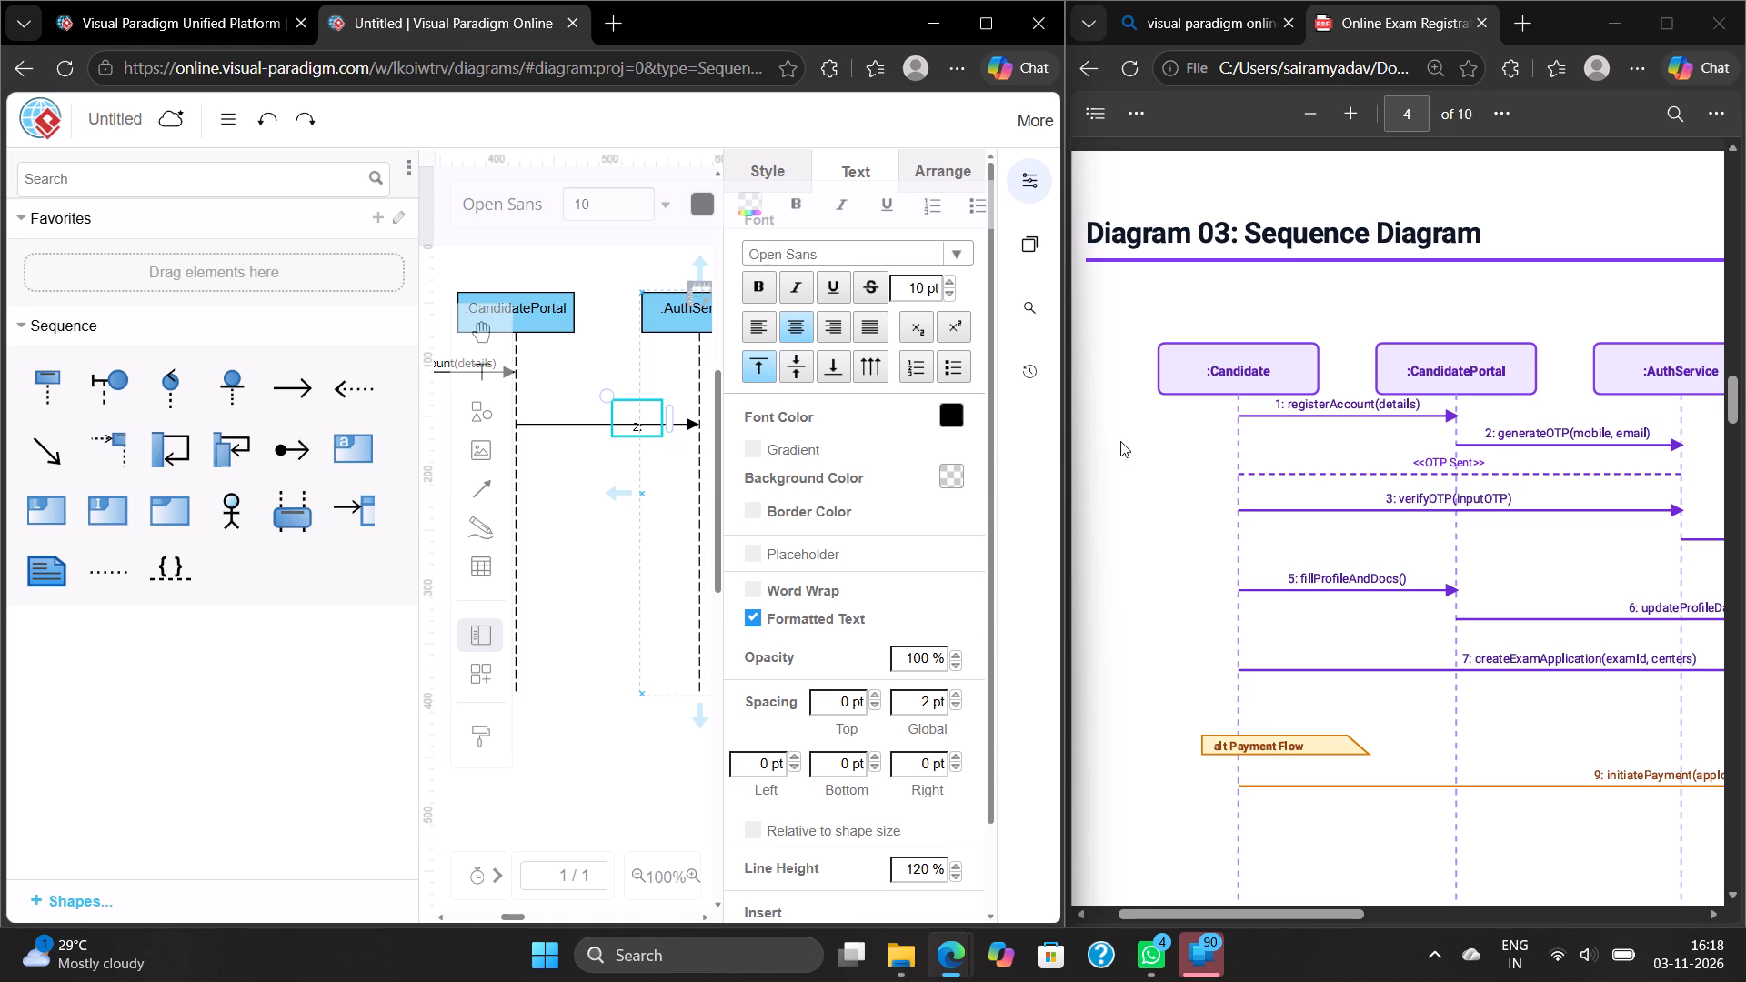
type("generate")
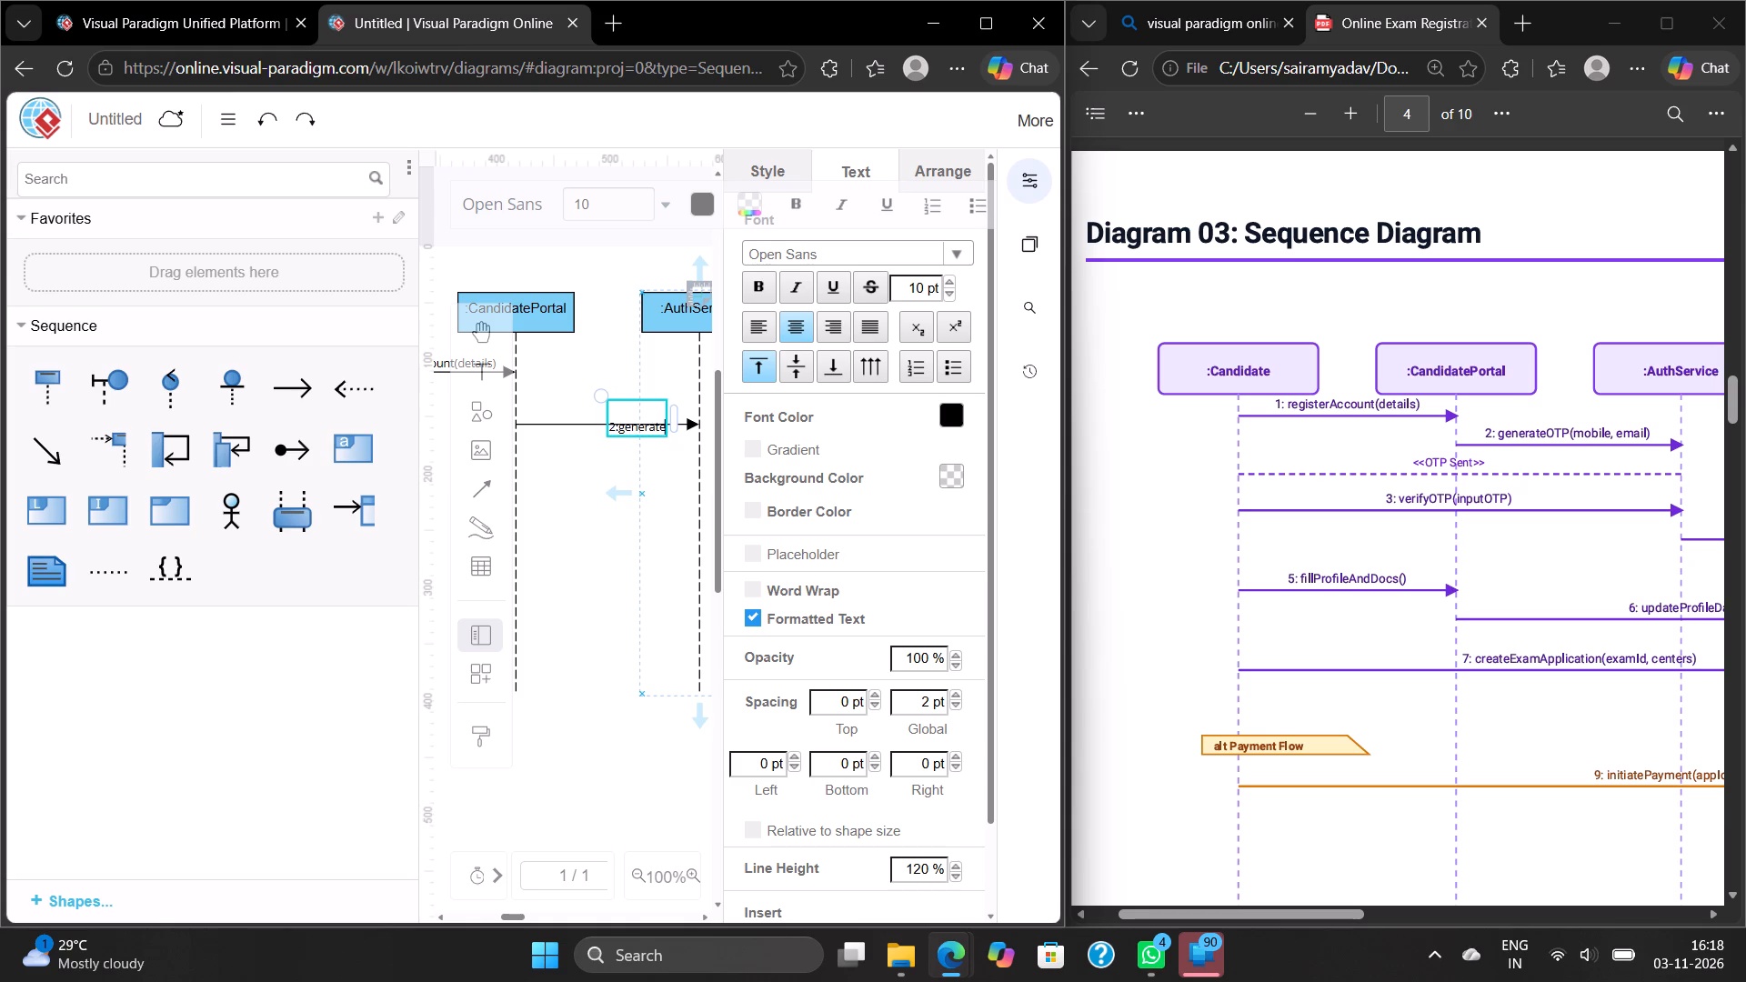
type("OYP")
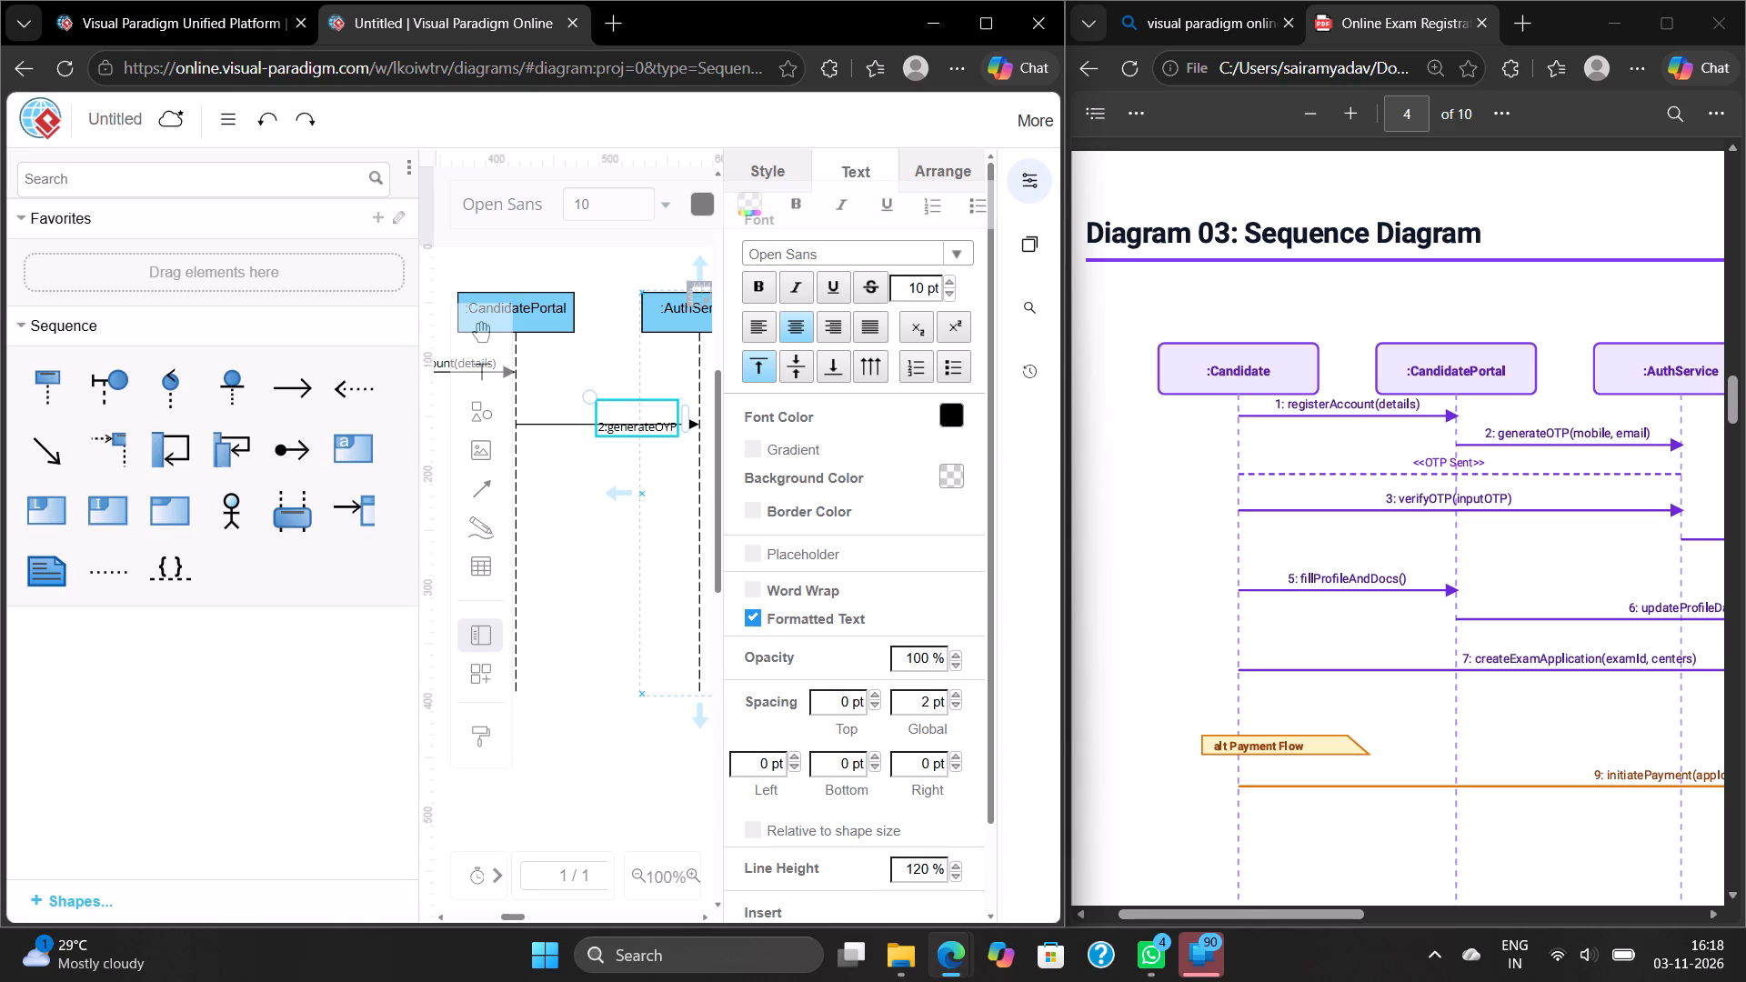
key("BackSpace")
key("BackSpace")
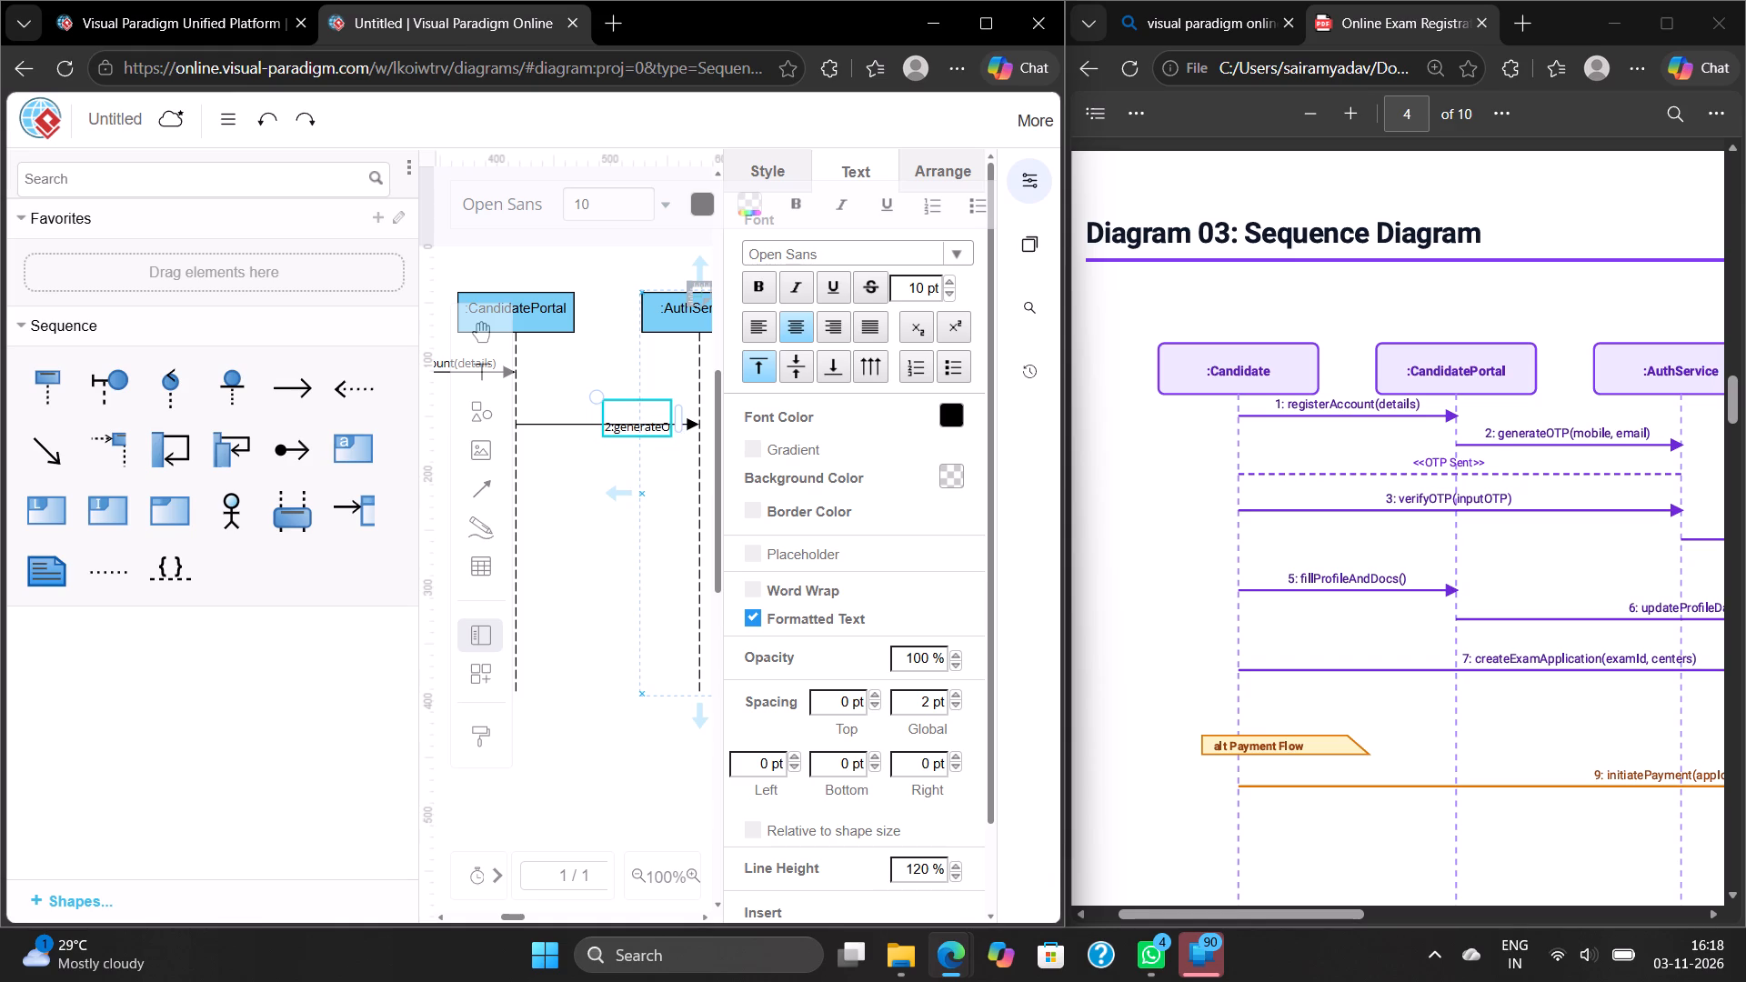
type("TP")
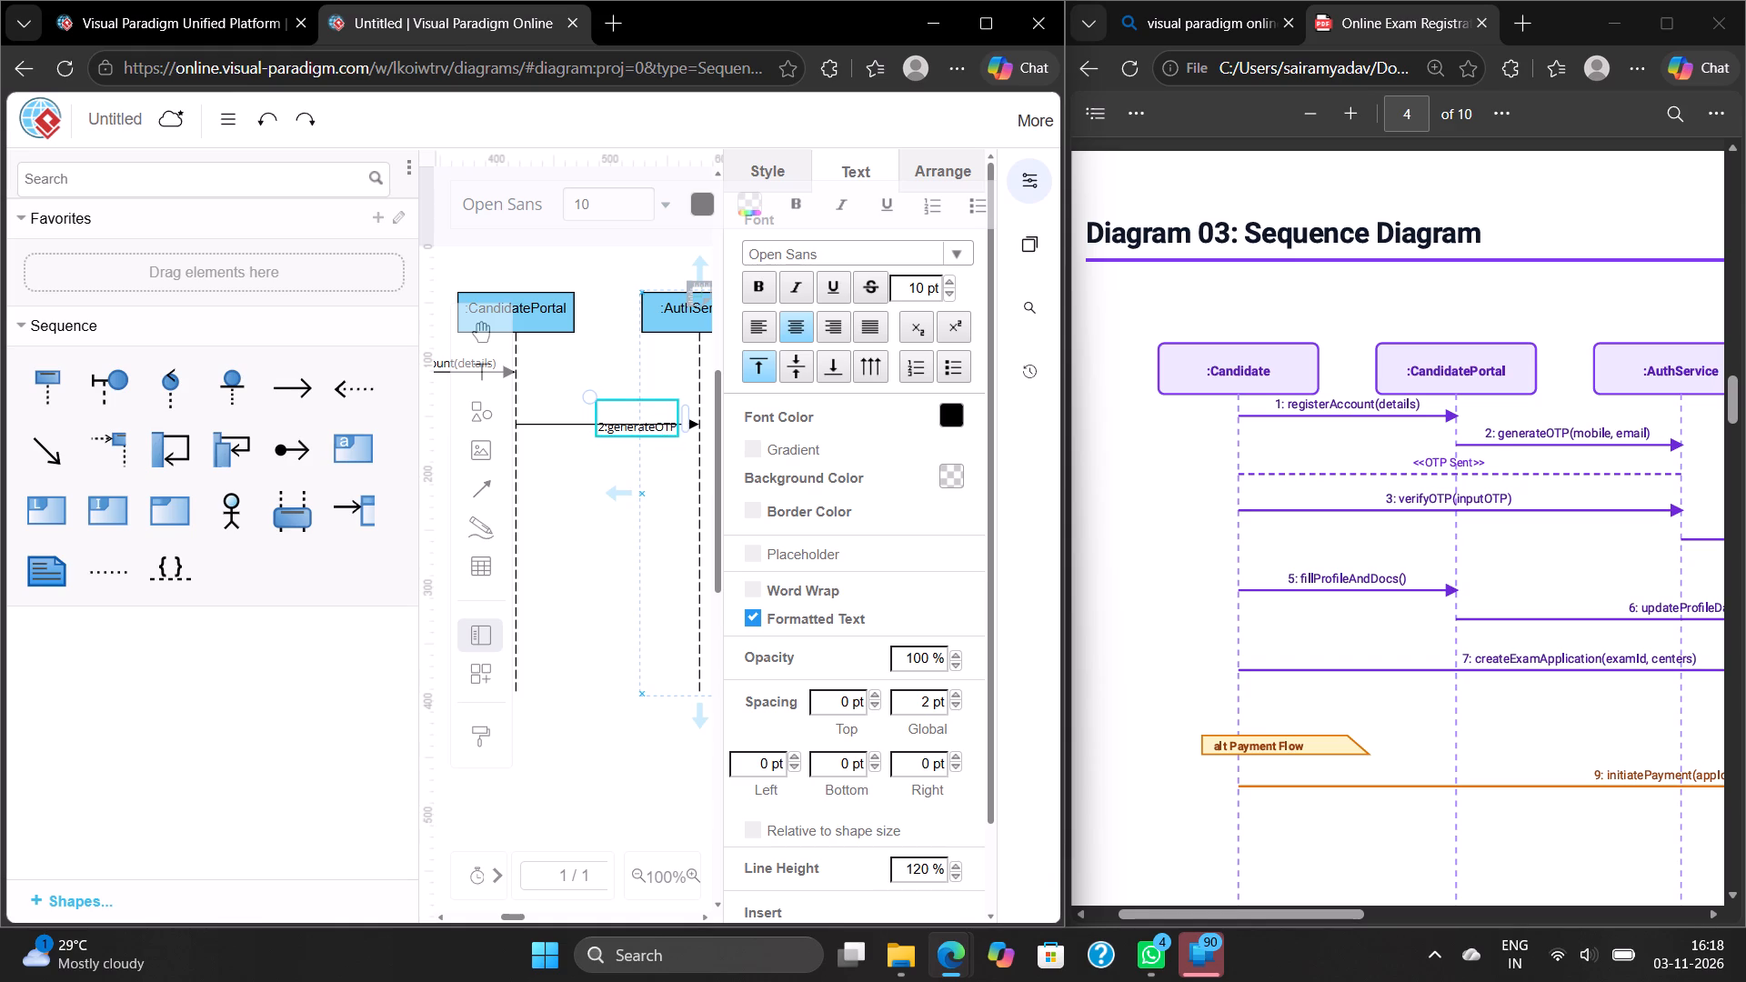
type("()")
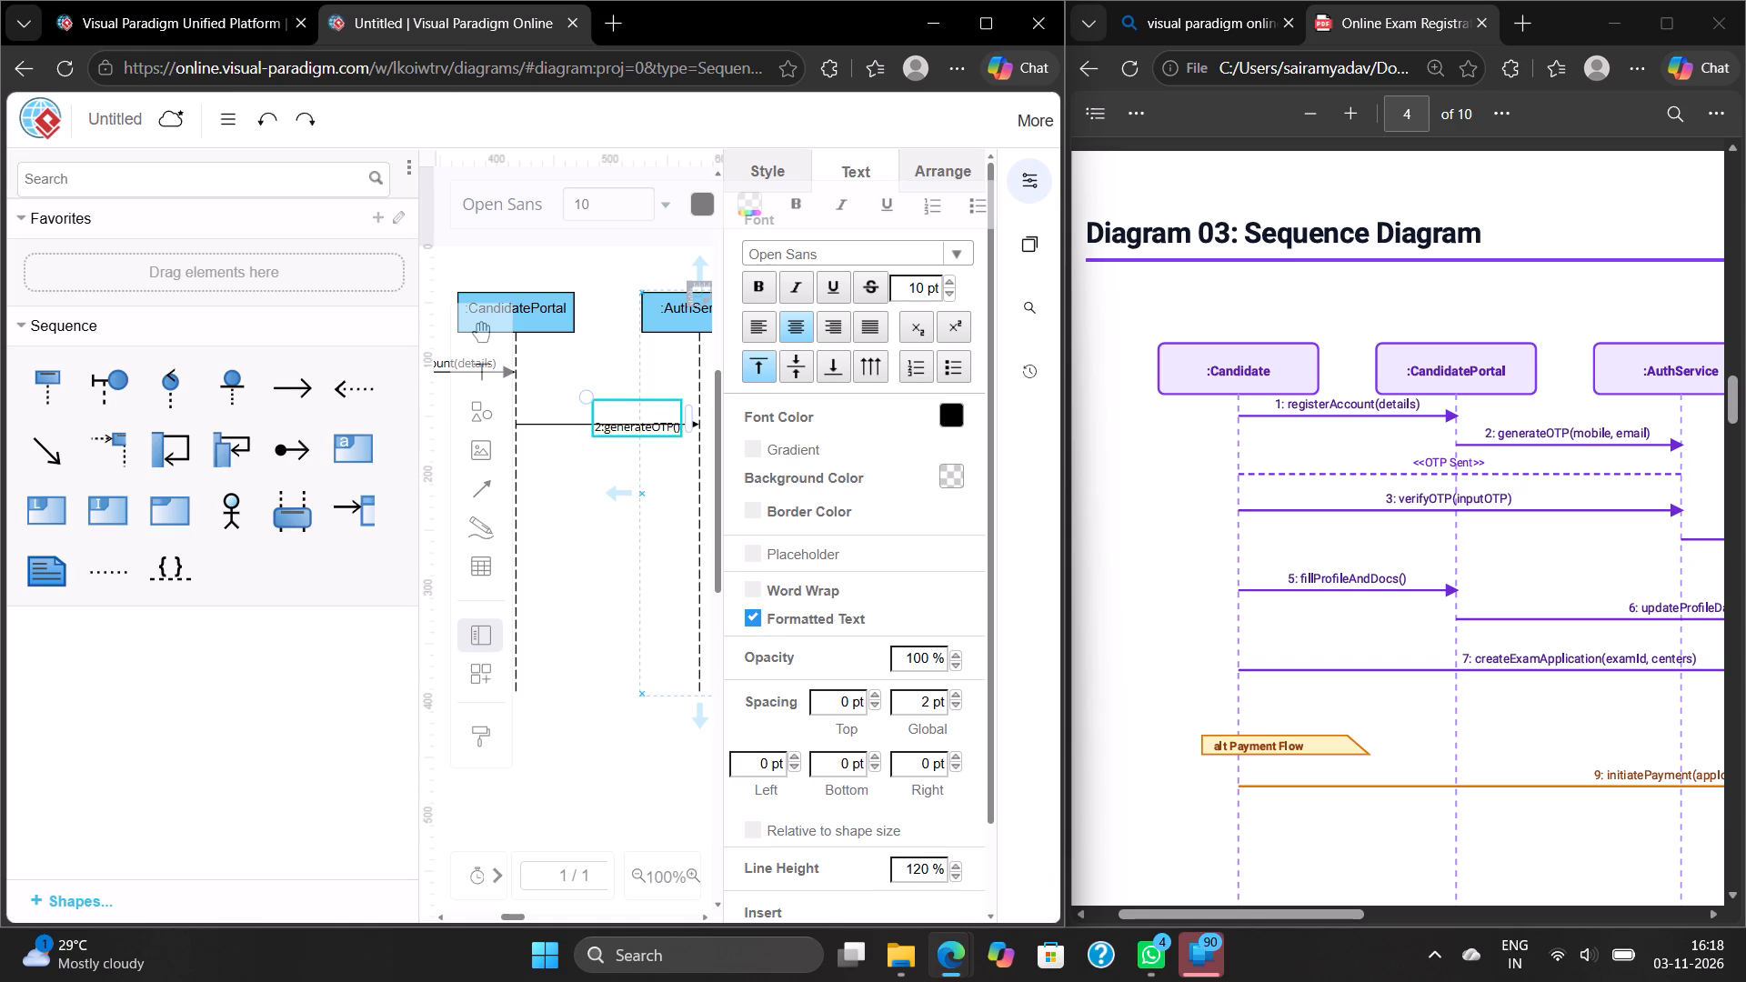
key("Left")
type("mobile")
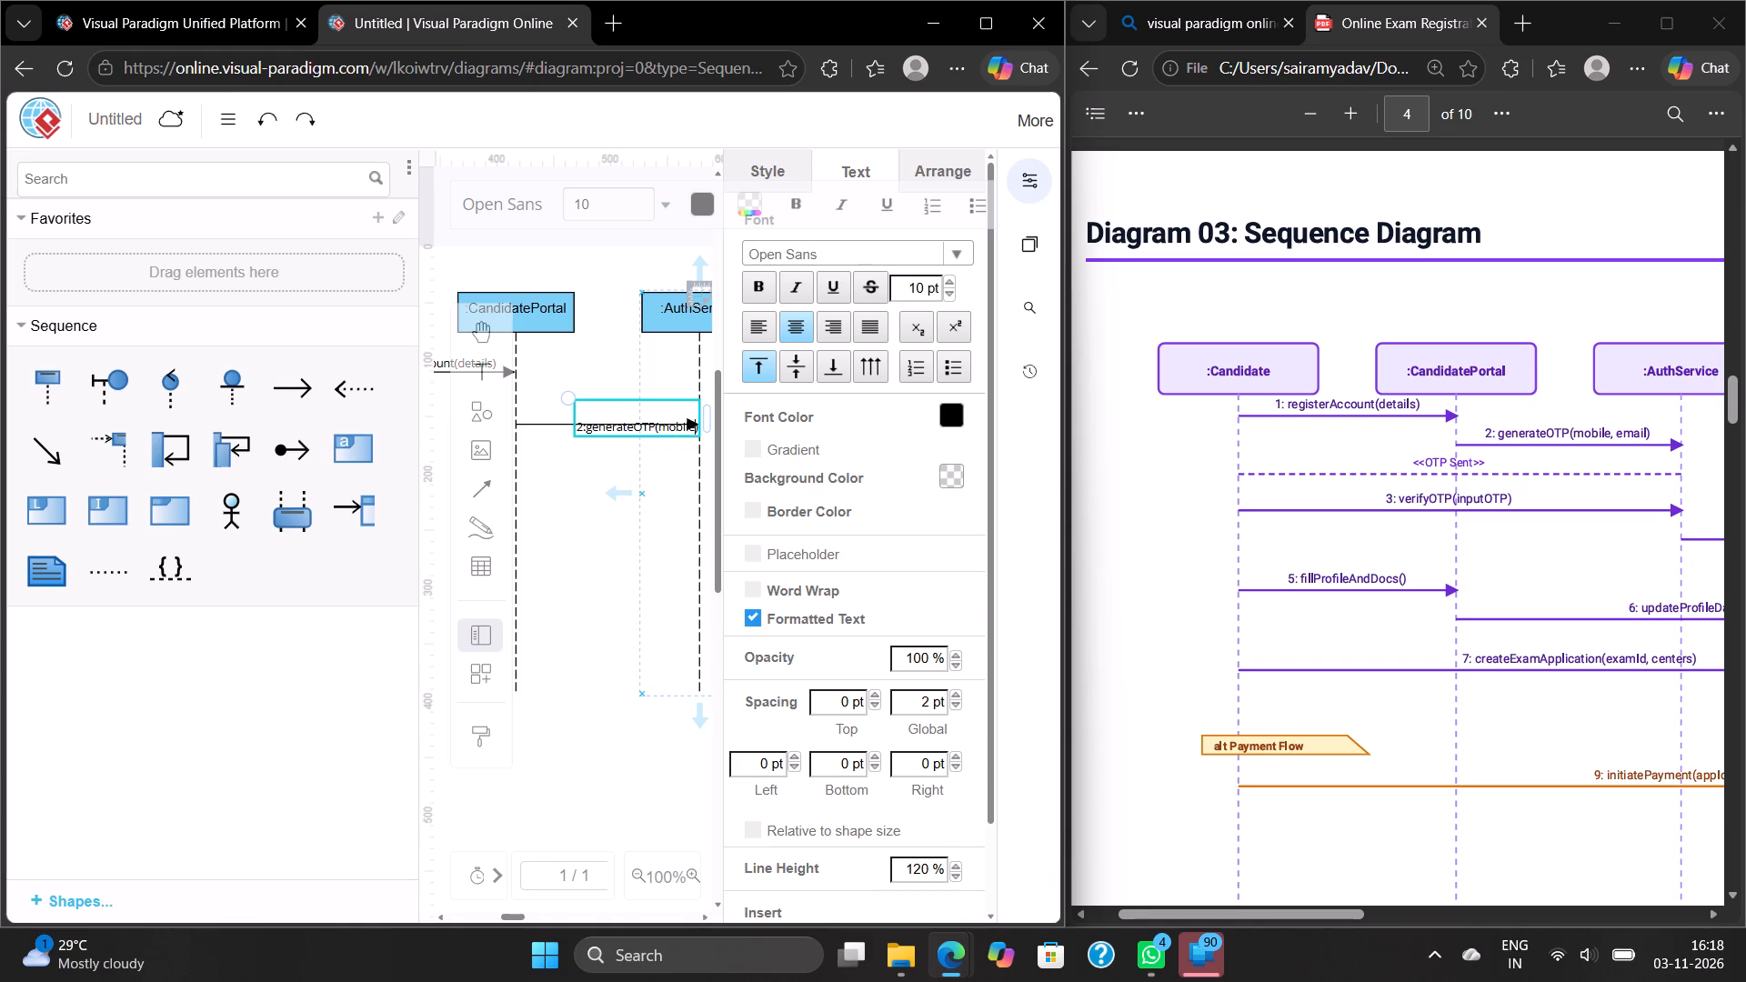
type(",e")
type("mail")
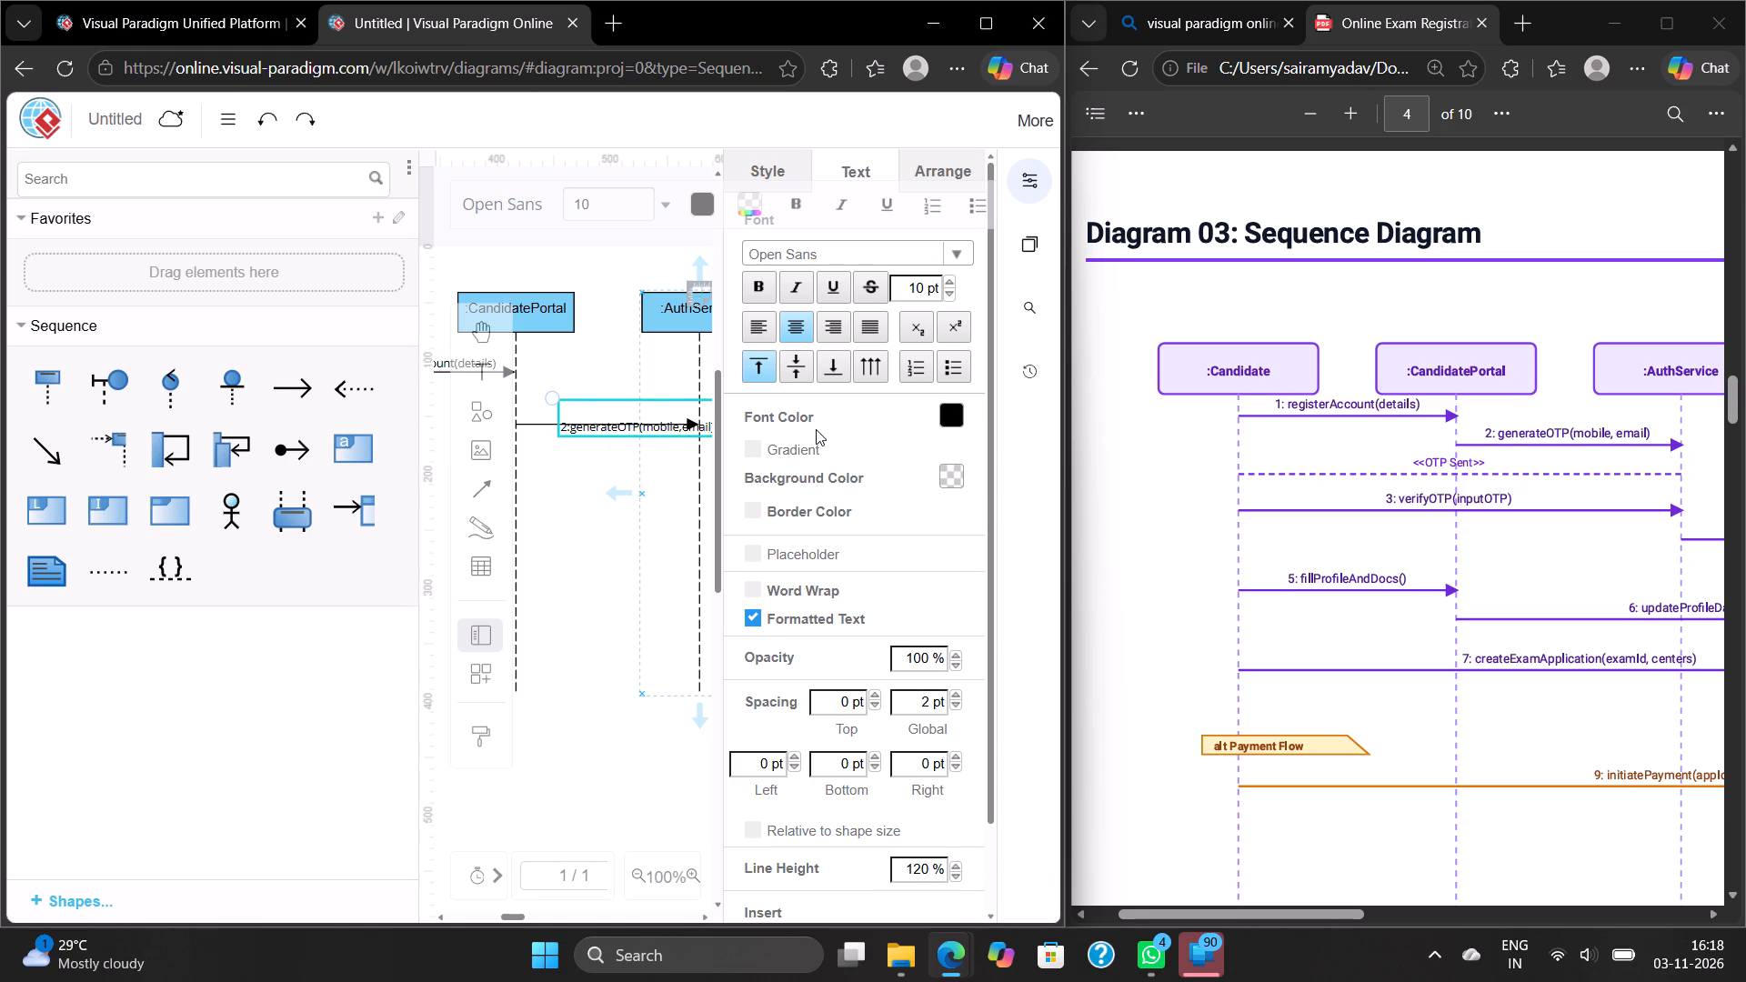
left_click(607, 337)
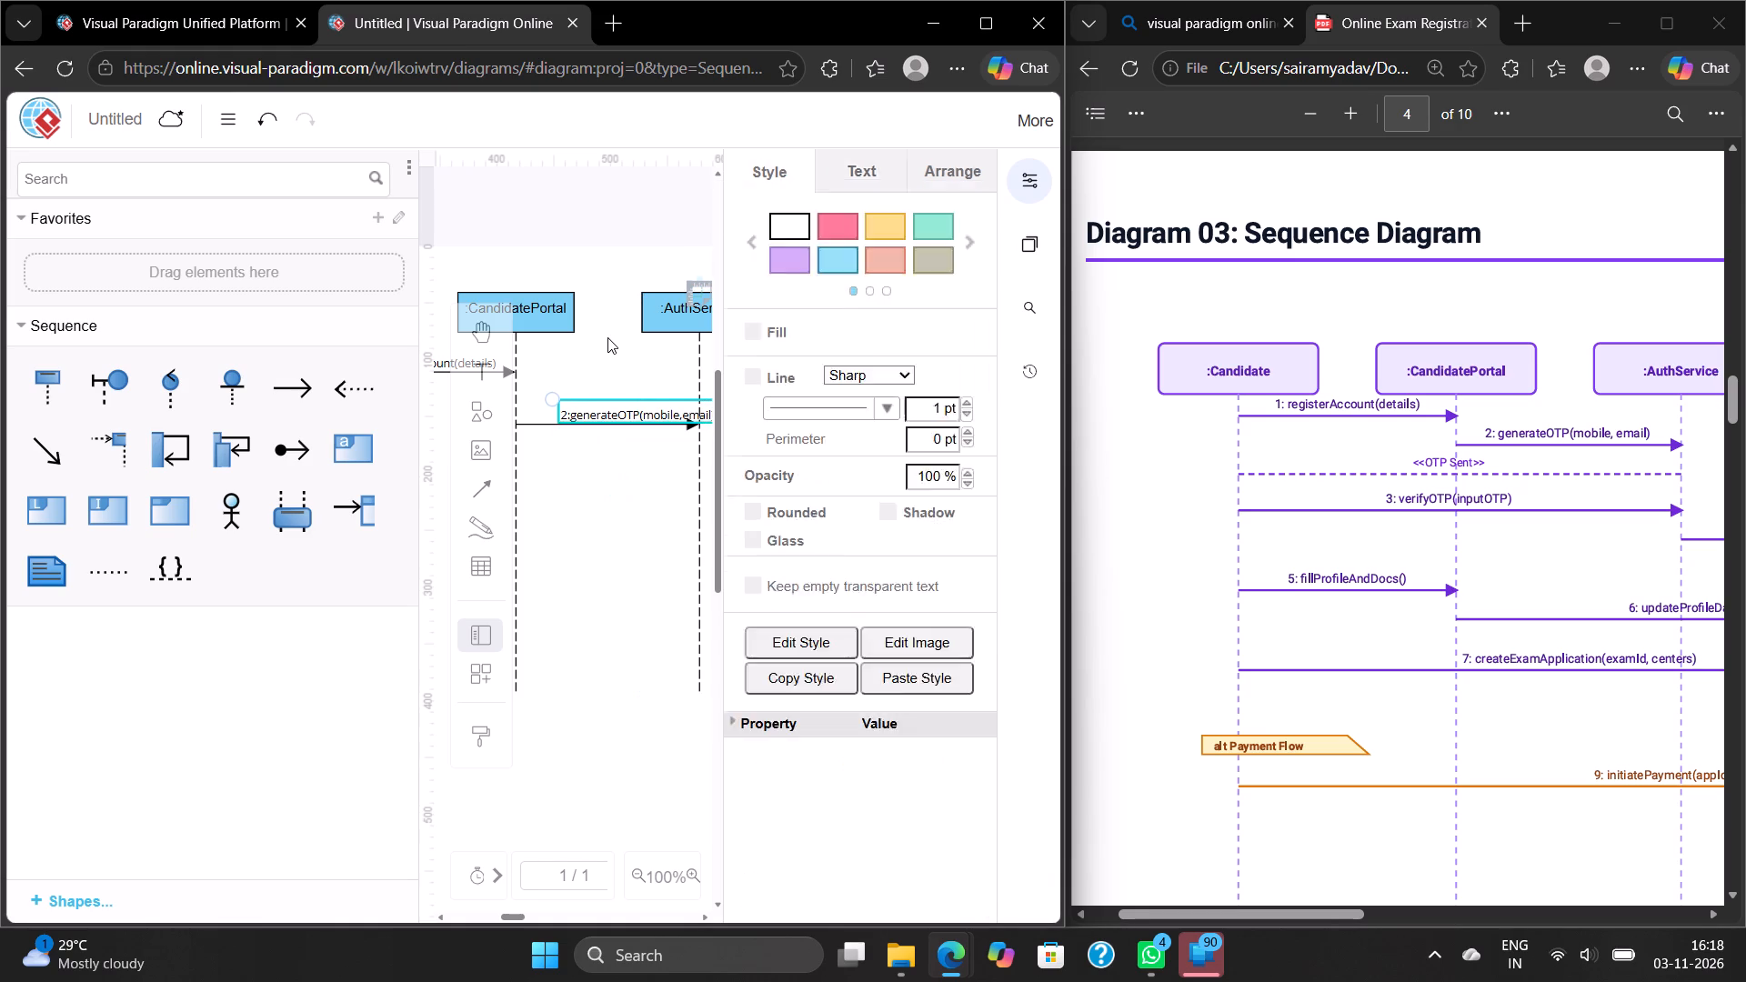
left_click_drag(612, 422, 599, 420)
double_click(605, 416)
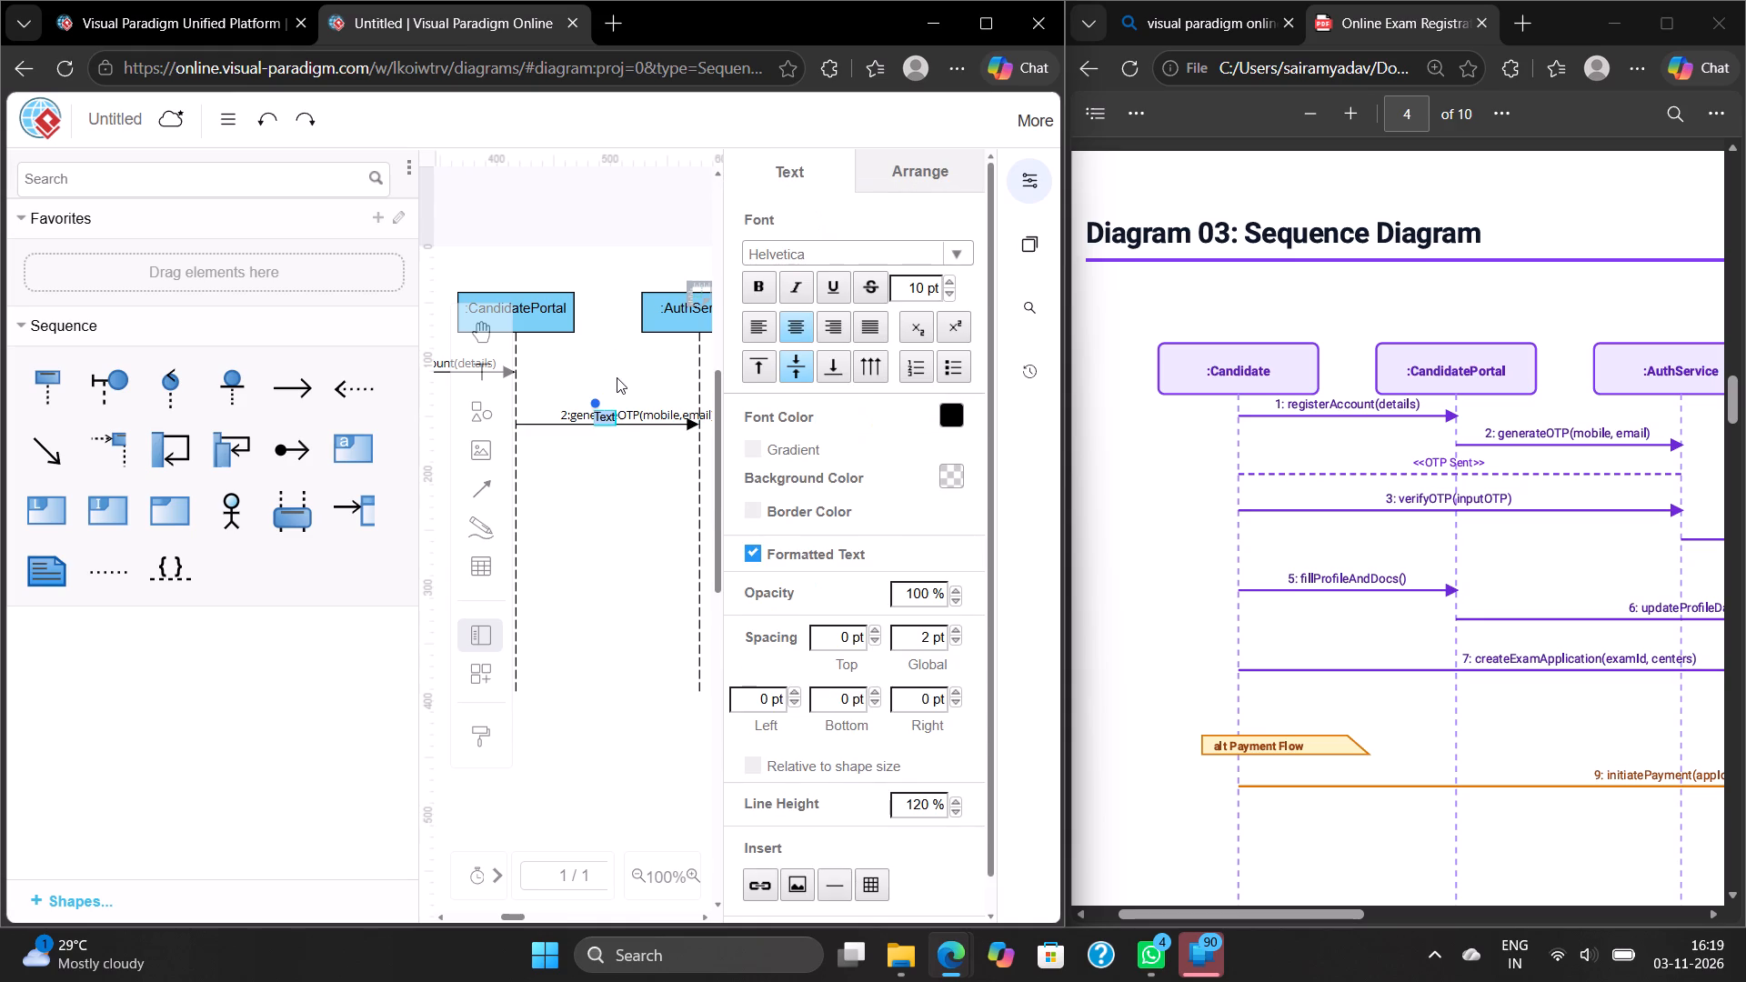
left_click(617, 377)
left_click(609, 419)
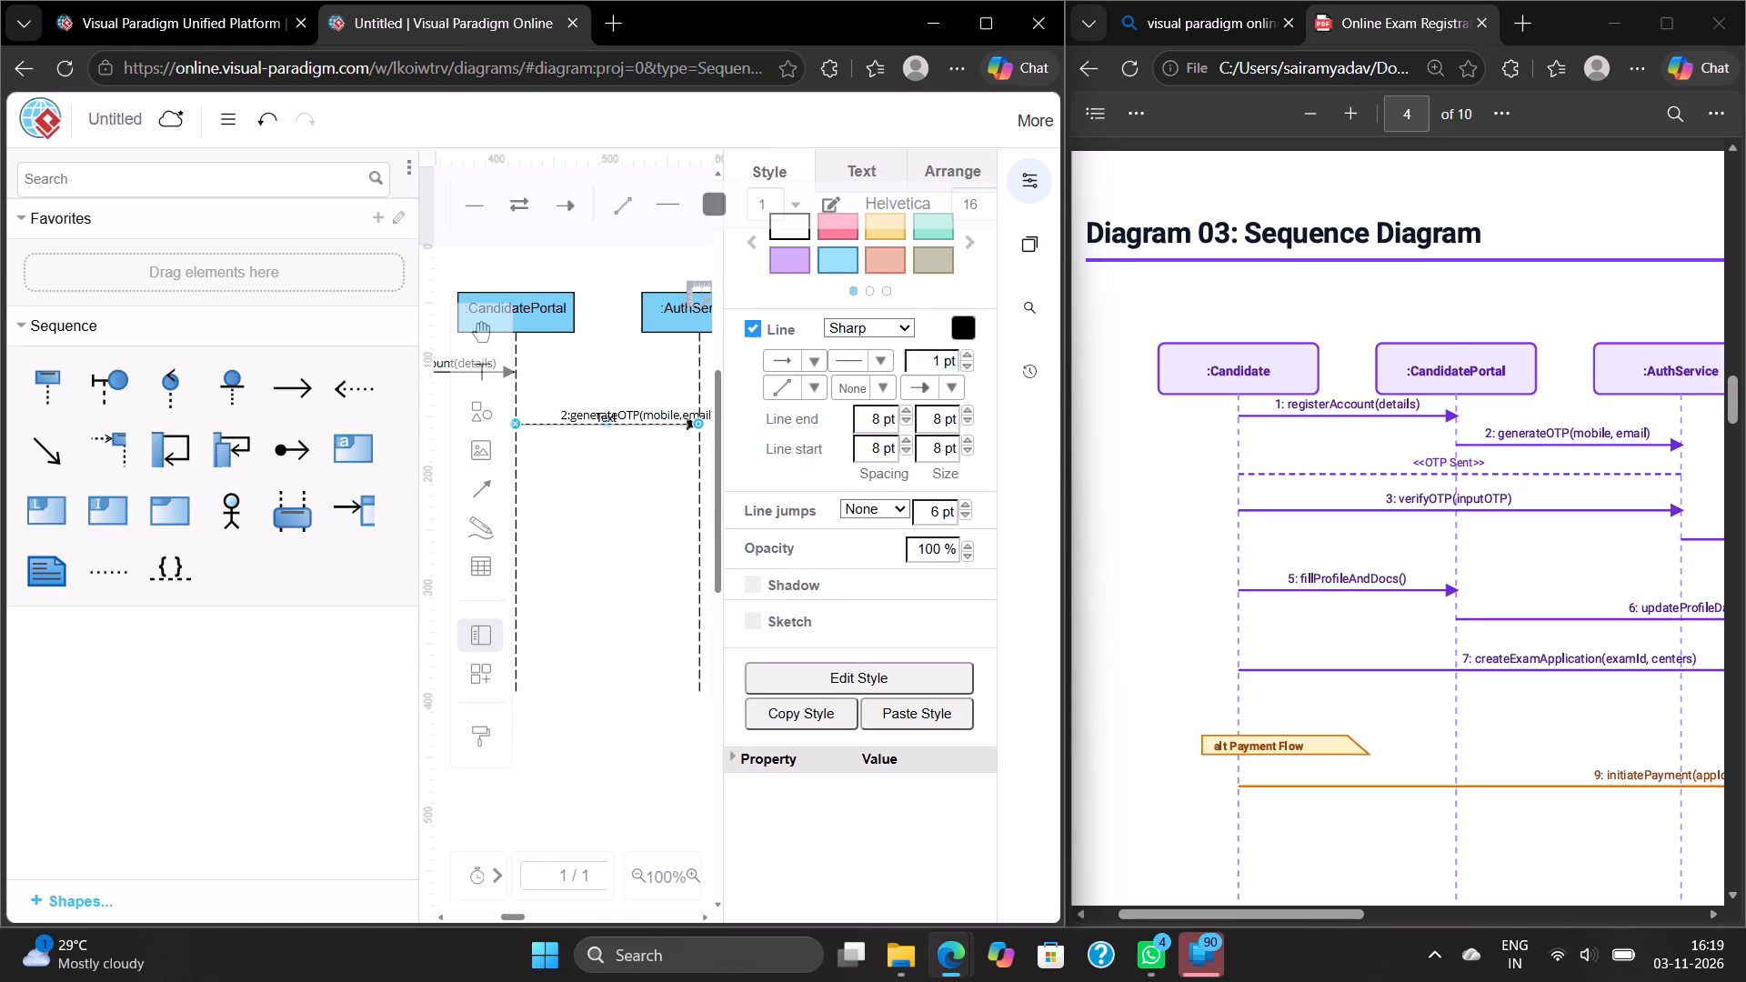
Move the "2:generateOTP(mobile,email)" label up clear of its arrow and delete the stray "Text" label from the arrow.
left_click(633, 416)
left_click_drag(633, 416, 619, 411)
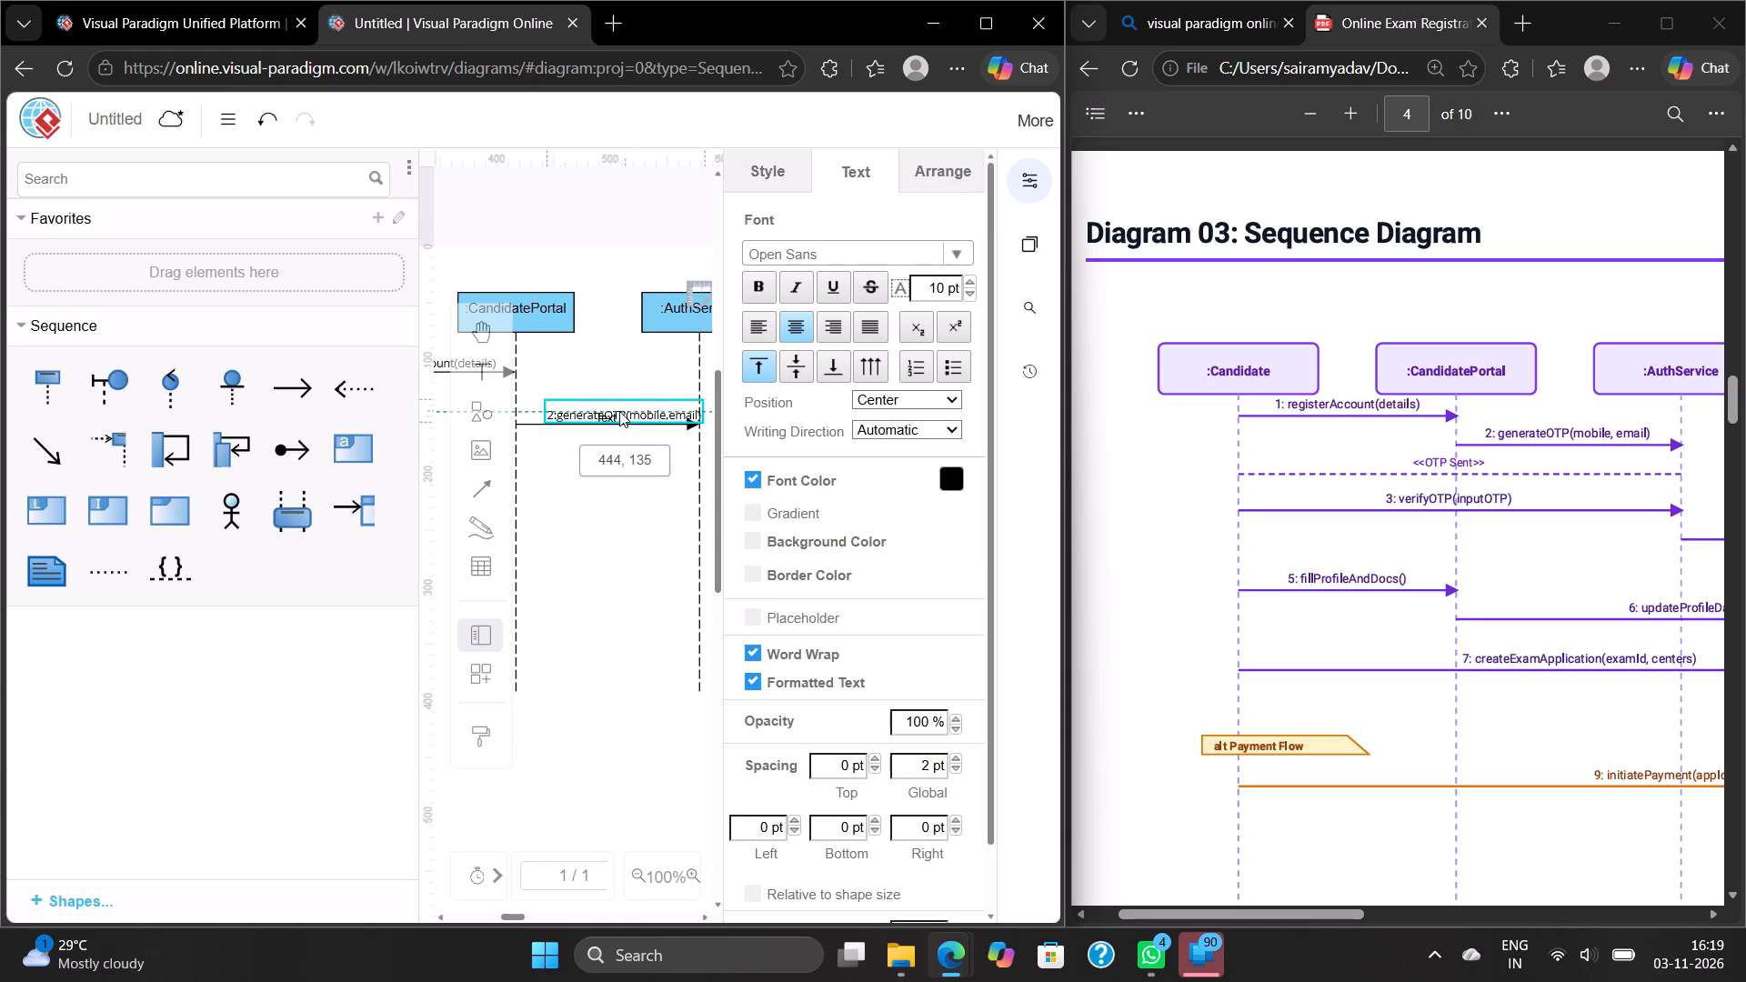
left_click_drag(619, 411, 607, 387)
left_click(607, 411)
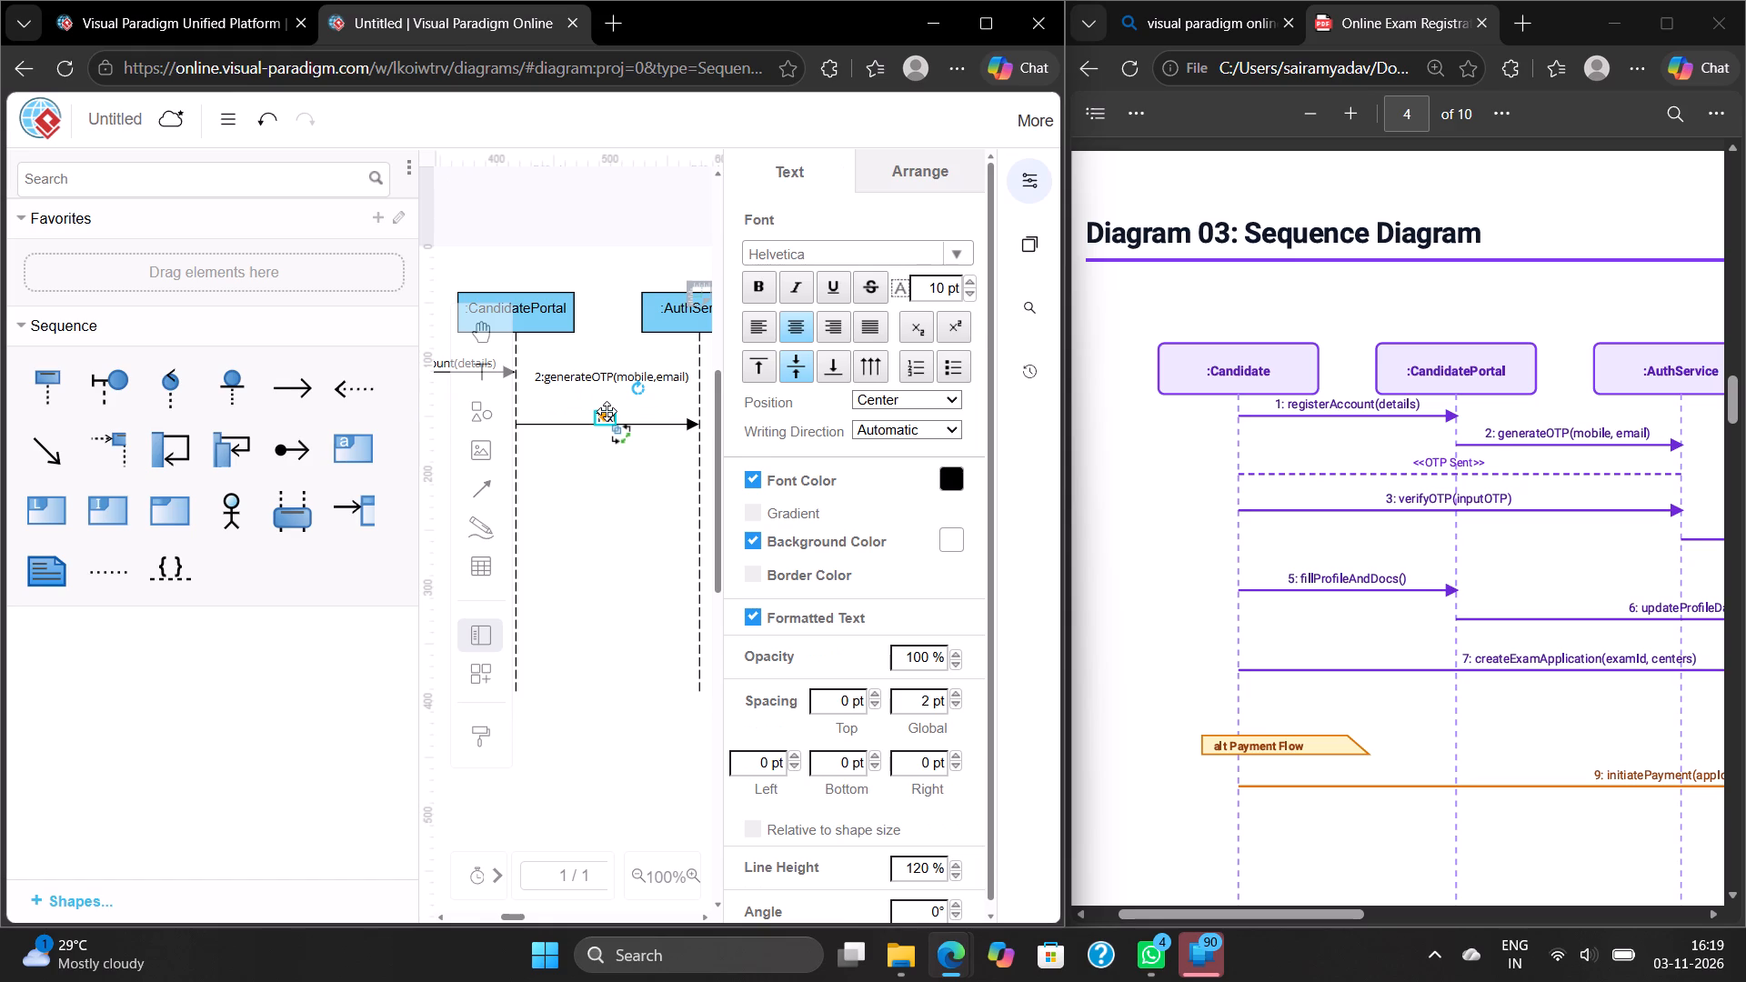
key("Delete")
Place the "2:generateOTP(mobile,email)" label just above its arrow, starting close to the :CandidatePortal lifeline.
left_click_drag(589, 380, 588, 399)
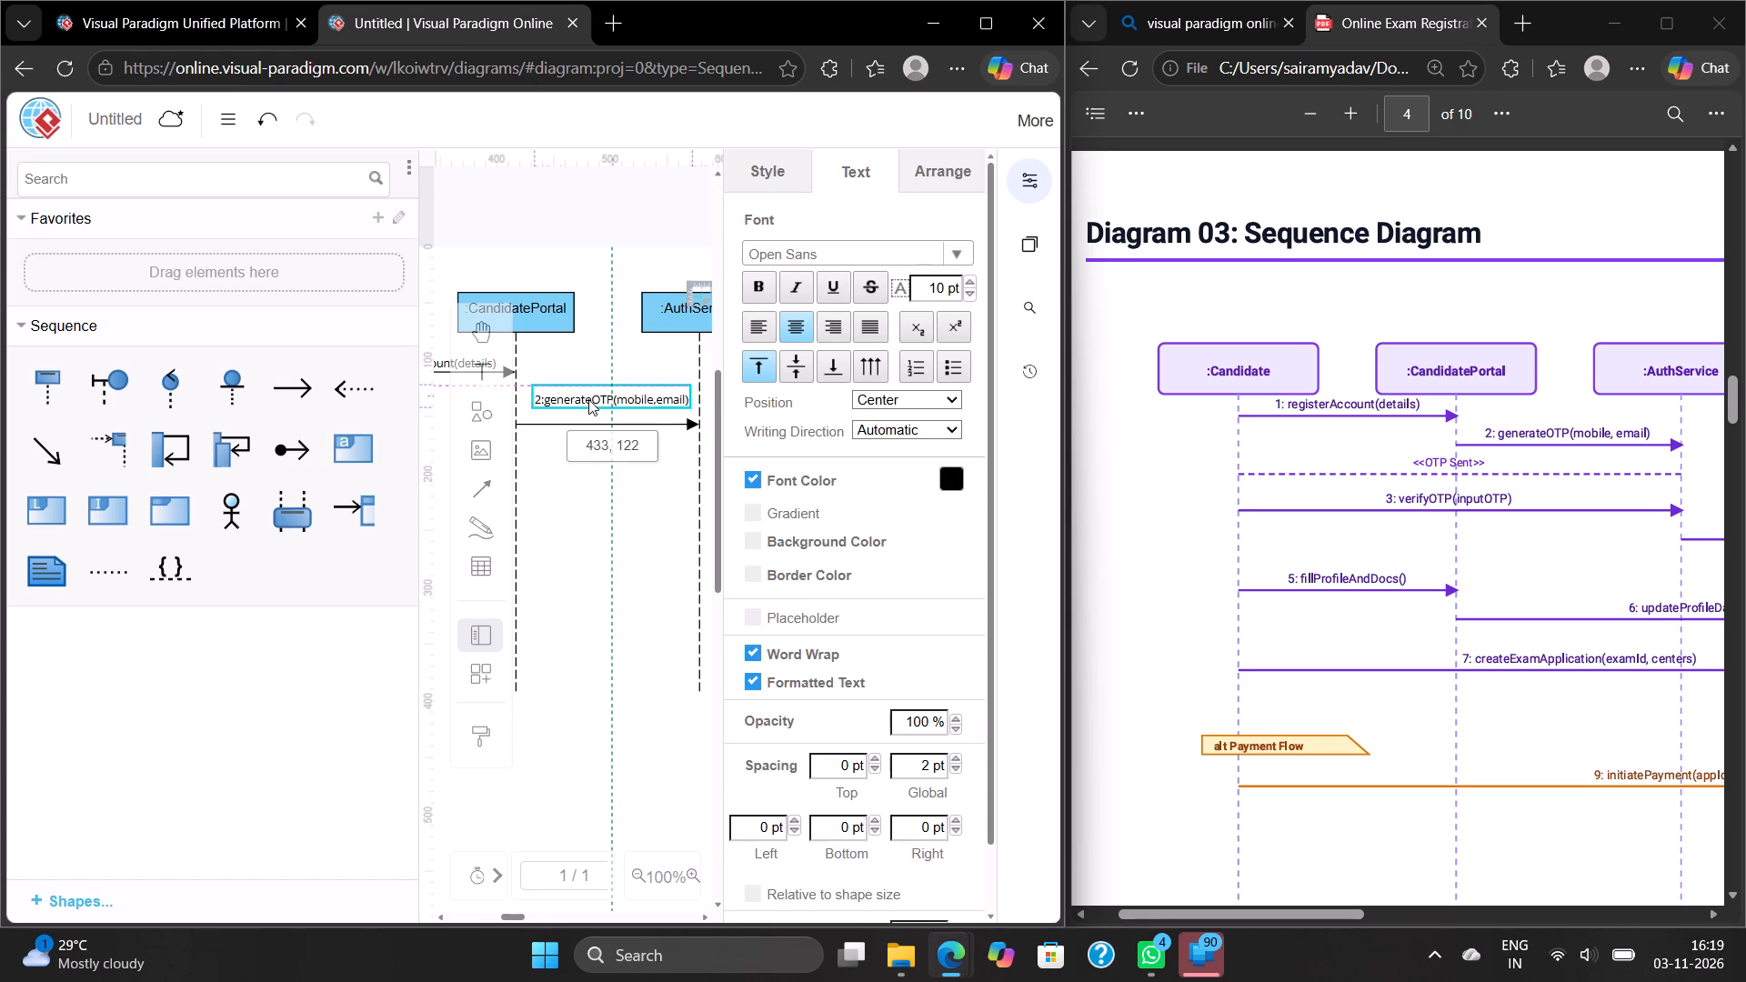
left_click_drag(588, 399, 581, 411)
left_click_drag(581, 411, 578, 415)
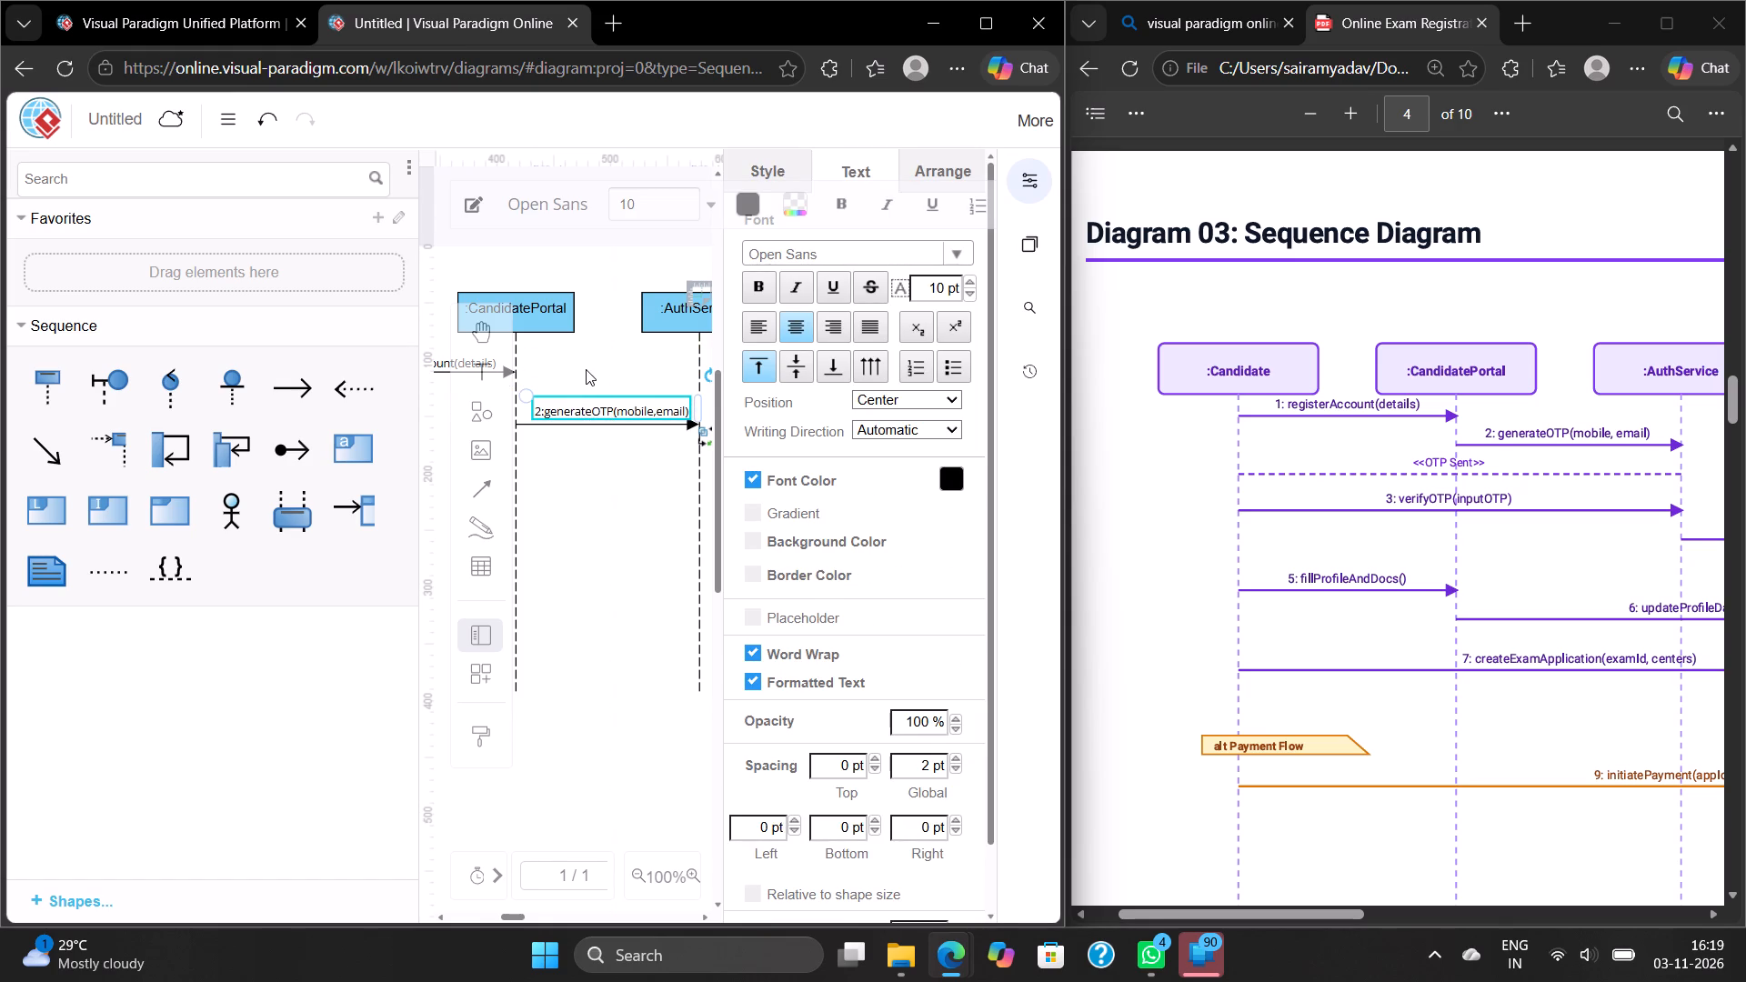
left_click(587, 363)
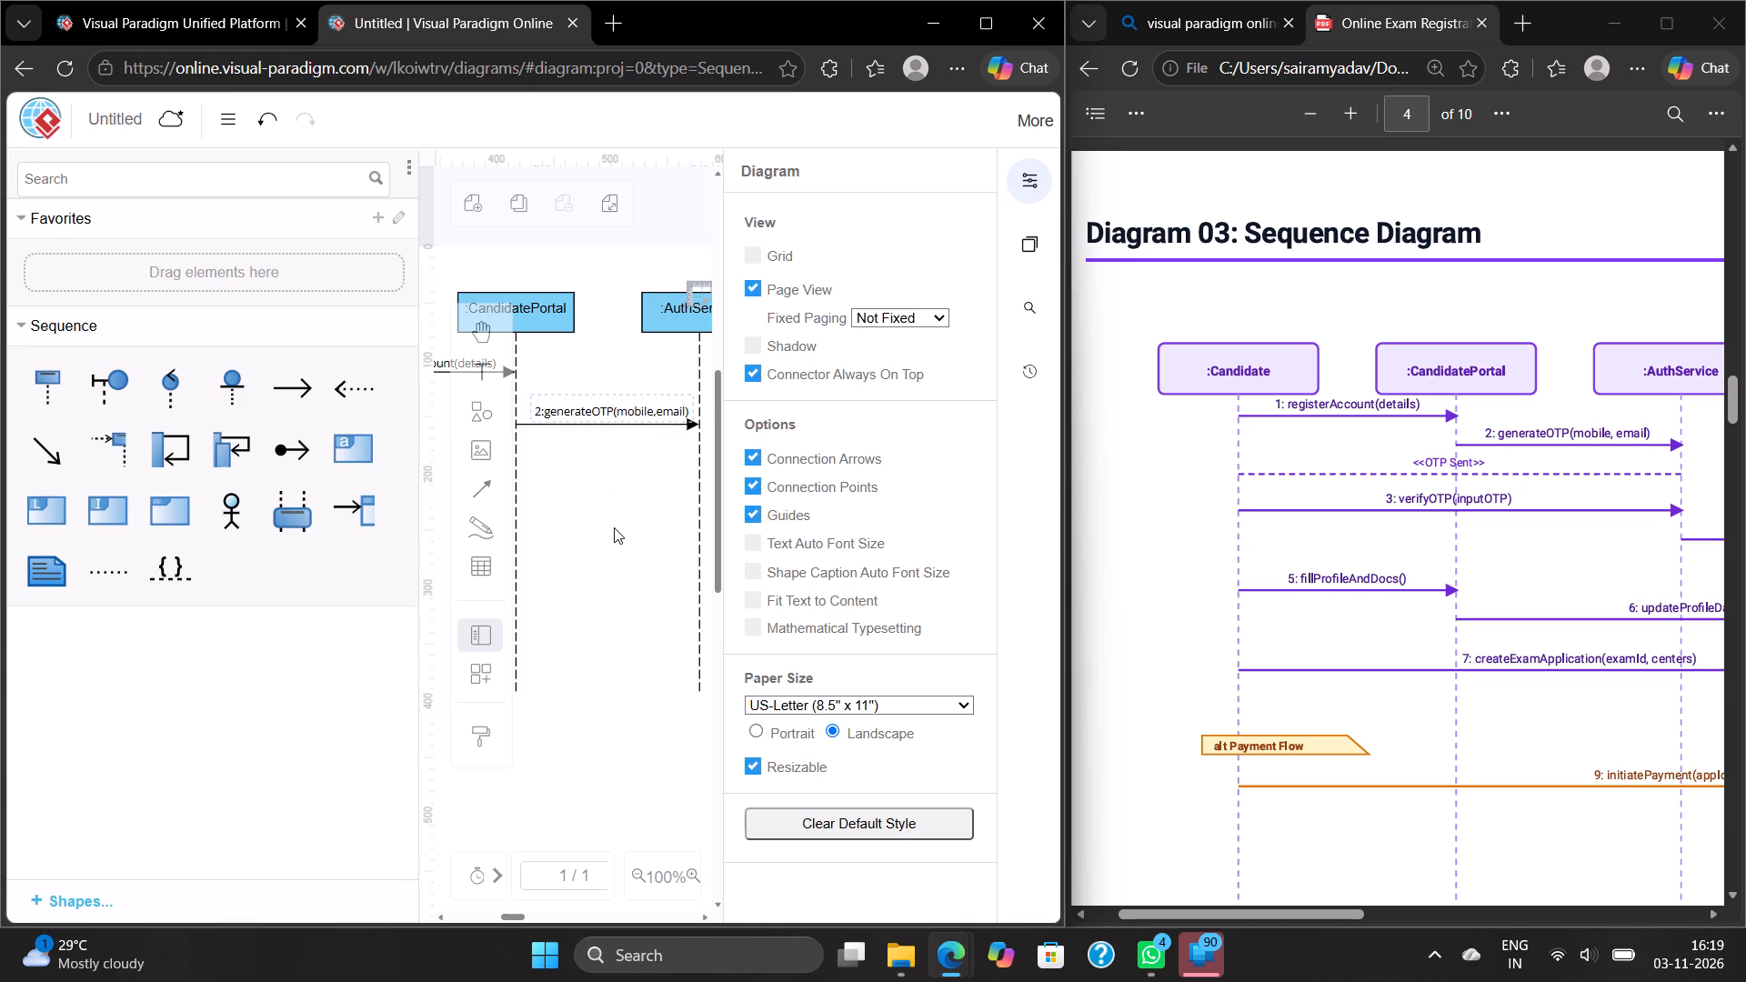
left_click_drag(620, 413, 609, 411)
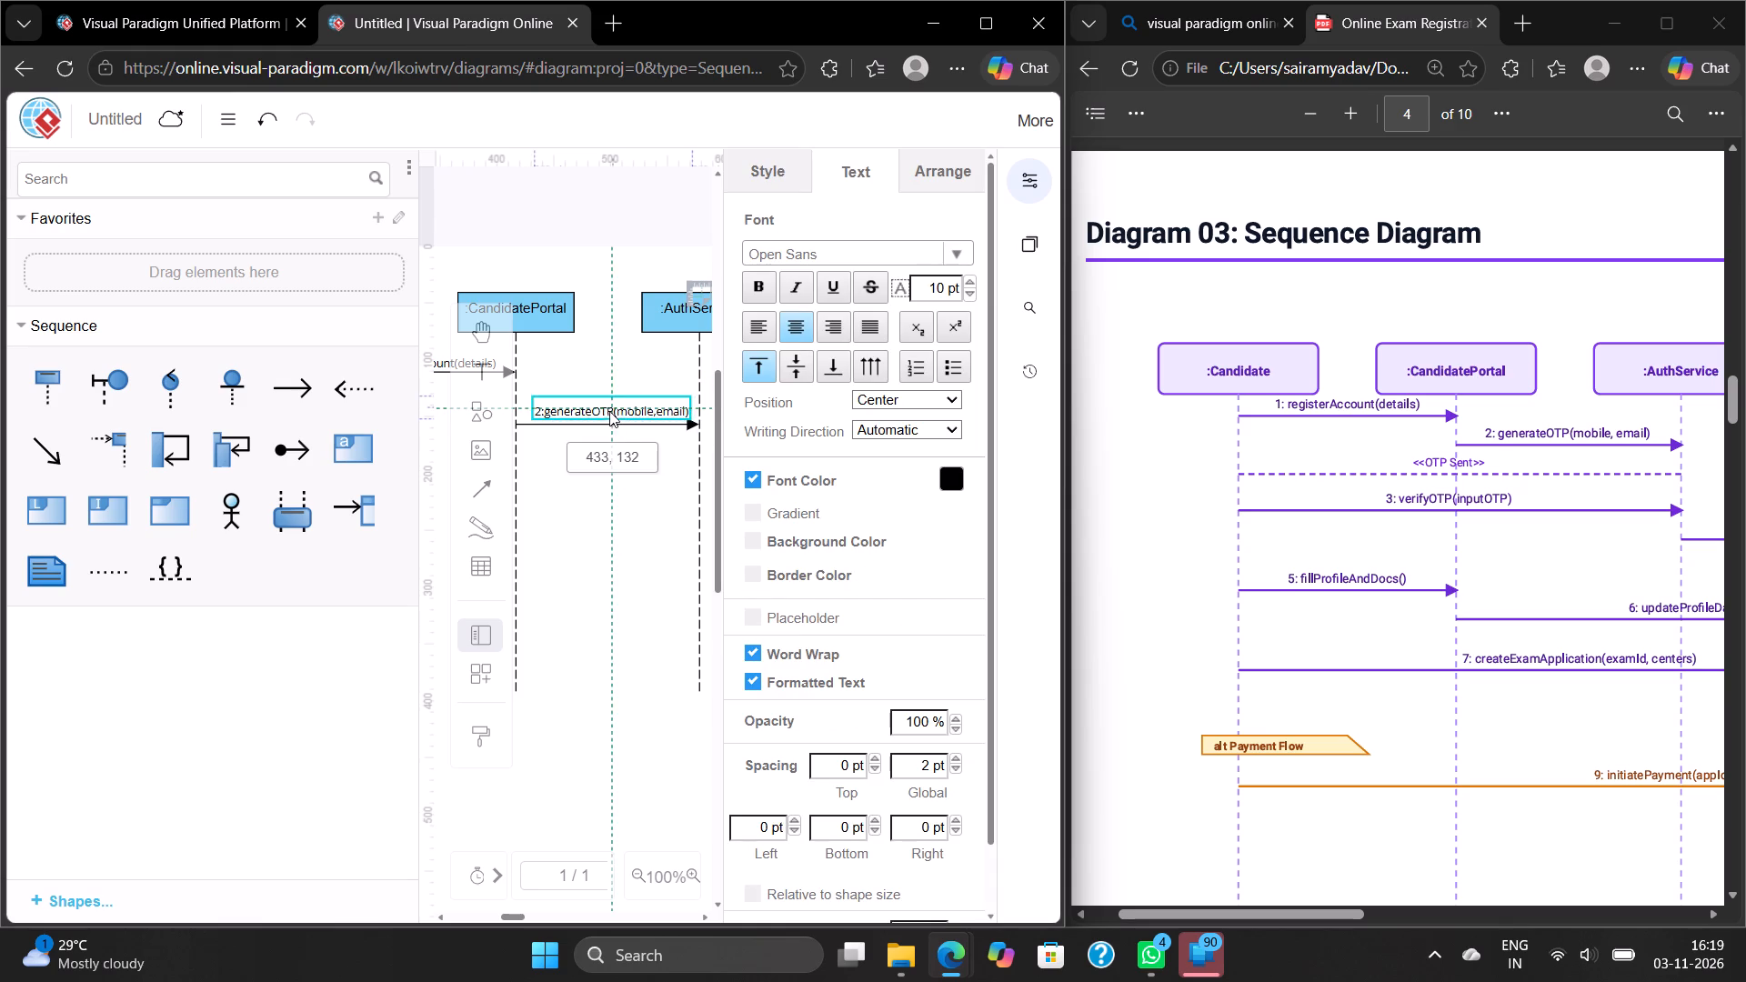
left_click_drag(609, 411, 610, 411)
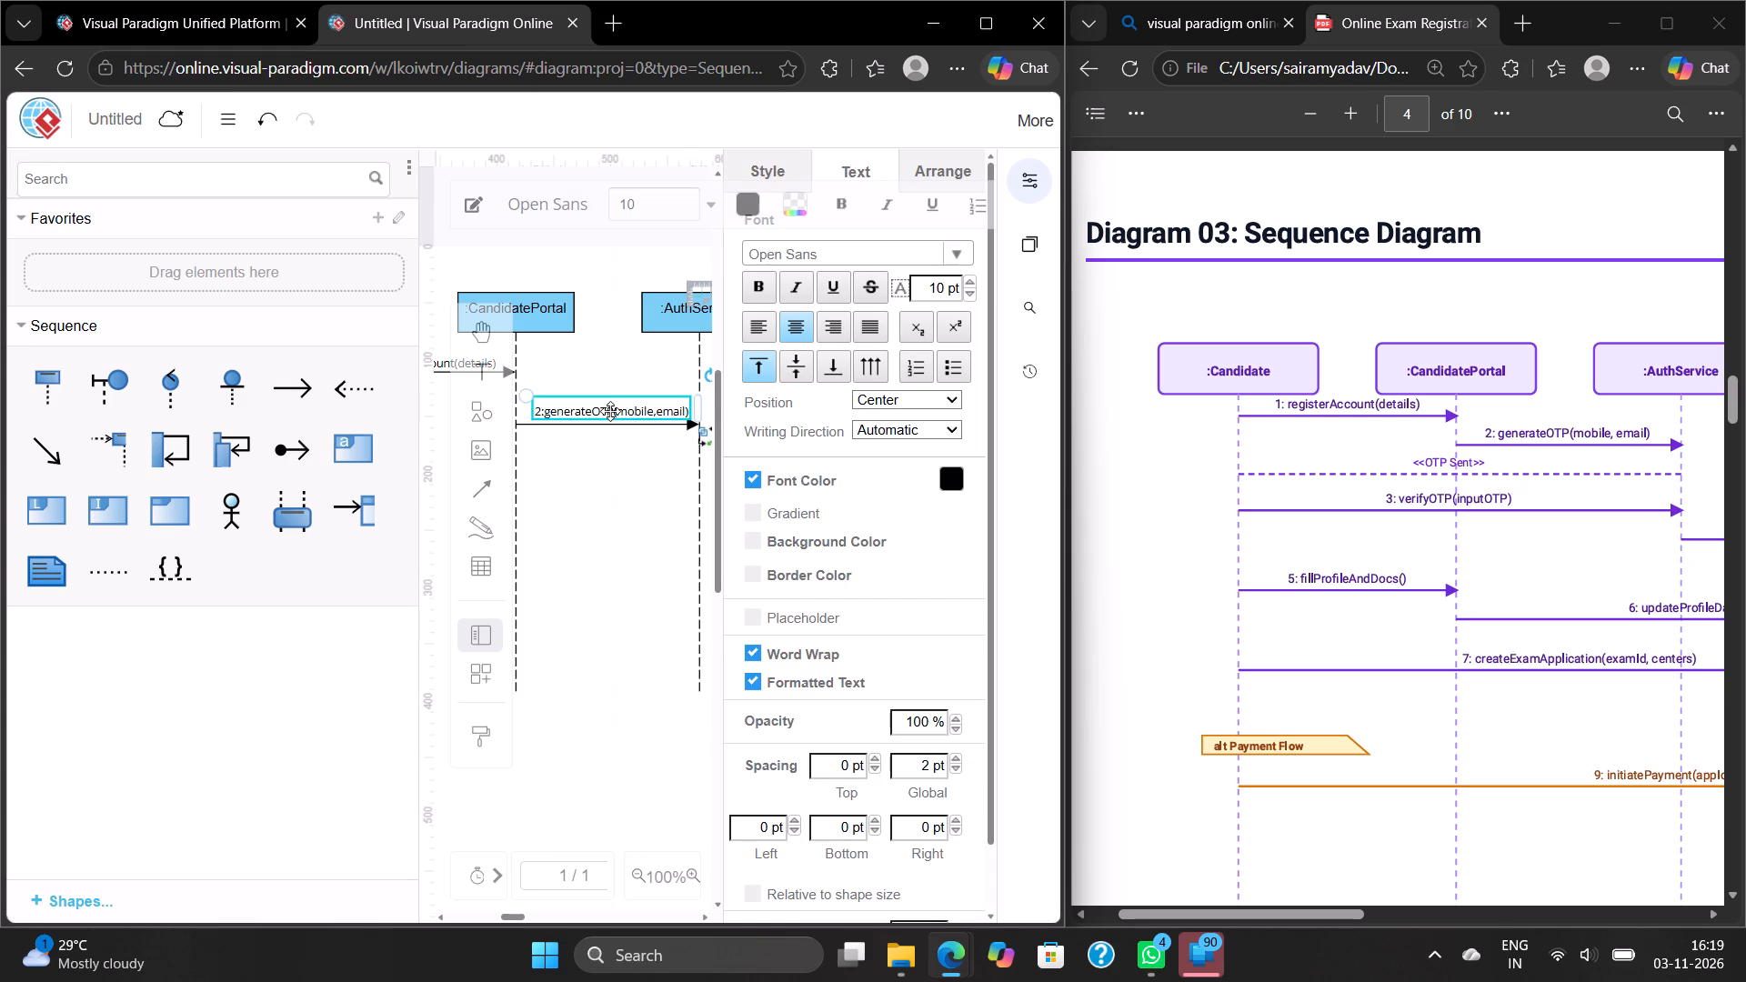
left_click_drag(610, 411, 597, 411)
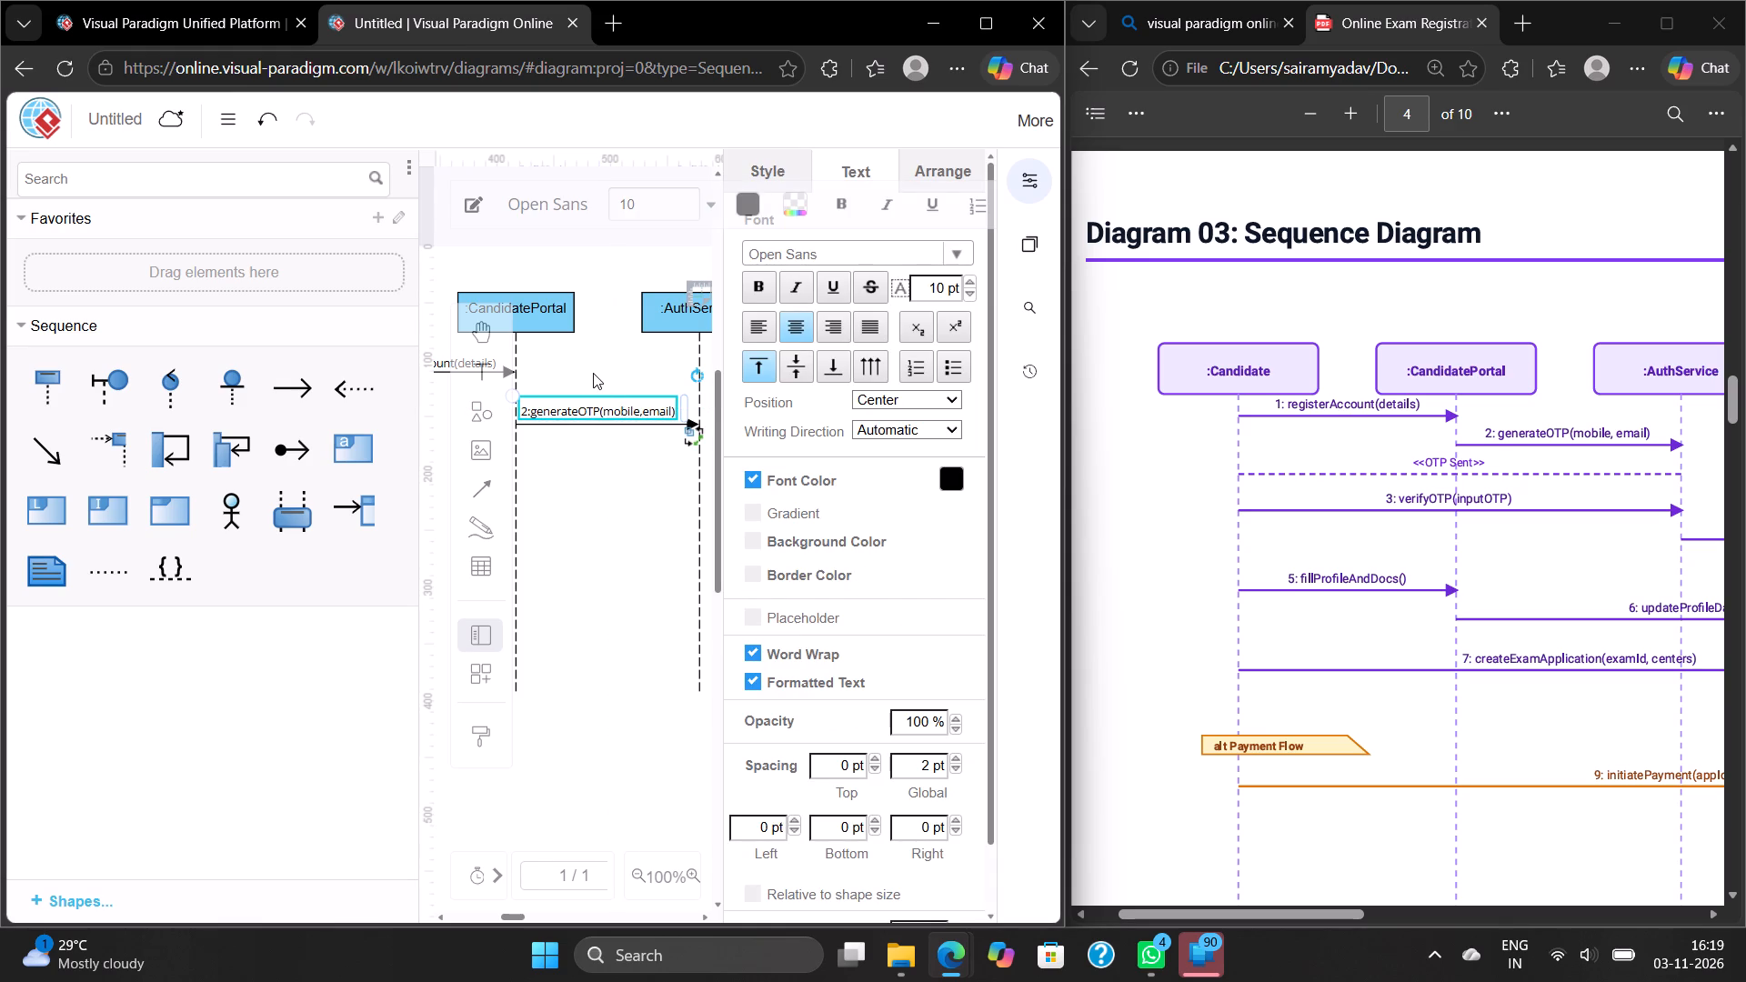
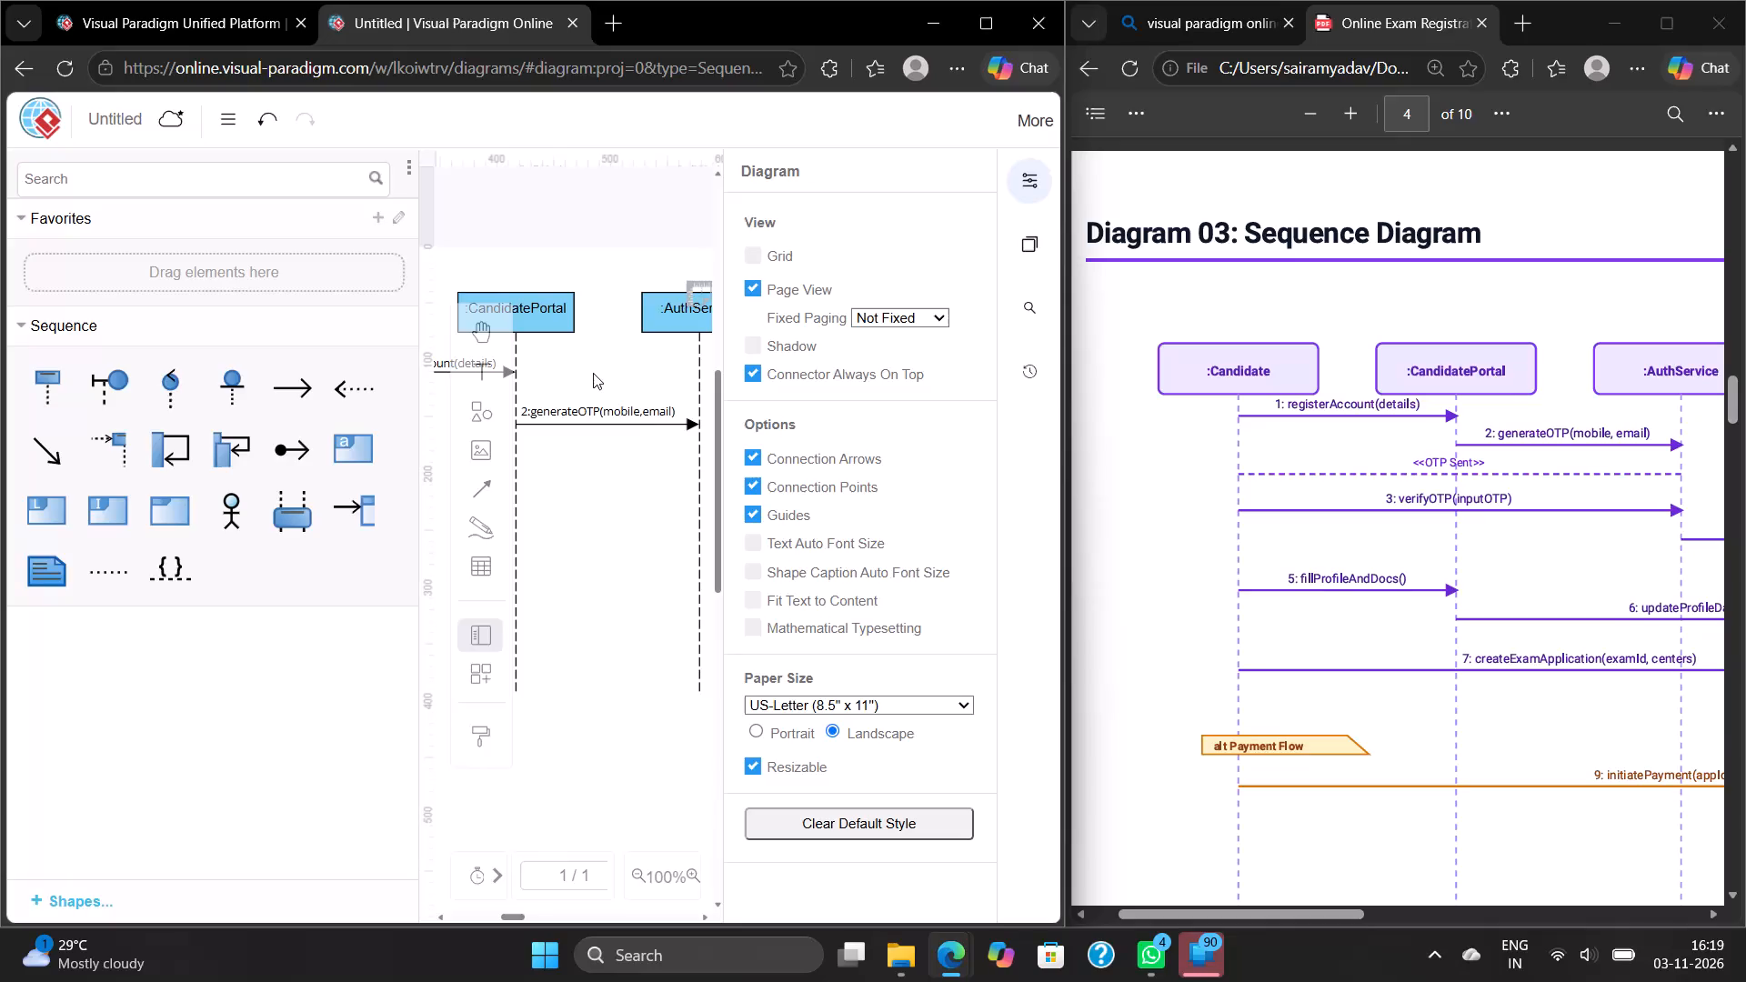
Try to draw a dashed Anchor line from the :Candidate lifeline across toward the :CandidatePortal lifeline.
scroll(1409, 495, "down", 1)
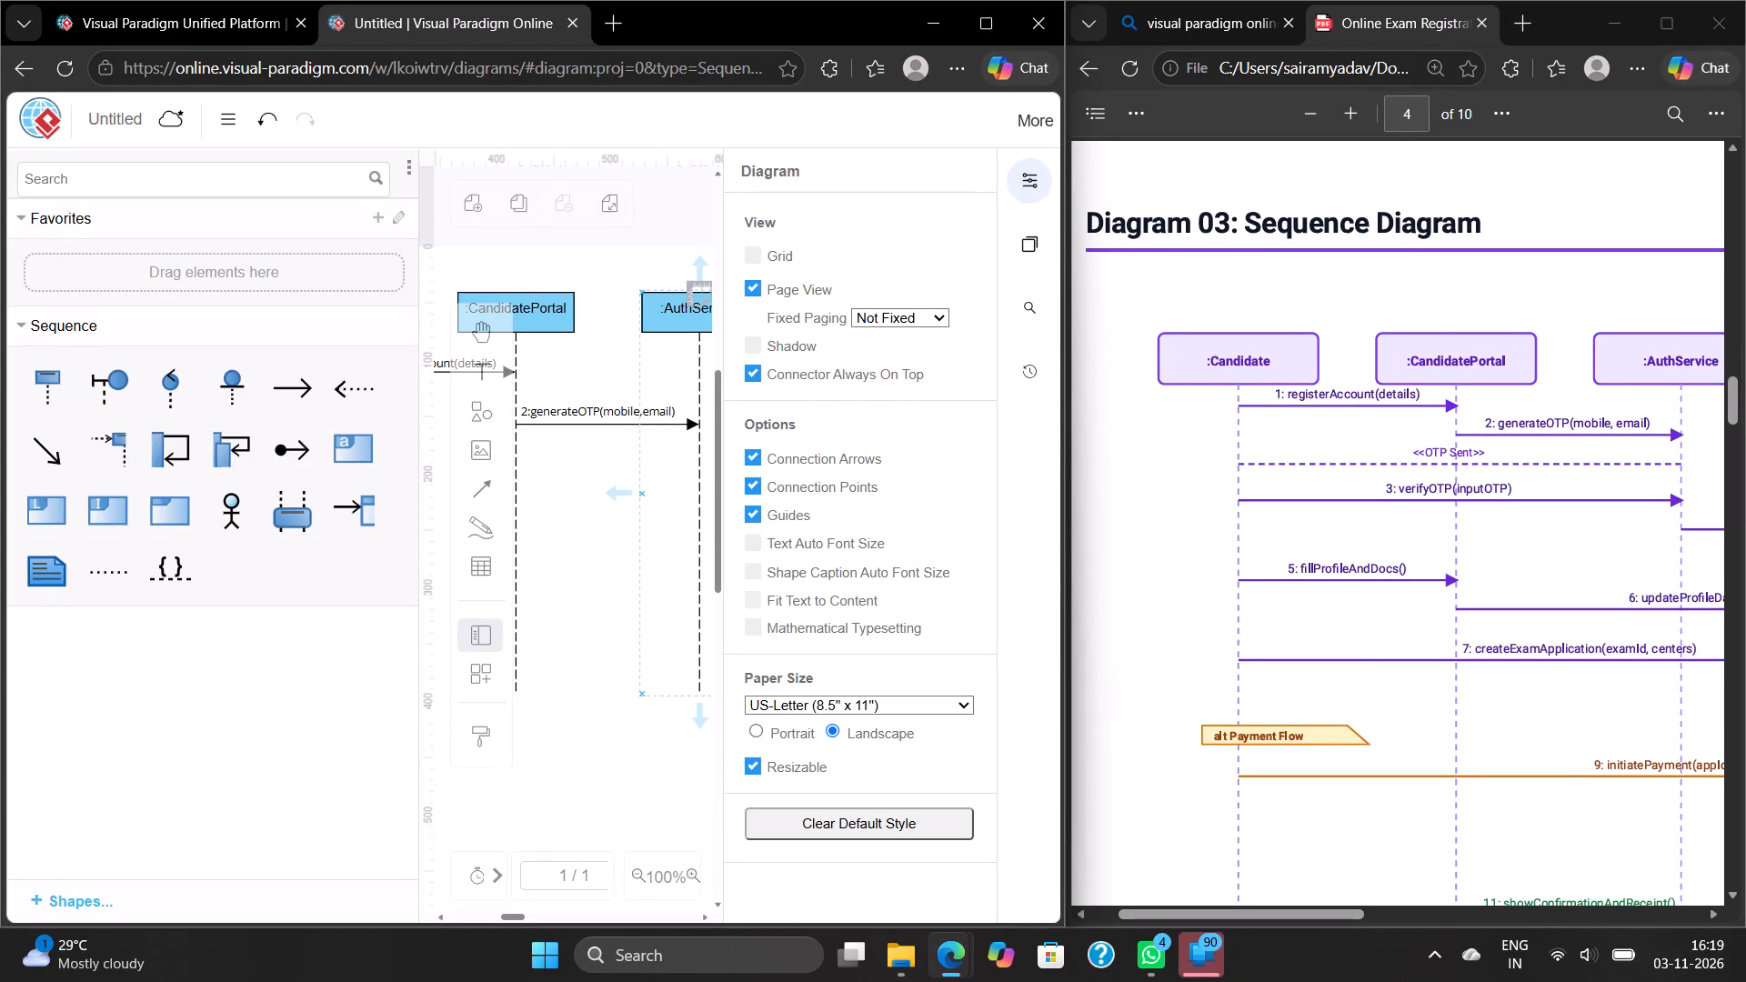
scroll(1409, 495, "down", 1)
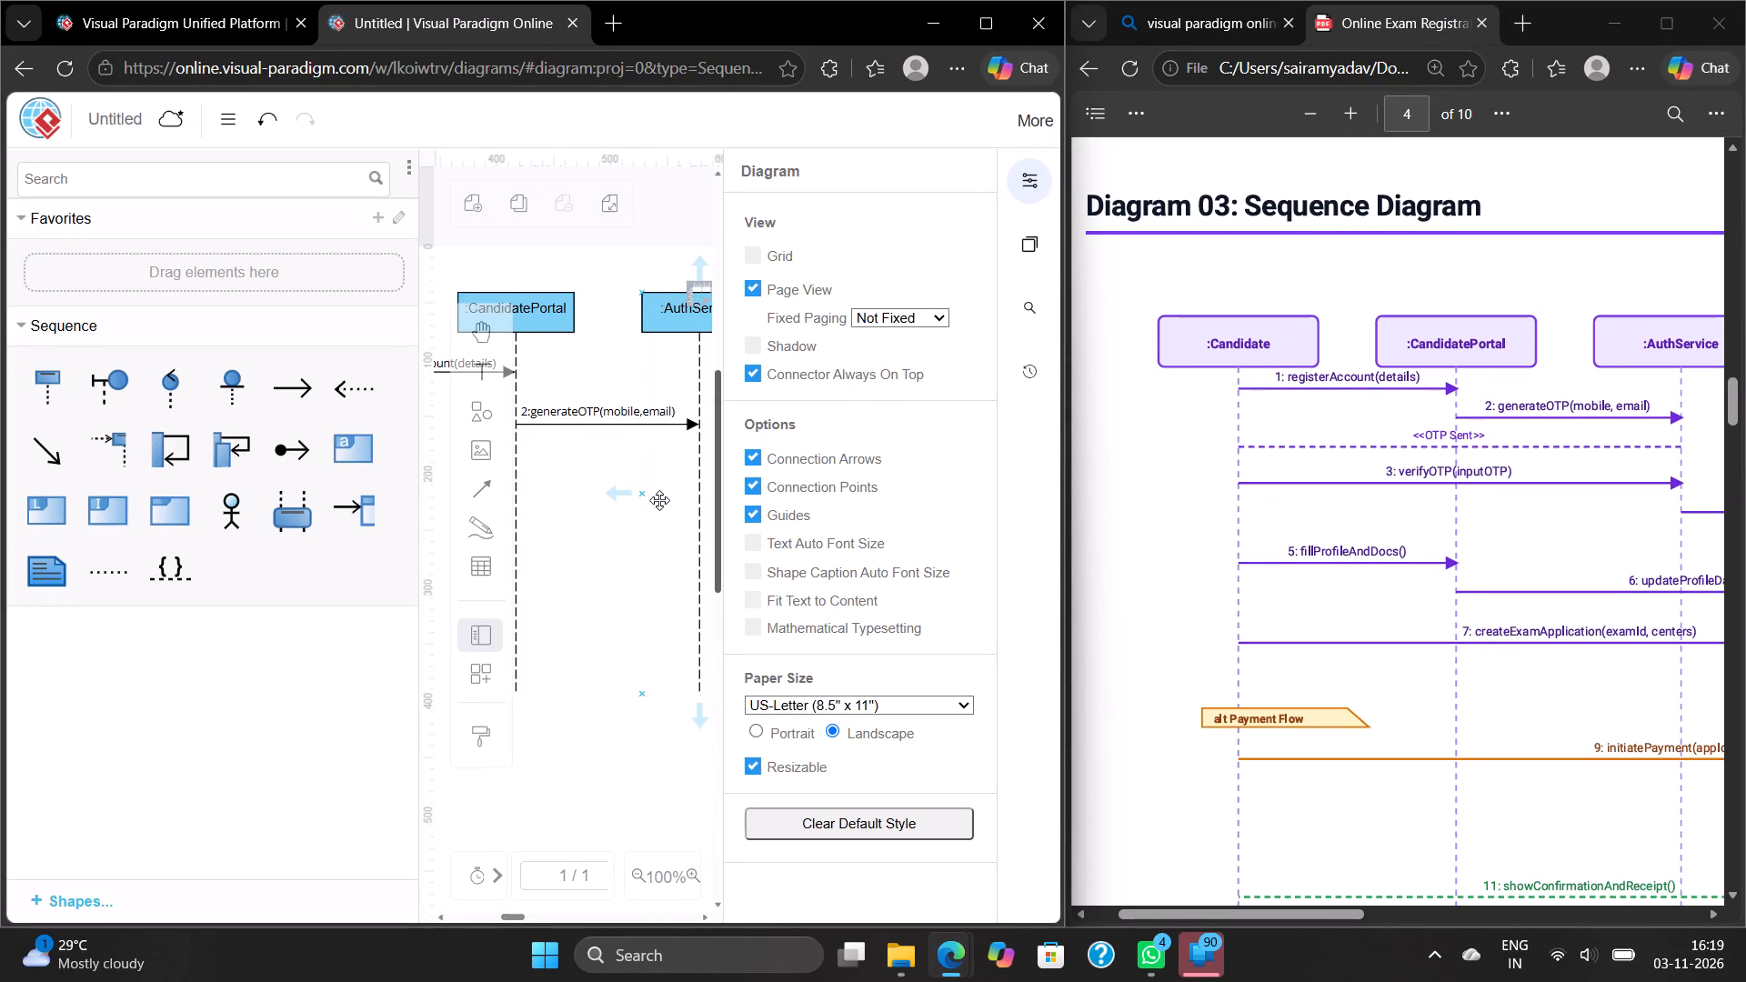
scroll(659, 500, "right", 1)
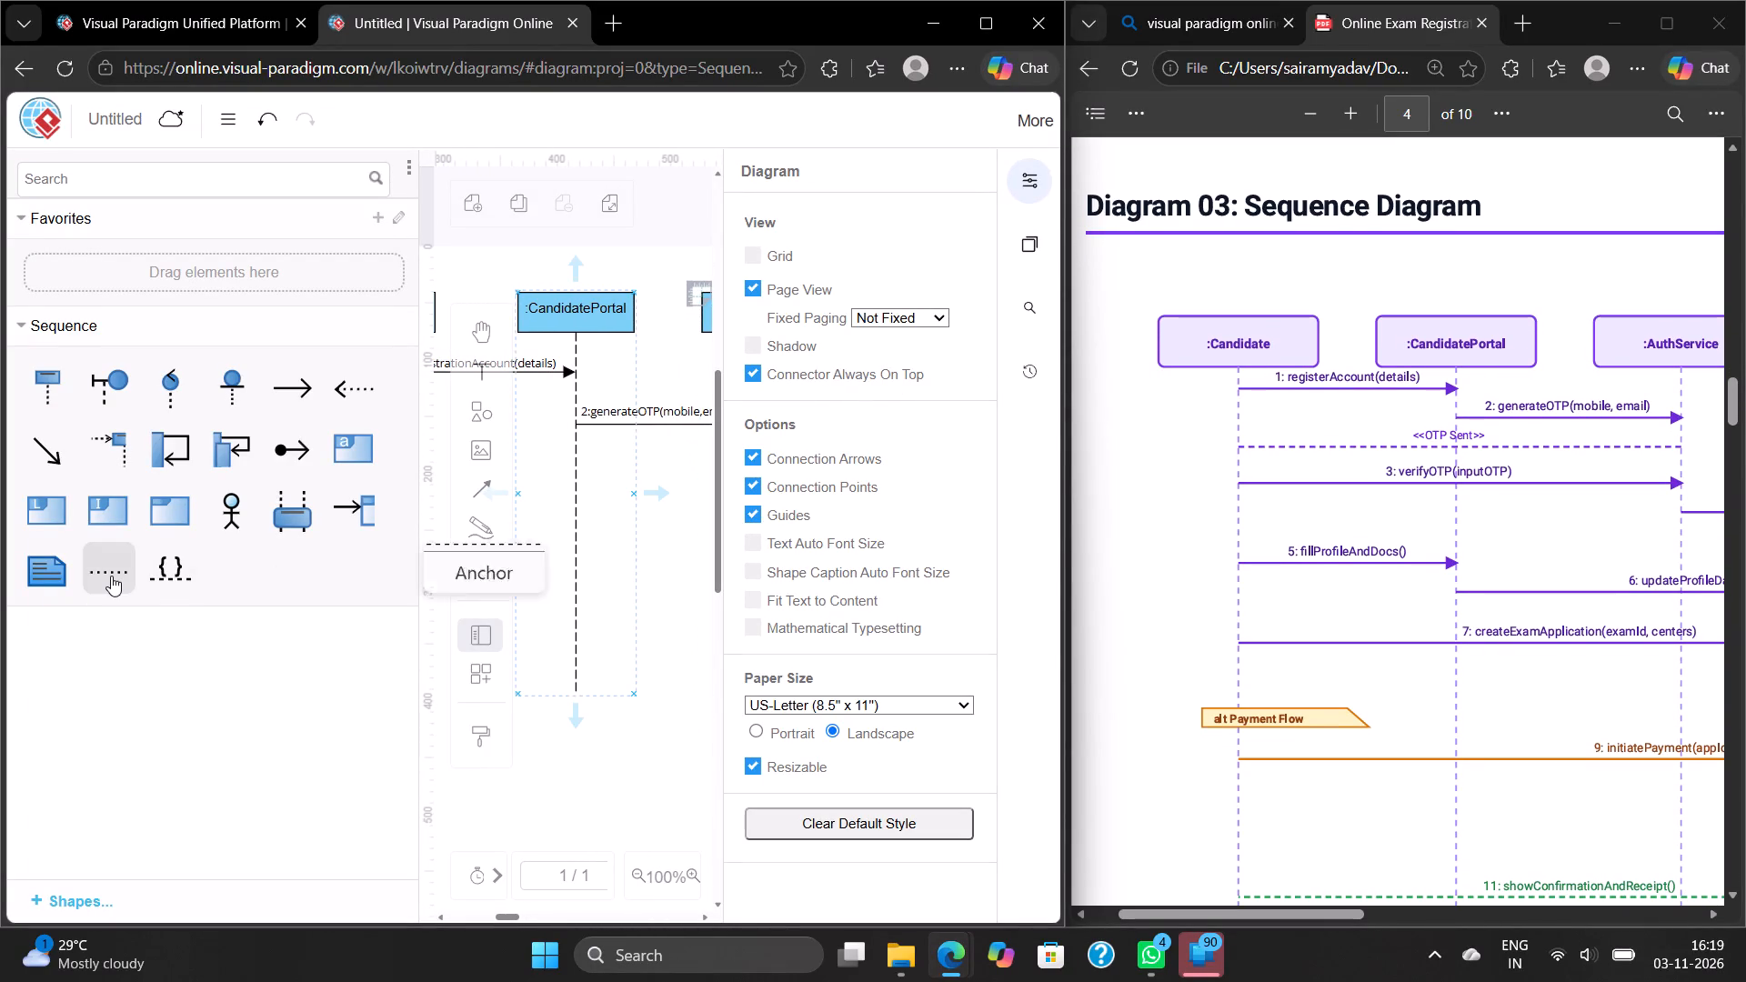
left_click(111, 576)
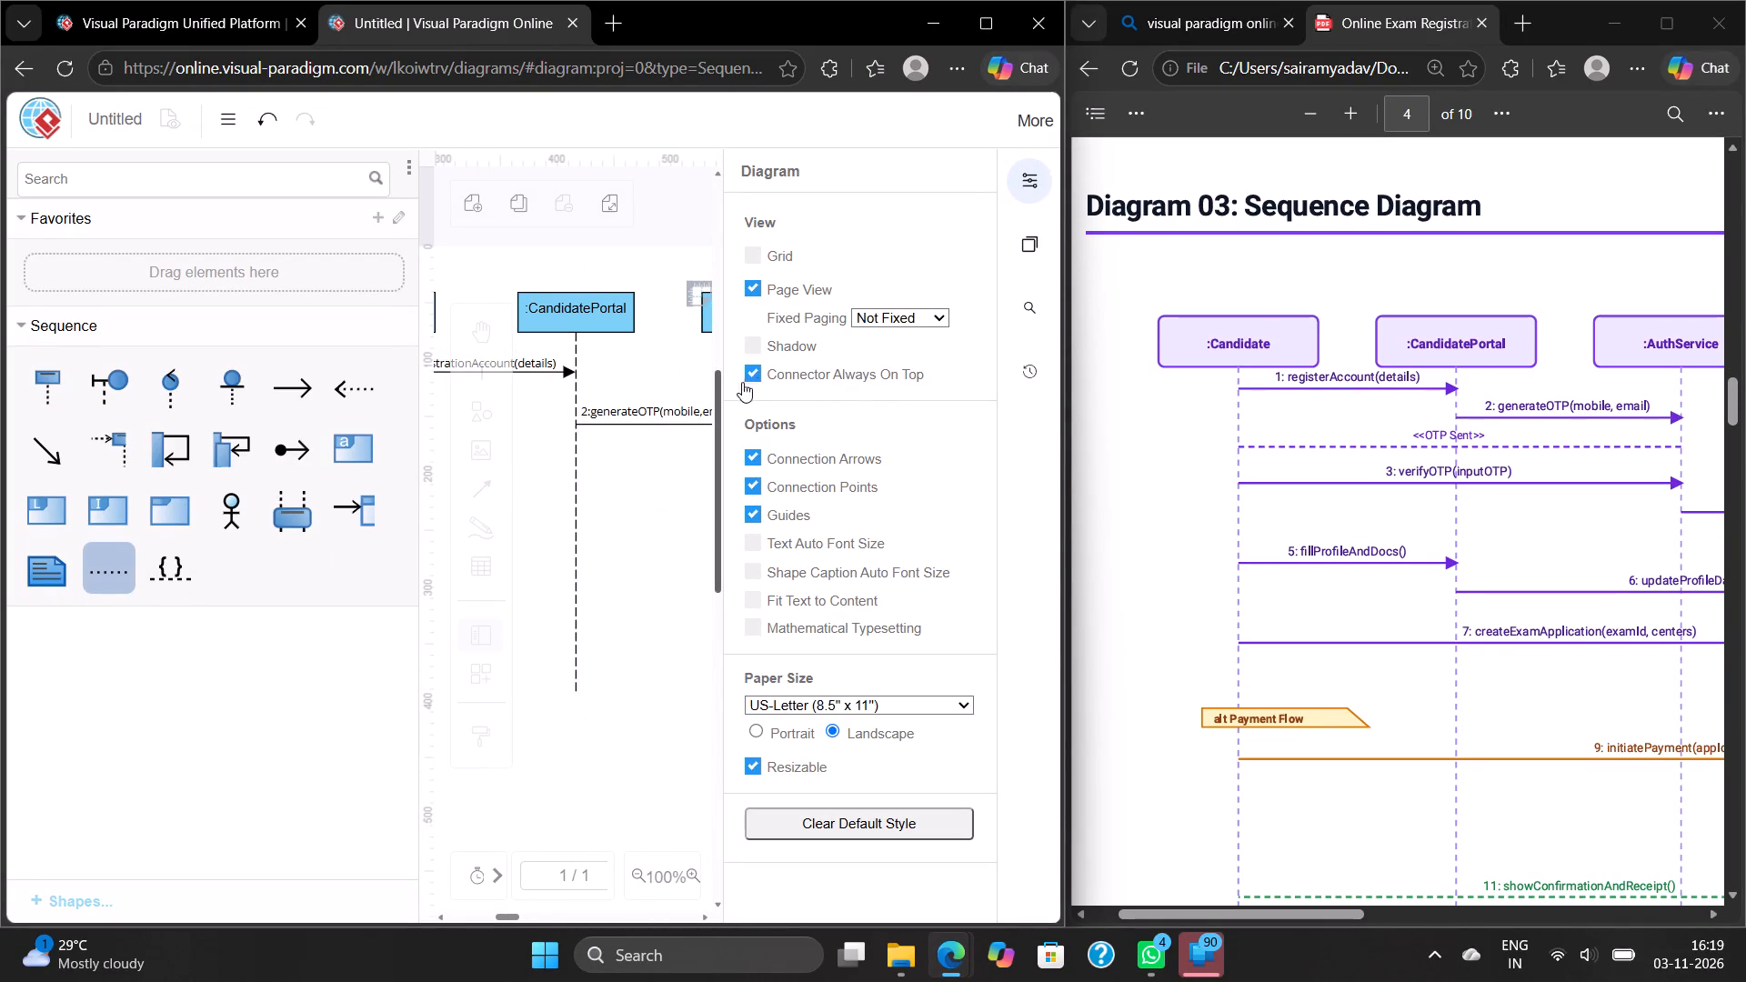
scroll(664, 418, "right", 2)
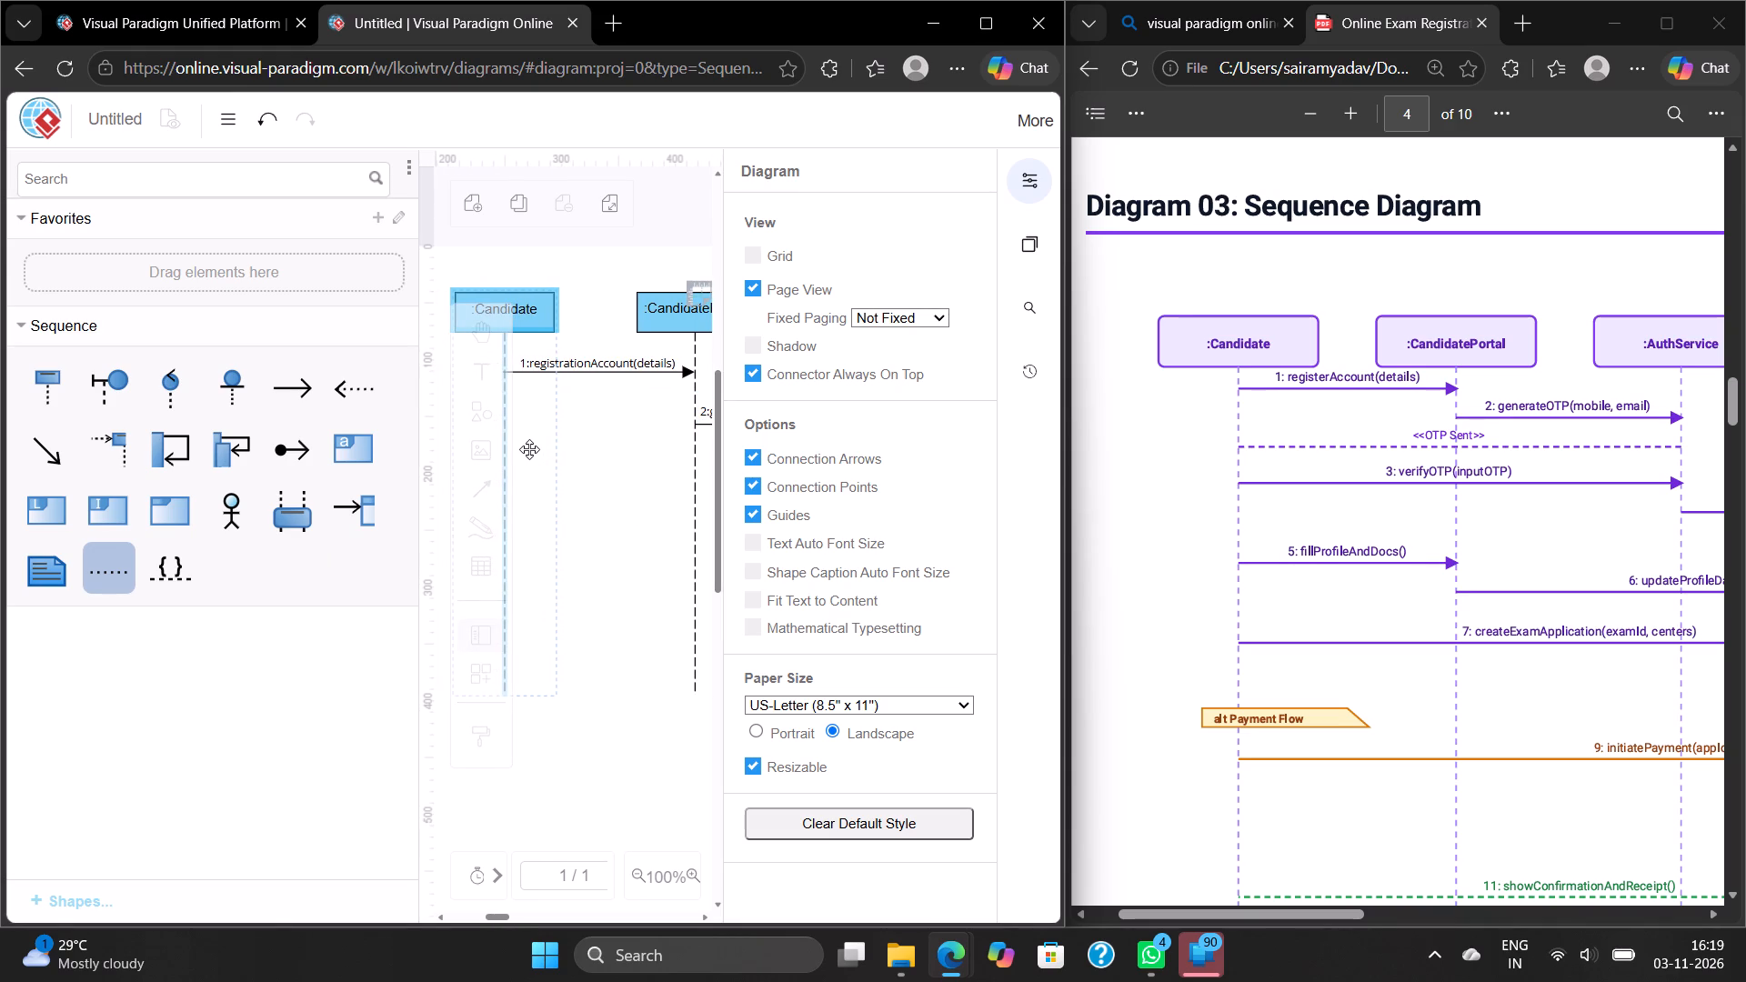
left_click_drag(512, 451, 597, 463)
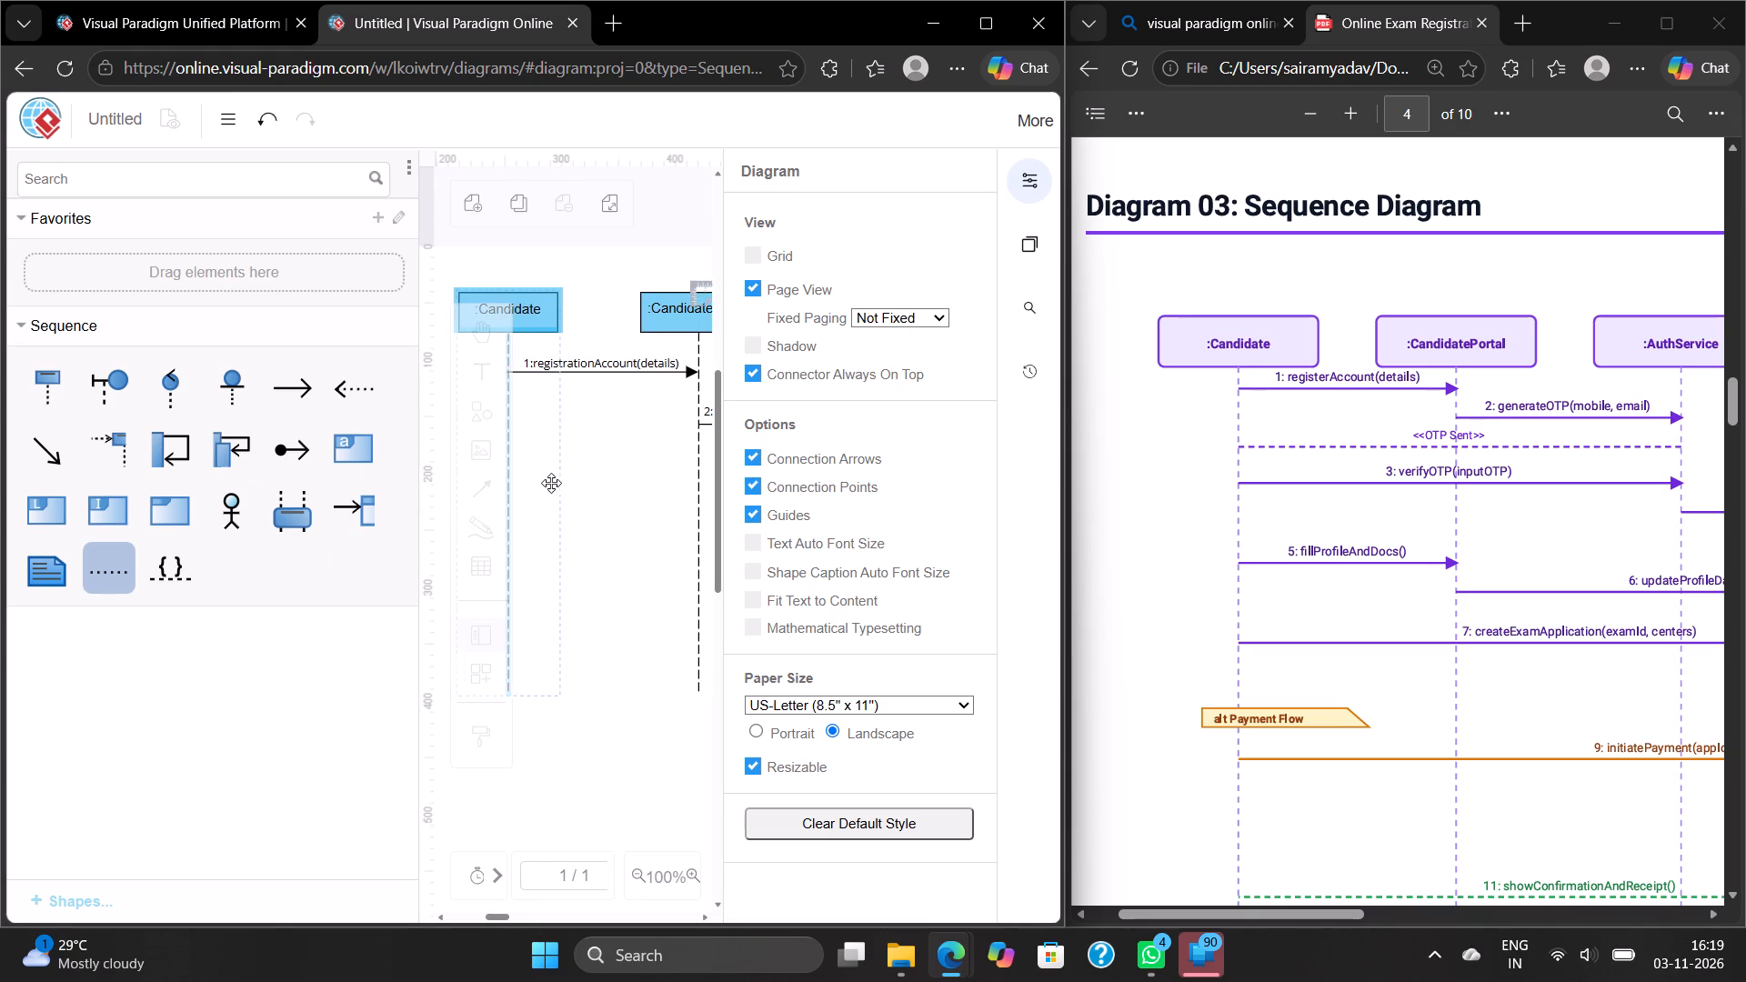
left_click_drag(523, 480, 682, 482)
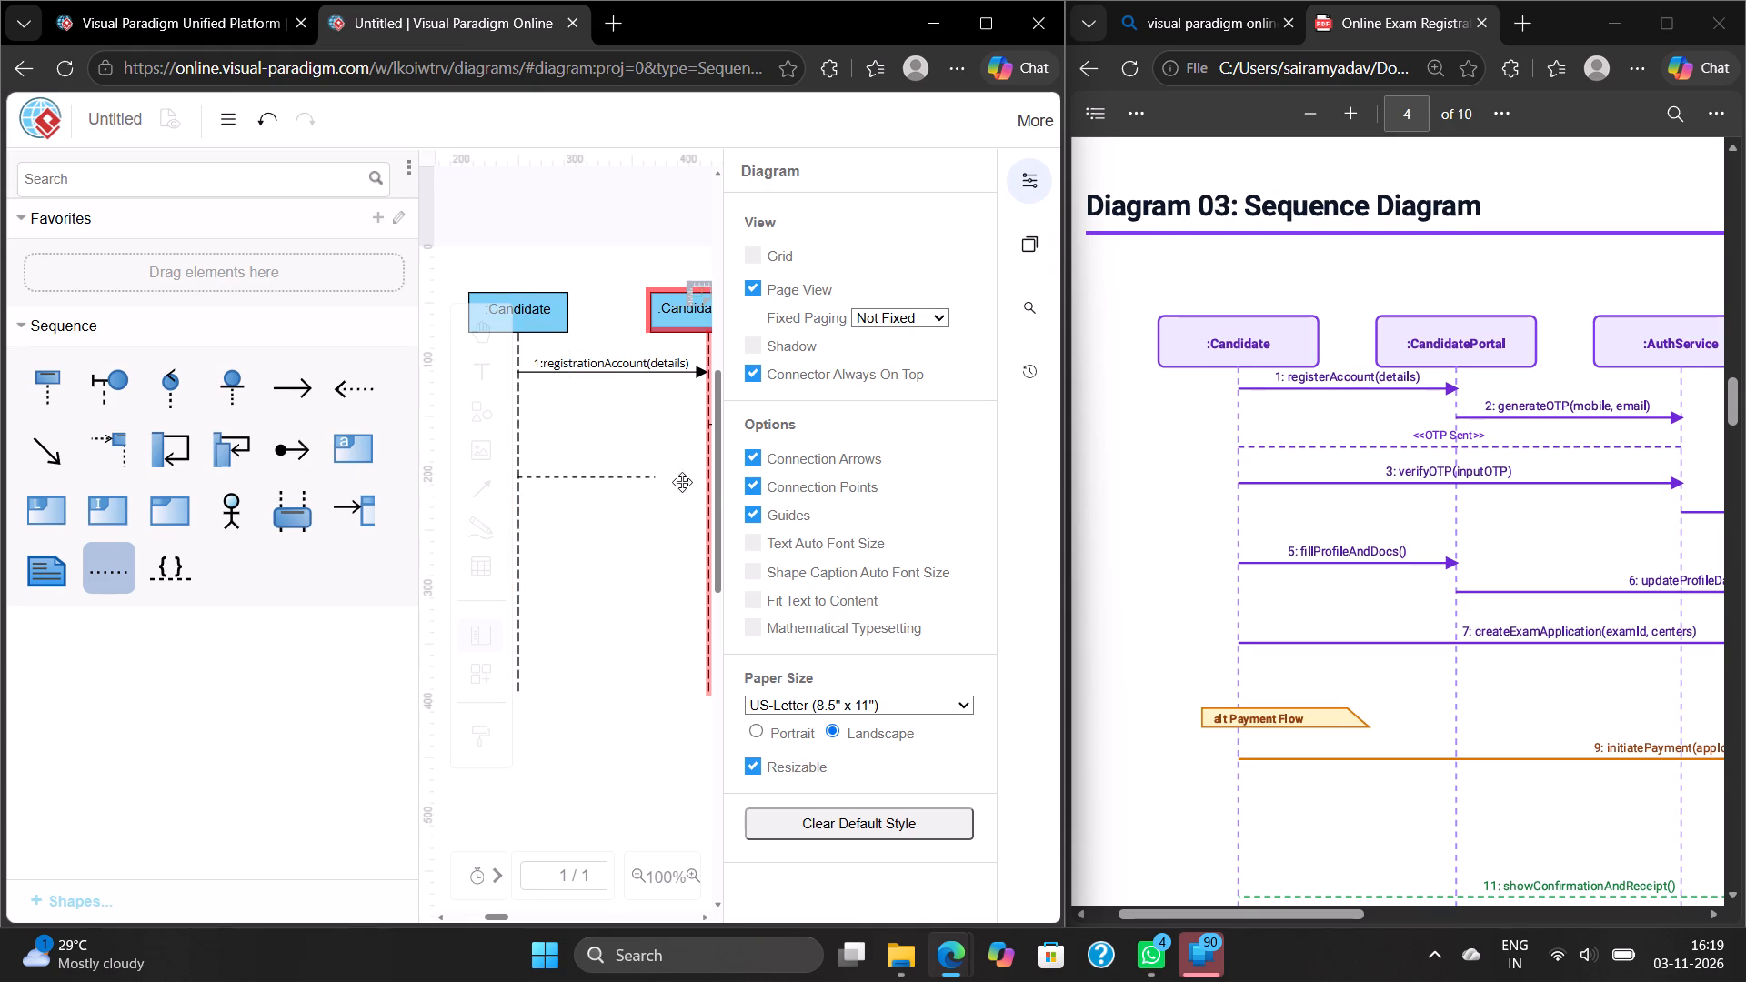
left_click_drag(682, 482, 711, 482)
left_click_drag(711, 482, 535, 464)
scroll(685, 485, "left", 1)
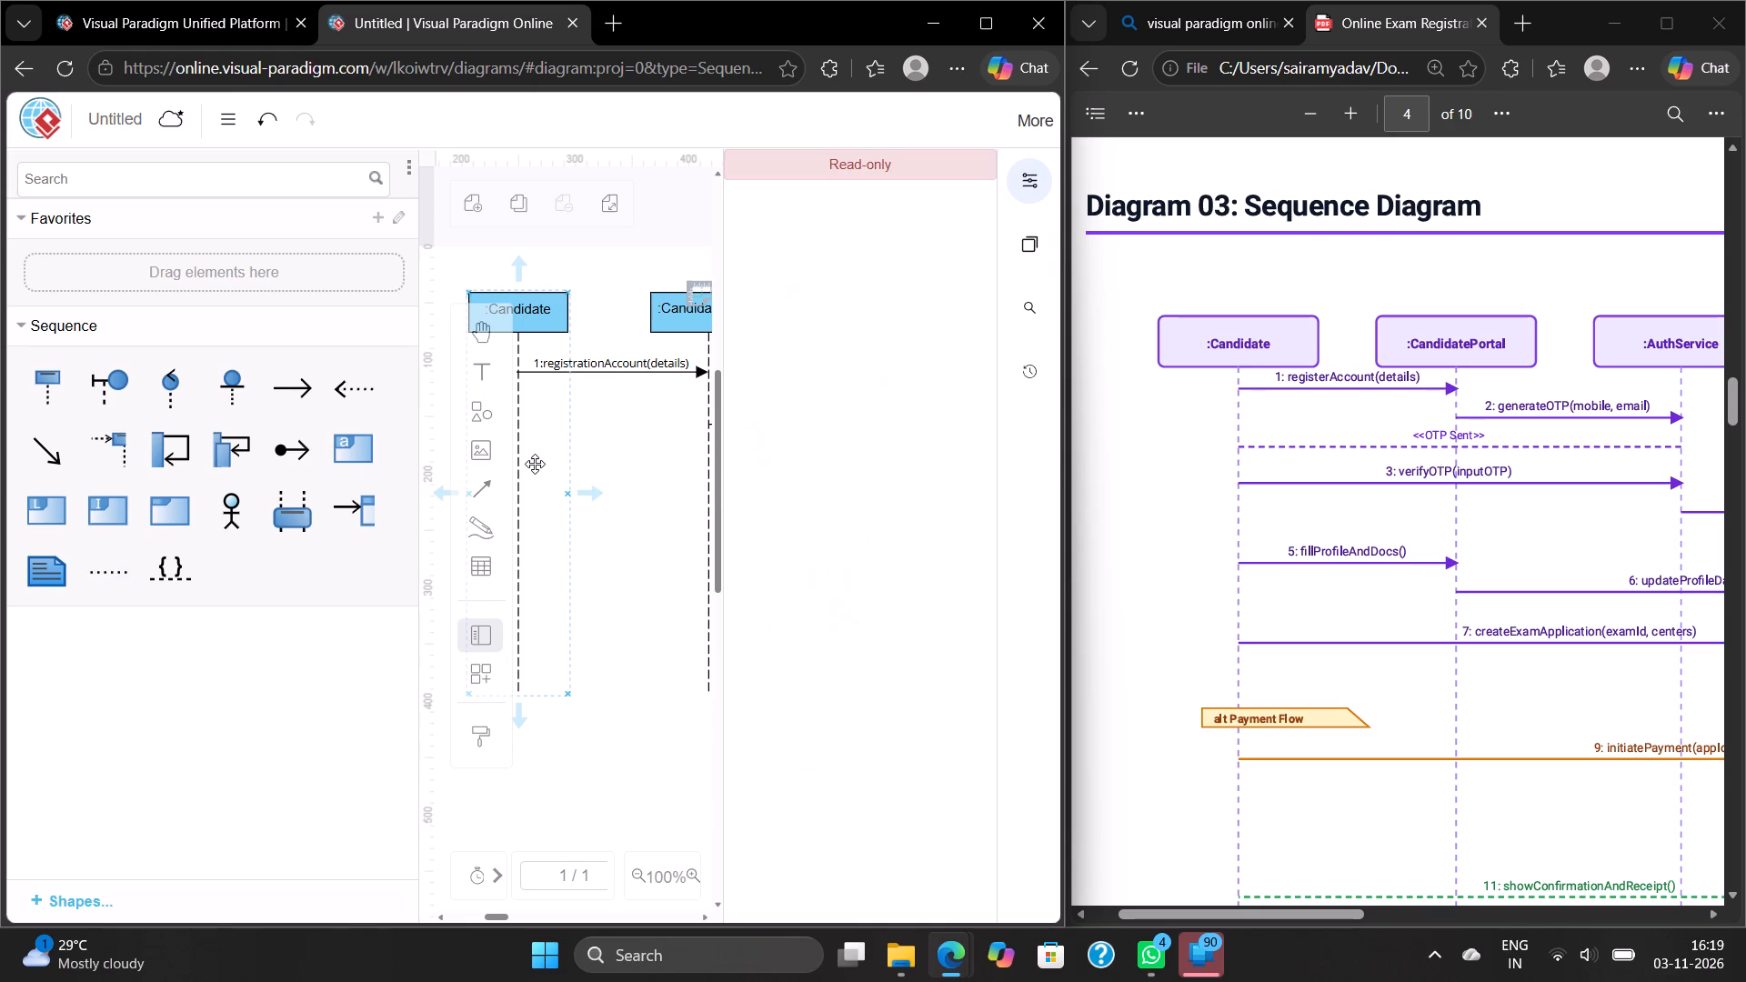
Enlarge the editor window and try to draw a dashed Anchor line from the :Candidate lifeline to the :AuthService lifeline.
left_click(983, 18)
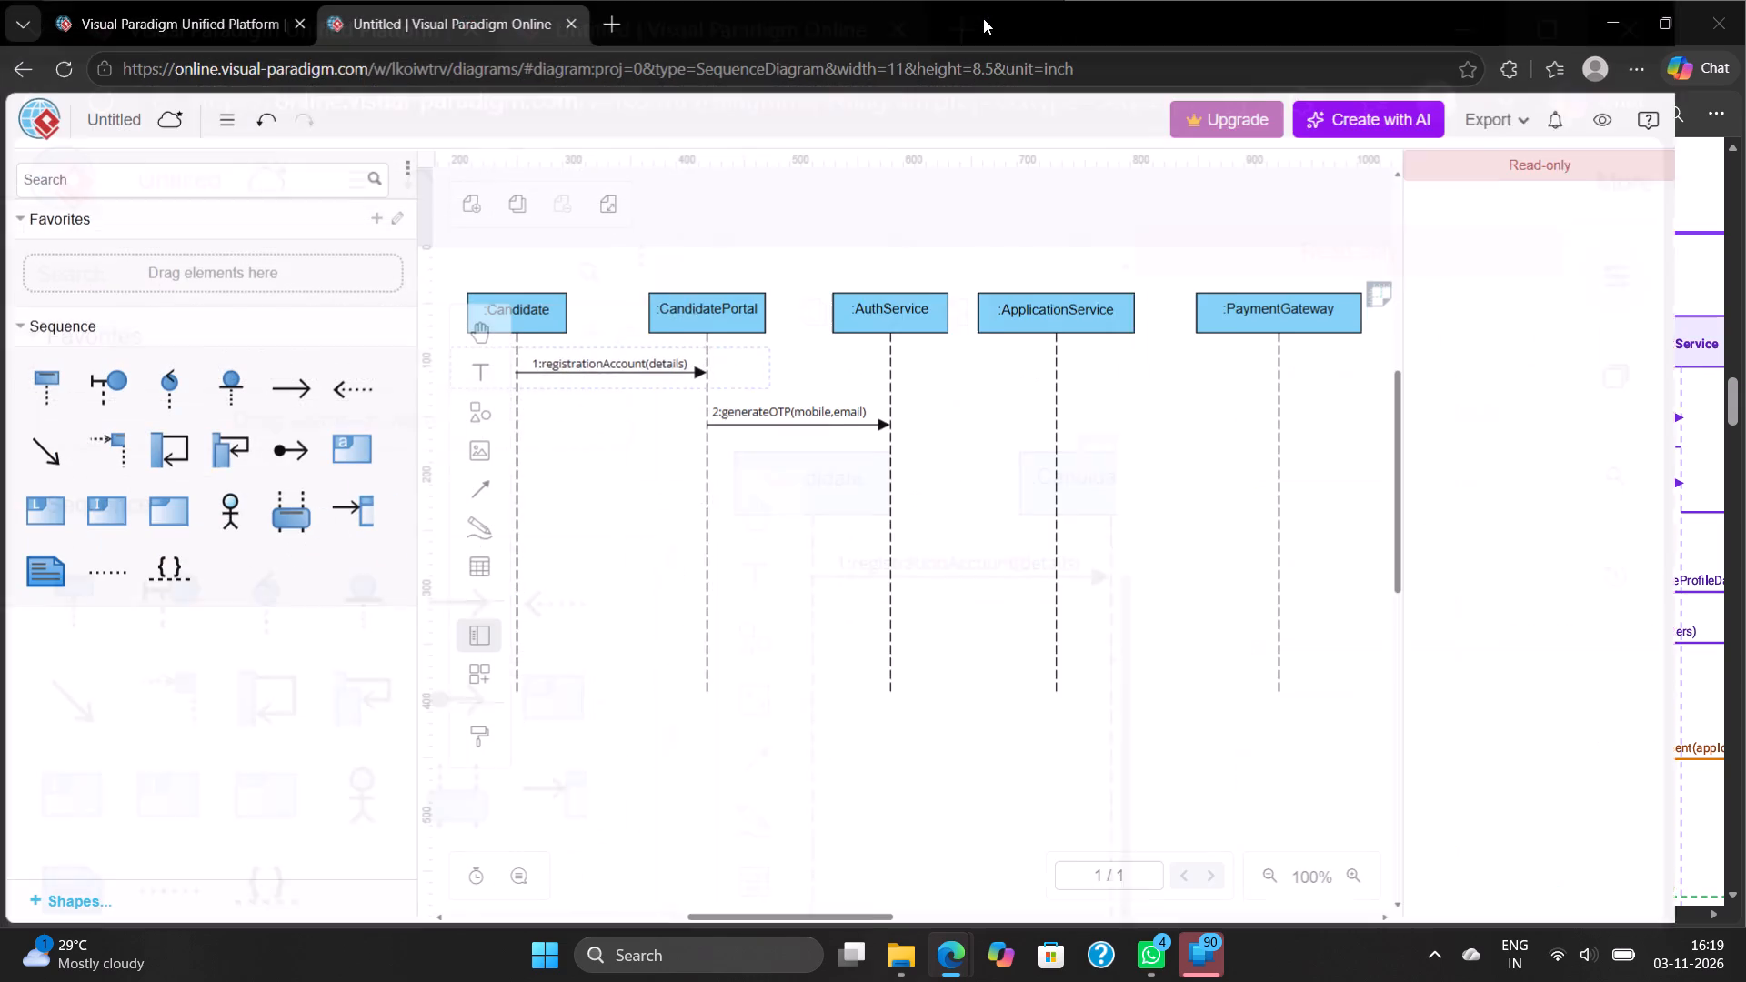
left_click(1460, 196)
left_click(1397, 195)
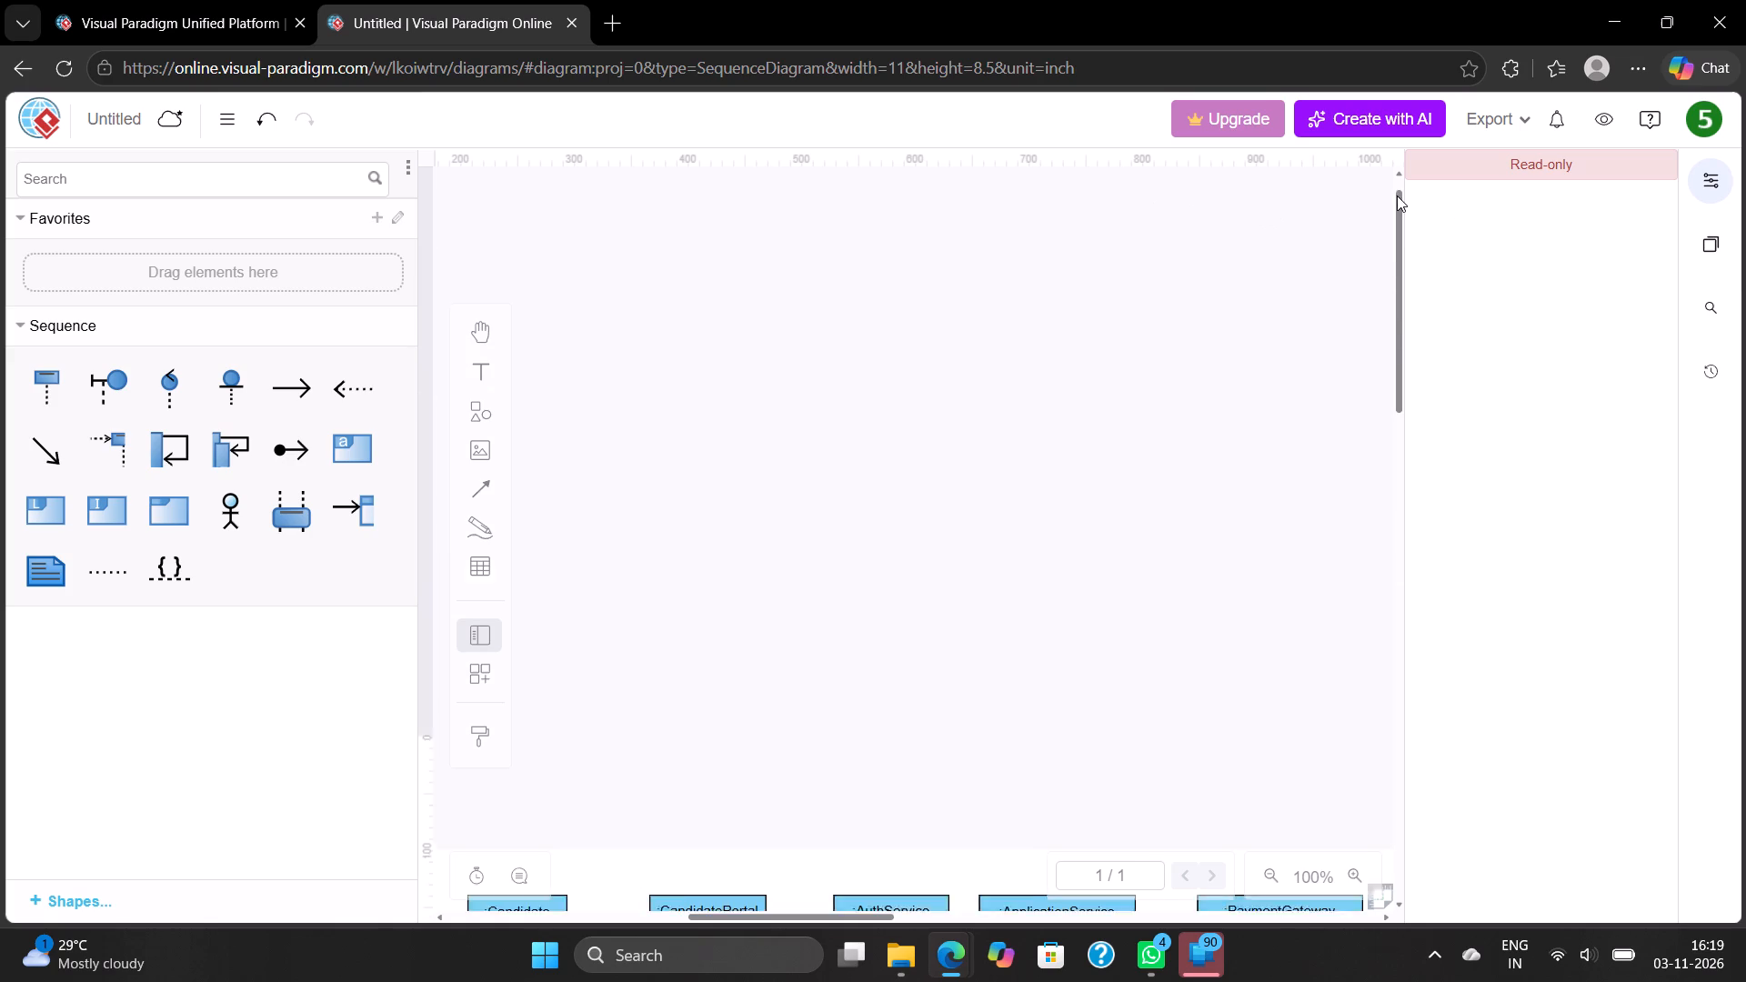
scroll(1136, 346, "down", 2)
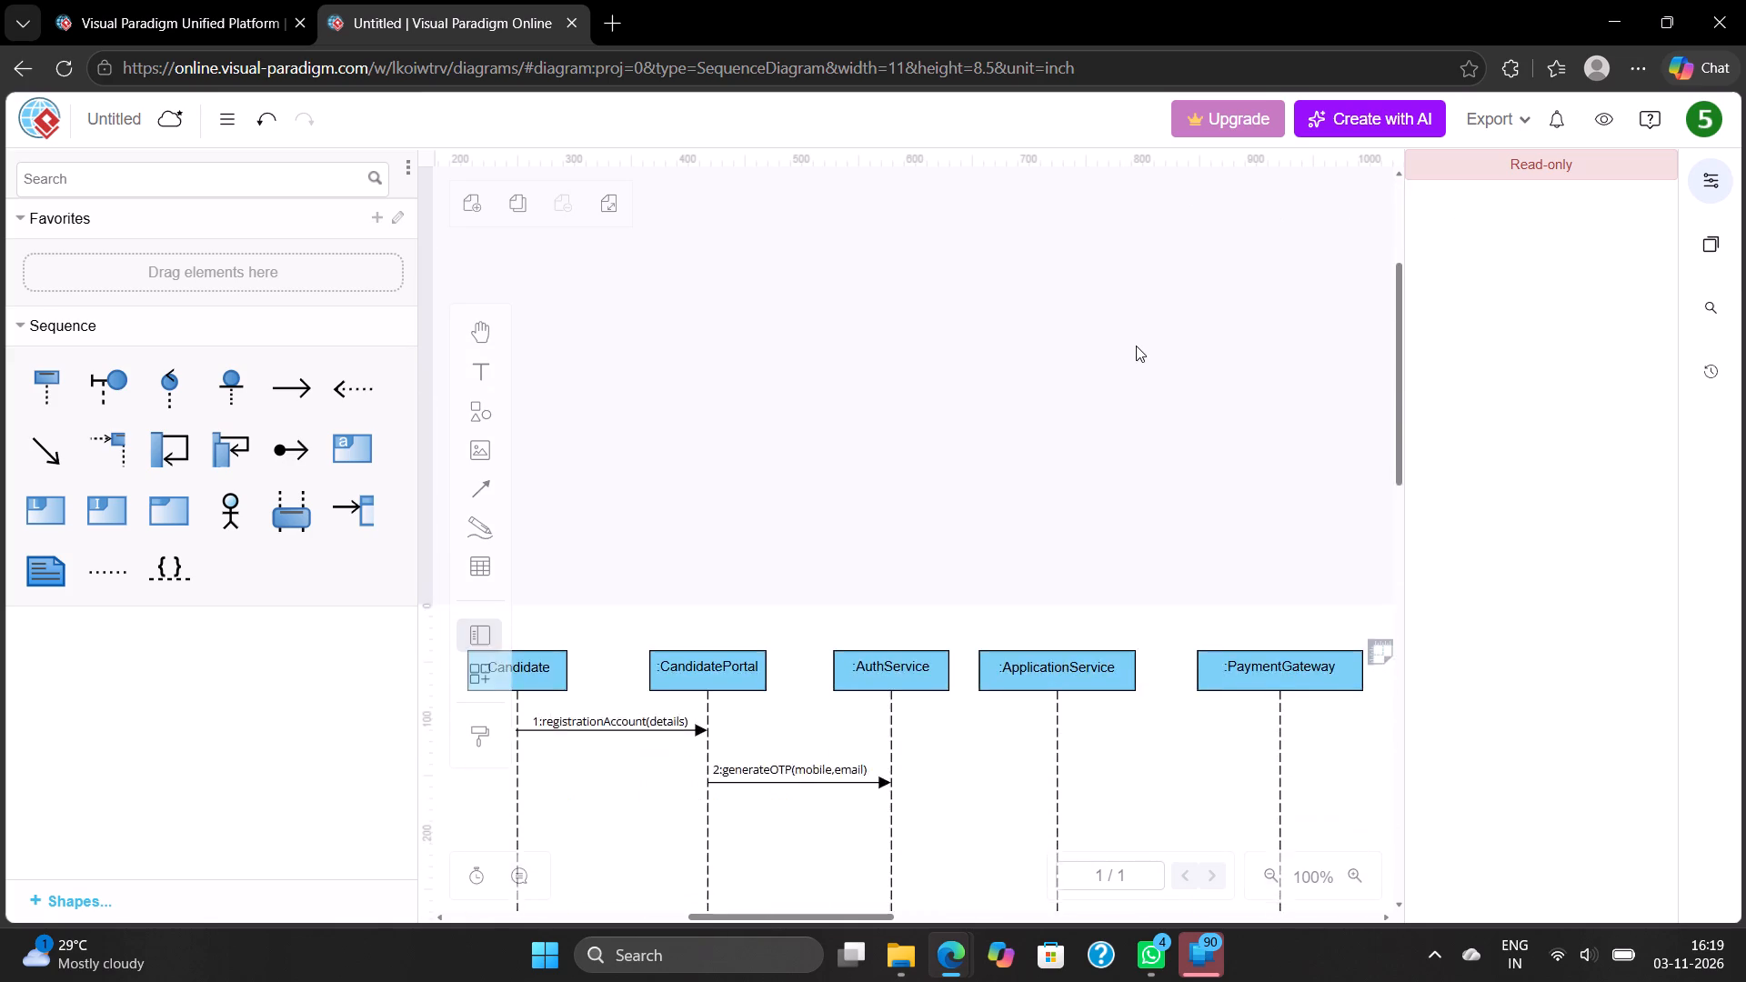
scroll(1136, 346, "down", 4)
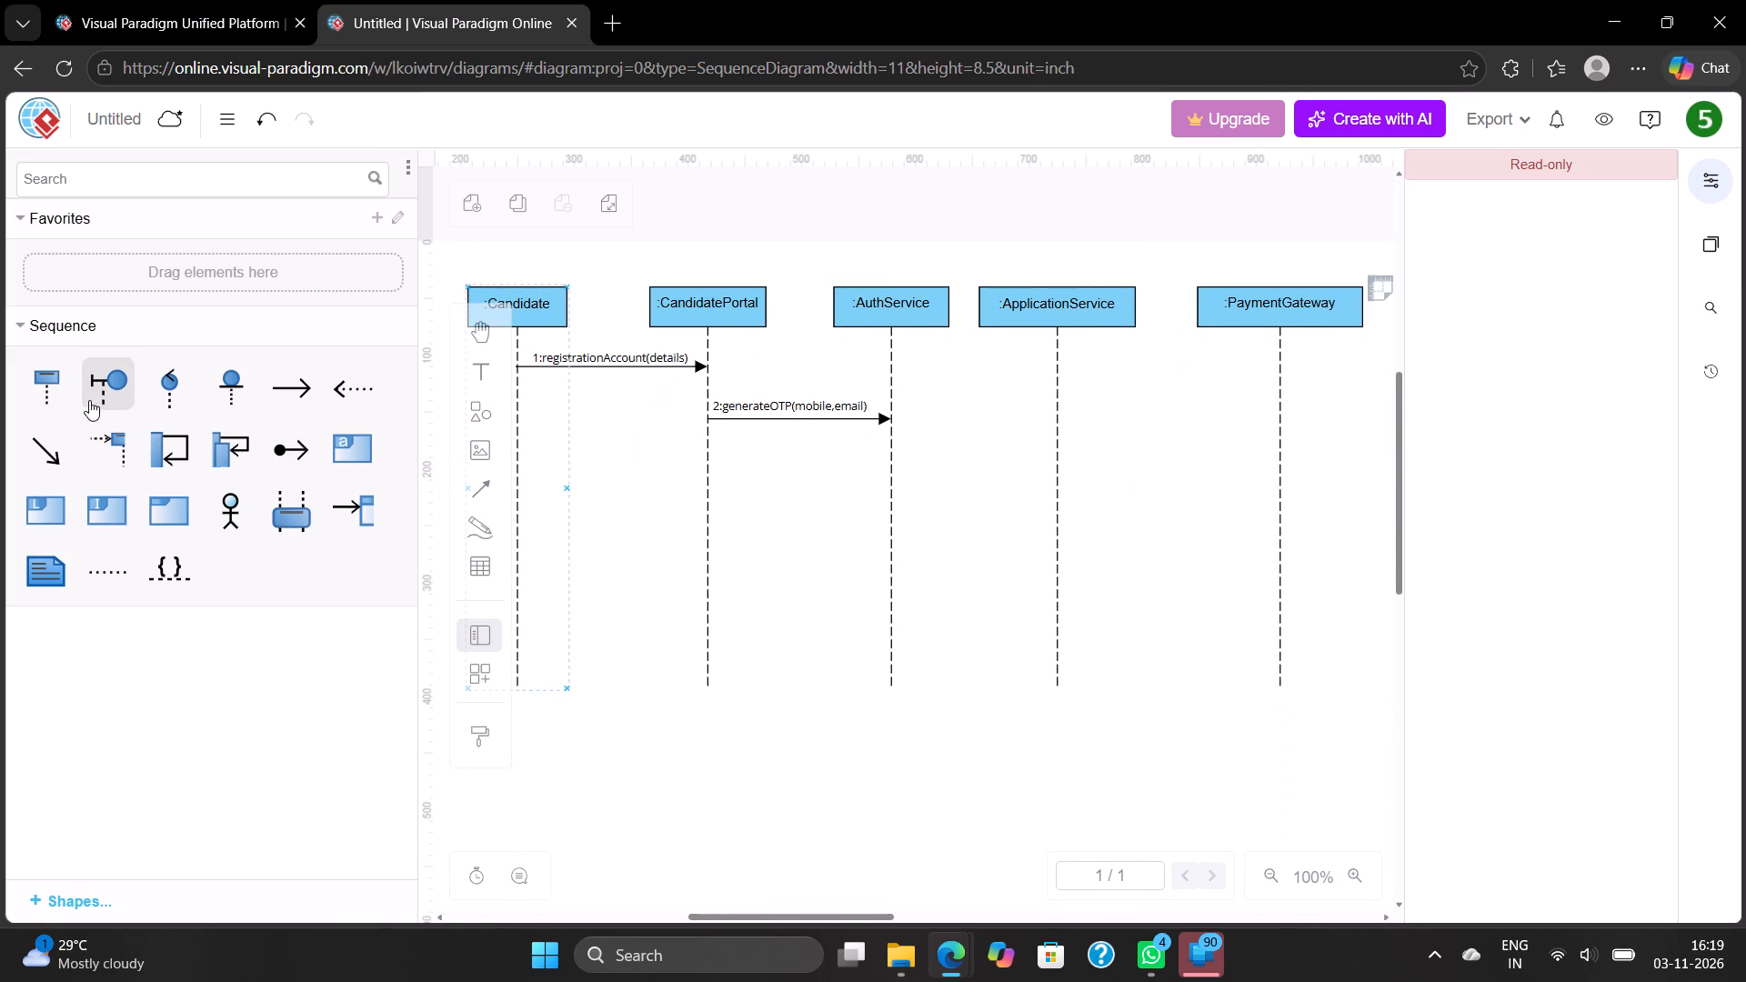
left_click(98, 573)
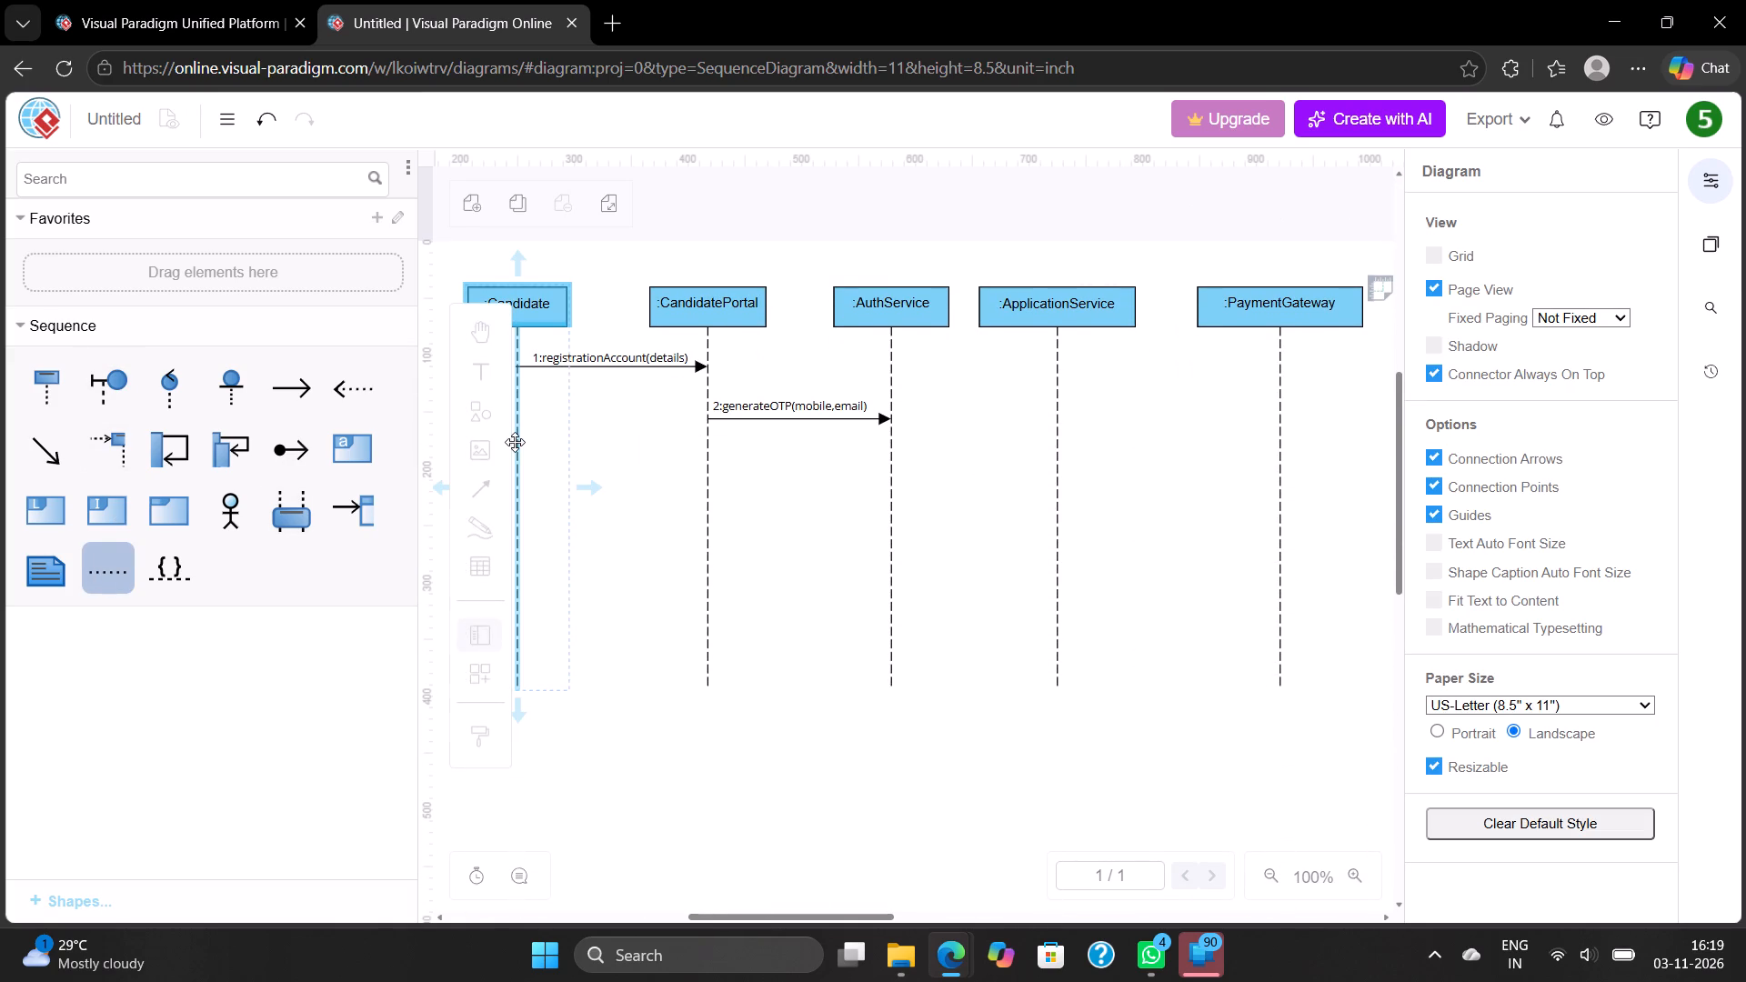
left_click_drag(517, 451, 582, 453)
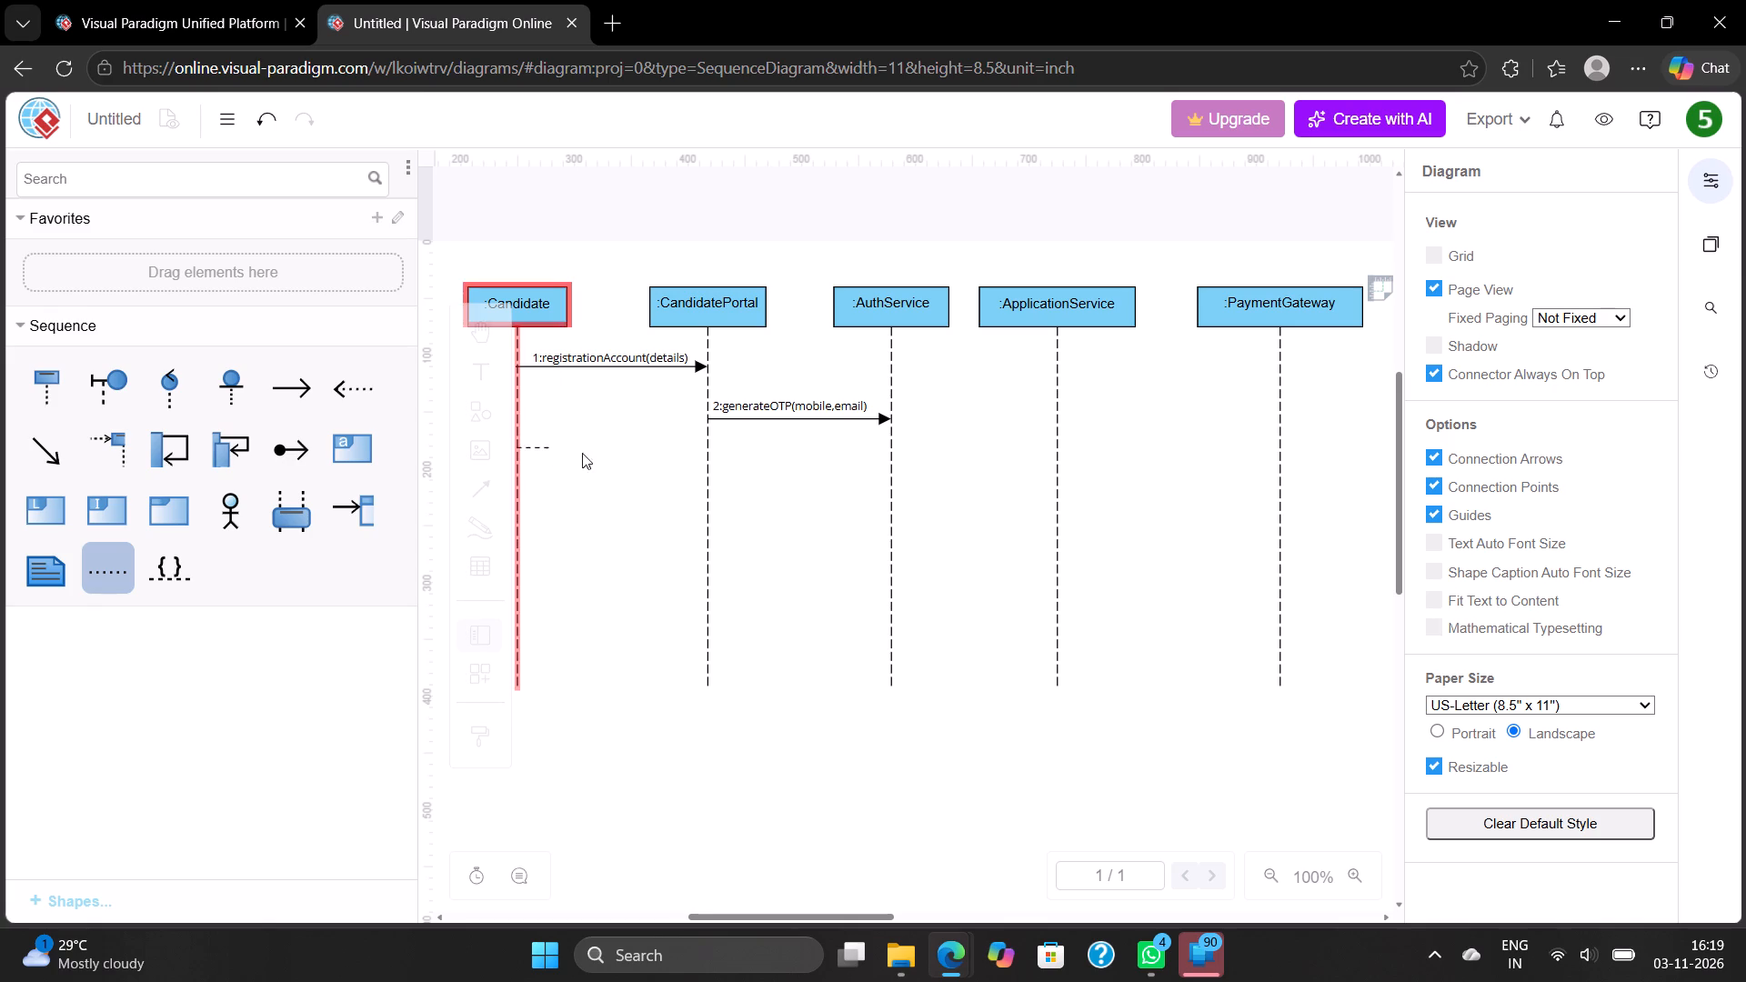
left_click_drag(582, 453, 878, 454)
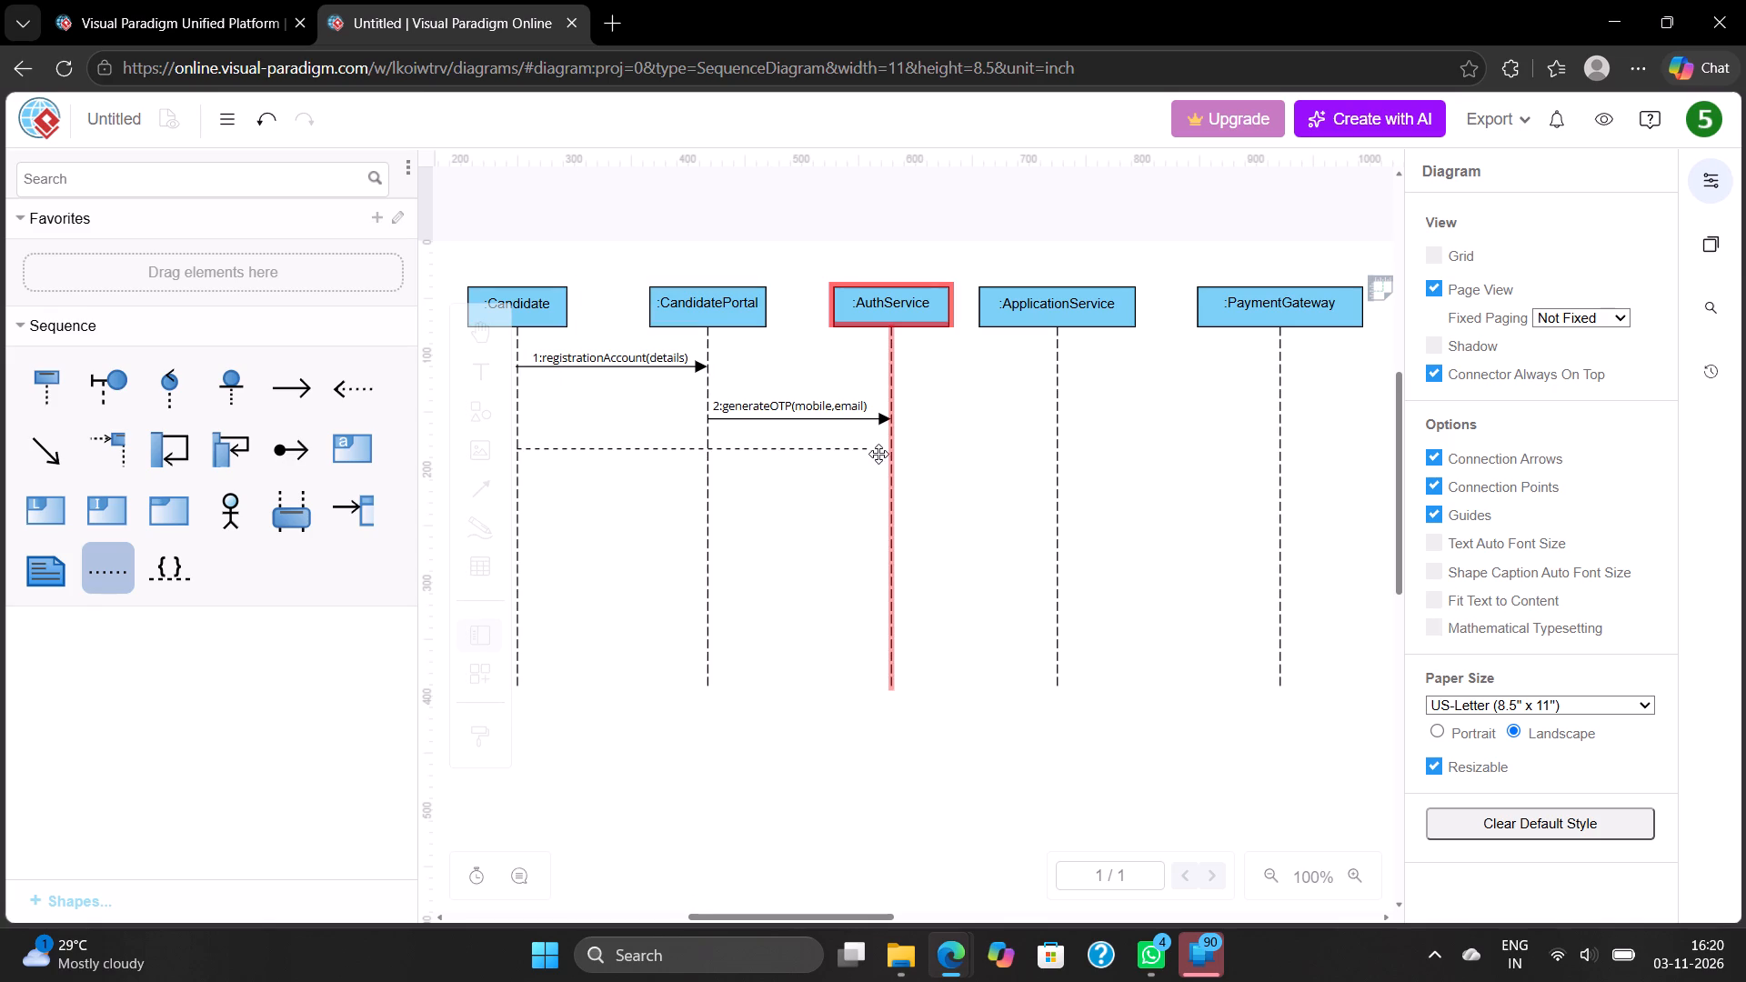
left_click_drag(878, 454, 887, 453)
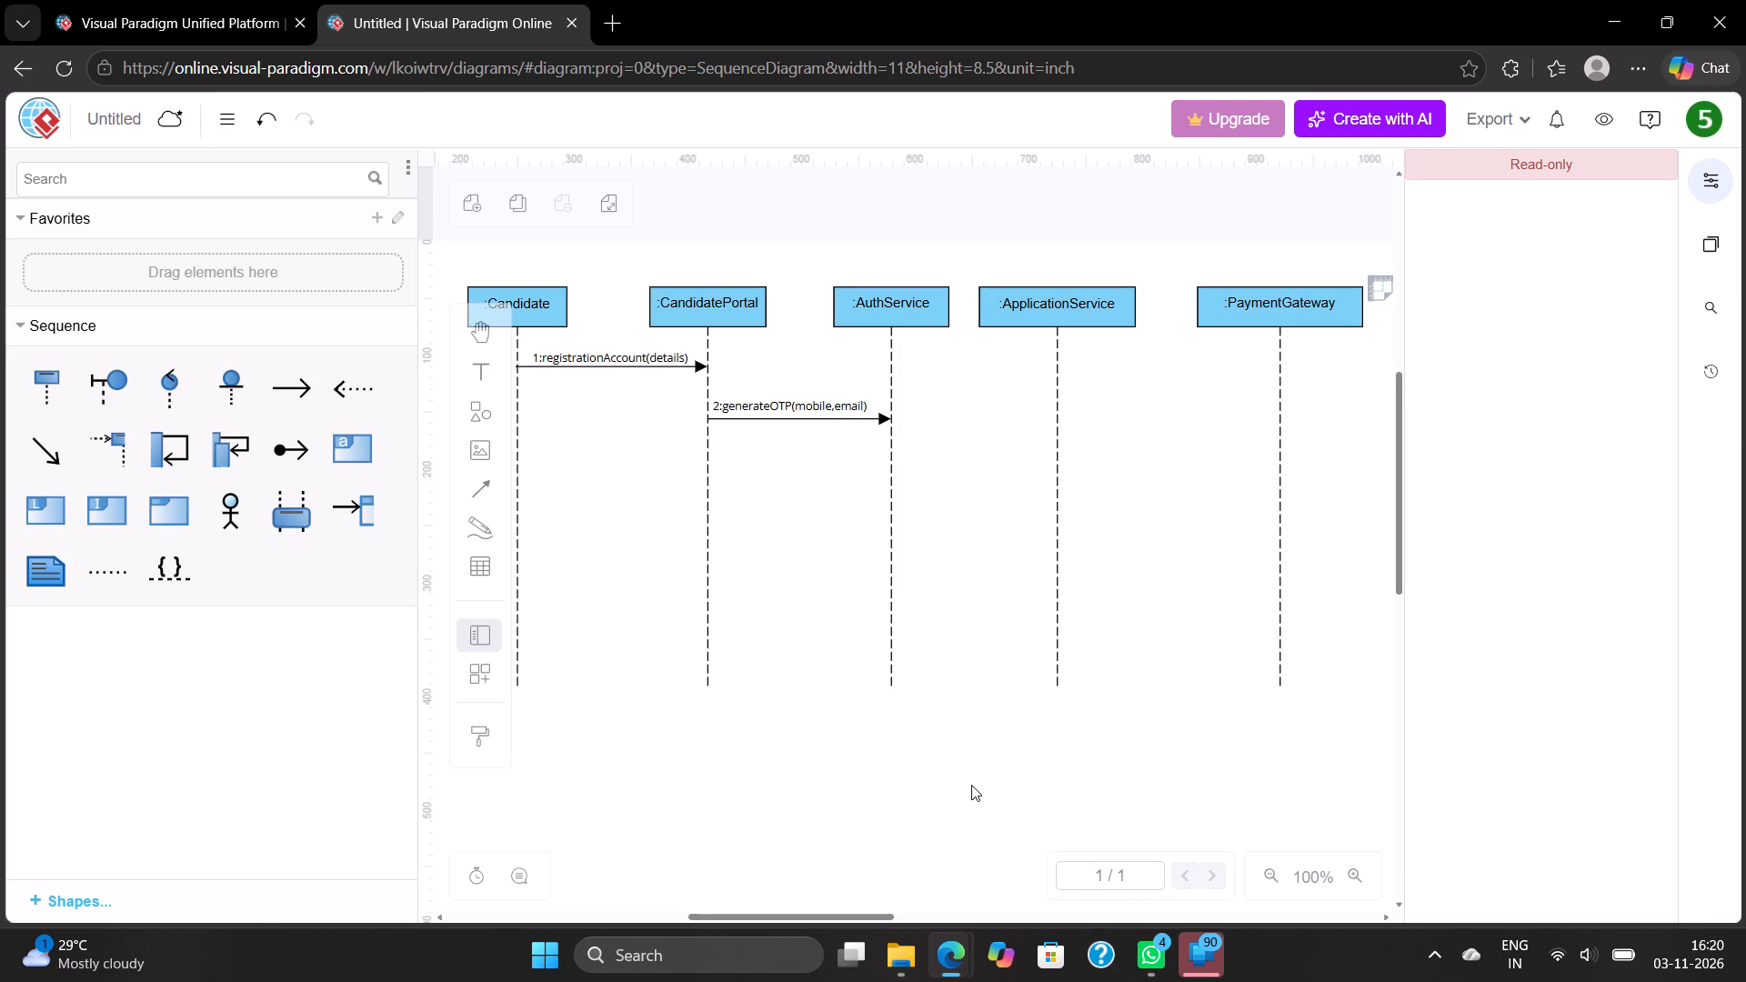
Check the "<<OTP Sent>>" line in the PDF and draw a straight connector from the :Candidate lifeline to the :AuthService lifeline.
key("super+Left")
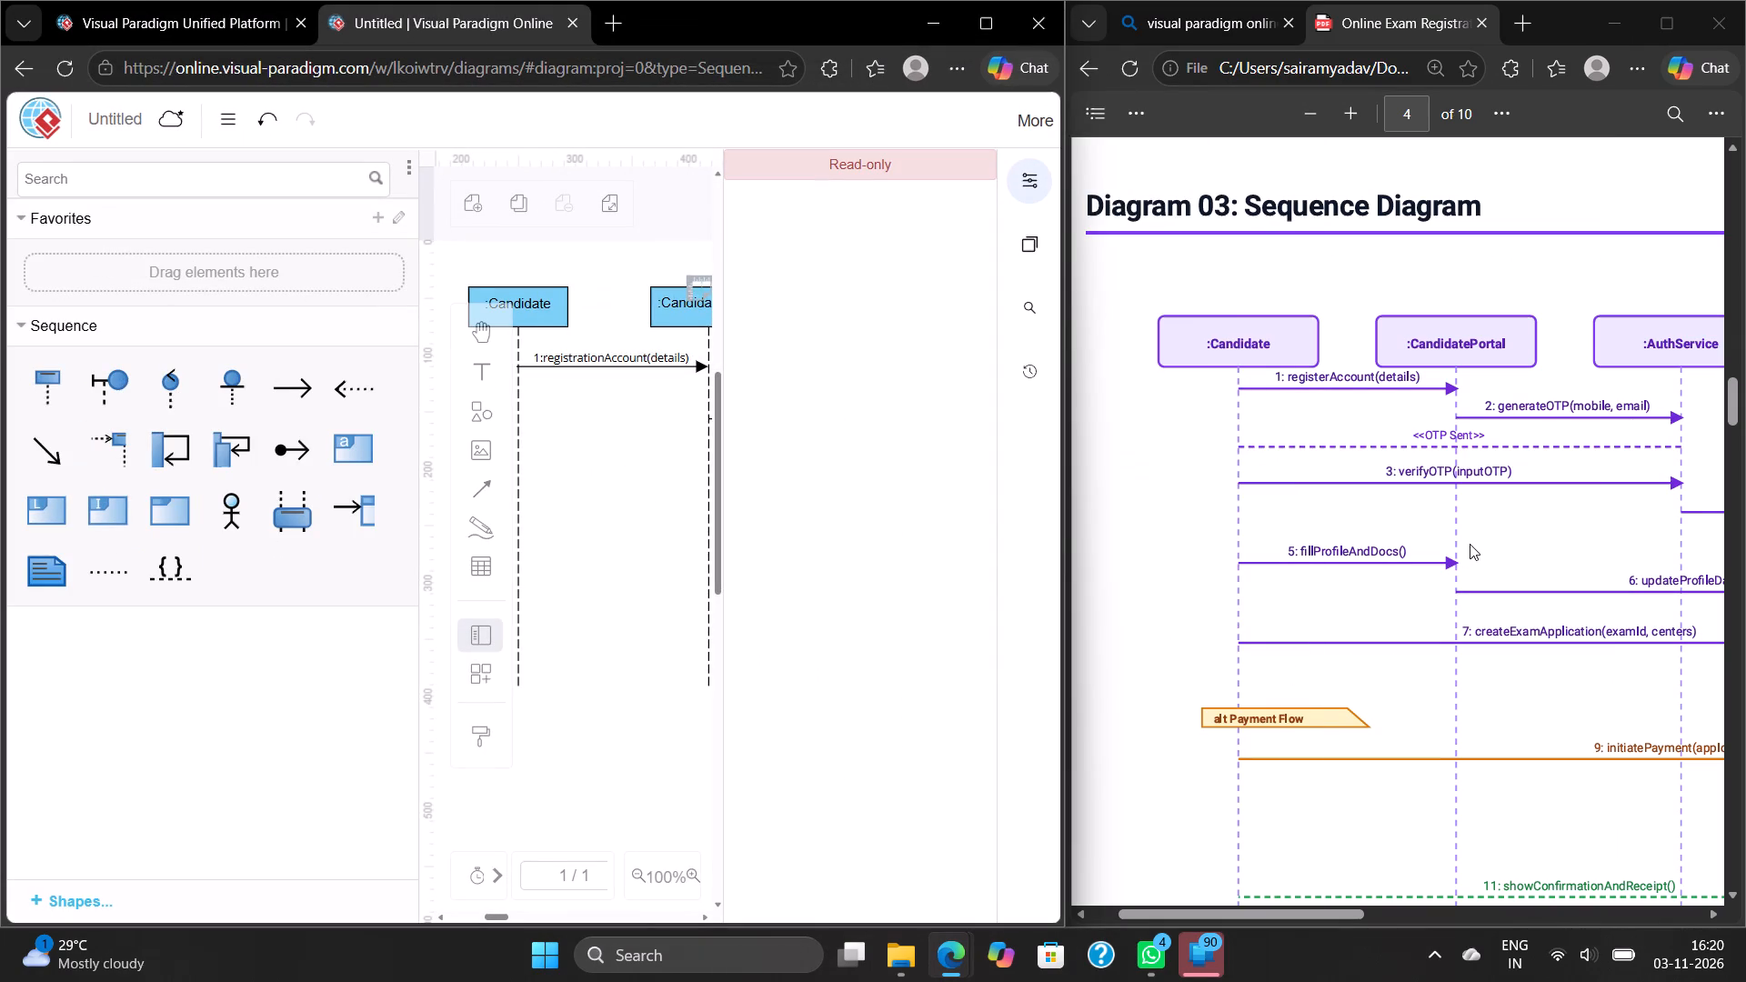
scroll(1470, 544, "left", 4)
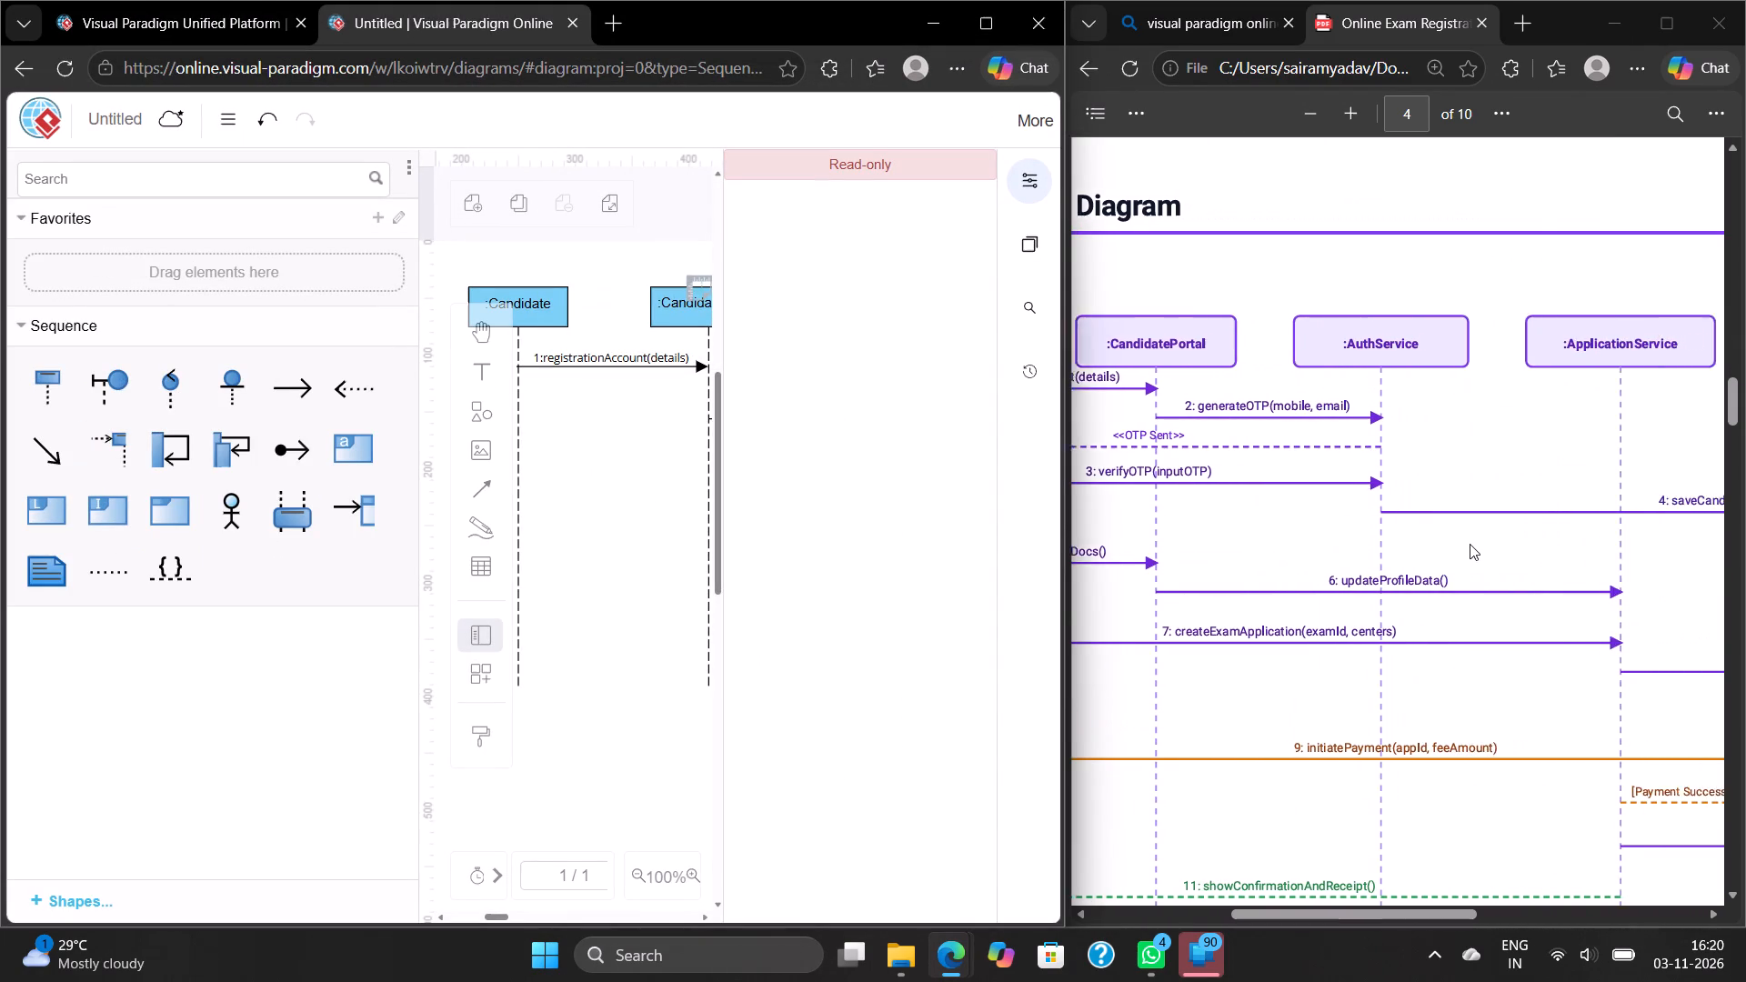
scroll(1470, 544, "left", 2)
scroll(1470, 544, "right", 1)
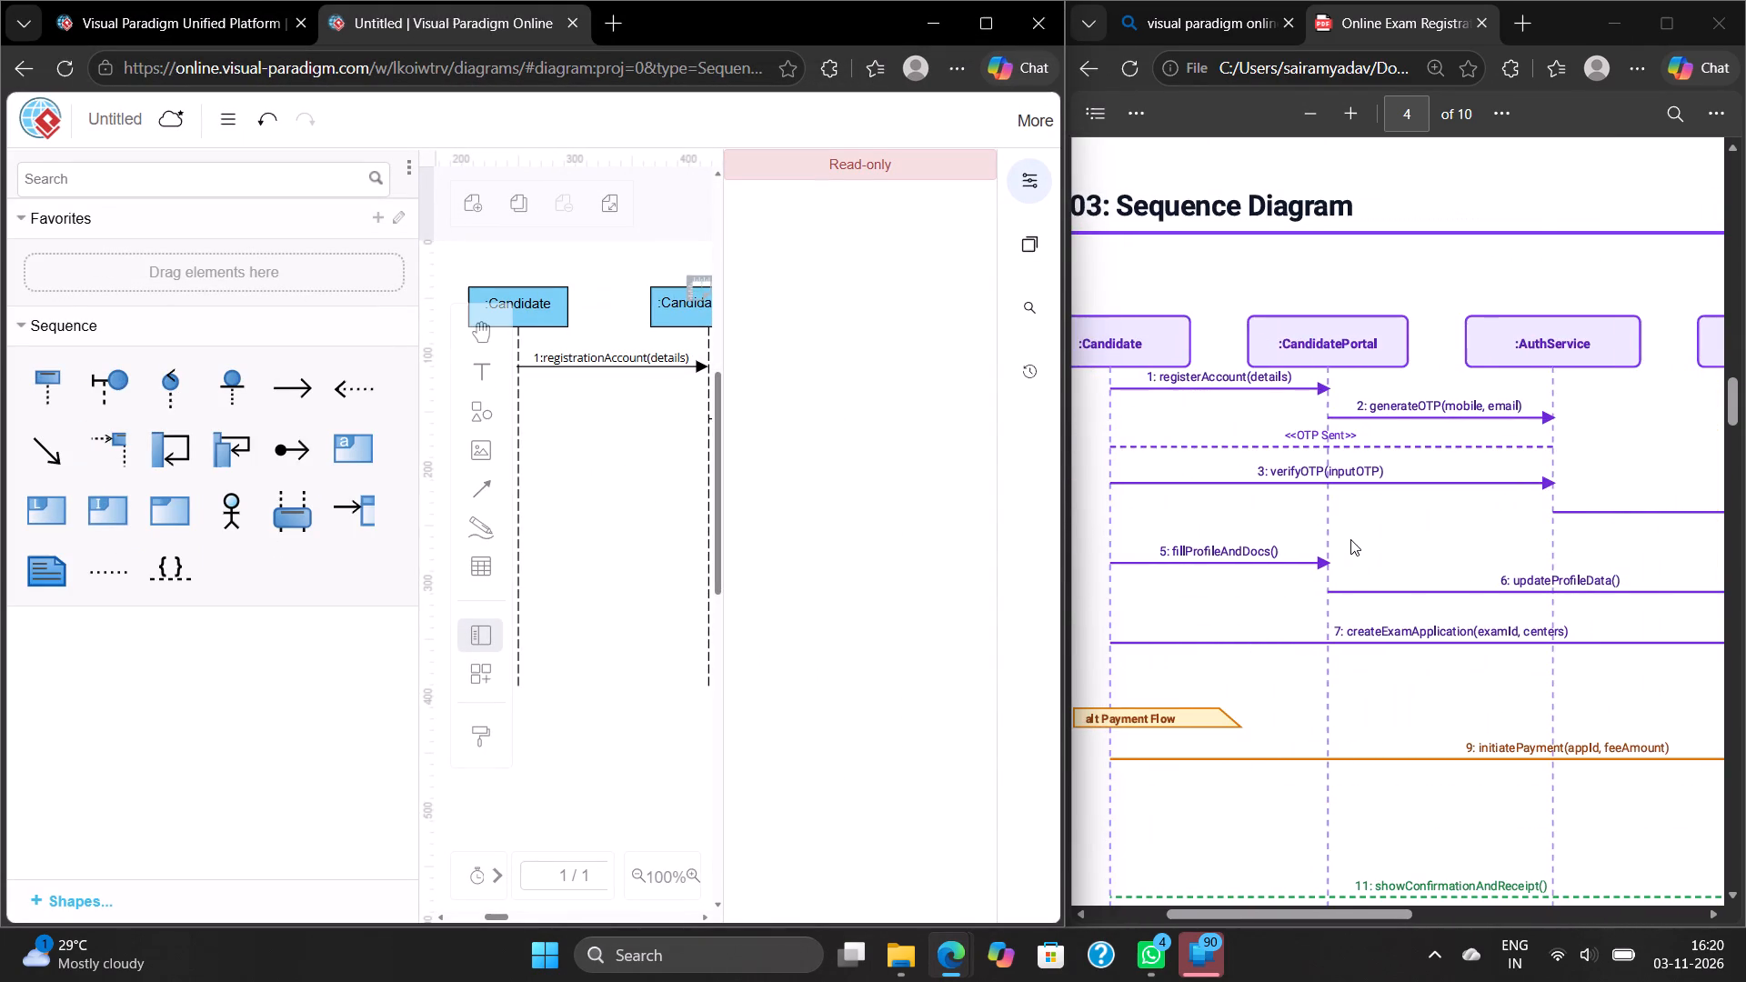
scroll(1350, 539, "right", 1)
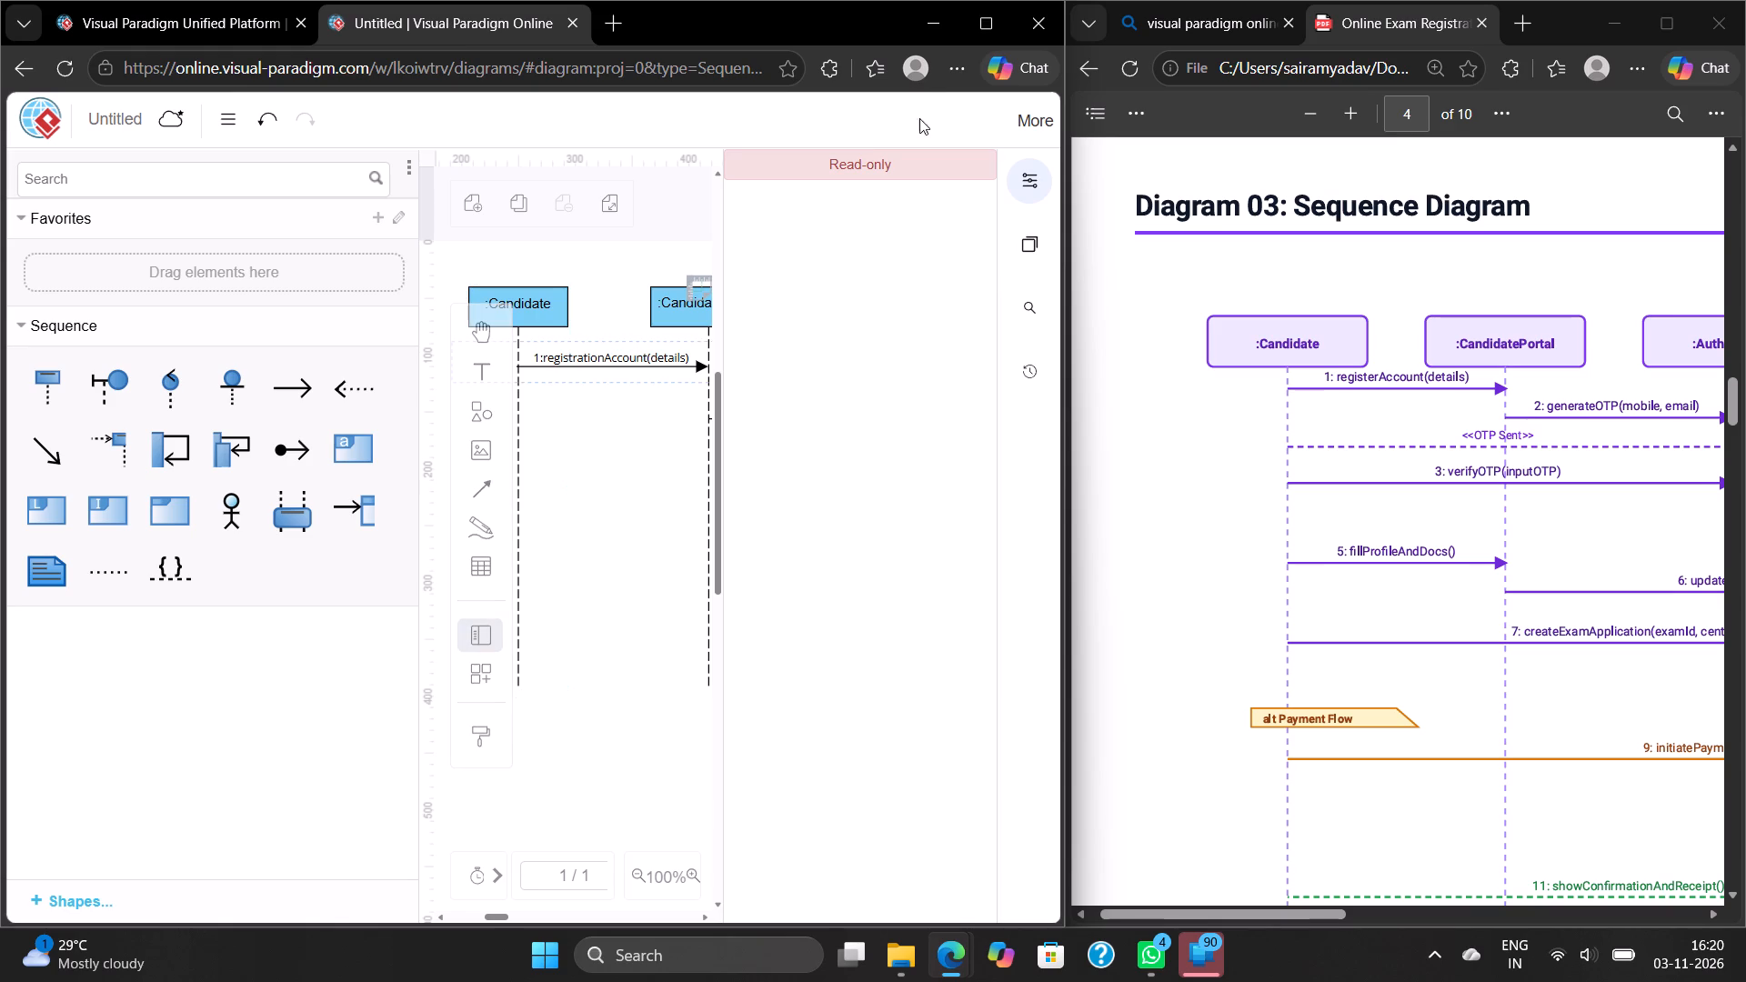
left_click(986, 15)
left_click(482, 489)
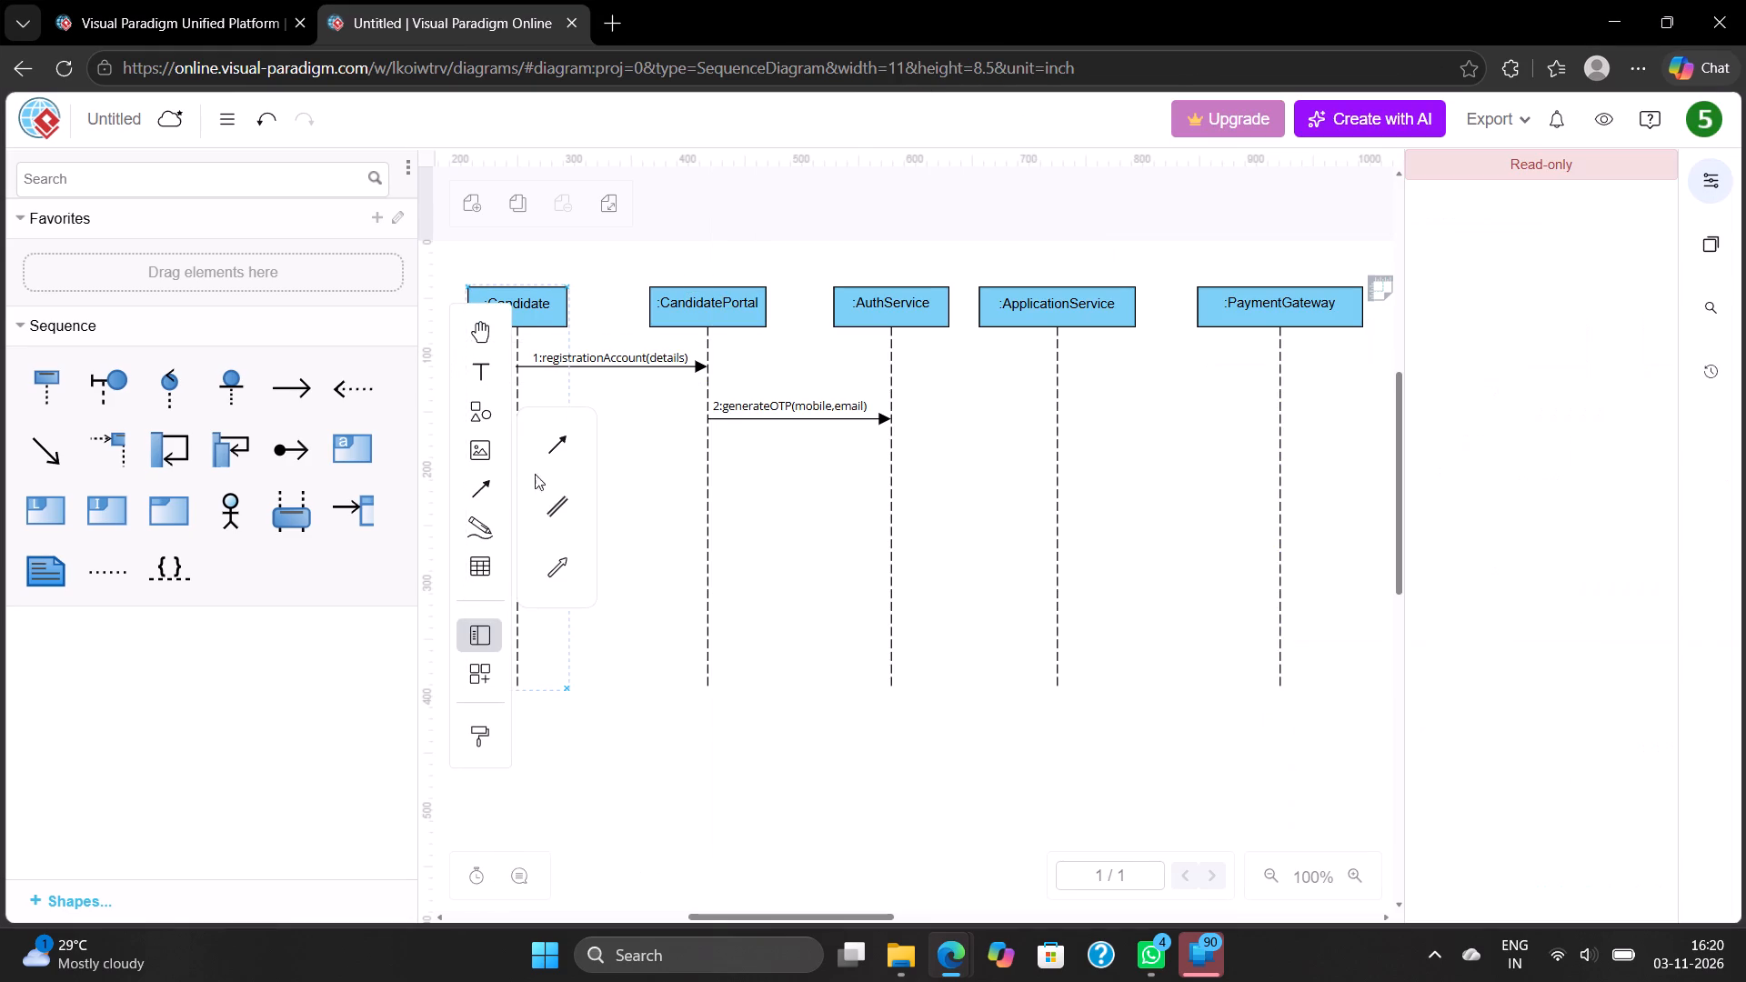
left_click(557, 453)
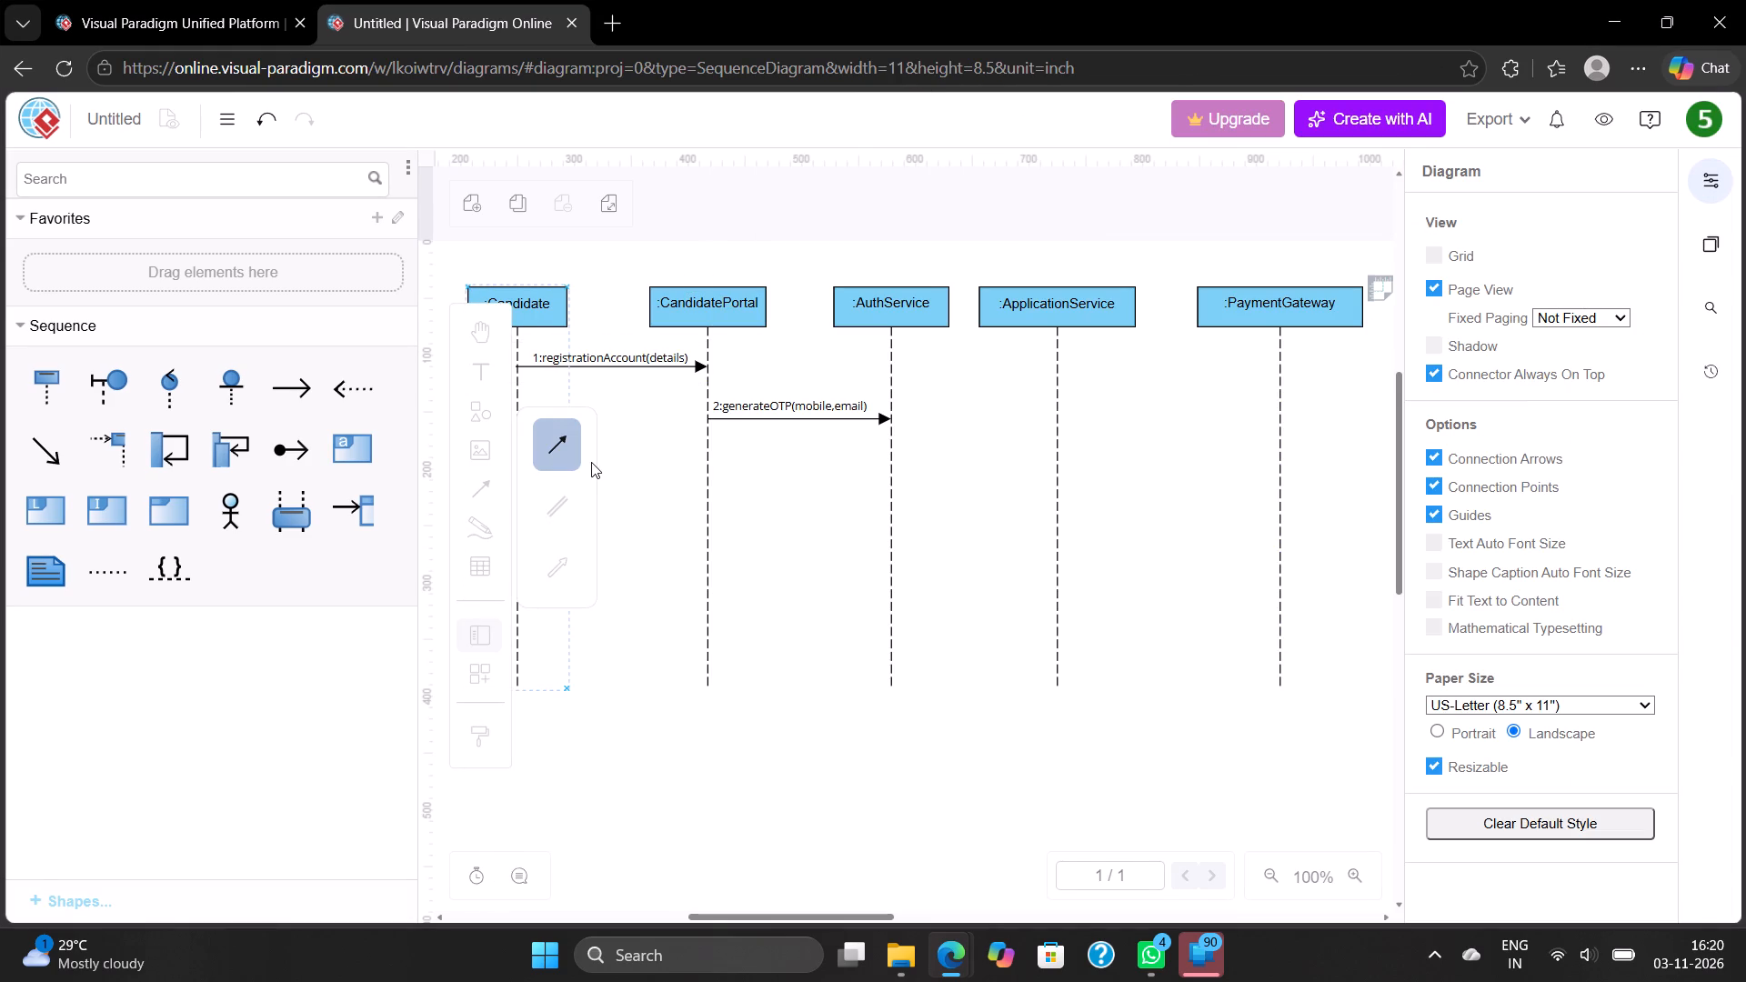
scroll(629, 492, "right", 1)
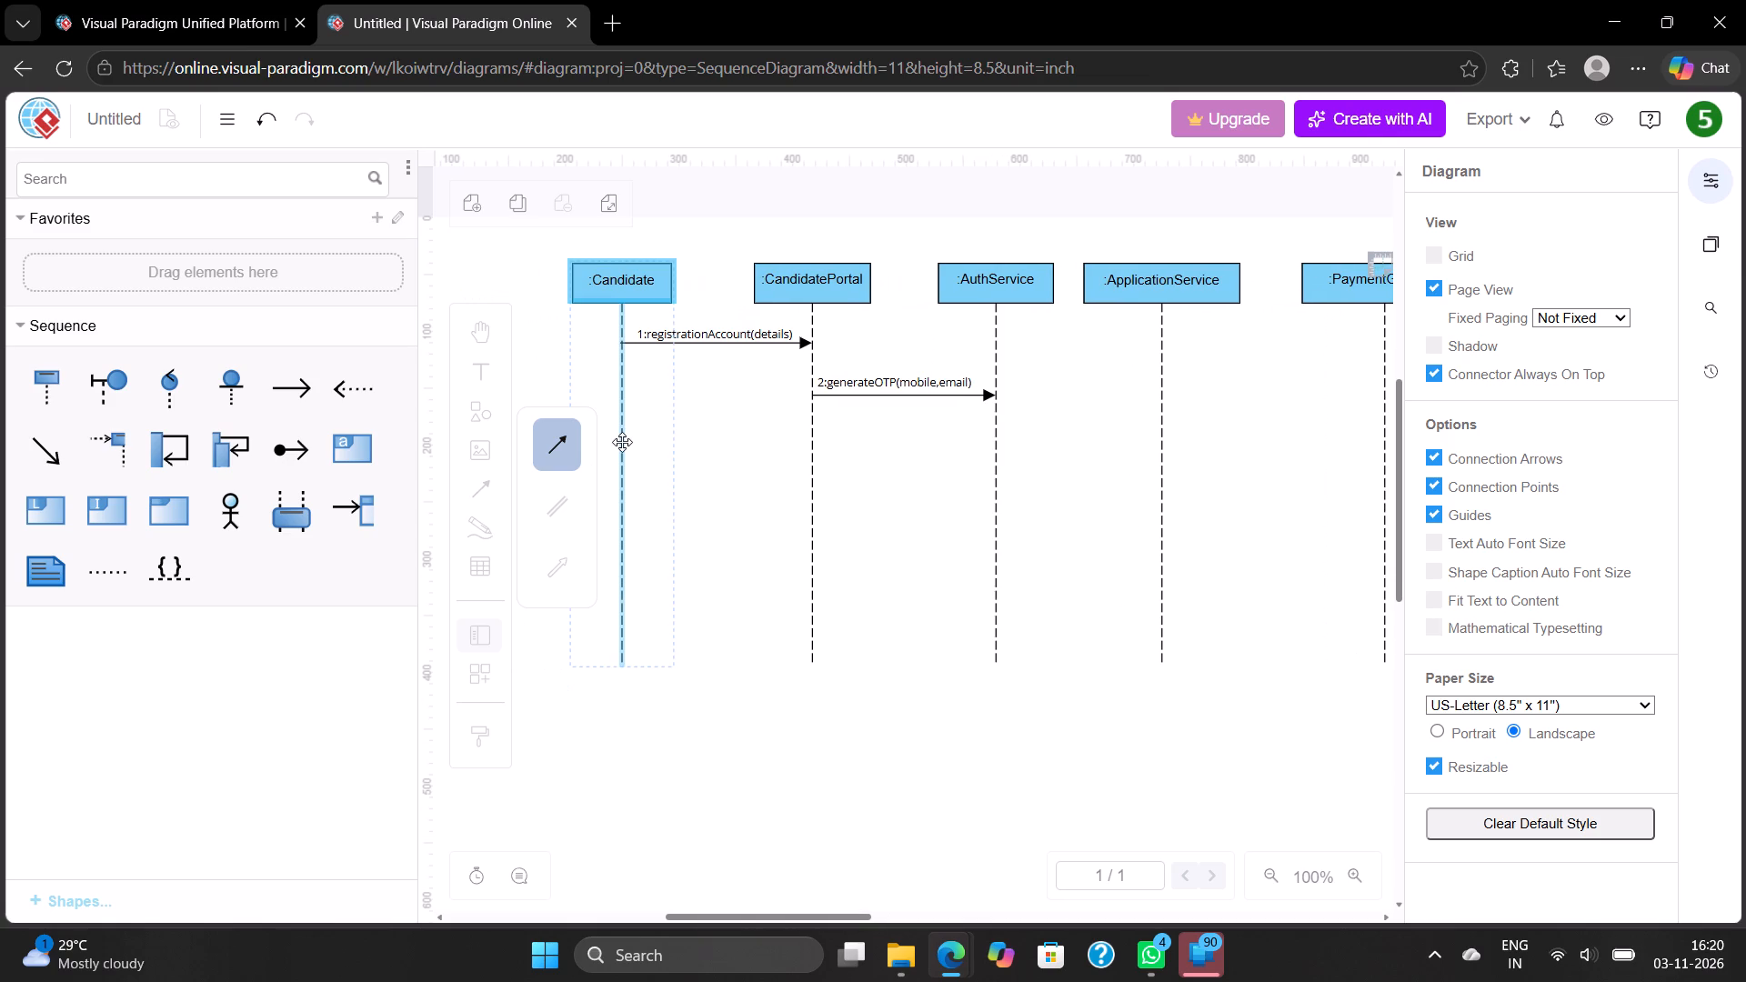
left_click_drag(622, 439, 989, 425)
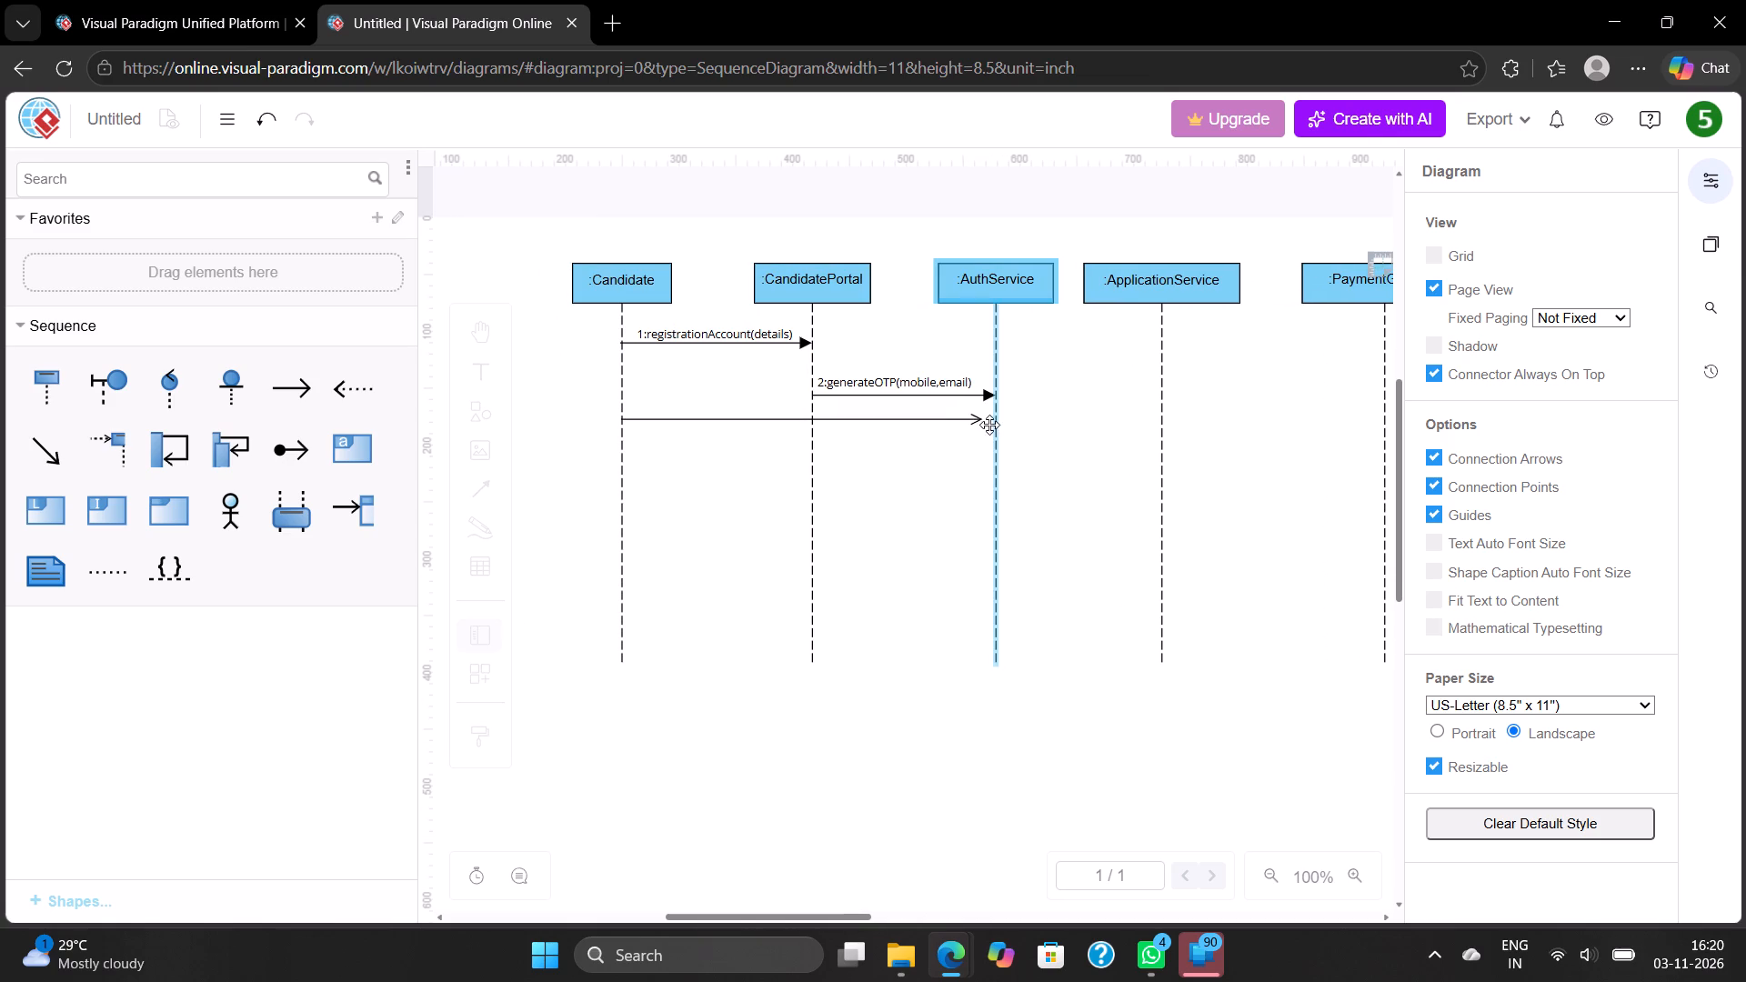
left_click_drag(989, 425, 1001, 423)
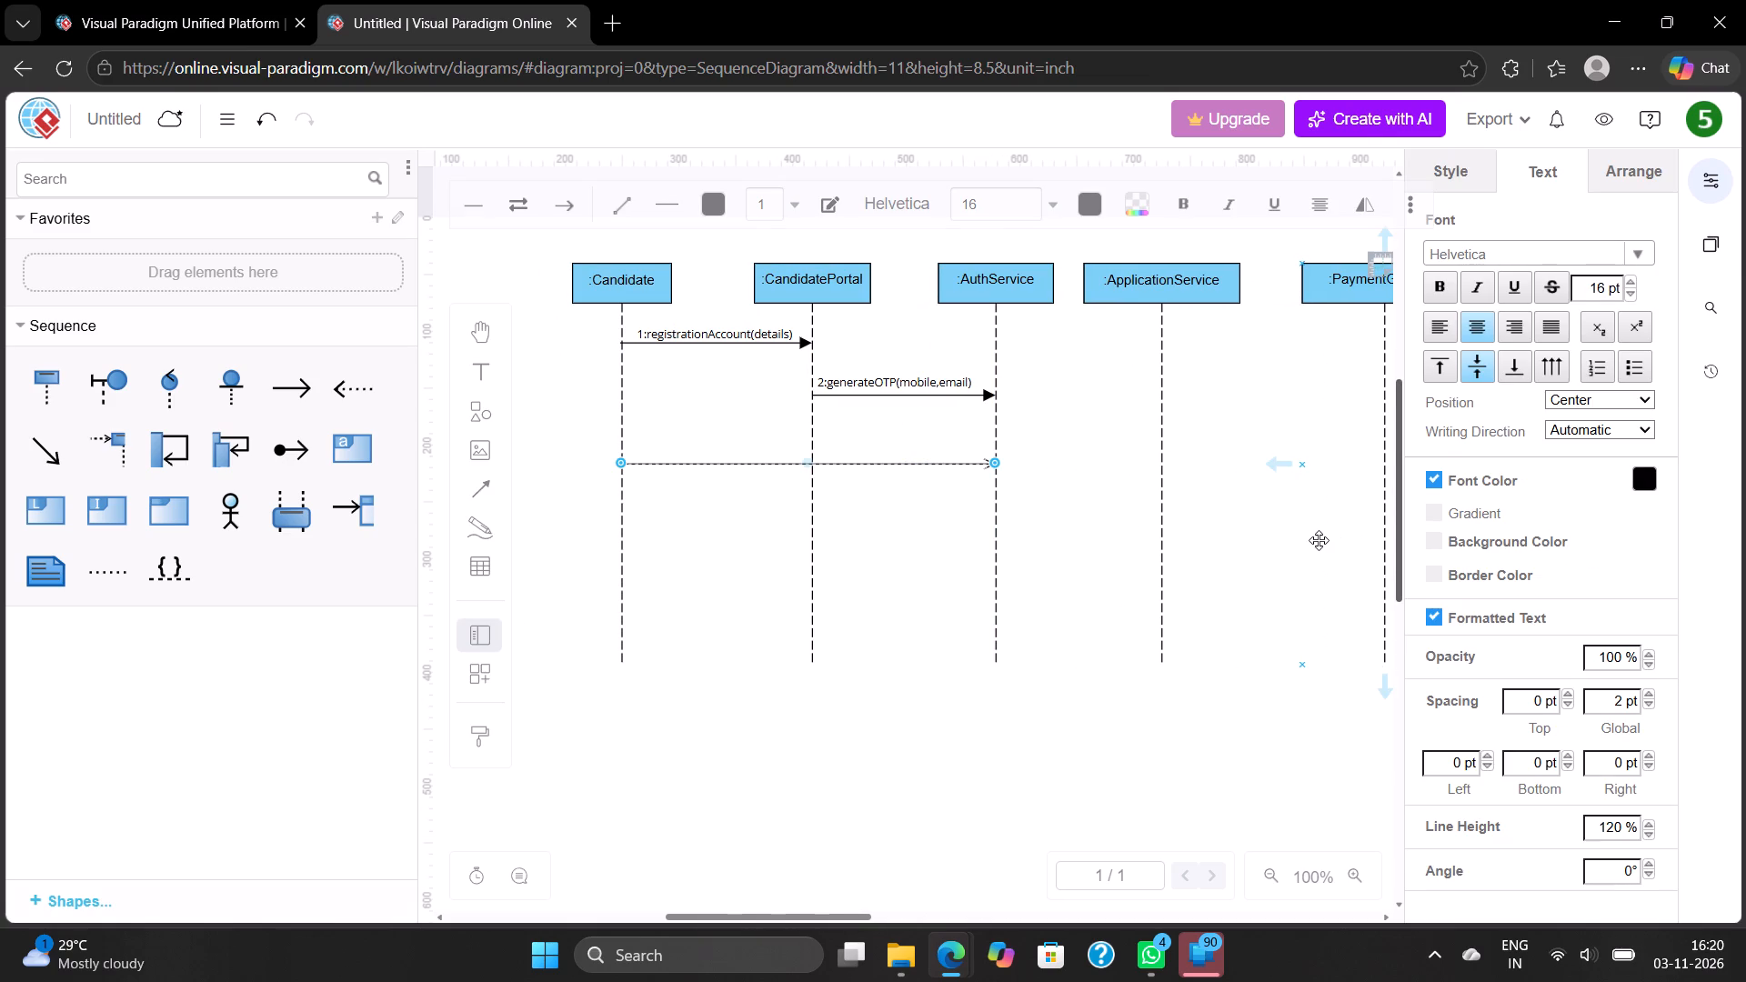
Style the new :Candidate to :AuthService connector as a dashed line with its line end set to None.
left_click(1449, 161)
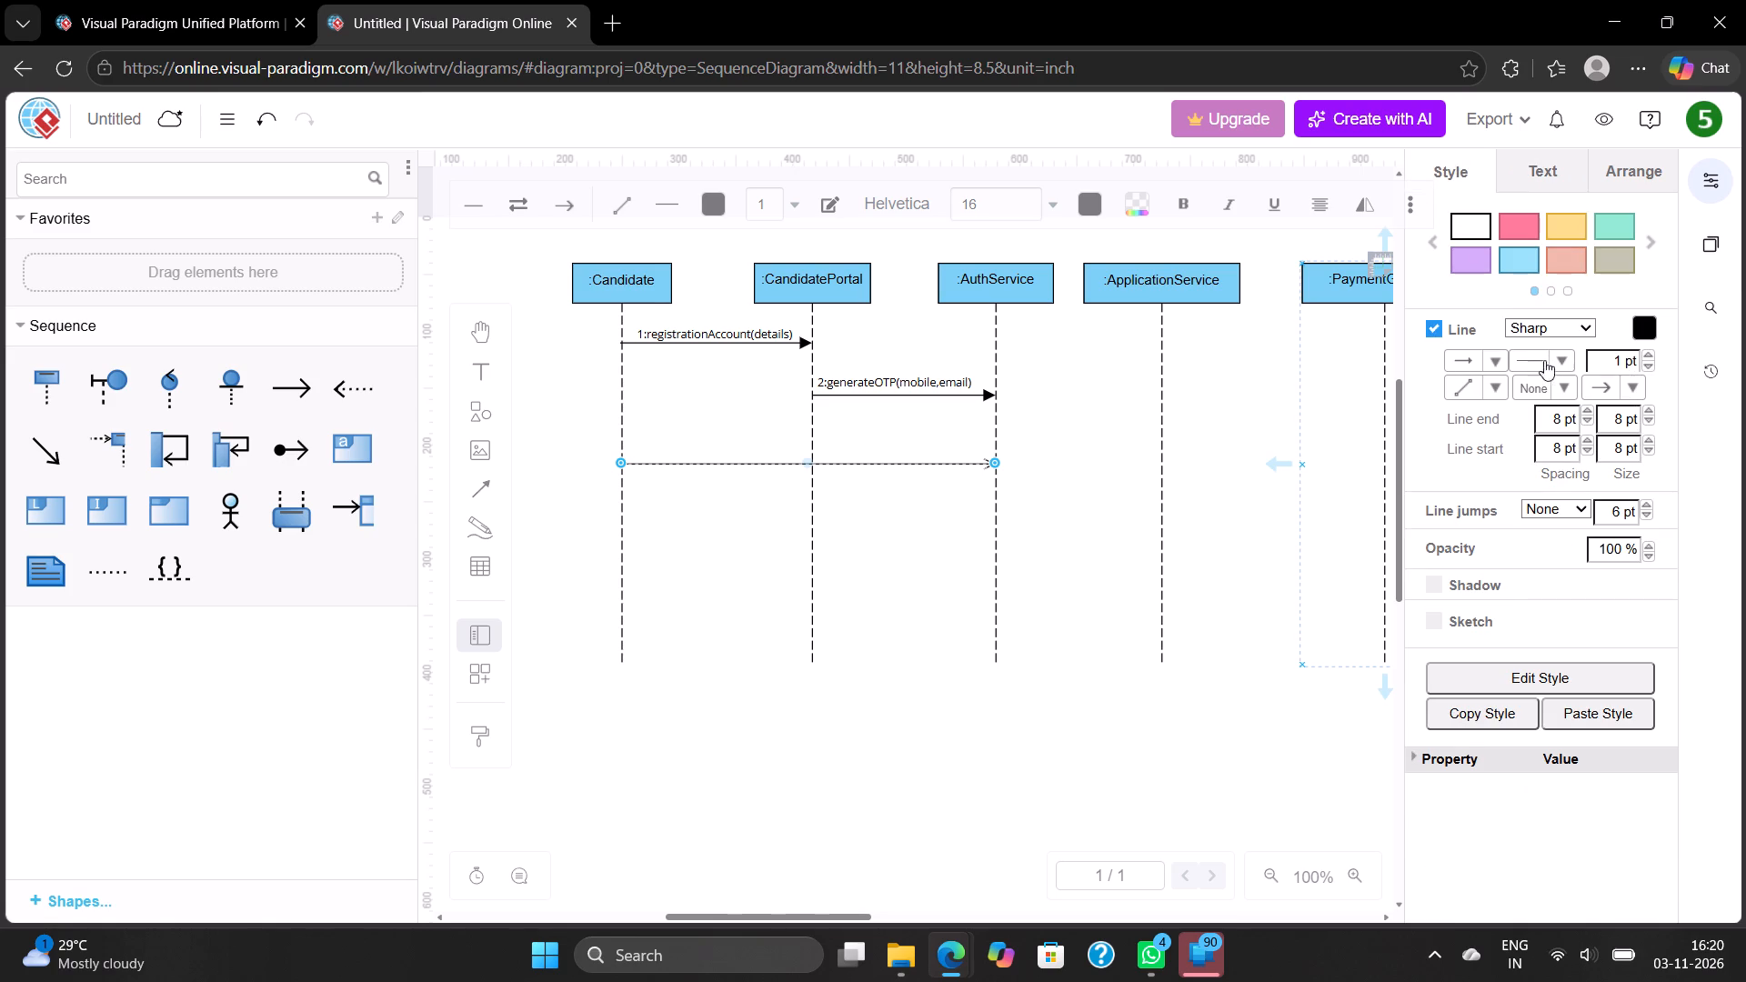
left_click(1635, 382)
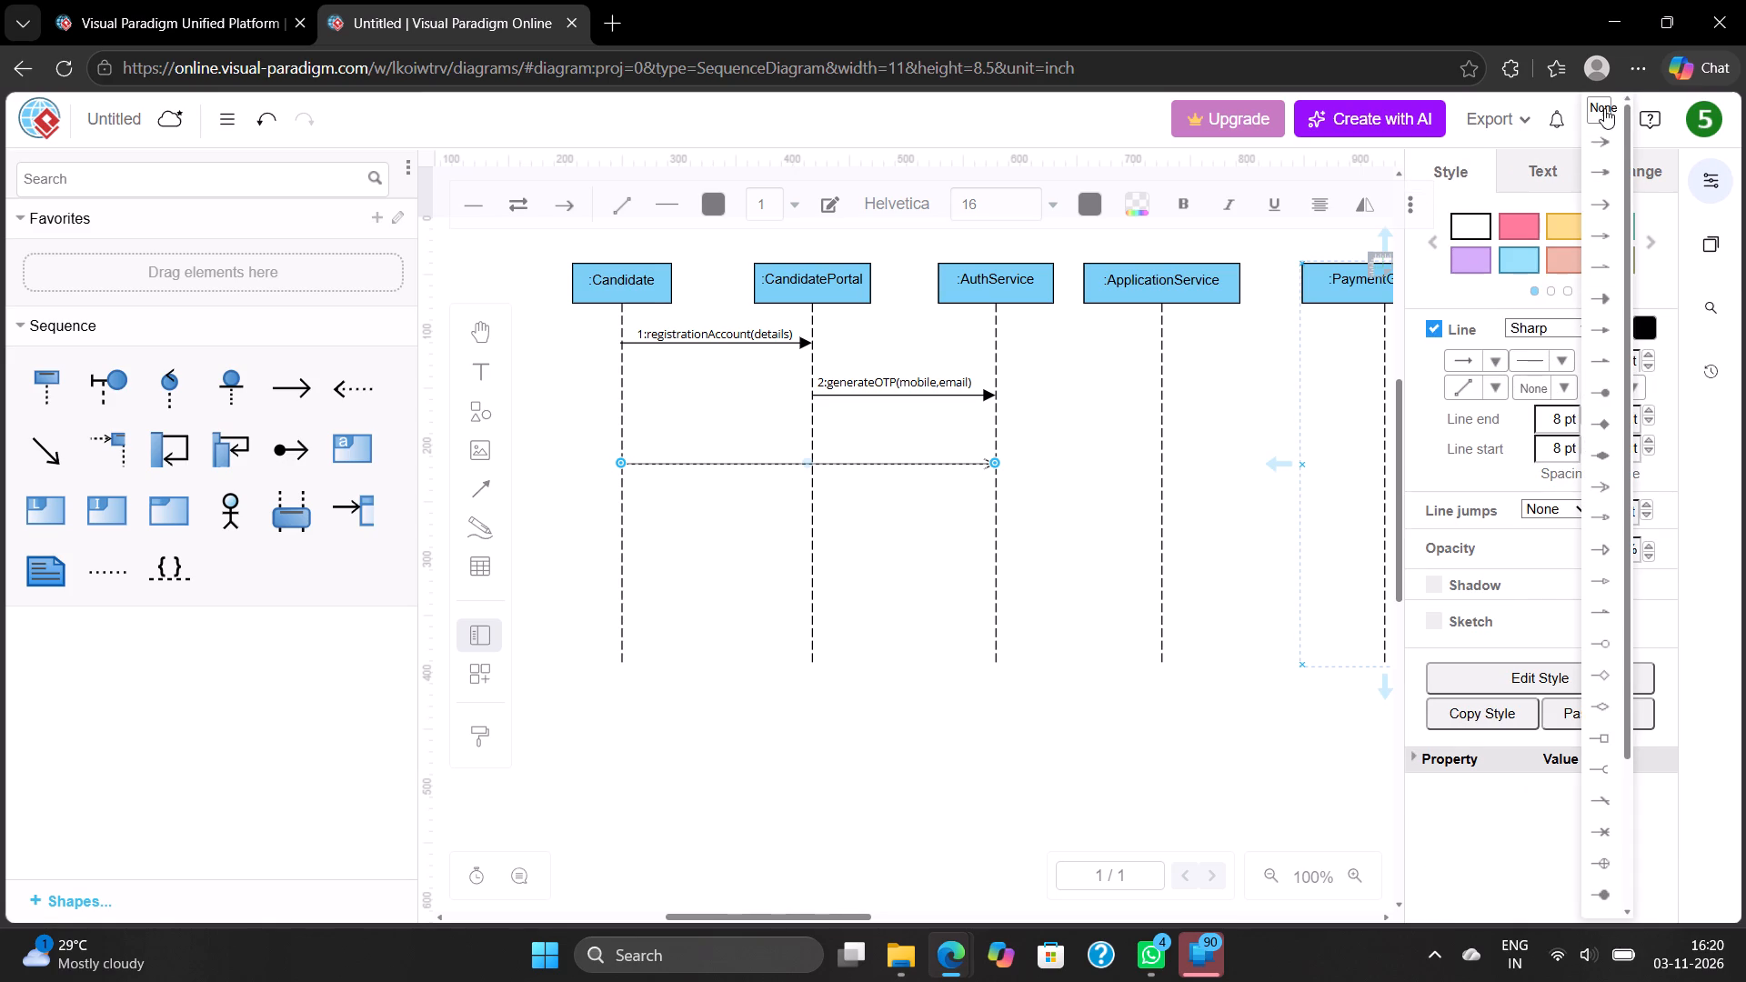
left_click(1604, 105)
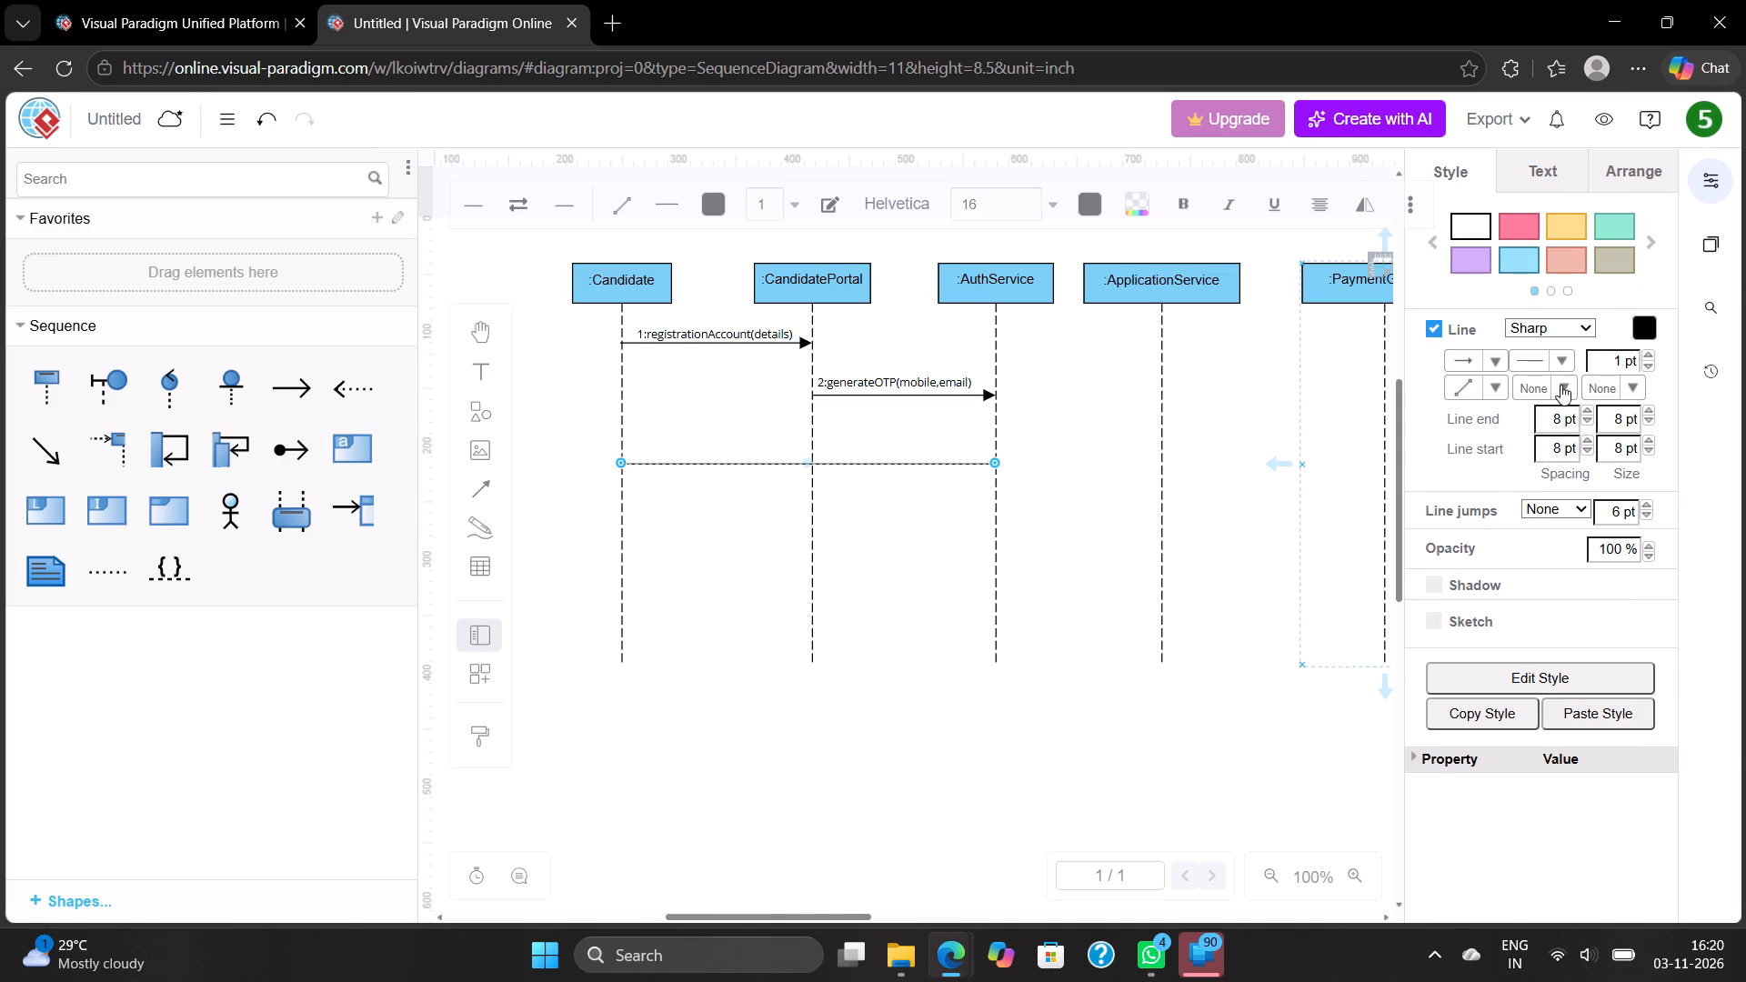
left_click(1558, 360)
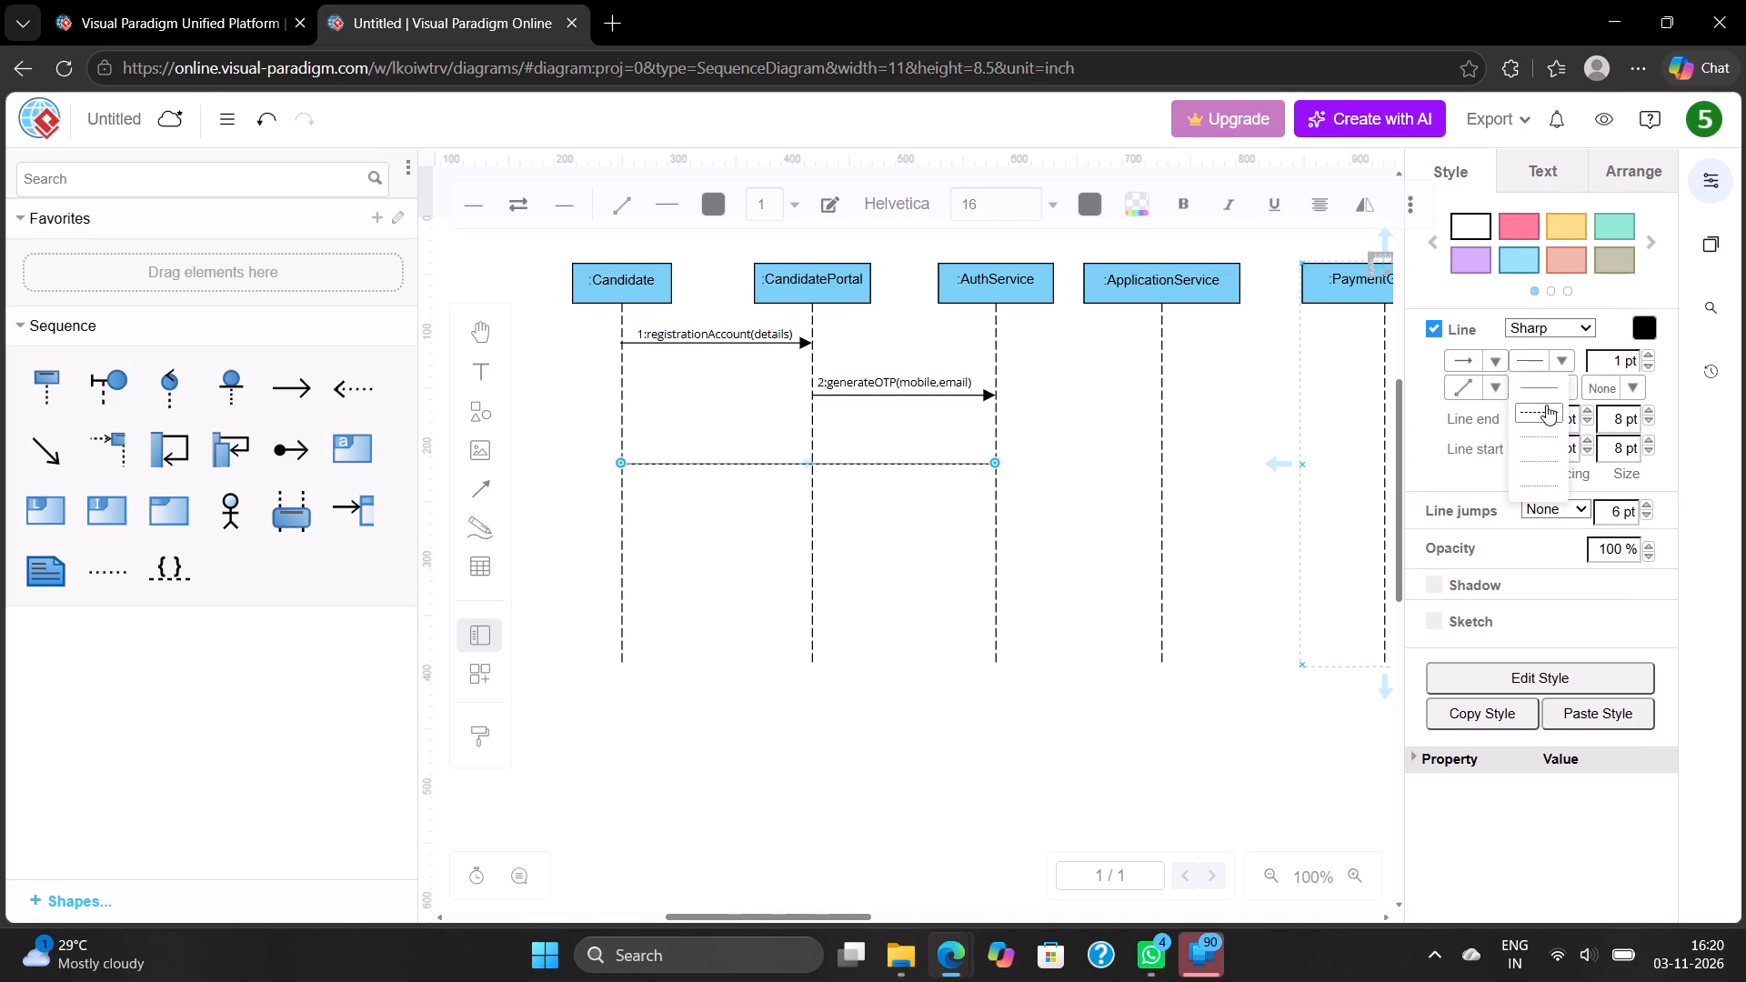
left_click(1546, 405)
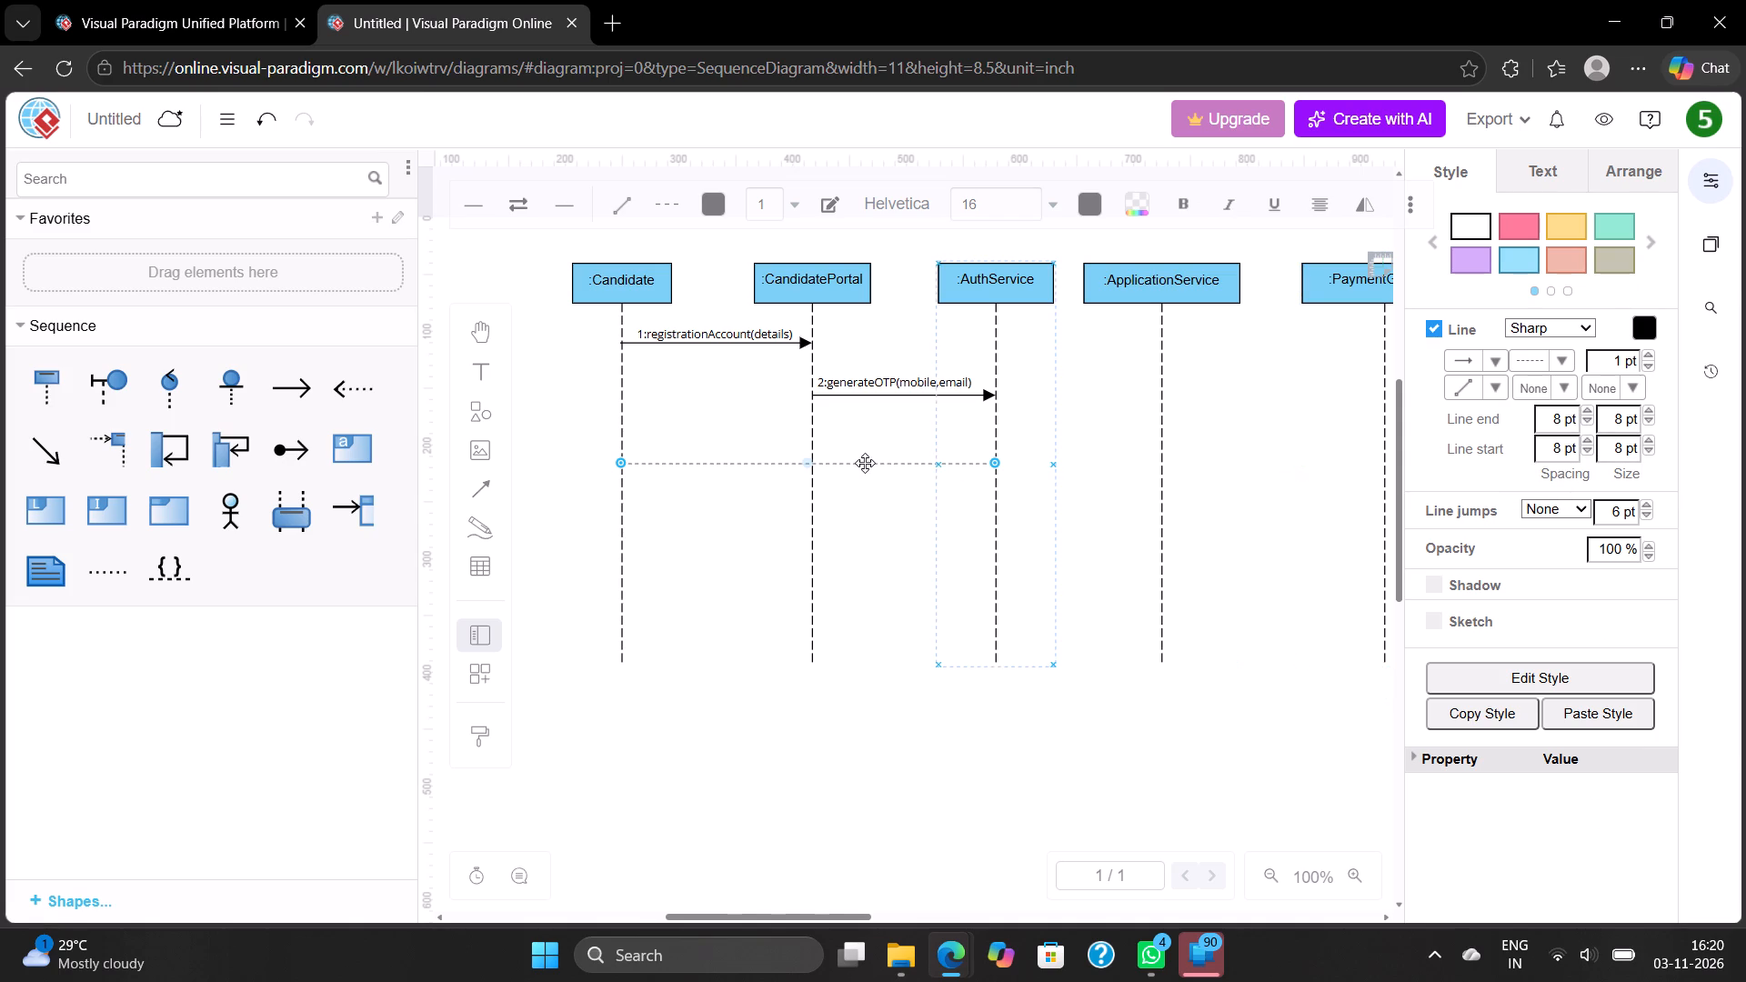
Move the dashed :Candidate to :AuthService line up to just below the "2:generateOTP(mobile,email)" arrow.
left_click_drag(858, 464, 810, 464)
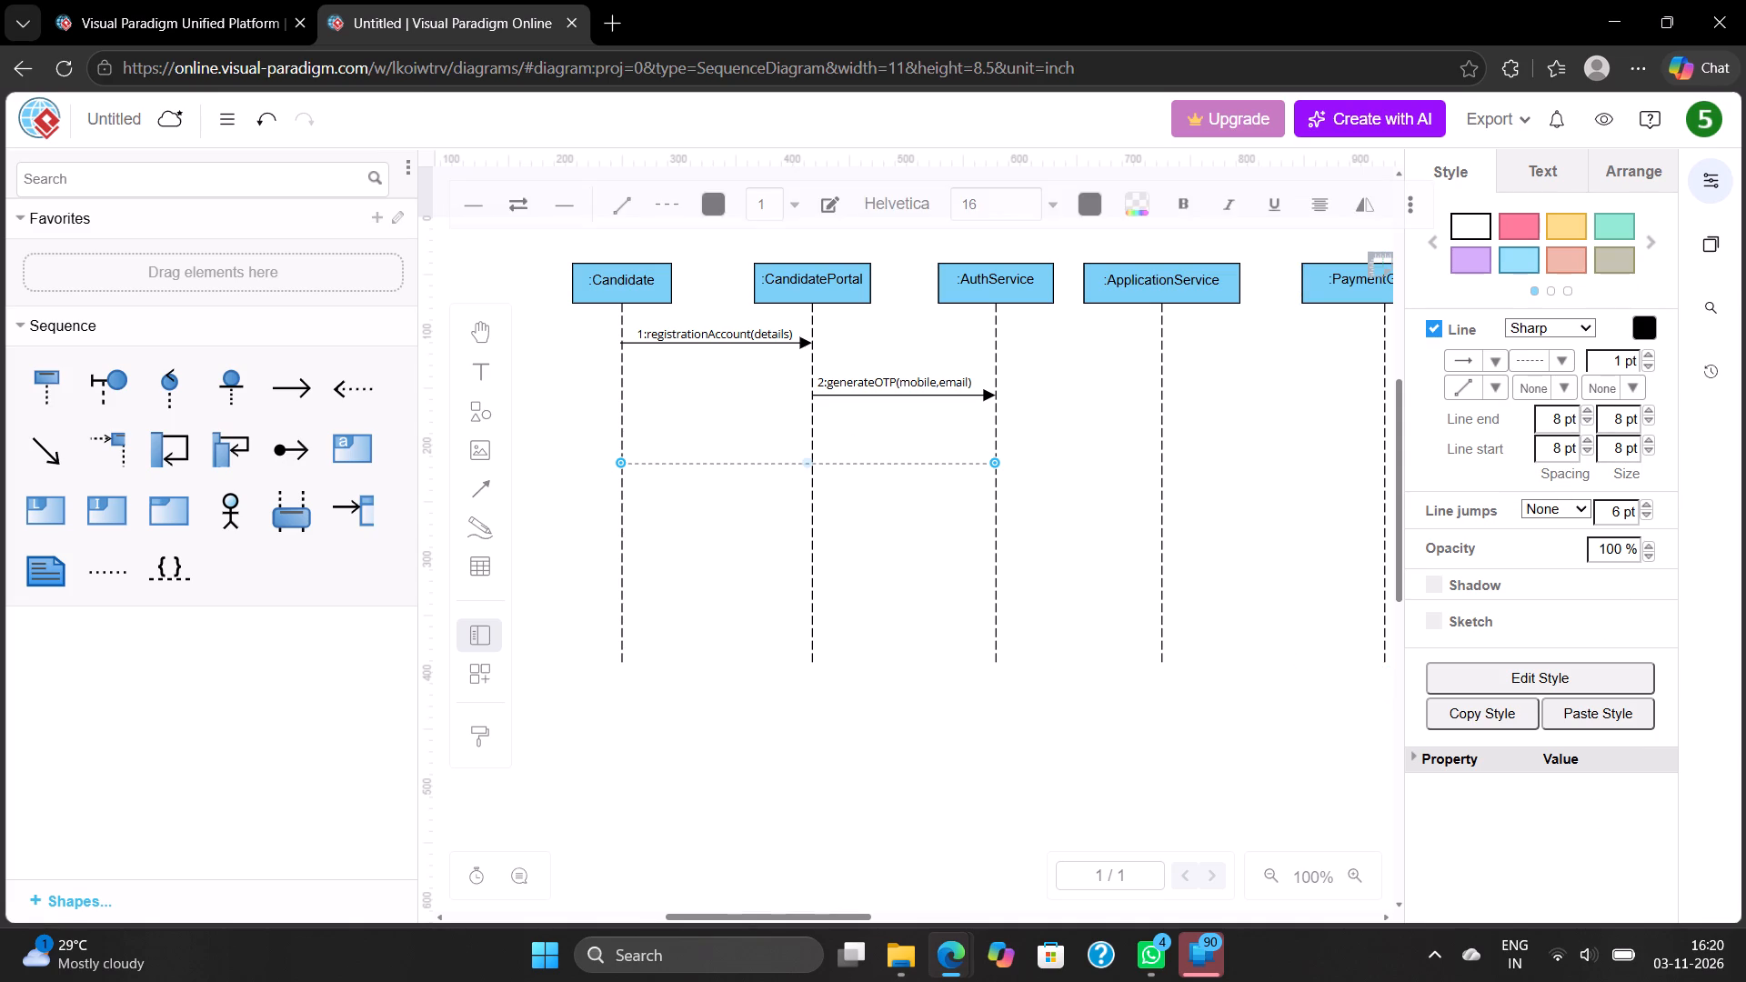
left_click_drag(810, 464, 808, 422)
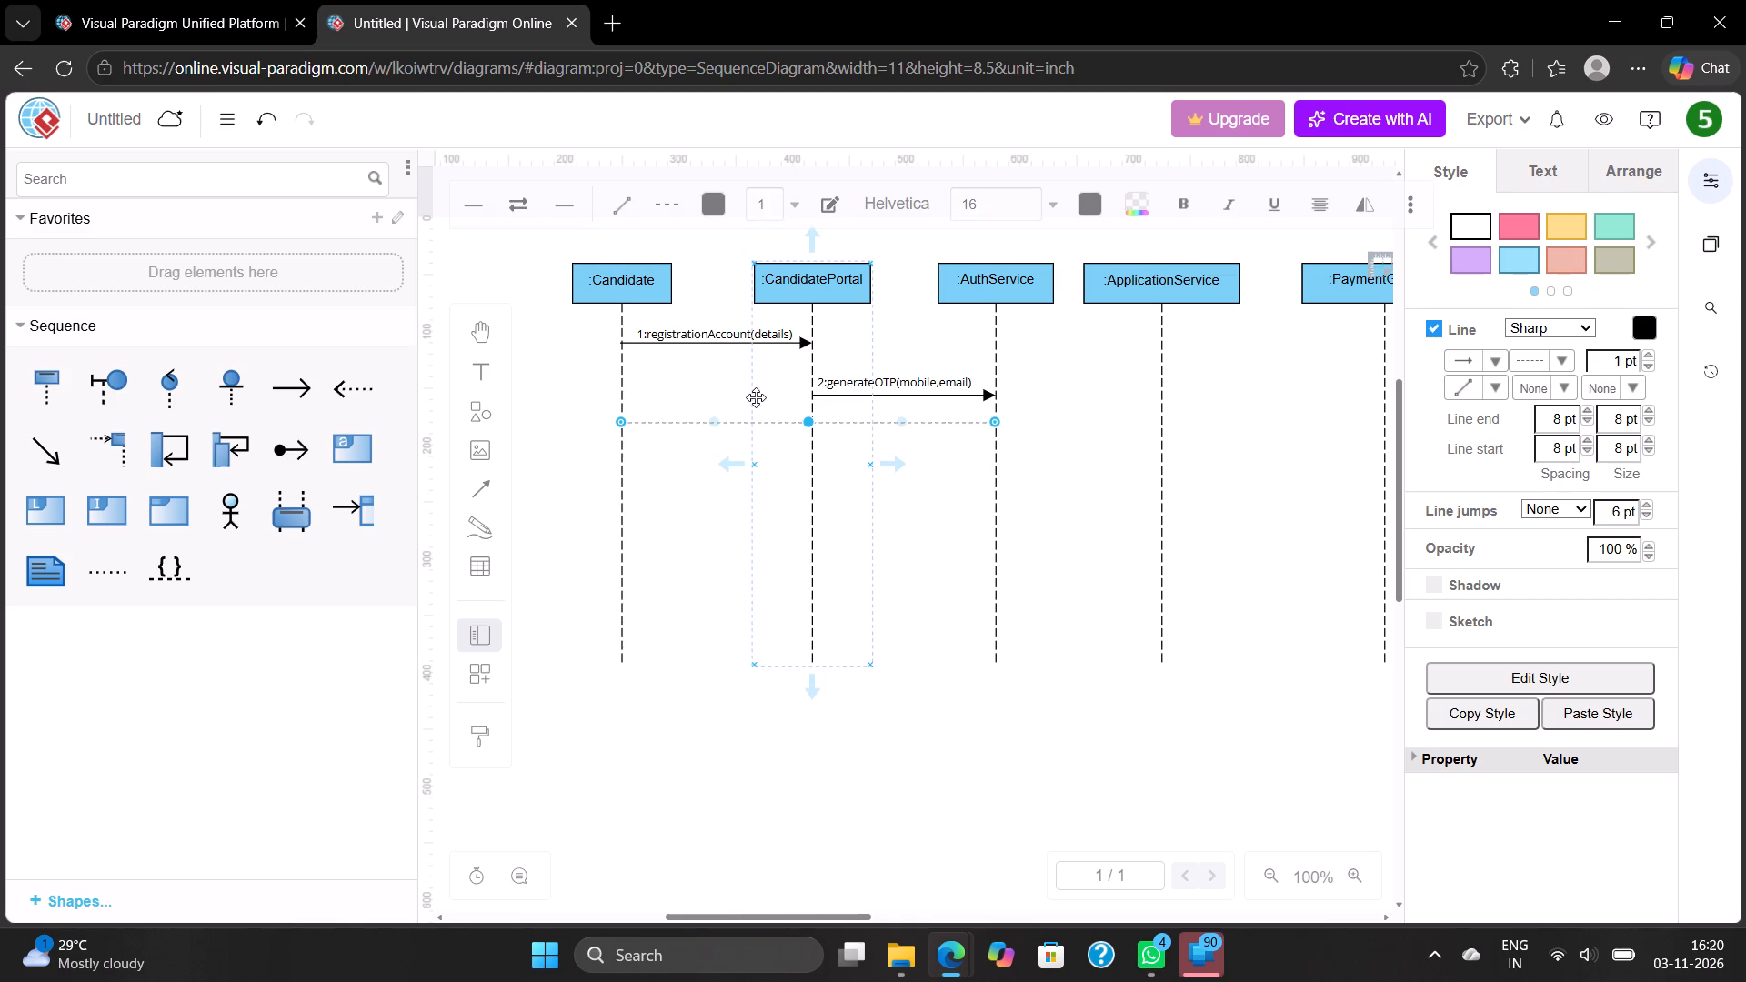
left_click(699, 402)
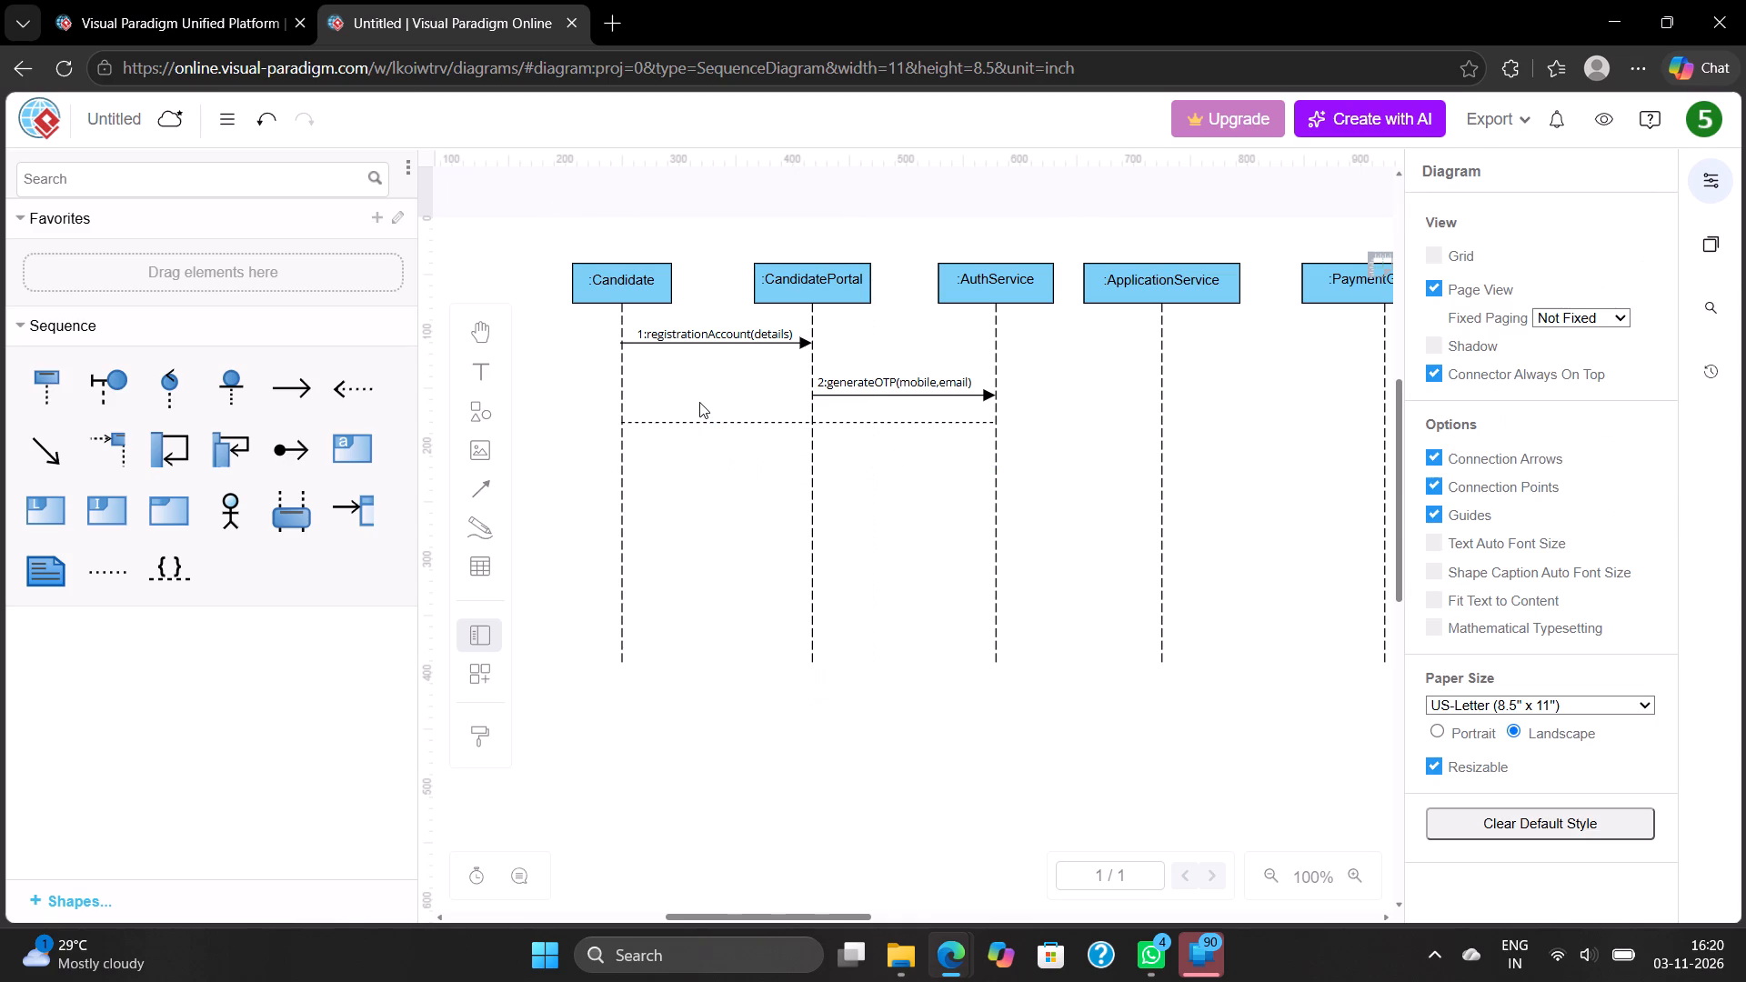
Add a text label reading "<< OTP sent>>" on the dashed :Candidate to :AuthService line, checking the wording against the PDF.
double_click(732, 406)
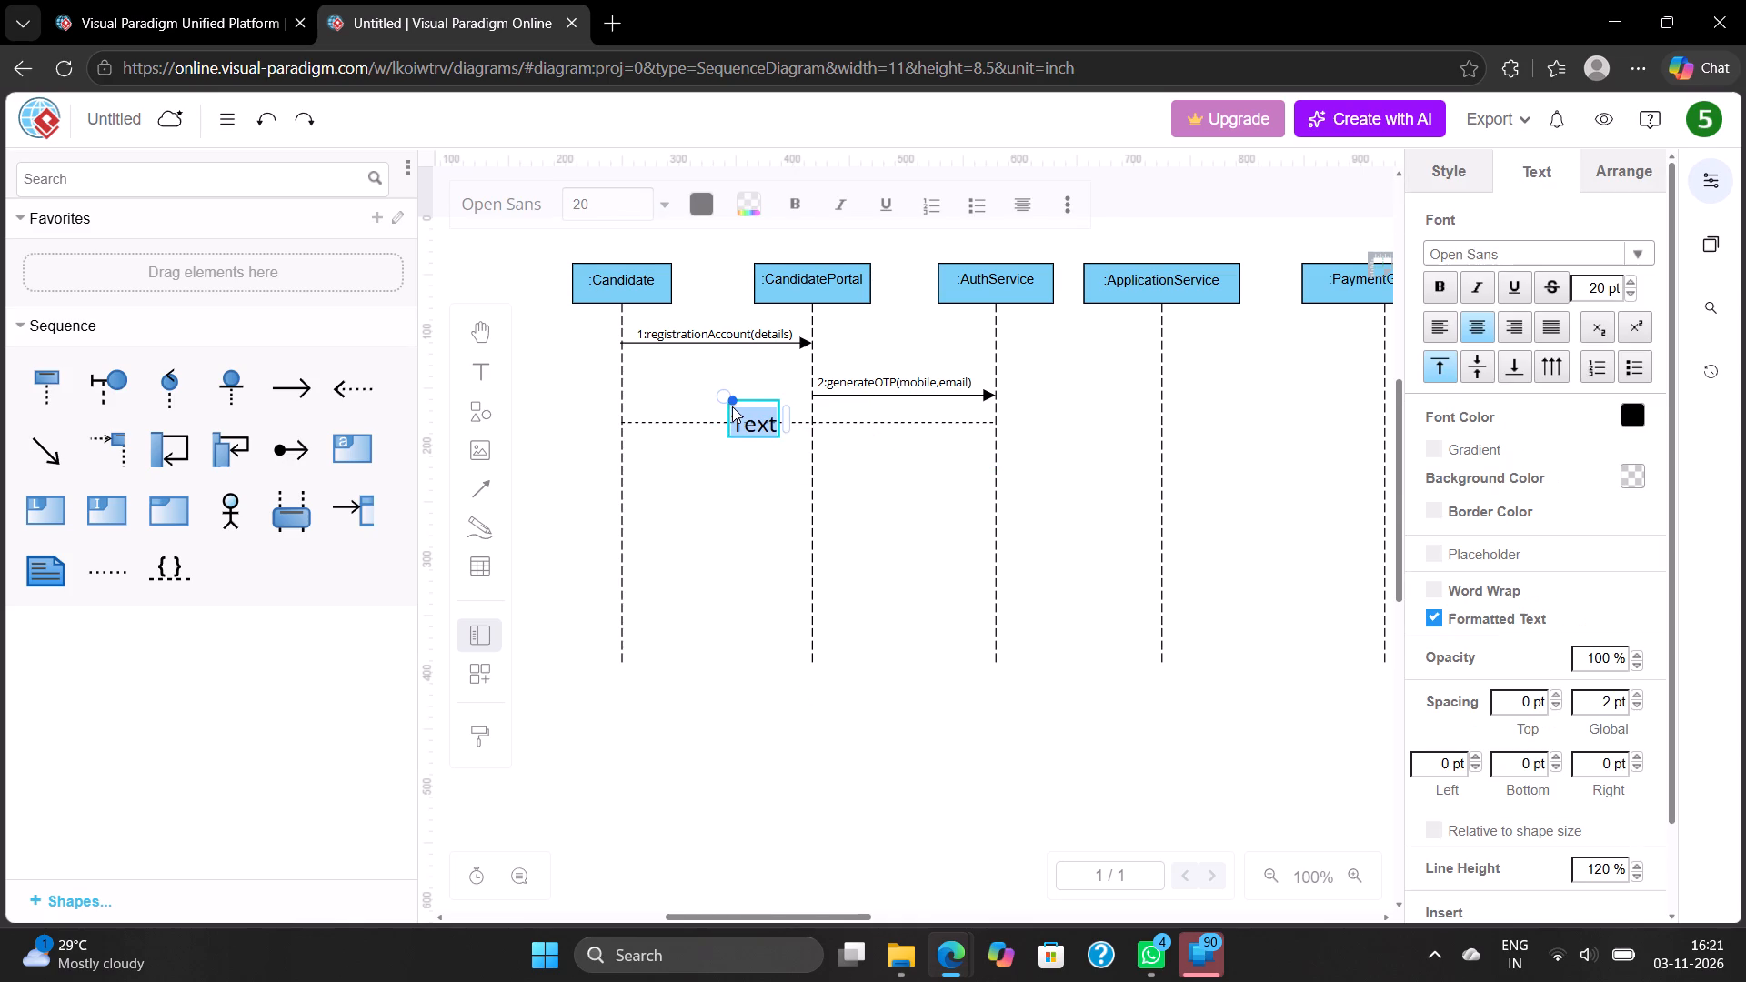
key("BackSpace")
key("super+Left")
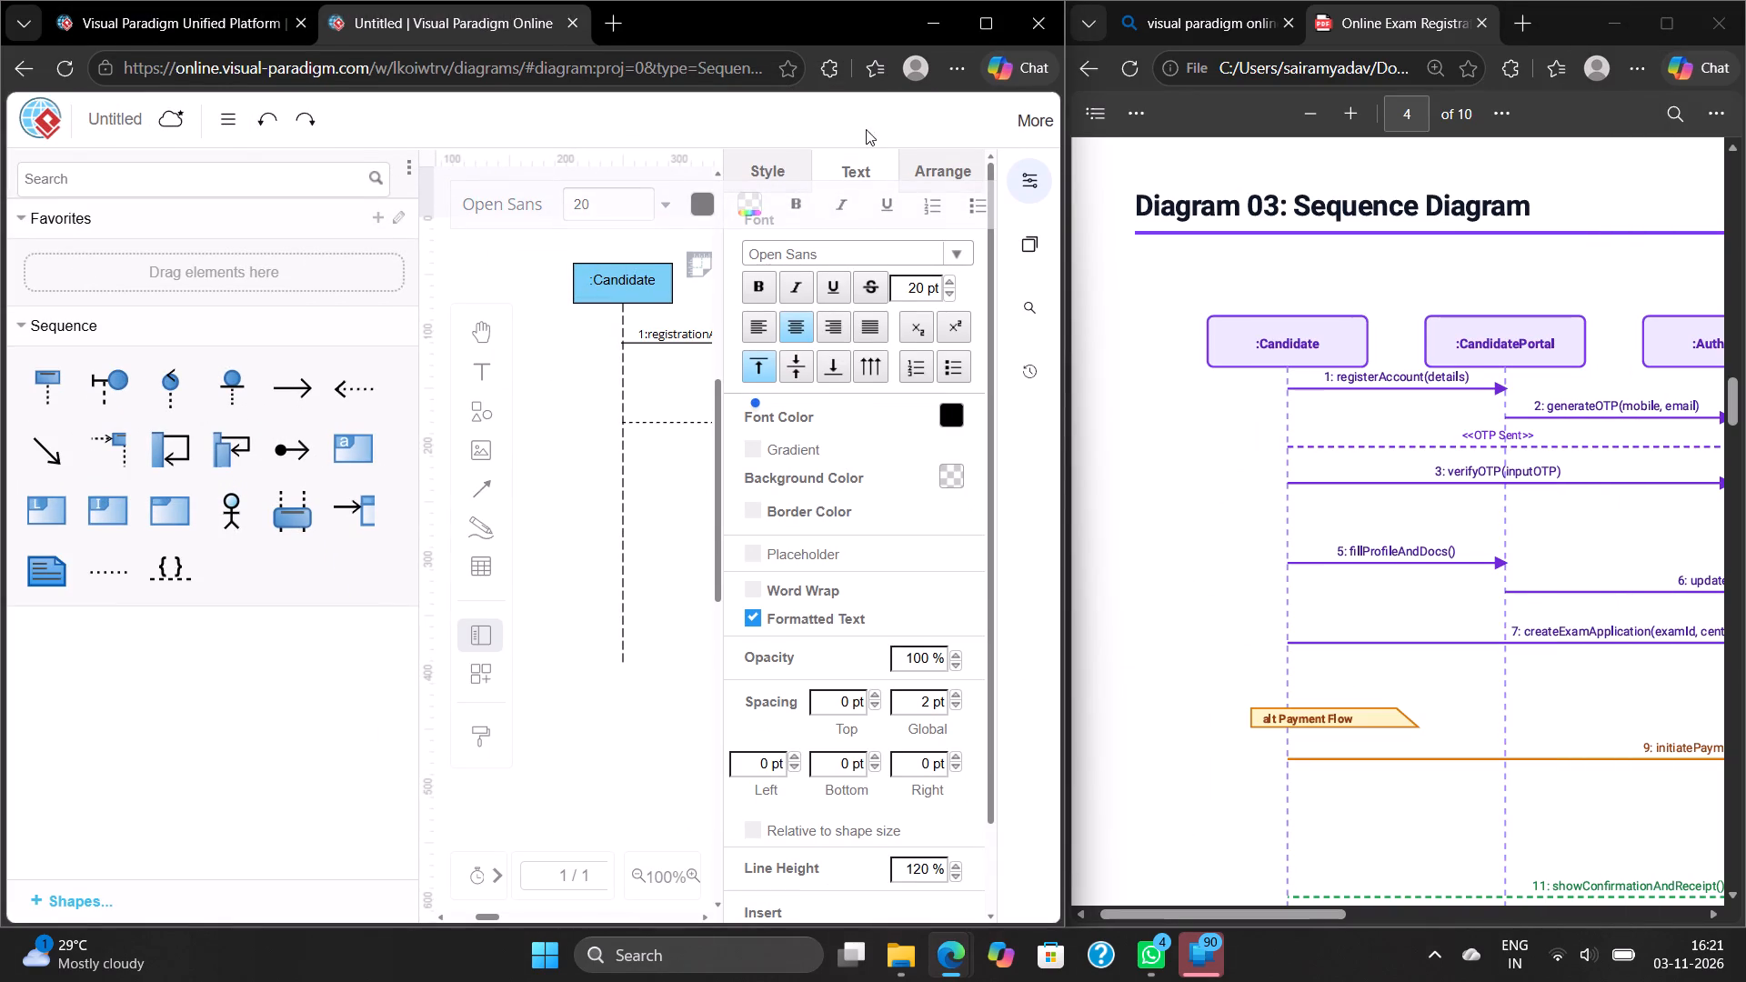
left_click(977, 19)
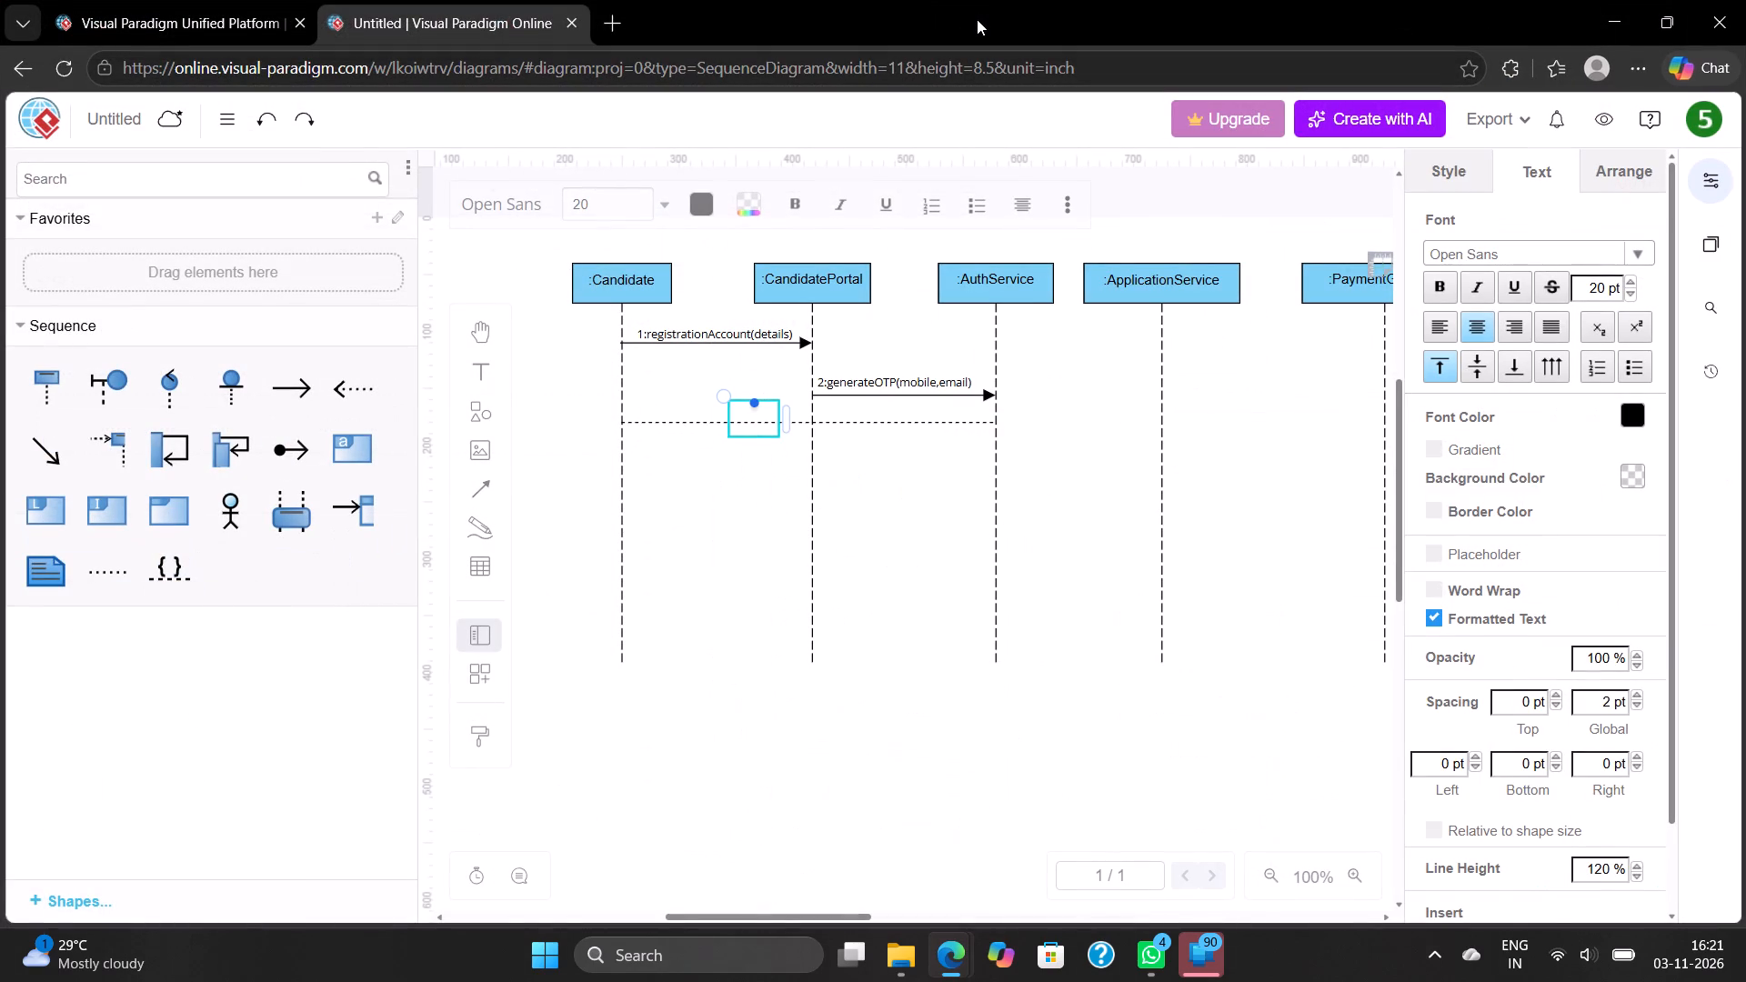
type("<<")
key("space")
type("OTP sent")
type(">>")
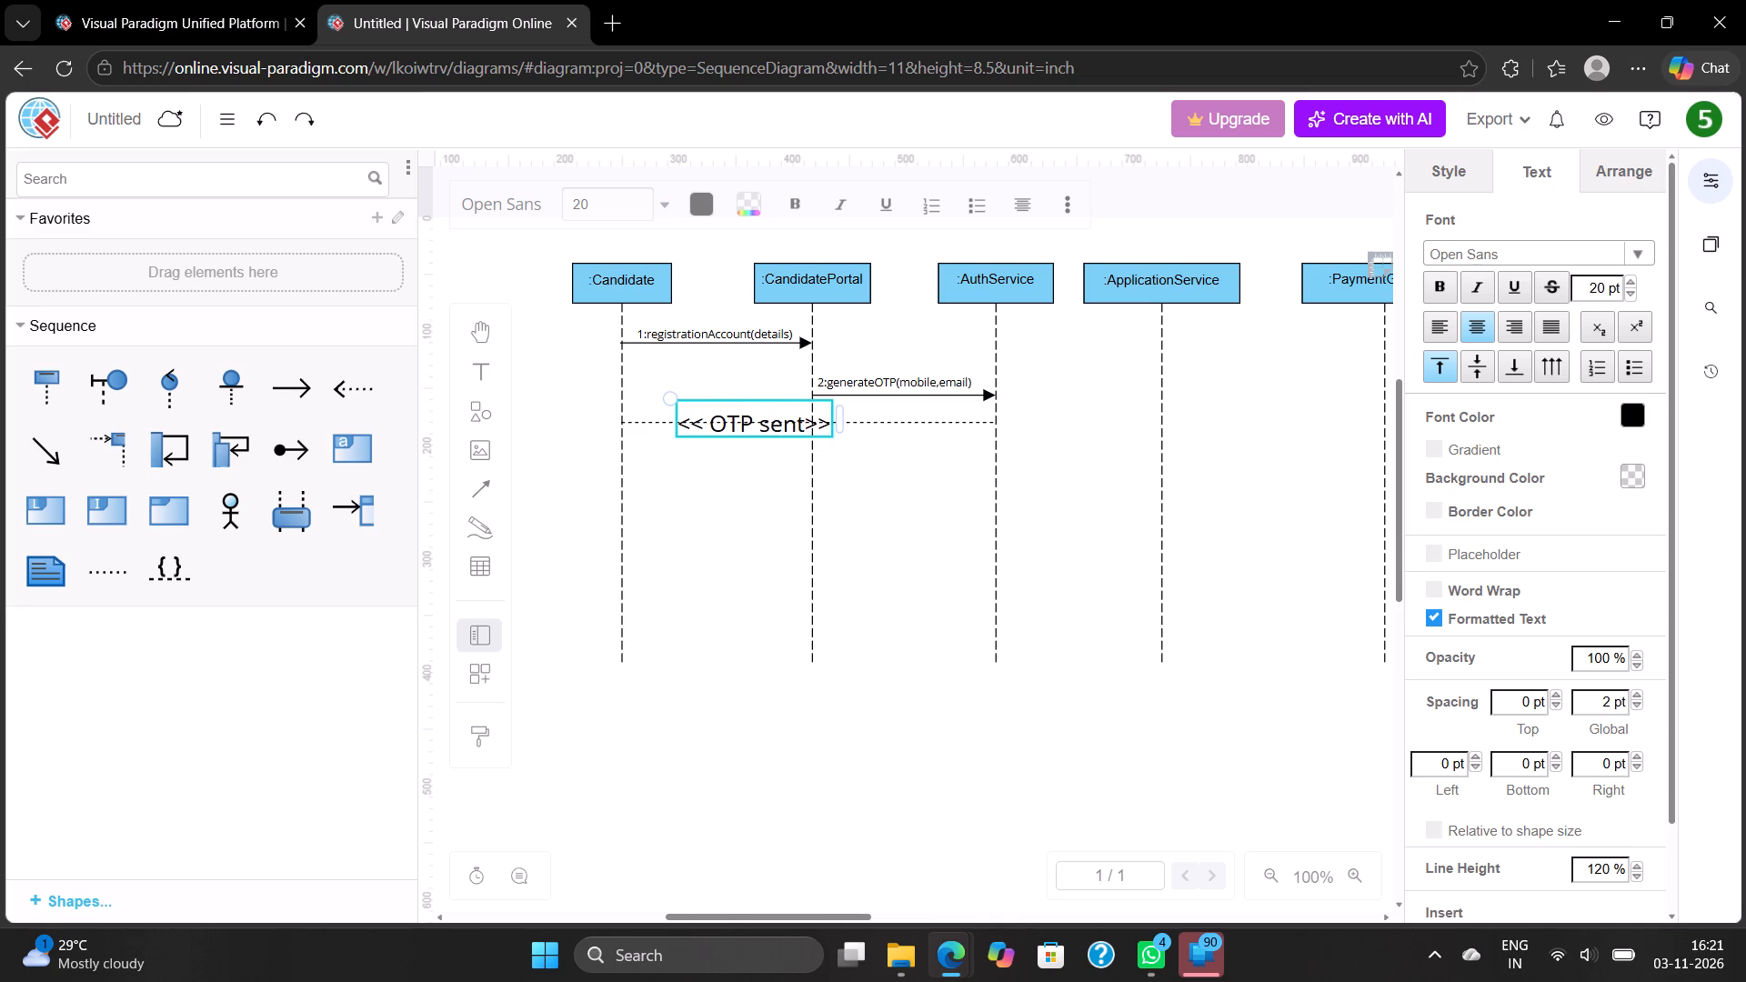
Reduce the font size of the "<< OTP sent>>" label to 14 pt.
triple_click(1629, 295)
double_click(1629, 295)
left_click(1629, 295)
left_click(903, 486)
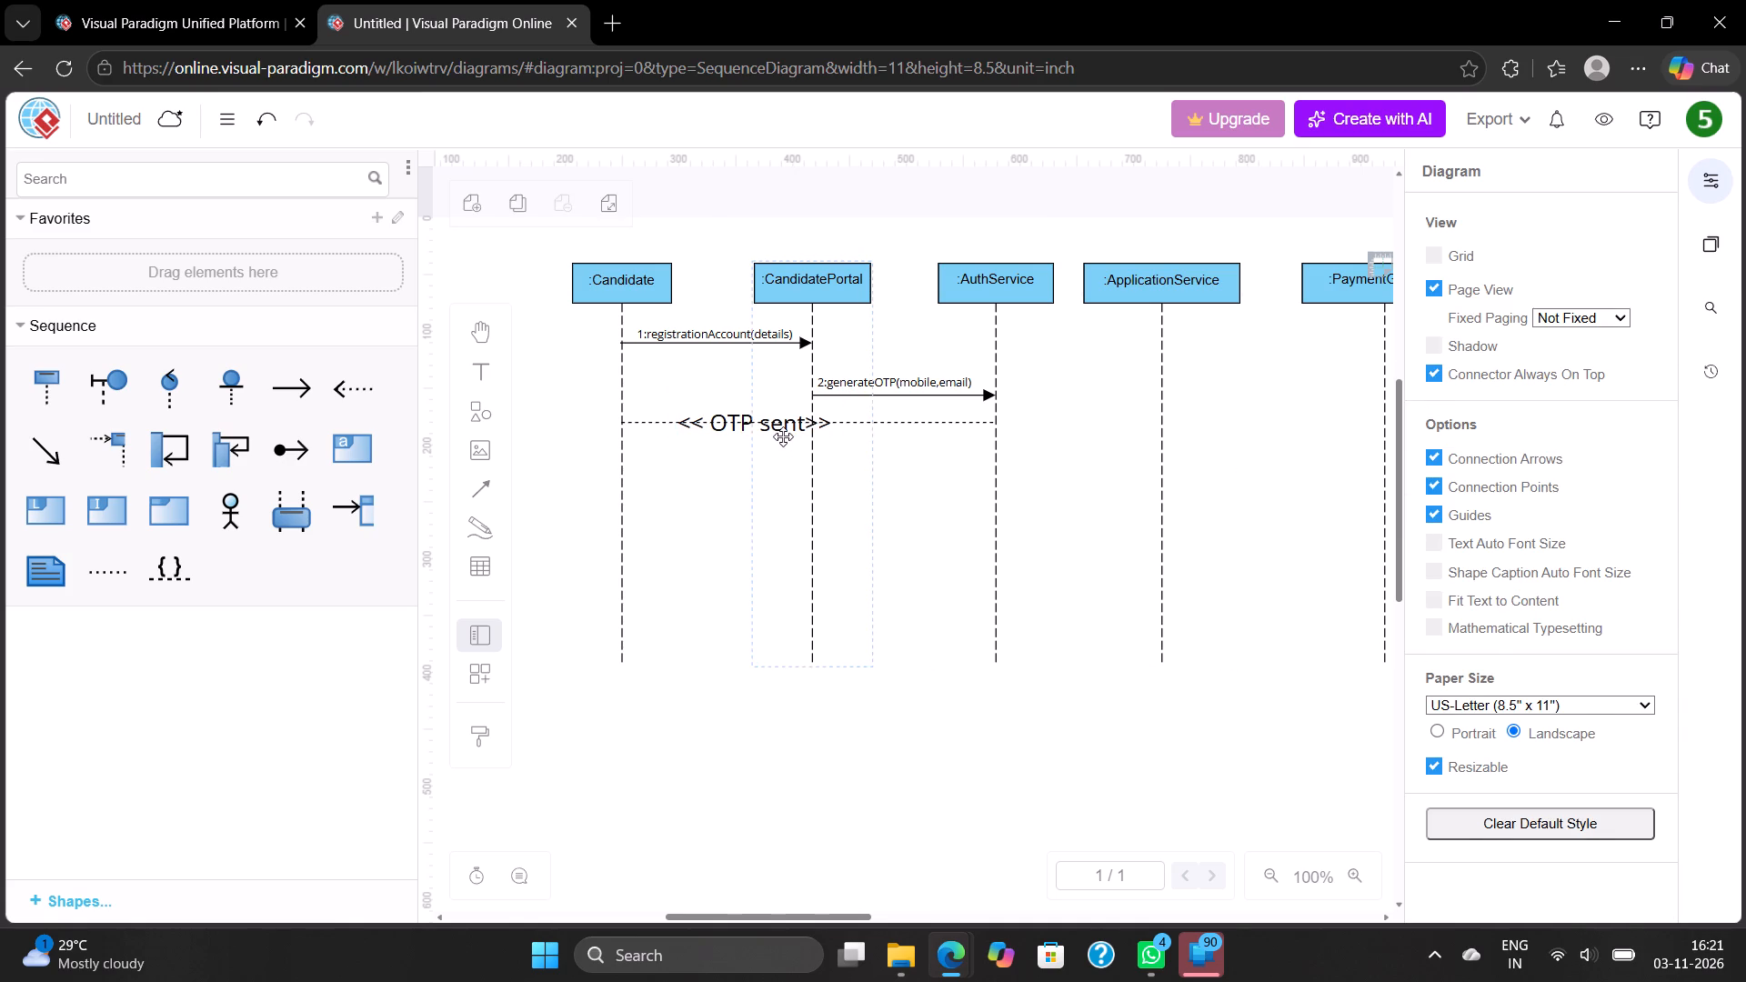
left_click(783, 436)
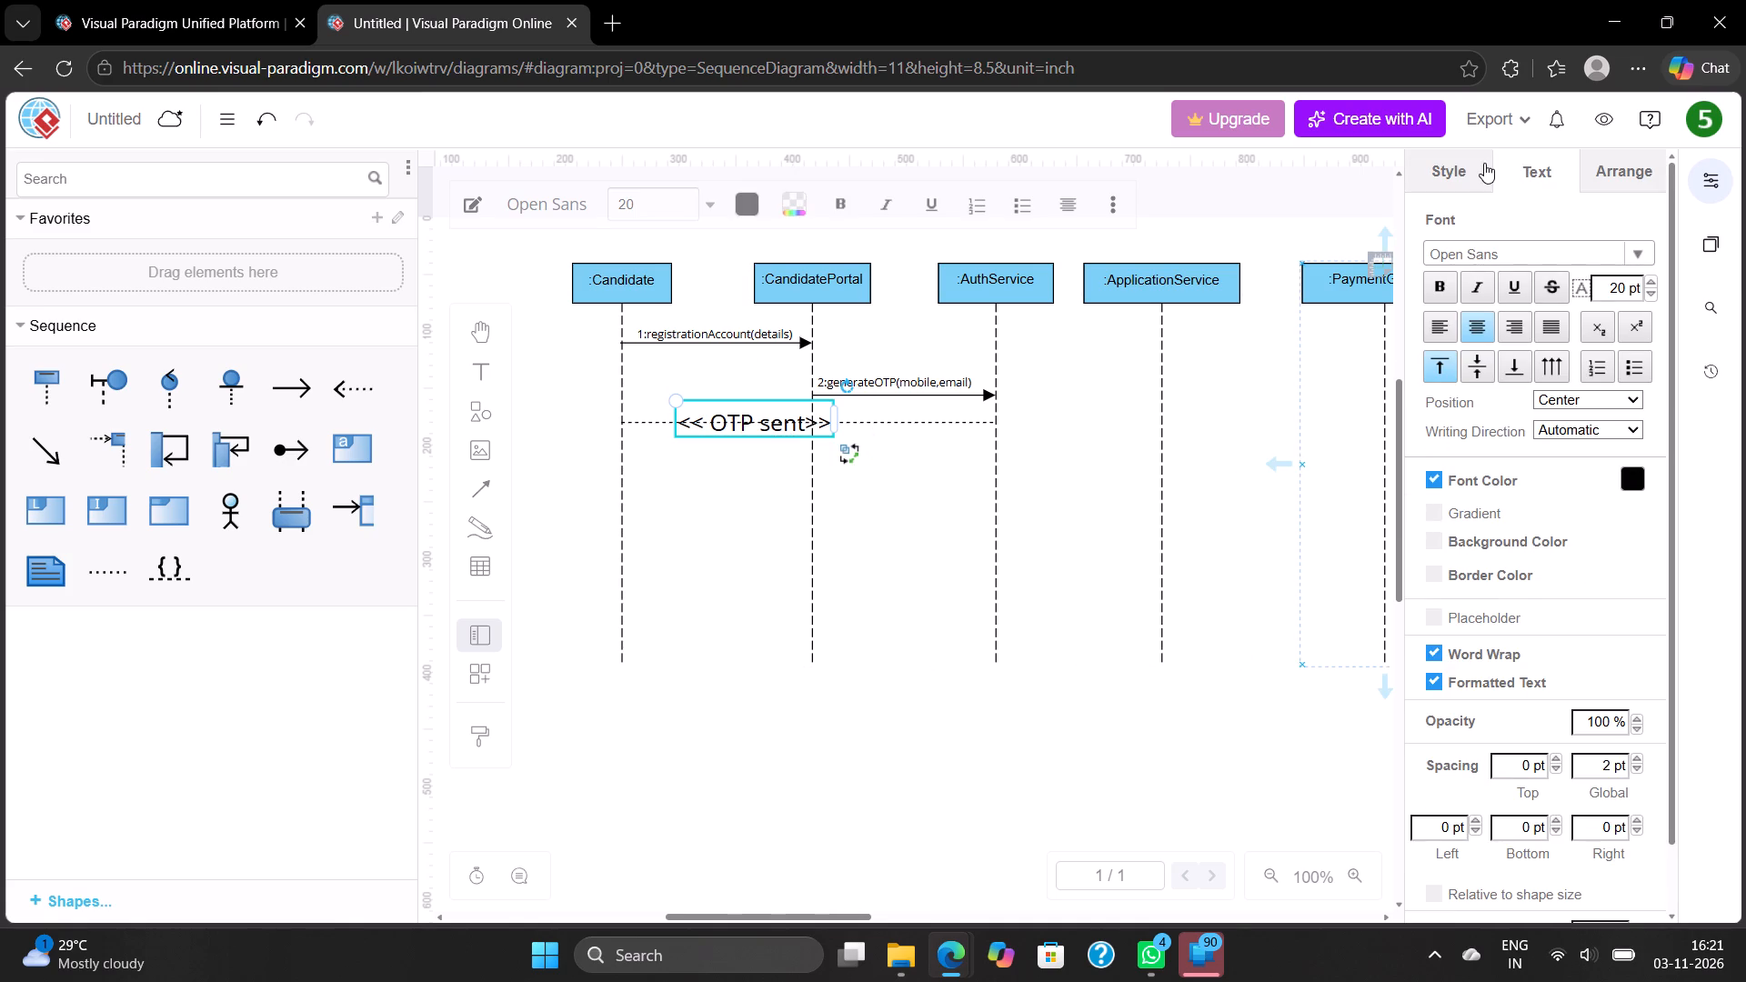
left_click(1651, 293)
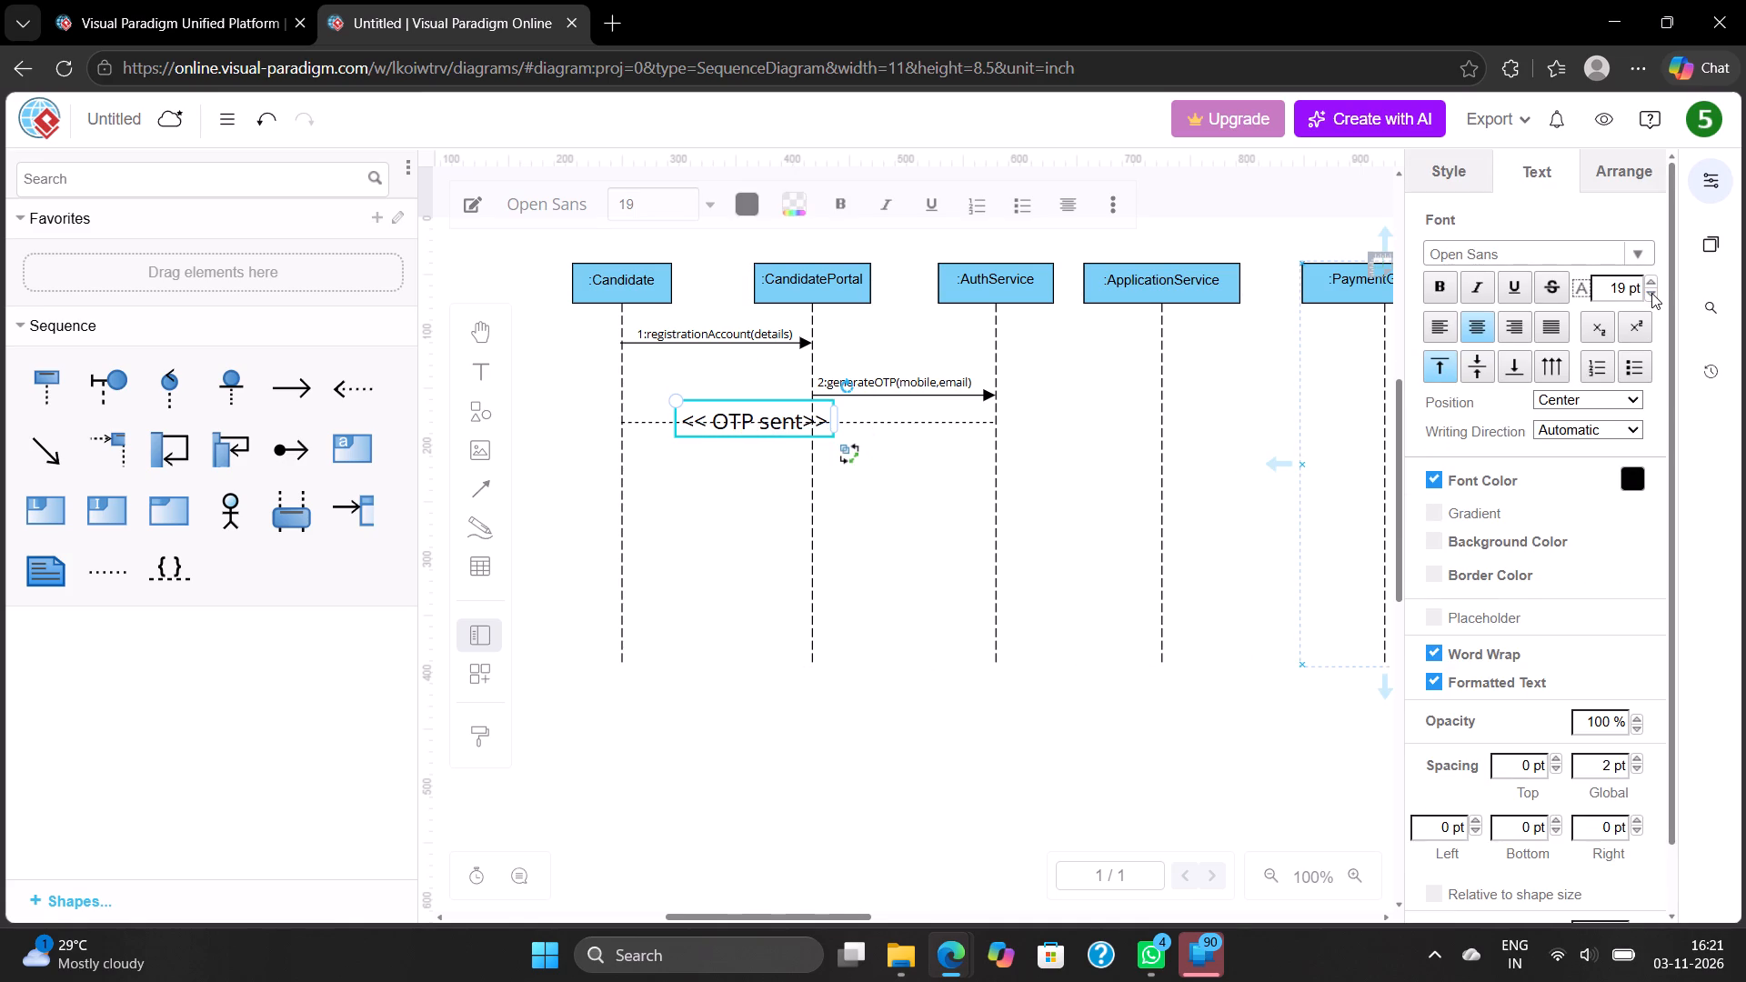
triple_click(1651, 293)
left_click(1651, 293)
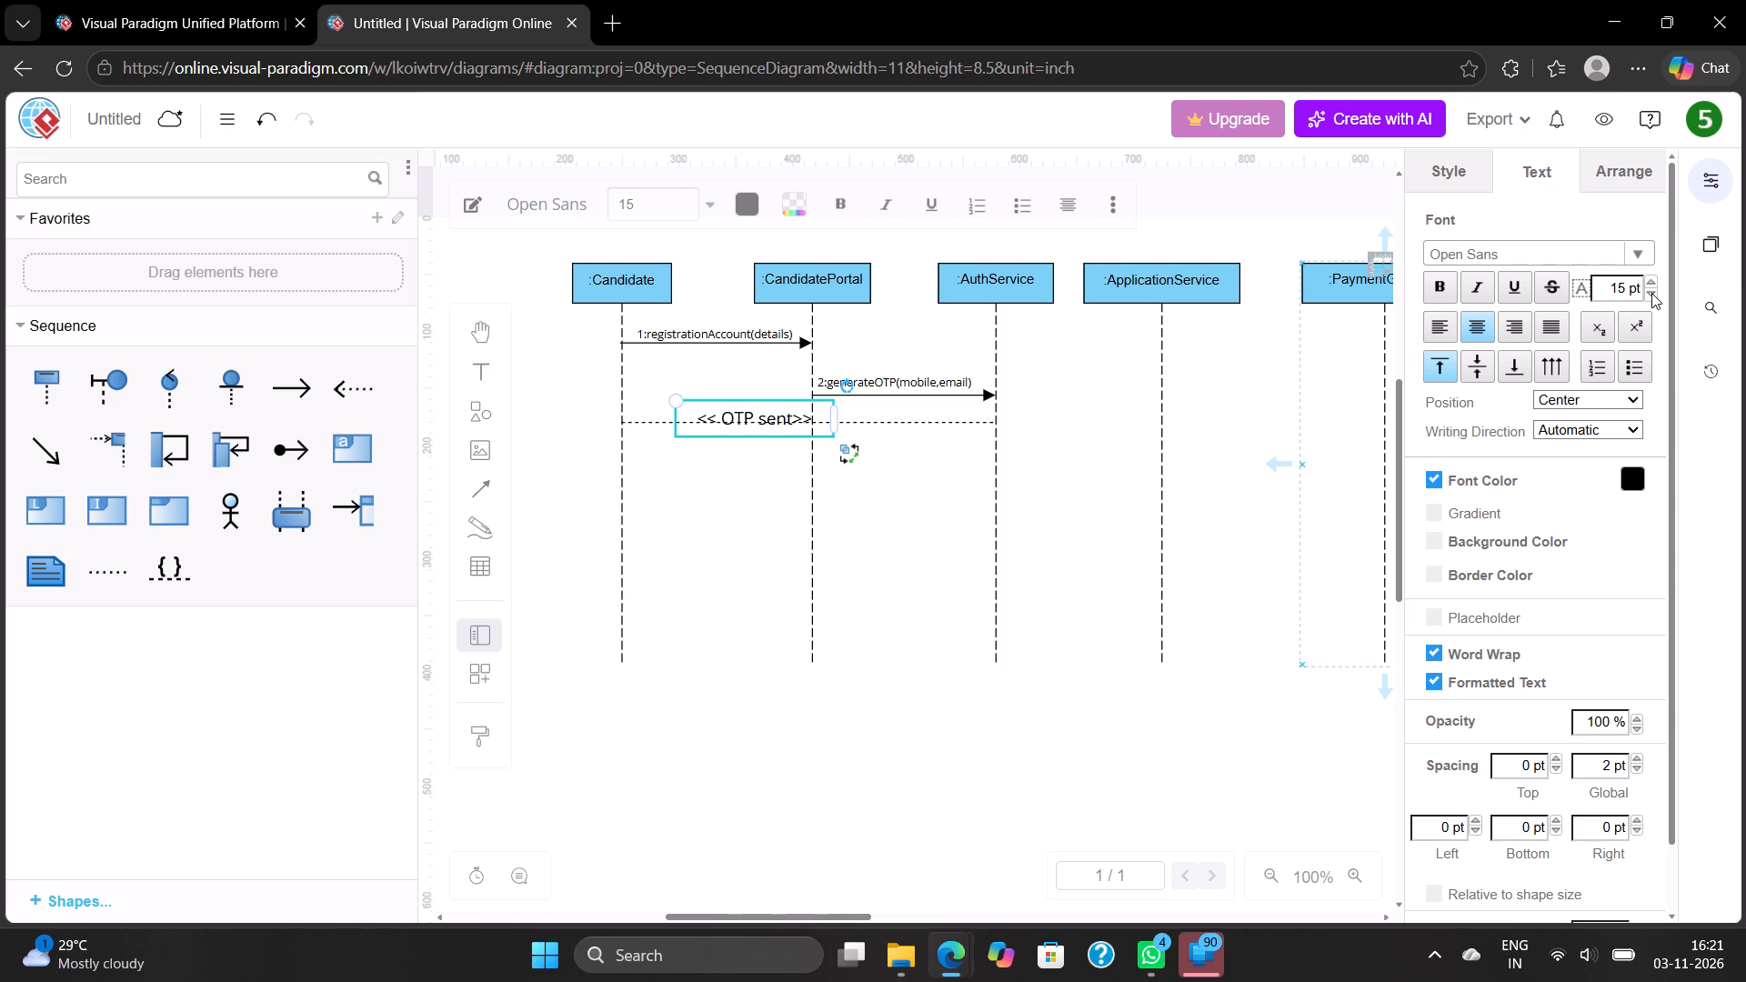
left_click(1651, 293)
left_click(890, 592)
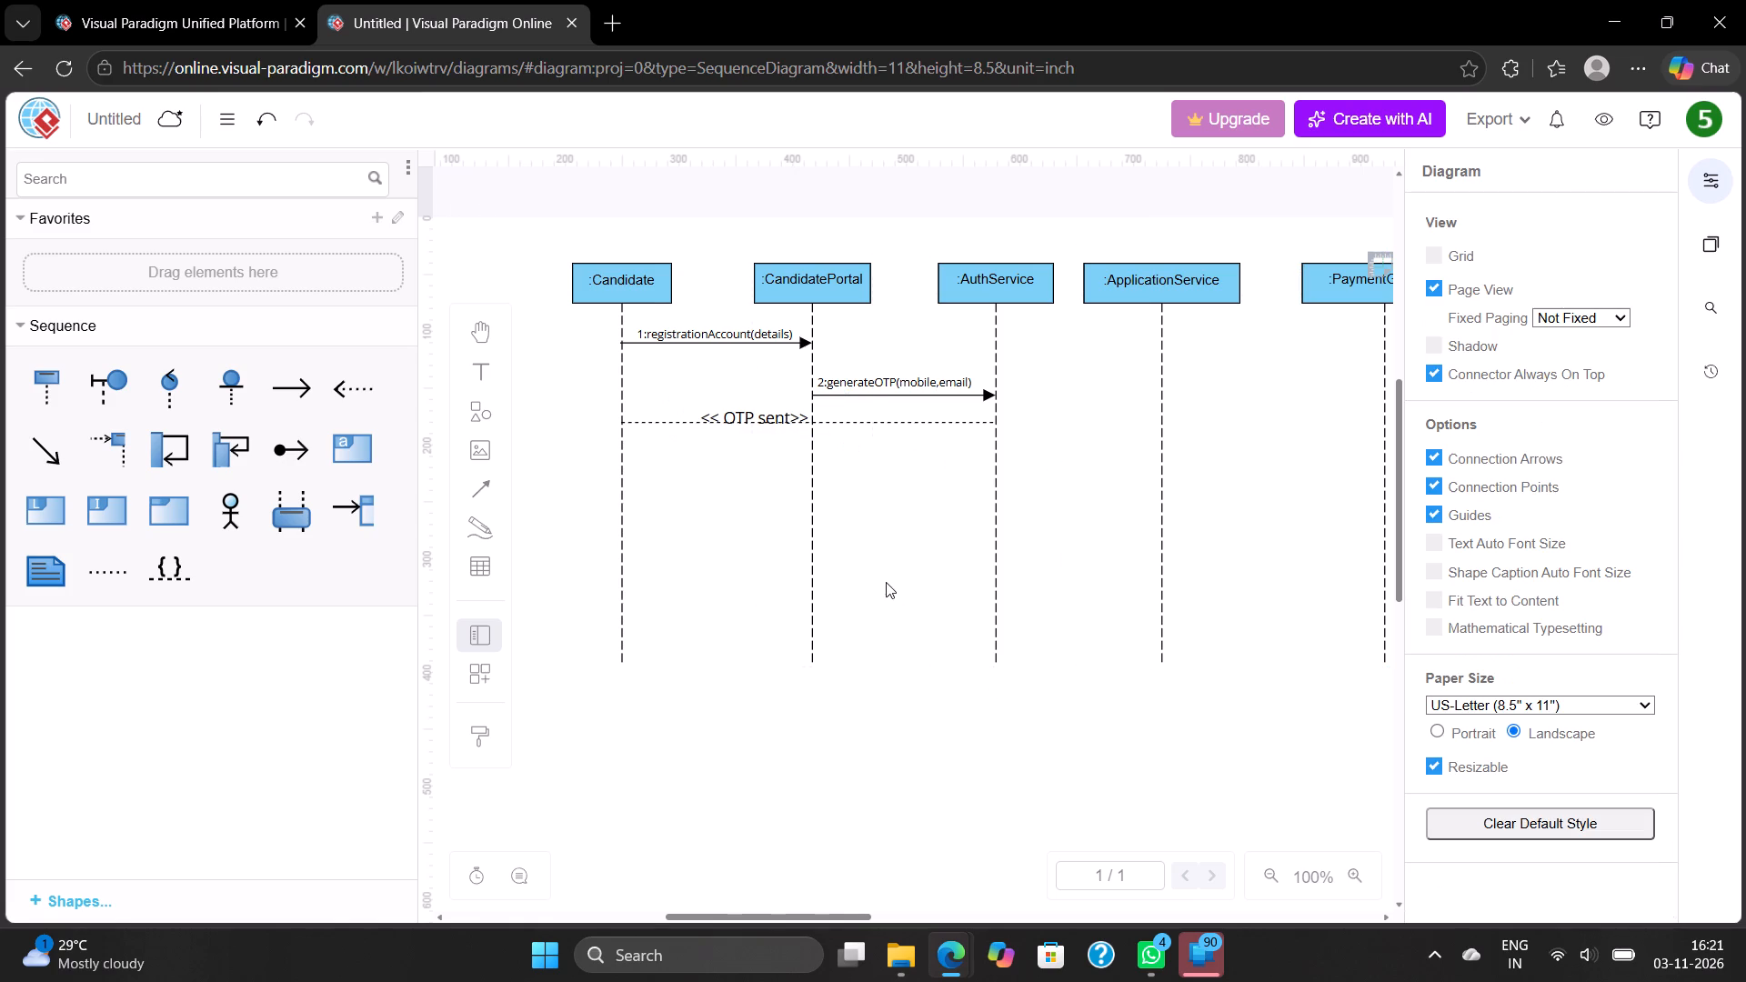
Move the "<< OTP sent>>" label up so it sits just above the dashed line.
left_click(766, 418)
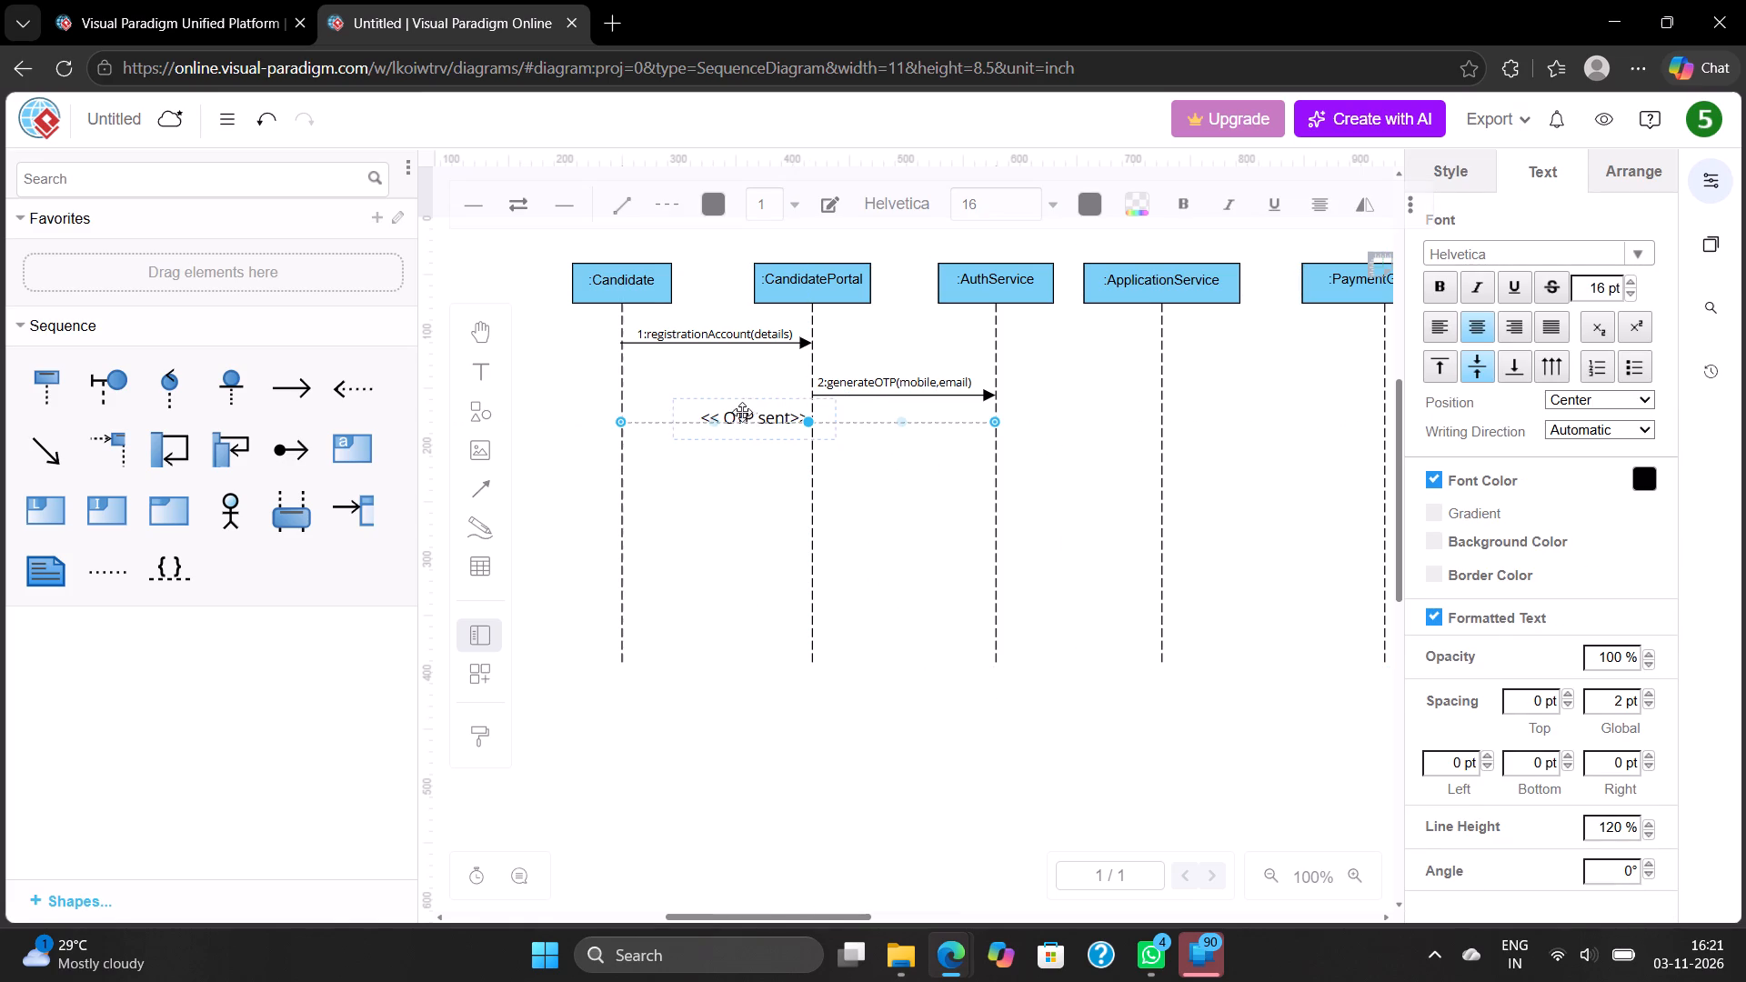
left_click(738, 411)
left_click(738, 411)
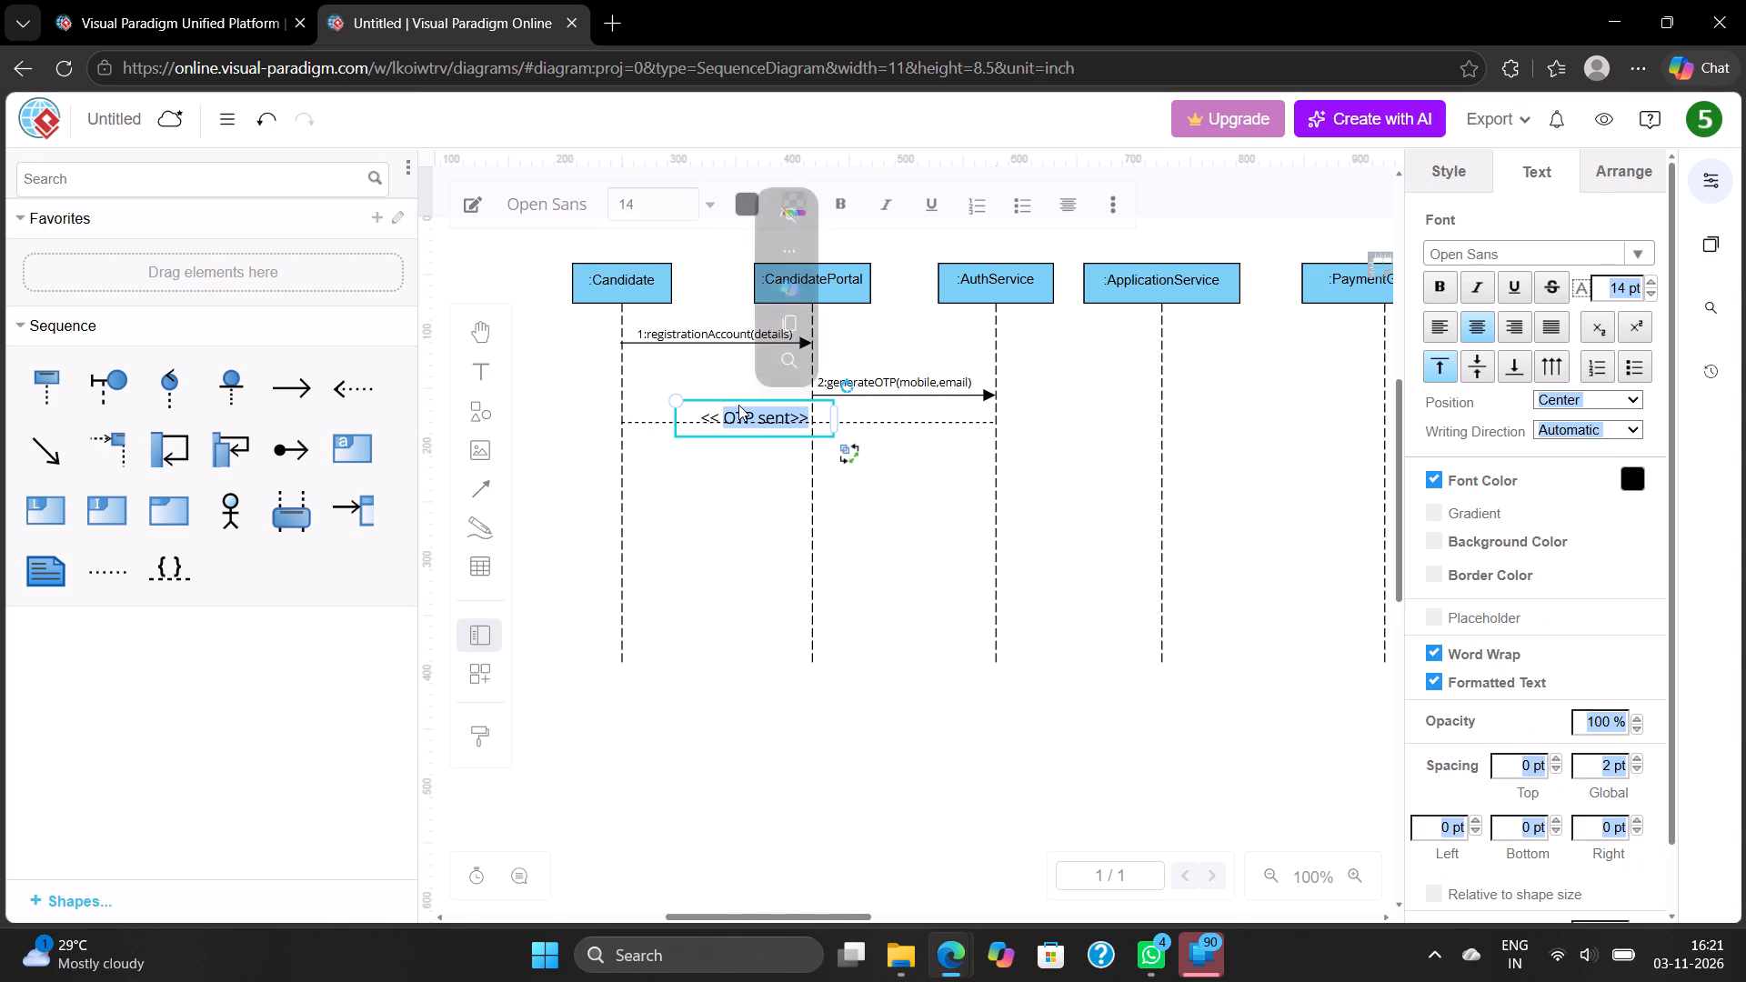
left_click(735, 388)
left_click(736, 411)
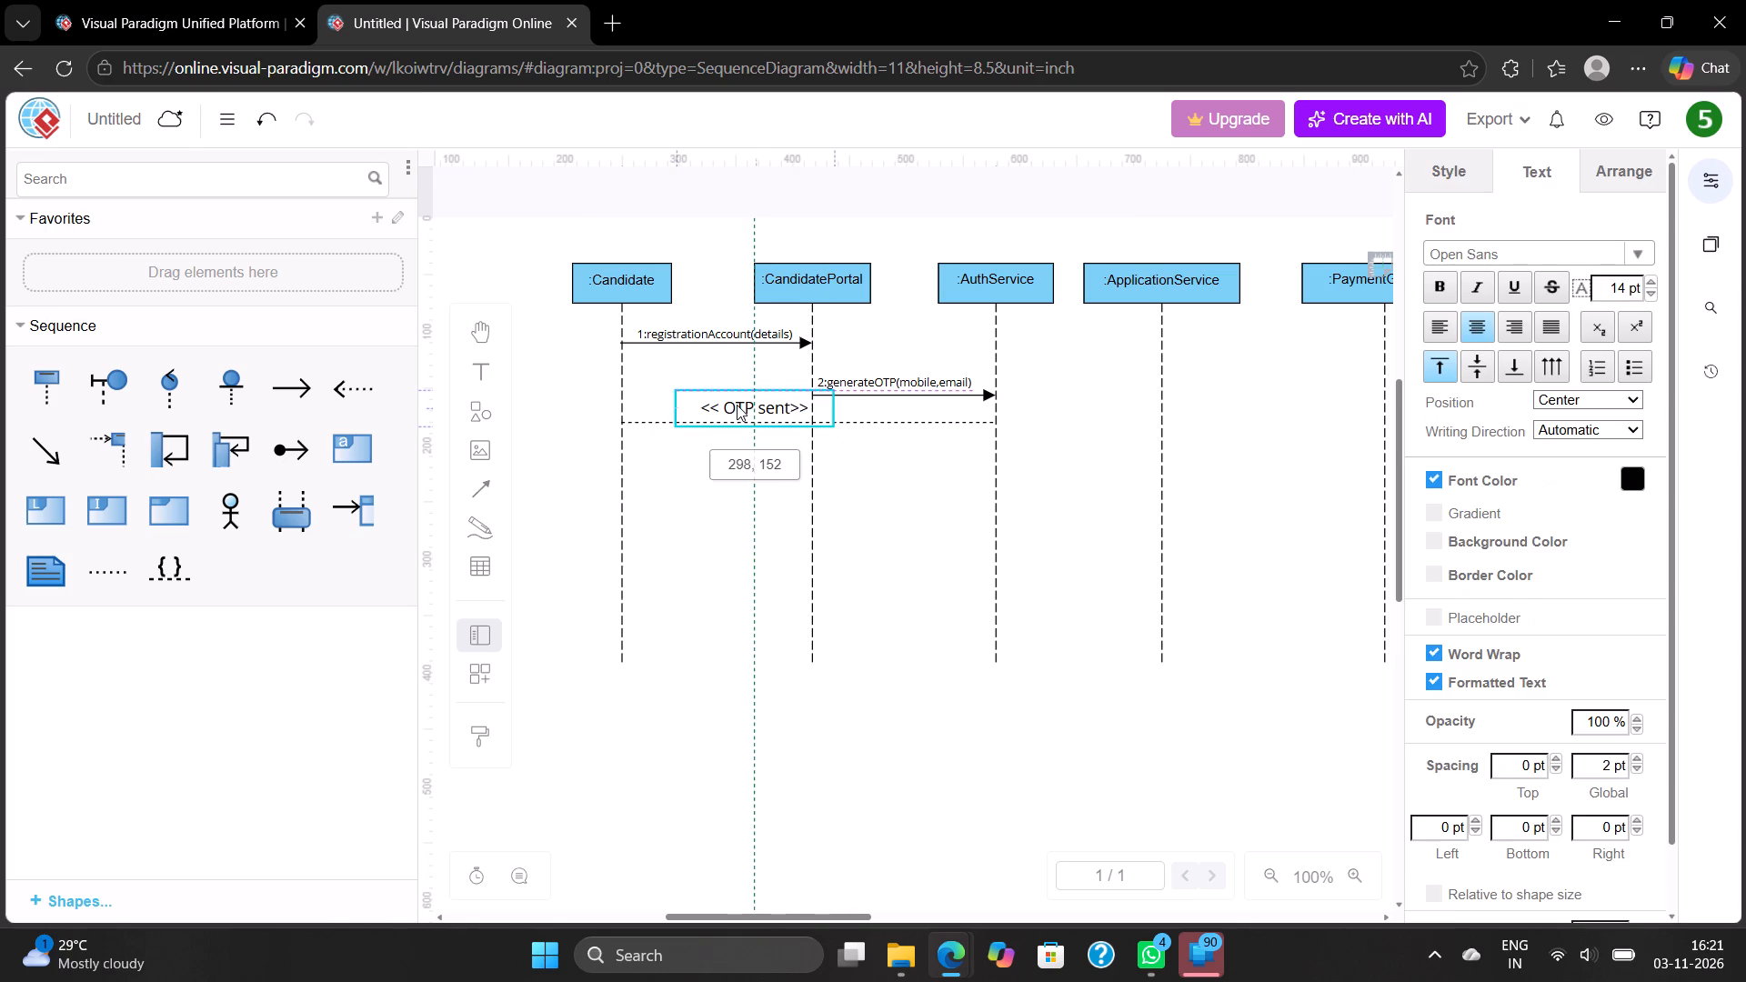
left_click(715, 464)
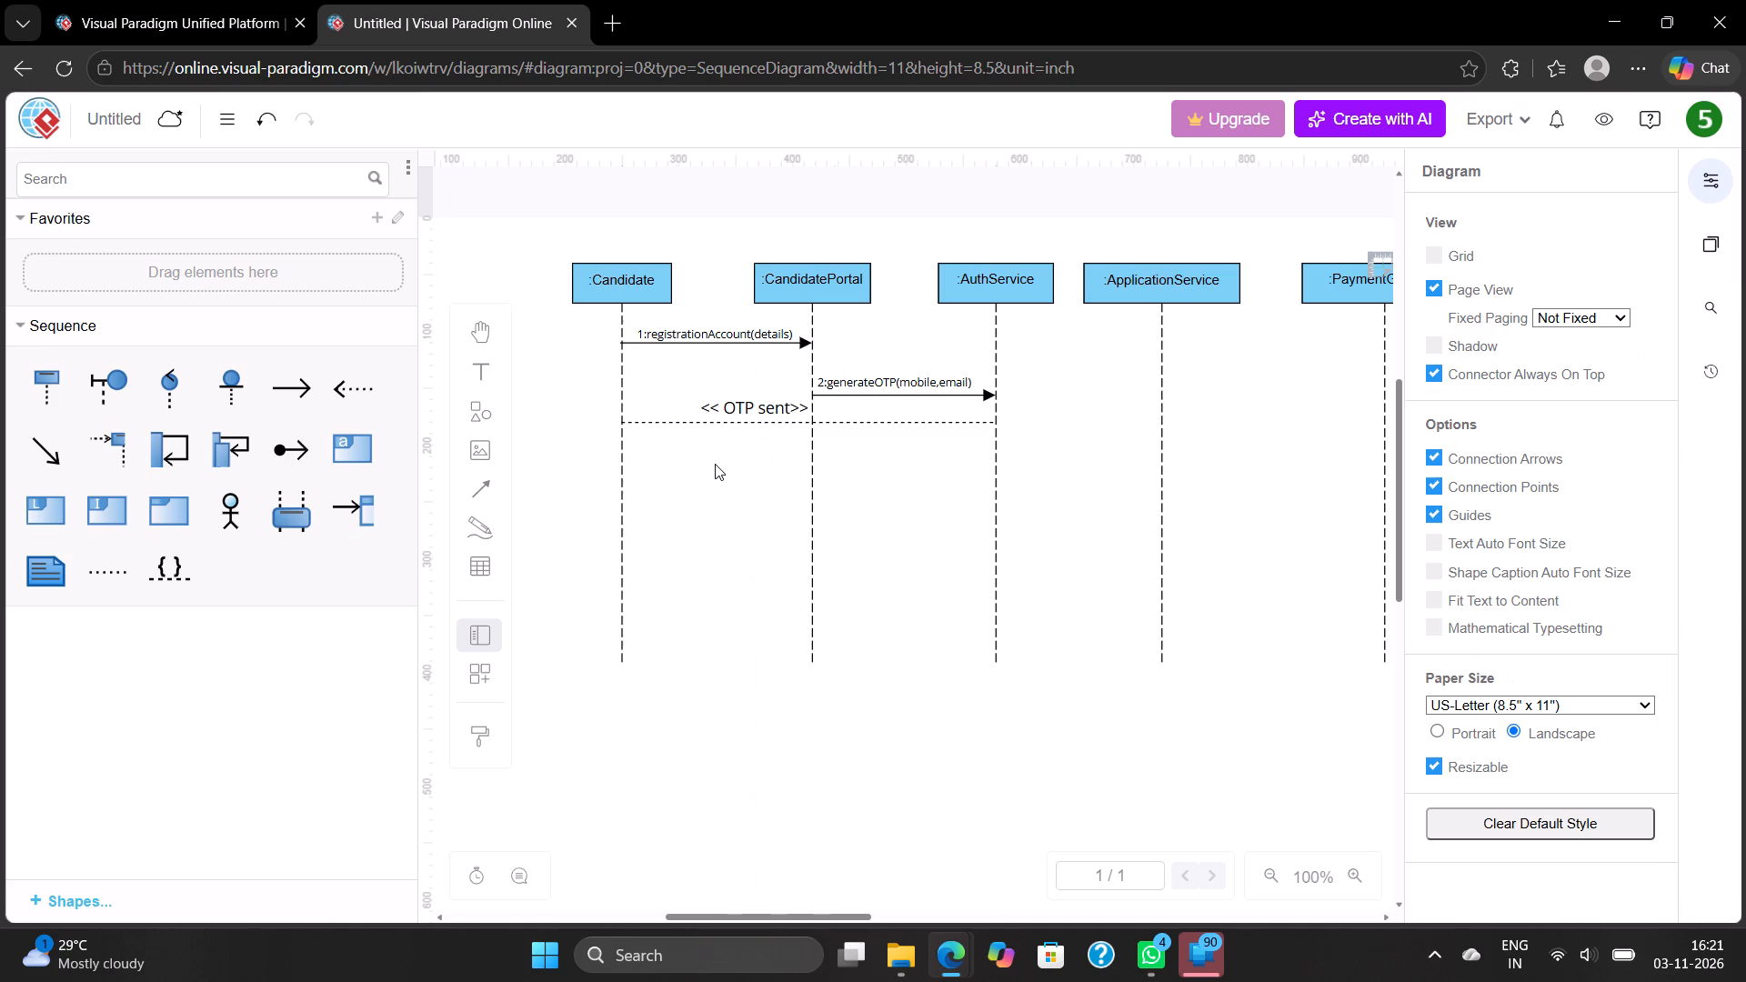
Examine the PDF's sequence diagram across its lifelines for the message that follows "<<OTP Sent>>".
key("super+Left")
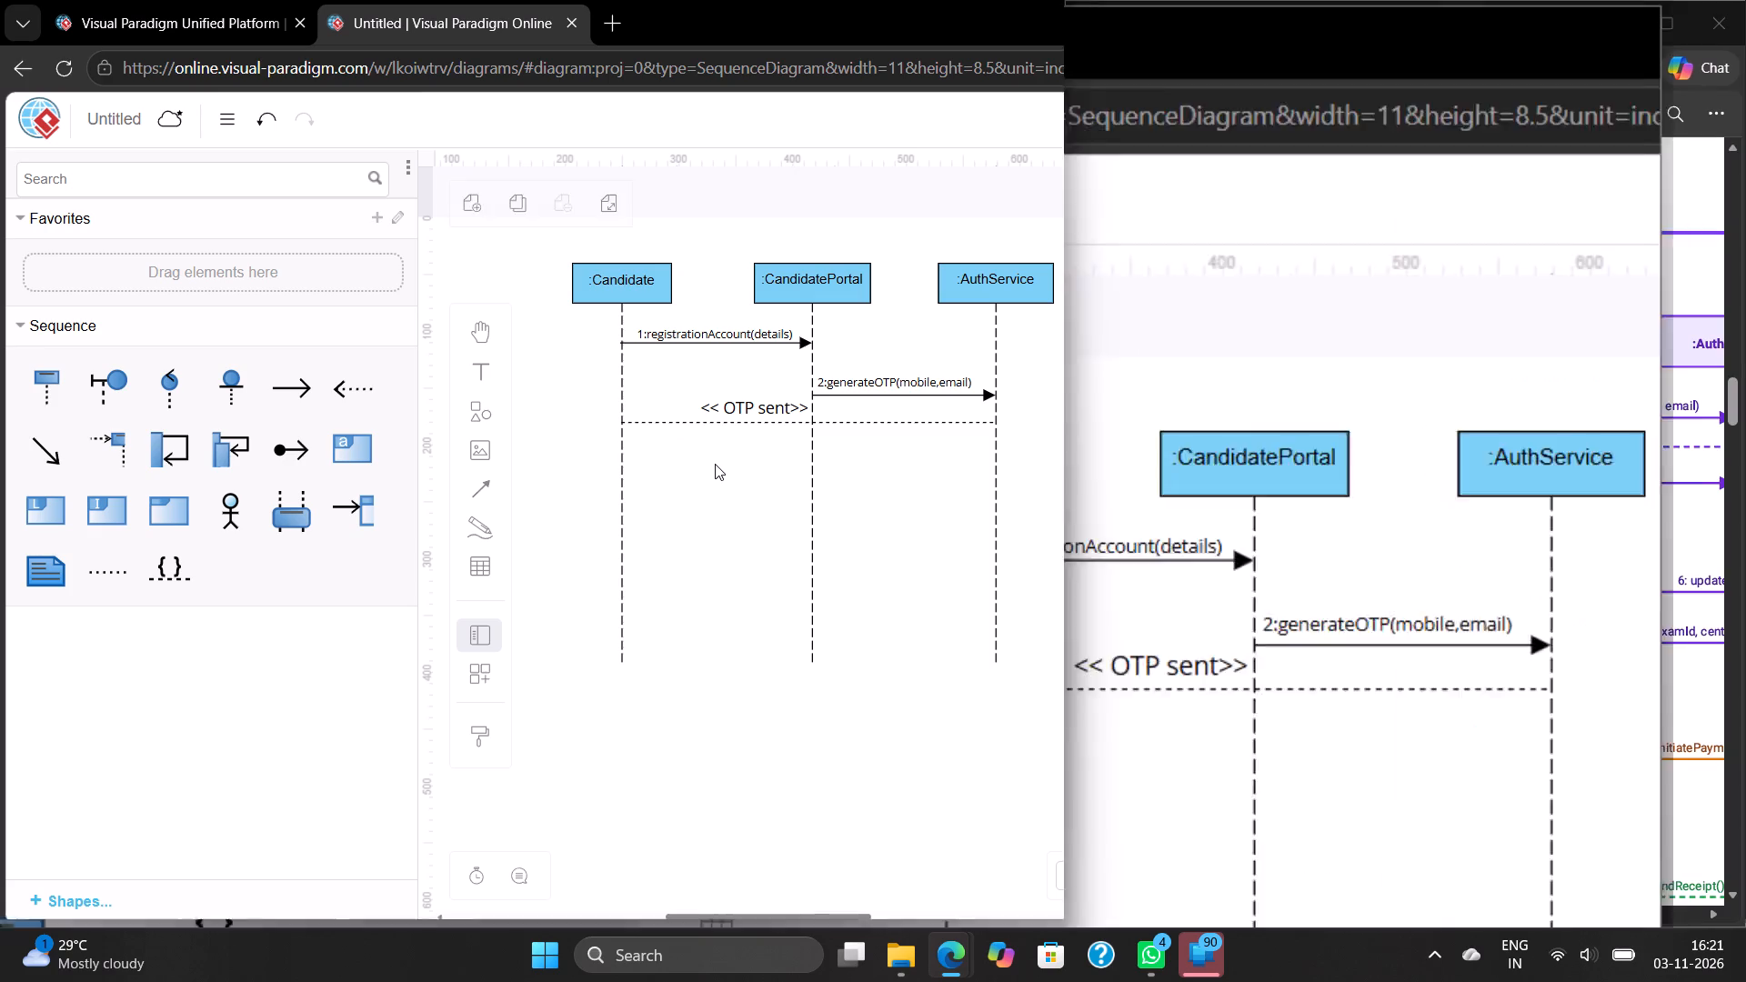
scroll(1486, 588, "left", 2)
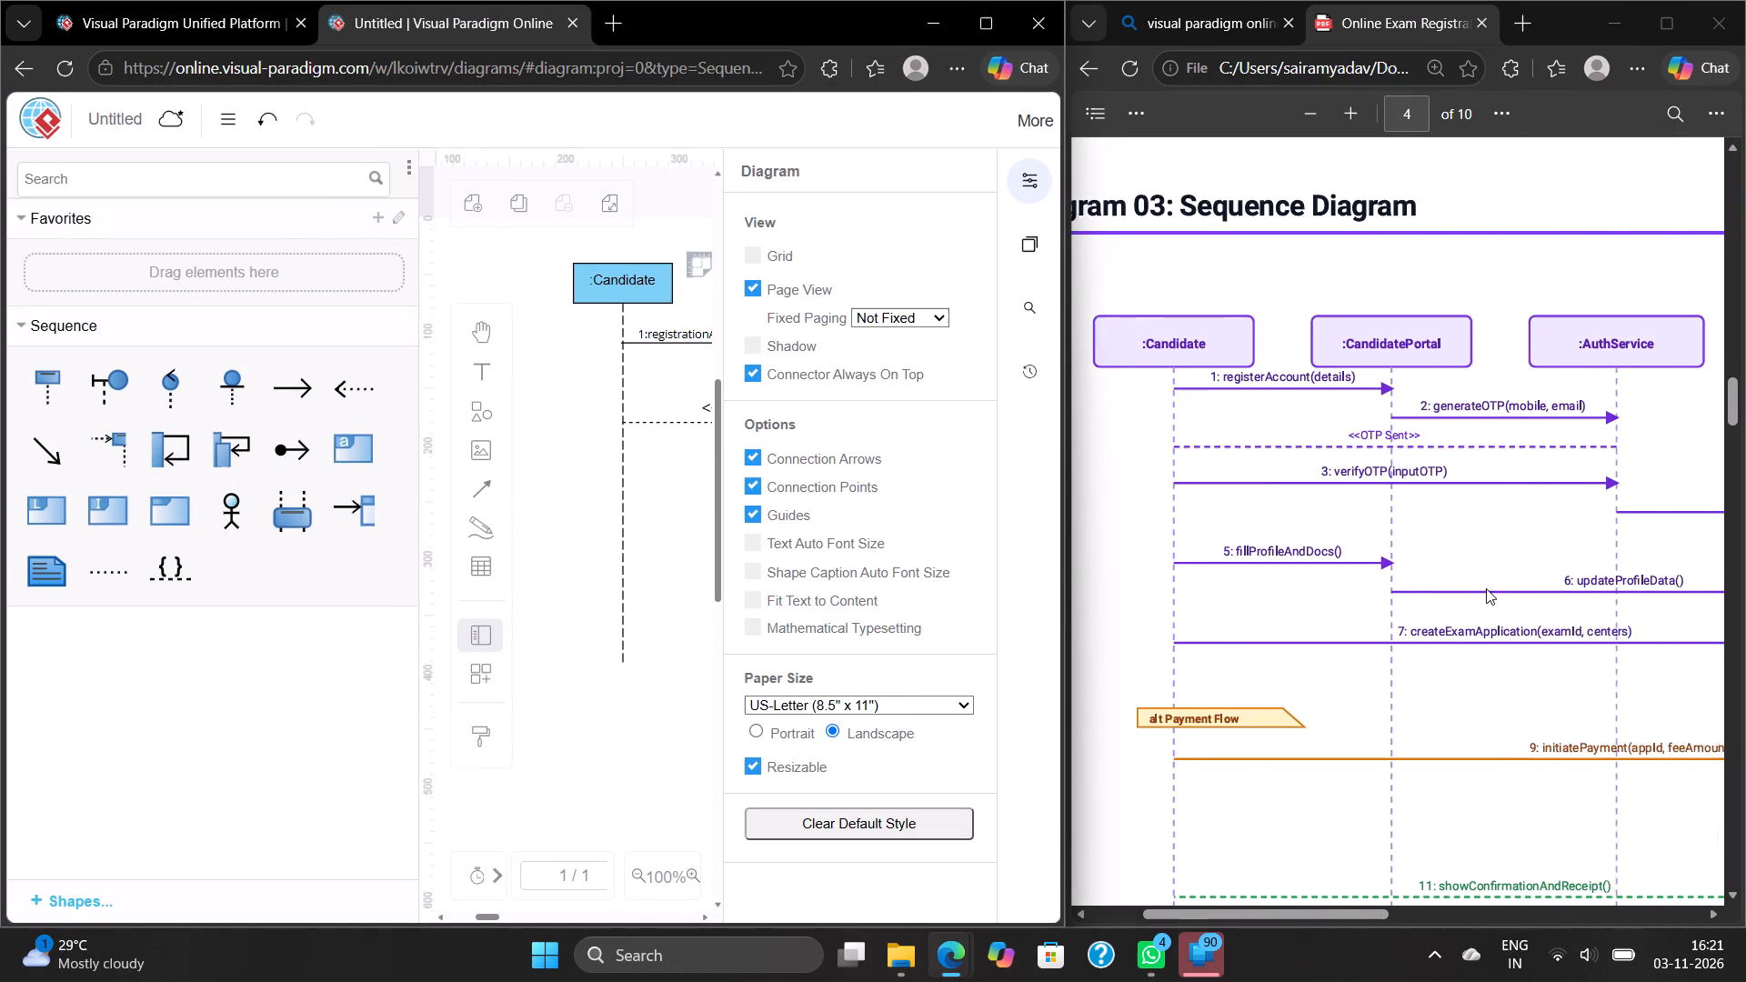
scroll(1486, 588, "left", 5)
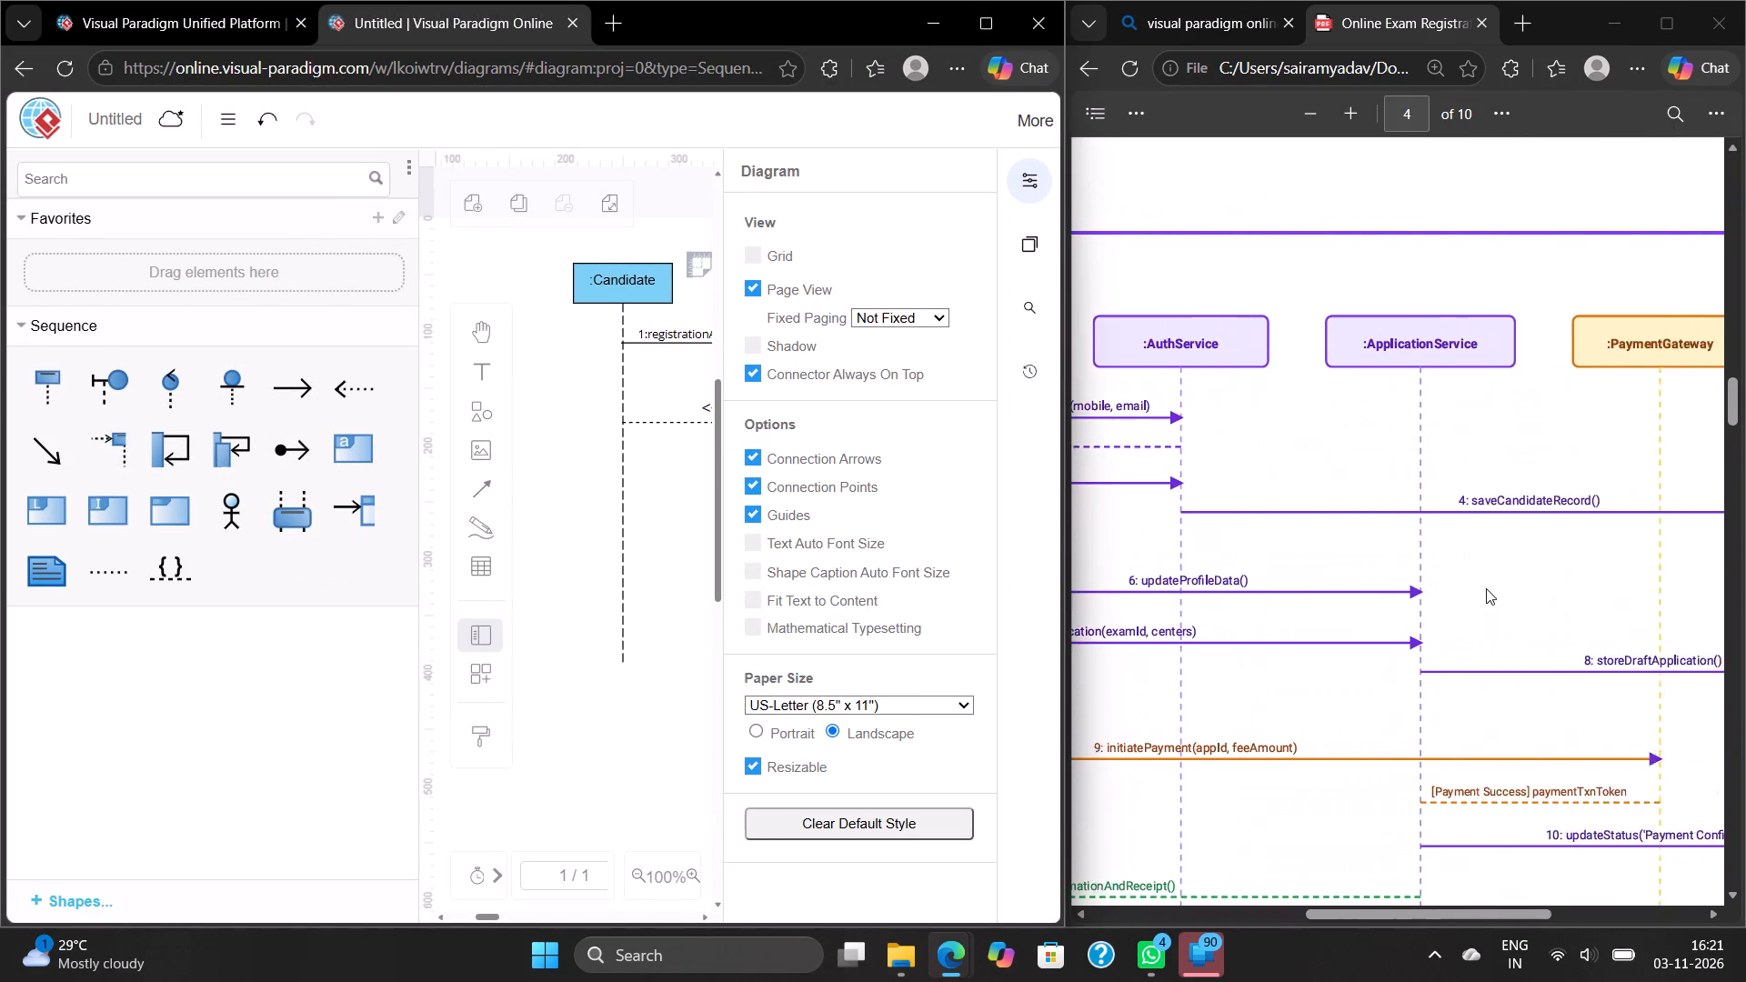
scroll(1486, 588, "left", 1)
scroll(1486, 588, "right", 2)
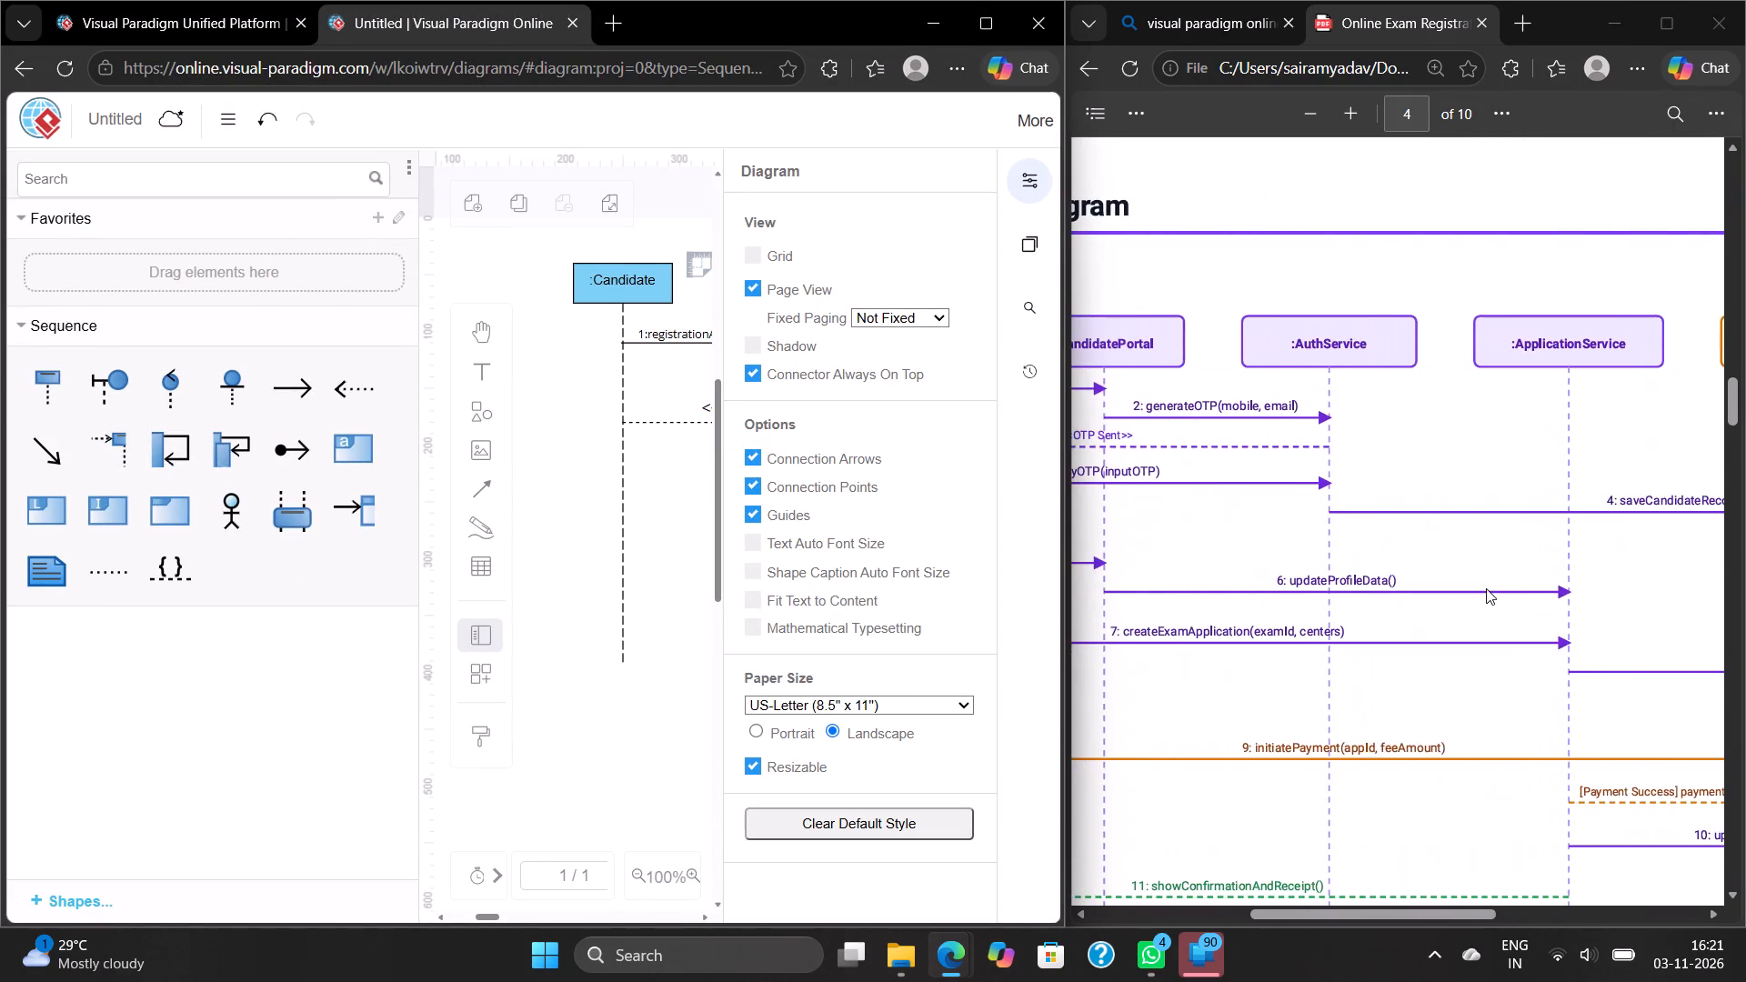
scroll(1486, 588, "right", 3)
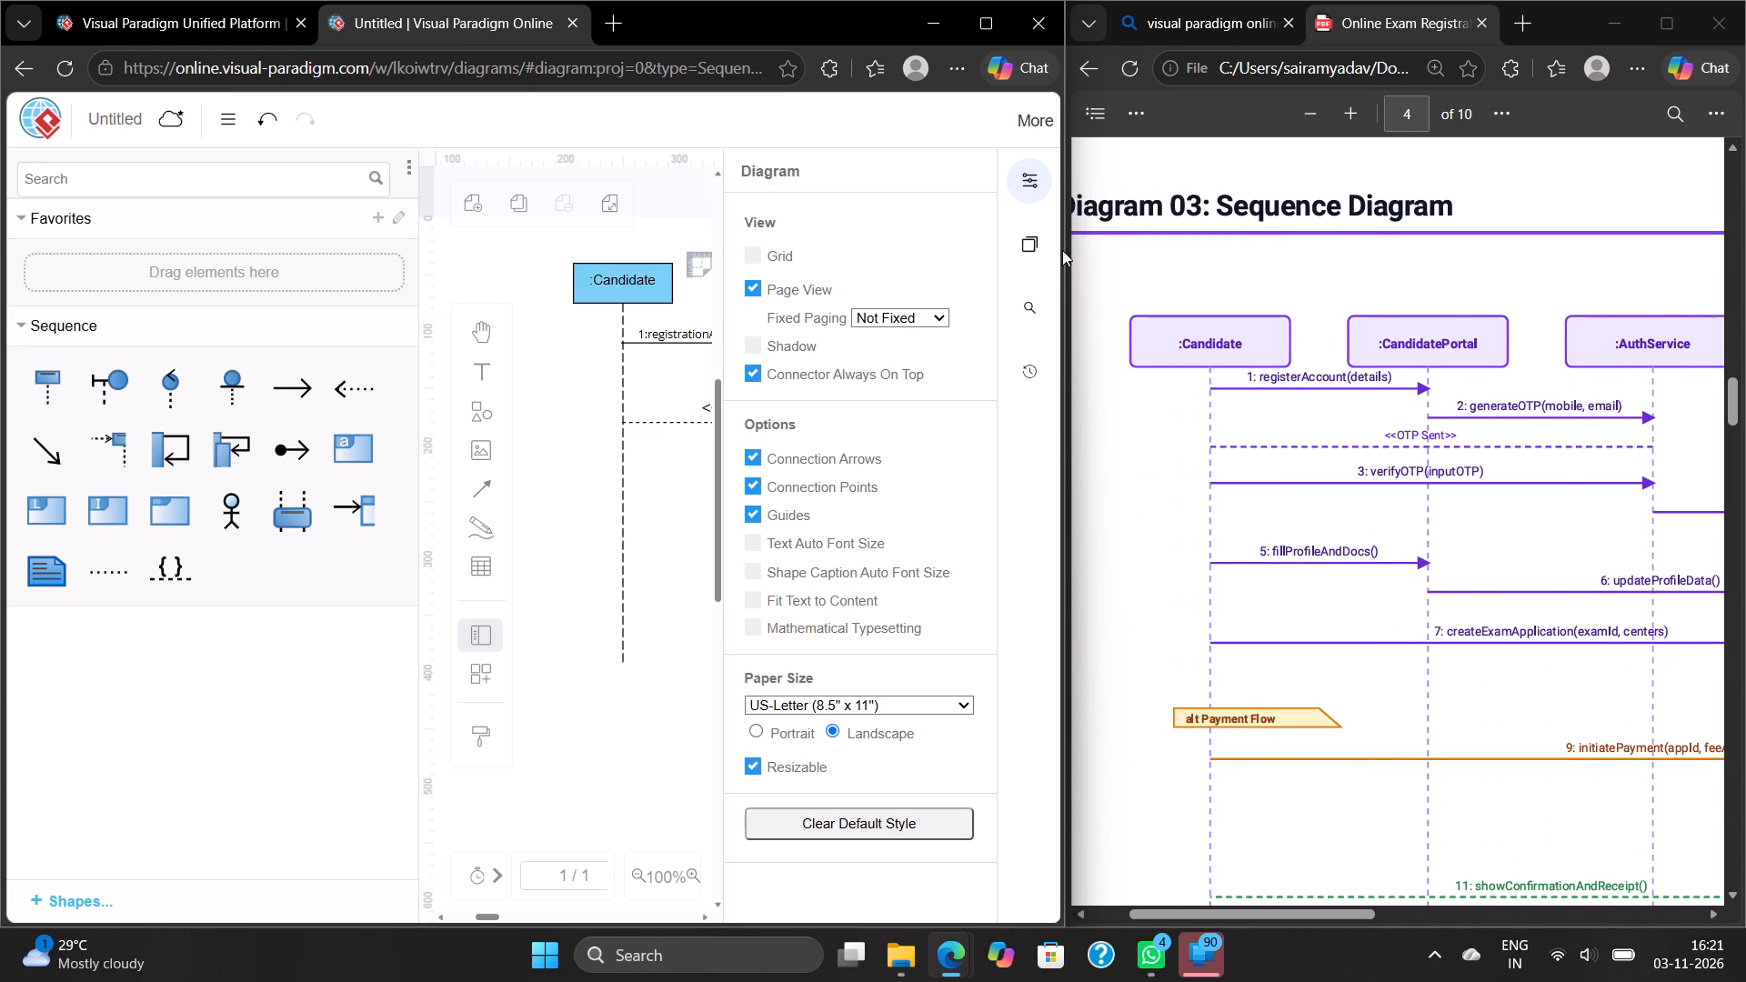
left_click(987, 19)
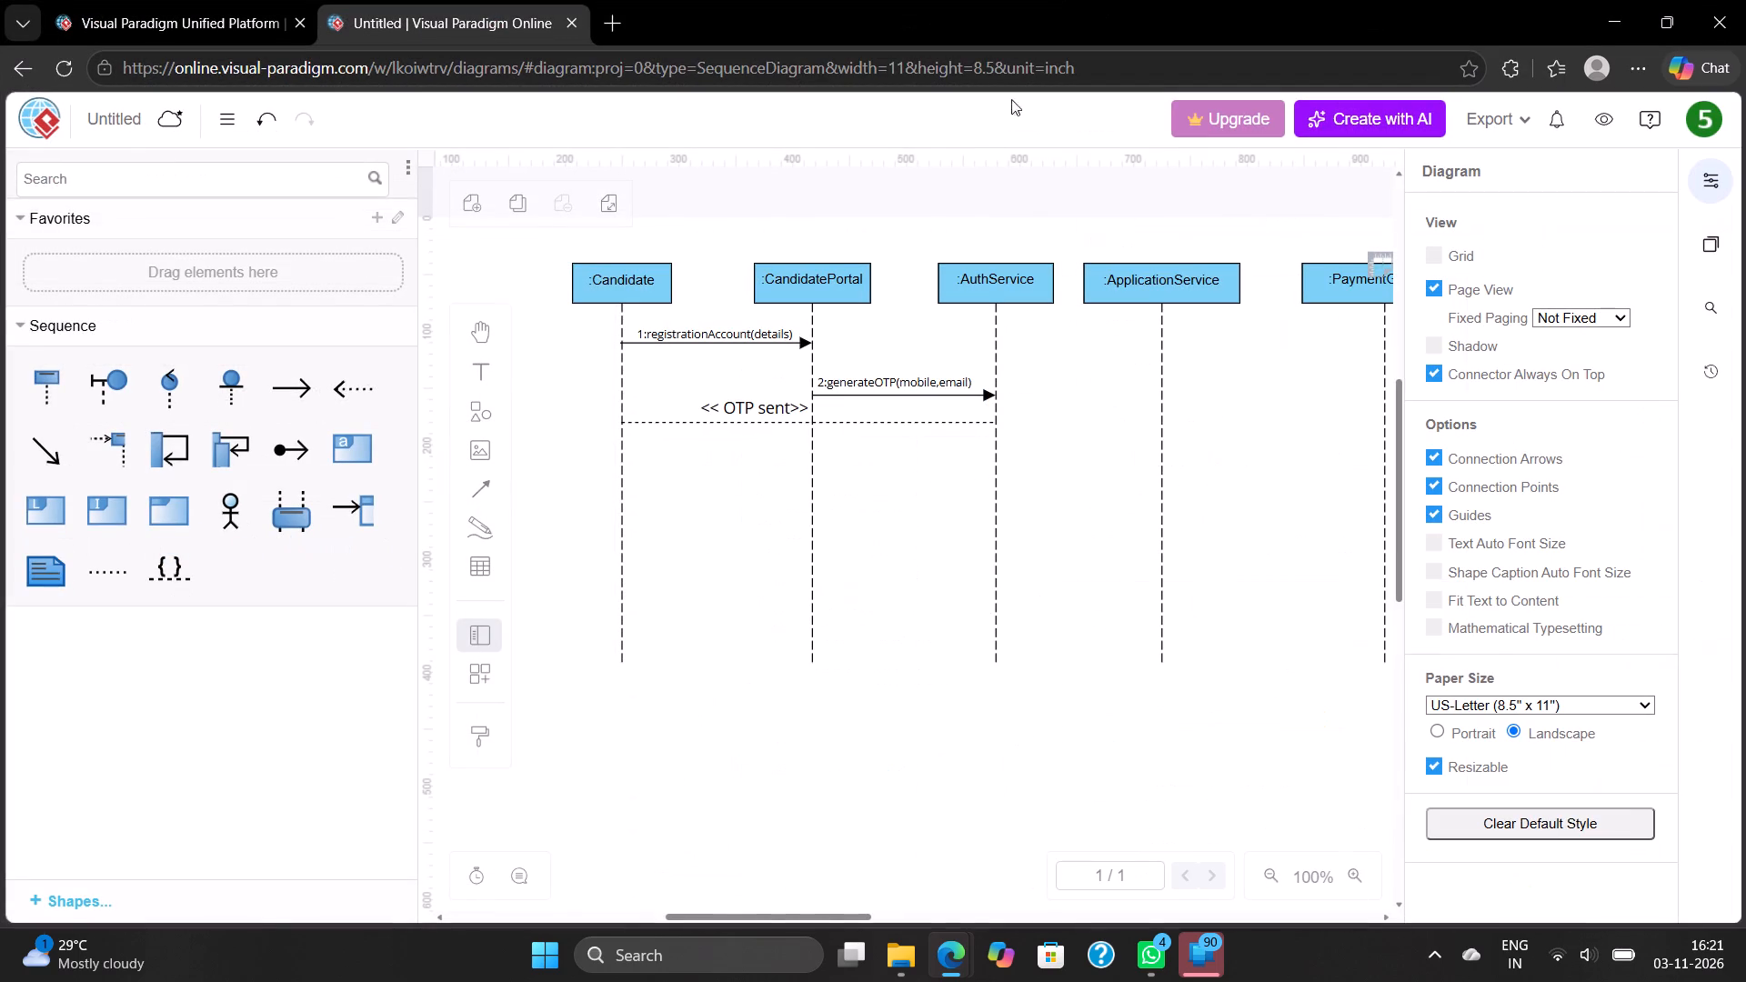
Draw a horizontal connector from the :Candidate lifeline to the :AuthService lifeline, below the dashed "<< OTP sent>>" line.
left_click(468, 482)
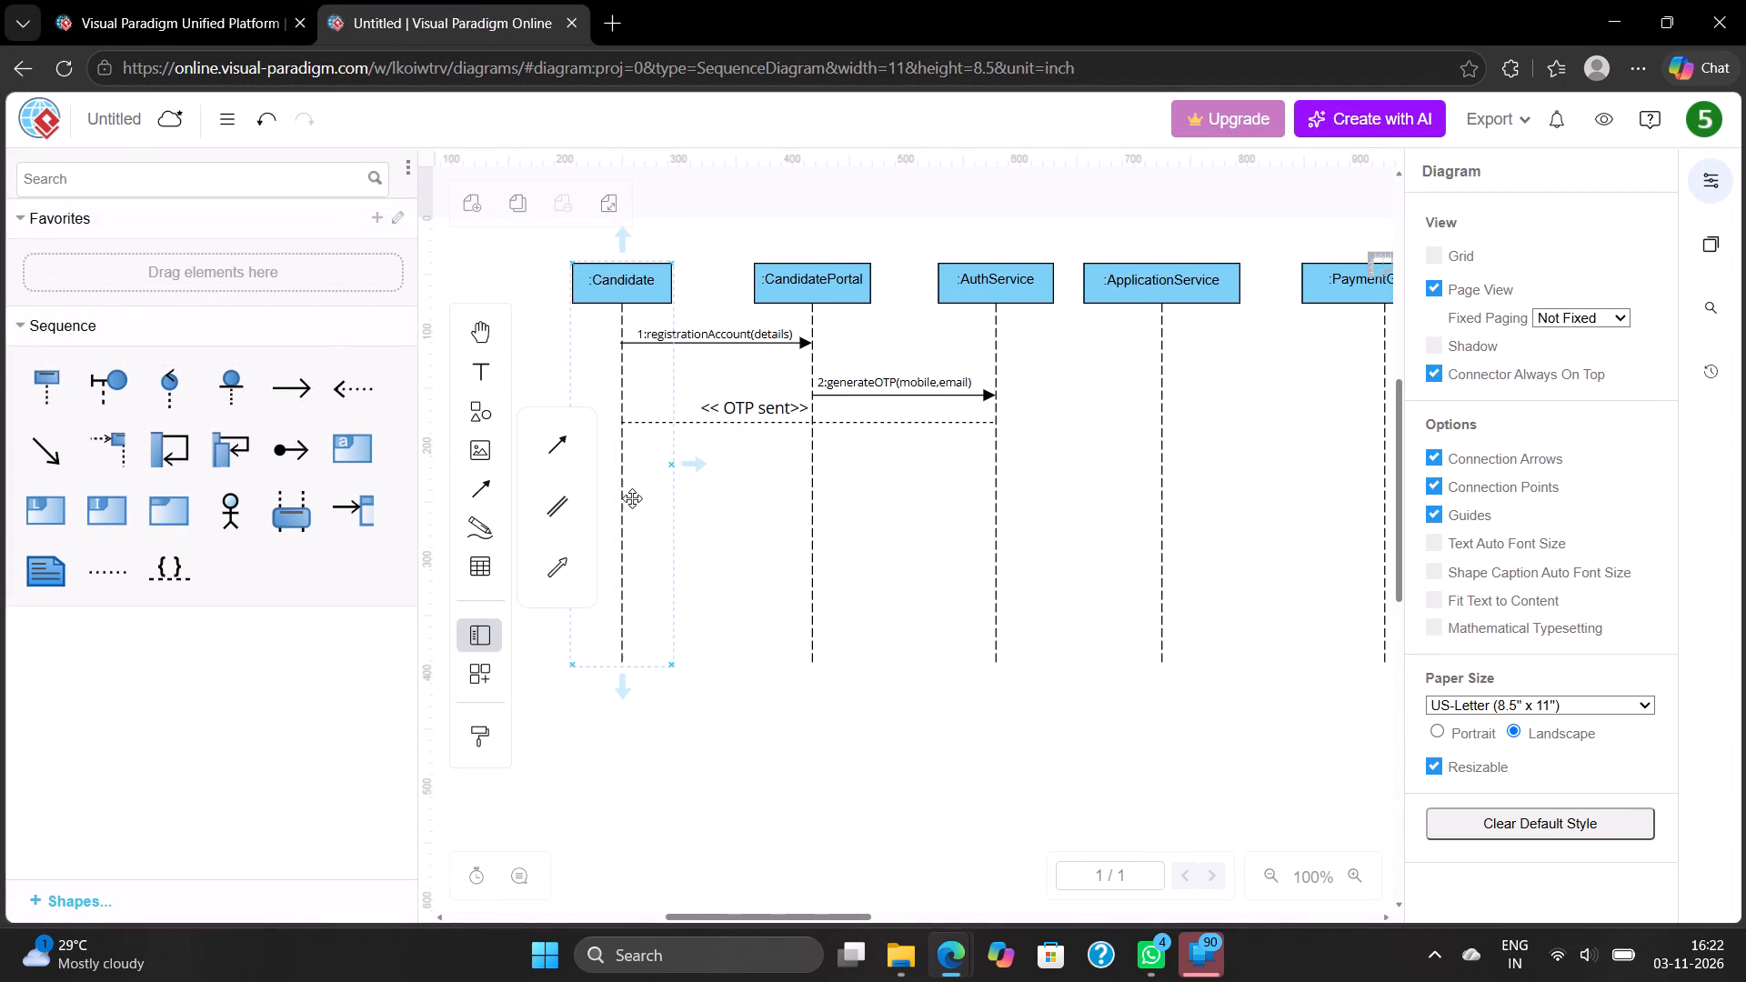
left_click(568, 440)
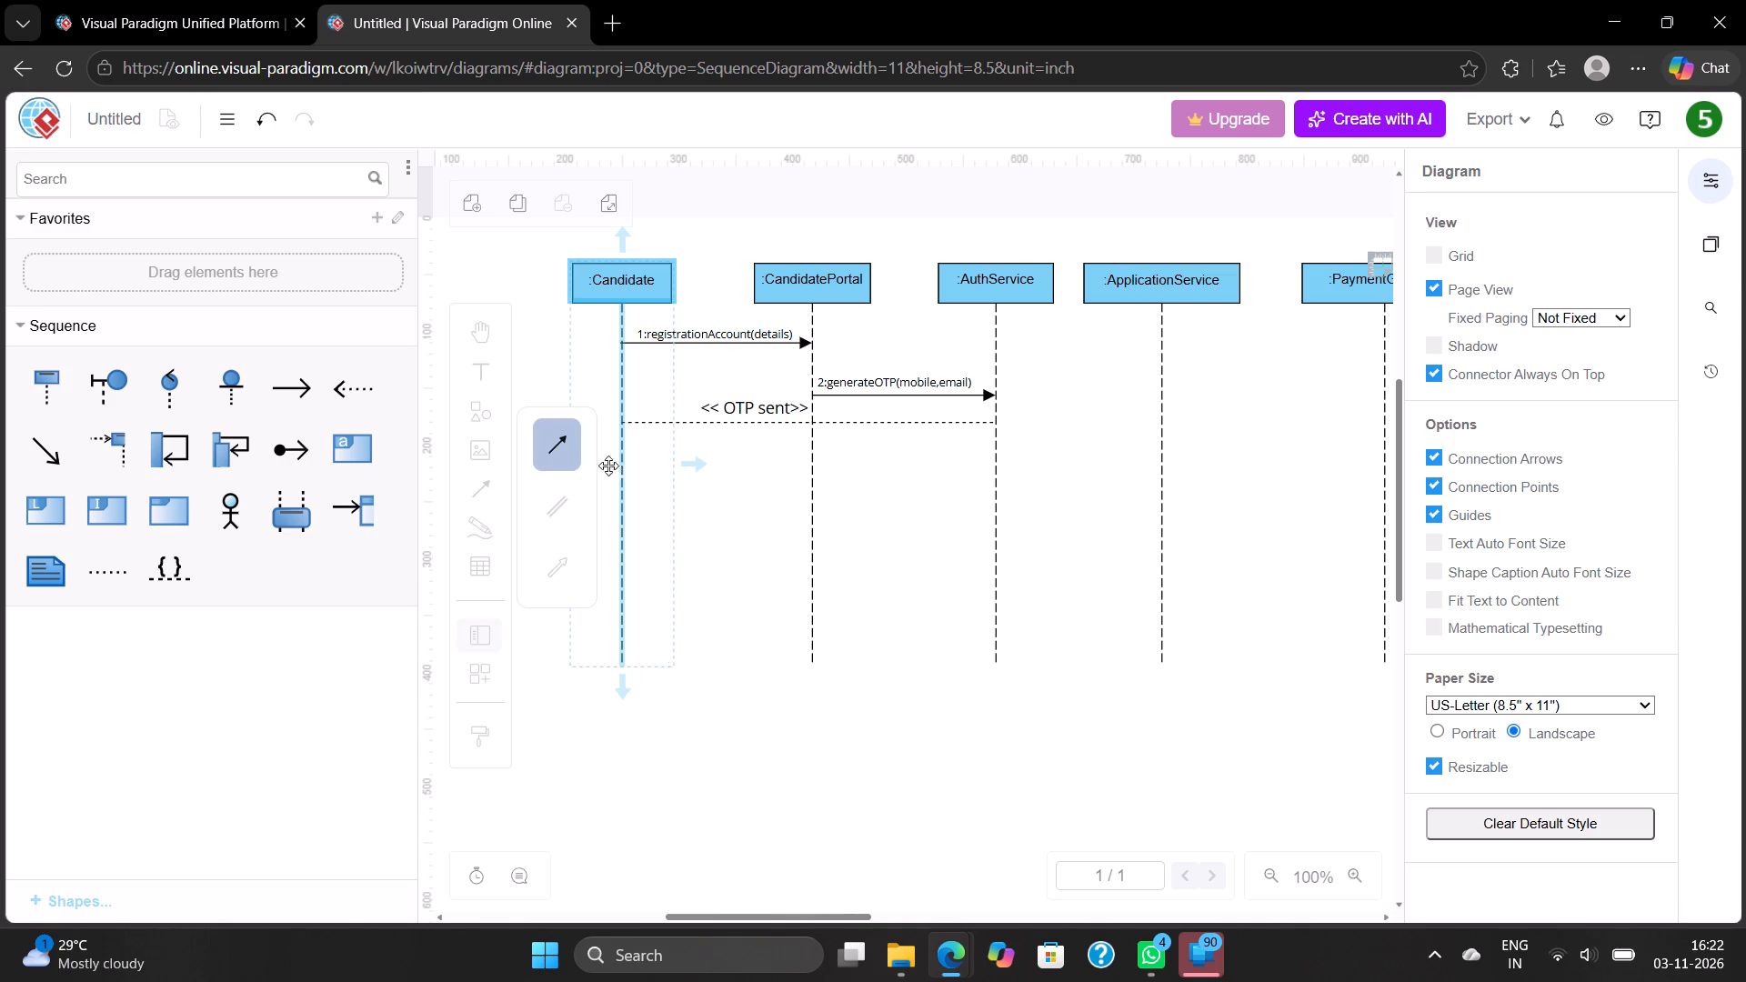
left_click_drag(624, 471, 887, 456)
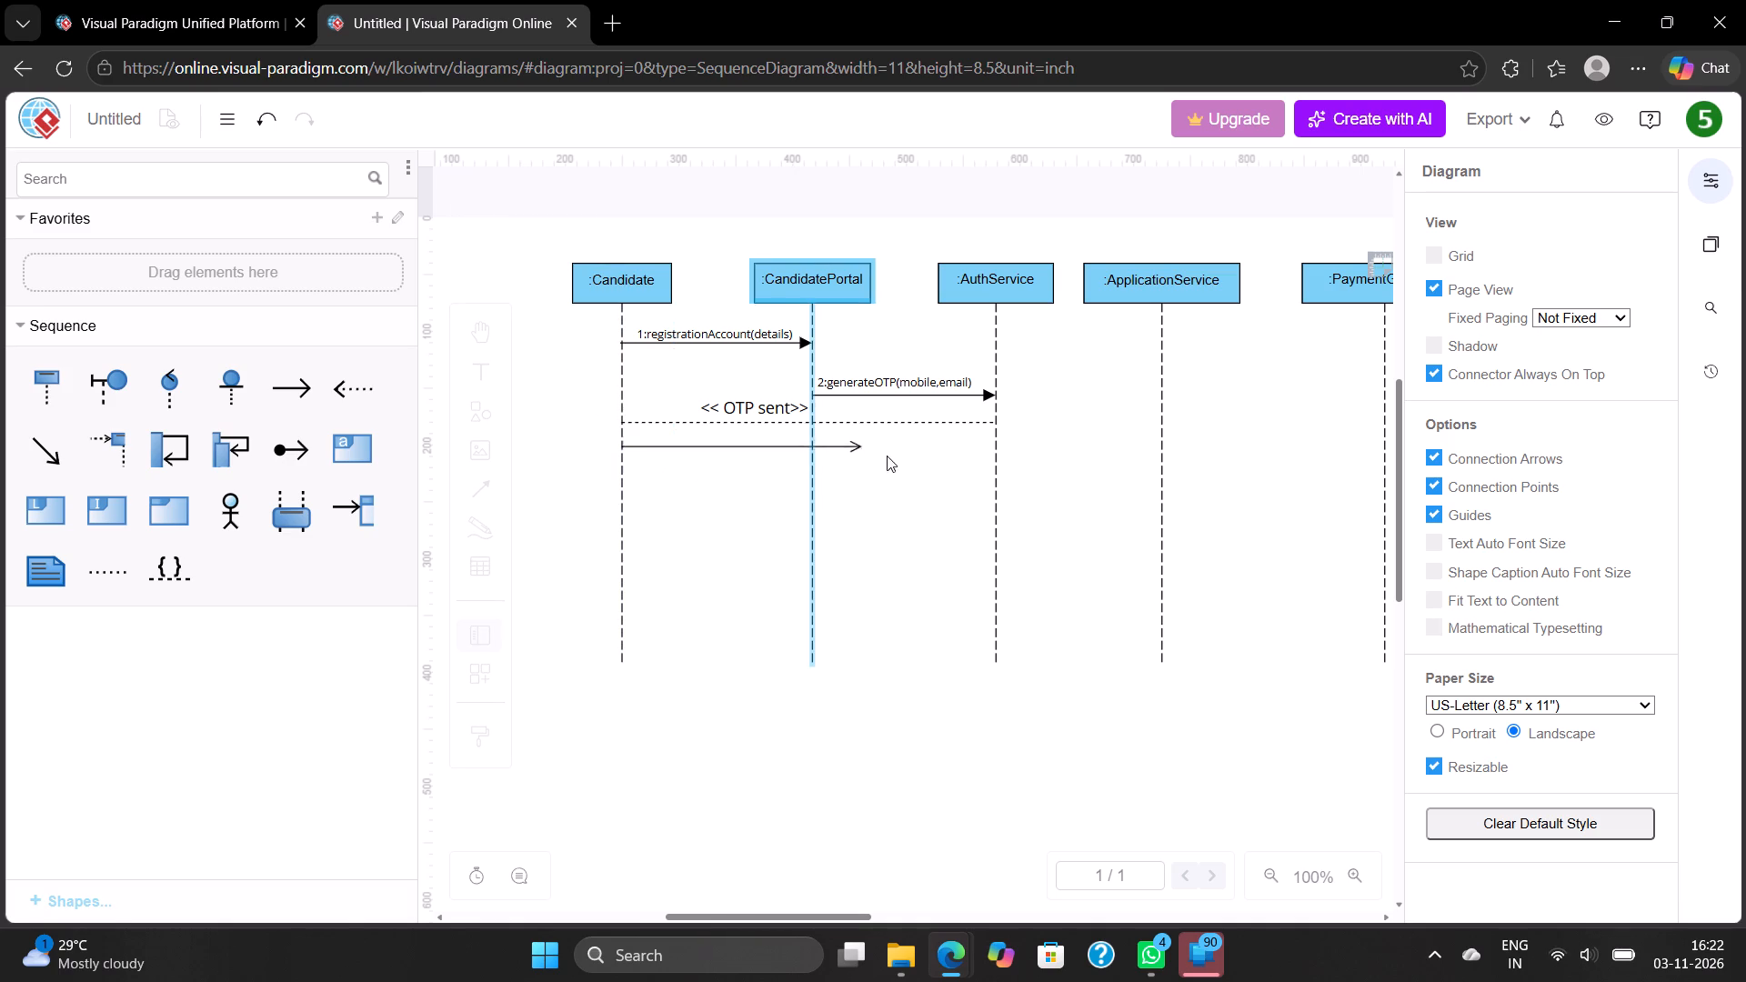
left_click_drag(887, 456, 998, 465)
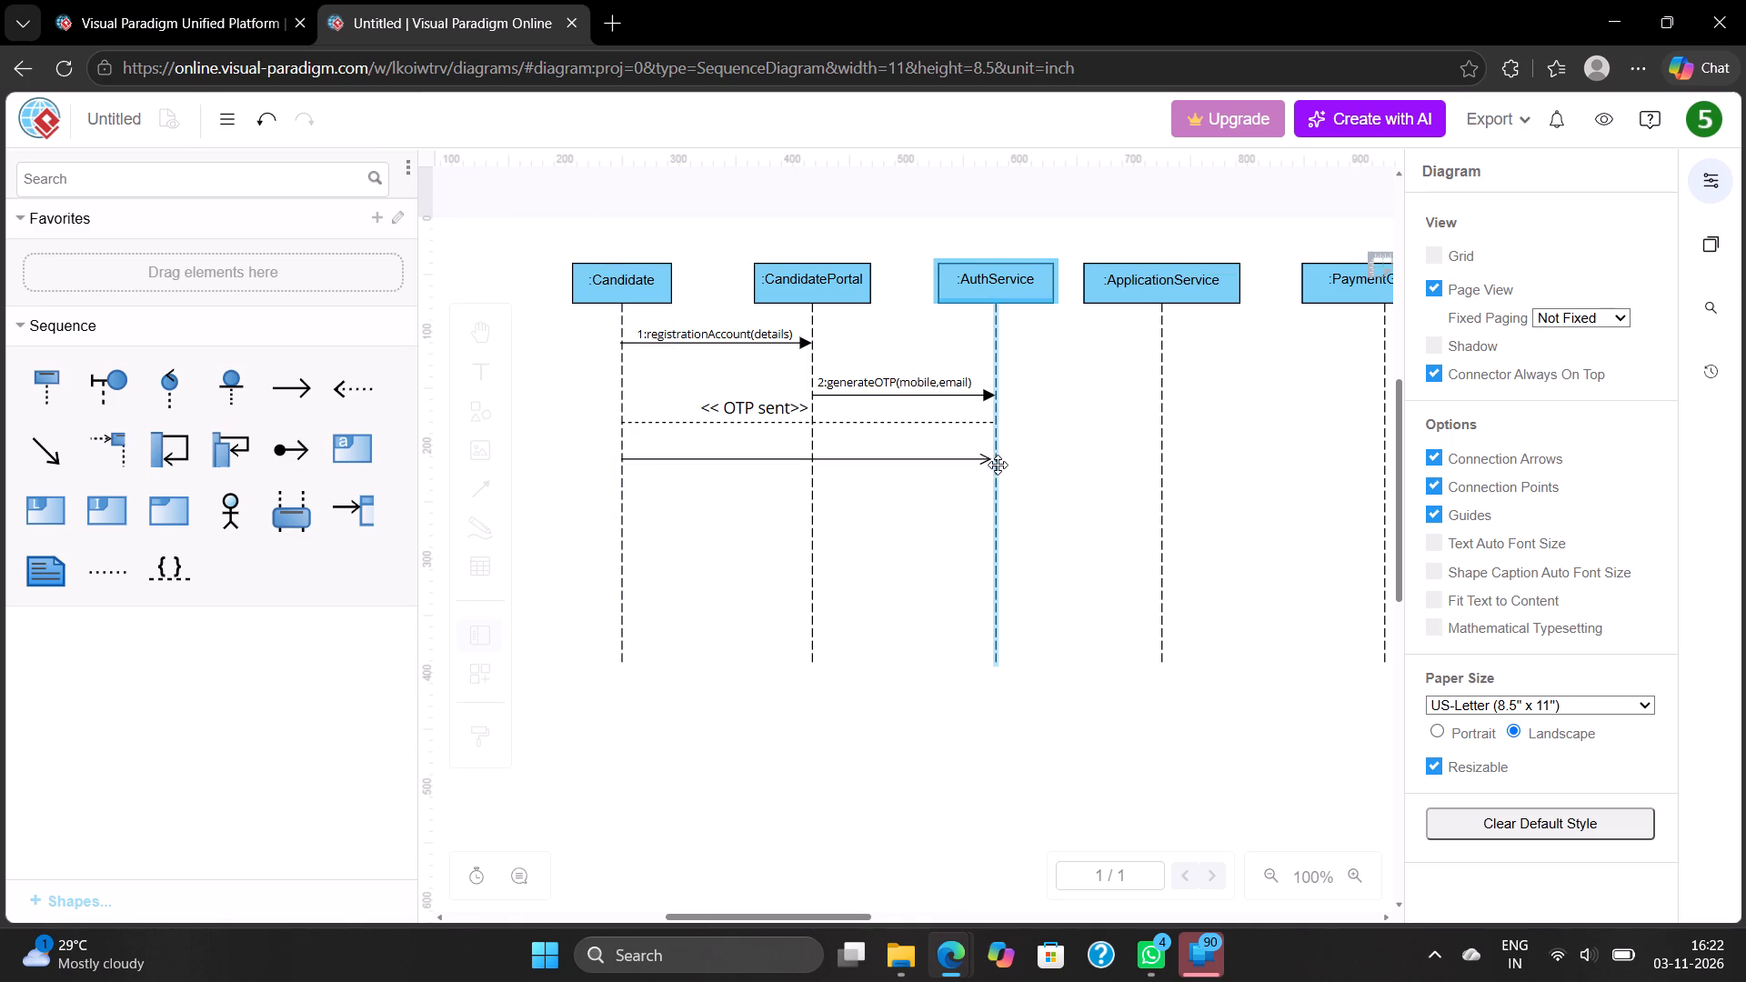
left_click_drag(998, 465, 1002, 459)
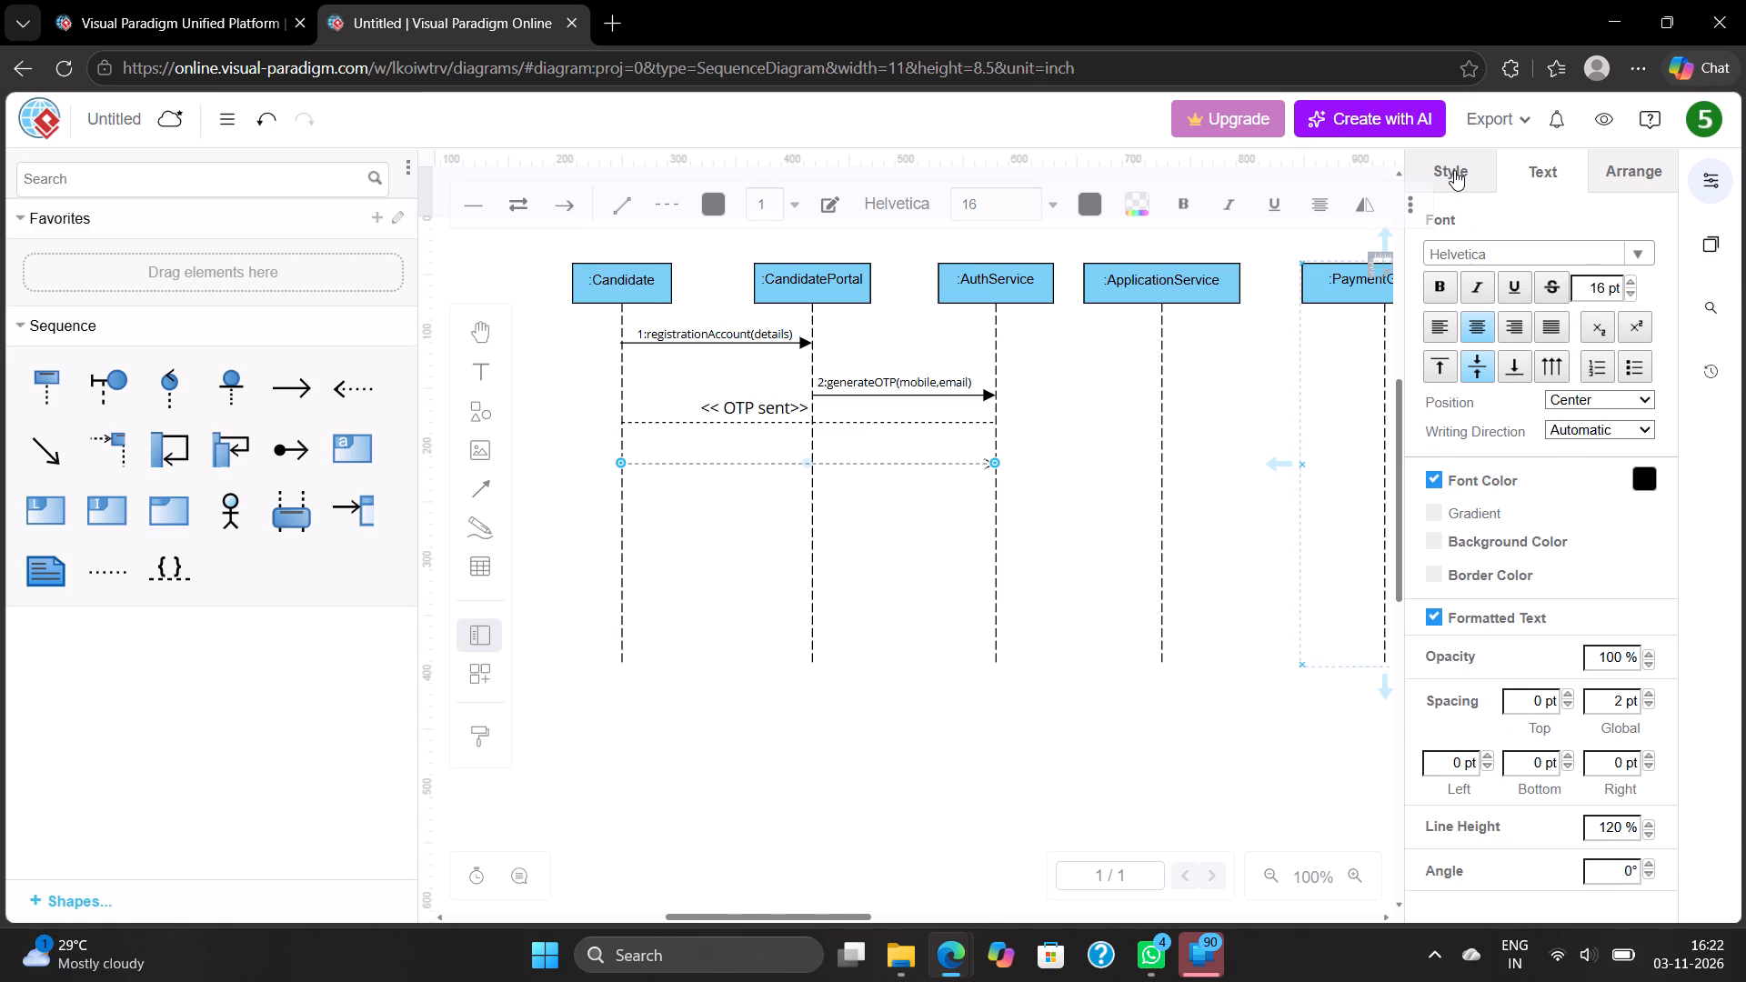
Style the new :Candidate to :AuthService connector as a solid line with a filled arrowhead at its end.
left_click(1454, 170)
left_click(1564, 361)
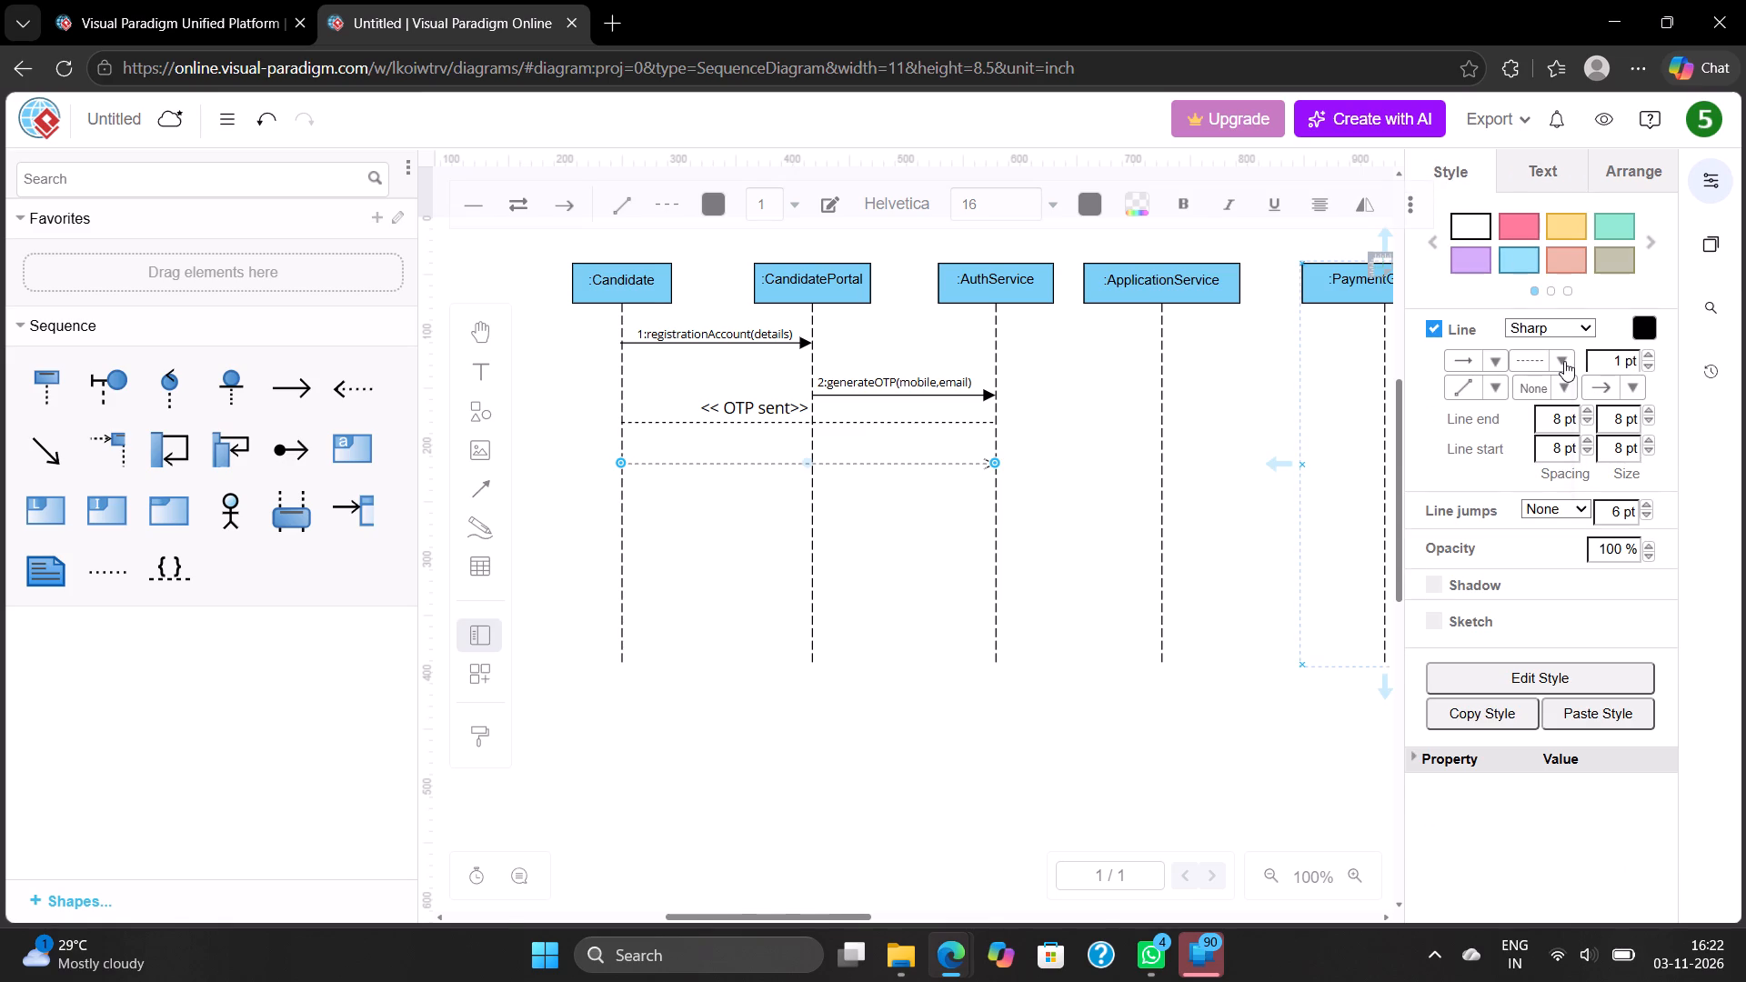
left_click(1546, 388)
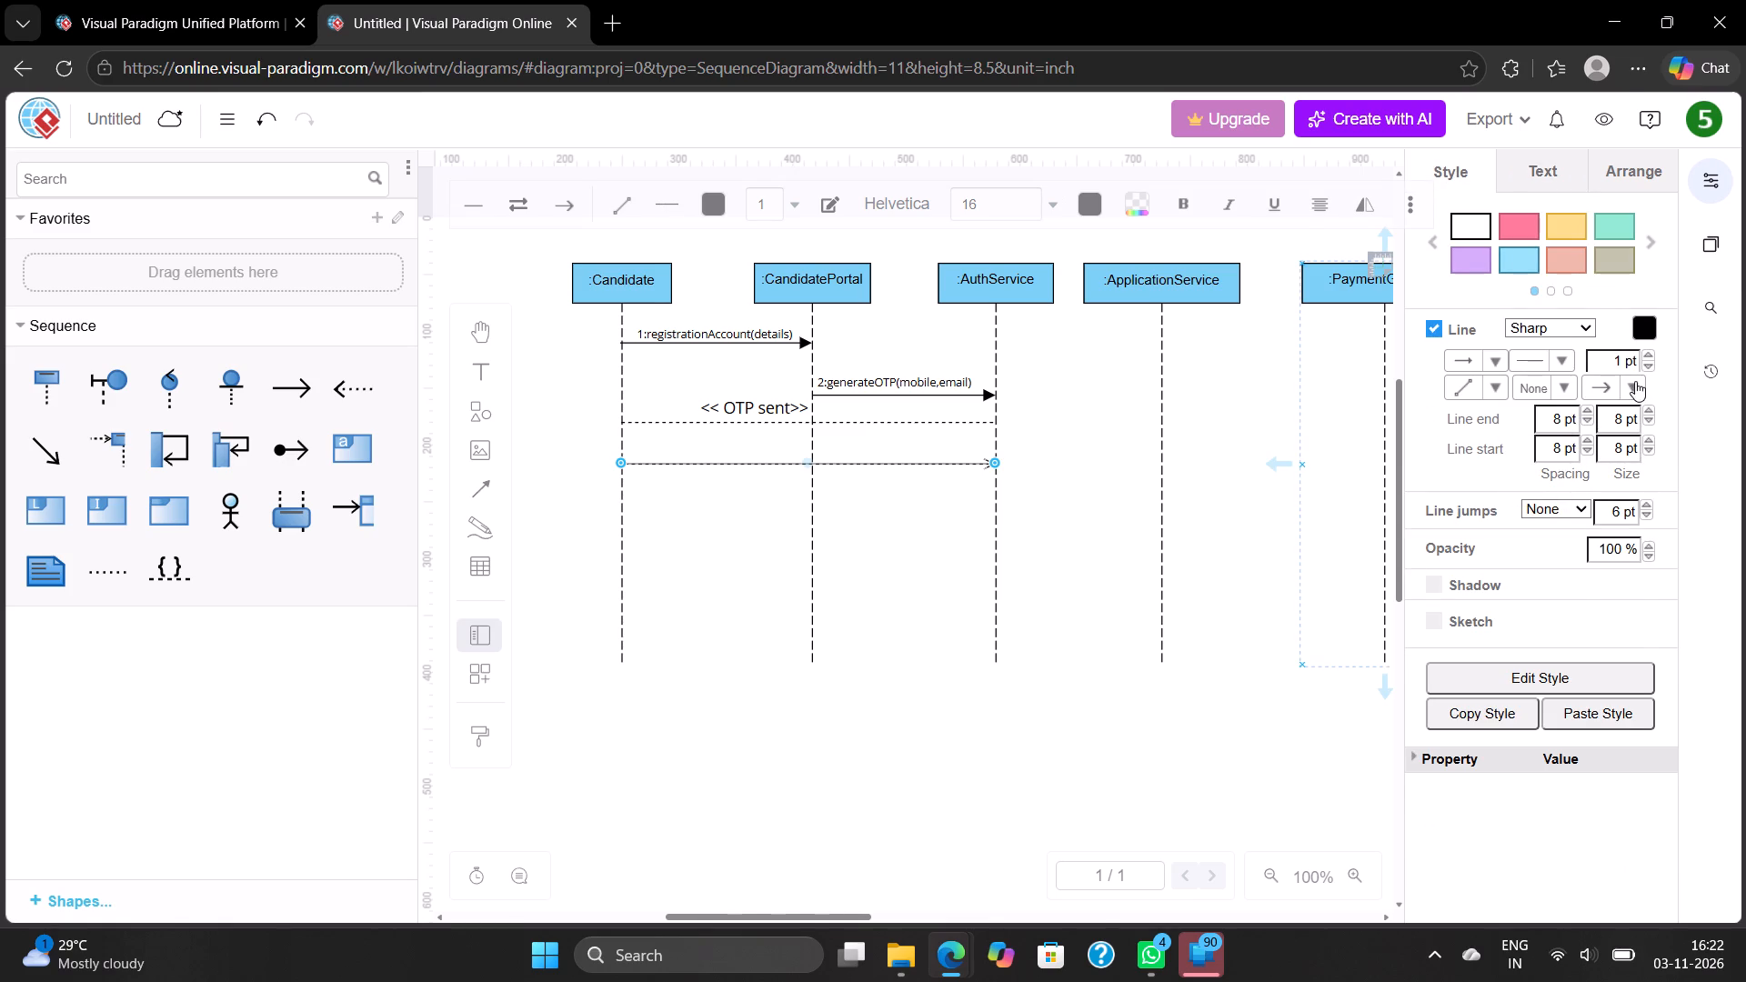
left_click(1635, 381)
left_click(1603, 299)
left_click(884, 525)
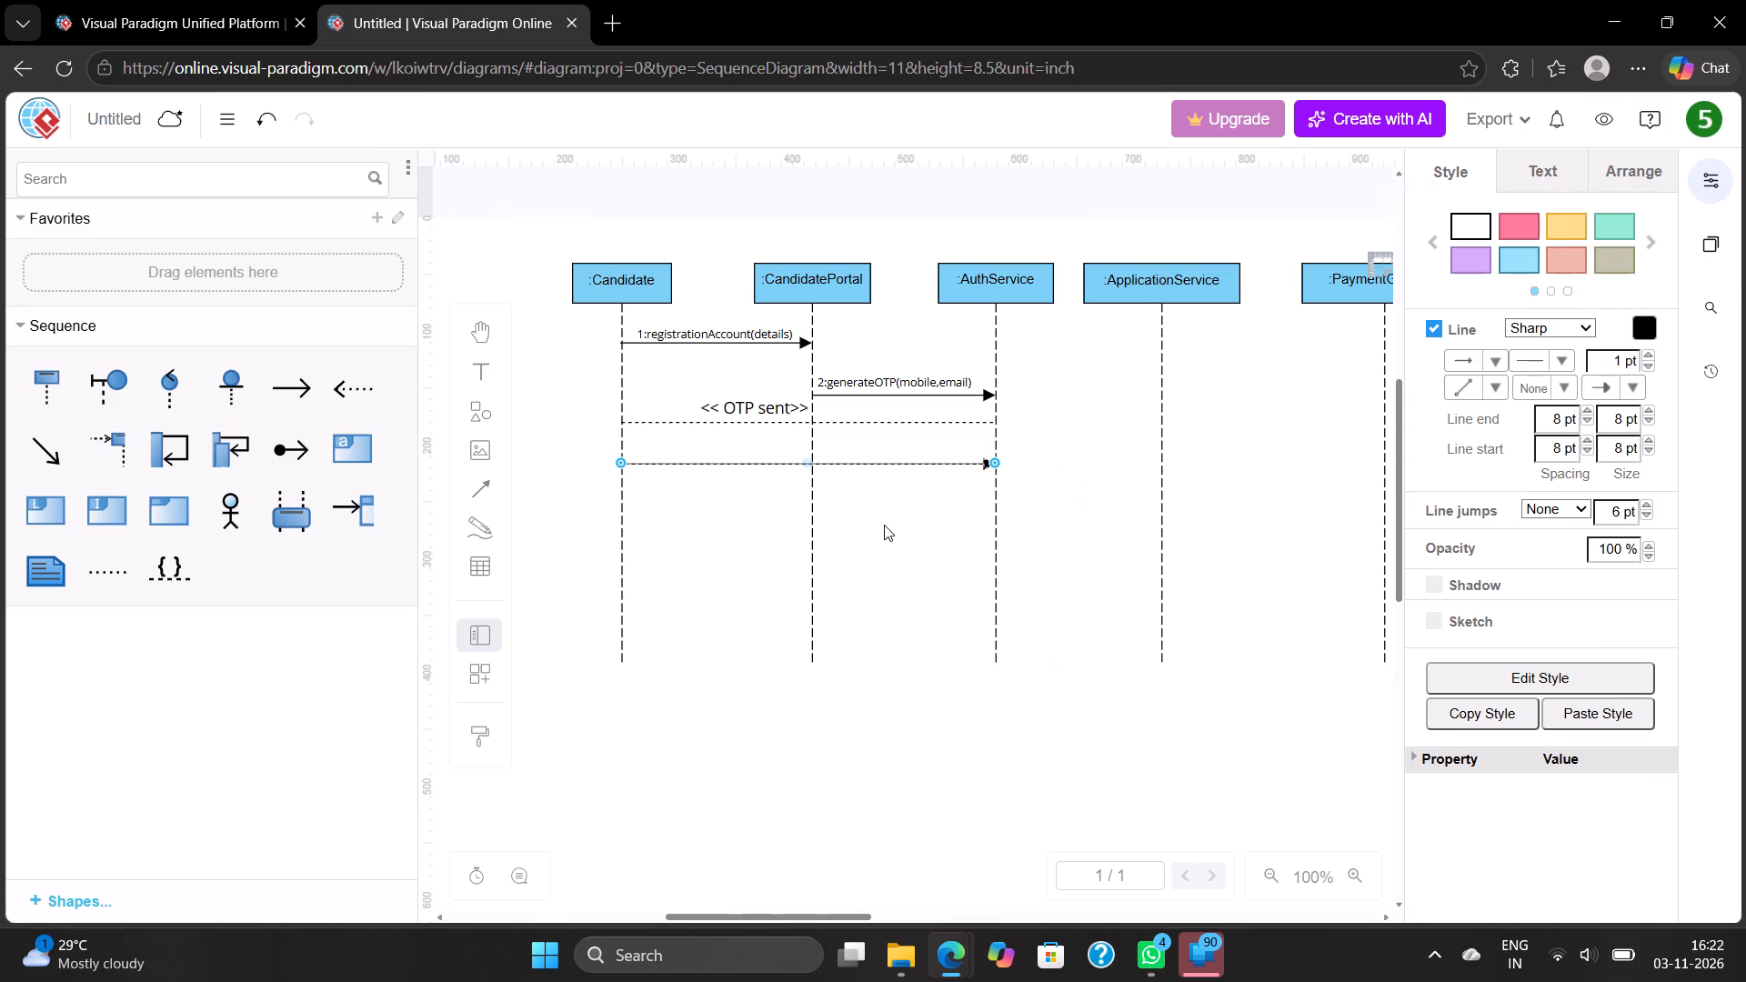
Add a text label reading "3:verifyOTP" on the solid arrow from :Candidate to :AuthService.
double_click(722, 448)
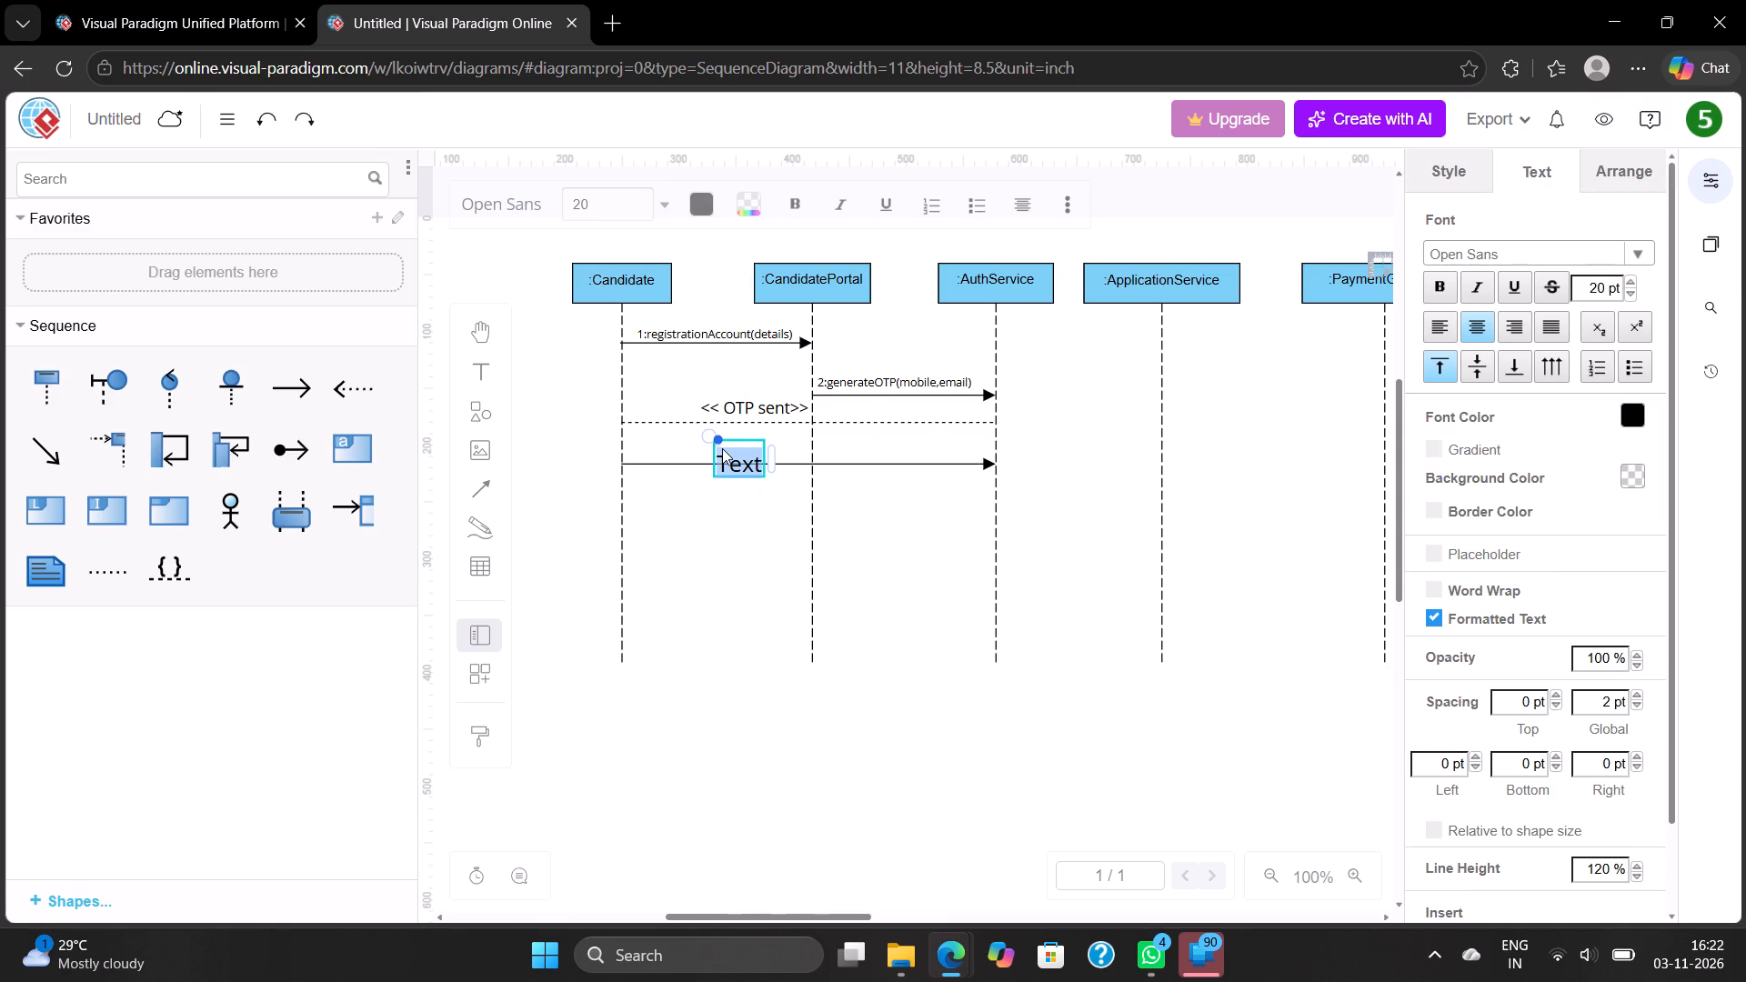
key("BackSpace")
type("3:")
type("verify")
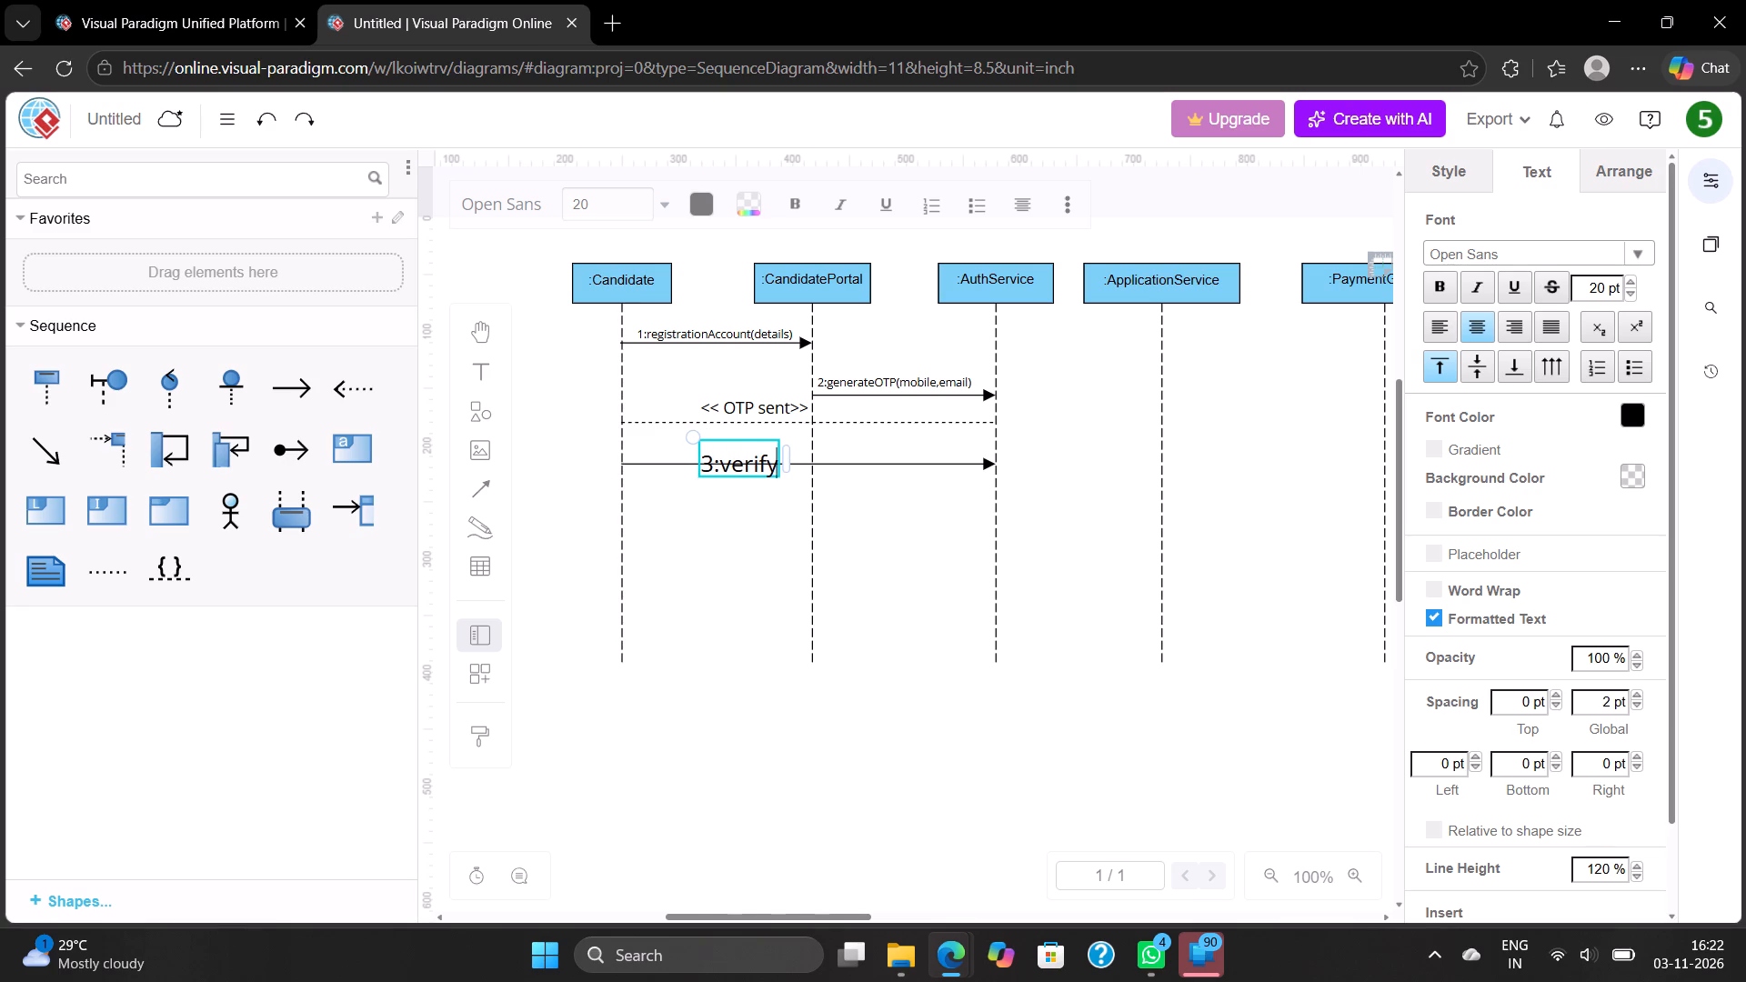
type("OTP")
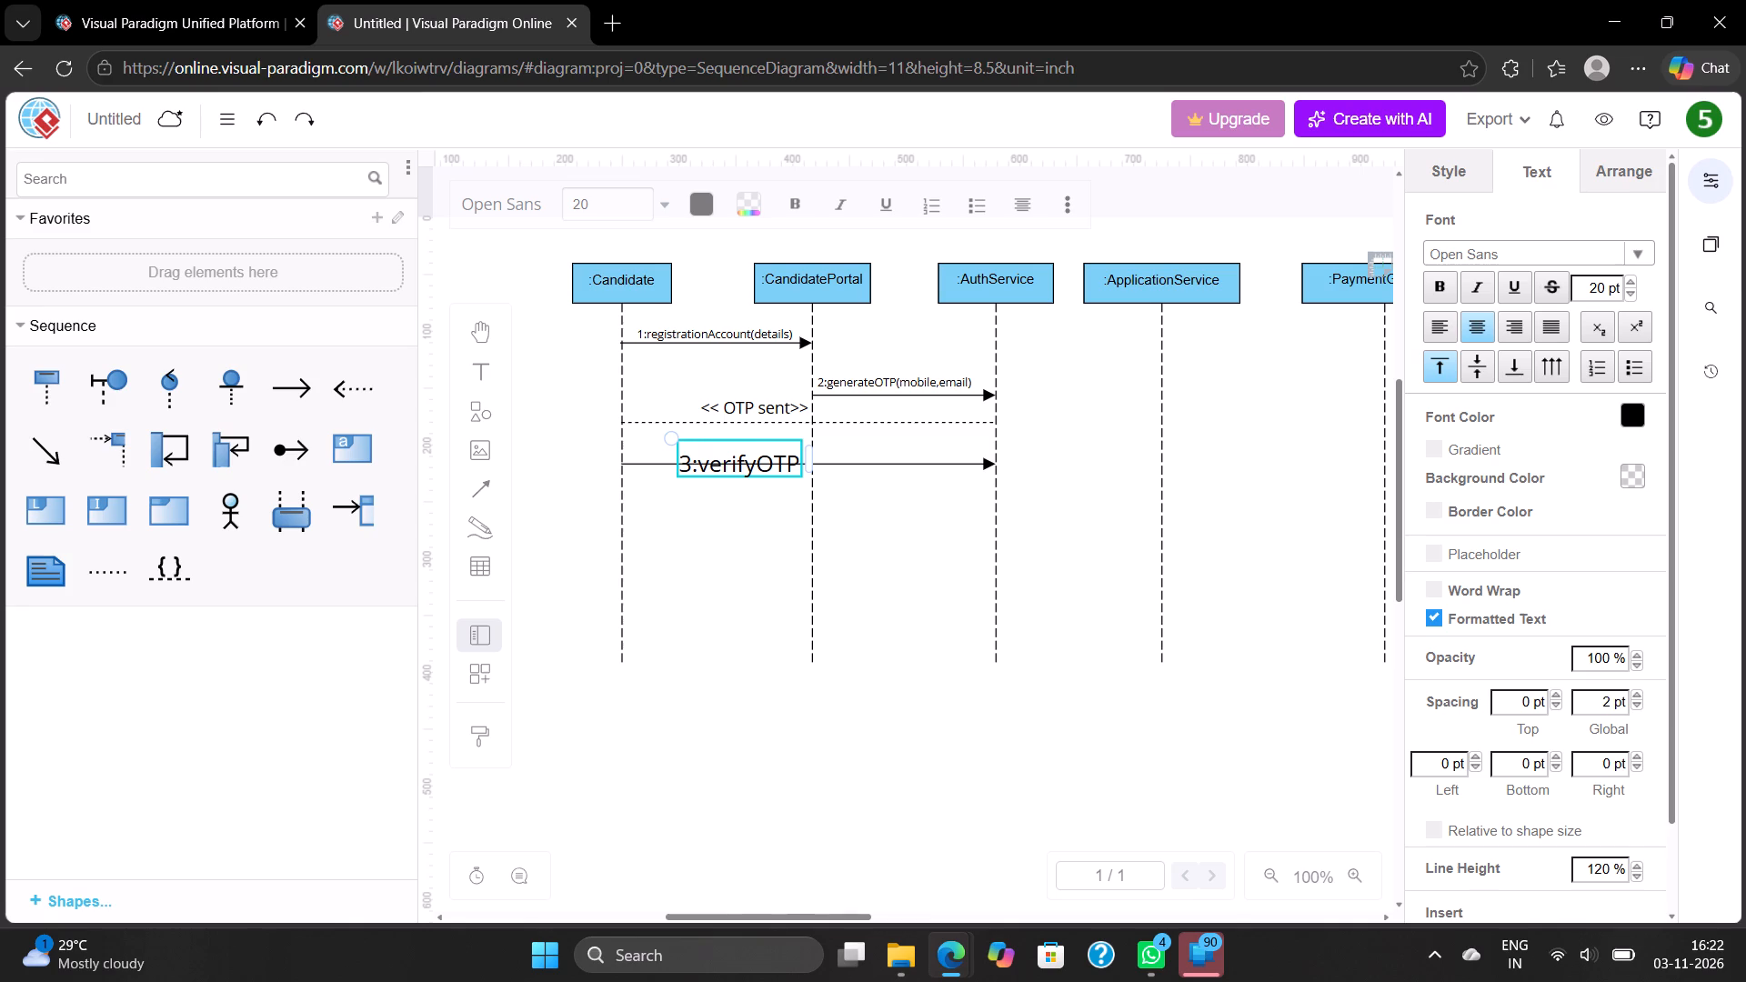
Place the diagram window side by side with the PDF and extend the label to read "3:verifyOTP(inputOTP)".
key("super+Left")
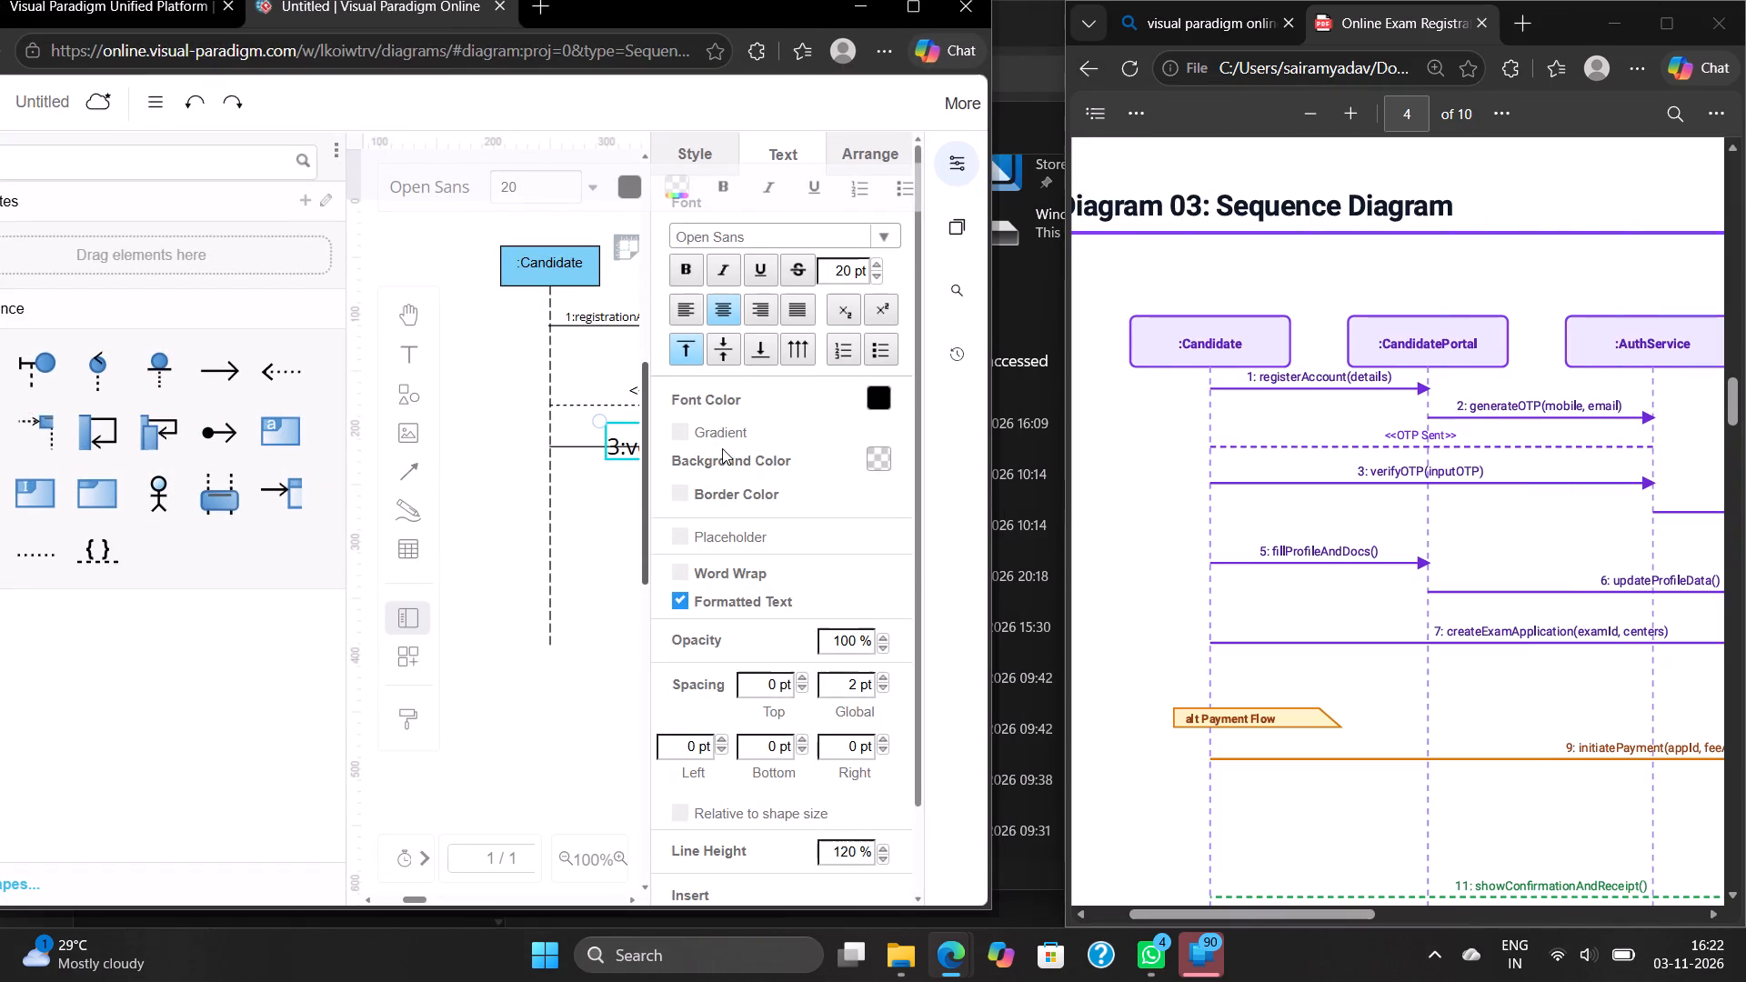
scroll(695, 452, "left", 1)
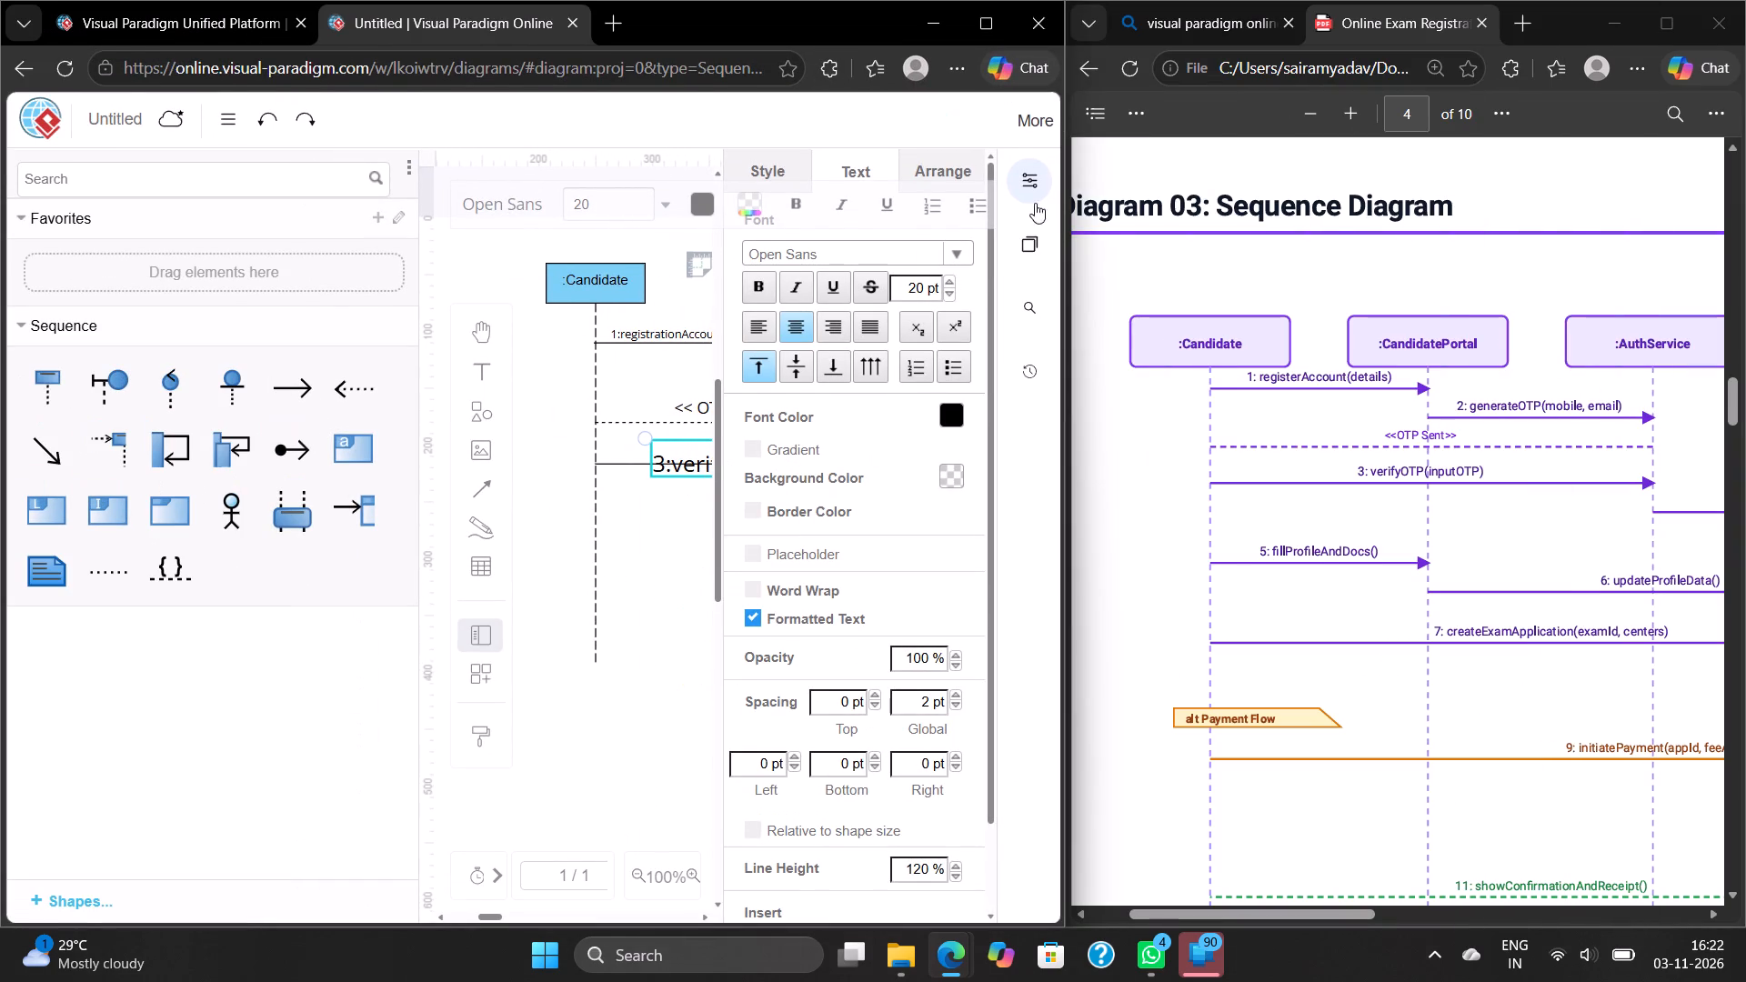
scroll(671, 367, "left", 2)
scroll(671, 367, "right", 1)
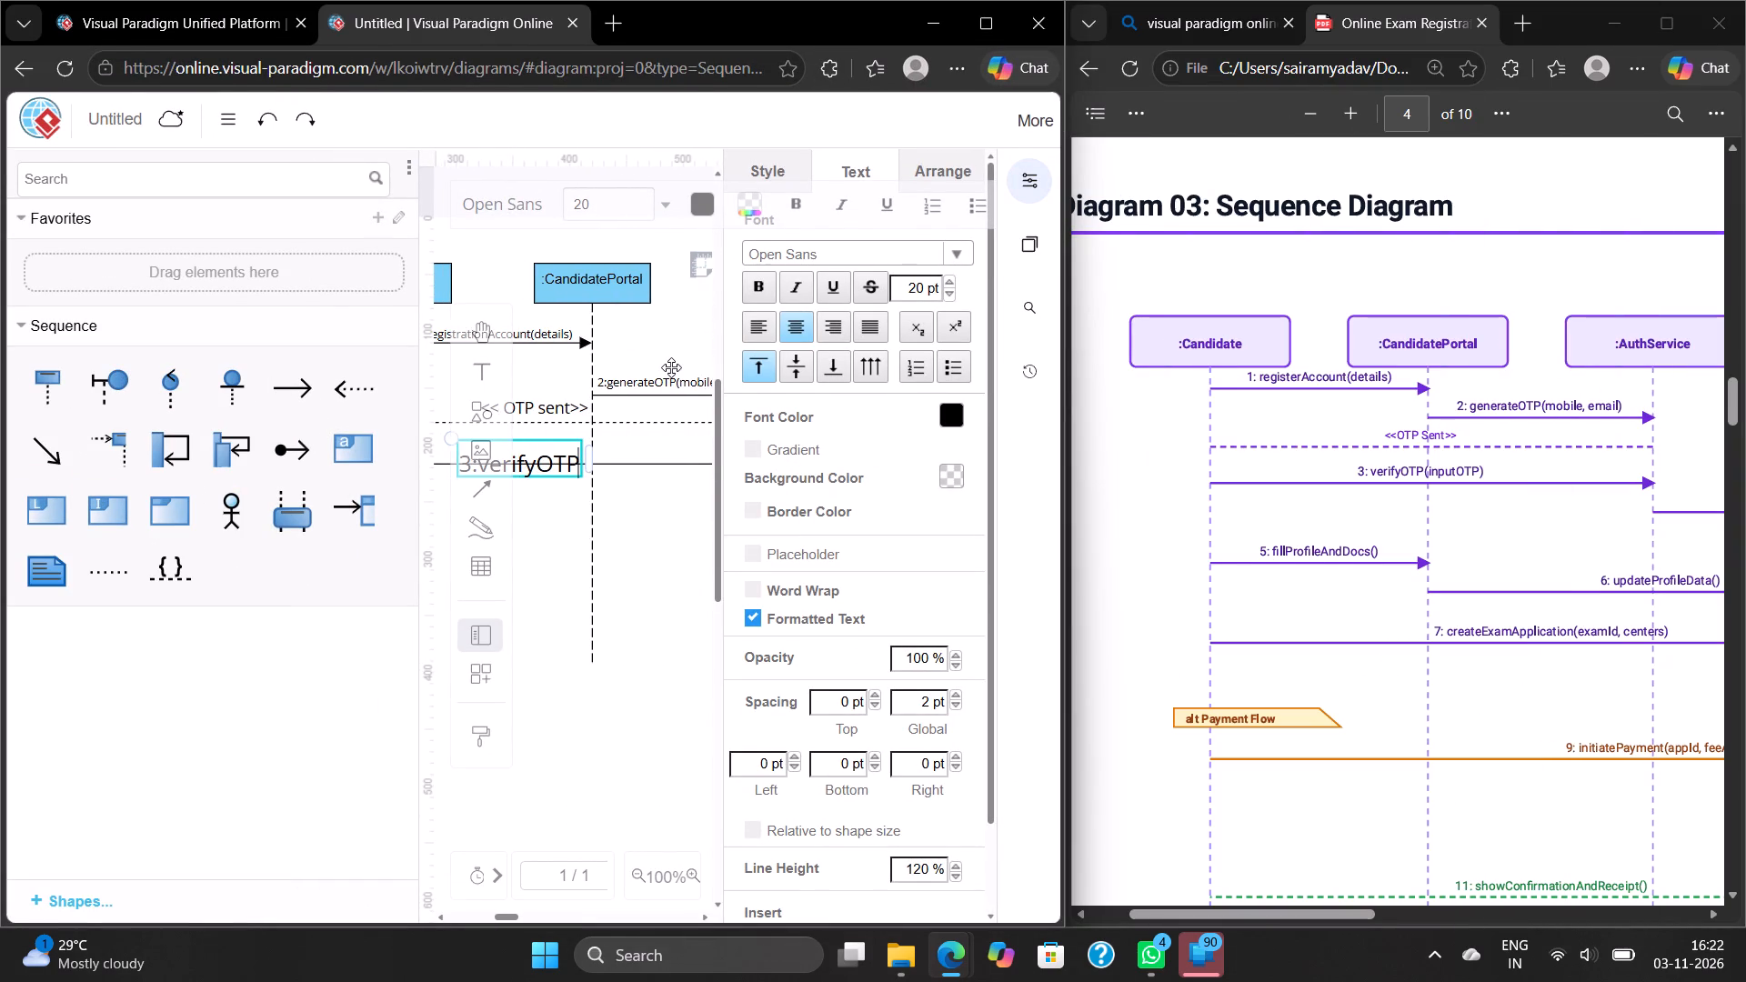
scroll(671, 367, "right", 2)
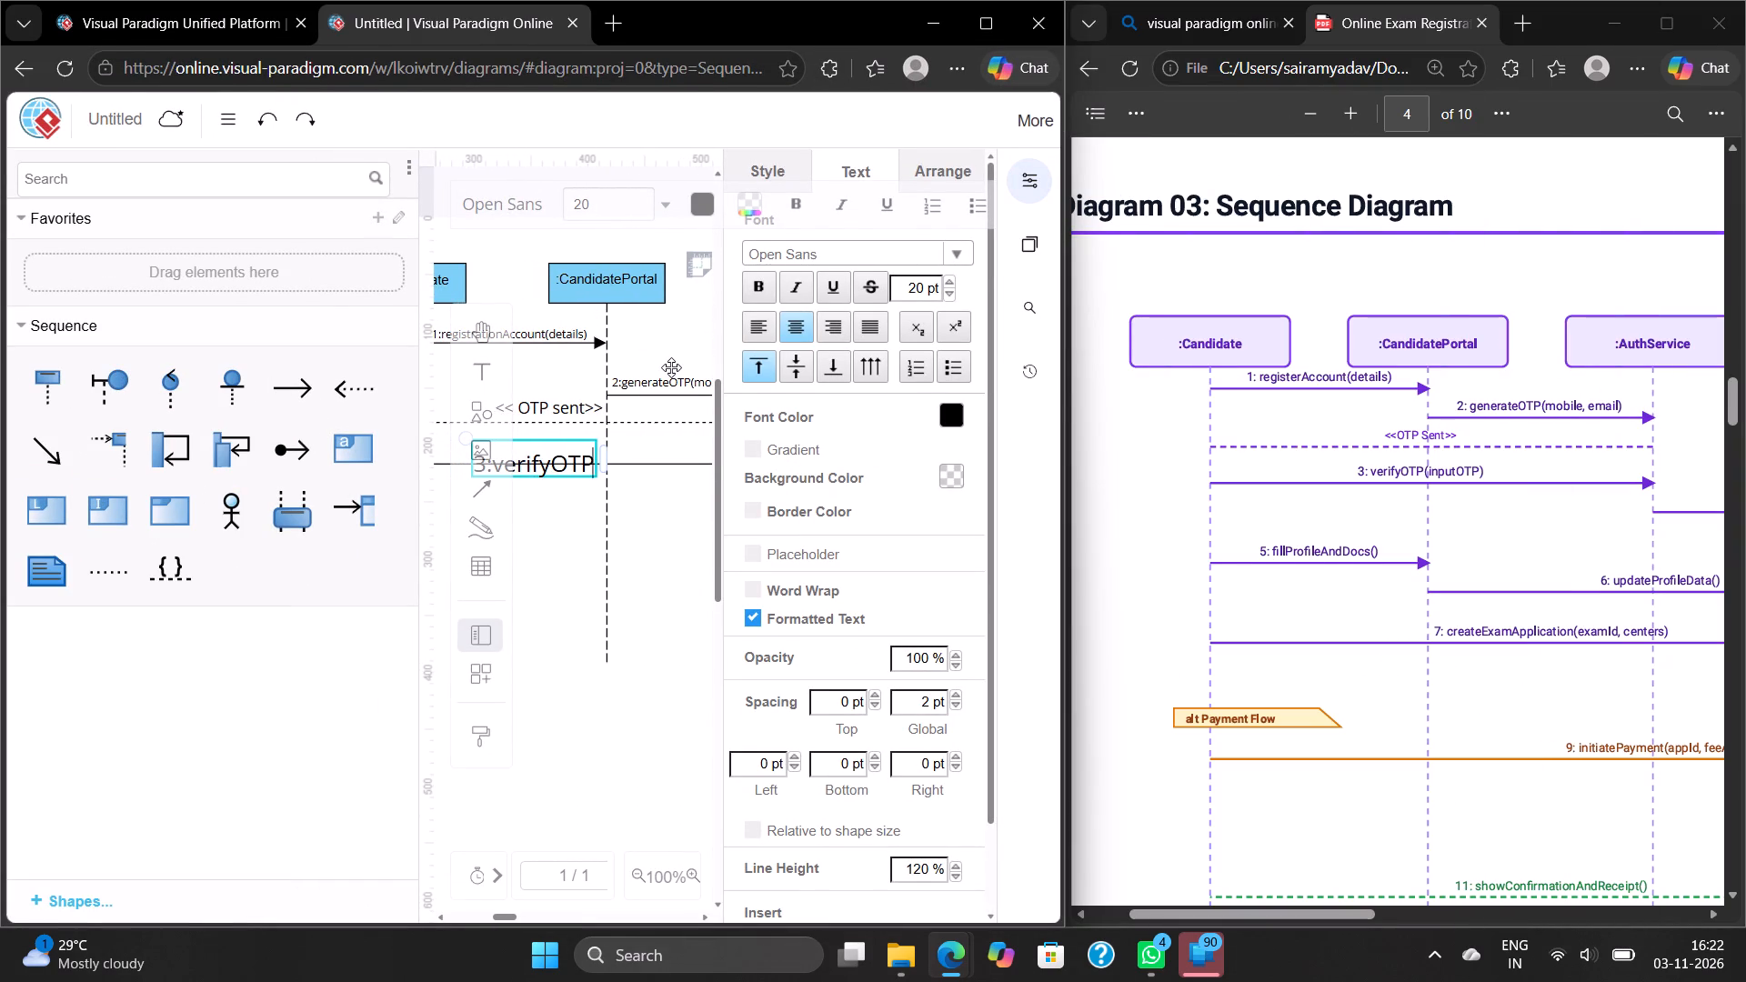
type("()")
key("Left")
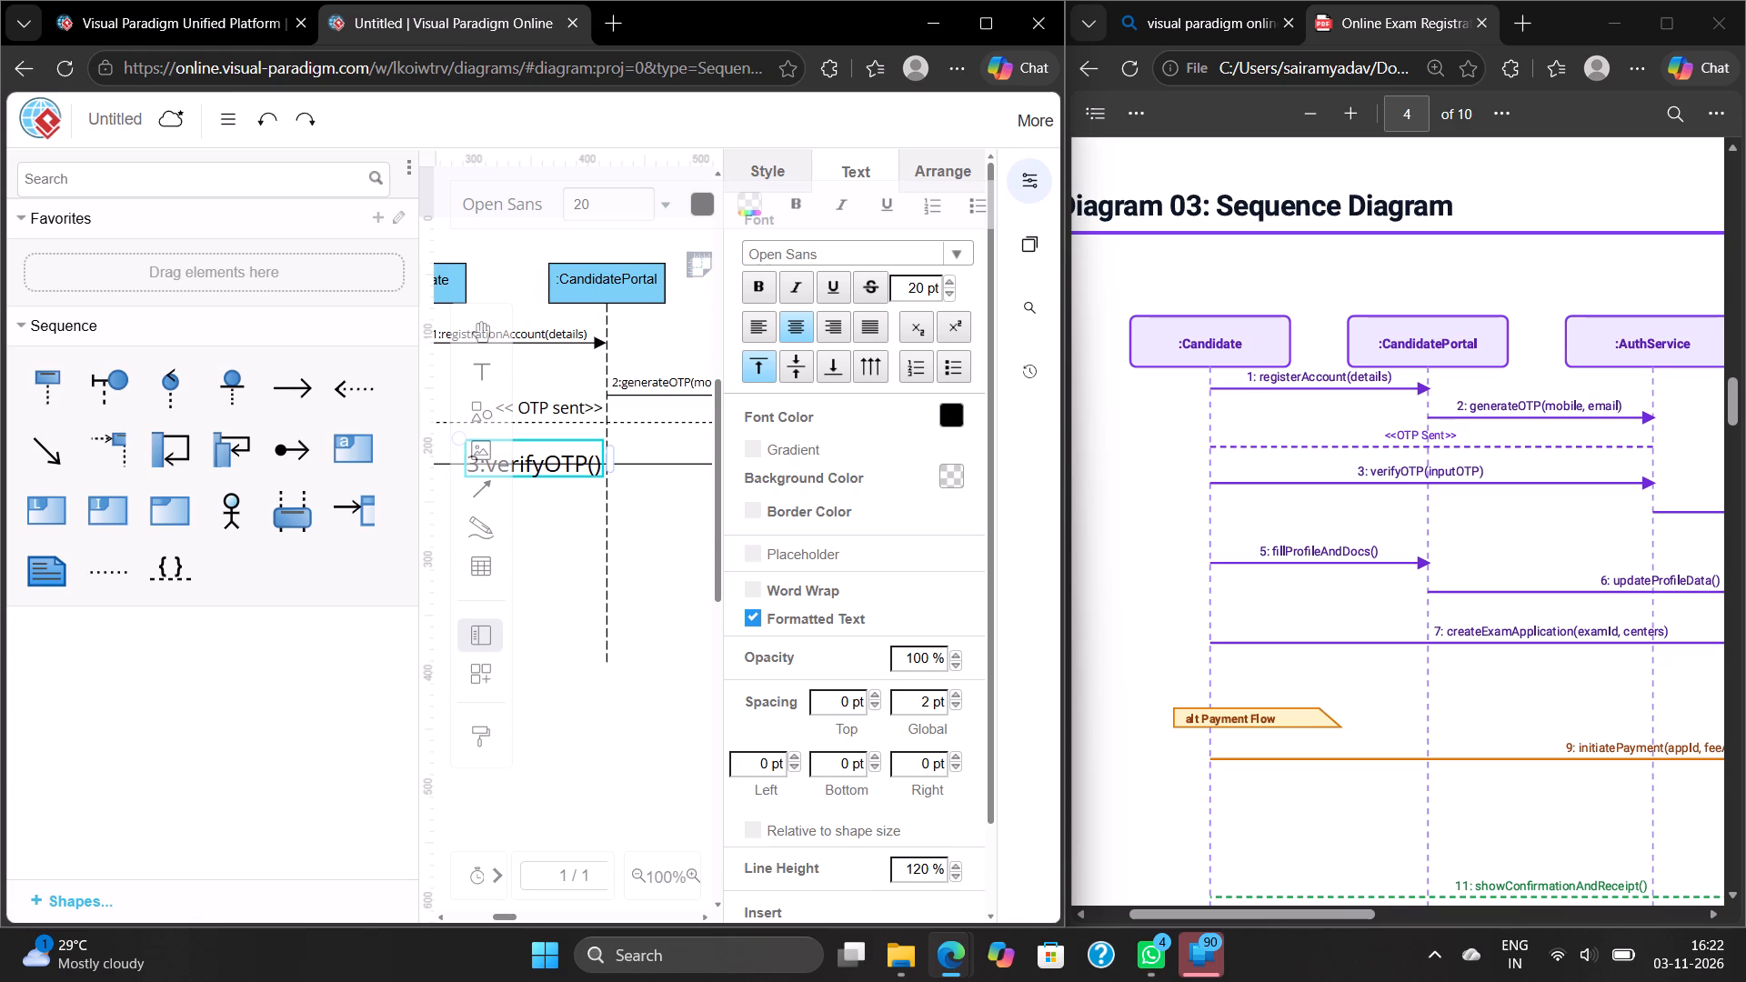
type("in")
type("put")
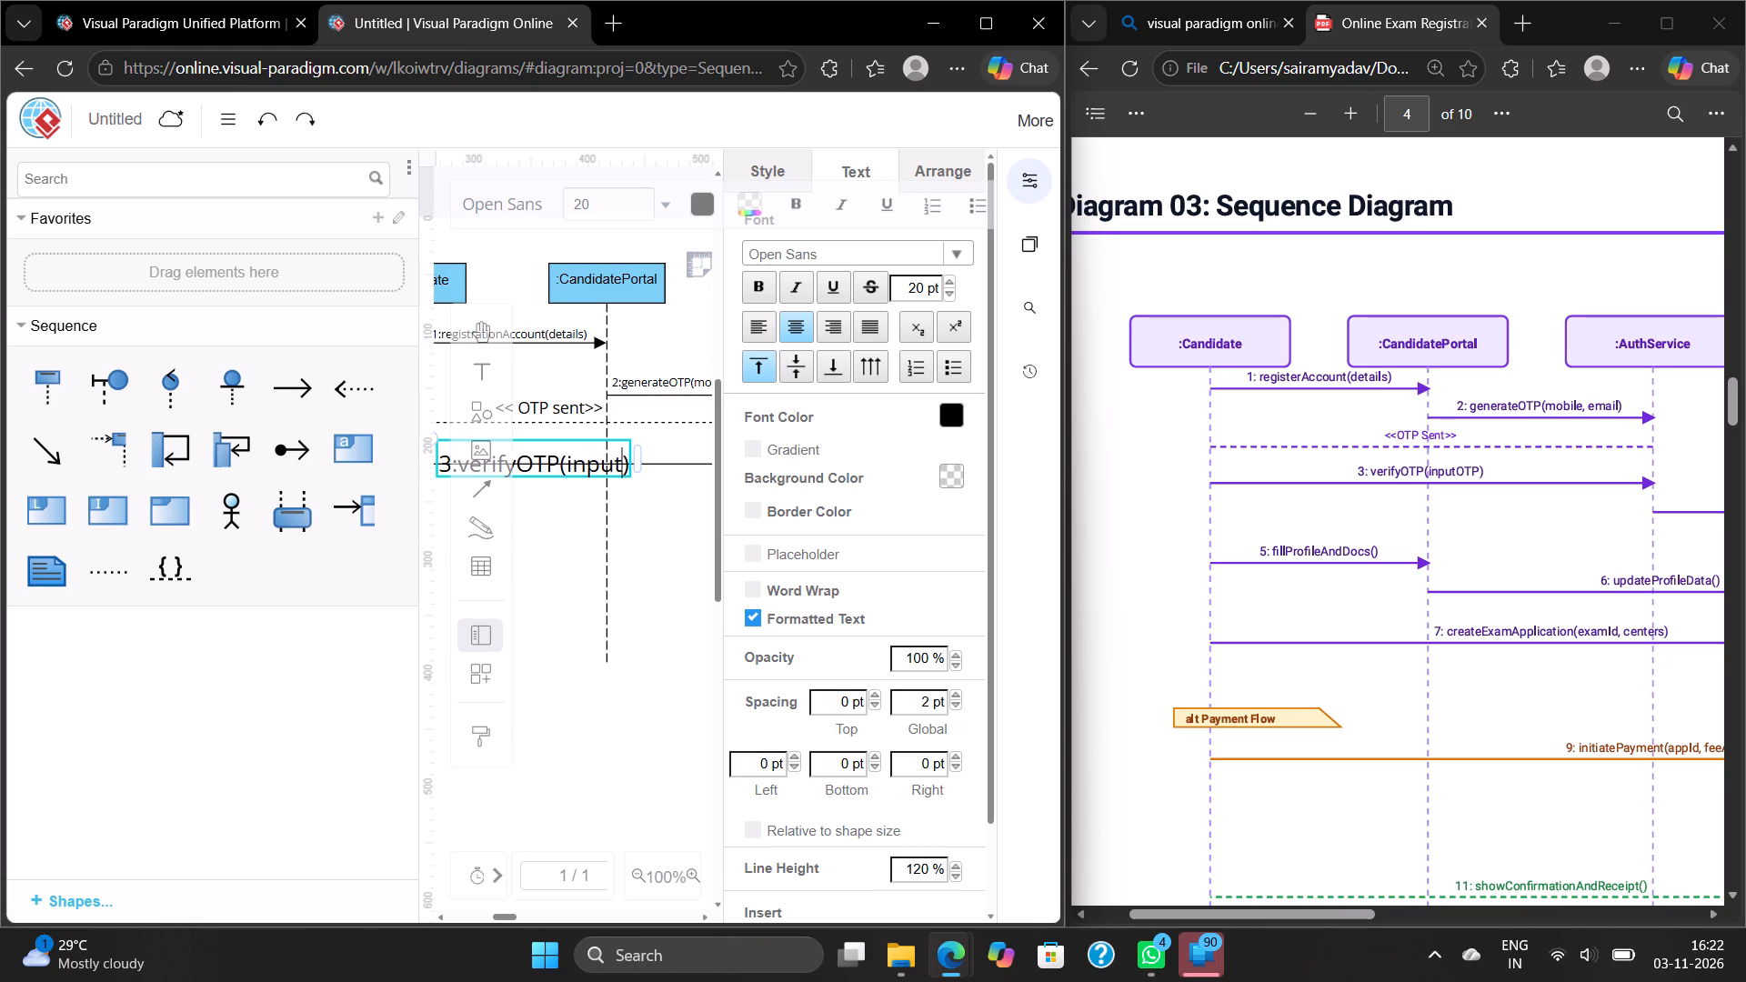
type("OR")
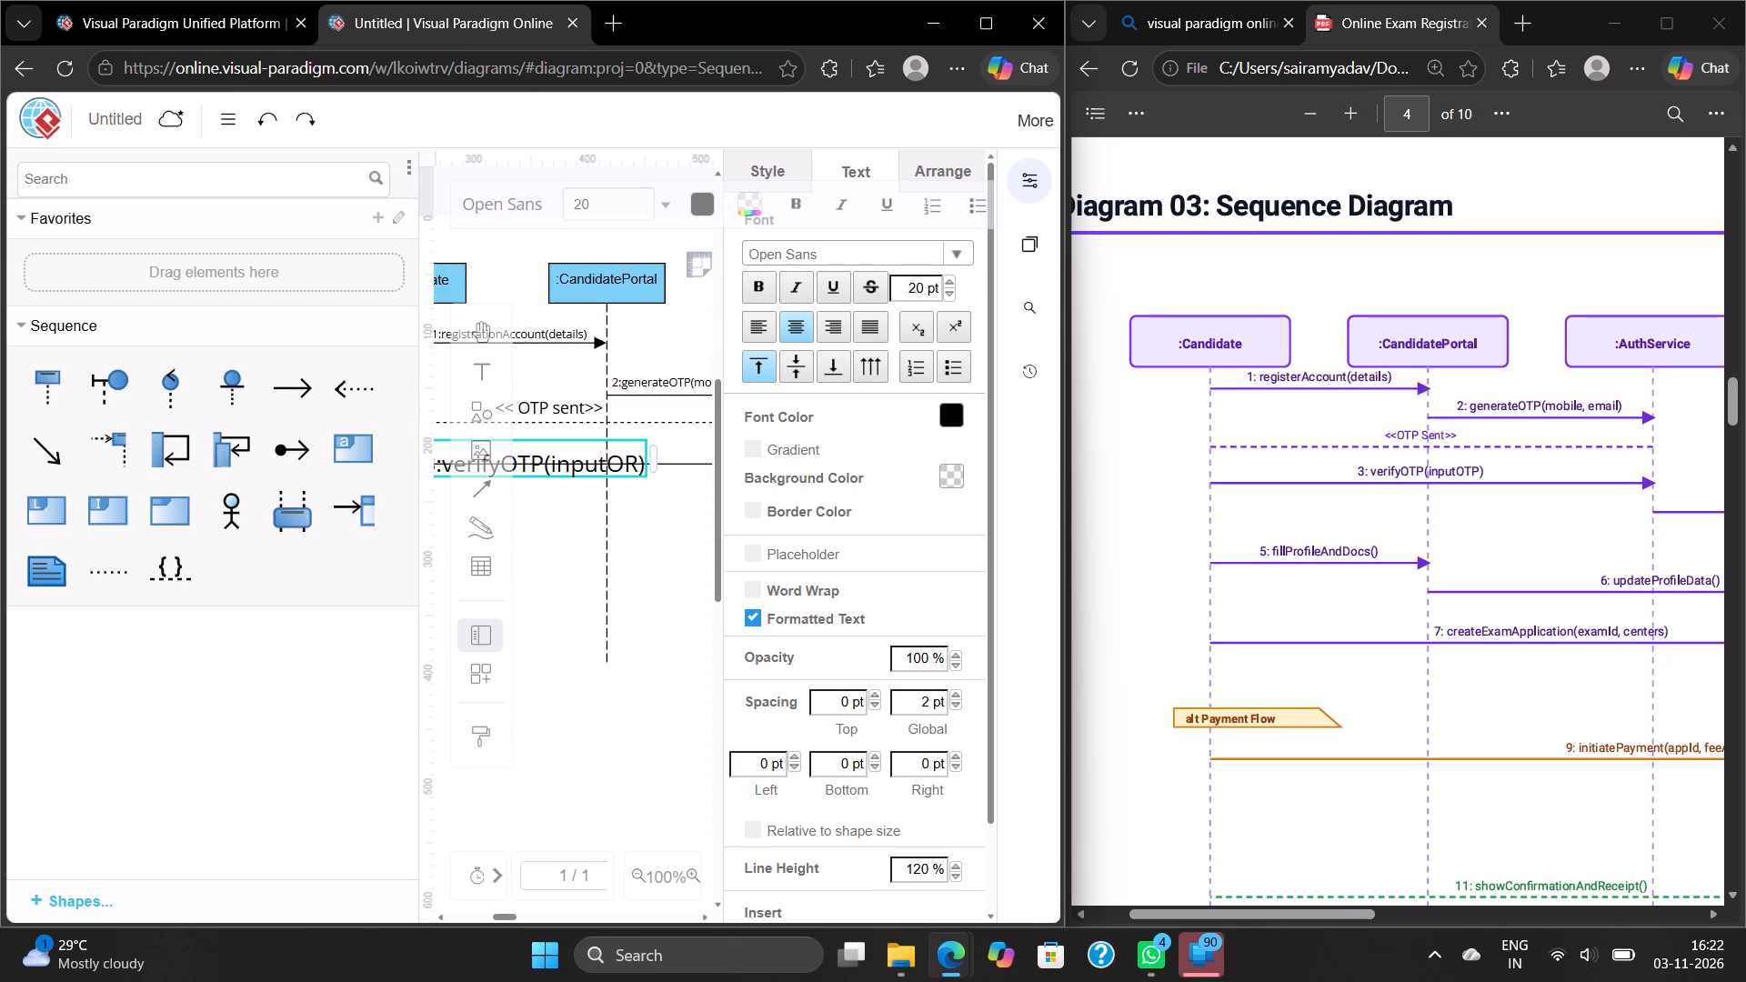
key("BackSpace")
key("shift+t")
key("shift+p")
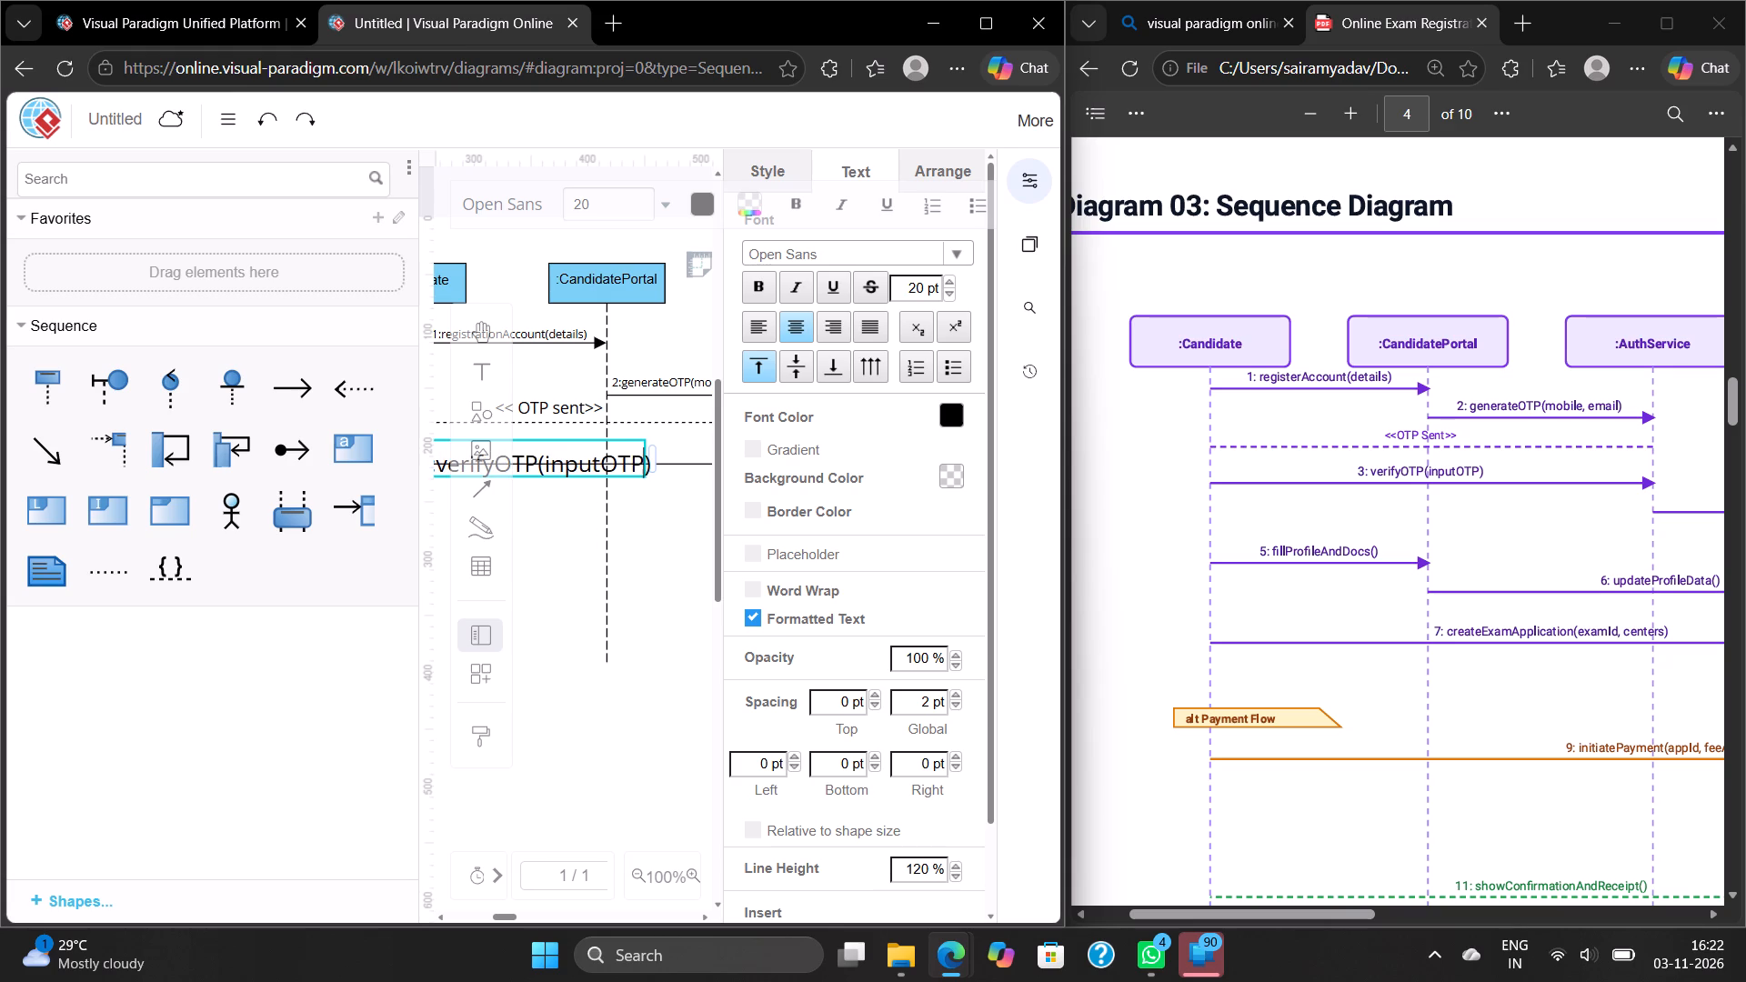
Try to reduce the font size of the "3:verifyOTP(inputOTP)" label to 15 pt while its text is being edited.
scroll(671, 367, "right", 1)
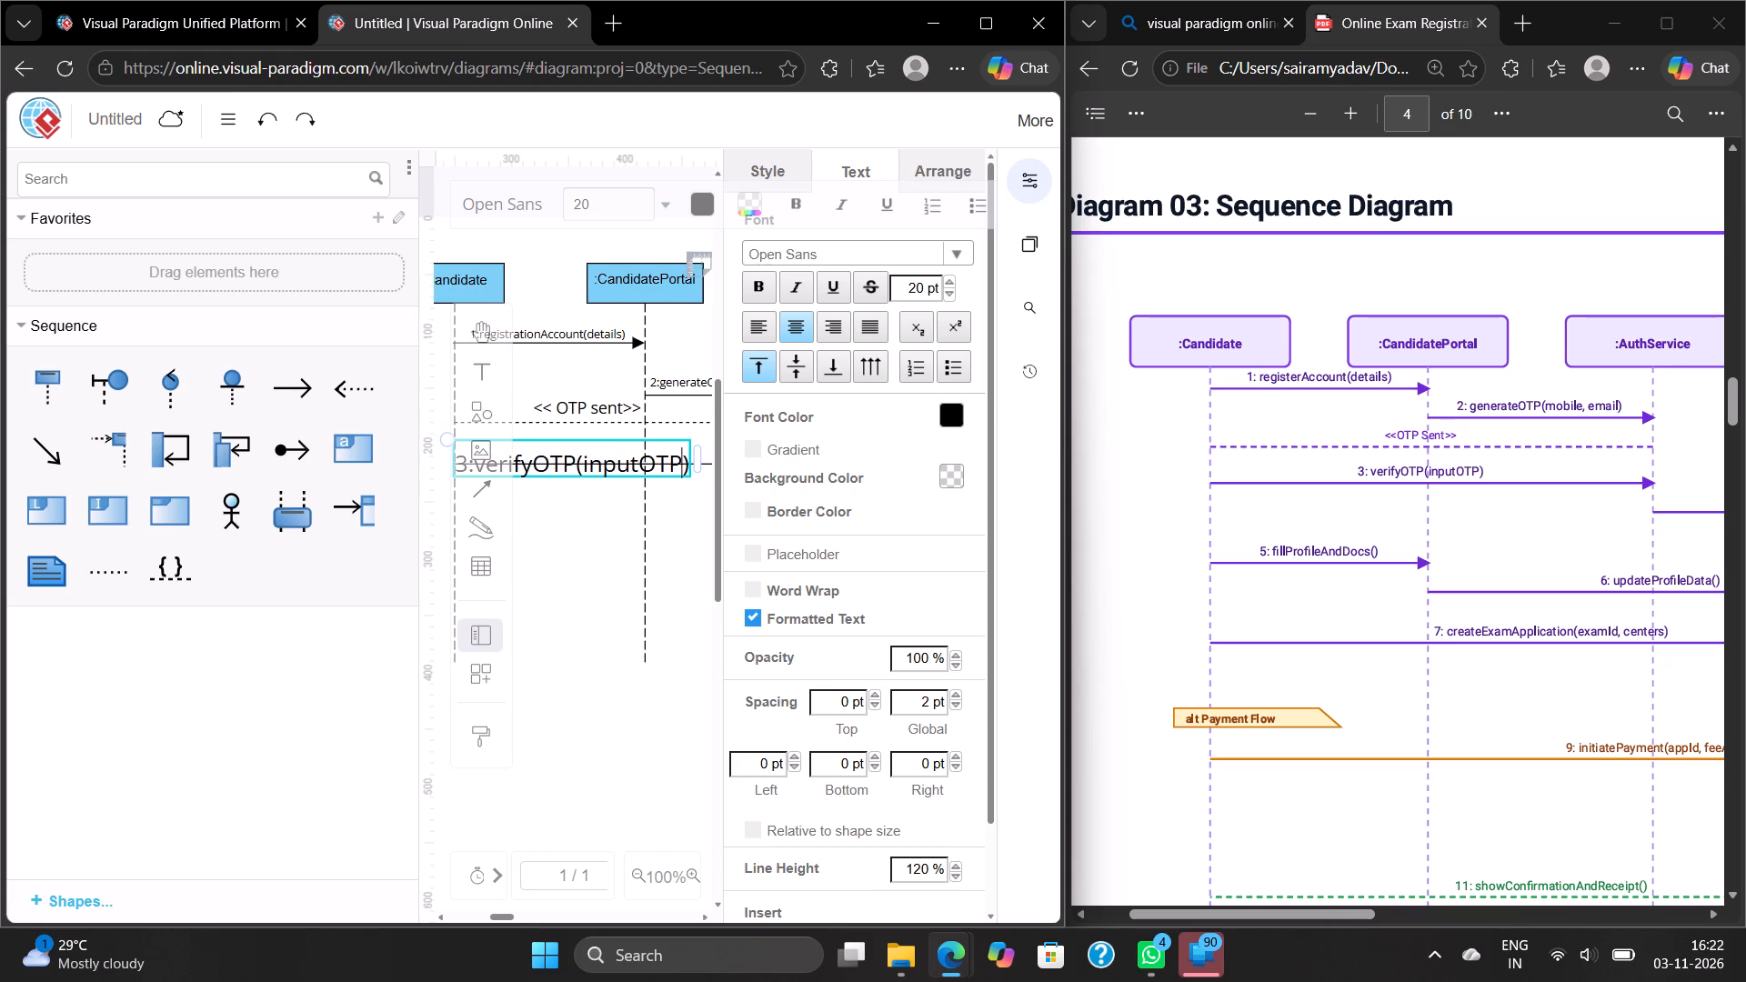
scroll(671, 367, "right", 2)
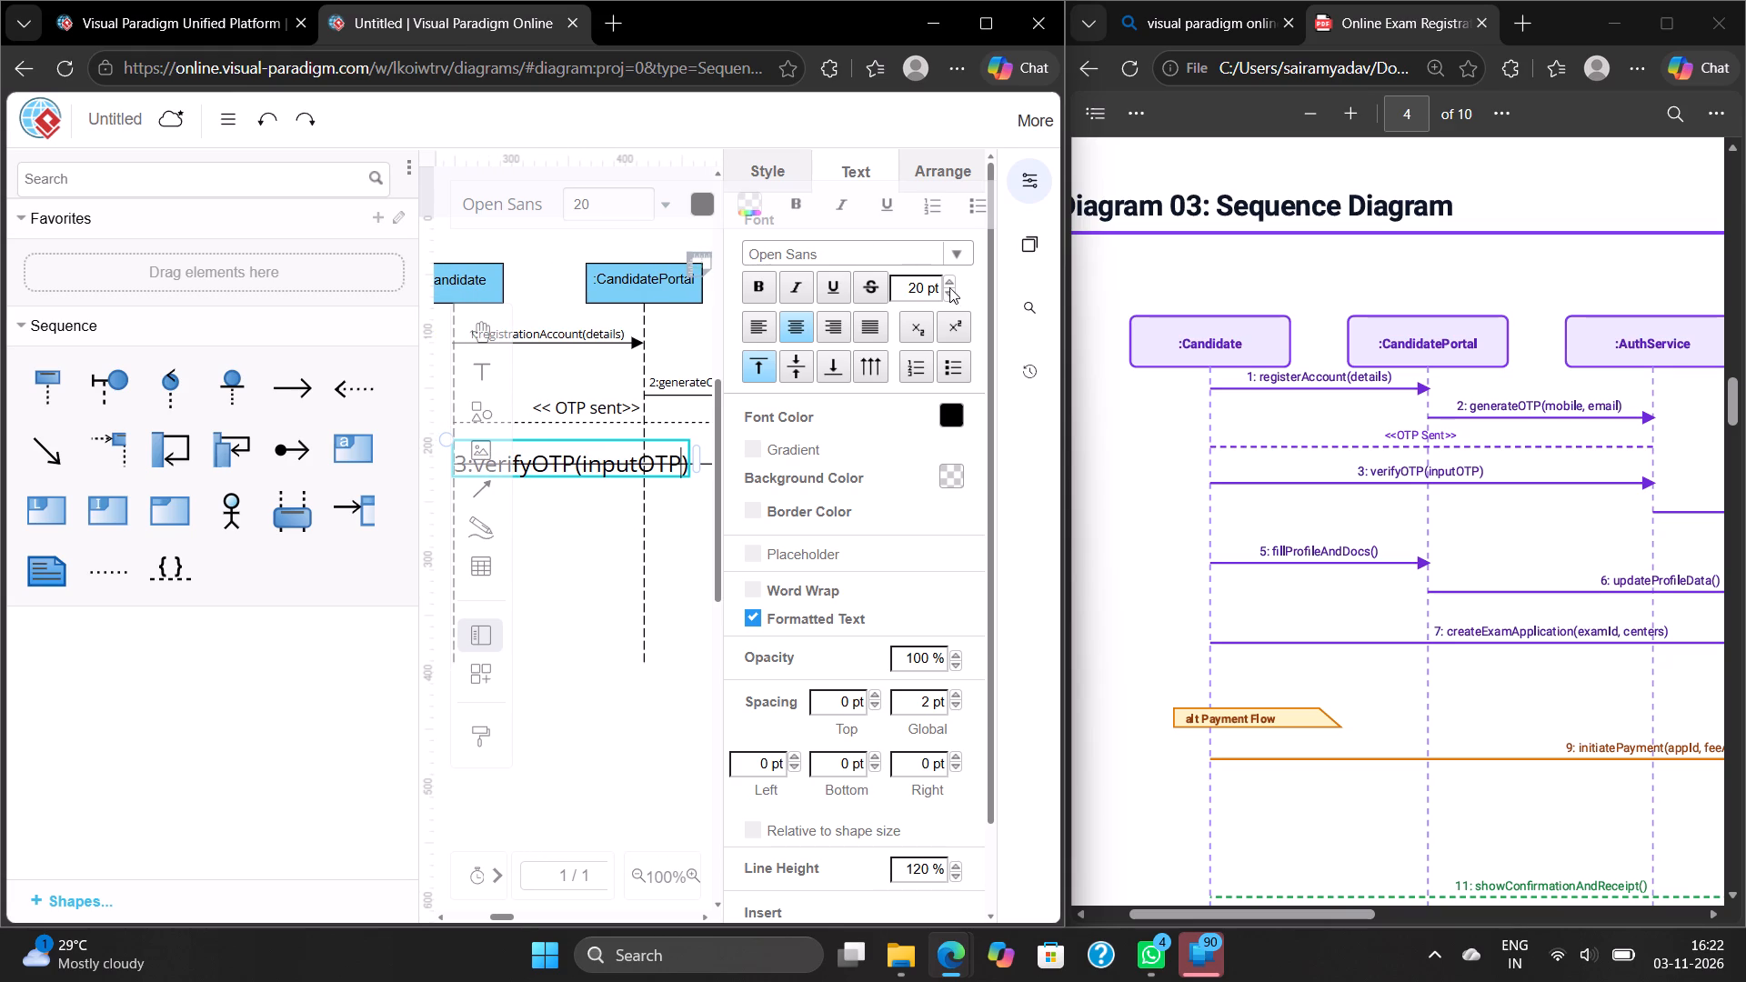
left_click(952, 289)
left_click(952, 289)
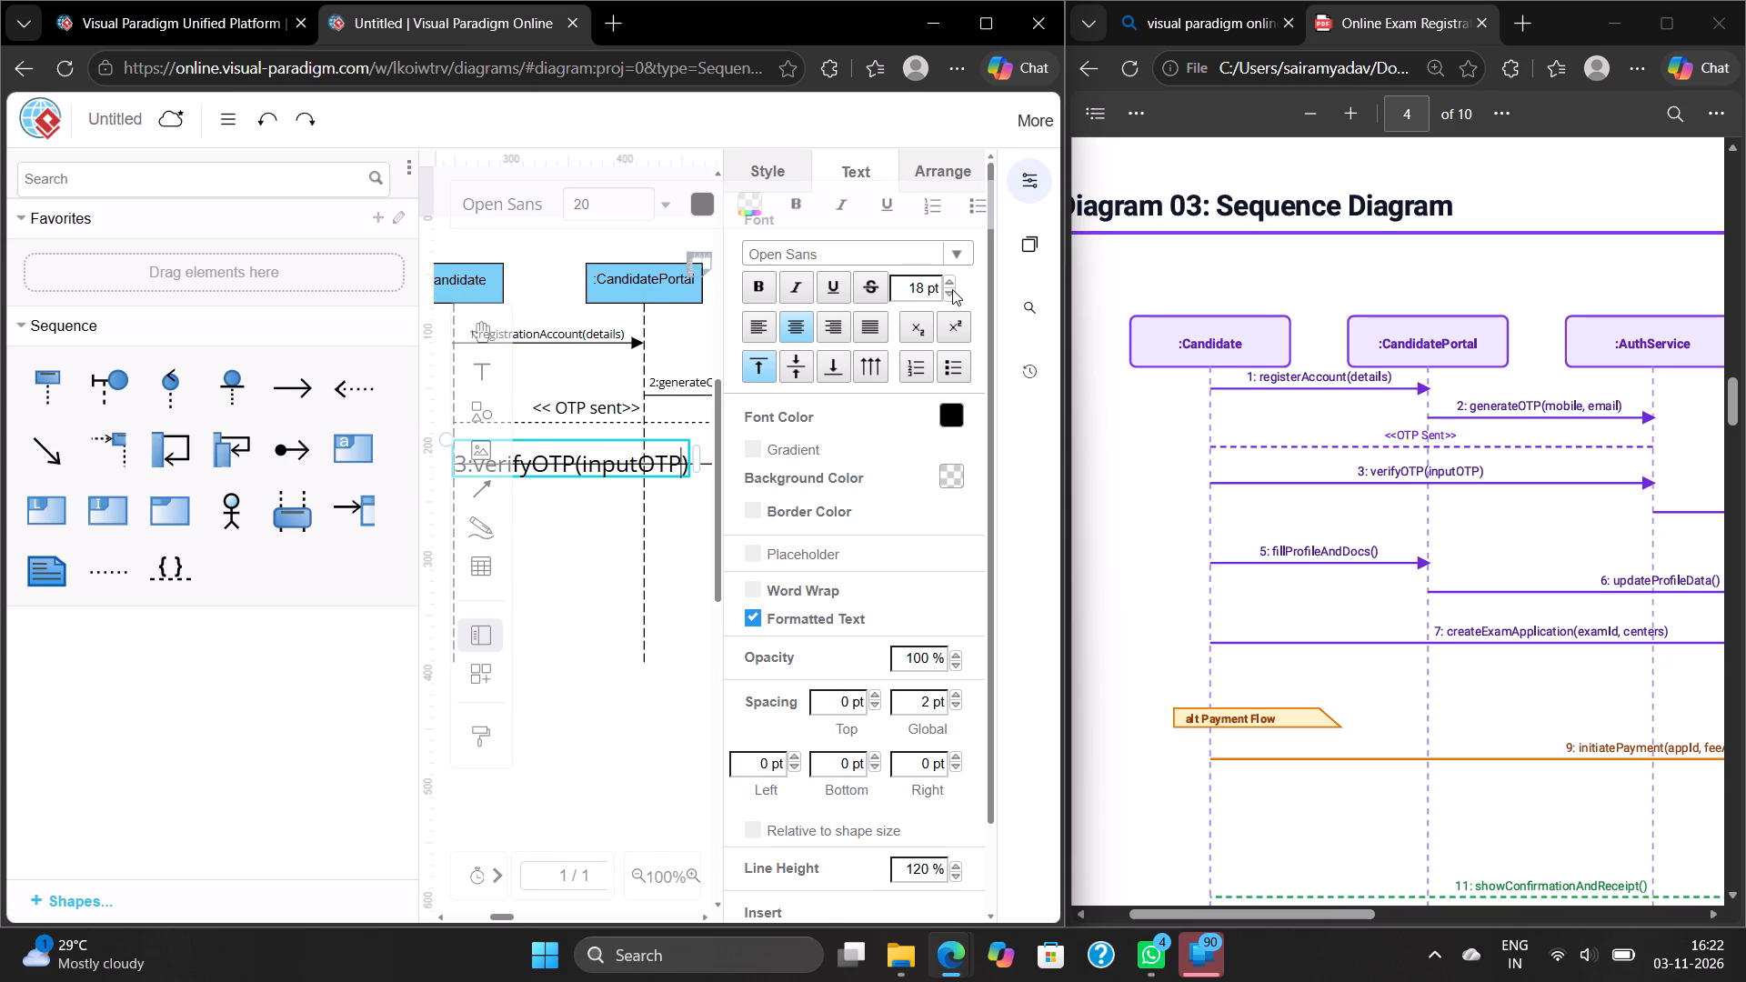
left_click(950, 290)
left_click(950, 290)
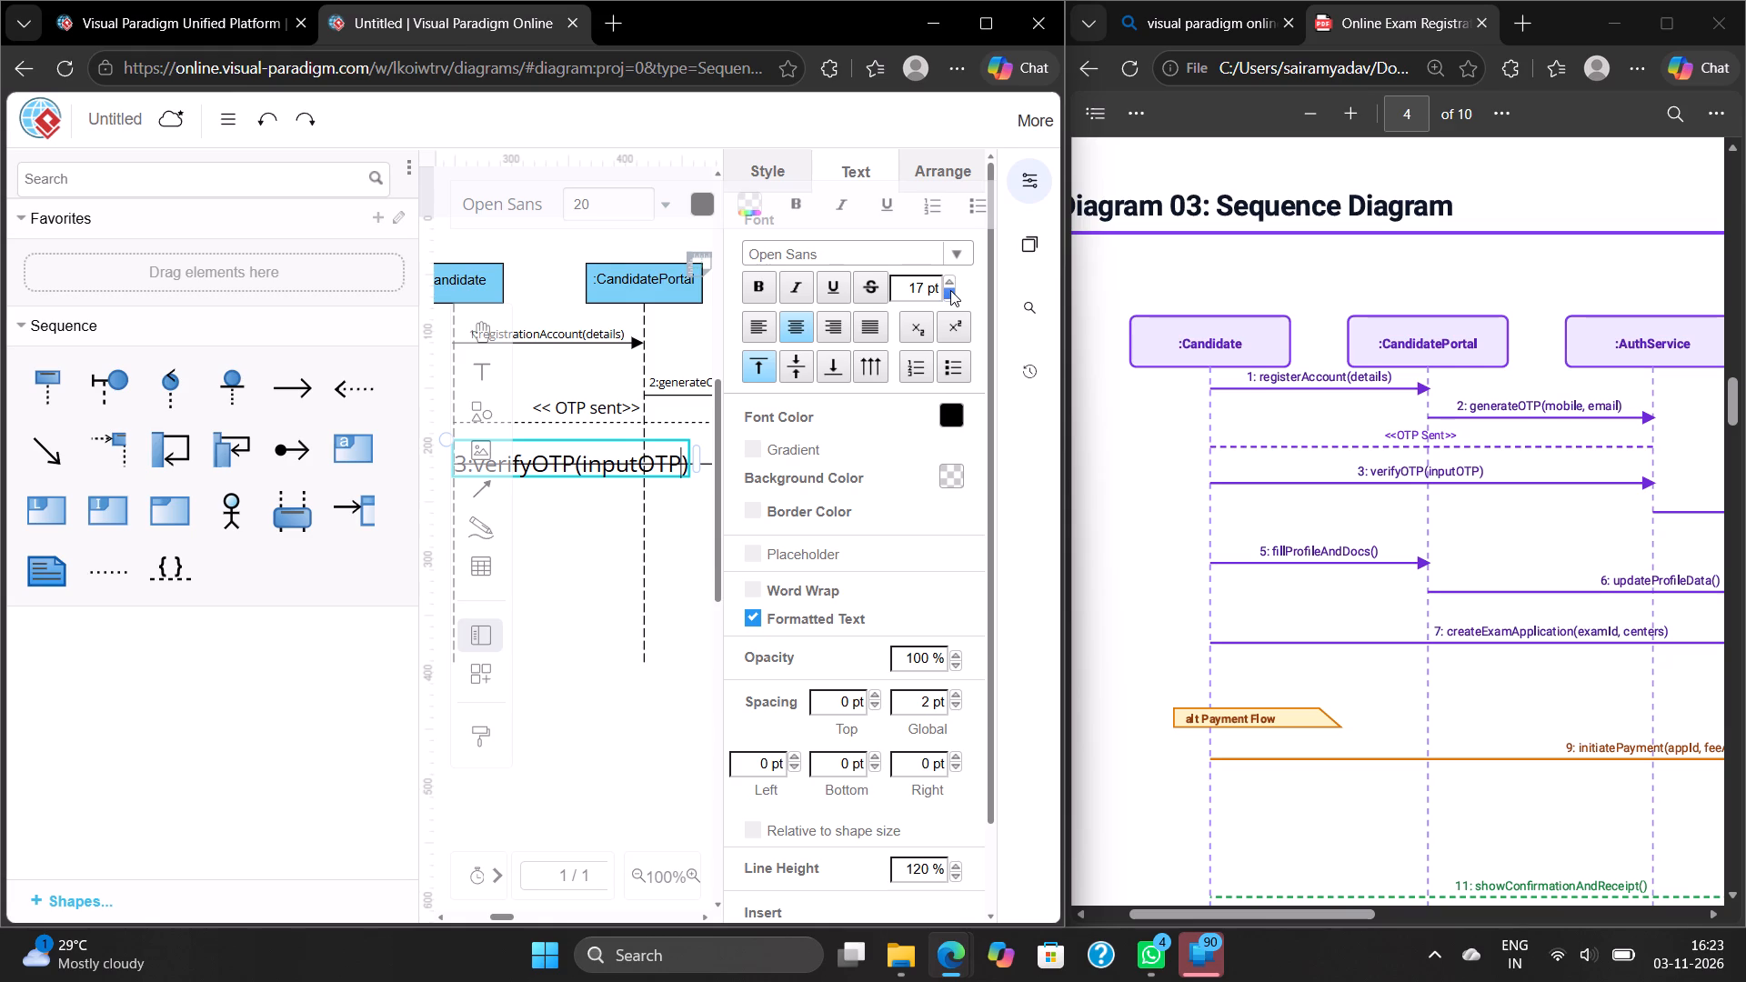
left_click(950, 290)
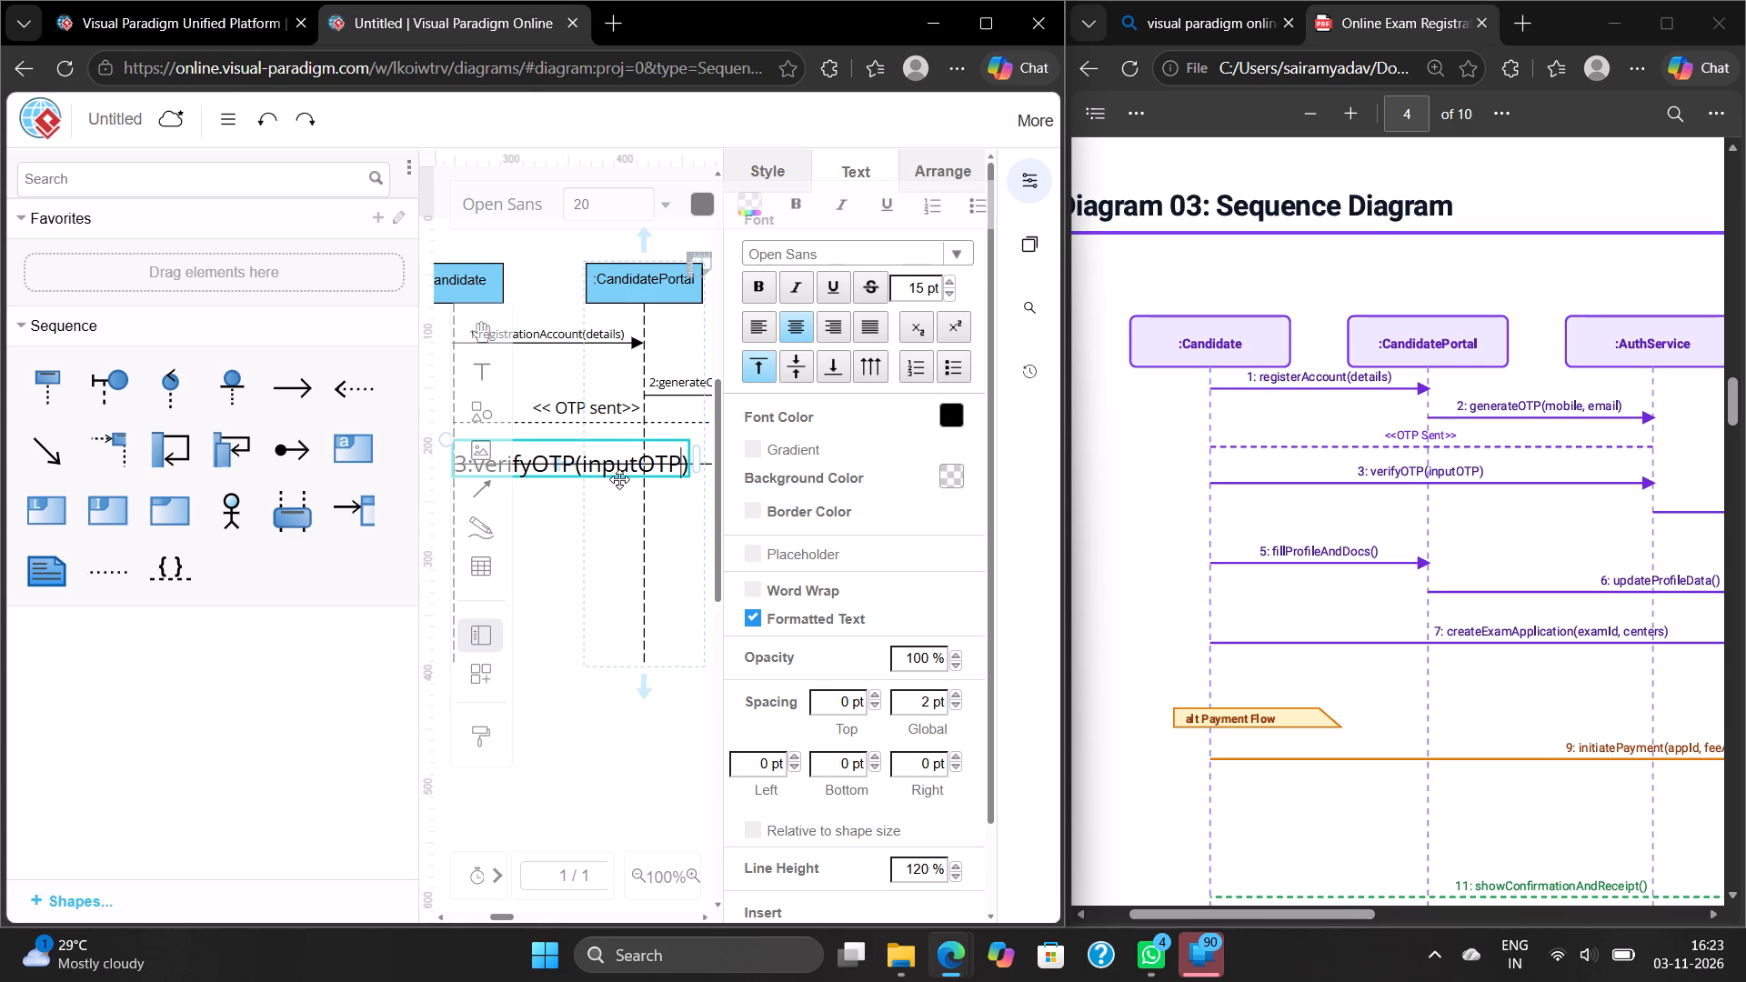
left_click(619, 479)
Select the "3:verifyOTP(inputOTP)" label as an object and reduce its font size to 17 pt.
left_click(621, 459)
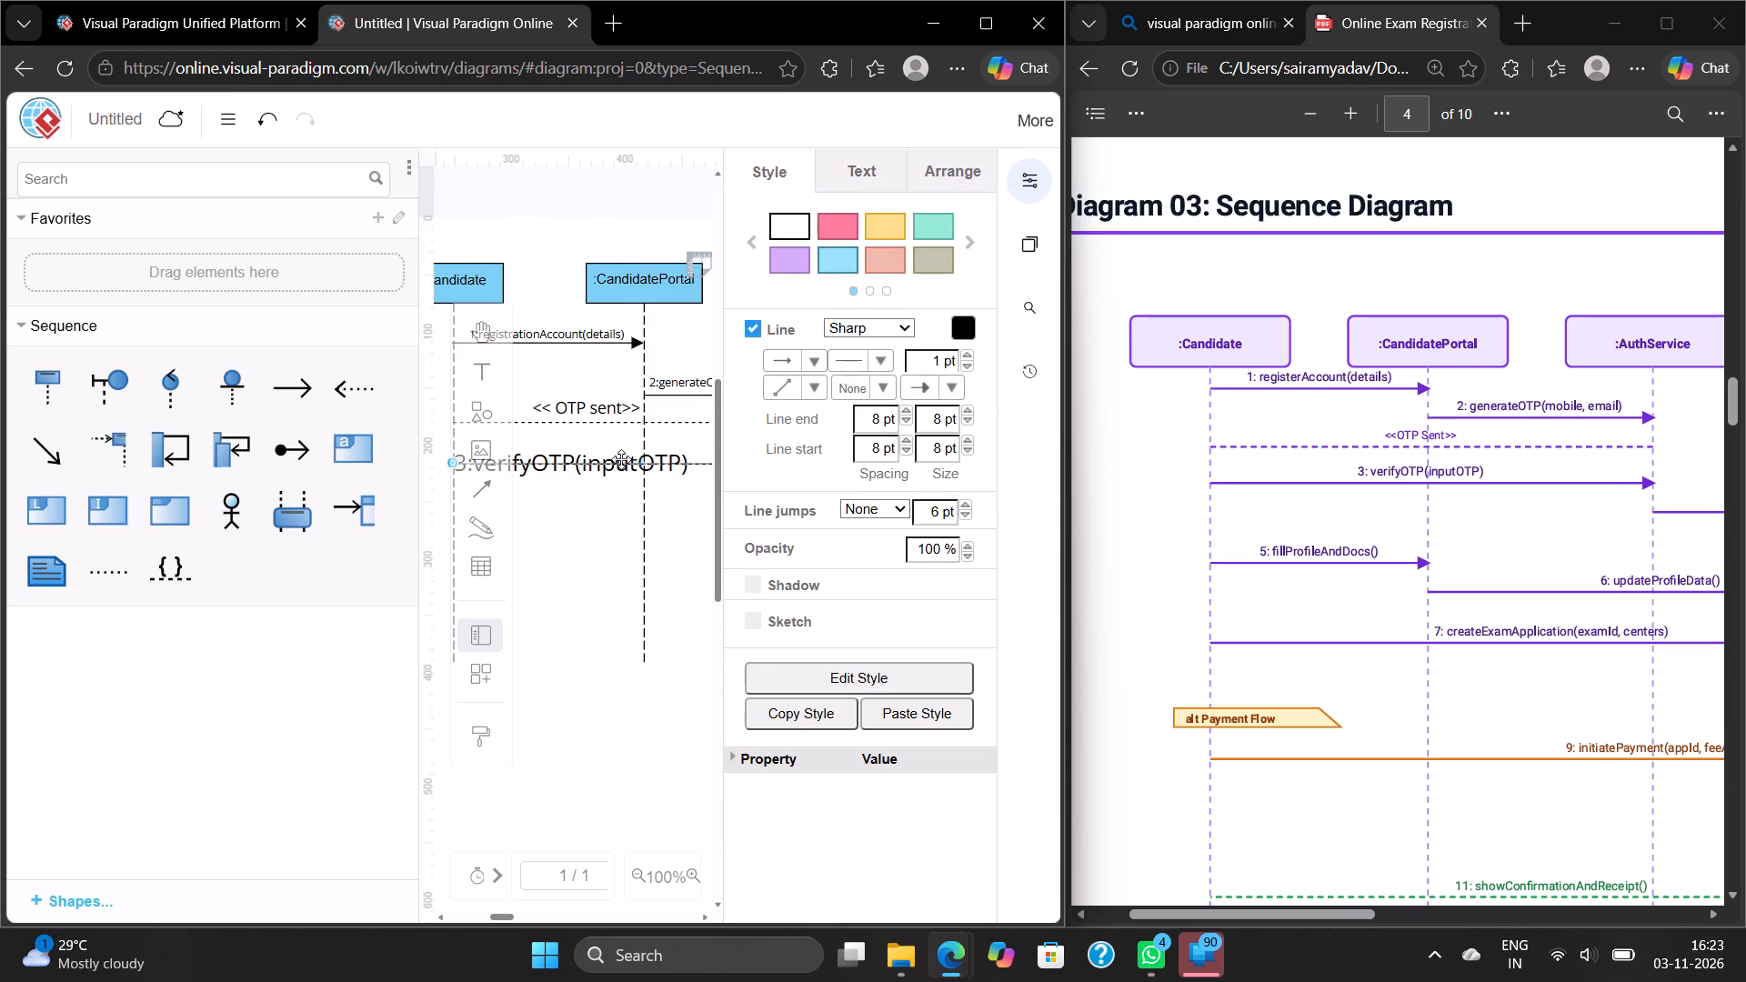
left_click(621, 459)
left_click(616, 469)
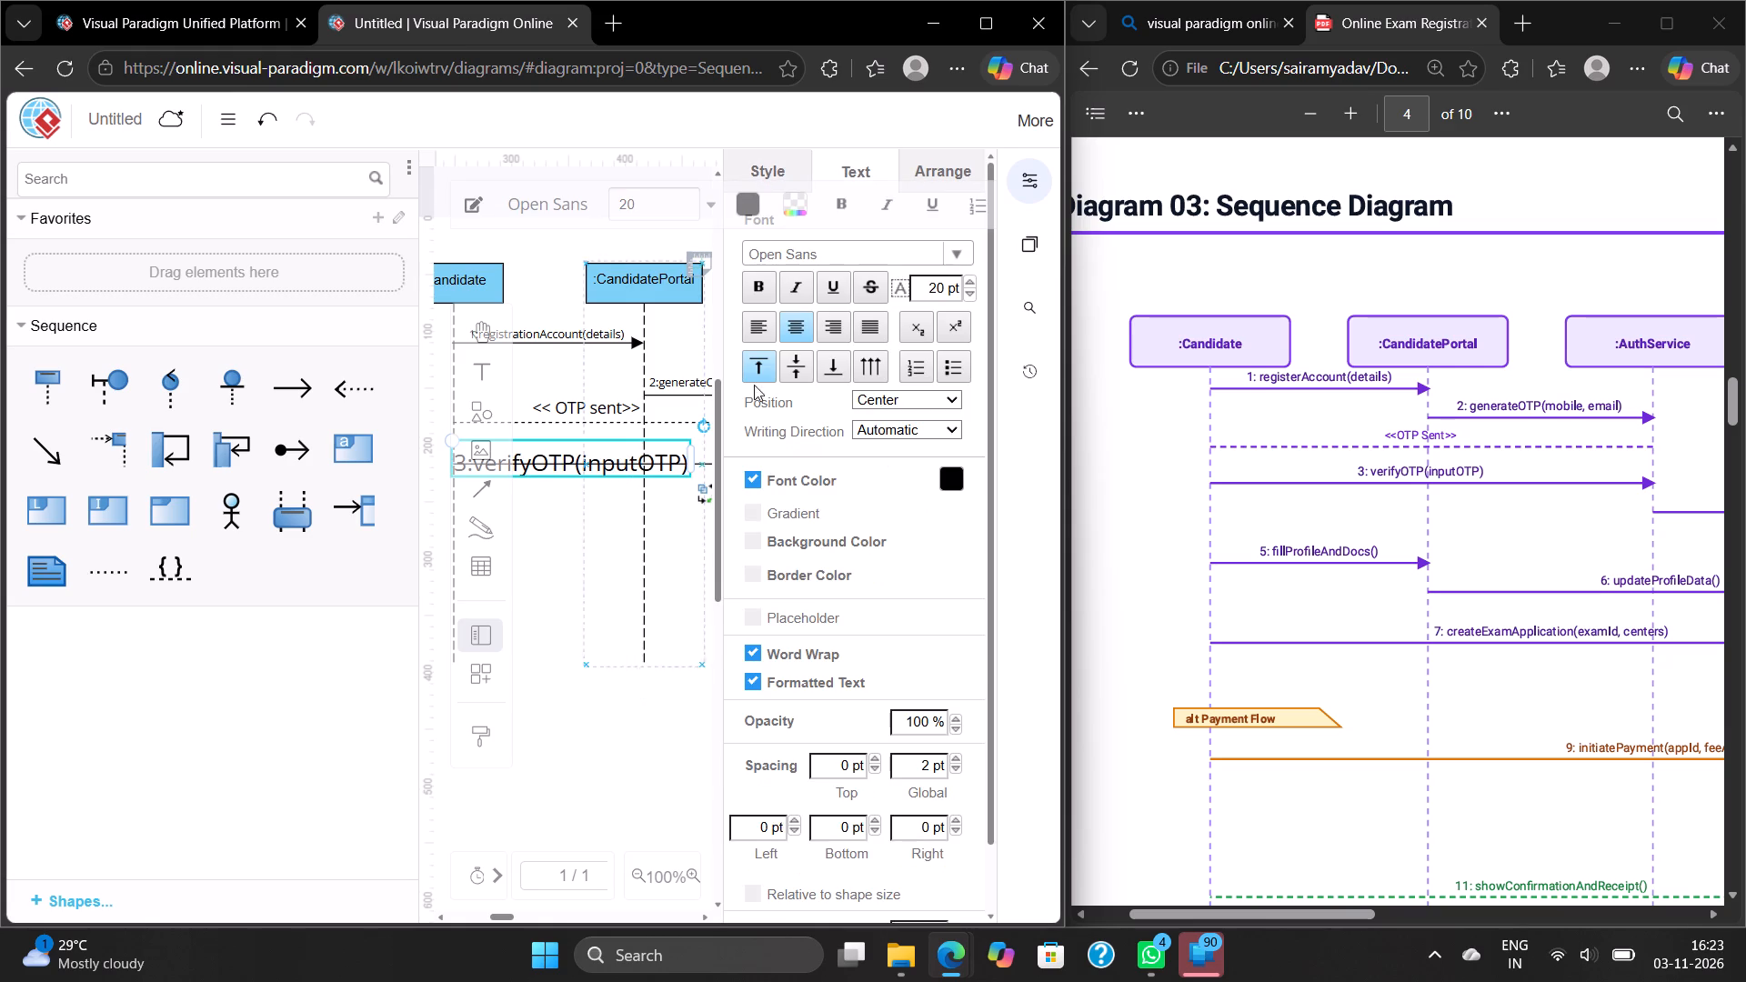
left_click(967, 289)
left_click(967, 289)
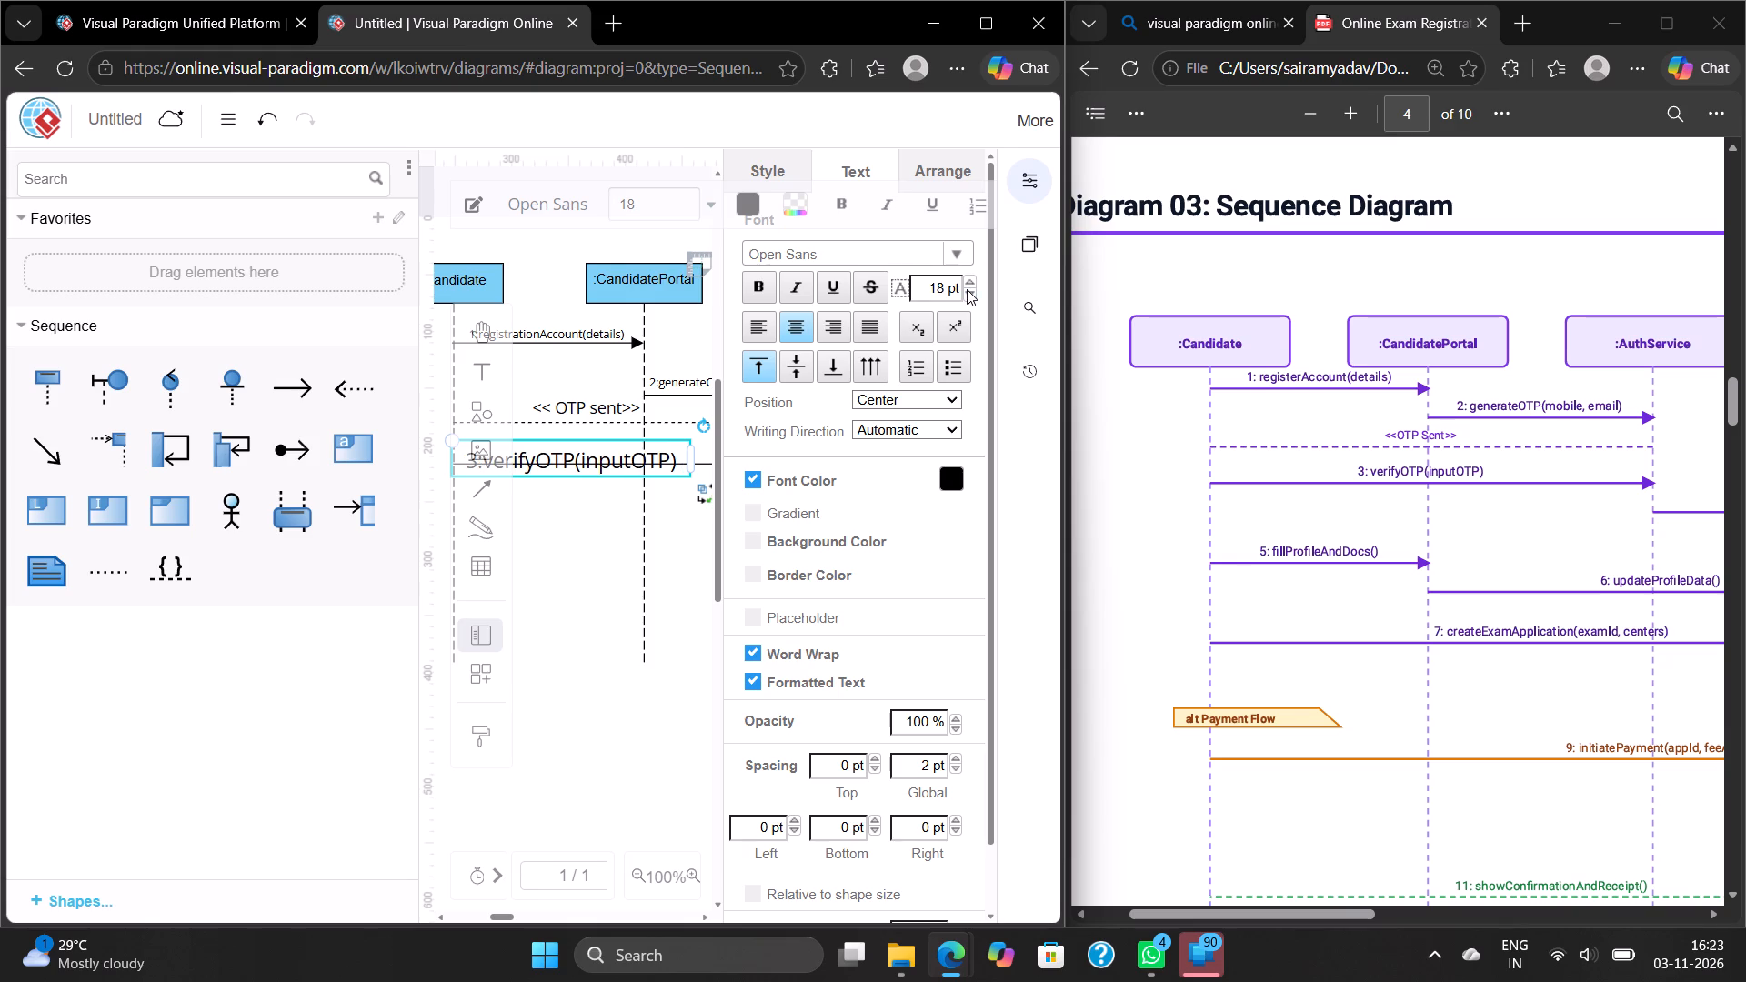
left_click(967, 289)
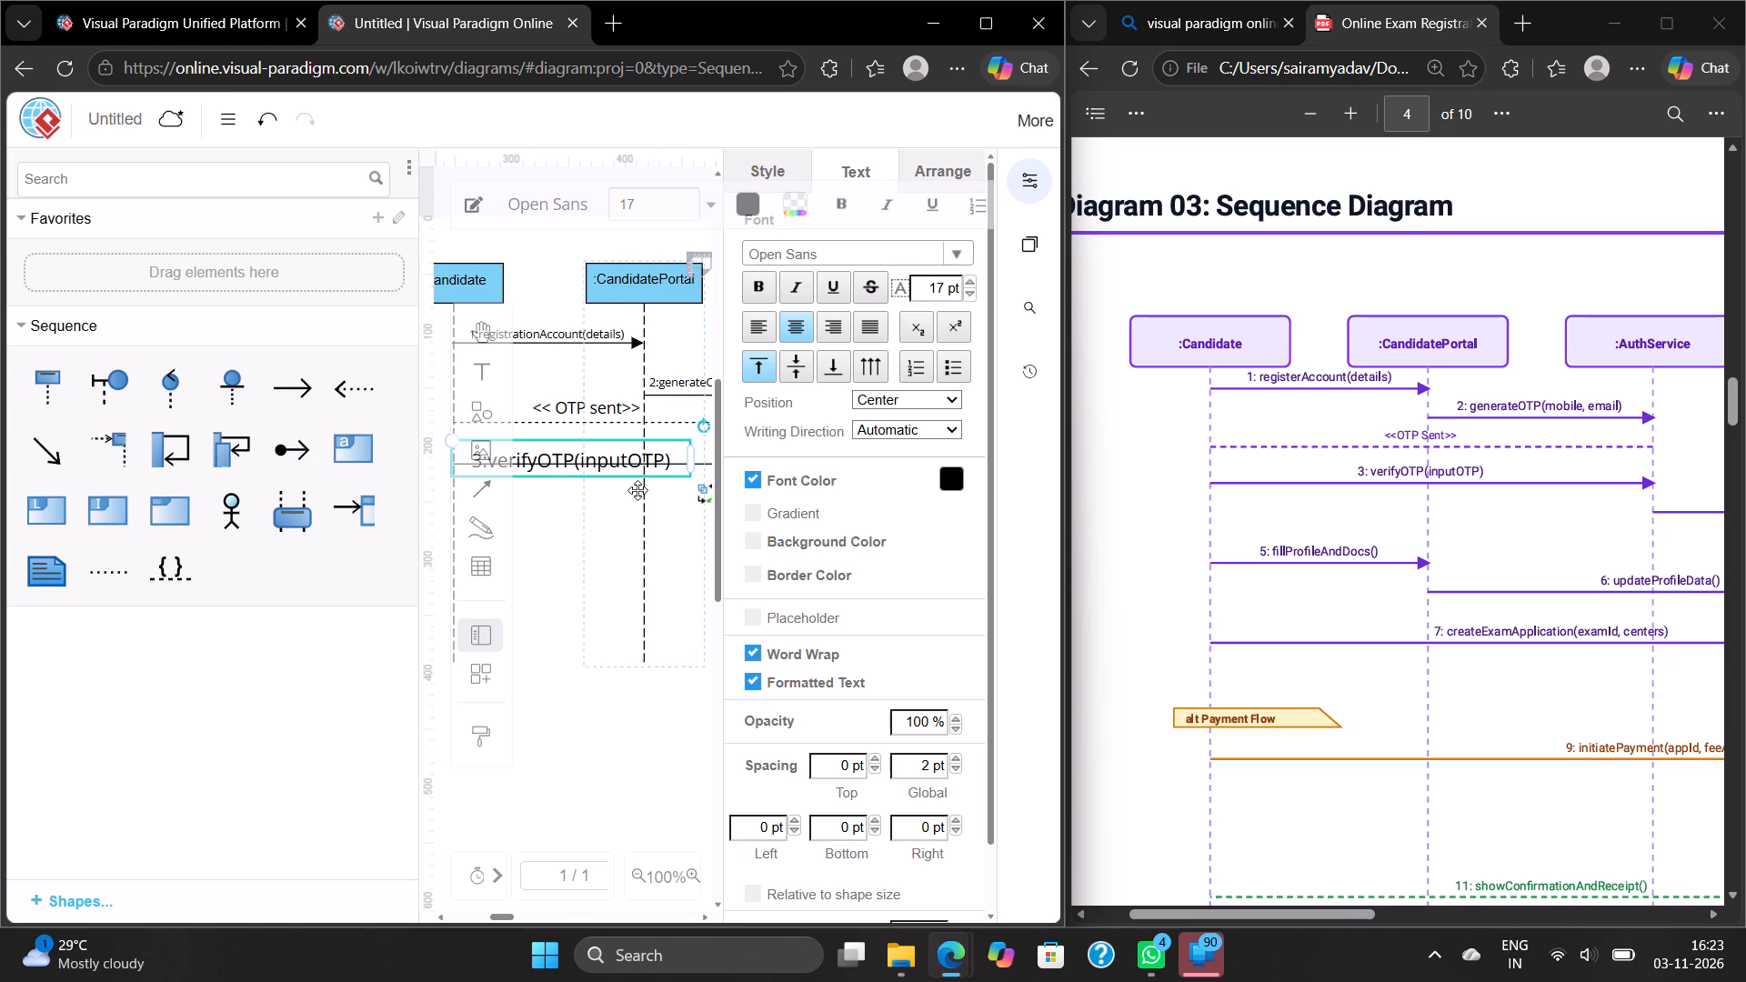
Move the "3:verifyOTP(inputOTP)" label up so it sits between the dashed line and its solid arrow.
scroll(637, 490, "right", 1)
left_click_drag(627, 453, 627, 441)
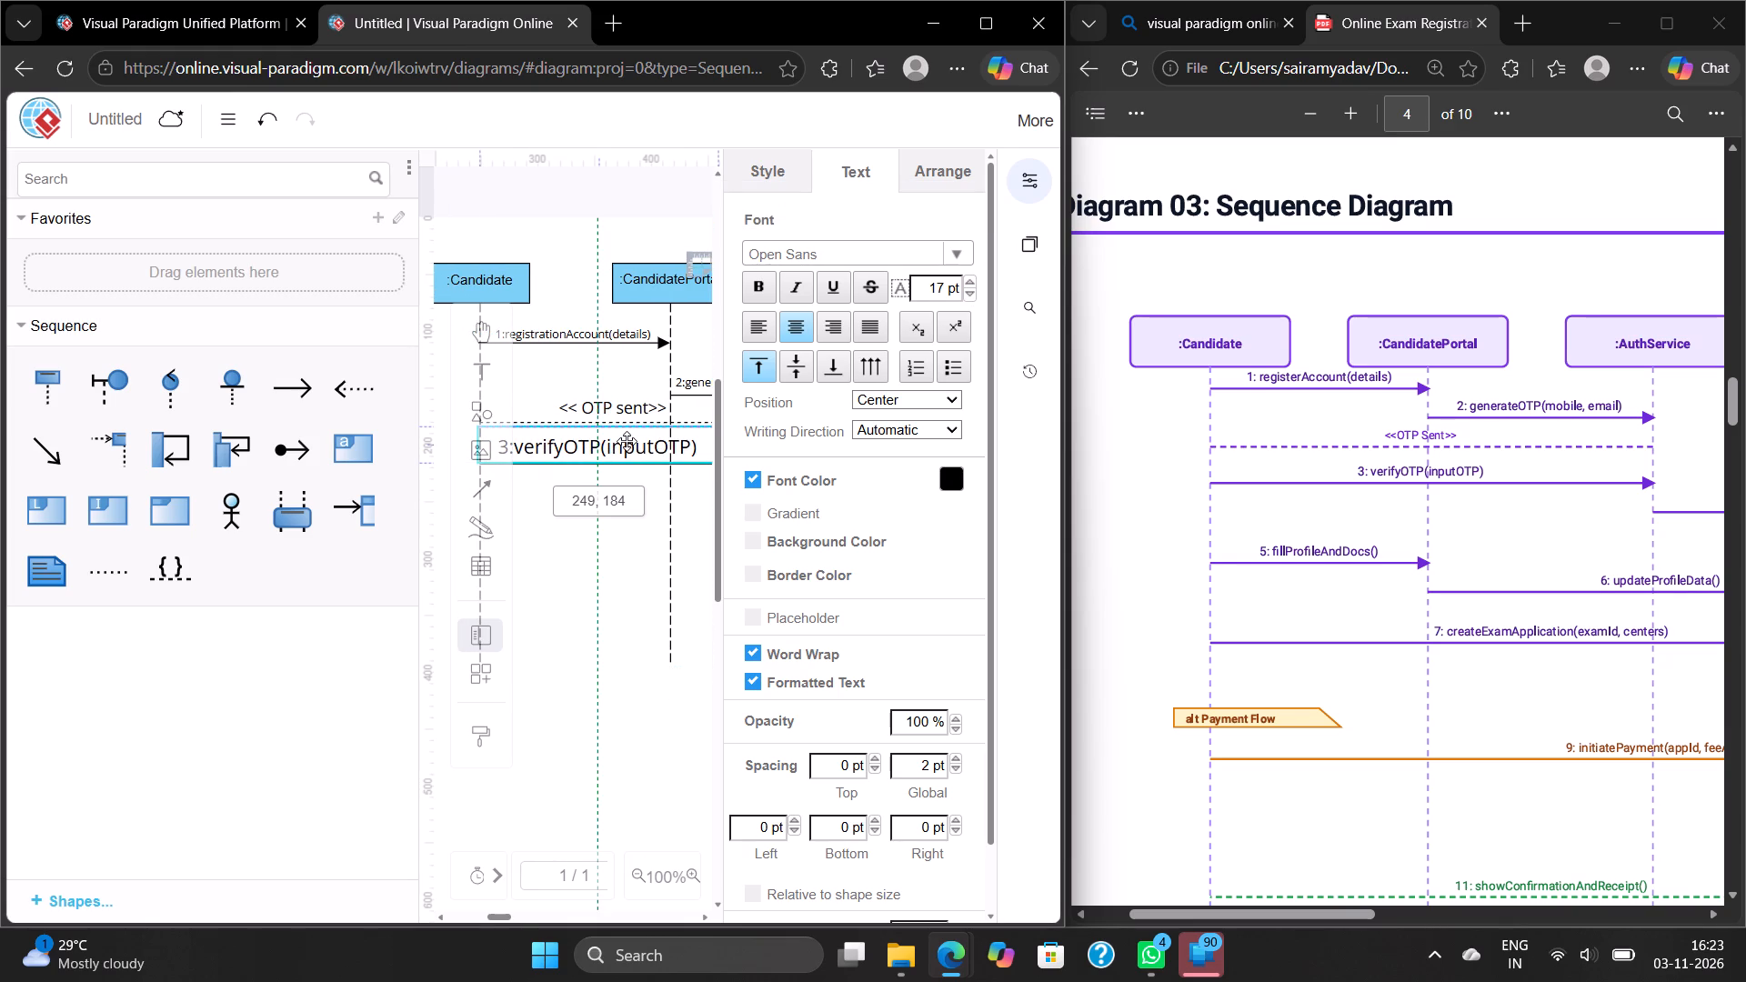
left_click_drag(627, 441, 627, 442)
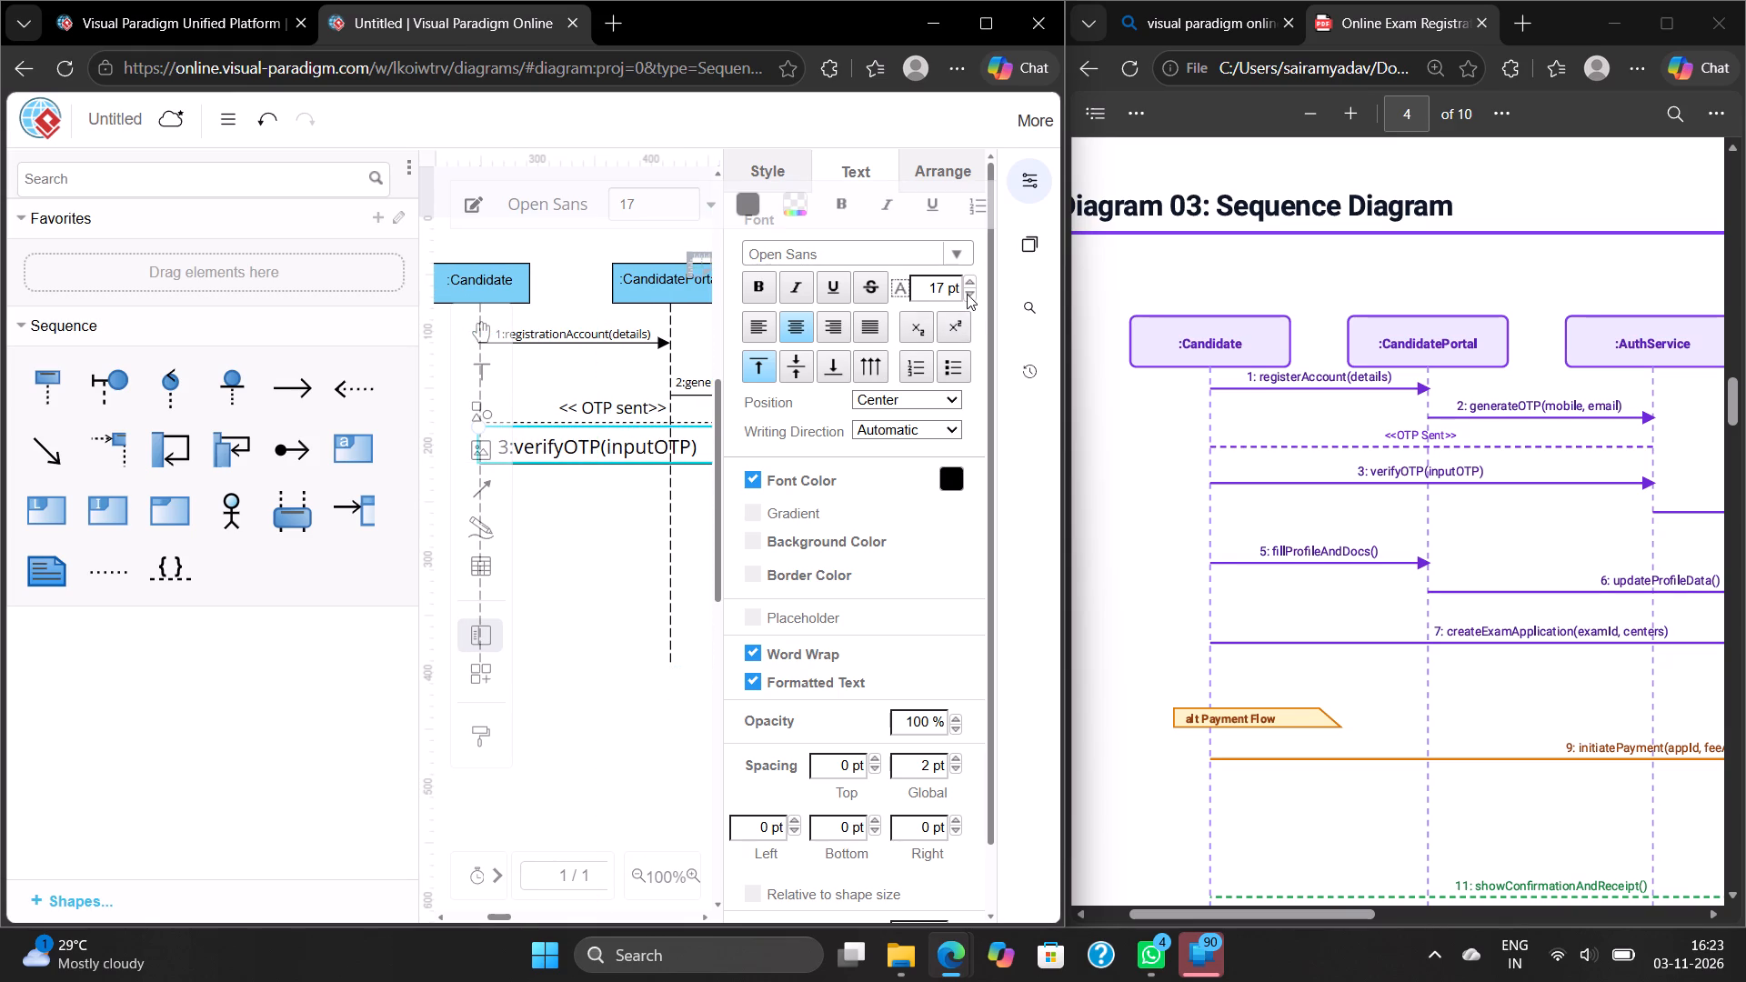
Reduce the "3:verifyOTP(inputOTP)" label's font size to 15 pt.
left_click(967, 293)
left_click(967, 293)
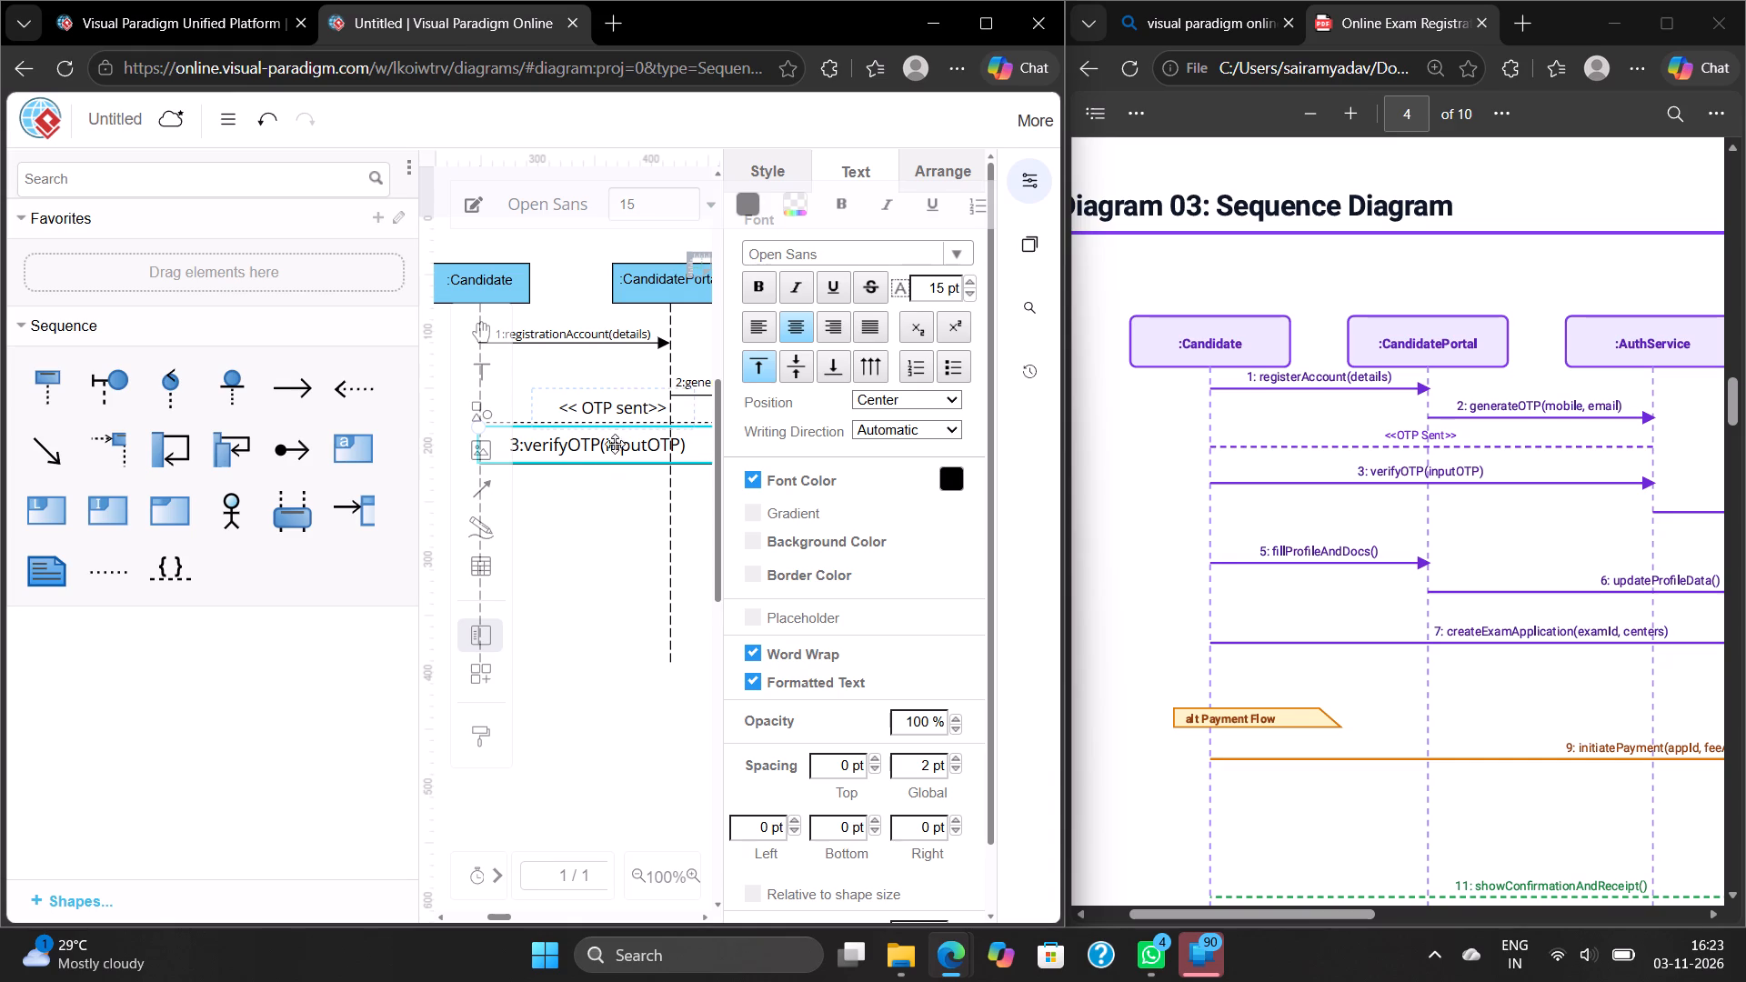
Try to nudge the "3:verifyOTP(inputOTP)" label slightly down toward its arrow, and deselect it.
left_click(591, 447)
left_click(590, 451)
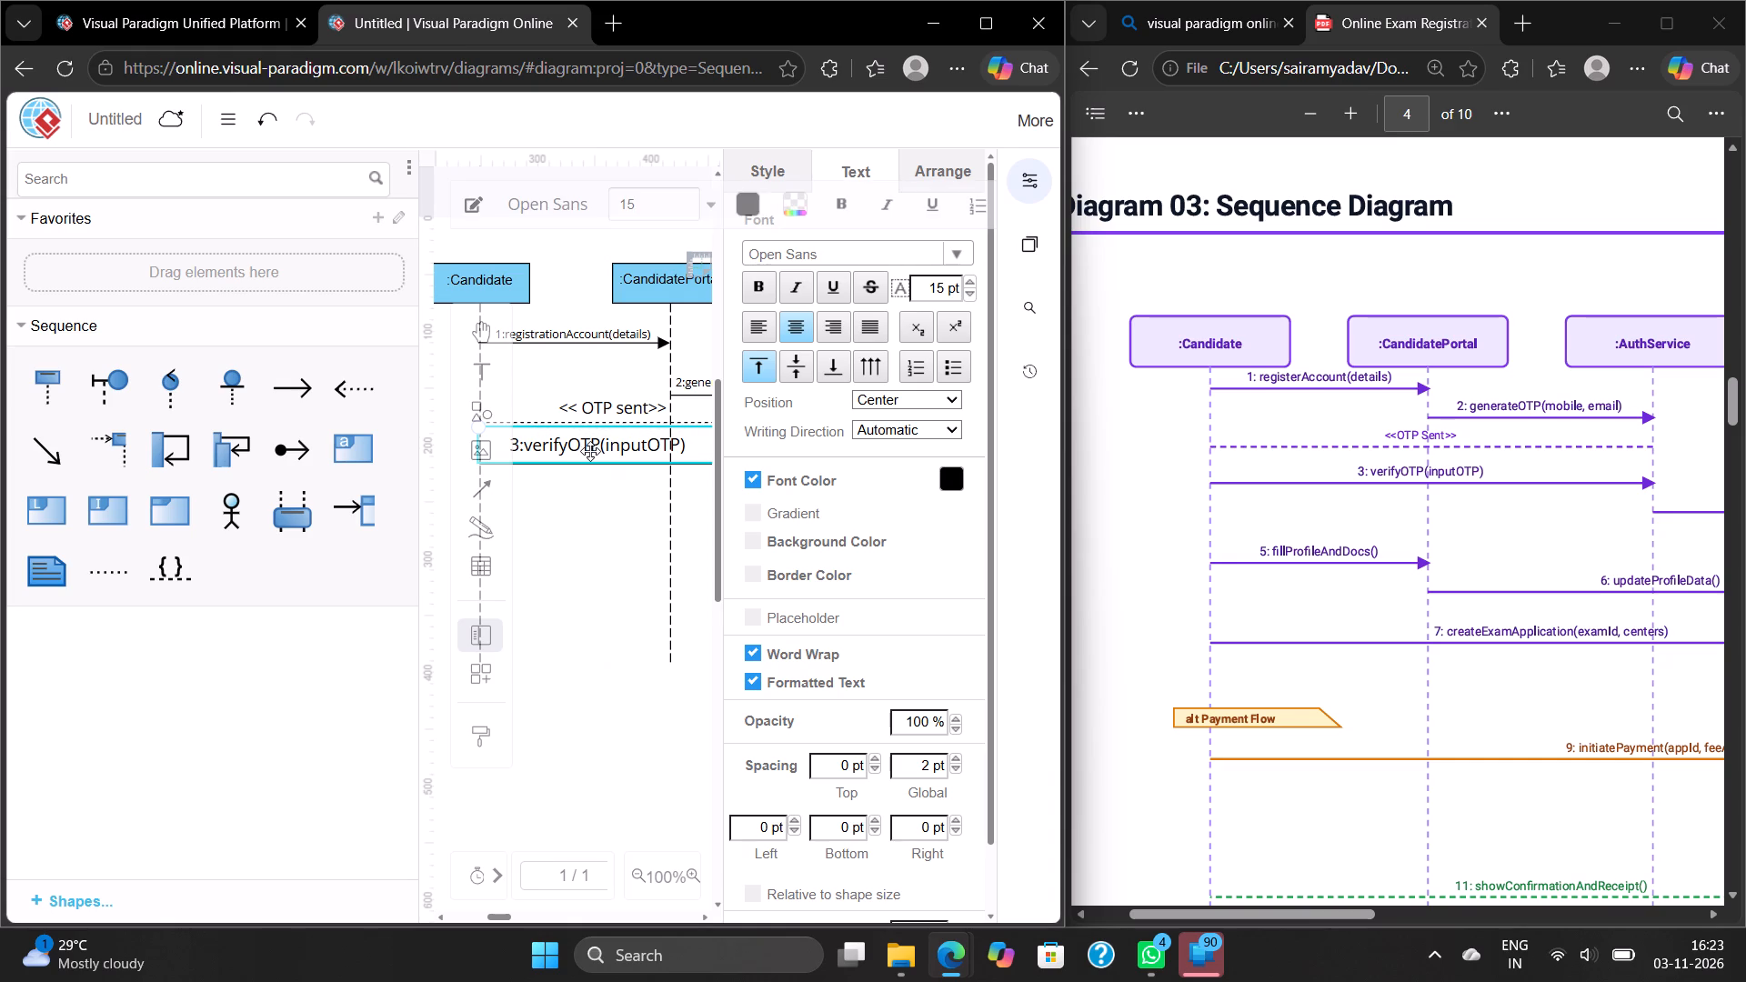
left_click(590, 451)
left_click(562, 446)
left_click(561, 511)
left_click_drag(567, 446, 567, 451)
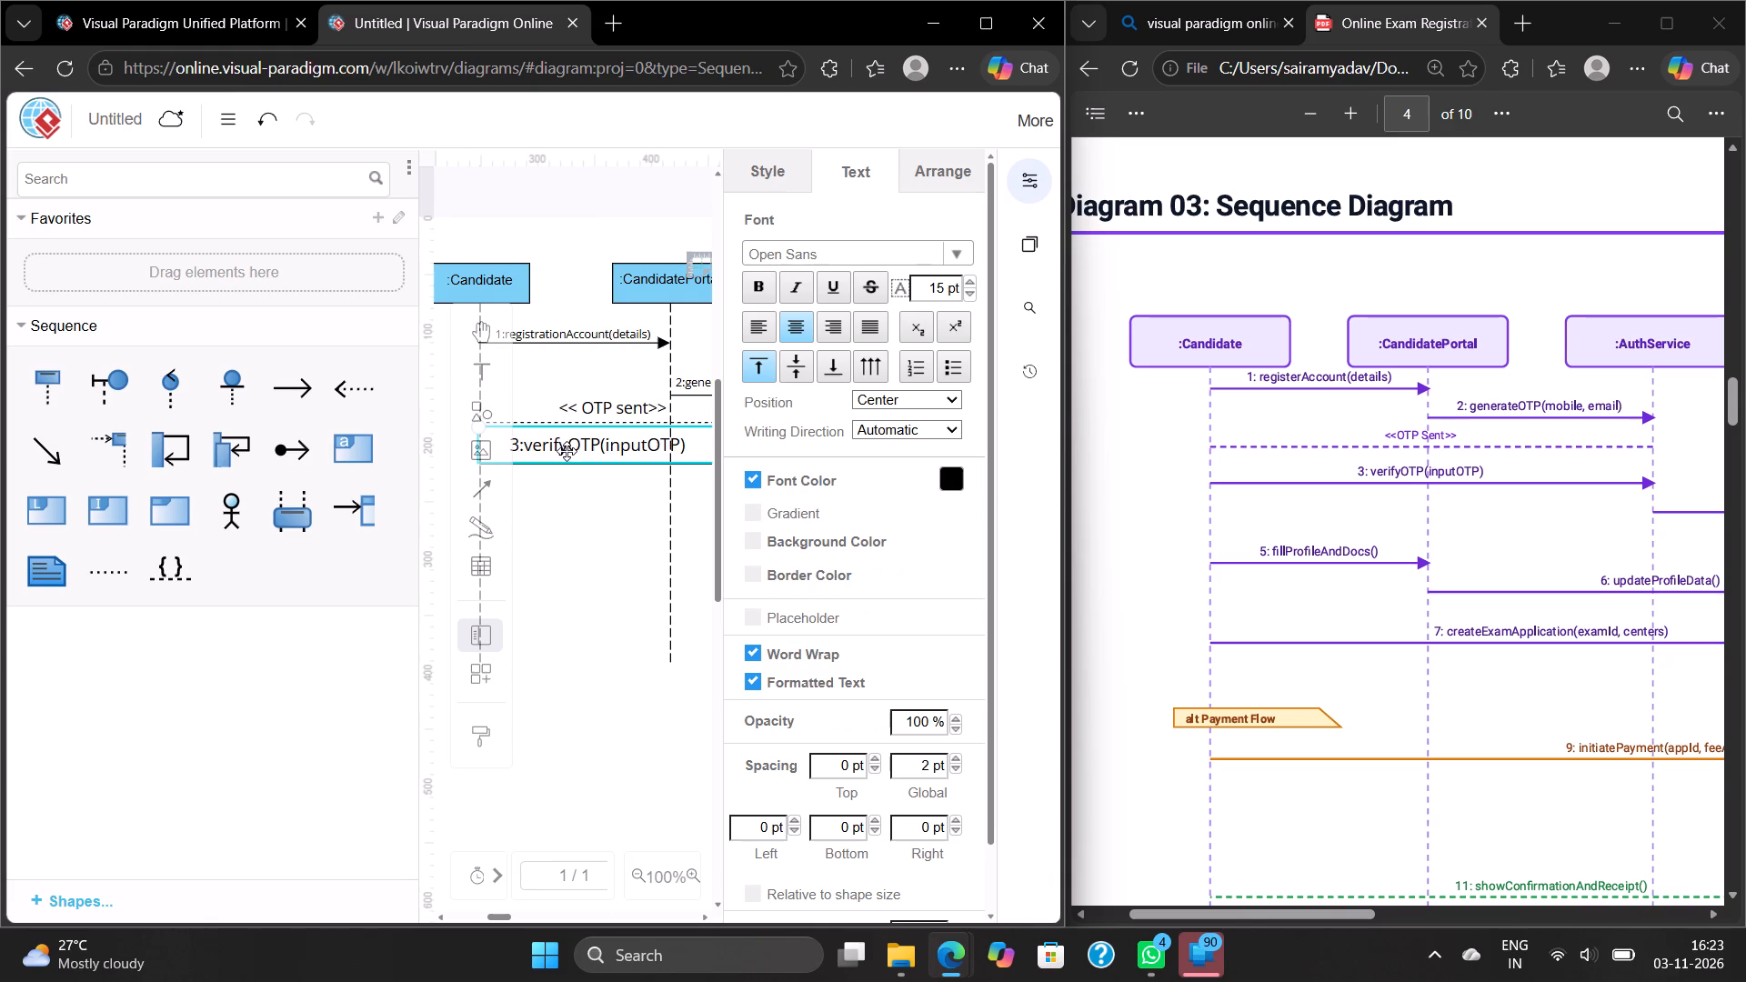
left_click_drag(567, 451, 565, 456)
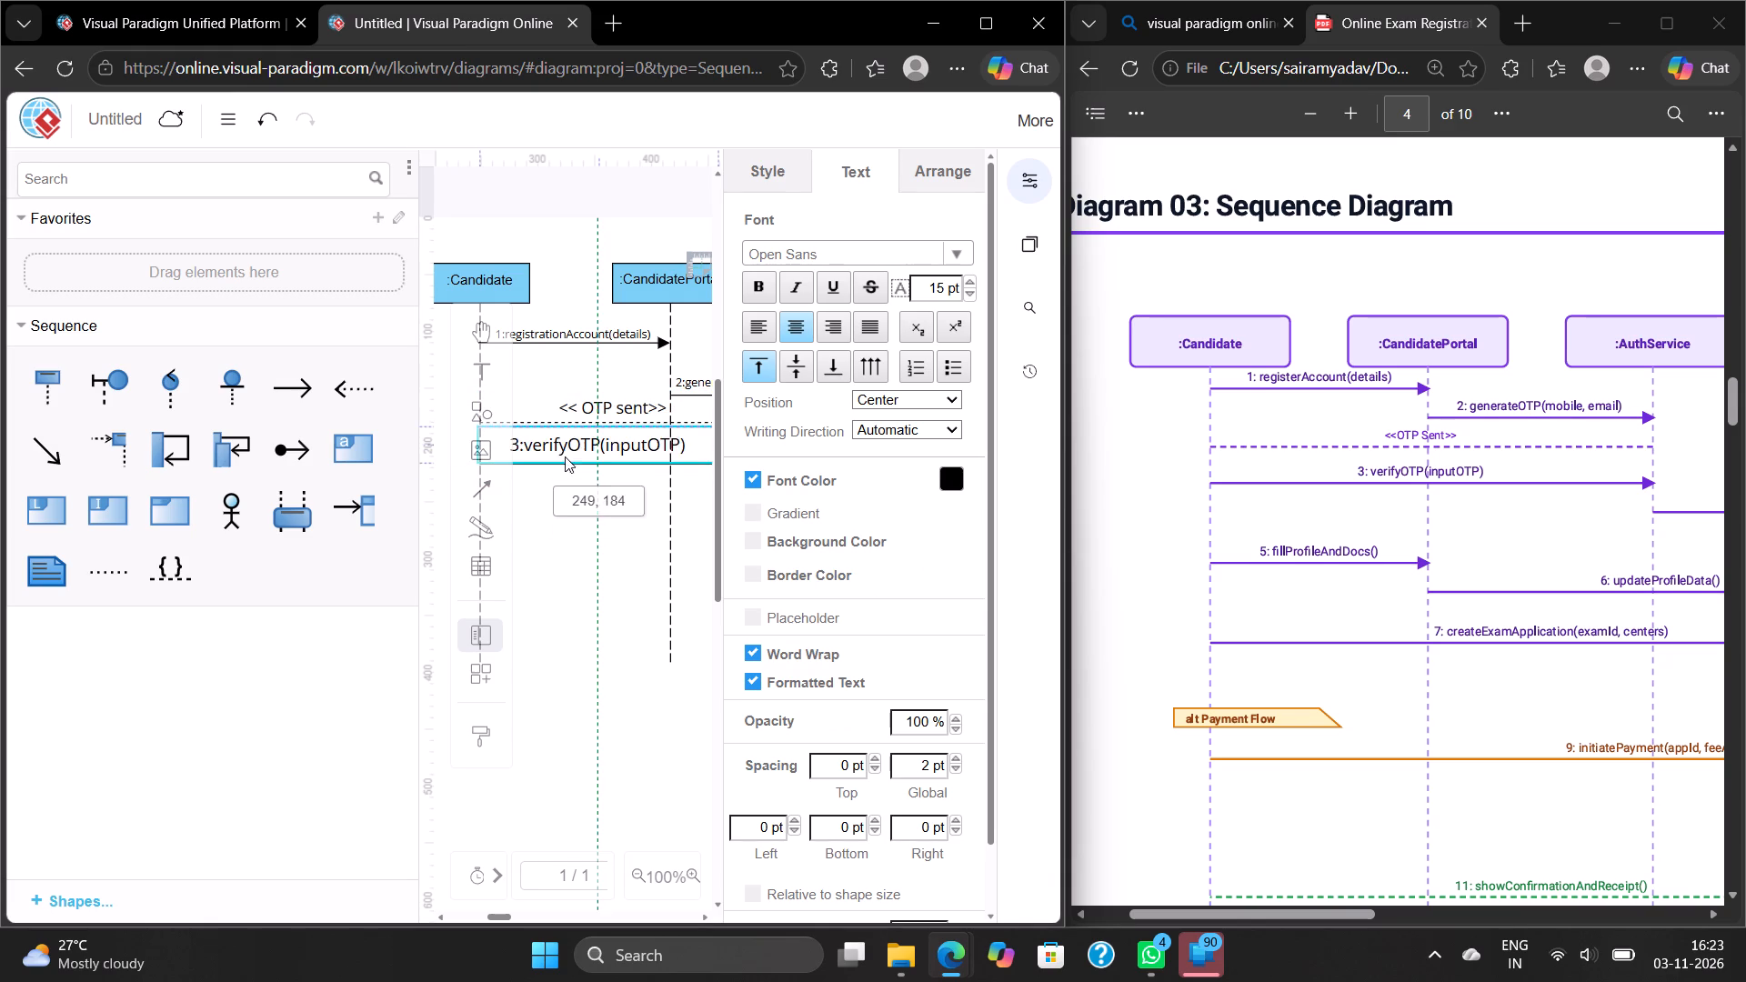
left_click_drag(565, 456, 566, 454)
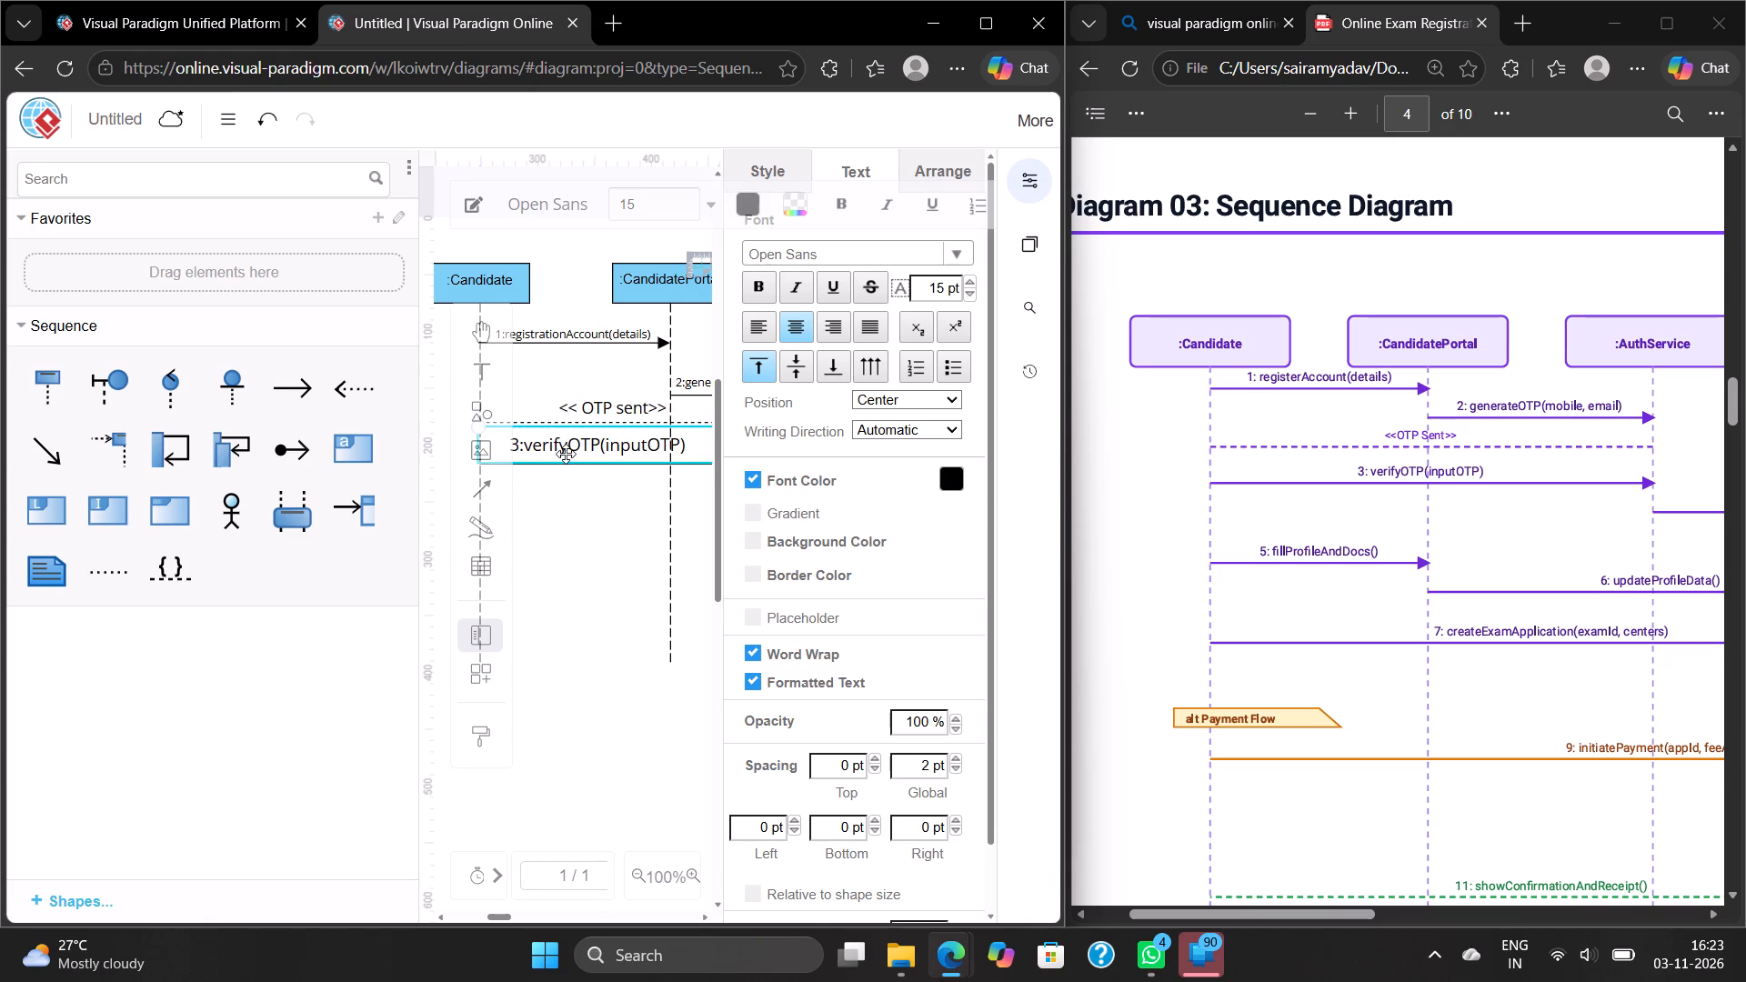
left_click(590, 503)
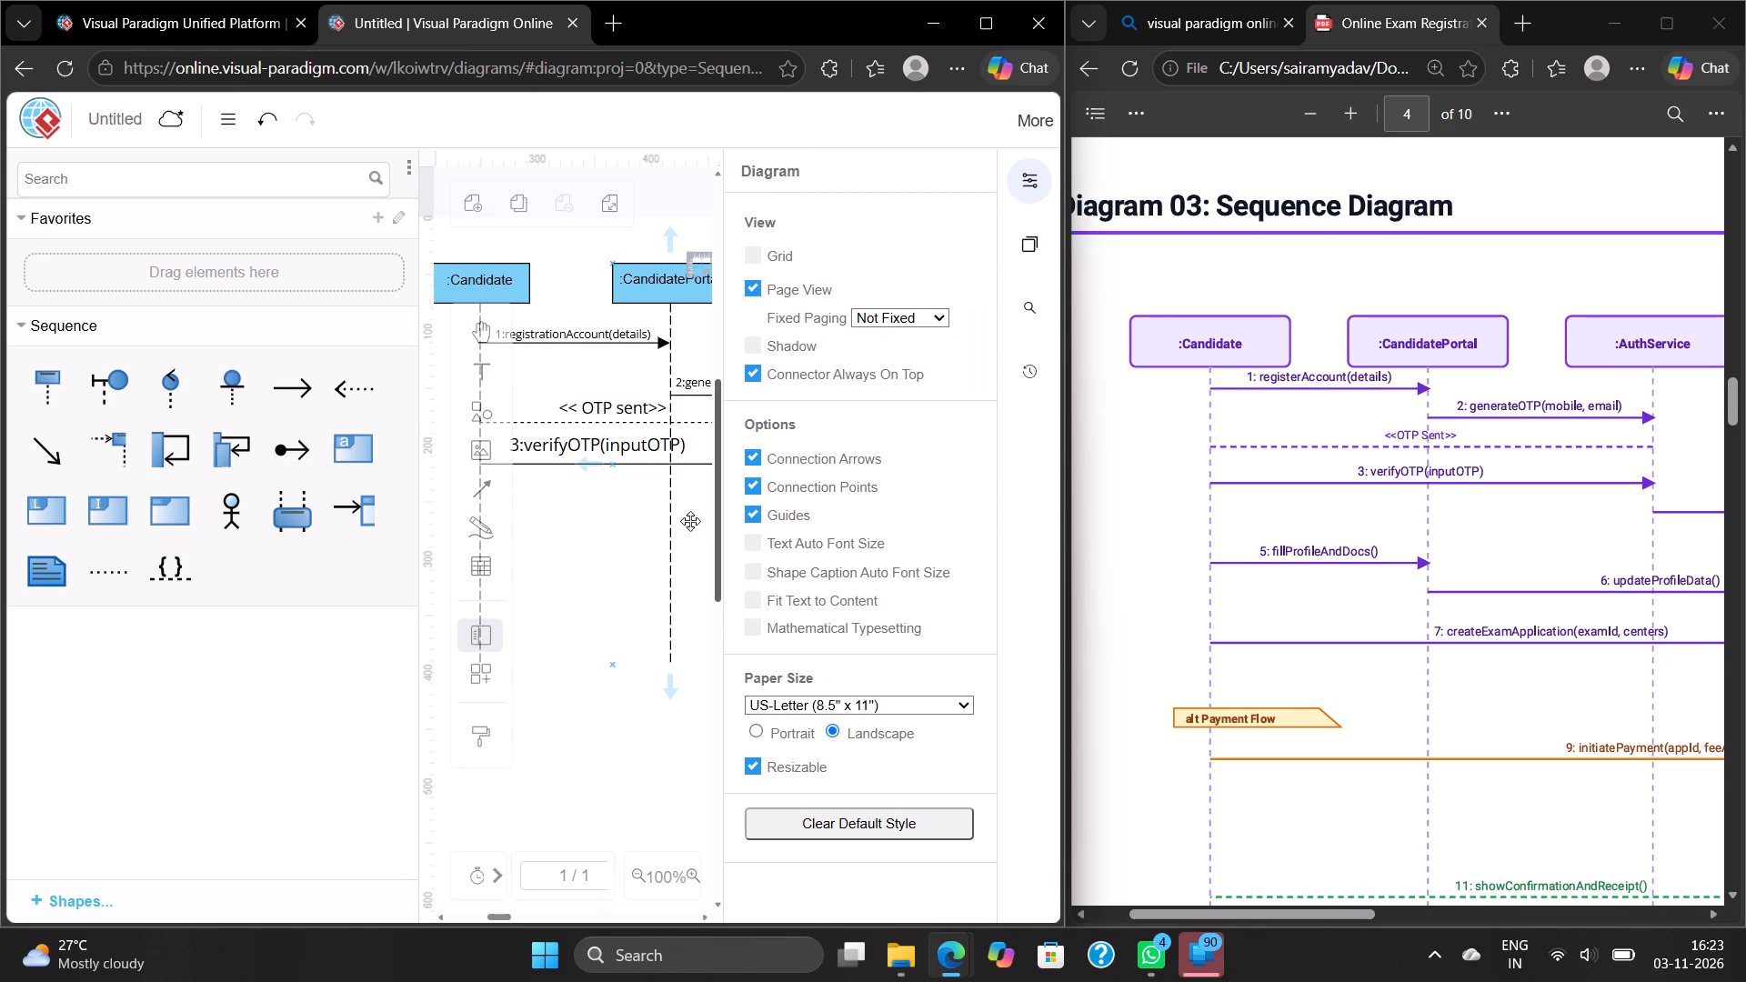
Hide the formatting pane to widen the canvas and move the "2:generateOTP(mobile,email)" label slightly up.
left_click(1035, 187)
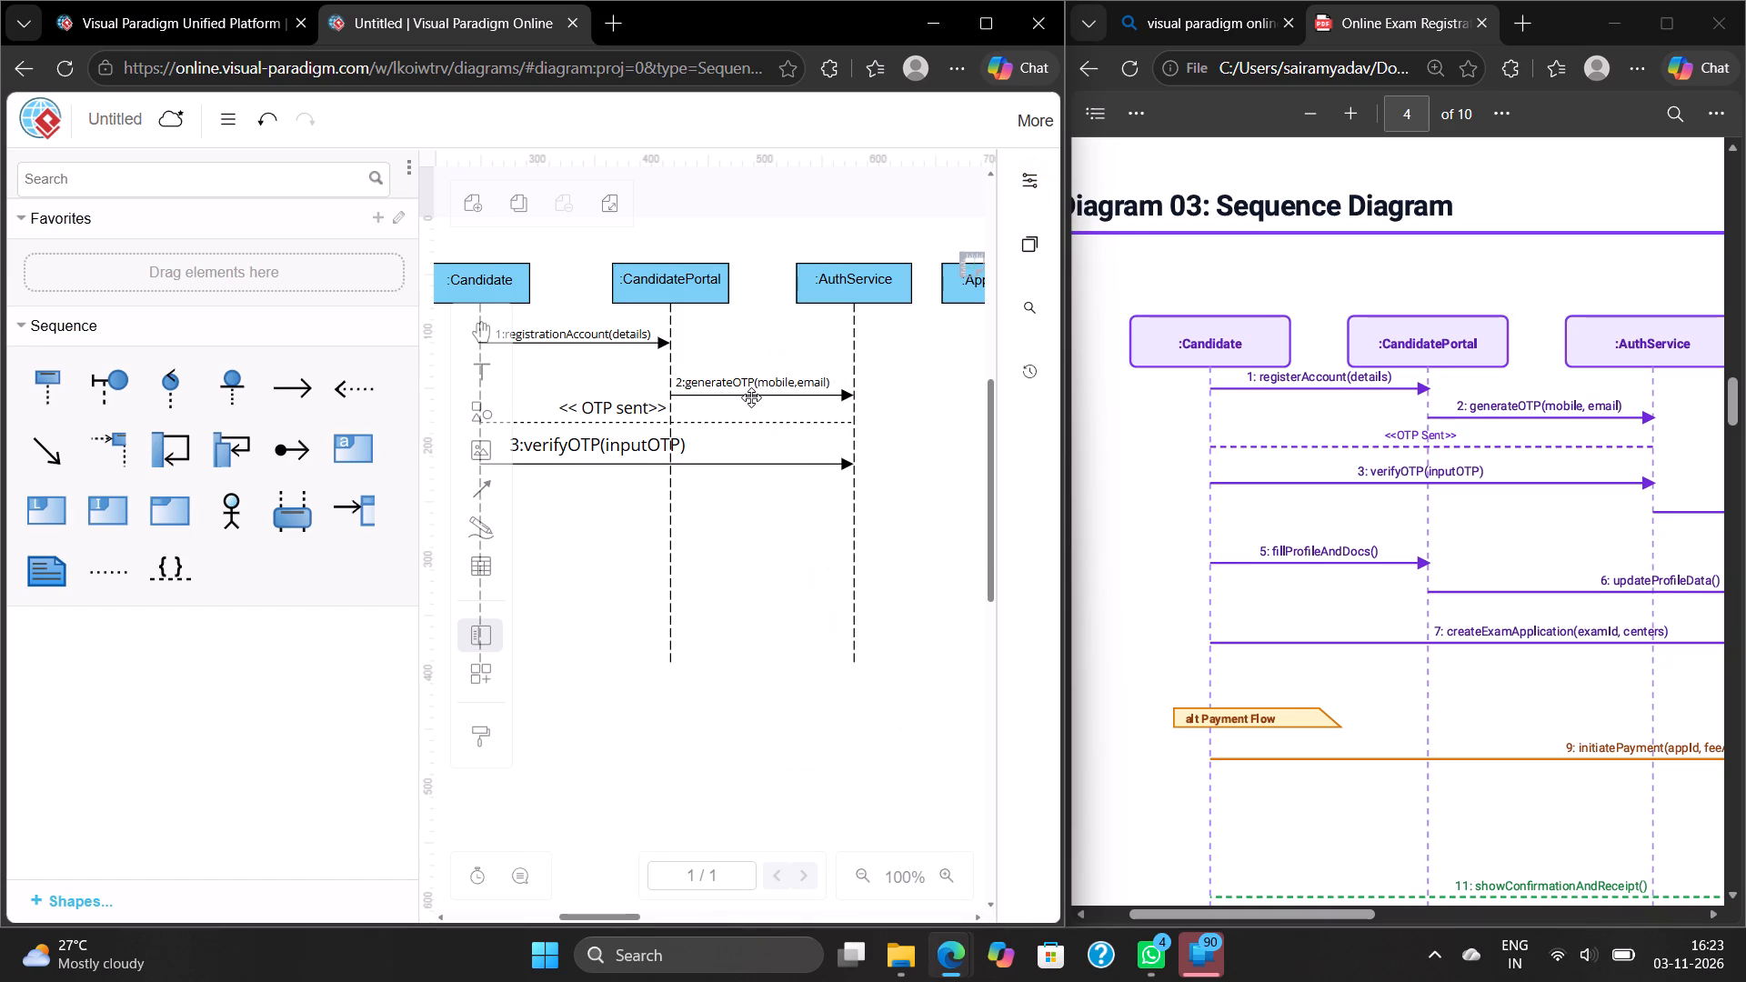
left_click_drag(748, 383, 748, 374)
Move the "2:generateOTP(mobile,email)" arrow slightly up toward its label, removing the stray text placeholder added on it, and deselect it.
left_click(745, 395)
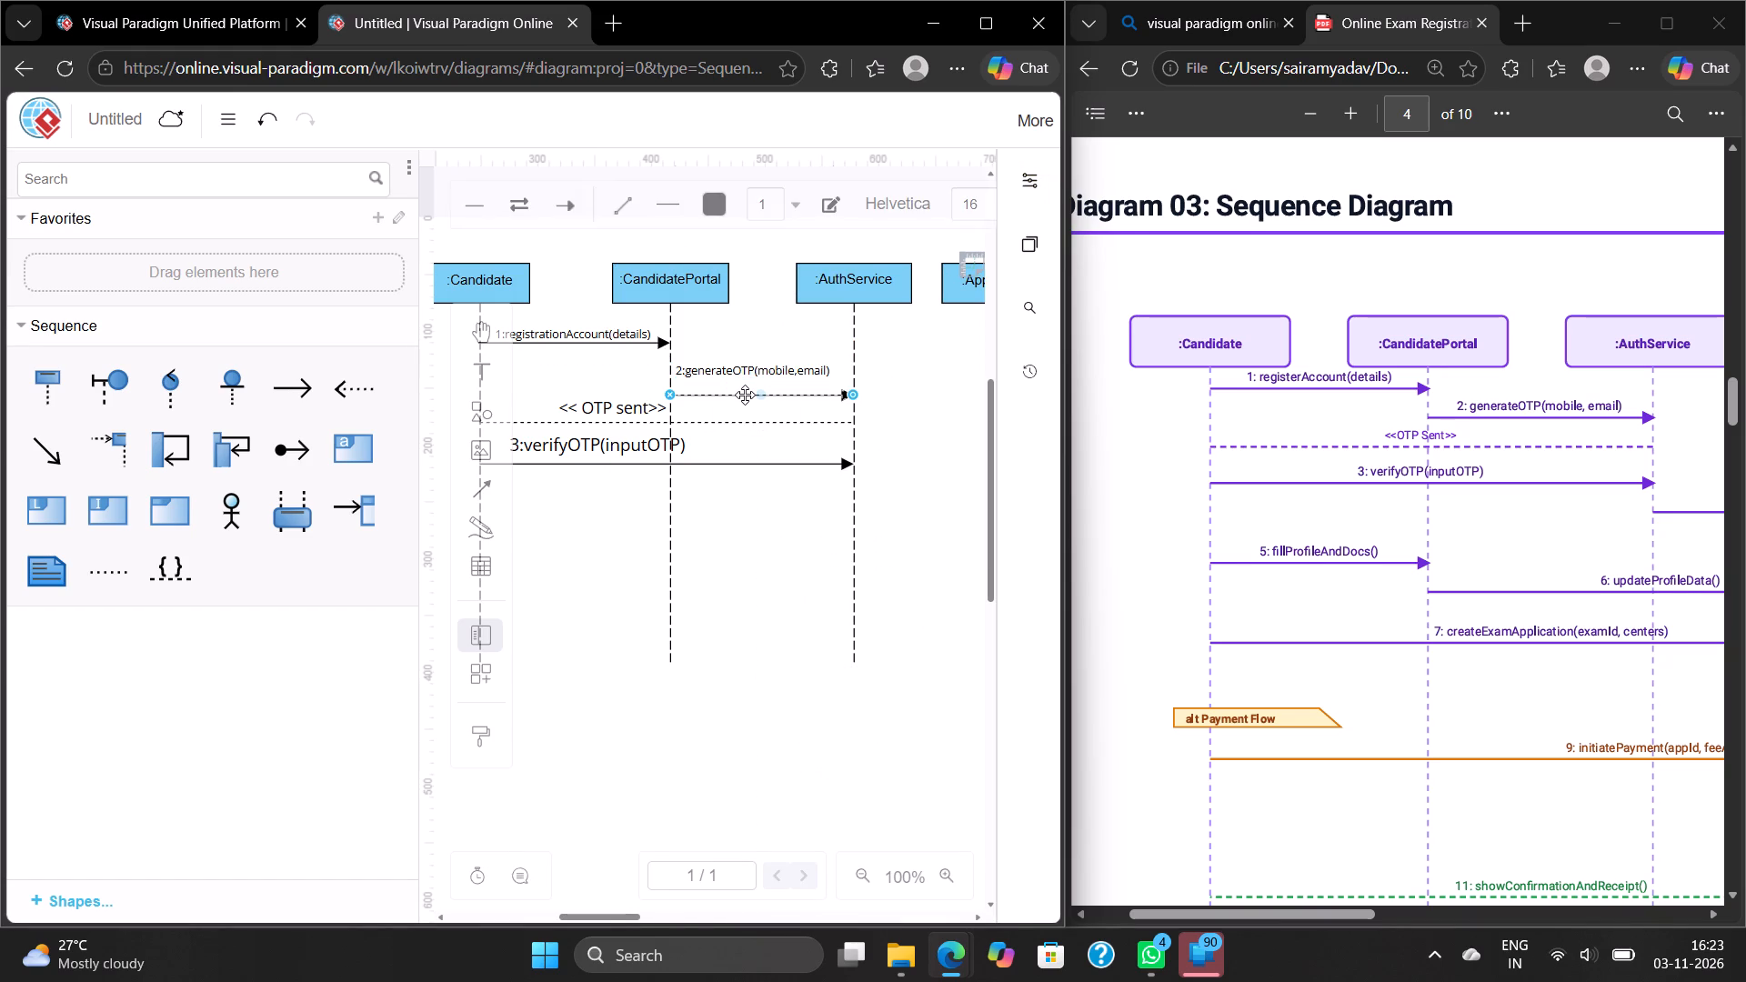
left_click_drag(745, 395, 744, 384)
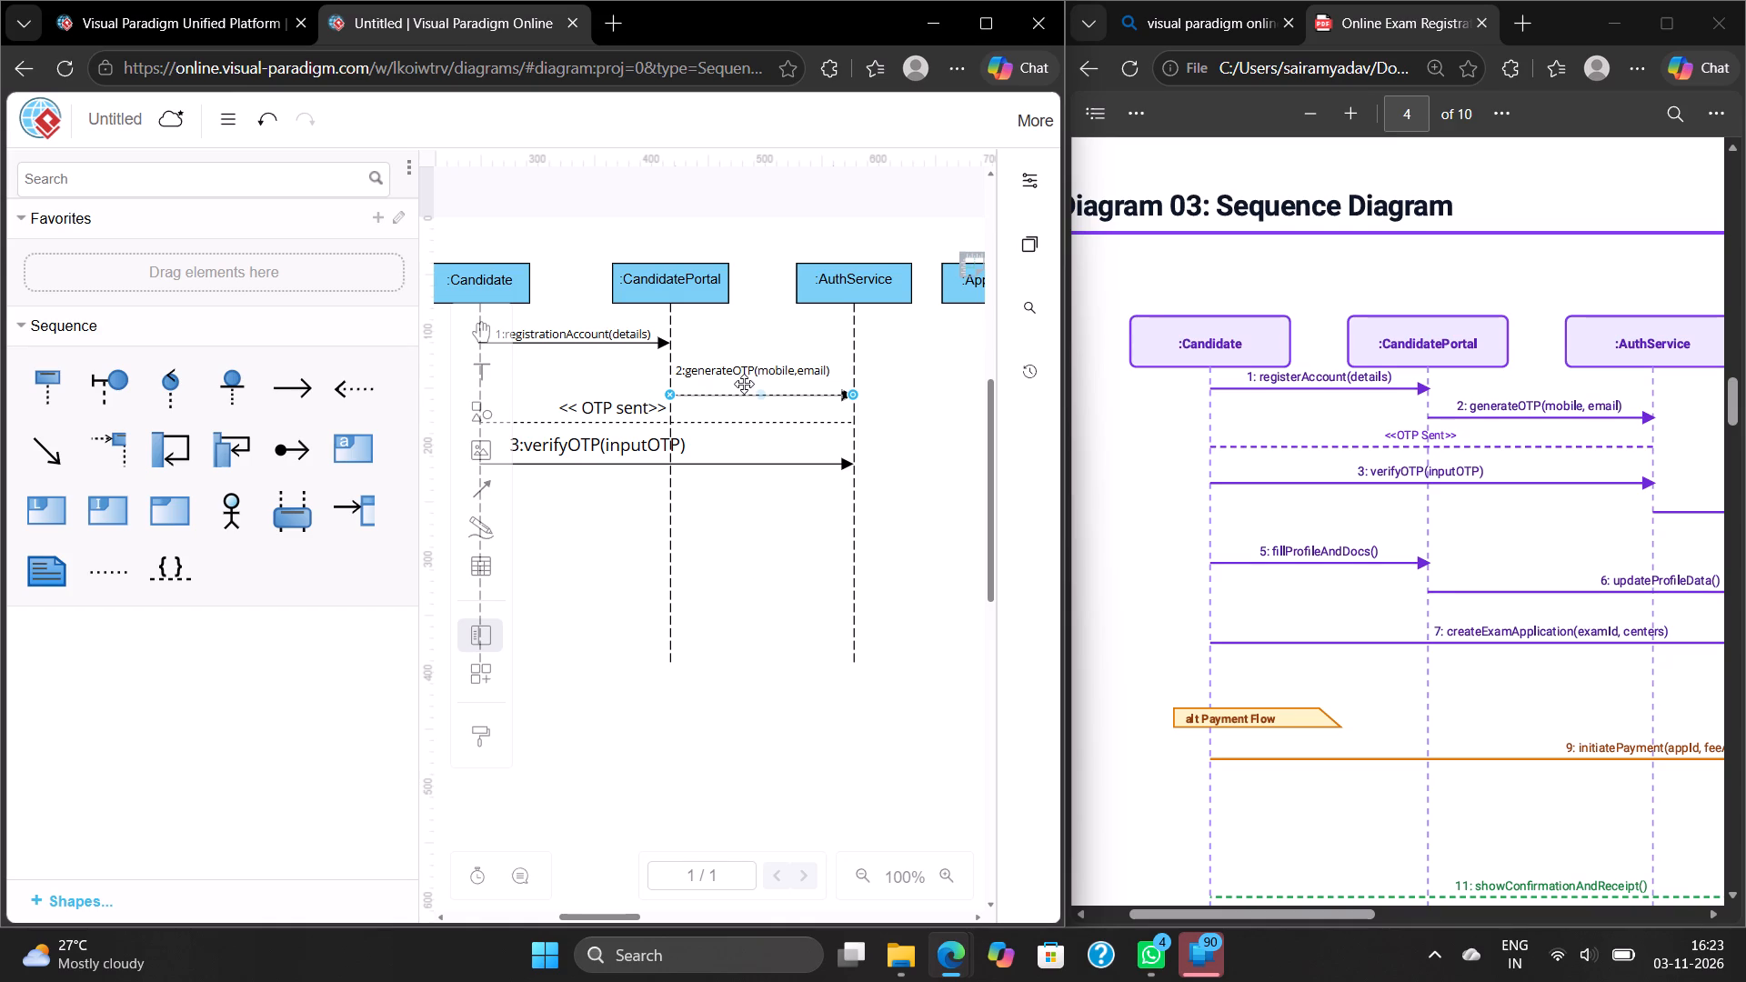
left_click_drag(744, 384, 744, 383)
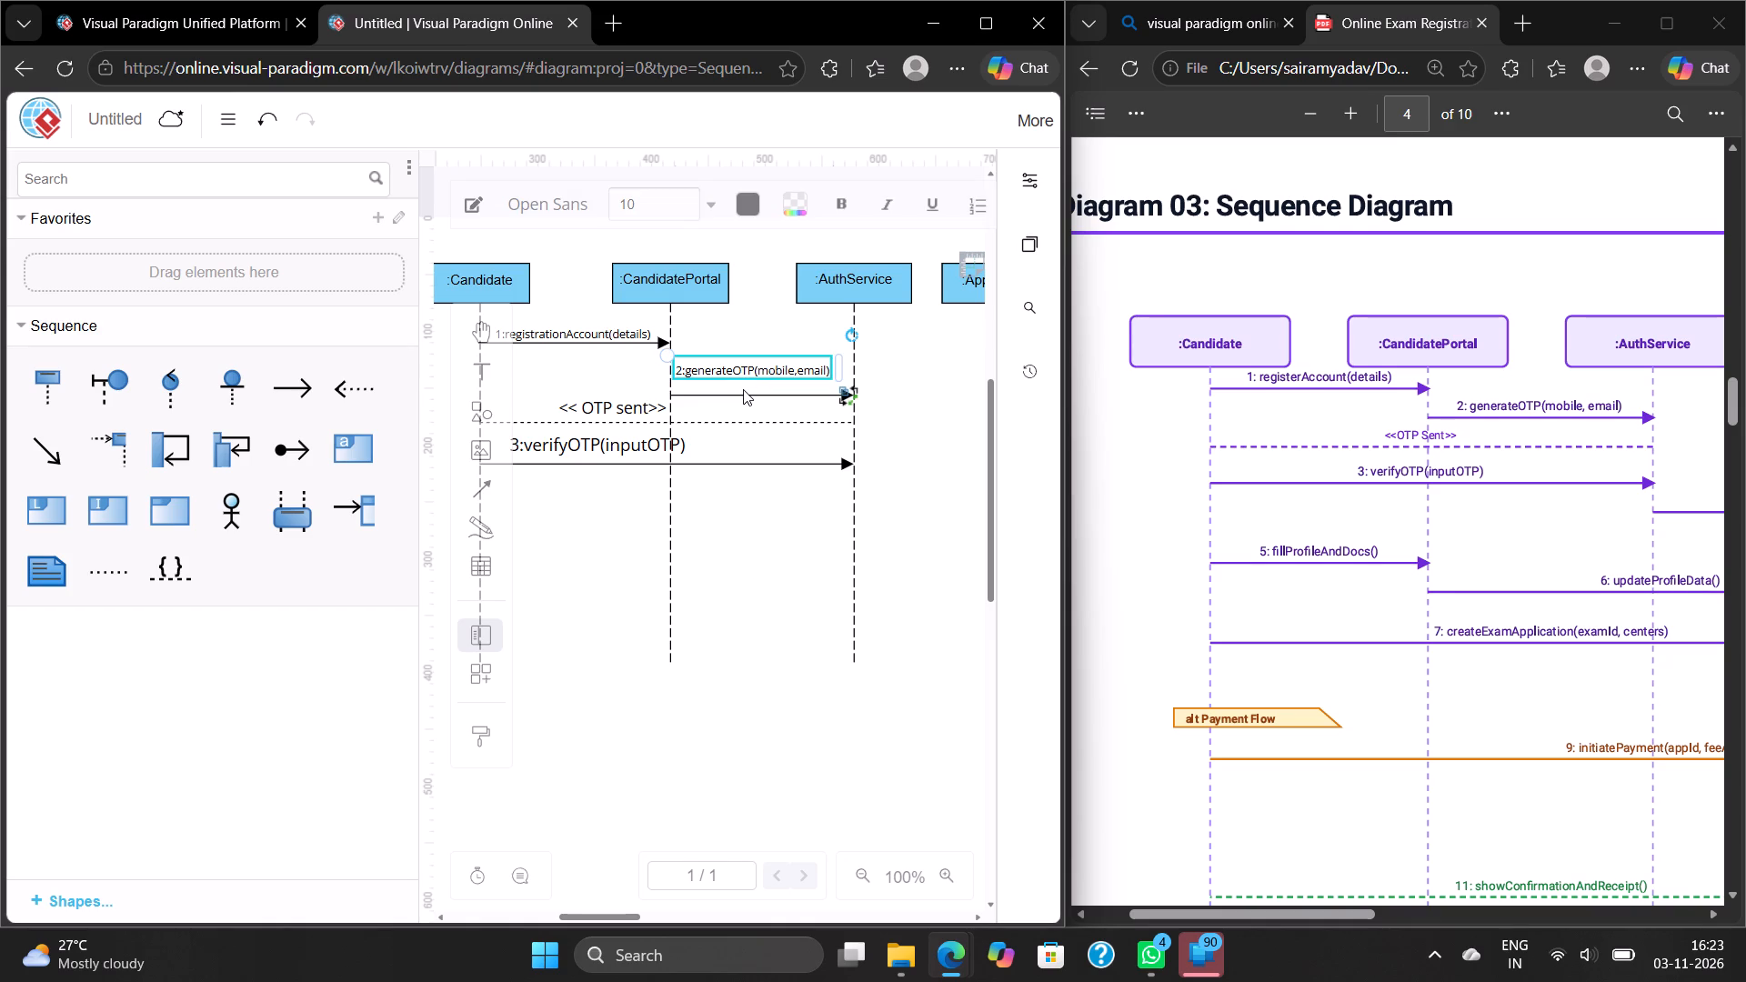
left_click(743, 389)
left_click(742, 393)
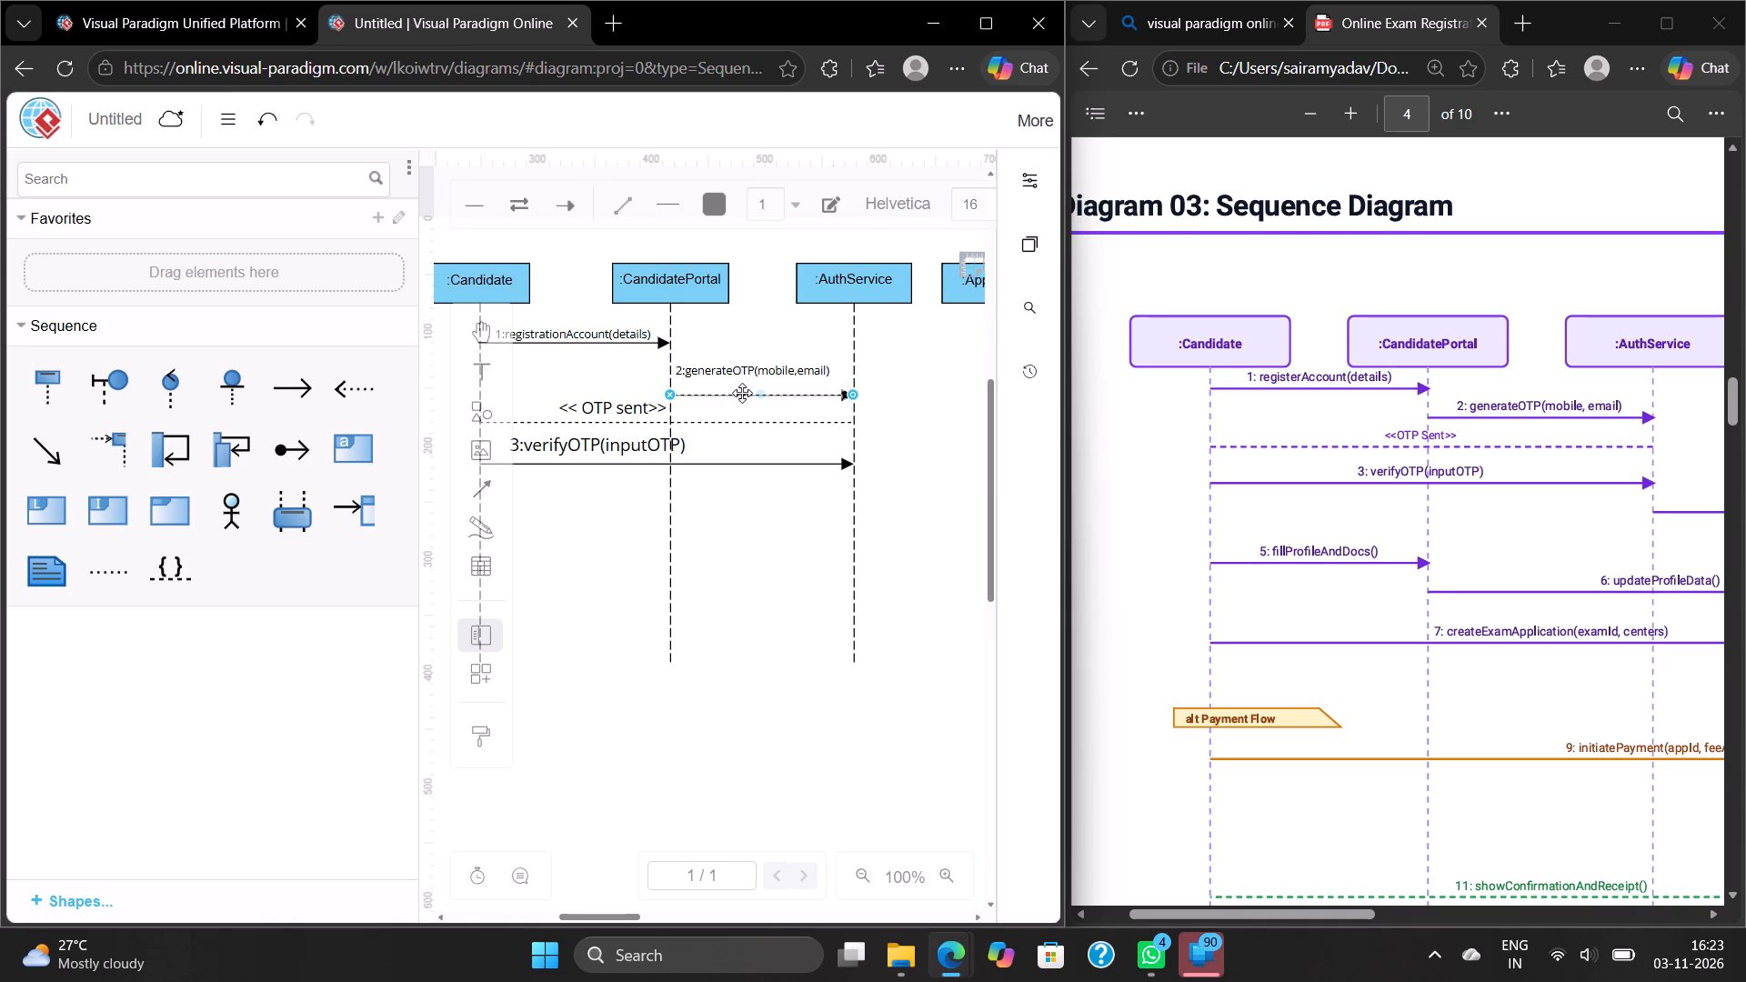
left_click(760, 396)
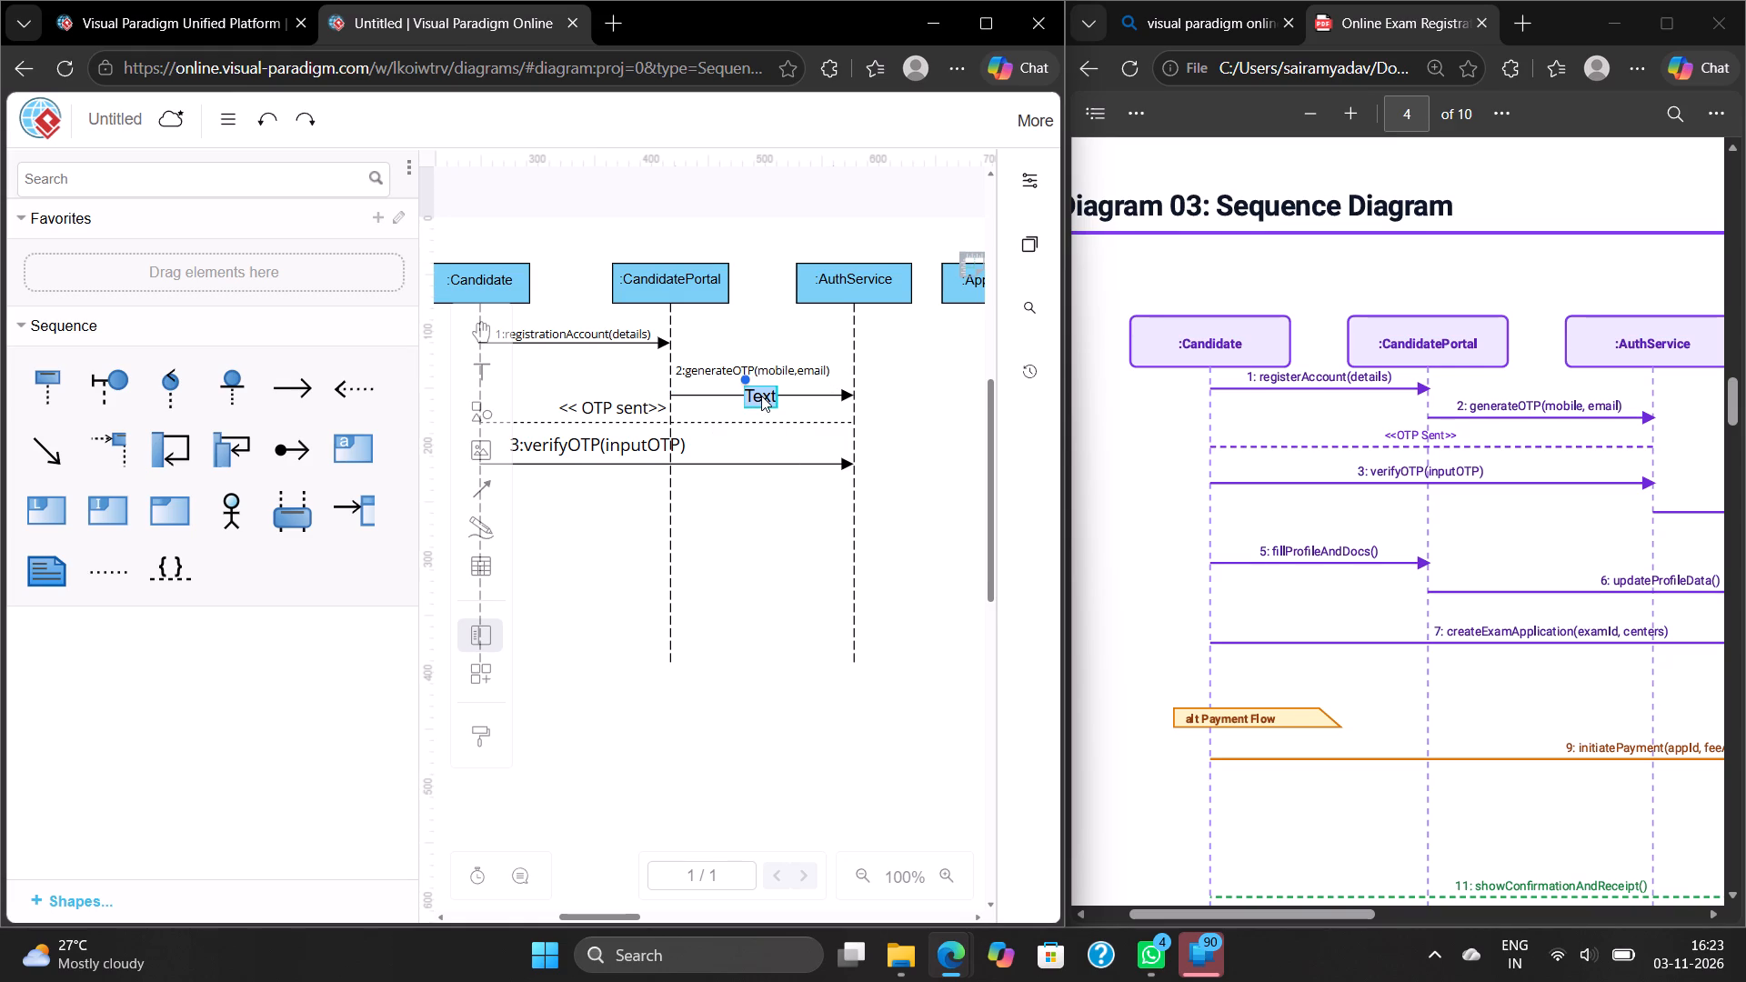
key("Delete")
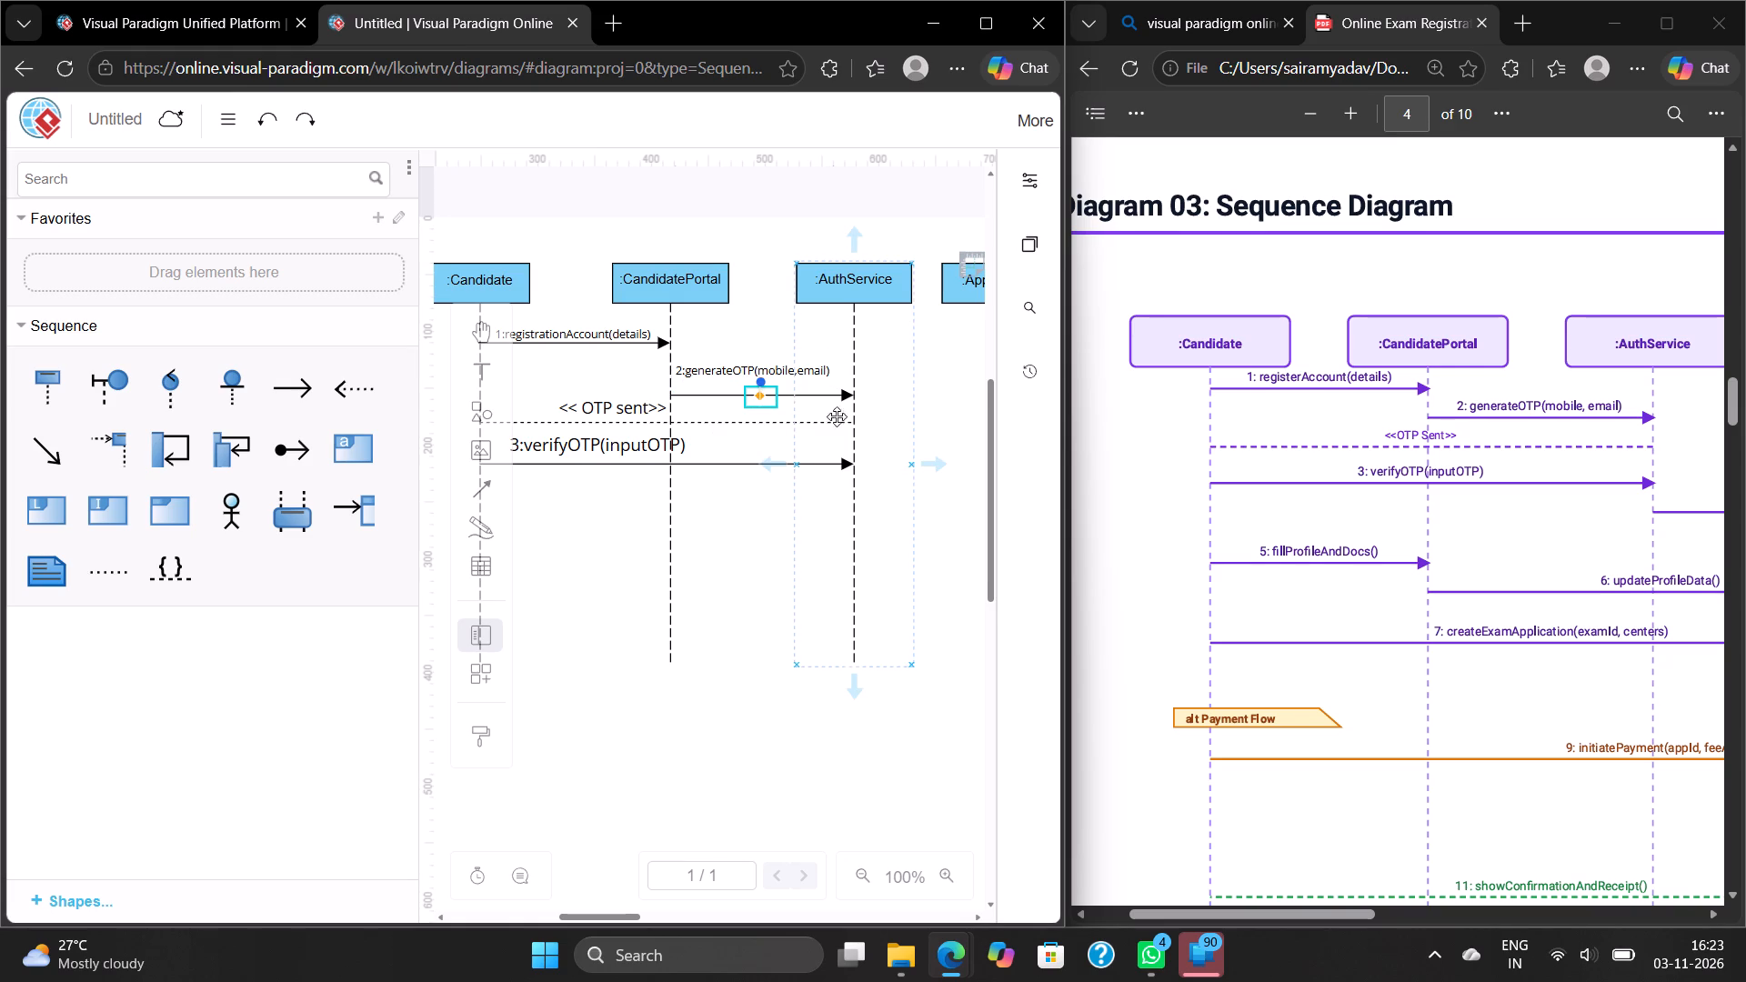
left_click(711, 413)
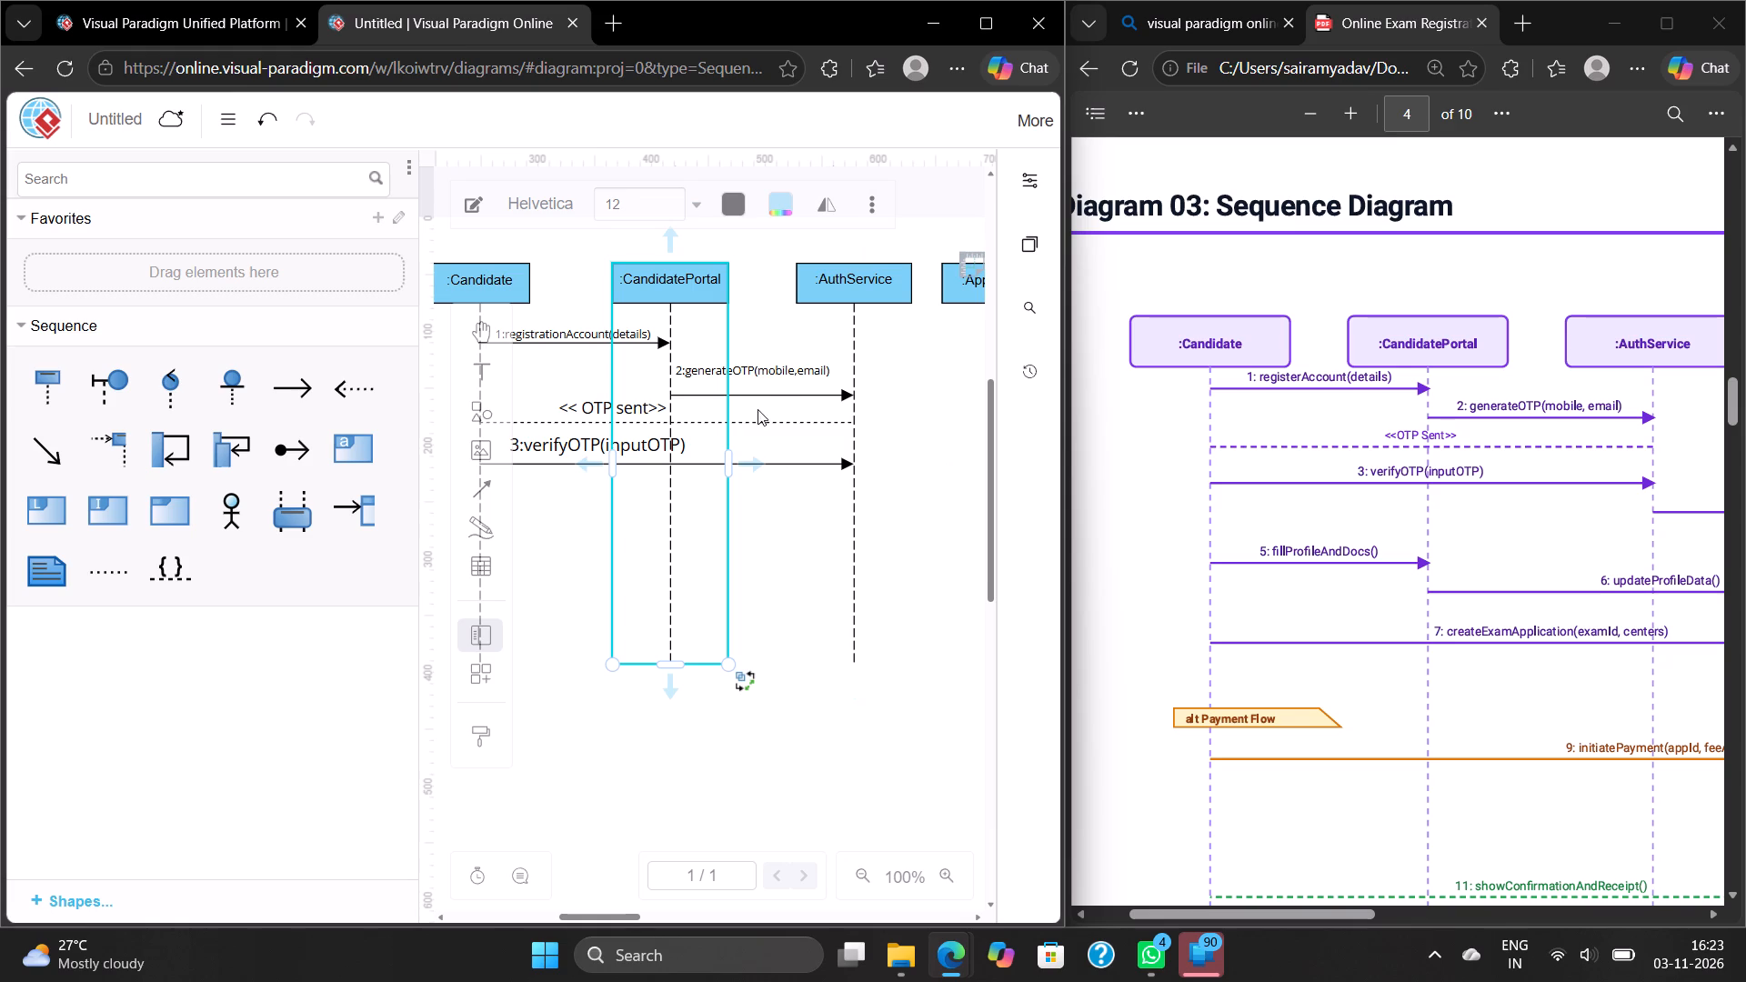
left_click(779, 395)
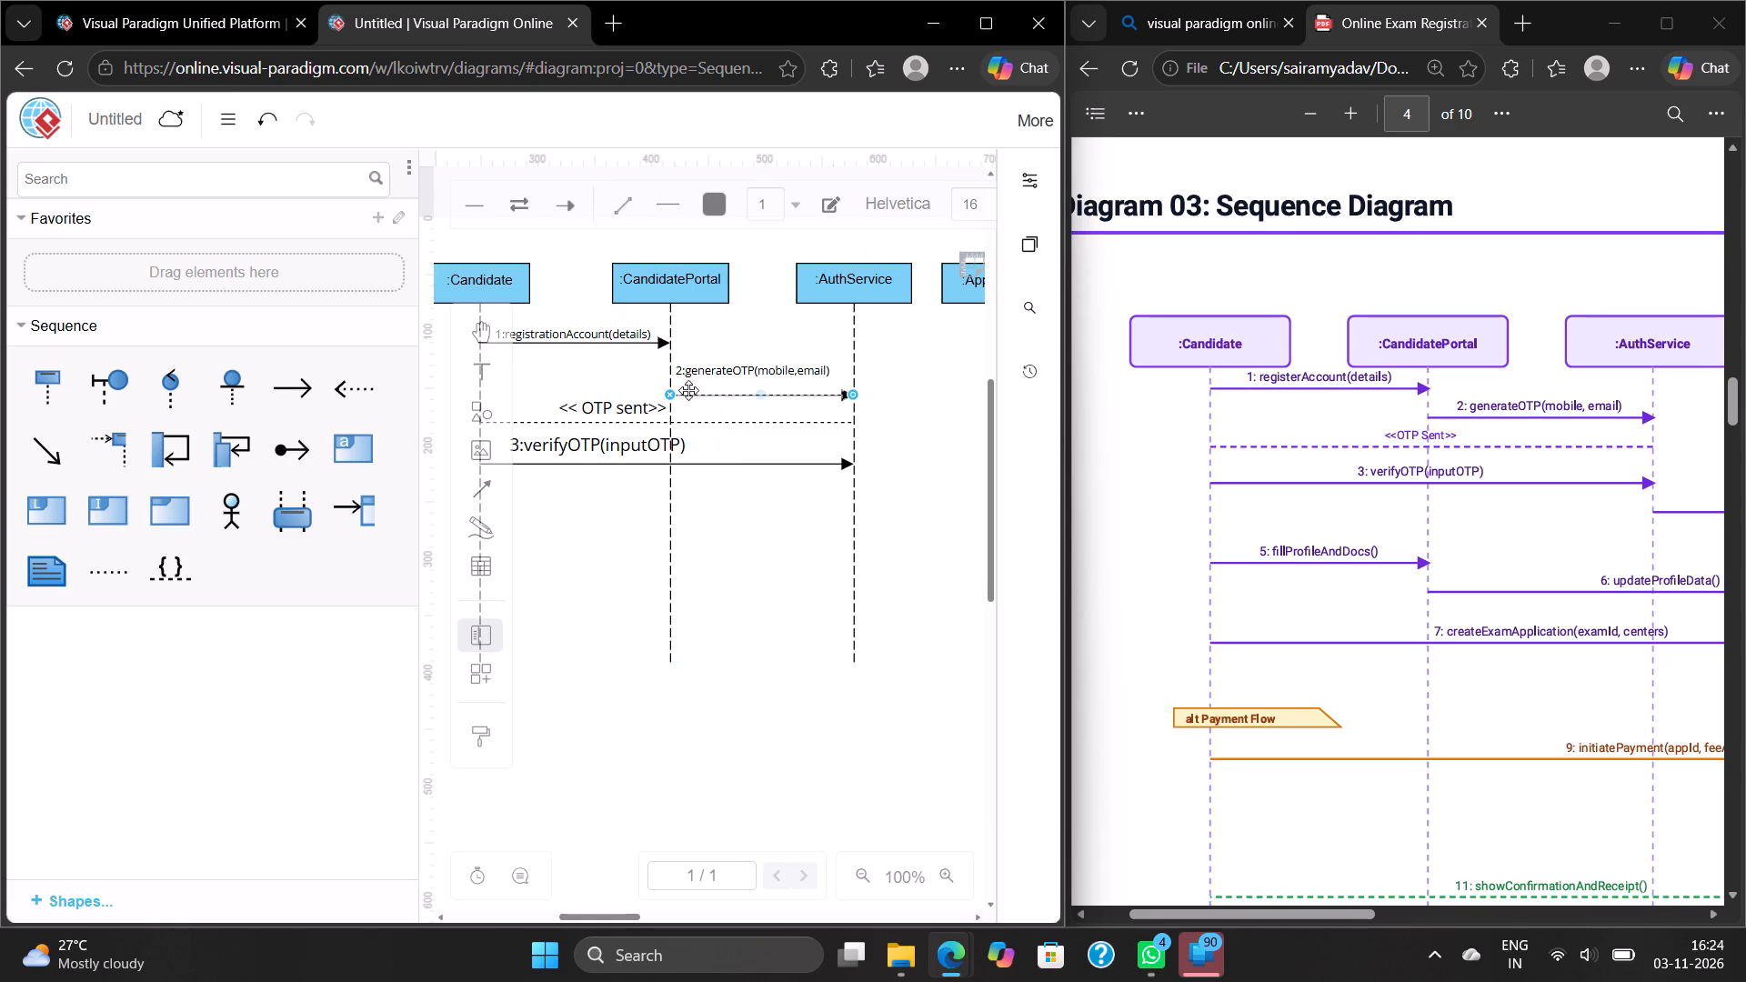
left_click(672, 390)
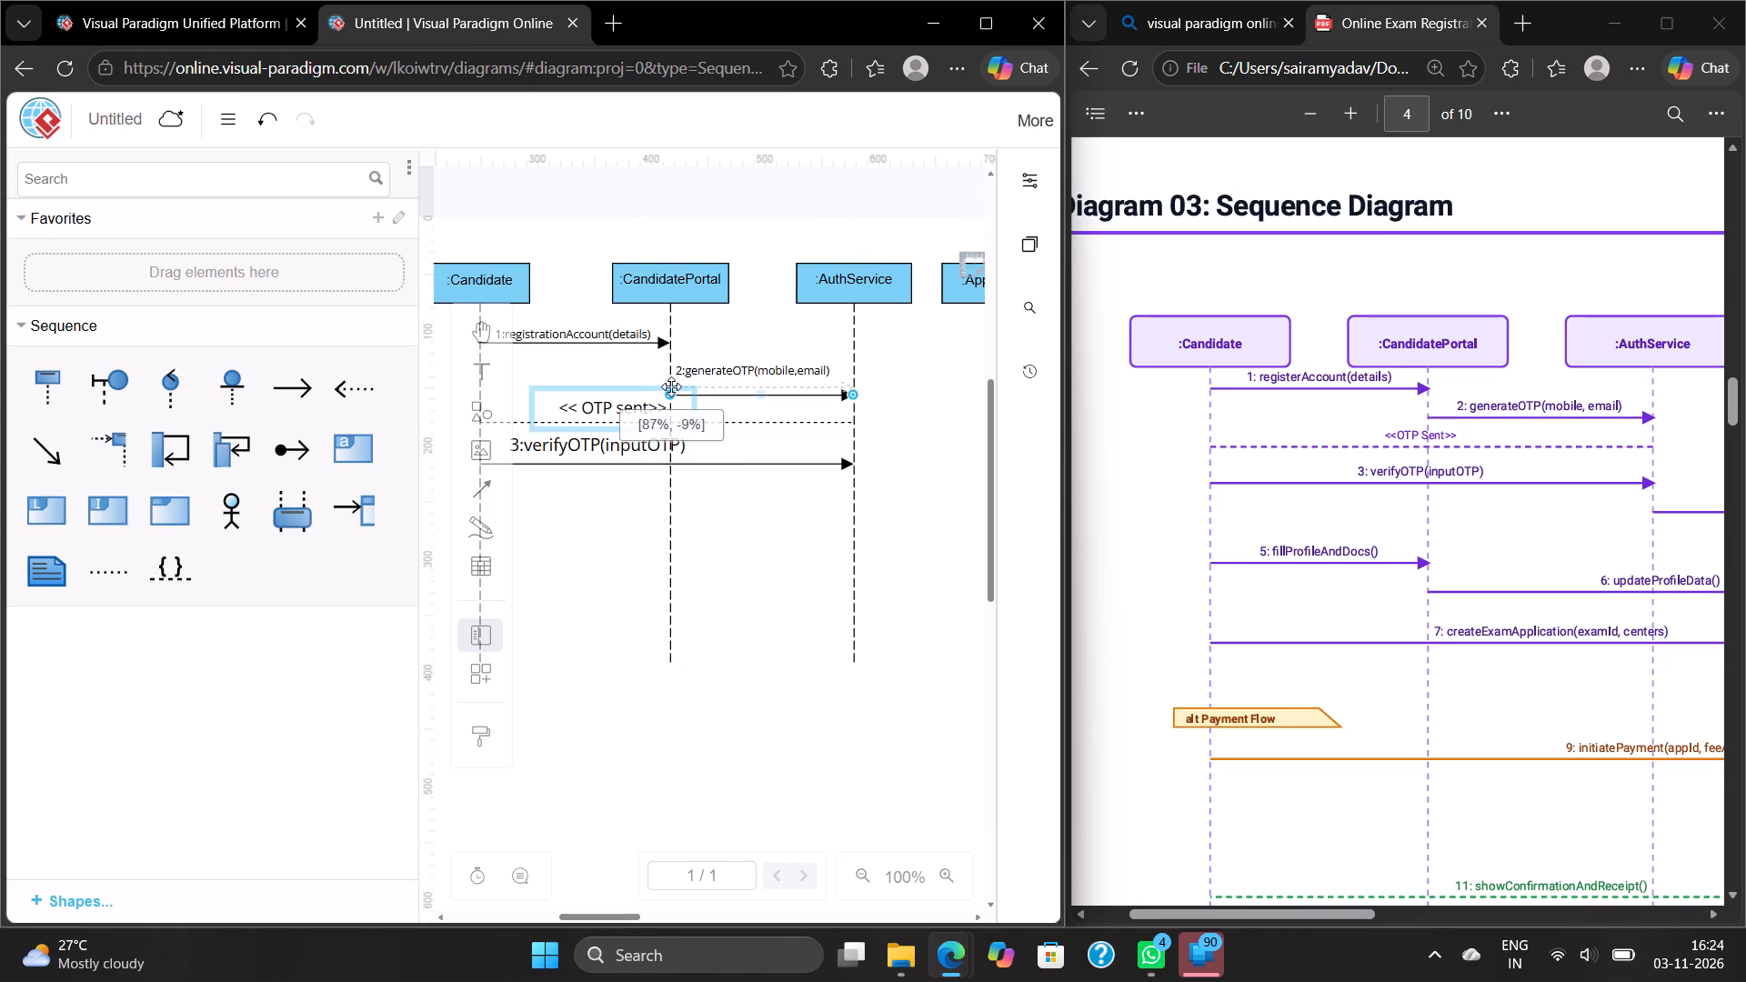
left_click(740, 346)
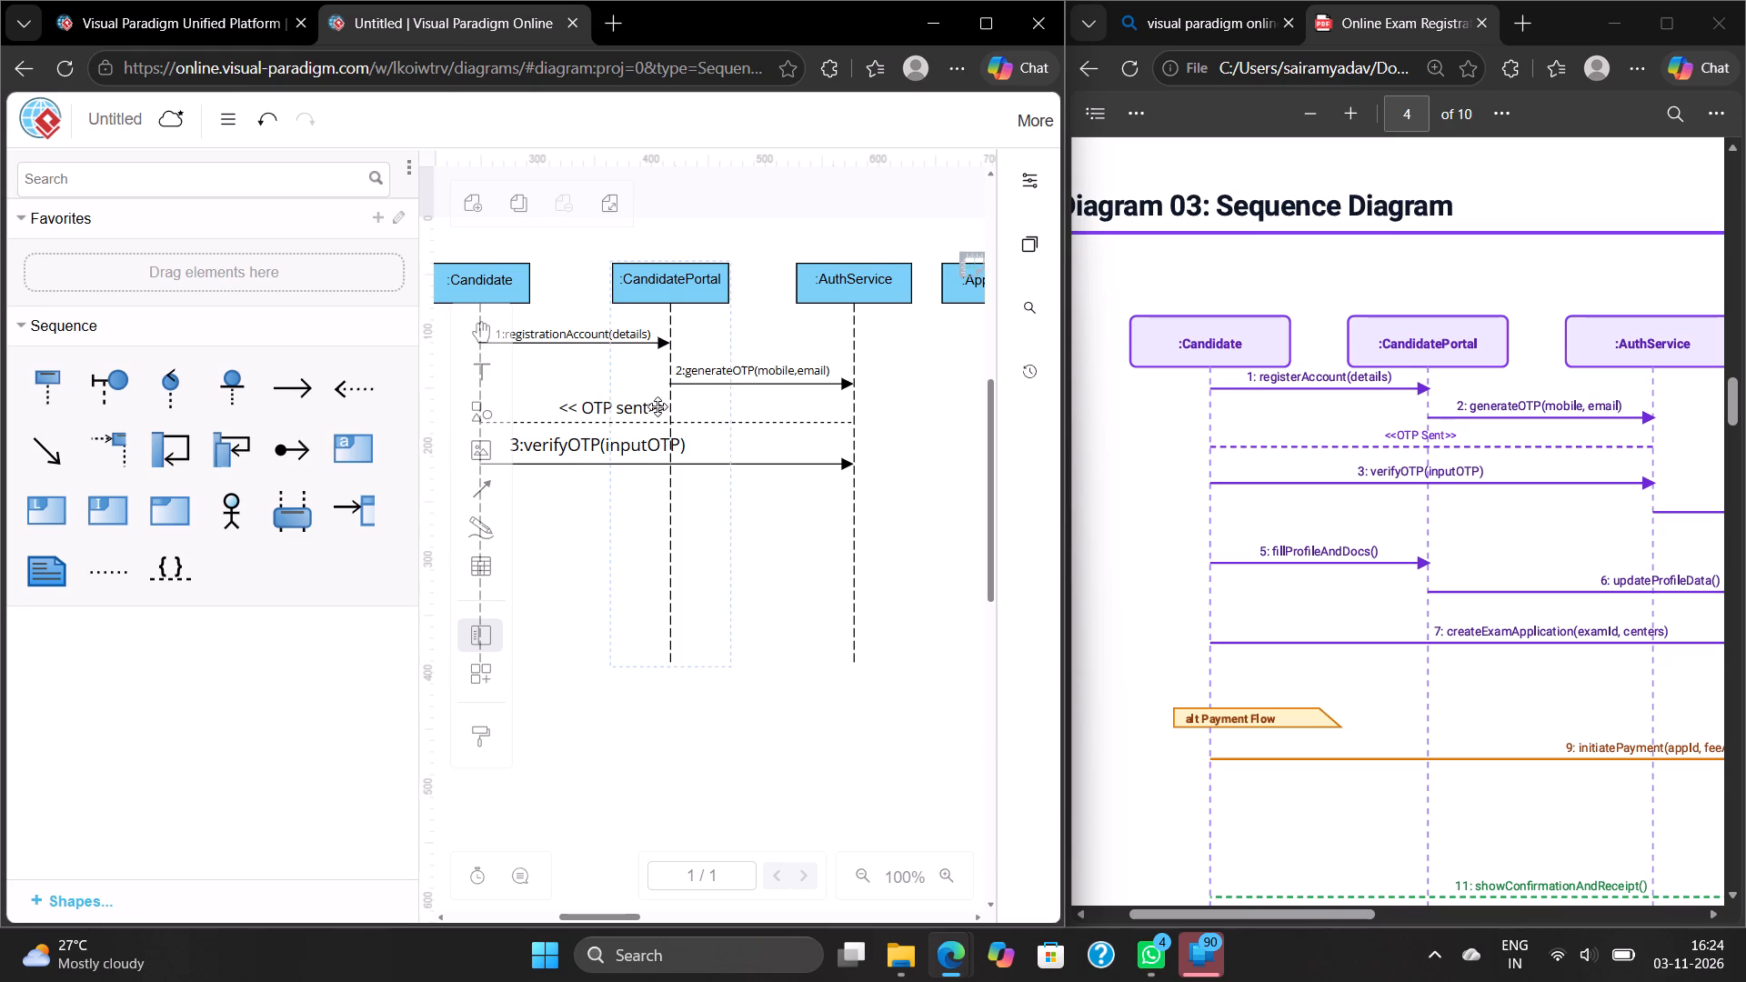
Move the "<< OTP sent>>" label slightly up, away from its dashed line.
left_click(642, 408)
left_click_drag(642, 404, 641, 397)
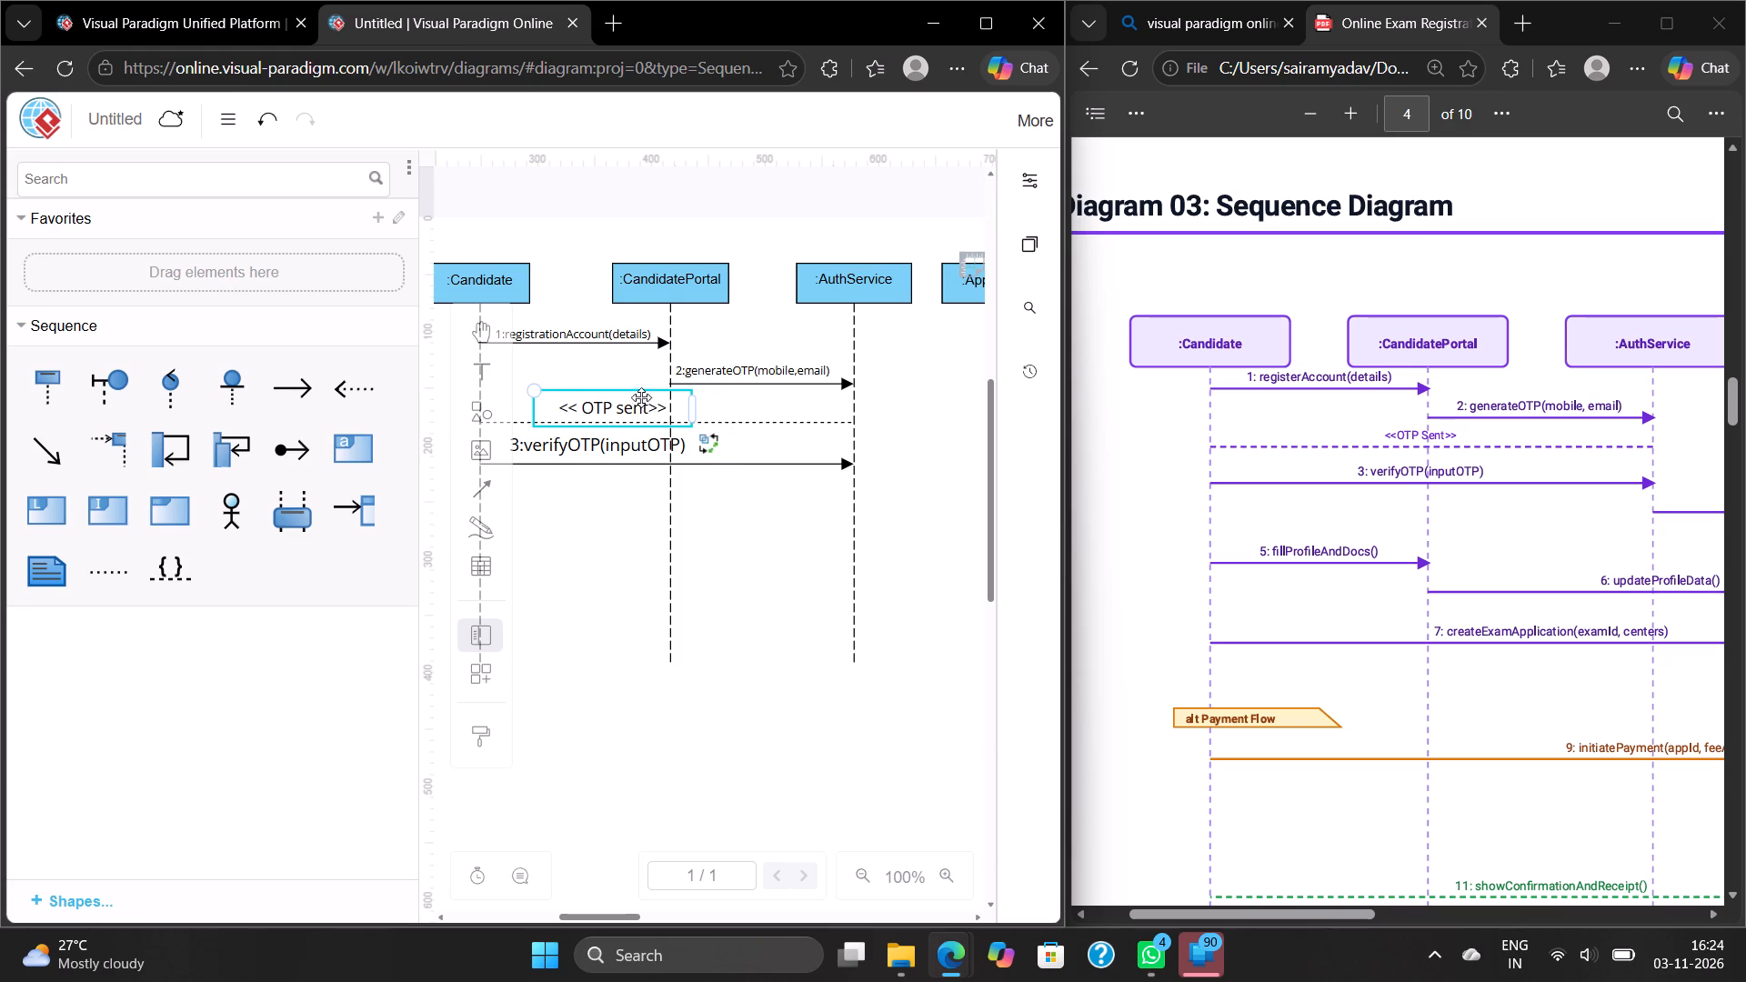
left_click_drag(641, 397, 640, 396)
left_click(724, 401)
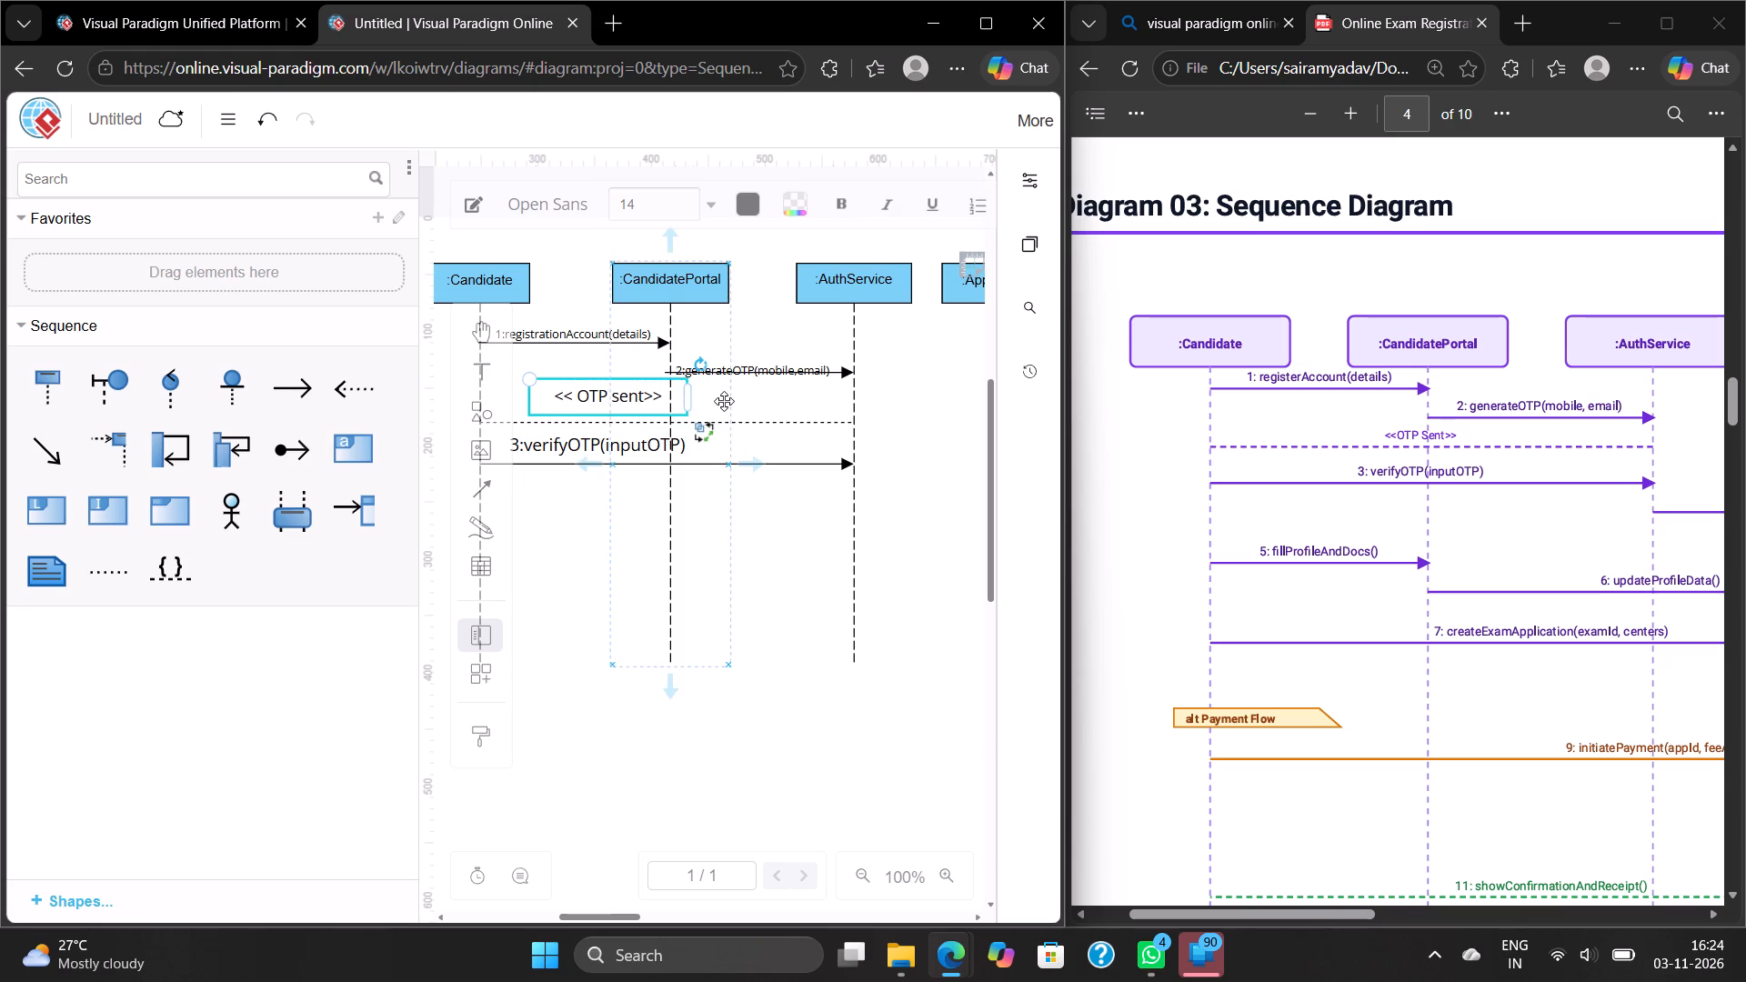
Raise the dashed OTP-sent line to just below its label, moving its middle bend and AuthService end so it runs level.
left_click(762, 425)
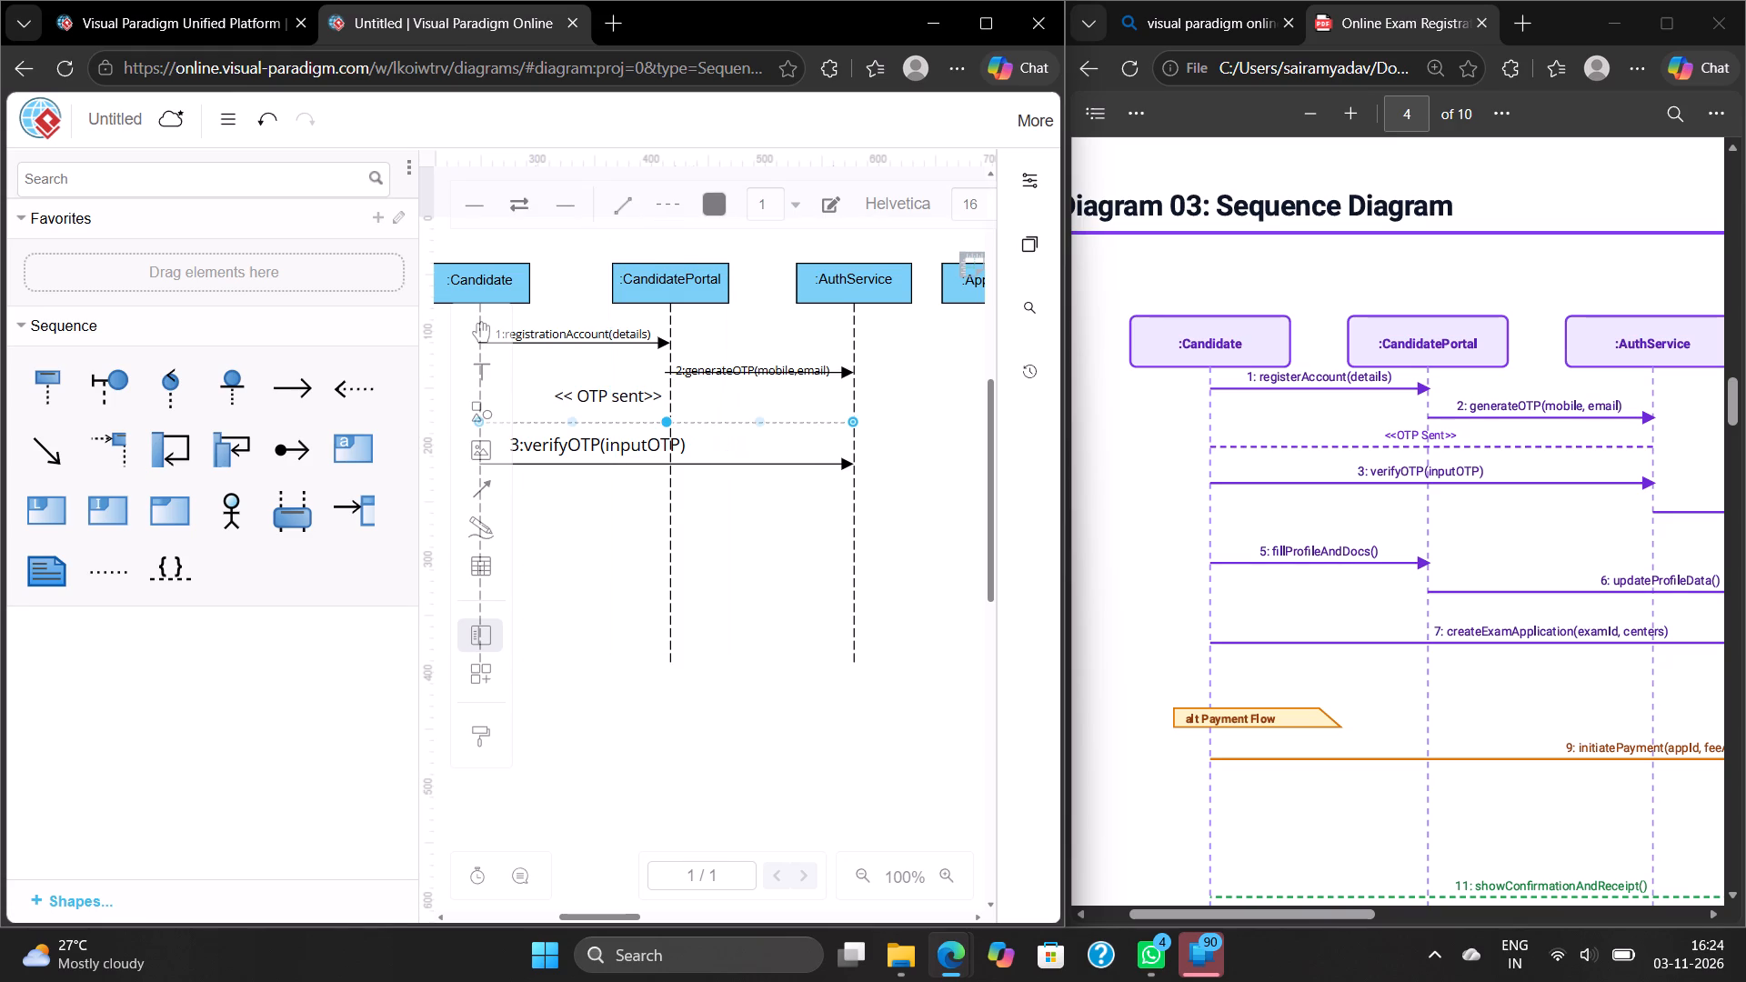
left_click(853, 419)
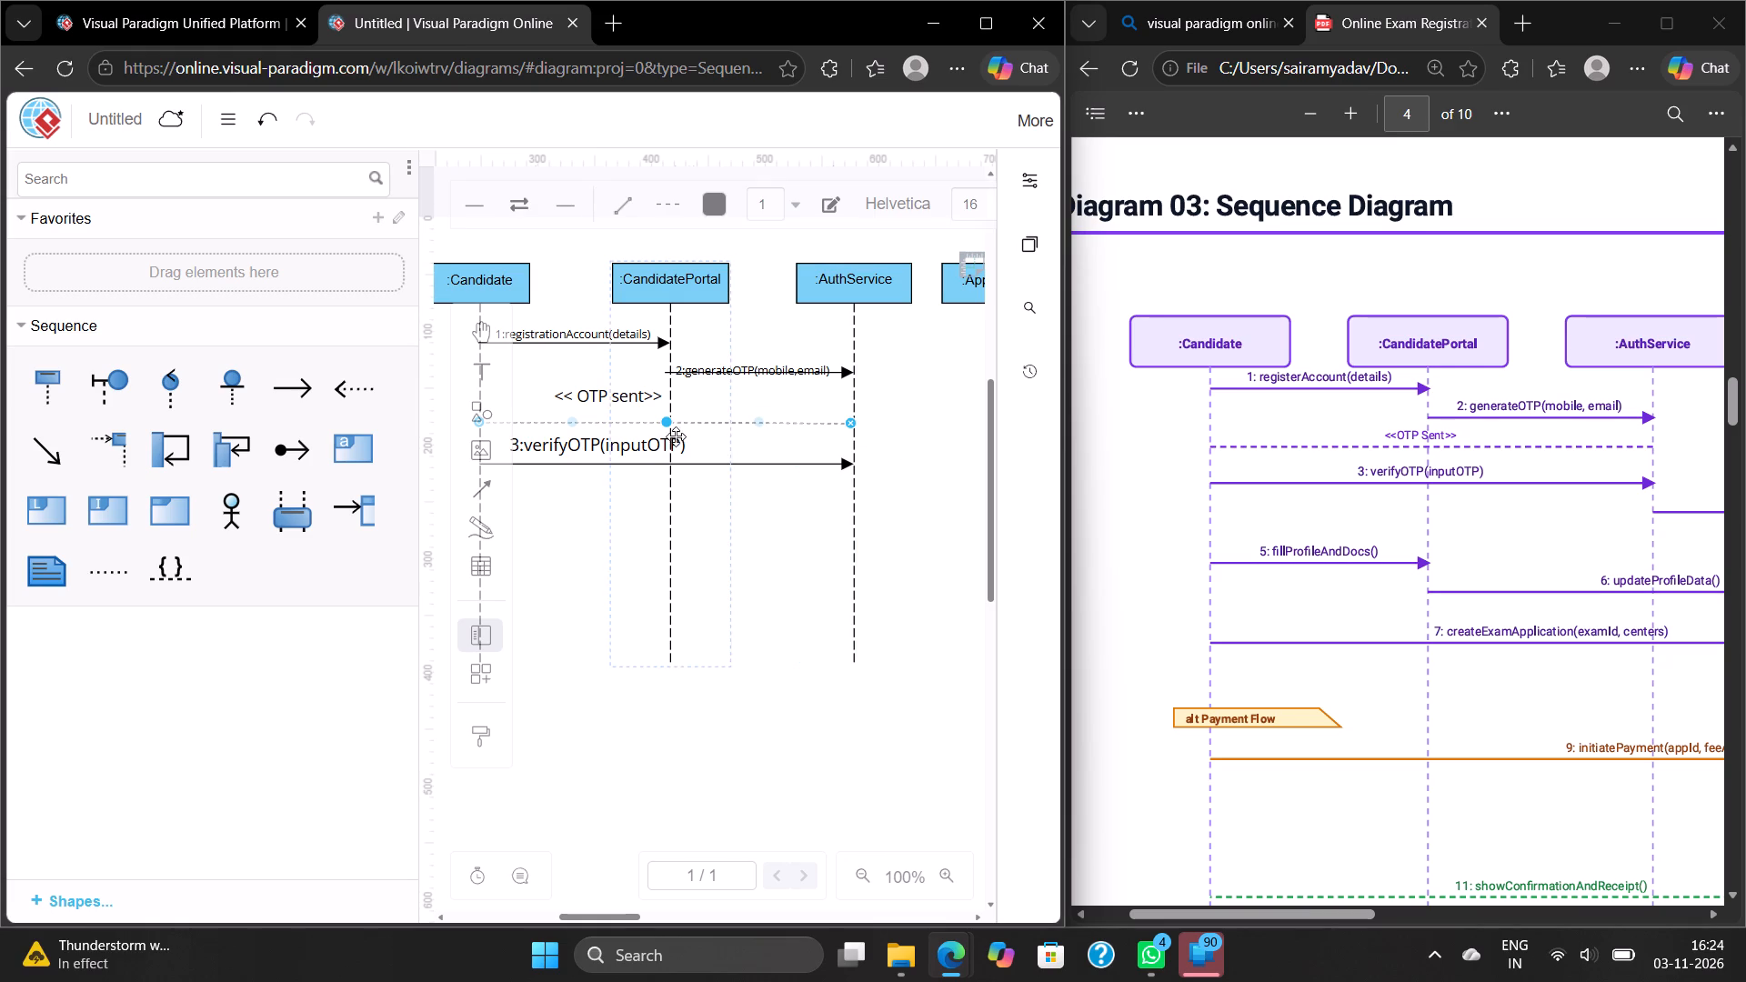
left_click_drag(667, 427, 667, 420)
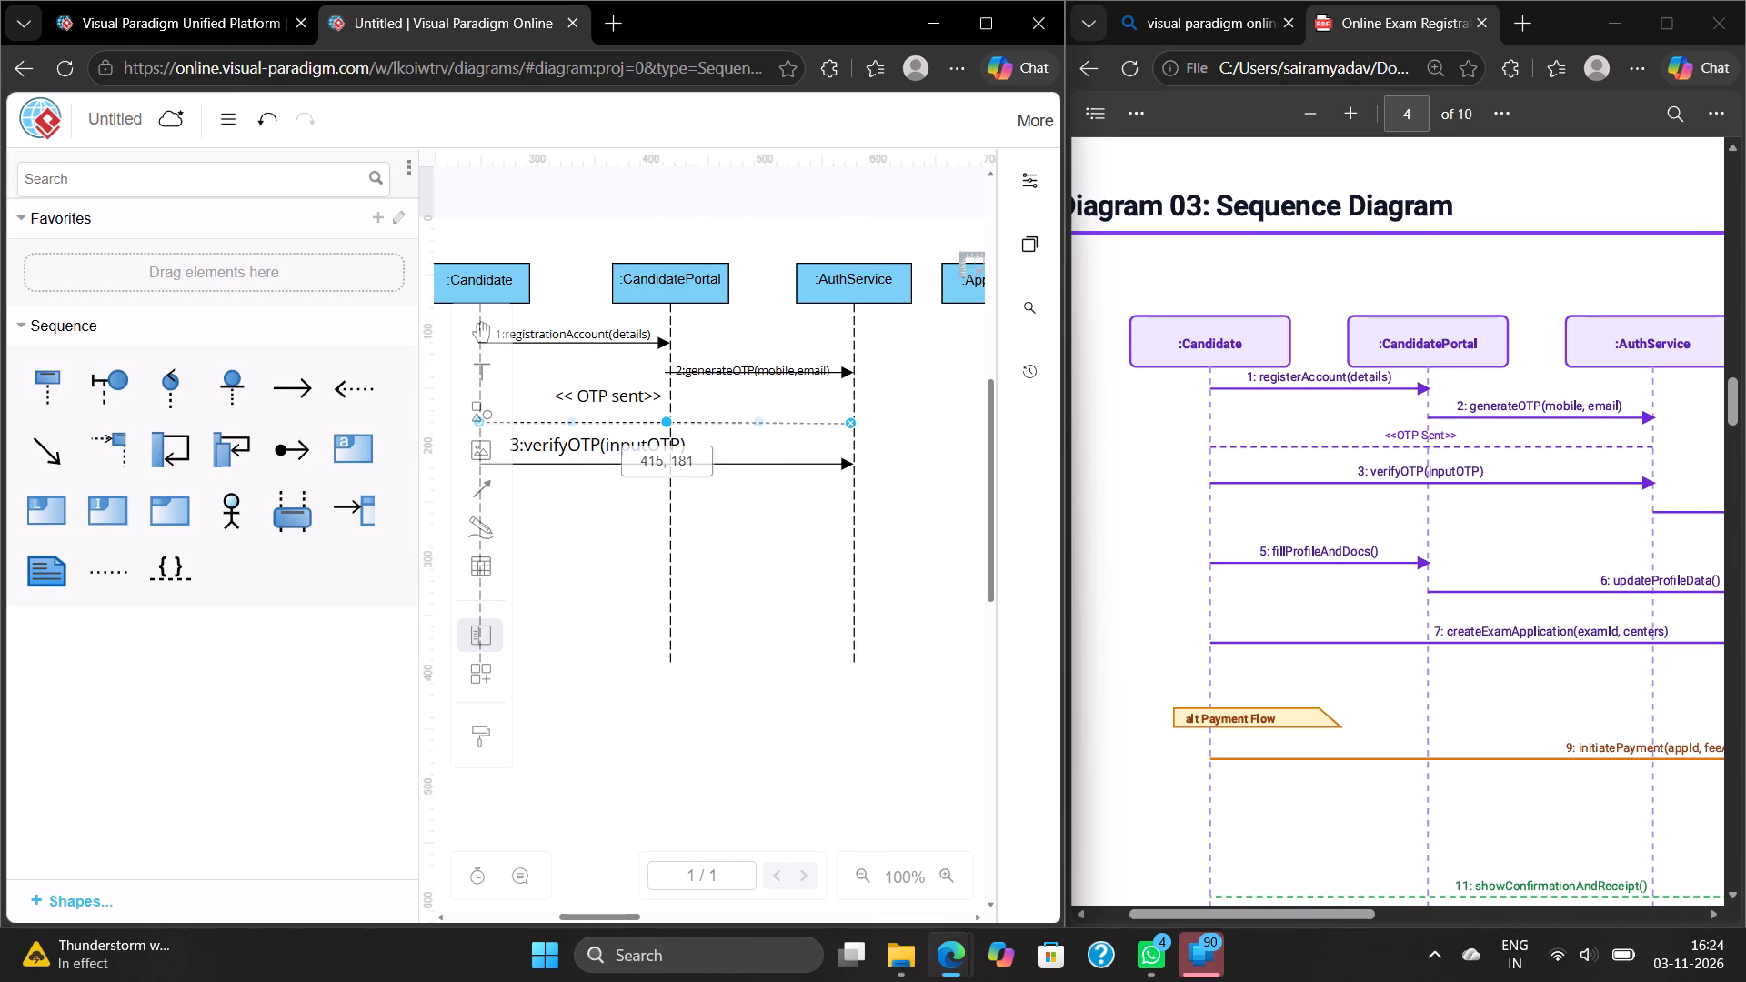
left_click_drag(667, 420, 666, 408)
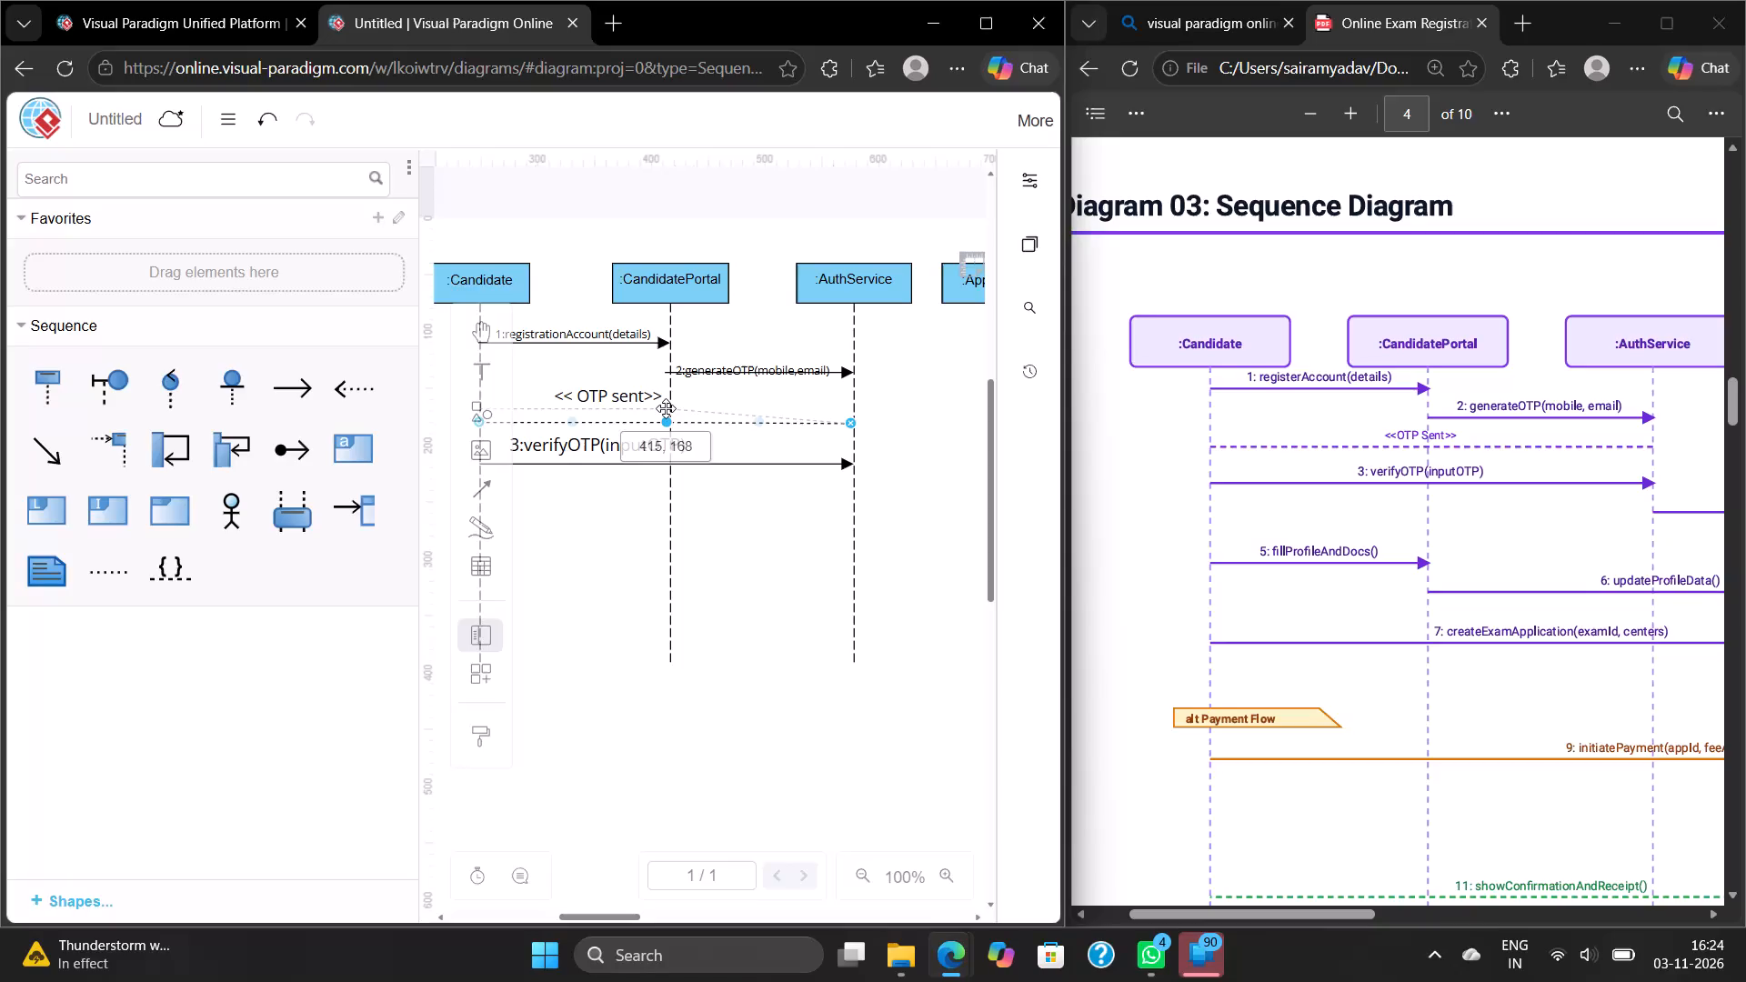
left_click_drag(666, 408, 665, 408)
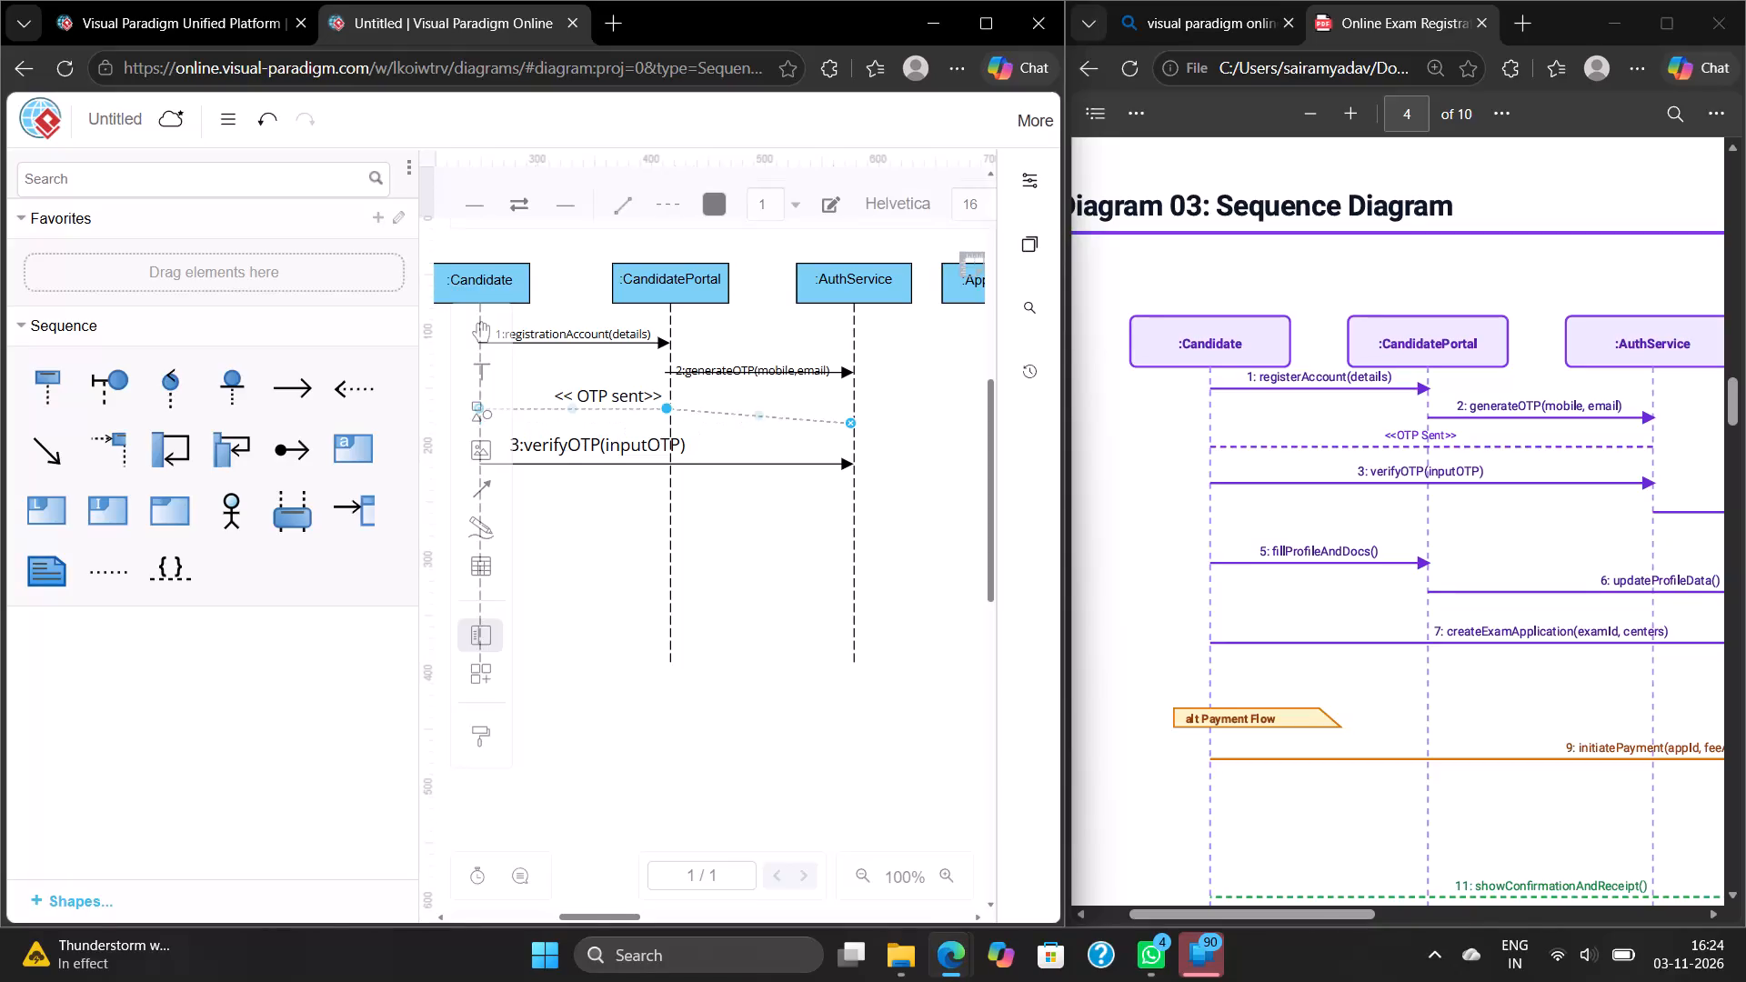
left_click_drag(853, 422, 851, 410)
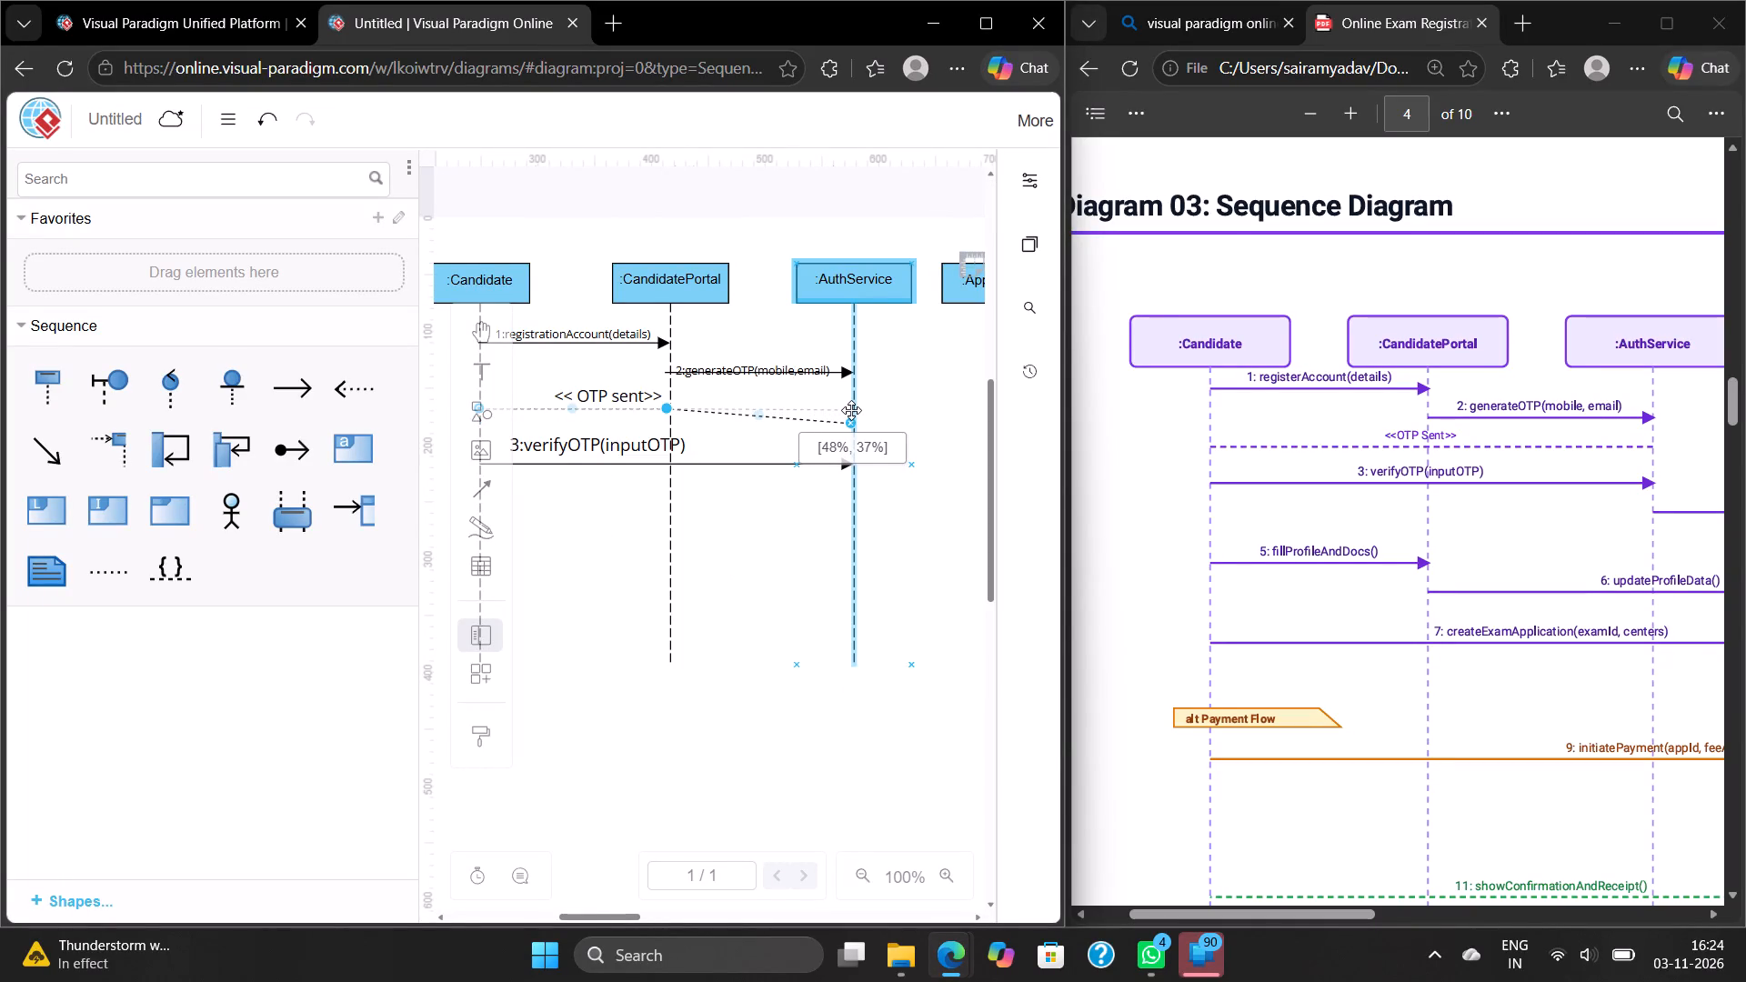
left_click_drag(851, 410, 850, 409)
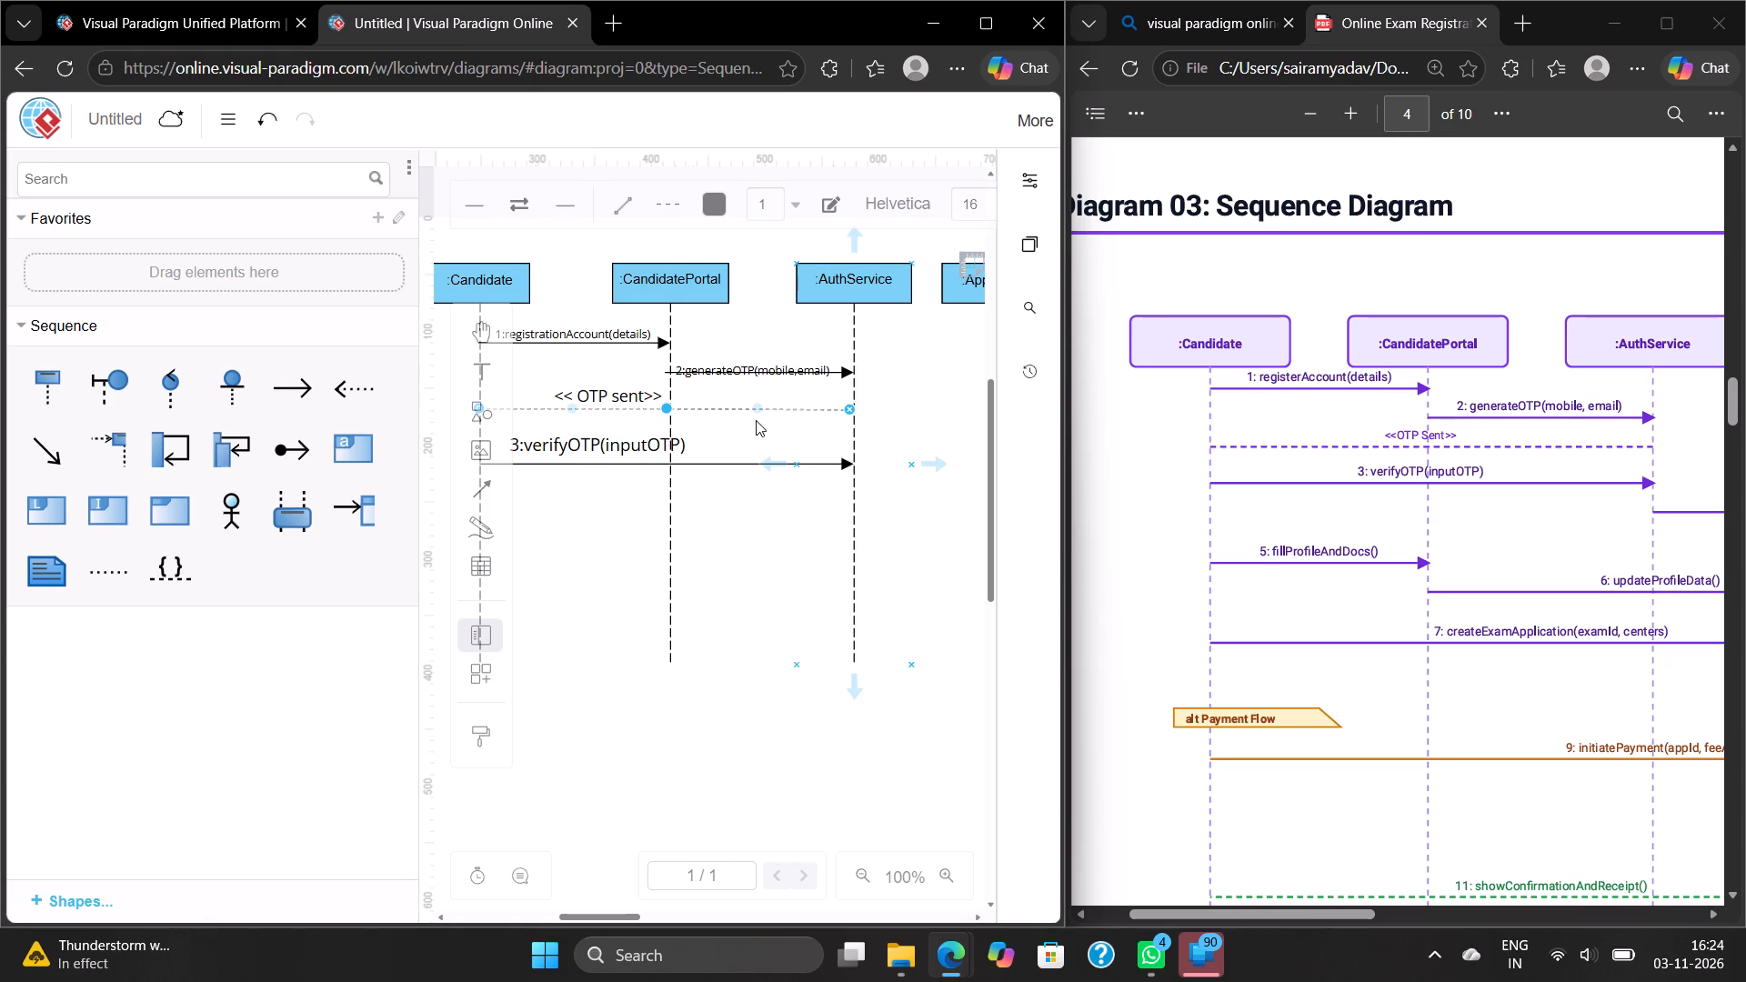
Move the "3:verifyOTP(inputOTP)" label up and slightly right so it sits just below the dashed OTP-sent line.
left_click_drag(621, 447, 623, 442)
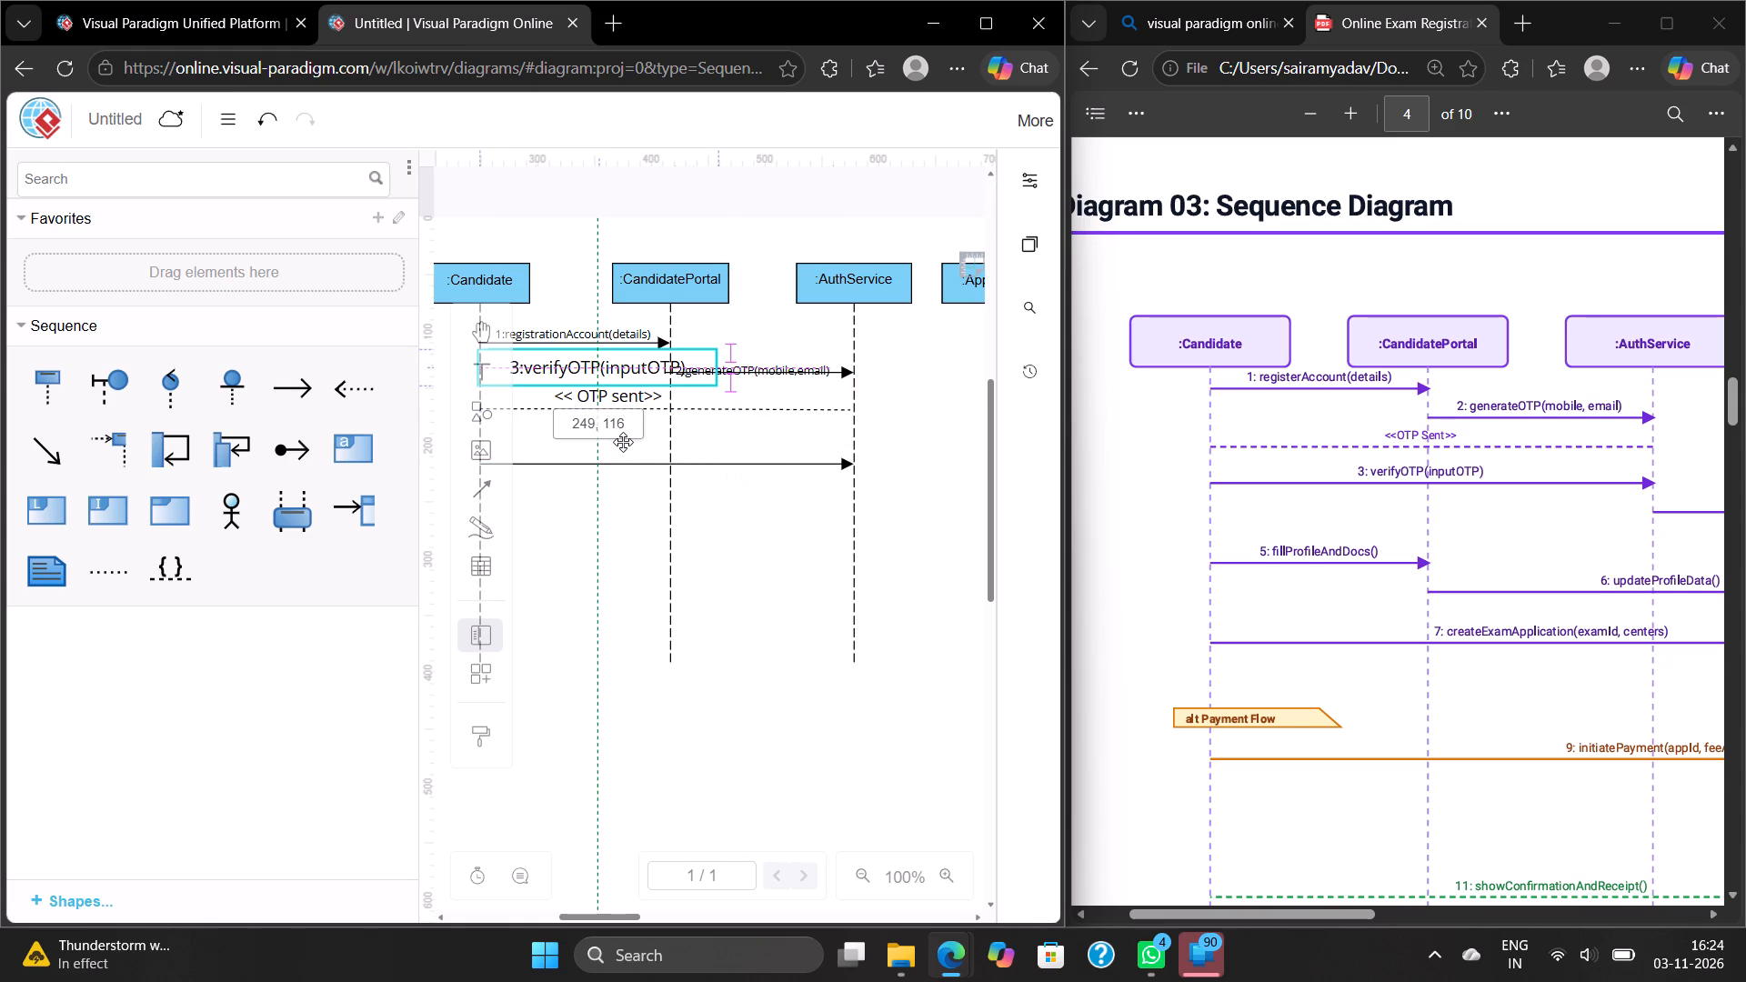
left_click_drag(623, 442, 647, 440)
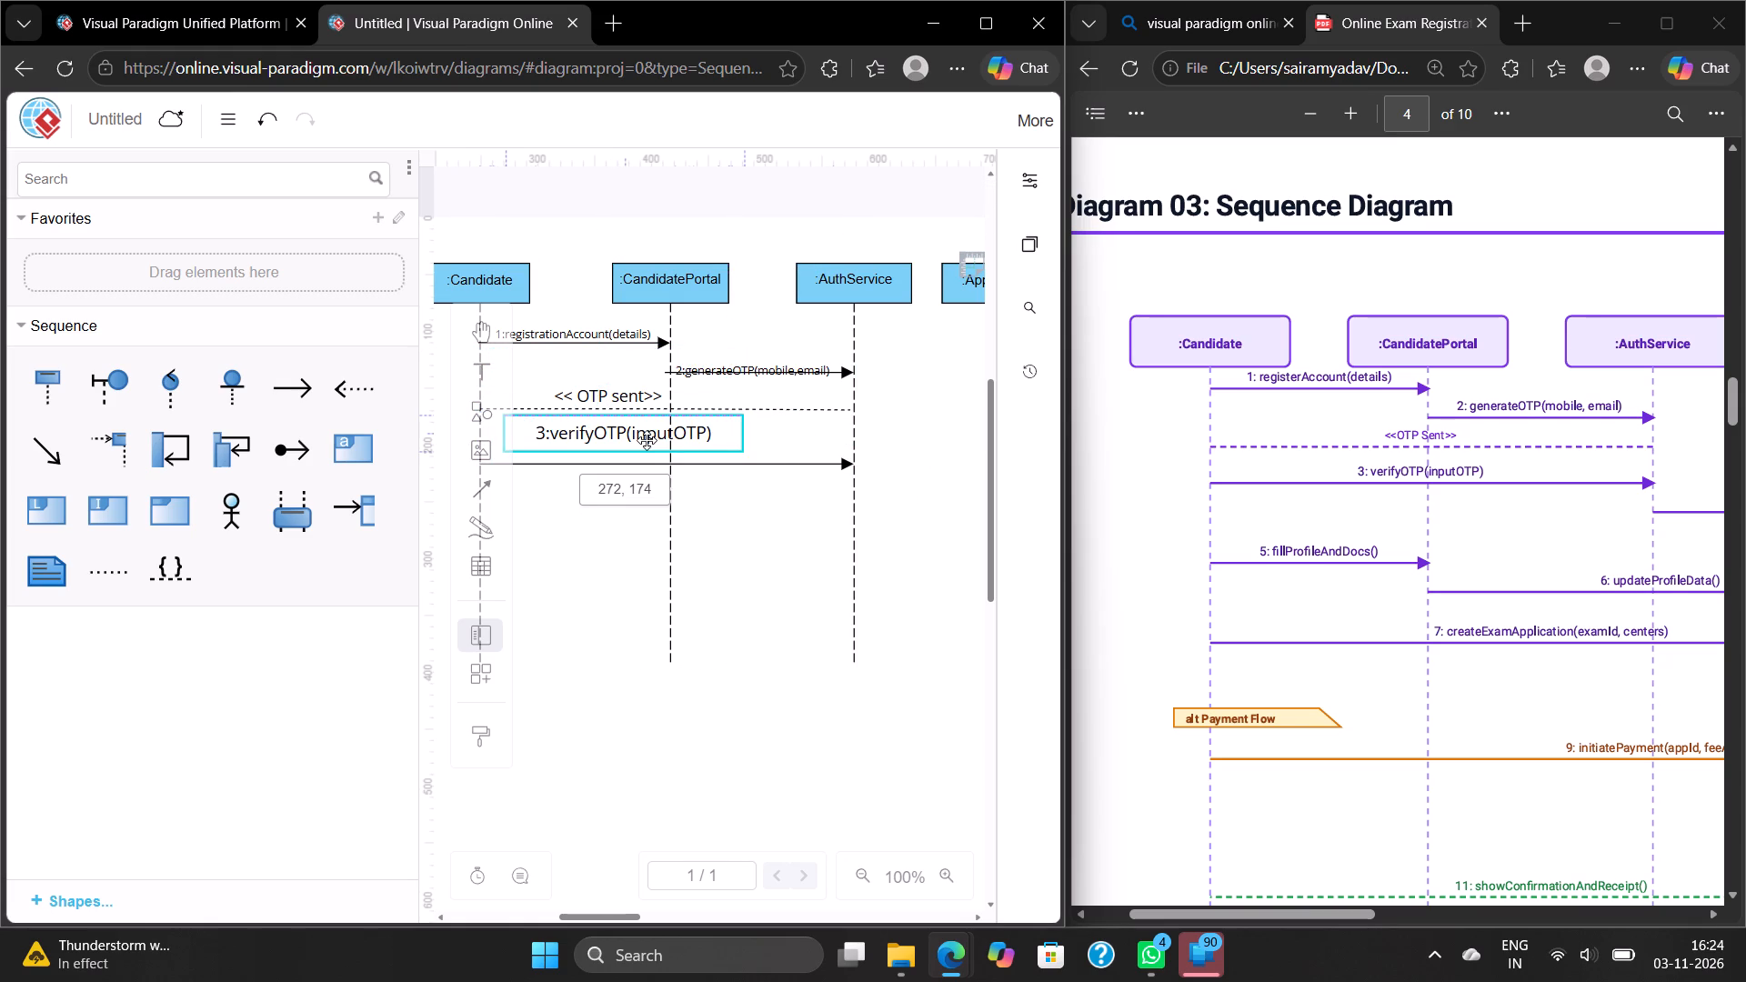
left_click_drag(647, 440, 657, 436)
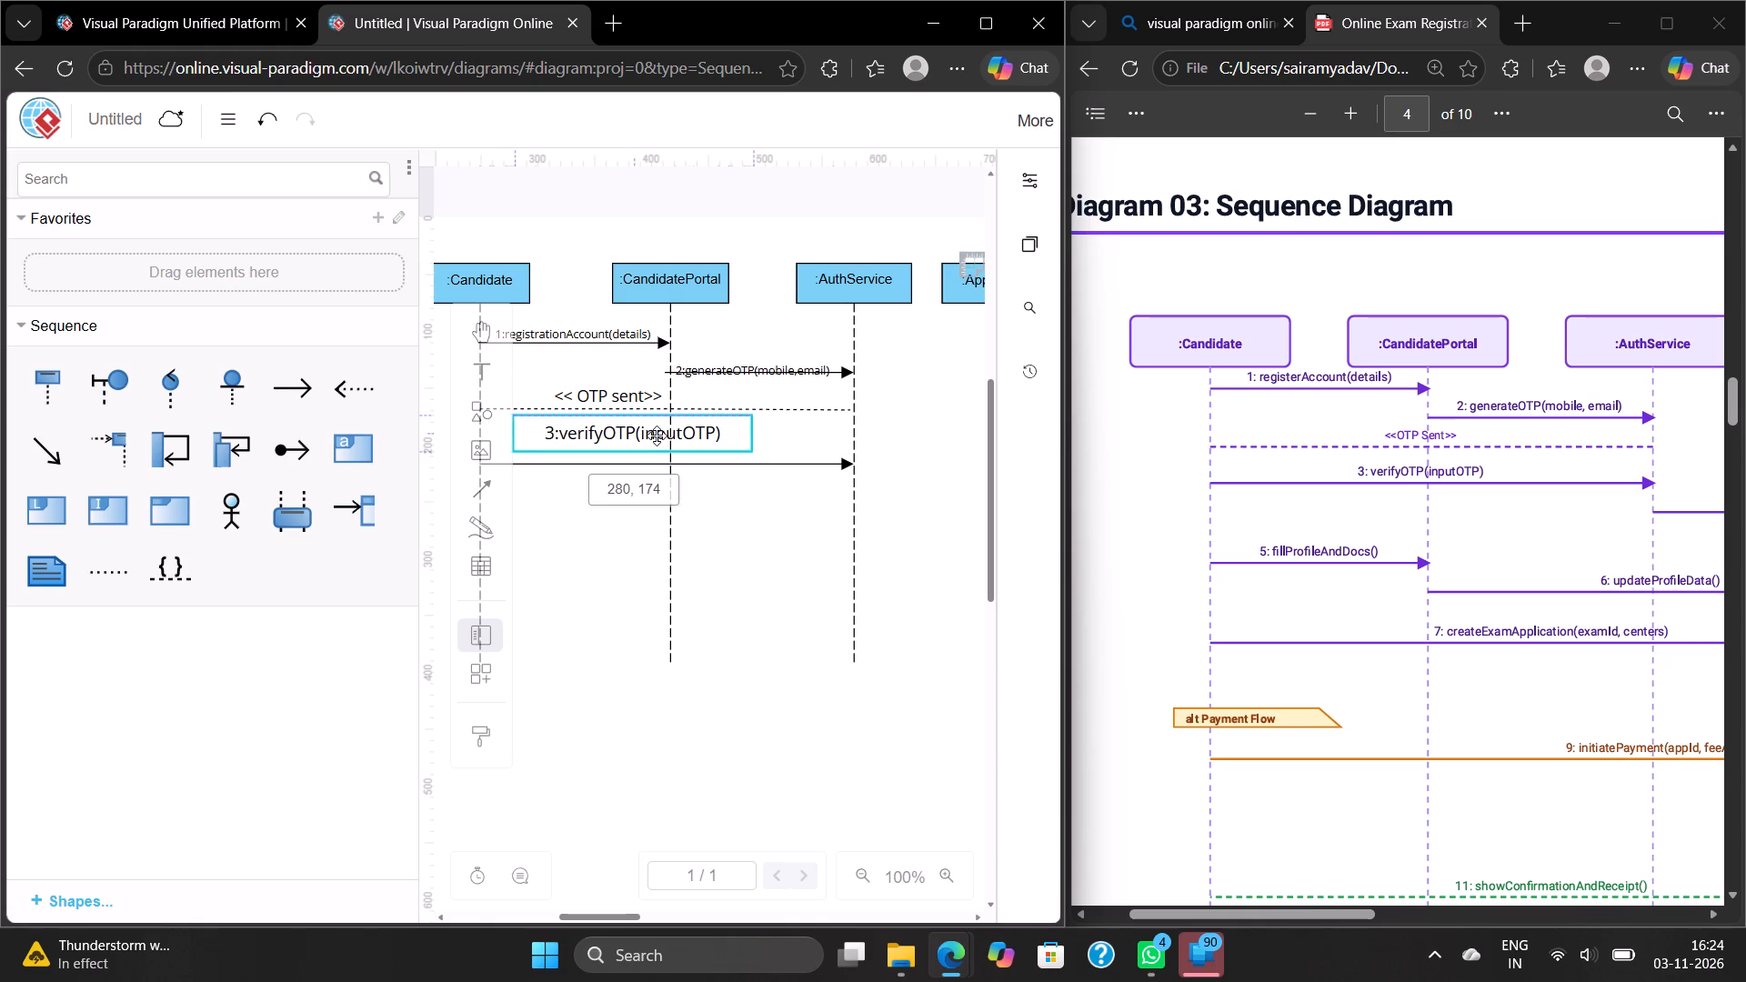
left_click_drag(657, 436, 667, 421)
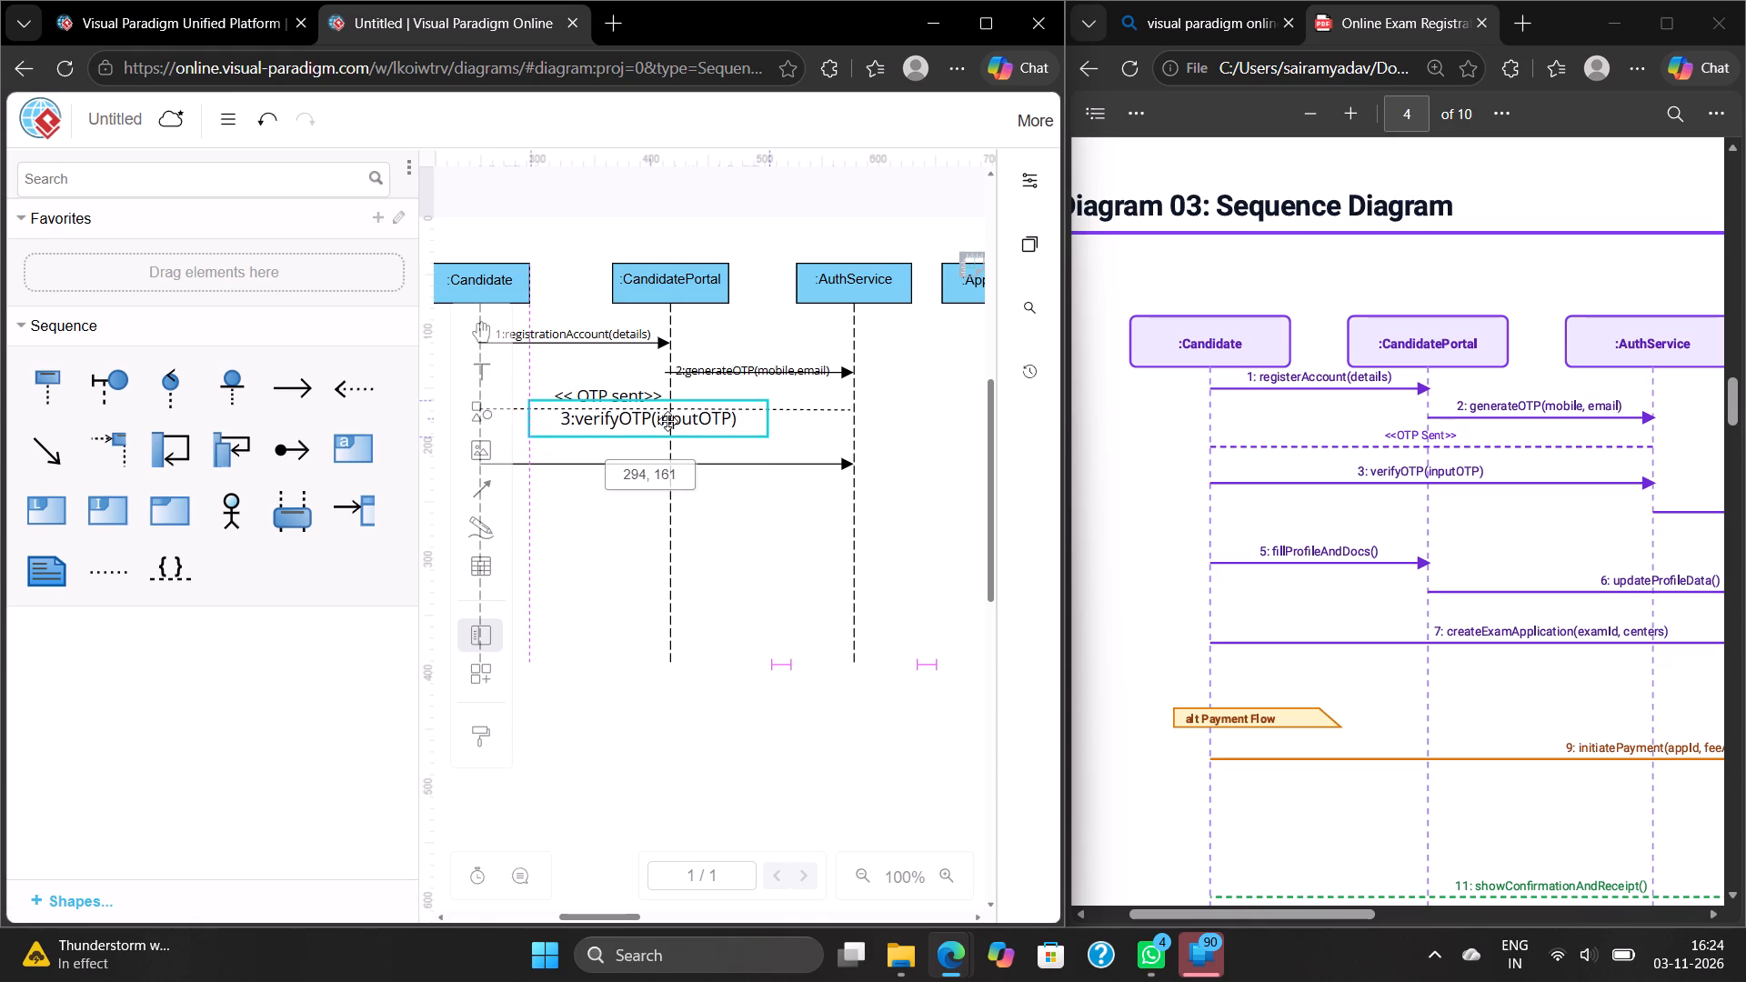
left_click_drag(667, 421, 667, 424)
left_click(700, 446)
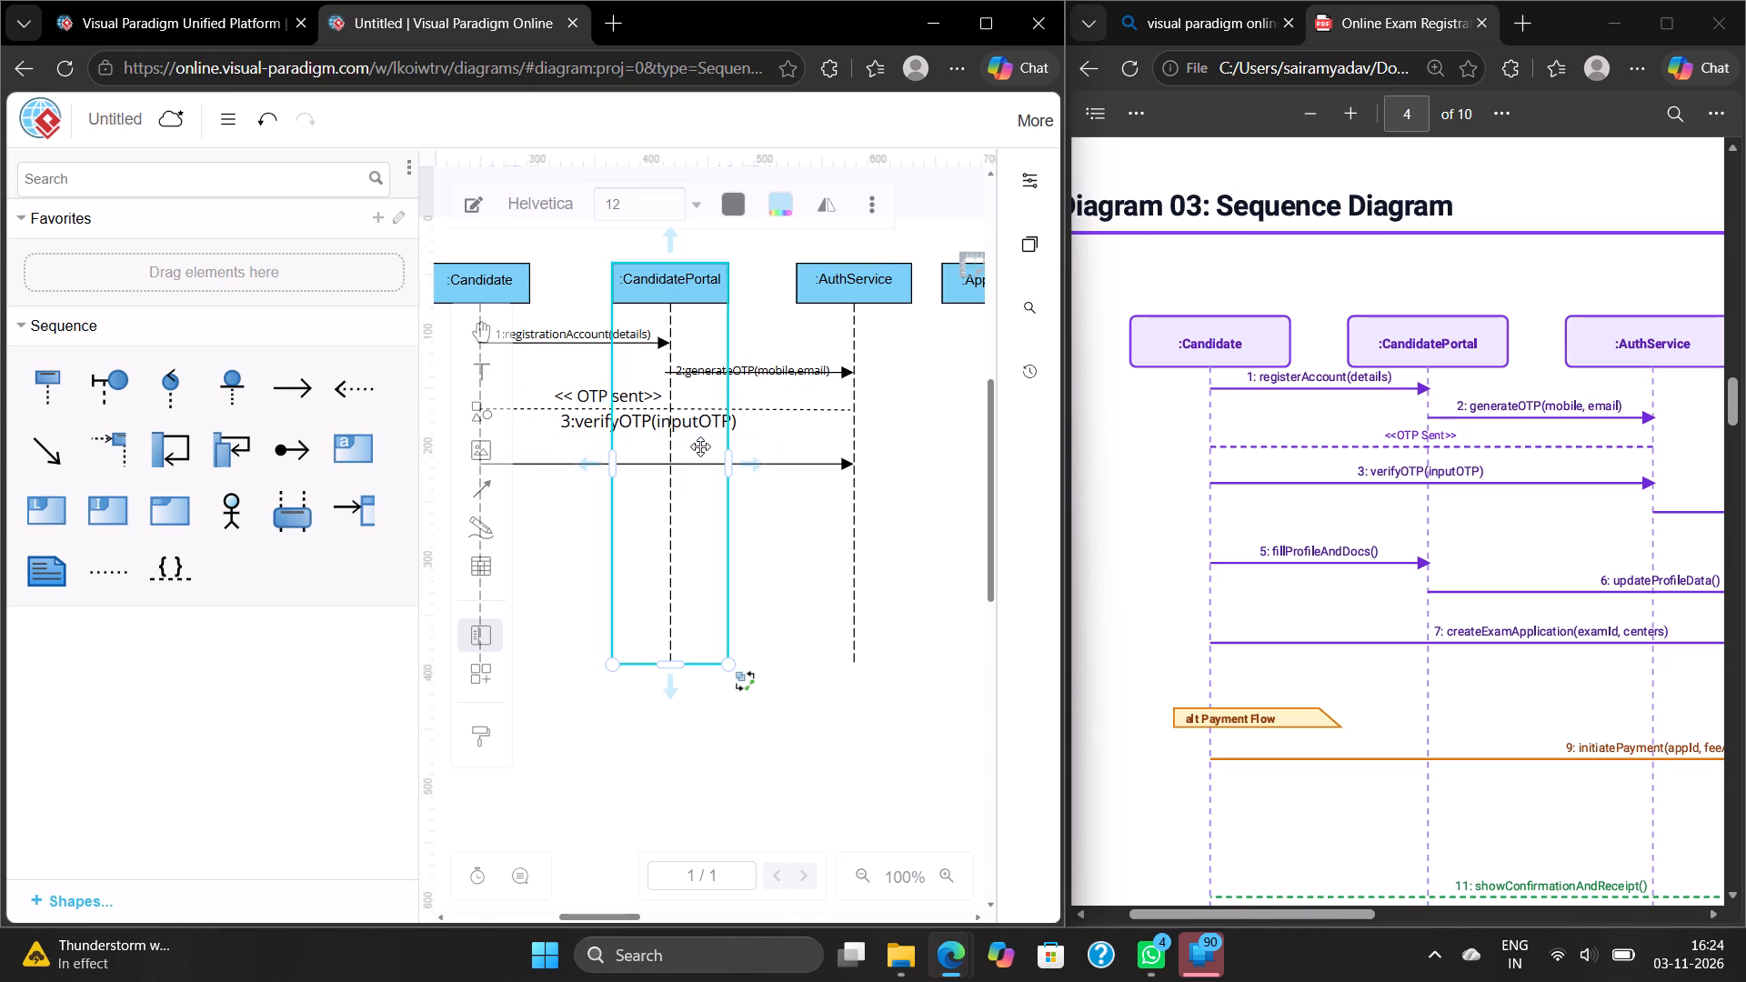
Raise the solid verifyOTP arrow between Candidate and AuthService so it sits just below its label.
left_click(766, 461)
left_click(766, 461)
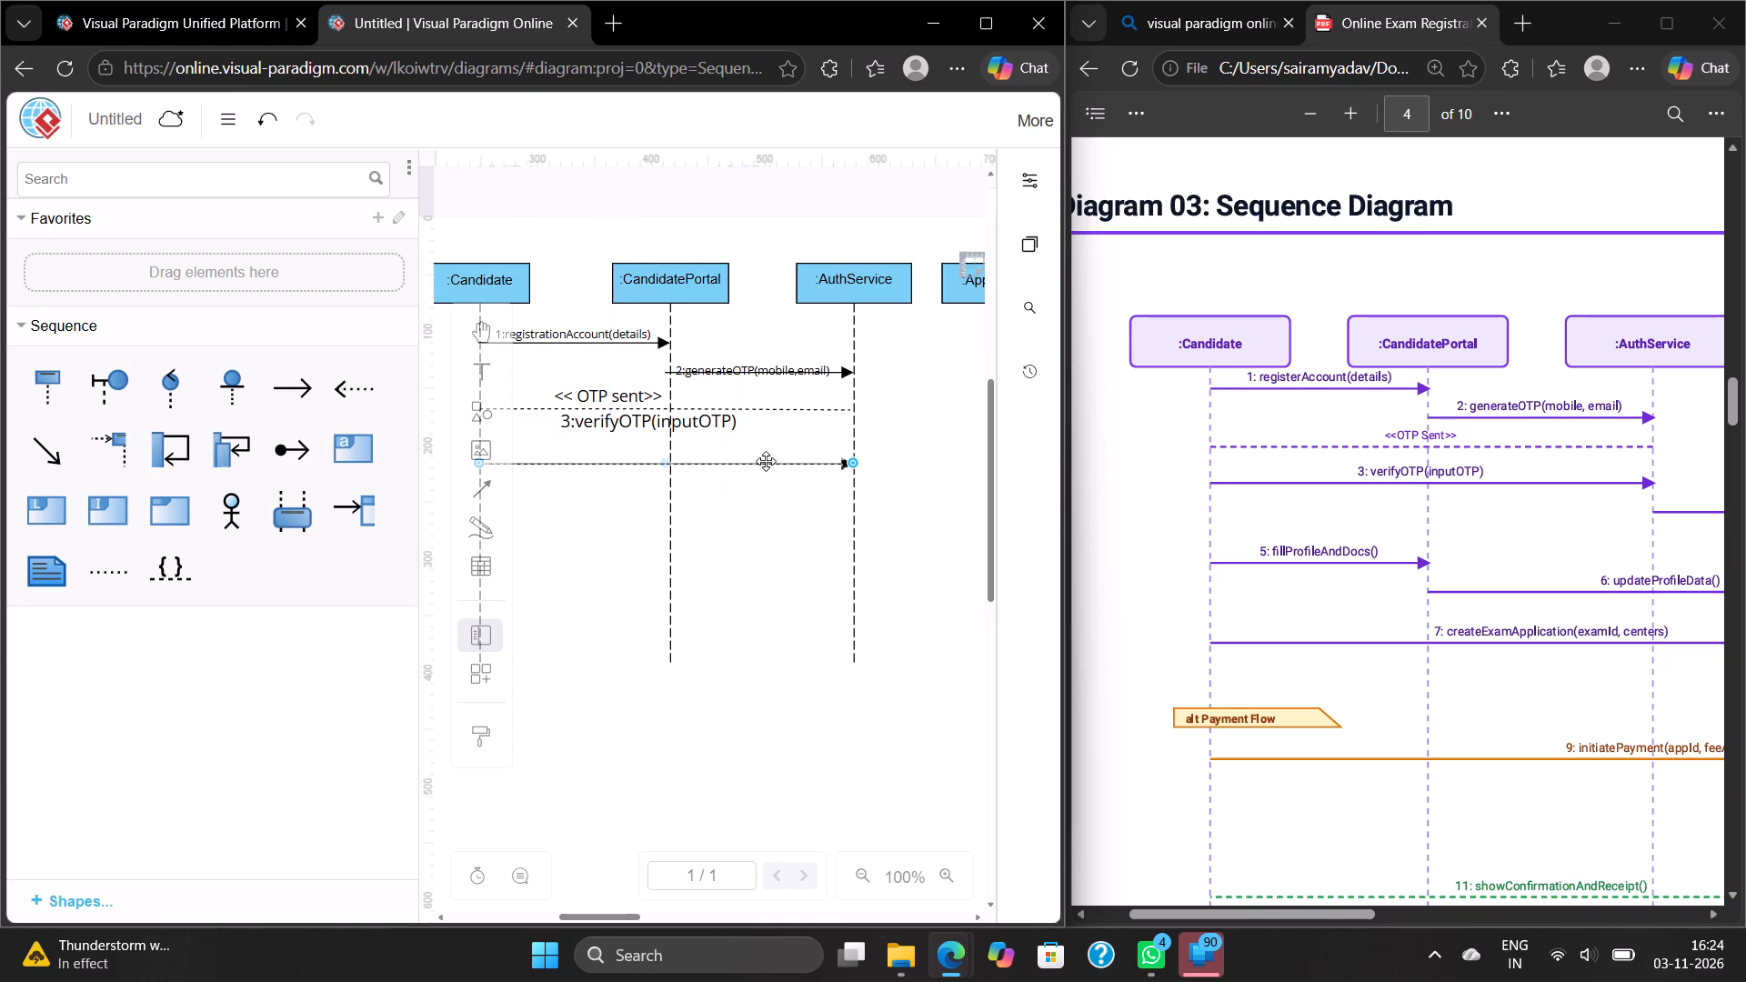
left_click_drag(764, 461, 764, 452)
left_click_drag(764, 452, 851, 461)
left_click_drag(851, 461, 852, 452)
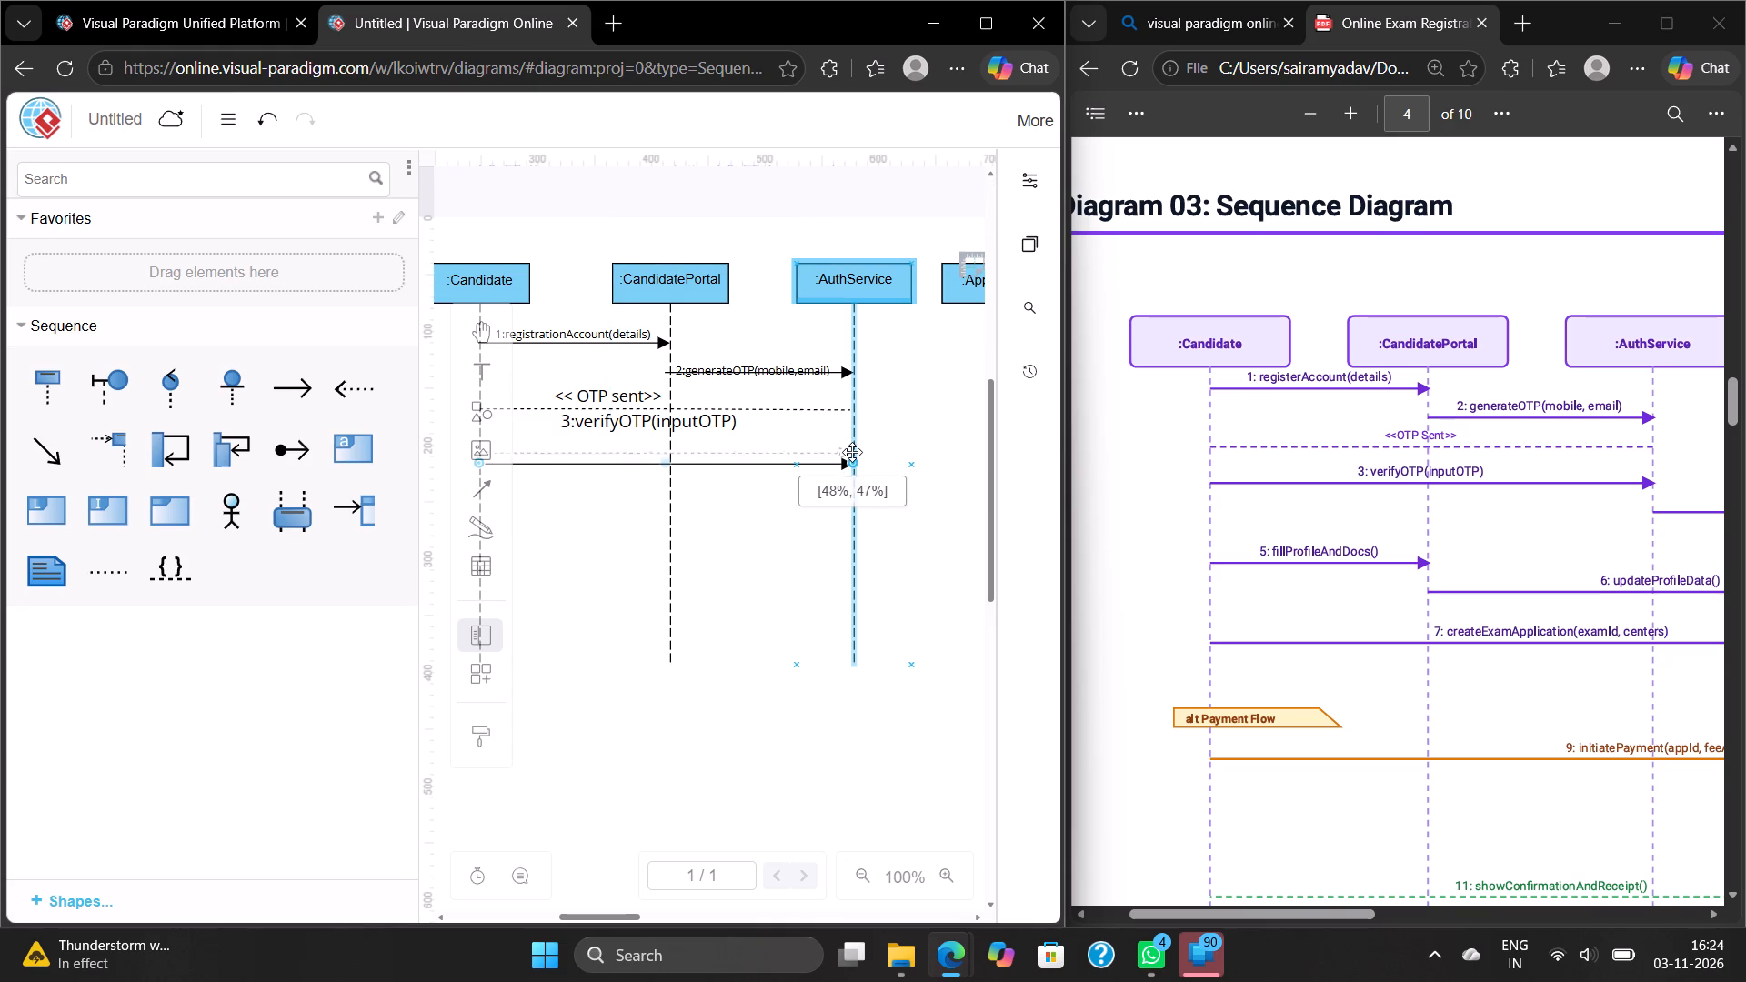
left_click_drag(852, 452, 850, 436)
left_click(905, 428)
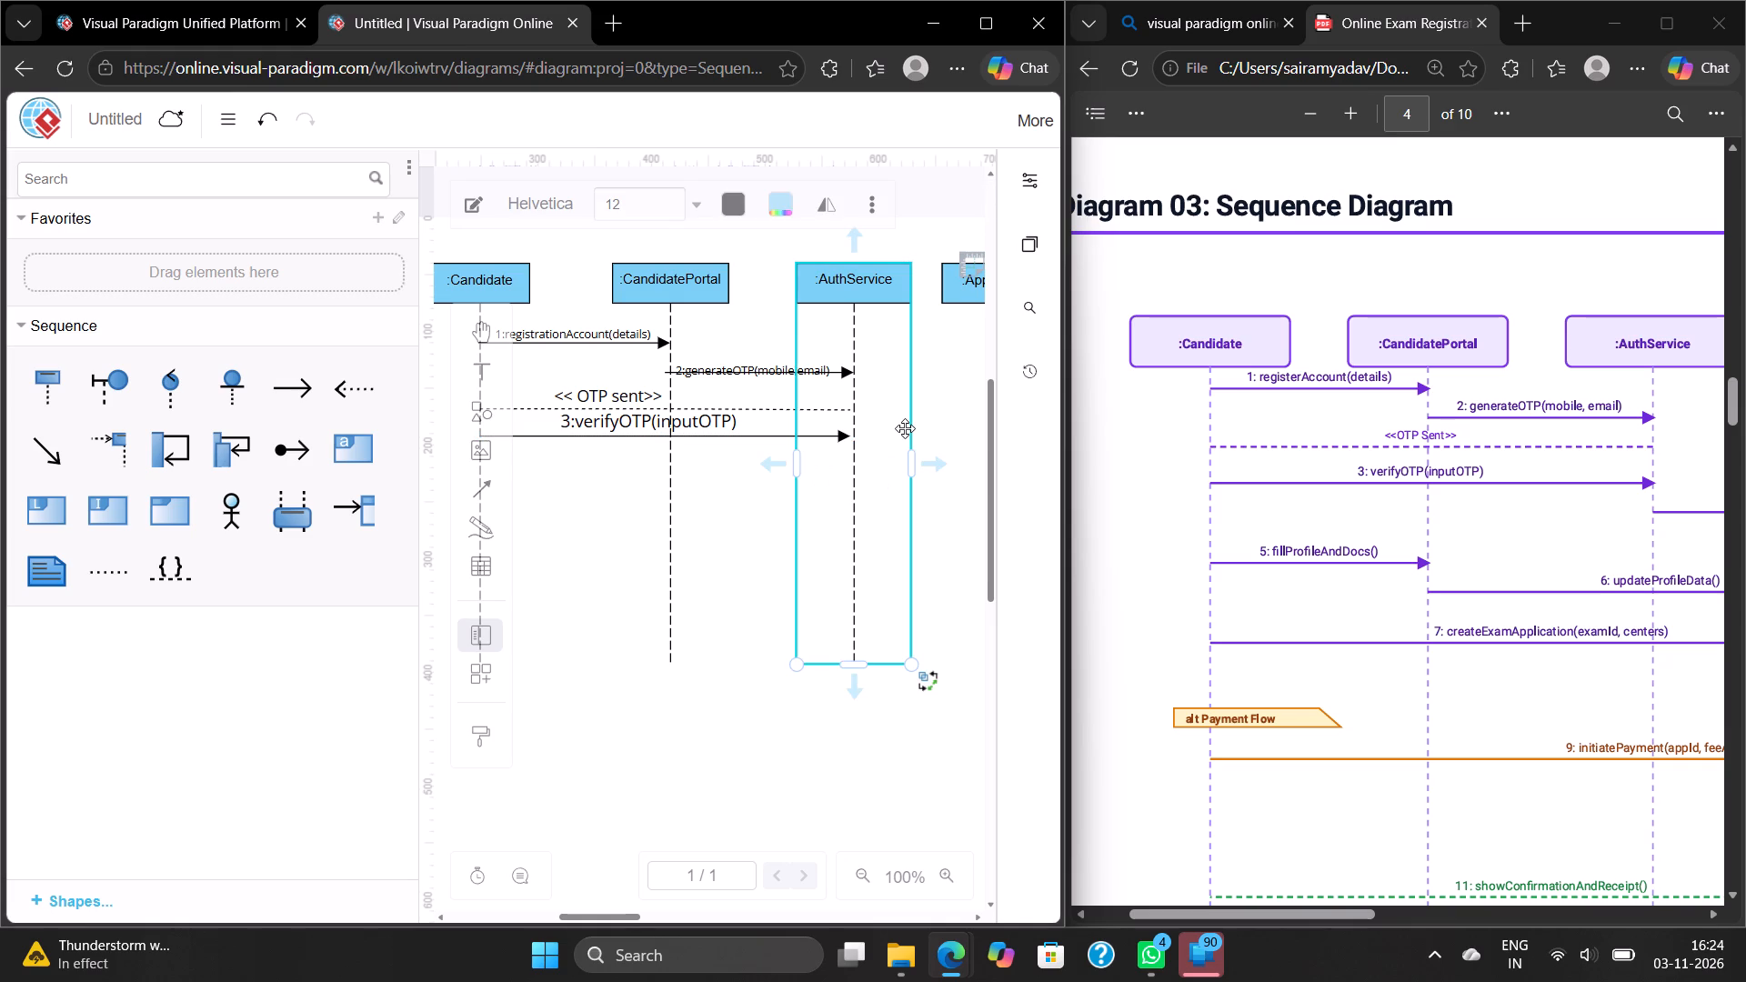
left_click(959, 428)
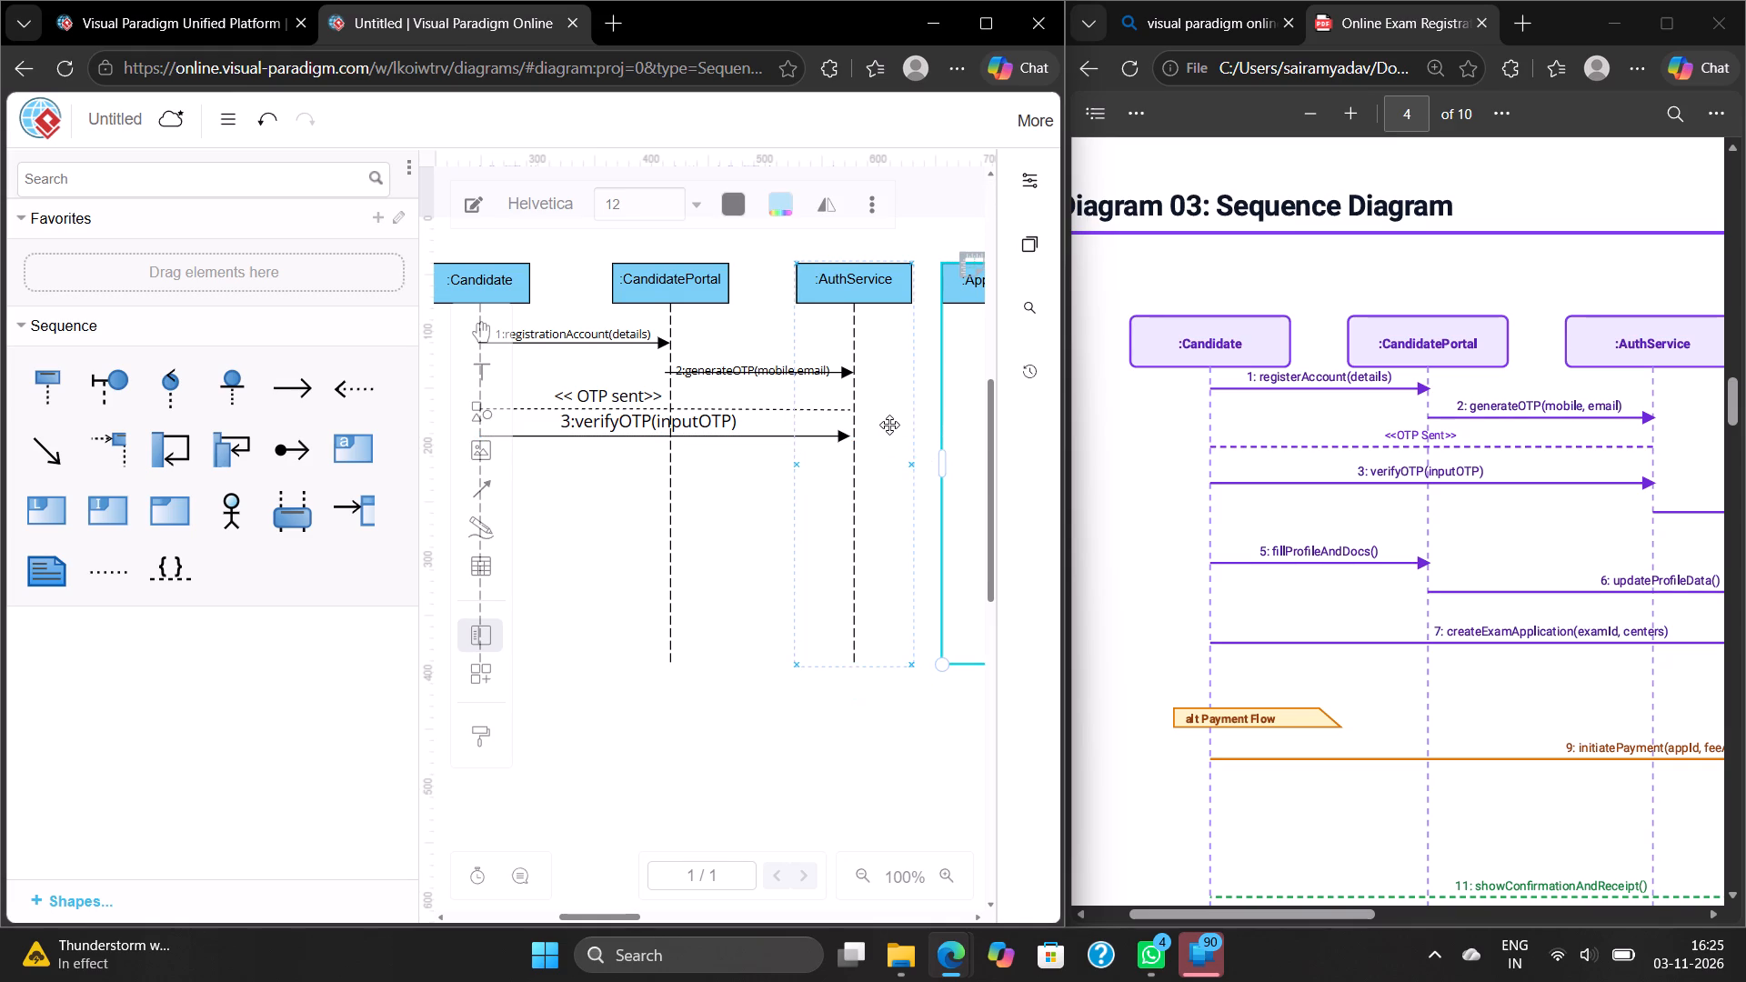
Examine the PDF's reference sequence diagram around the AuthService, ApplicationService, PaymentGateway and Database lifelines for the message following verifyOTP.
scroll(889, 425, "left", 4)
scroll(1423, 386, "left", 5)
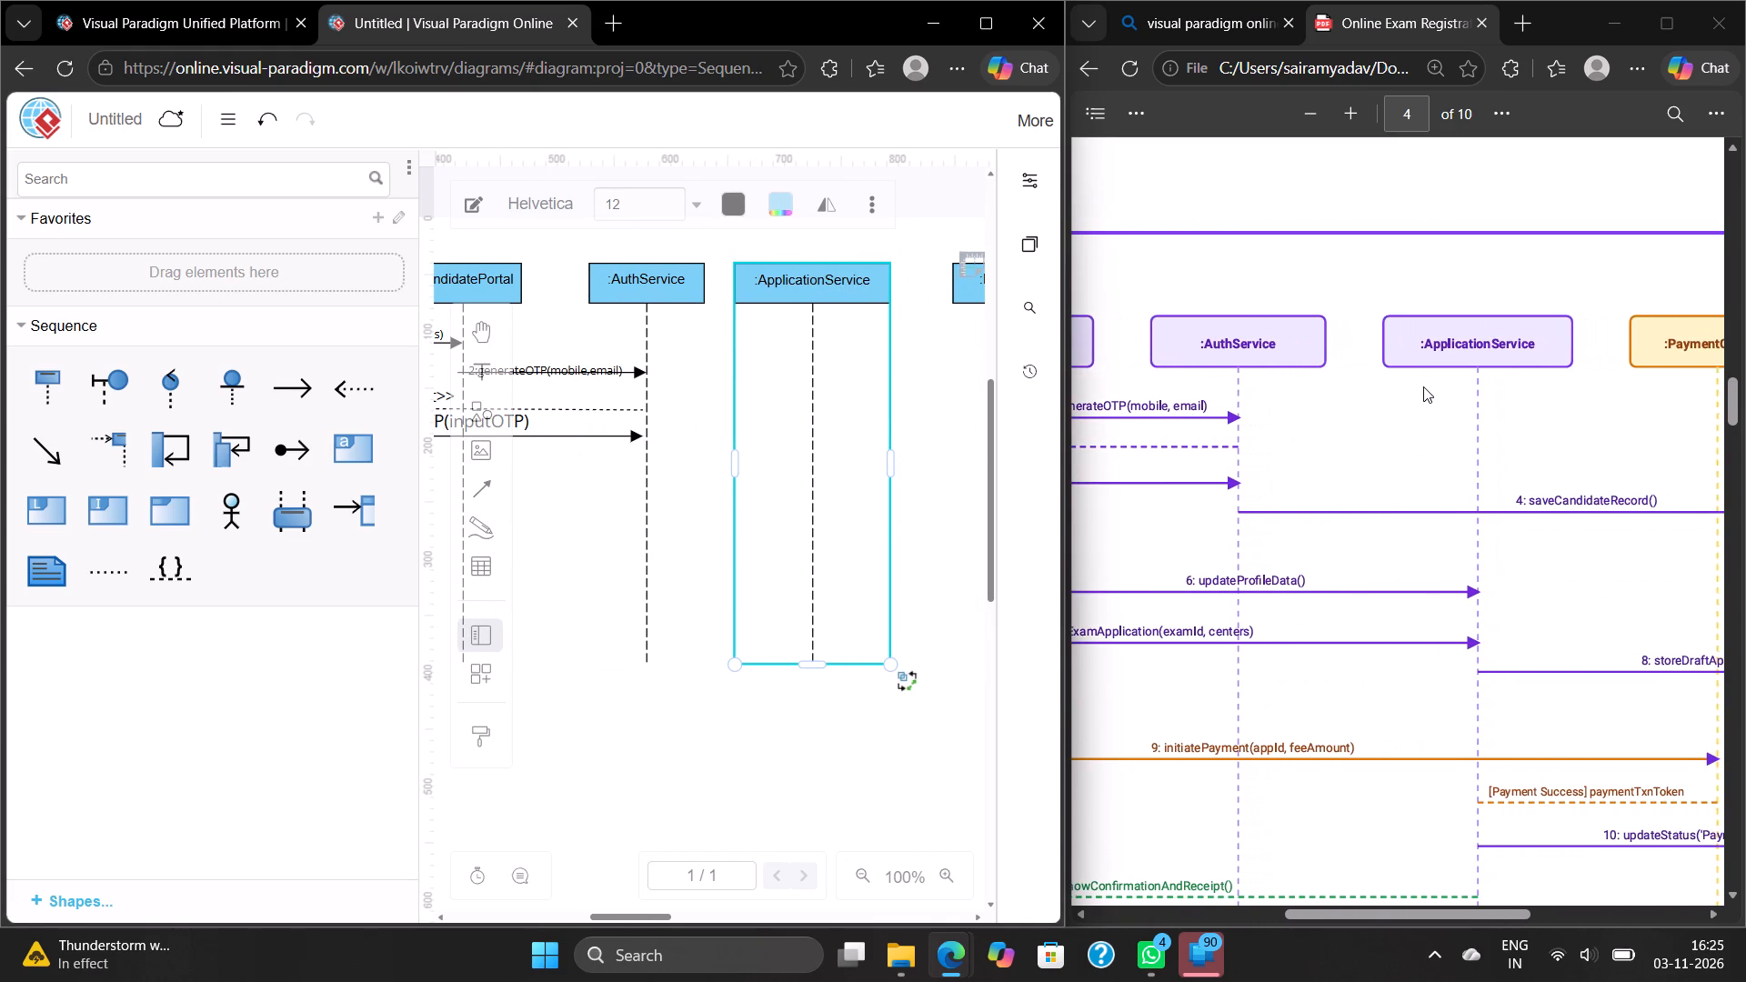
scroll(1423, 386, "left", 3)
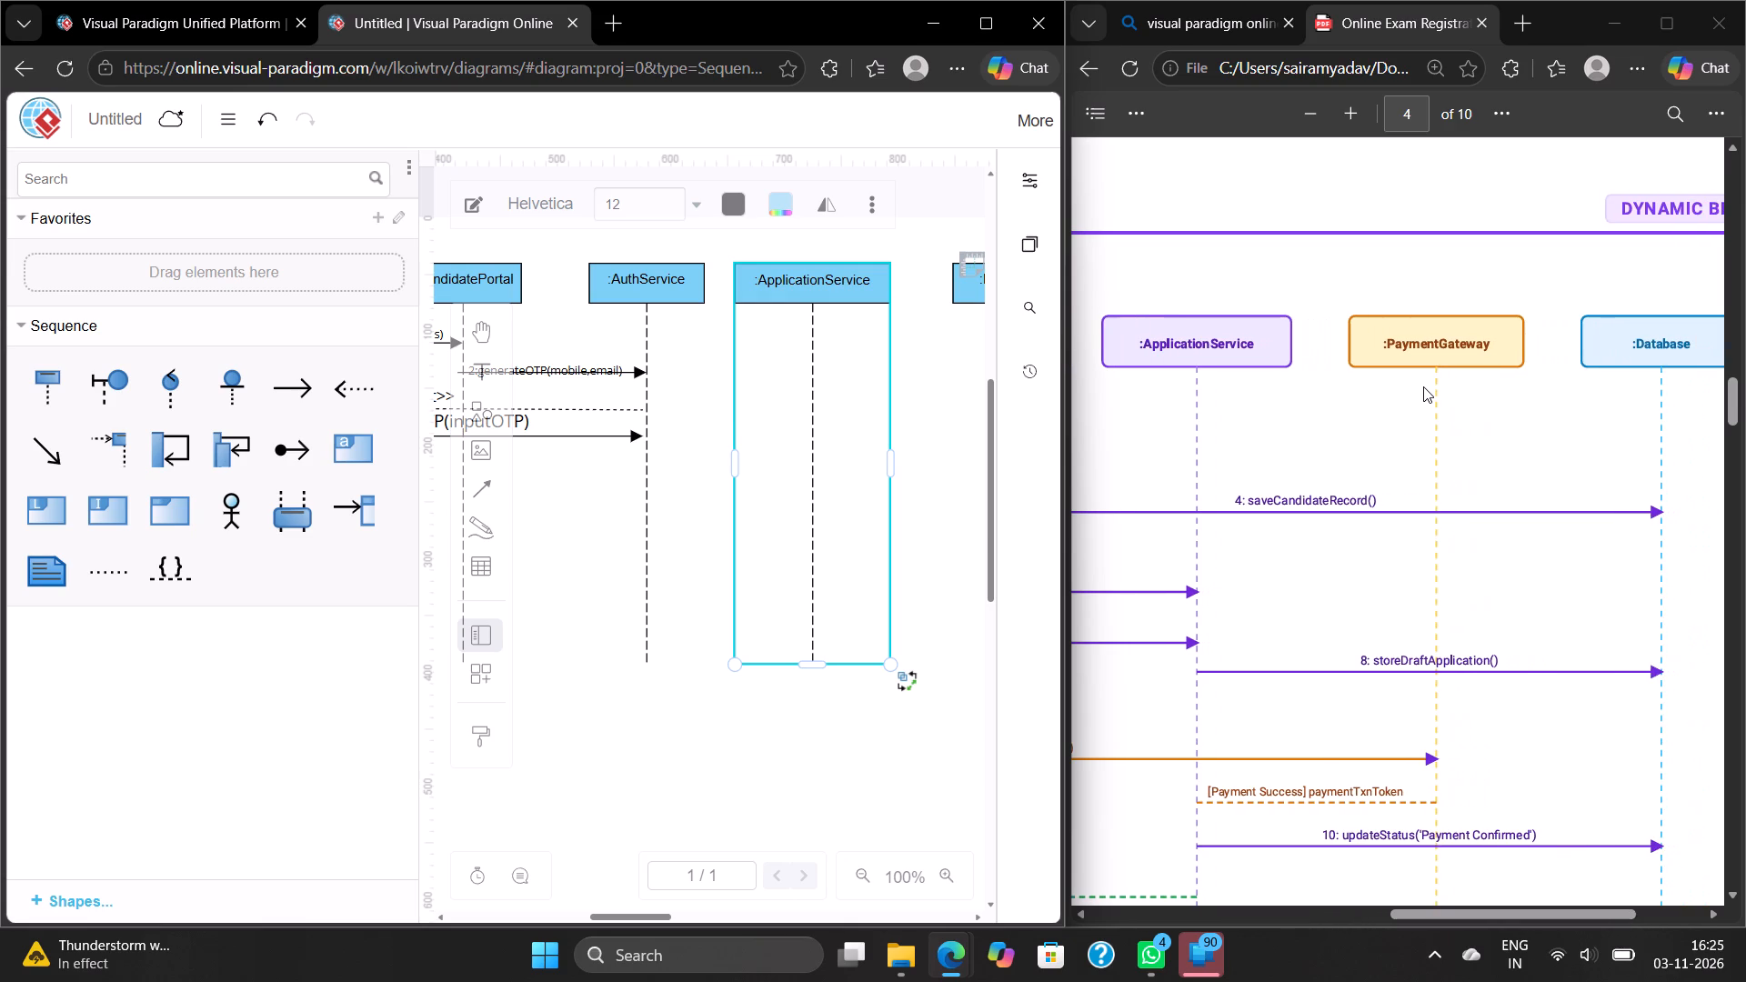
scroll(1423, 386, "left", 2)
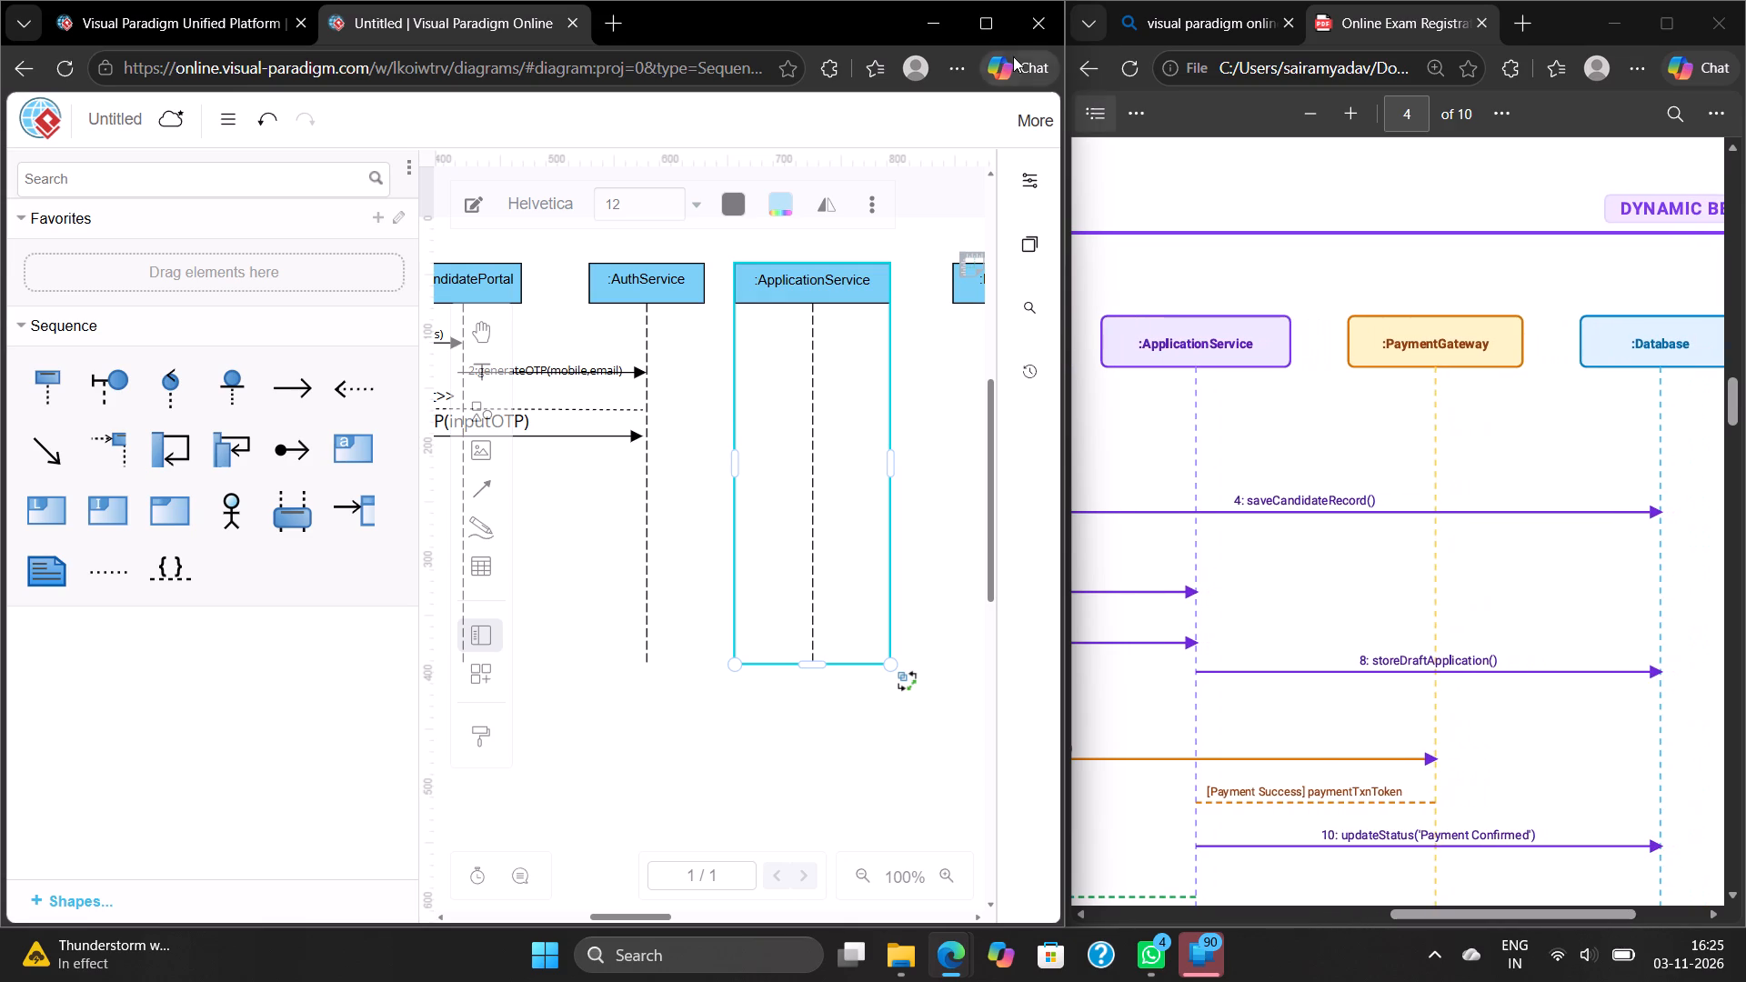
left_click(988, 24)
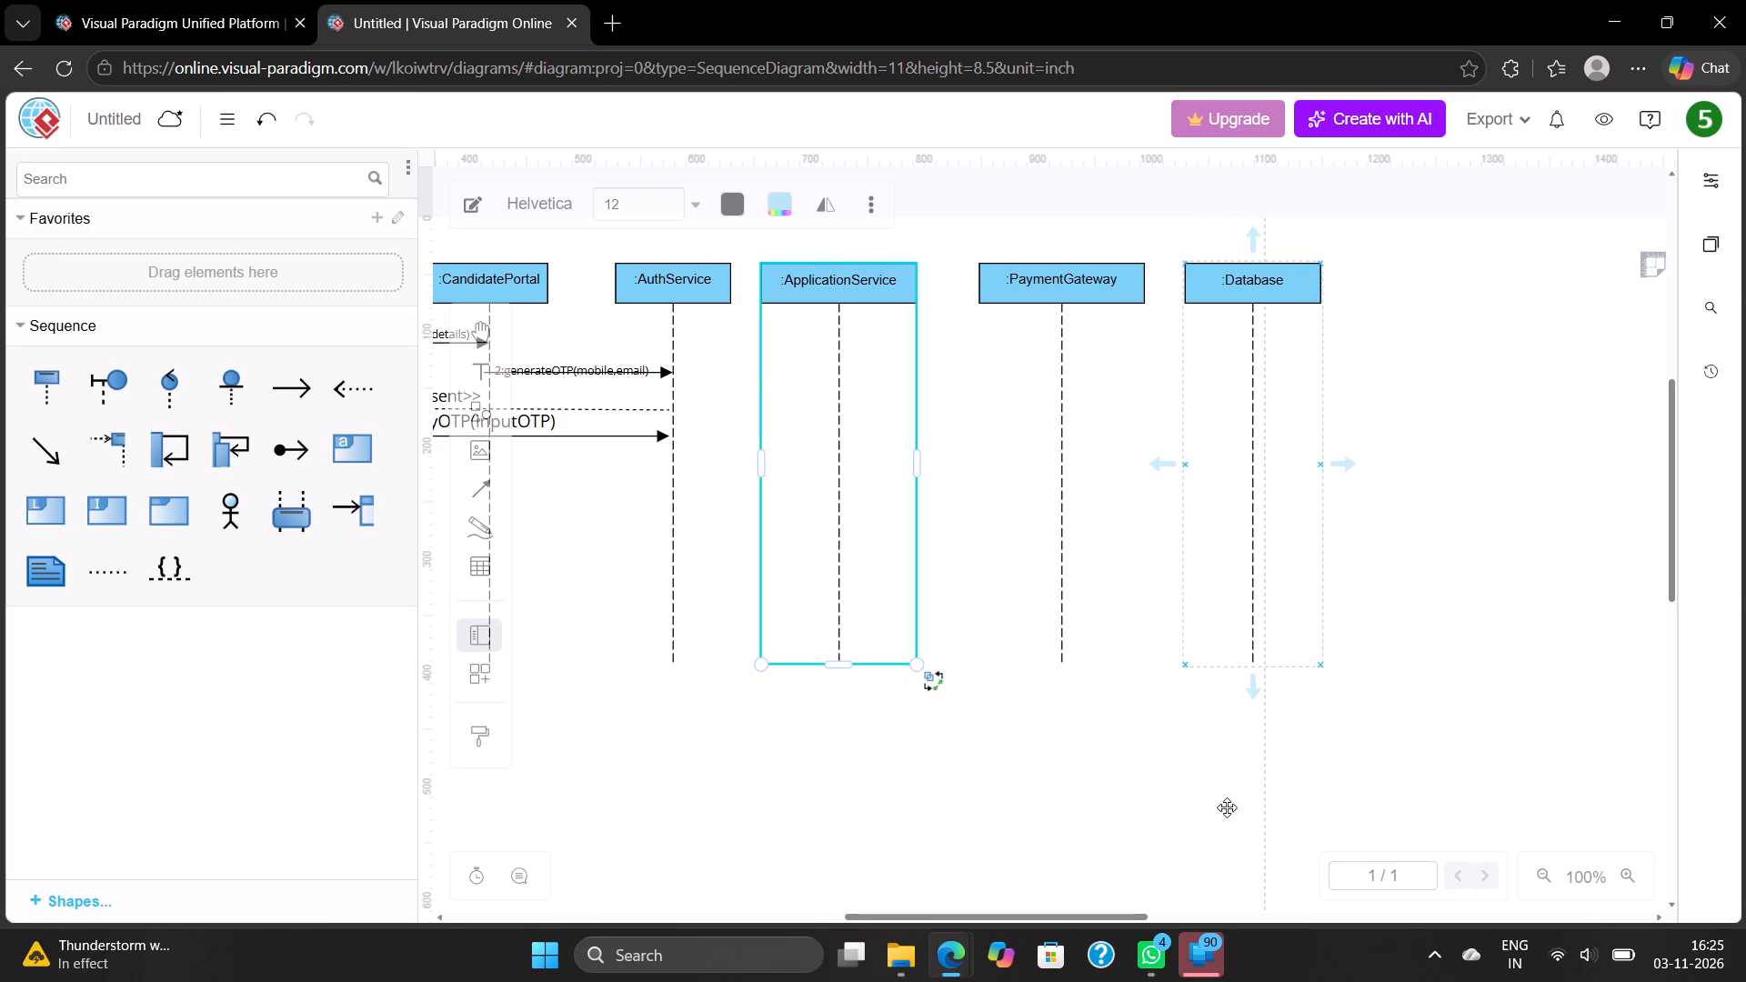
key("super+Left")
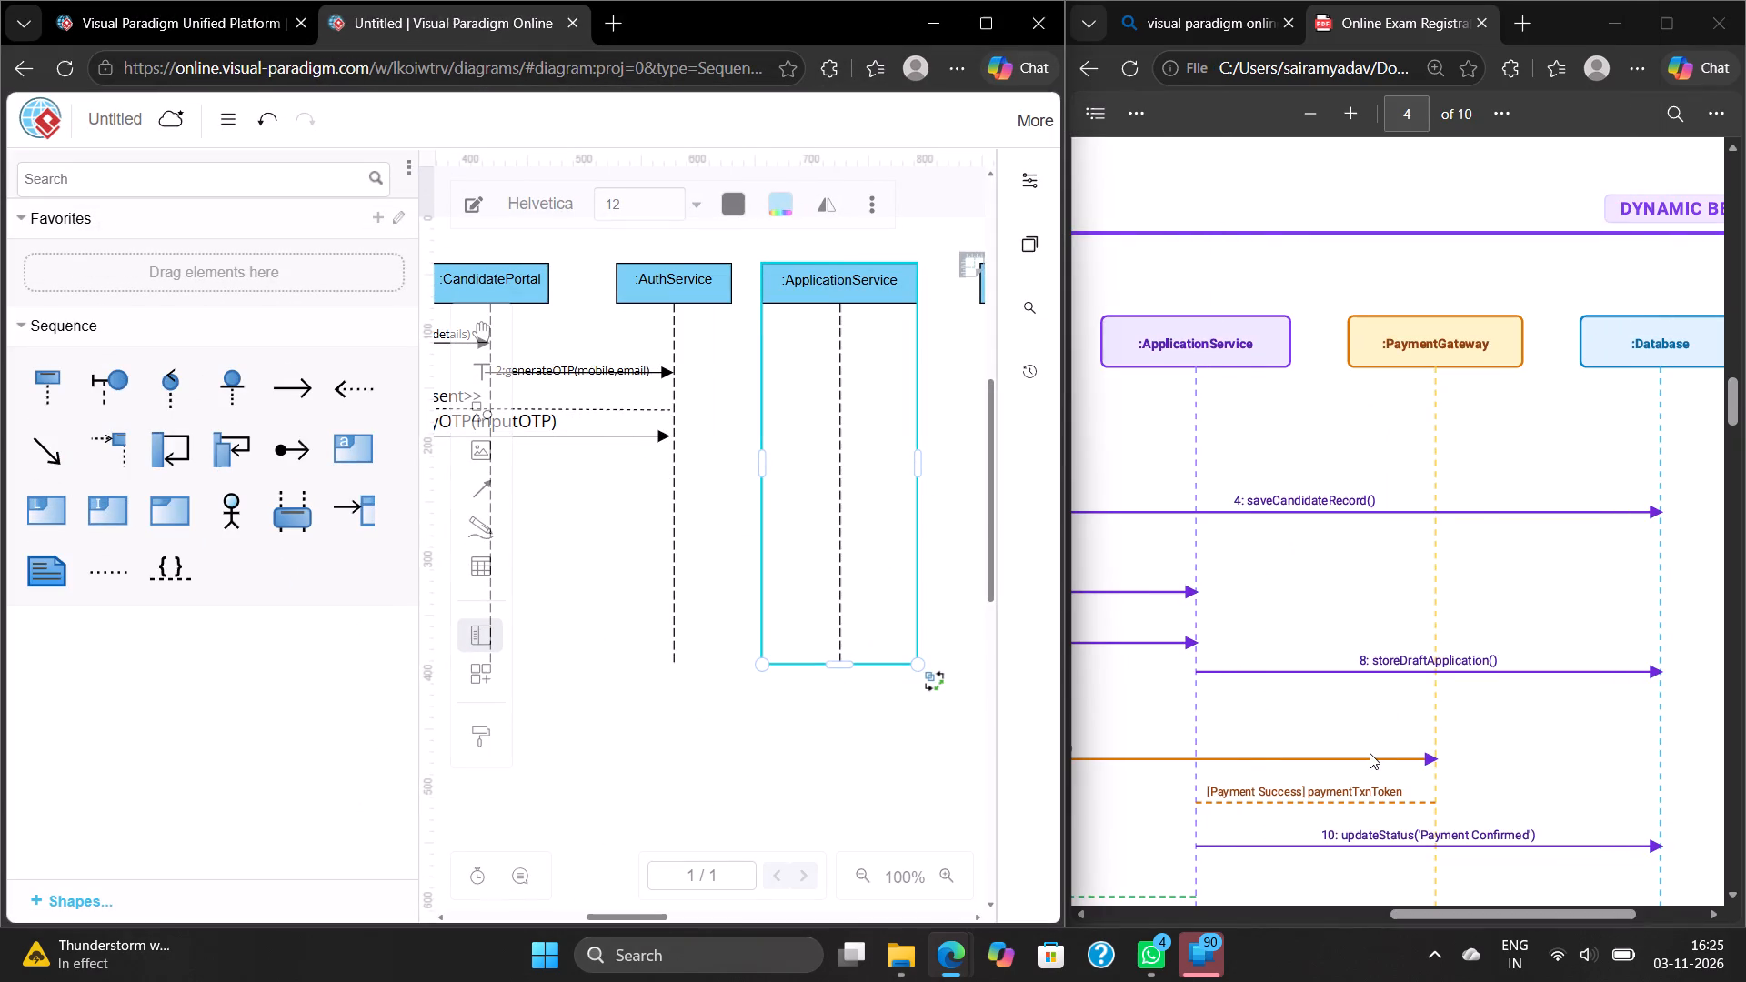
scroll(1370, 753, "right", 3)
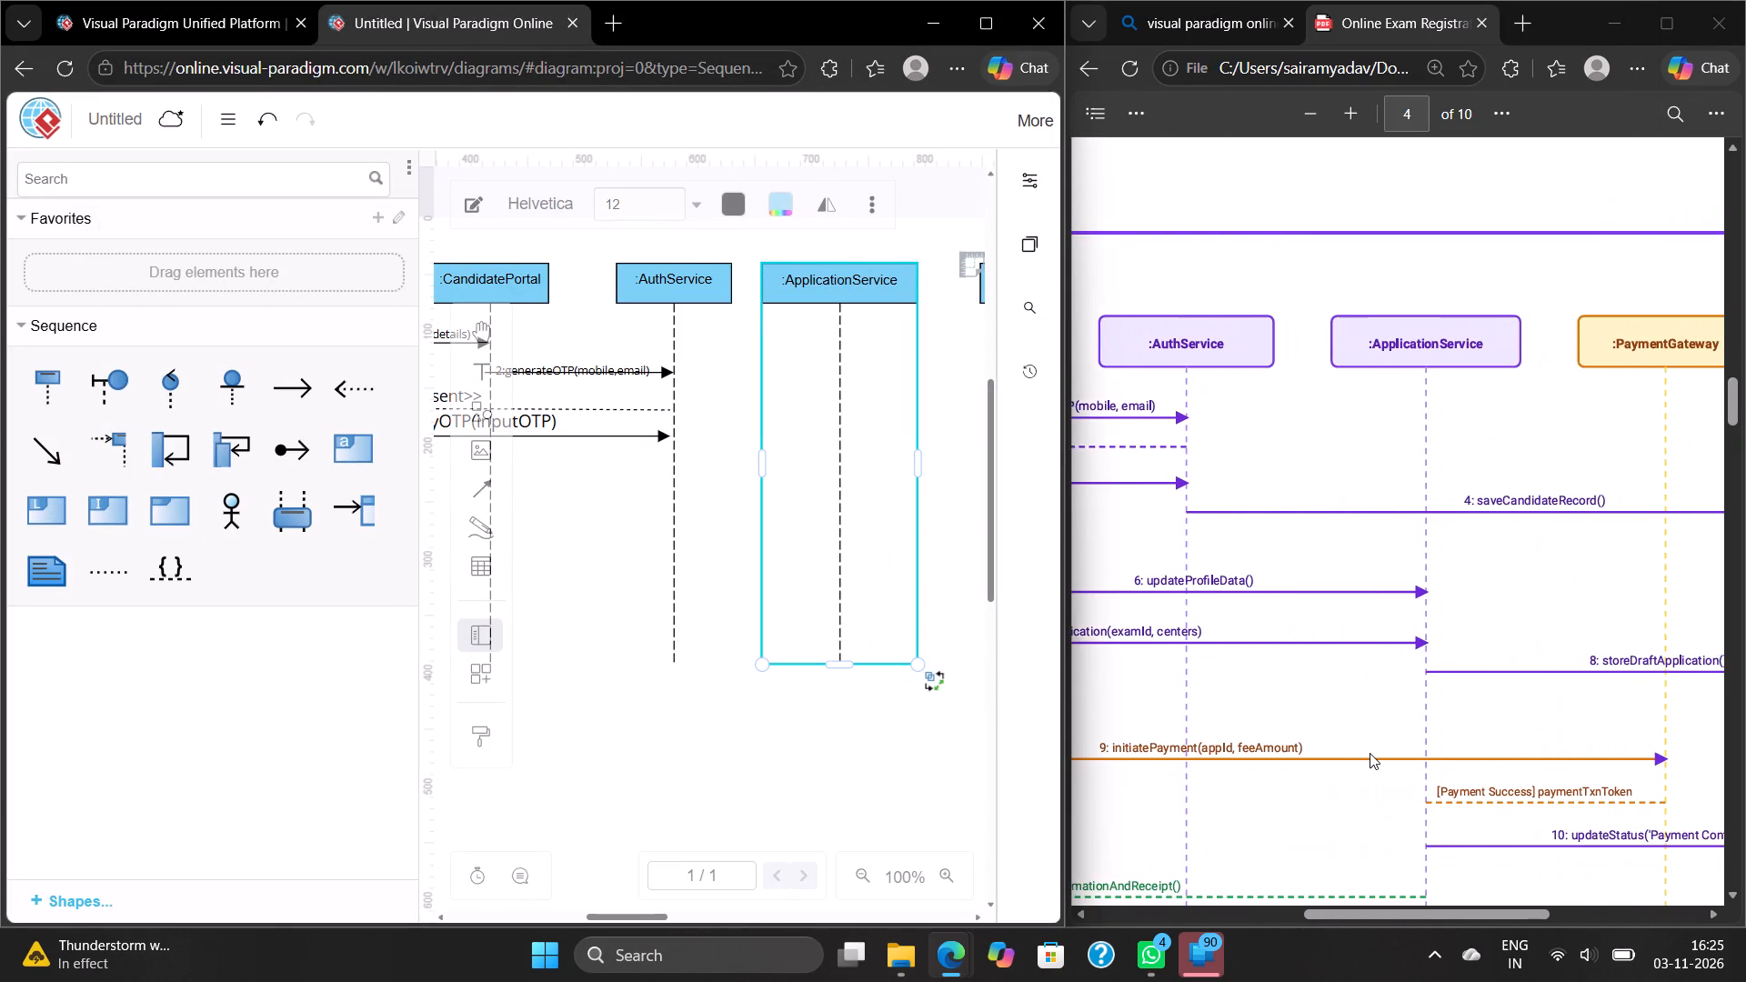
scroll(1370, 753, "right", 1)
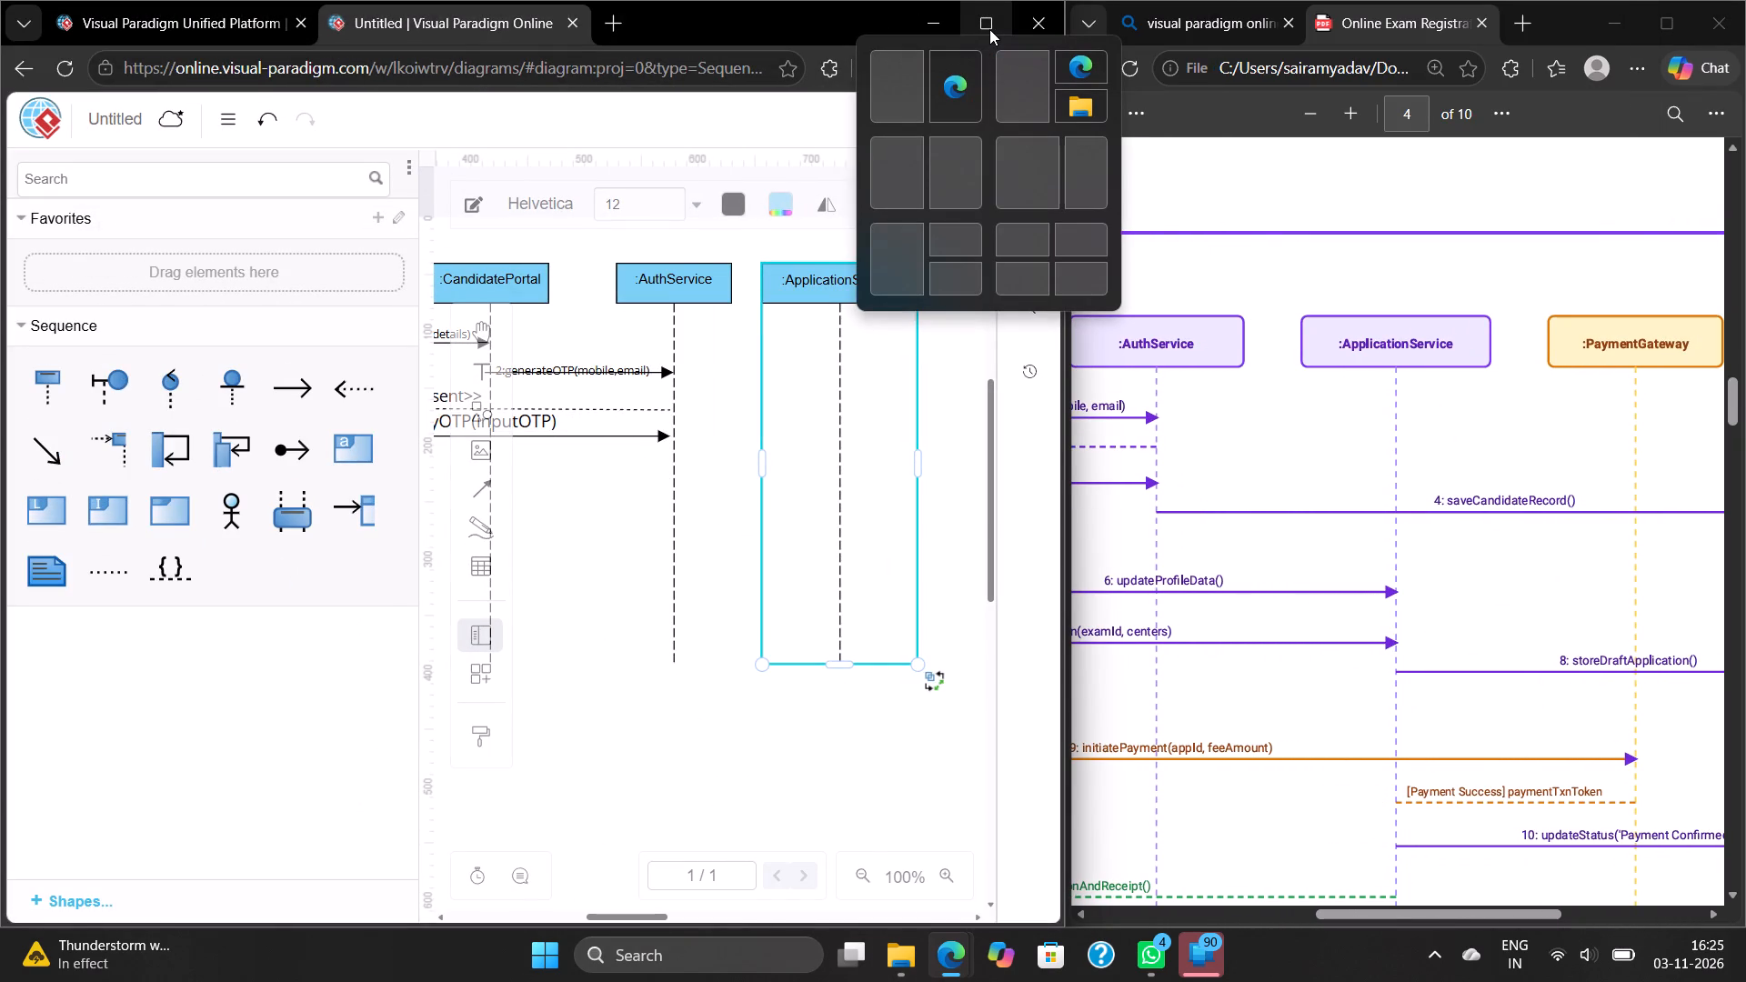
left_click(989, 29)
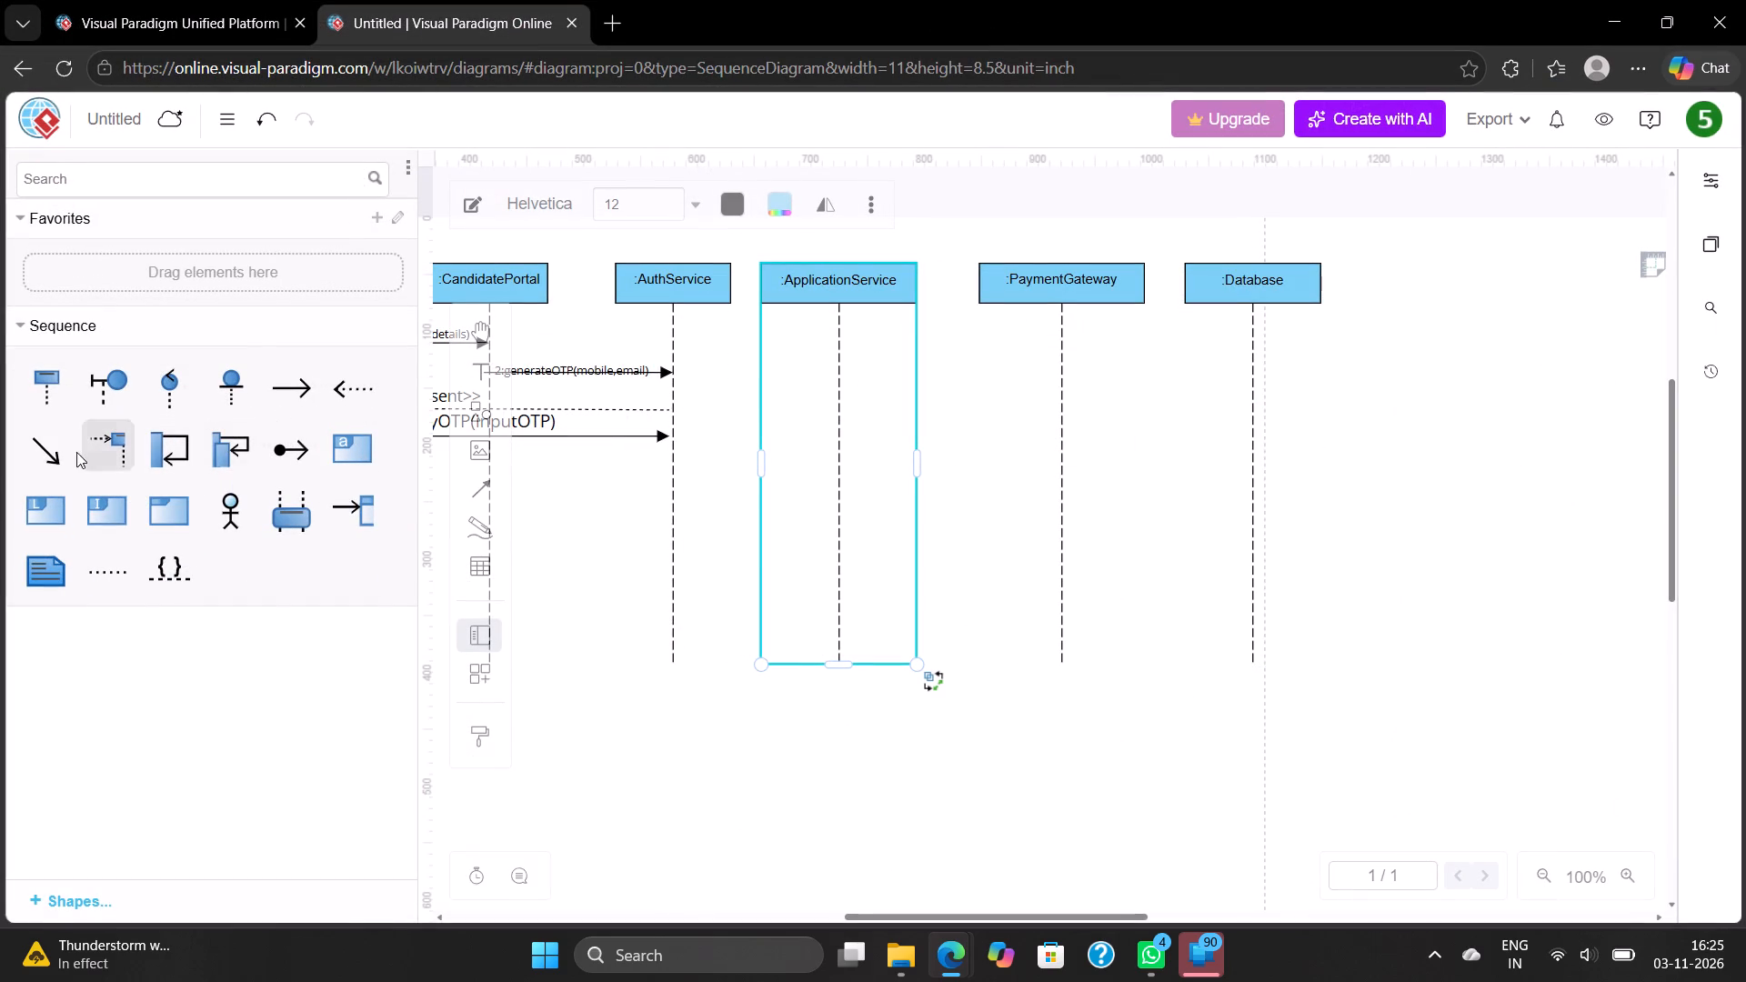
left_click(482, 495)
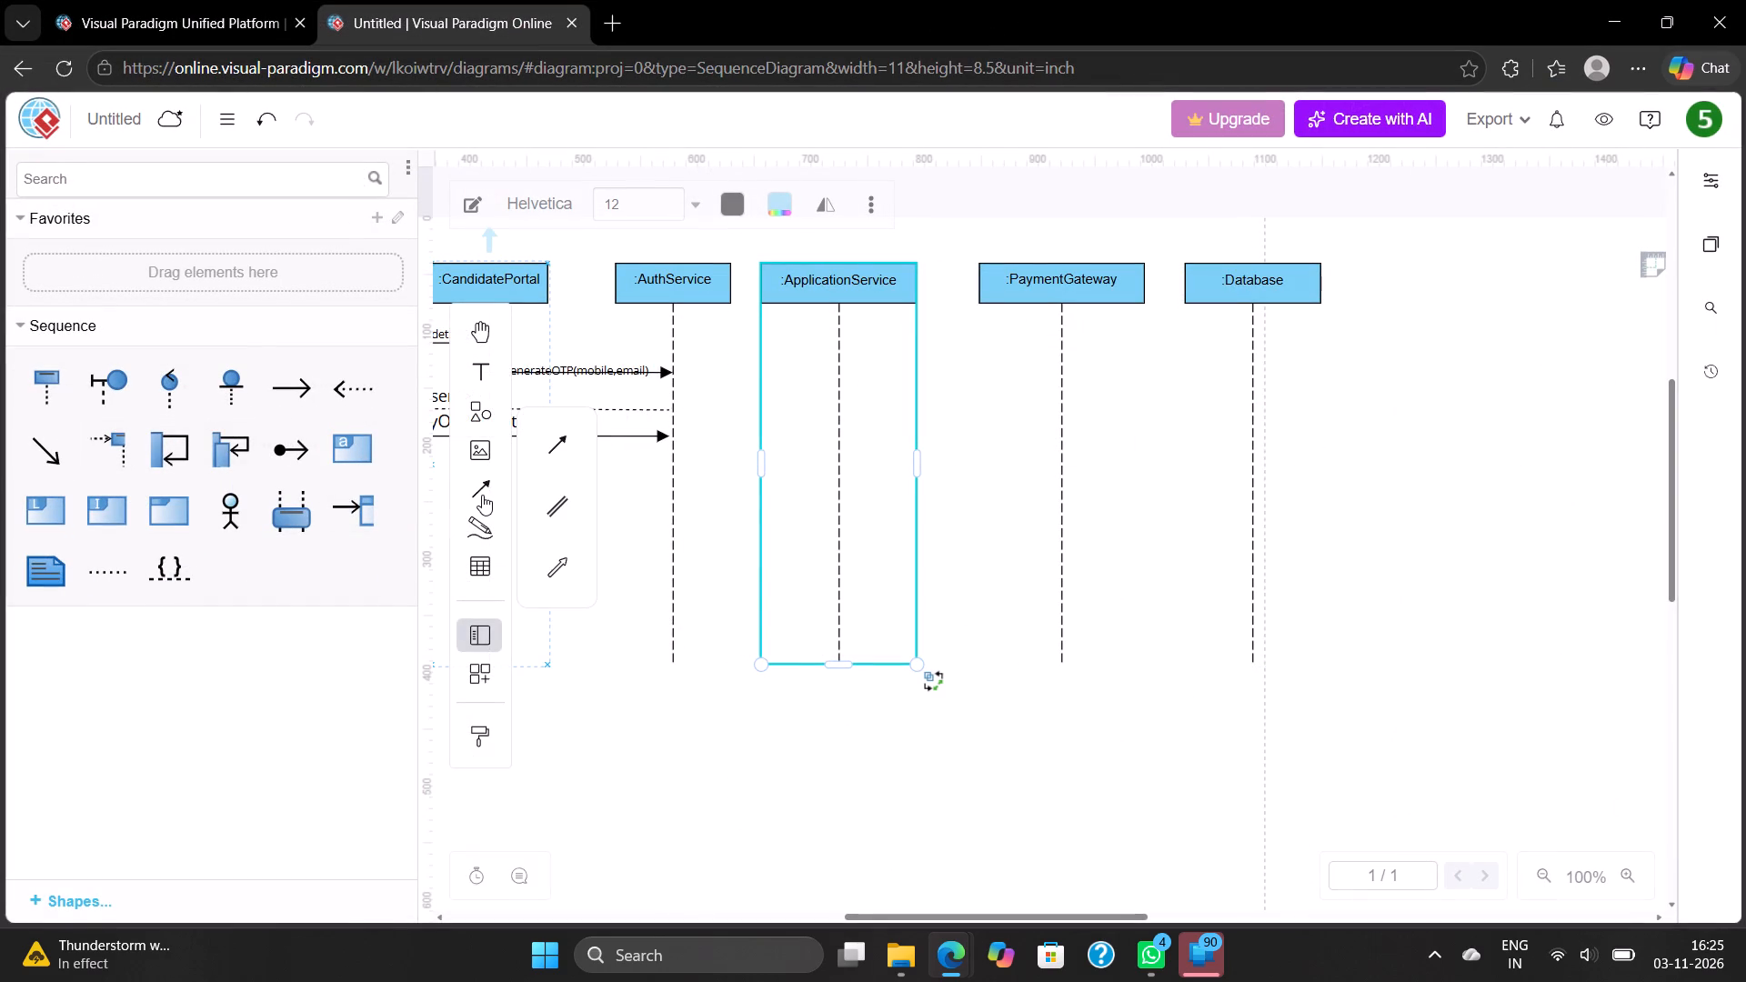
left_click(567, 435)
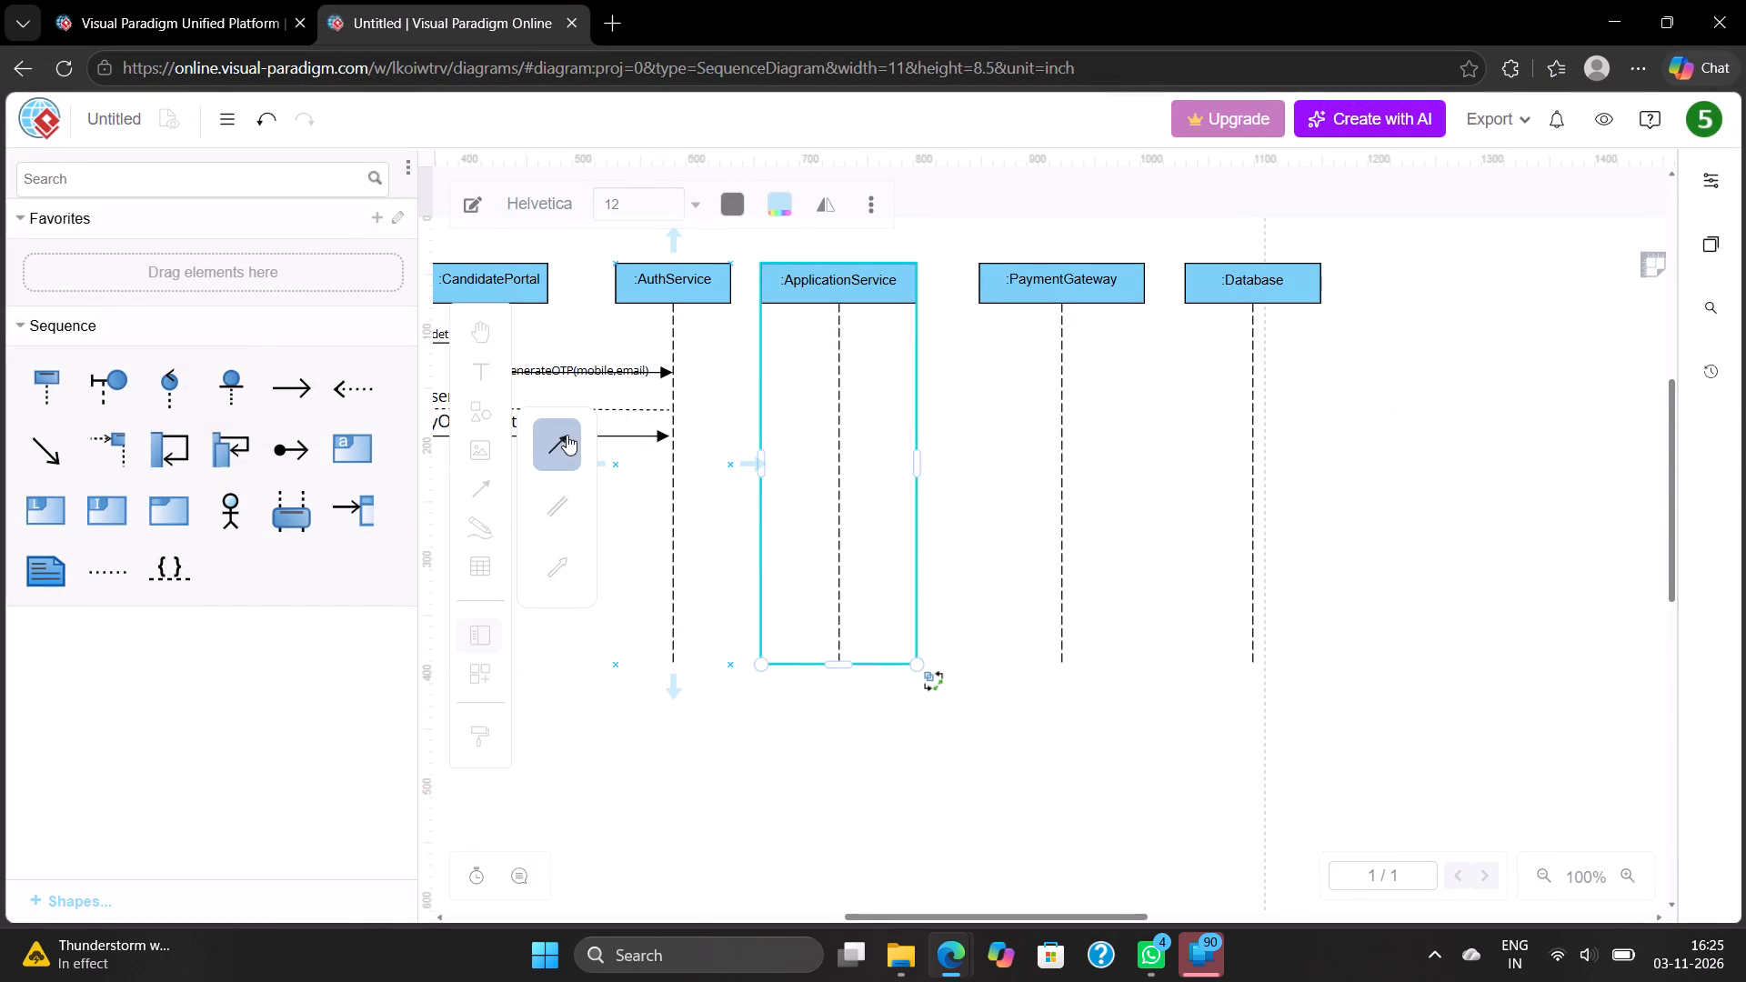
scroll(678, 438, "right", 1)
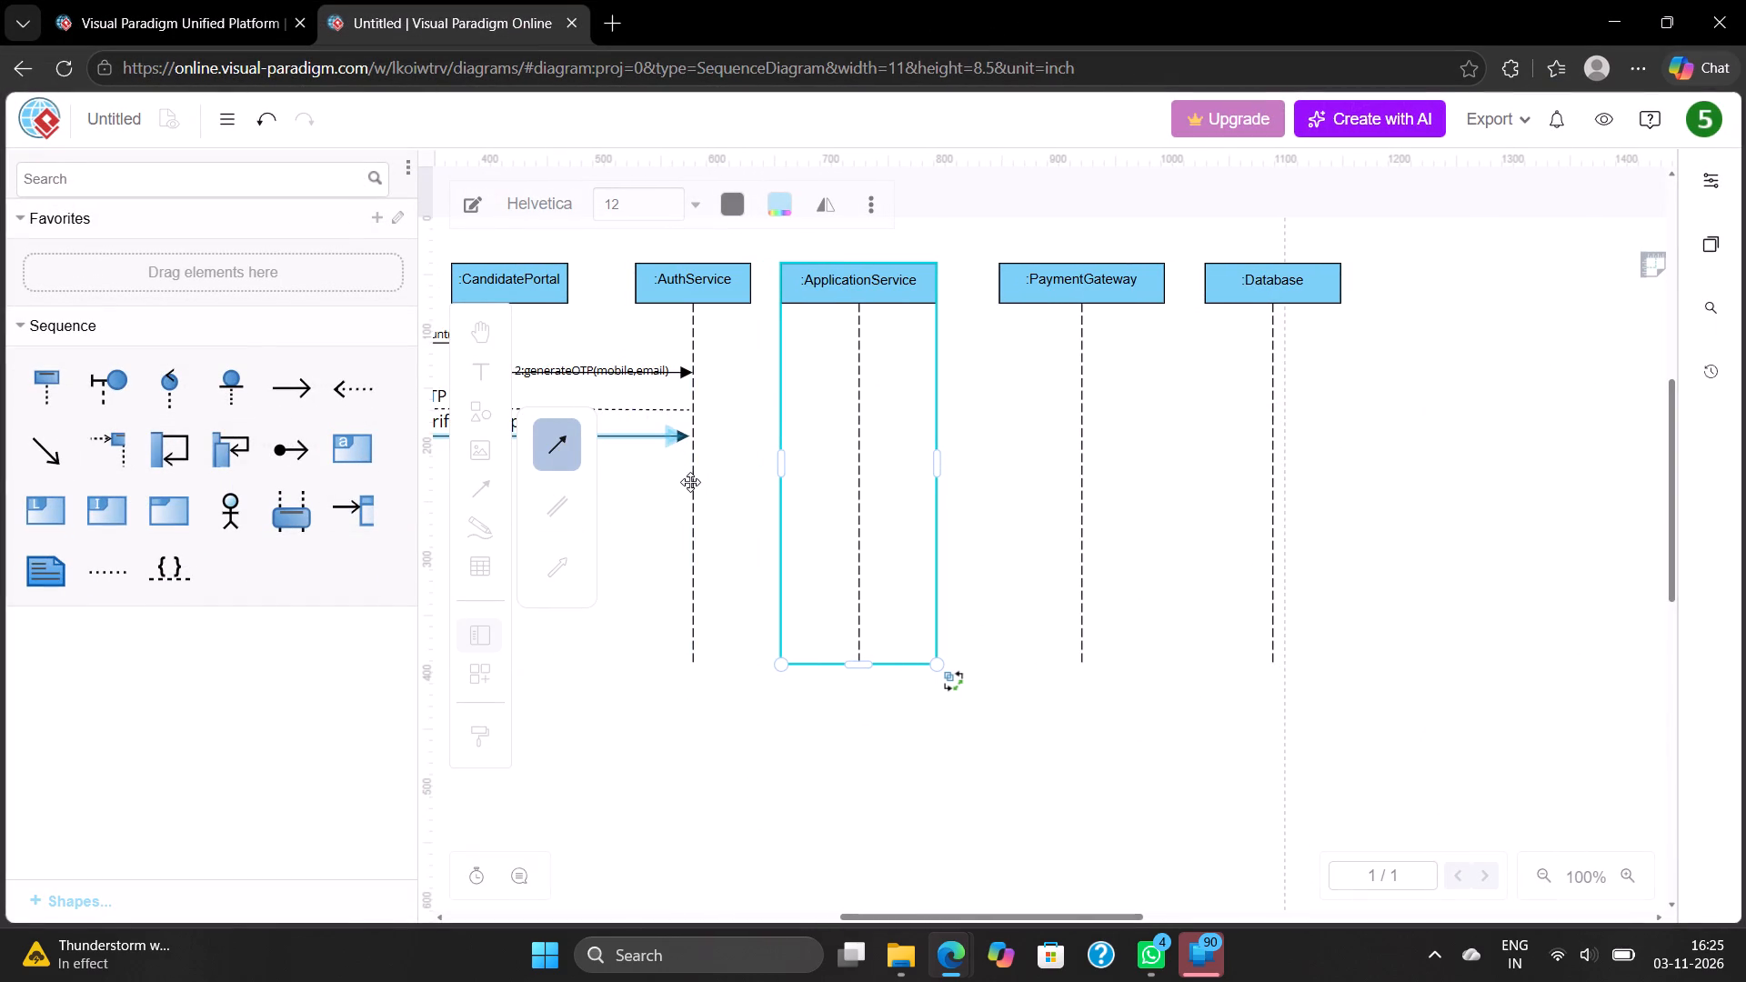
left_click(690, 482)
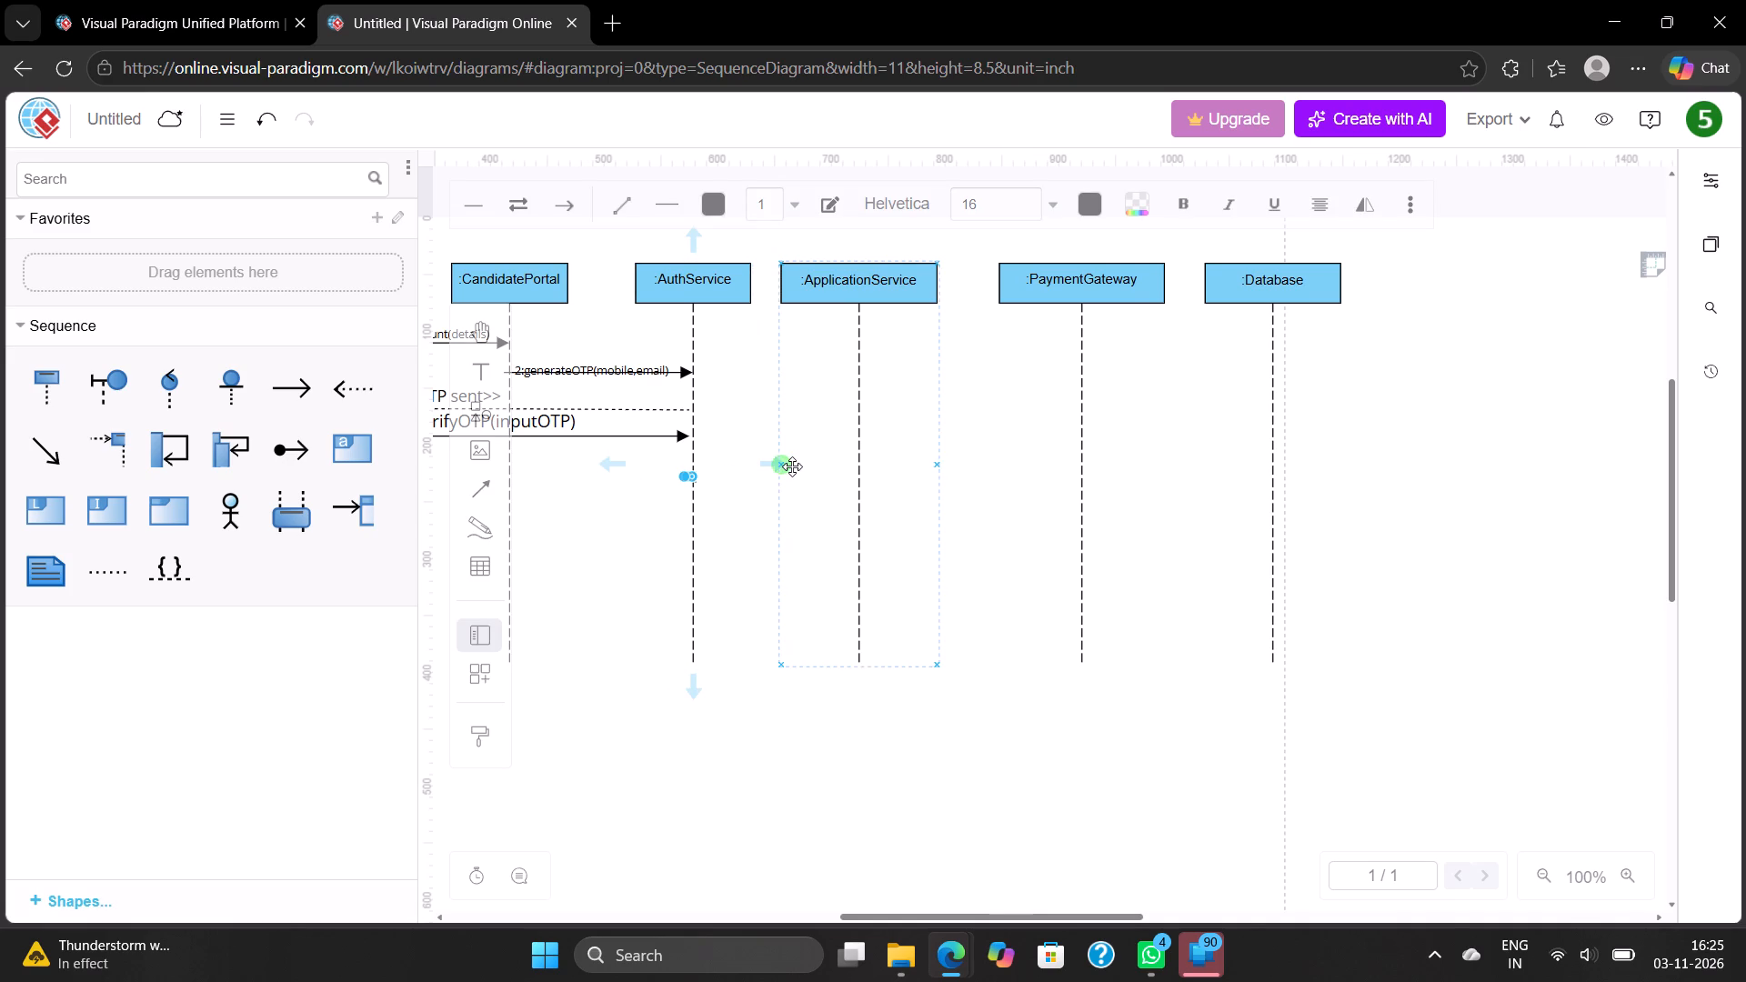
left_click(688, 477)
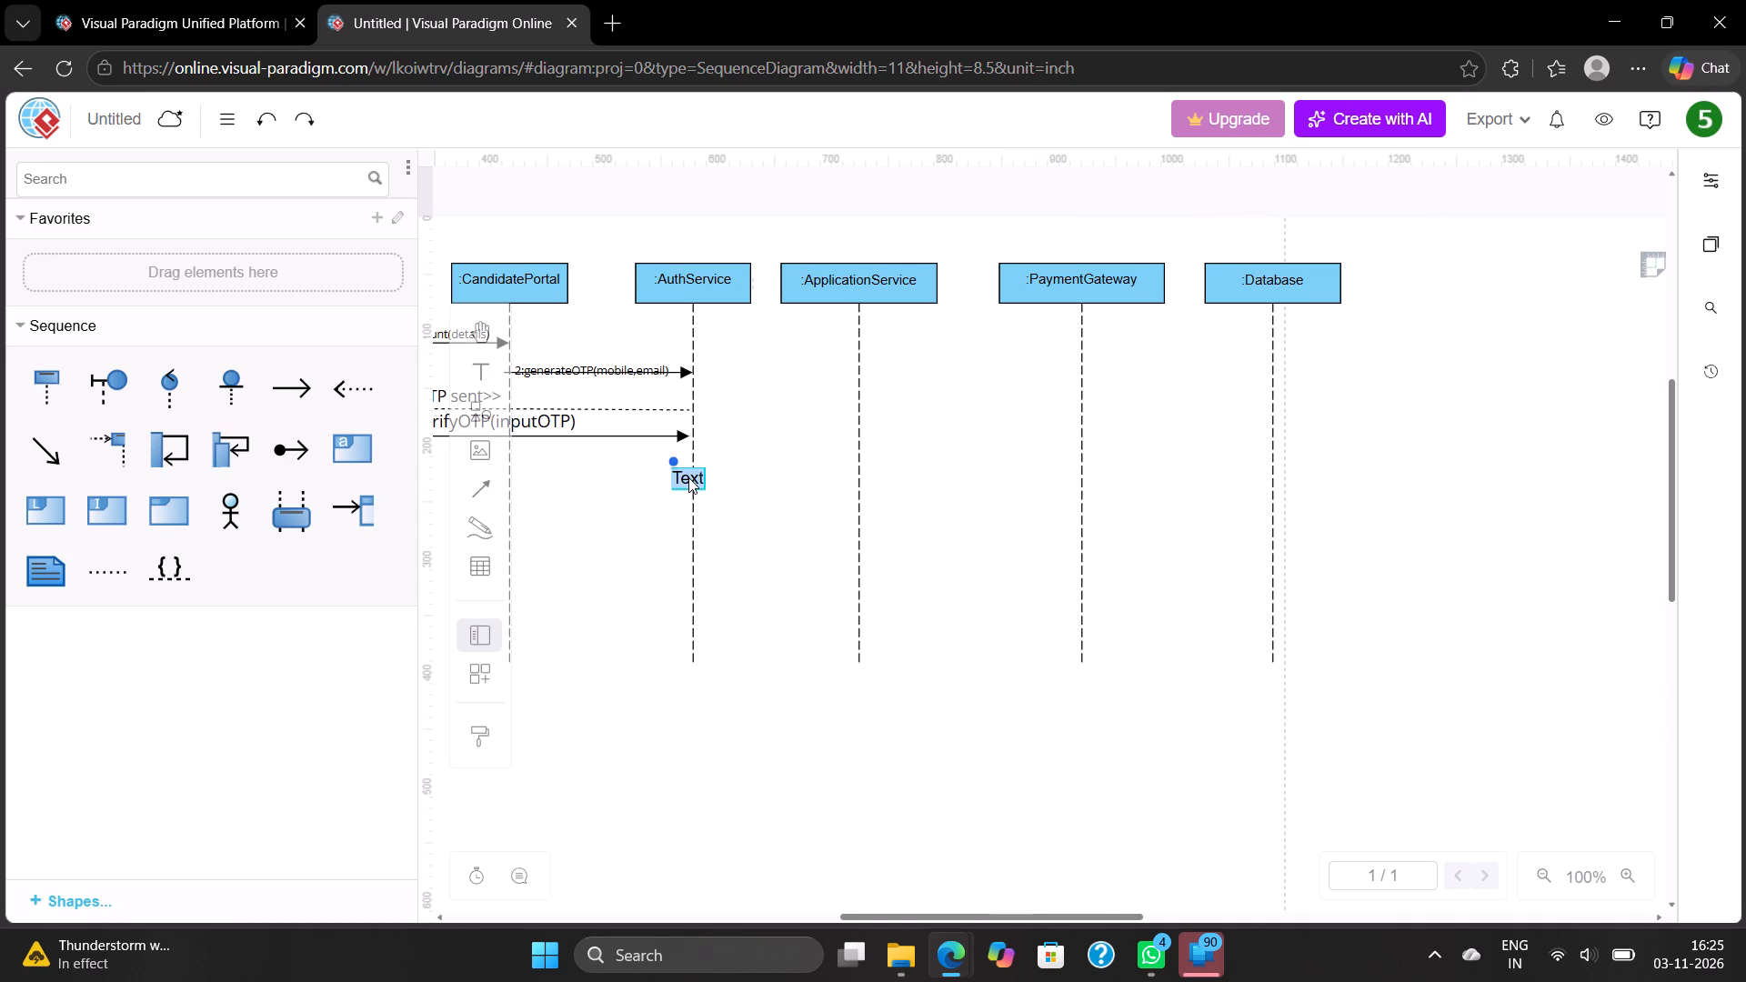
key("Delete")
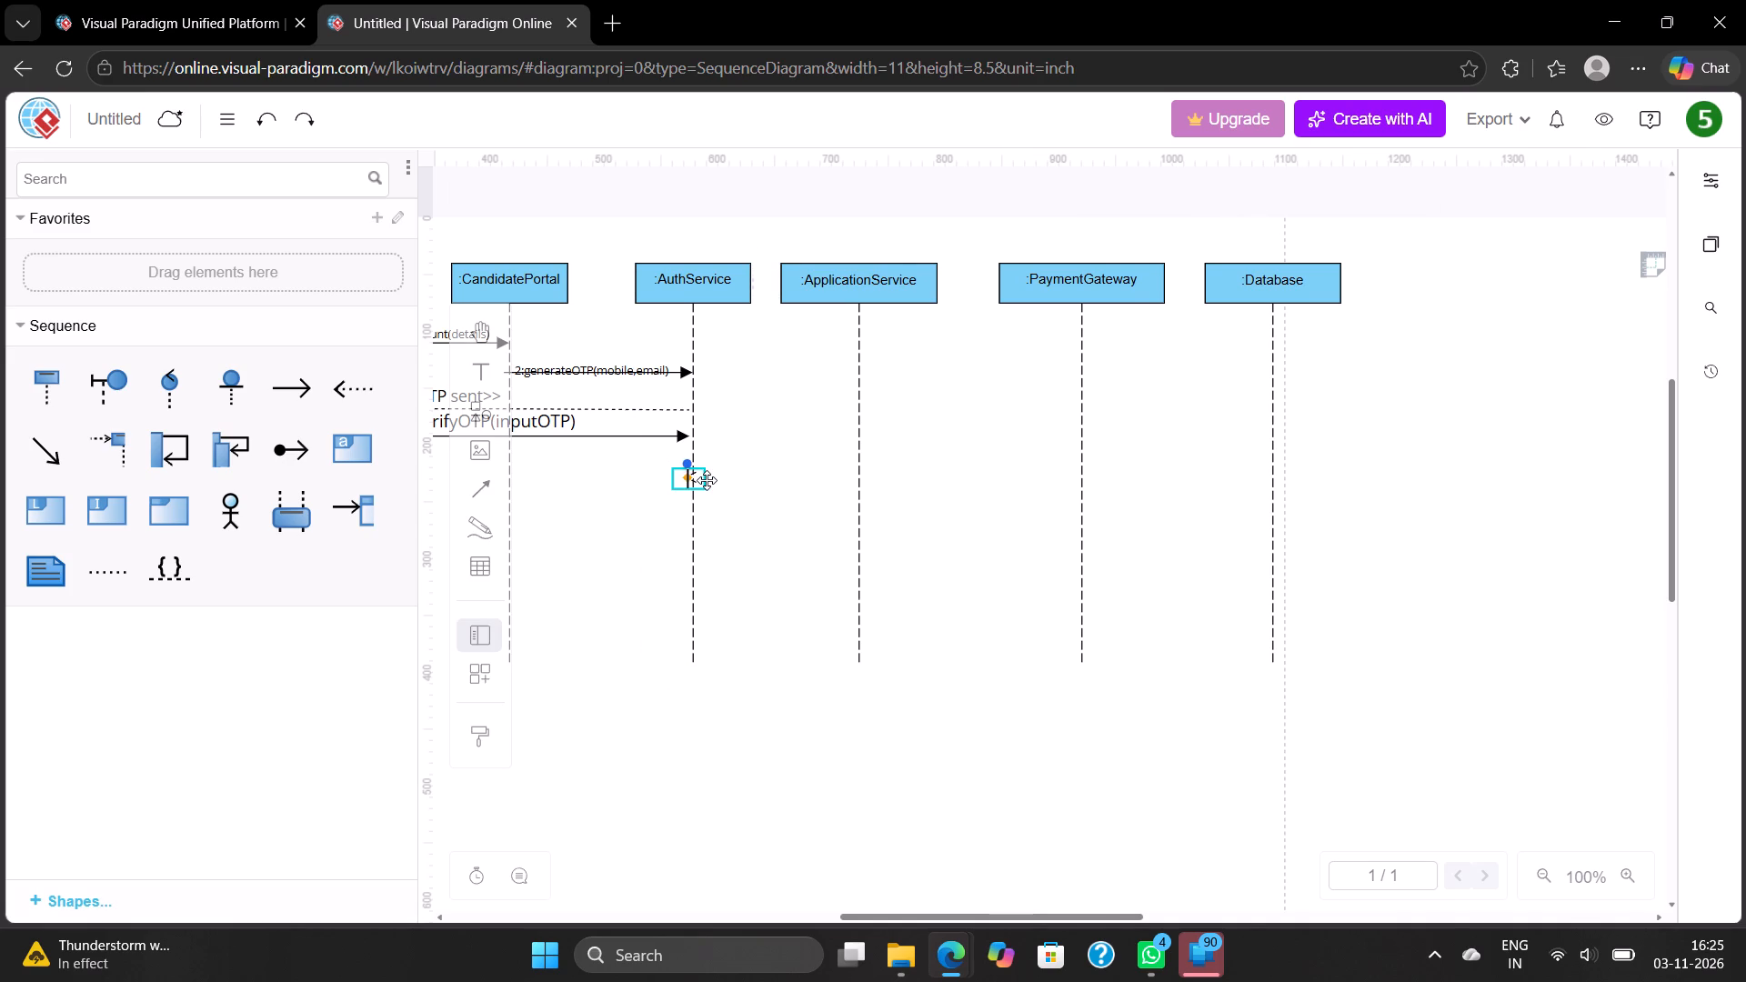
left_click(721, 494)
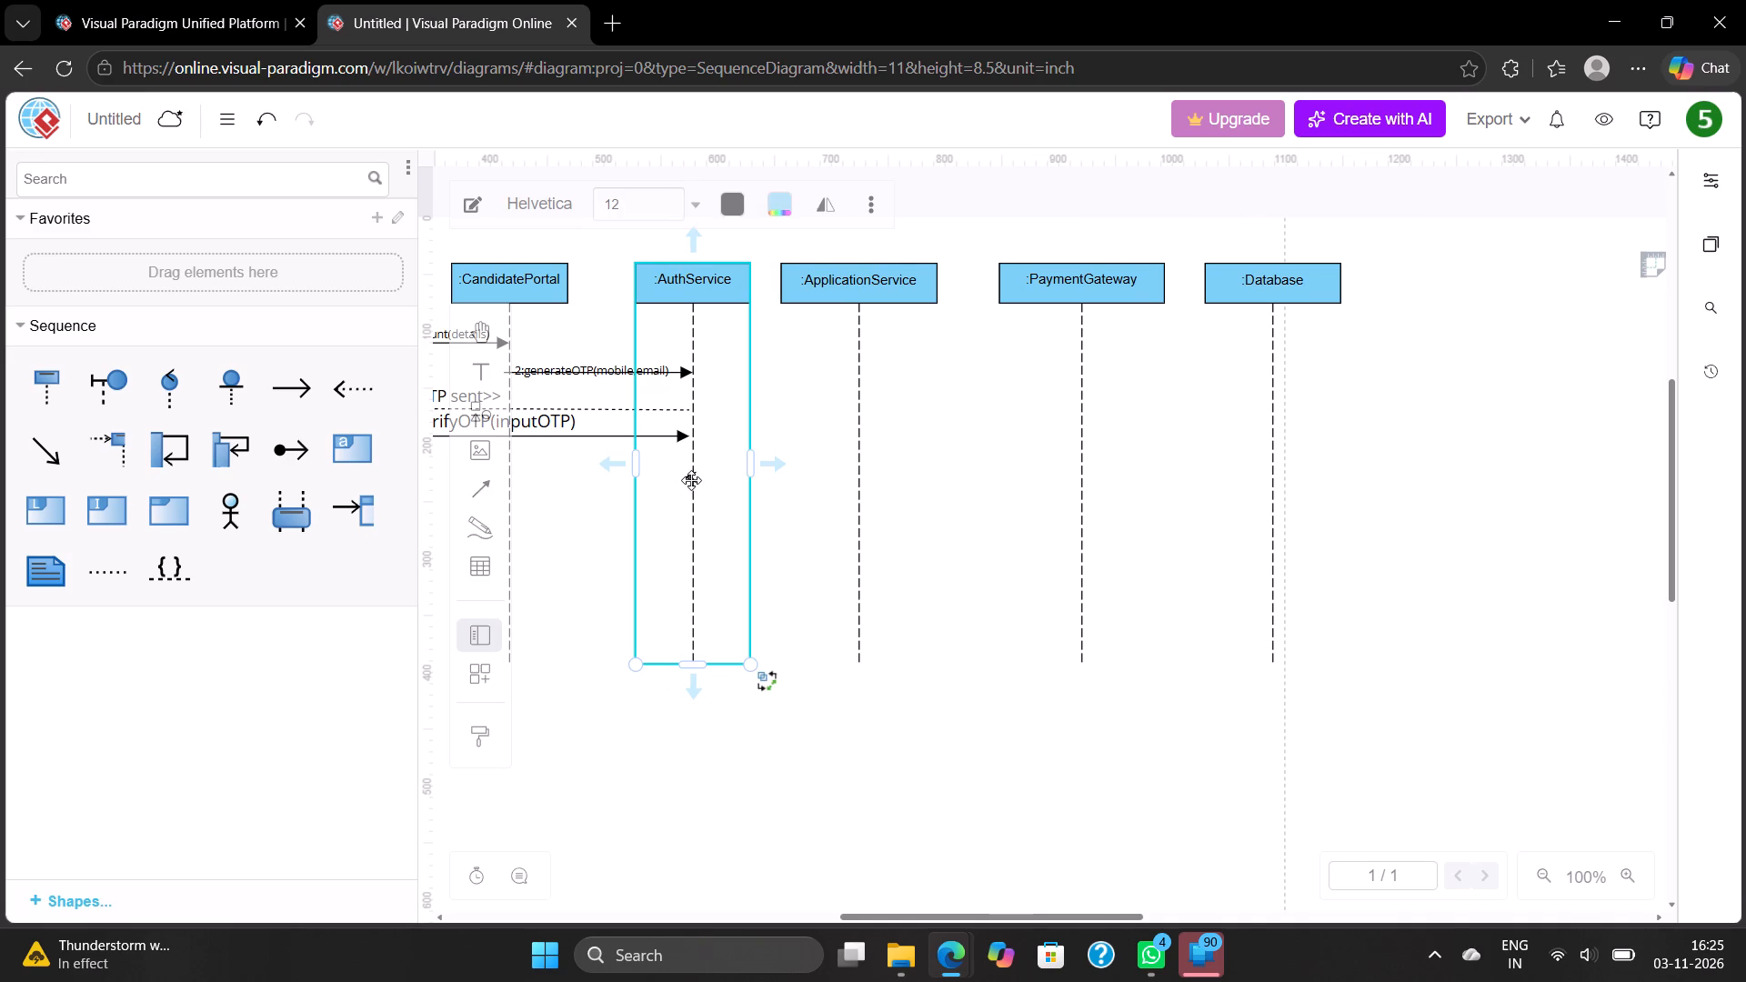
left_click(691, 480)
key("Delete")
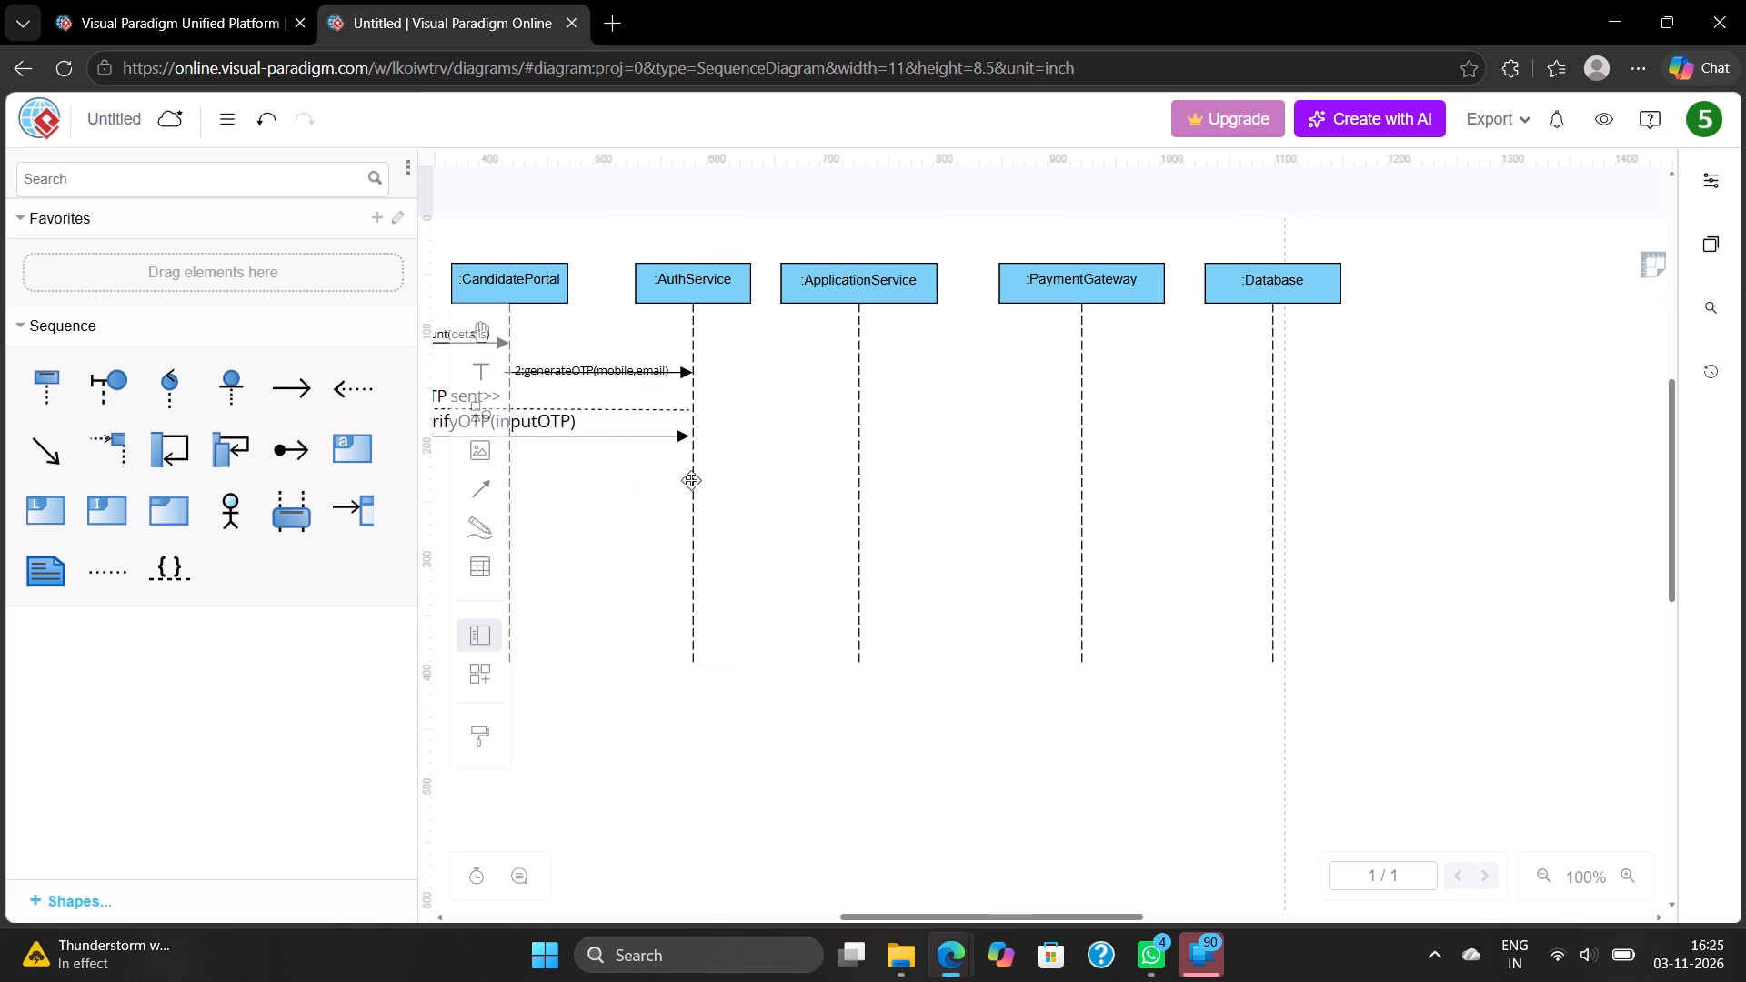
Draw a level straight arrow from the AuthService lifeline to the Database lifeline, just below the verifyOTP arrow.
left_click(473, 485)
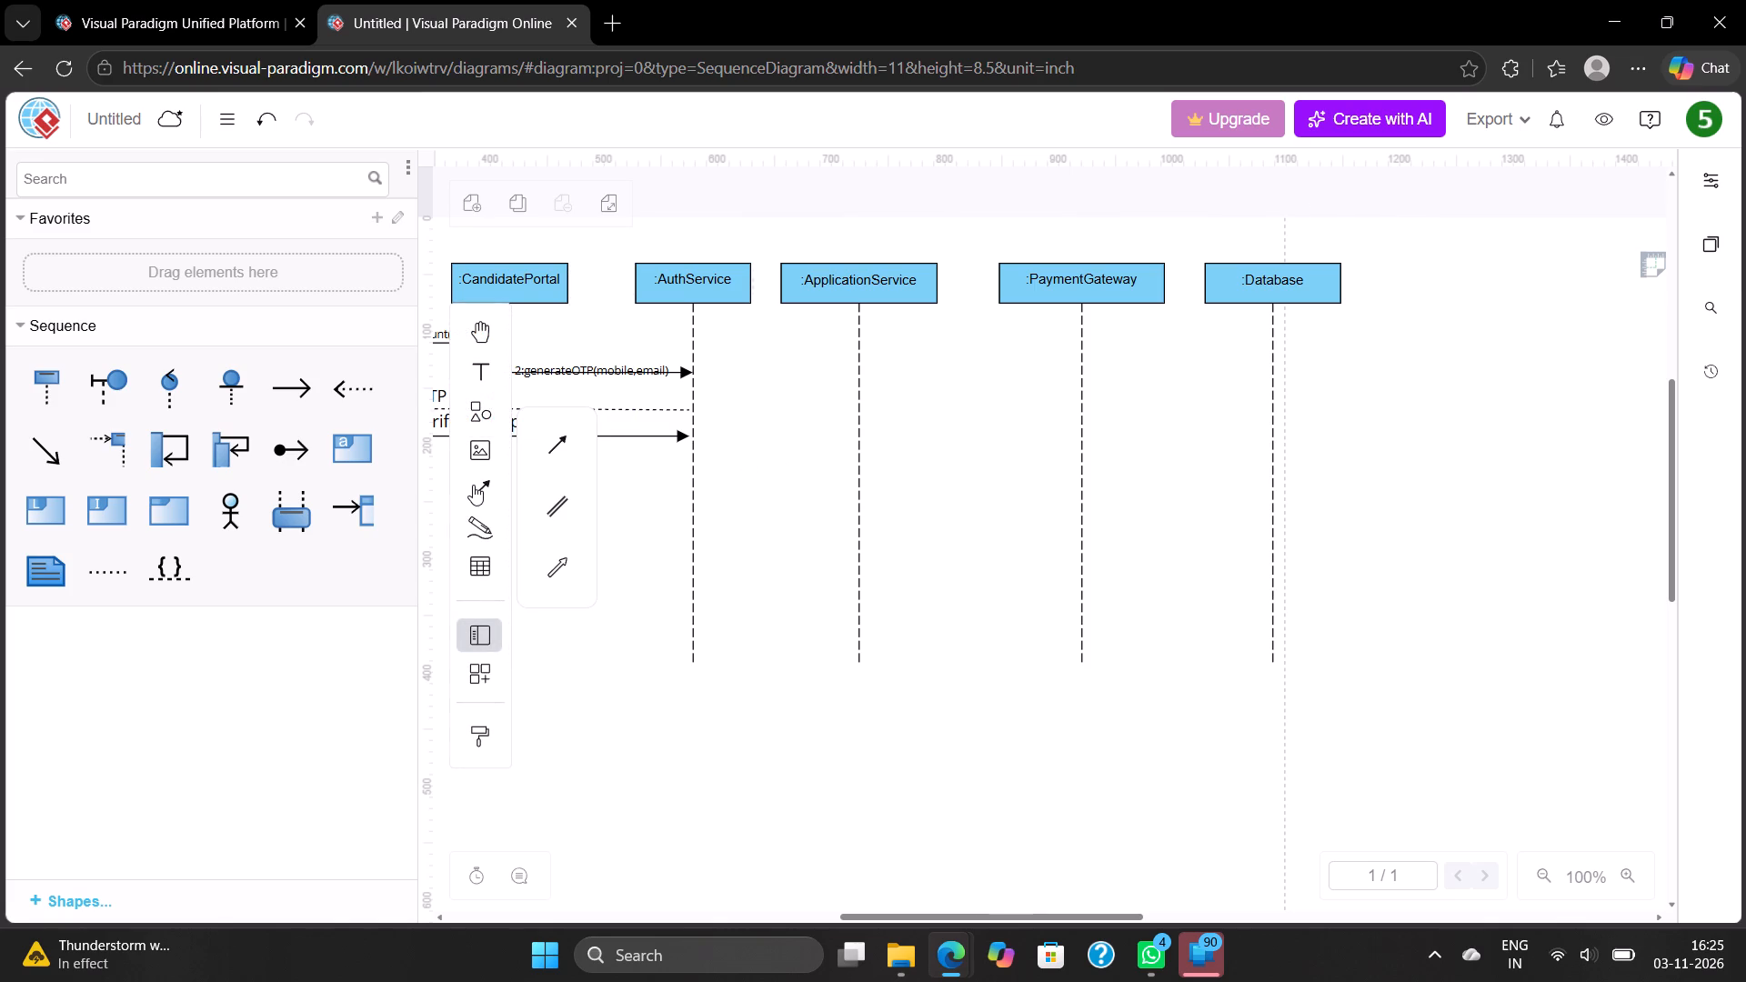
left_click(566, 441)
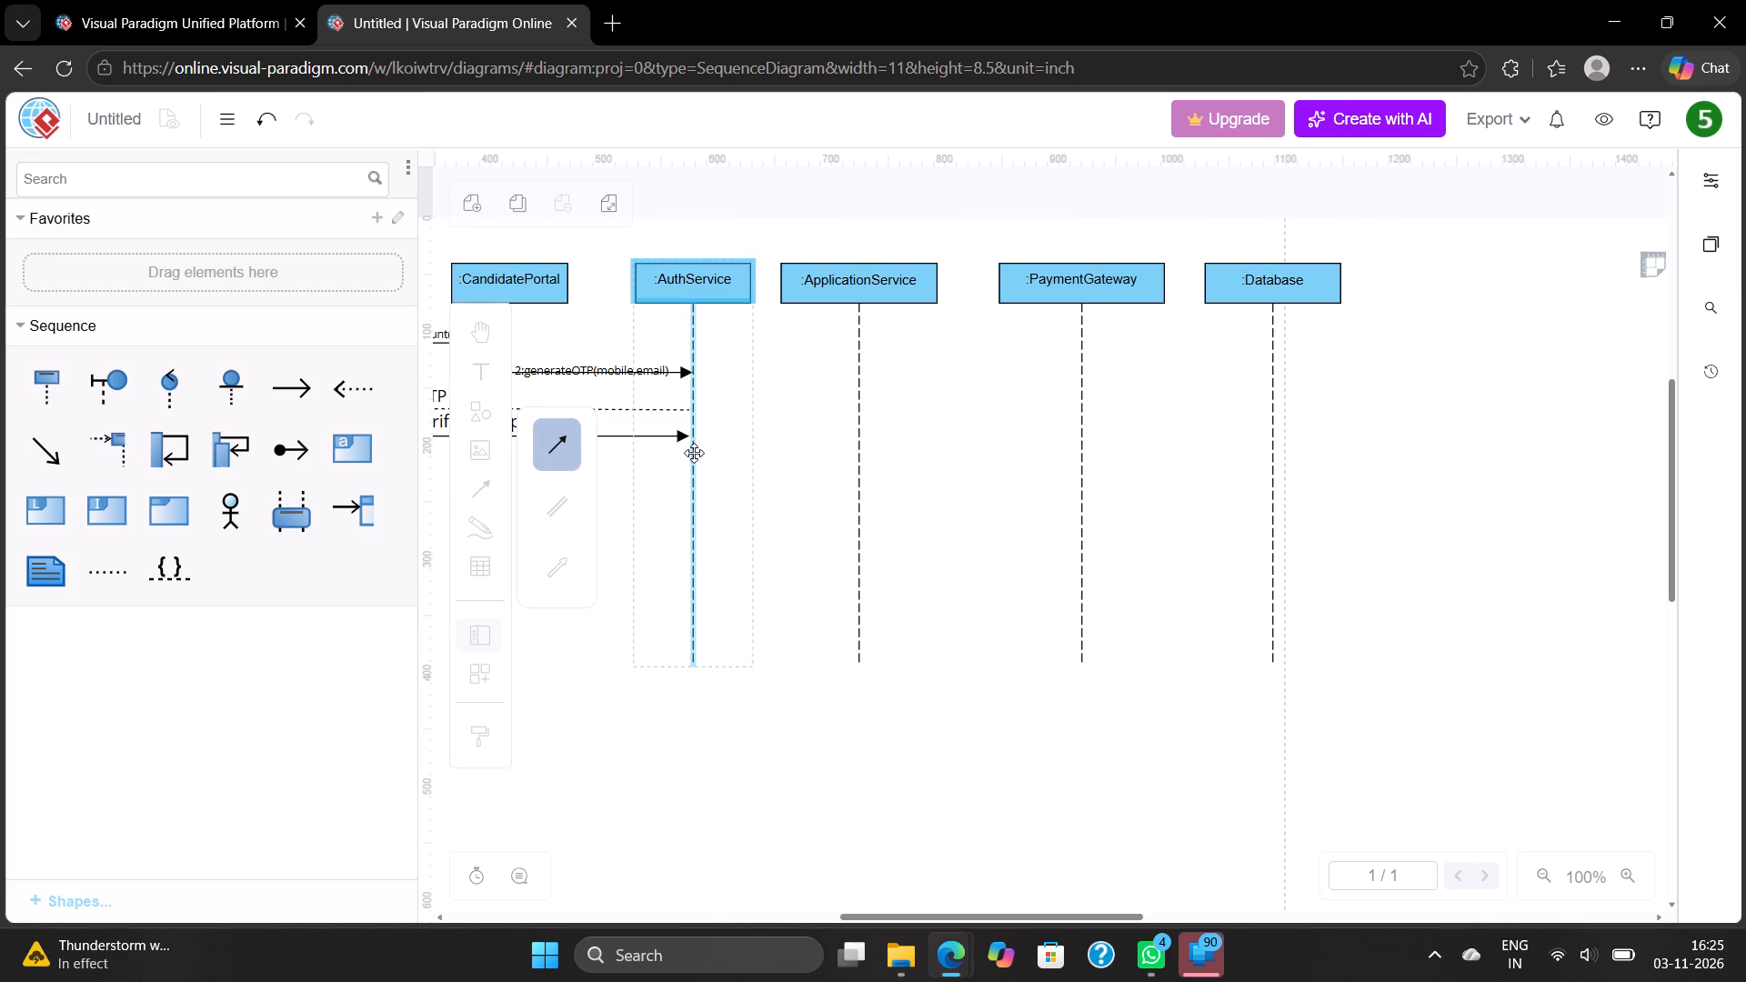
left_click_drag(694, 455, 1060, 441)
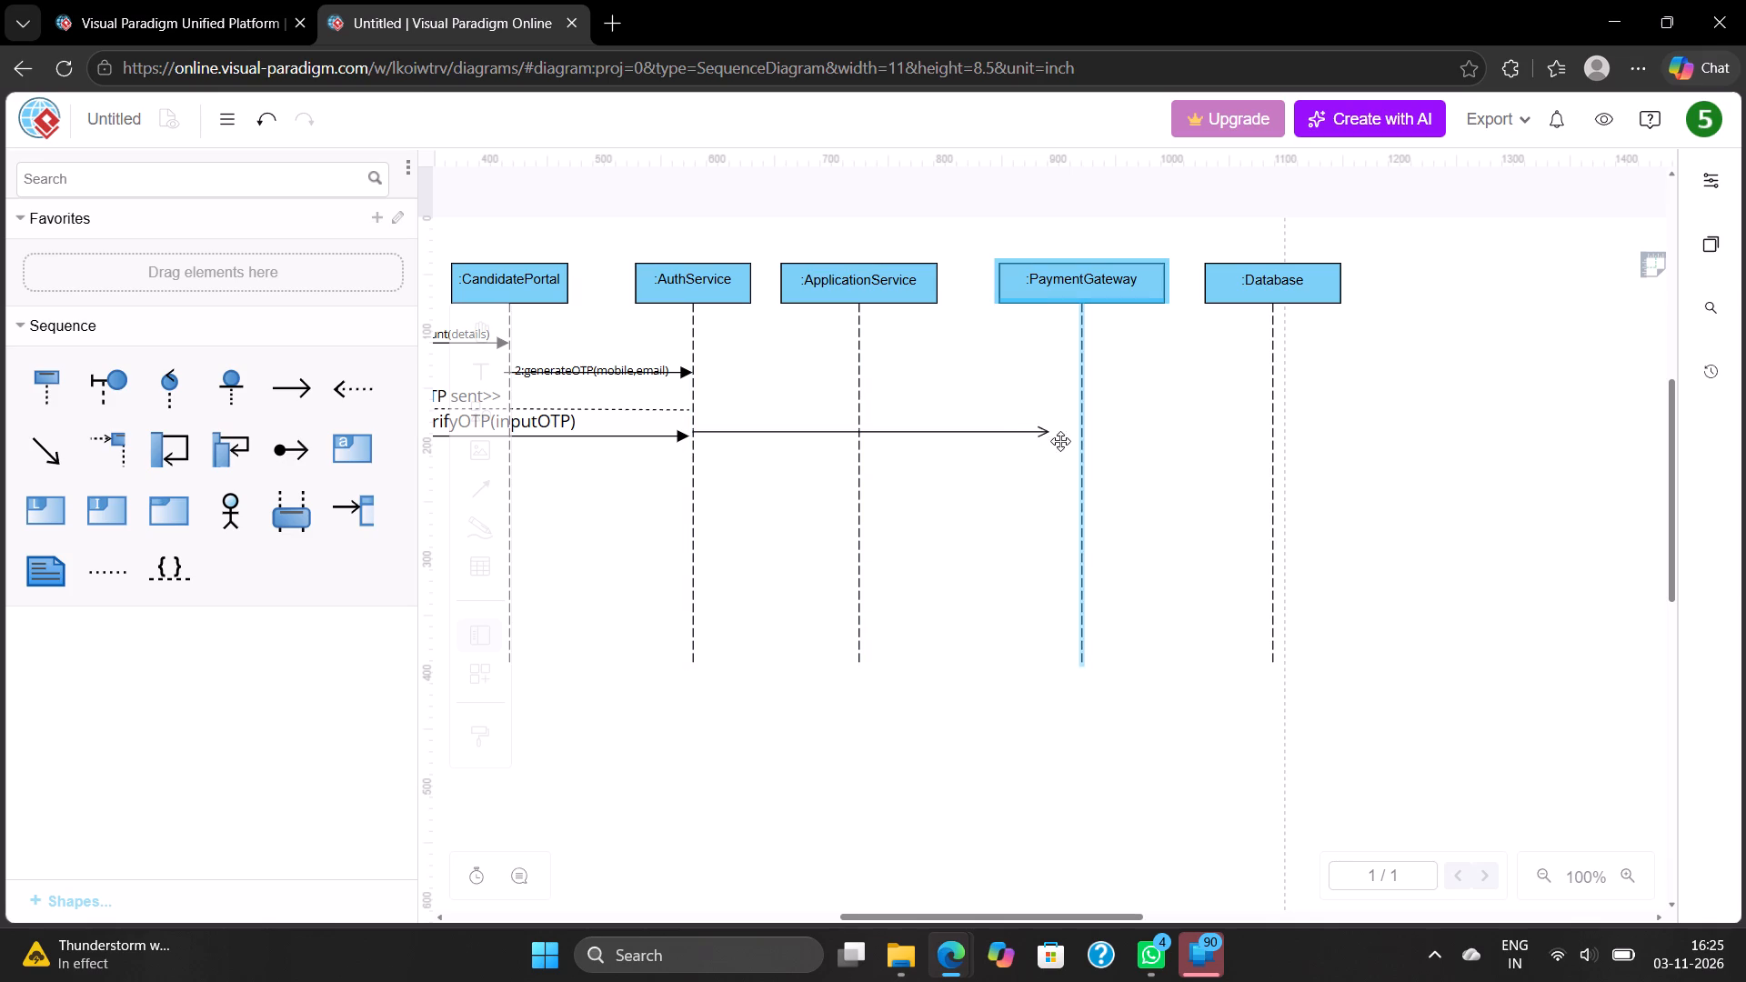
left_click_drag(1060, 441, 1264, 460)
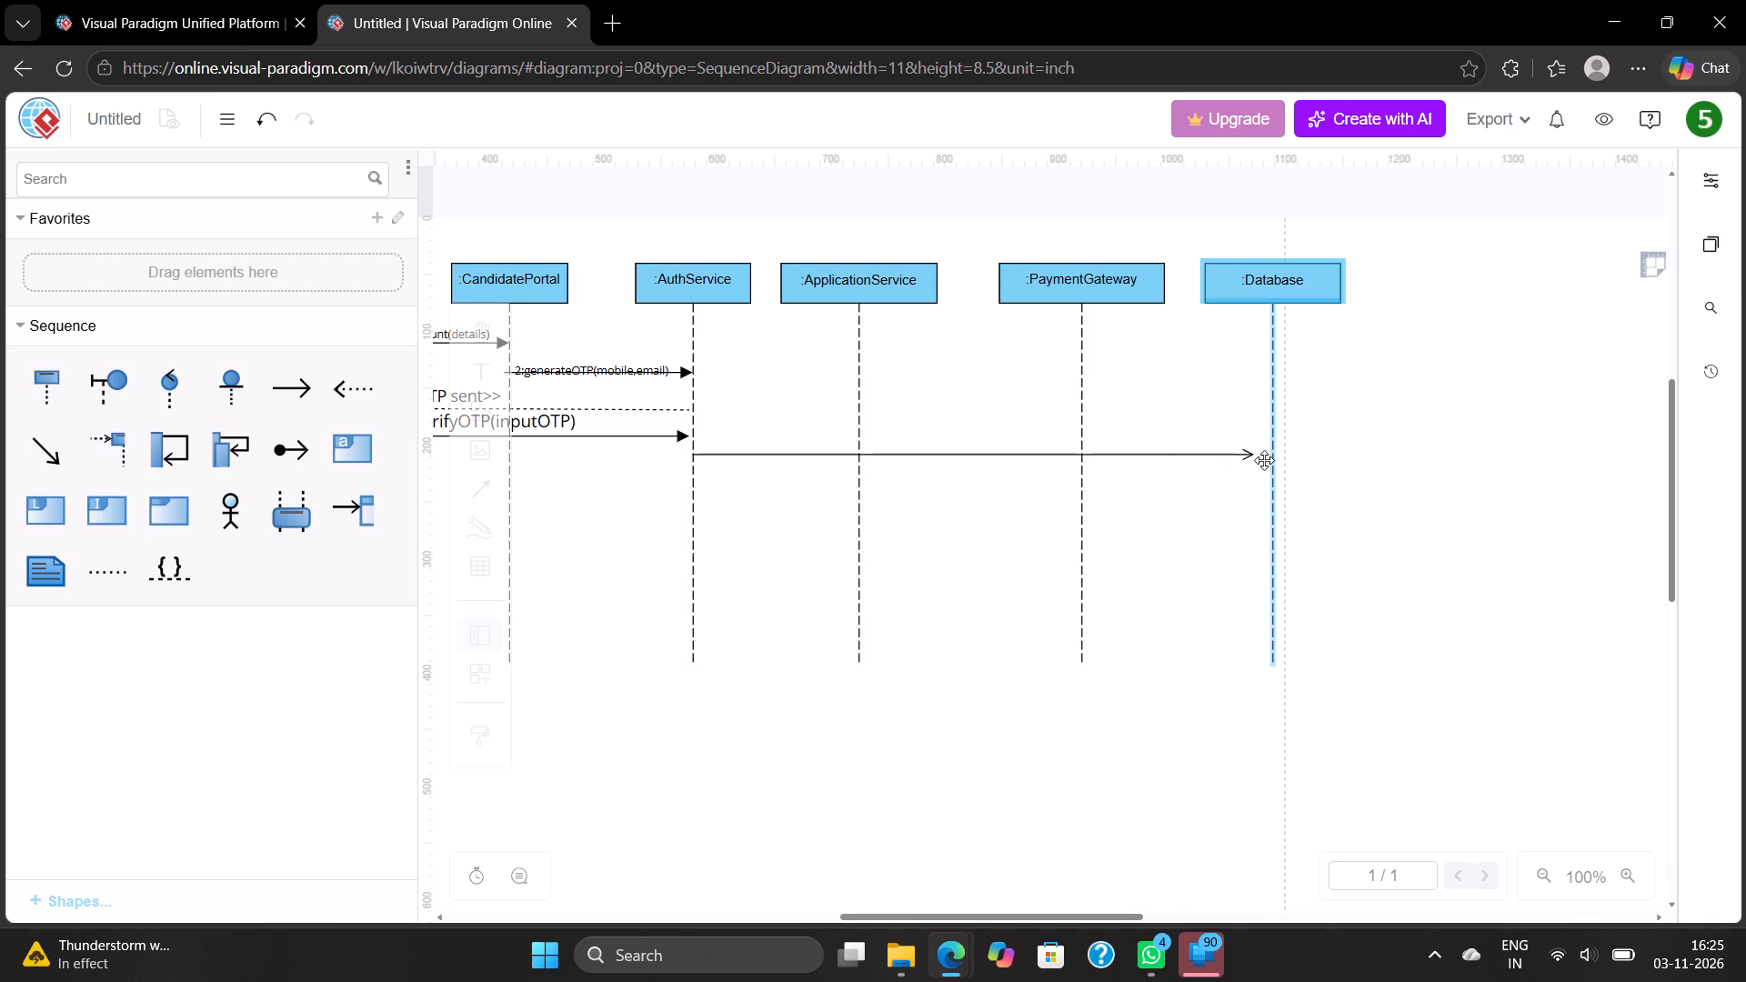
left_click_drag(1264, 460, 1279, 456)
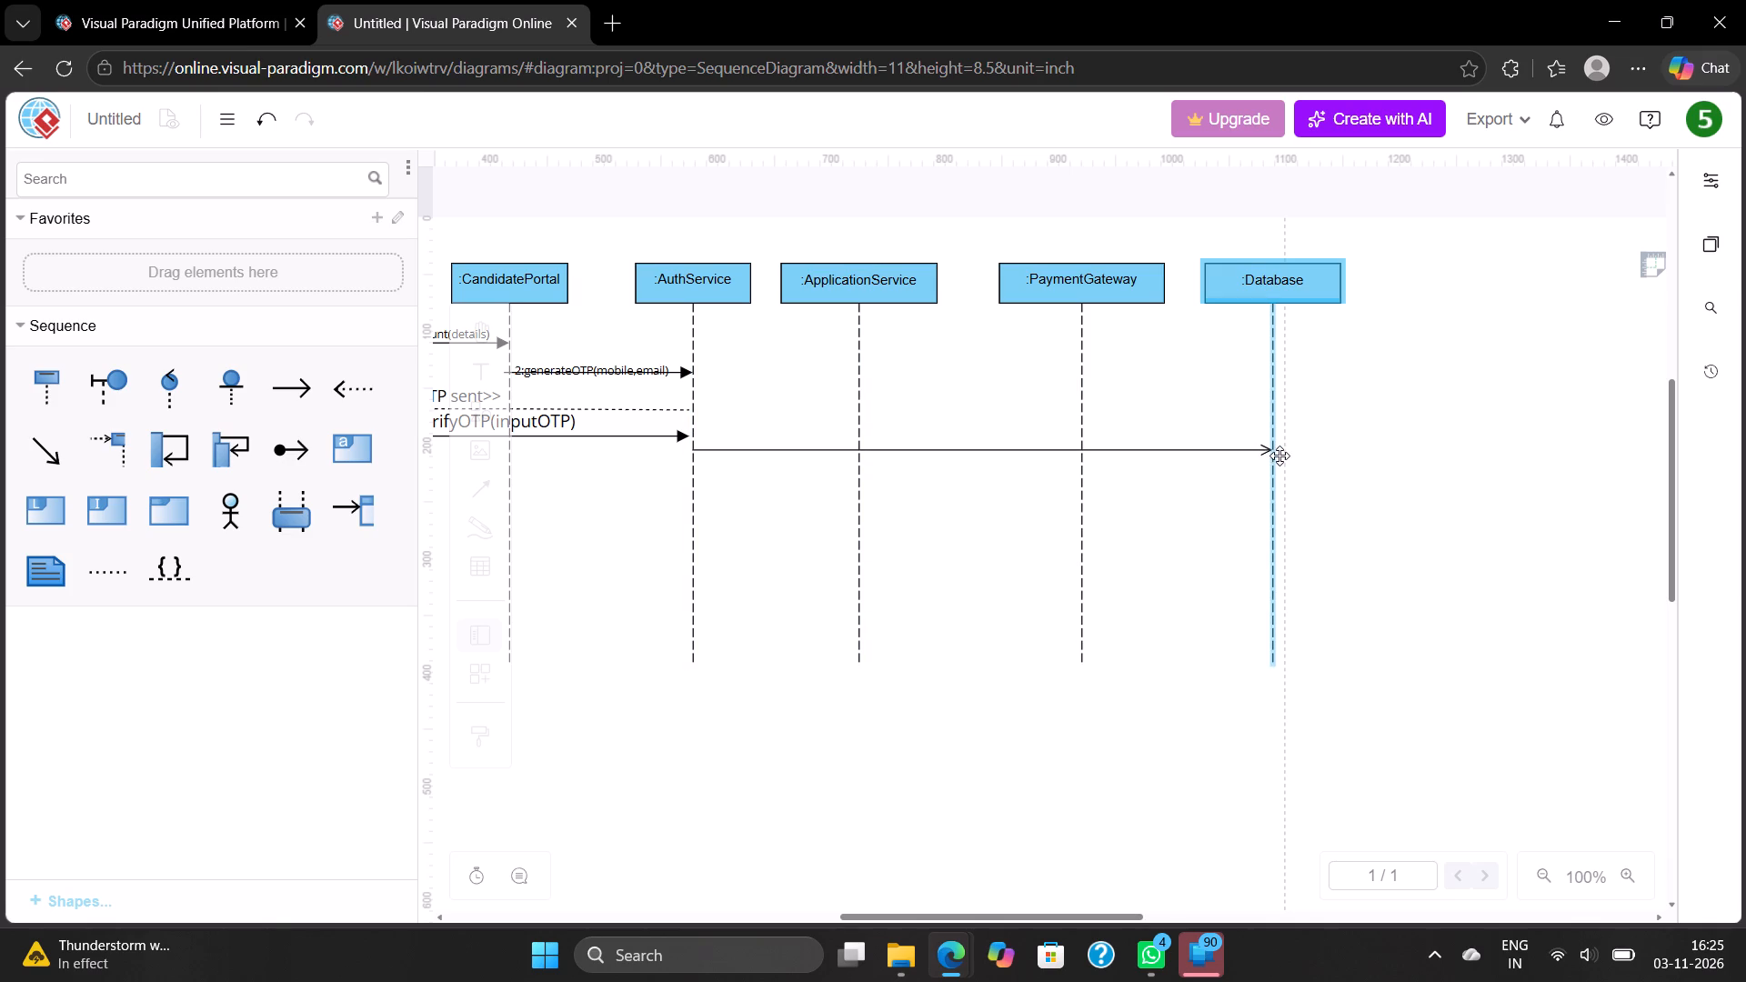
left_click_drag(1279, 456, 1283, 459)
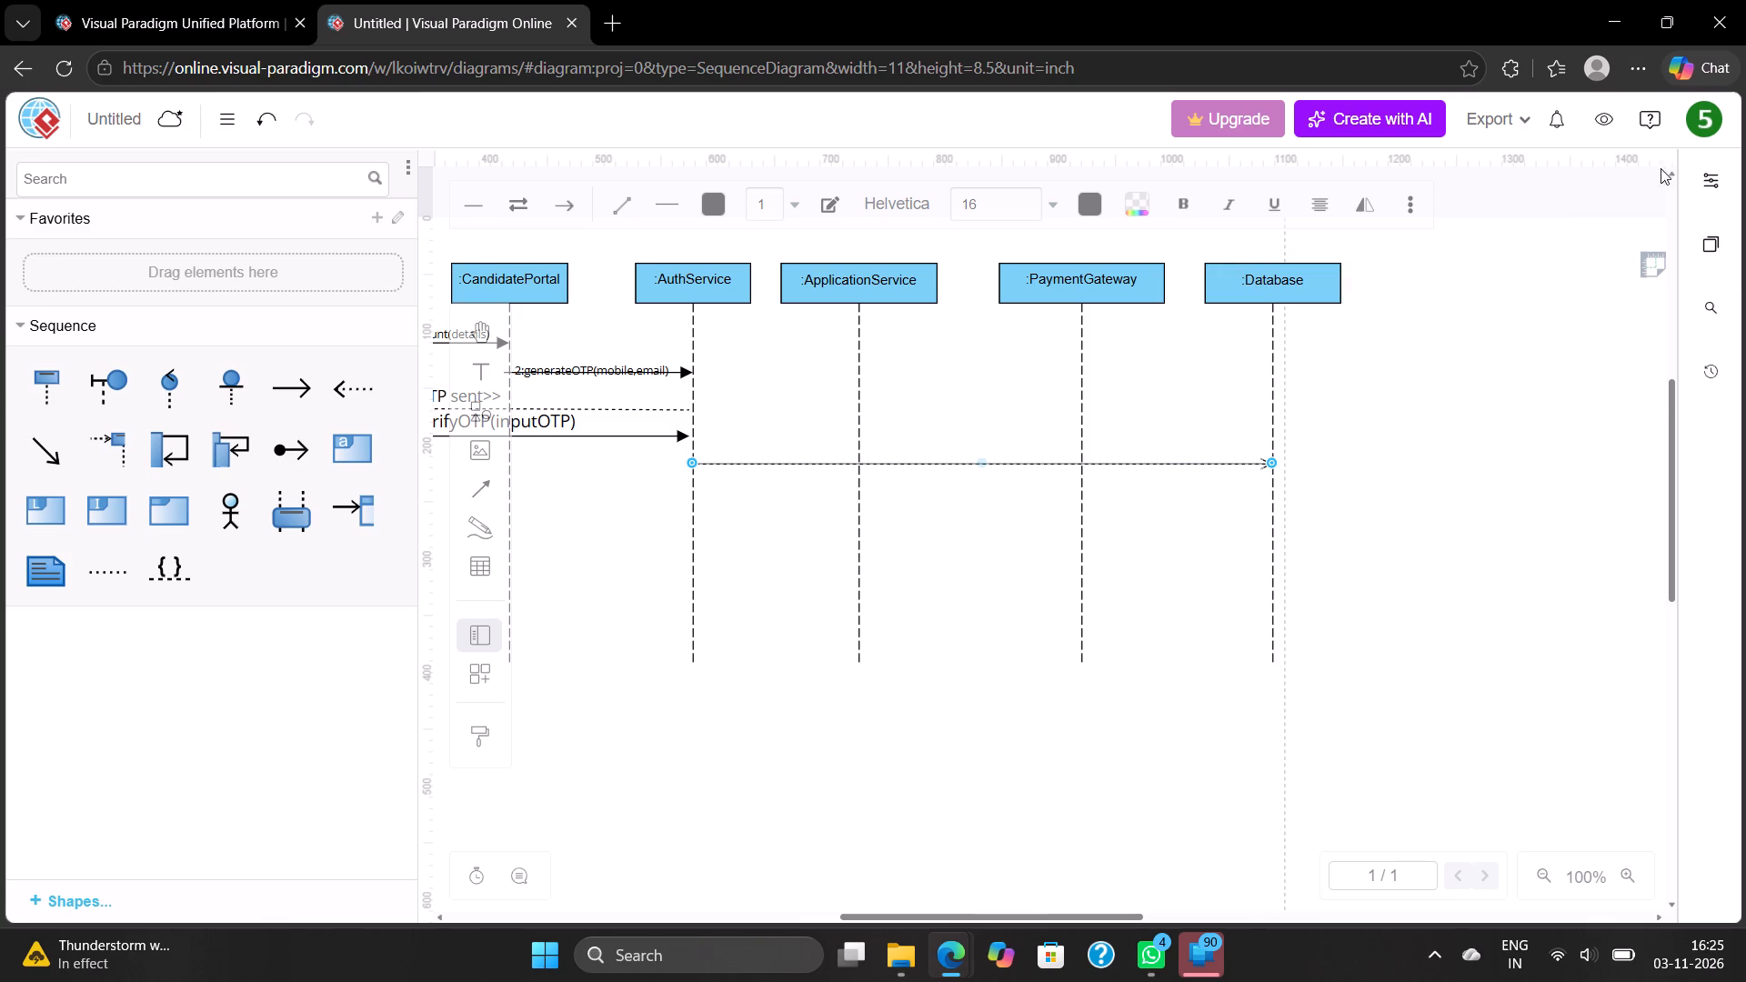
Change the line end of the AuthService-to-Database arrow to a solid filled arrowhead.
left_click(1699, 172)
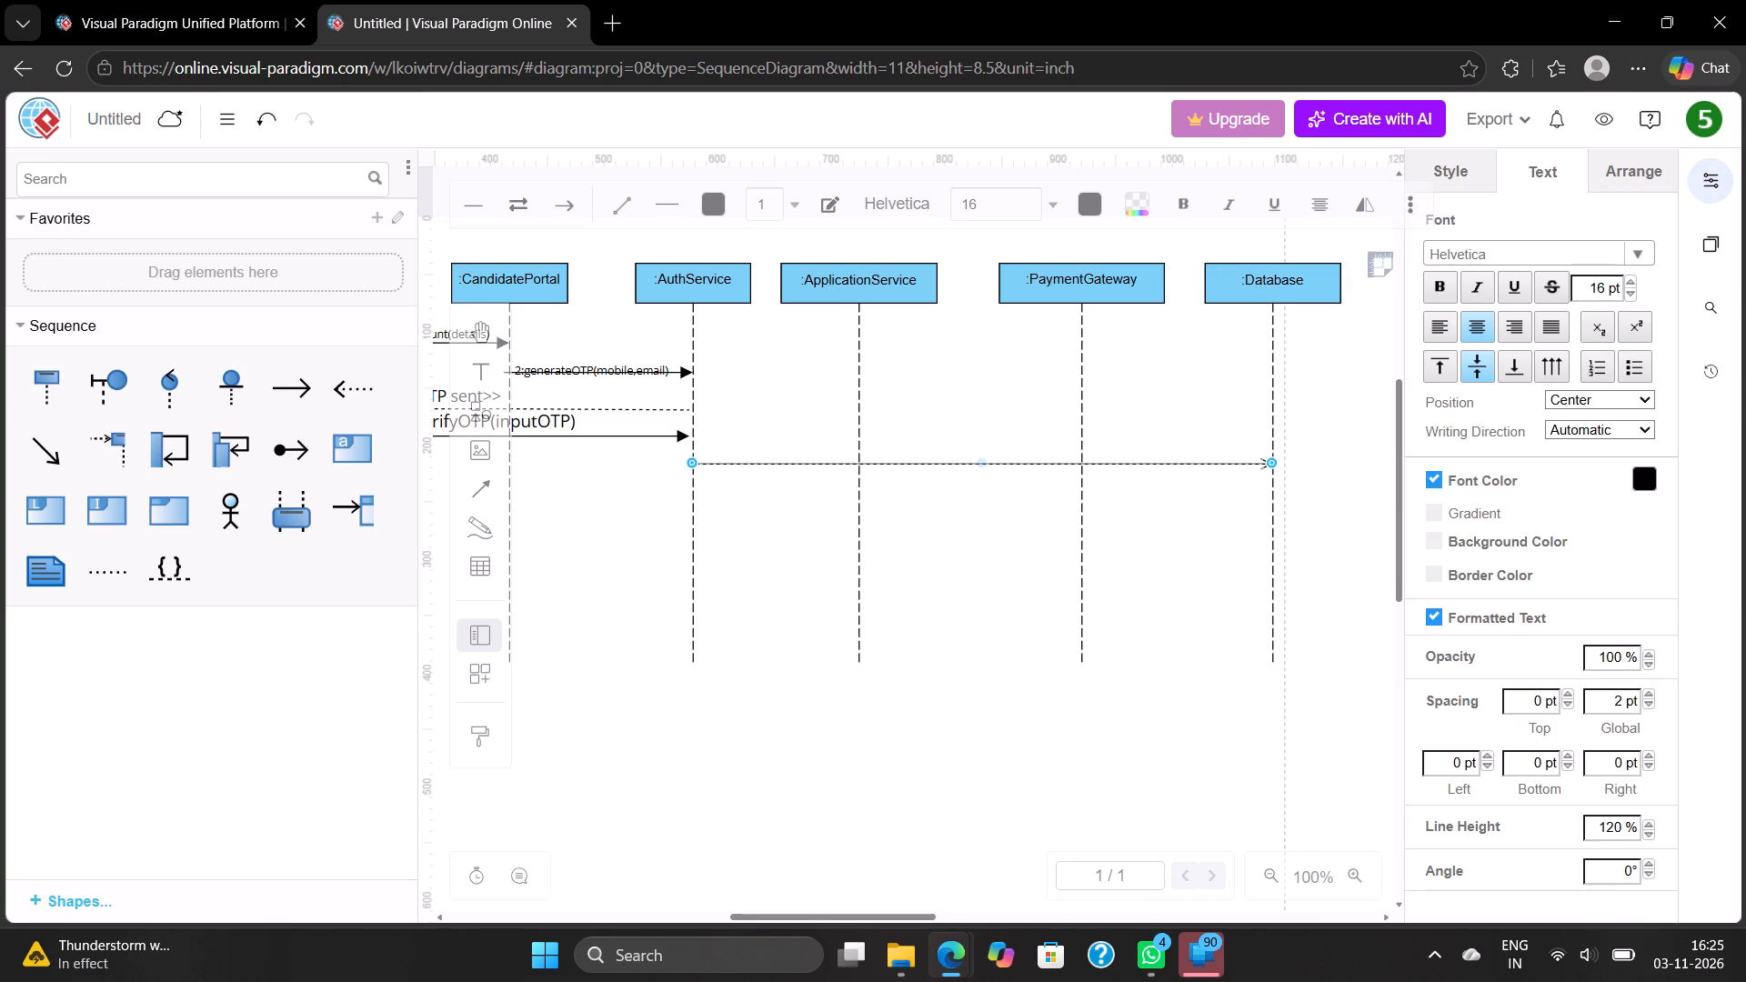
left_click(1461, 166)
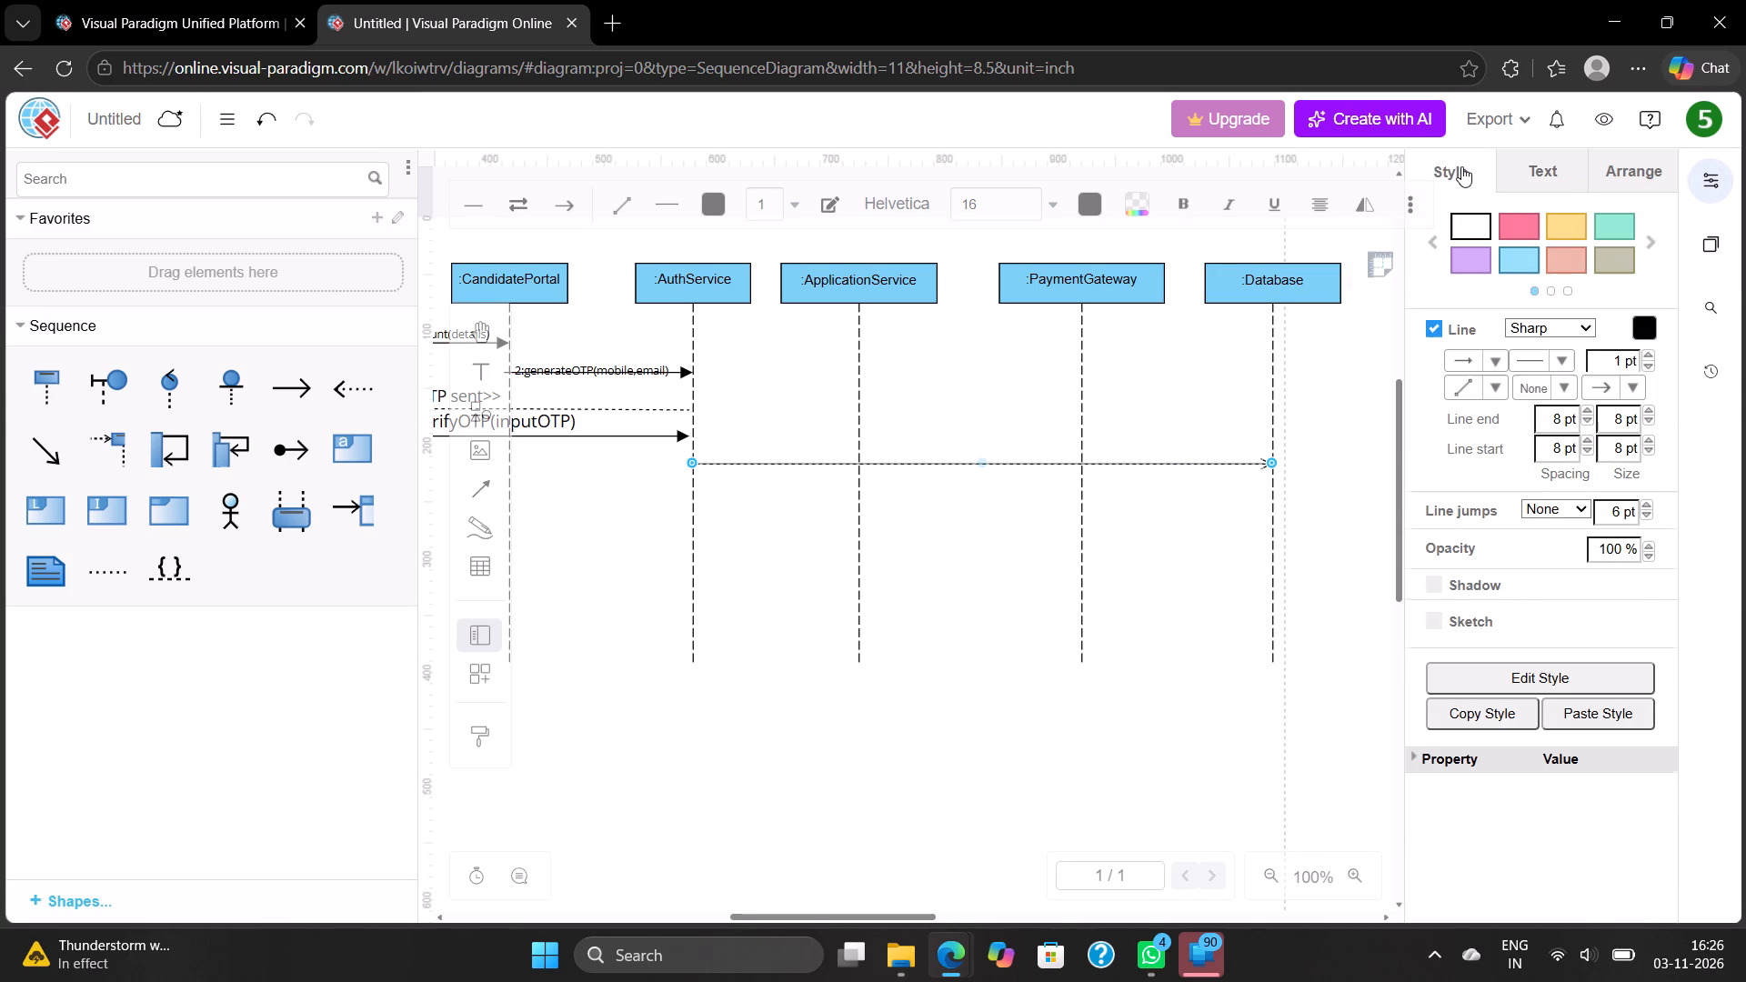
left_click(1636, 383)
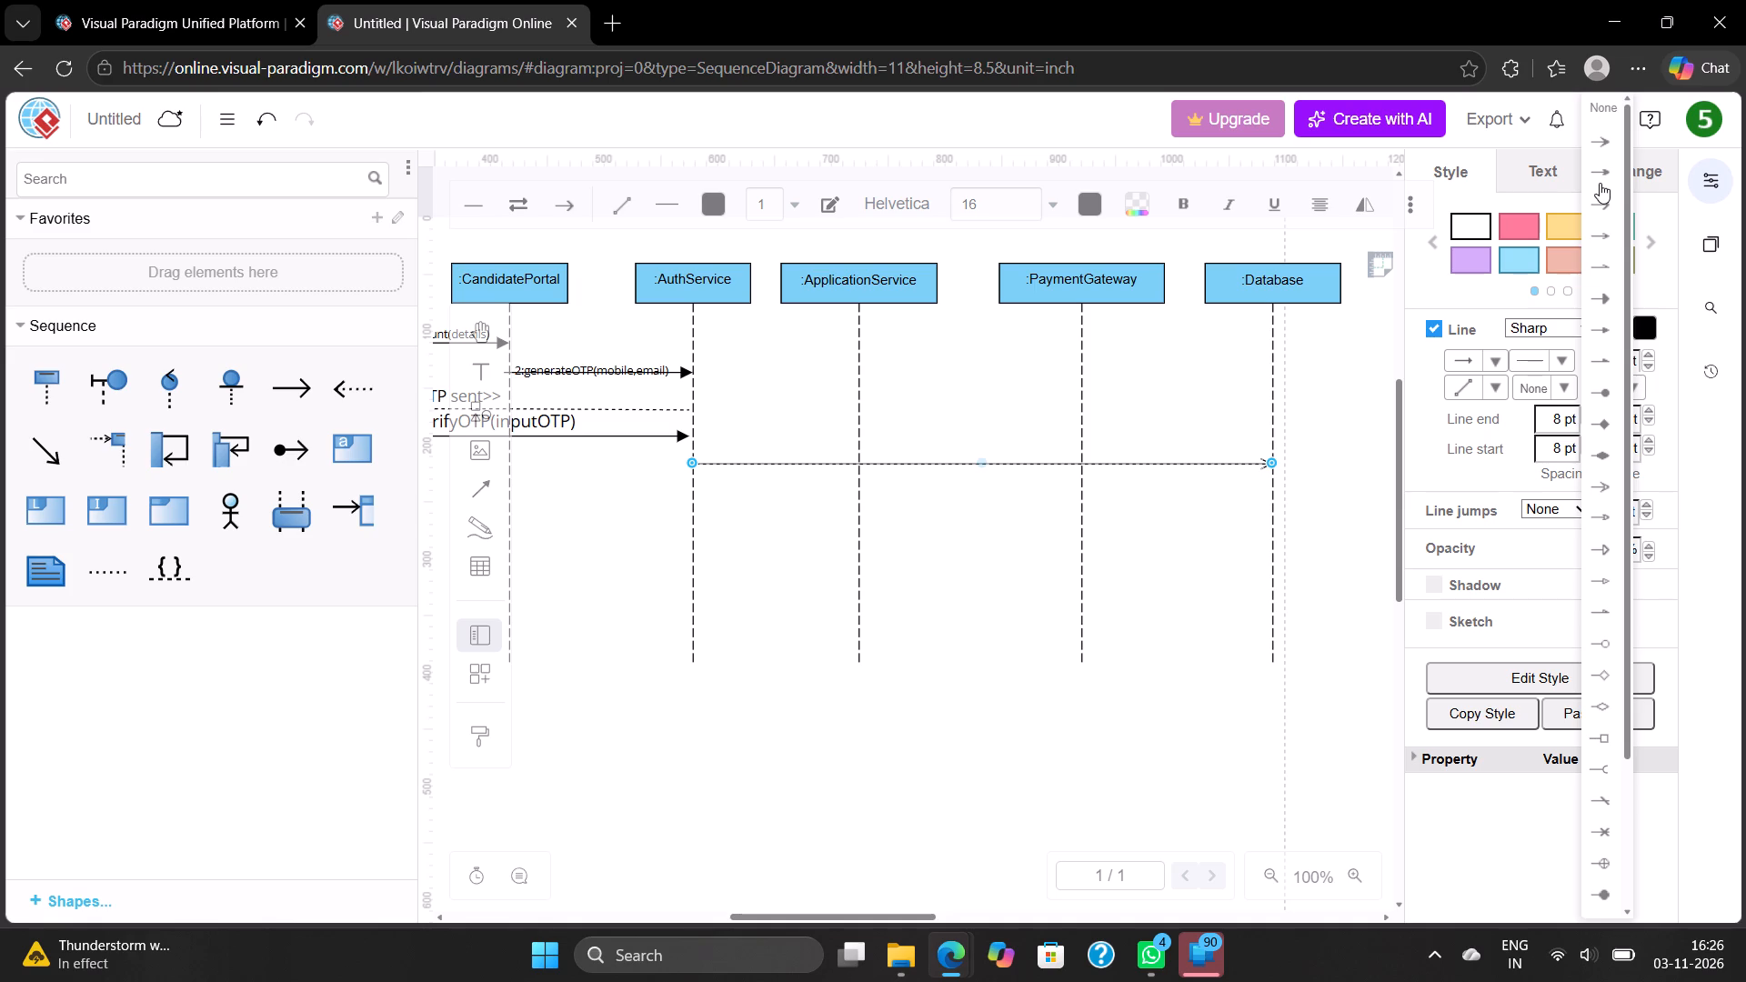
left_click(1604, 309)
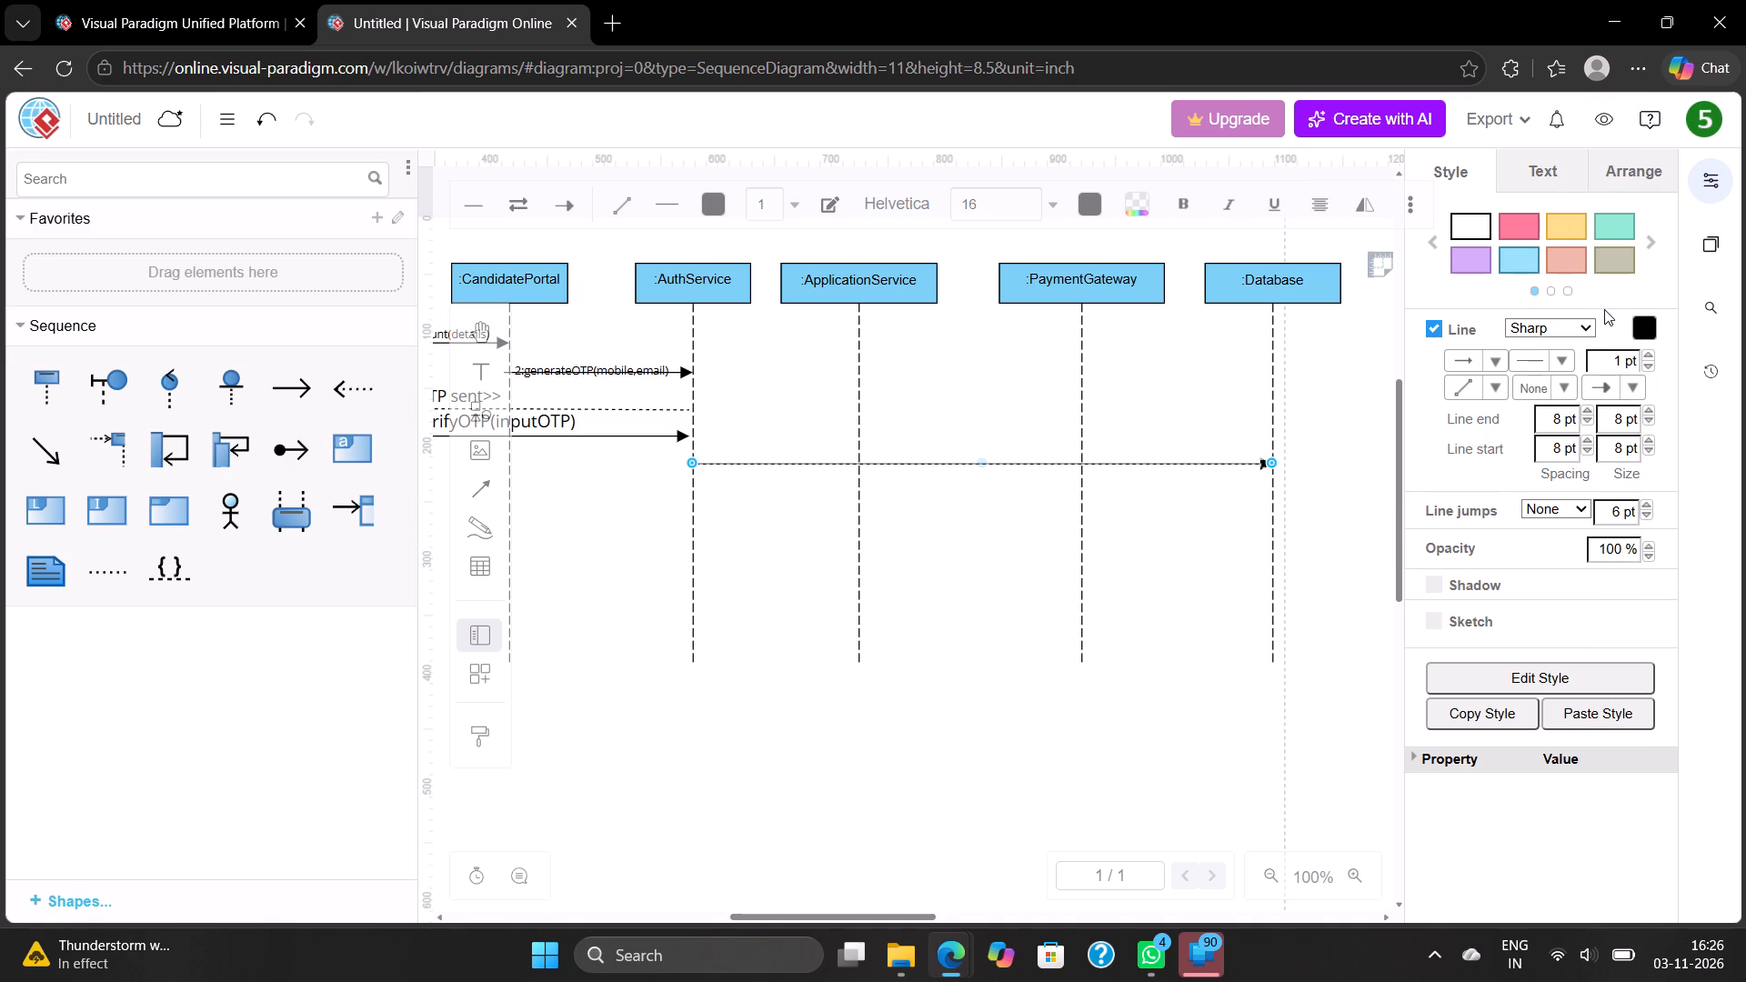
left_click(1344, 469)
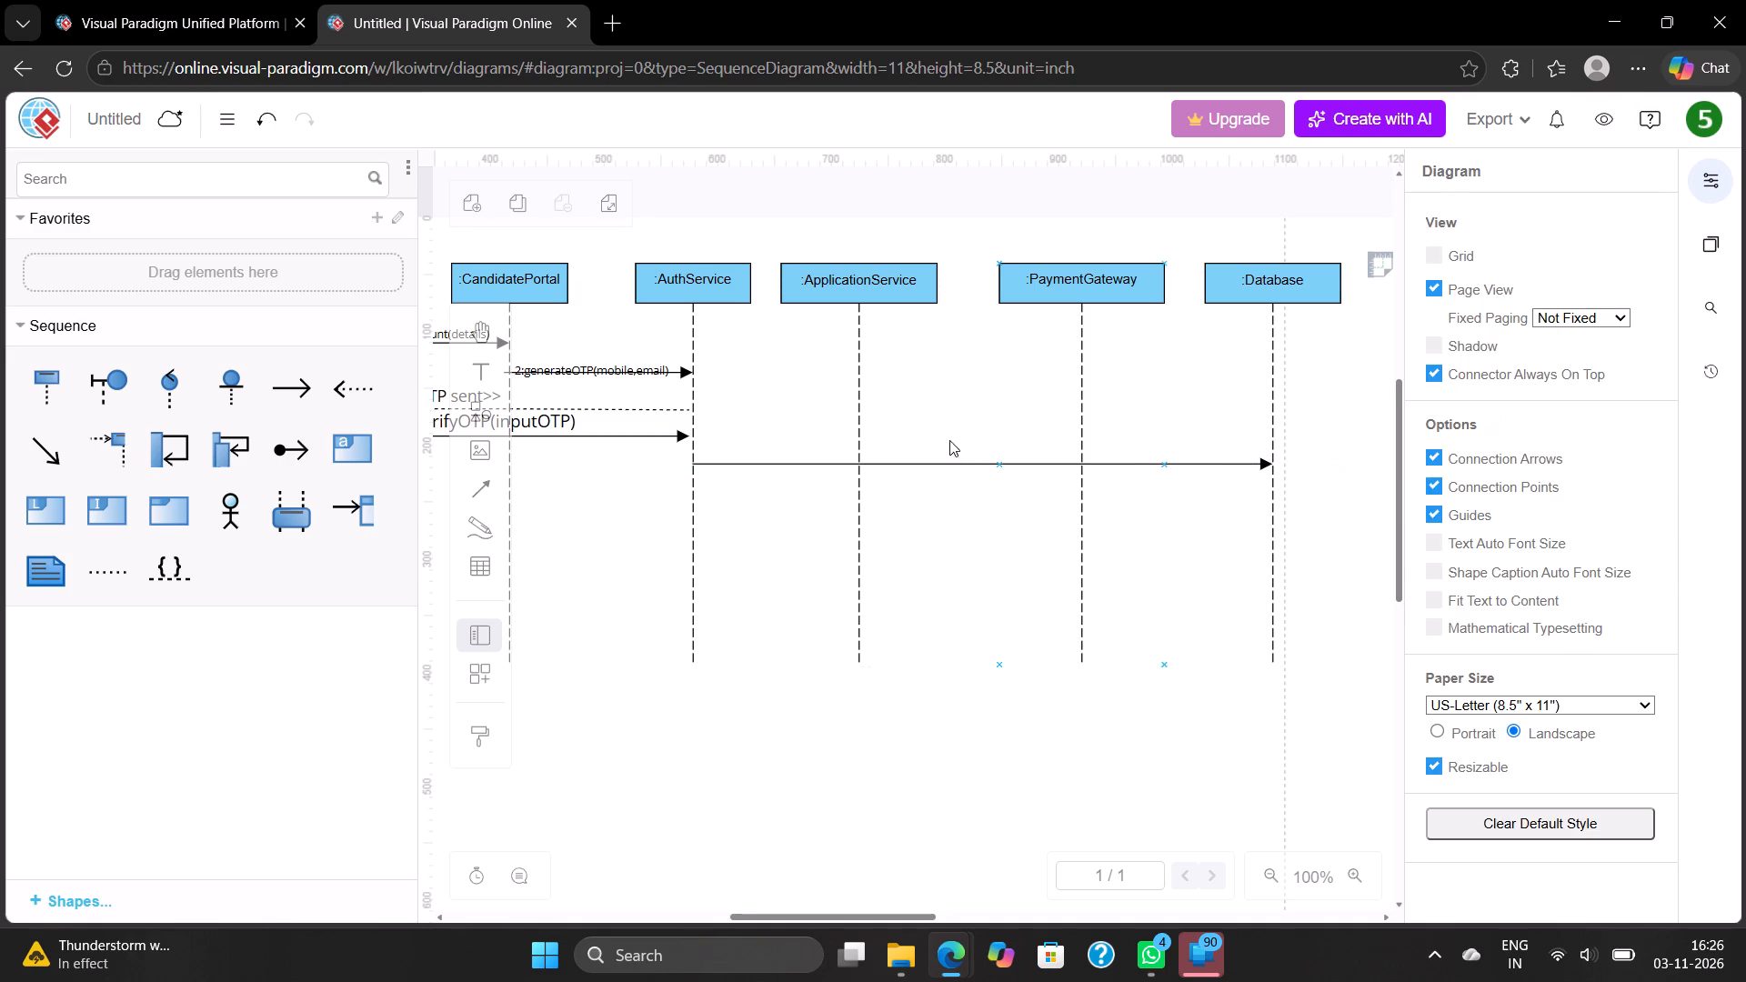
Add the text label "4:saveCandidateRecord()" just above the AuthService-to-Database arrow, following the PDF reference.
double_click(911, 439)
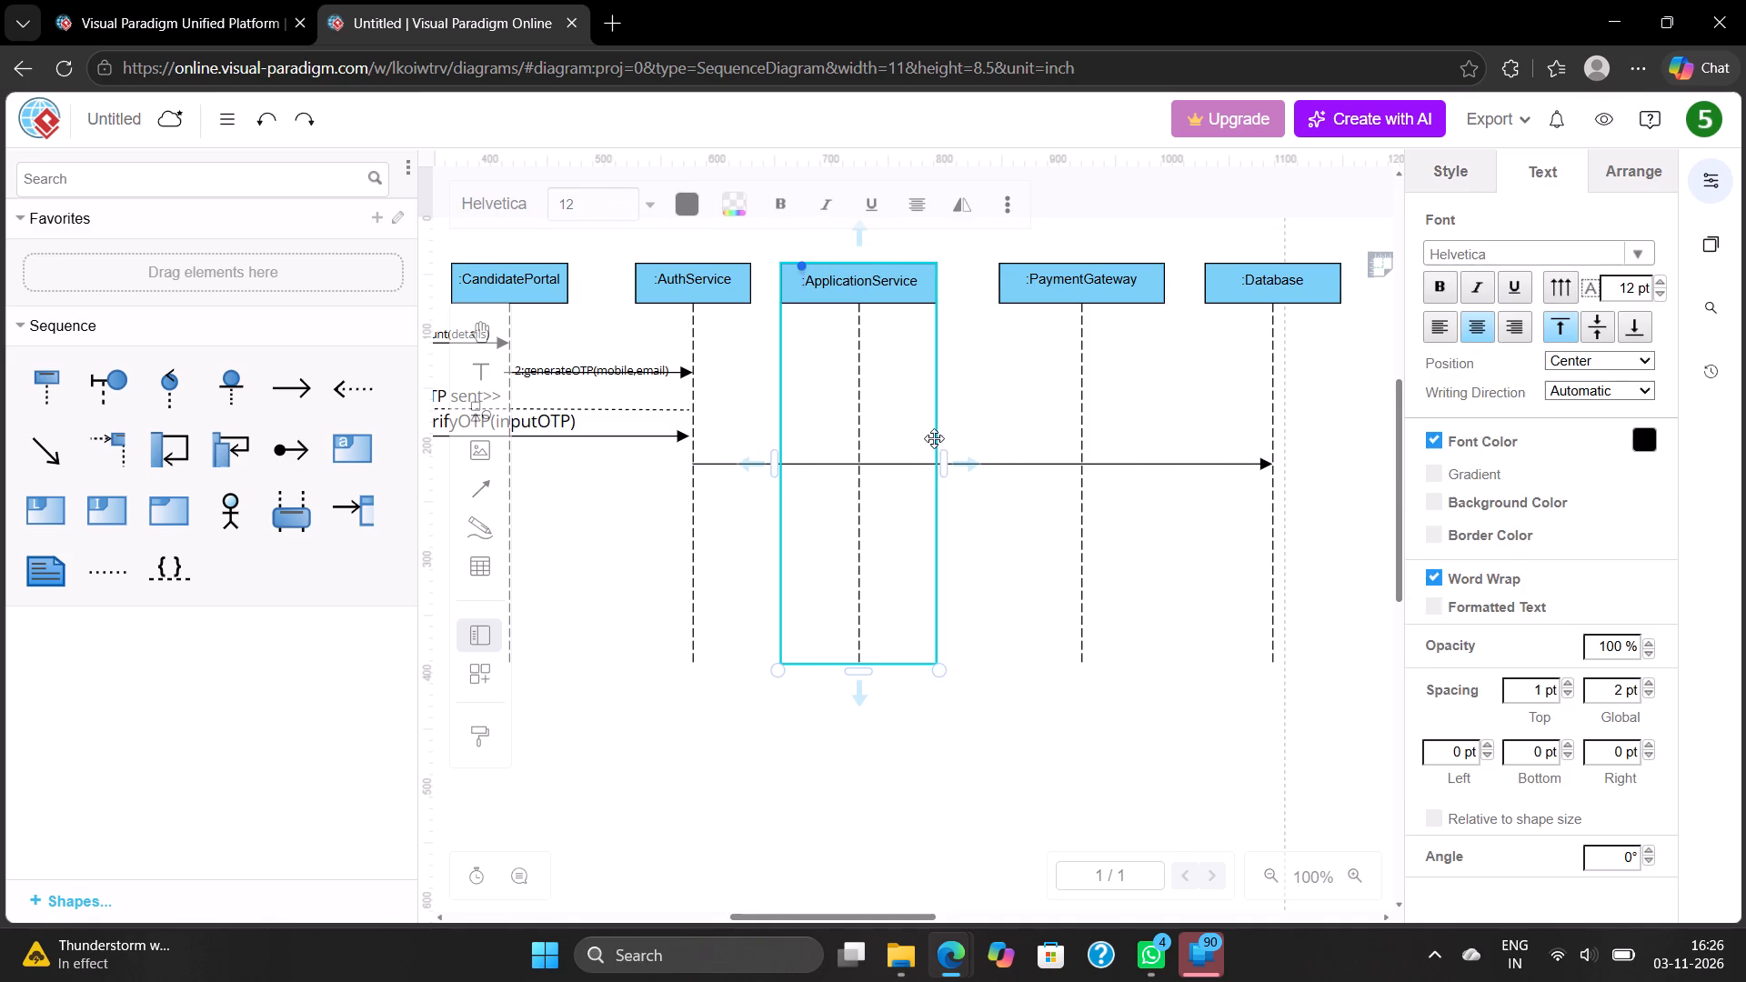
double_click(963, 437)
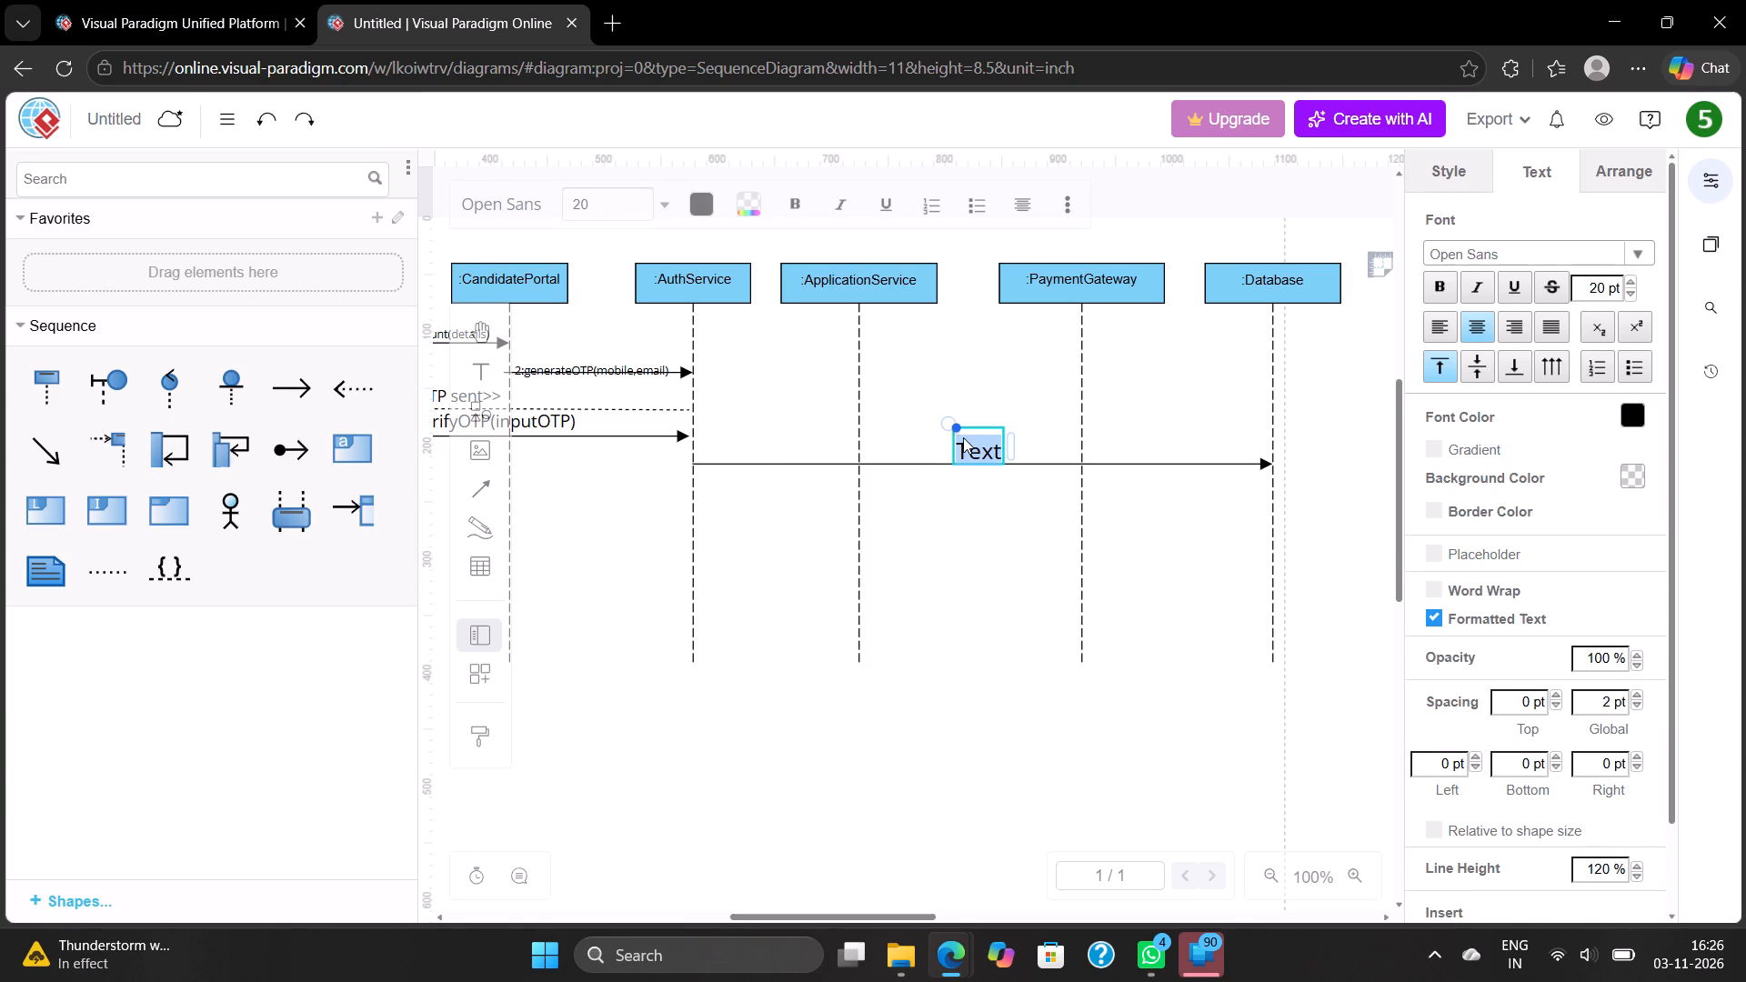
key("BackSpace")
key("4")
key("shift+colon")
type("save")
key("shift+c")
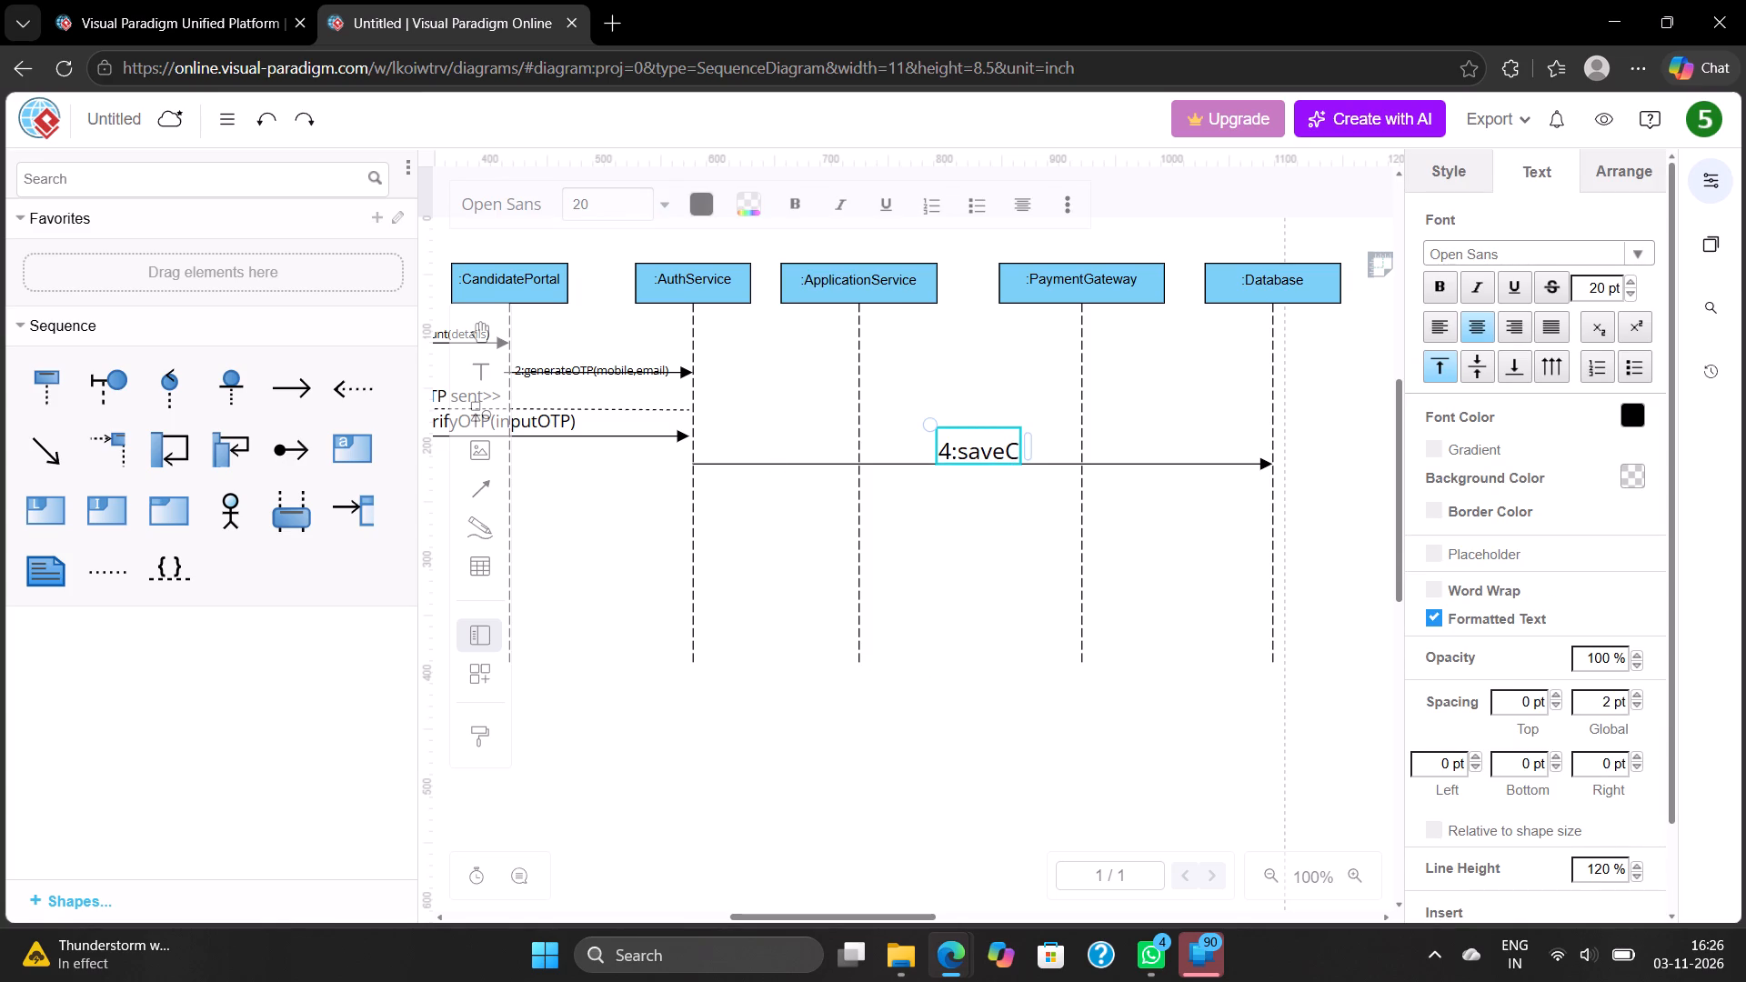
key("BackSpace")
key("super+Left")
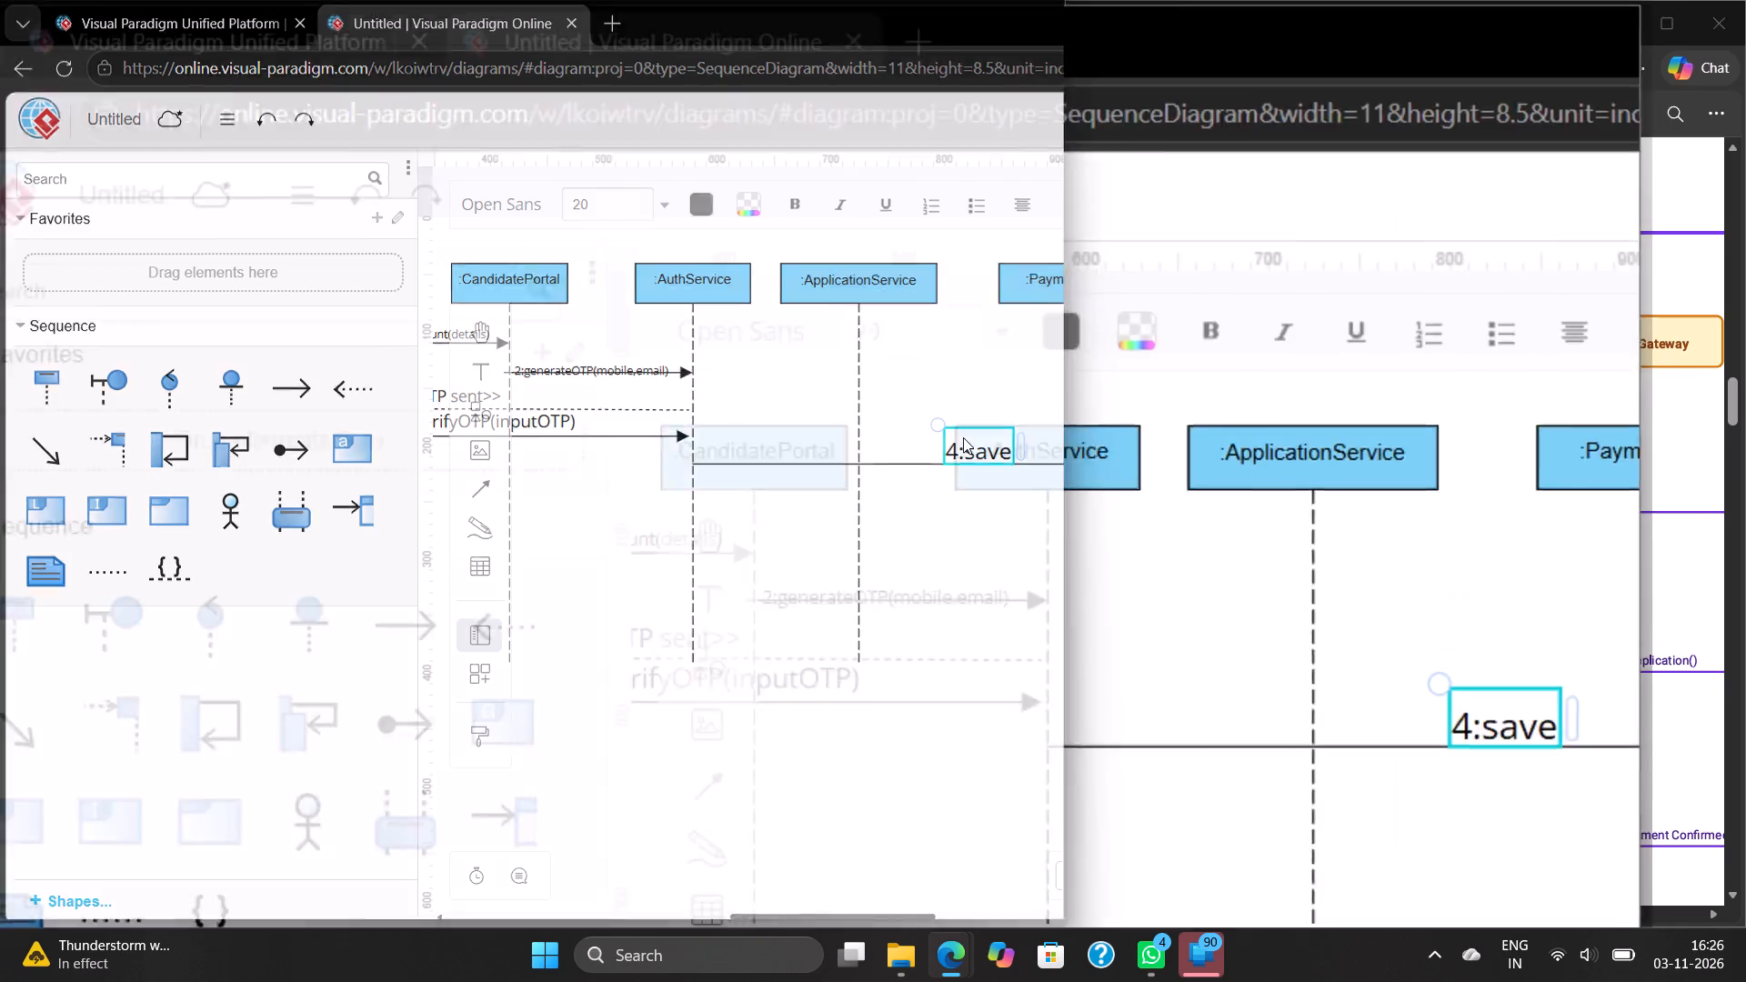
scroll(610, 402, "left", 1)
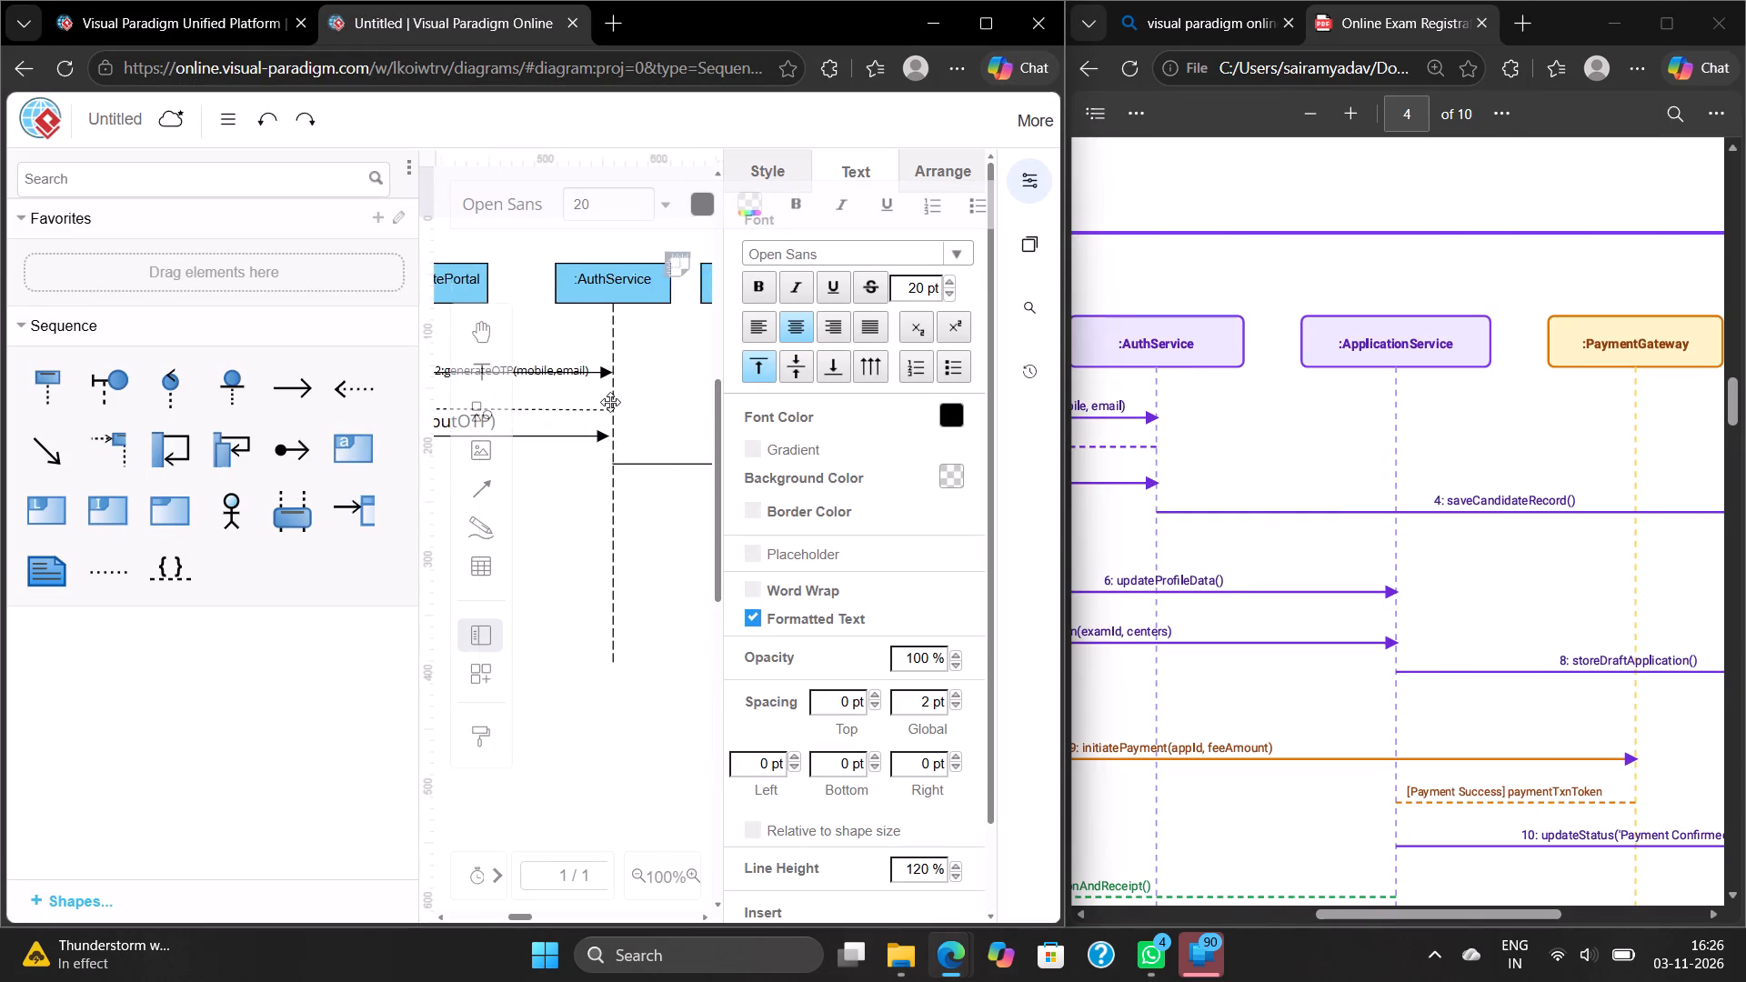
scroll(610, 402, "left", 3)
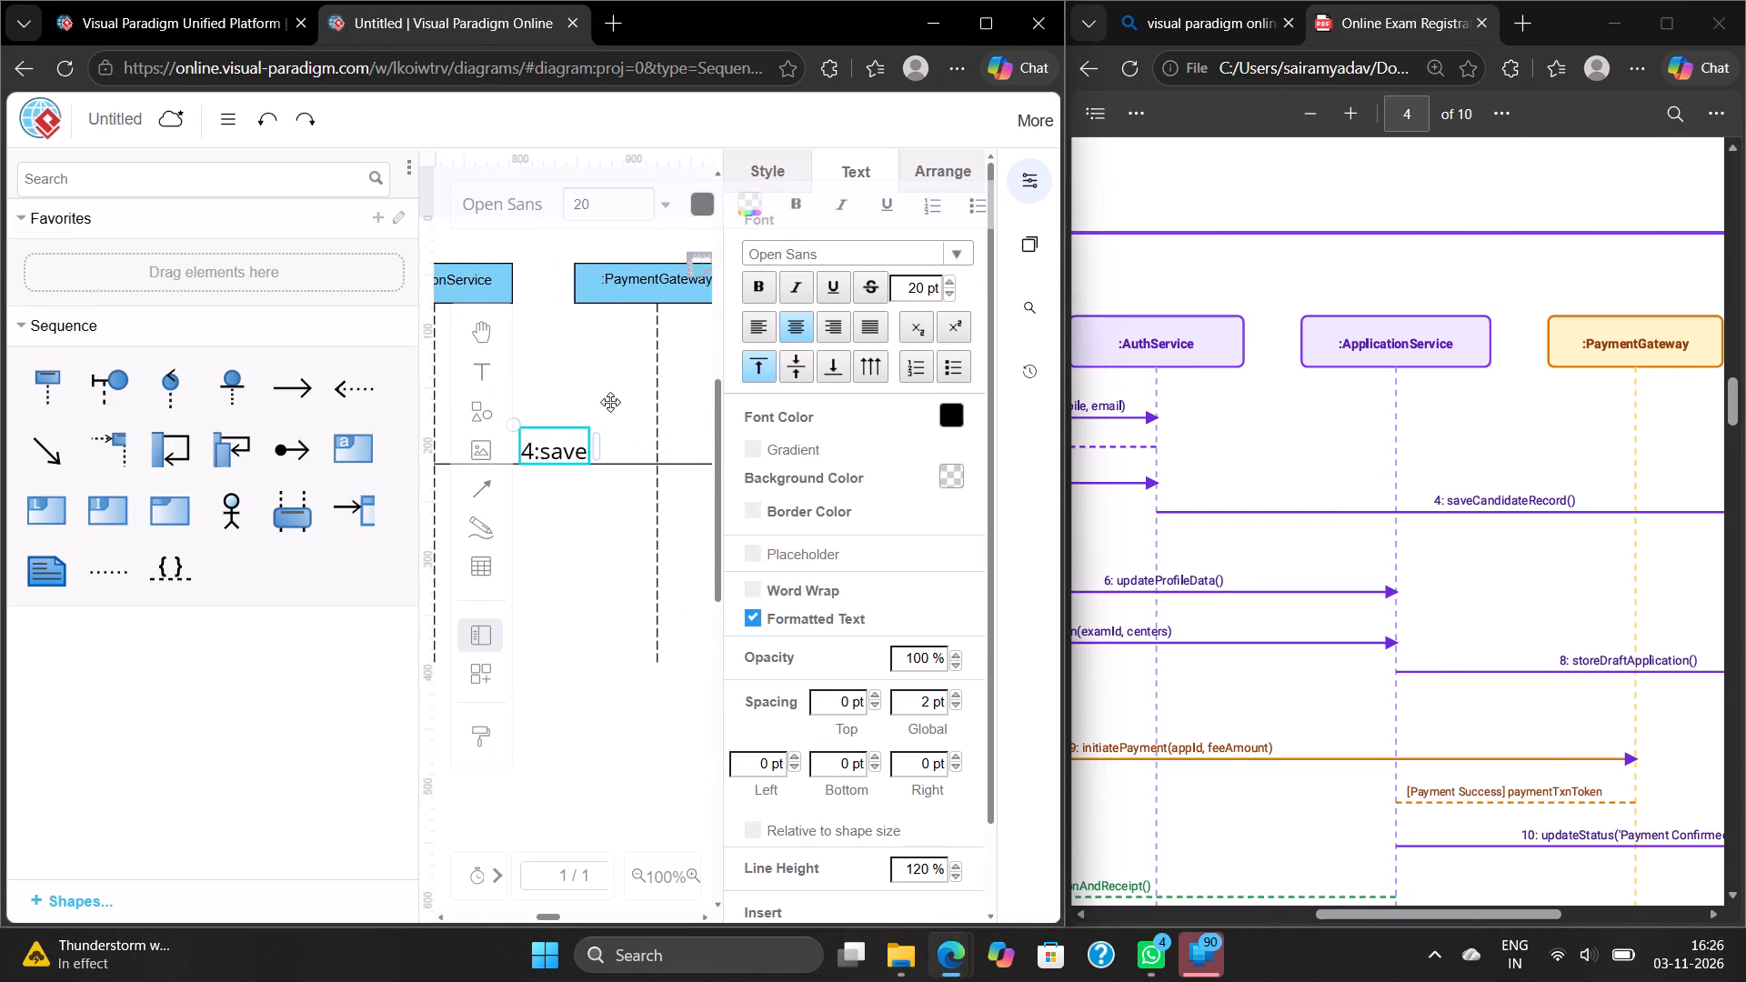
type("Candia")
key("BackSpace")
type("date")
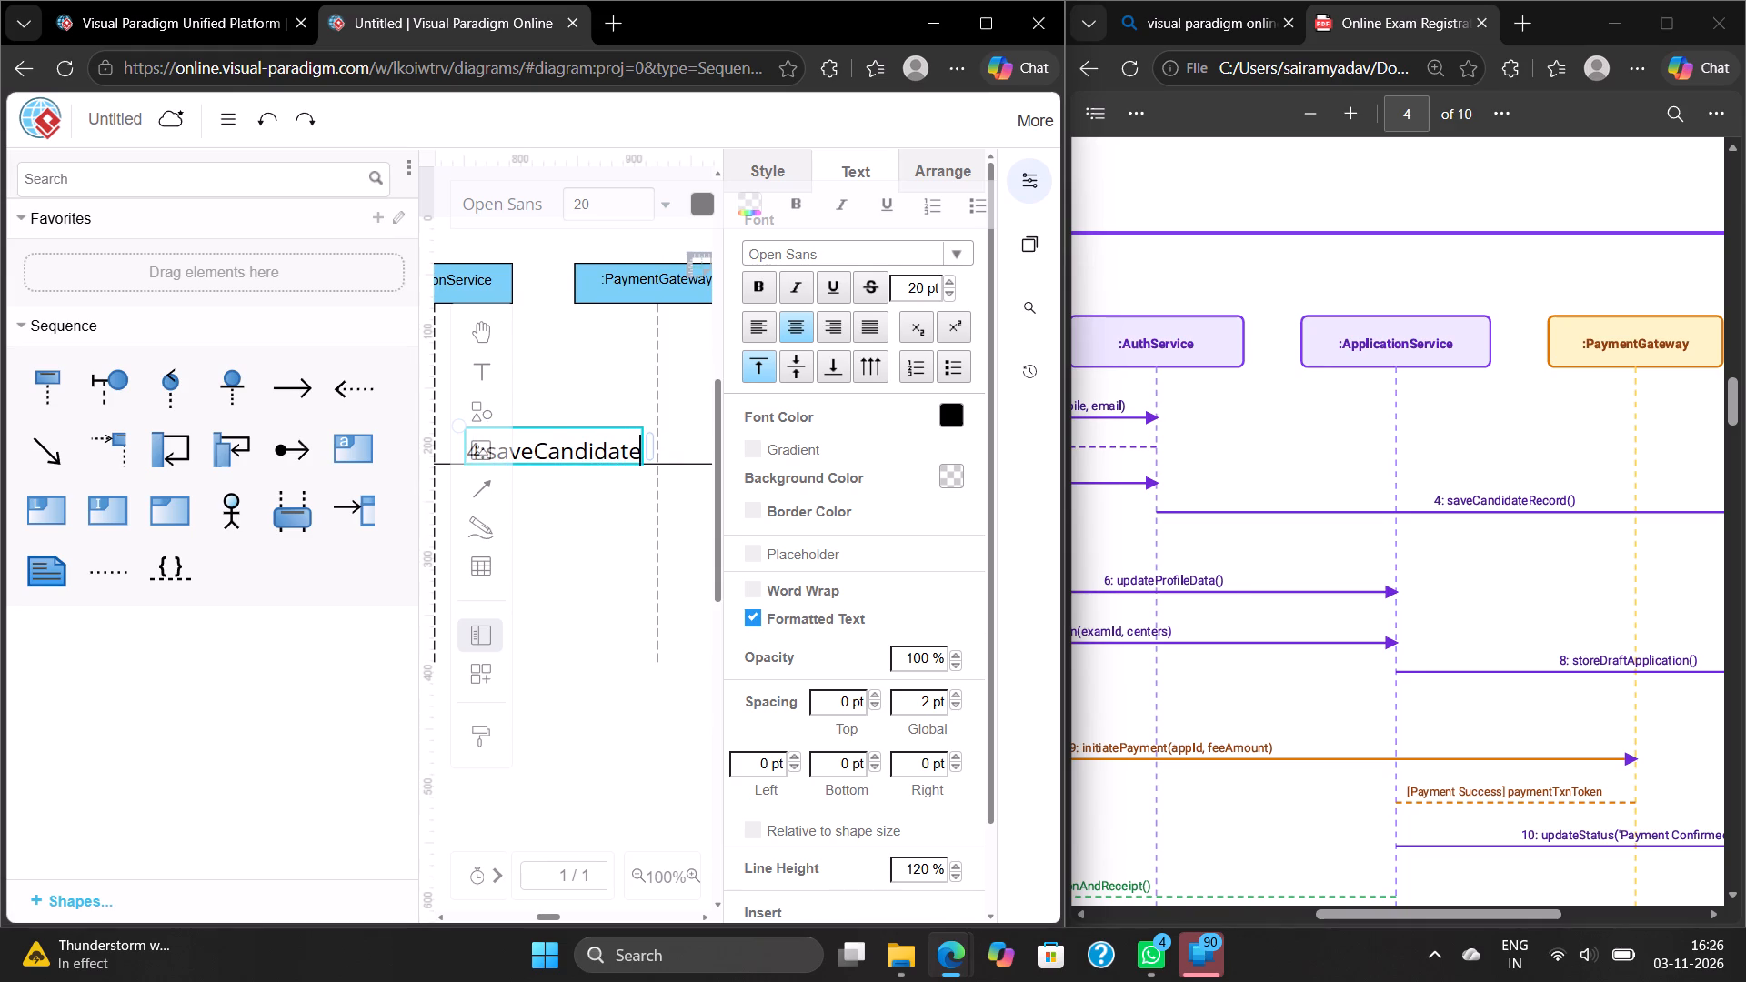
type("Record")
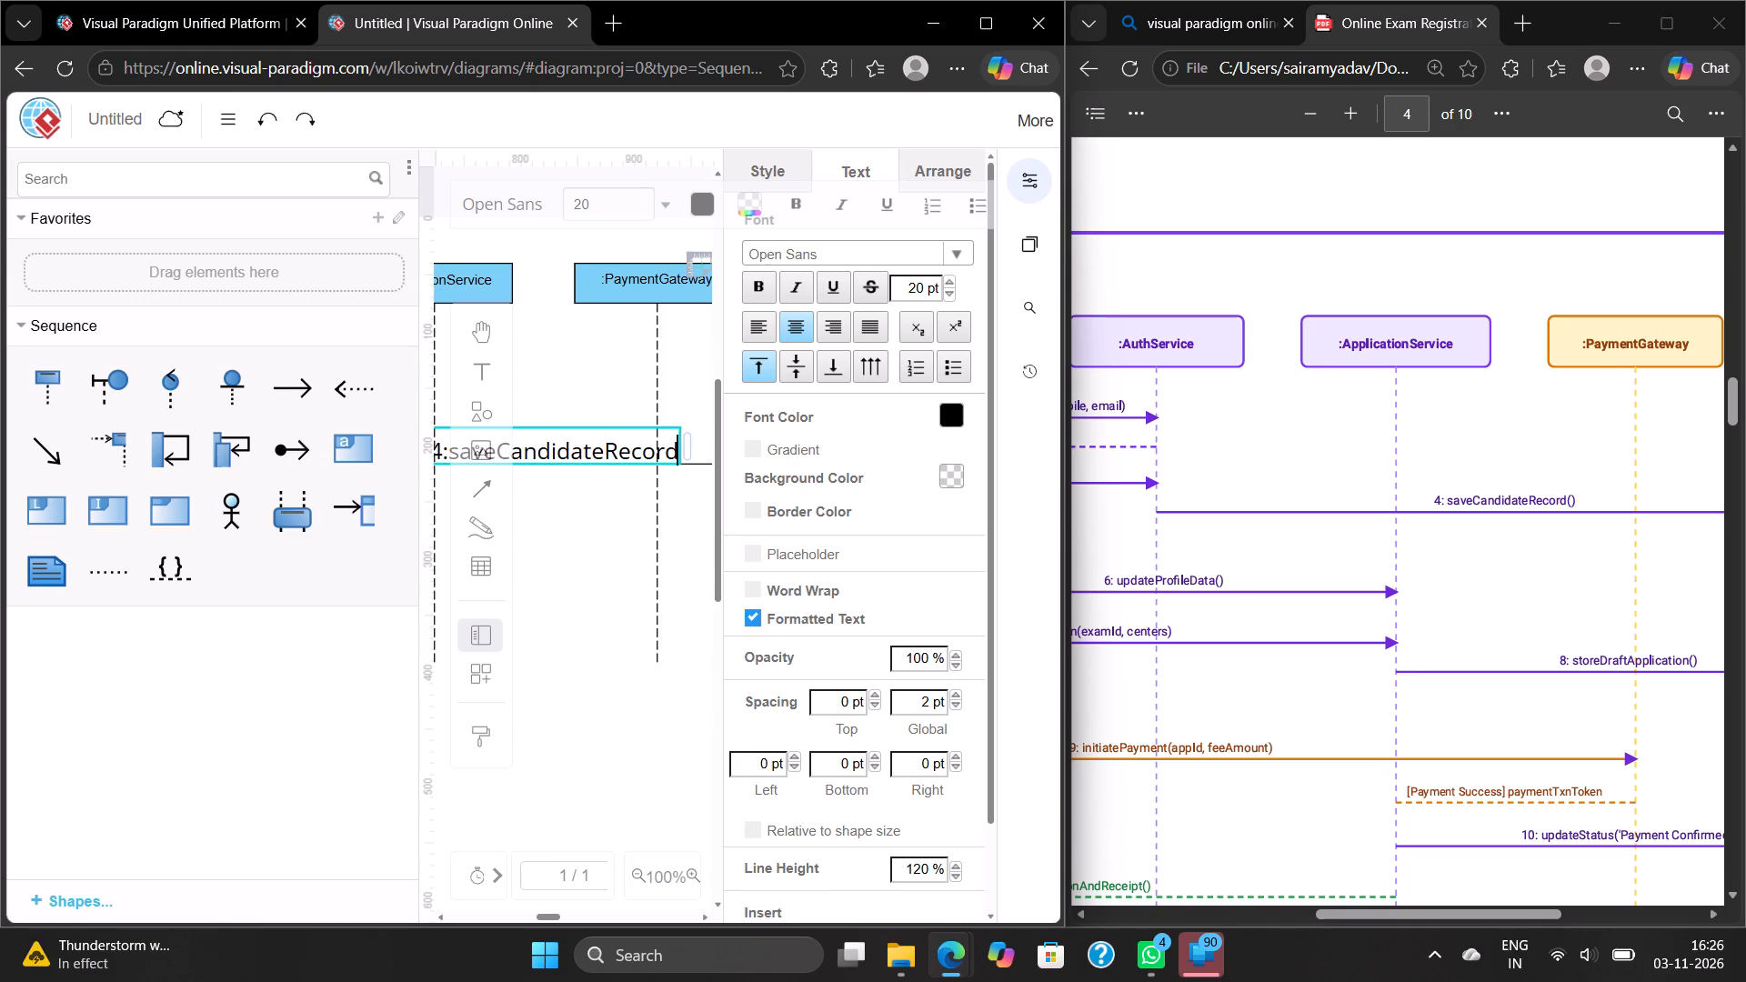
type("()")
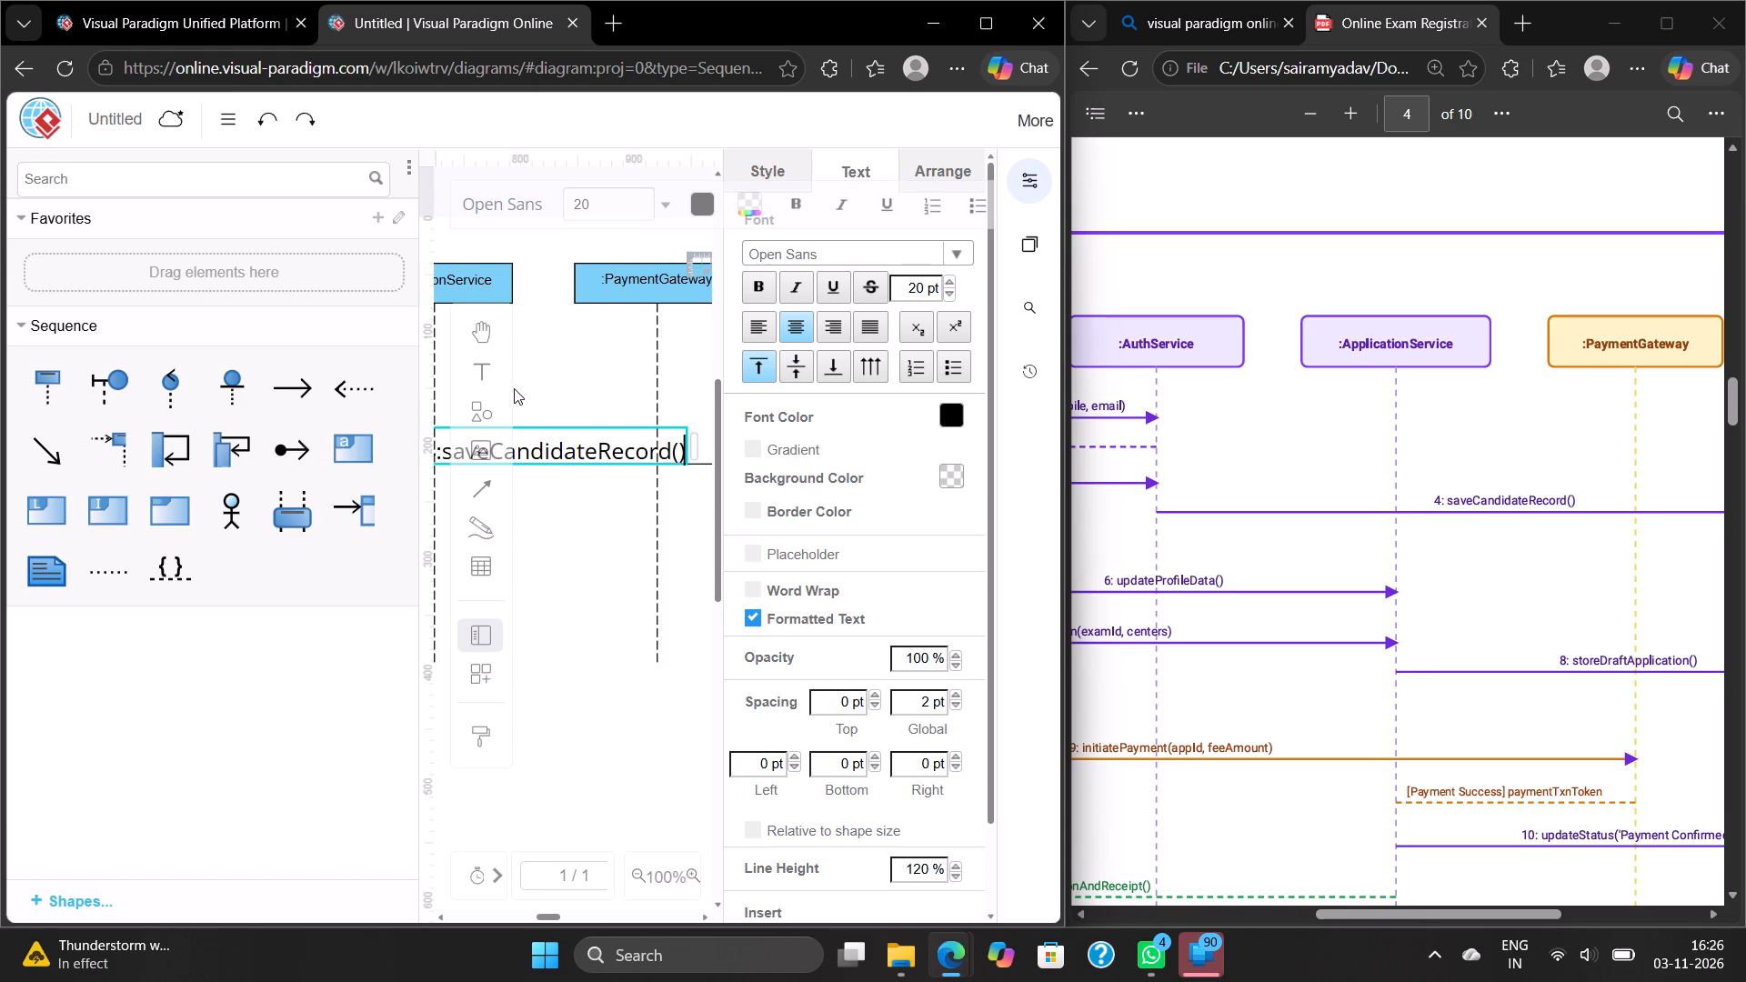
Set the font size of the 4:saveCandidateRecord() label to 14 pt.
left_click(984, 26)
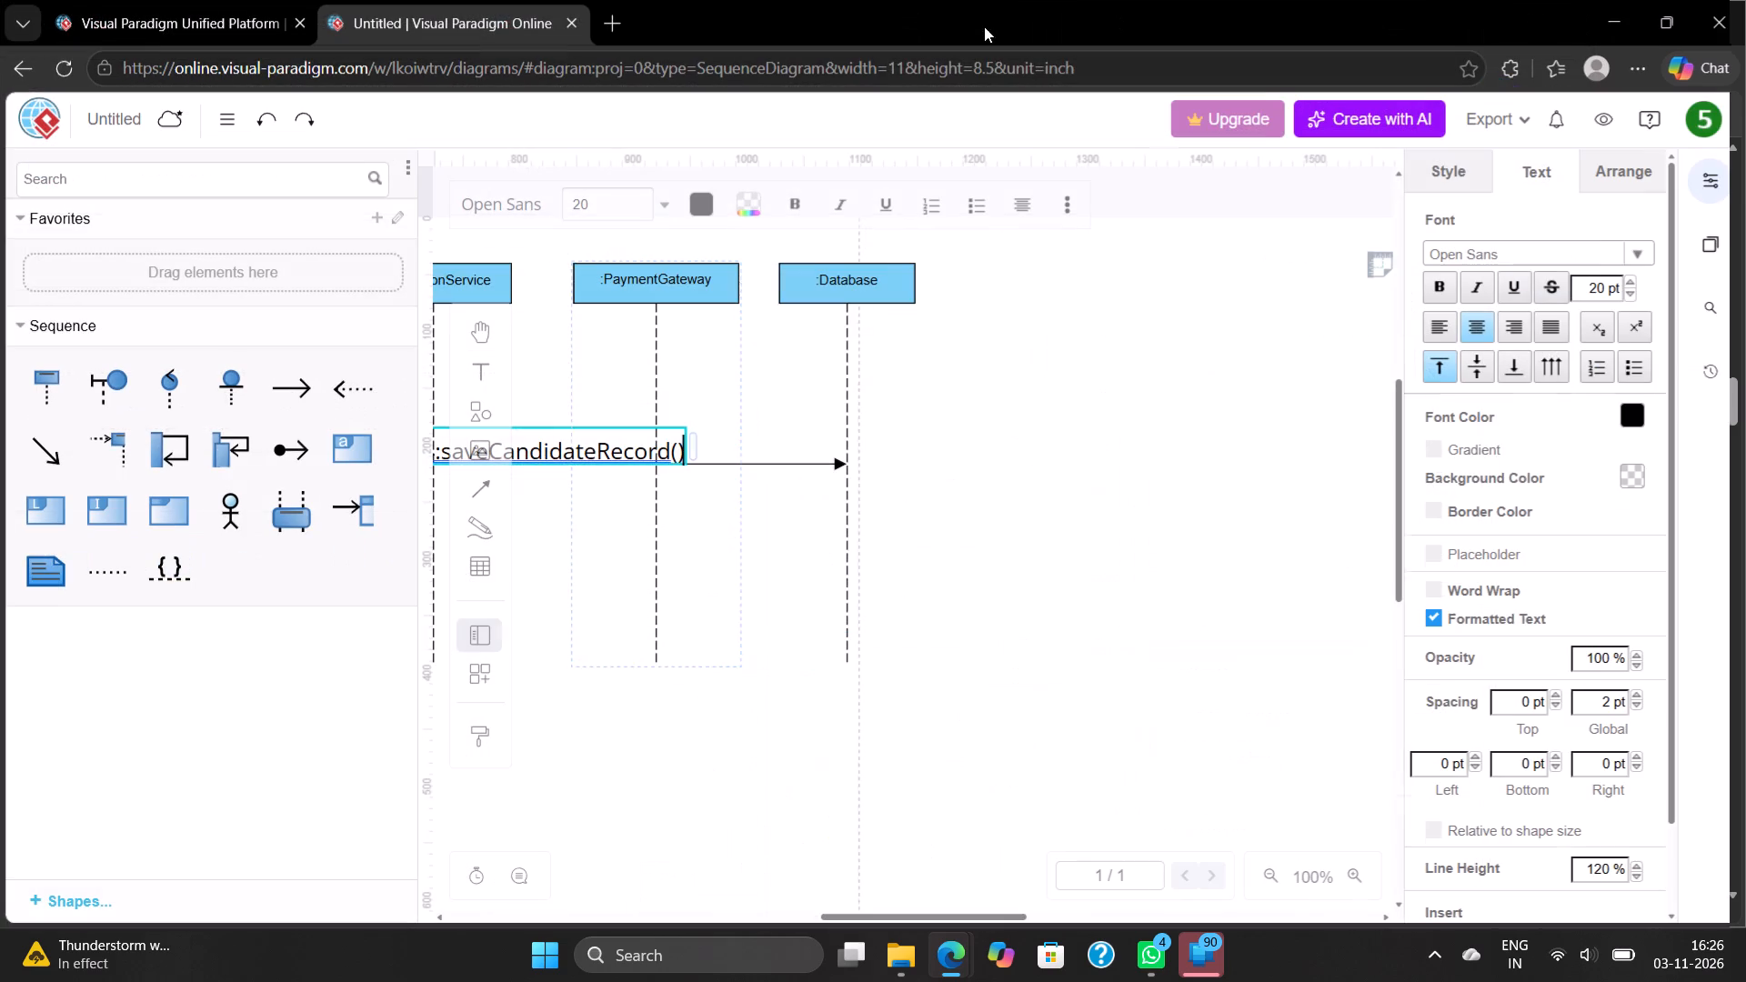
scroll(748, 312, "right", 3)
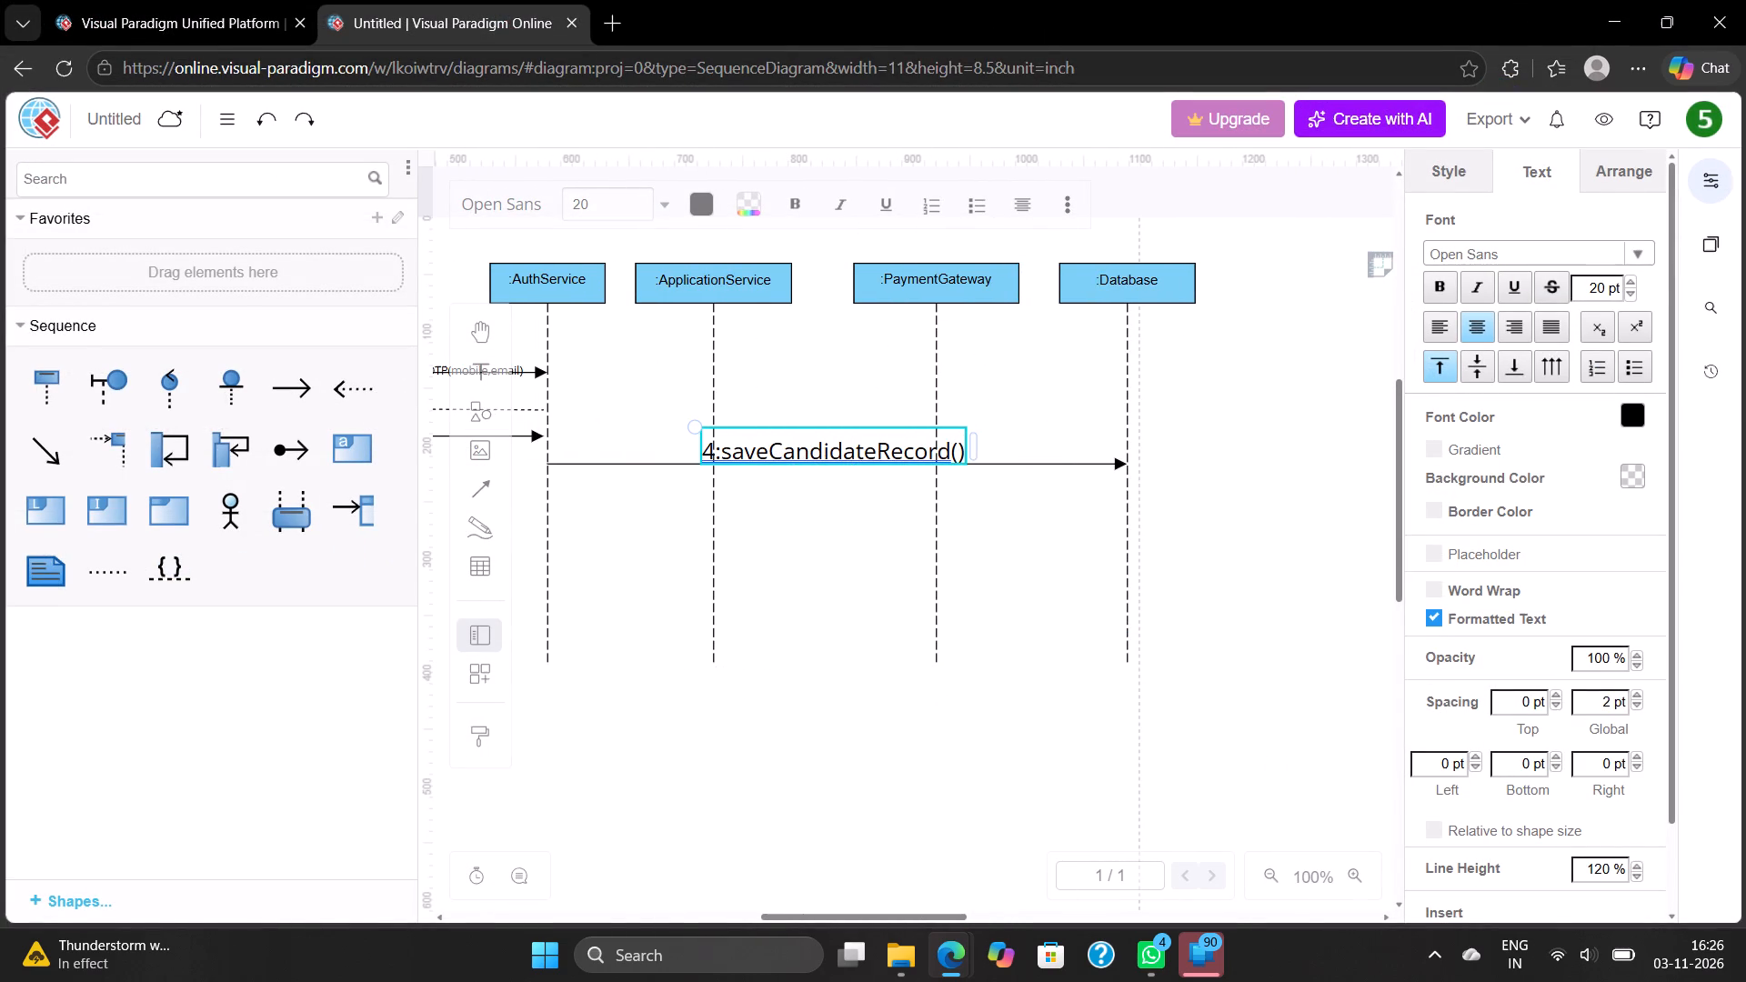
left_click(1632, 294)
left_click(1632, 294)
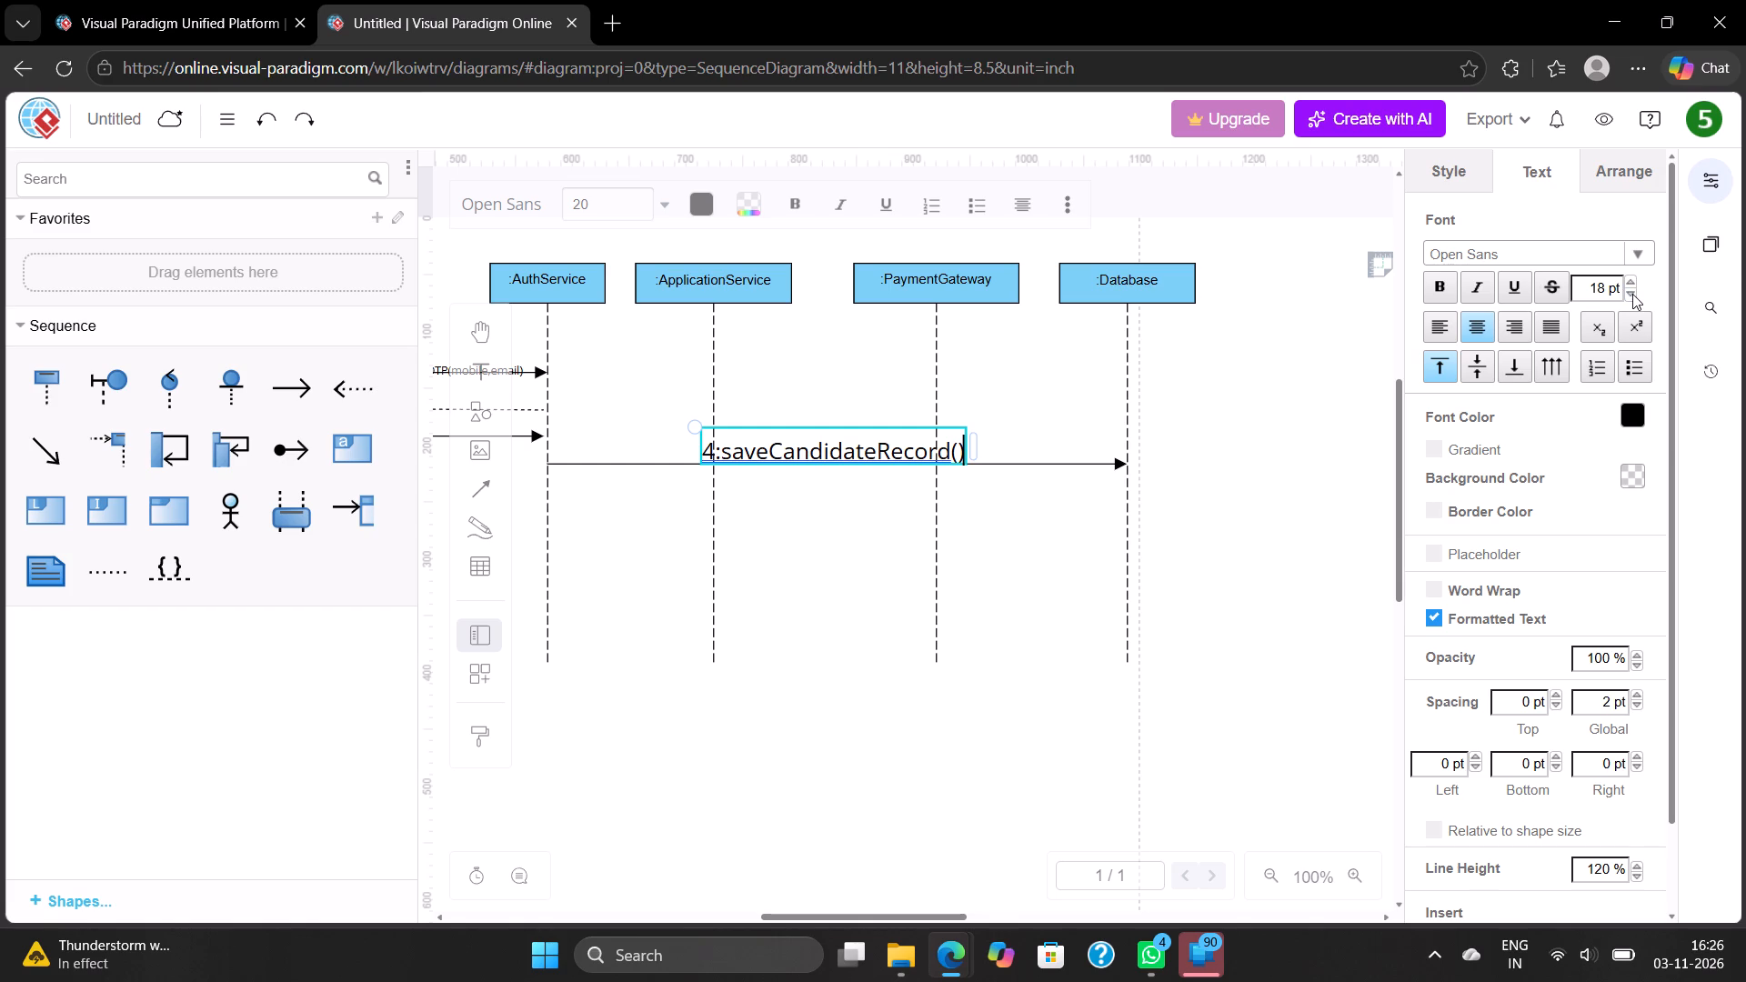
left_click(858, 455)
left_click(885, 413)
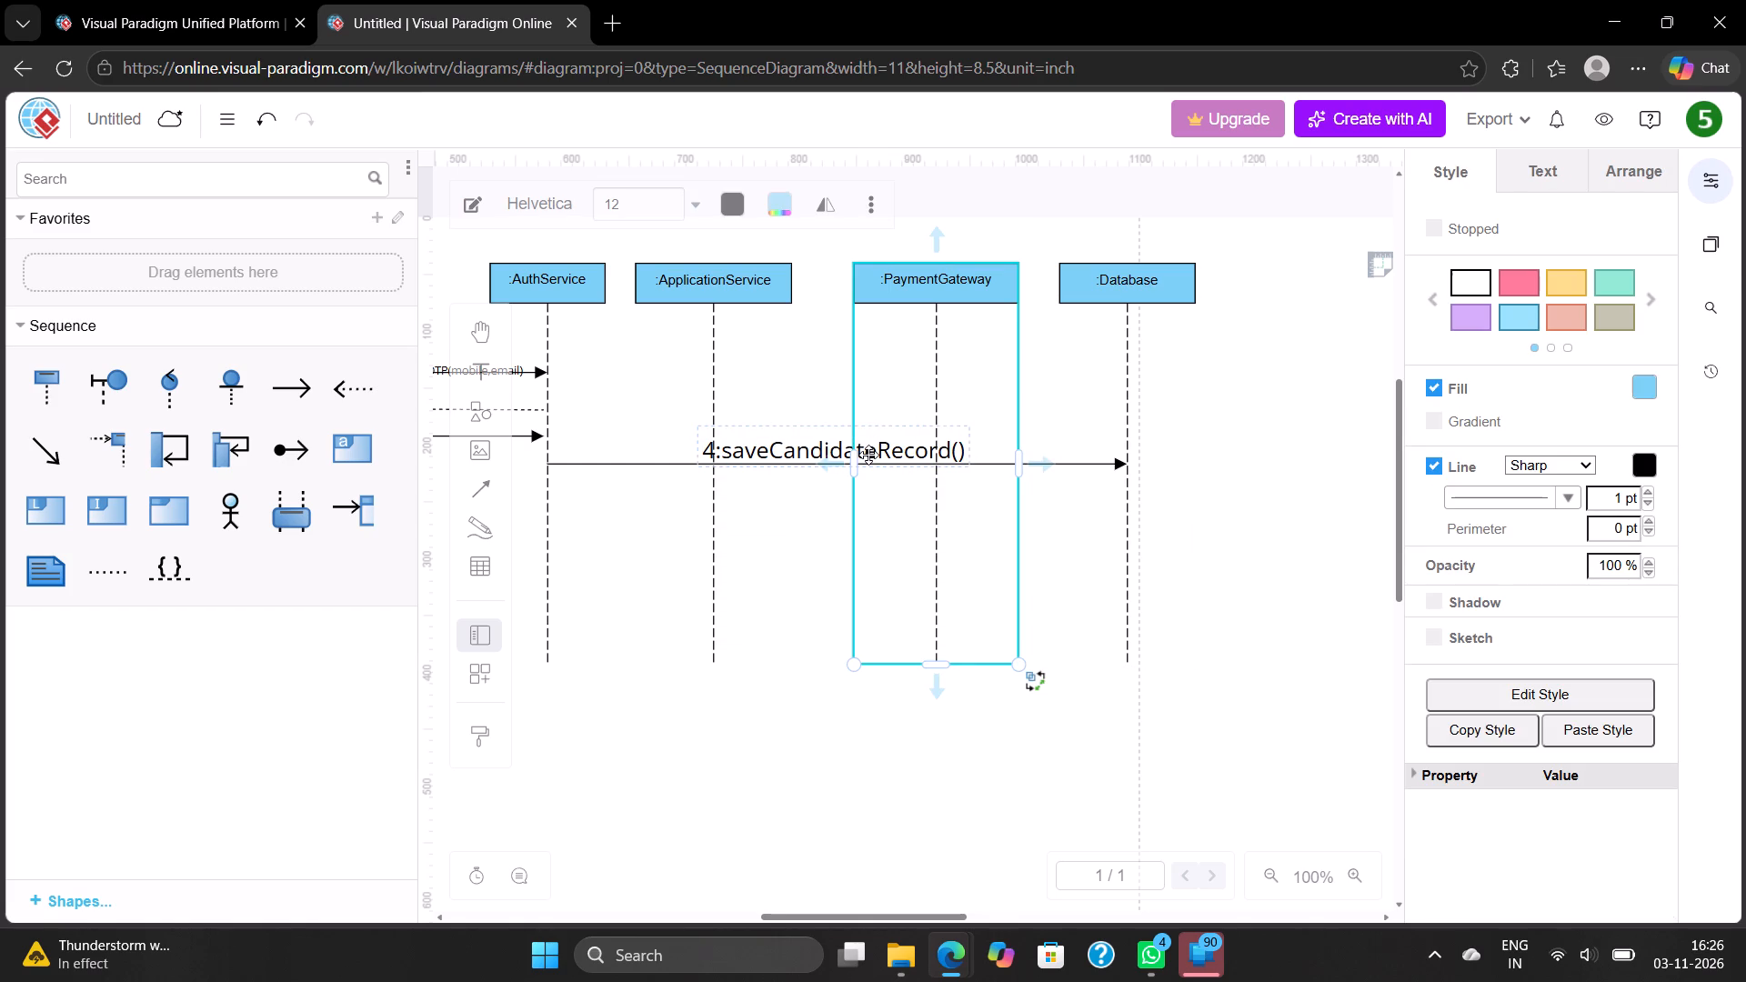
left_click(810, 447)
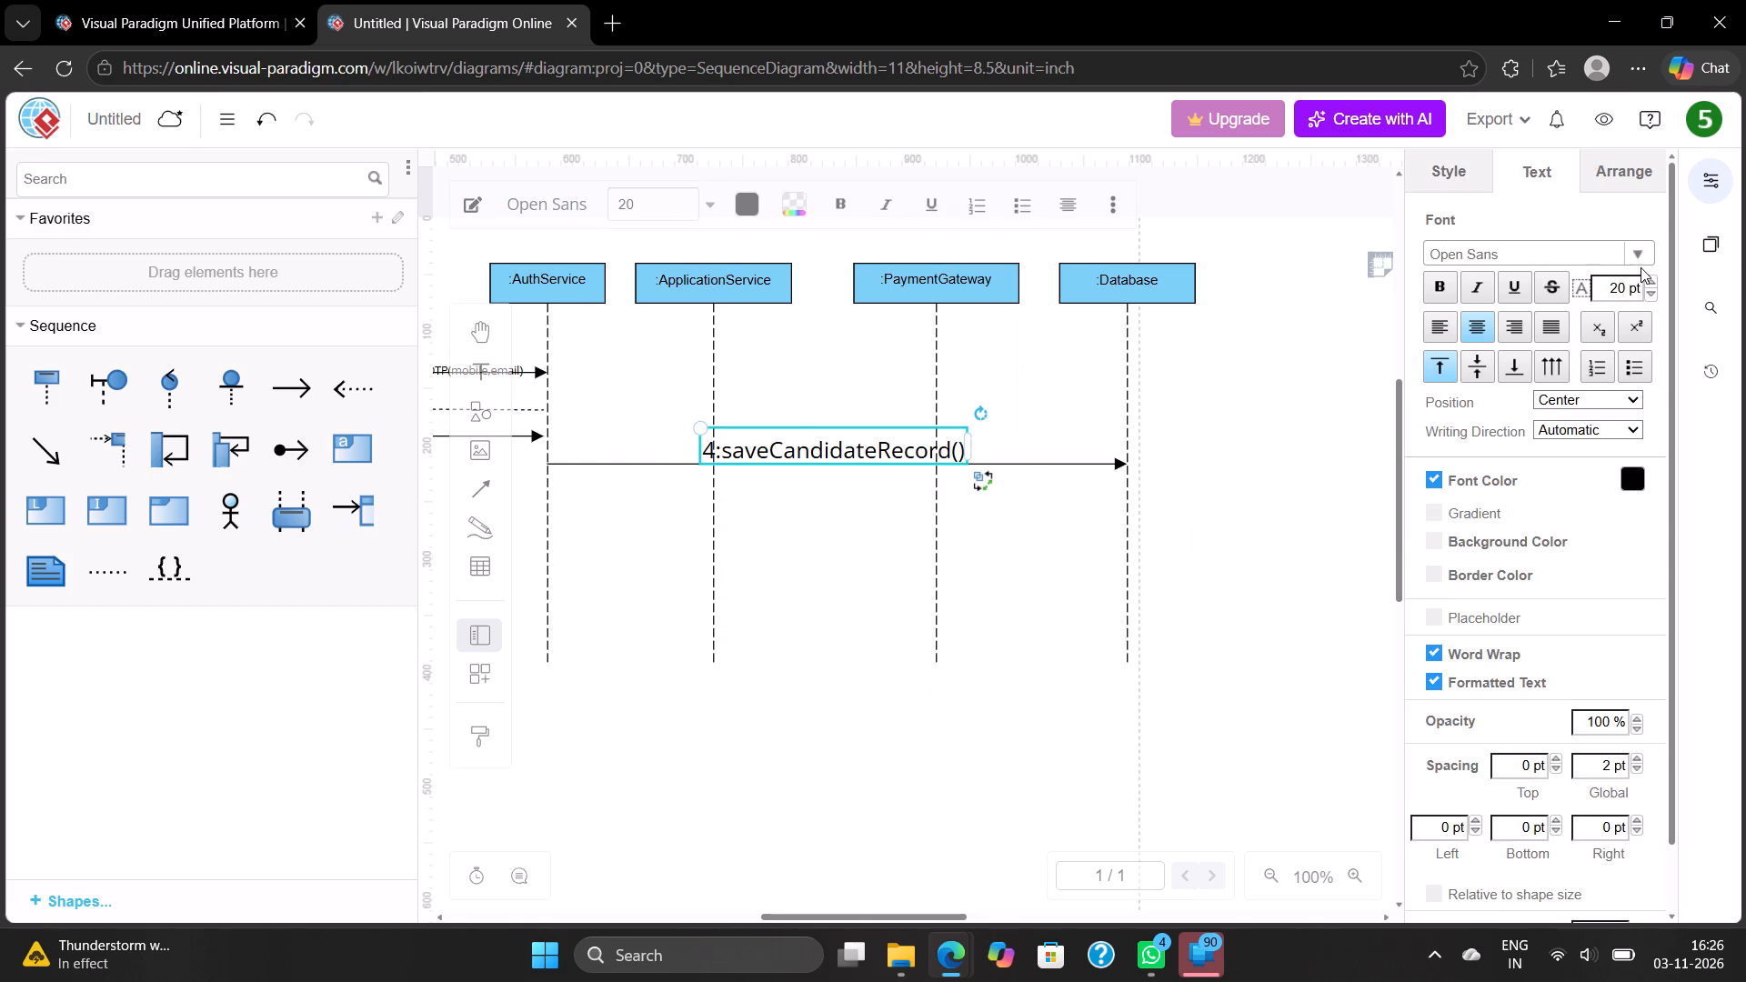
left_click(1654, 294)
left_click(1654, 294)
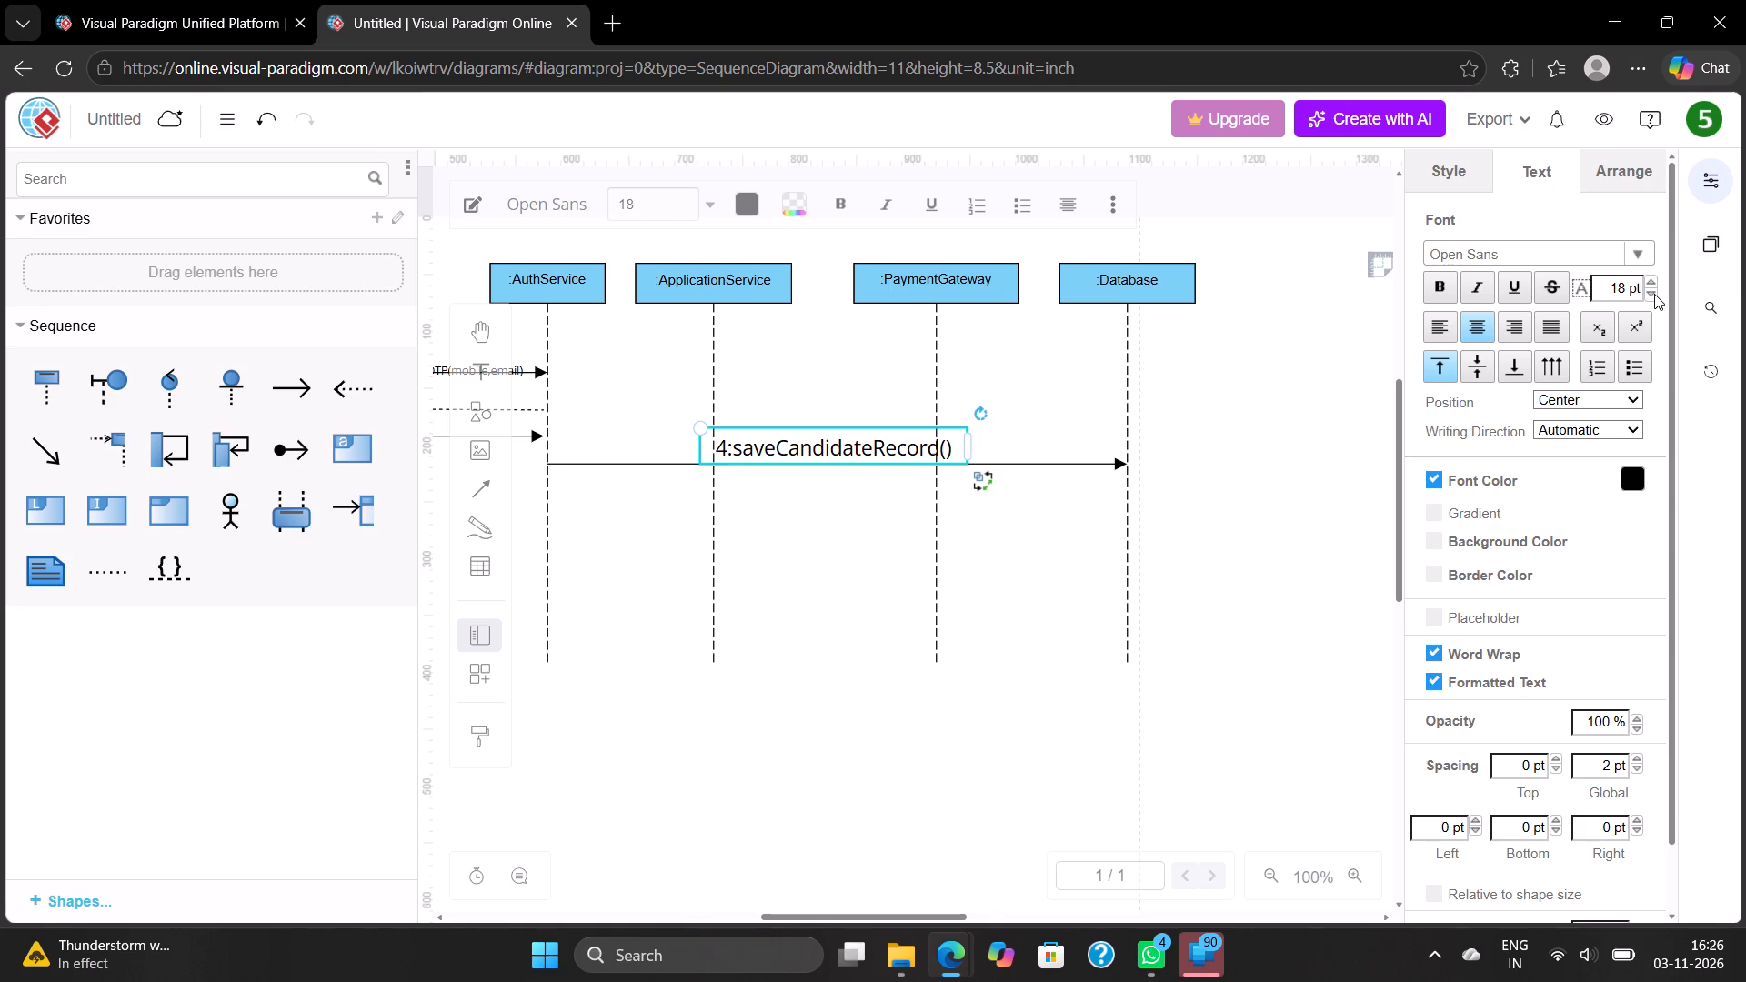
left_click(1654, 294)
left_click(1654, 294)
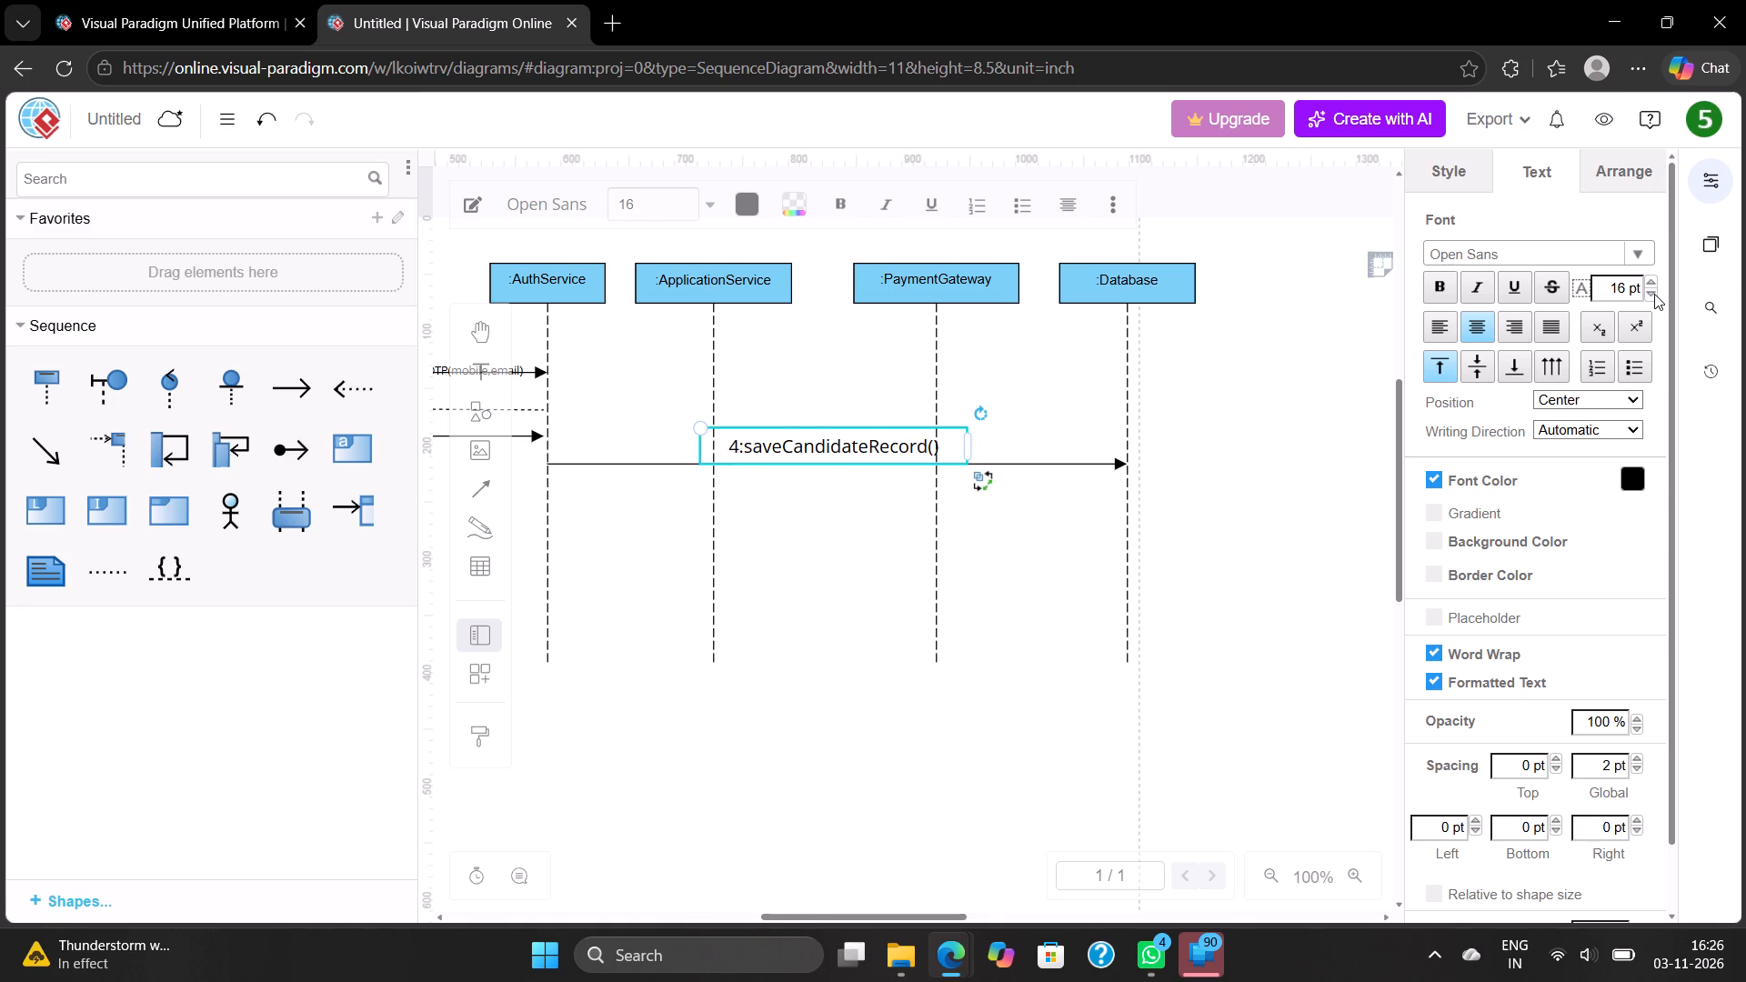
left_click(1654, 294)
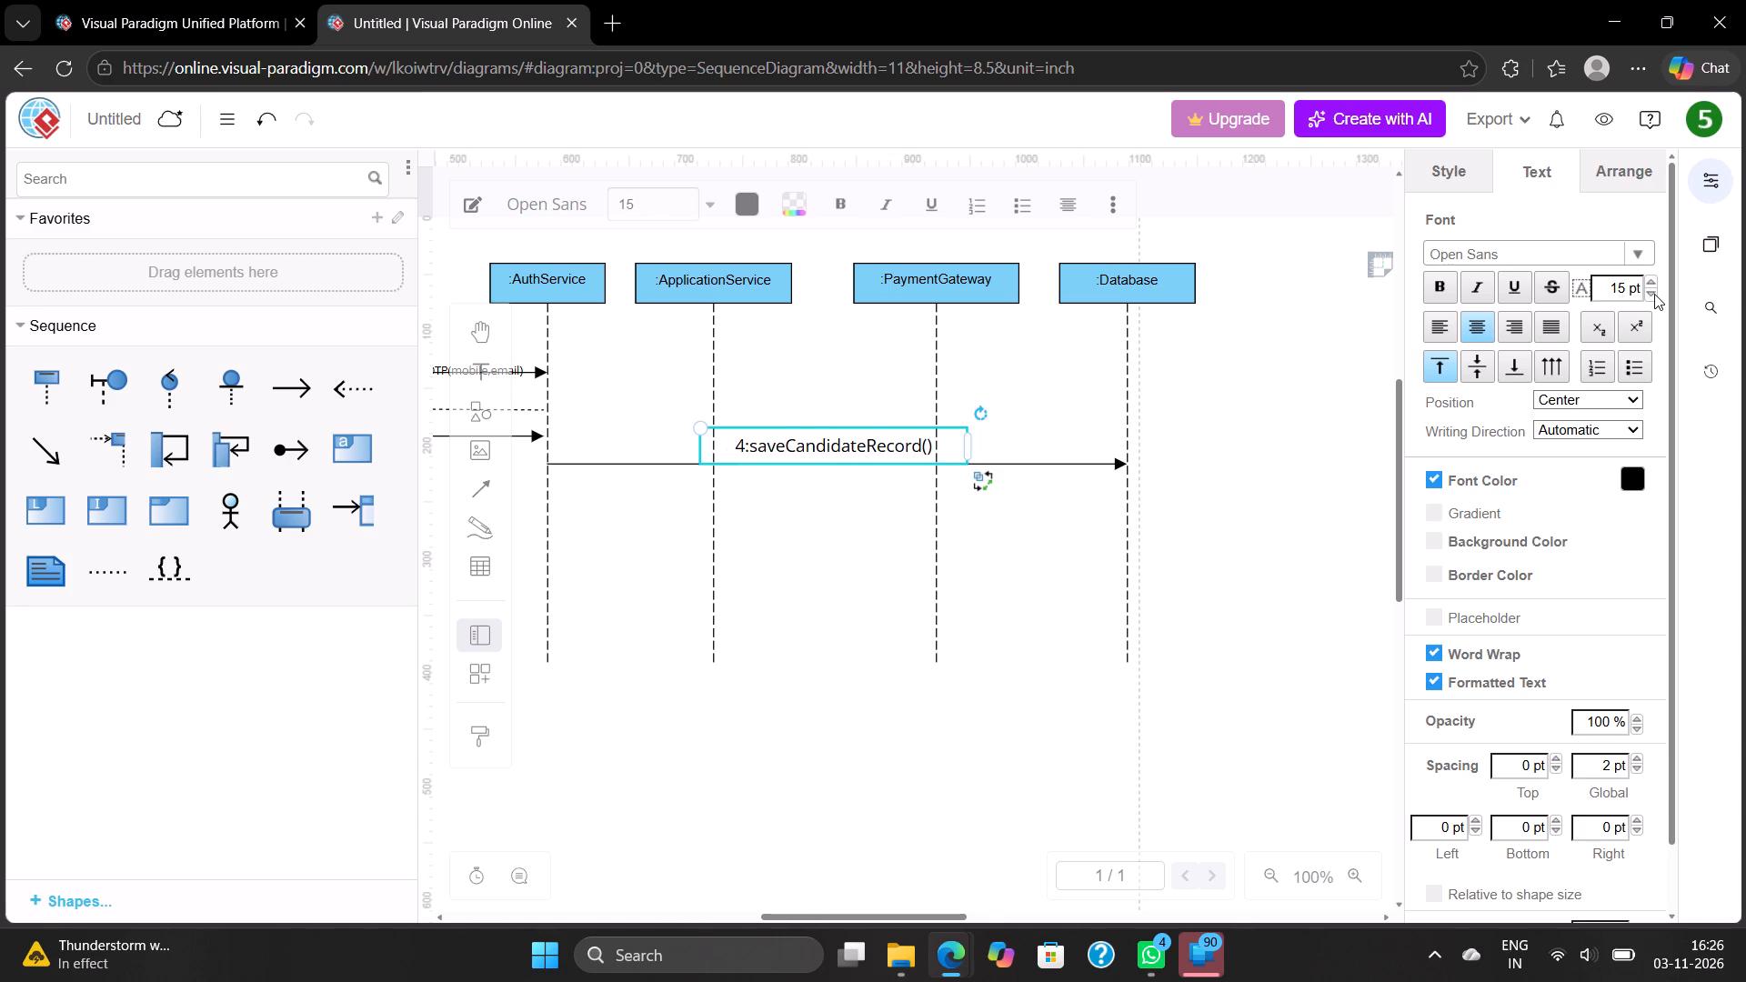
left_click(1654, 294)
left_click(1008, 412)
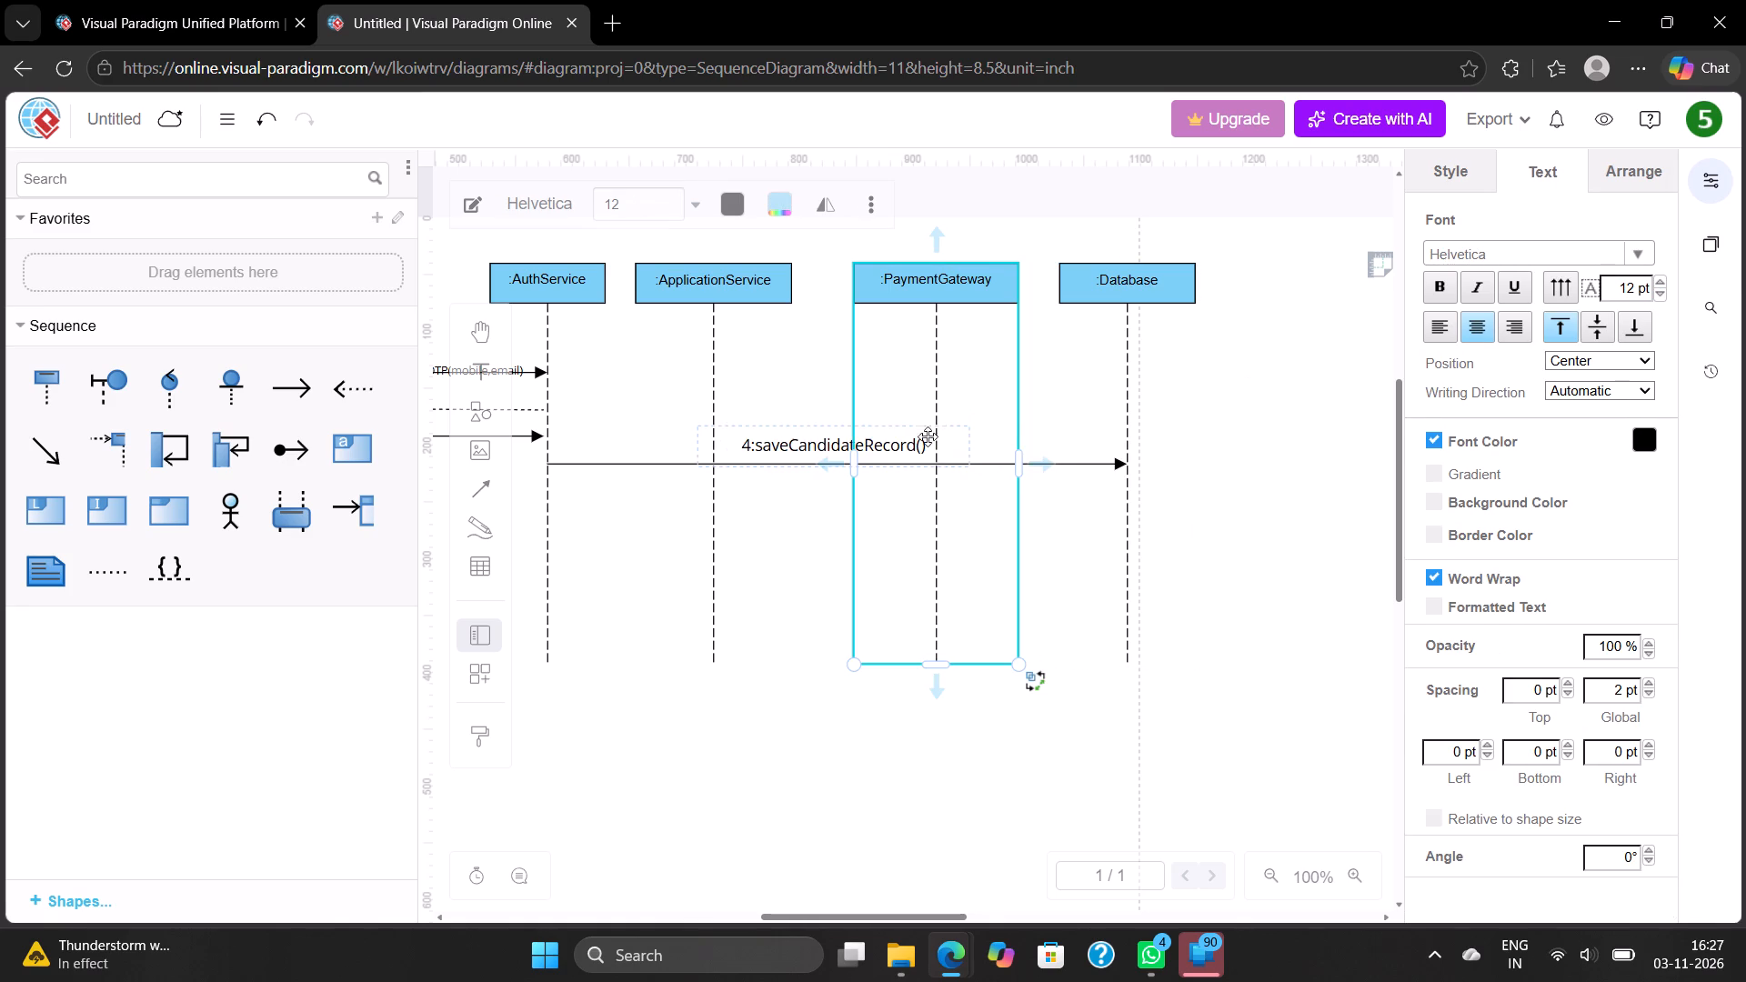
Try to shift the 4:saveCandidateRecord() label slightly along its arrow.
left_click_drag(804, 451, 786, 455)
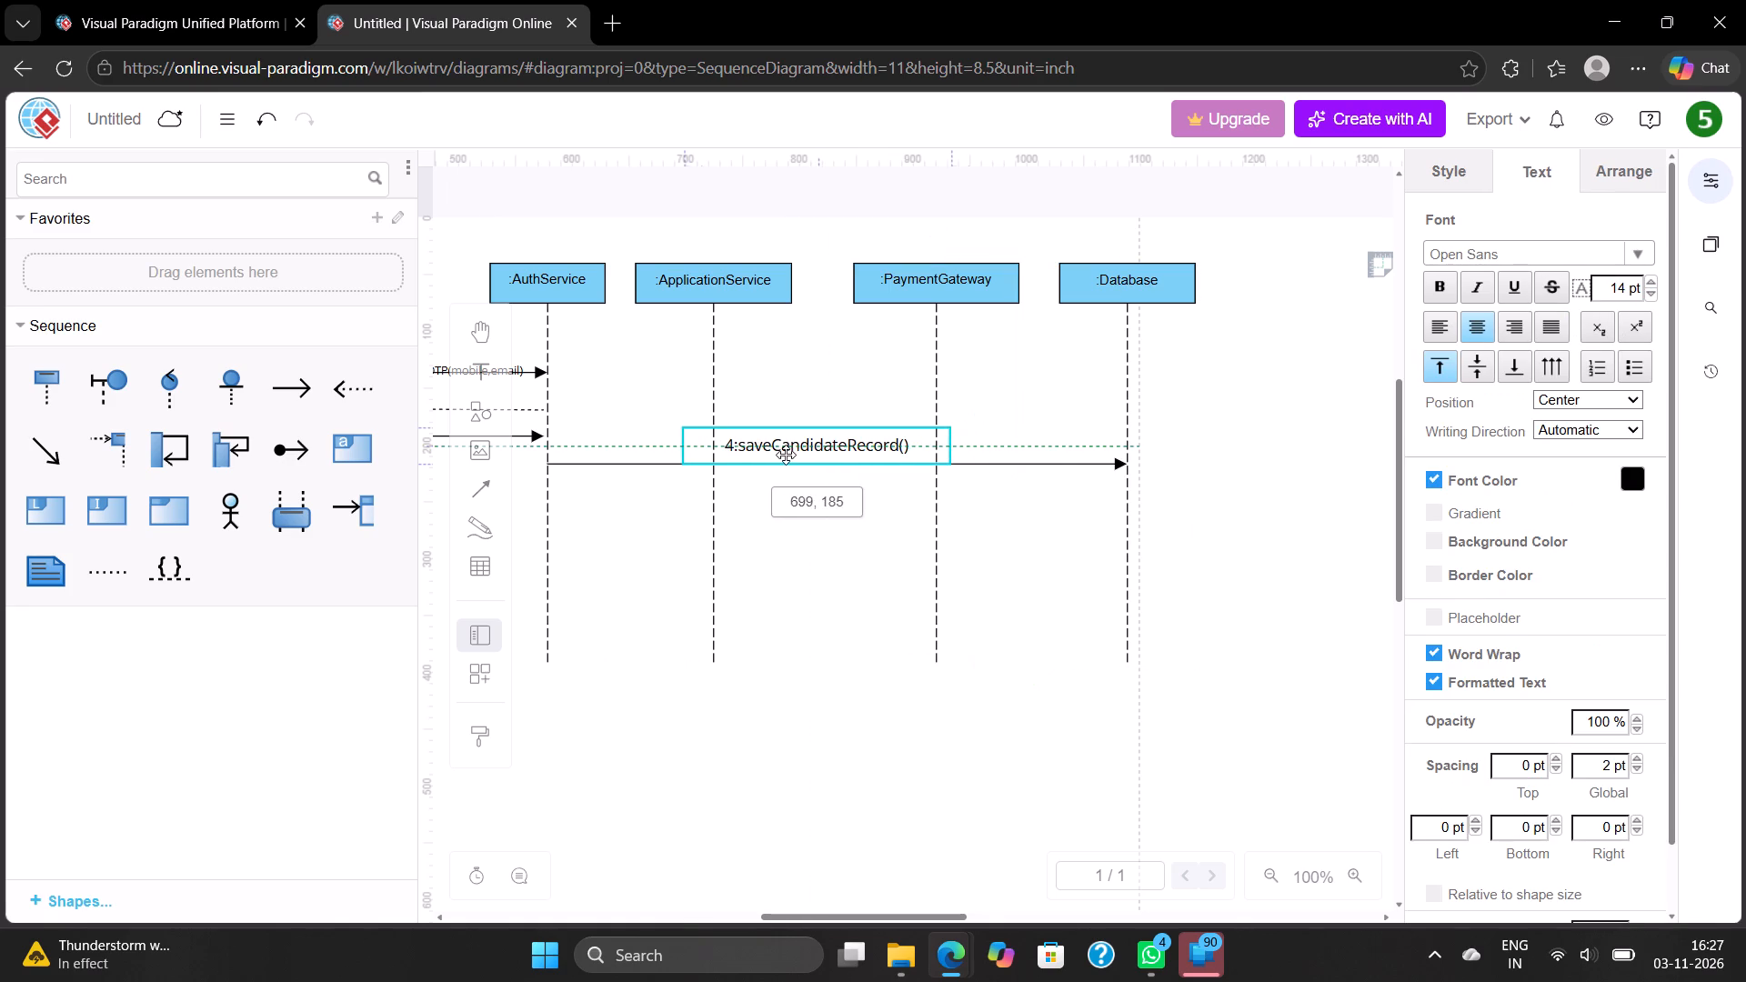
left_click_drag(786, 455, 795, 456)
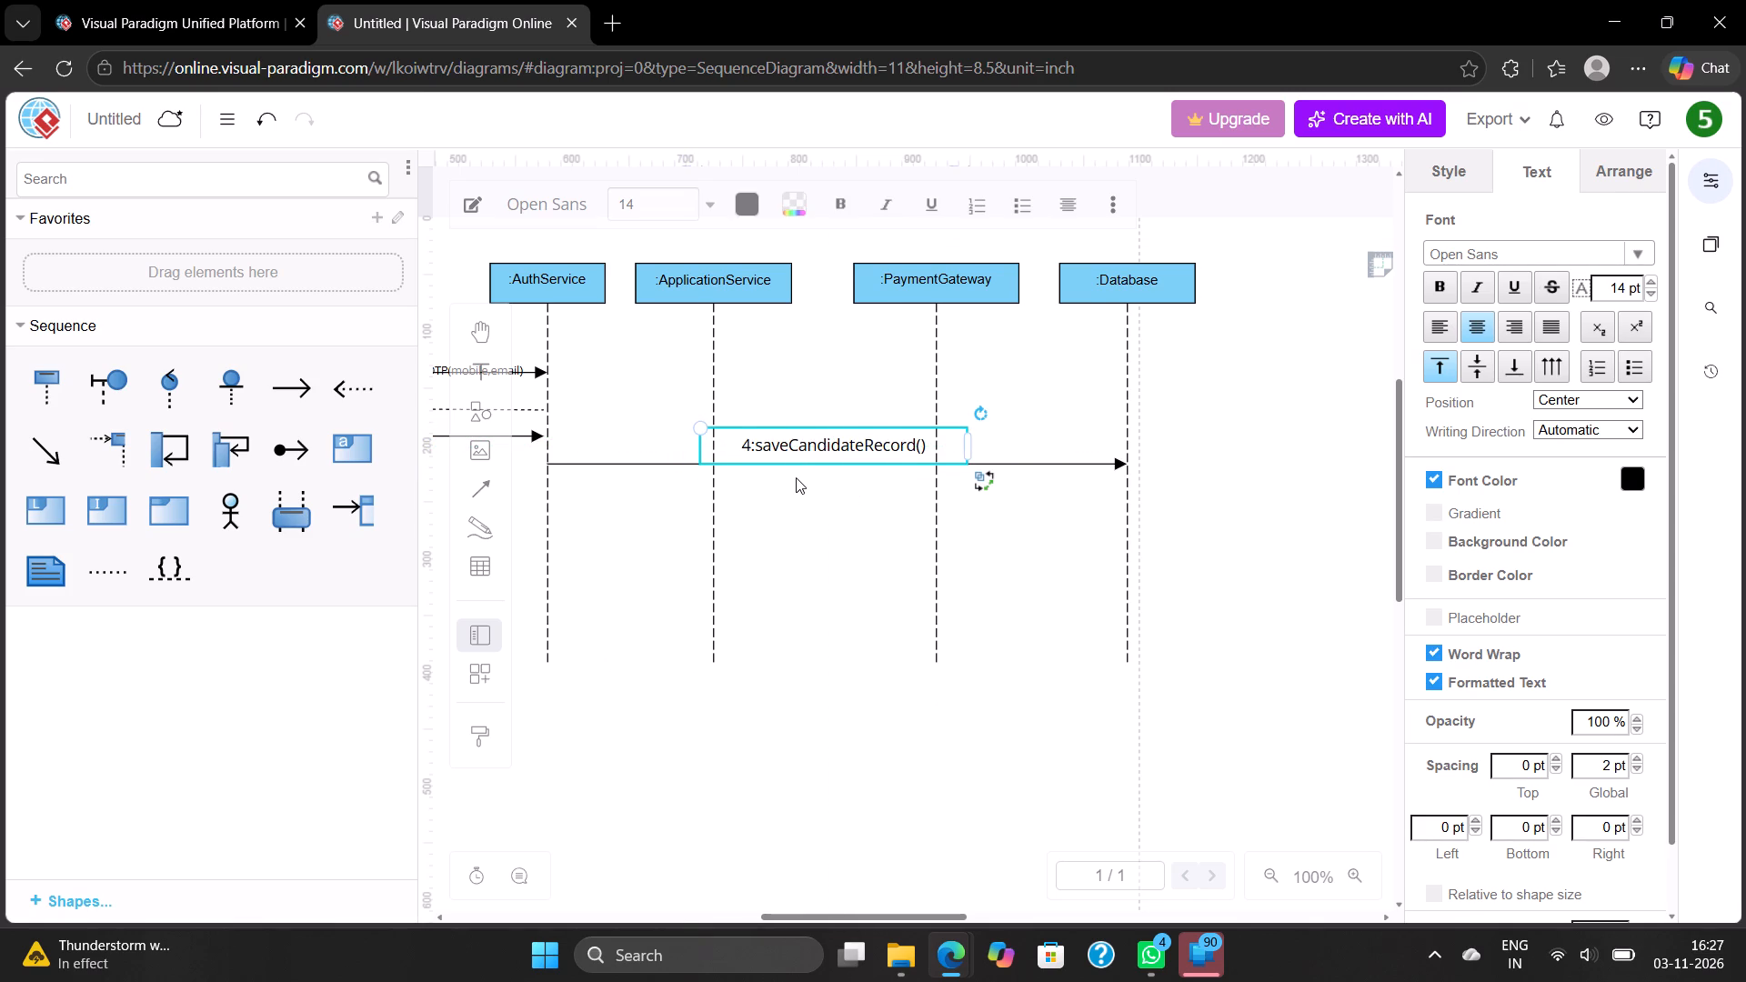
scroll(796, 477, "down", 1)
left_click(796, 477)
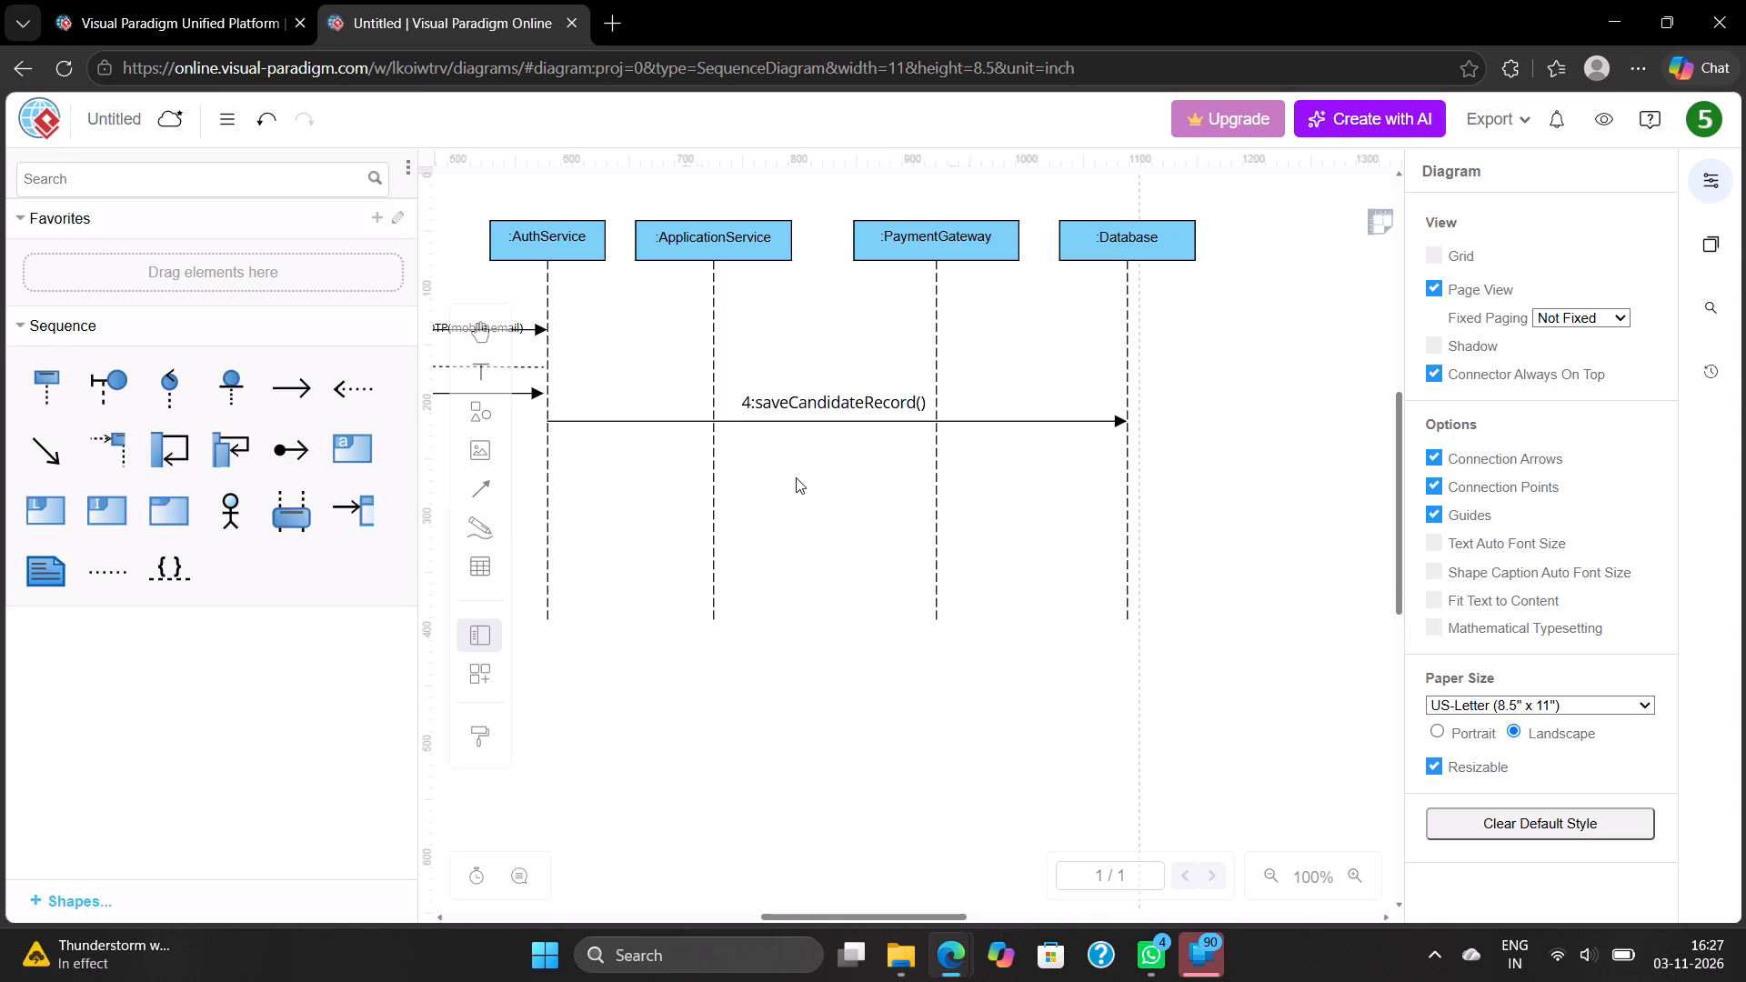
Examine the PDF's reference diagram around the Candidate and CandidatePortal lifelines for message 5, alongside the matching part of the drawing.
key("super+Left")
scroll(1245, 399, "down", 1)
scroll(1245, 399, "right", 4)
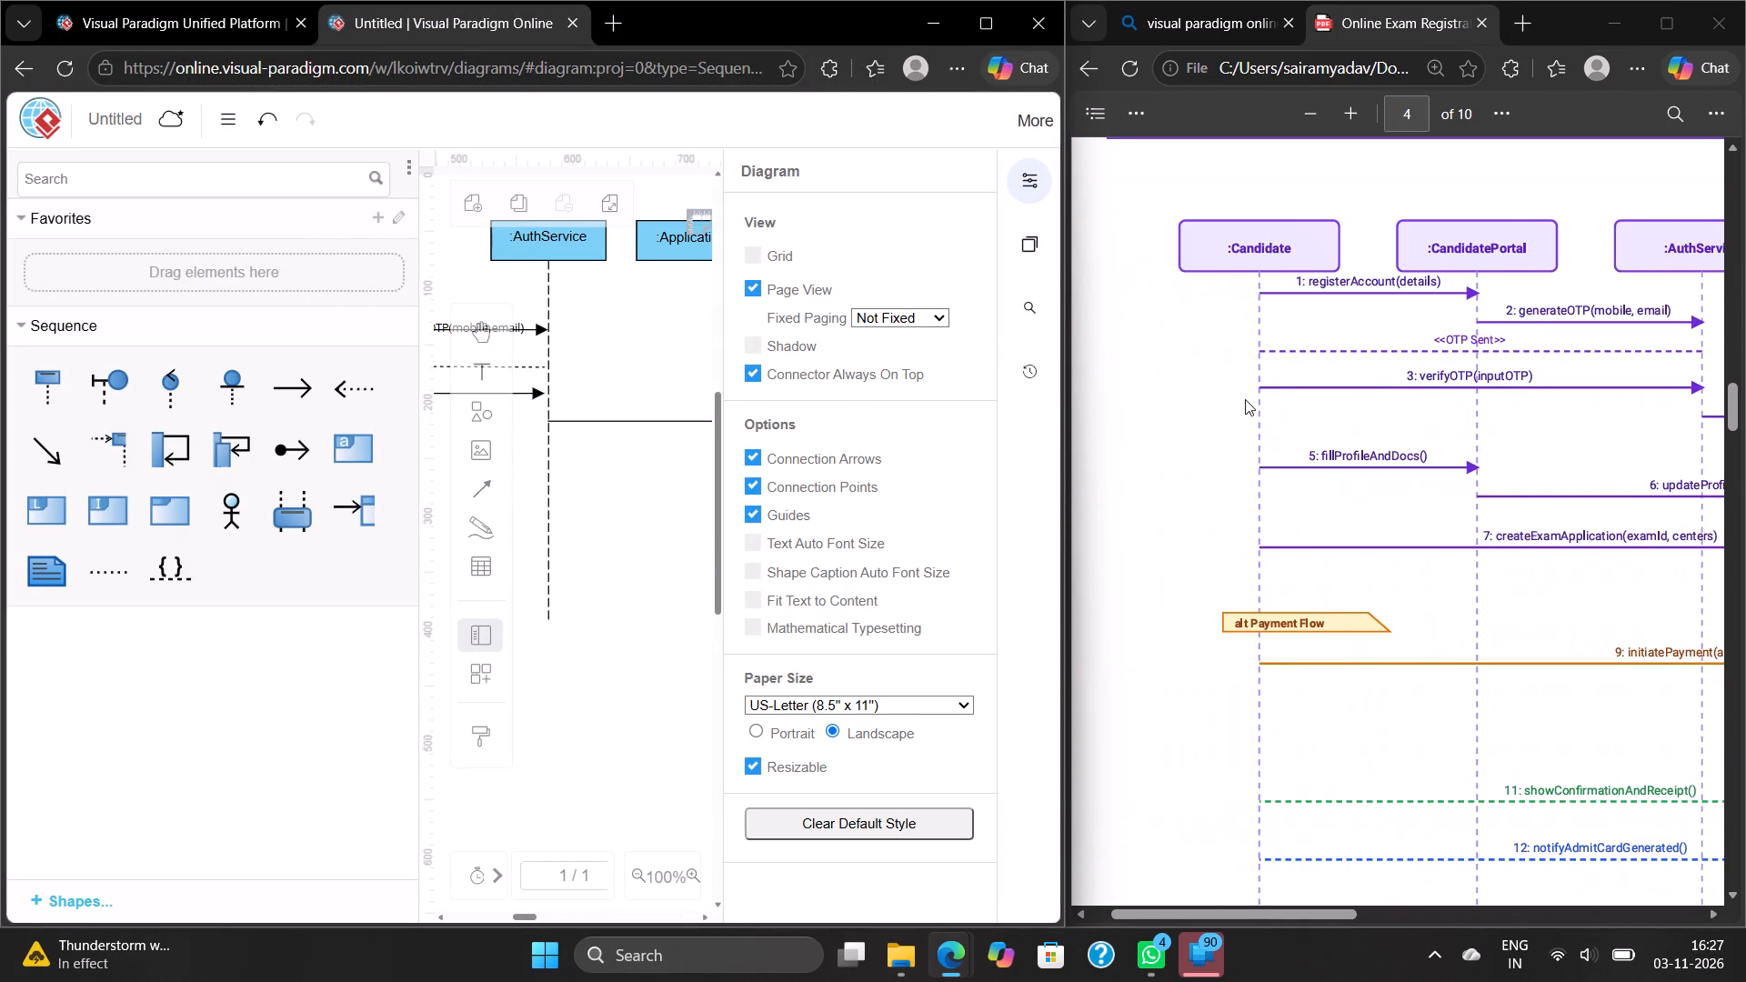
scroll(1245, 399, "right", 1)
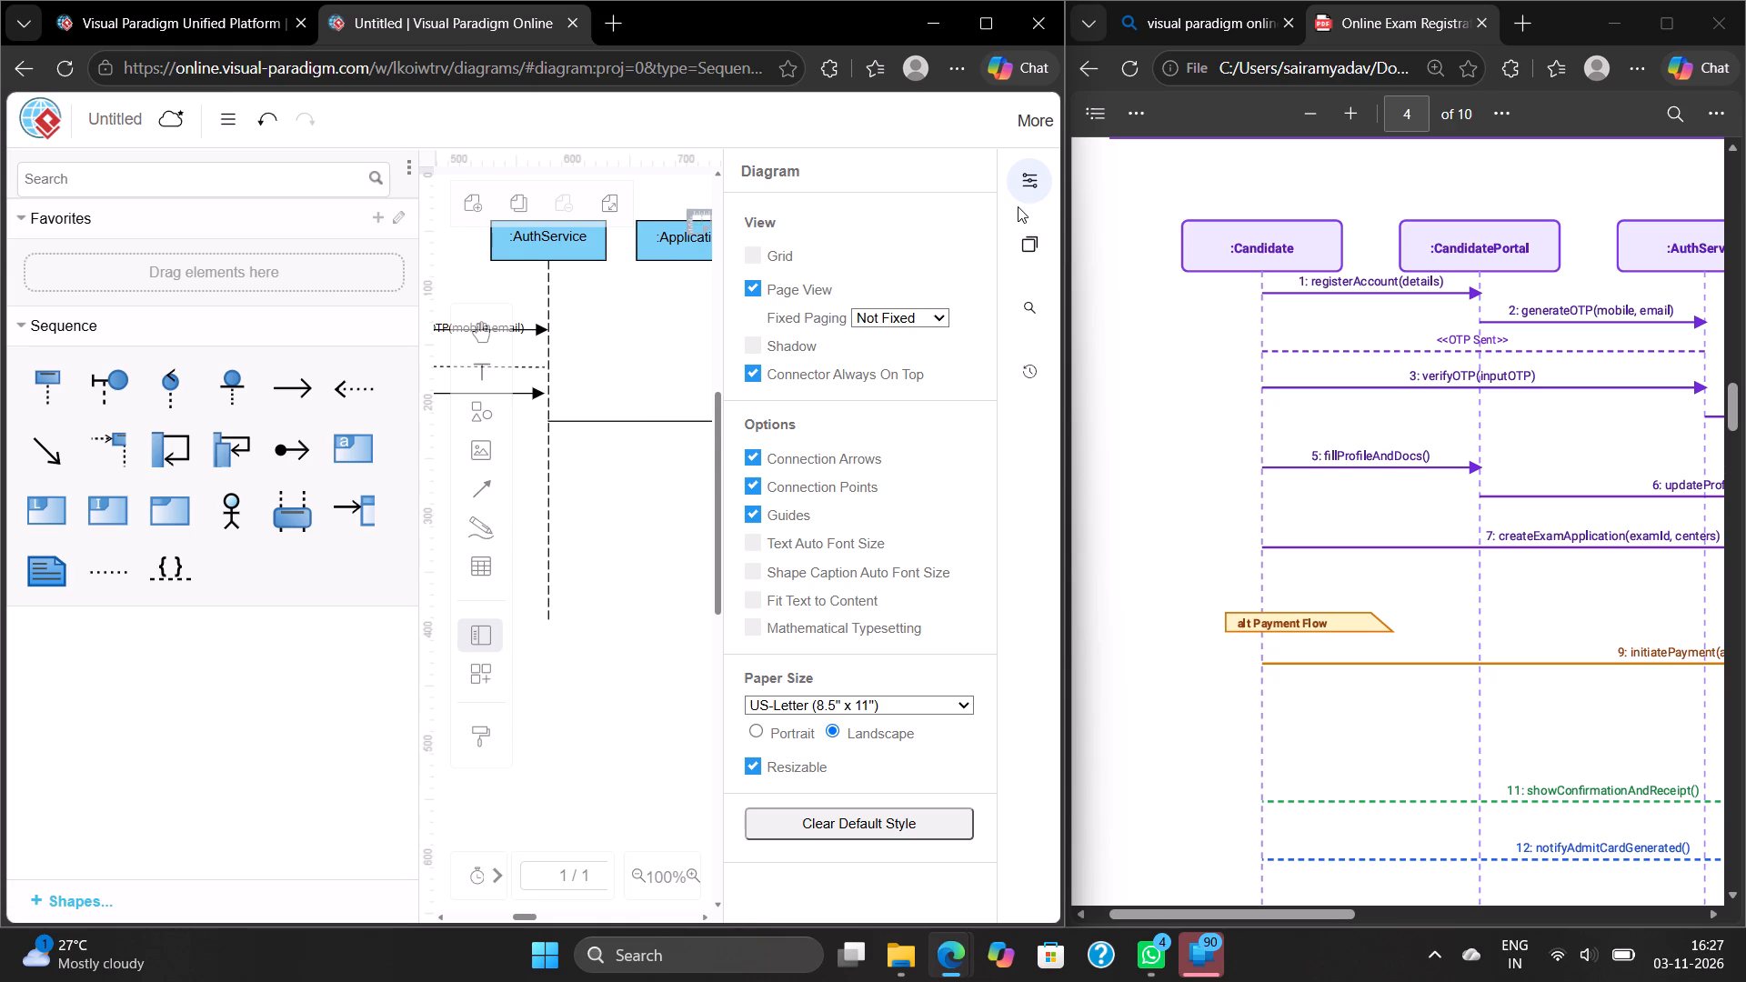
left_click(1038, 184)
scroll(868, 339, "right", 1)
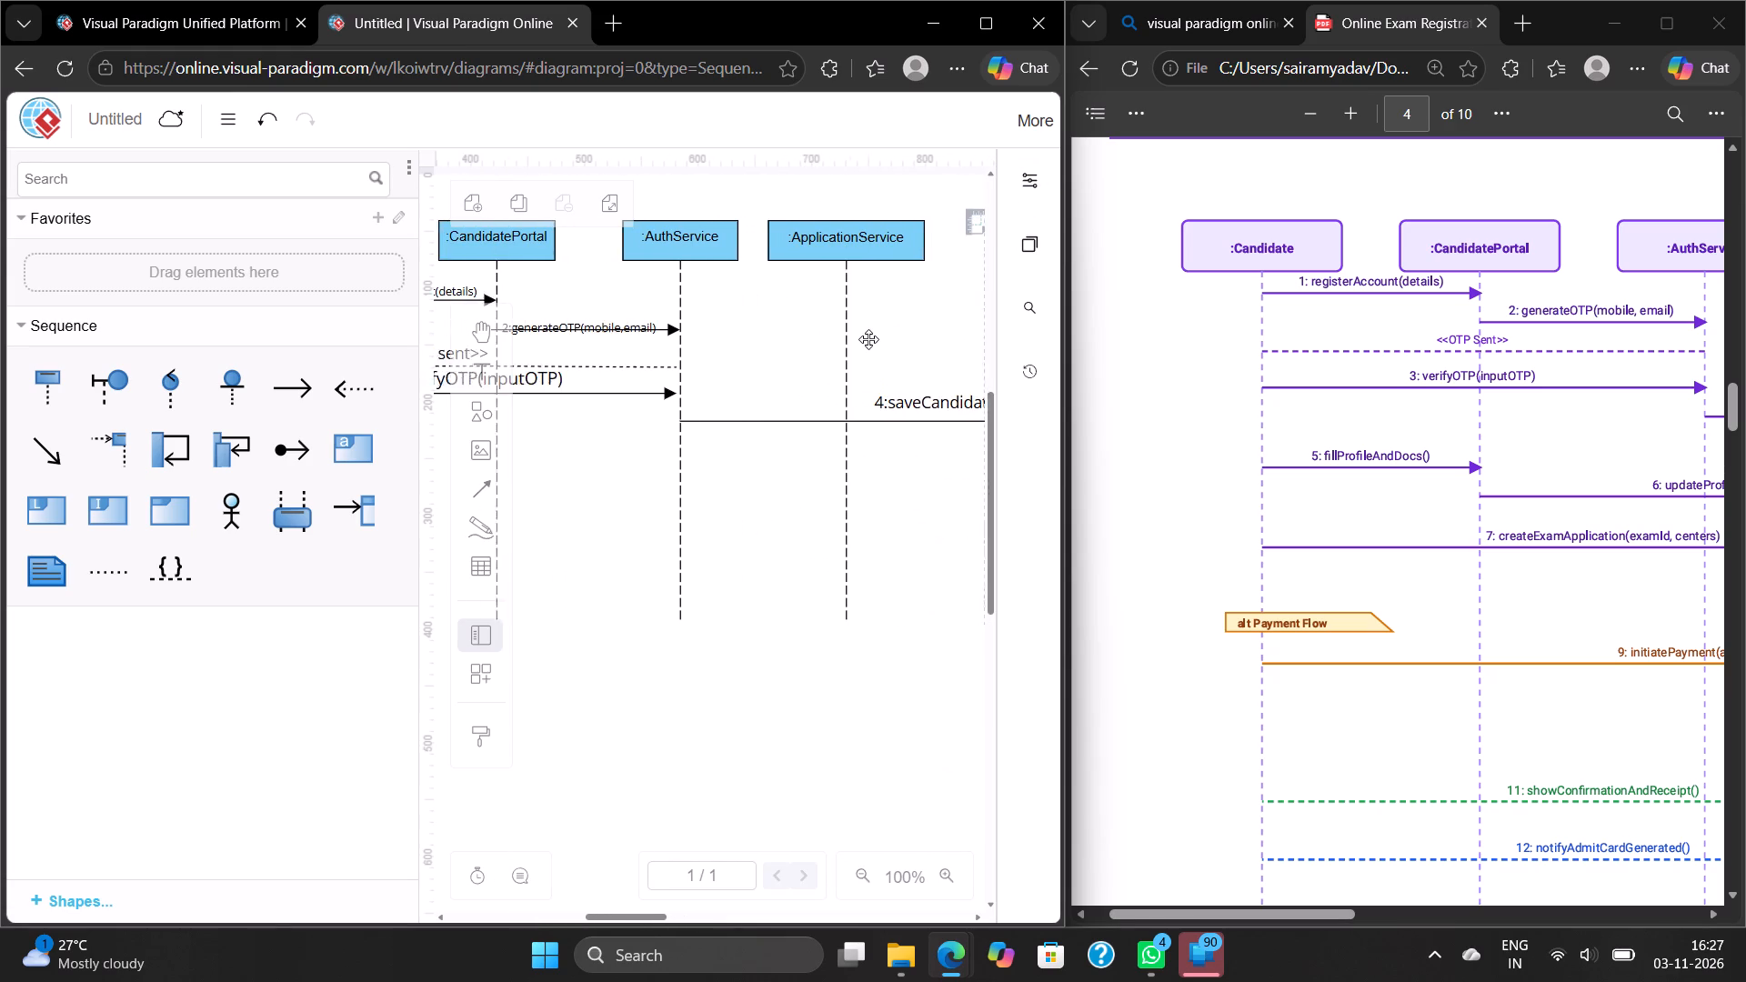
scroll(868, 339, "right", 4)
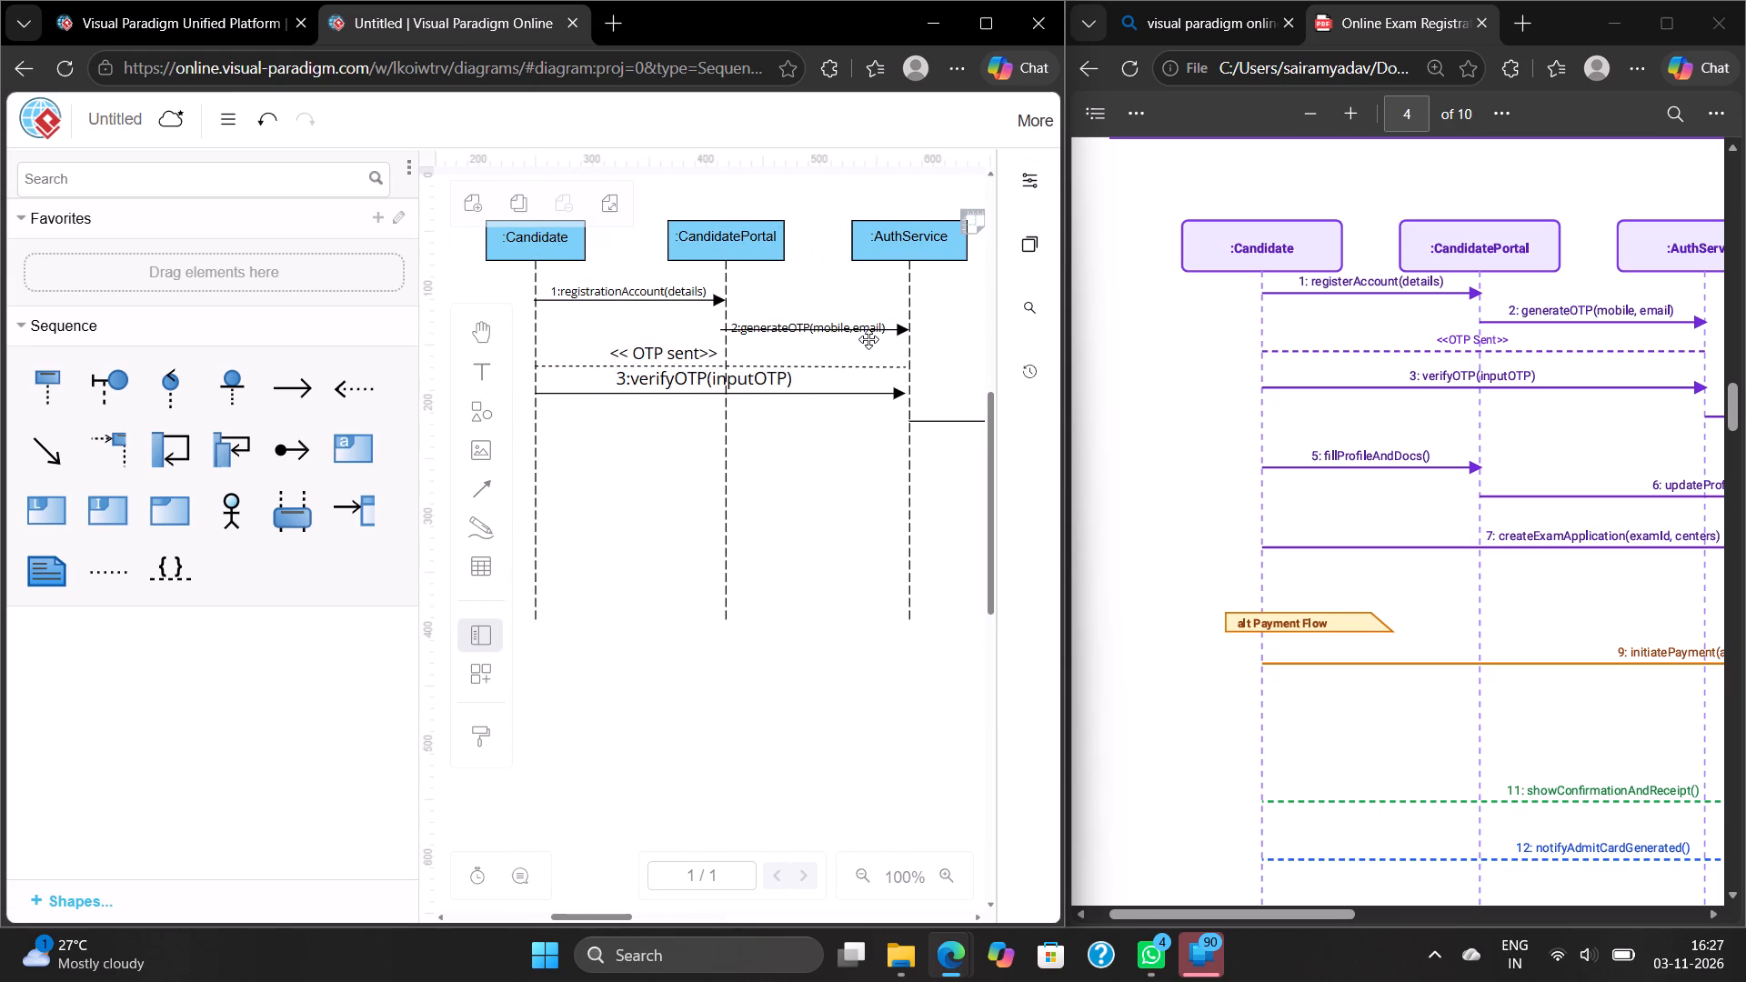
scroll(868, 339, "right", 1)
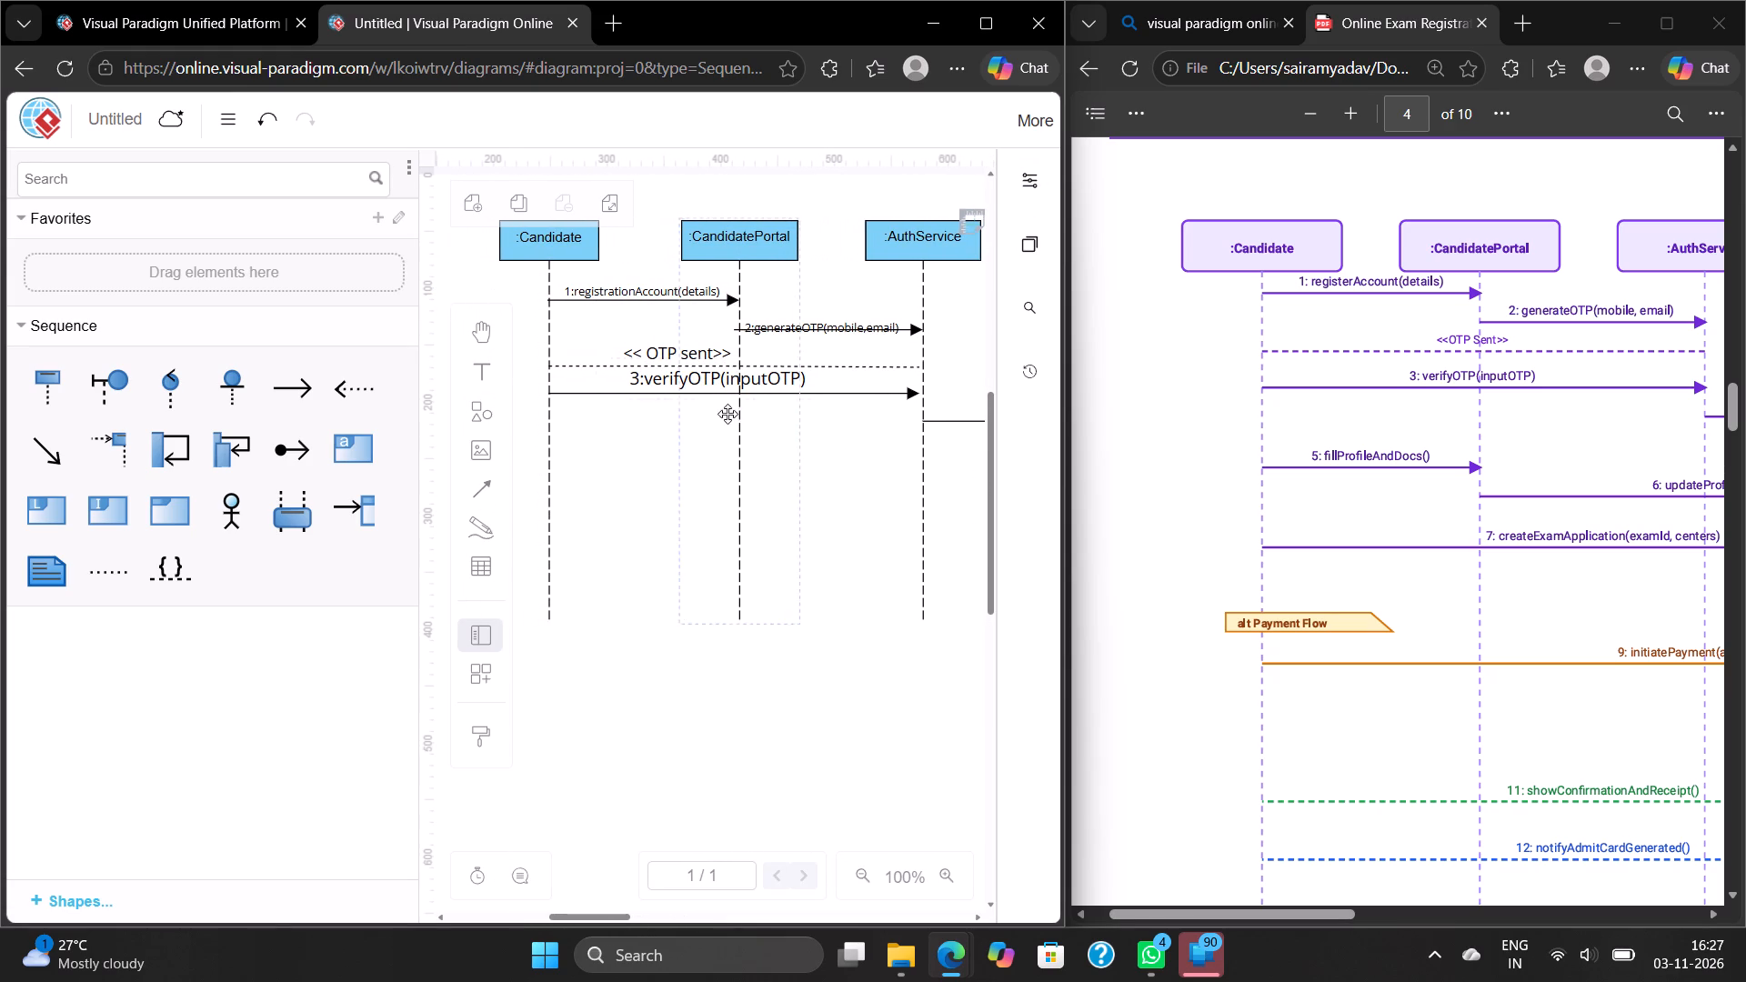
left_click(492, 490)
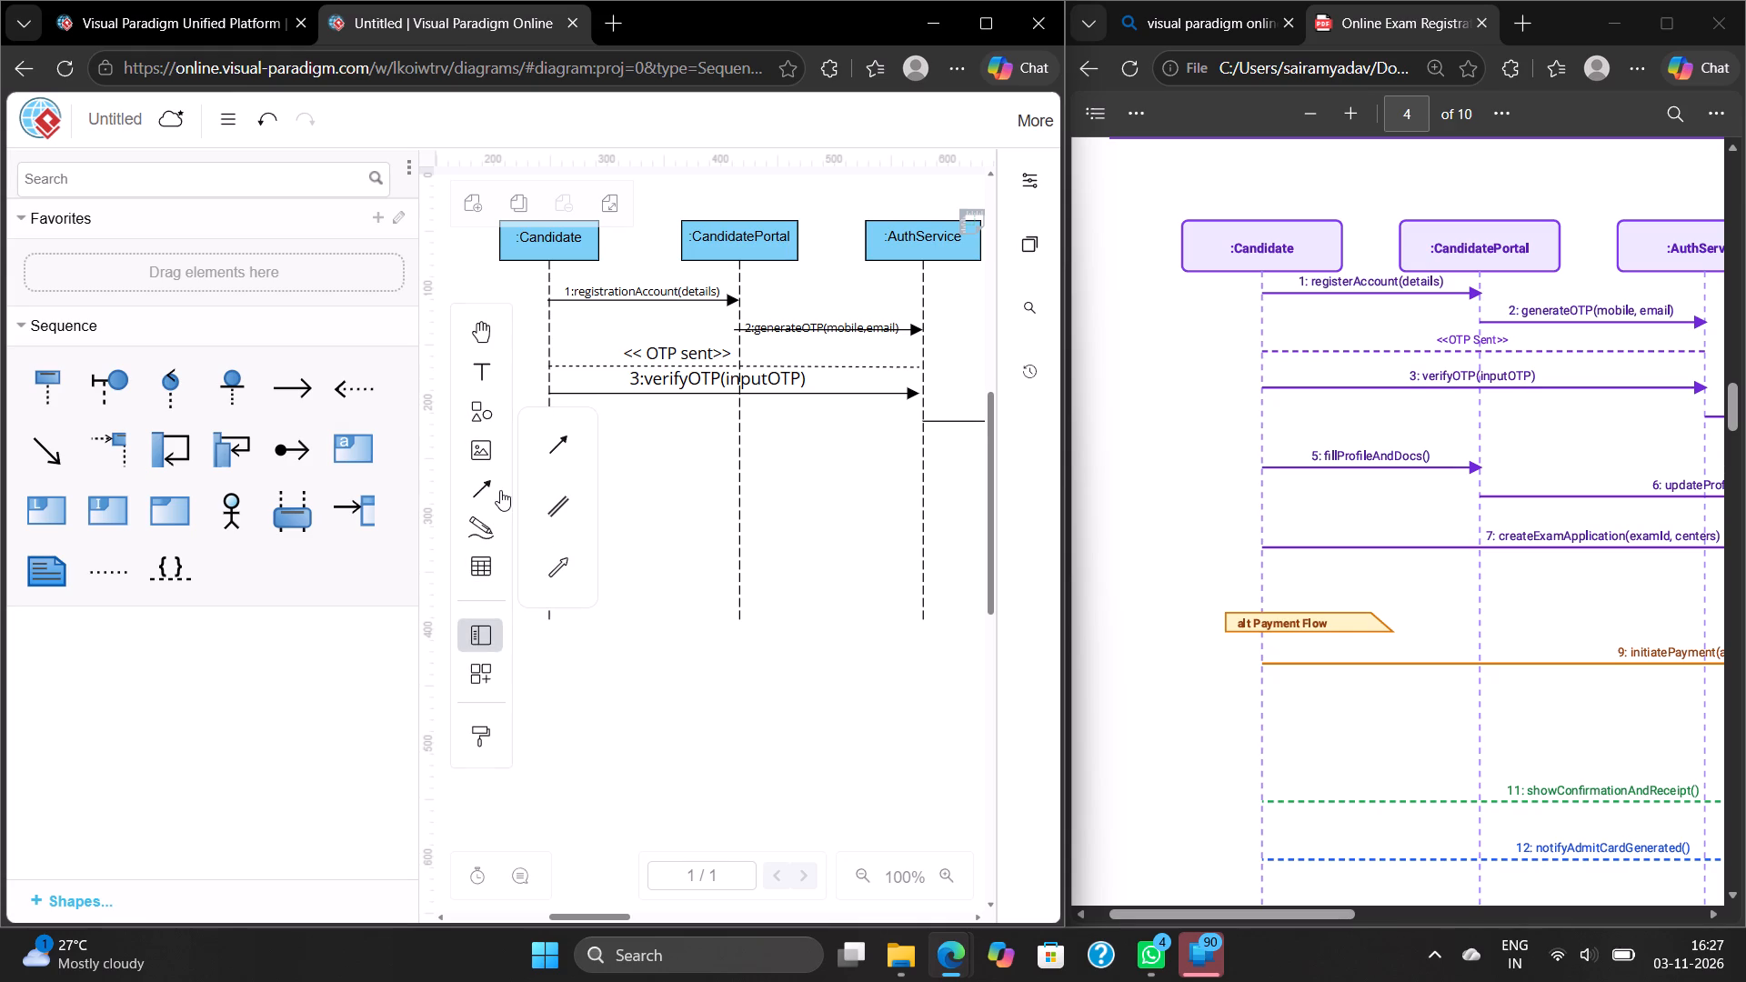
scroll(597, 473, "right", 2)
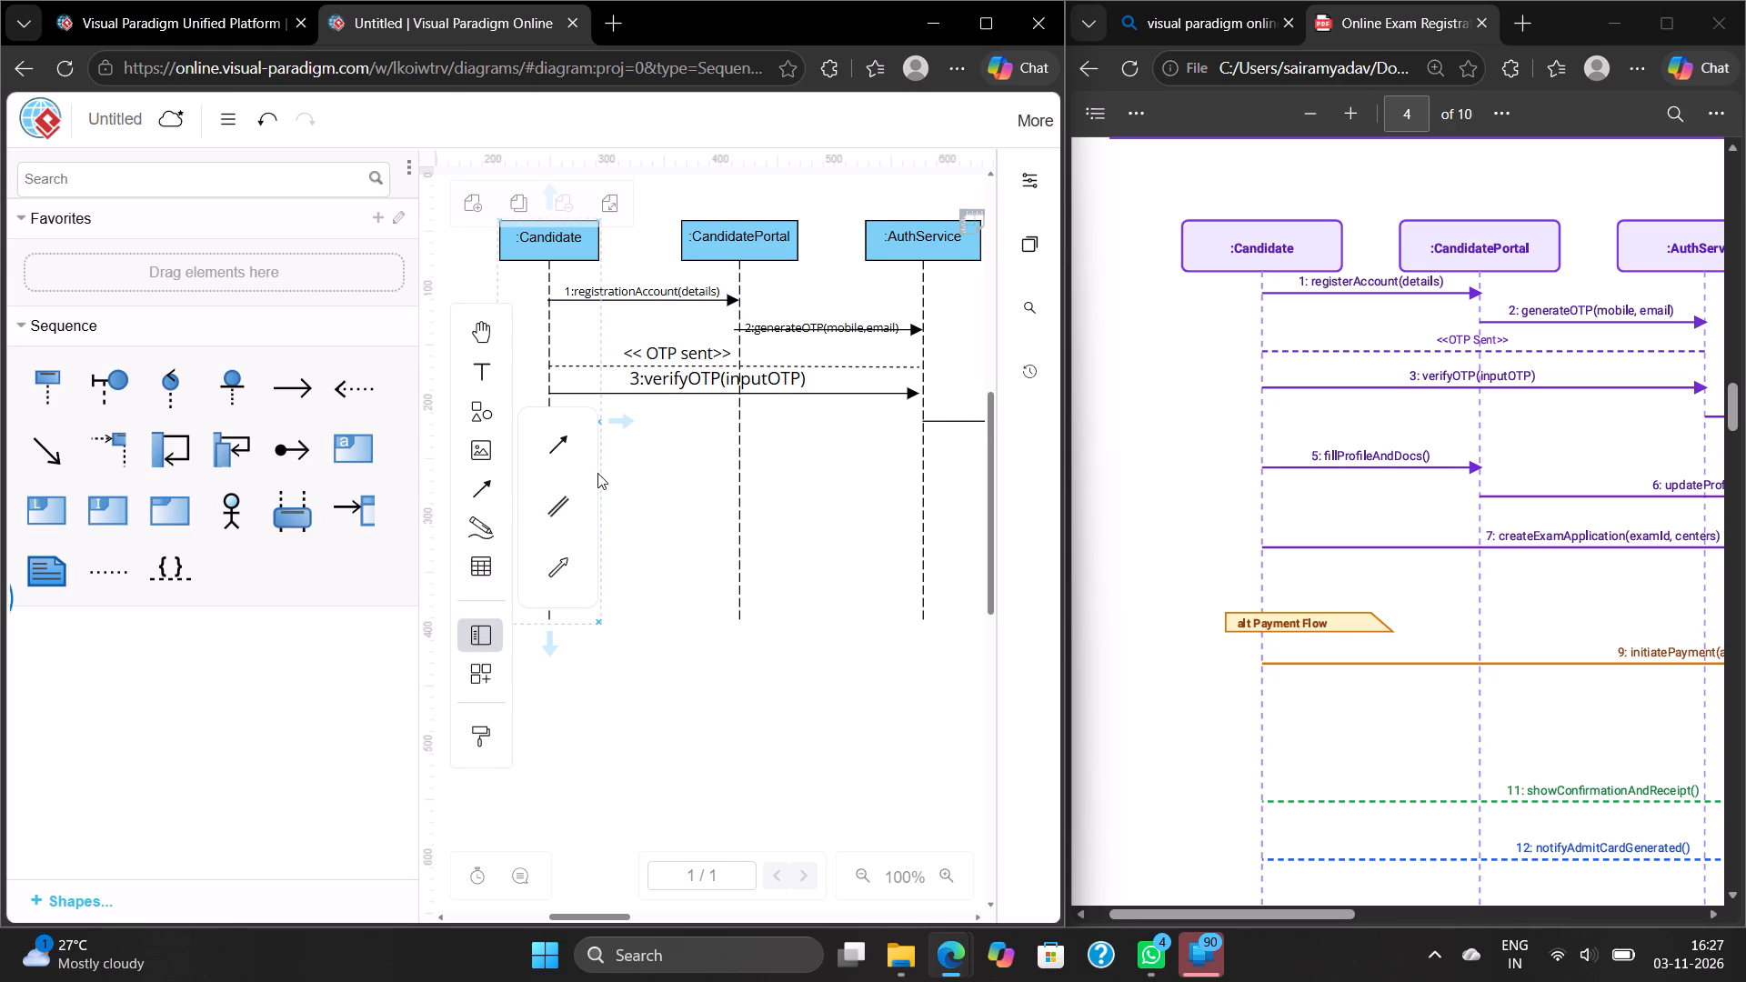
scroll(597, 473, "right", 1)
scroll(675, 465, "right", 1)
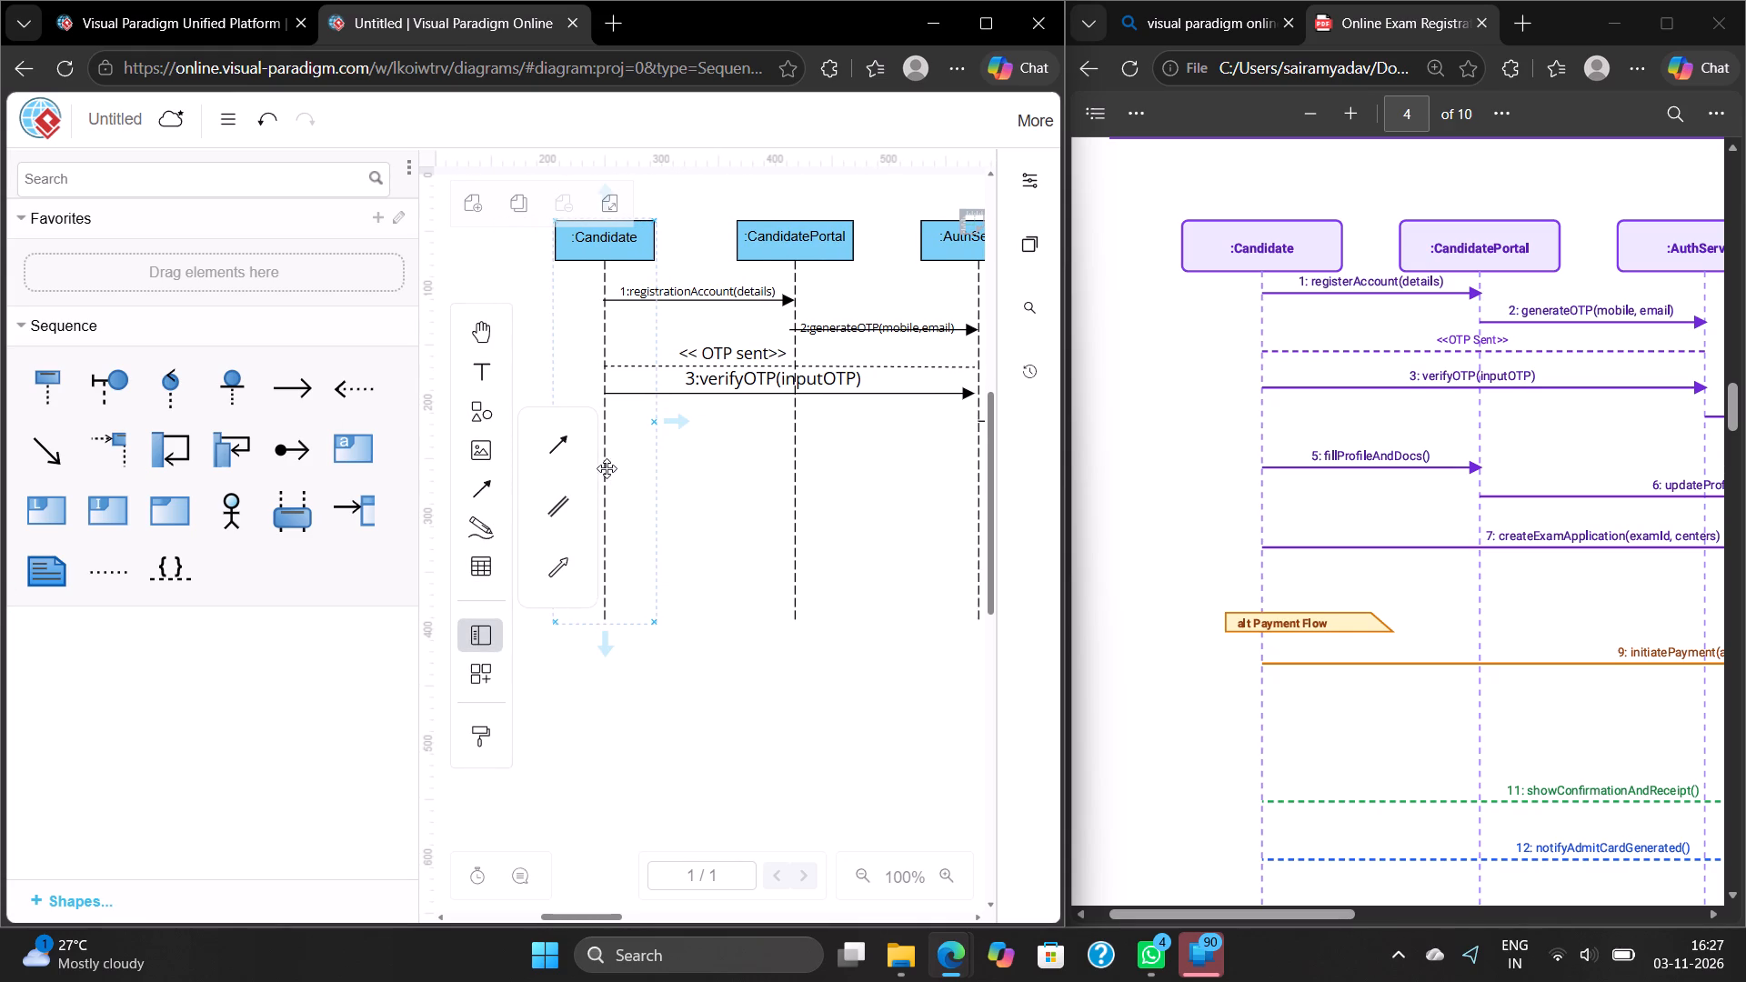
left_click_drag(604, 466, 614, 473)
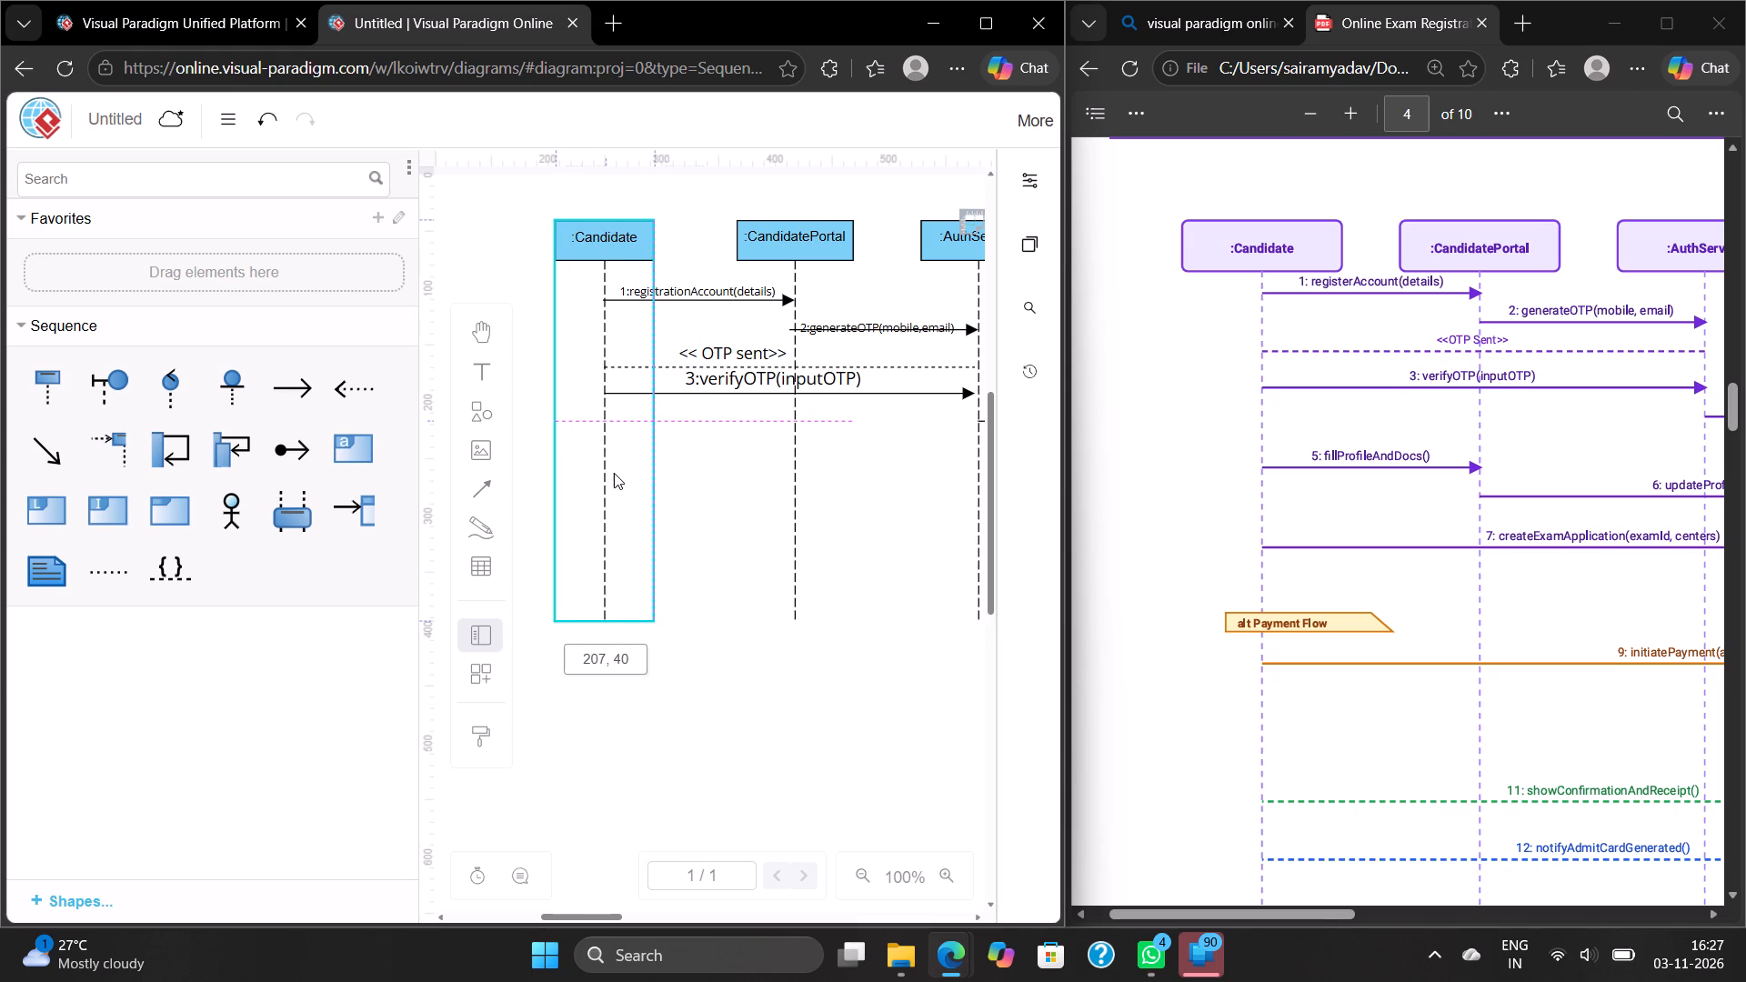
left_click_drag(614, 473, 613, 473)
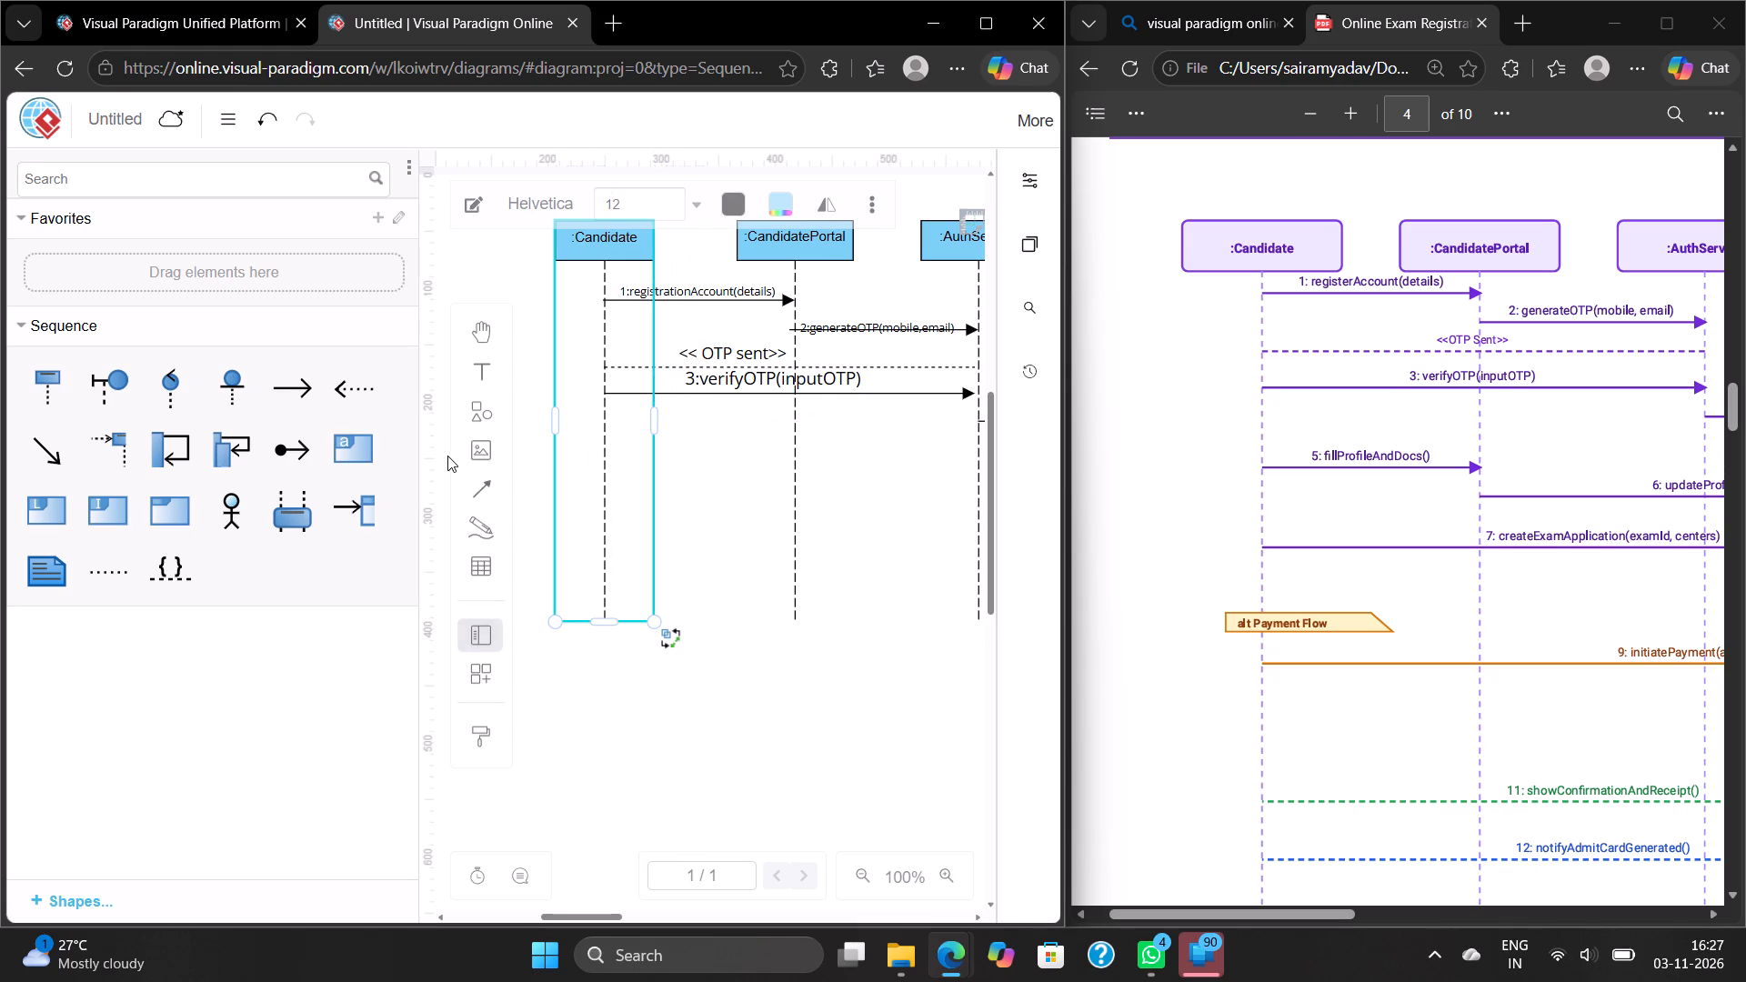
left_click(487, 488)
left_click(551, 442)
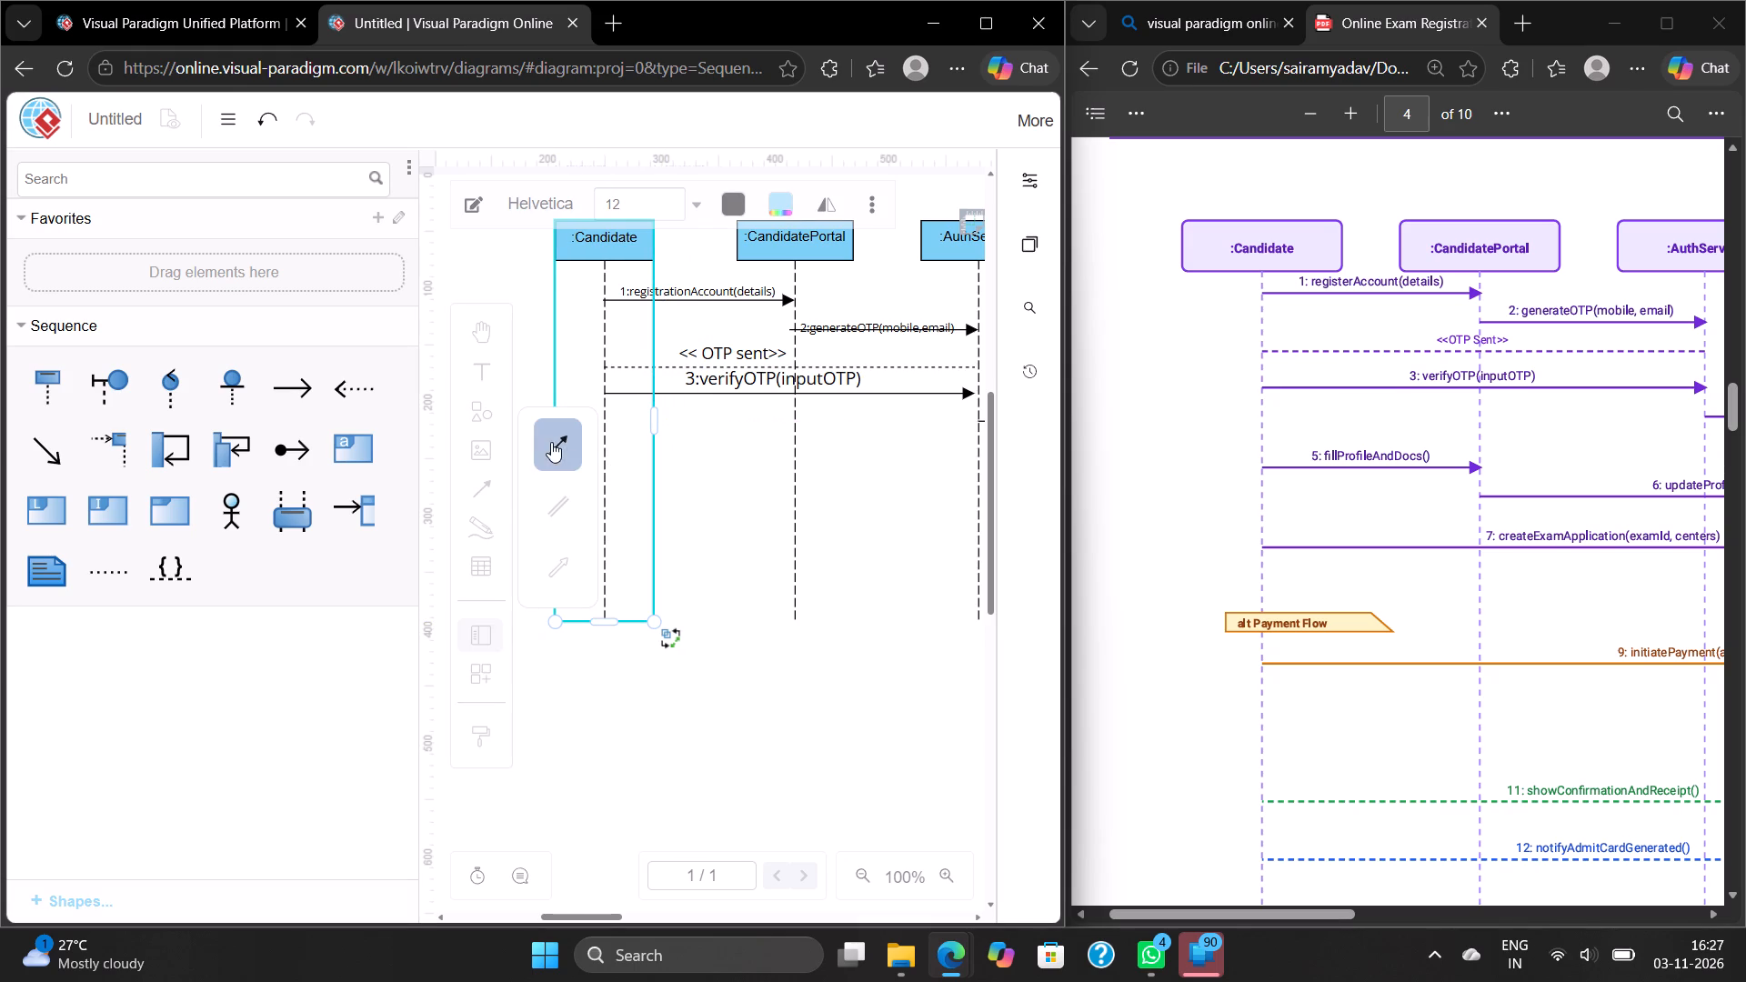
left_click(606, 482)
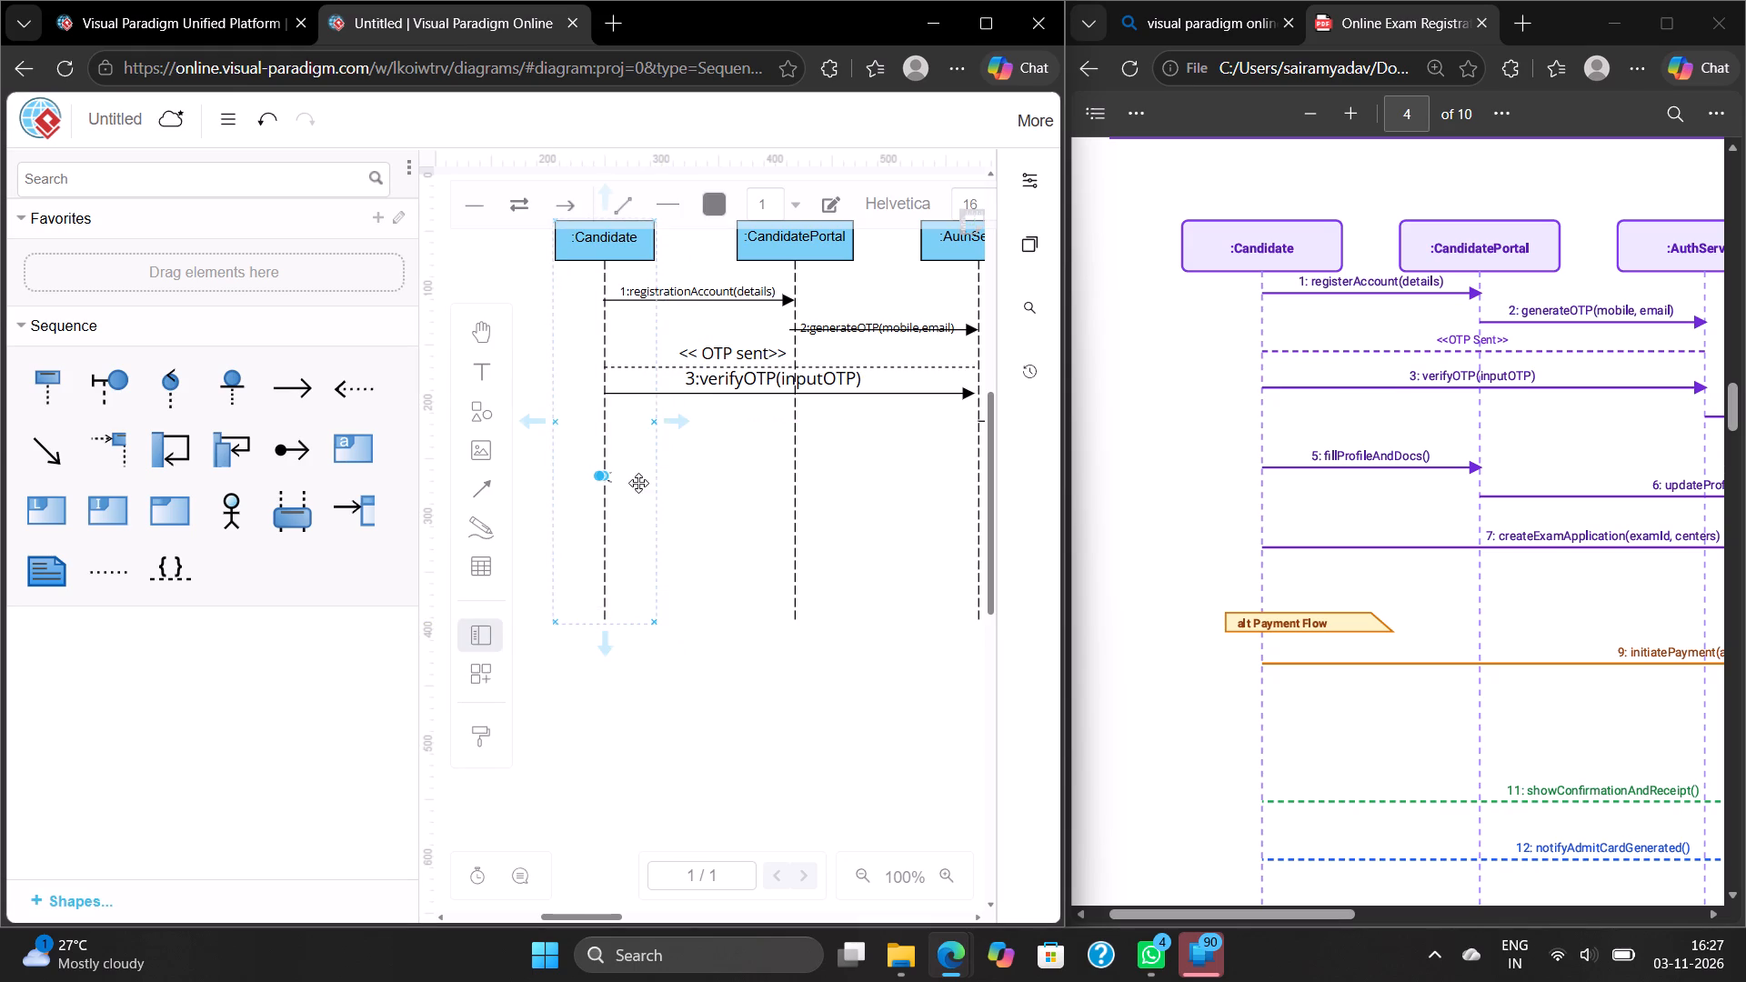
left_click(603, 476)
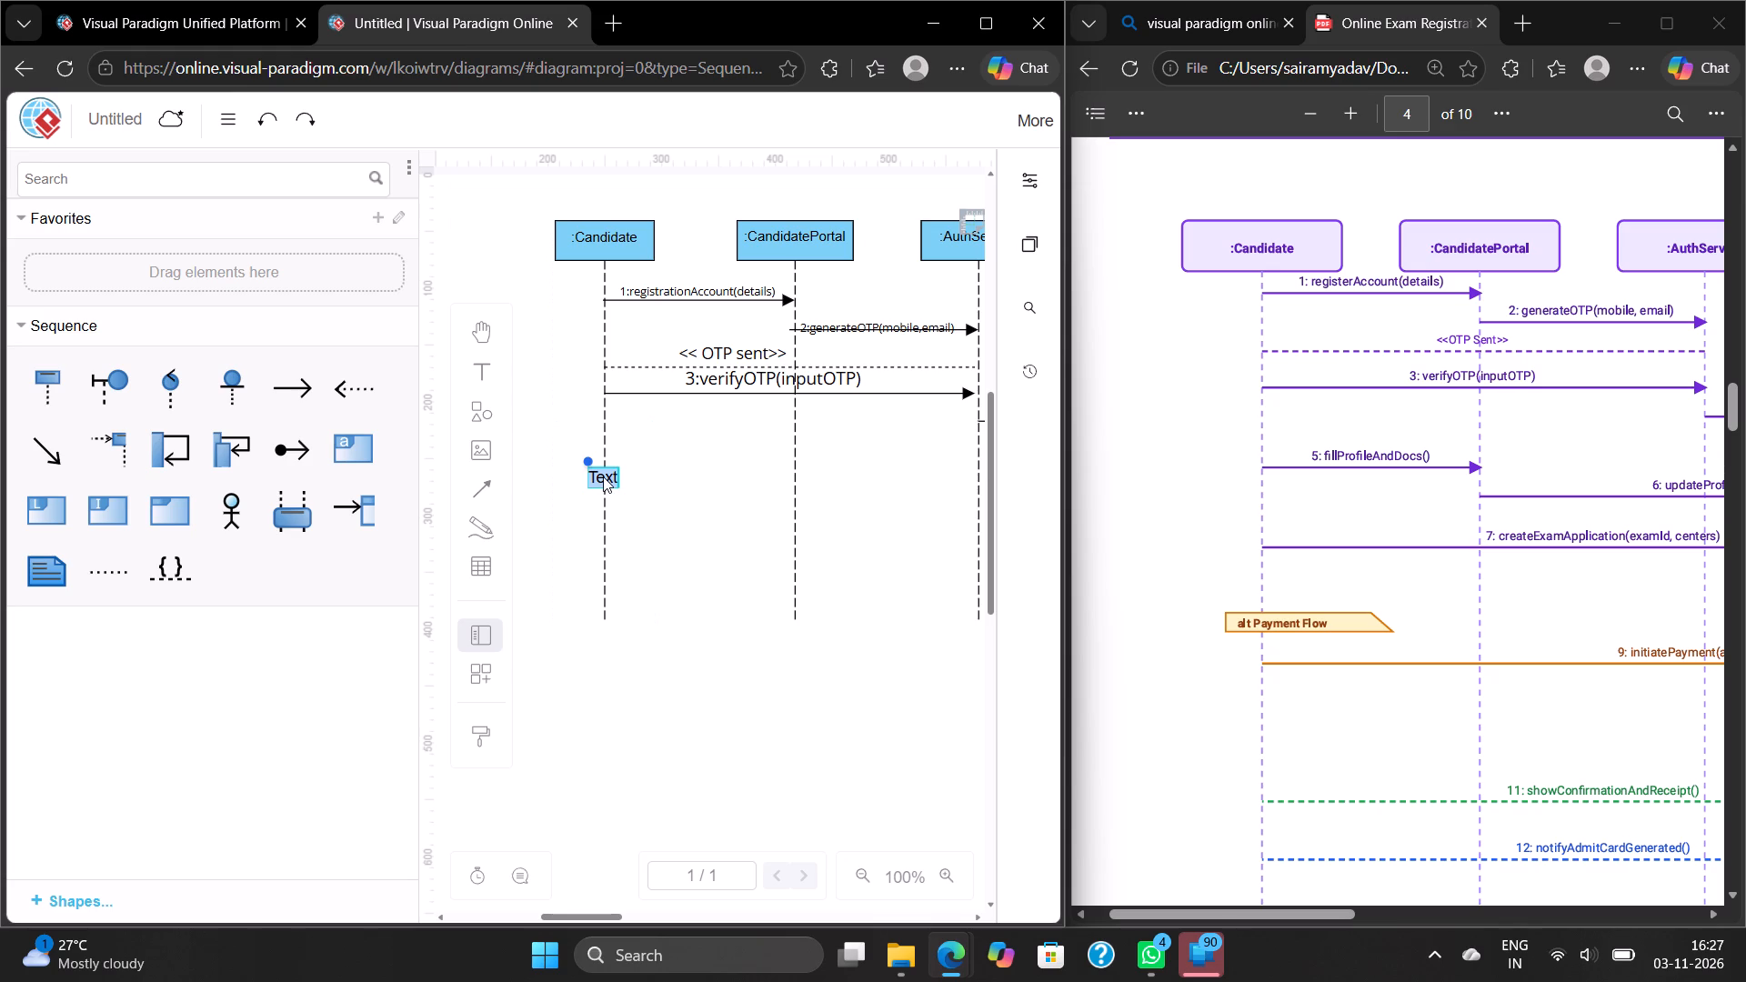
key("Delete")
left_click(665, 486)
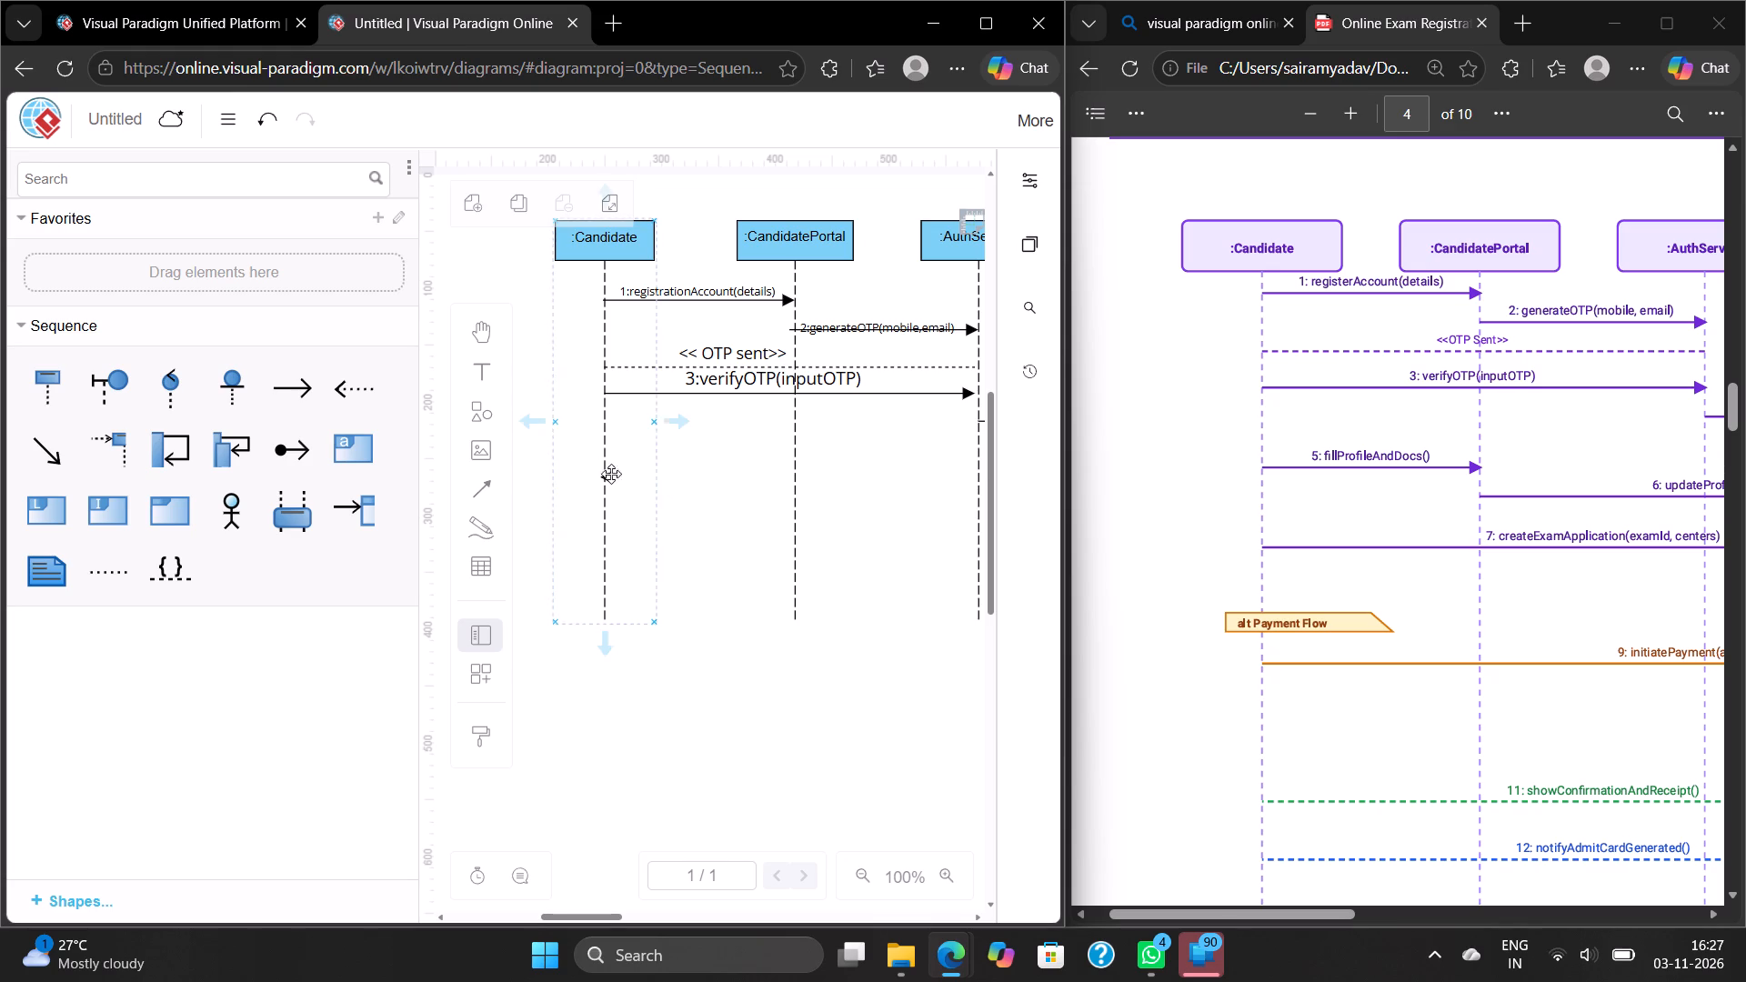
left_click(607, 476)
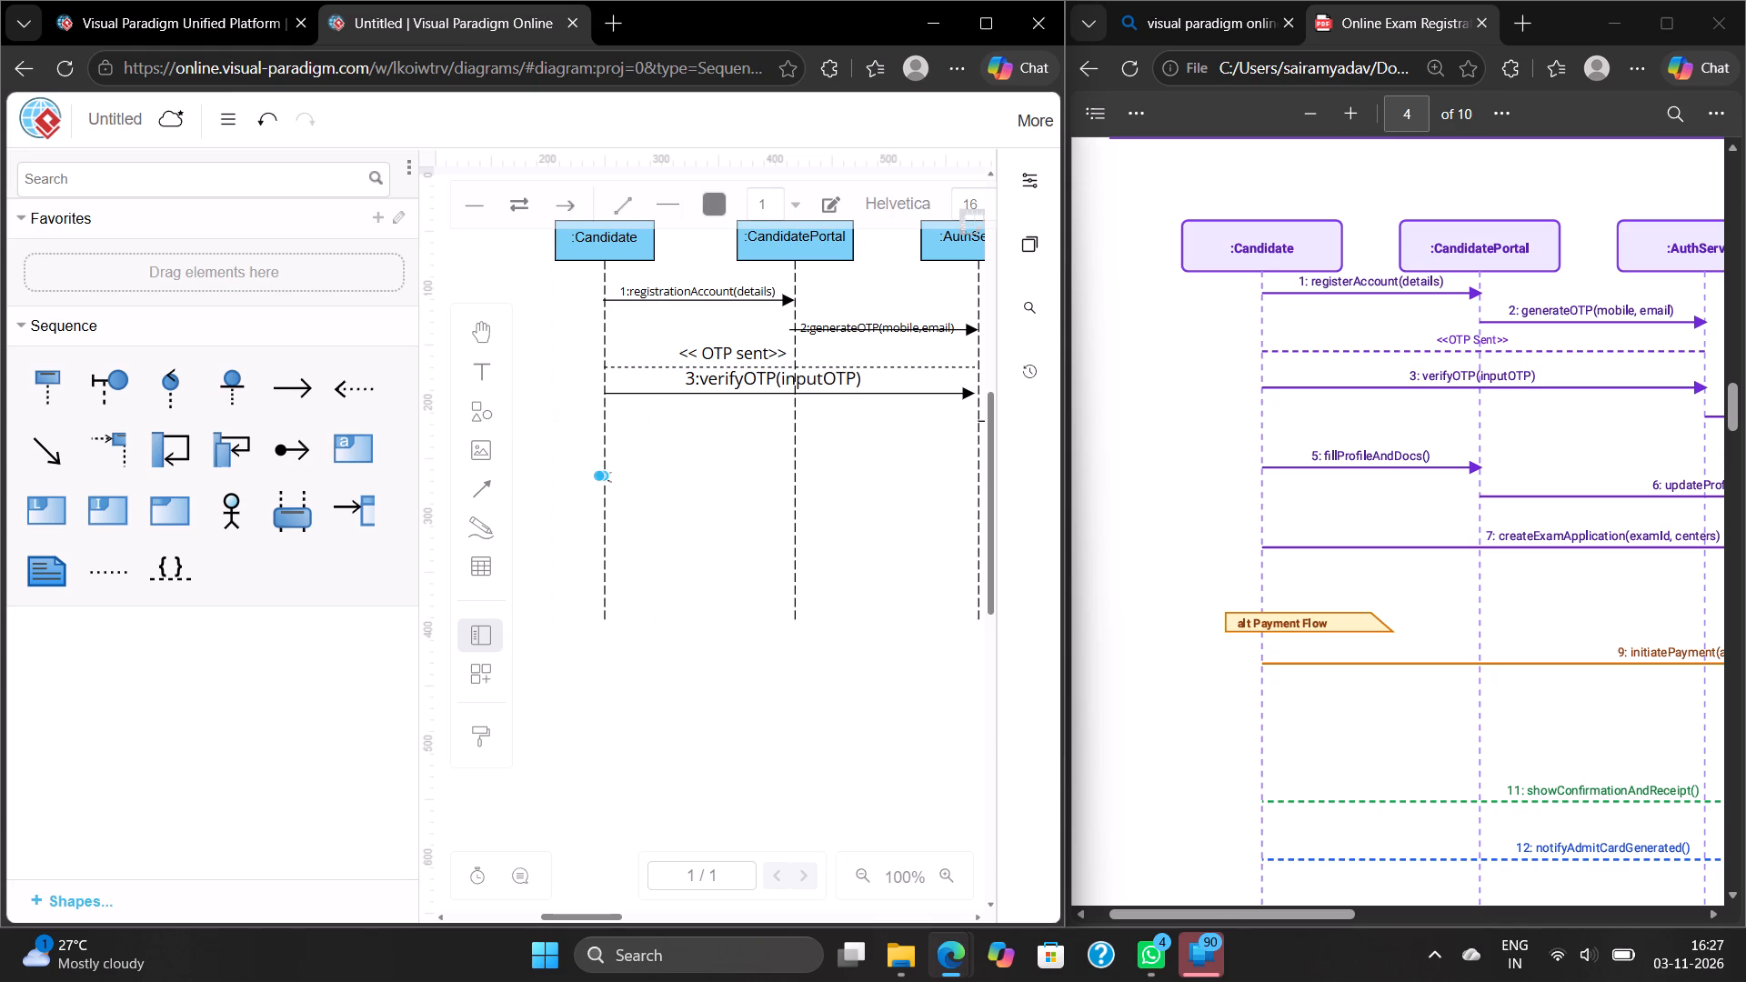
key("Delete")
Draw a straight message arrow from the Candidate lifeline to the CandidatePortal lifeline, a little below the 3:verifyOTP(inputOTP) arrow.
left_click(496, 481)
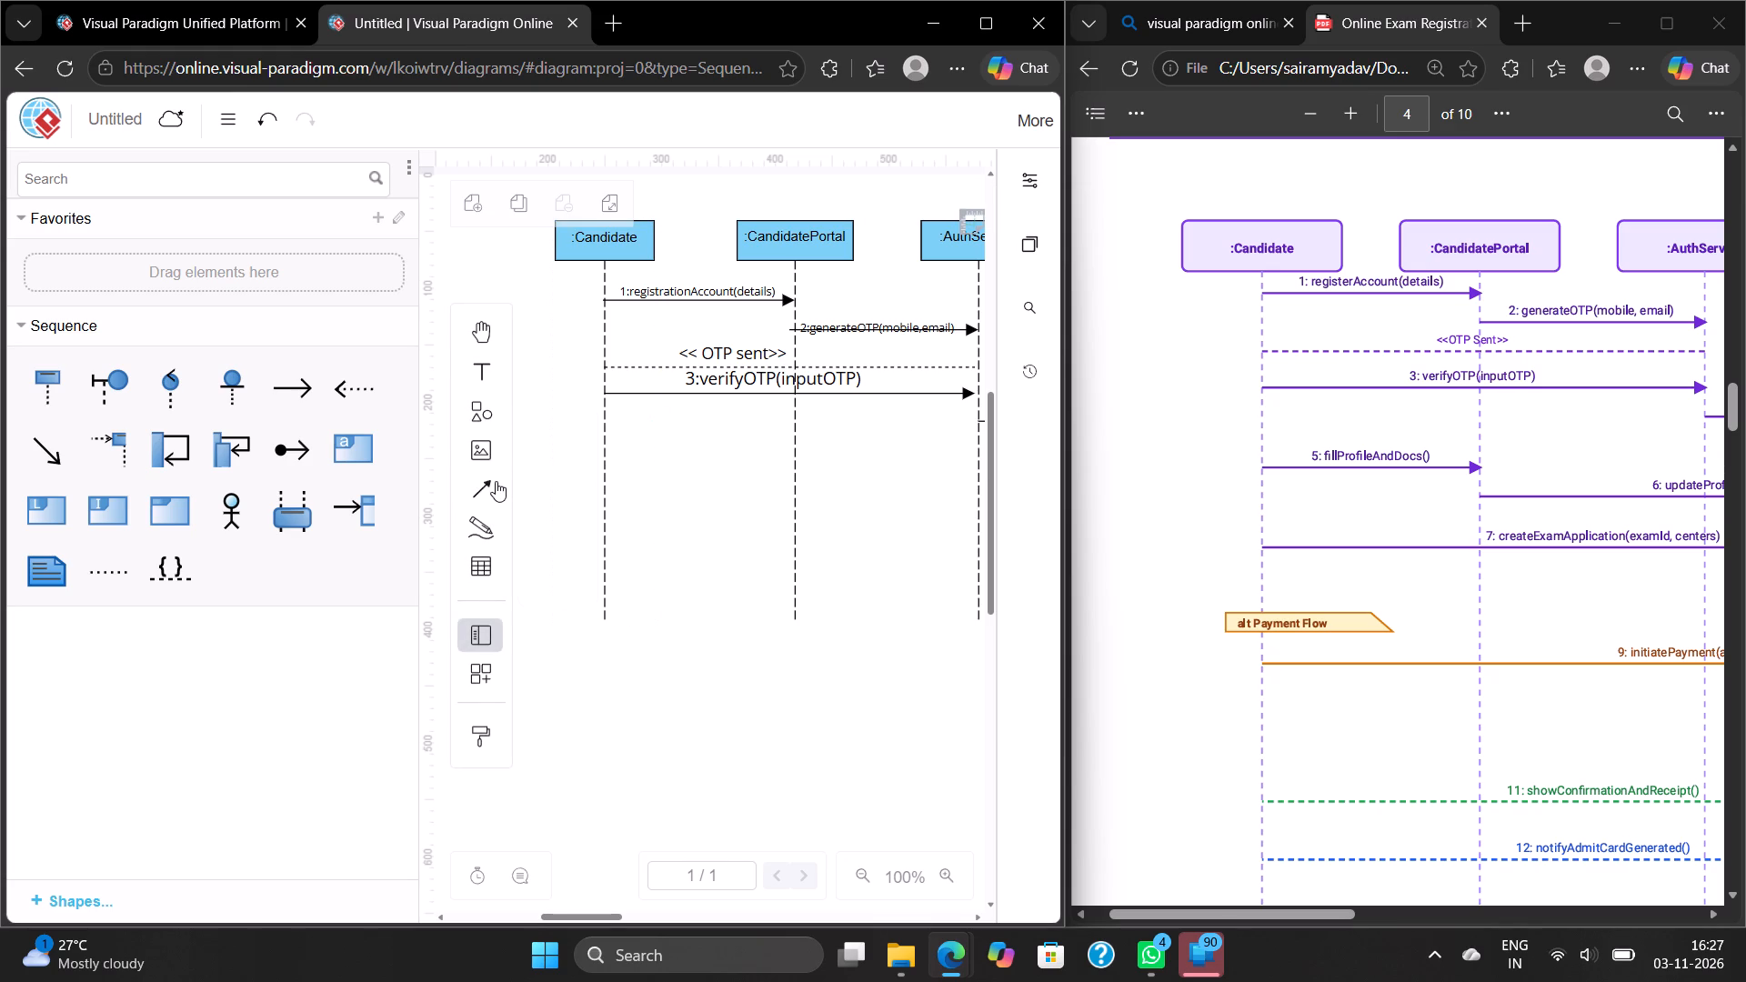
left_click(547, 446)
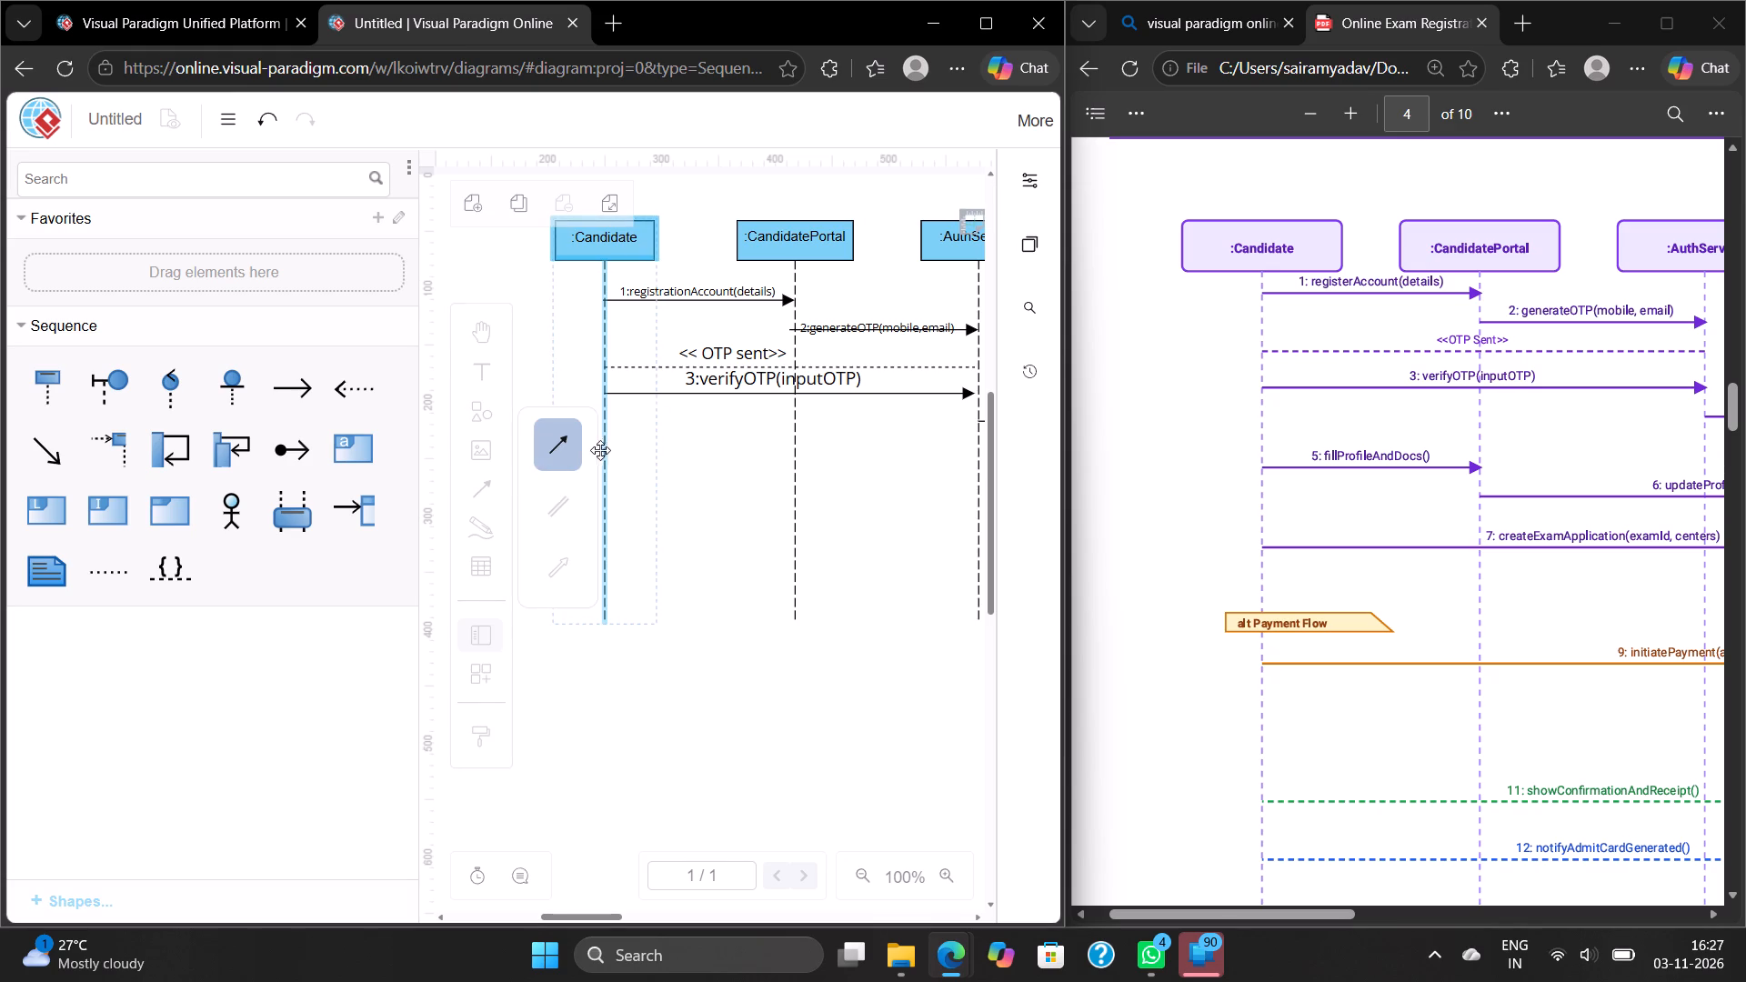
left_click_drag(605, 447, 929, 455)
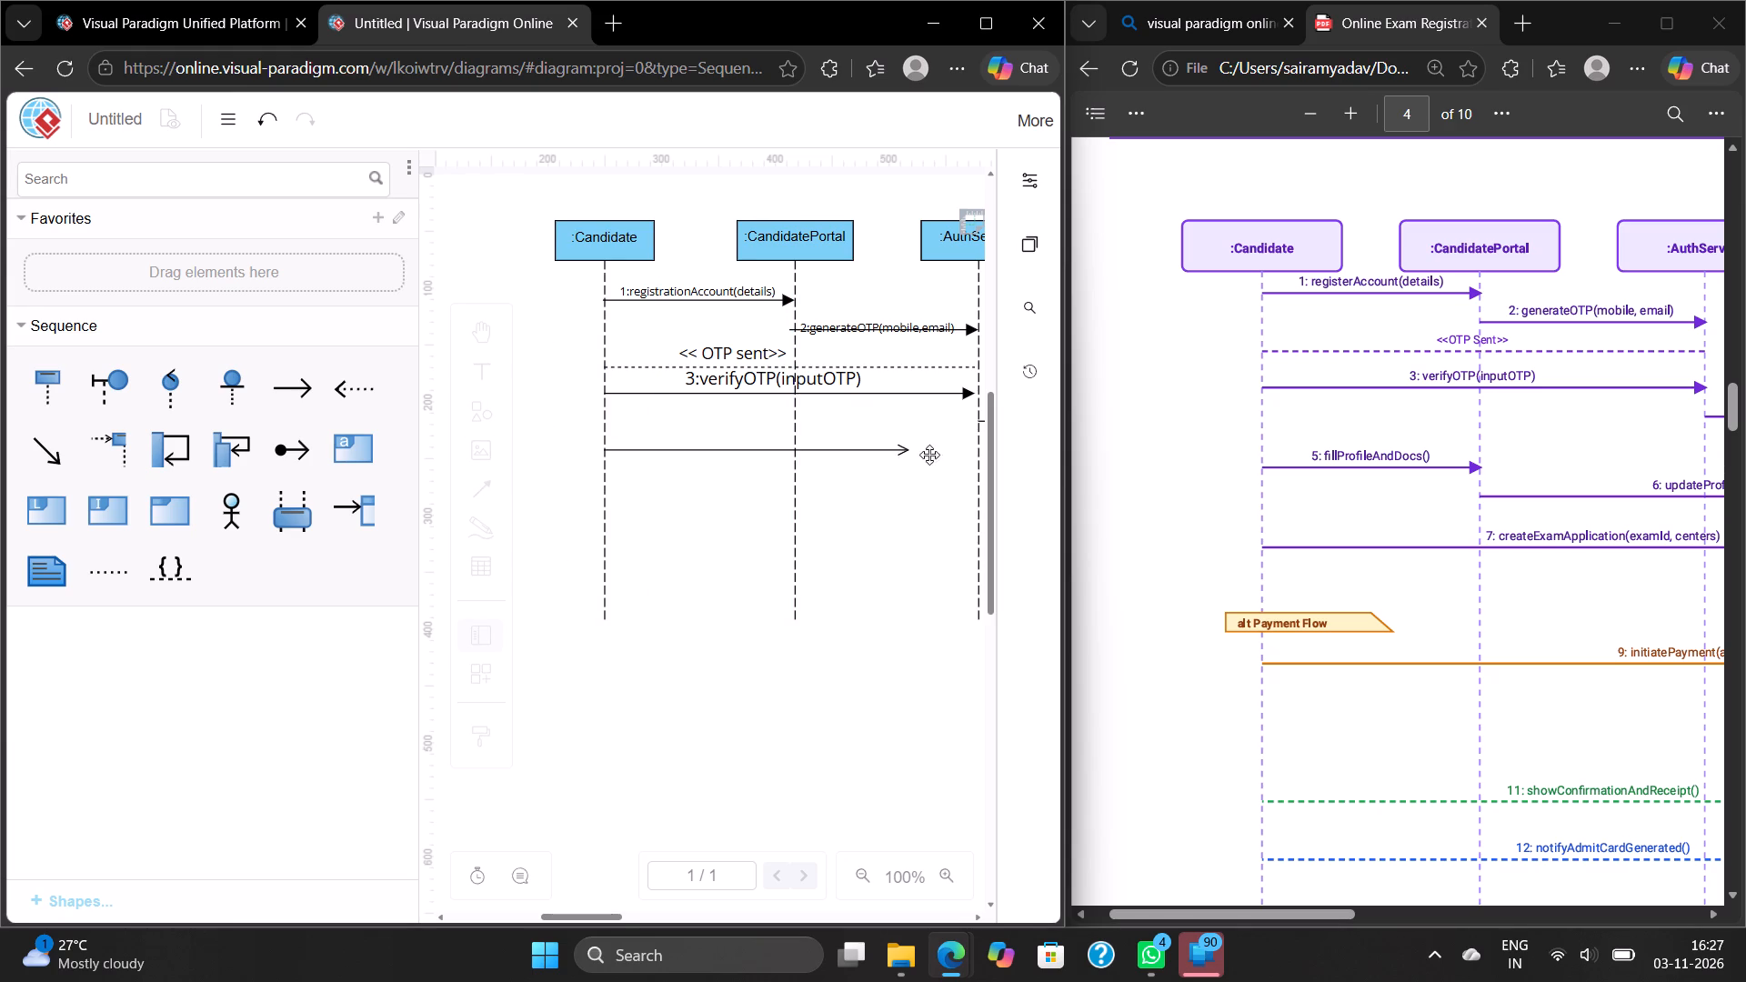
left_click_drag(929, 455, 698, 462)
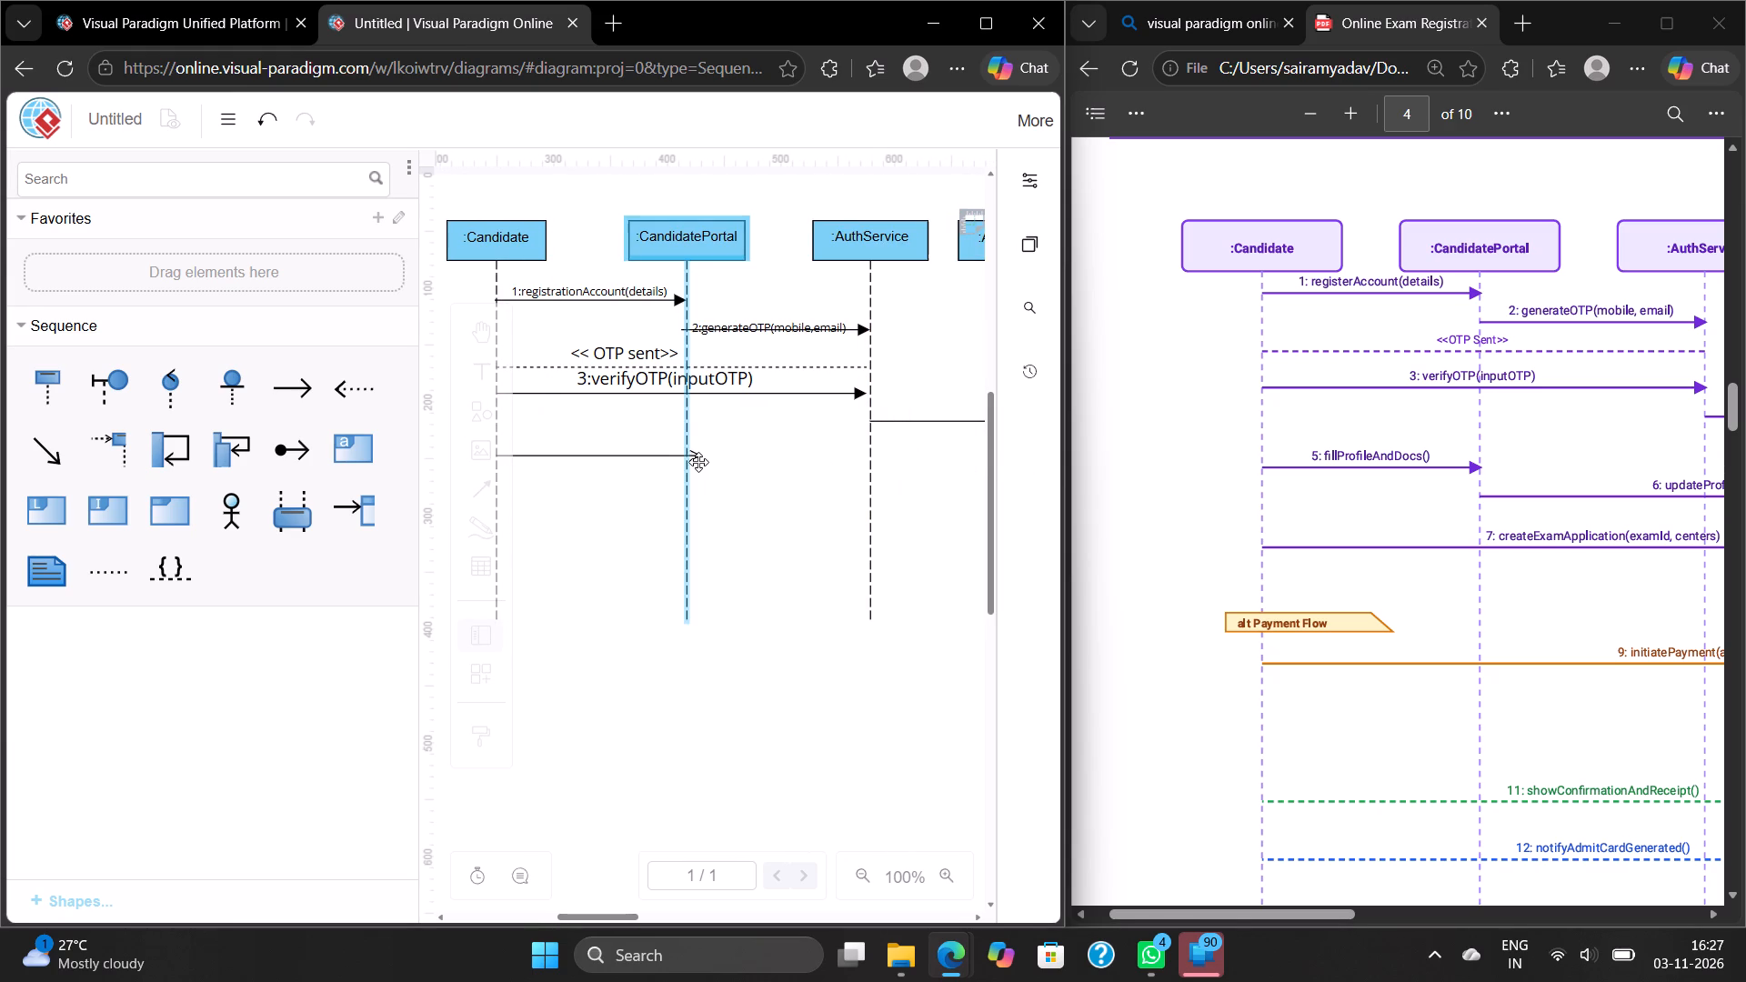
left_click_drag(698, 462, 697, 462)
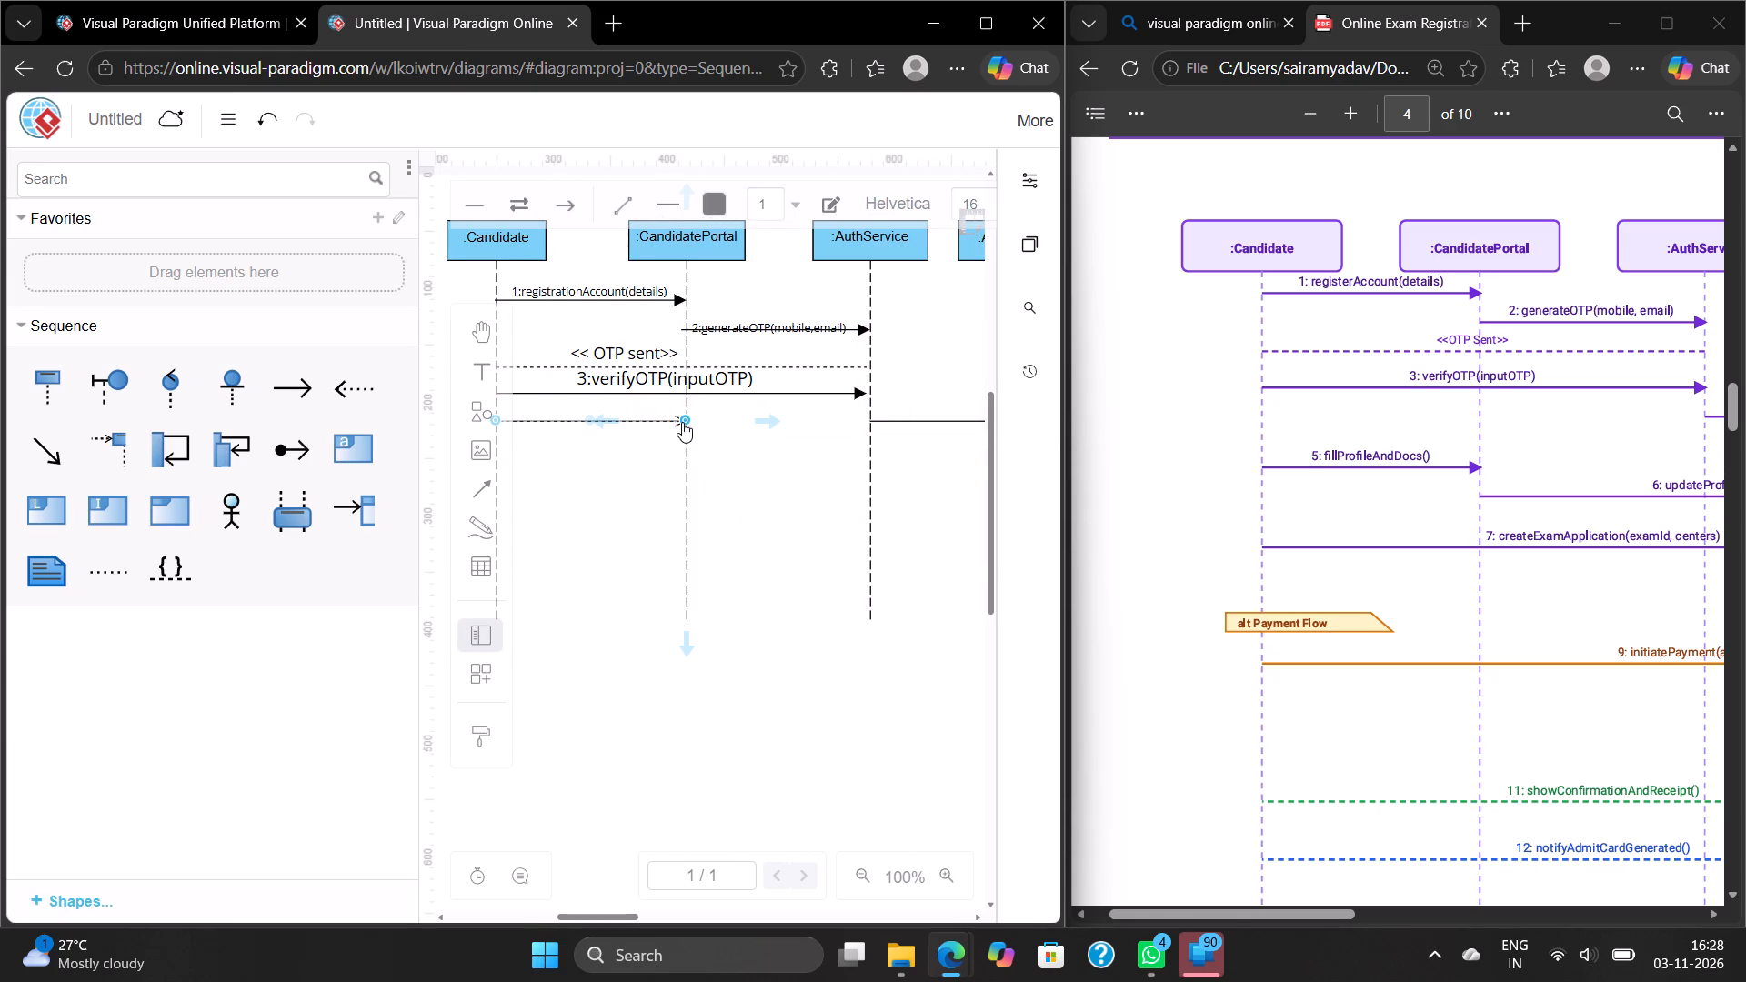
left_click_drag(682, 422, 683, 436)
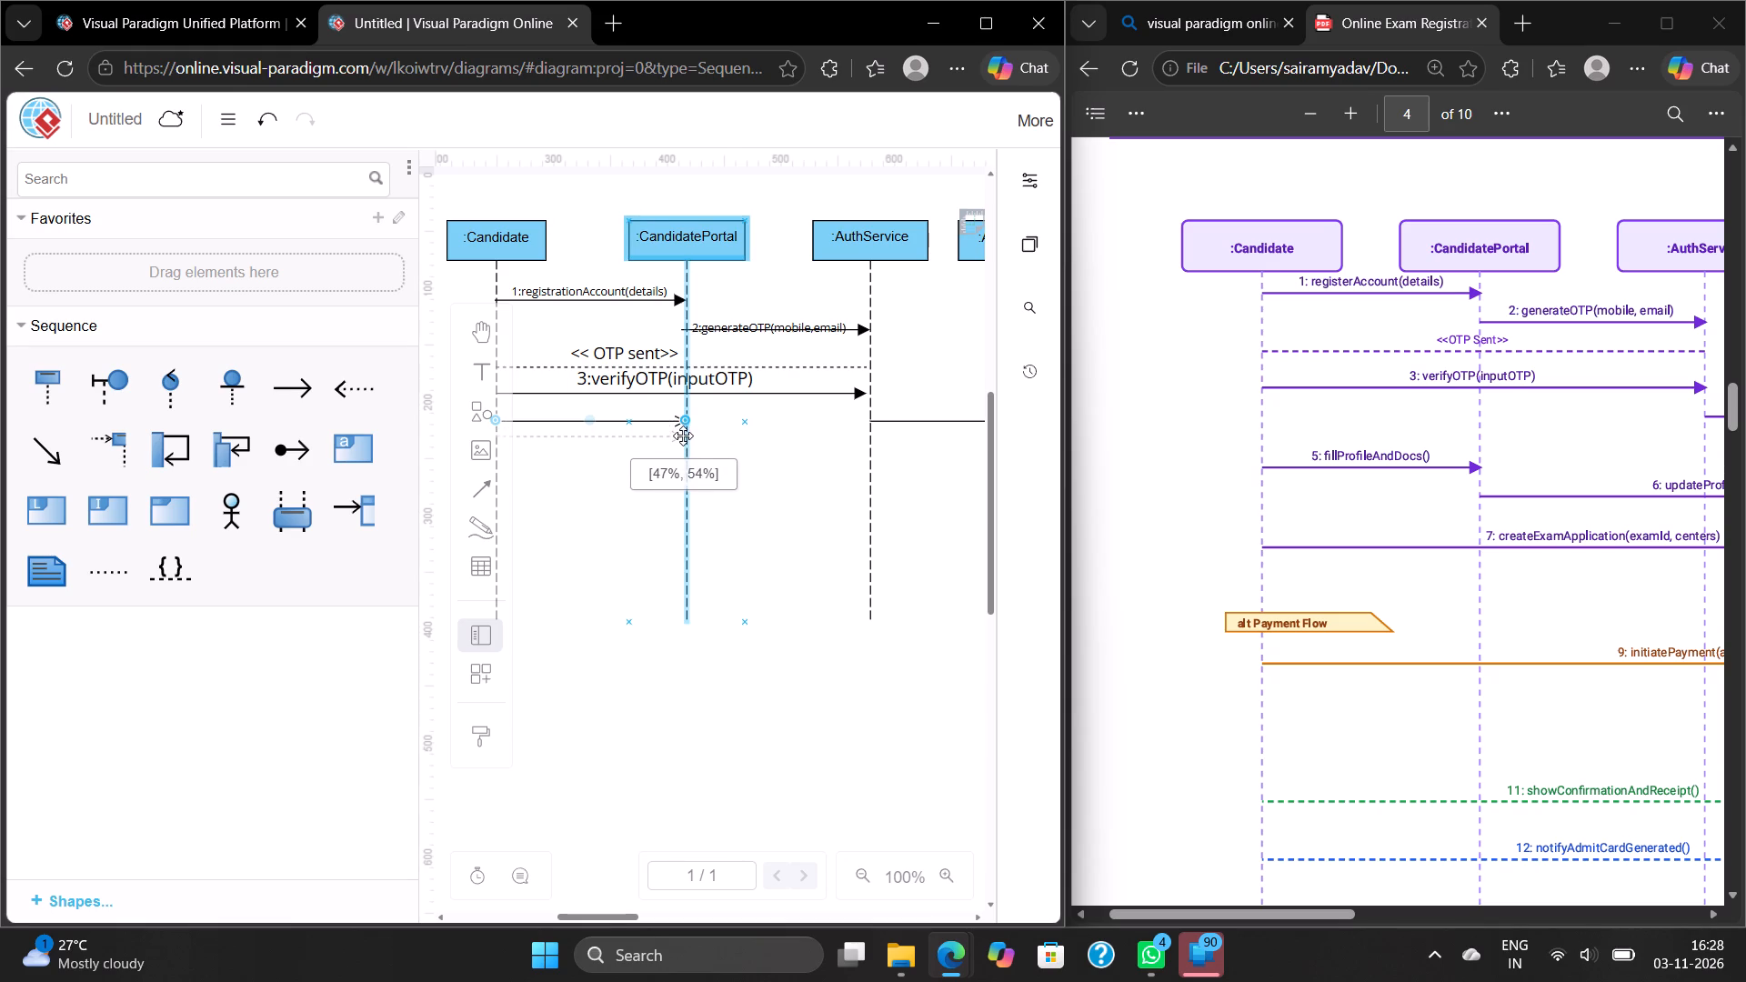
left_click_drag(683, 436, 683, 450)
left_click_drag(683, 450, 684, 460)
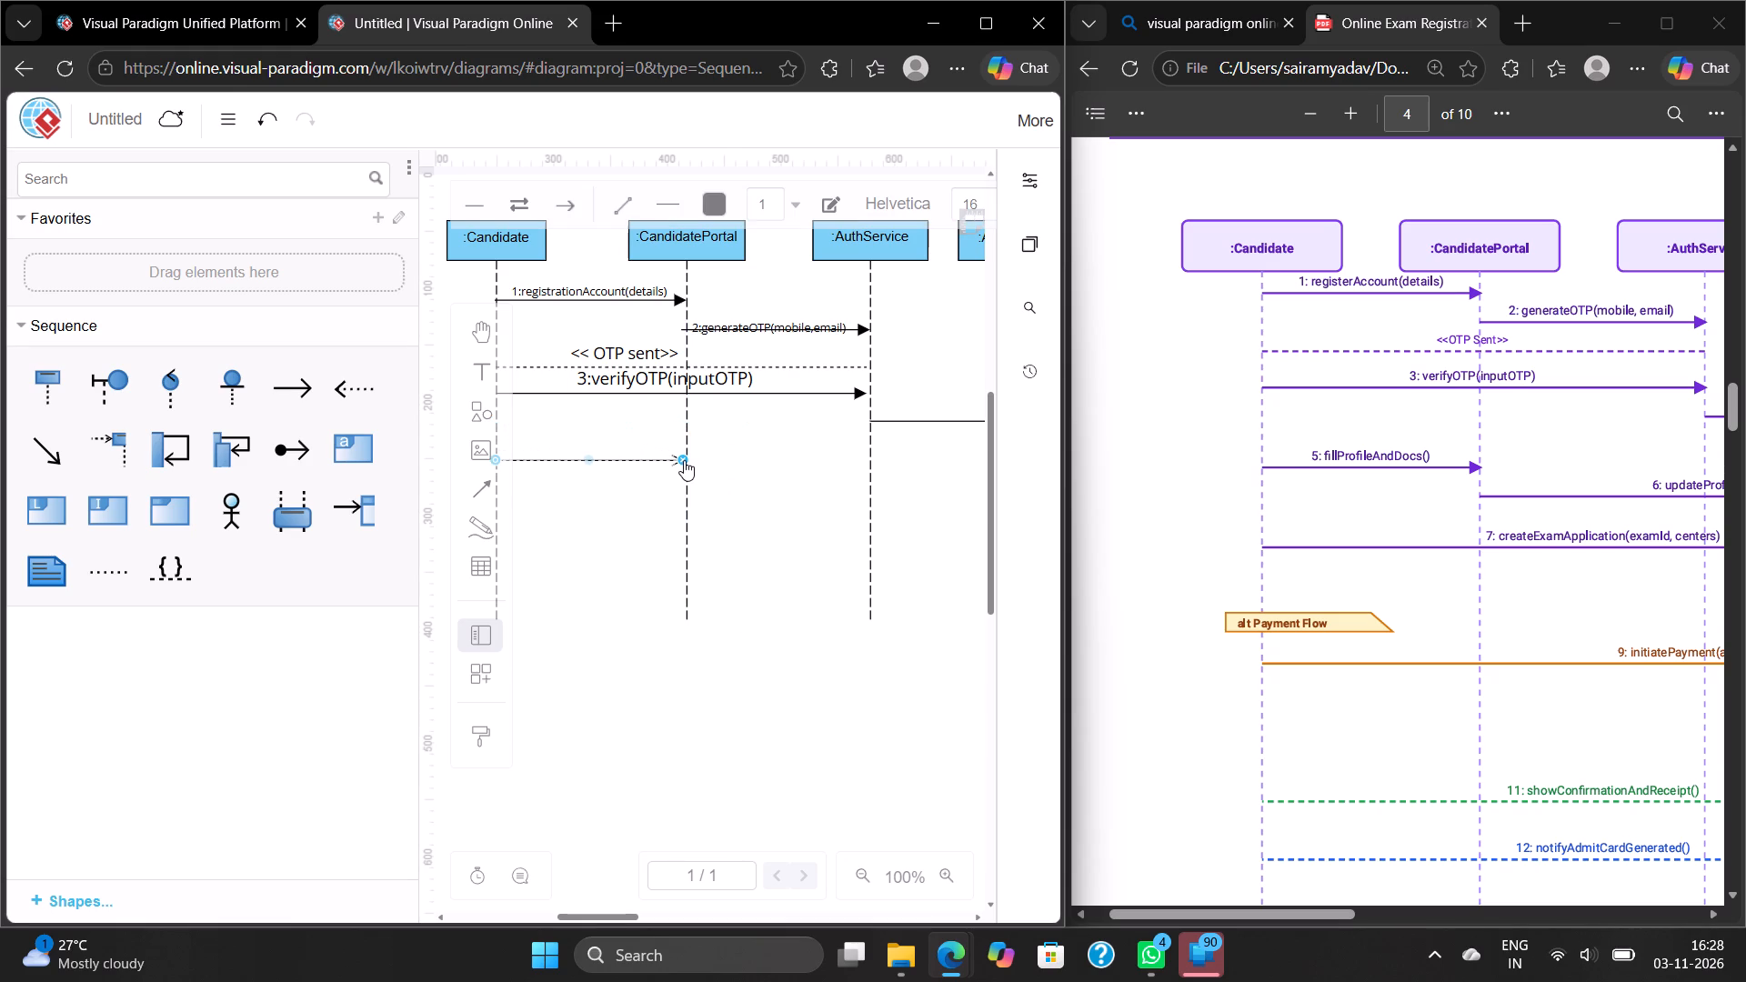
Set the line end of the new Candidate-to-CandidatePortal arrow to a solid filled arrowhead.
left_click(1021, 175)
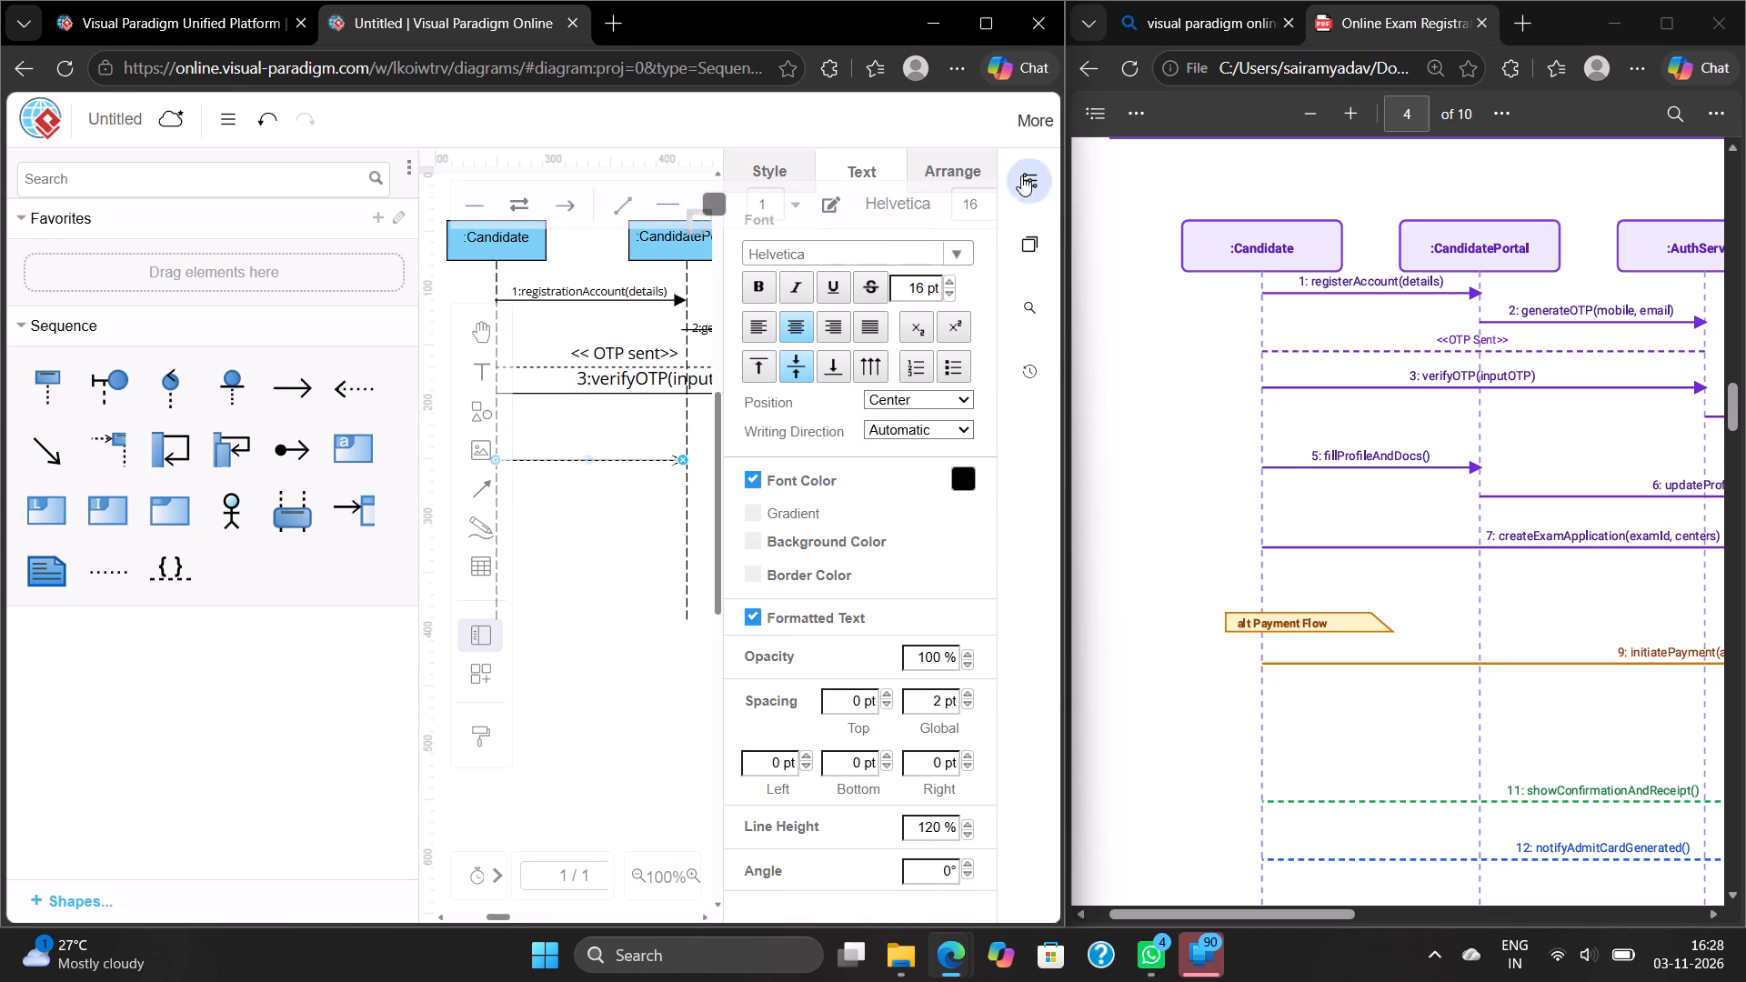
left_click(776, 155)
left_click(953, 389)
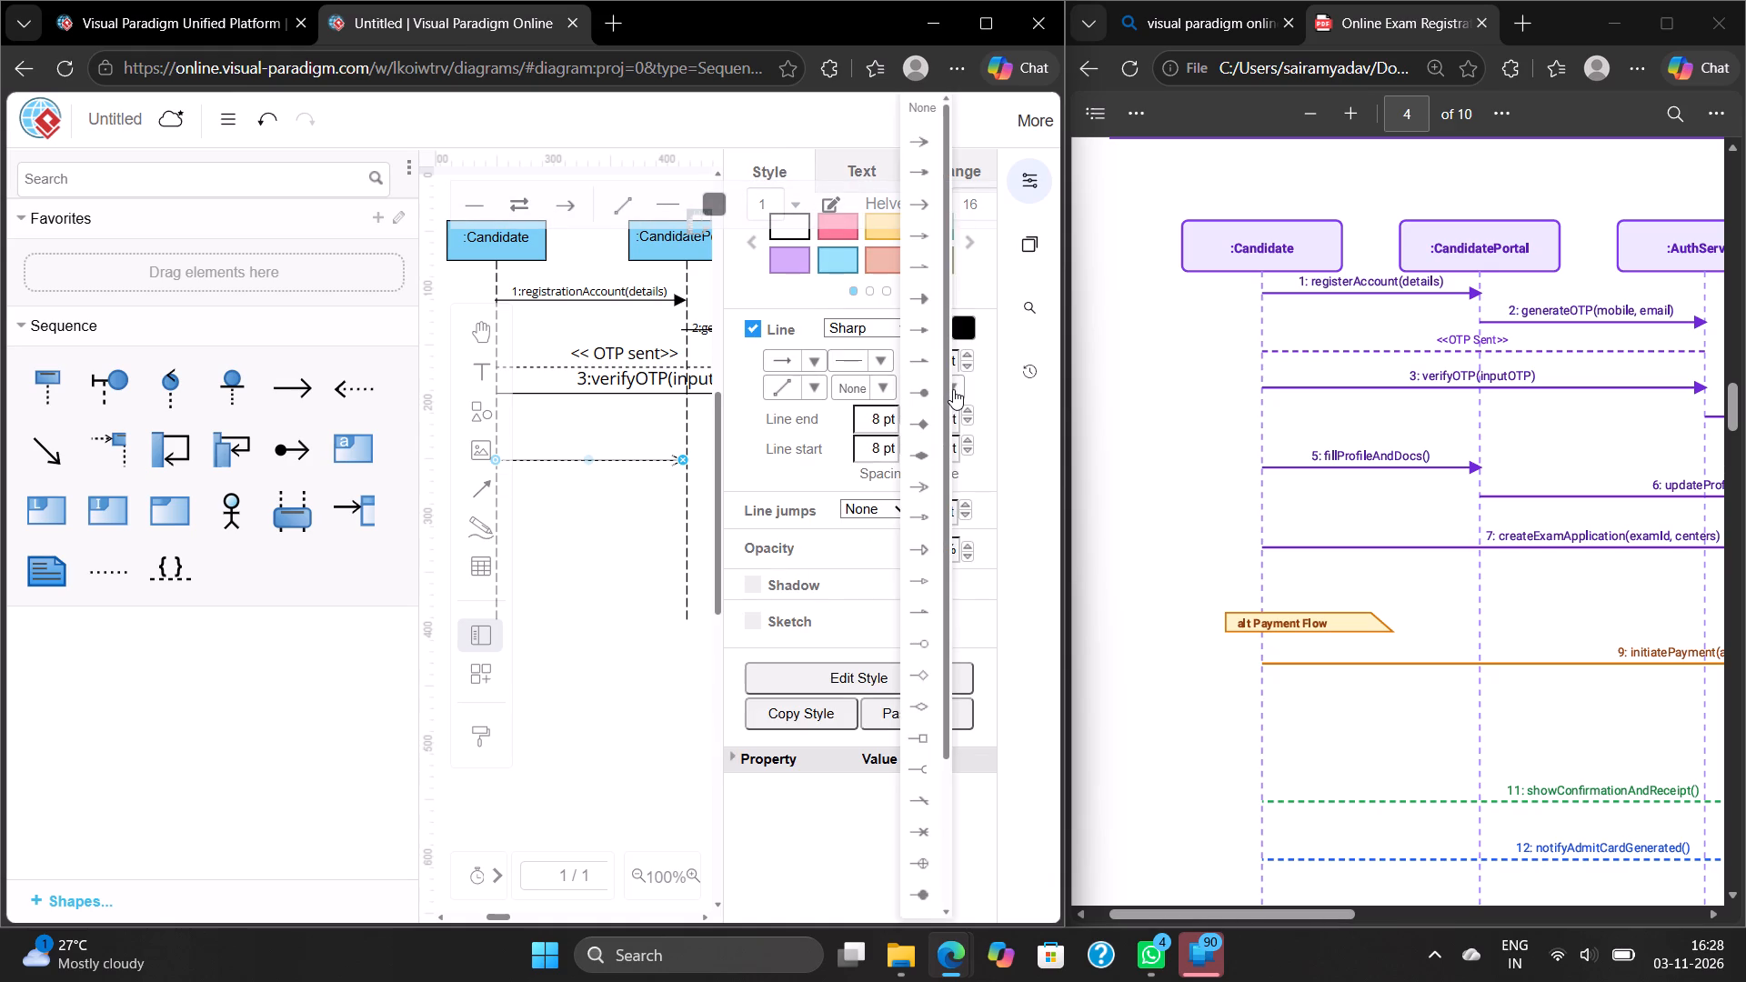
left_click(927, 307)
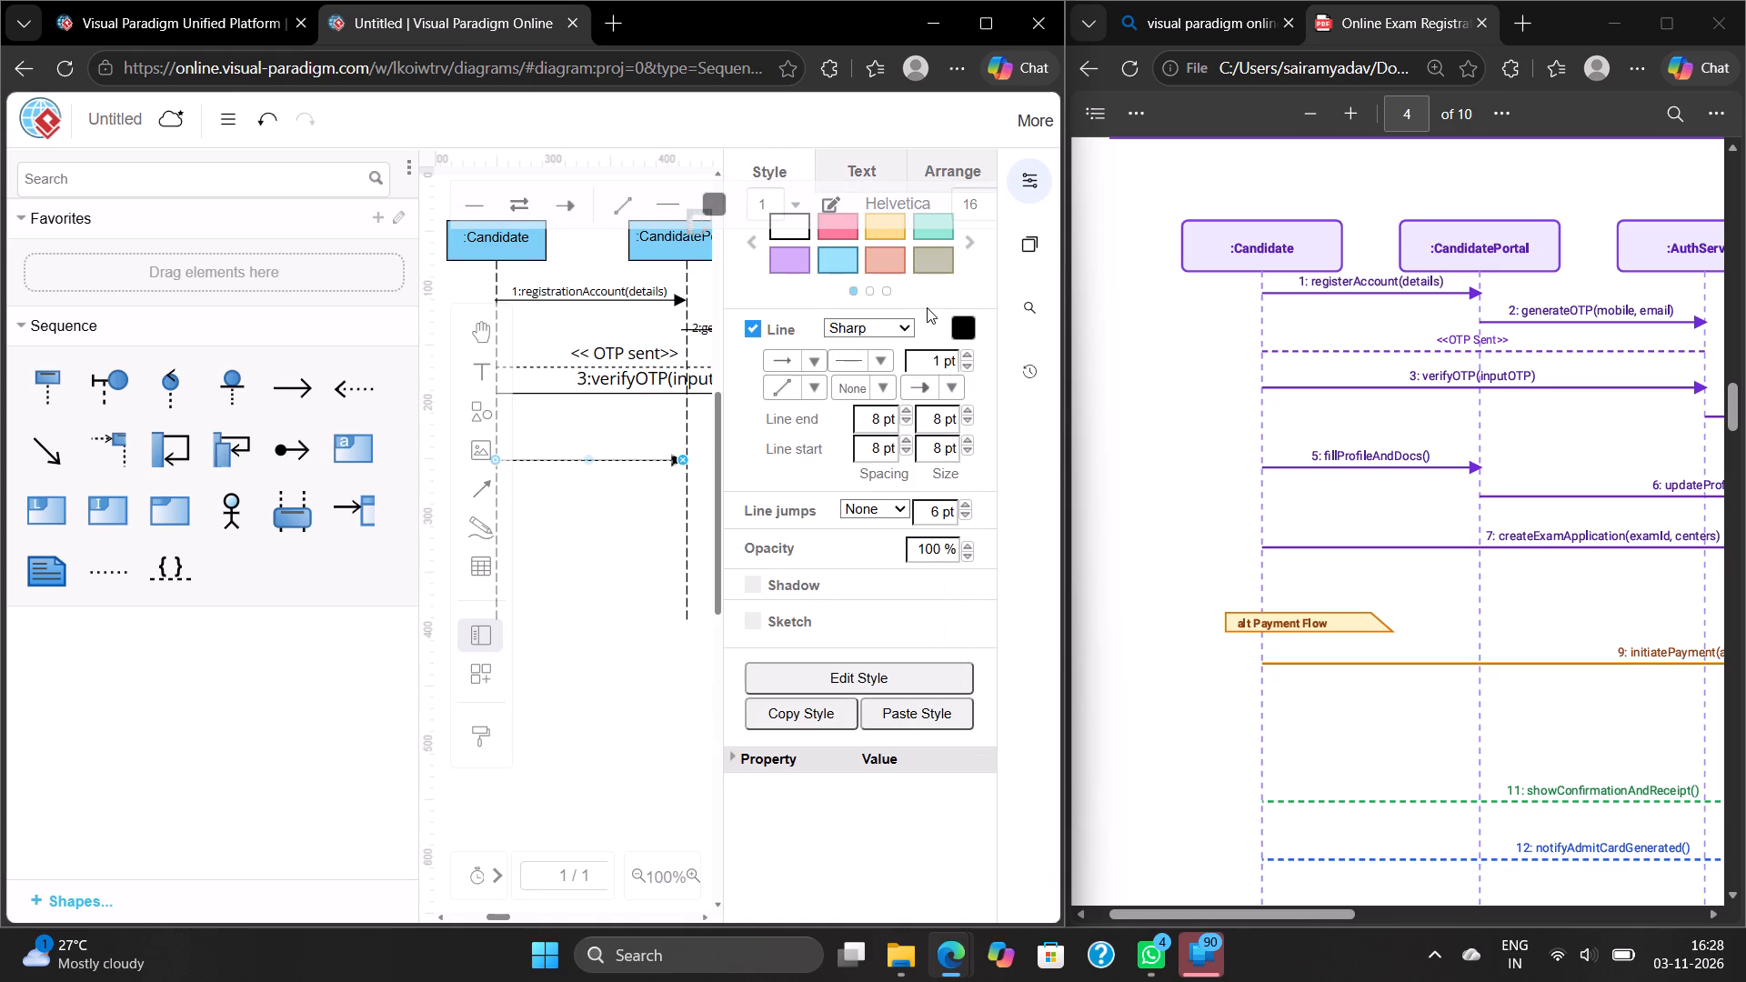
left_click(1027, 182)
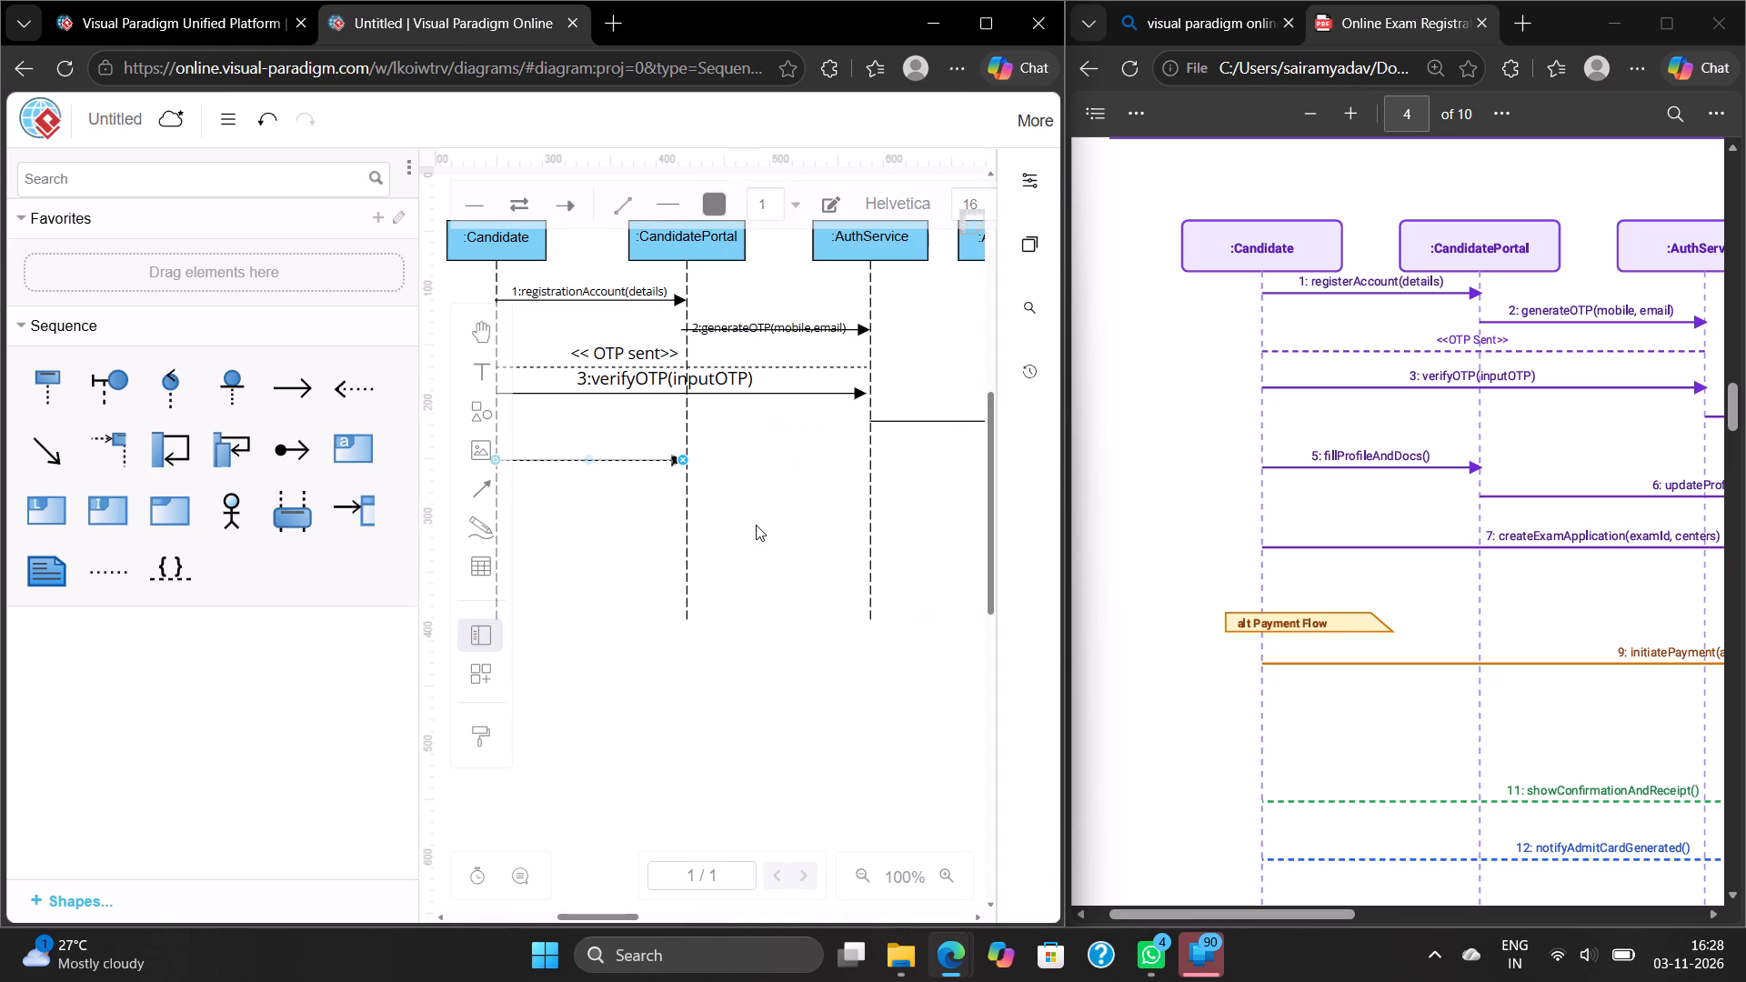
left_click(756, 525)
Add the text label "5:fillProfileAndDocs()" at the new Candidate-to-CandidatePortal arrow, following the PDF reference.
scroll(756, 525, "right", 1)
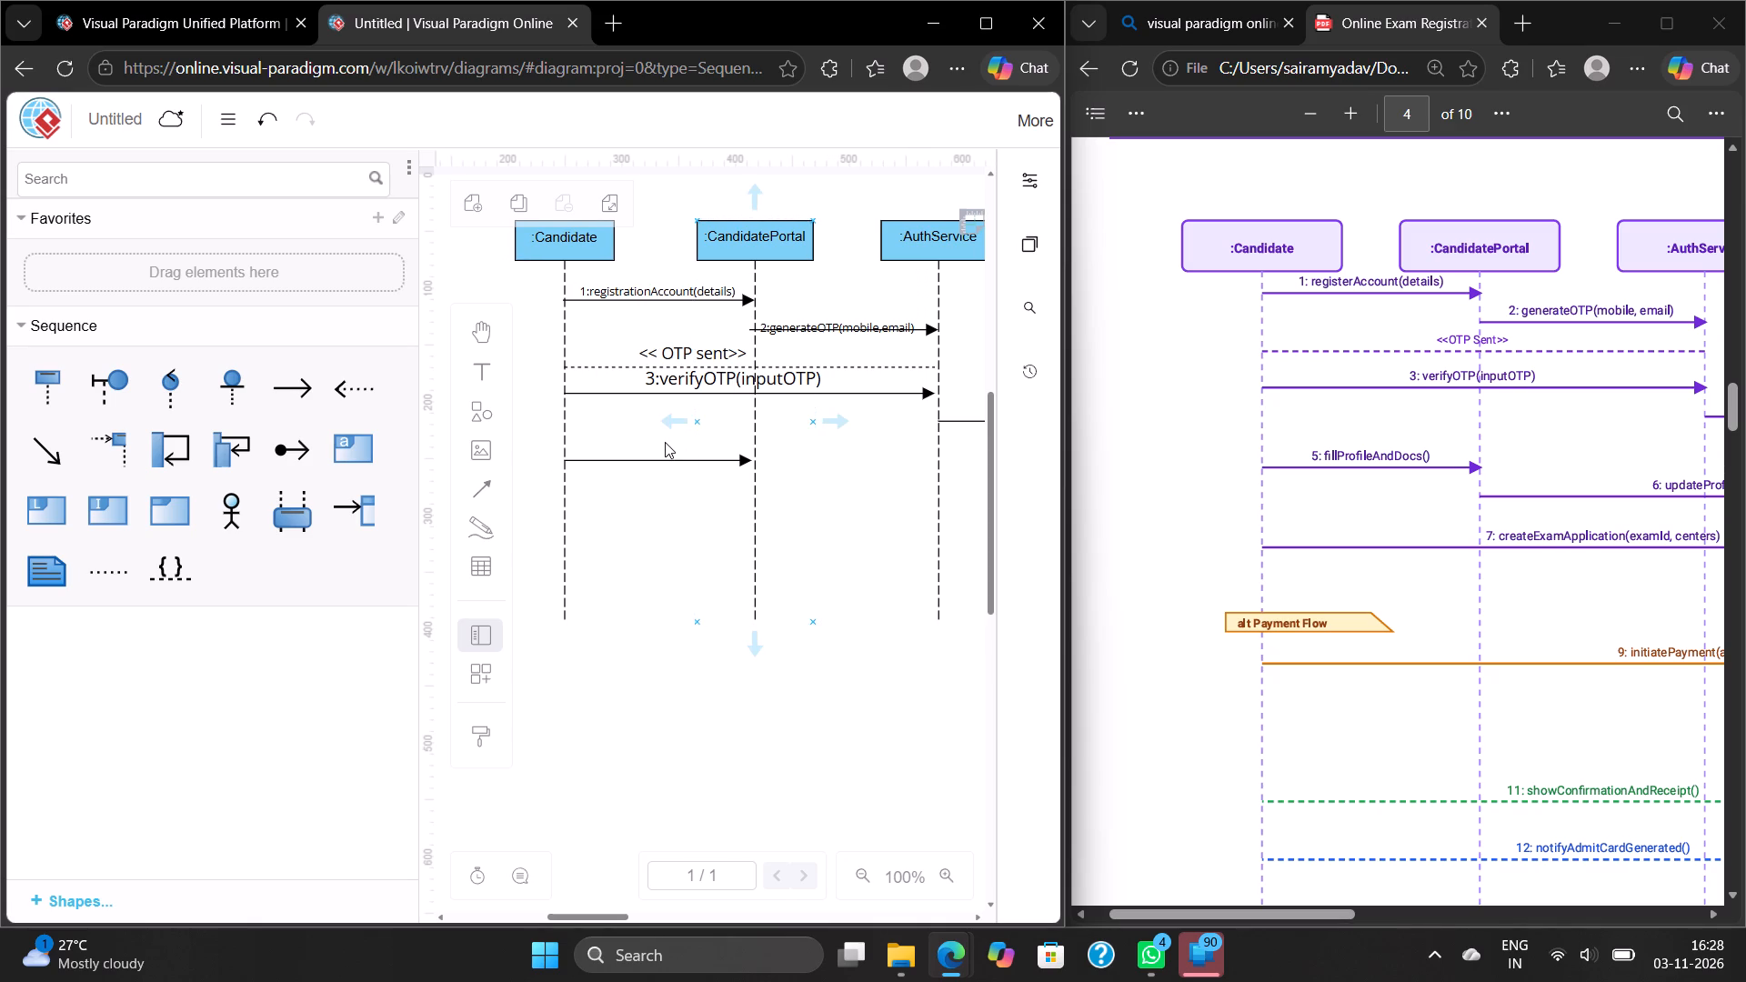
double_click(665, 442)
key("BackSpace")
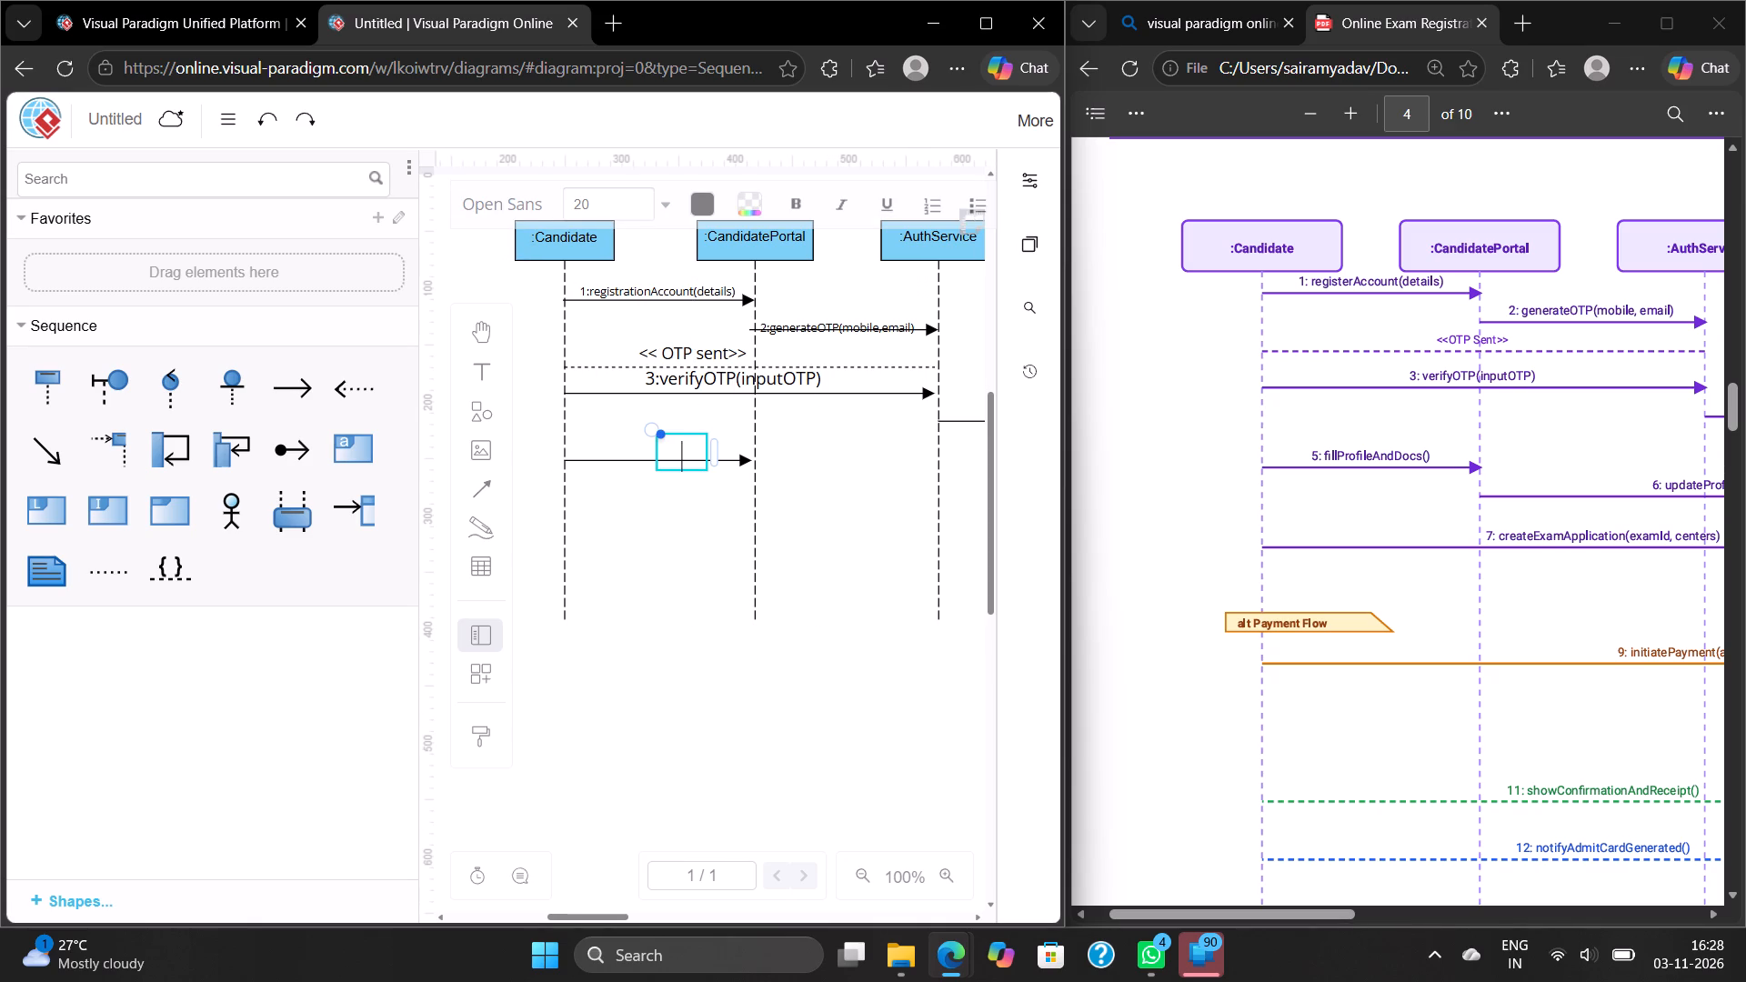
type("5:")
type("fill")
type("Pro")
type("file")
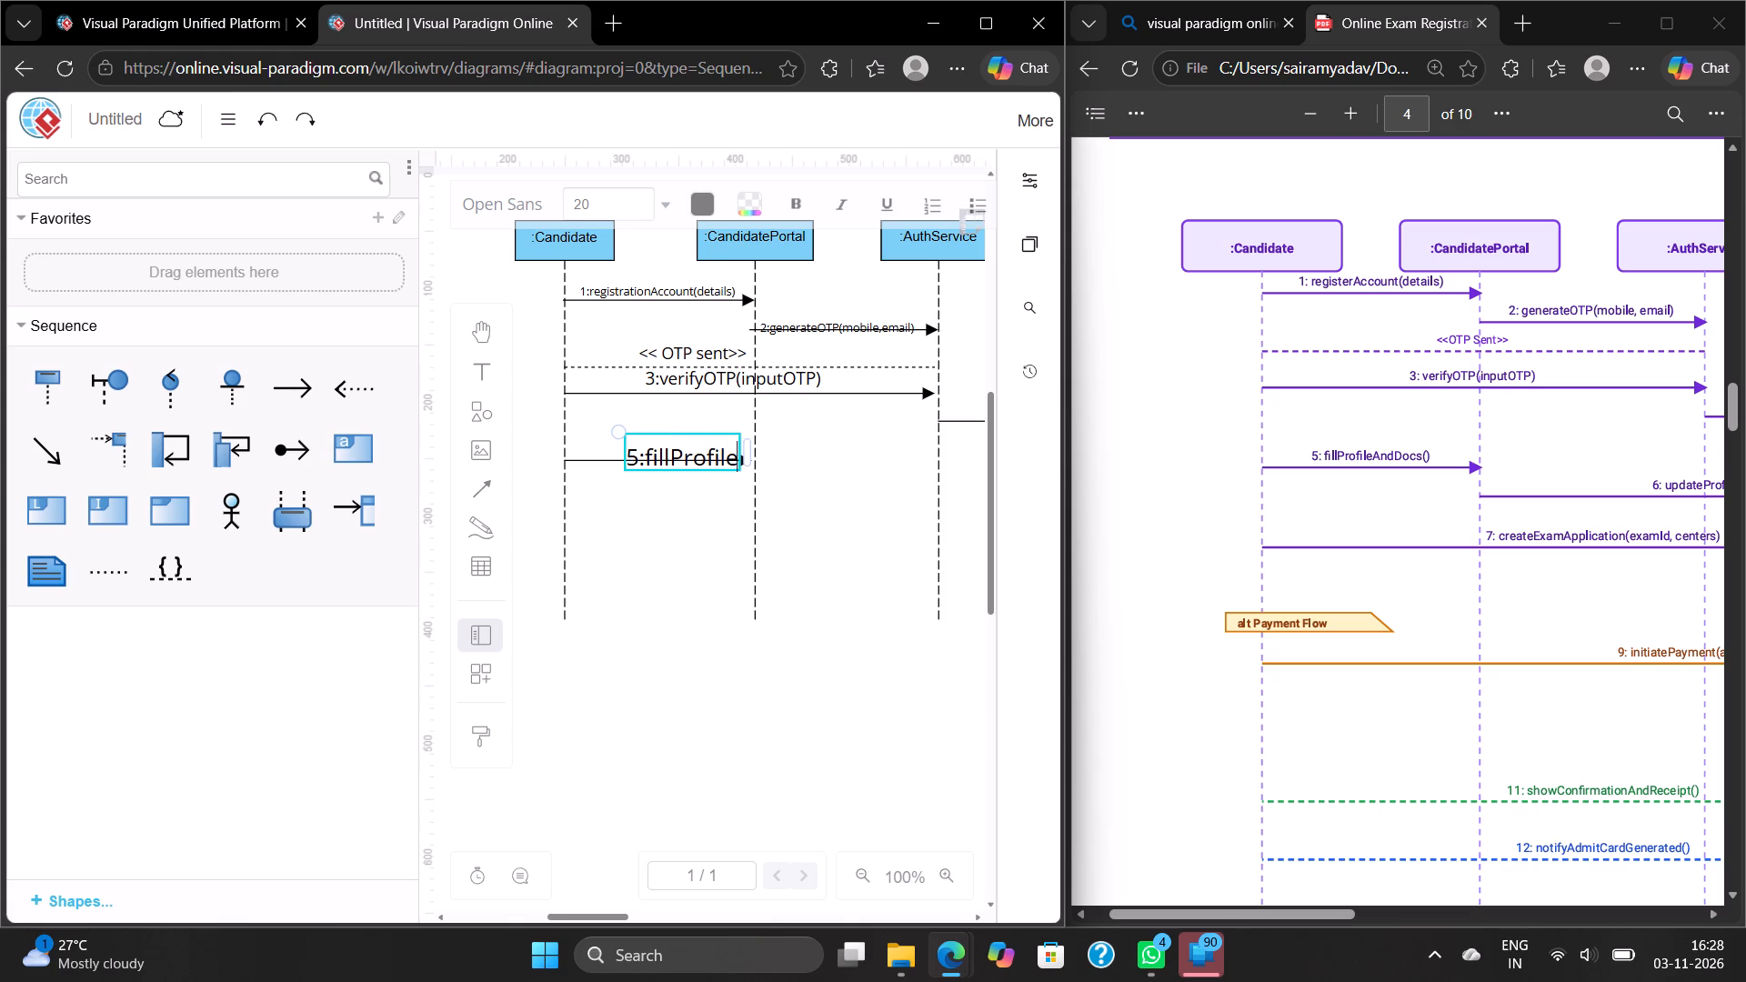
type("And")
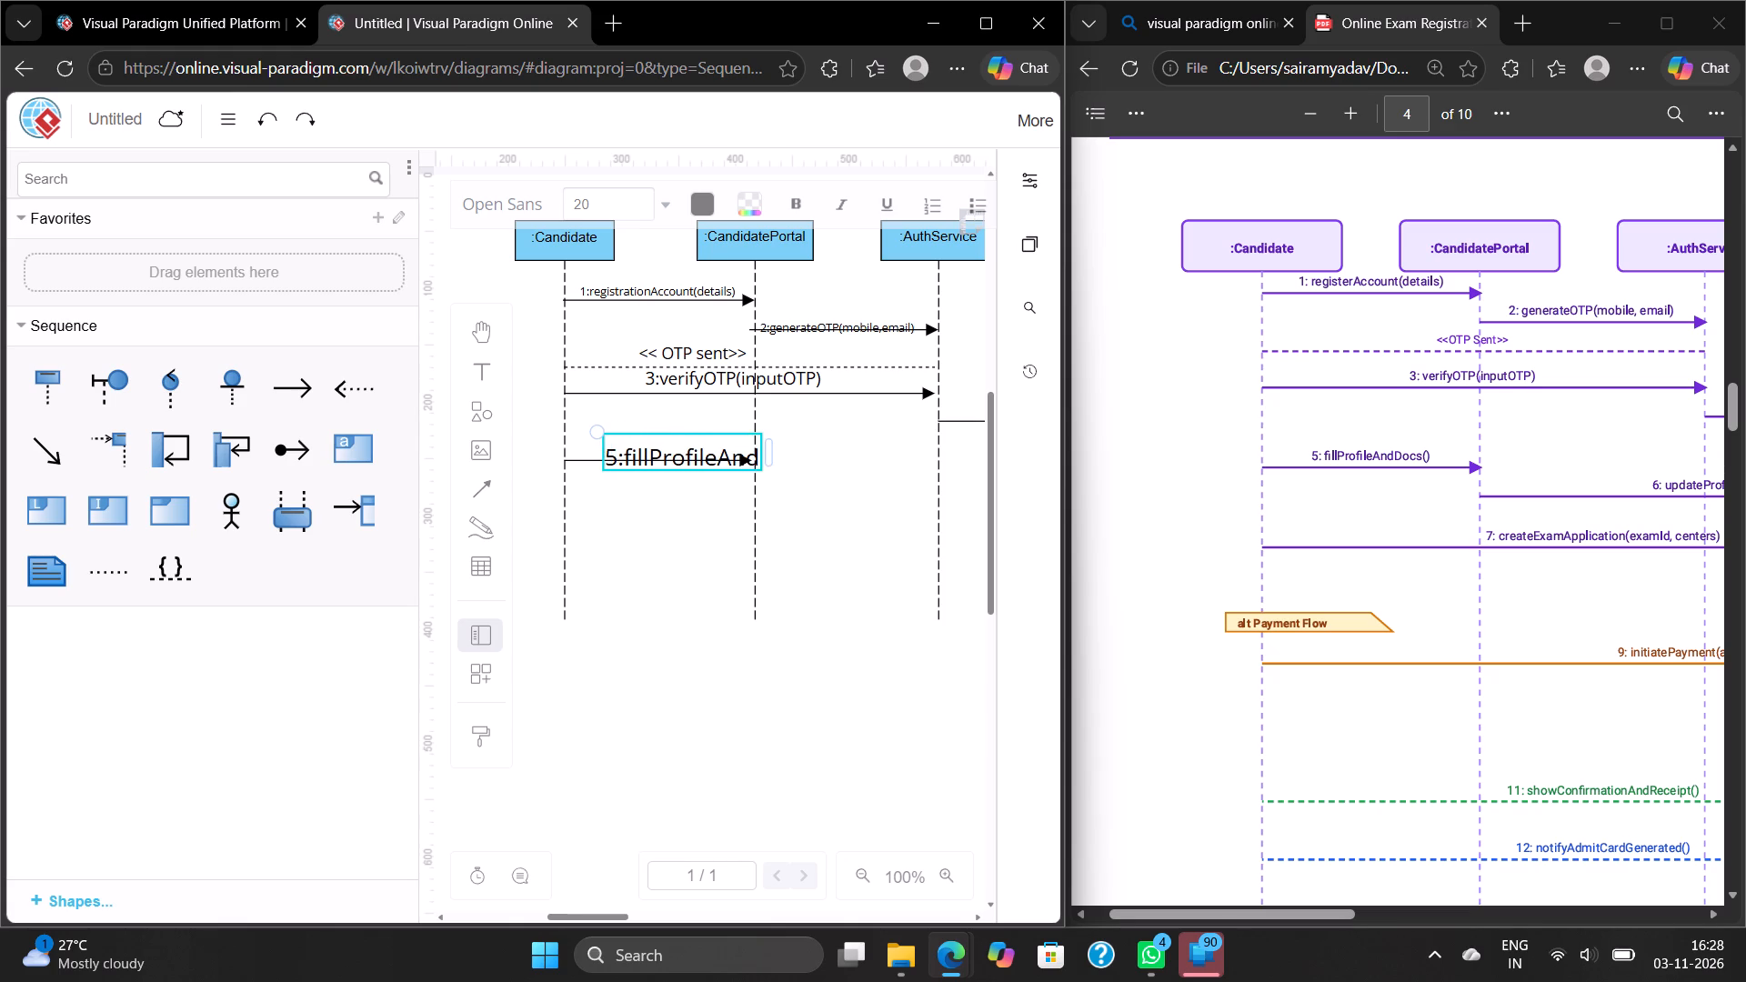
type("Docs")
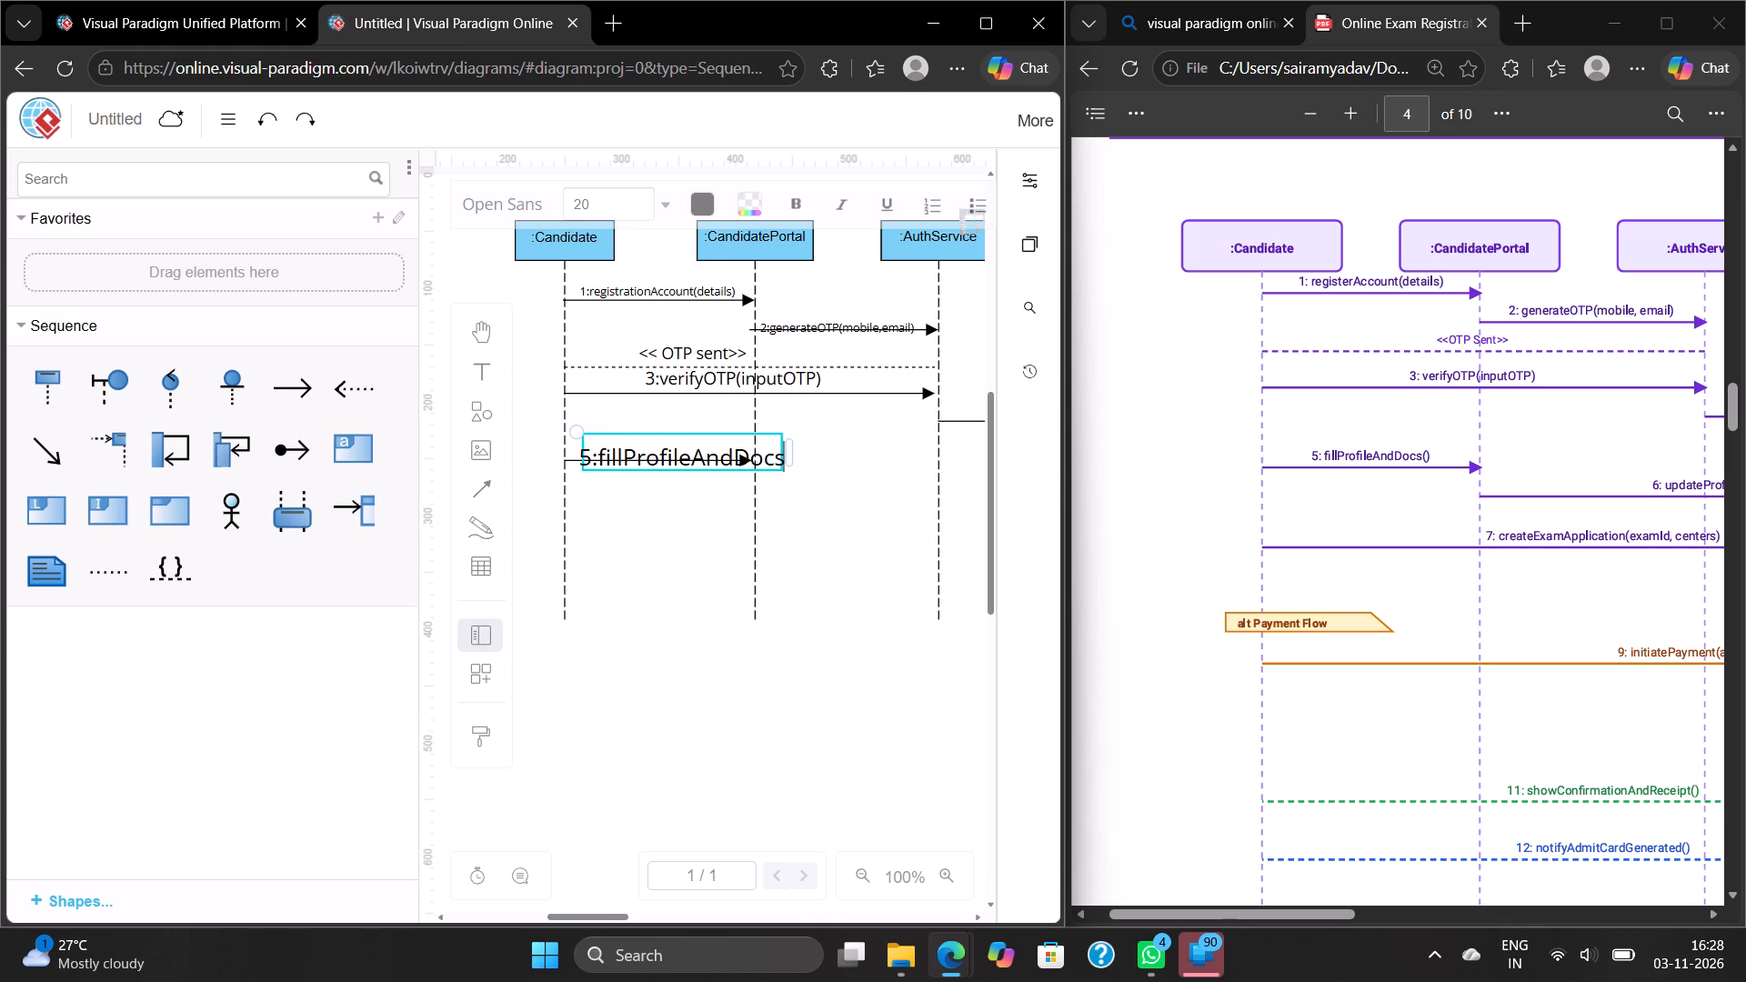
type("()")
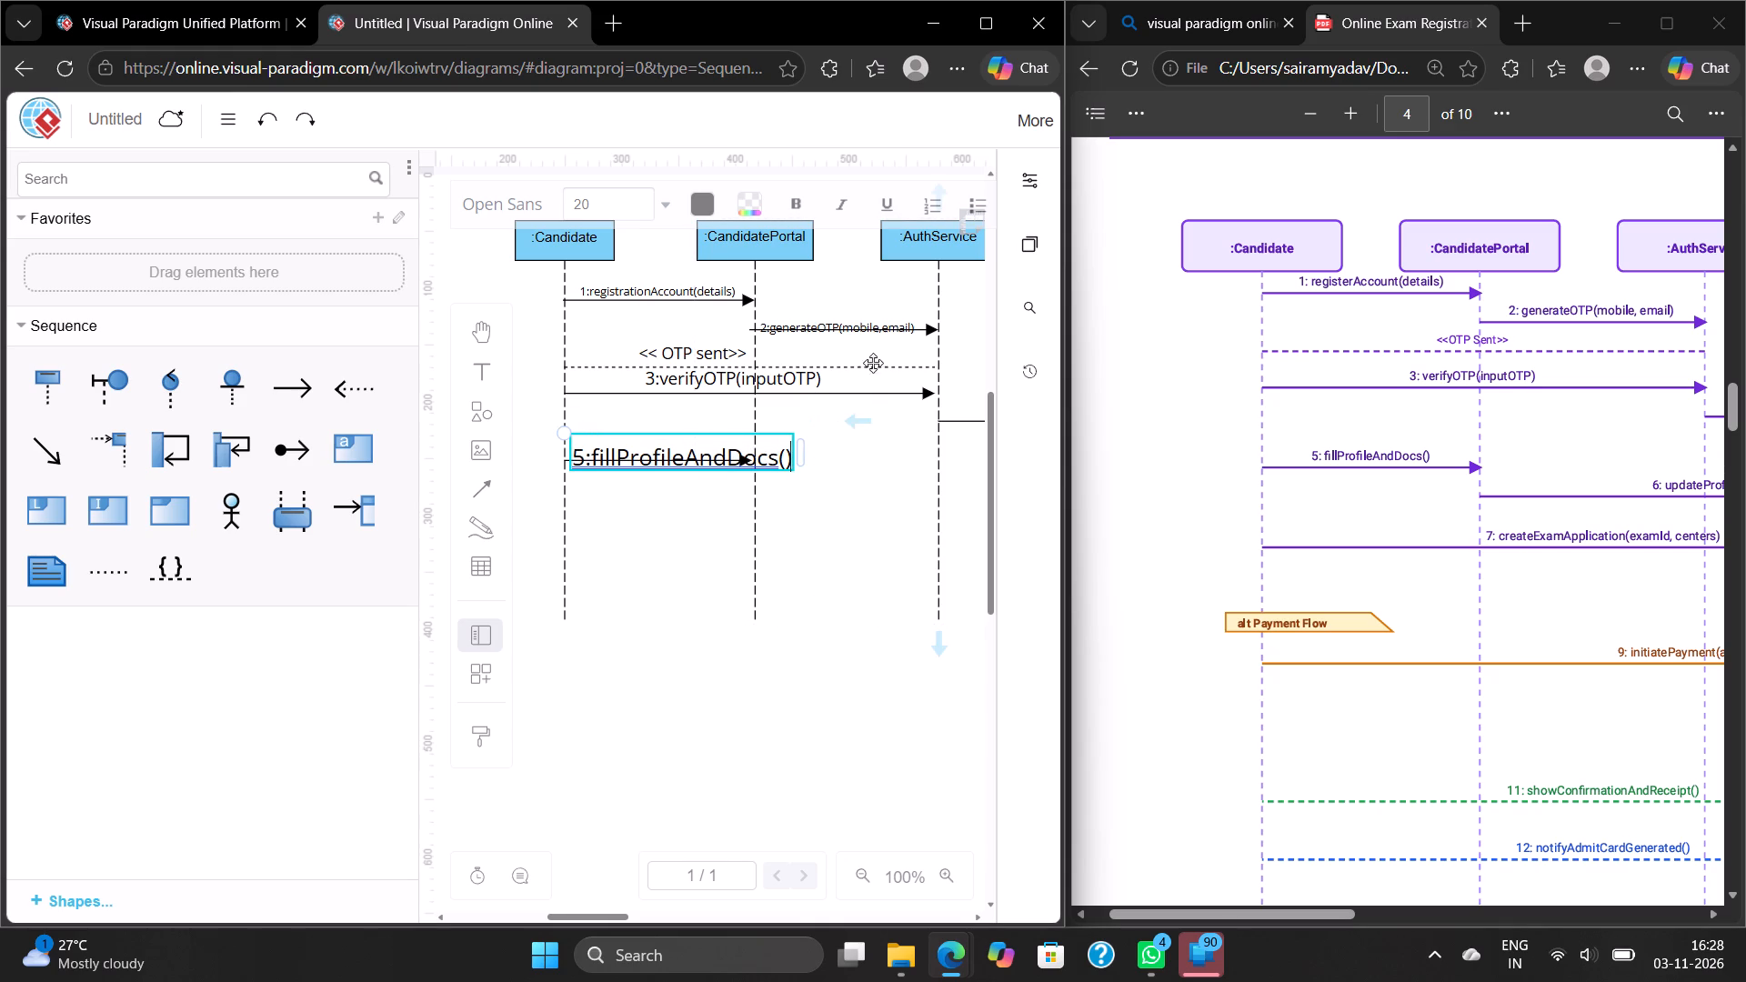
left_click(853, 465)
Set the font size of the 5:fillProfileAndDocs() label to 12 pt.
left_click(726, 451)
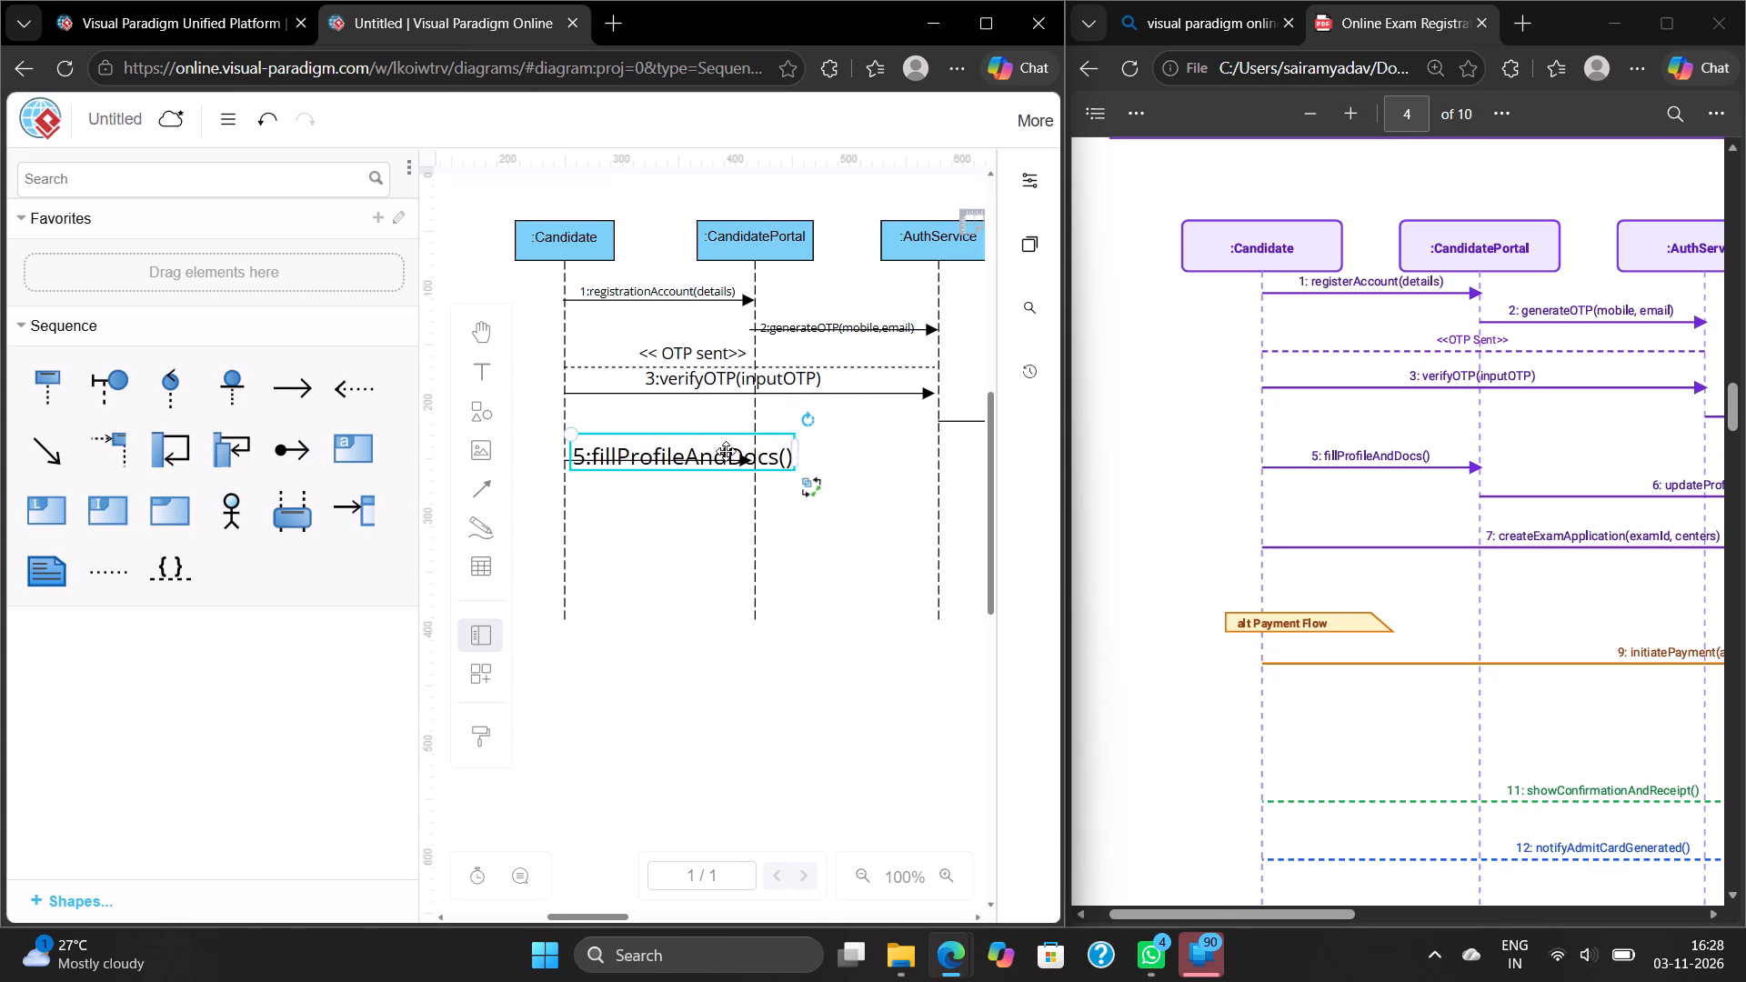
left_click(1033, 174)
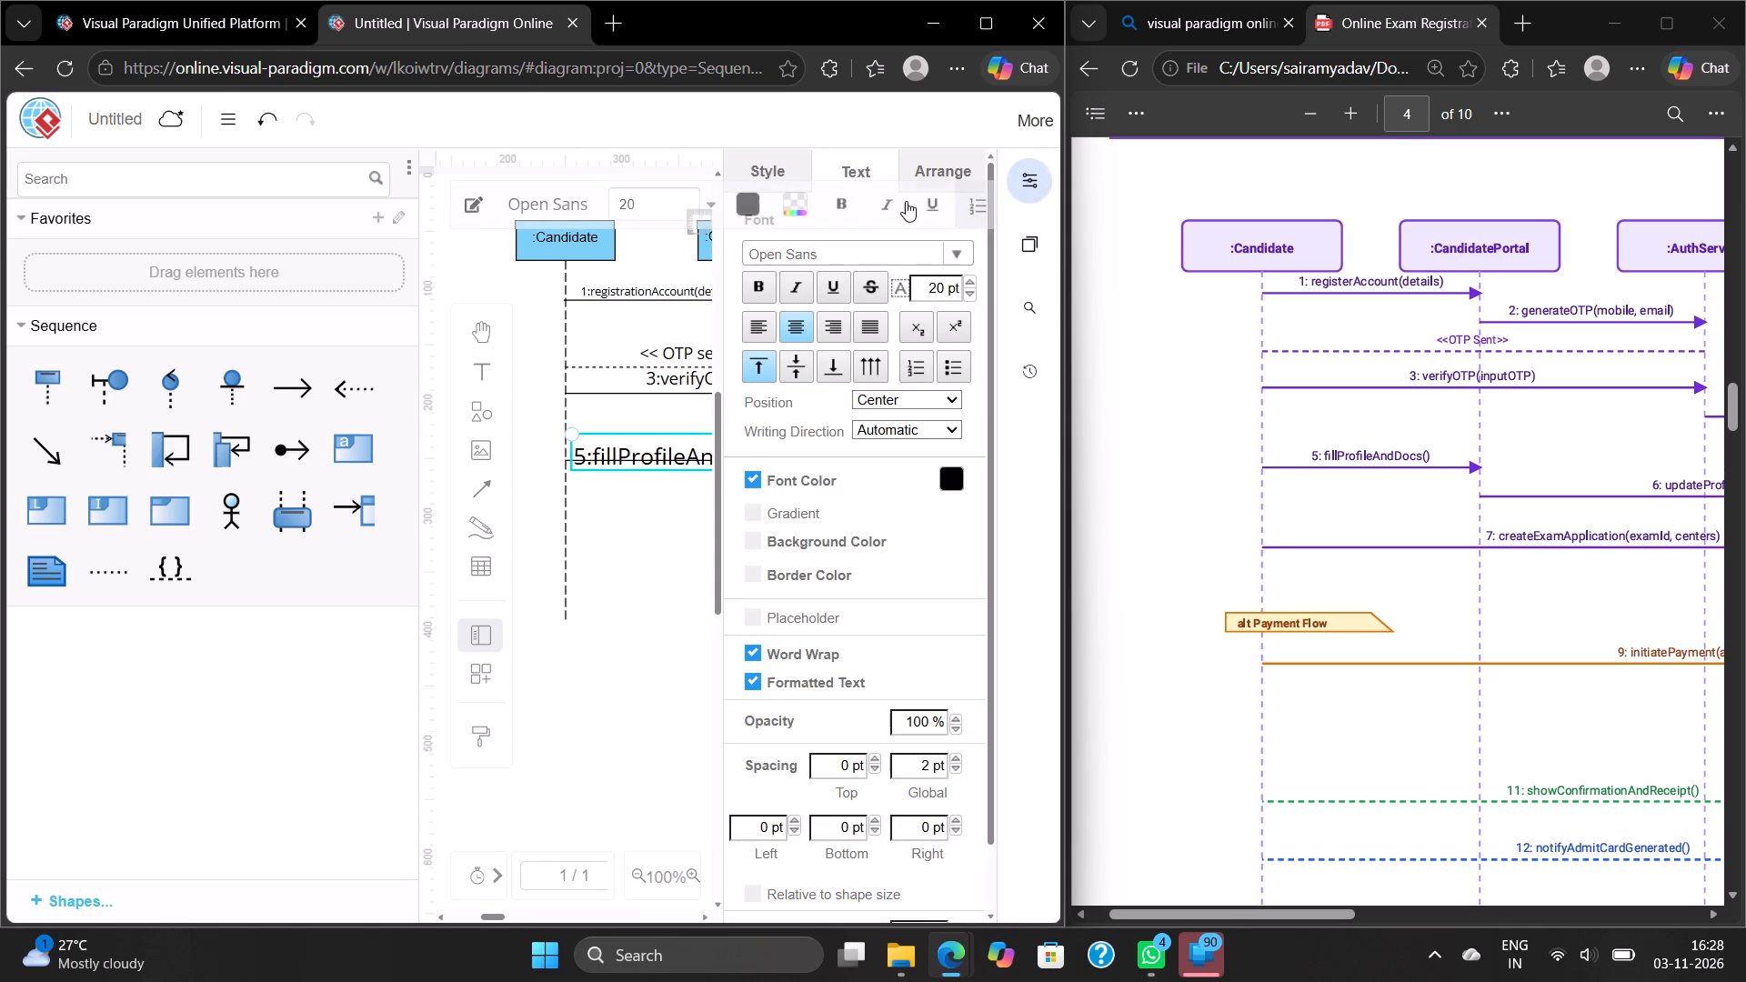
triple_click(968, 291)
double_click(968, 291)
left_click(968, 291)
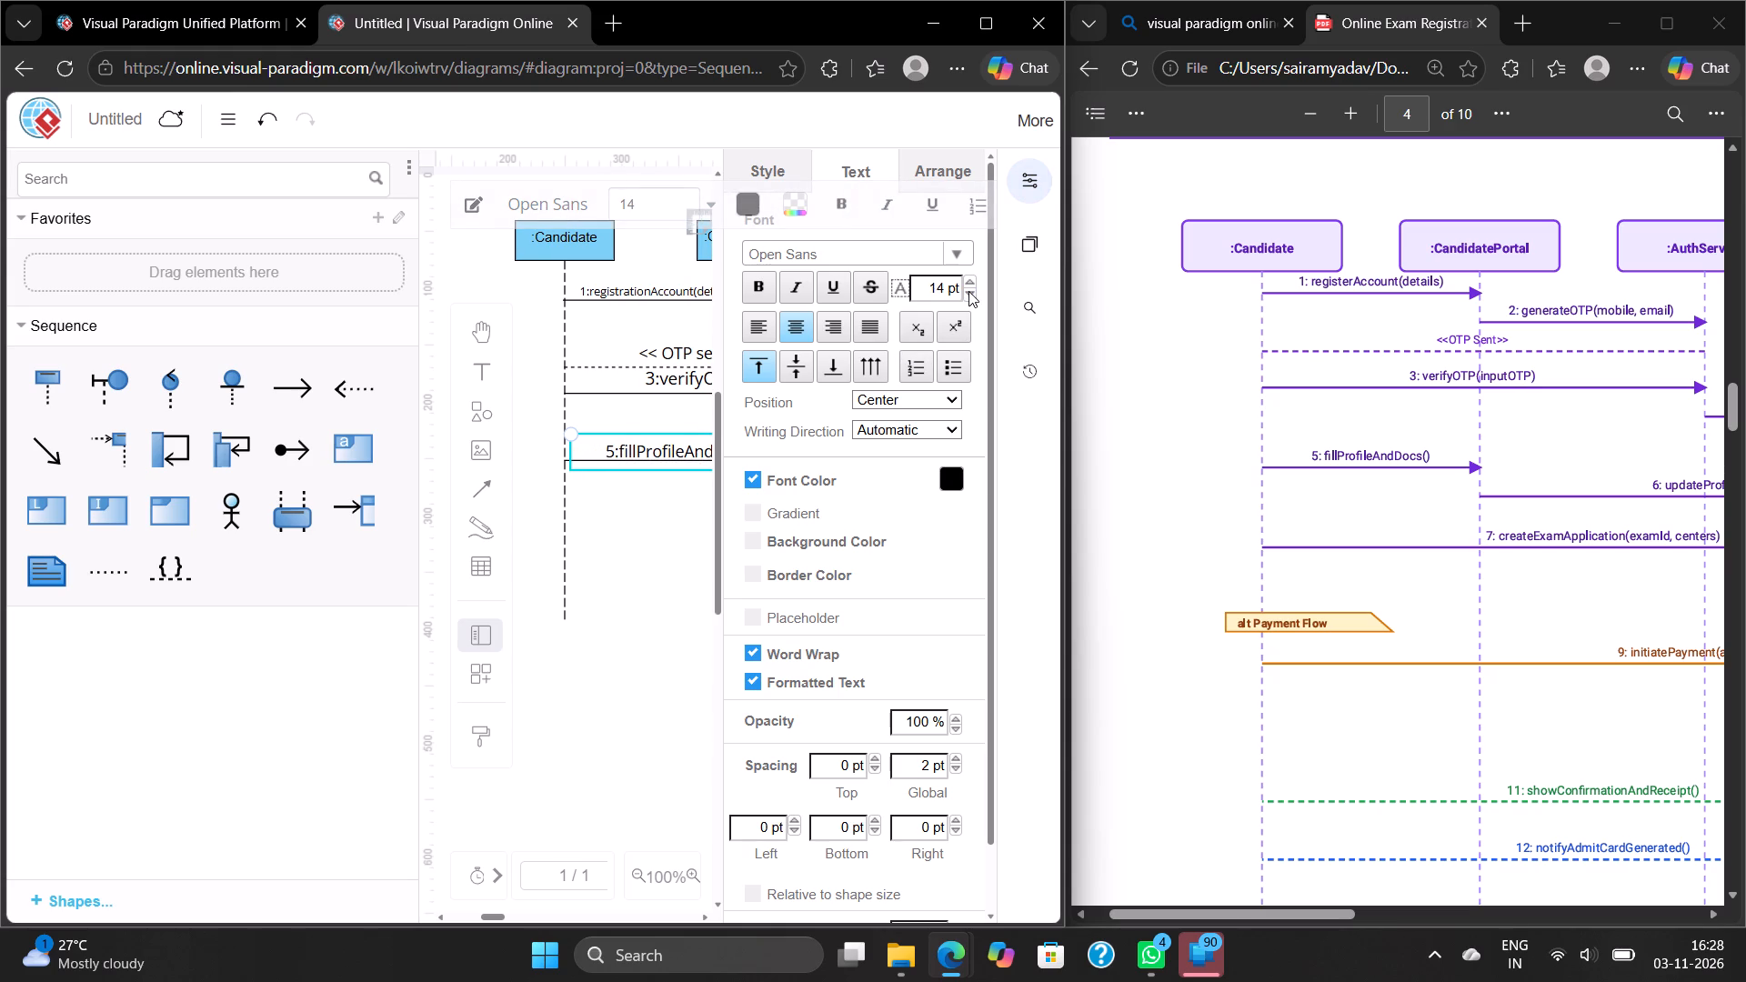
left_click(968, 291)
left_click(968, 291)
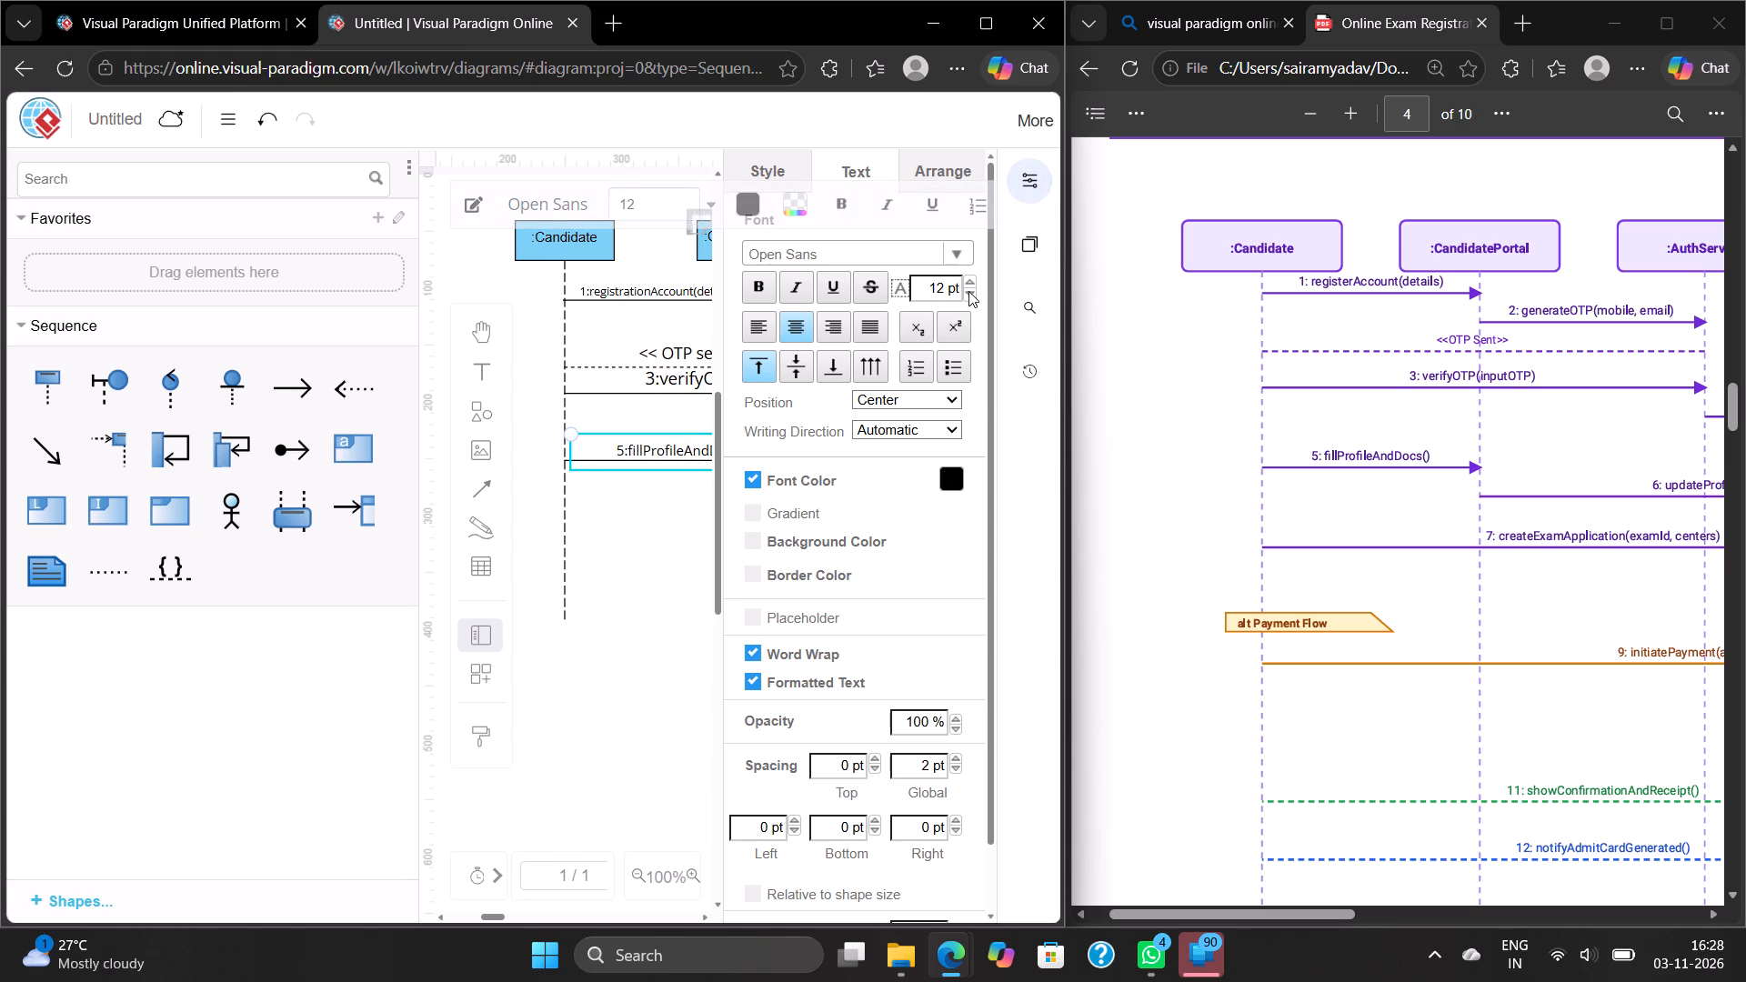
Move the 5:fillProfileAndDocs() label so it sits just above its Candidate-to-CandidatePortal arrow.
left_click_drag(648, 448, 637, 446)
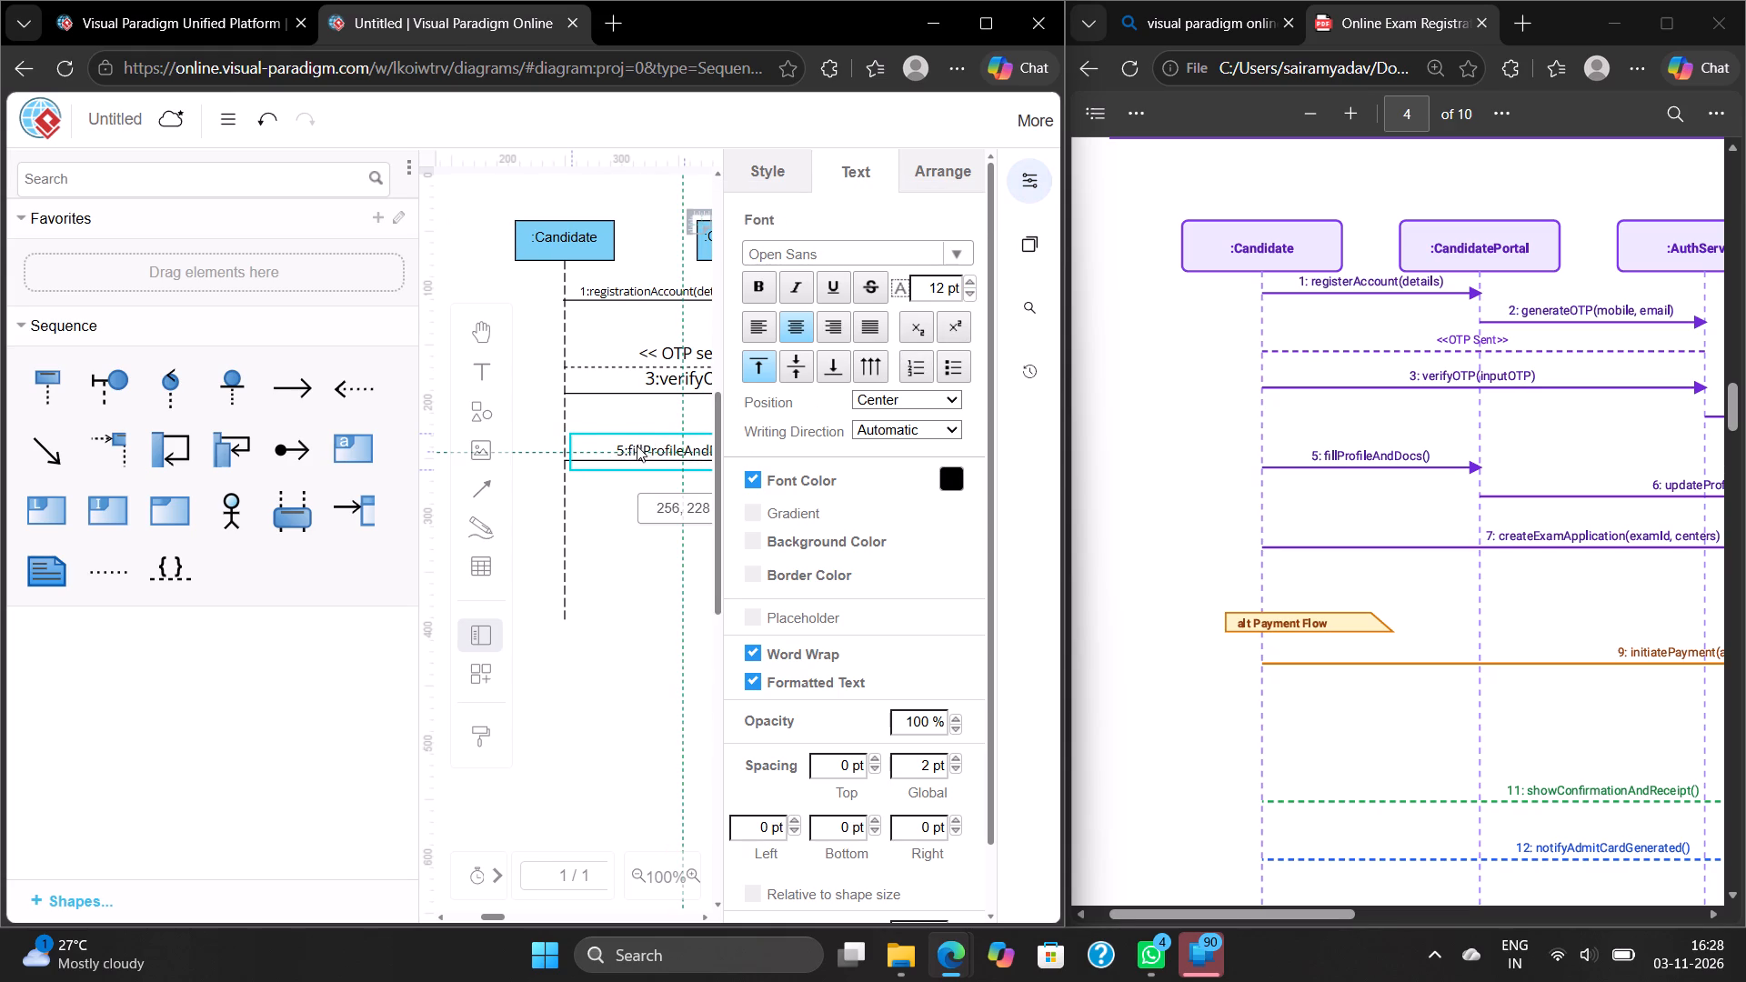
left_click_drag(637, 446, 631, 444)
left_click(617, 500)
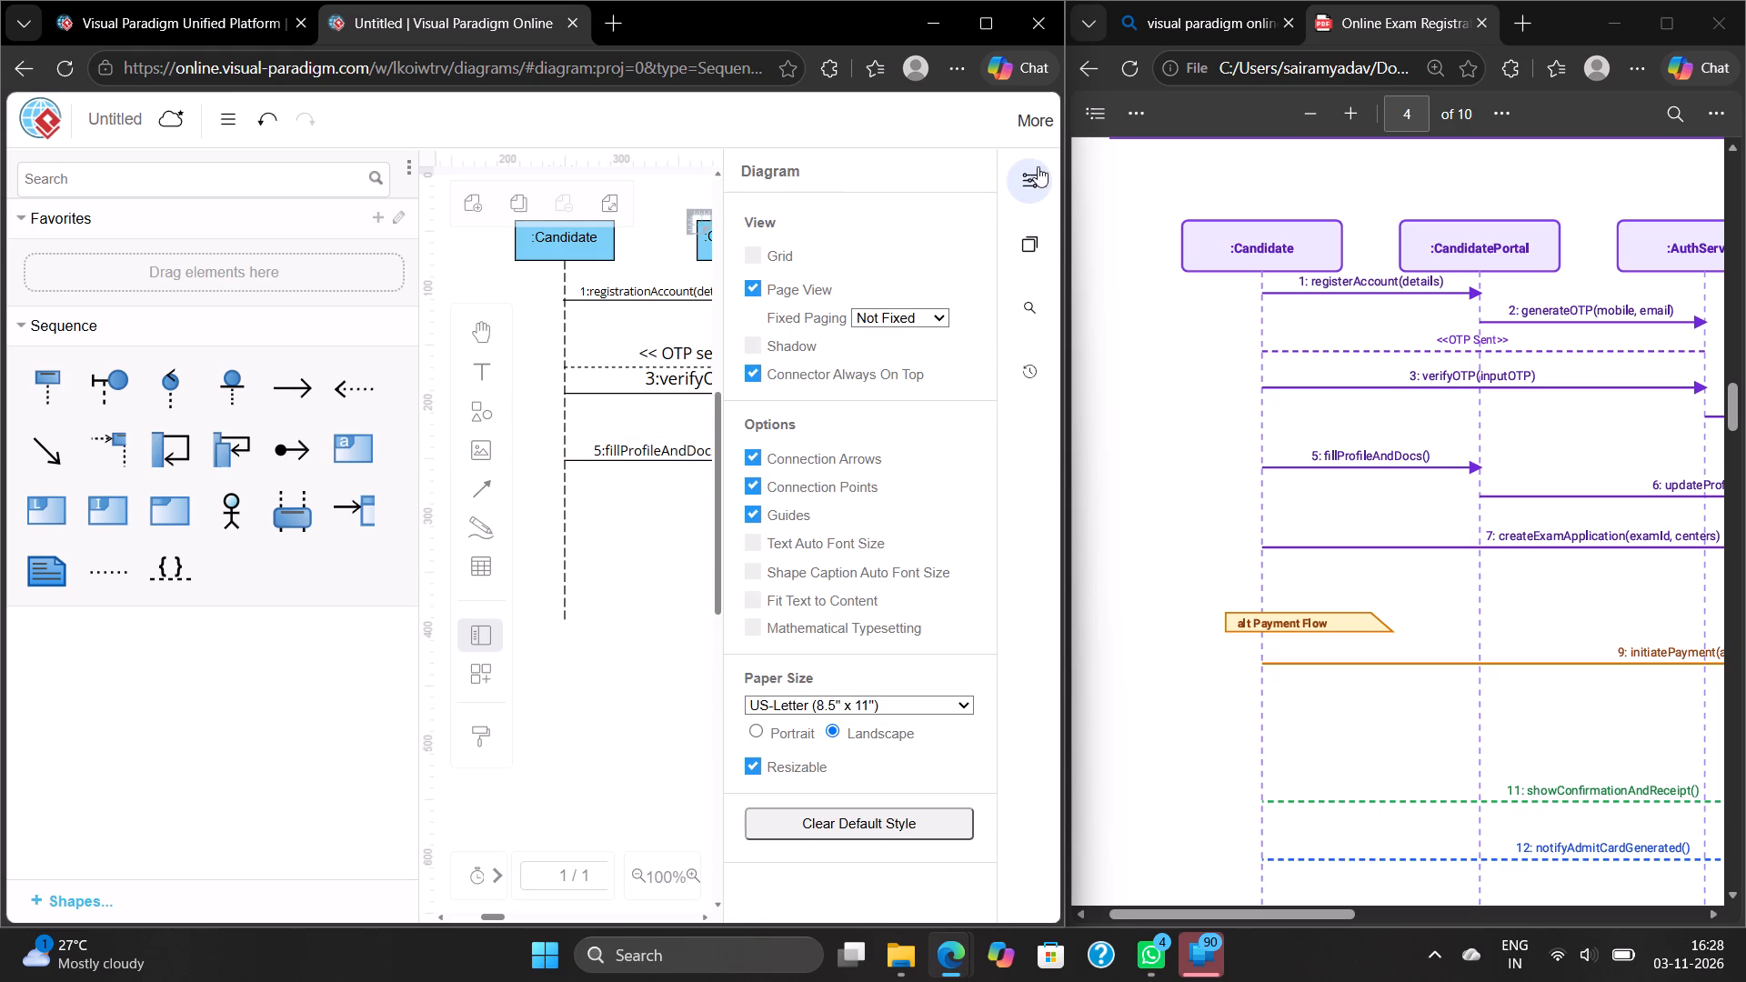
left_click(1043, 162)
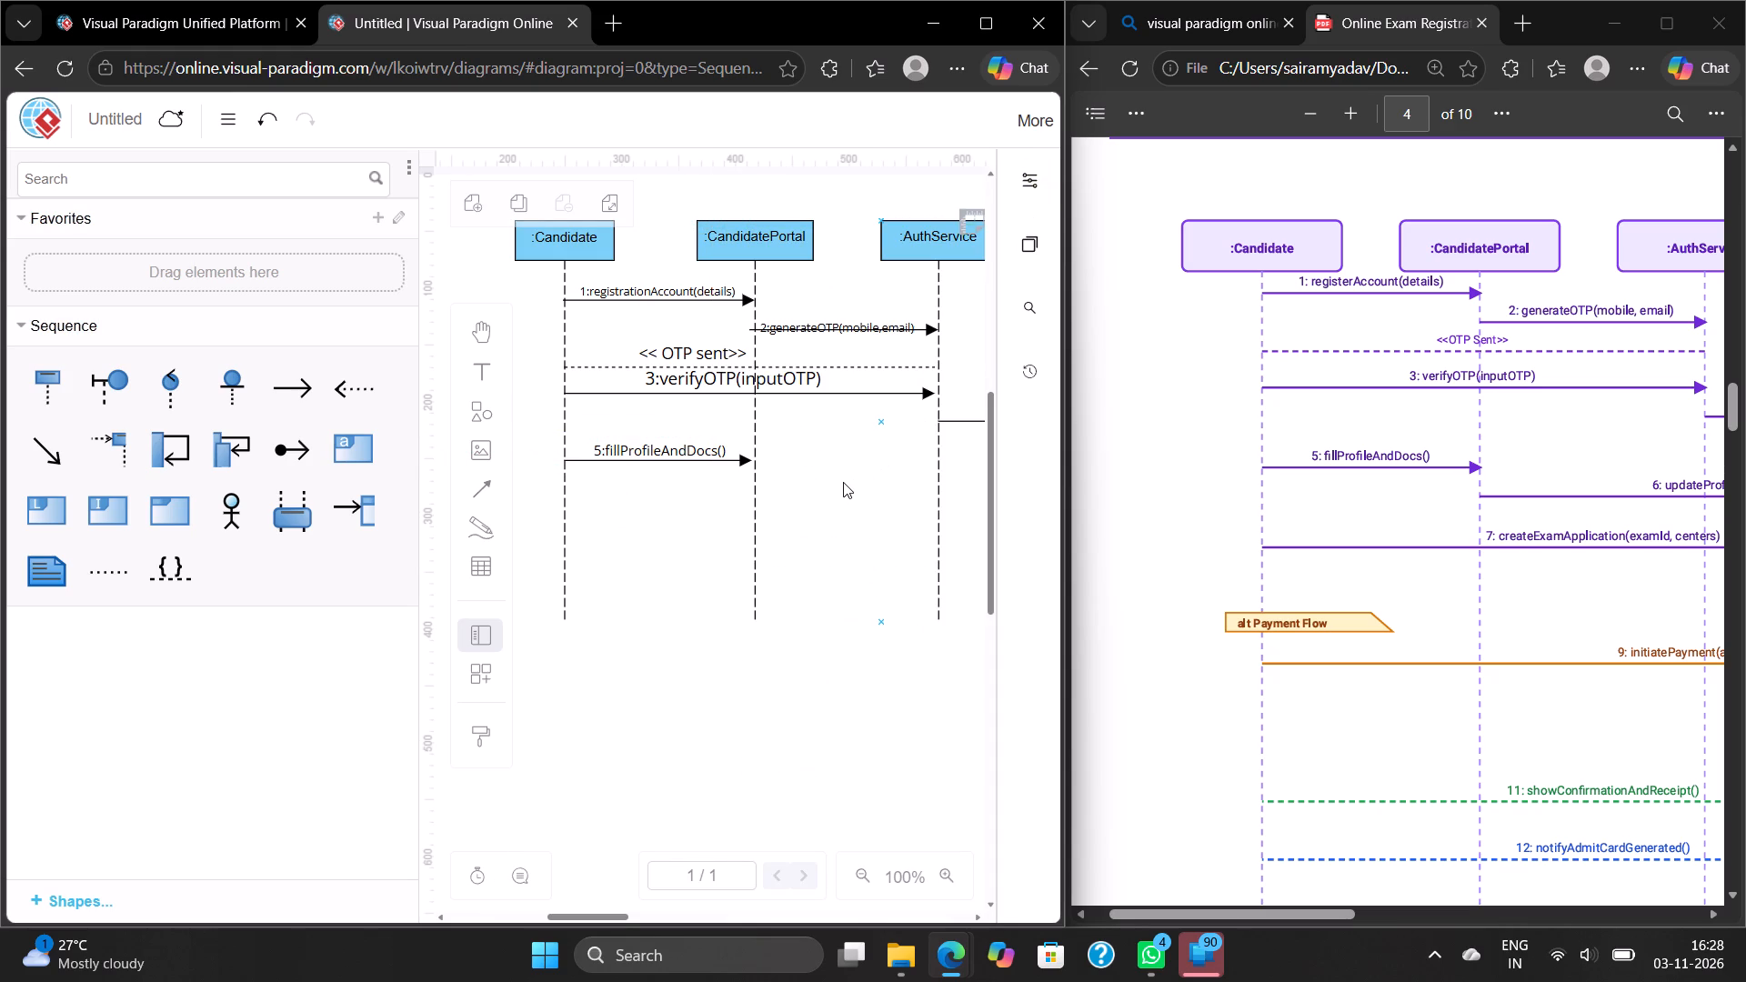
Draw a message arrow from the CandidatePortal lifeline to the ApplicationService lifeline, following message 6 in the PDF.
scroll(1507, 533, "left", 2)
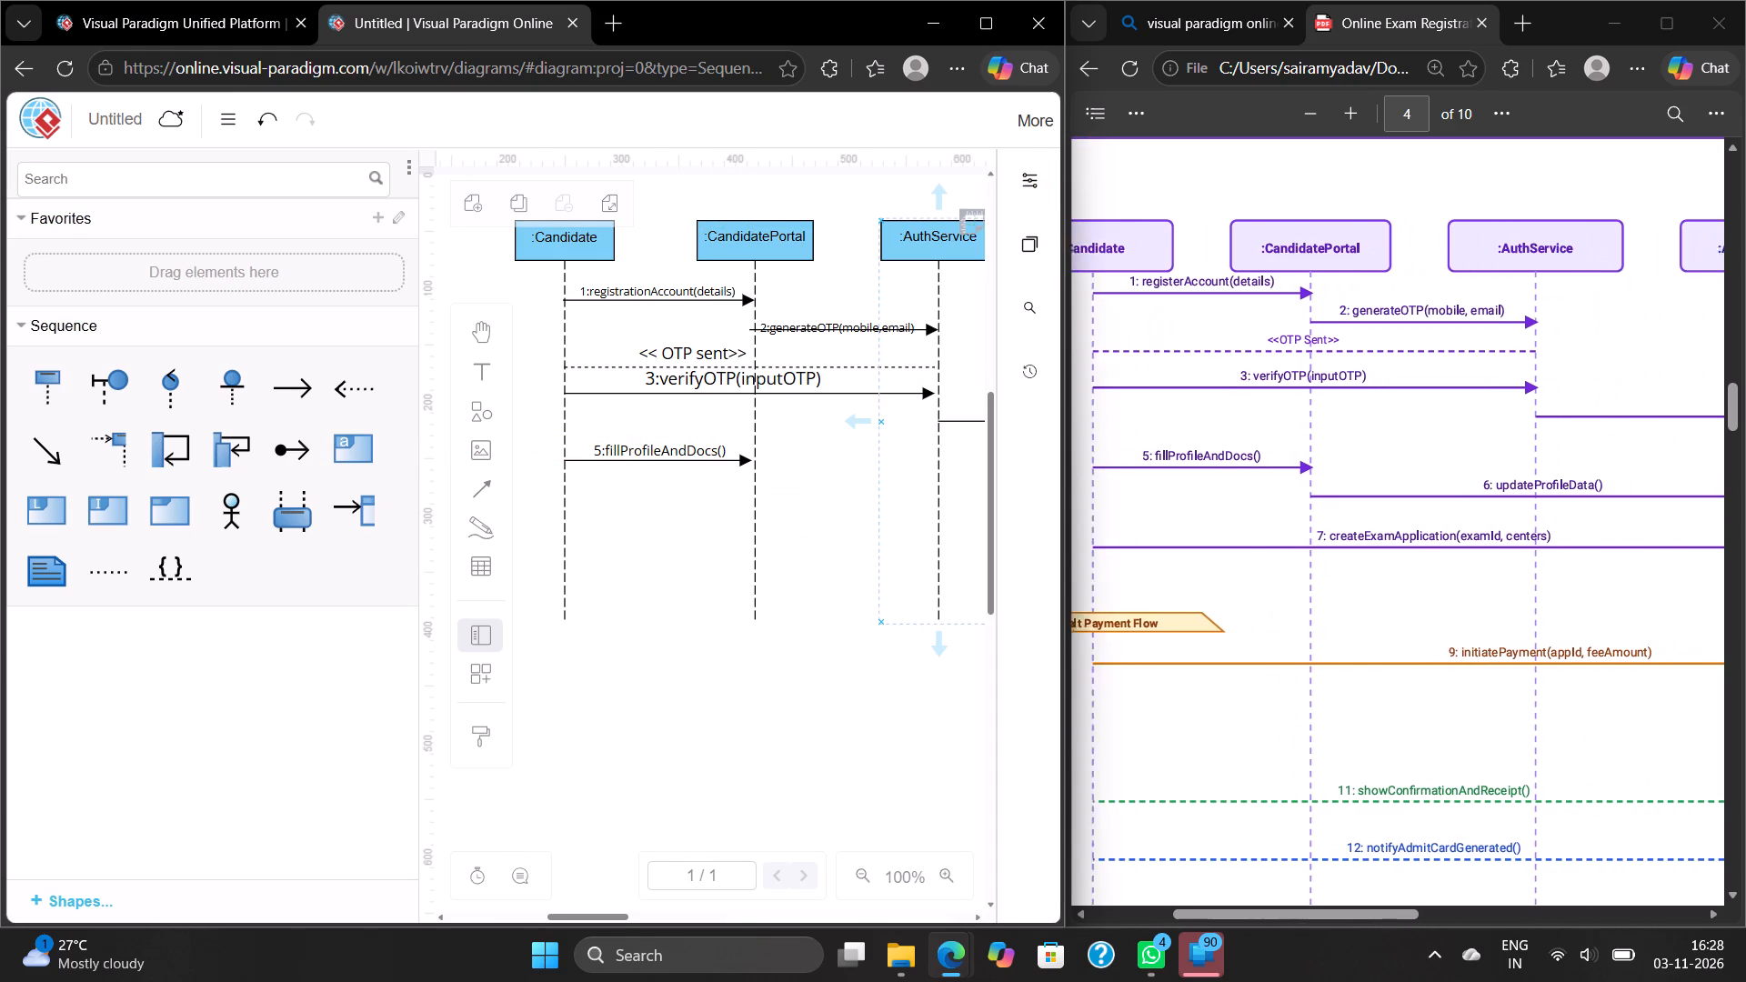
scroll(1507, 533, "left", 2)
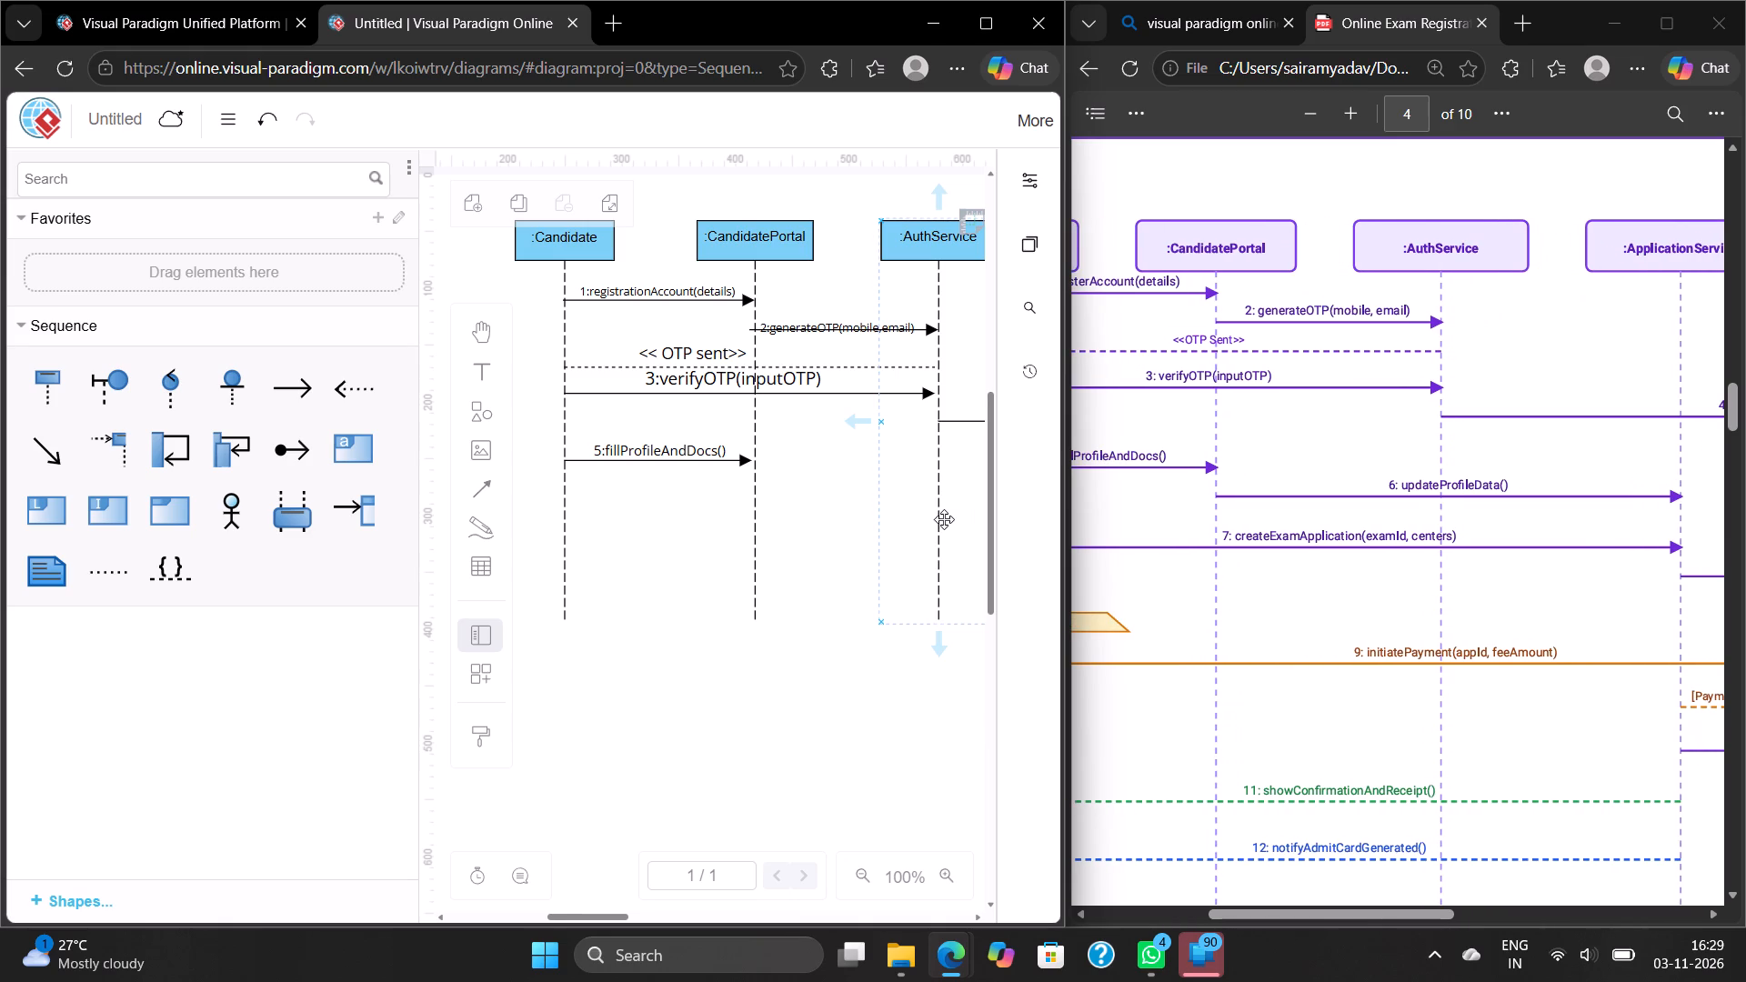
scroll(944, 519, "left", 2)
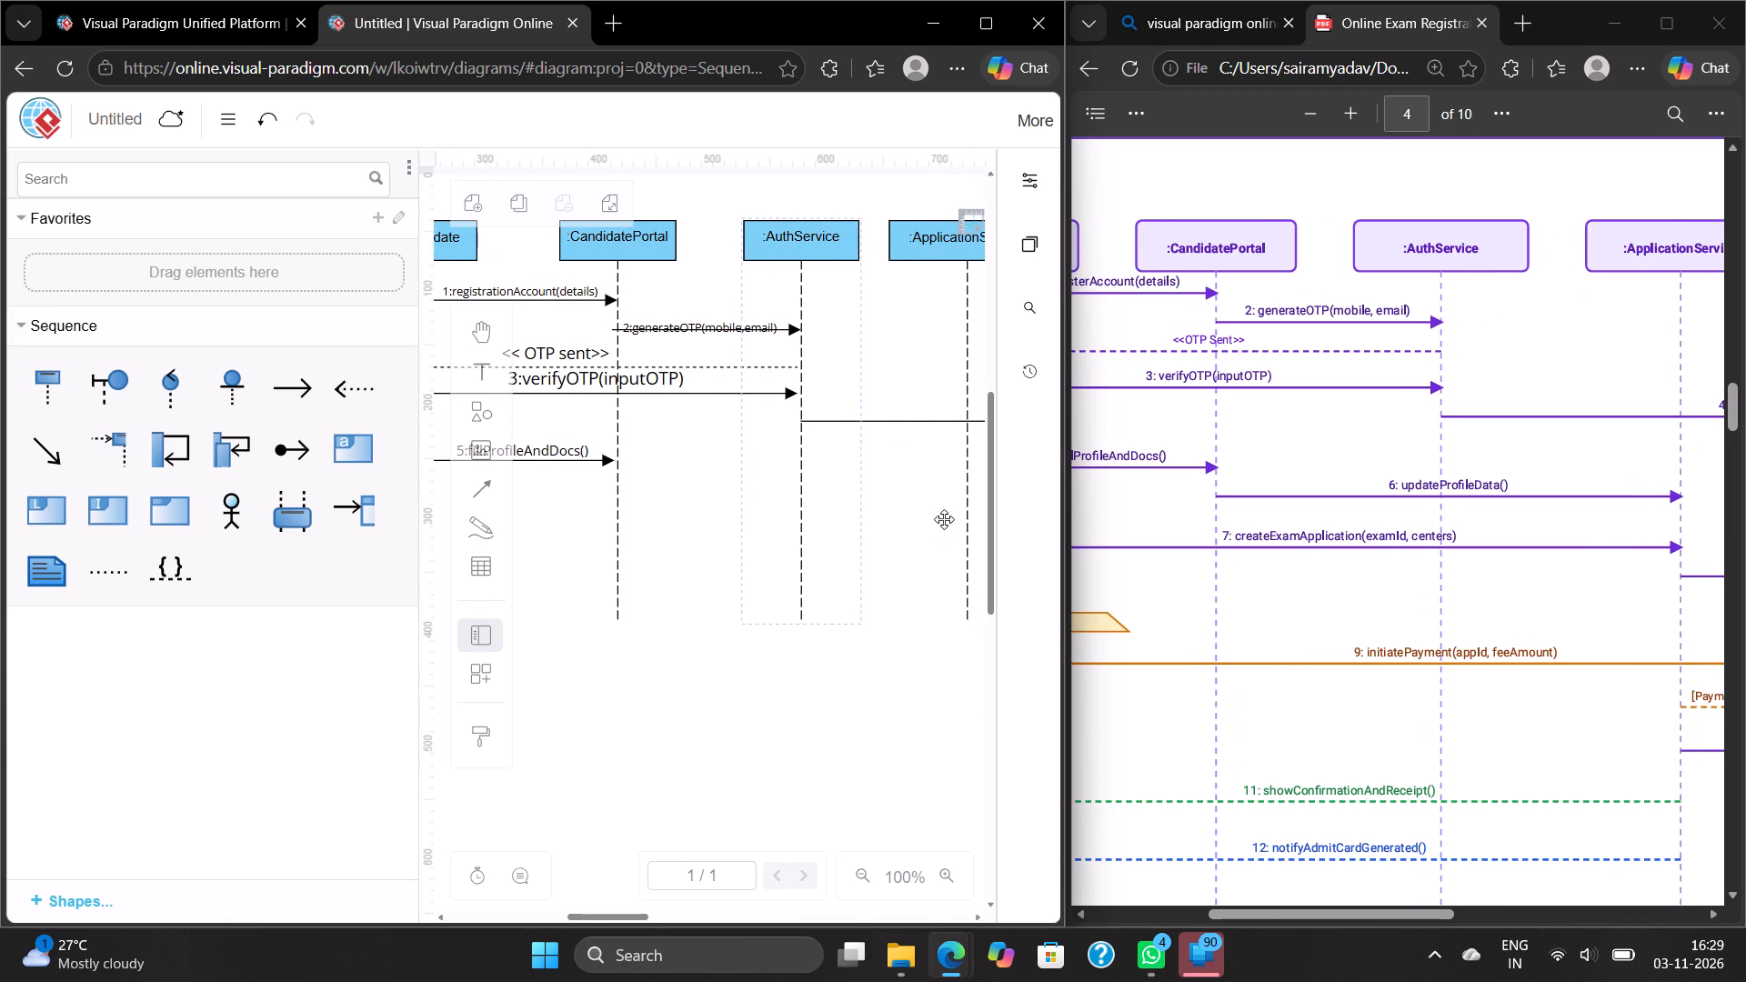
scroll(944, 519, "down", 2)
scroll(944, 519, "left", 1)
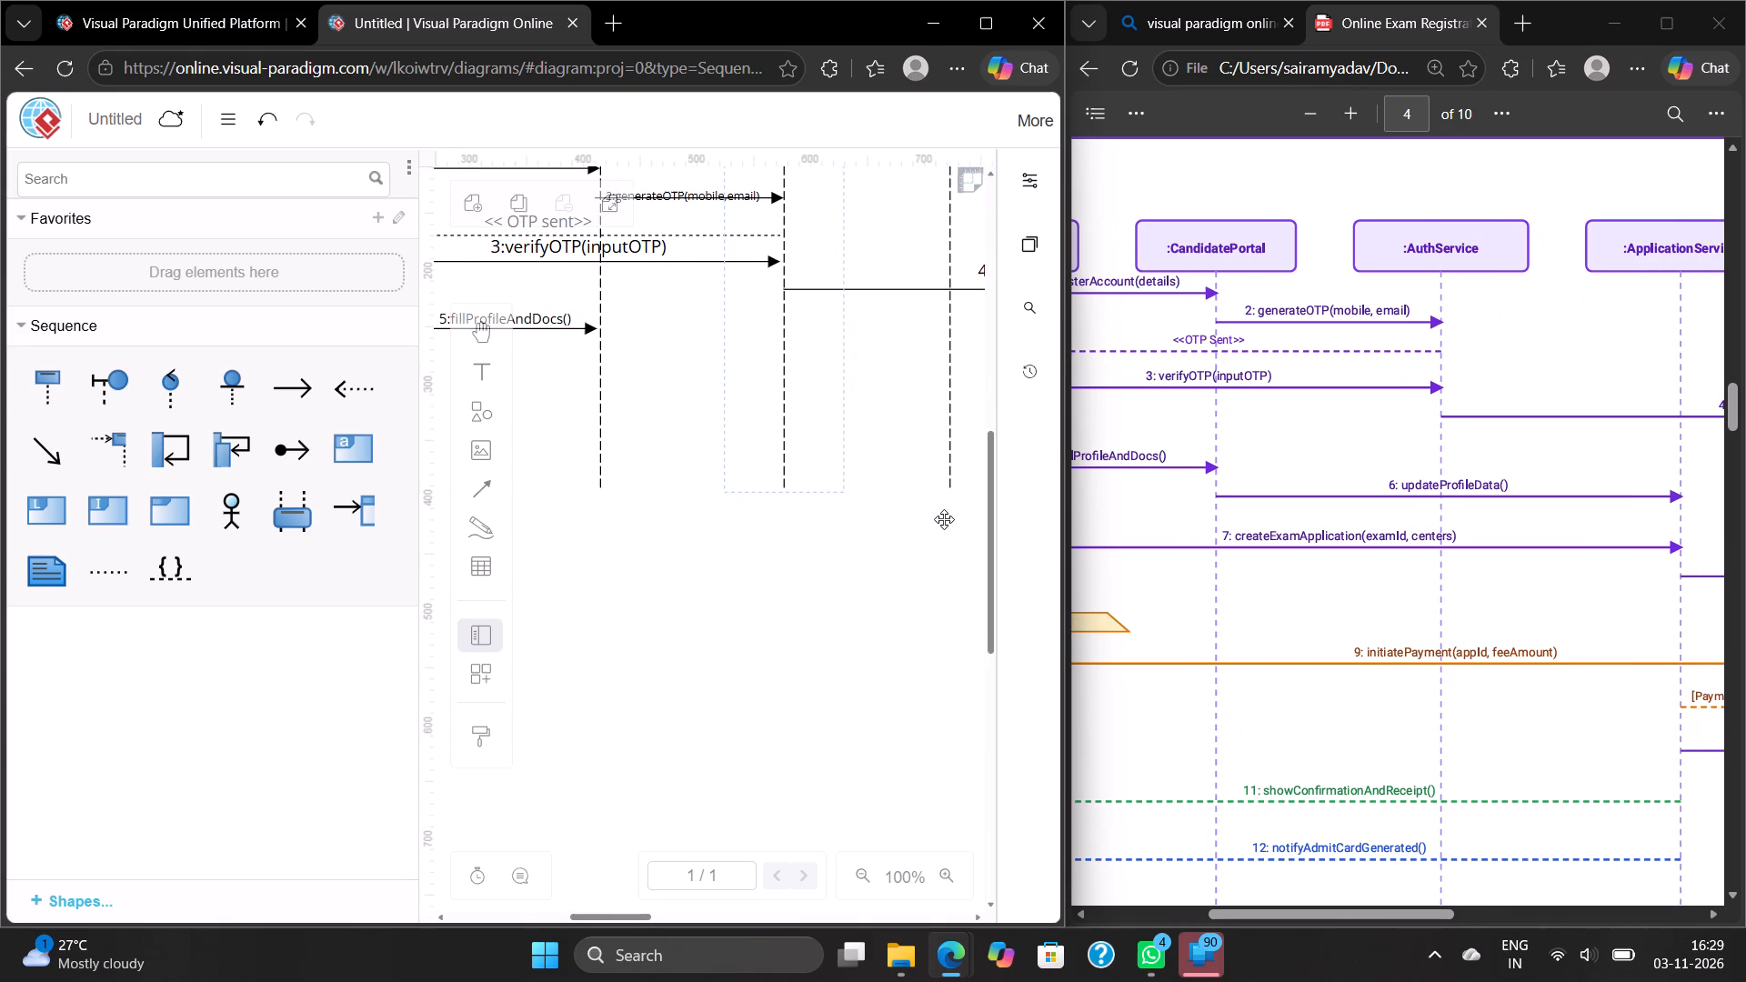
scroll(944, 519, "left", 1)
left_click(483, 492)
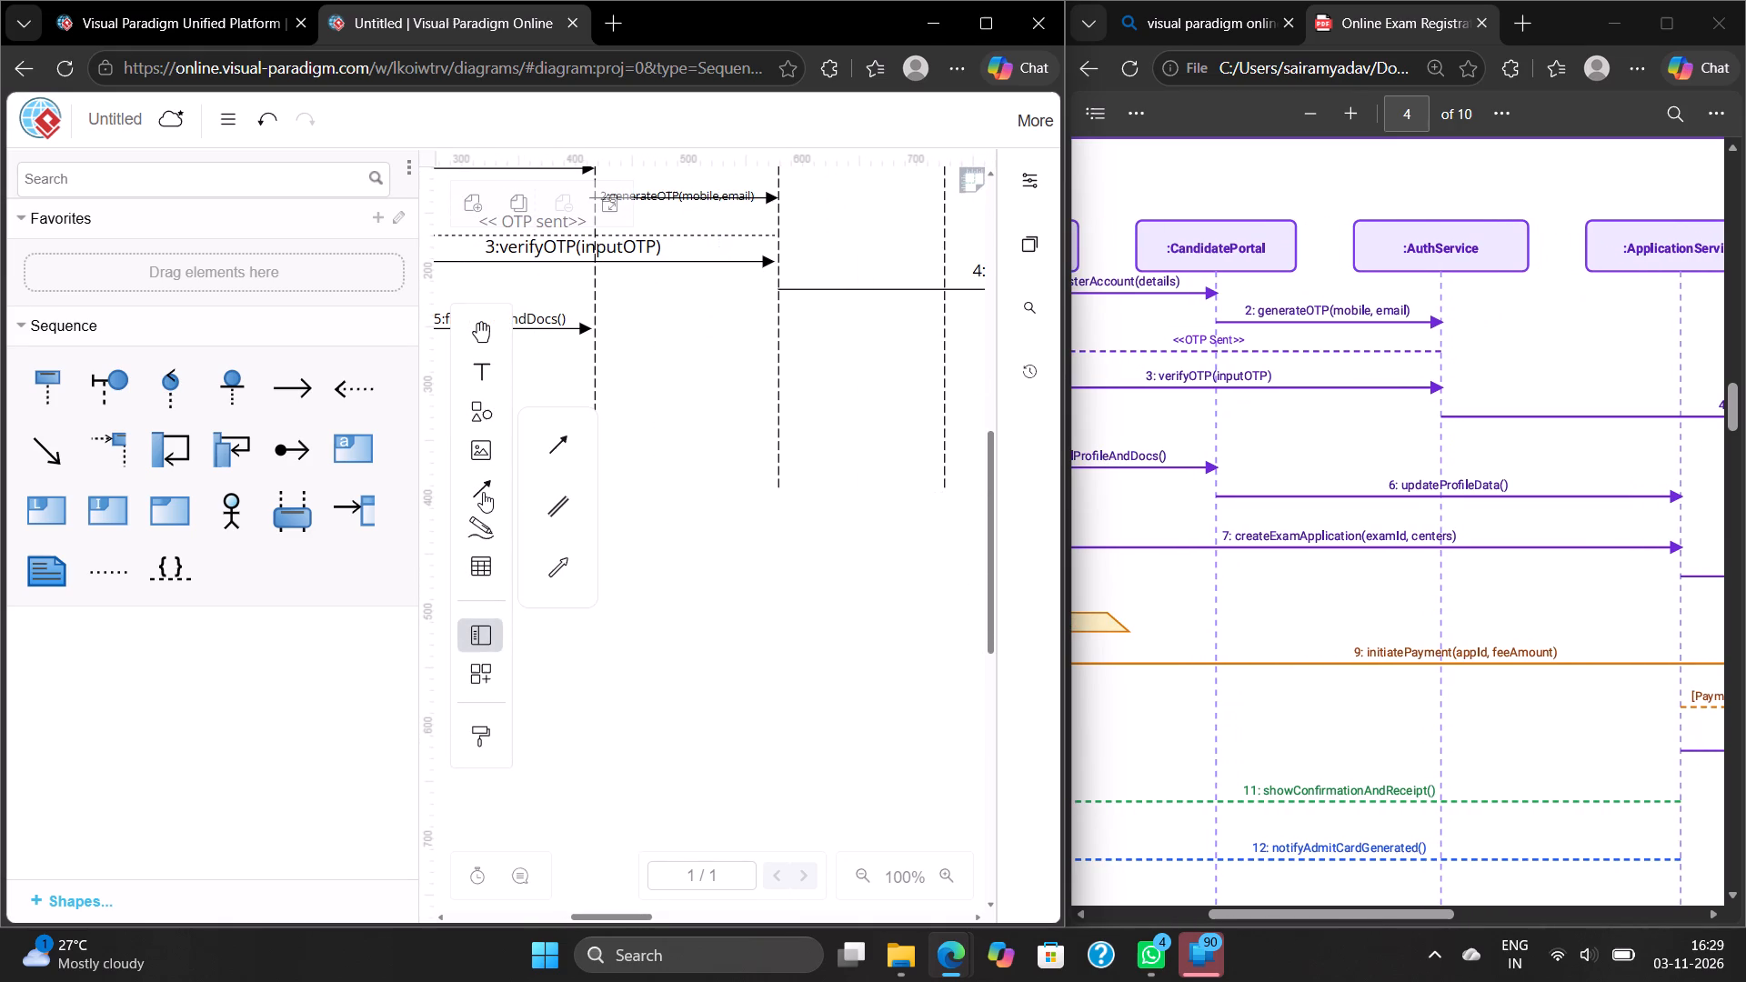
left_click(570, 435)
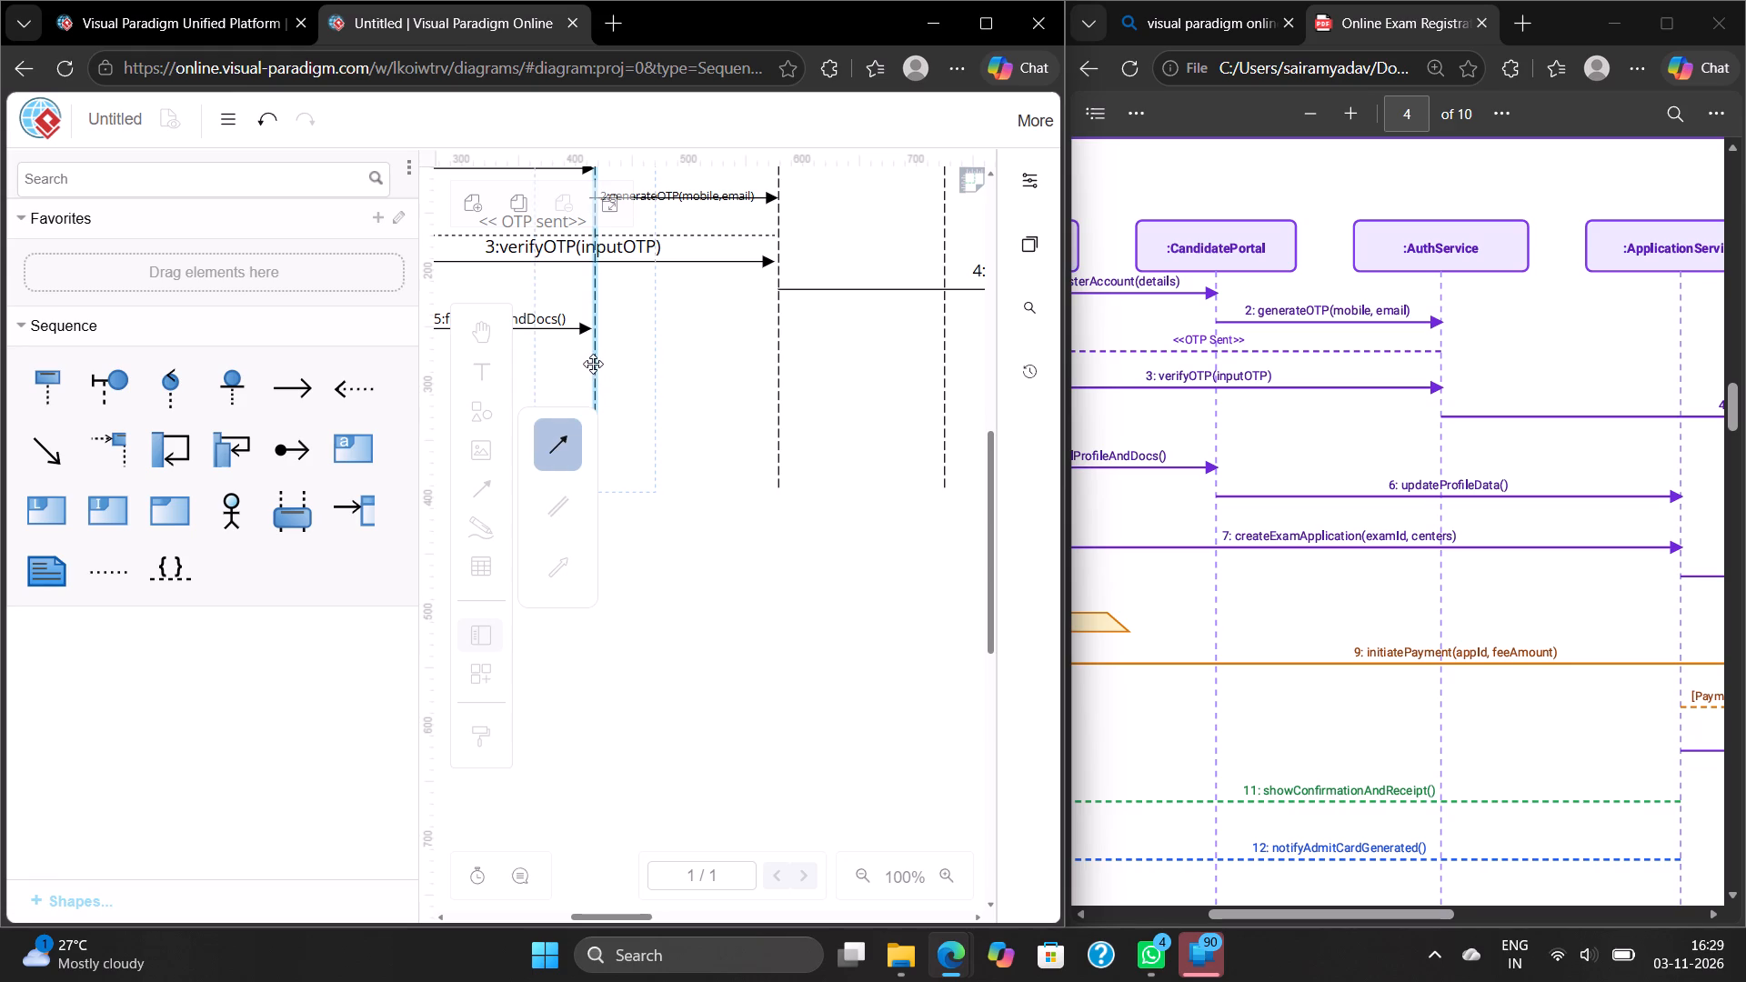
left_click_drag(593, 356, 930, 354)
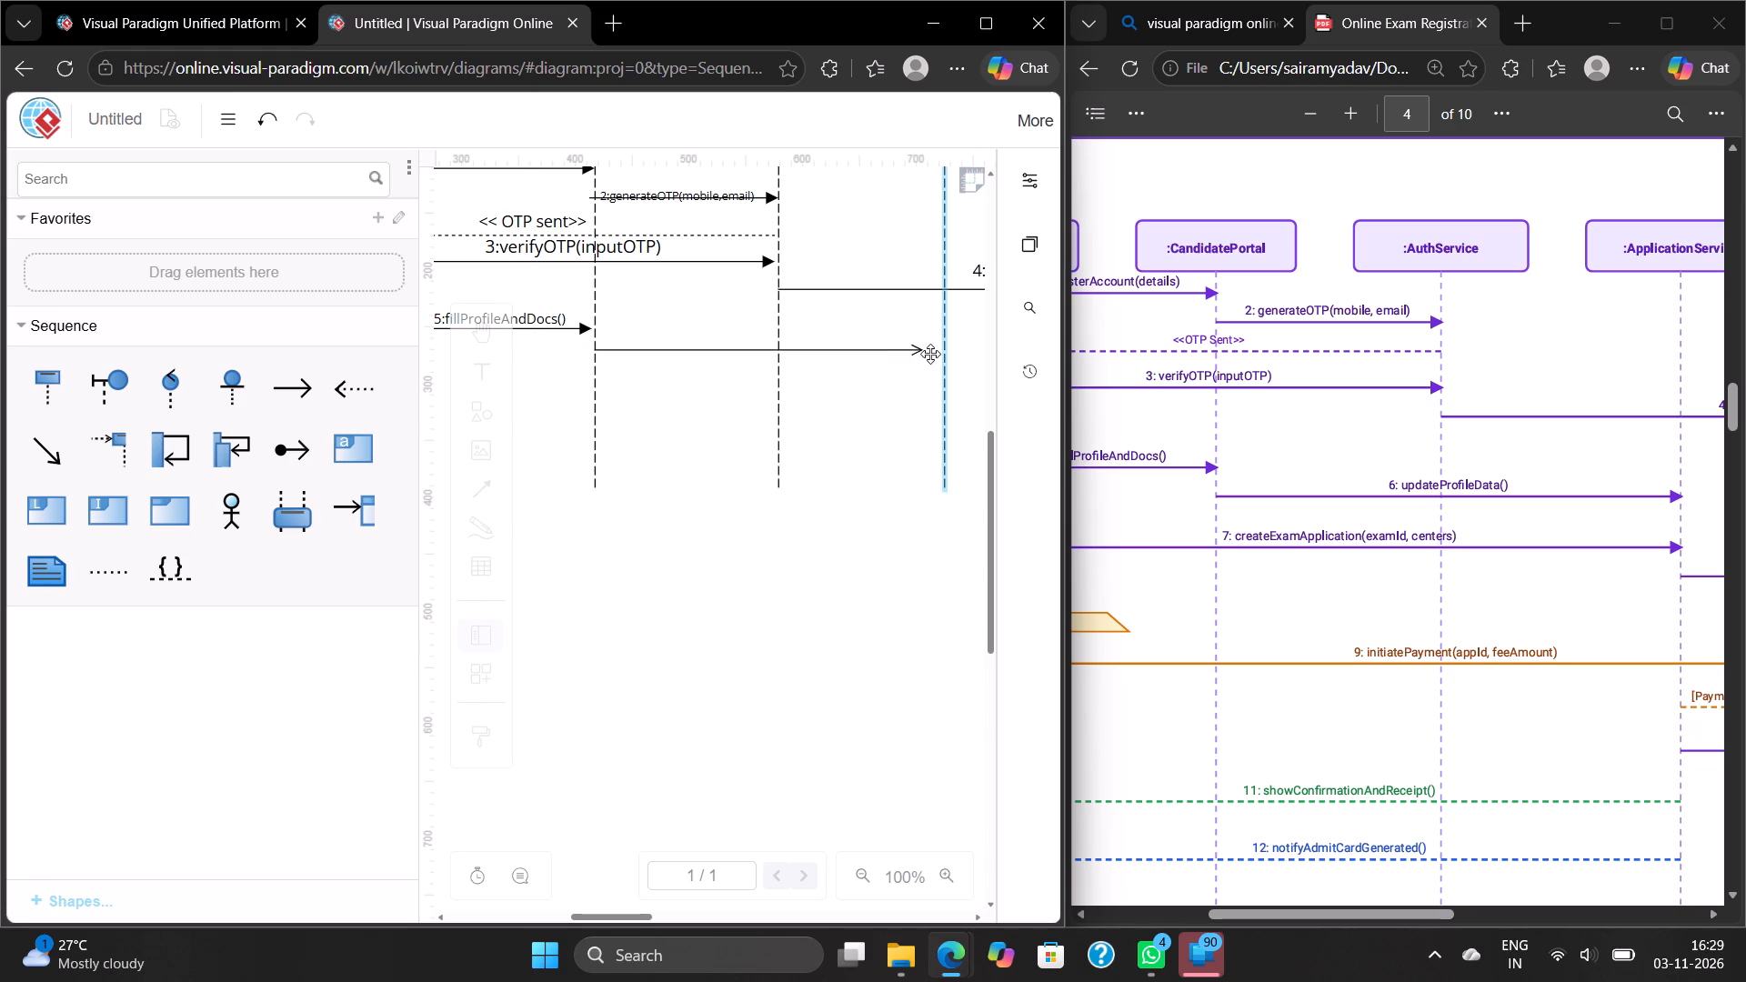
left_click_drag(930, 354, 946, 346)
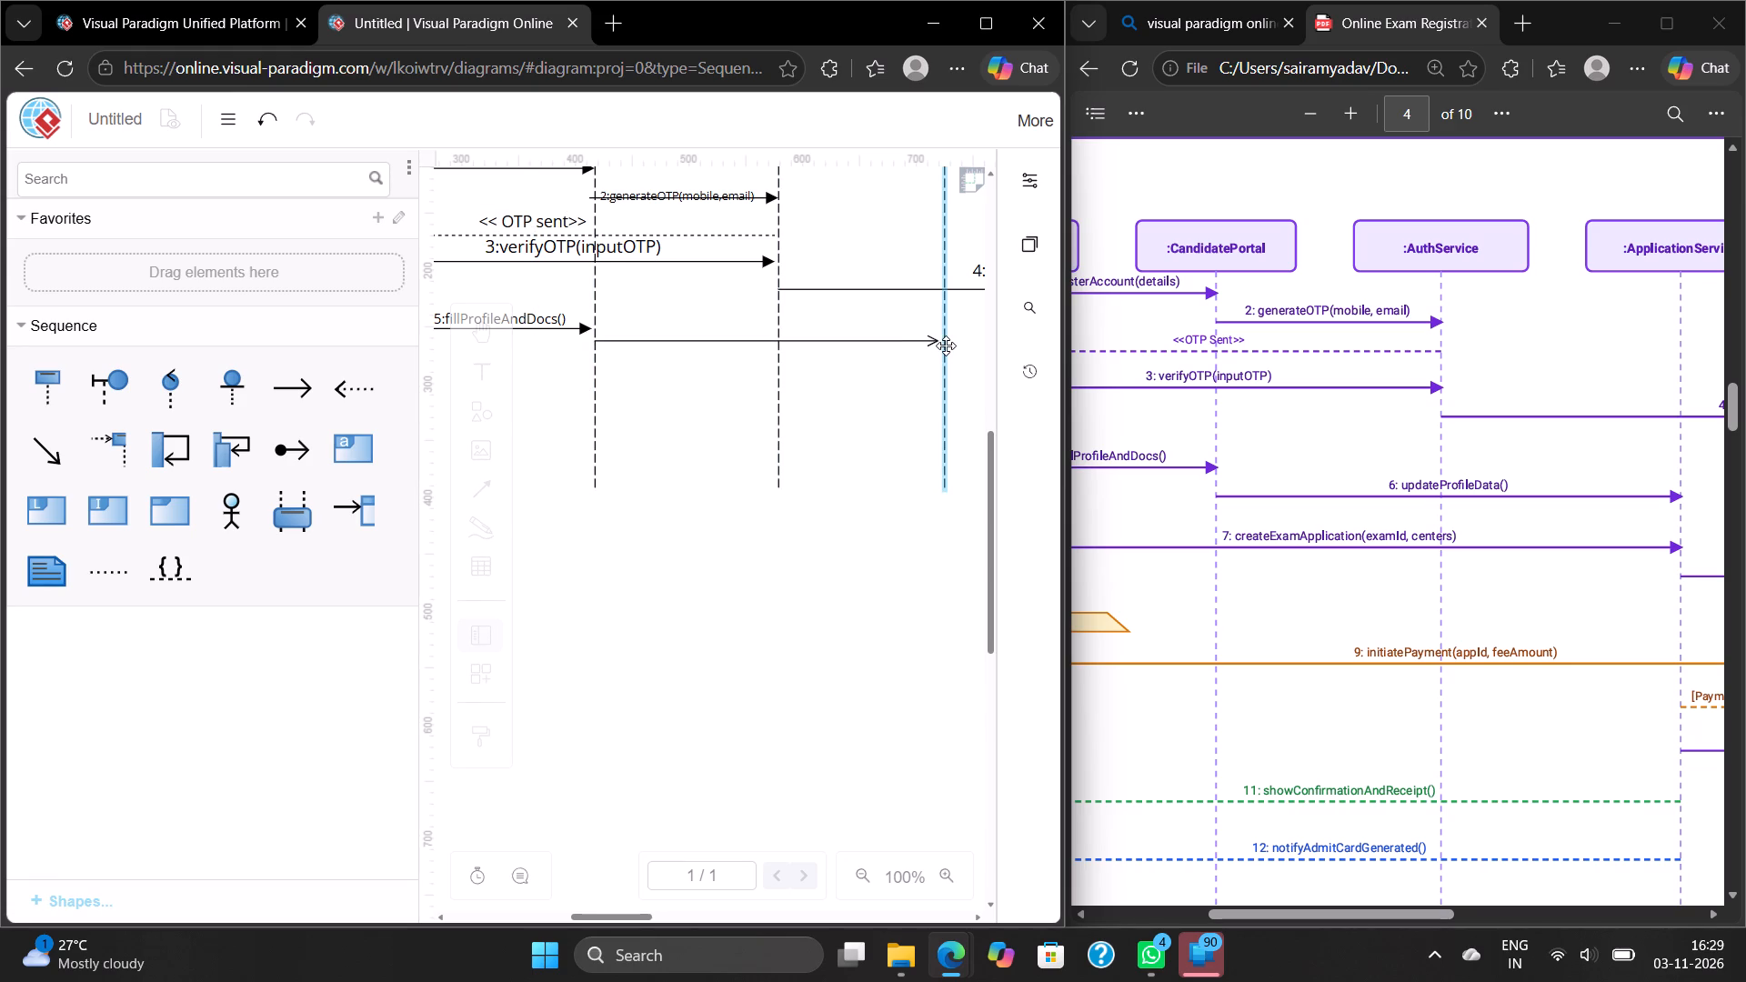
left_click_drag(946, 346, 953, 346)
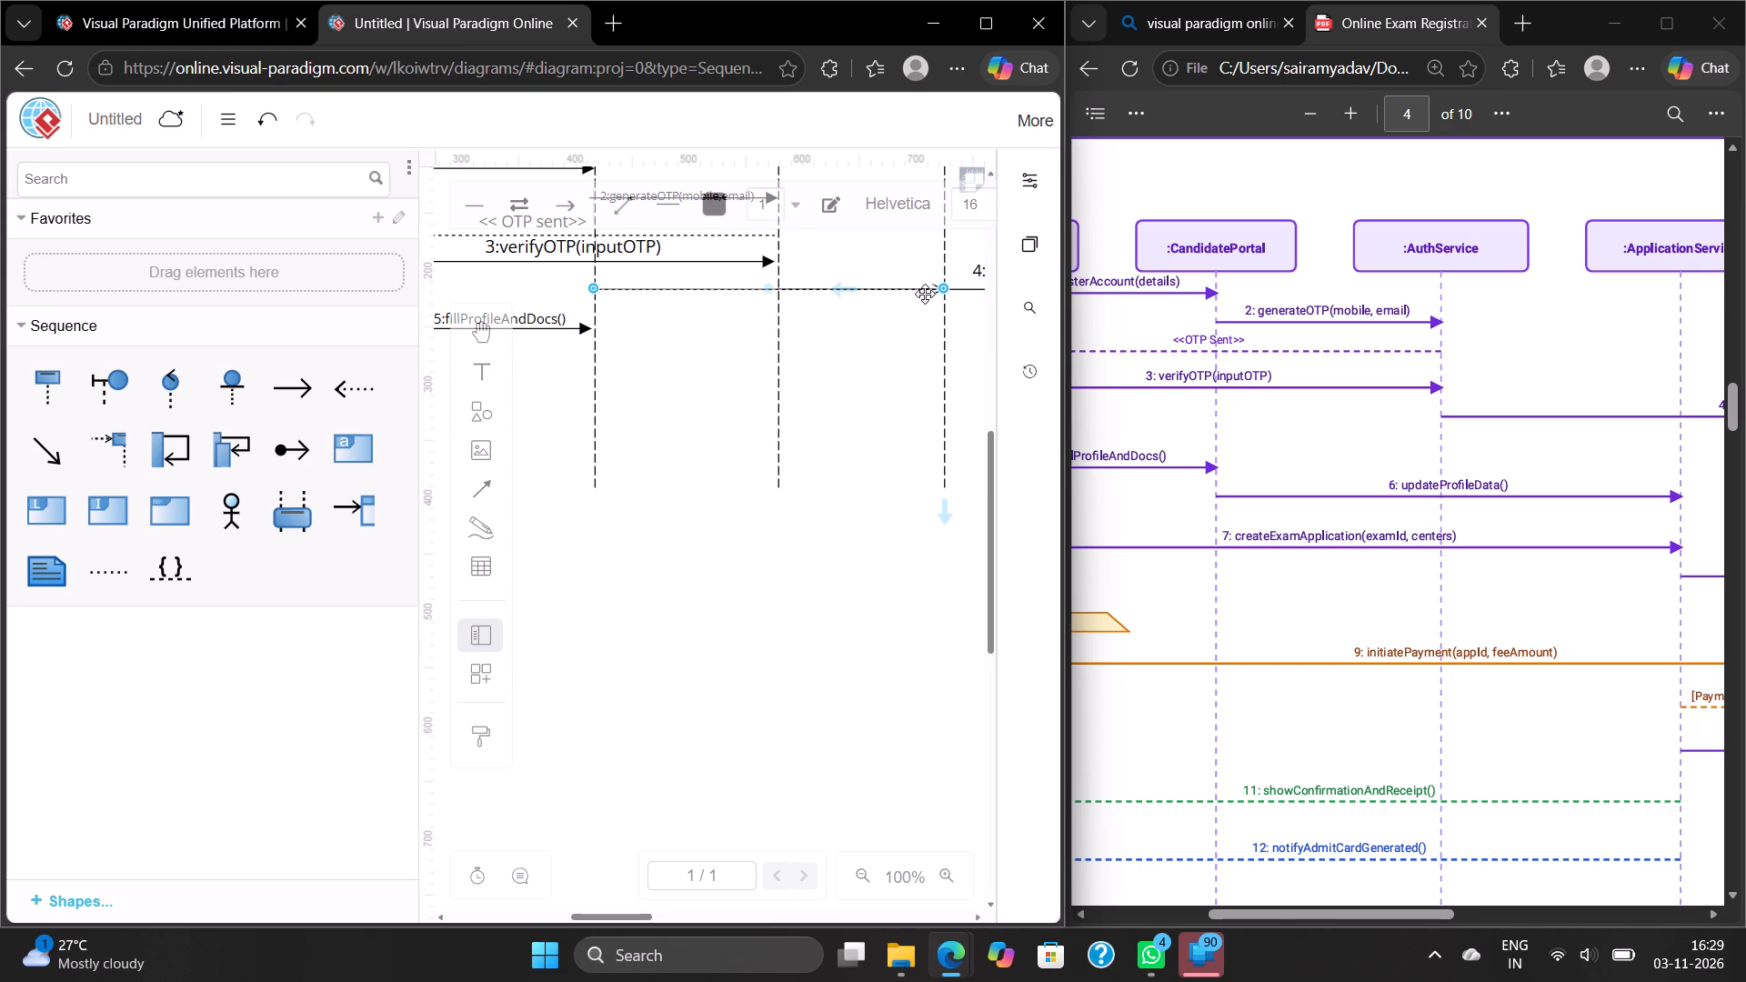
Lower the new CandidatePortal-to-ApplicationService arrow so it runs straight, slightly below the 5:fillProfileAndDocs() arrow.
left_click_drag(941, 287, 947, 322)
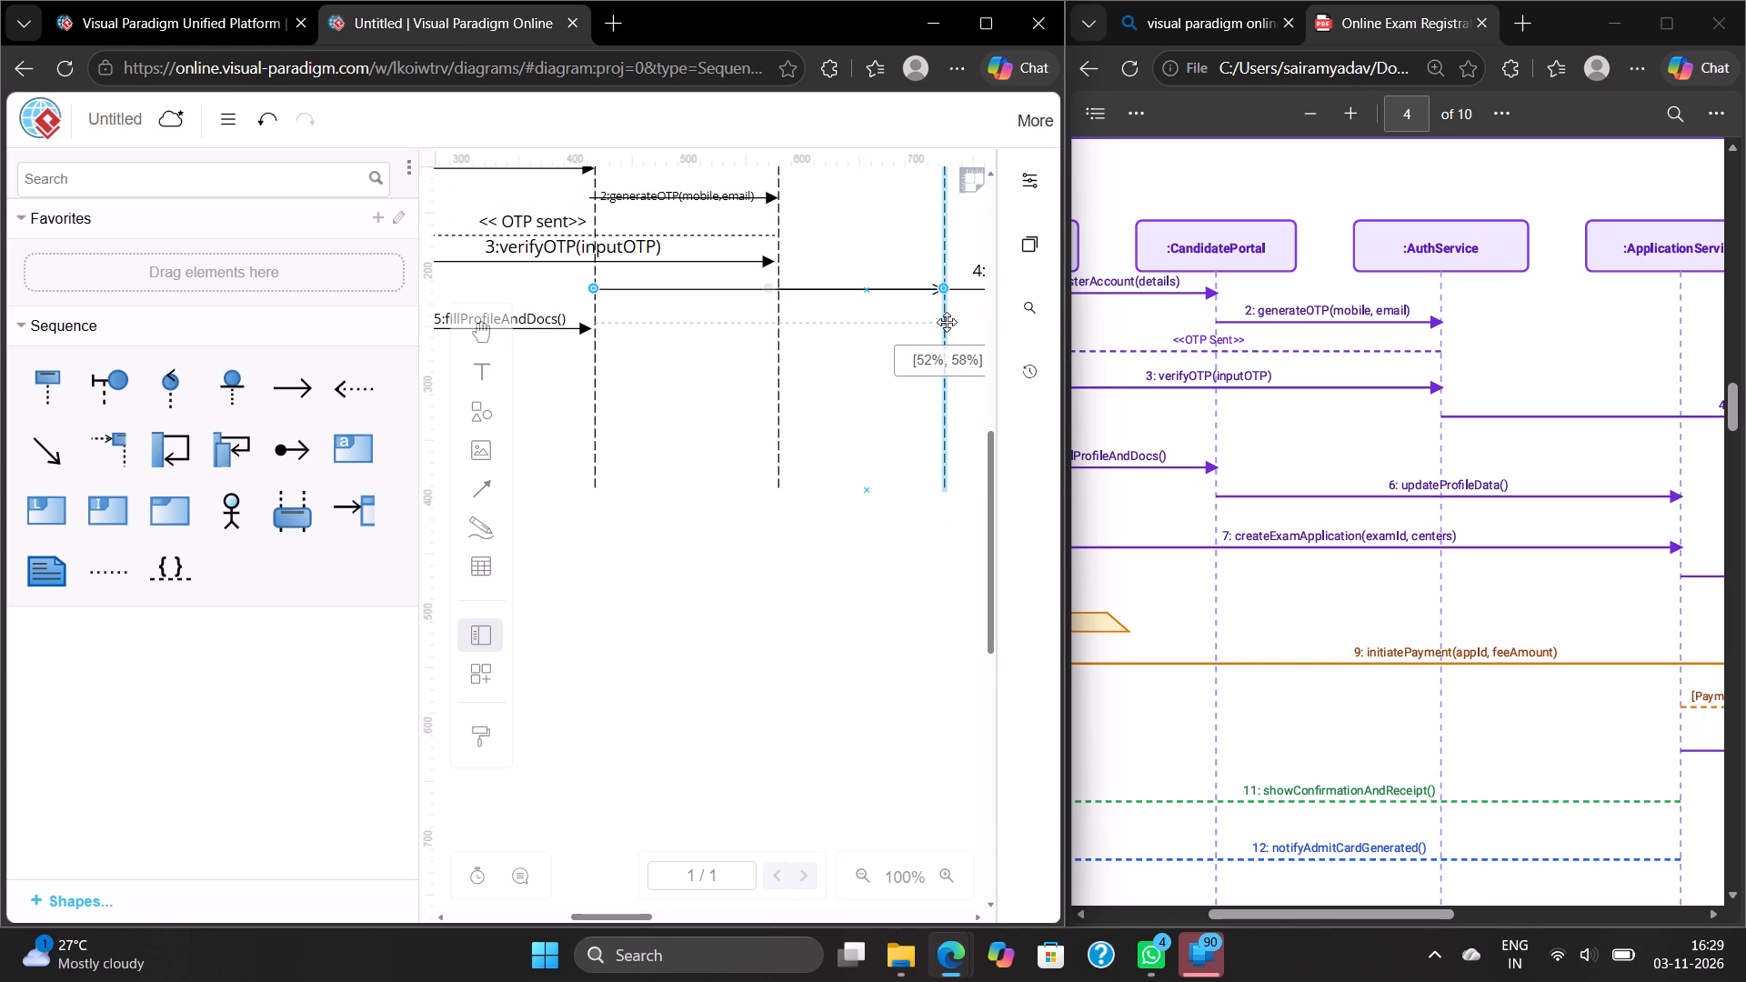
left_click_drag(947, 322, 949, 376)
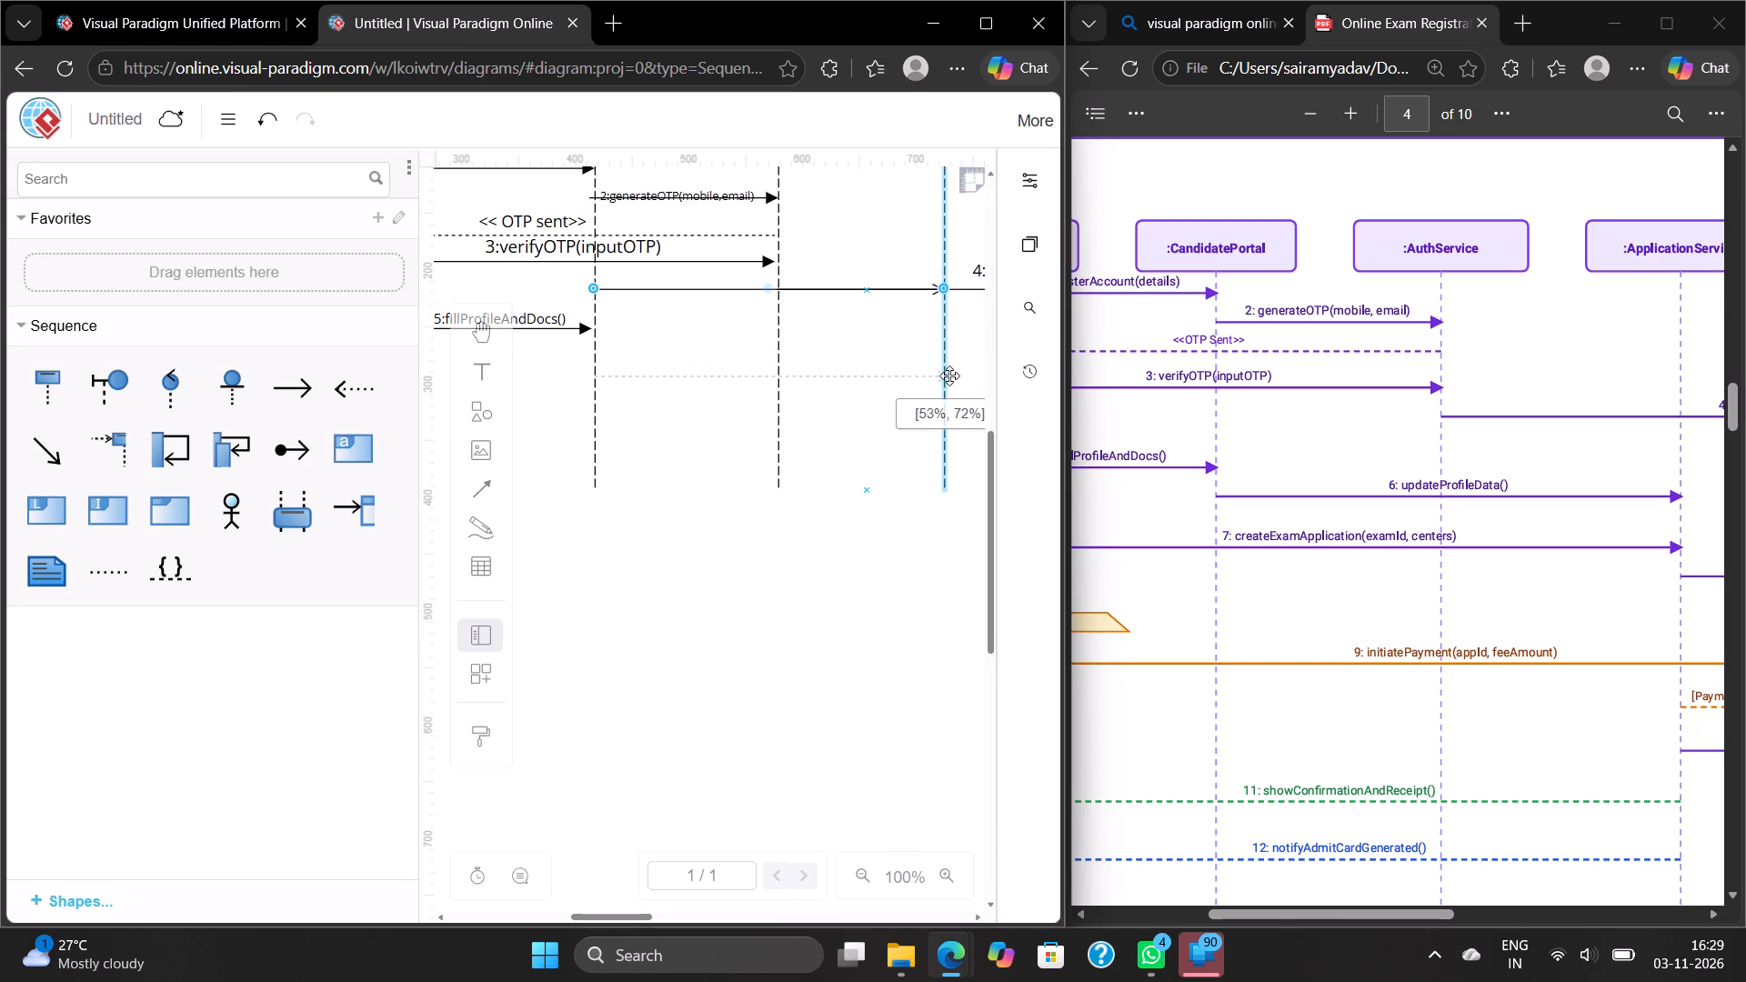
left_click_drag(949, 376, 948, 351)
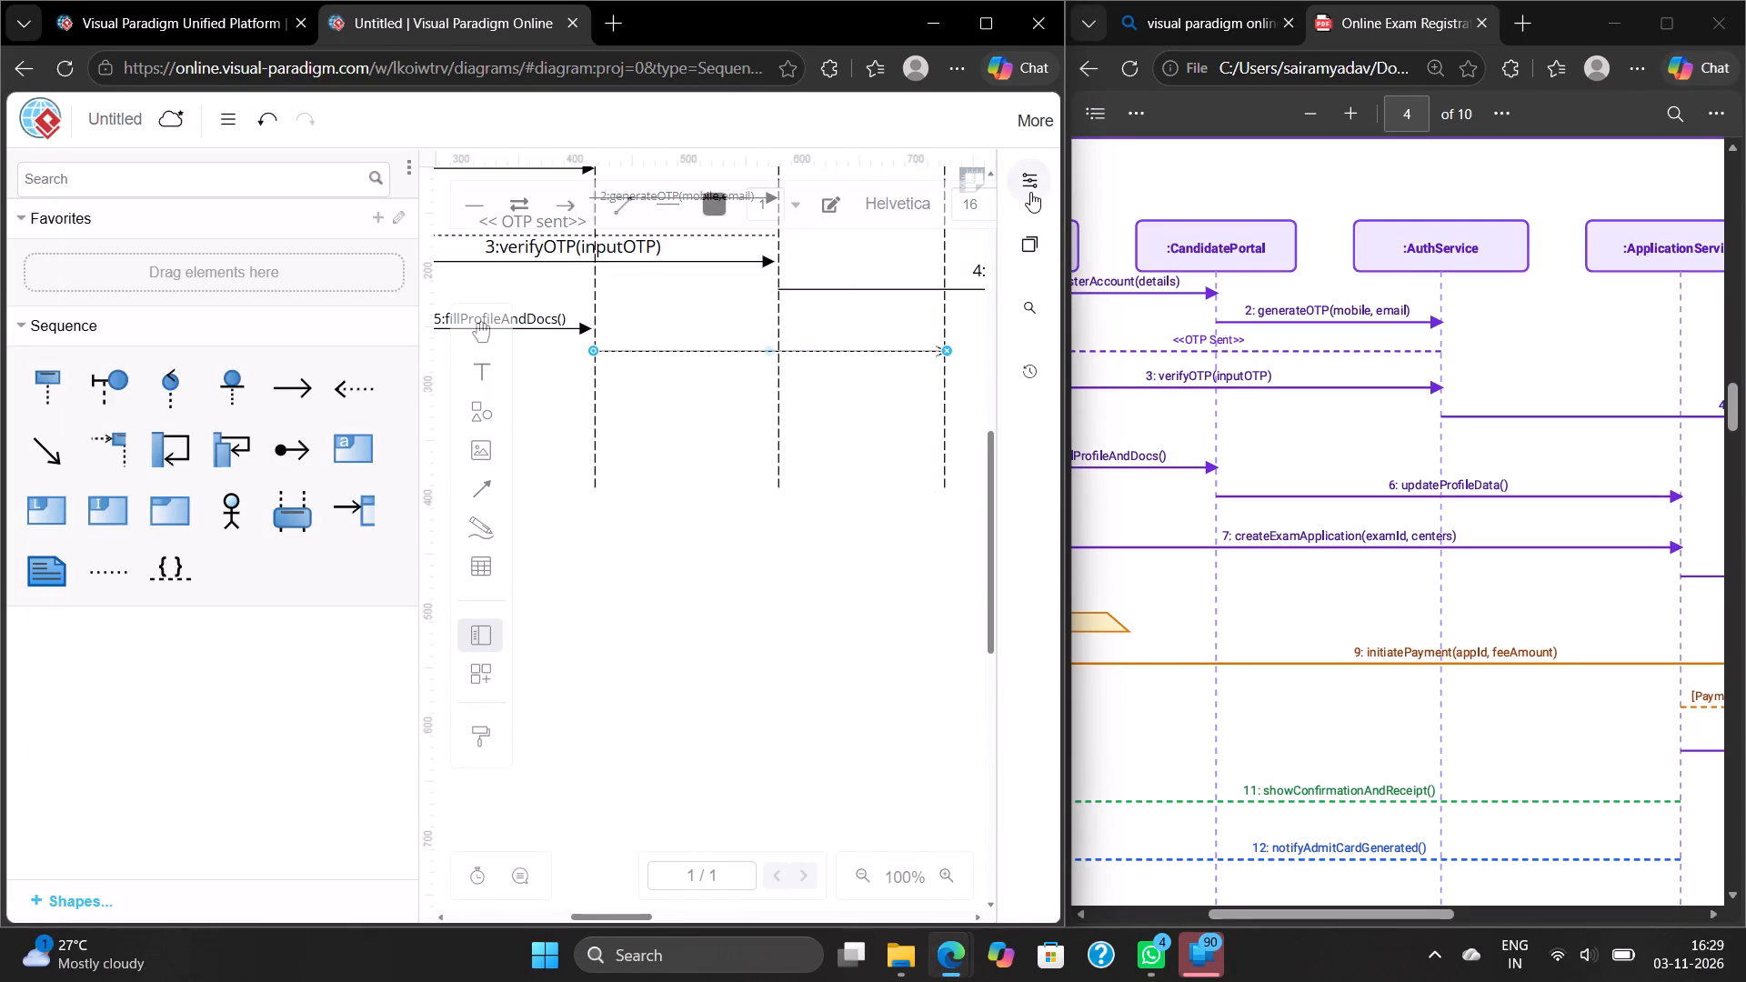
Set the line end of the CandidatePortal-to-ApplicationService arrow to a solid filled arrowhead.
left_click(1030, 192)
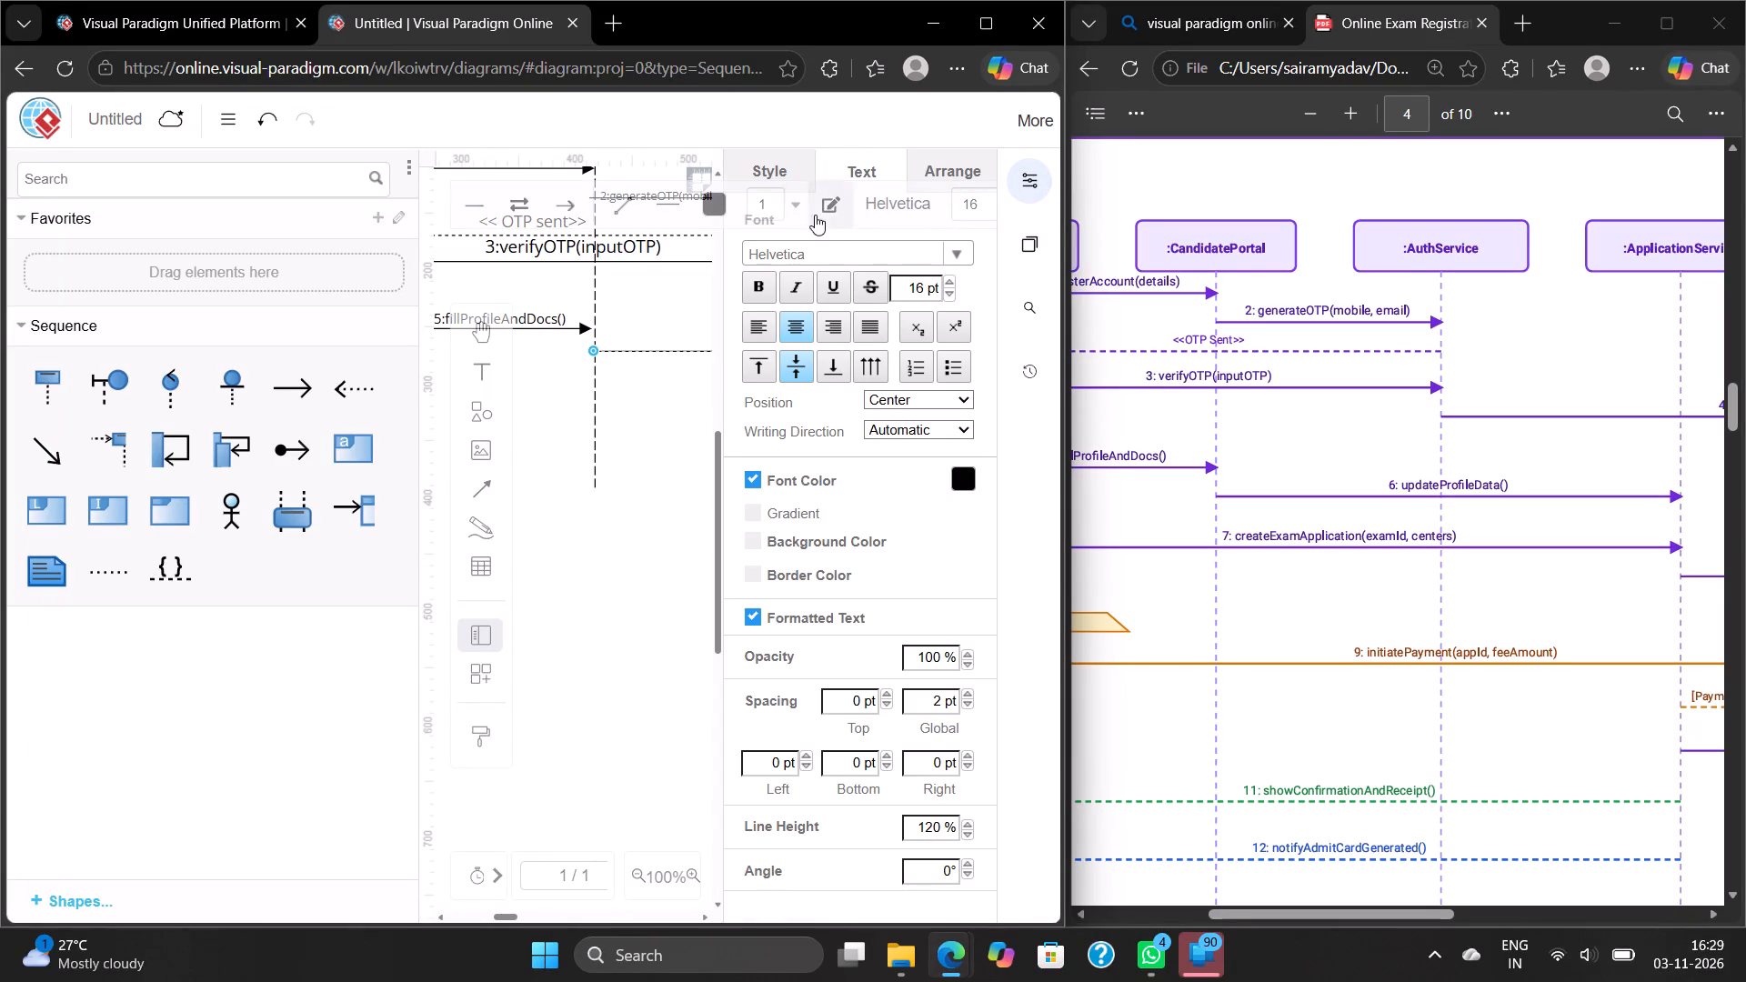
left_click(782, 171)
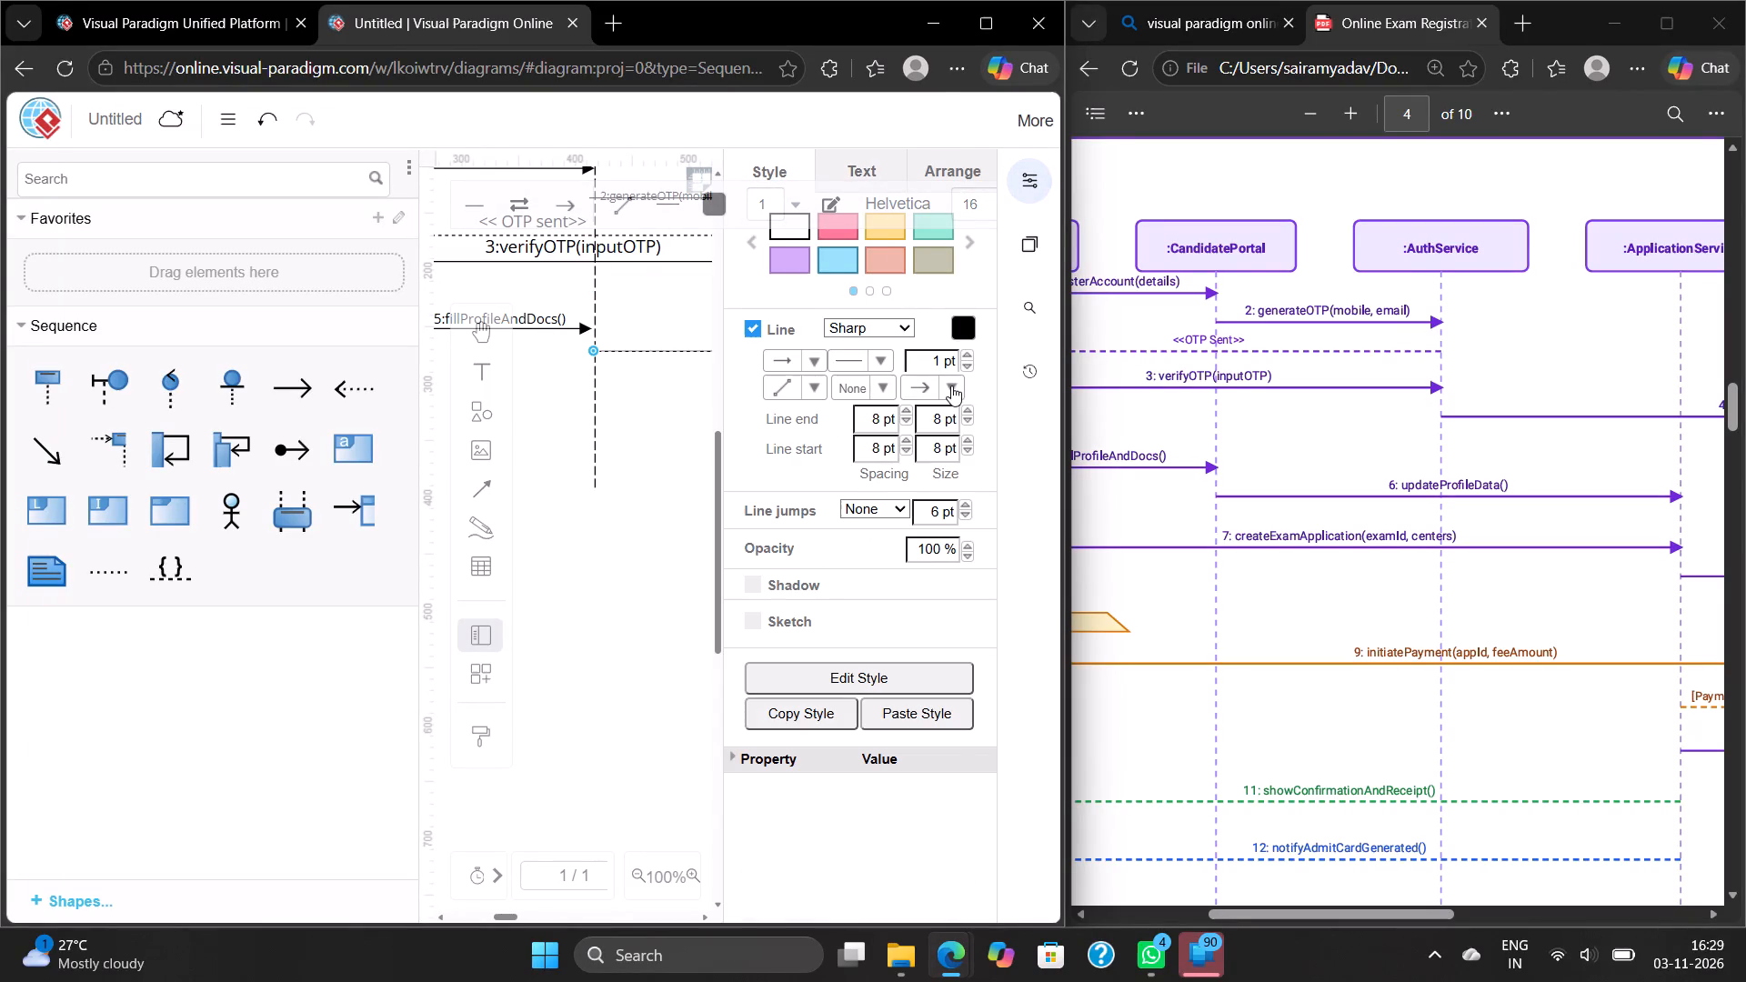
left_click(951, 386)
left_click(918, 296)
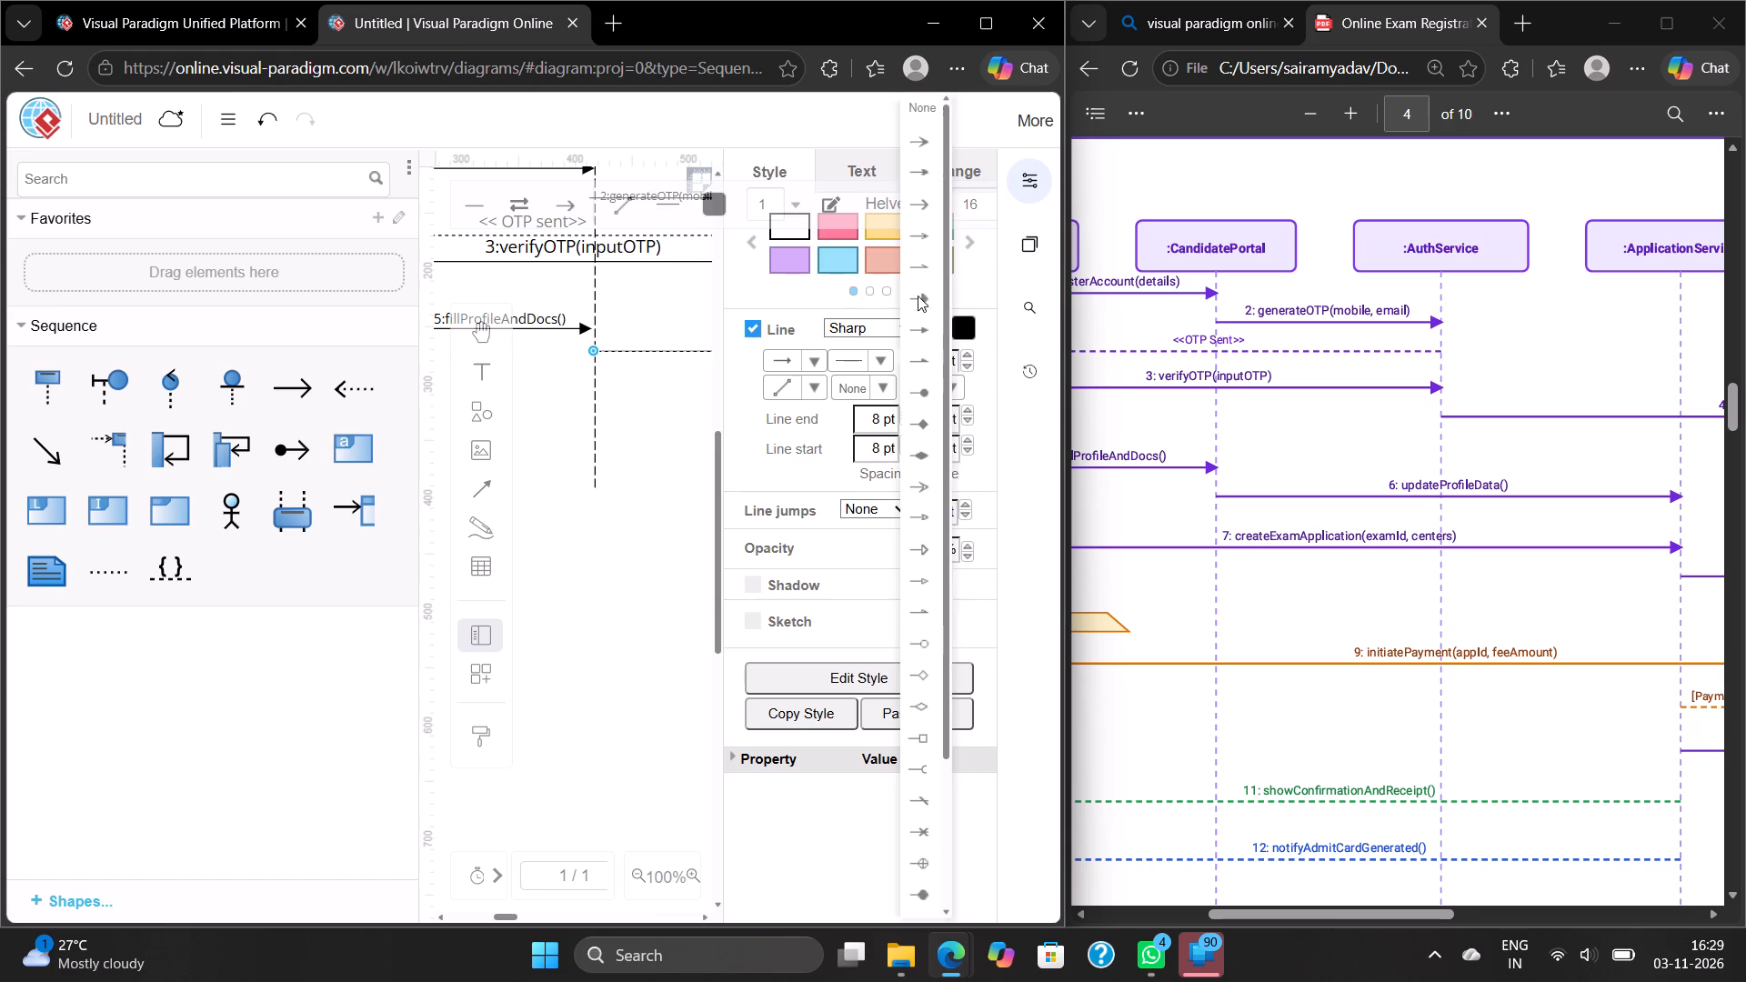
left_click(642, 530)
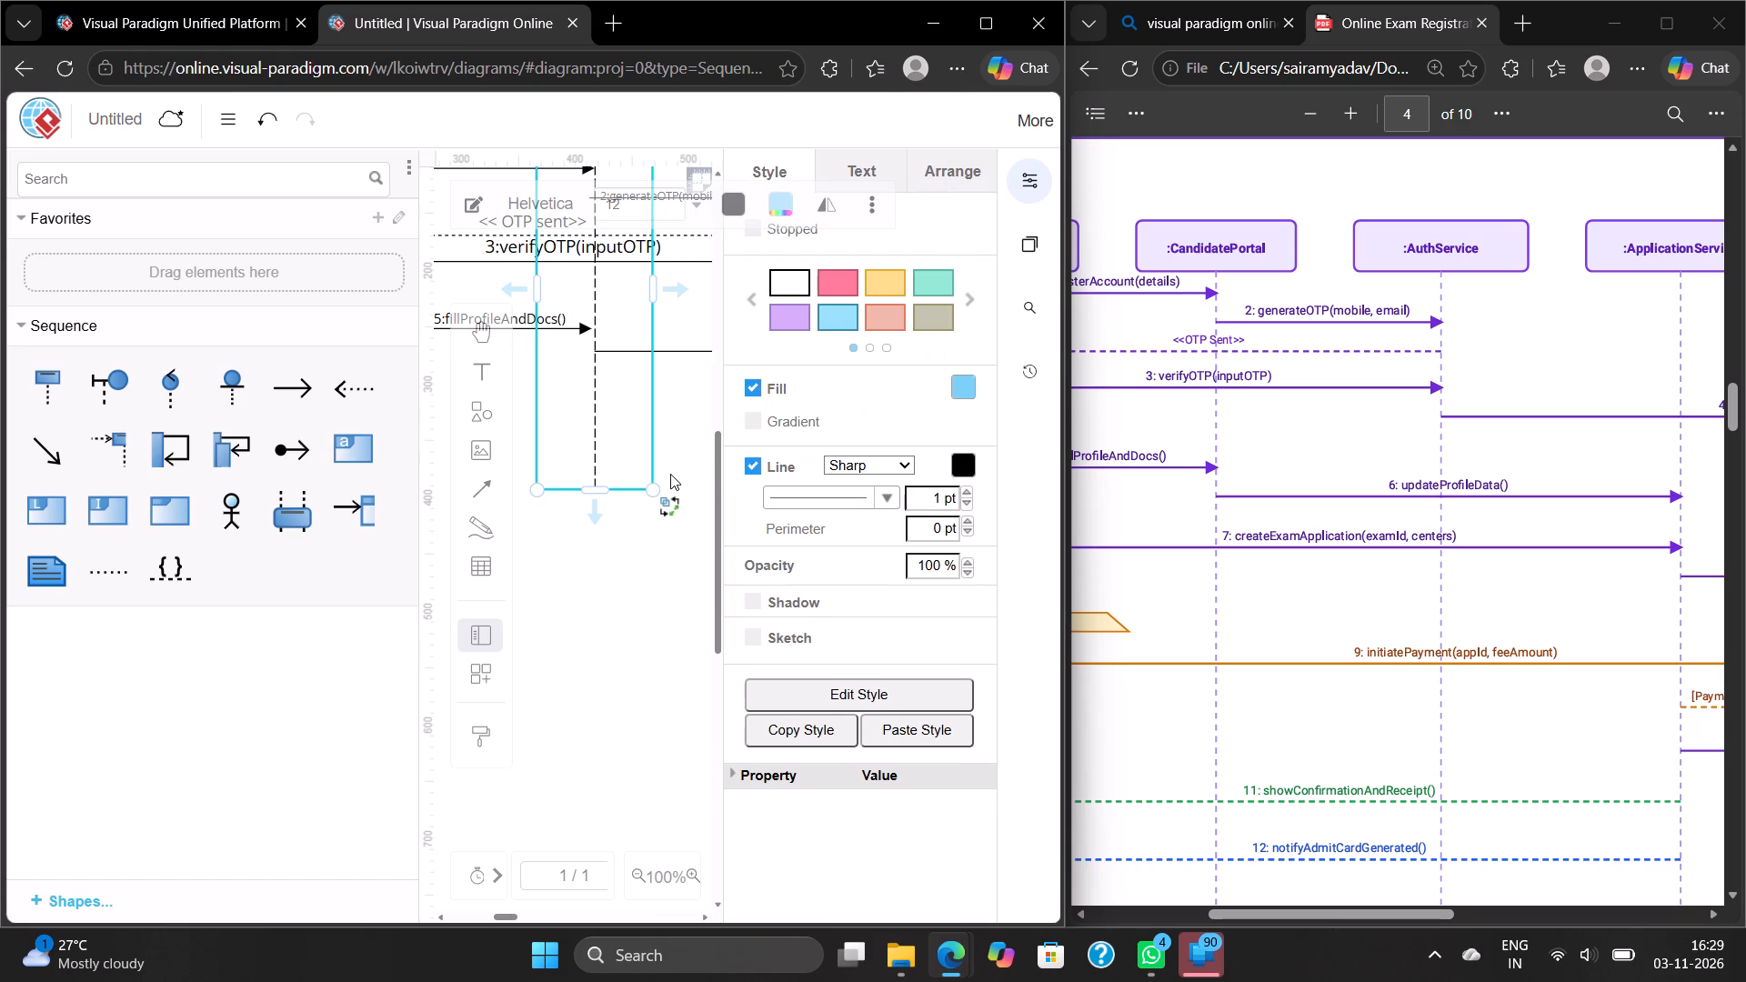
left_click(670, 474)
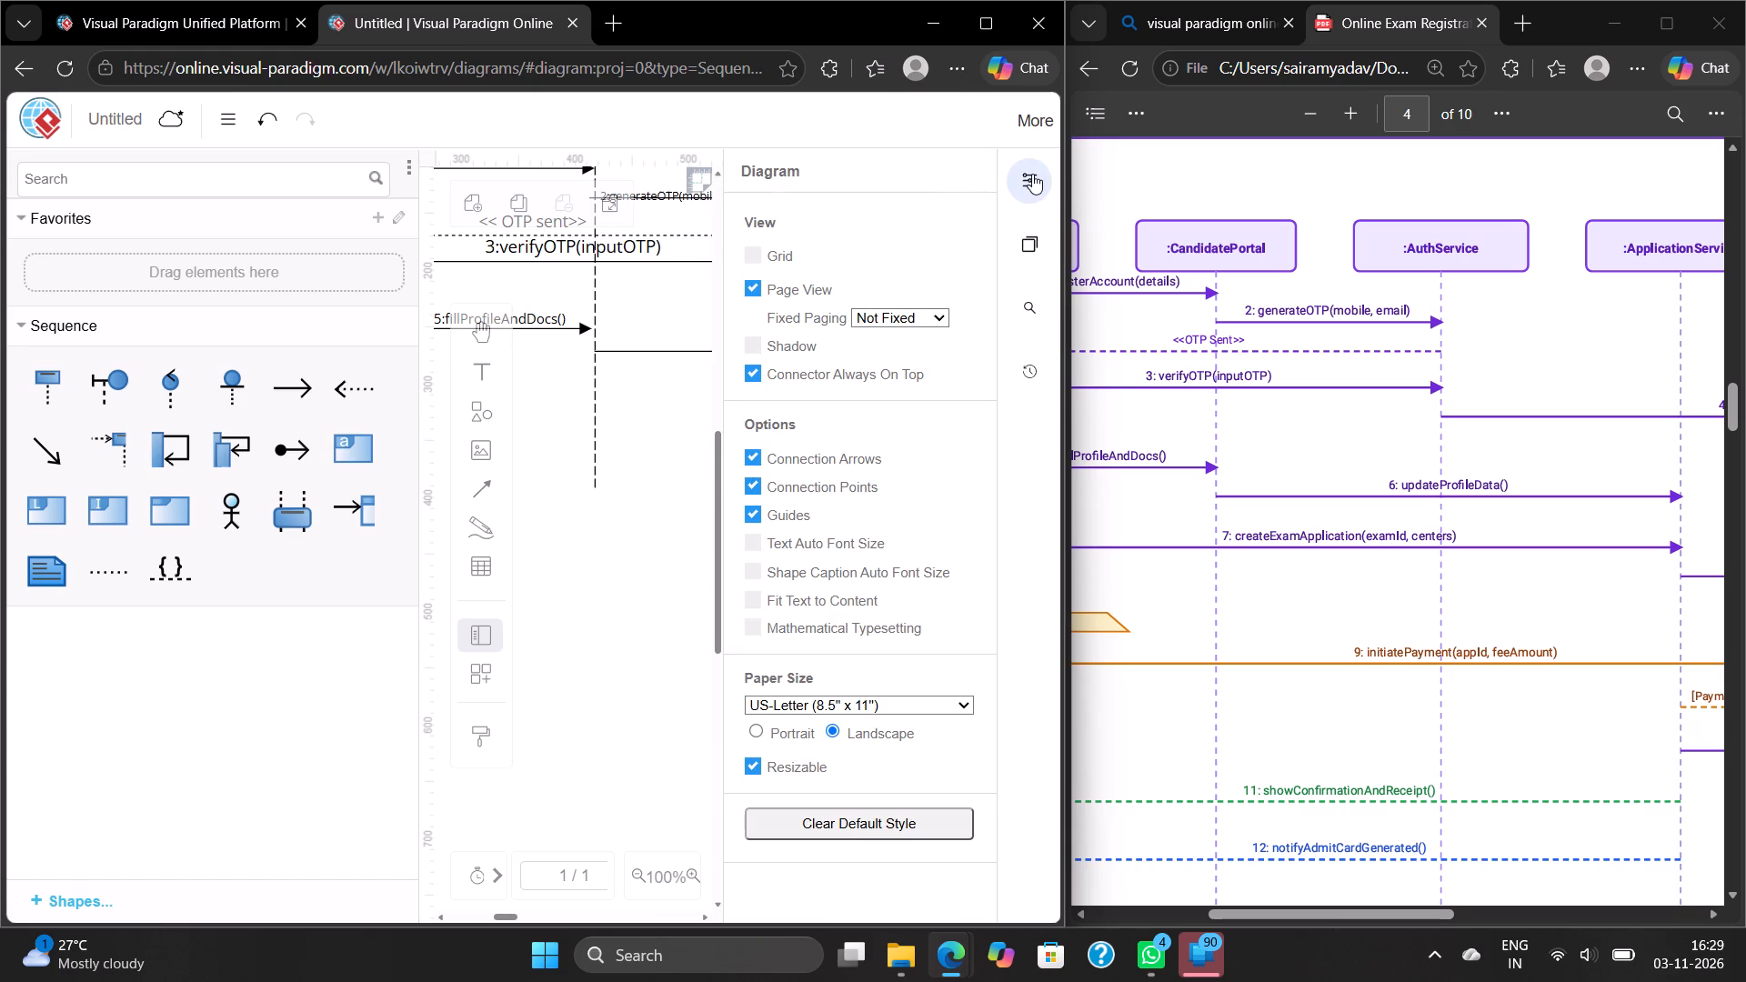
left_click(1034, 174)
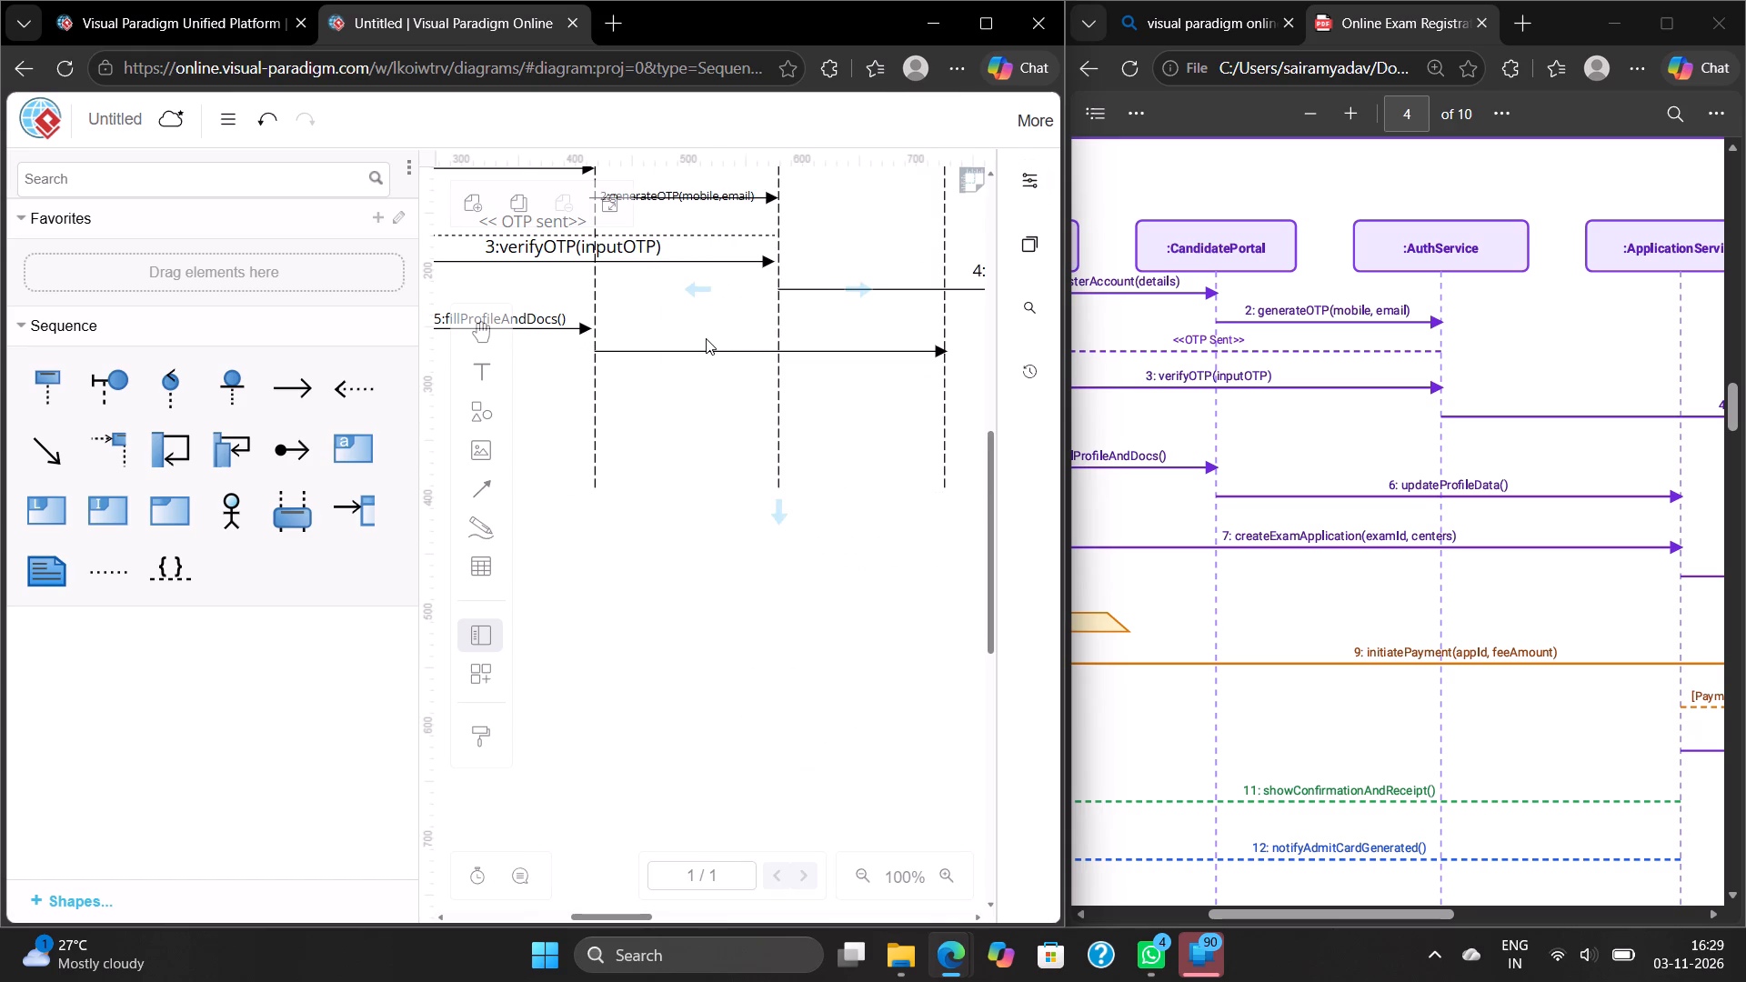
Add the text label "6:updateProfileData()" at the CandidatePortal-to-ApplicationService arrow.
double_click(705, 338)
key("BackSpace")
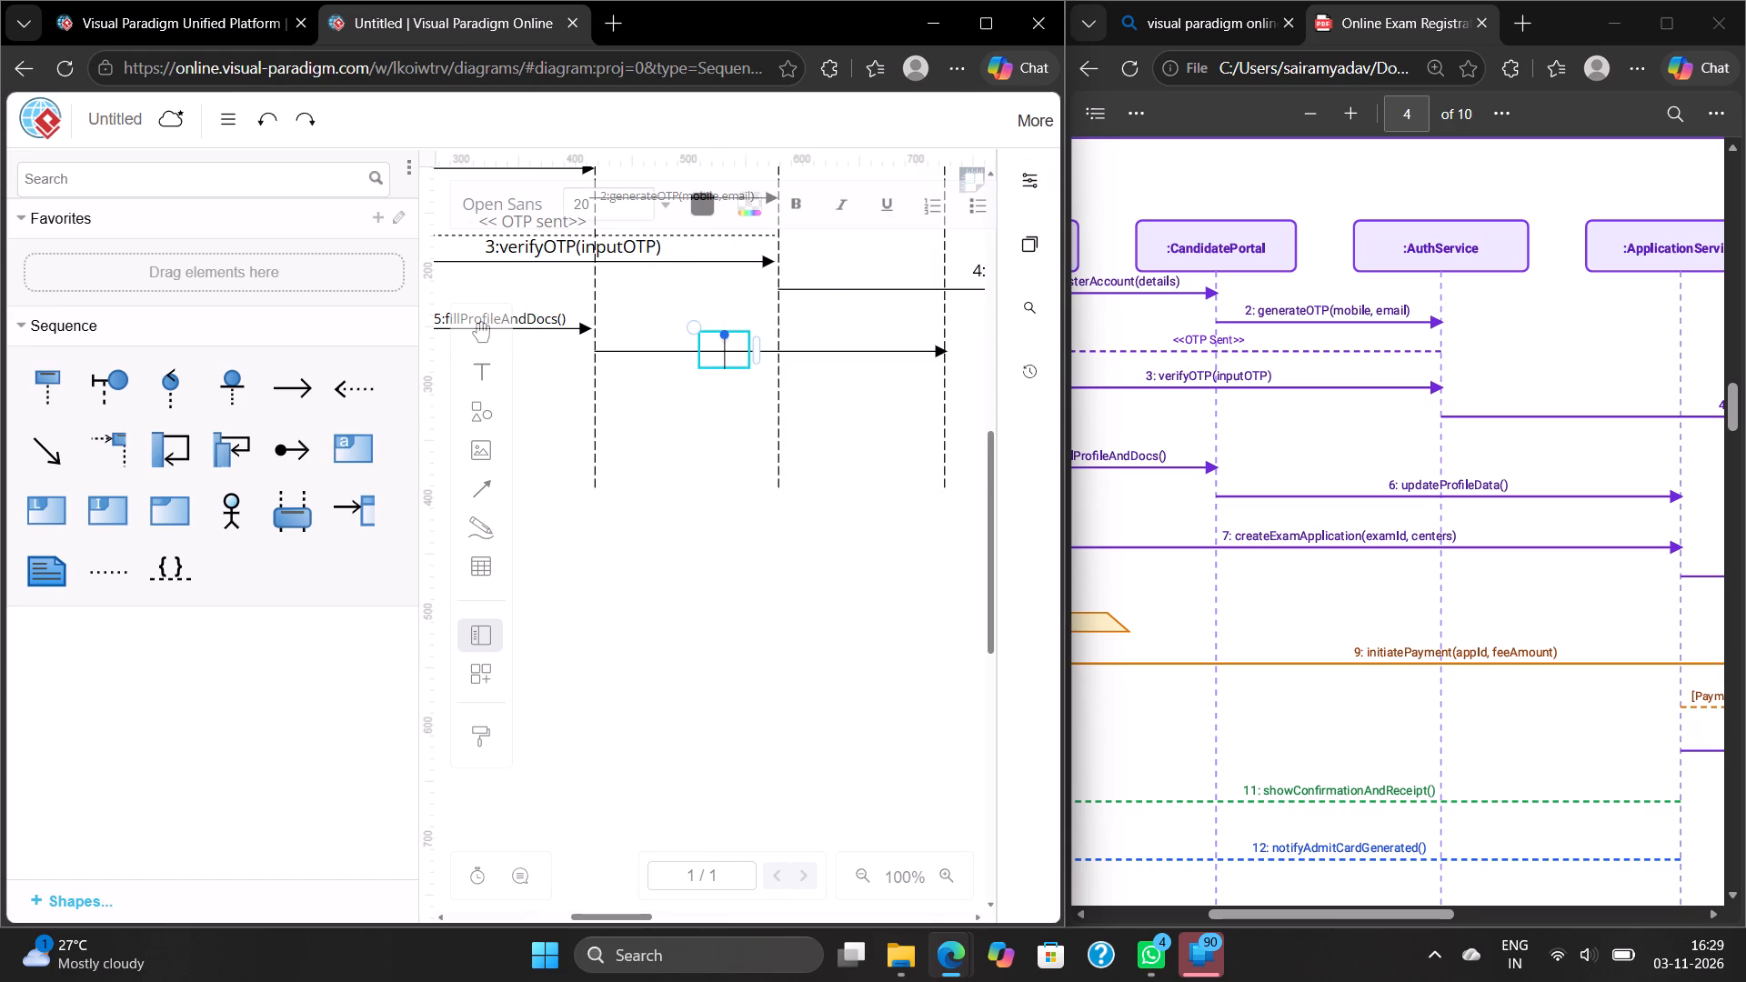
type("6:")
type("update")
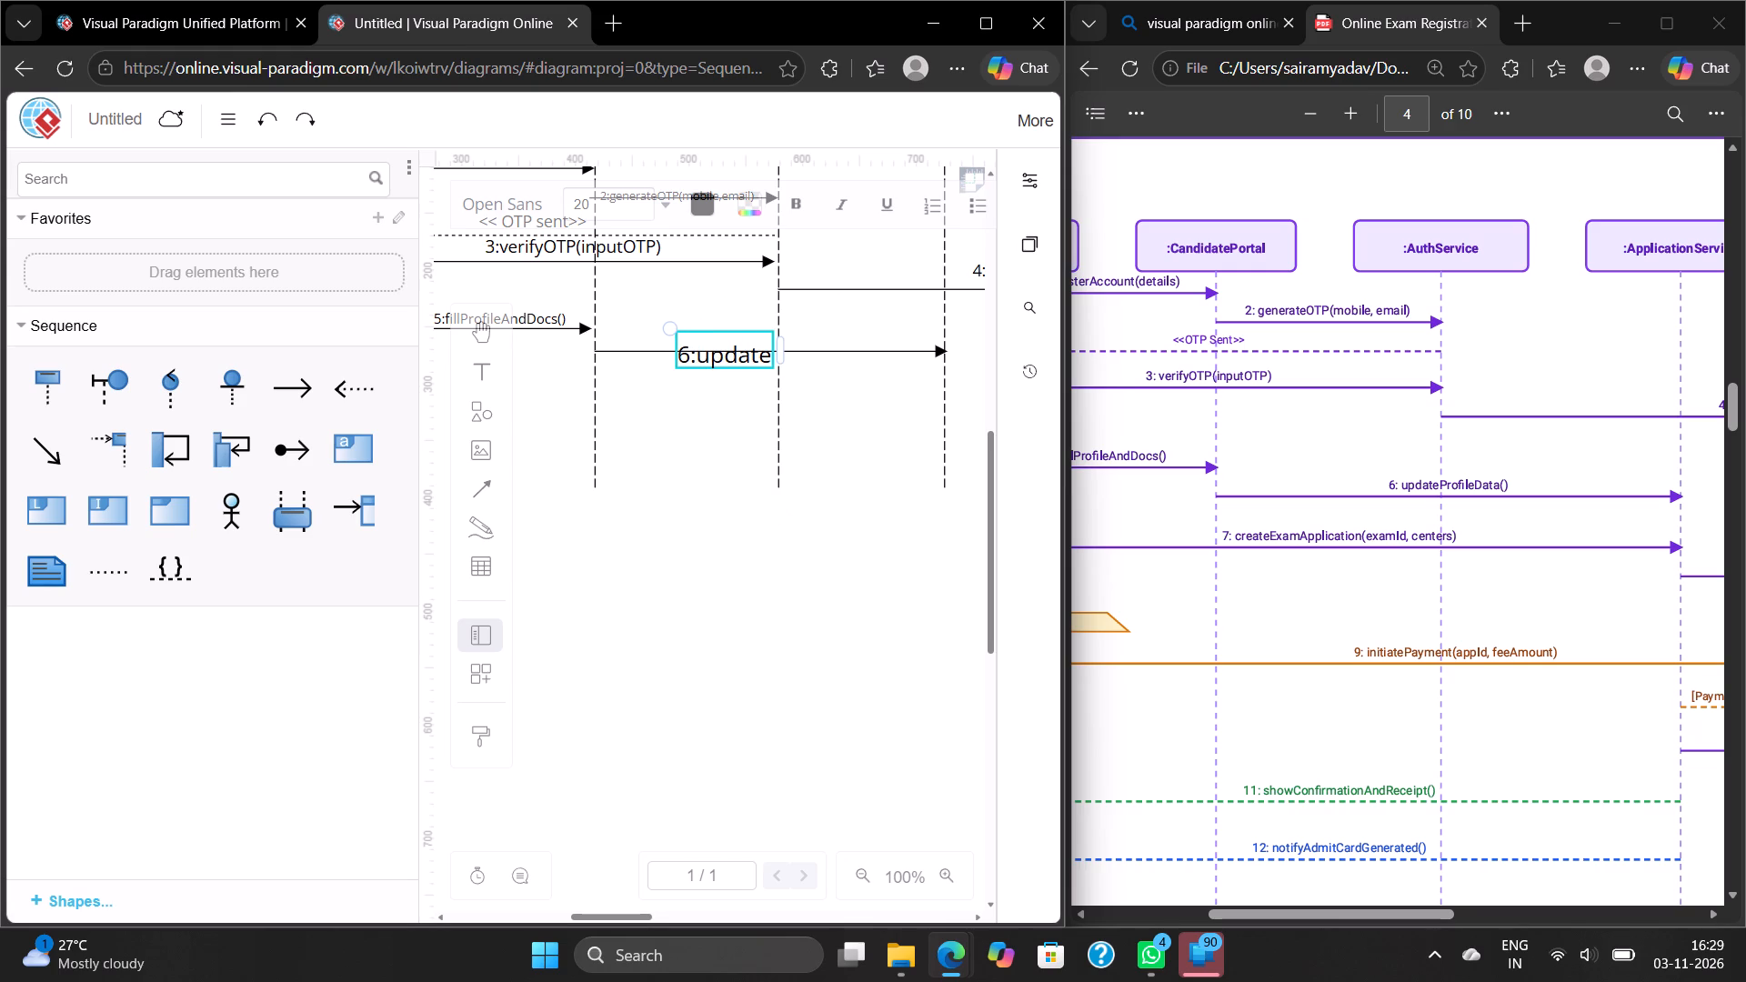
type("Profile")
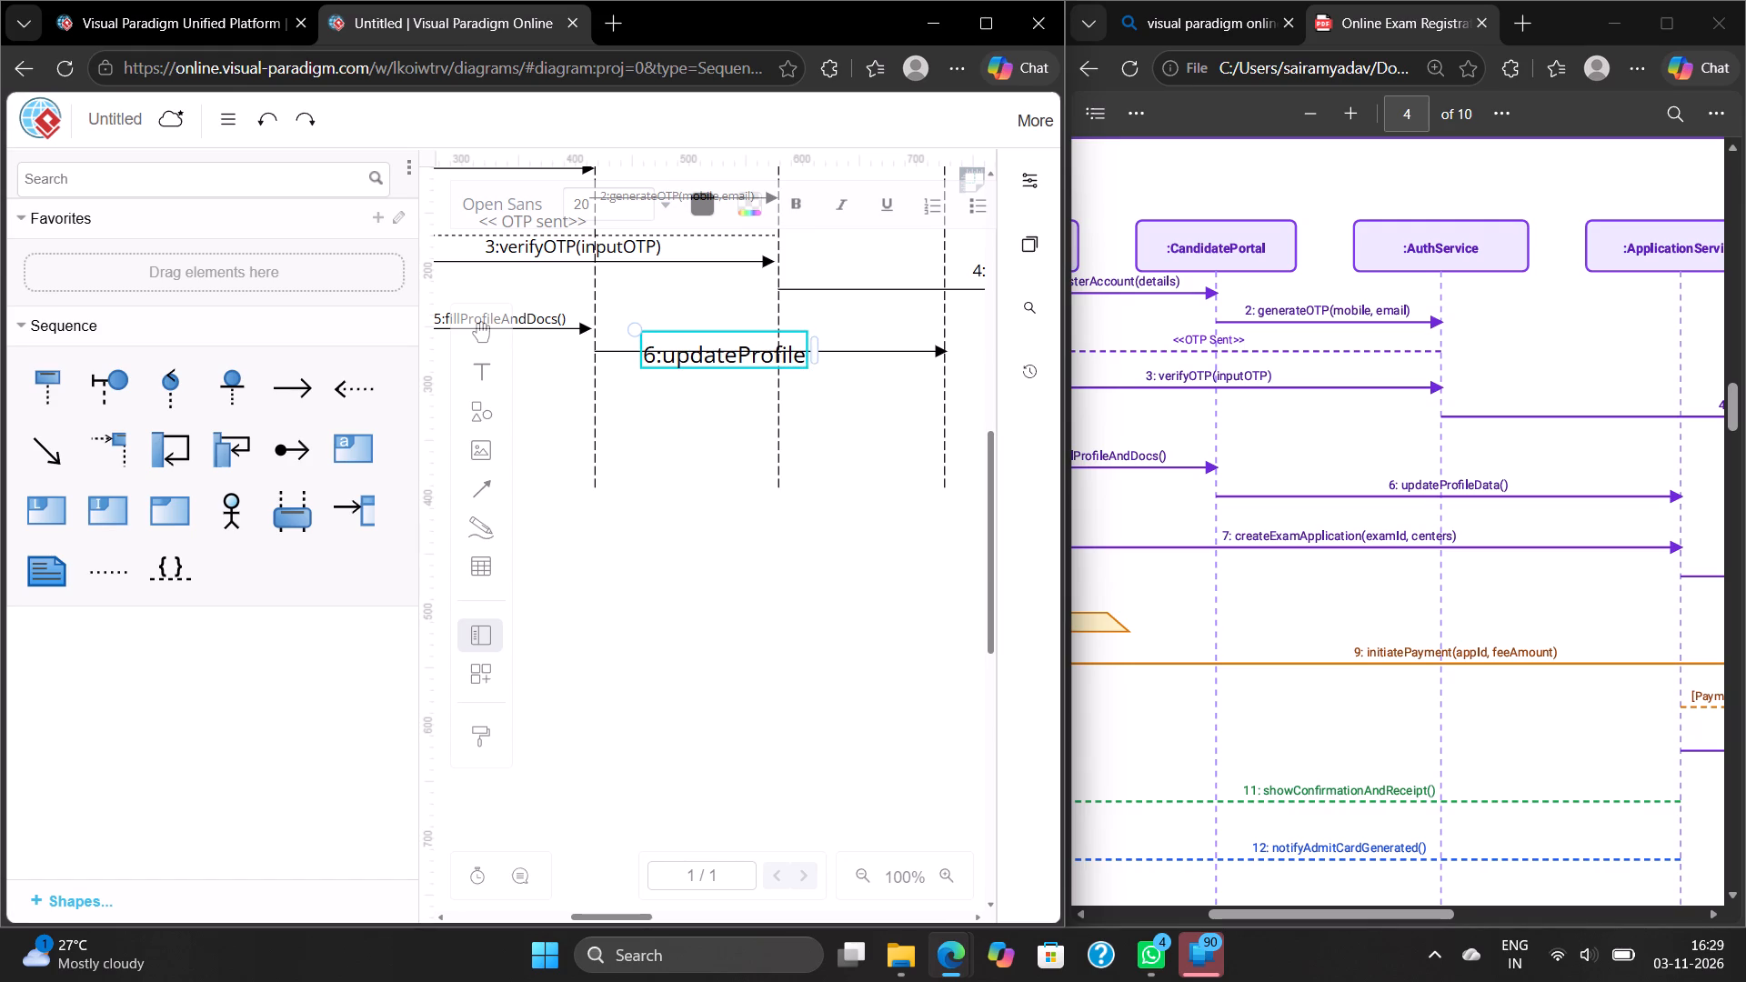
type("Data")
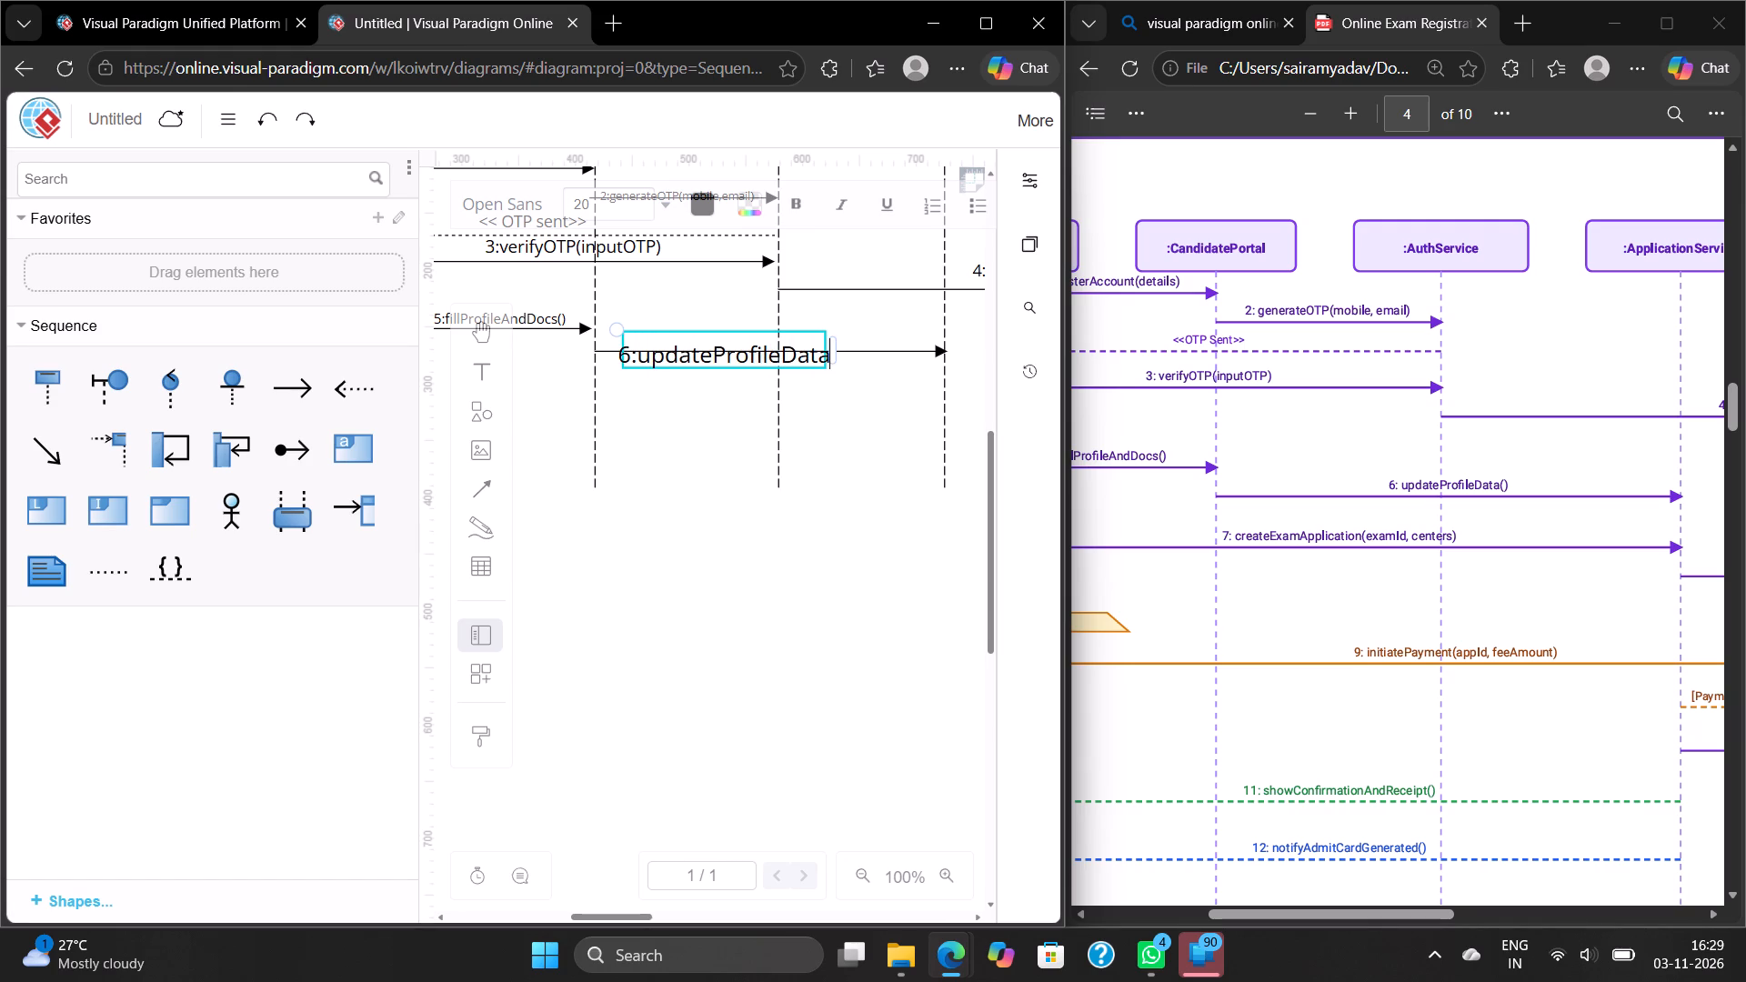
type("()")
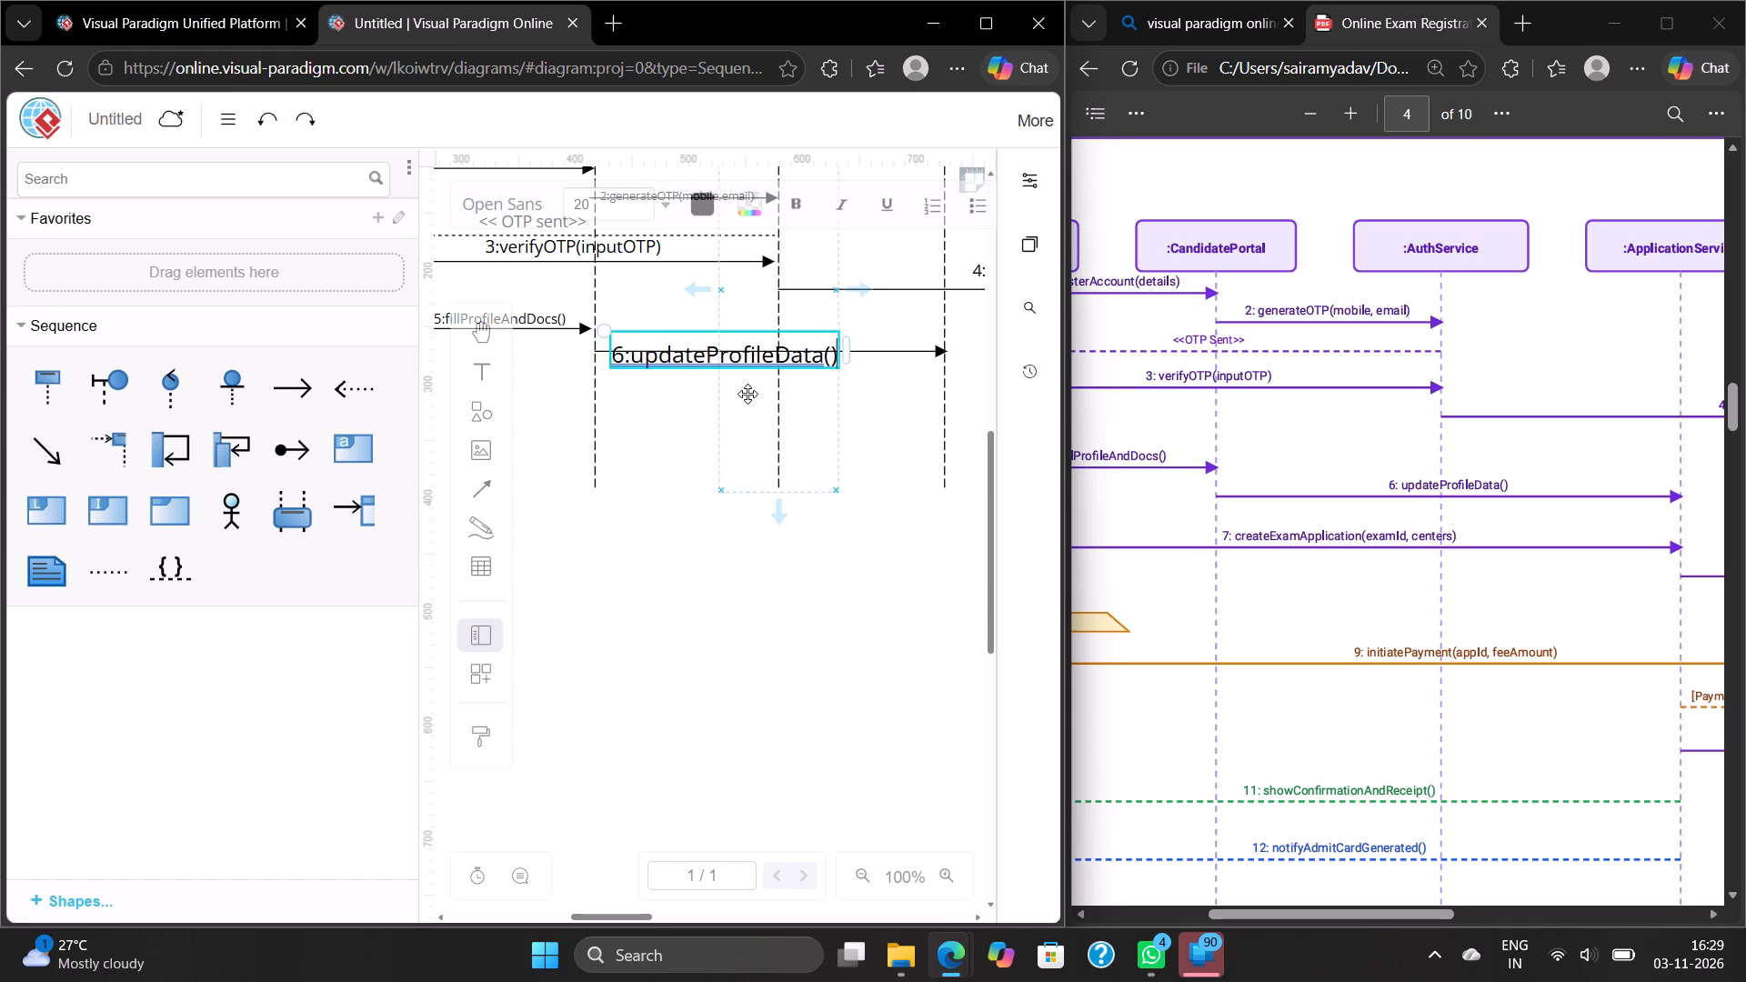
left_click(748, 394)
Set the font size of the 6:updateProfileData() label to 14 pt.
left_click(682, 347)
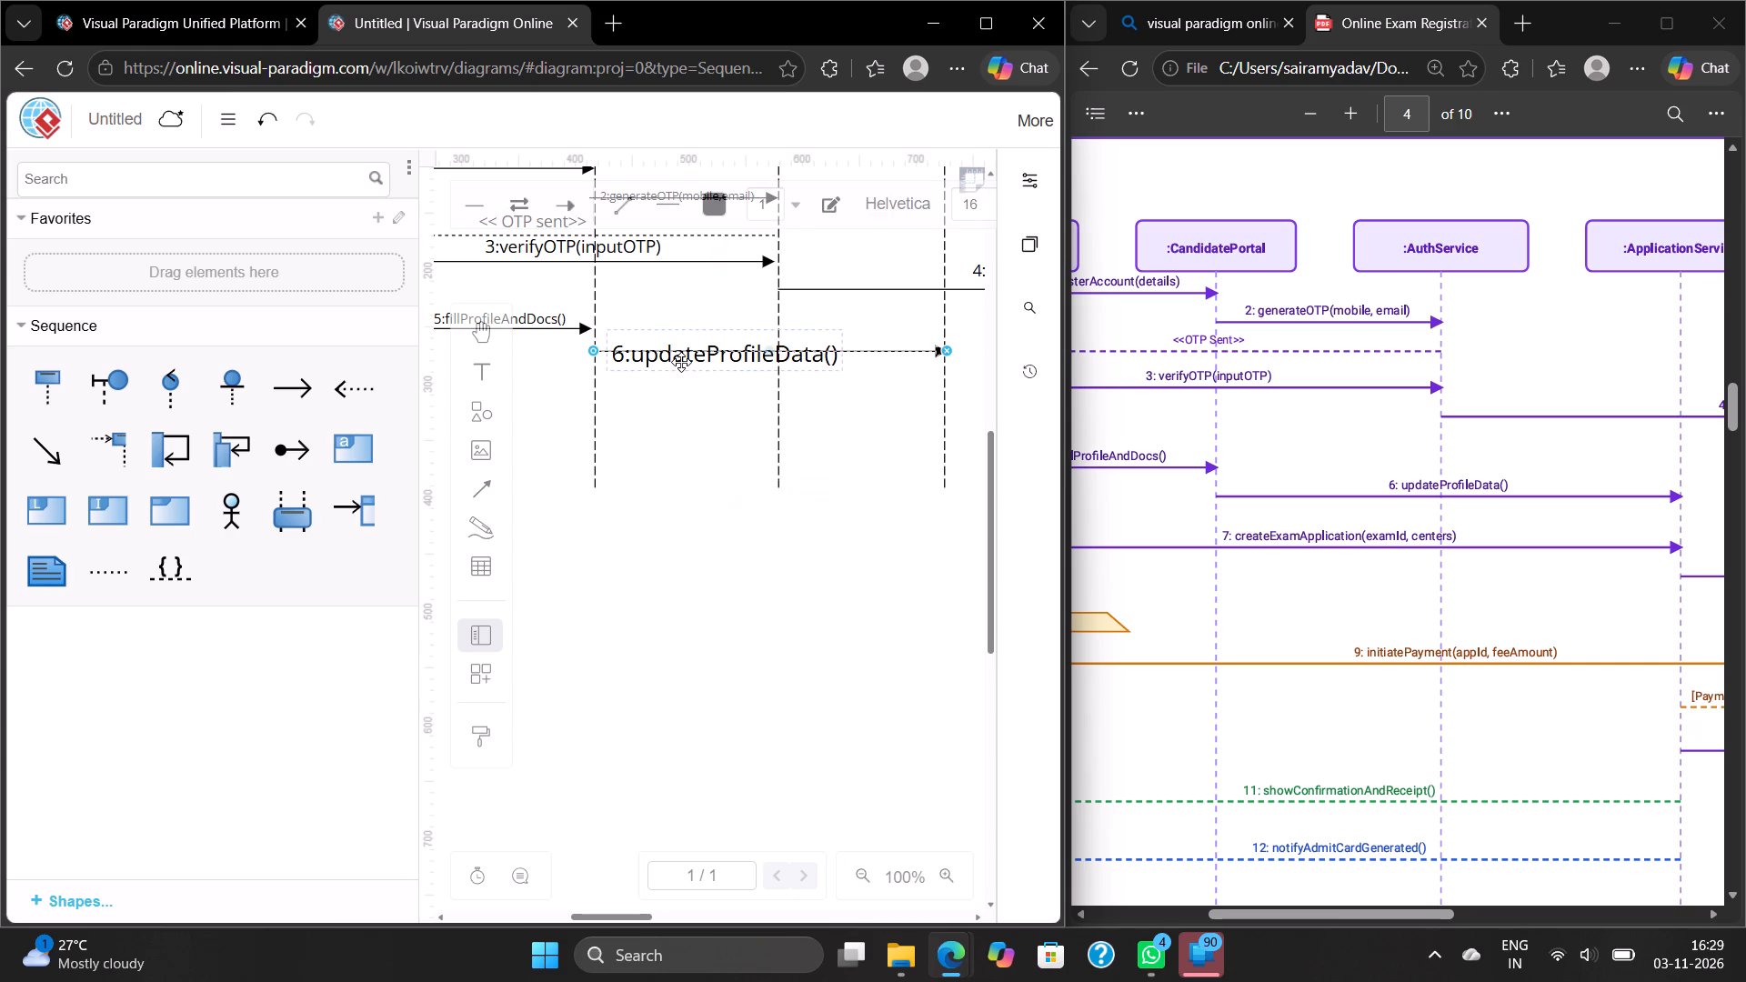
left_click(681, 362)
left_click(1018, 180)
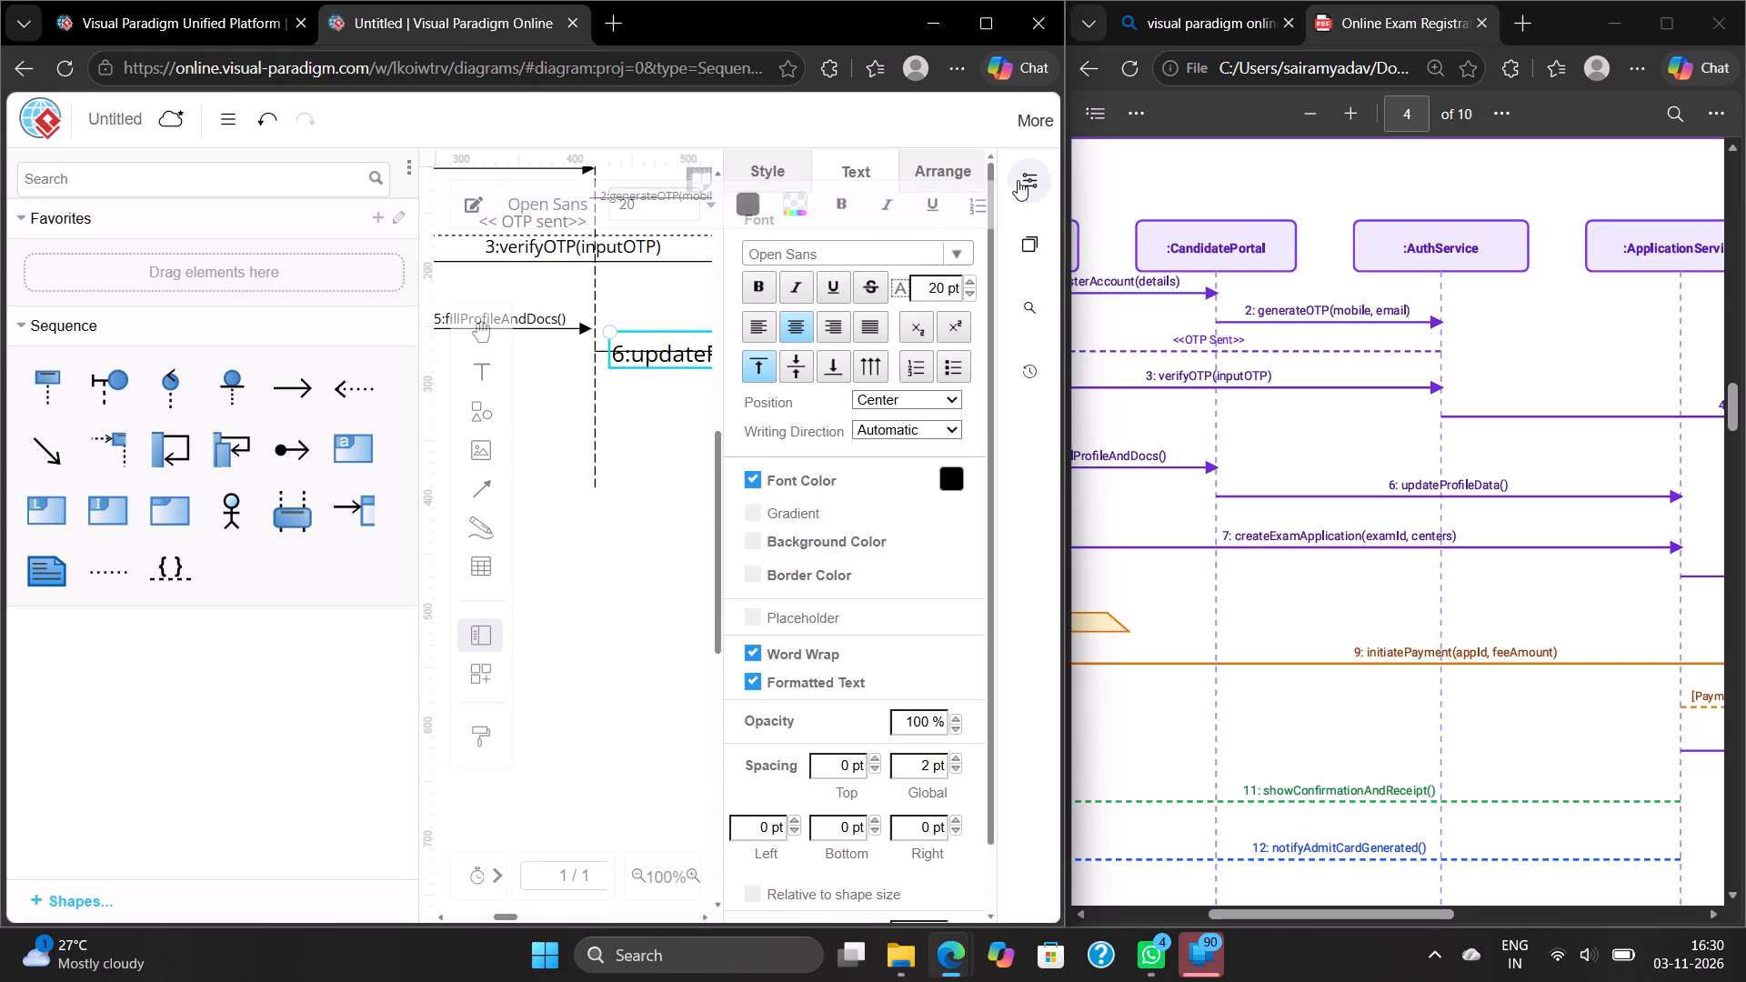
triple_click(968, 286)
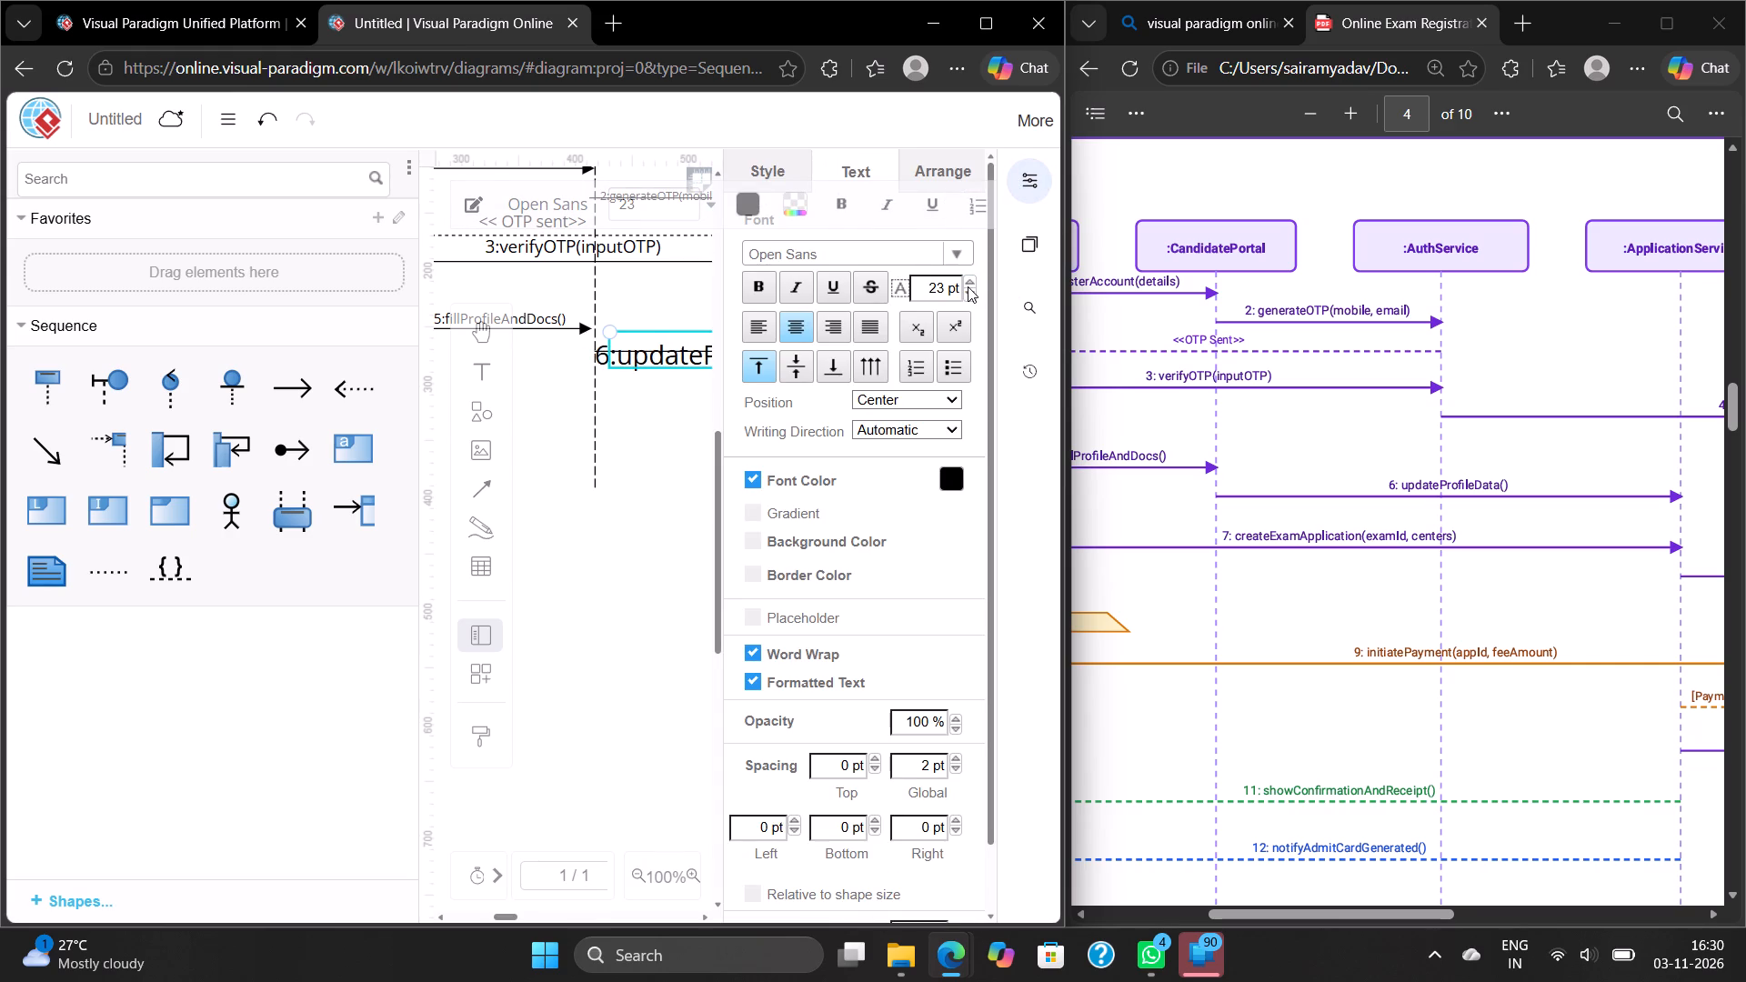
triple_click(968, 295)
triple_click(968, 295)
triple_click(968, 295)
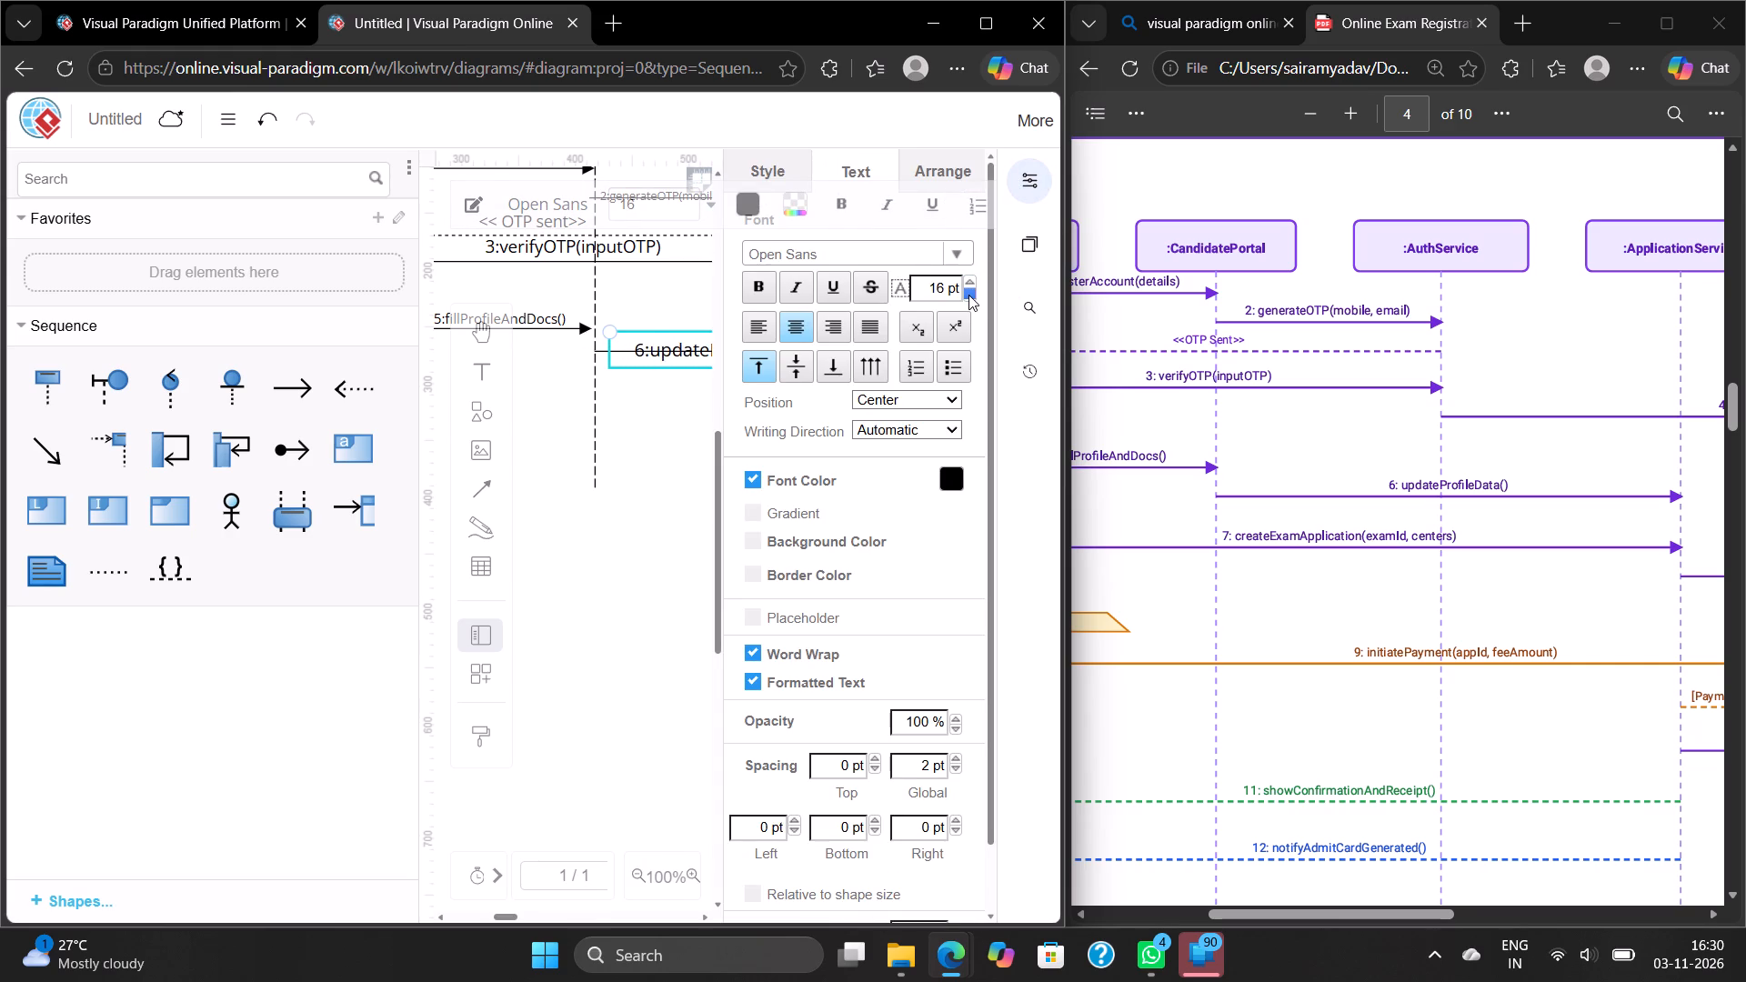
left_click(669, 428)
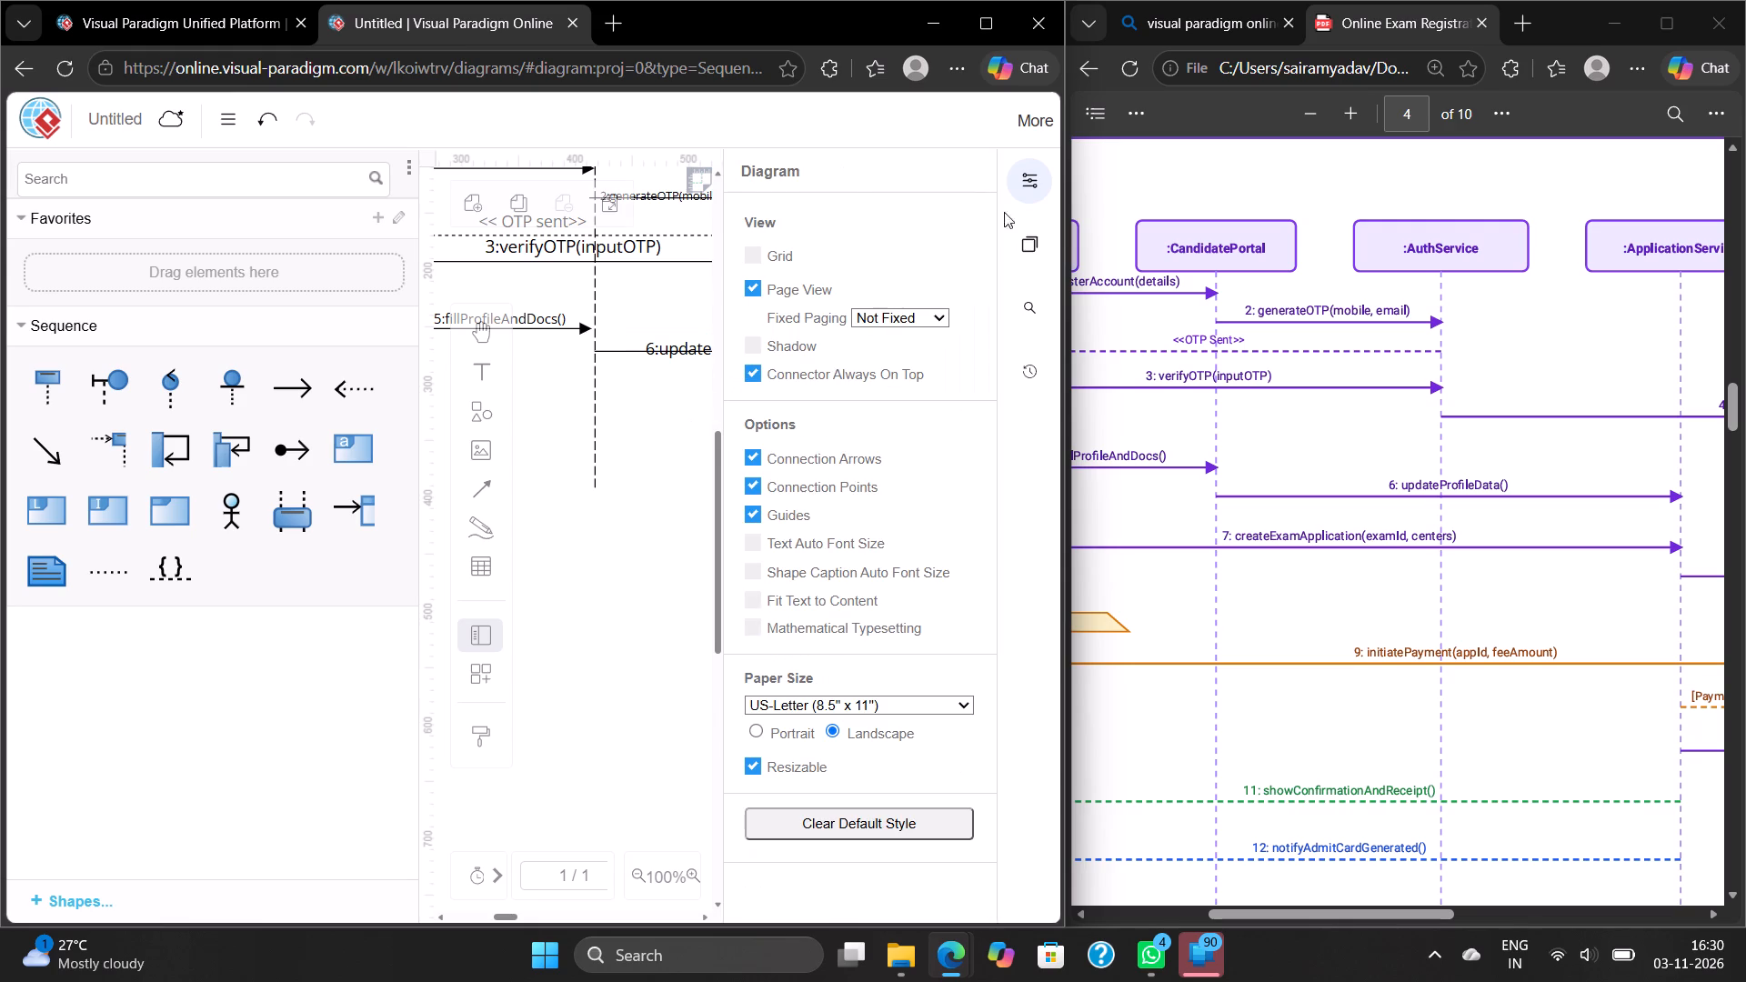
left_click(1038, 176)
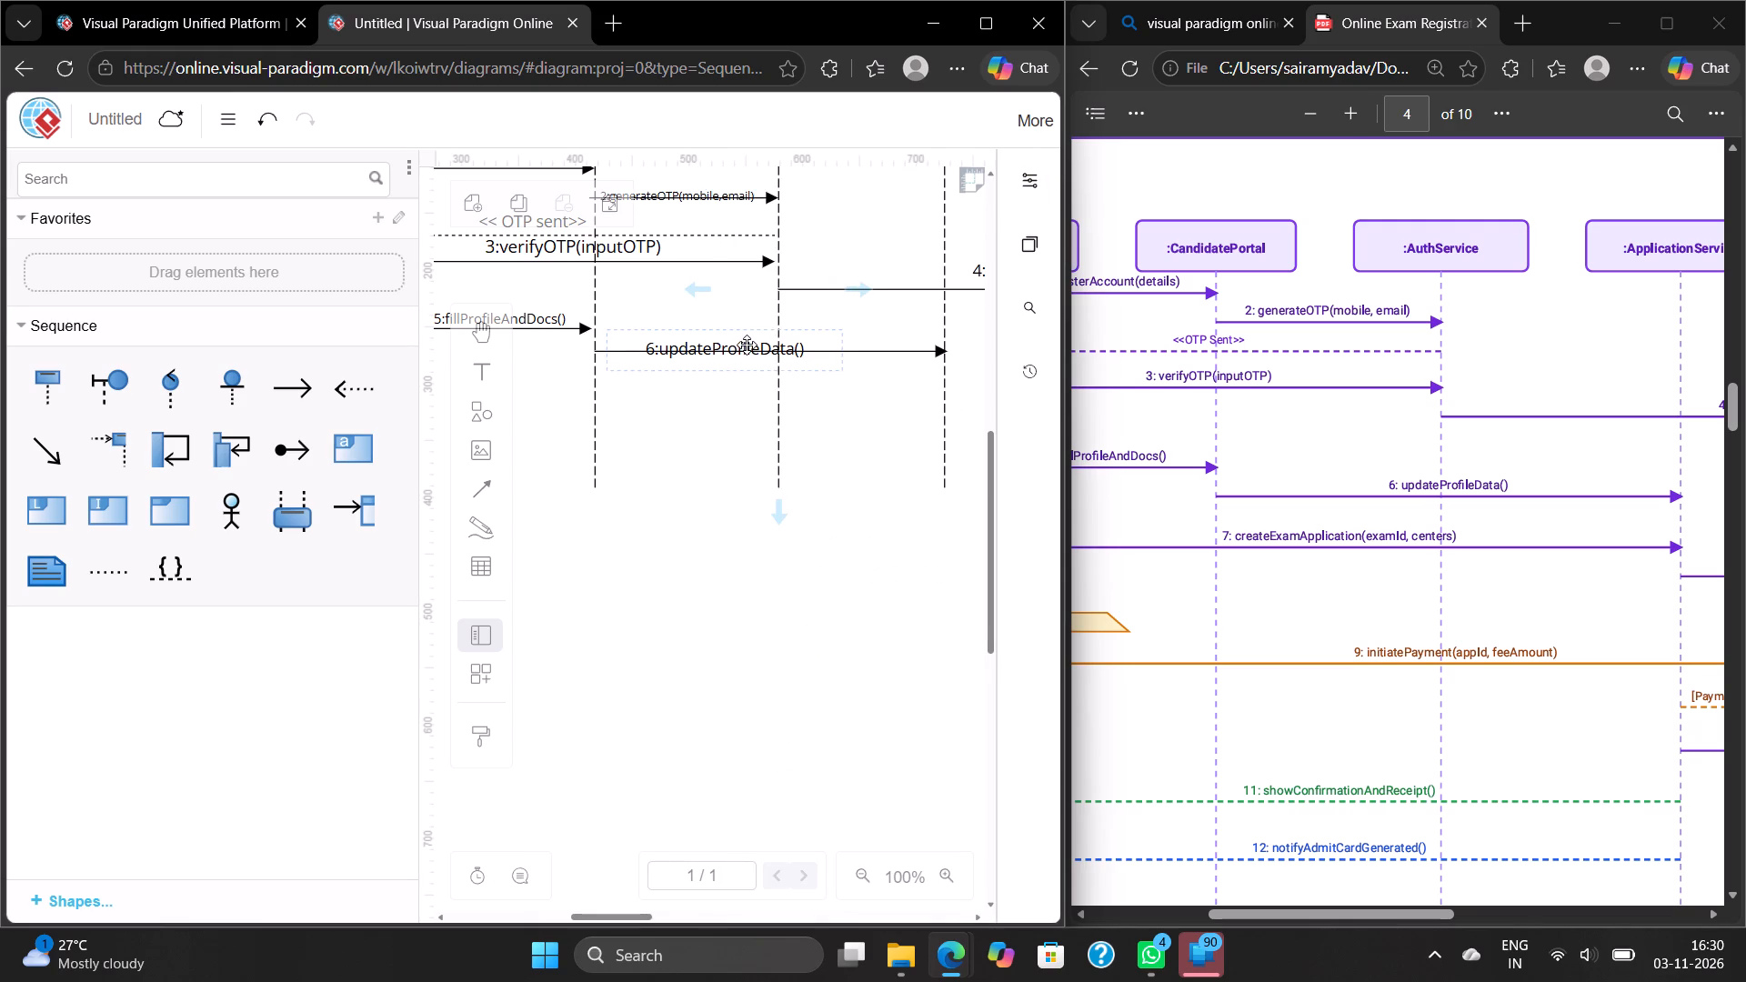
Move the 6:updateProfileData() label up so it sits just above the CandidatePortal-to-ApplicationService arrow.
left_click(747, 345)
left_click(747, 345)
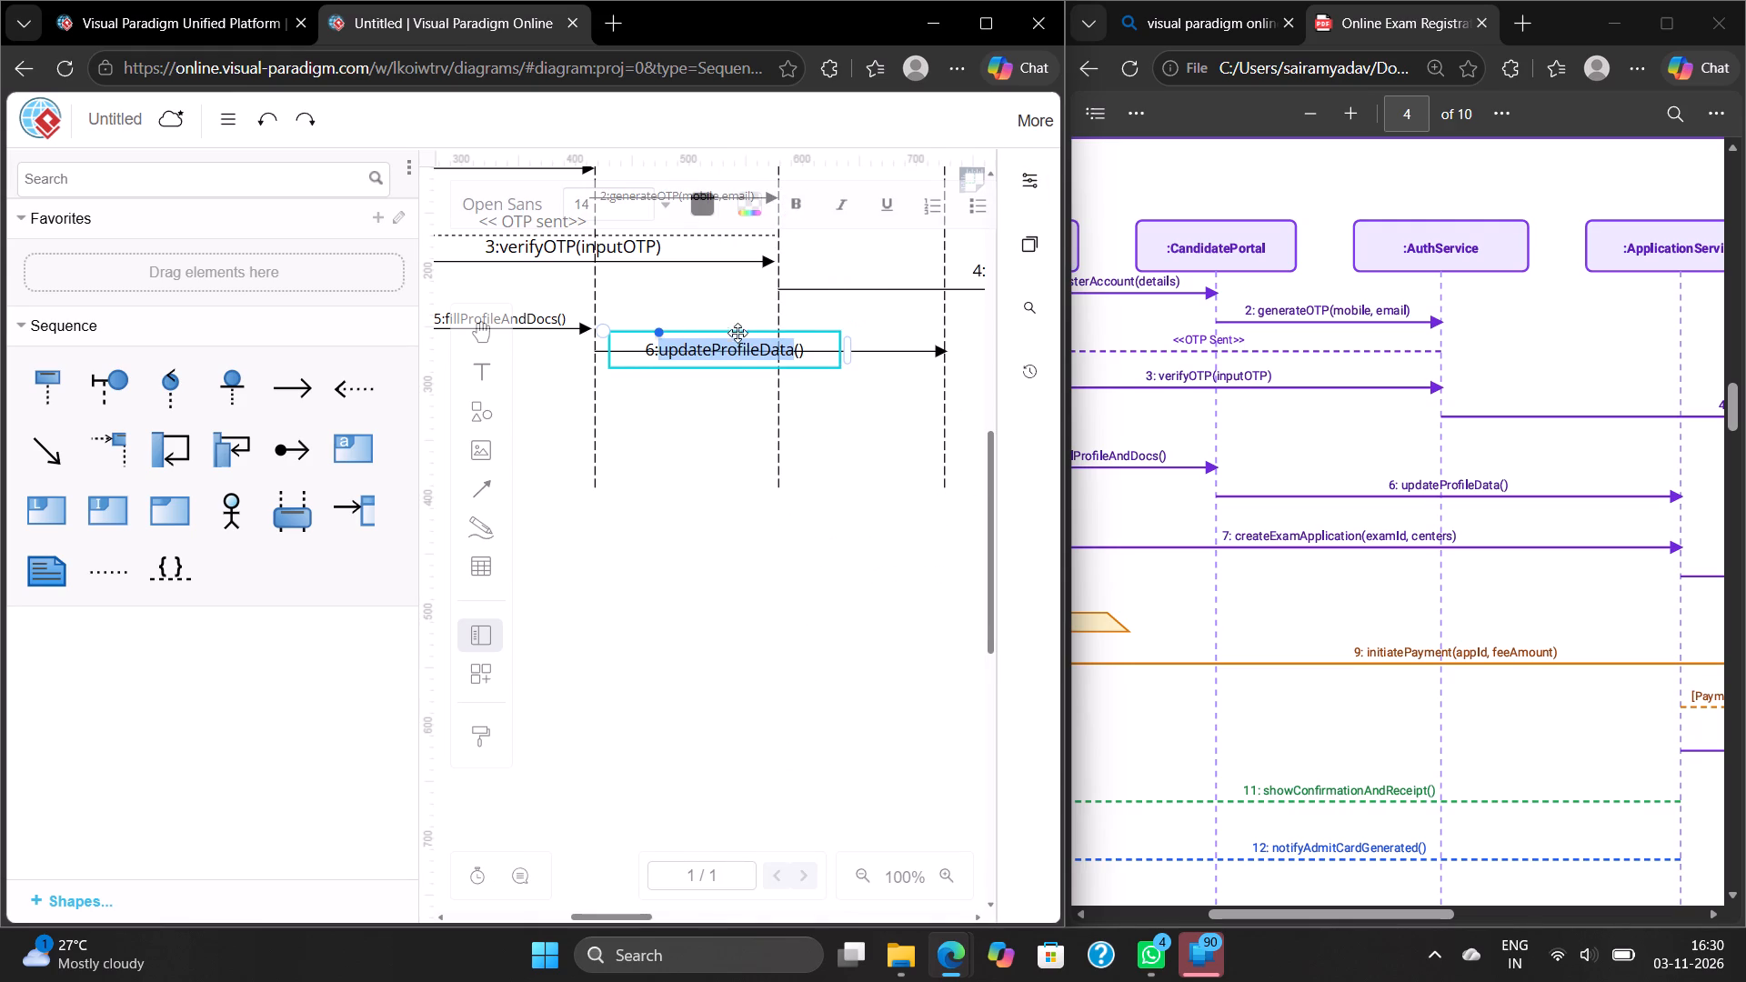
left_click(725, 310)
left_click_drag(707, 346, 706, 340)
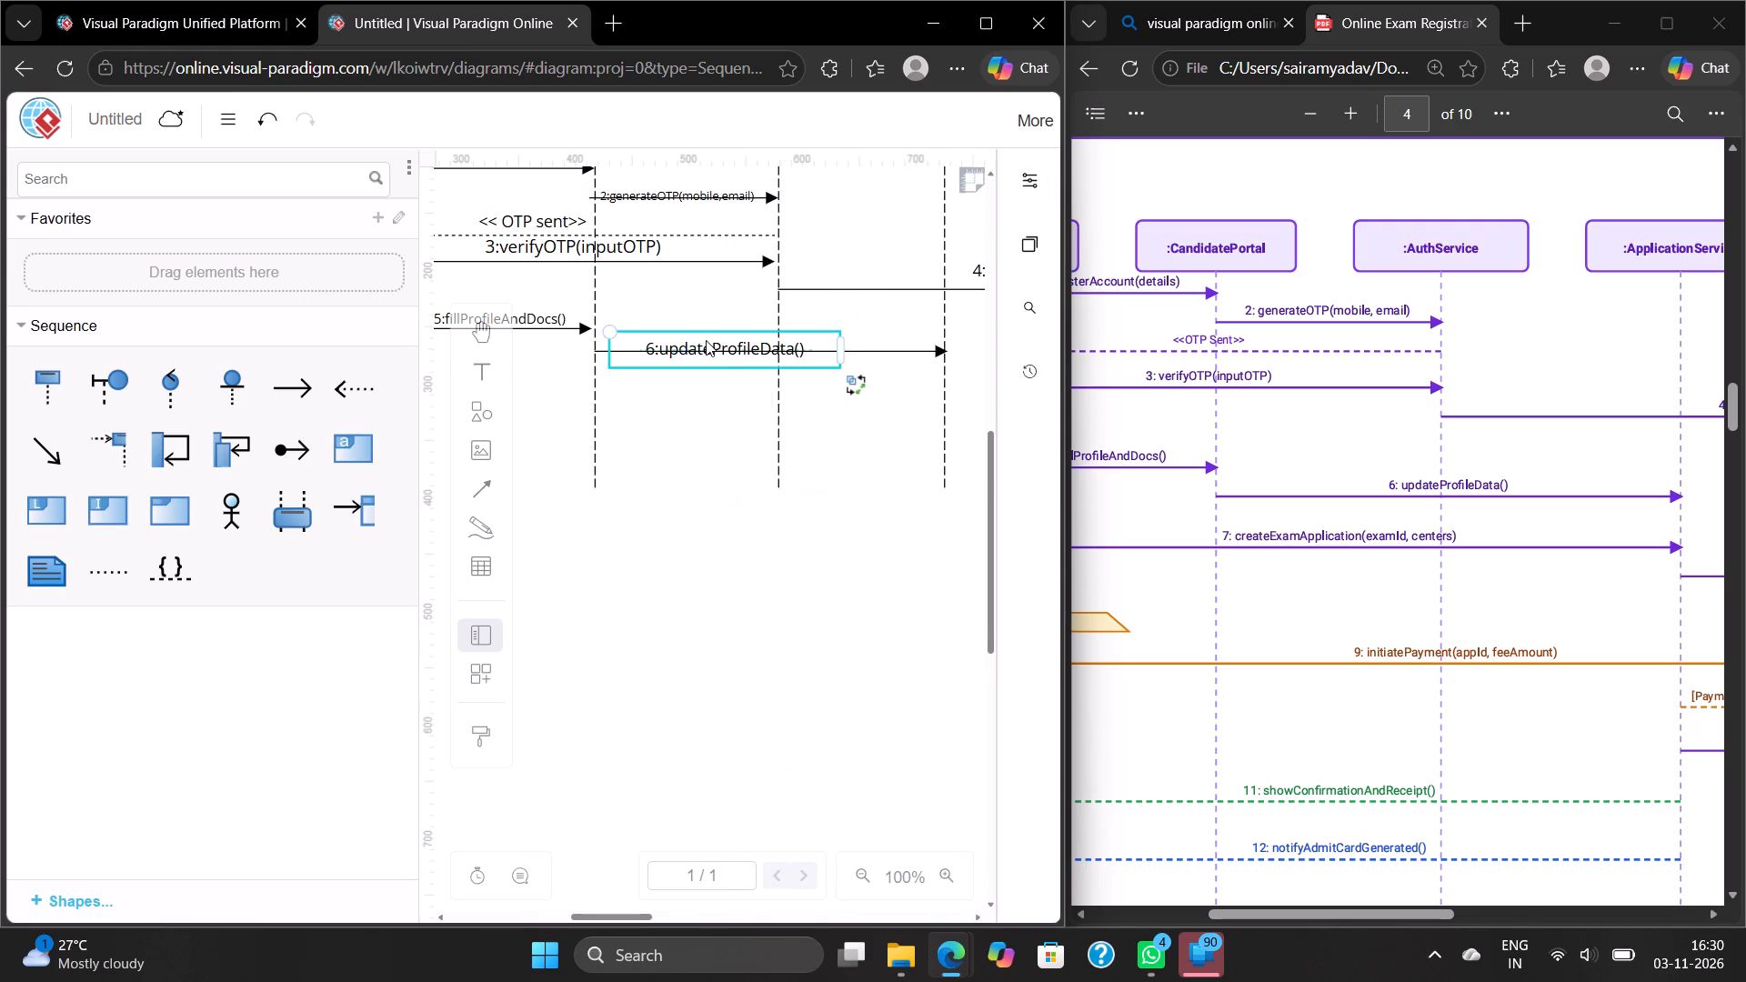
left_click_drag(706, 340, 701, 335)
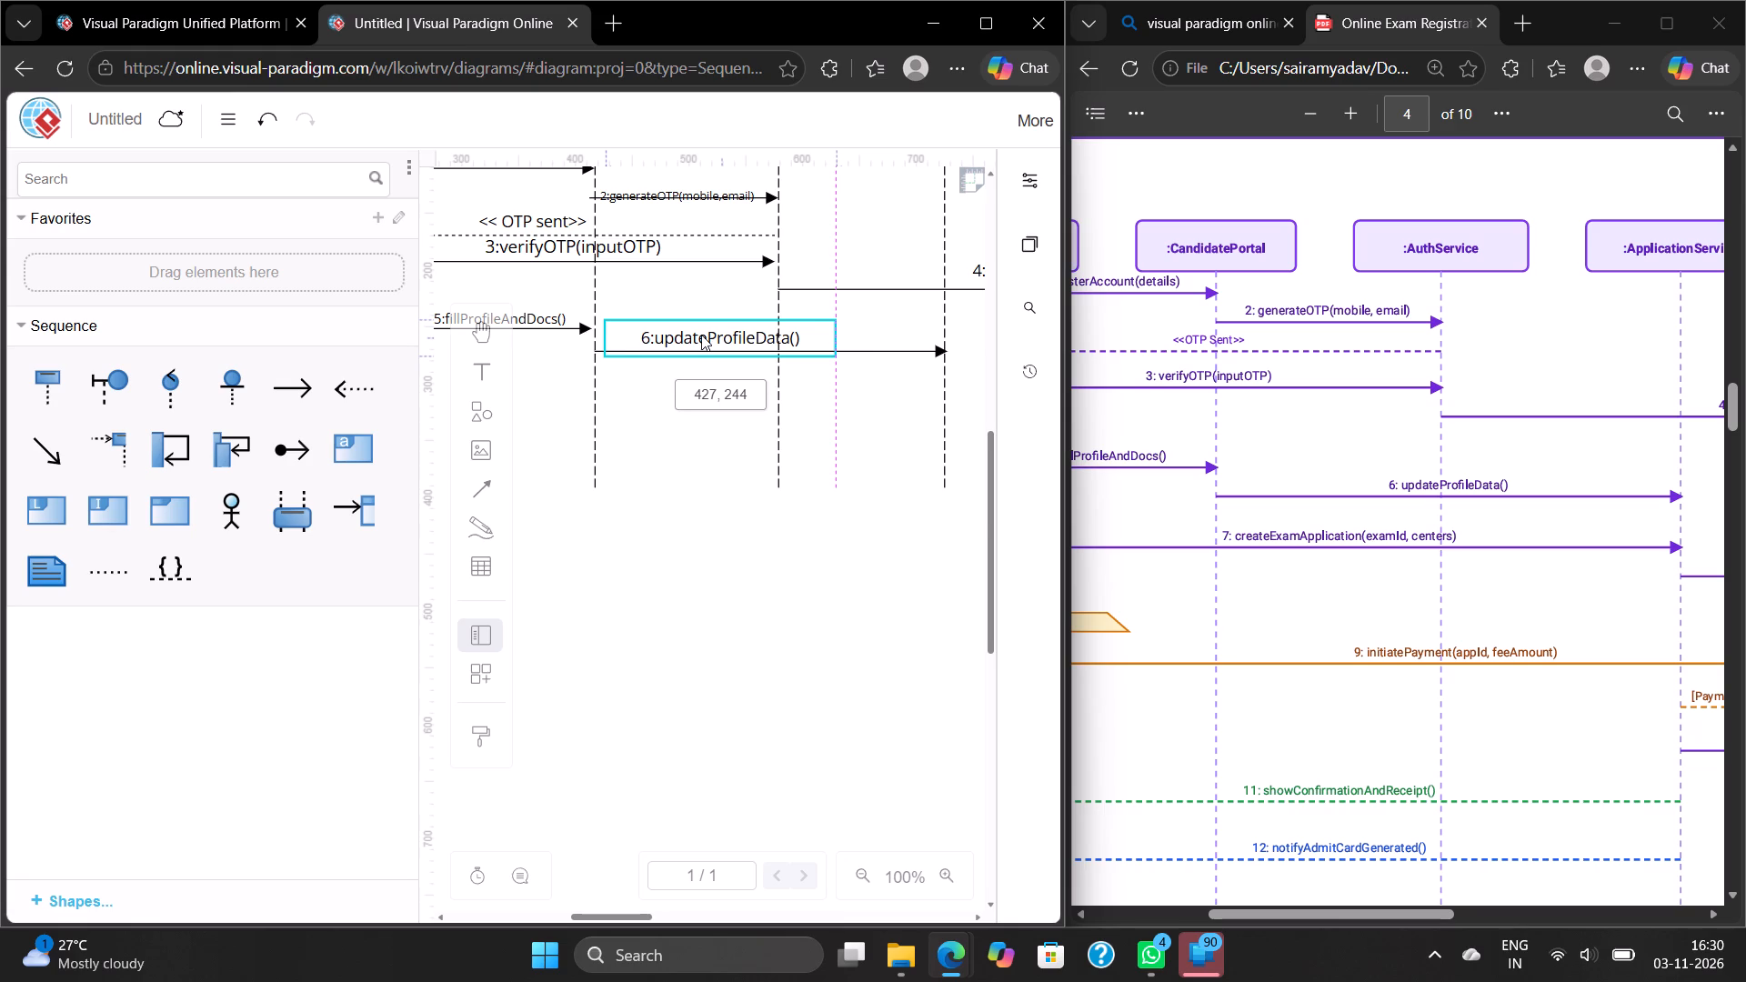
left_click_drag(701, 335, 701, 336)
left_click_drag(697, 344, 697, 339)
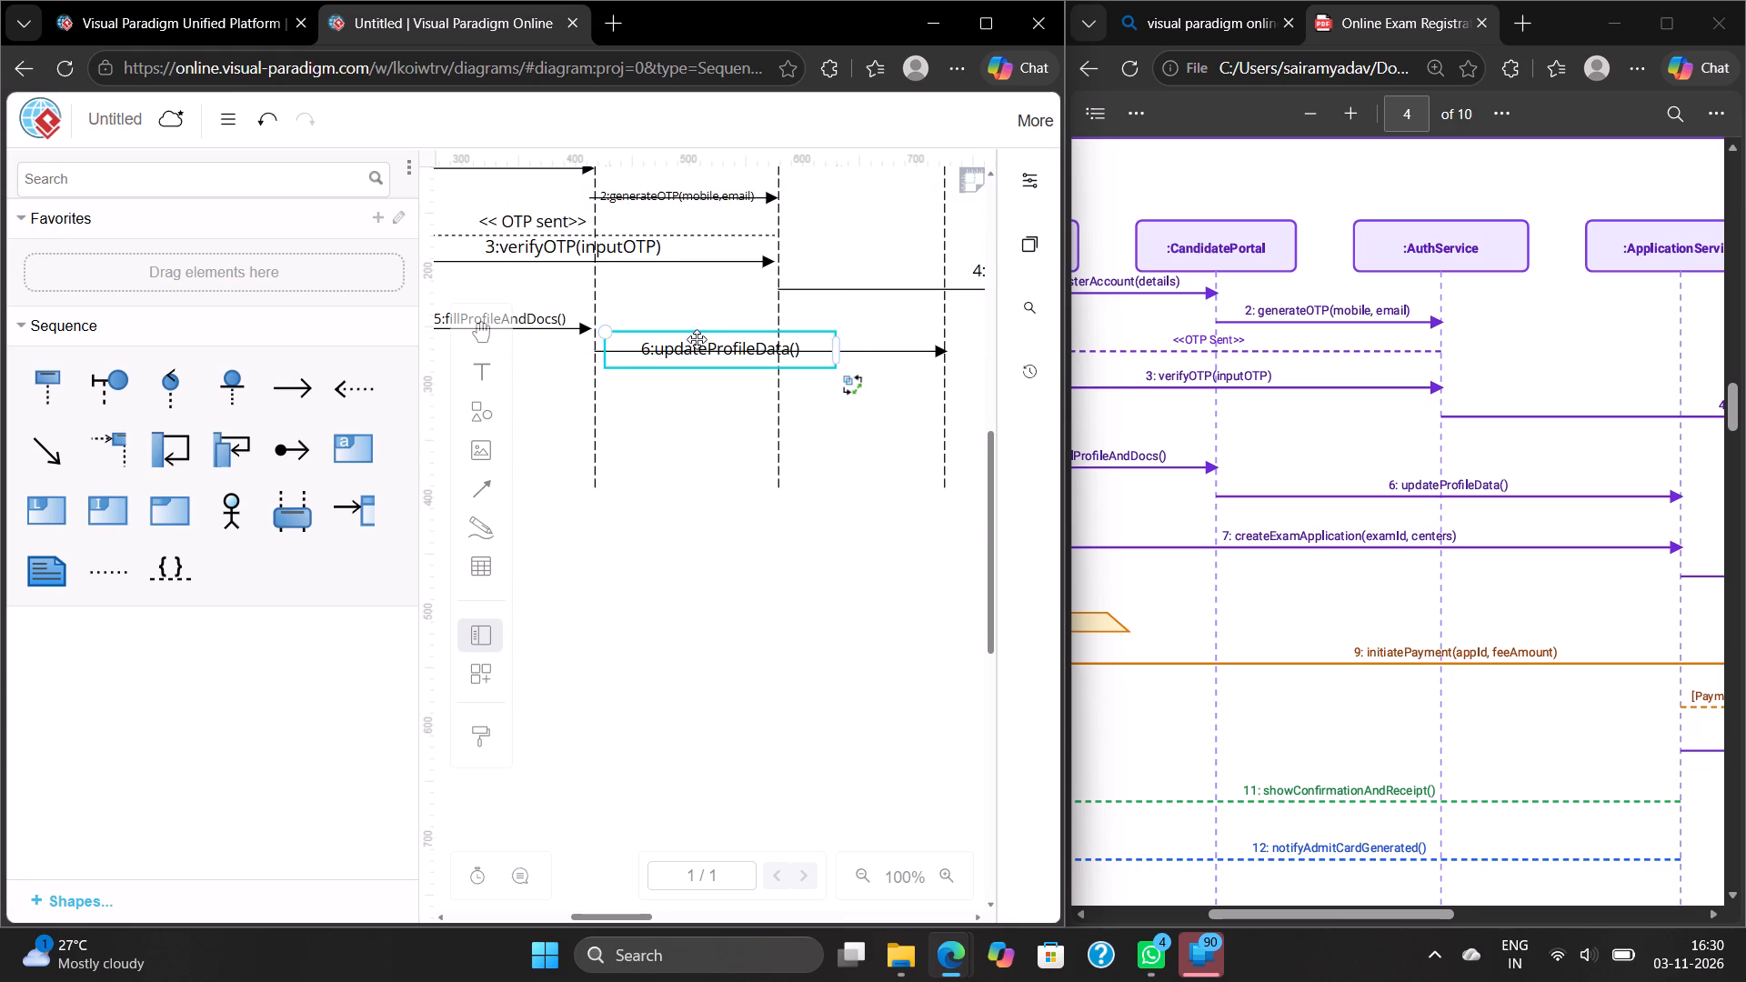
left_click_drag(697, 339, 697, 336)
left_click_drag(697, 336, 696, 329)
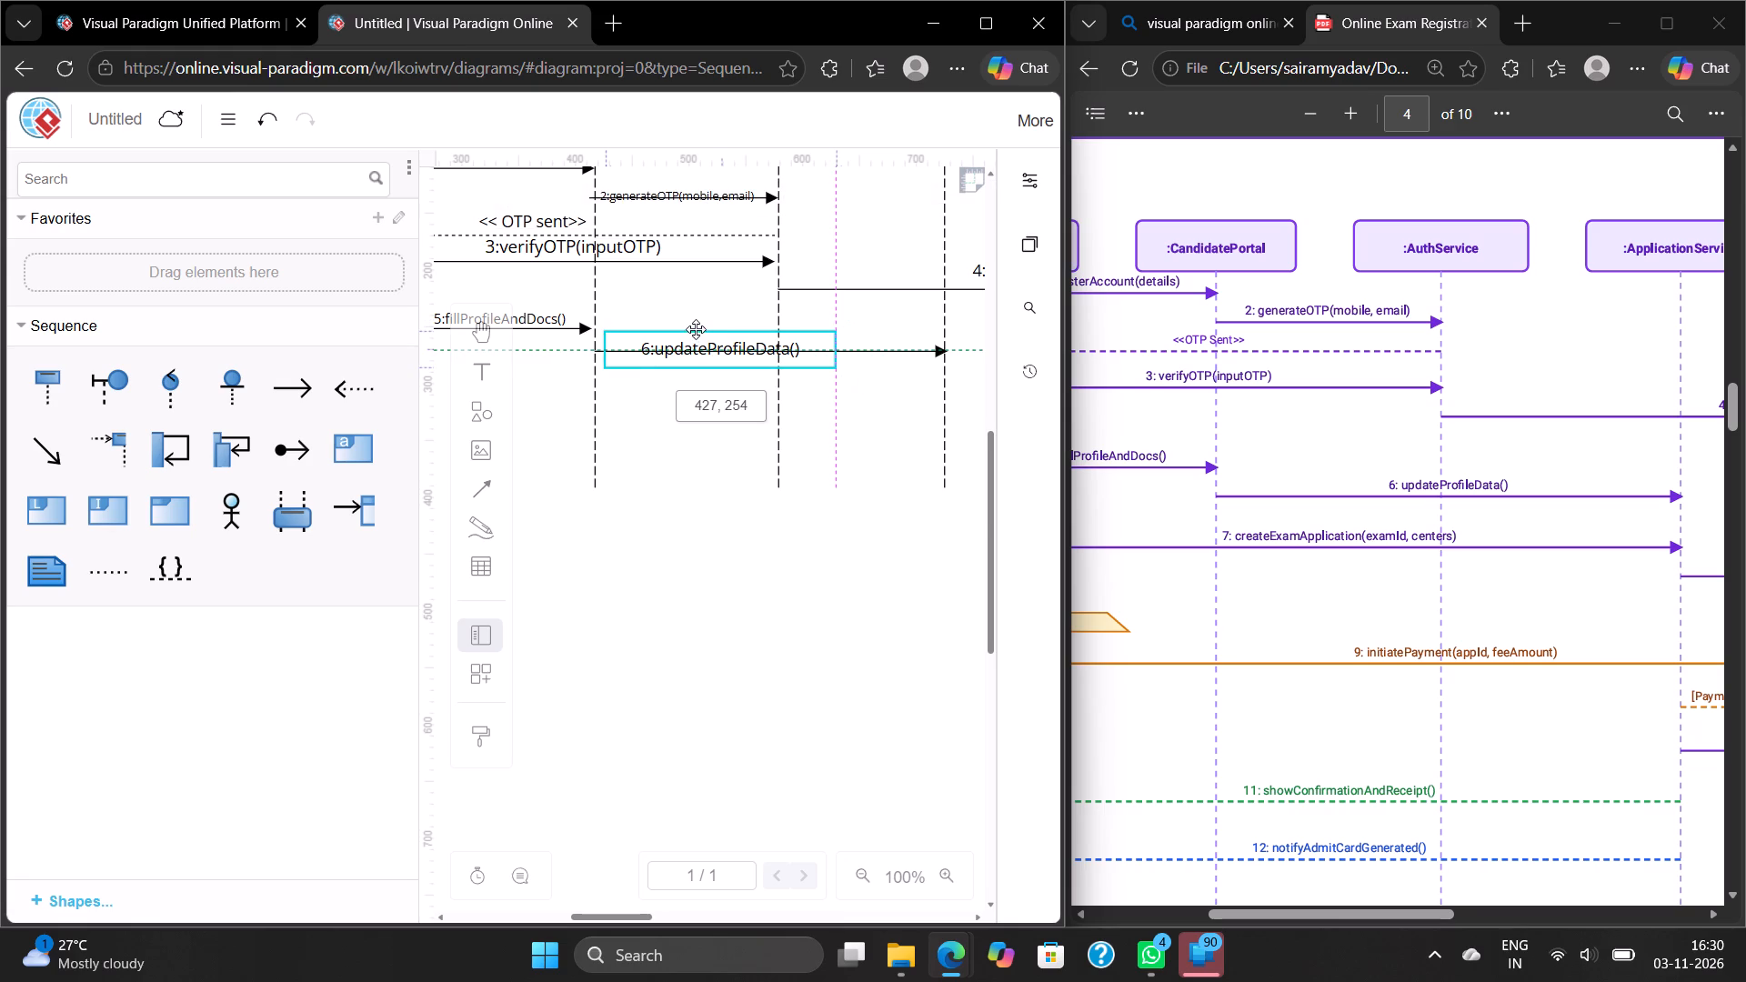
left_click_drag(696, 329, 694, 322)
left_click(694, 373)
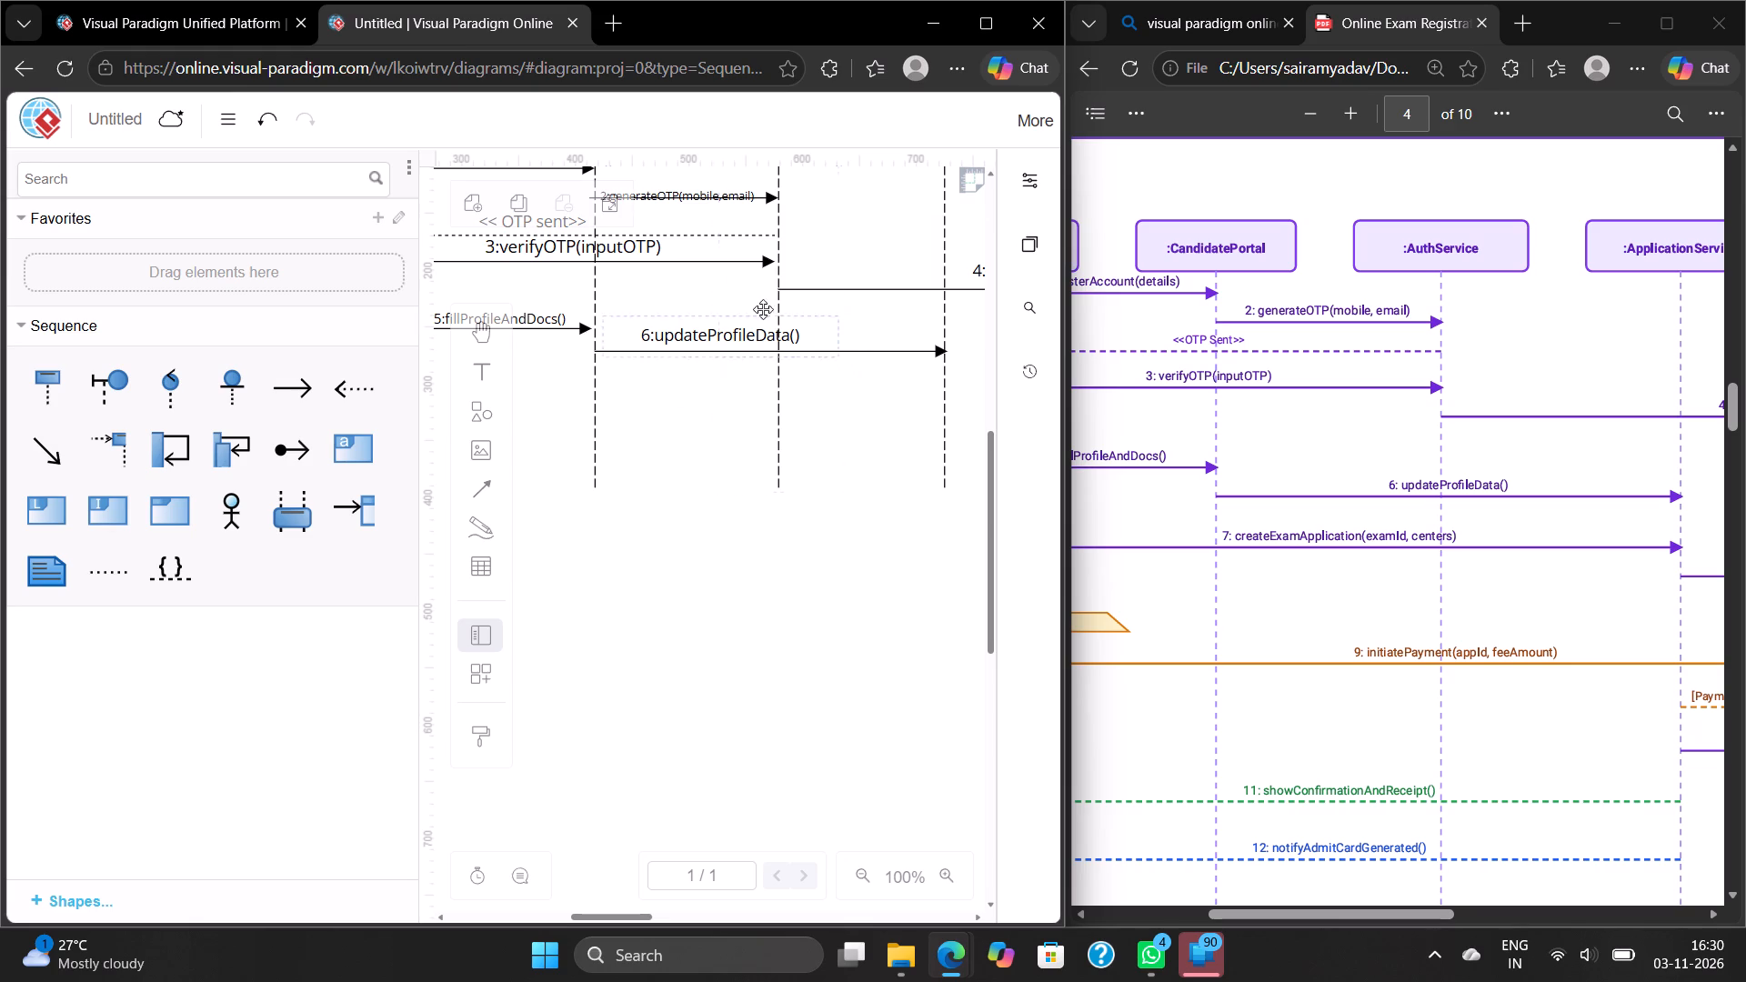
Draw an arrow for message 7 from the Candidate lifeline to the ApplicationService lifeline.
left_click(739, 260)
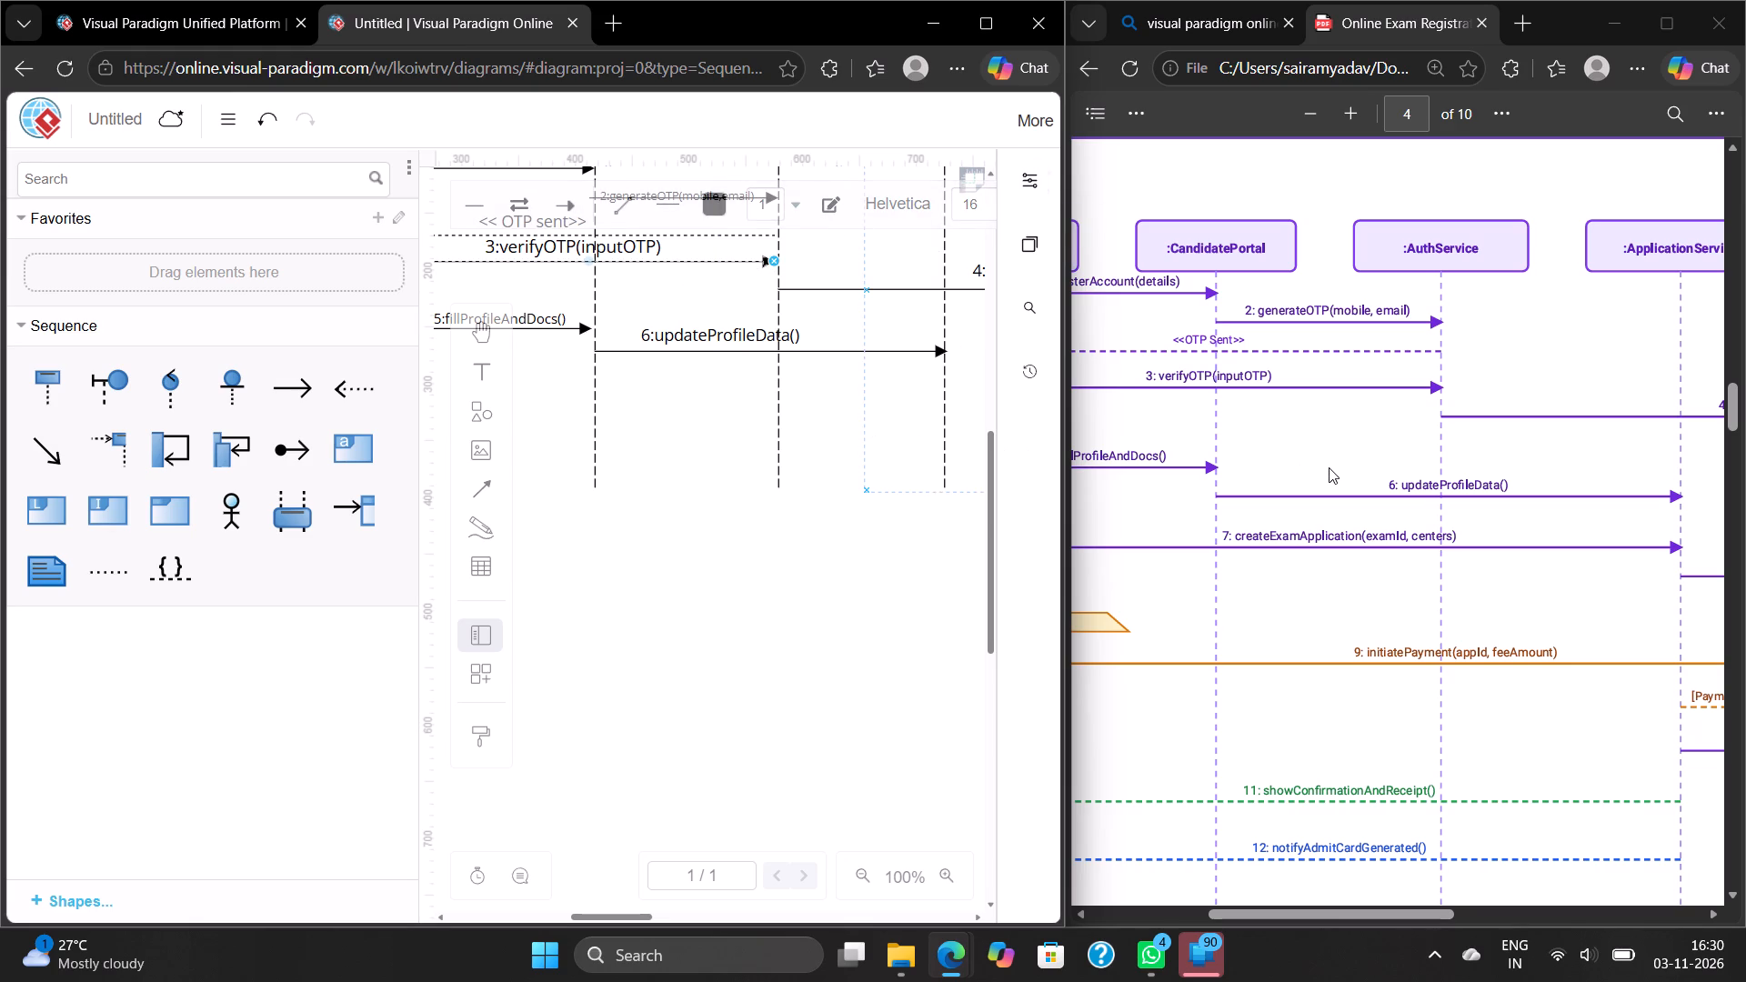
scroll(1329, 467, "right", 3)
scroll(1329, 467, "left", 1)
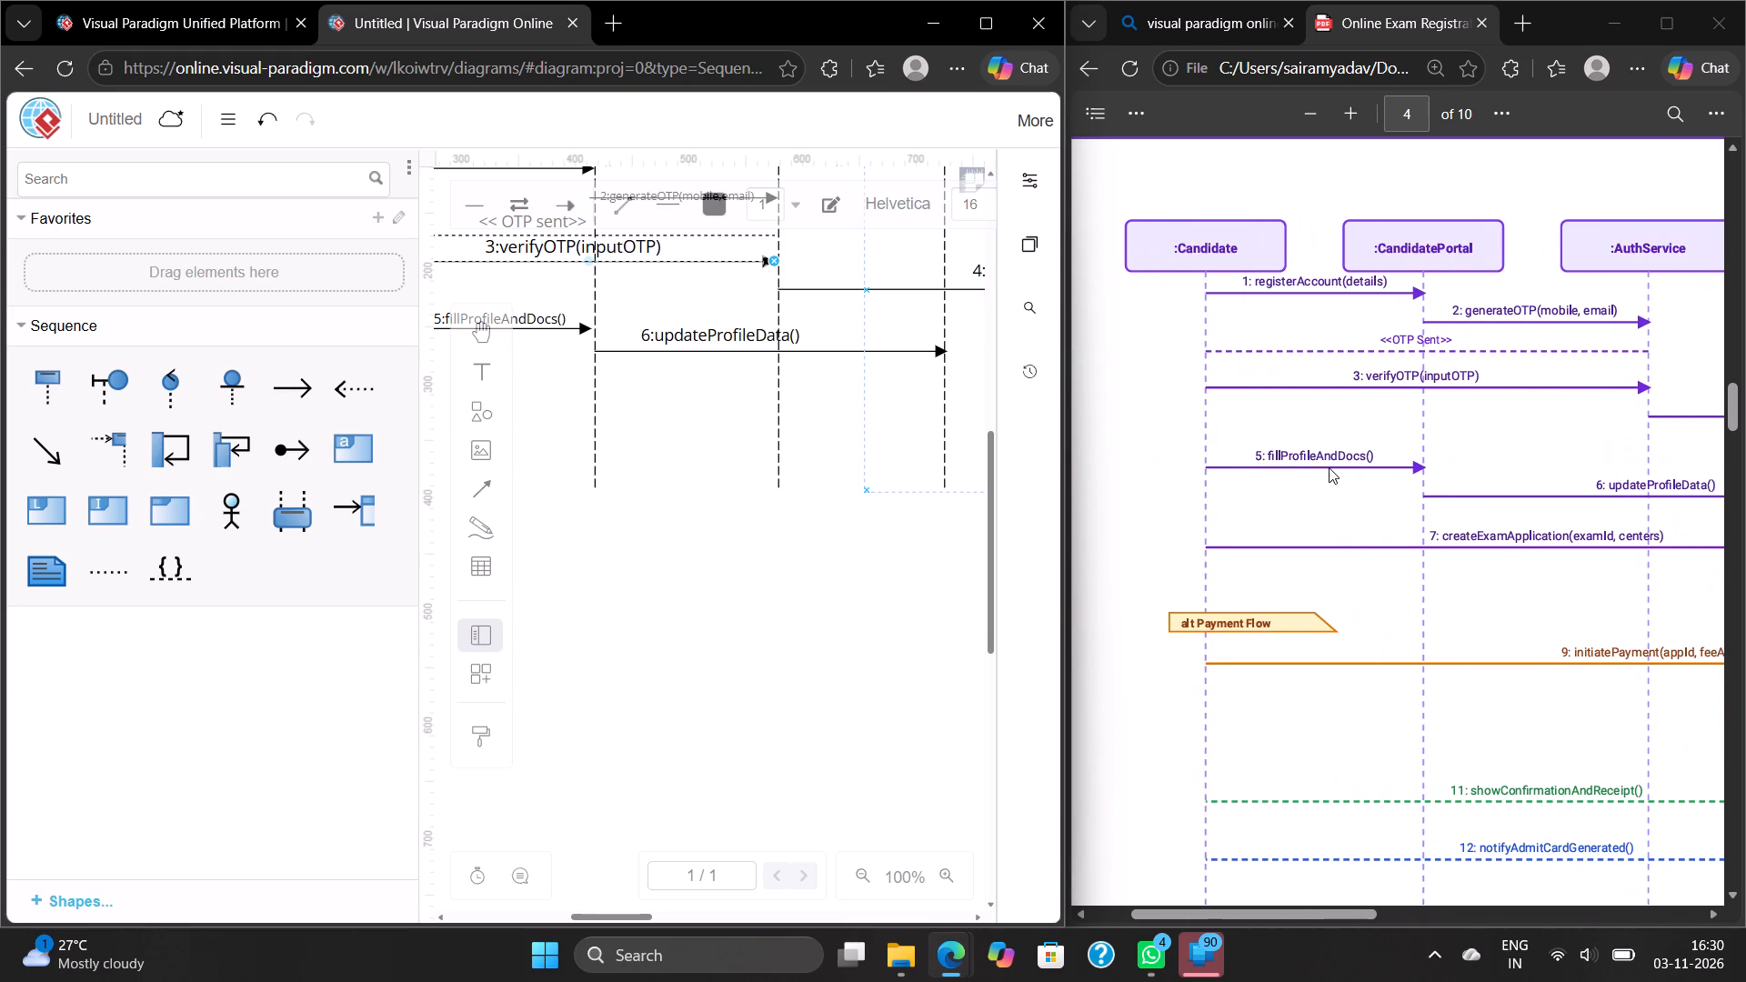
scroll(1329, 467, "left", 1)
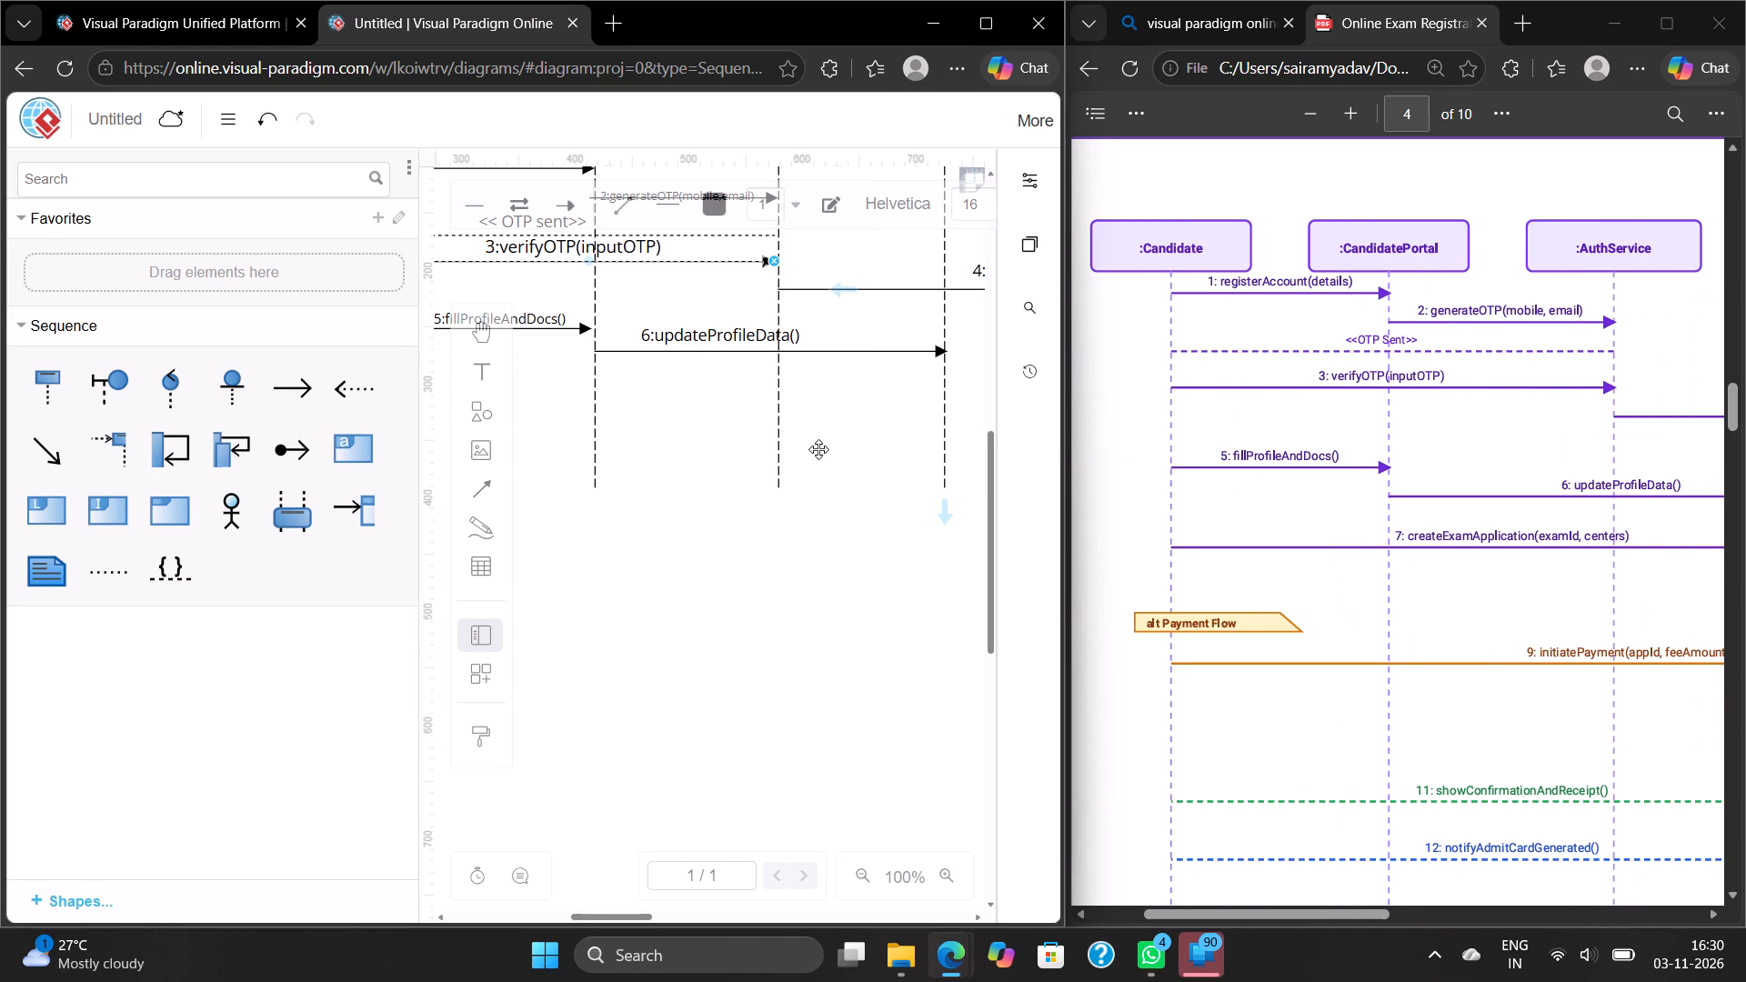
scroll(818, 449, "down", 1)
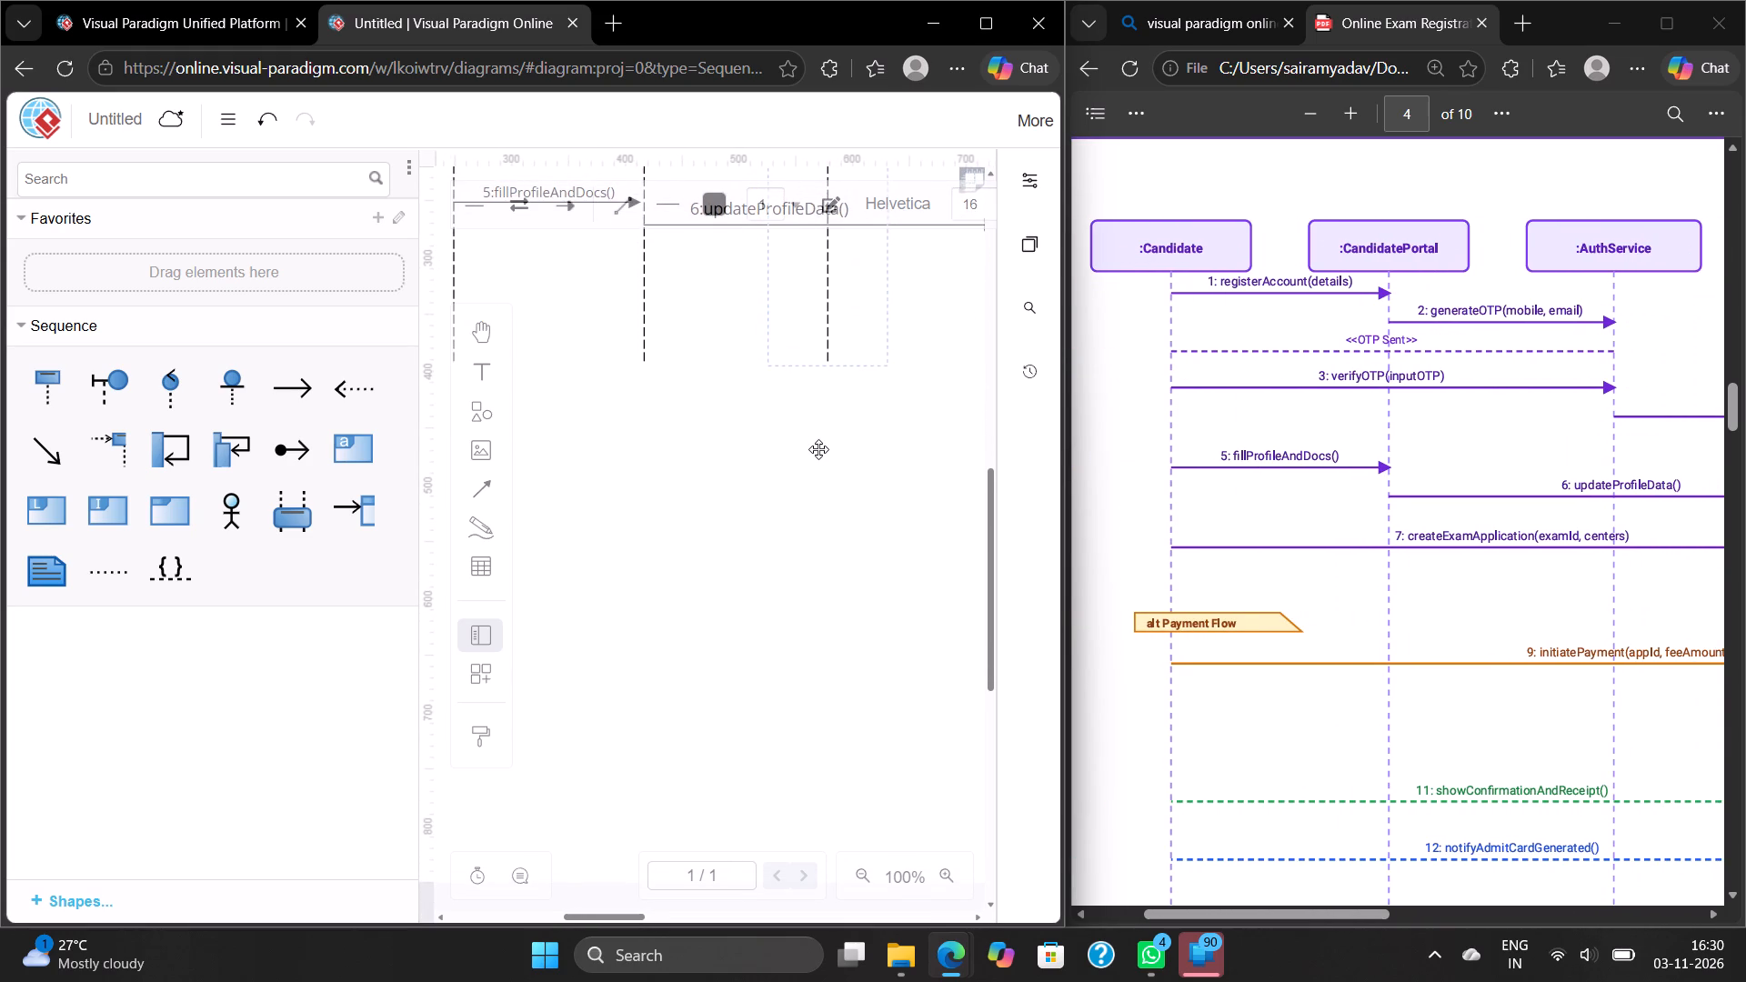
scroll(818, 449, "down", 1)
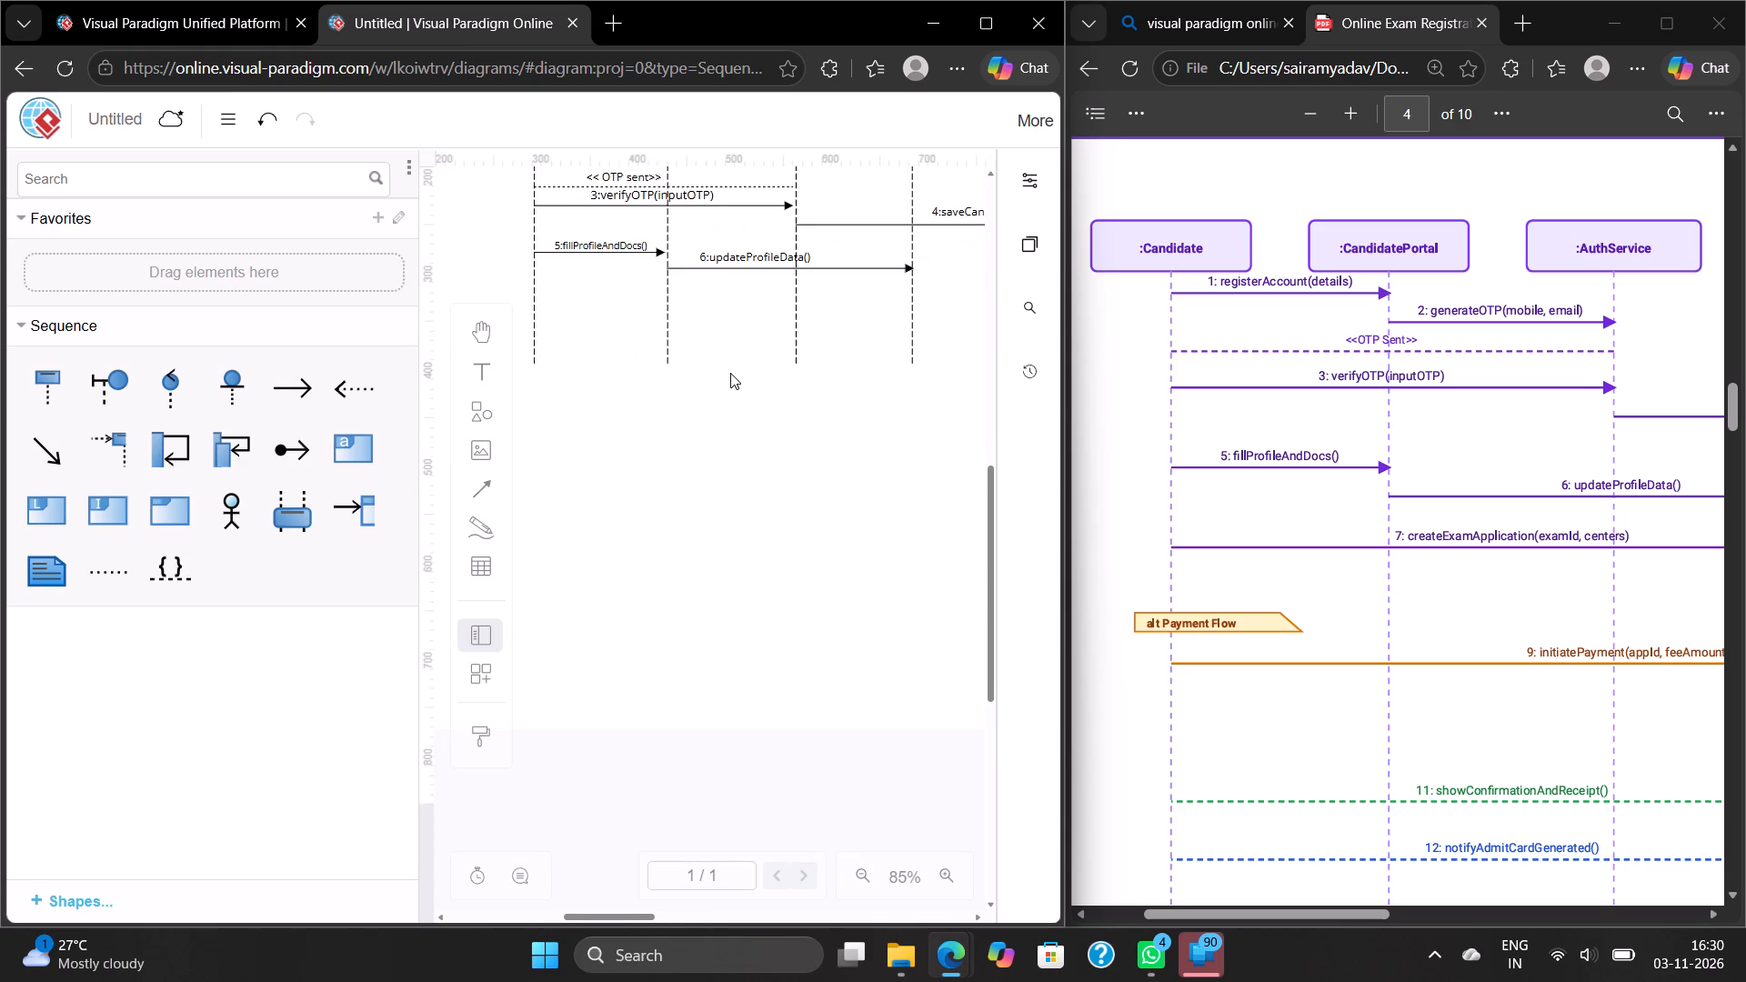
left_click(478, 487)
left_click(580, 433)
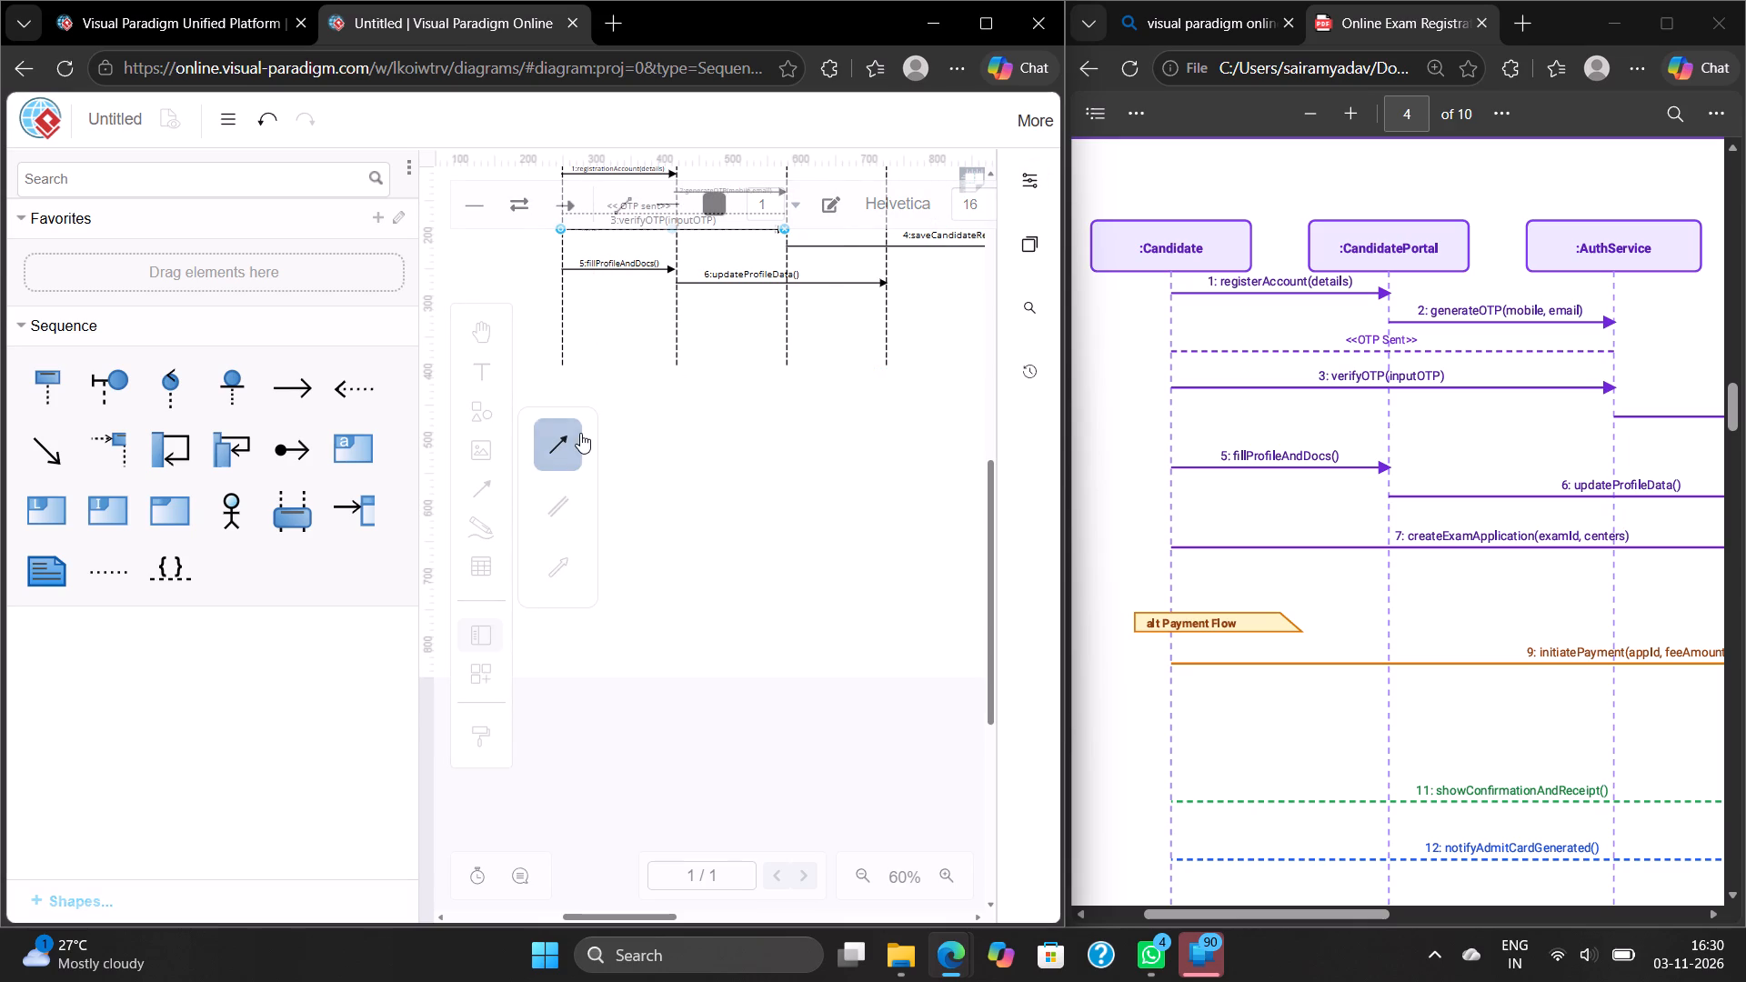
left_click_drag(561, 311, 627, 319)
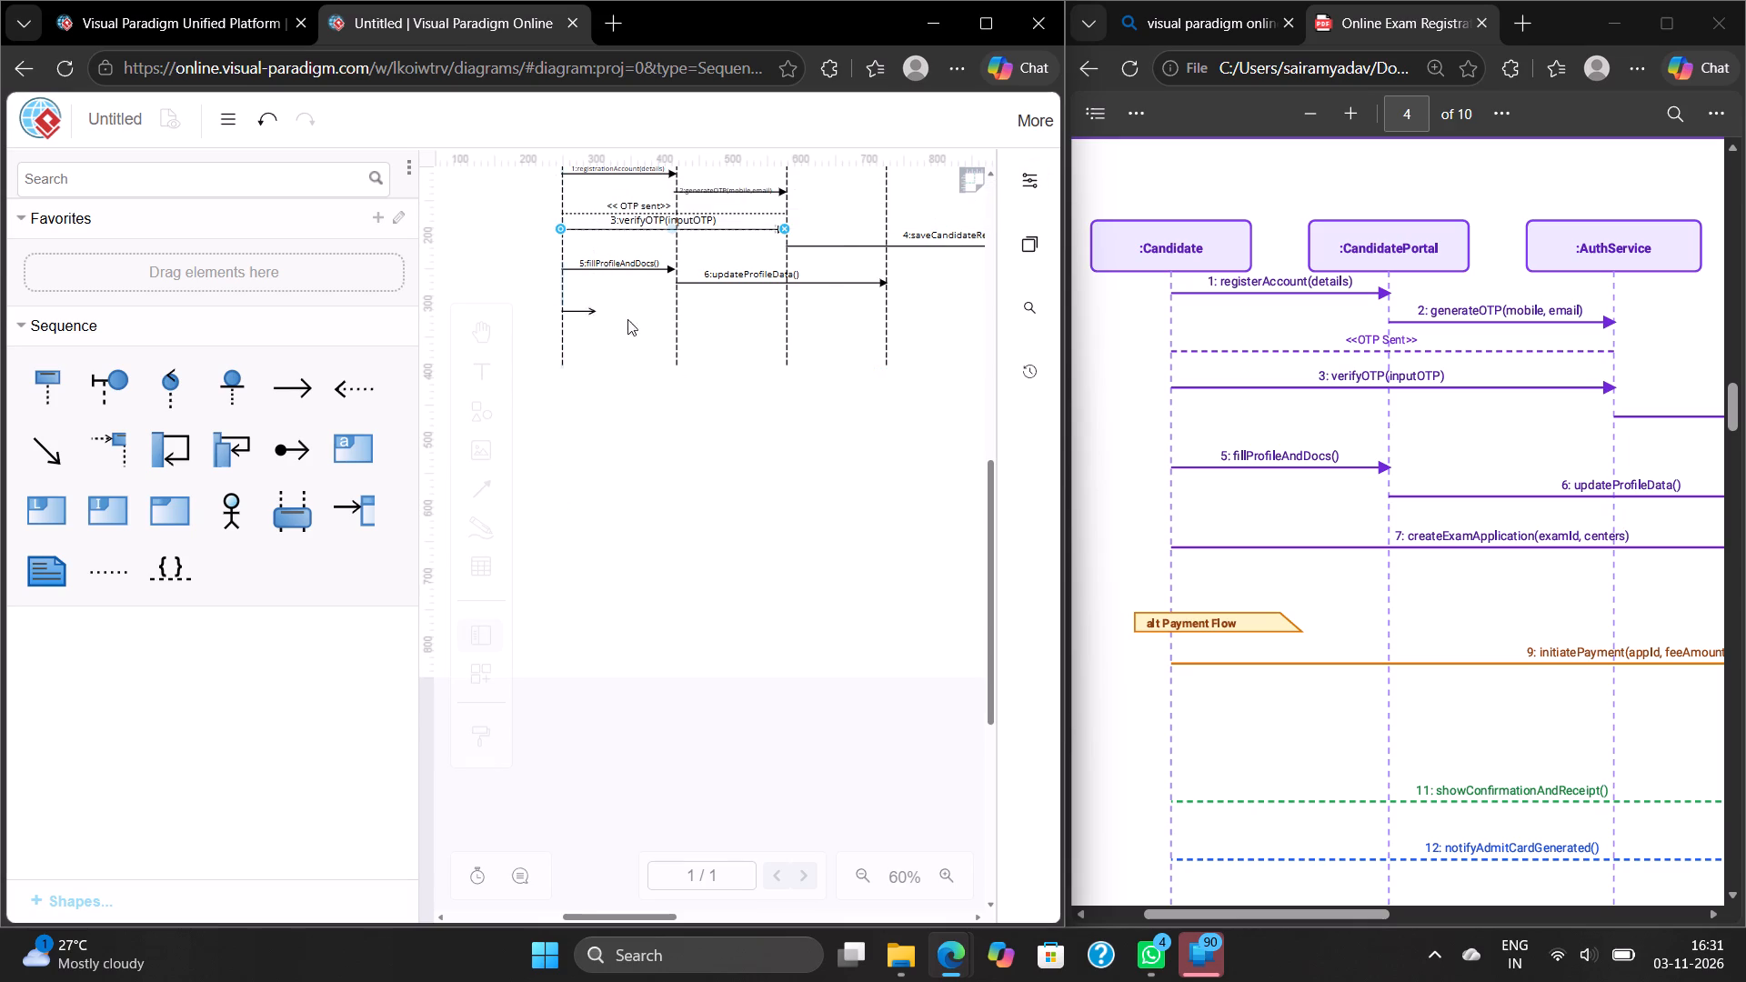
left_click_drag(627, 319, 881, 307)
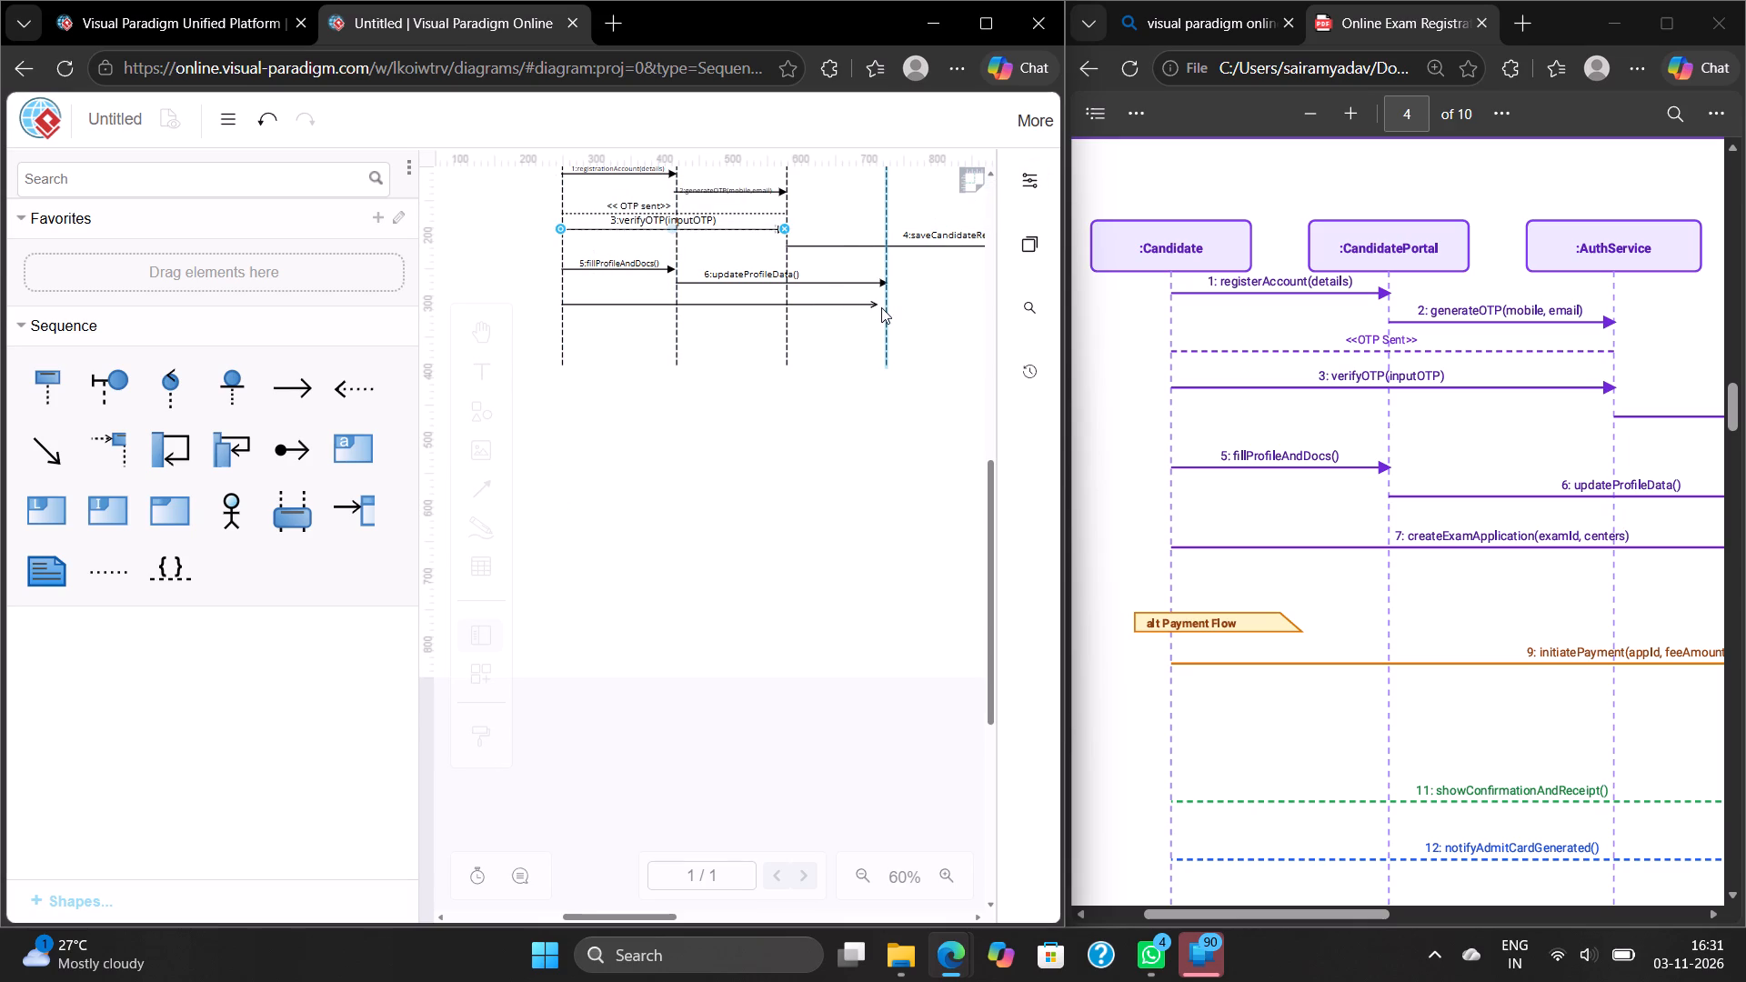
left_click_drag(881, 307, 886, 308)
left_click_drag(886, 308, 890, 314)
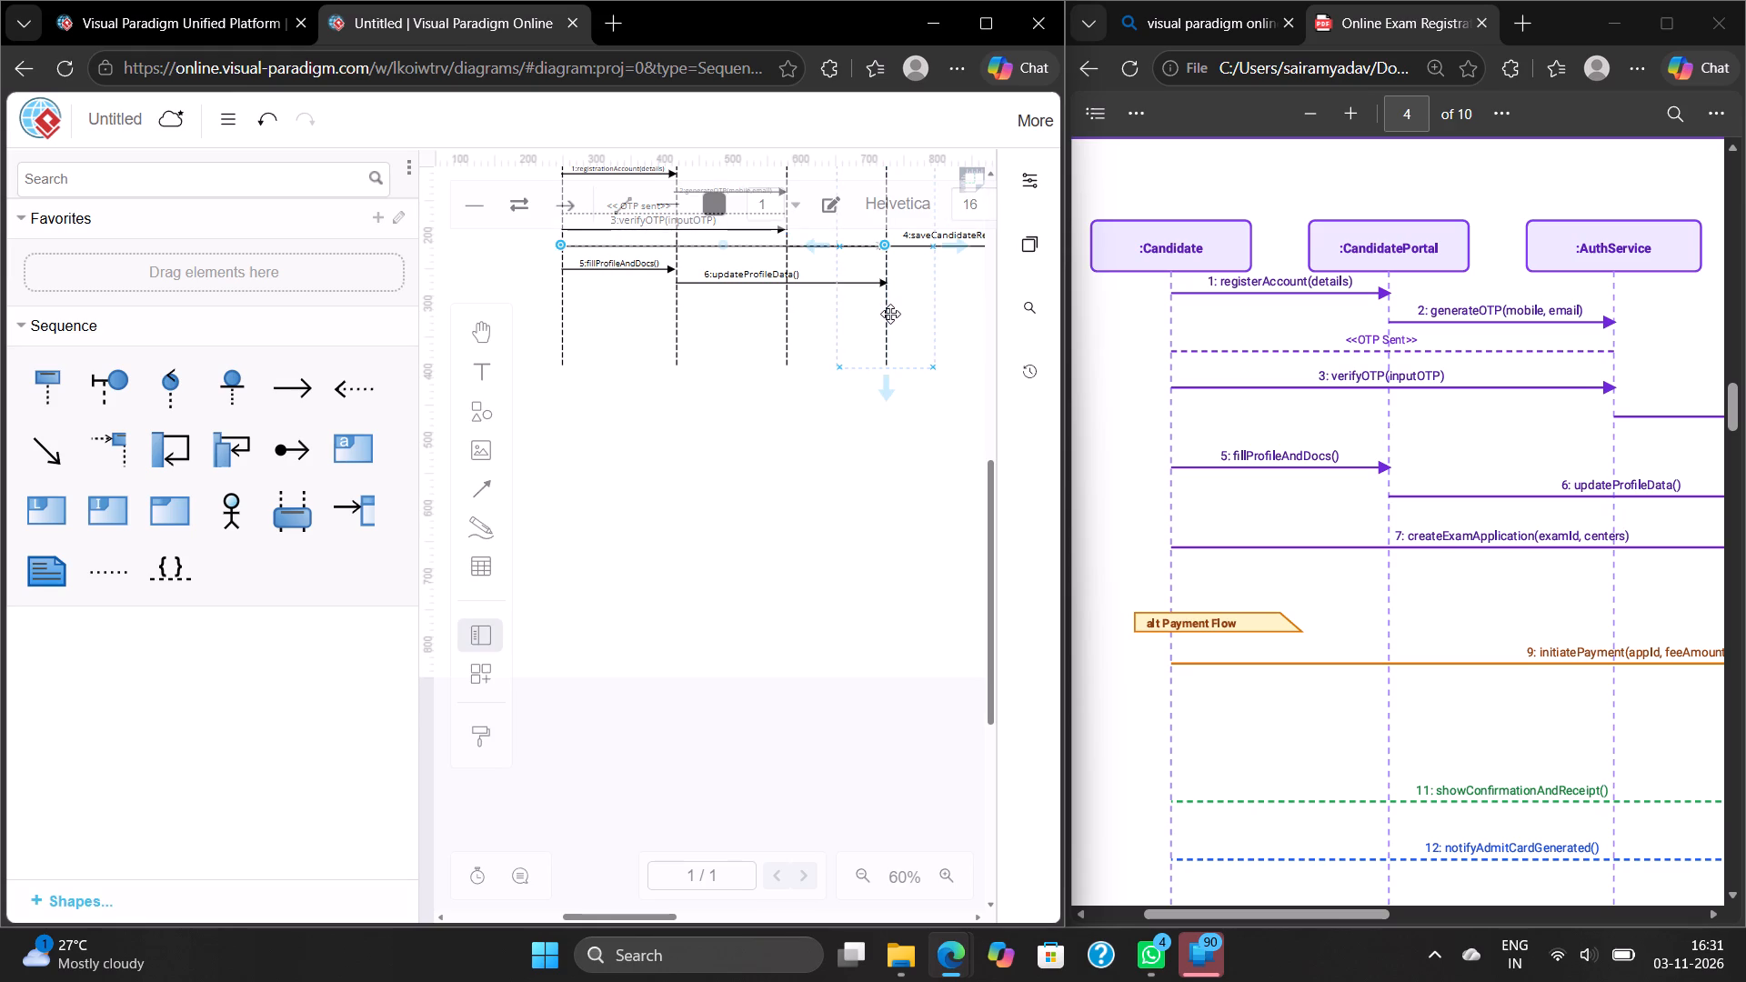
Lower the new Candidate-to-ApplicationService arrow so it runs straight, slightly below the 6:updateProfileData() arrow.
left_click_drag(884, 245, 888, 274)
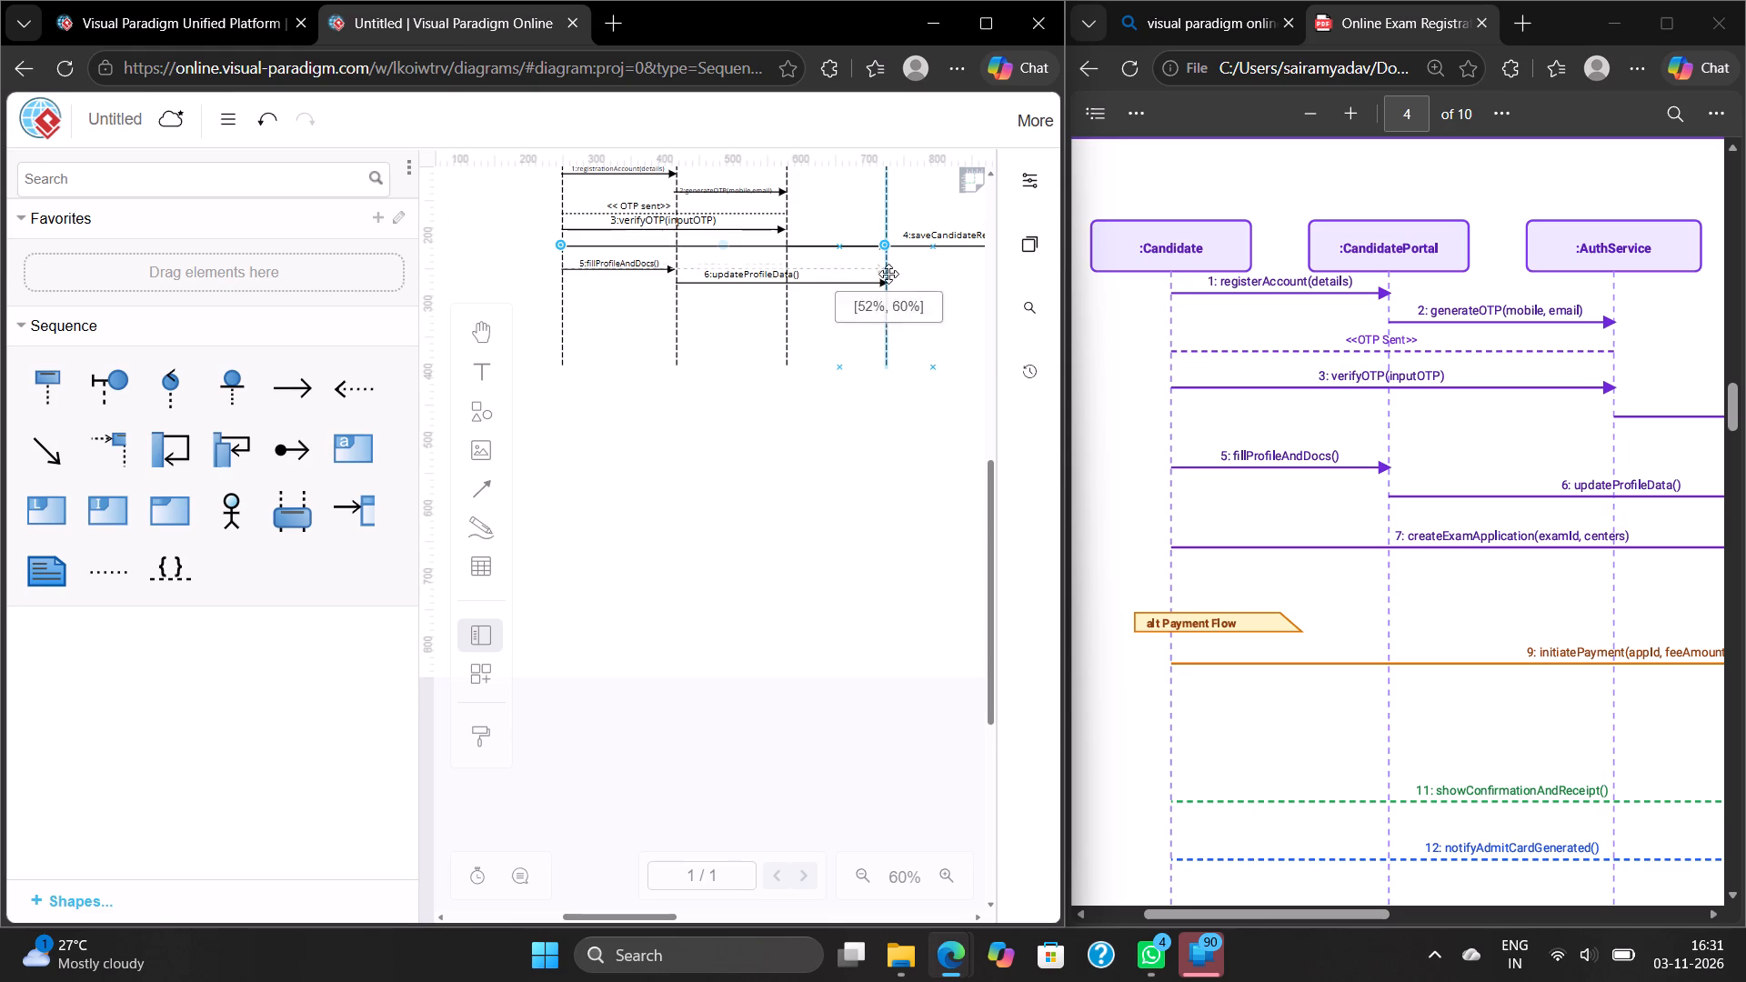
left_click_drag(888, 274, 888, 311)
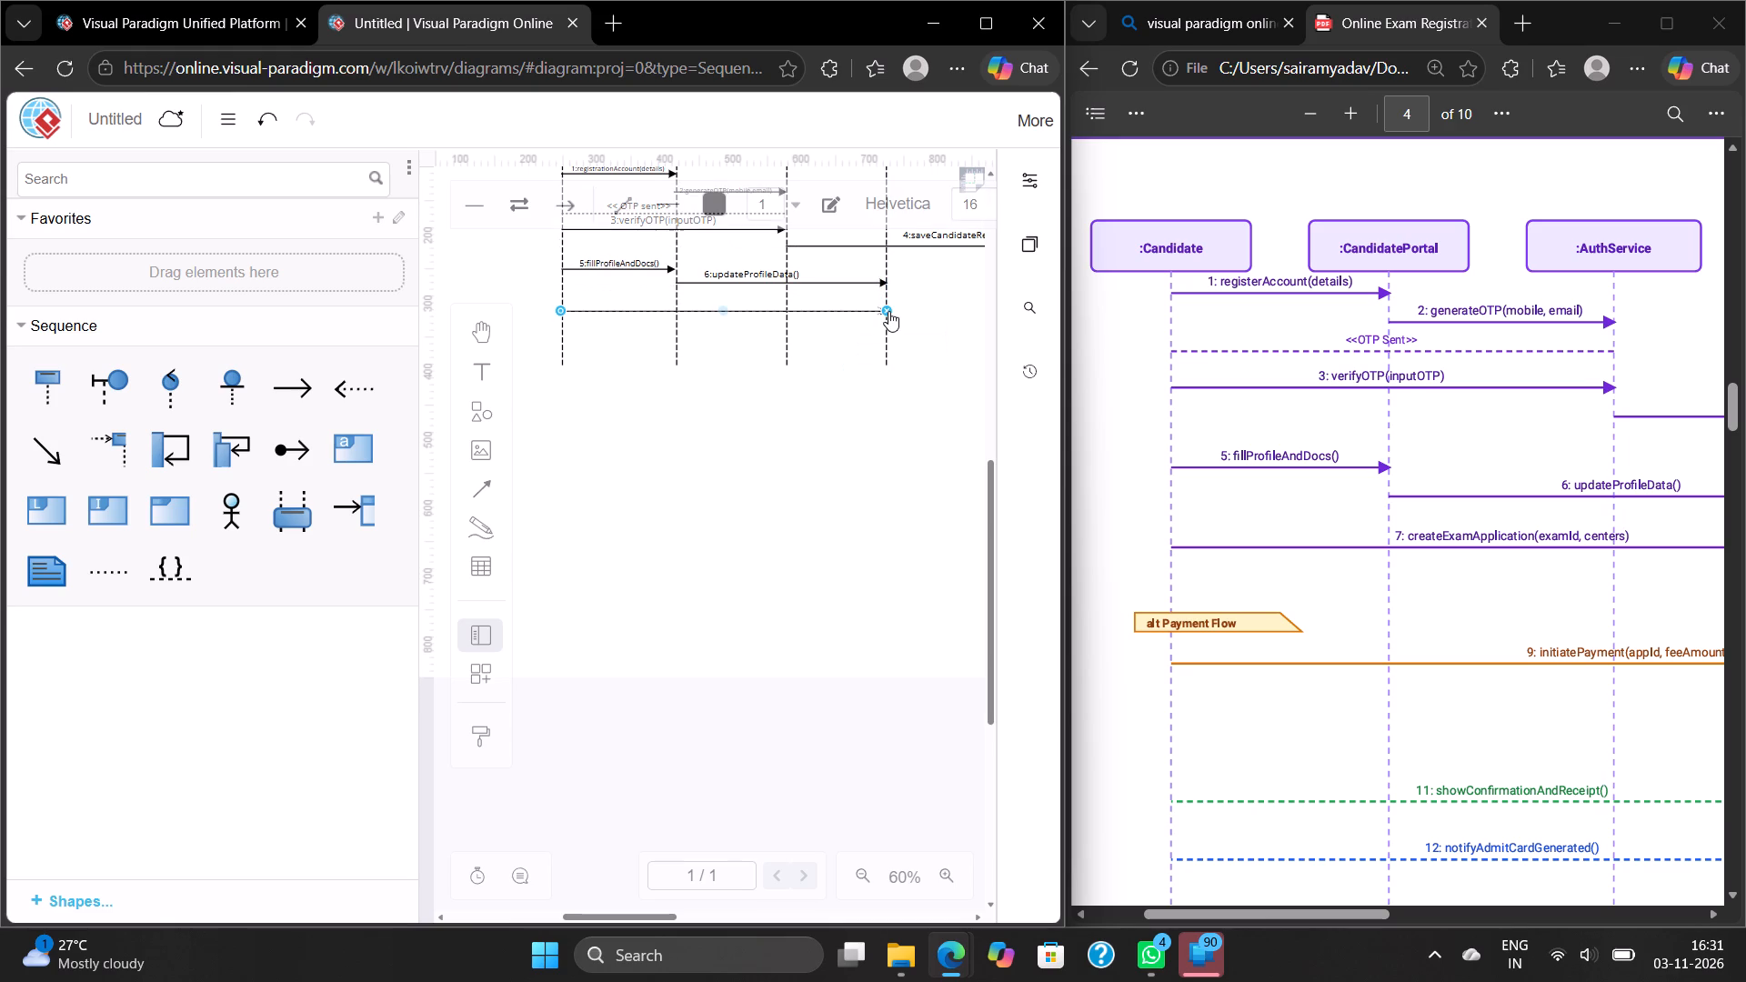
Set the line end of the Candidate-to-ApplicationService arrow to a solid filled arrowhead.
scroll(1259, 483, "left", 1)
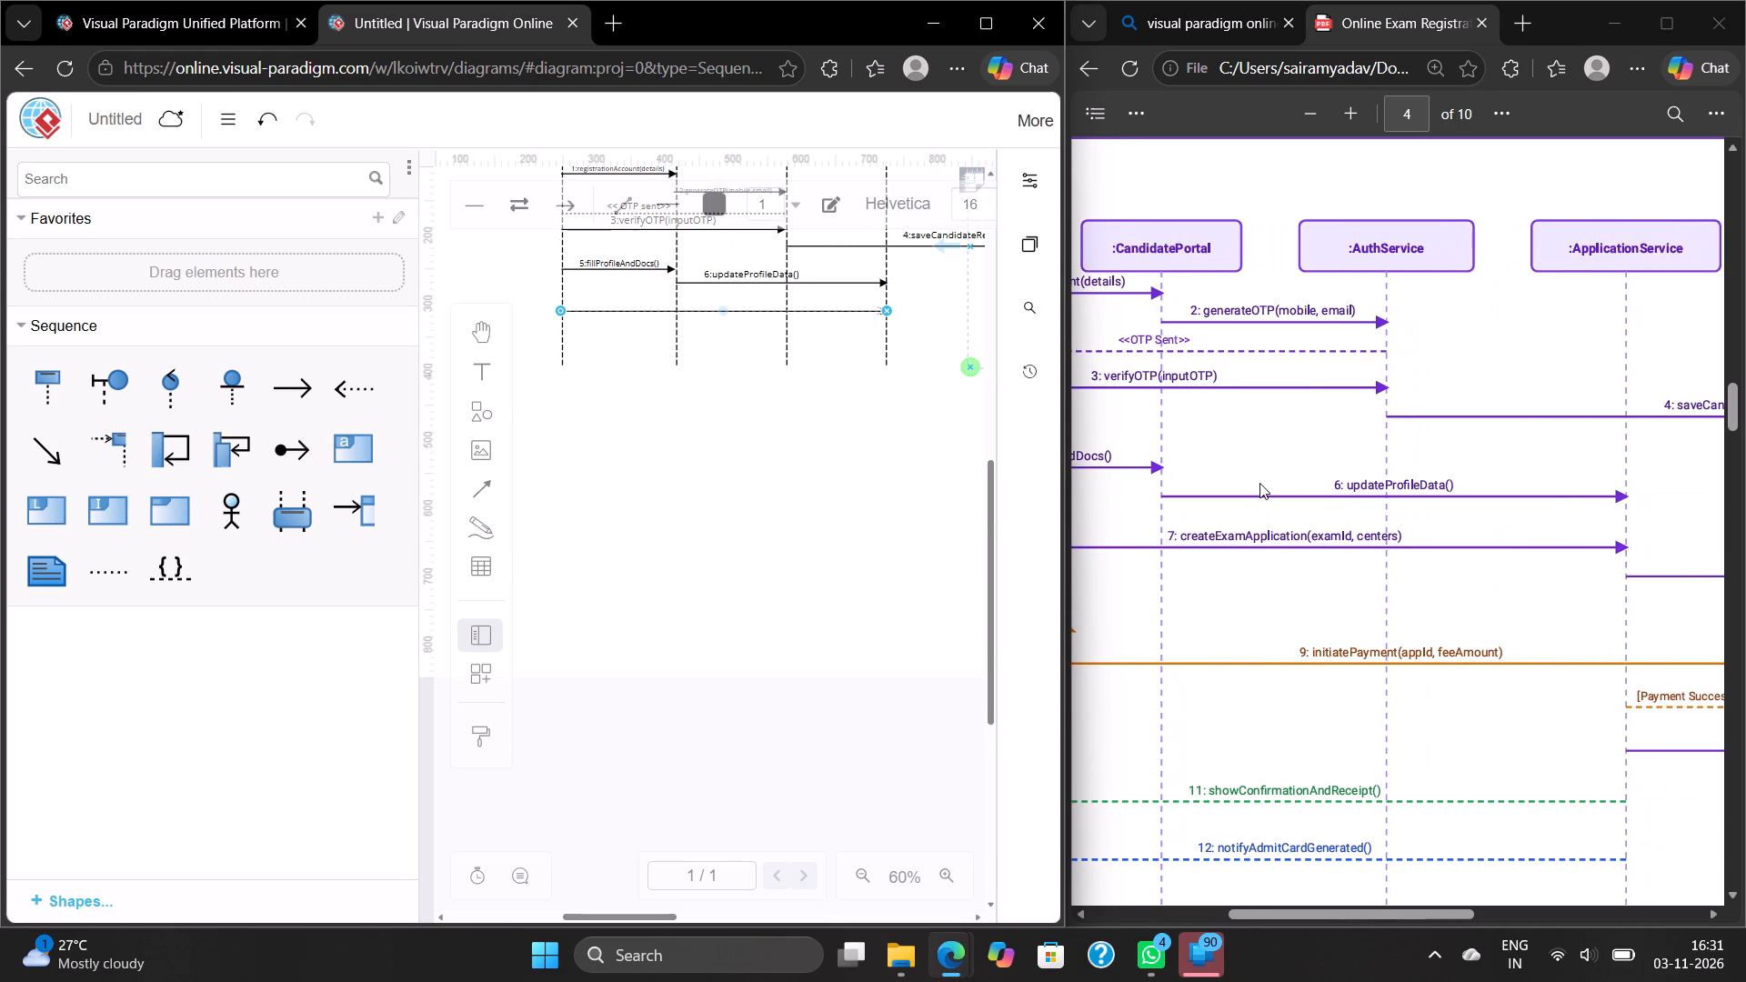
scroll(1259, 483, "left", 1)
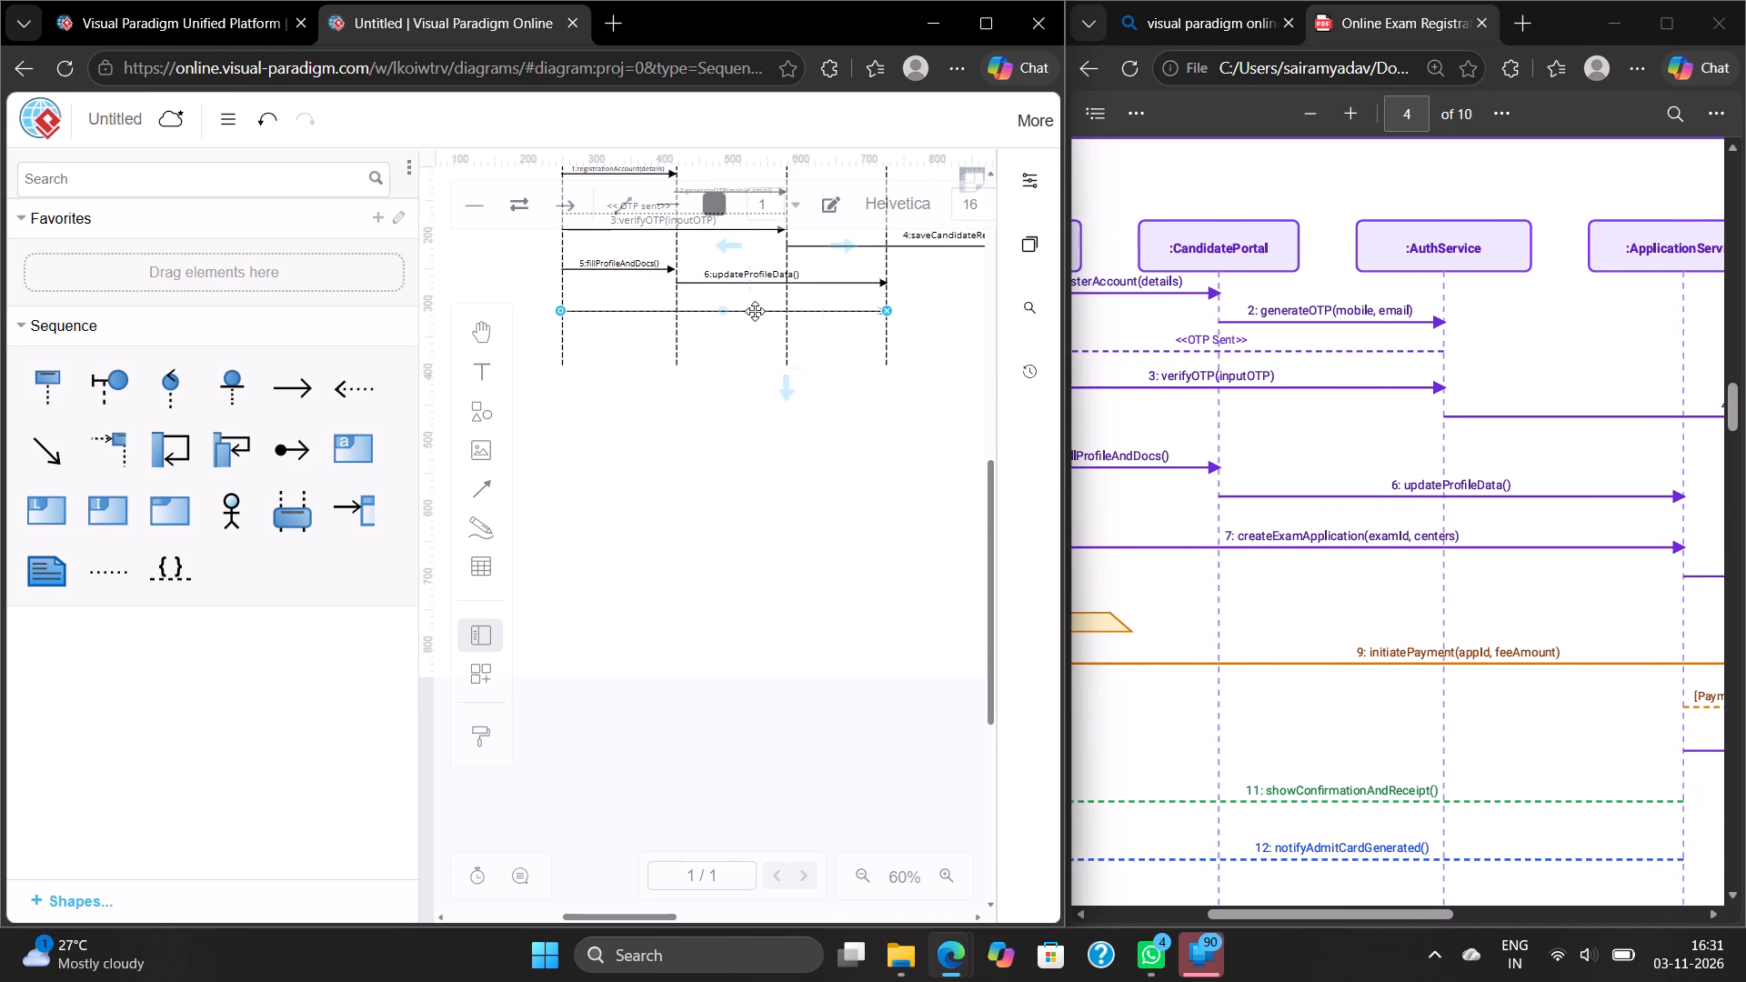
left_click(1033, 195)
left_click(774, 162)
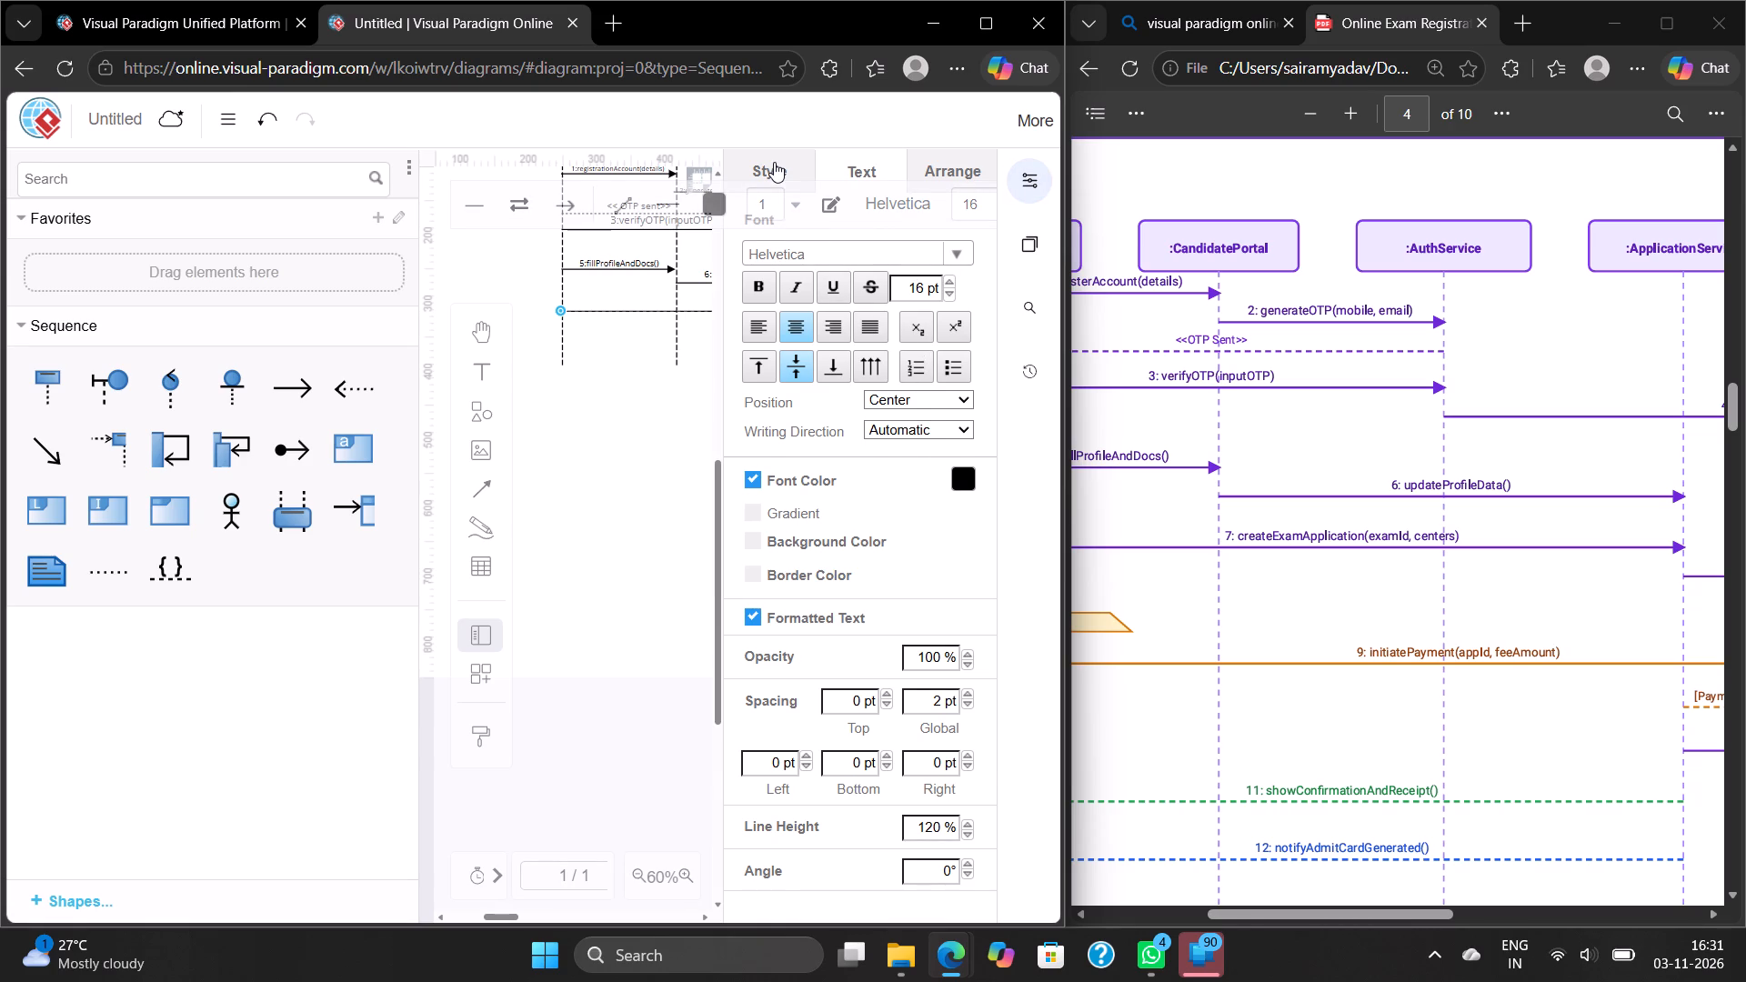
left_click(958, 389)
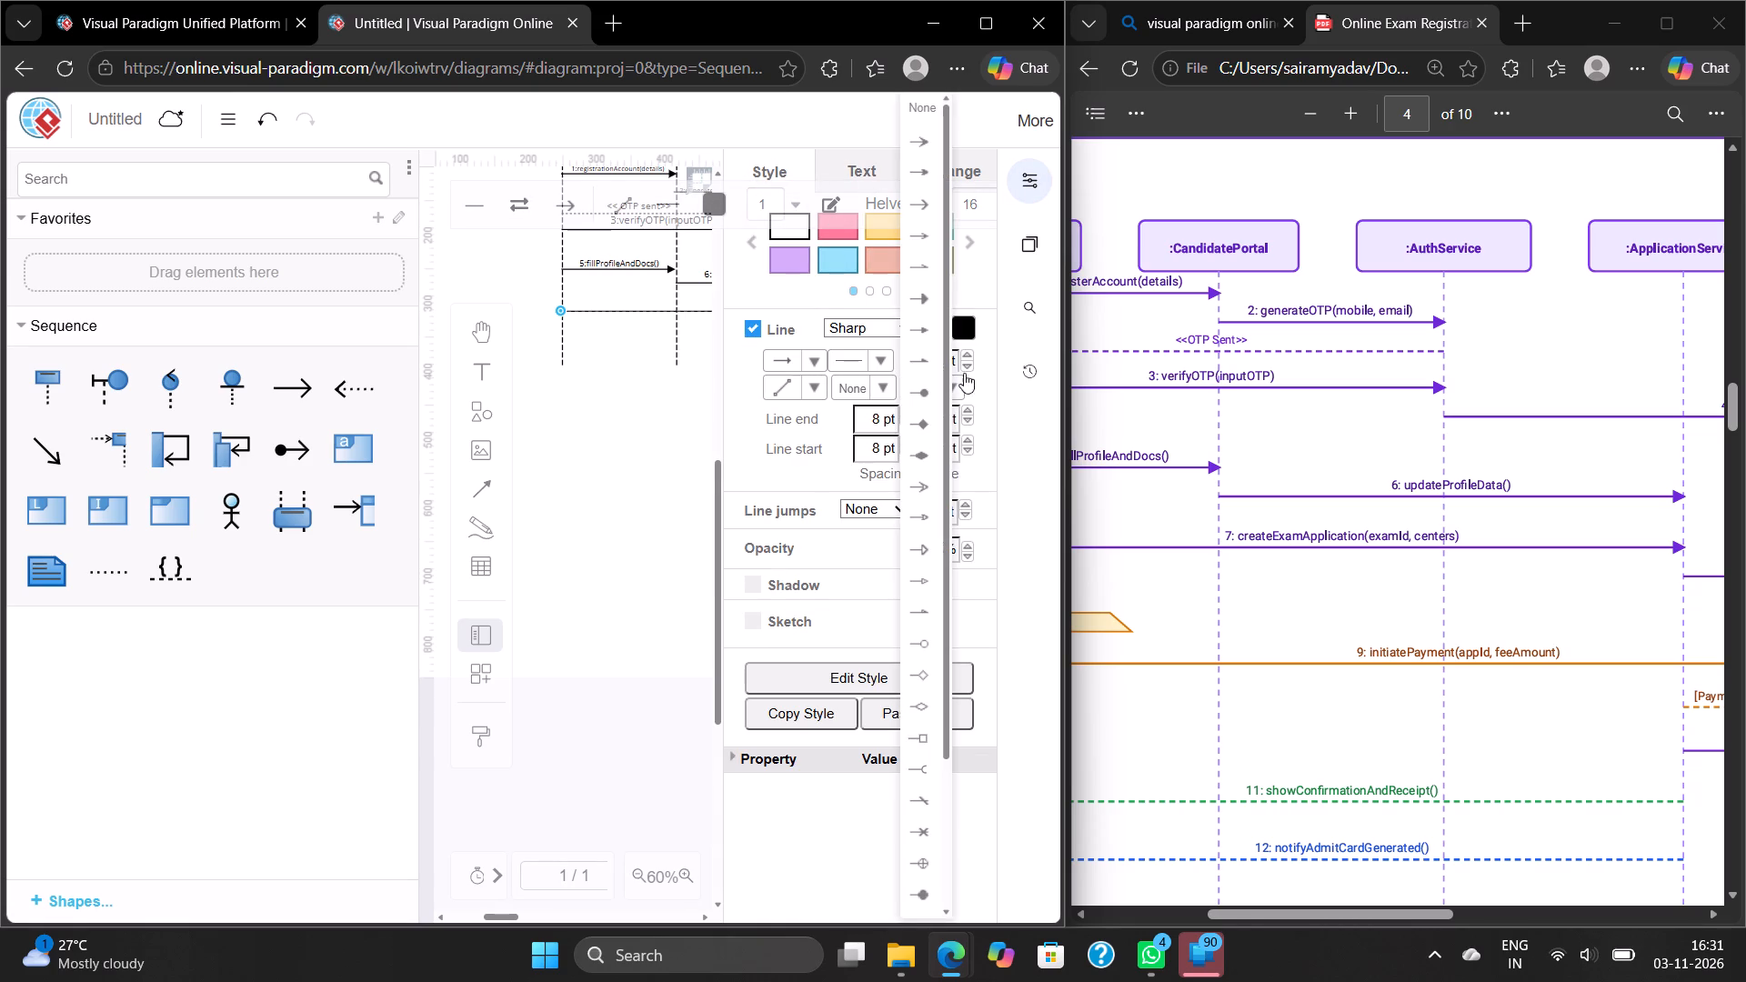
left_click(918, 288)
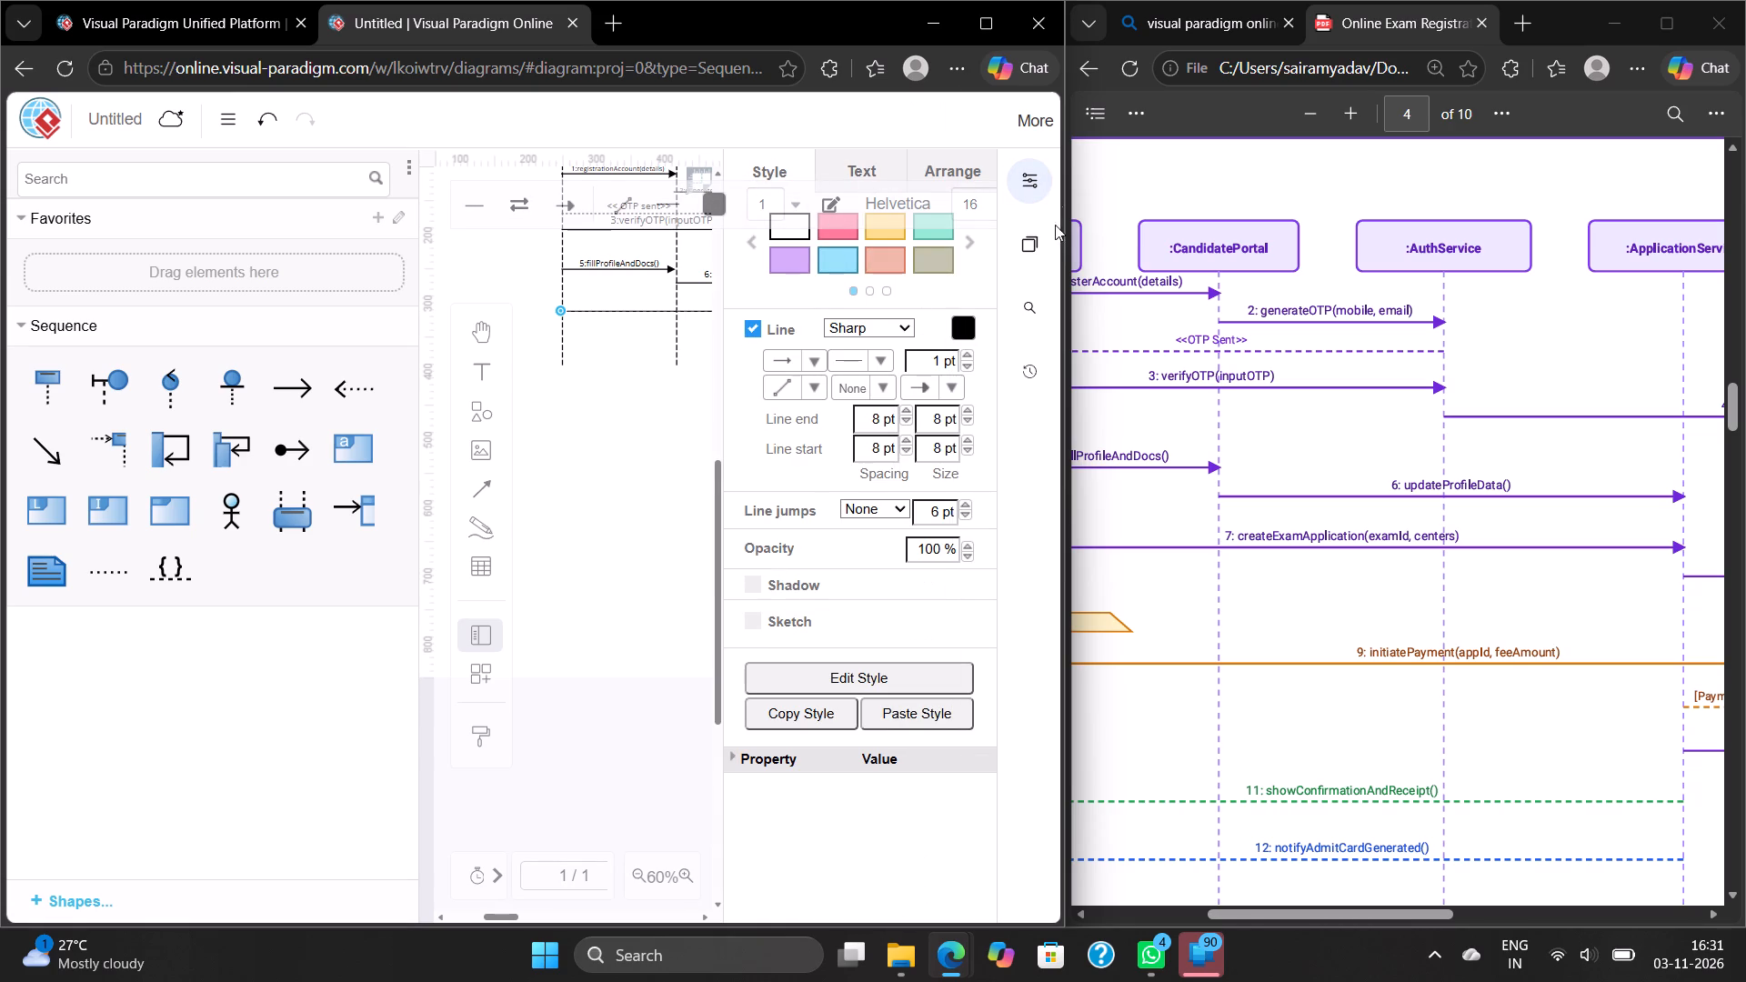
left_click(1021, 183)
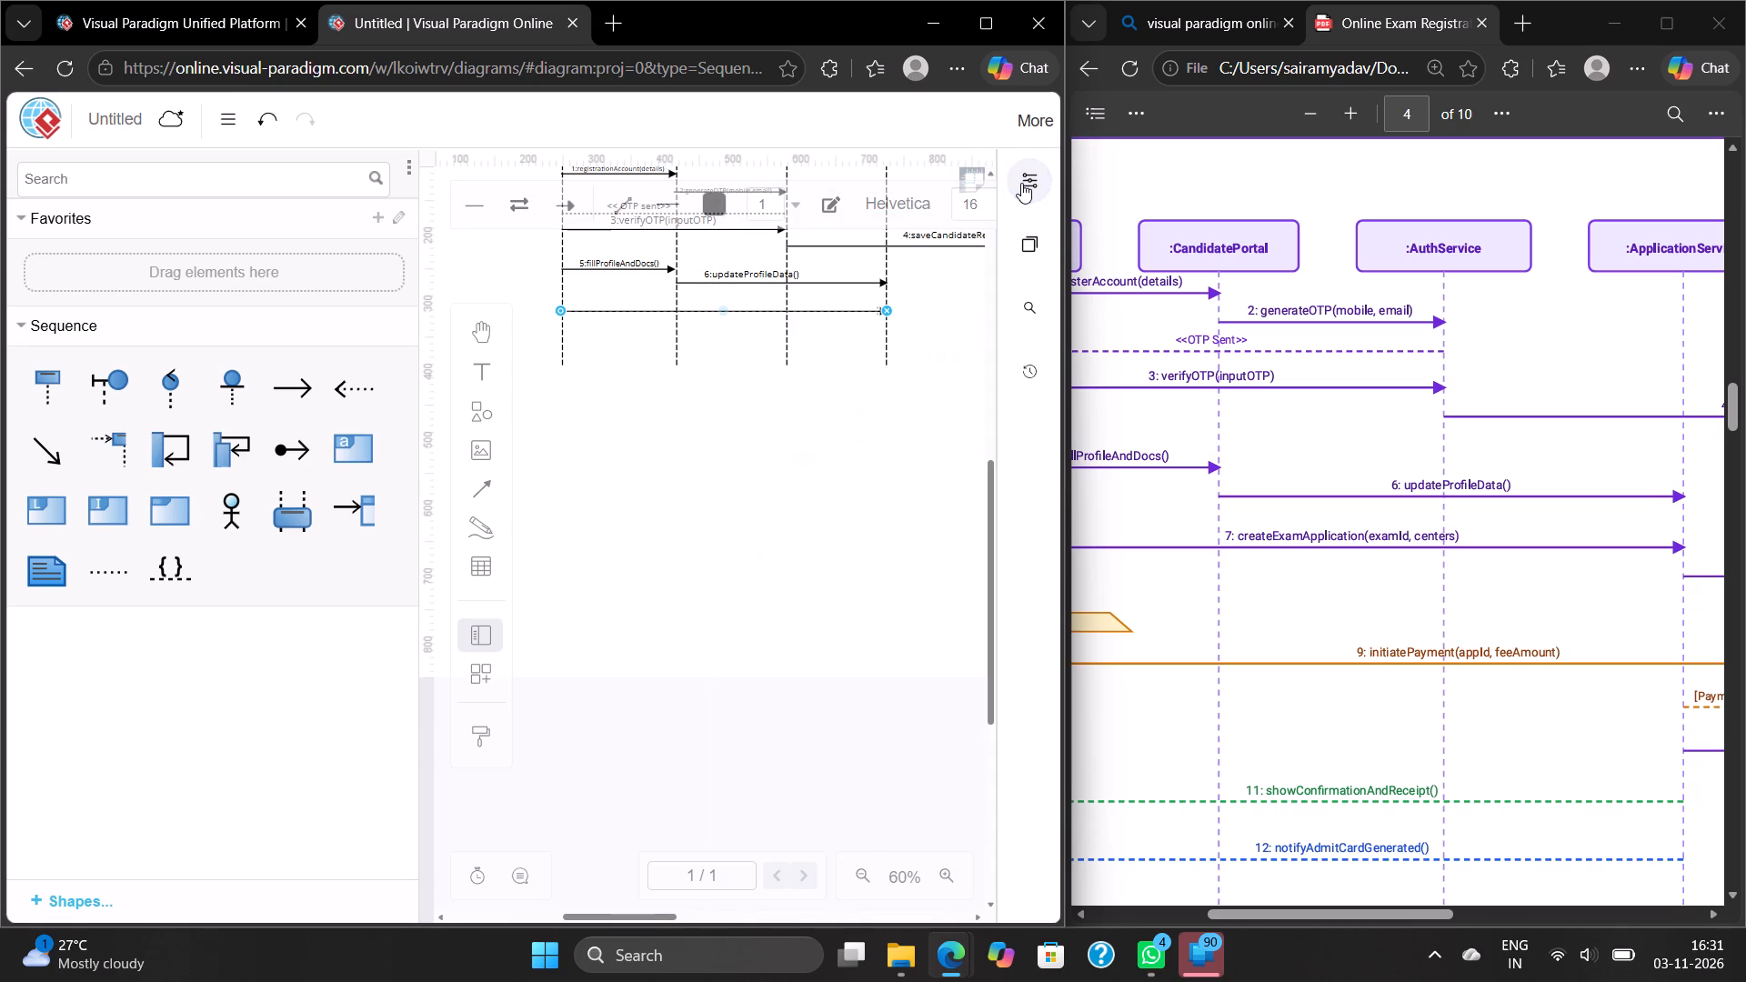
left_click(731, 456)
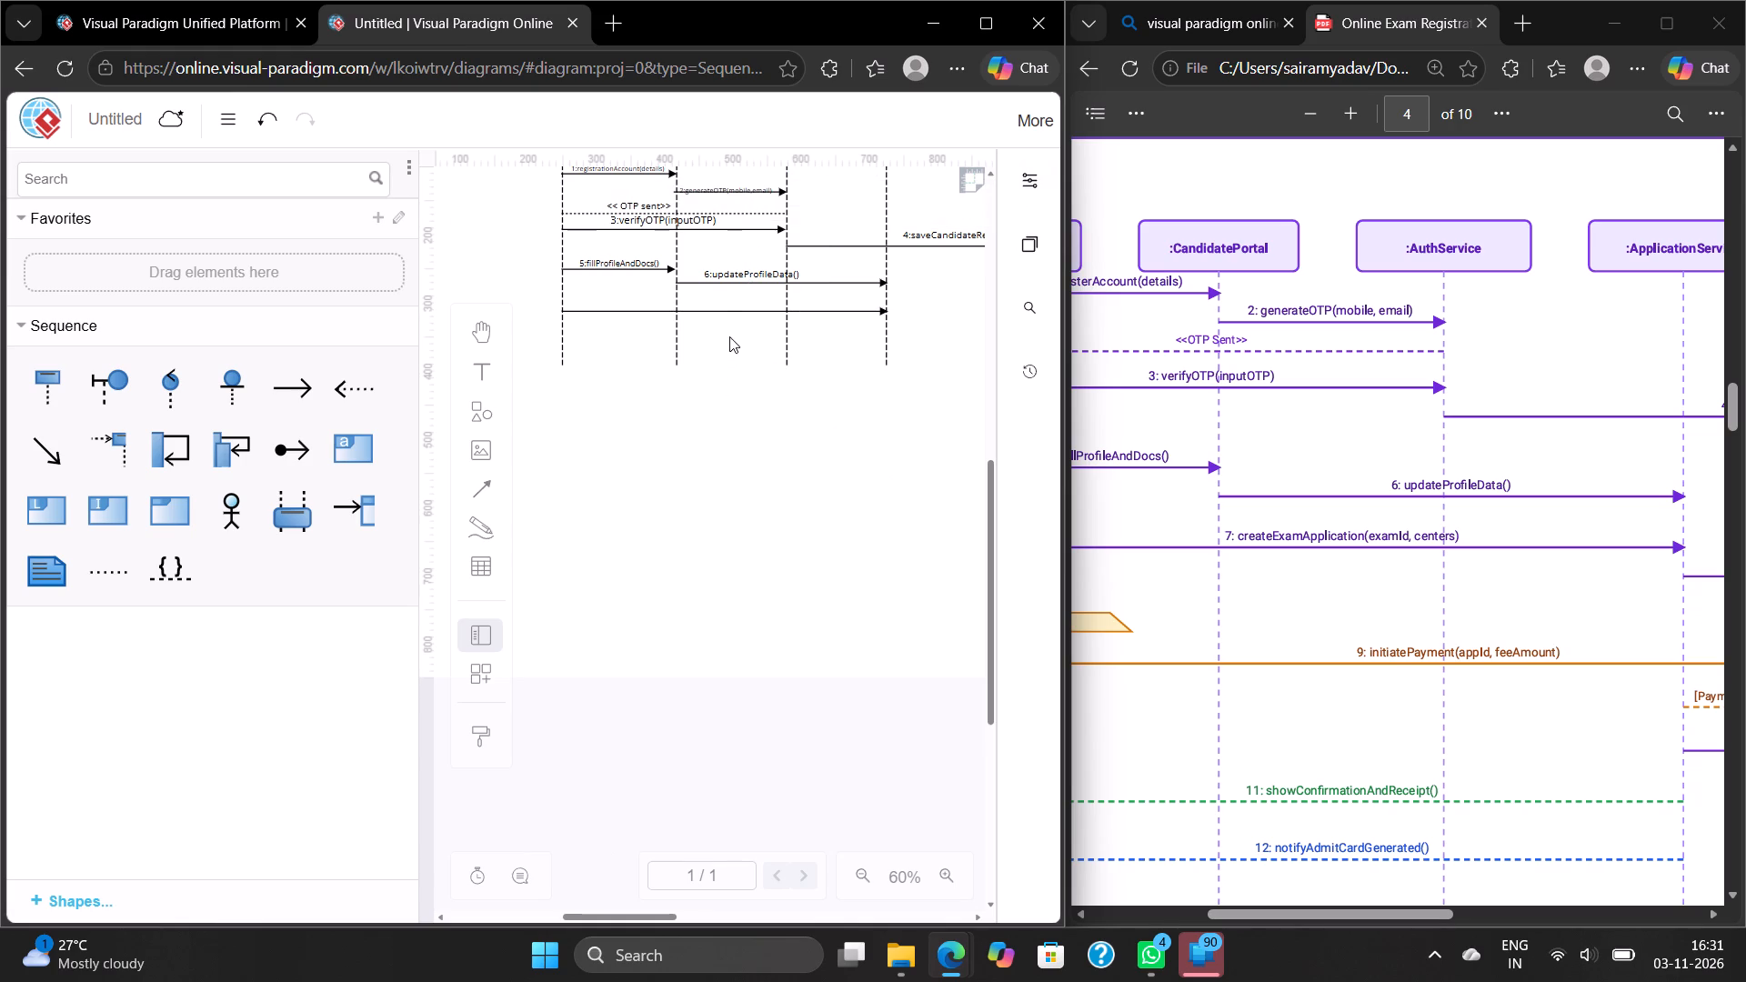
Add the text label 7:createExamApplication(examId,centers) on the Candidate-to-ApplicationService arrow.
double_click(723, 300)
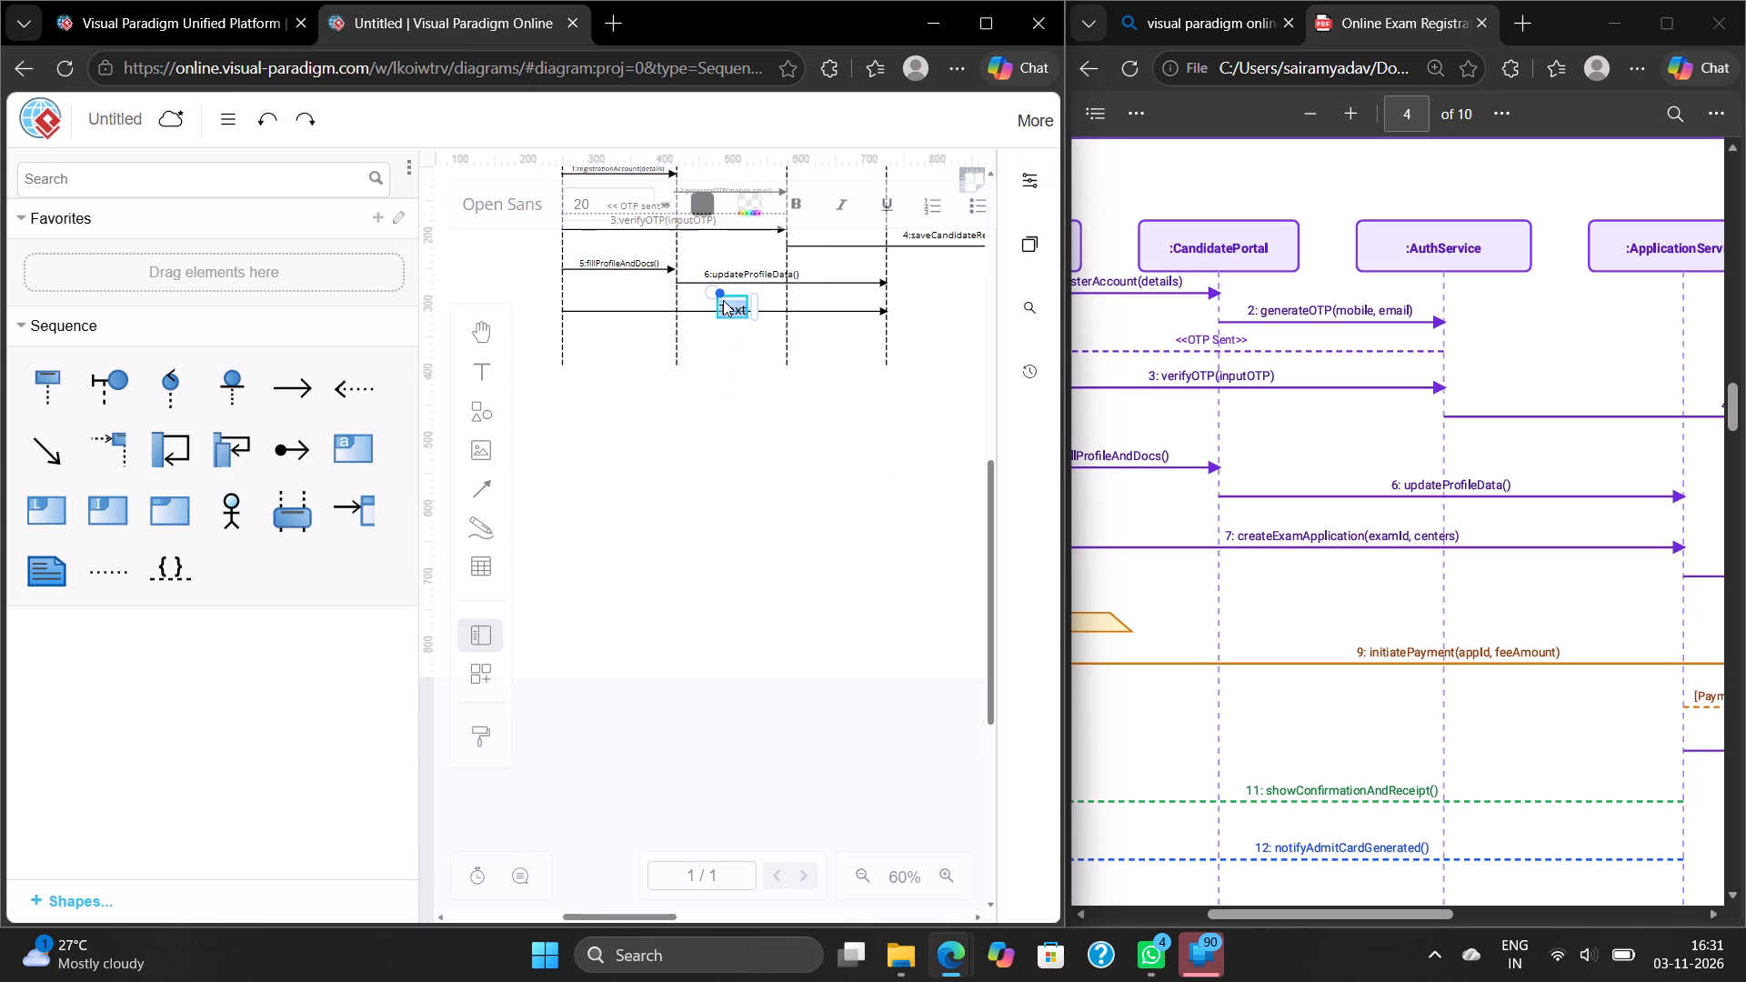
key("BackSpace")
type("7:")
type("create")
type("Exam")
type("Applicatu")
key("BackSpace")
type("ion")
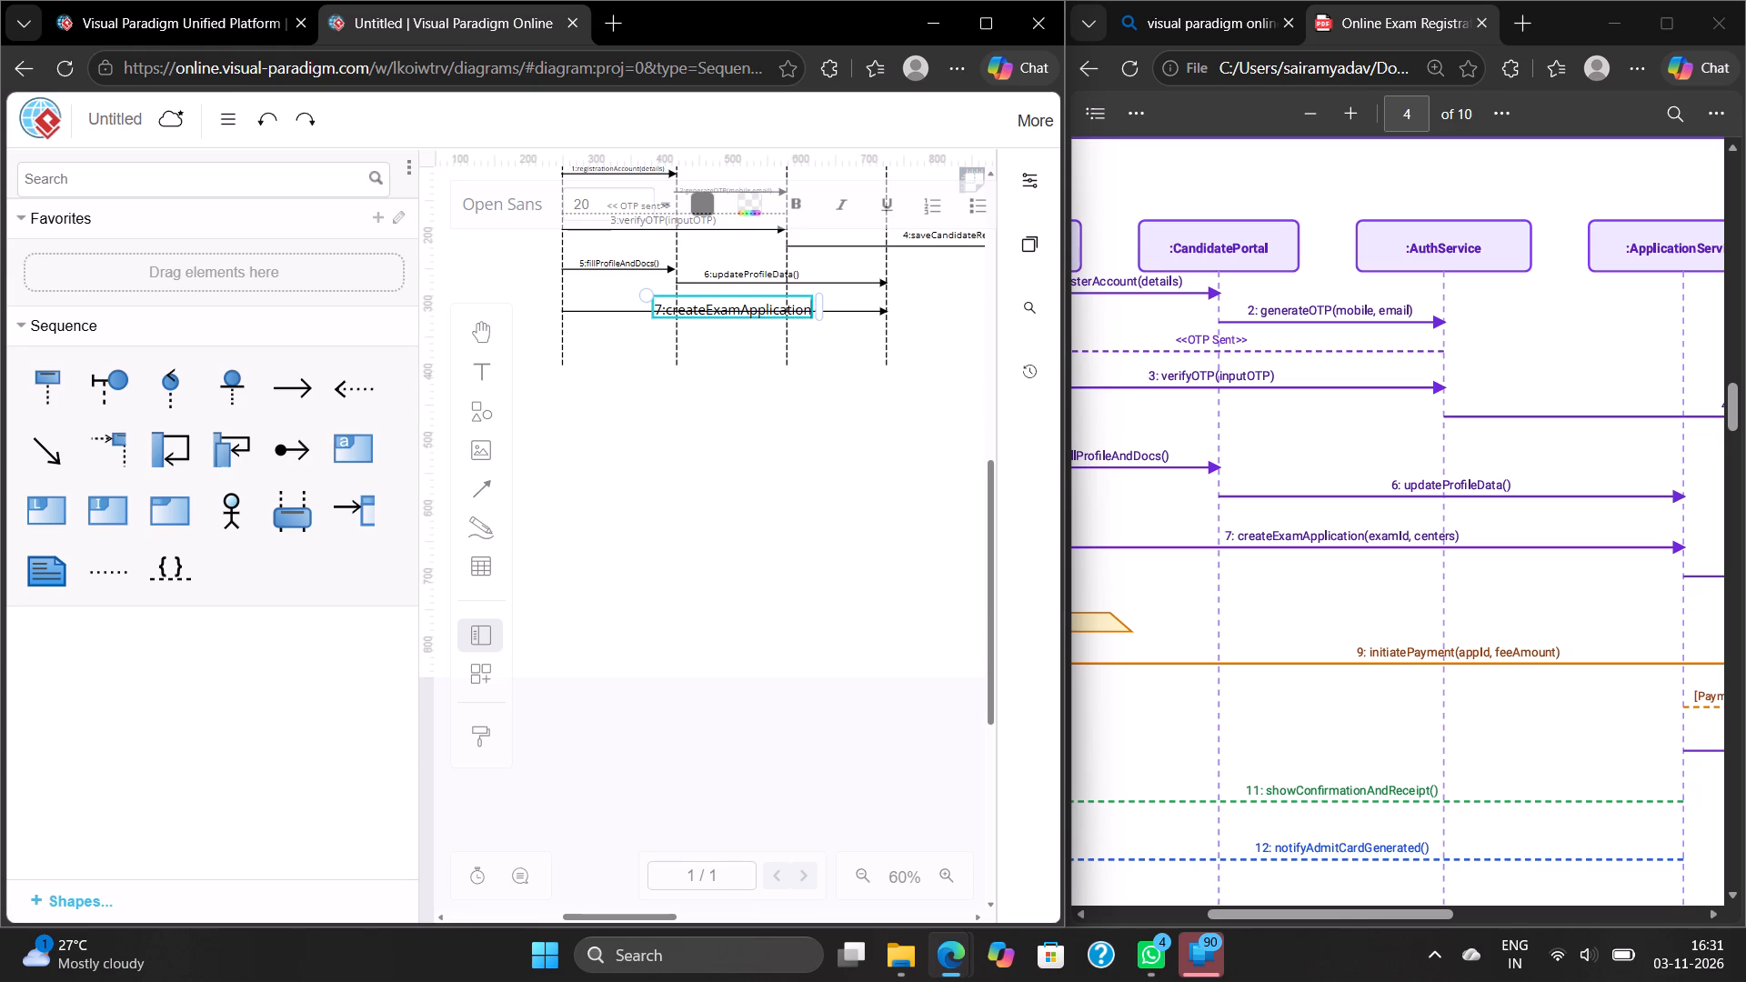
type("()")
key("Left")
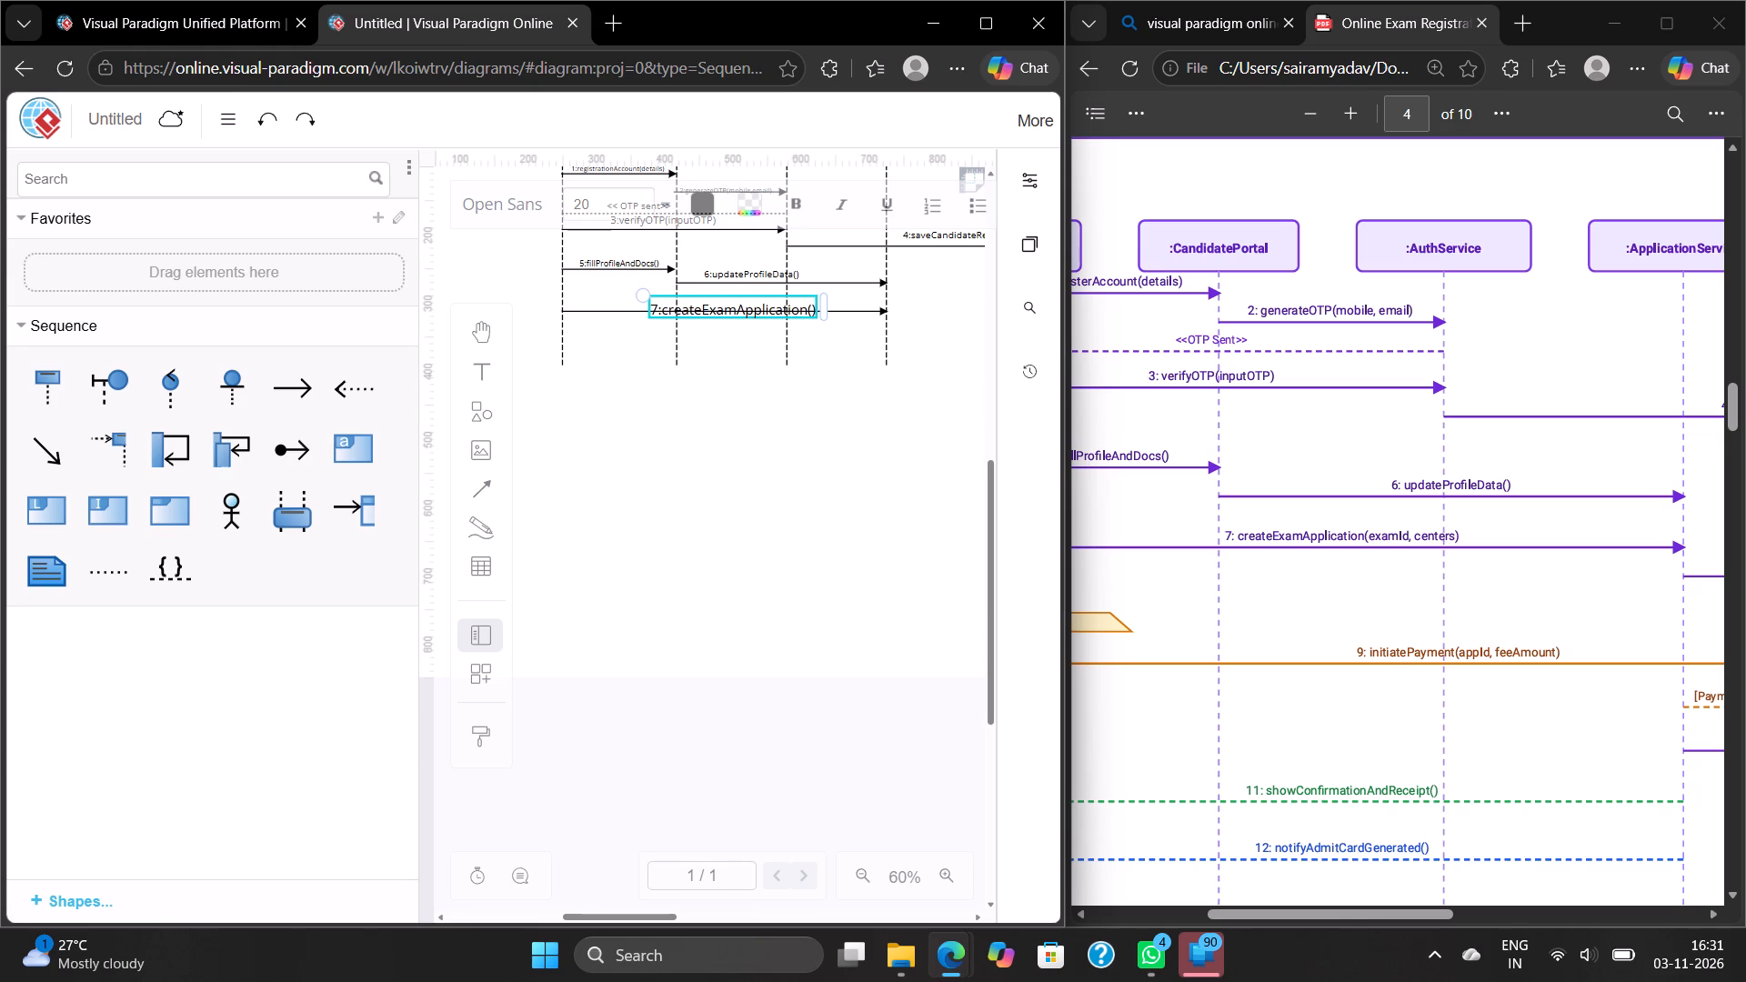
type("exam")
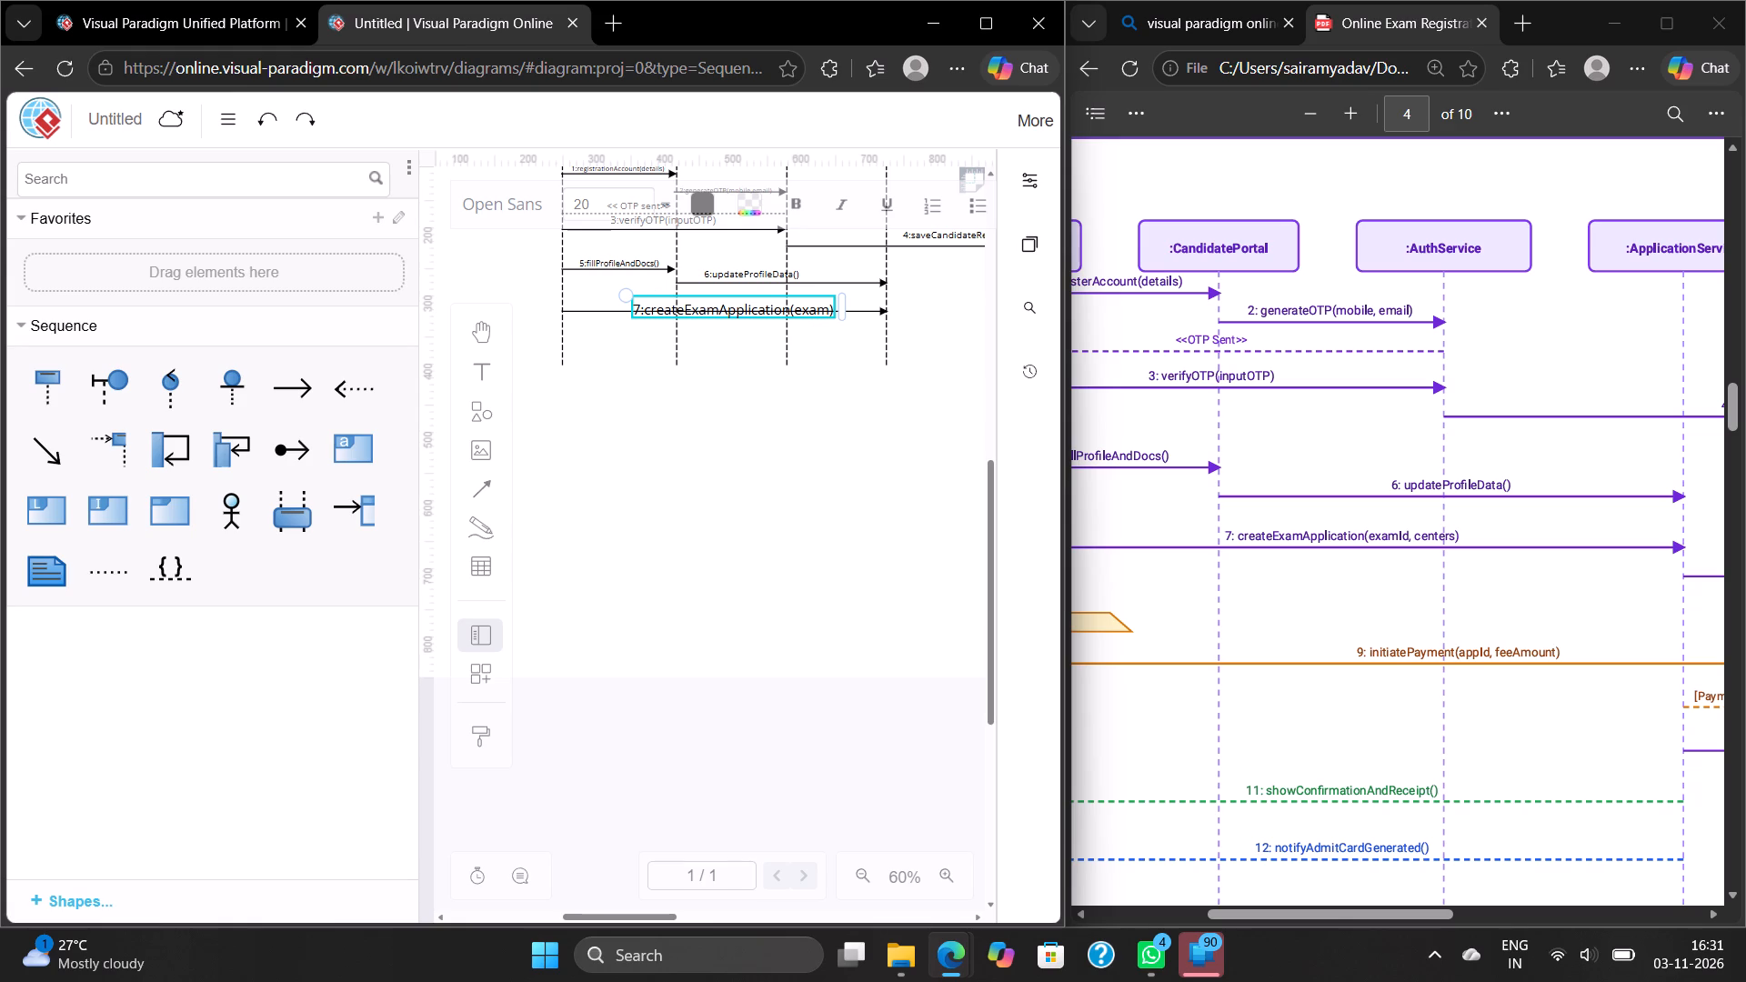
key("shift+i")
key("d")
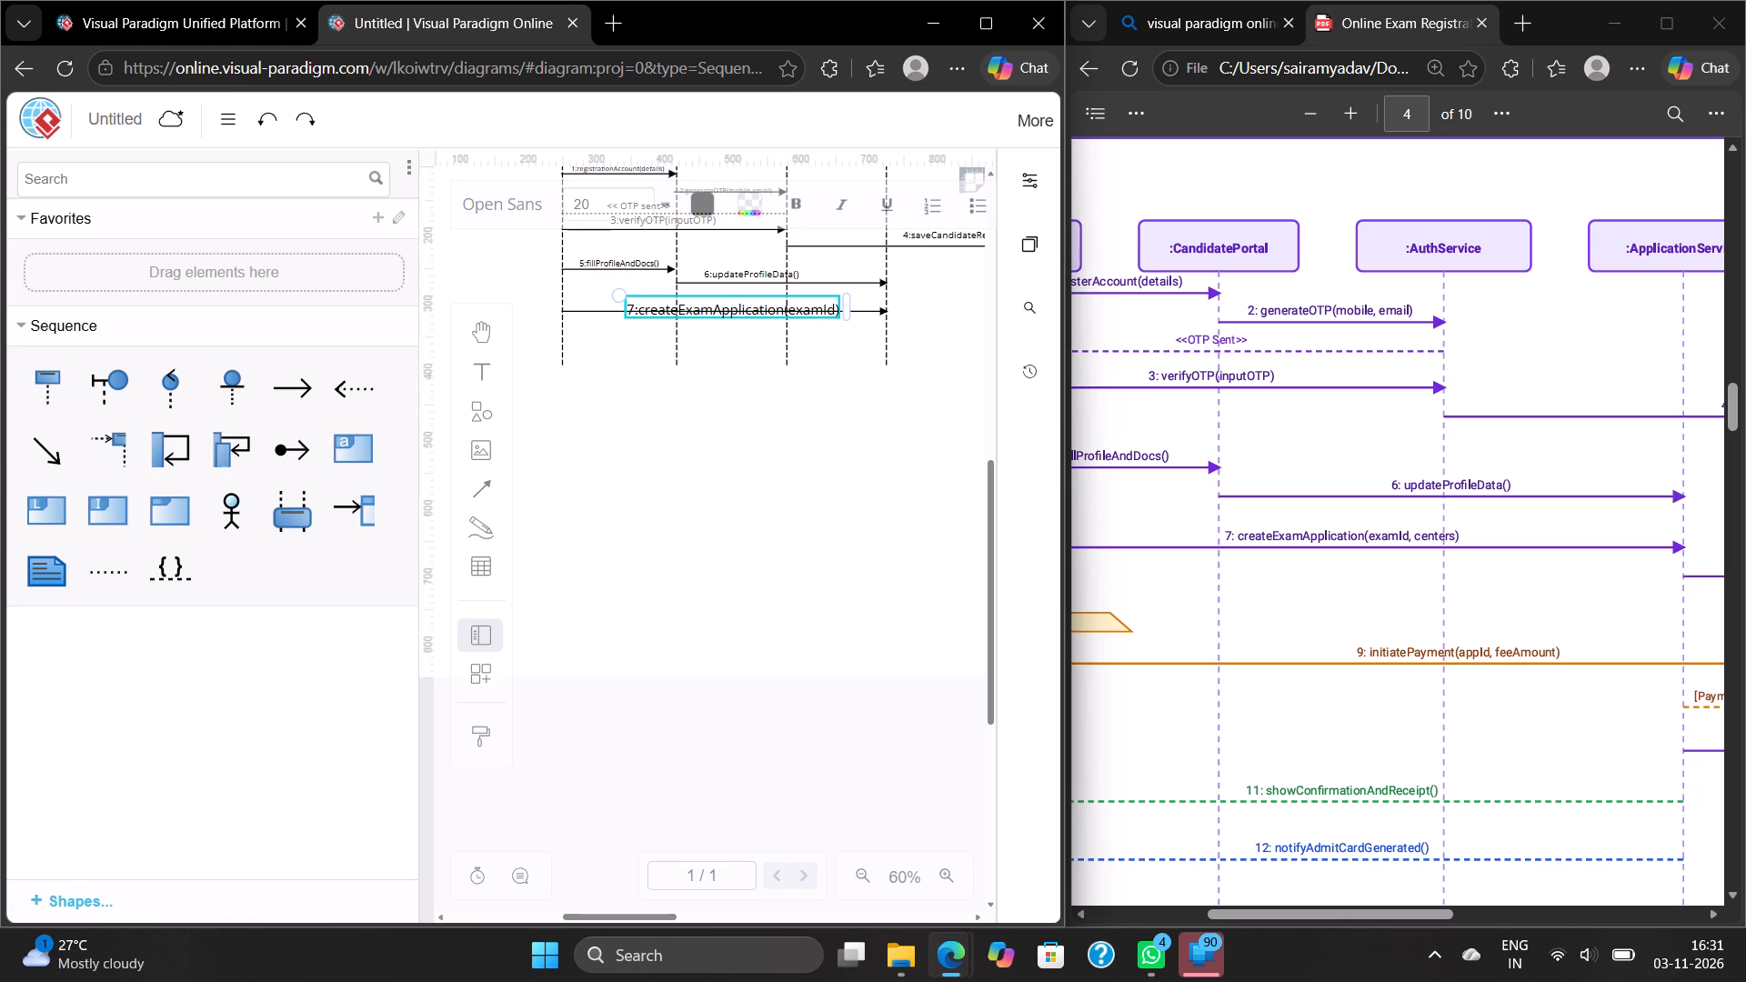
key("comma")
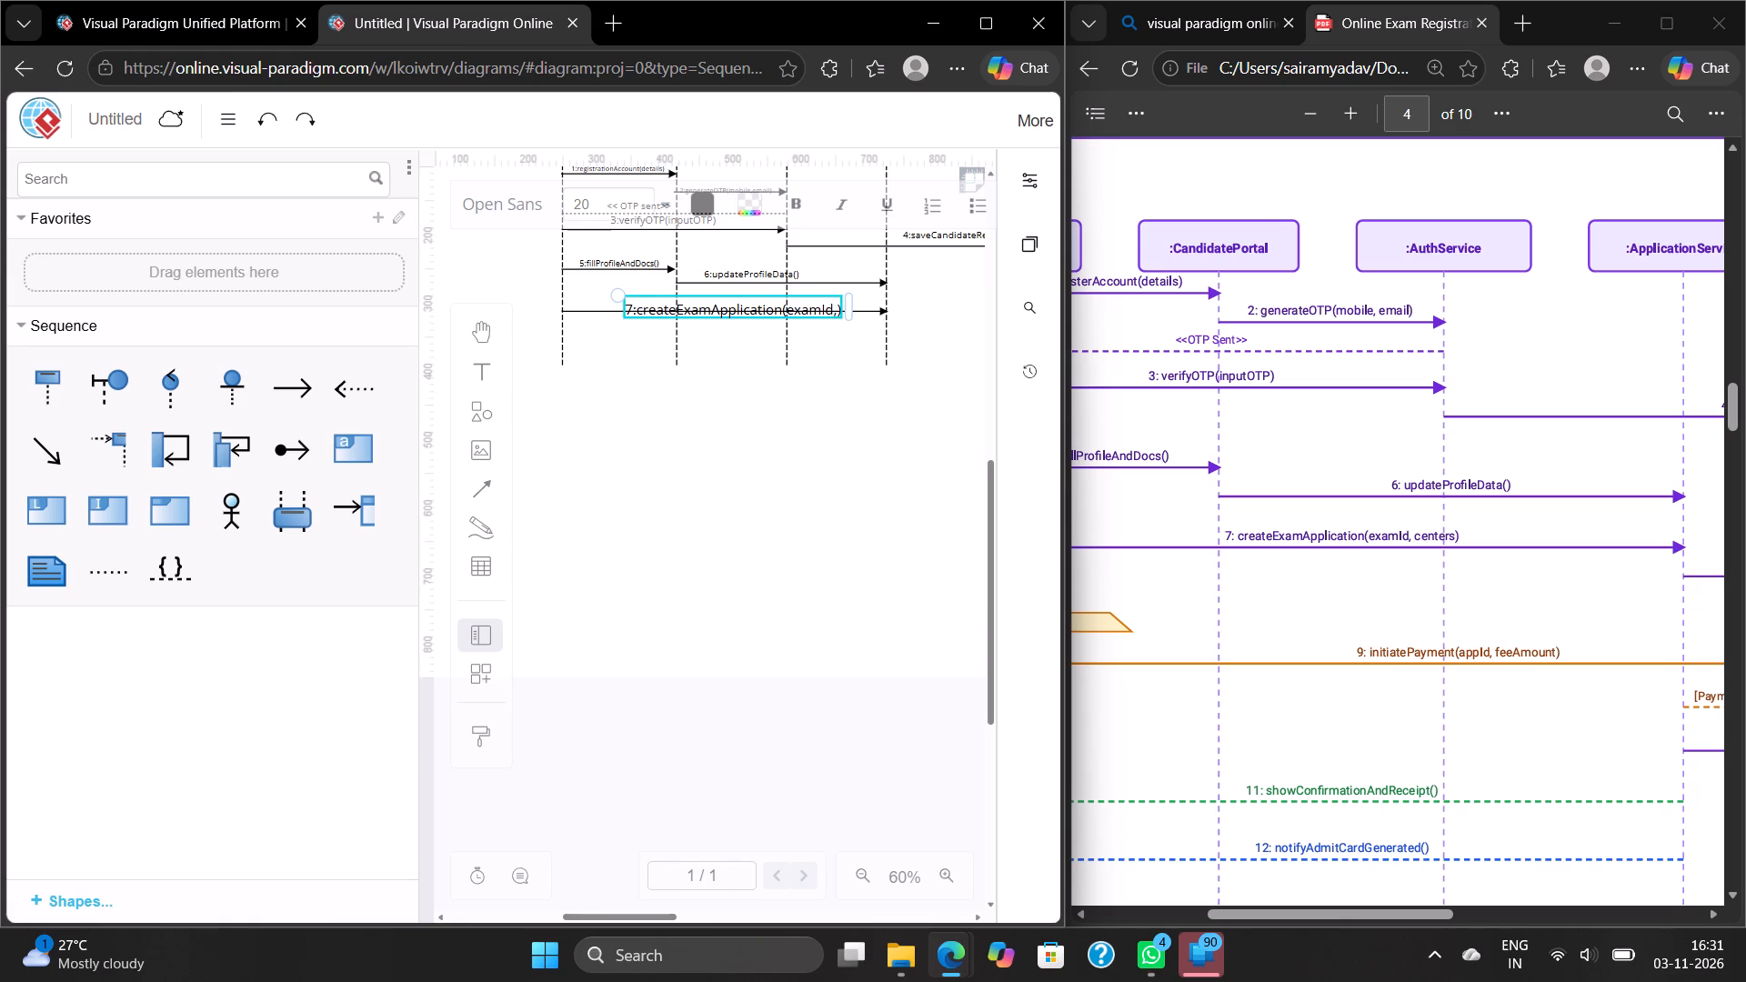
type("centers")
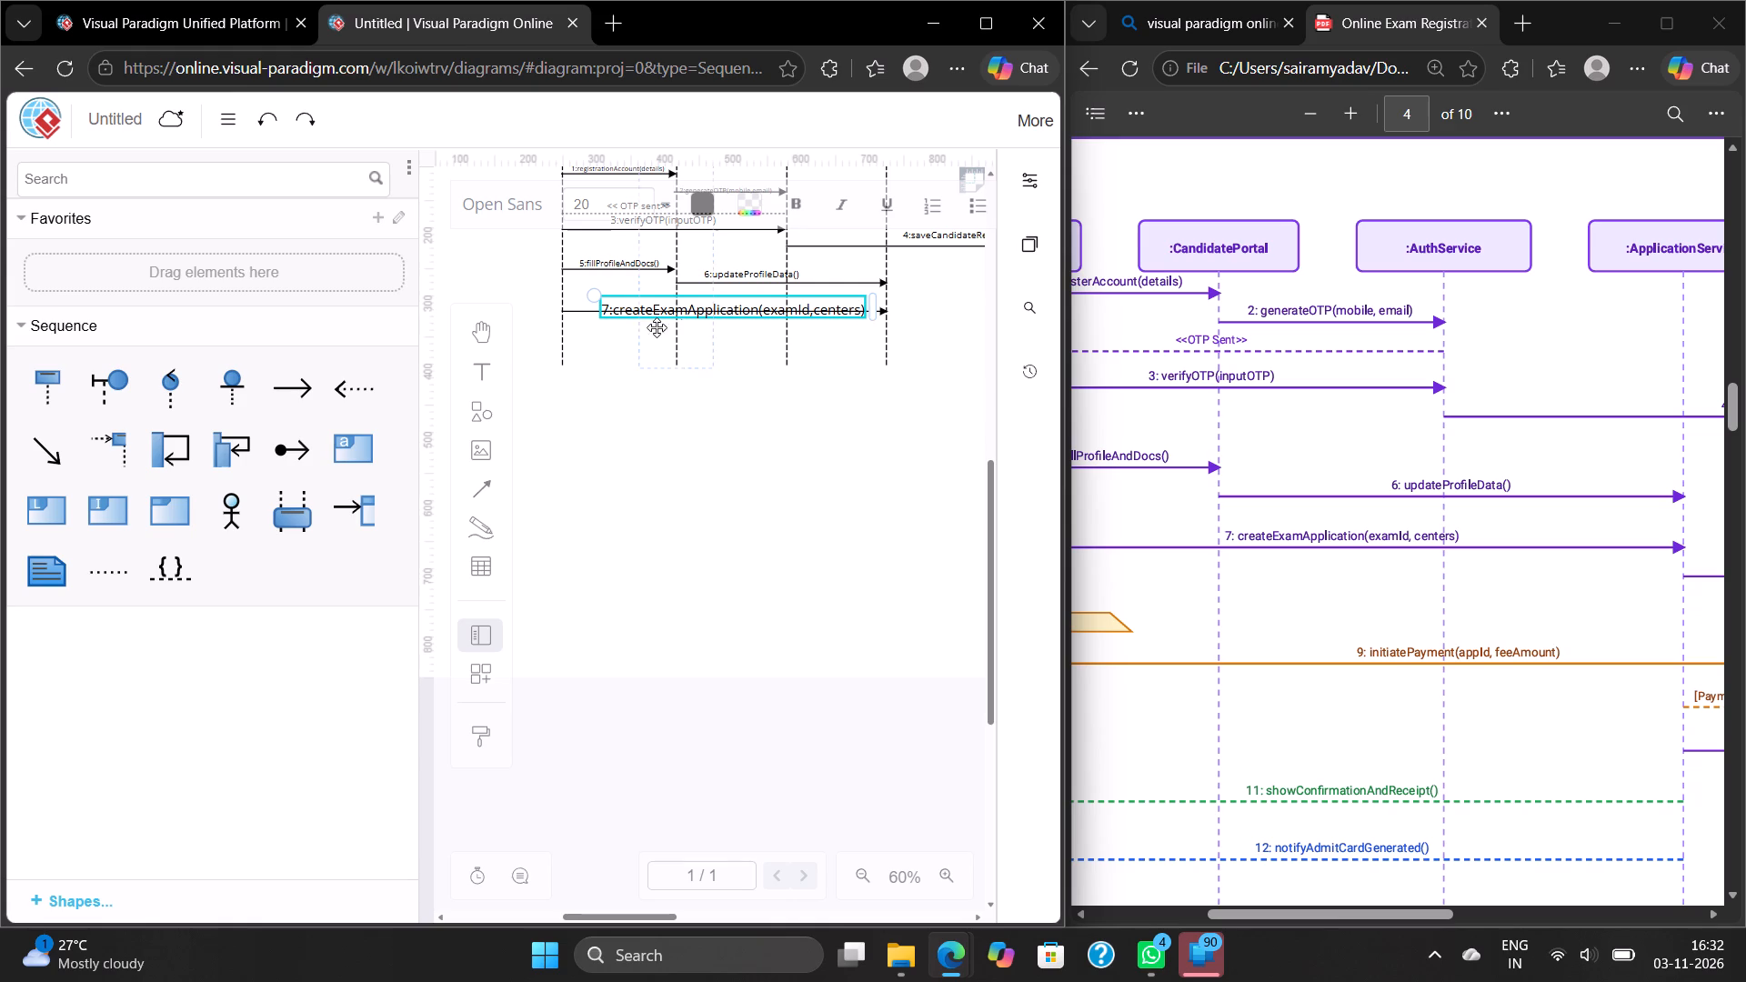
scroll(758, 385, "up", 1)
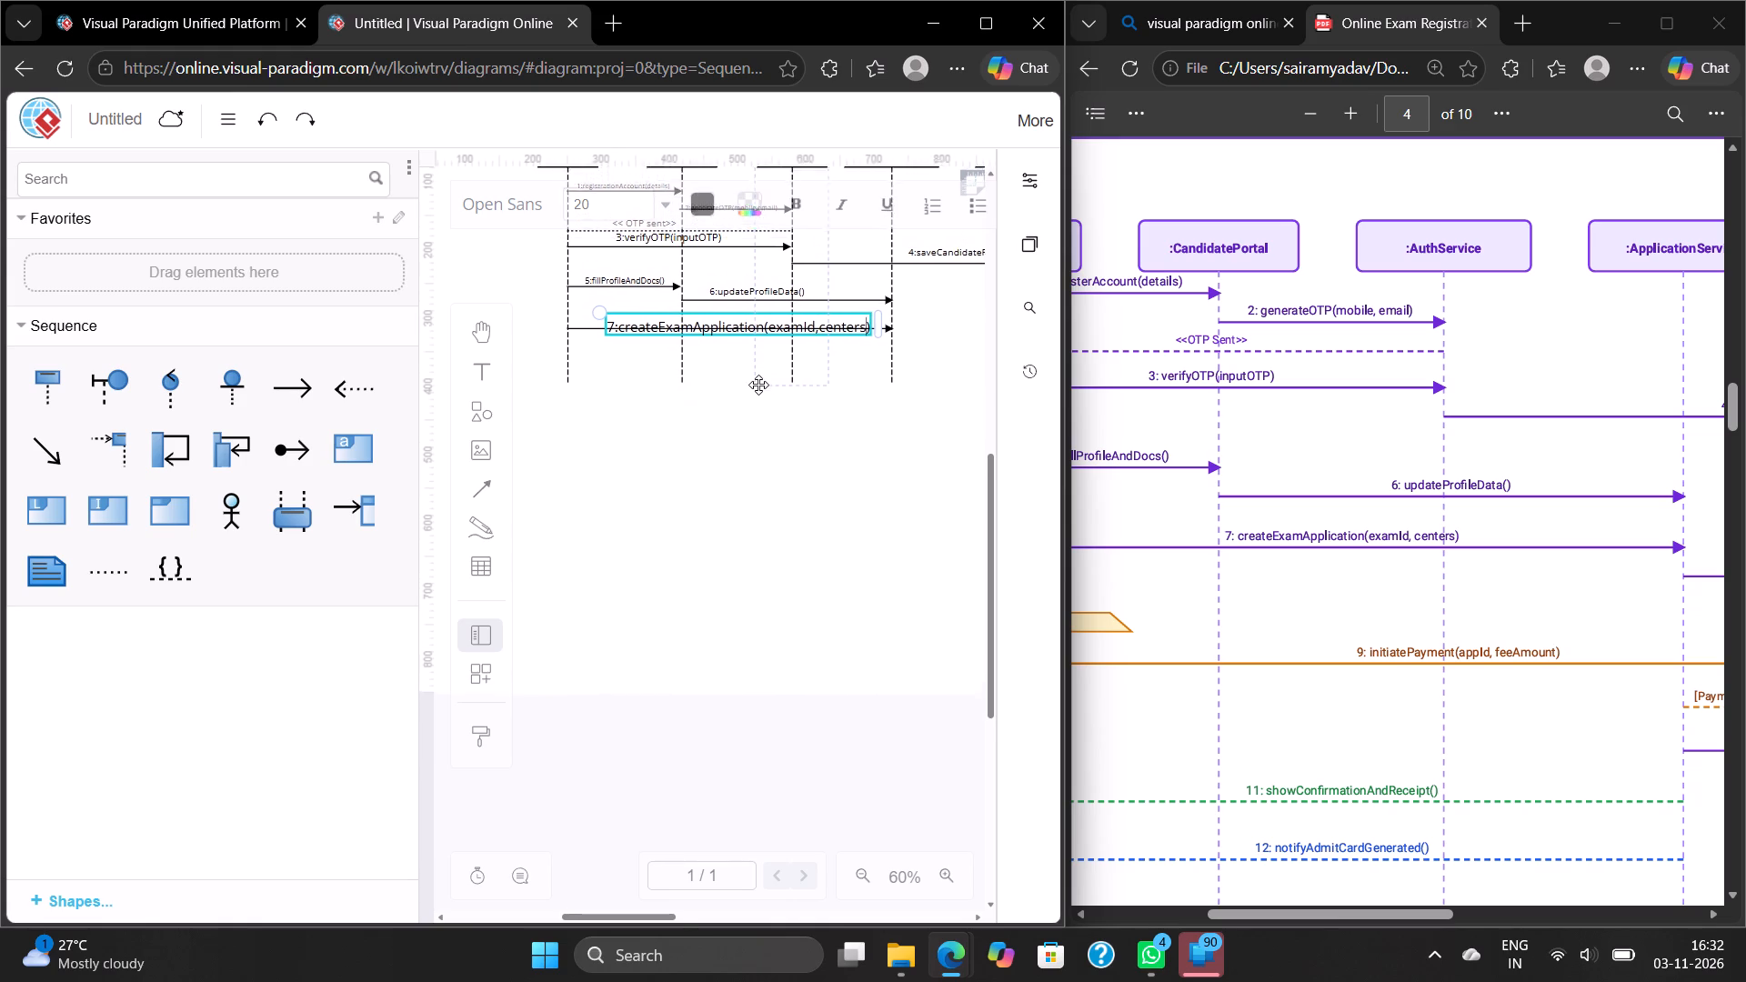
scroll(758, 385, "up", 1)
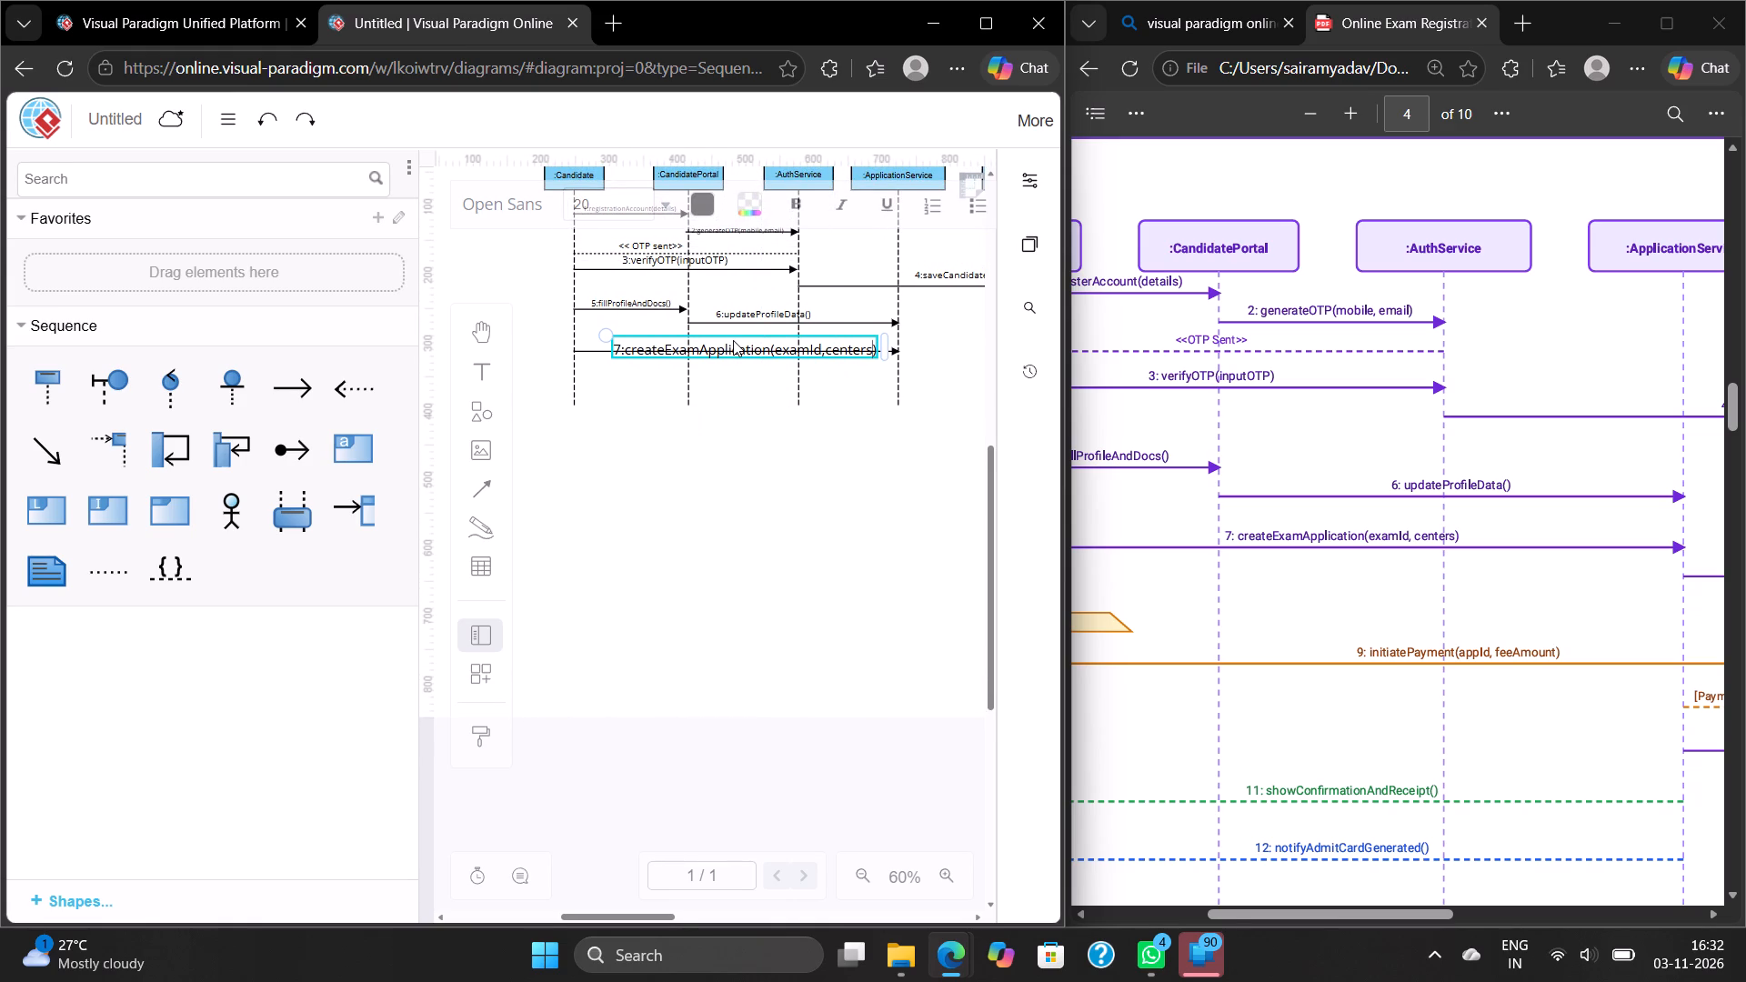
left_click(733, 340)
left_click(666, 322)
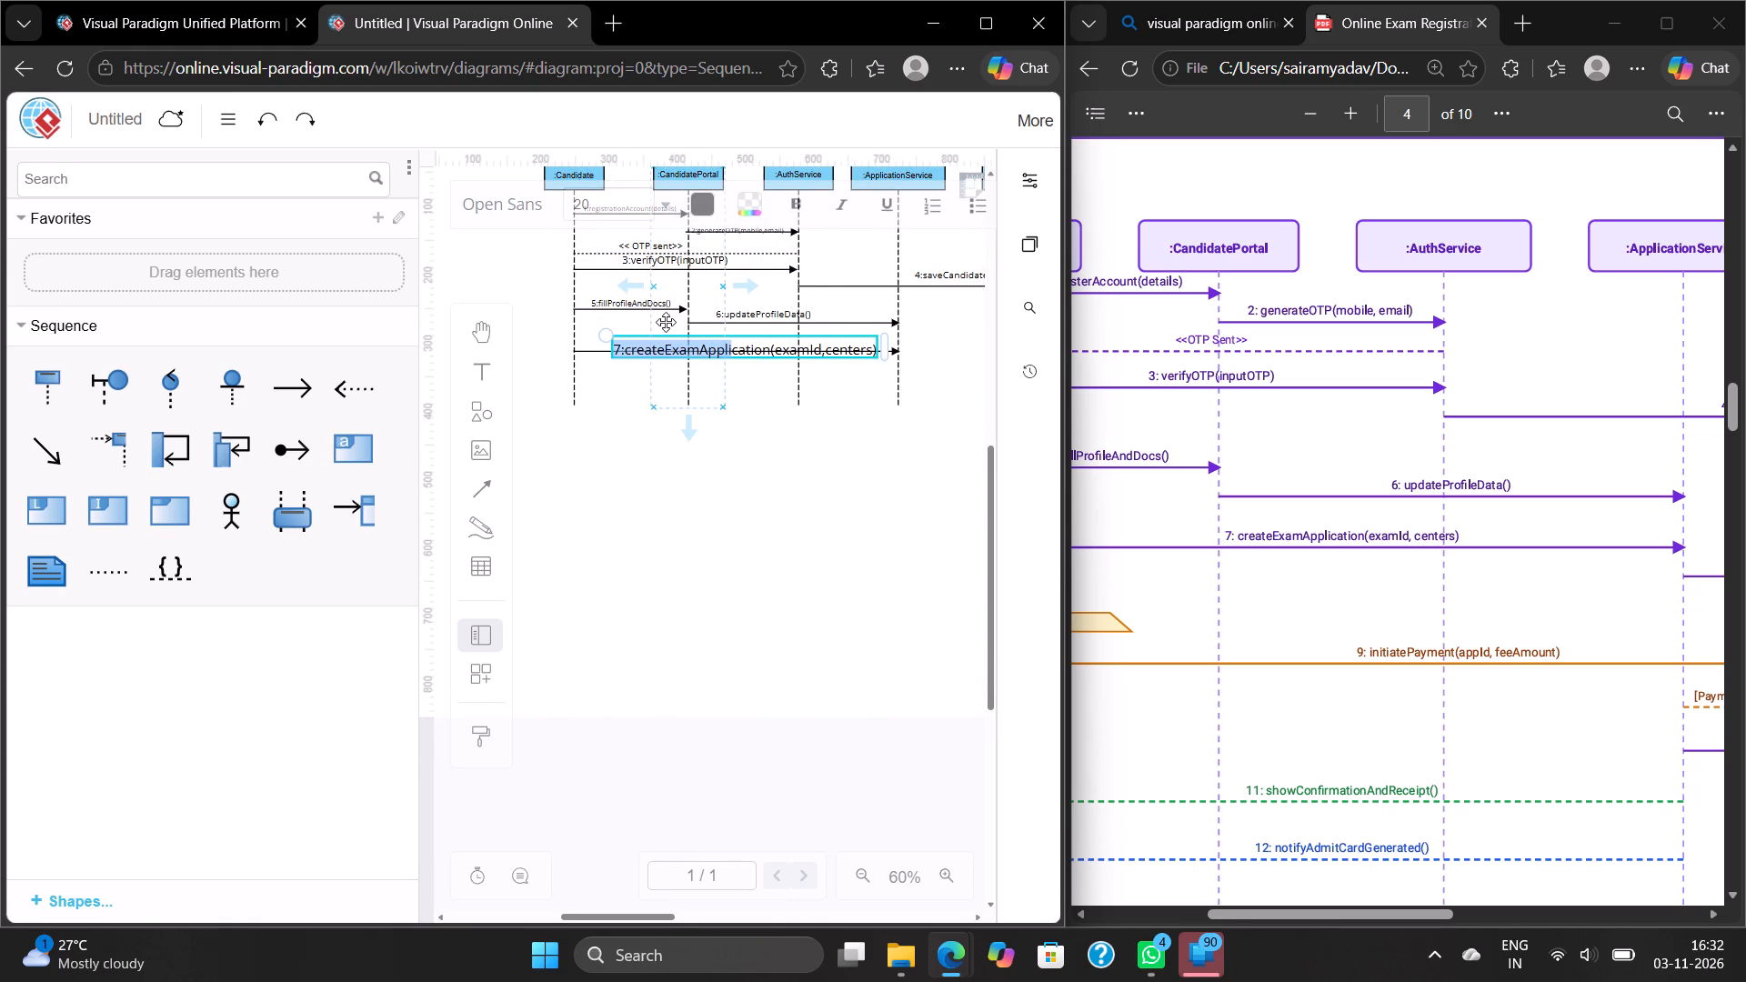
left_click(631, 349)
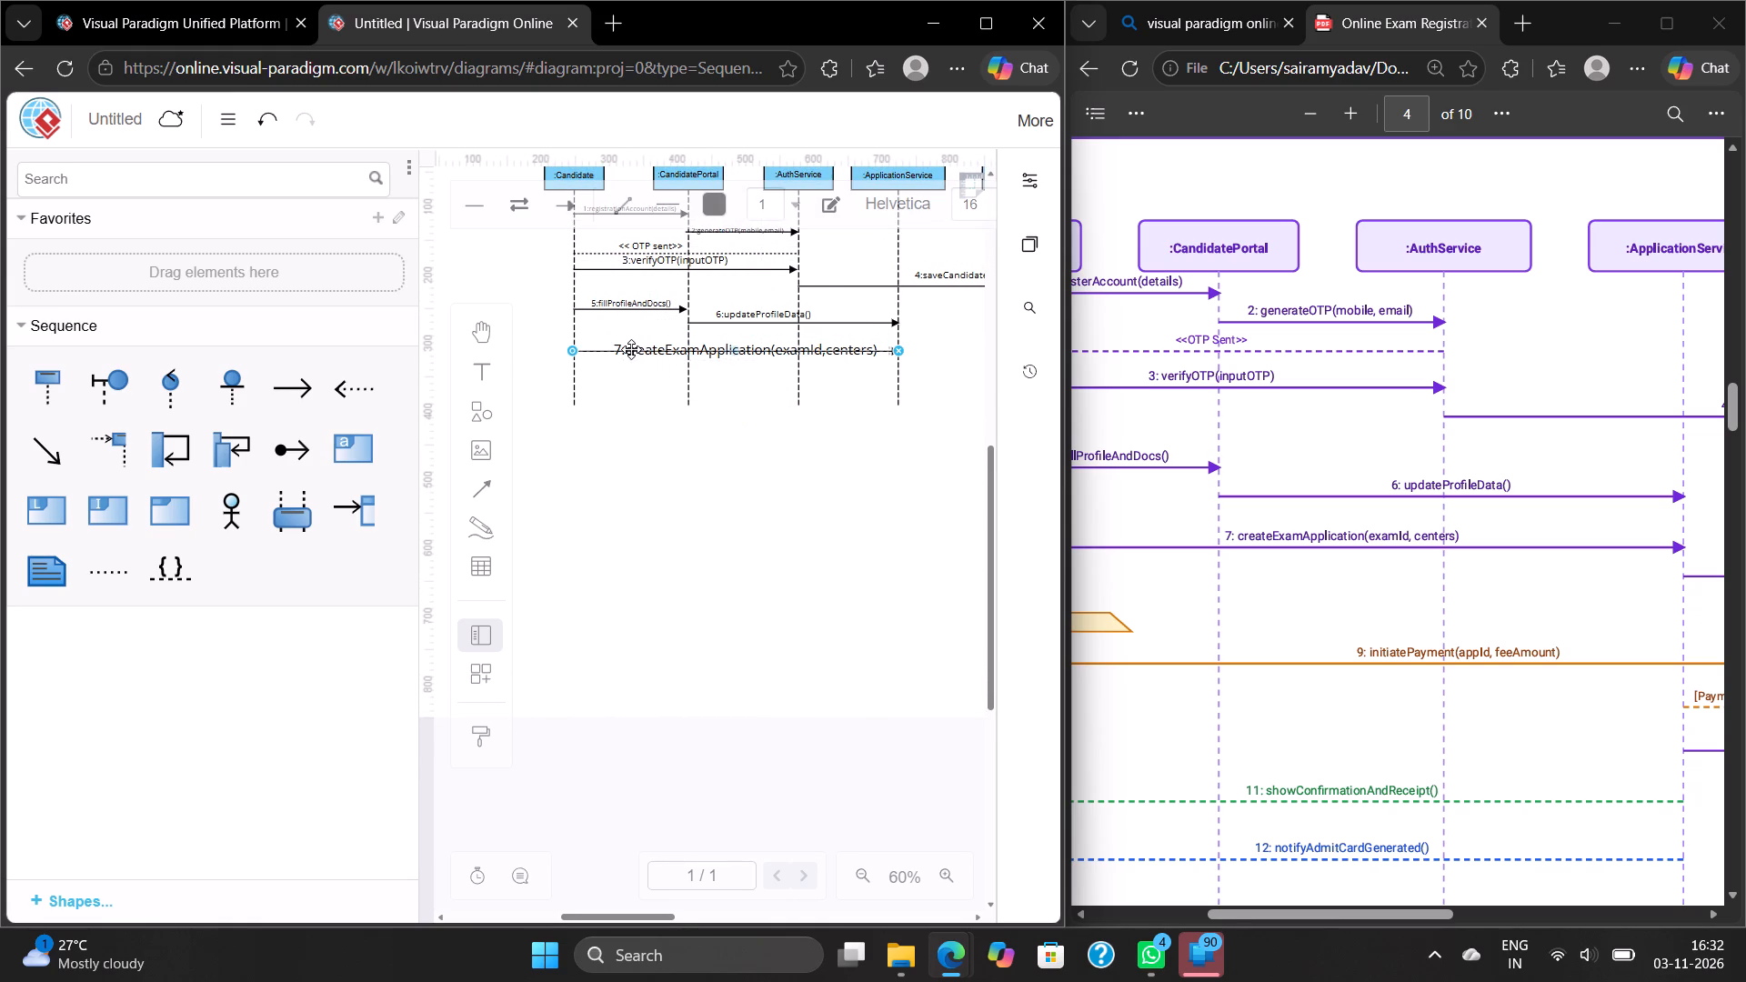
Reduce the 7:createExamApplication(examId,centers) label's font size to 15 pt.
left_click(636, 344)
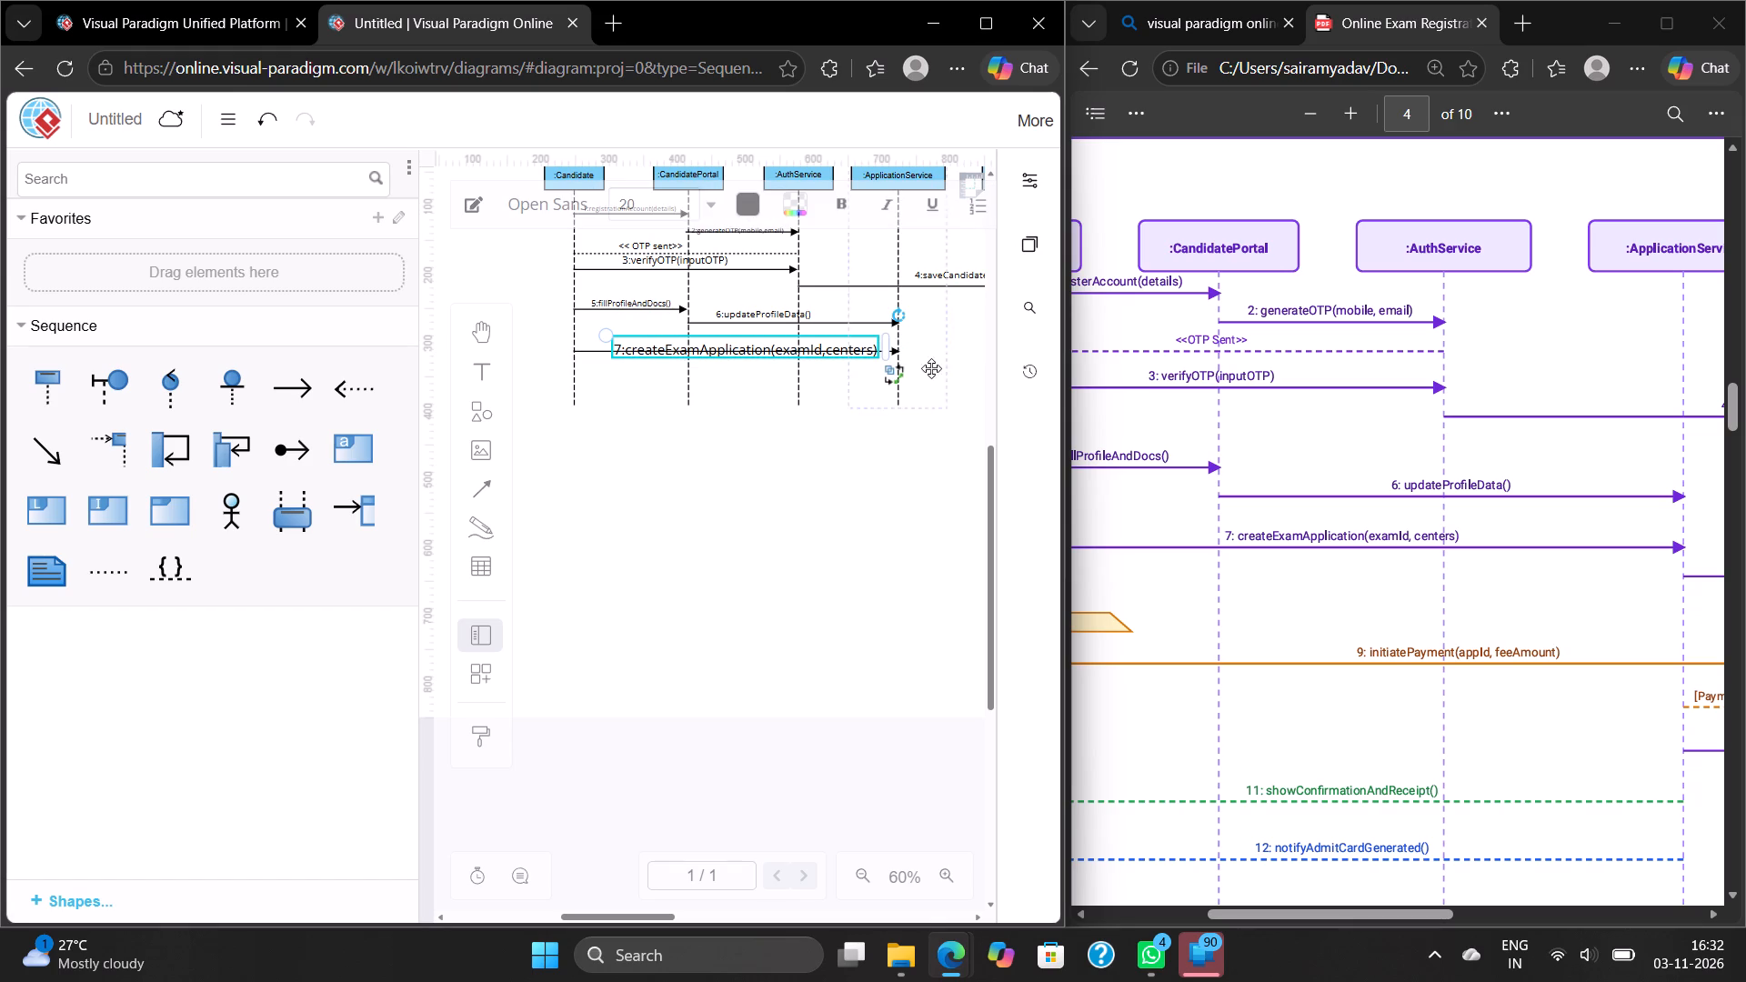
left_click(1038, 185)
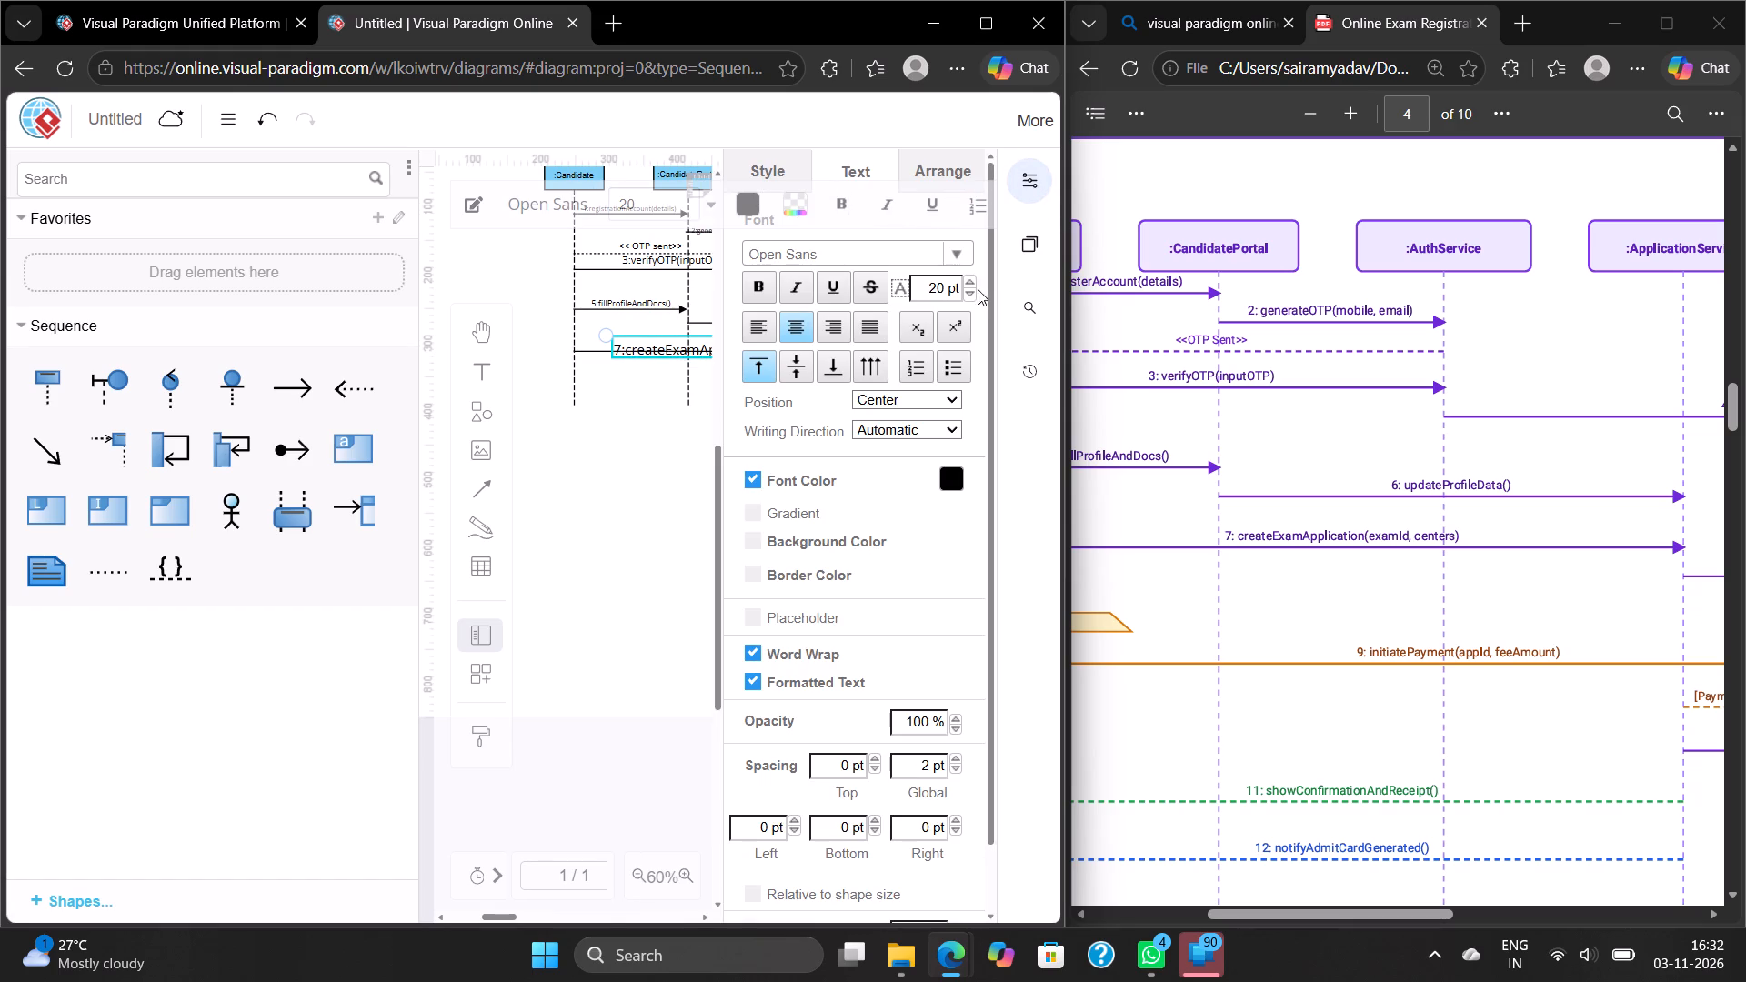
triple_click(970, 291)
double_click(970, 291)
left_click(667, 456)
left_click(628, 421)
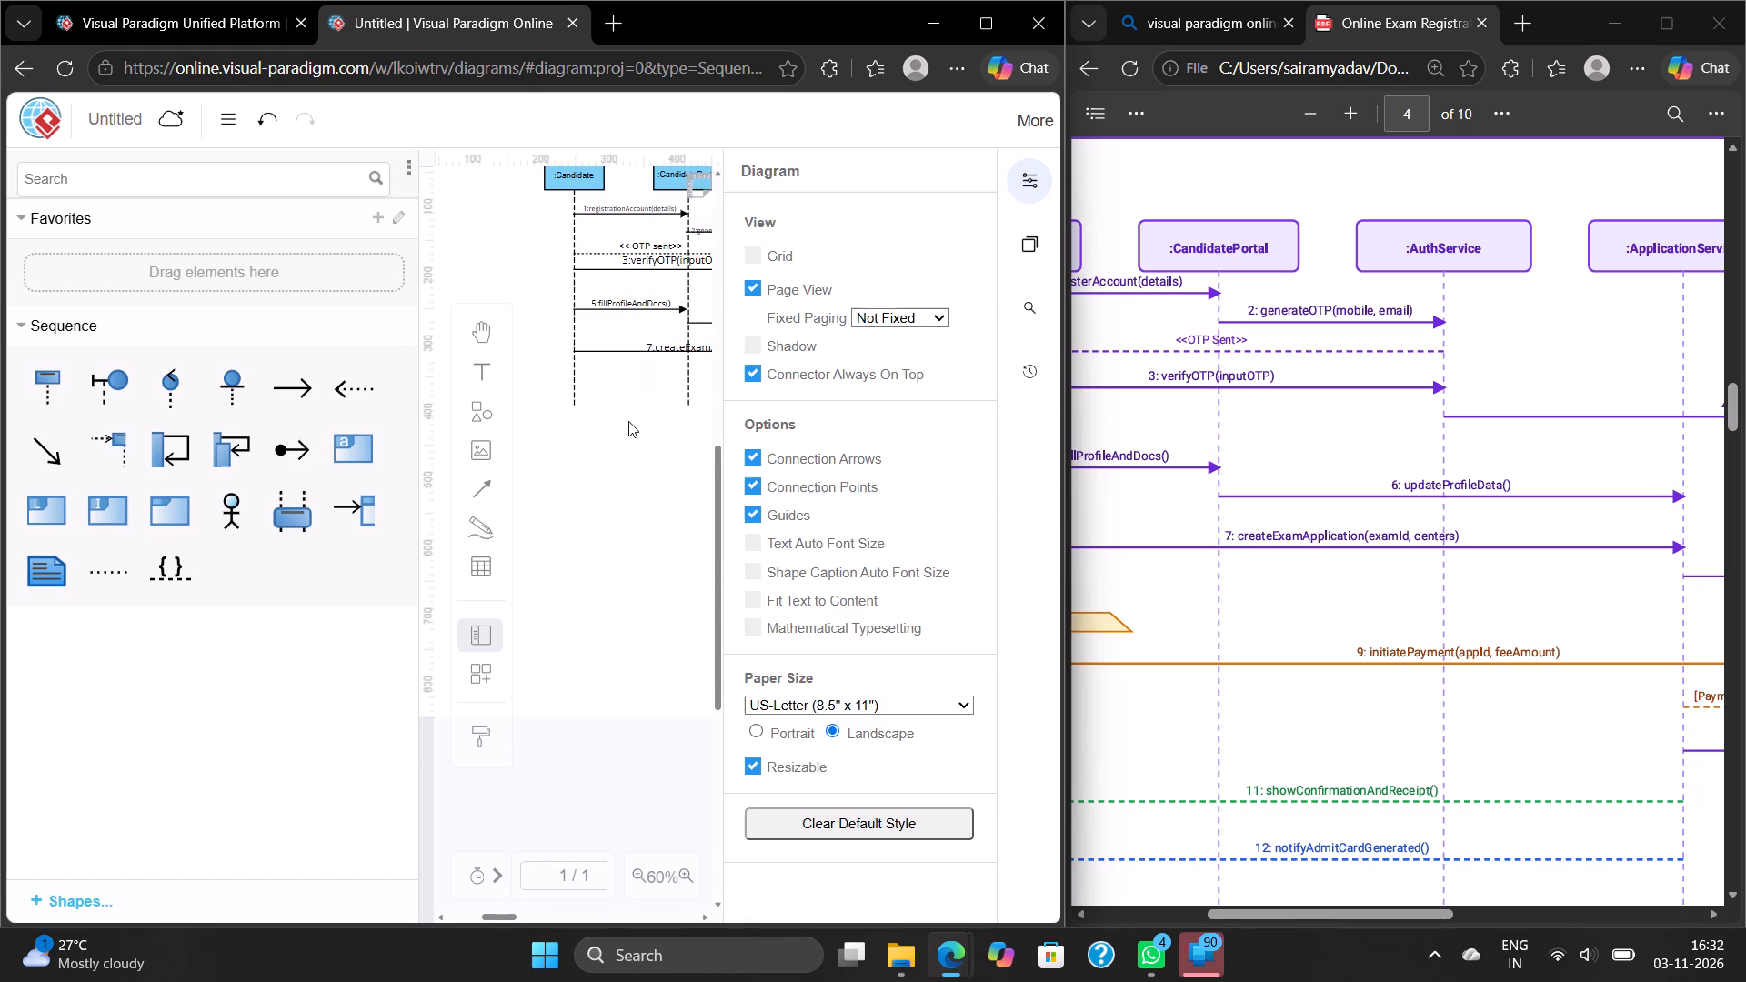
left_click(1041, 179)
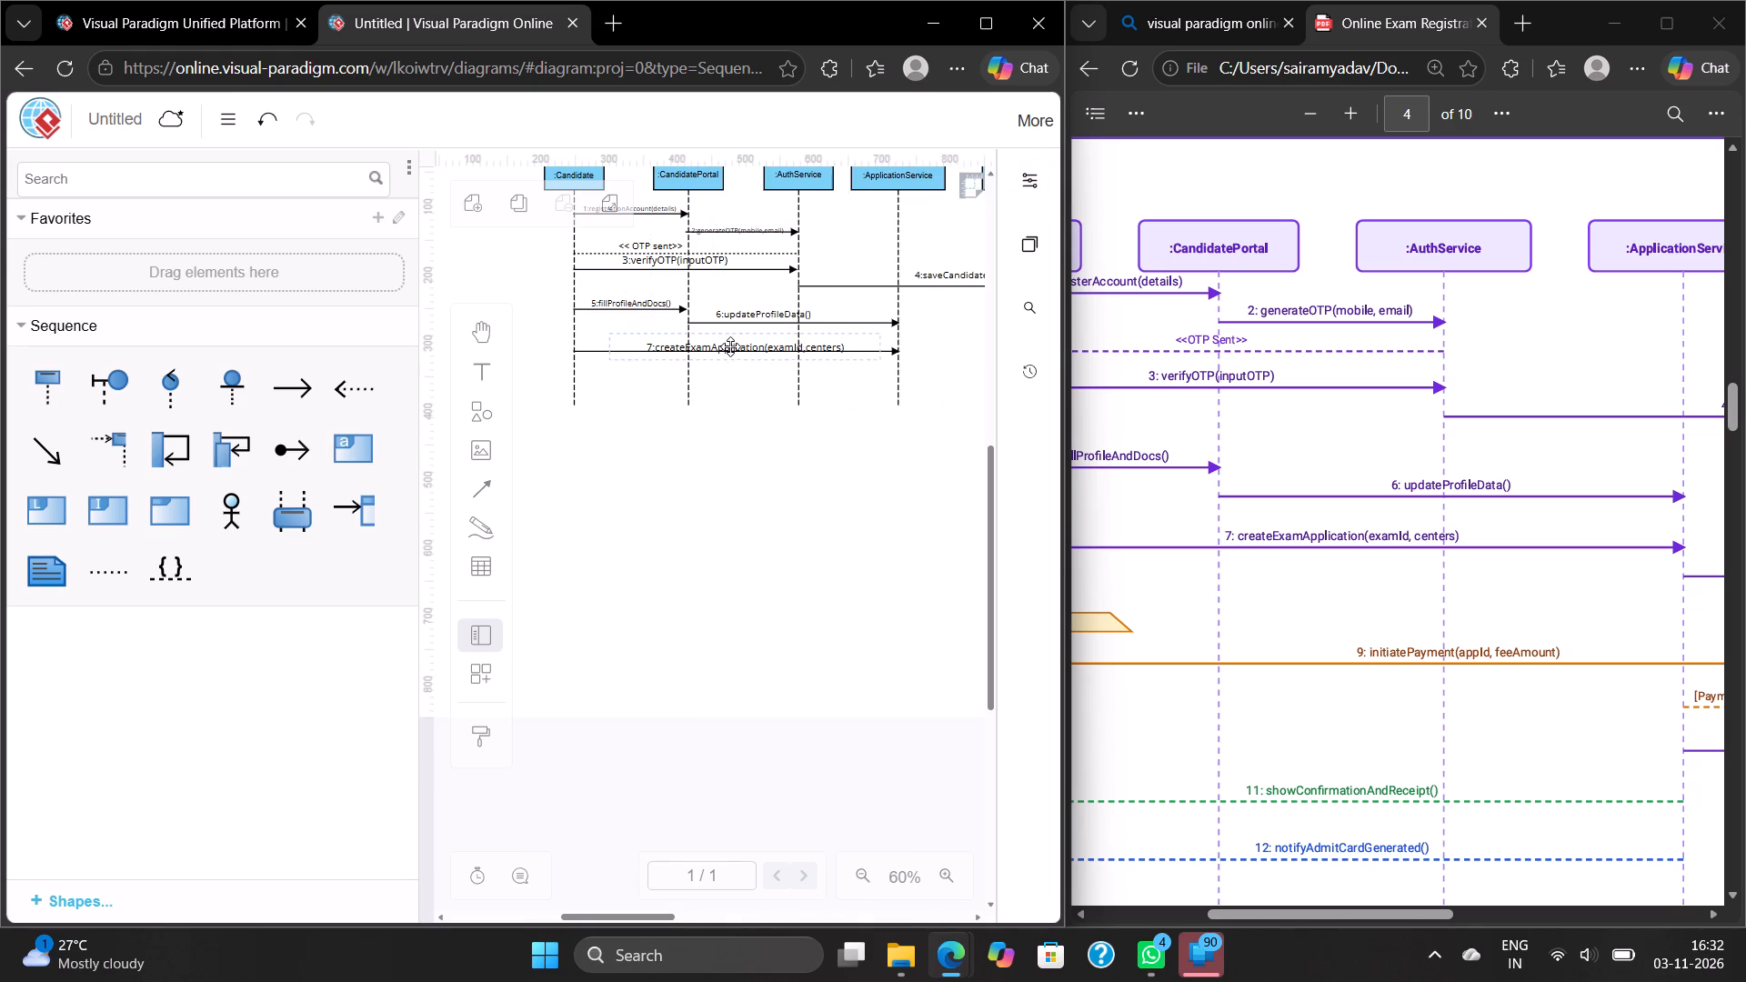
Move the 7:createExamApplication(examId,centers) label up so it sits just above the Candidate-to-ApplicationService arrow.
left_click(730, 346)
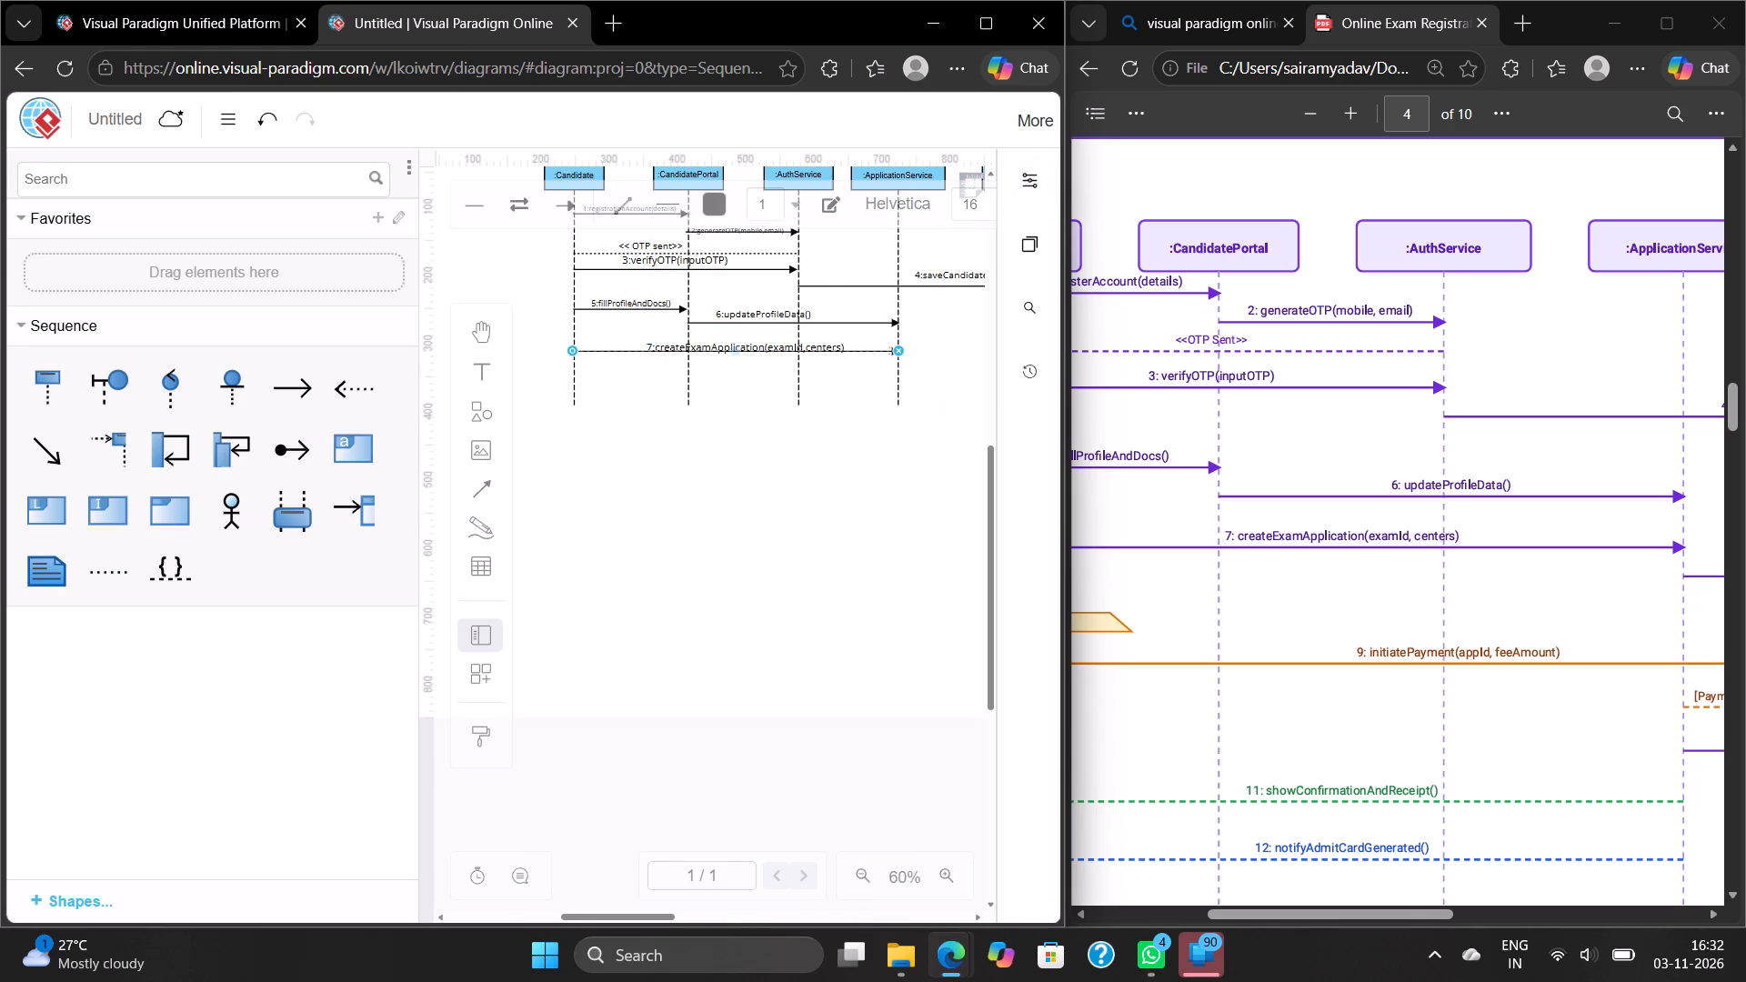
left_click_drag(749, 340, 748, 338)
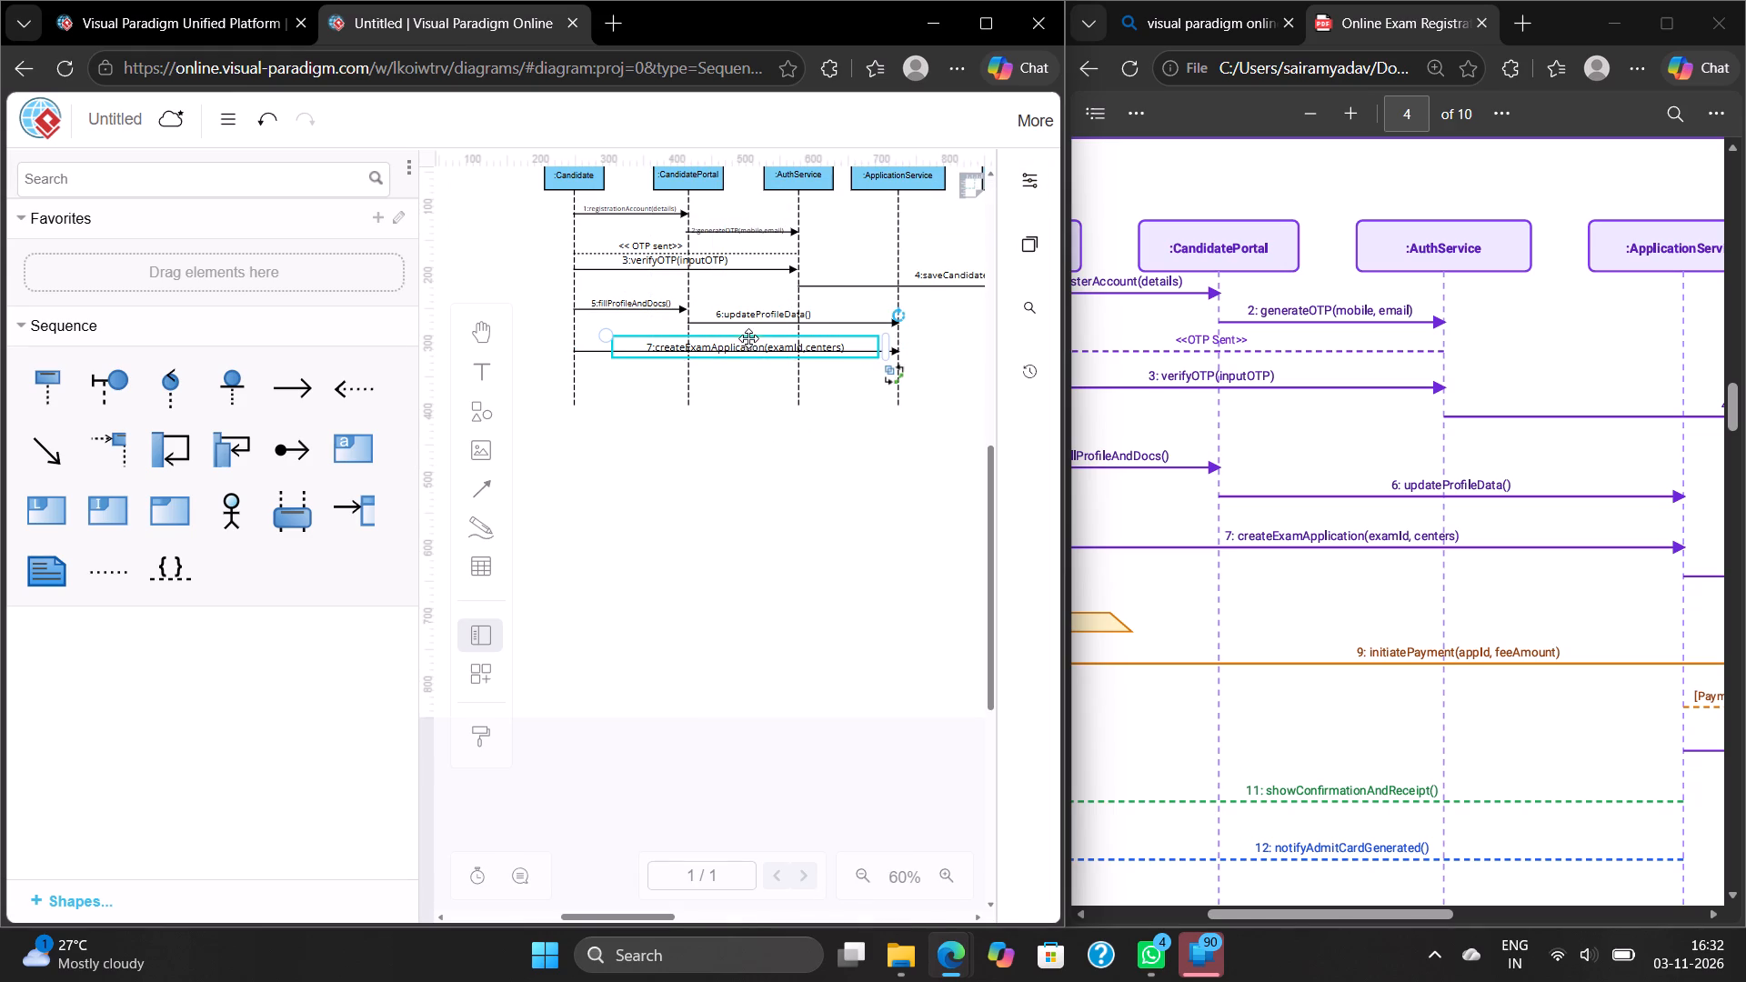
left_click_drag(748, 338, 737, 335)
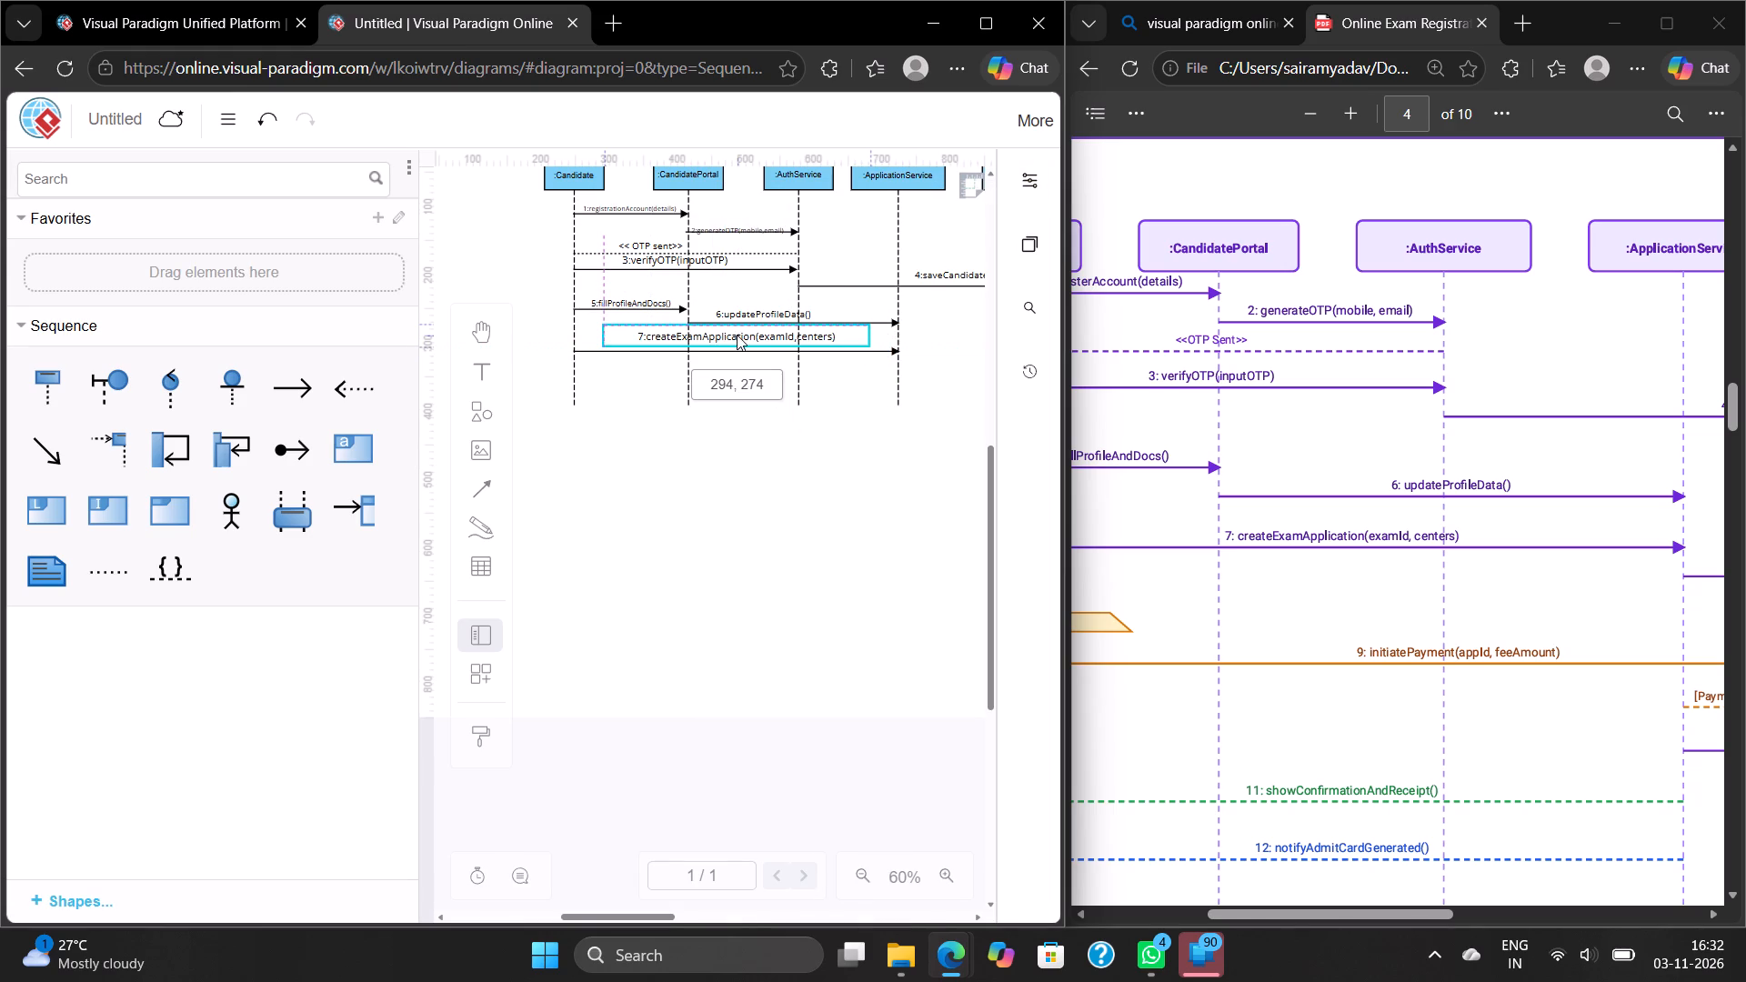
left_click_drag(737, 335, 748, 333)
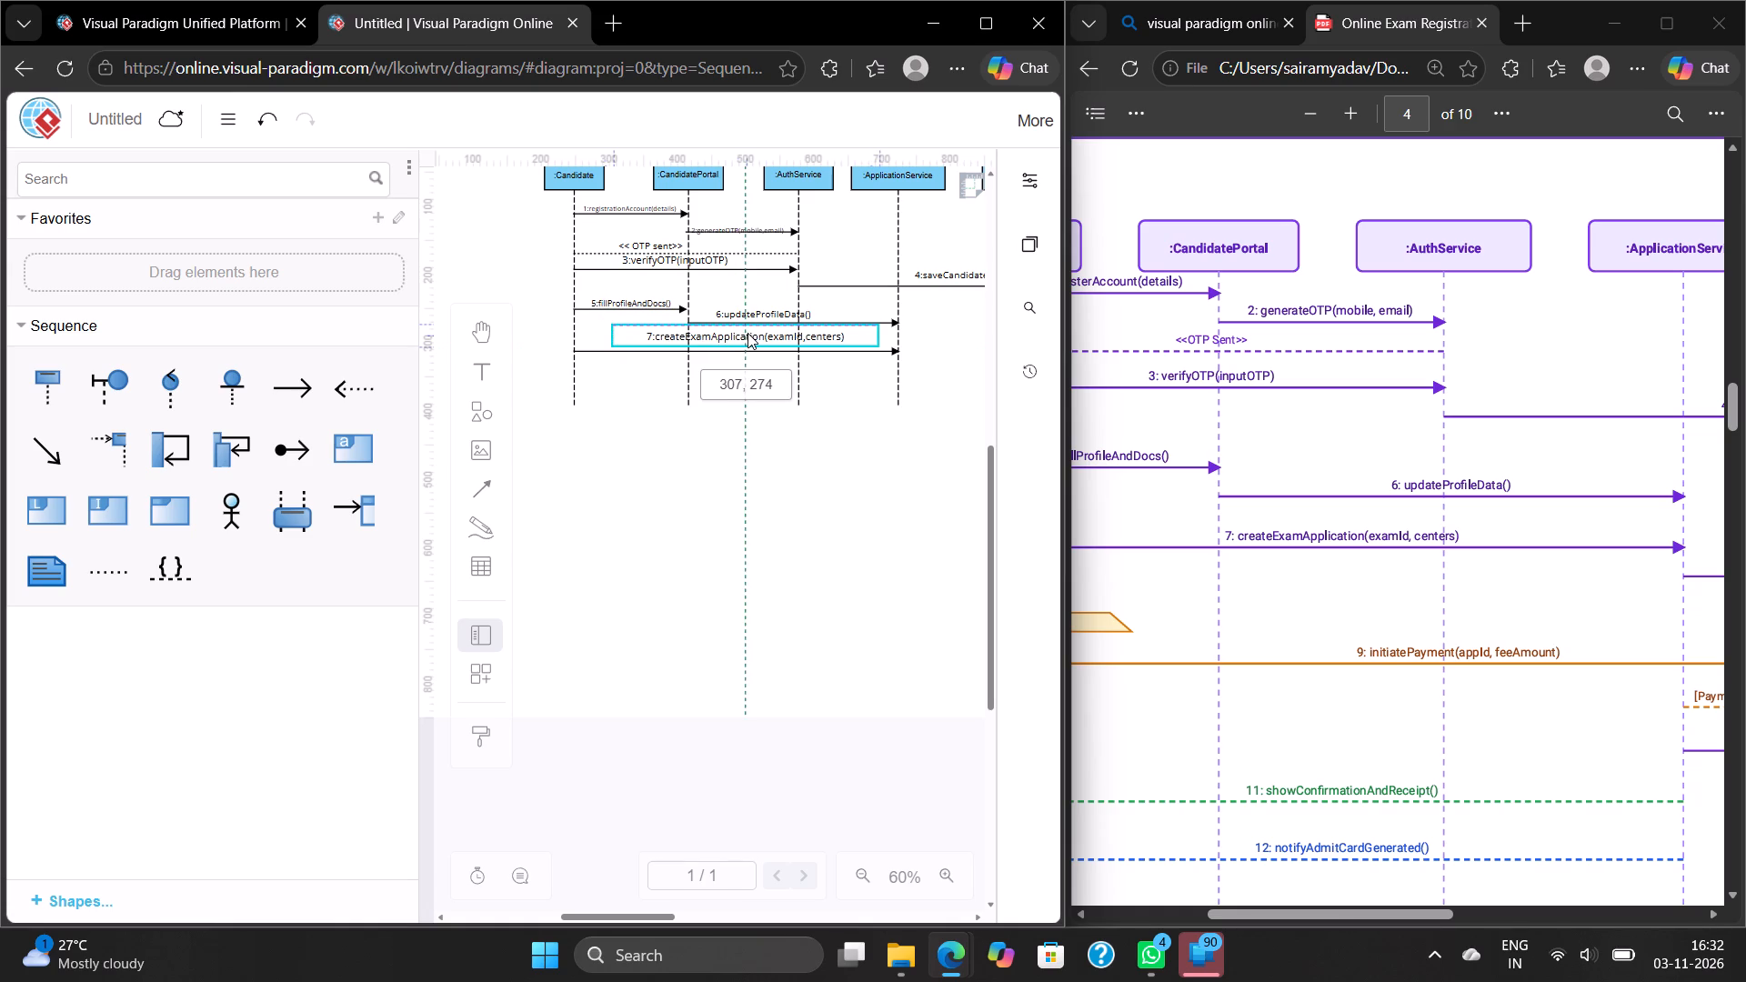
left_click_drag(748, 333, 737, 334)
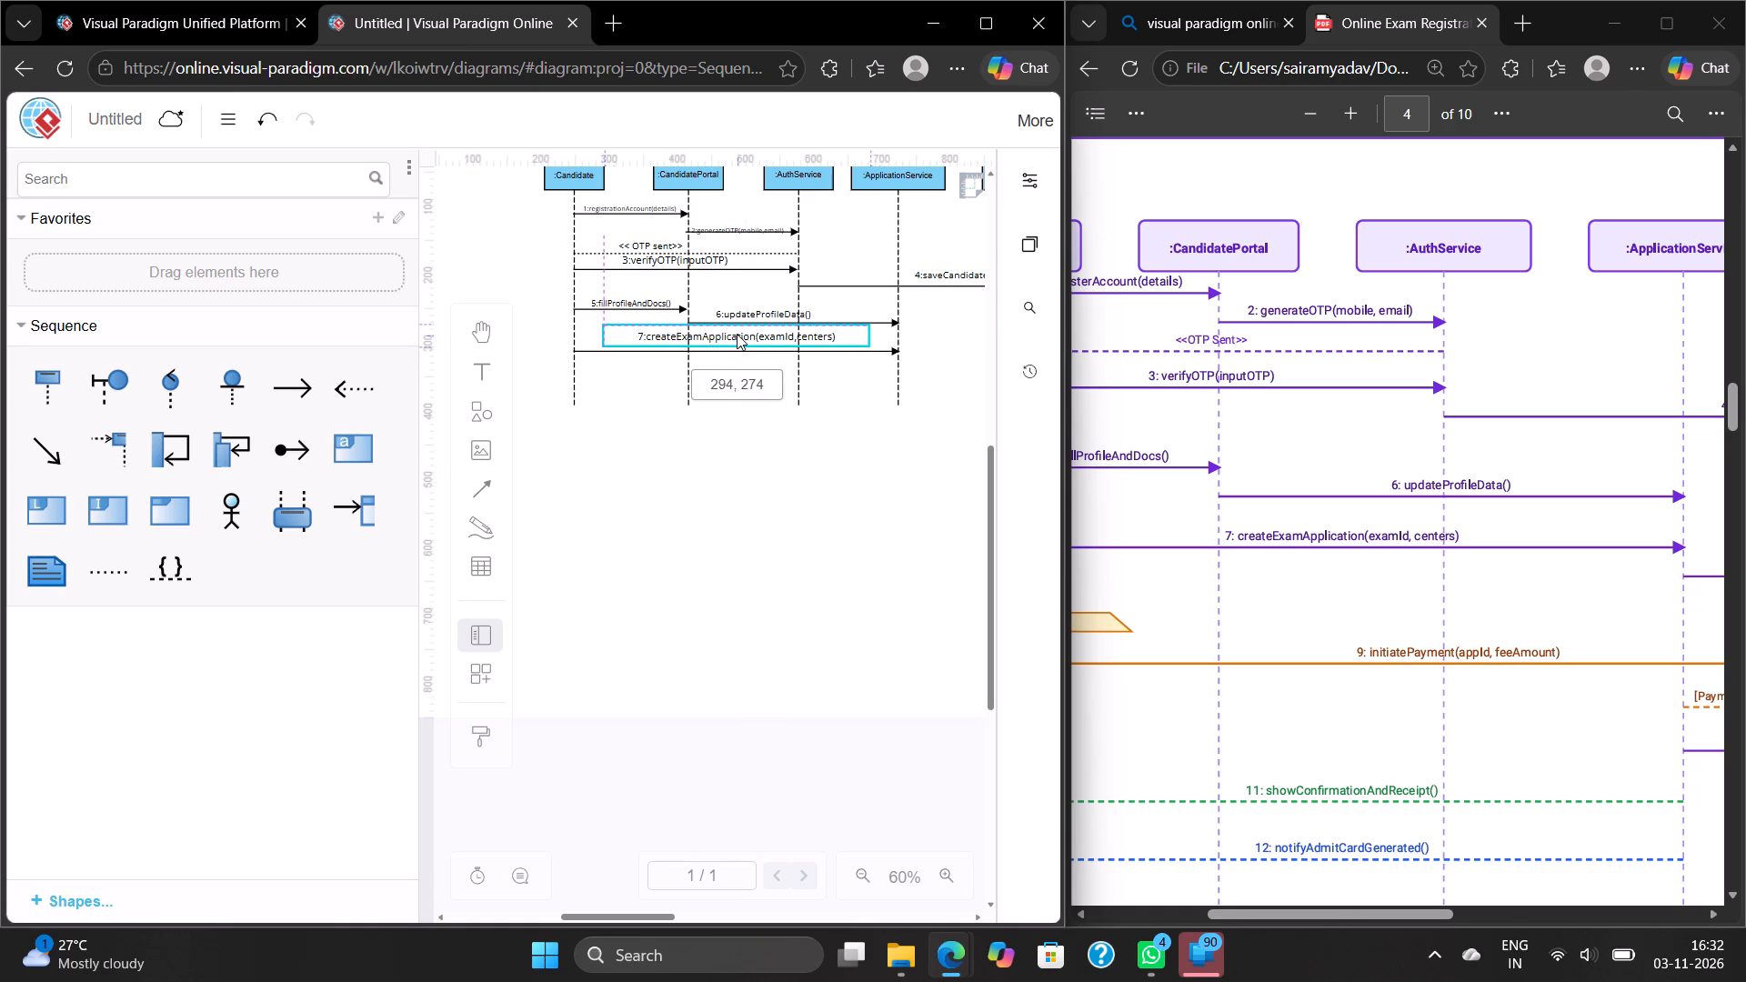
left_click_drag(737, 334, 737, 335)
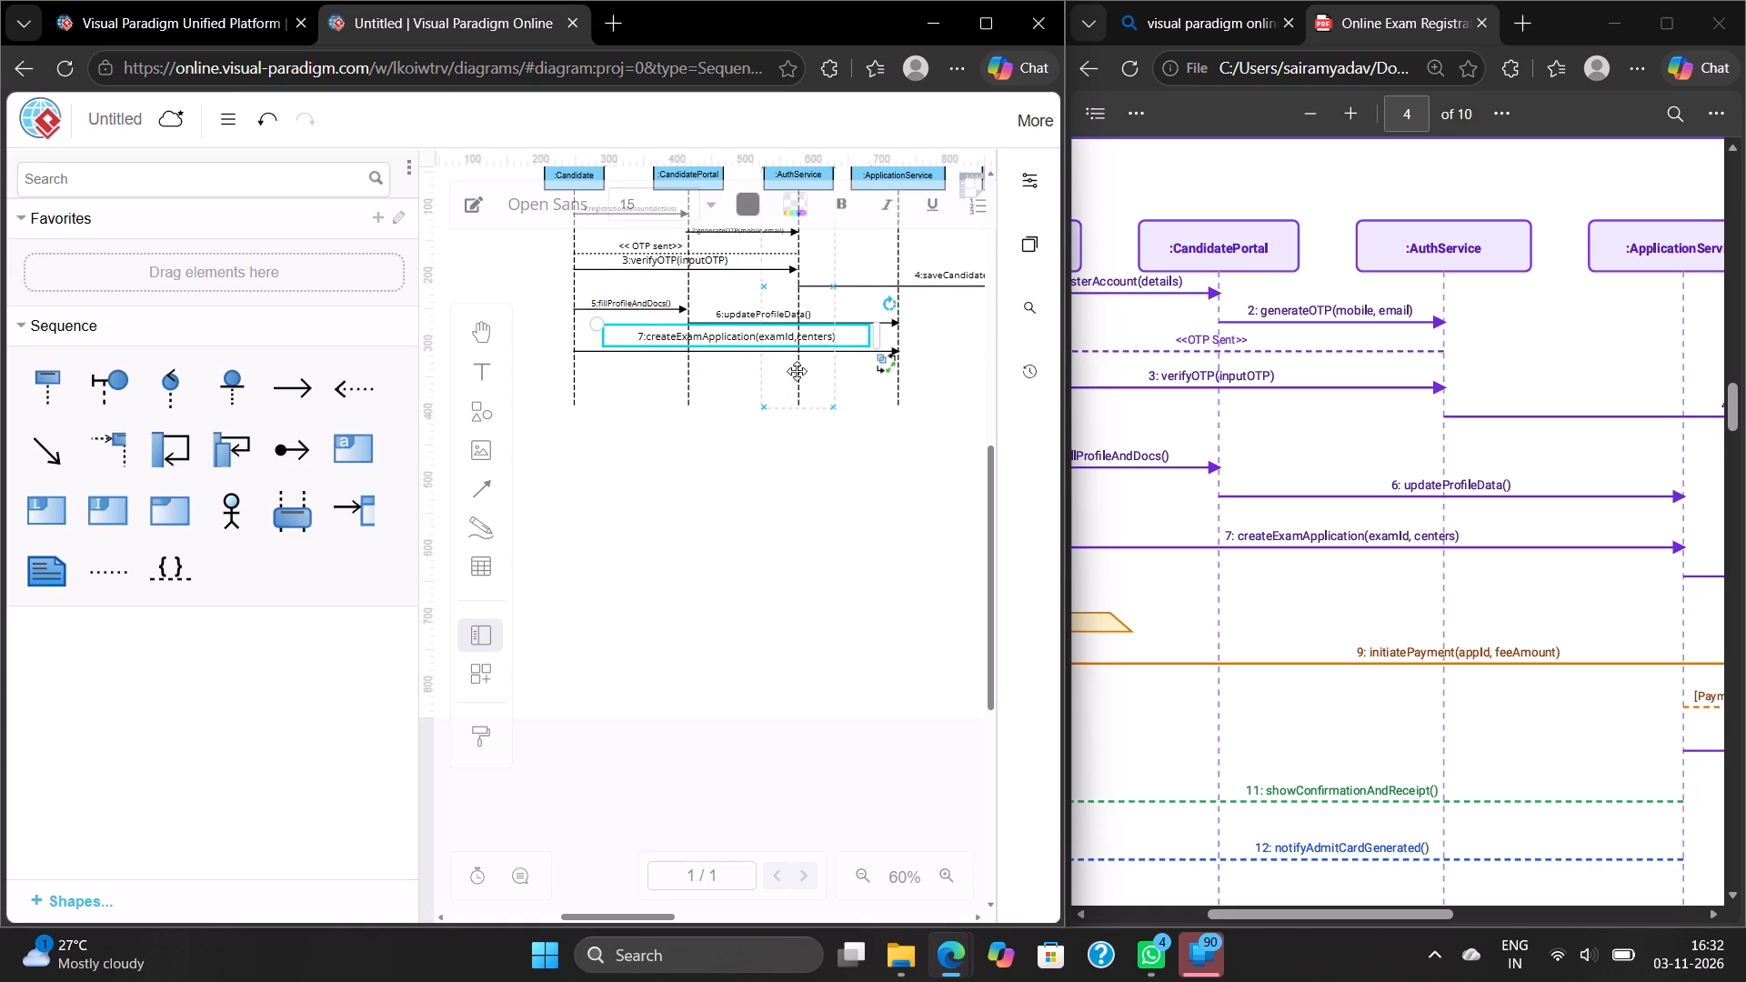
left_click(844, 403)
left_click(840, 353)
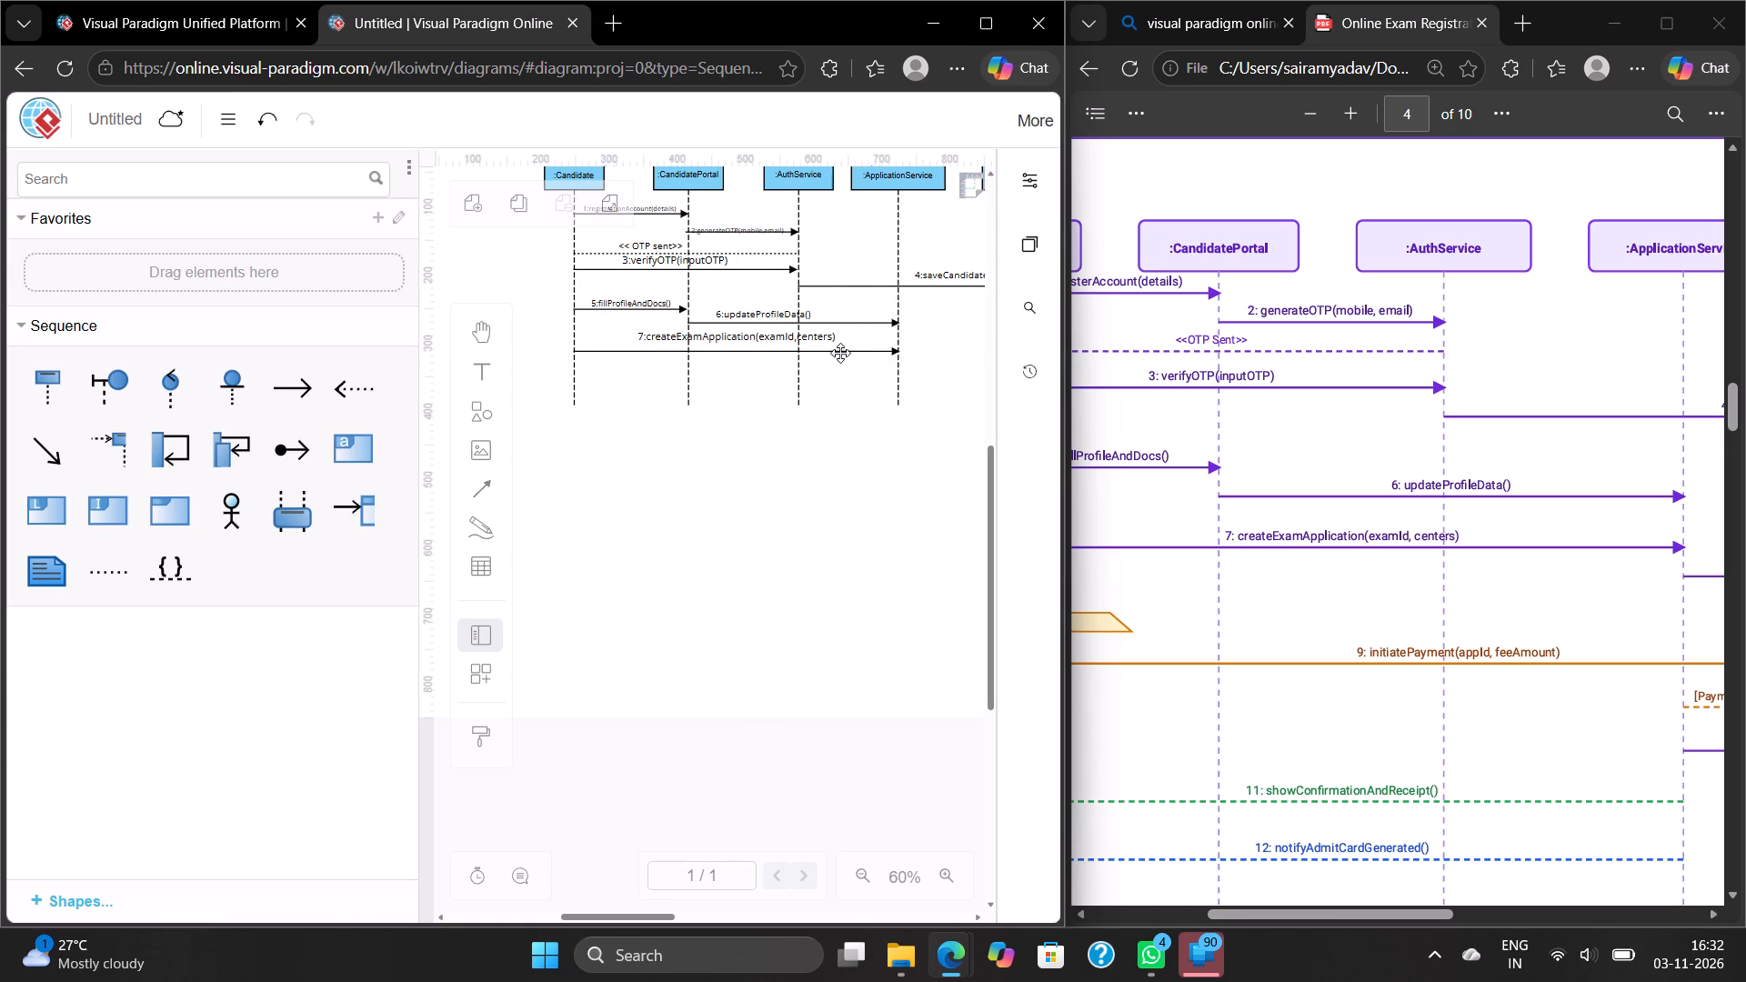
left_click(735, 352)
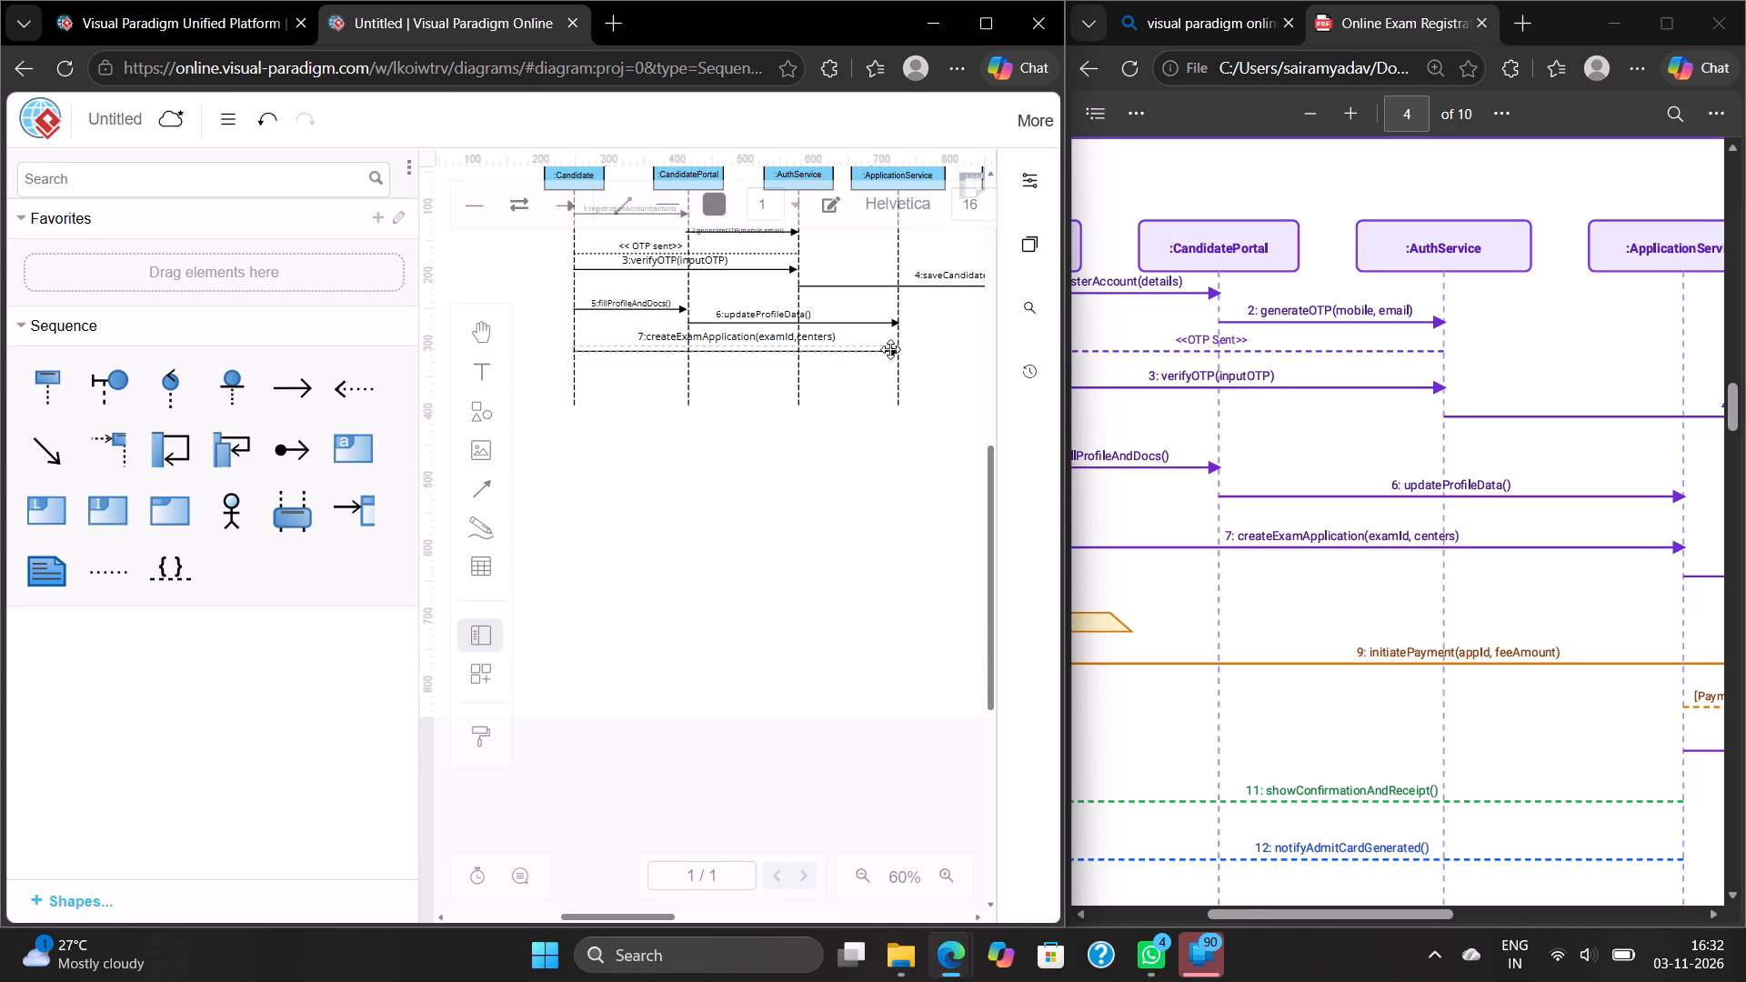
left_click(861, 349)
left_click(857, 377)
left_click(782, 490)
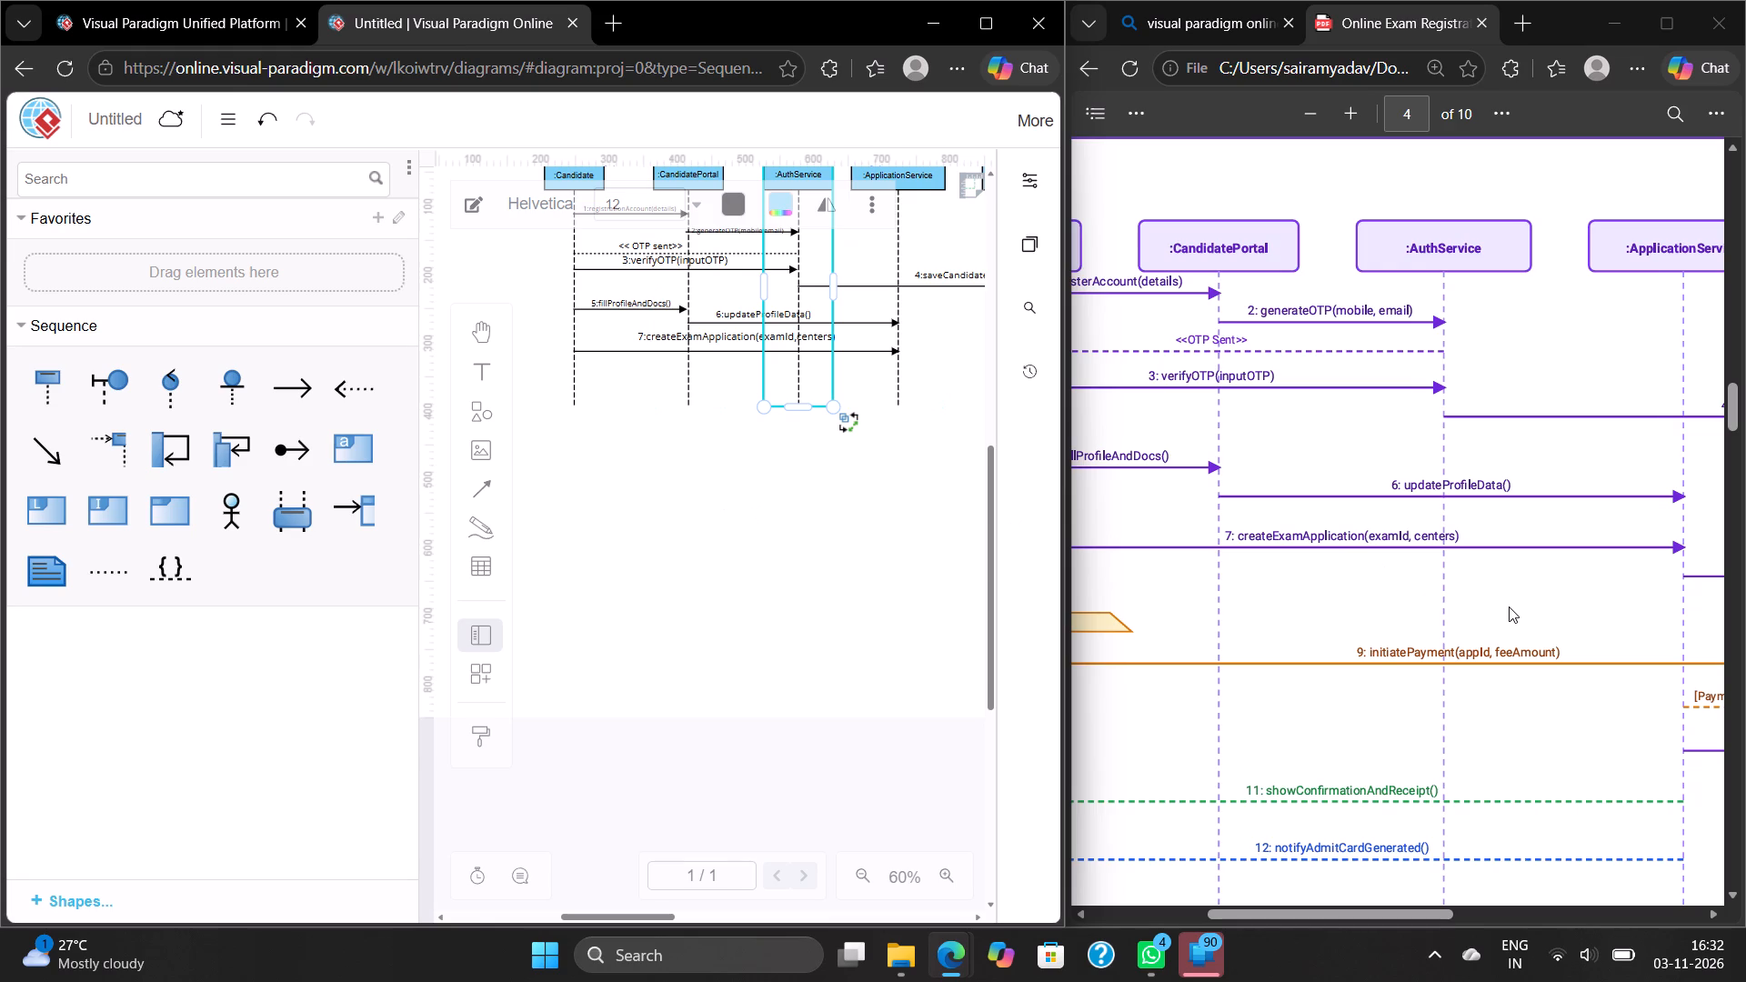
Draw a horizontal arrow from the ApplicationService lifeline to the Database lifeline, just below the 7:createExamApplication(examId,centers) arrow.
scroll(1509, 606, "left", 5)
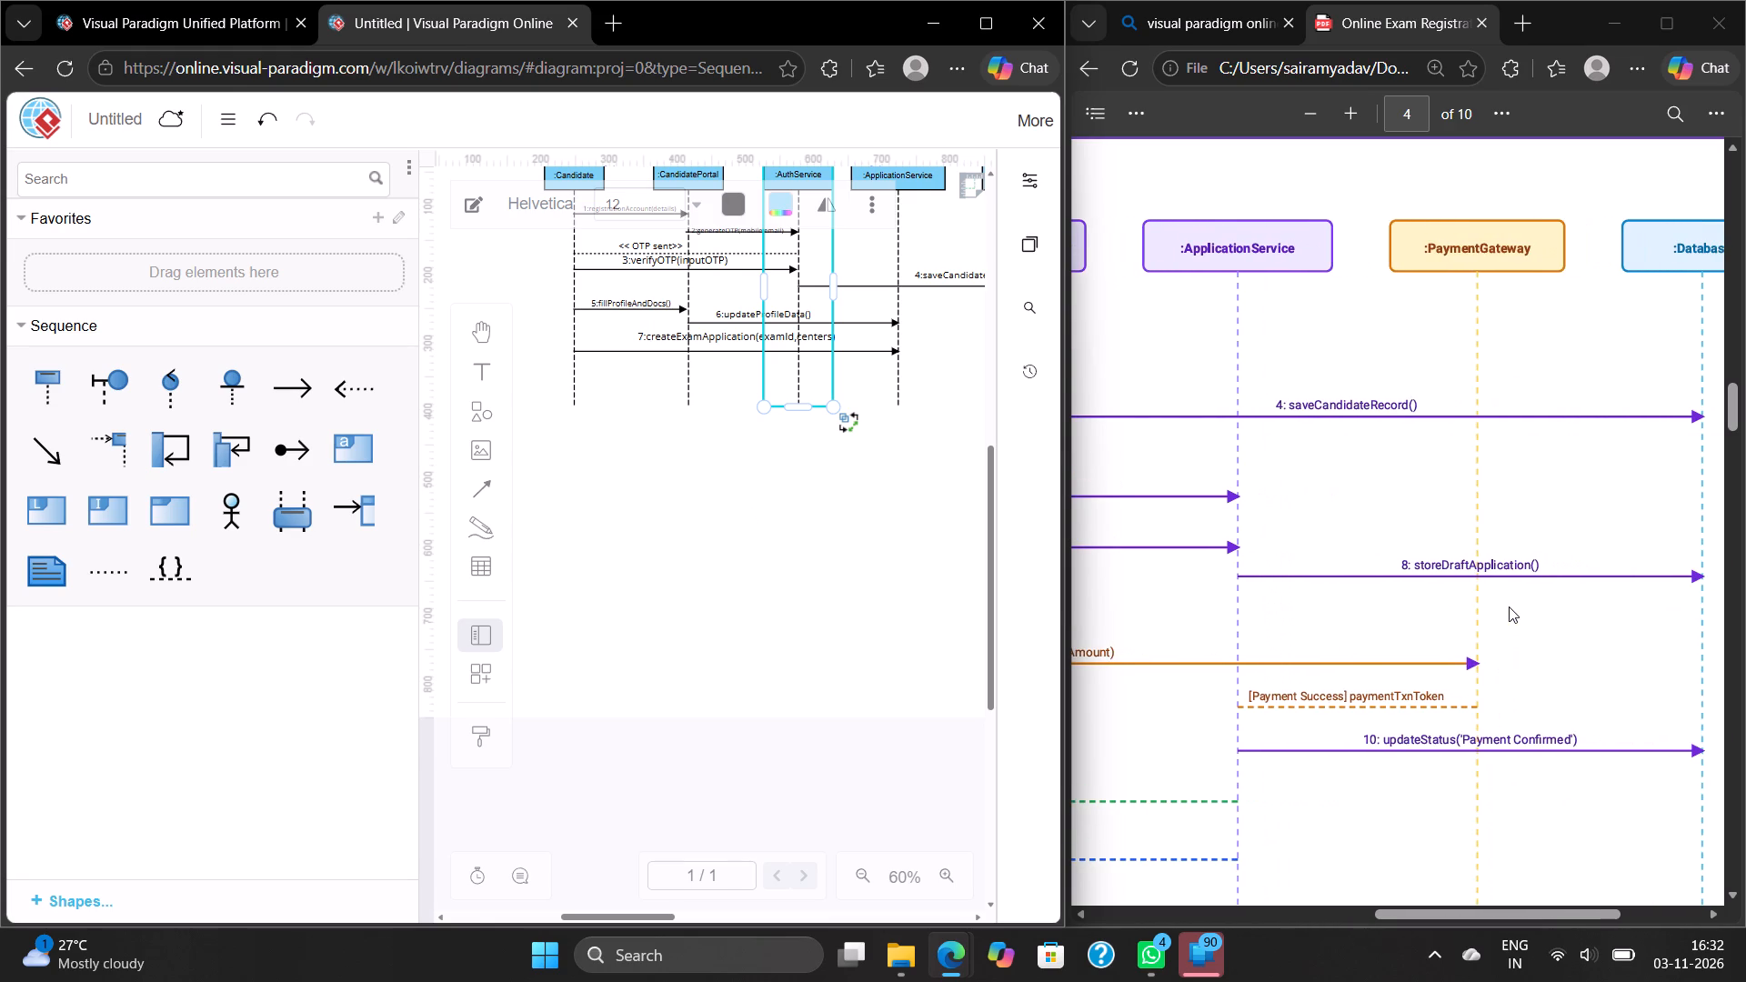
scroll(1509, 606, "left", 1)
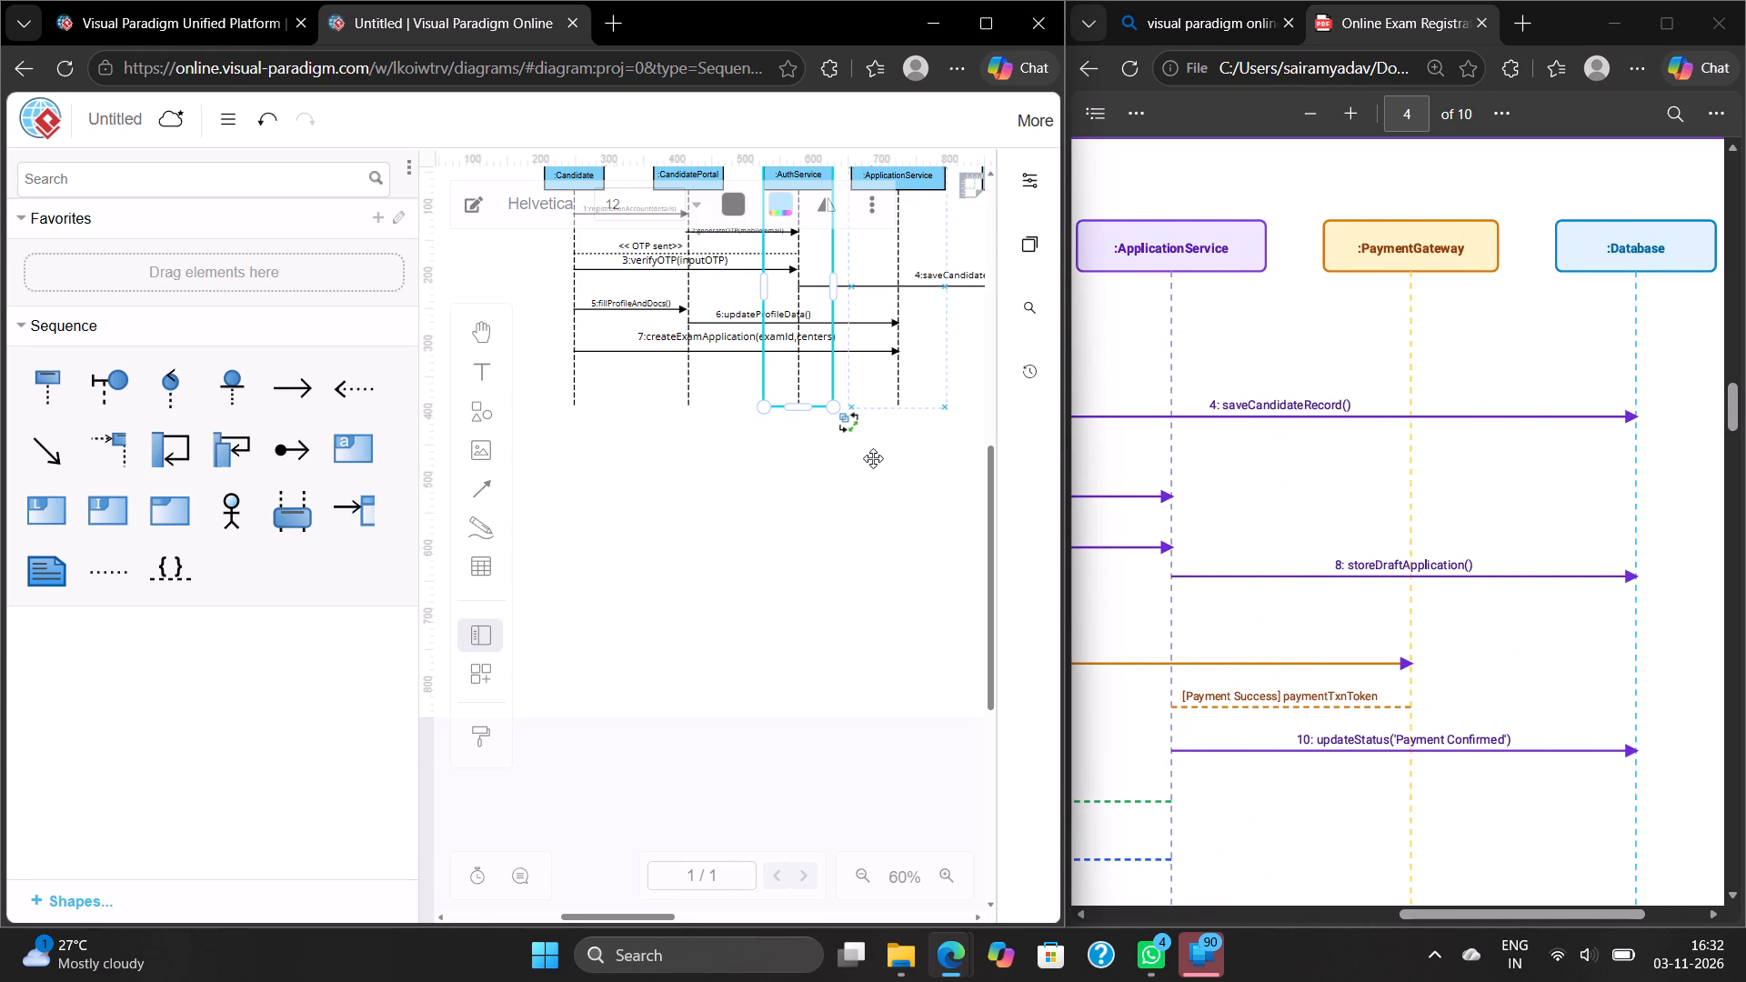
scroll(870, 458, "left", 3)
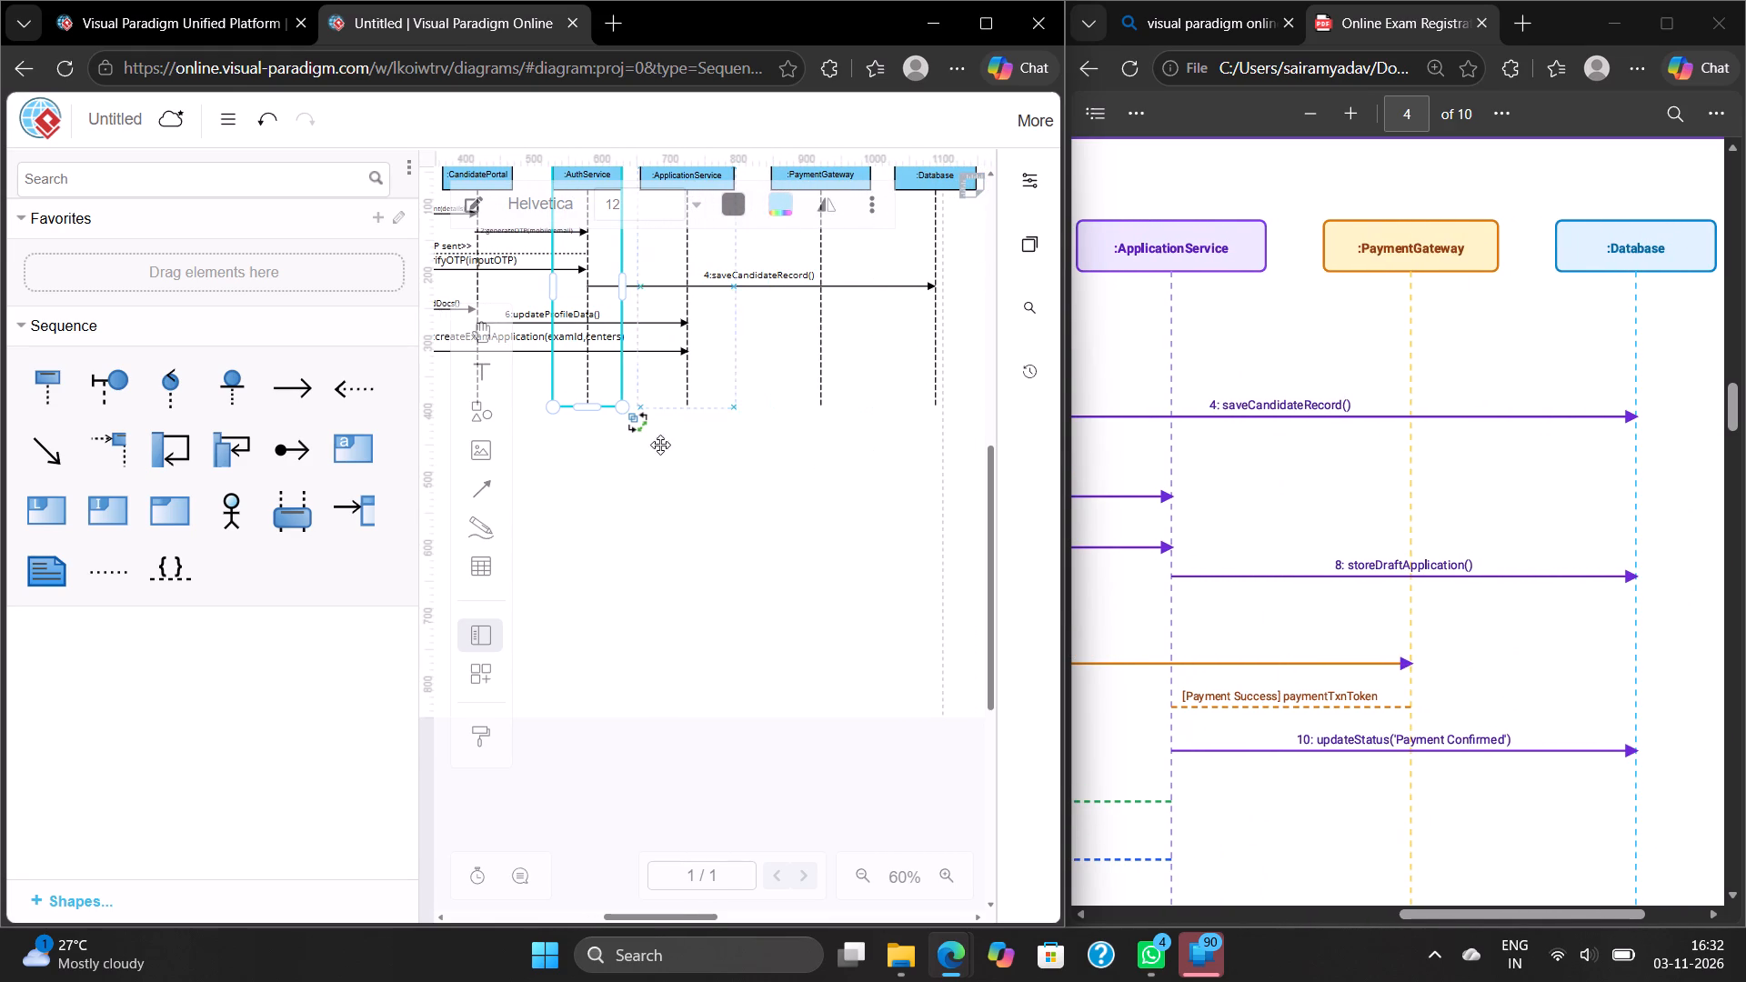
left_click(492, 493)
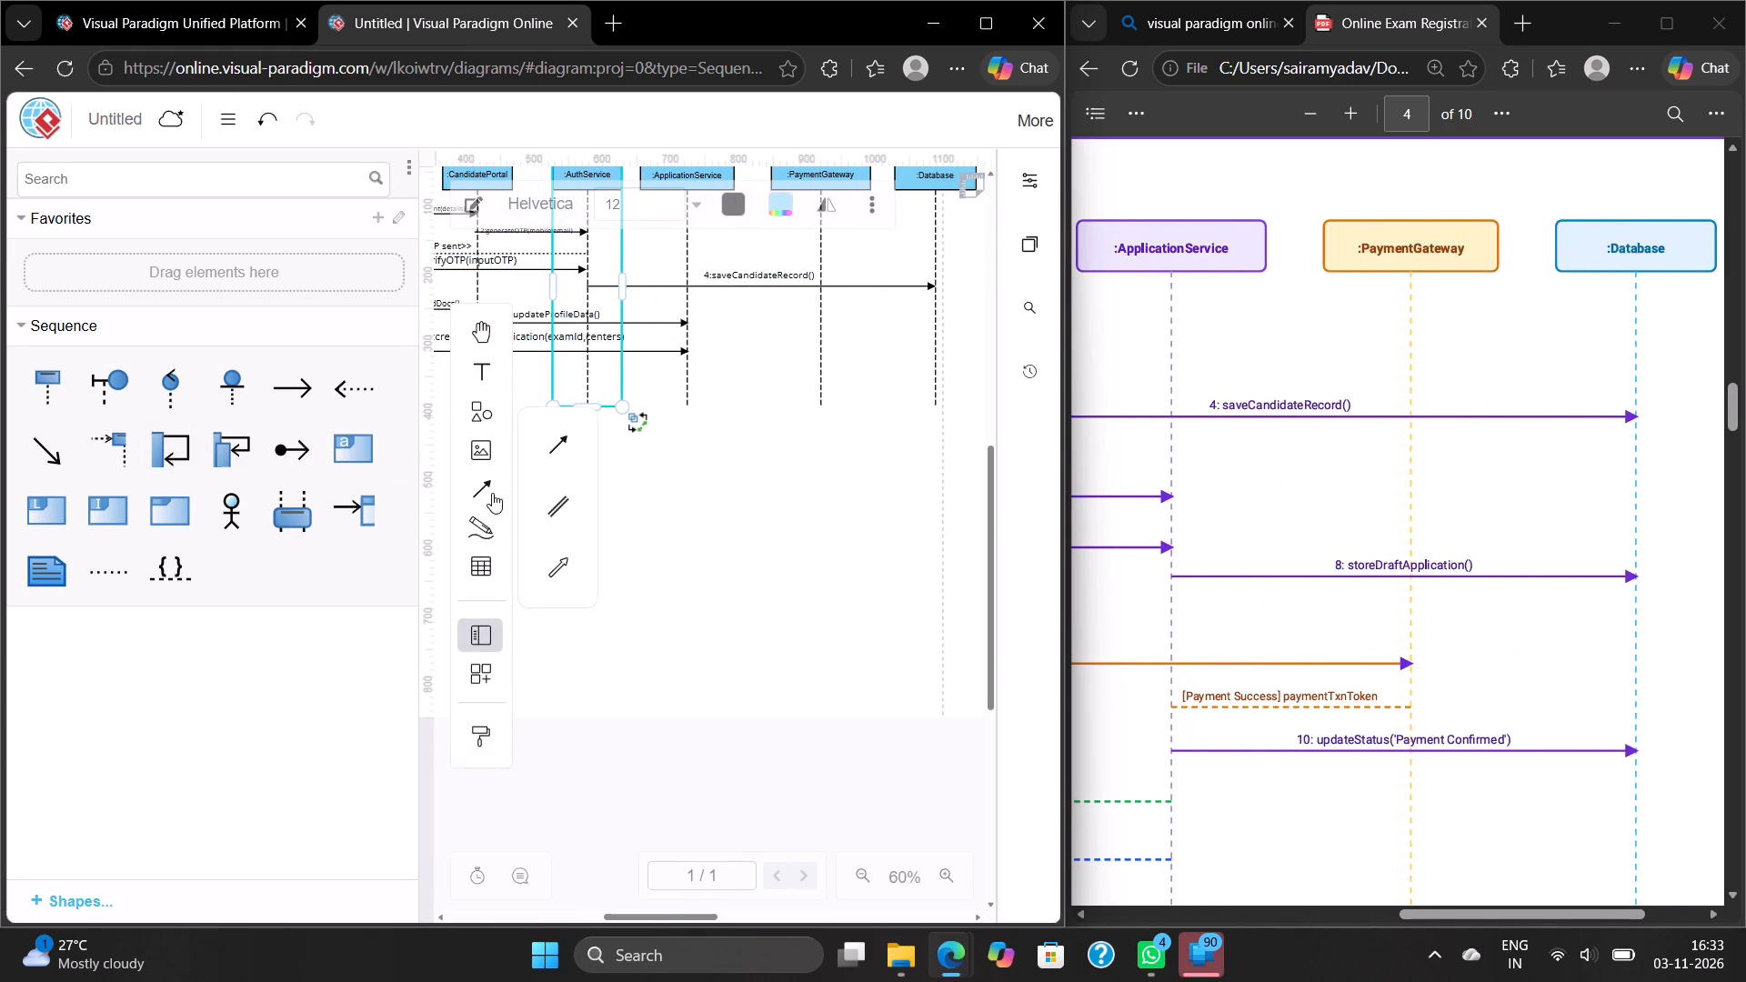
left_click(556, 442)
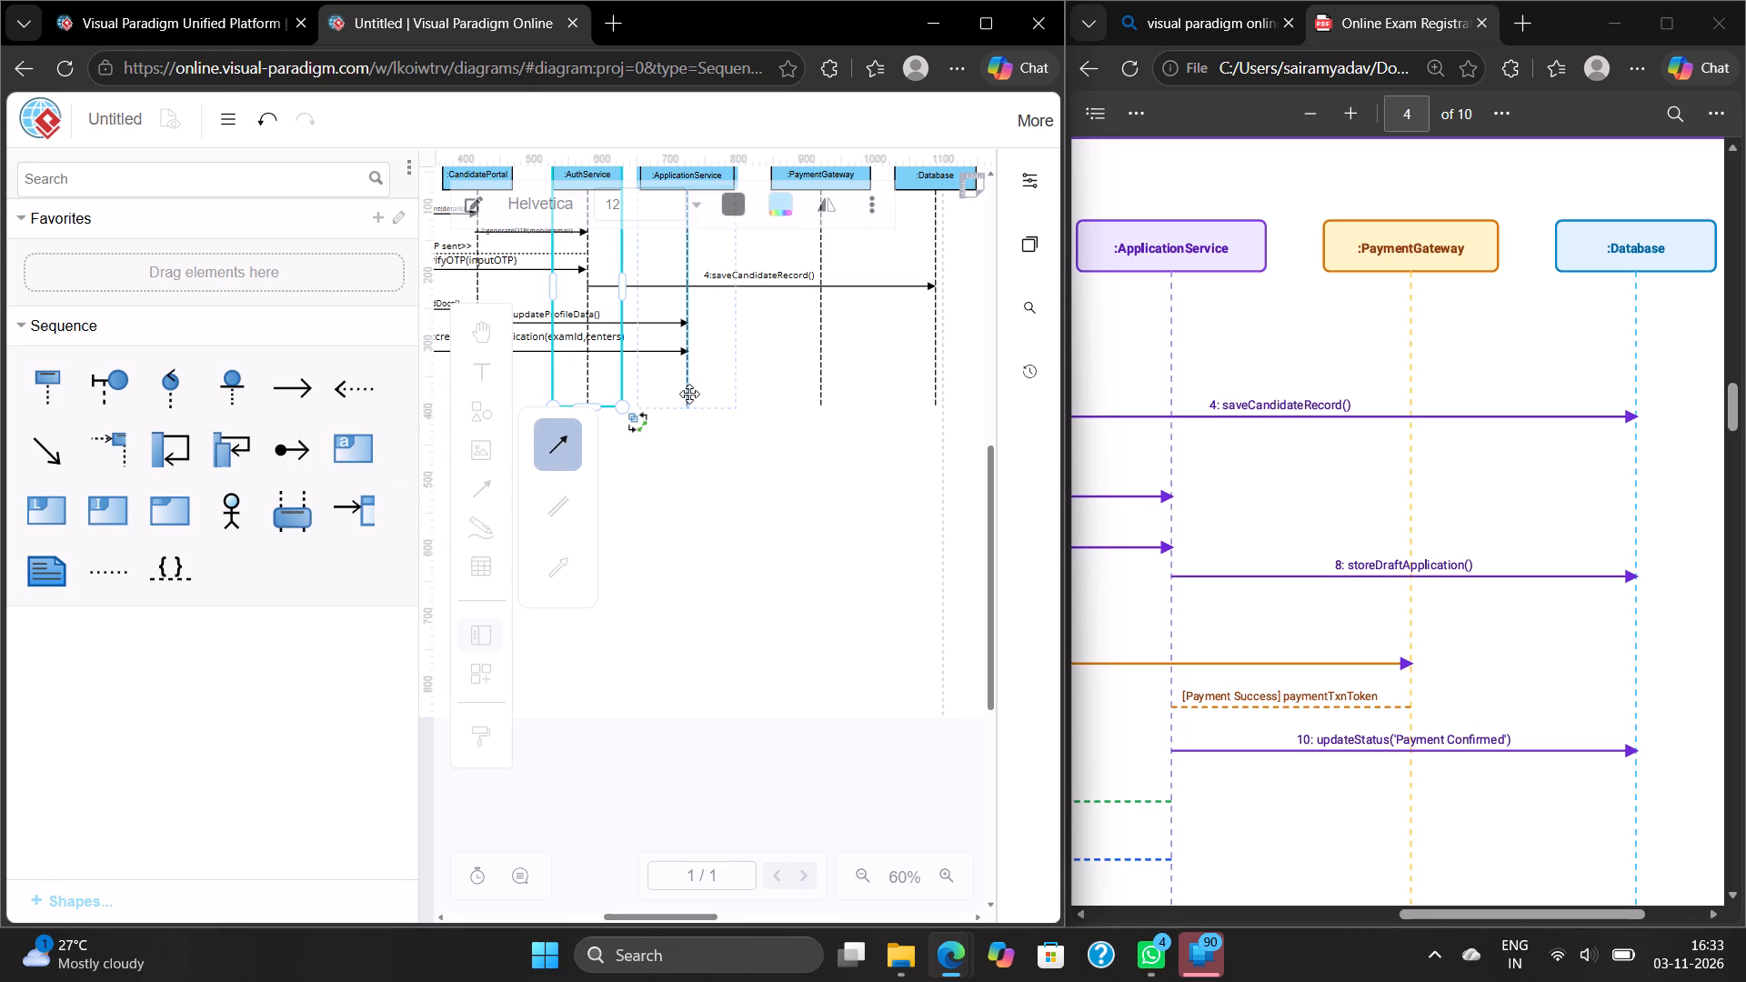
left_click_drag(685, 373, 898, 369)
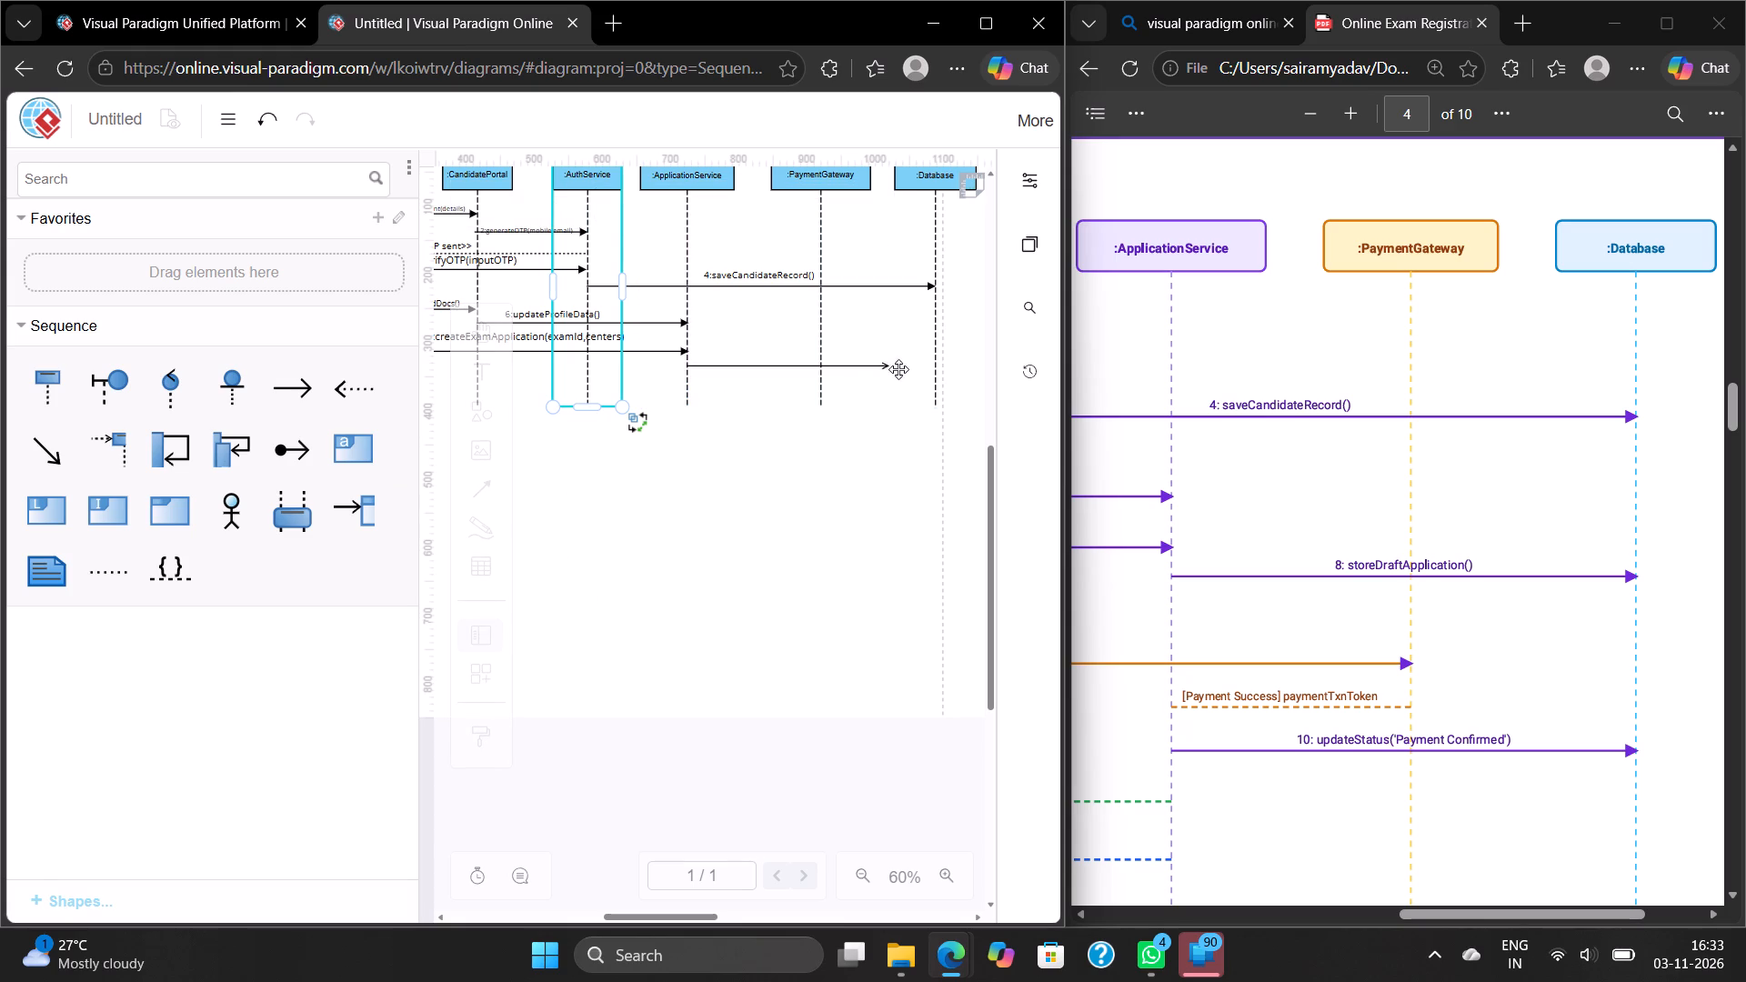
left_click_drag(898, 369, 938, 364)
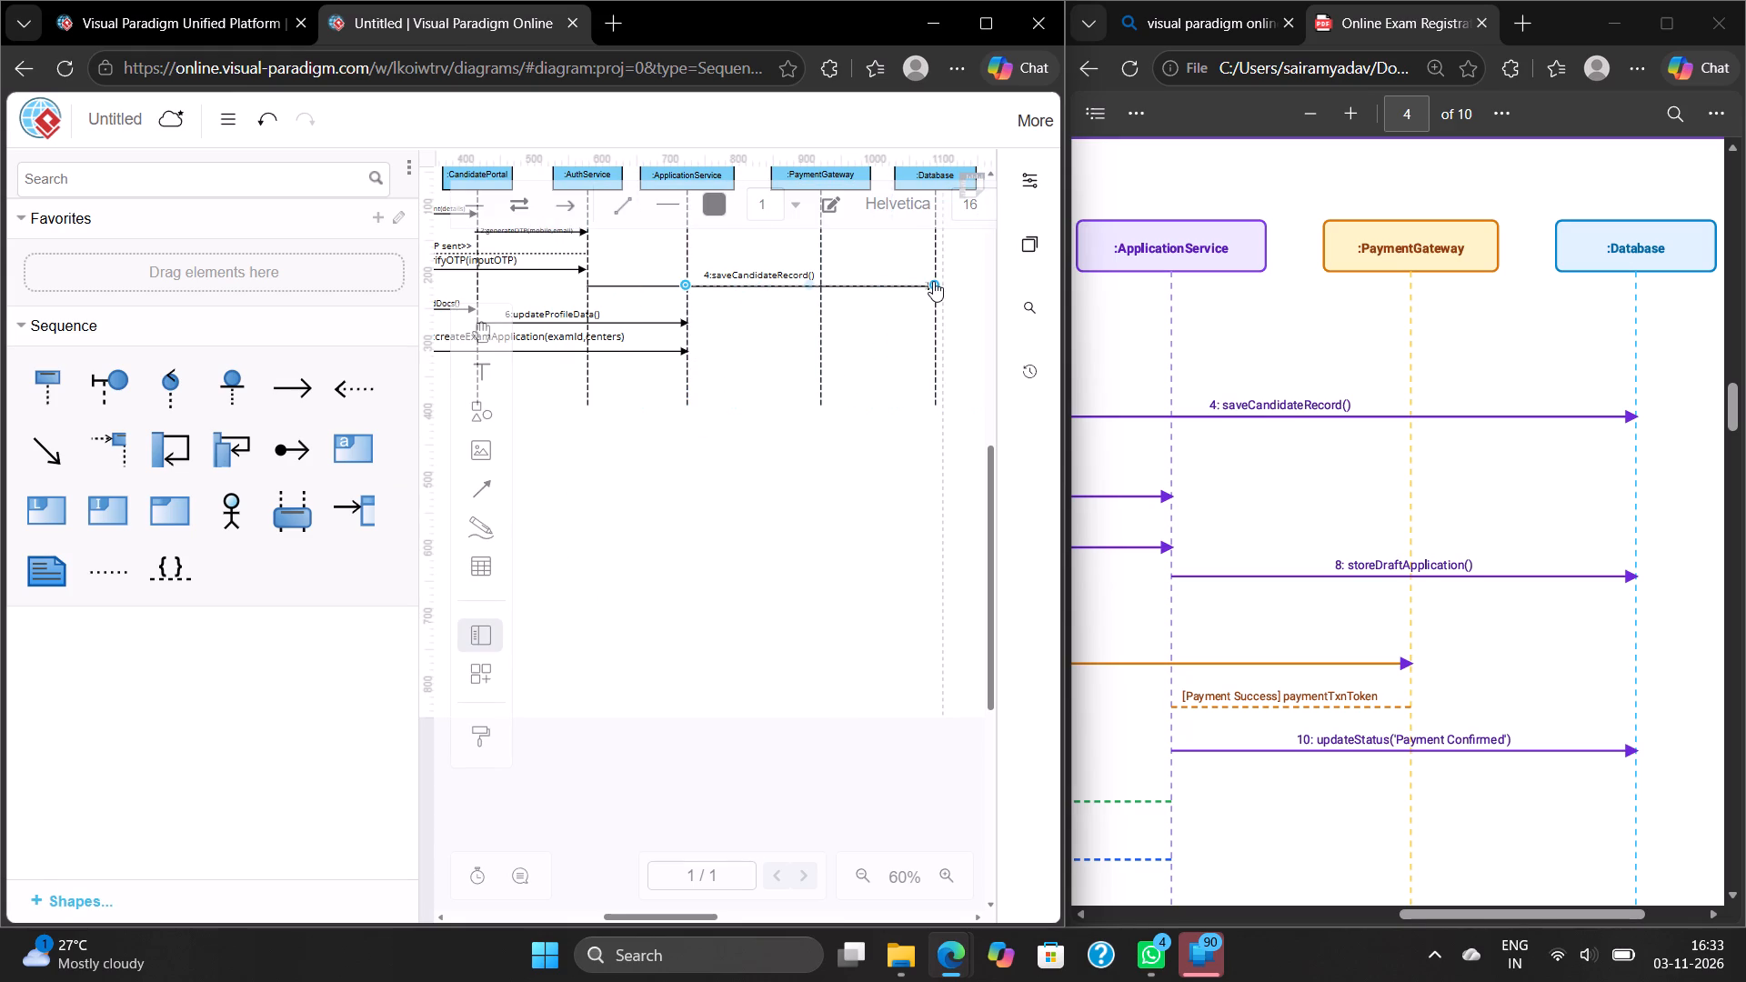
left_click_drag(933, 281, 939, 378)
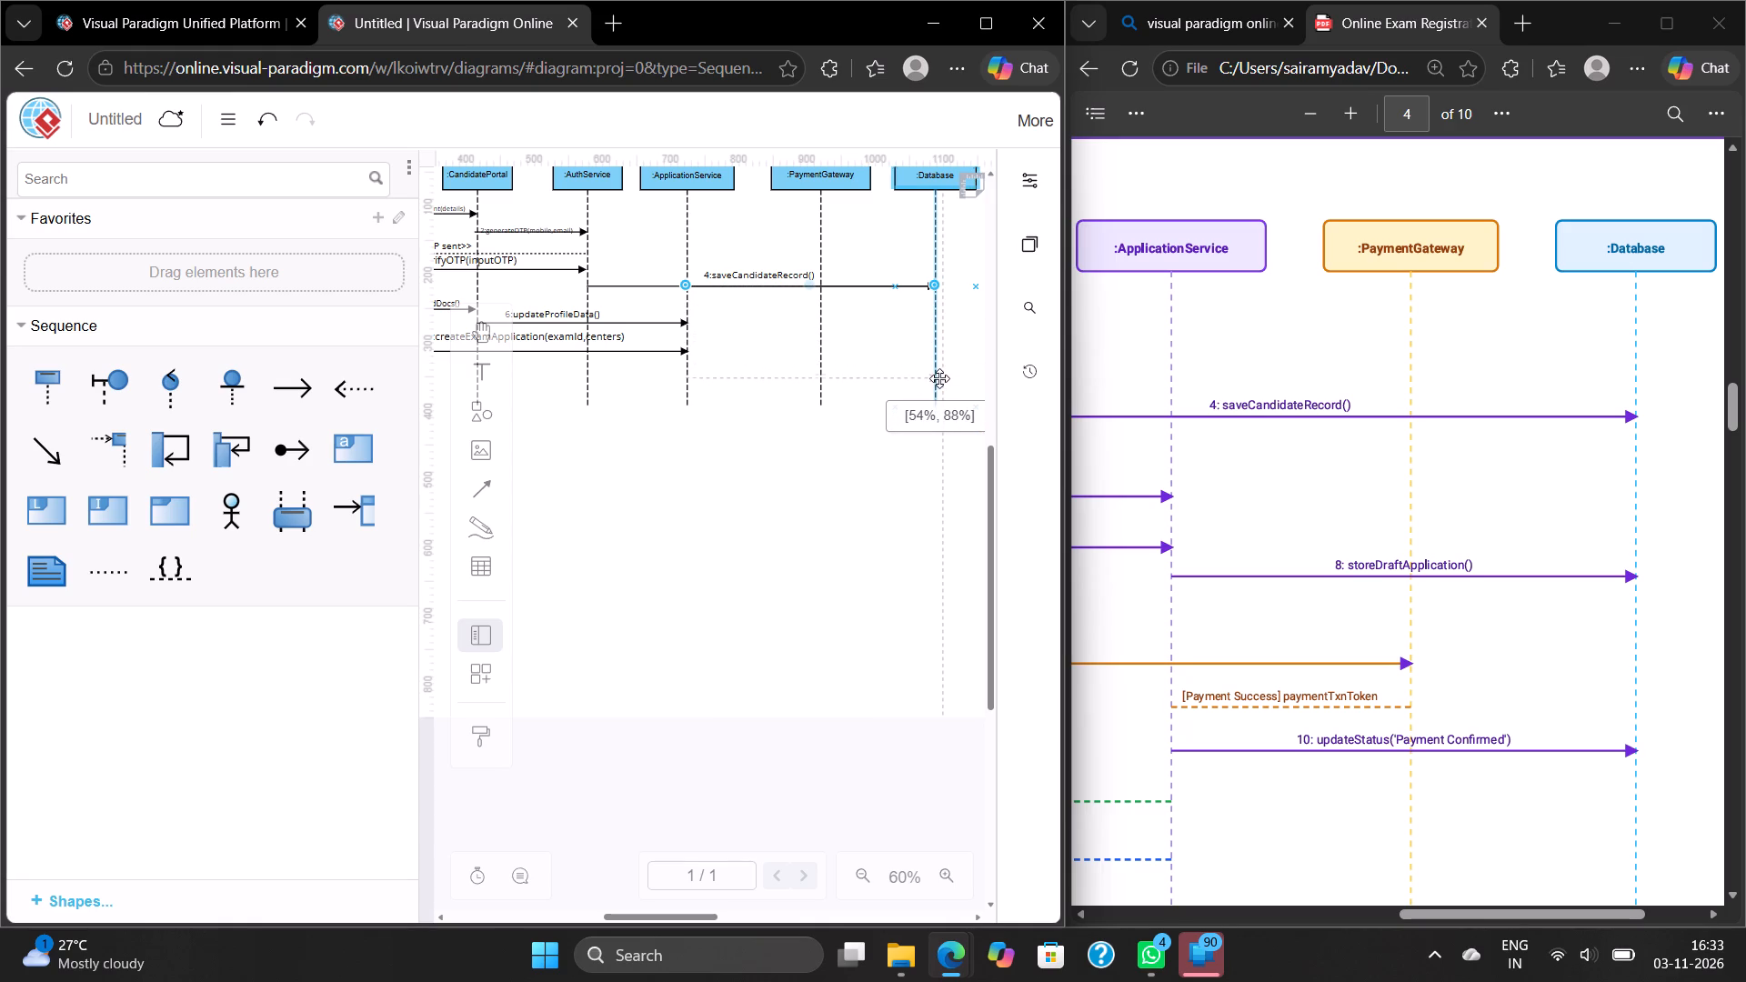
left_click_drag(939, 378, 937, 367)
left_click_drag(937, 367, 936, 363)
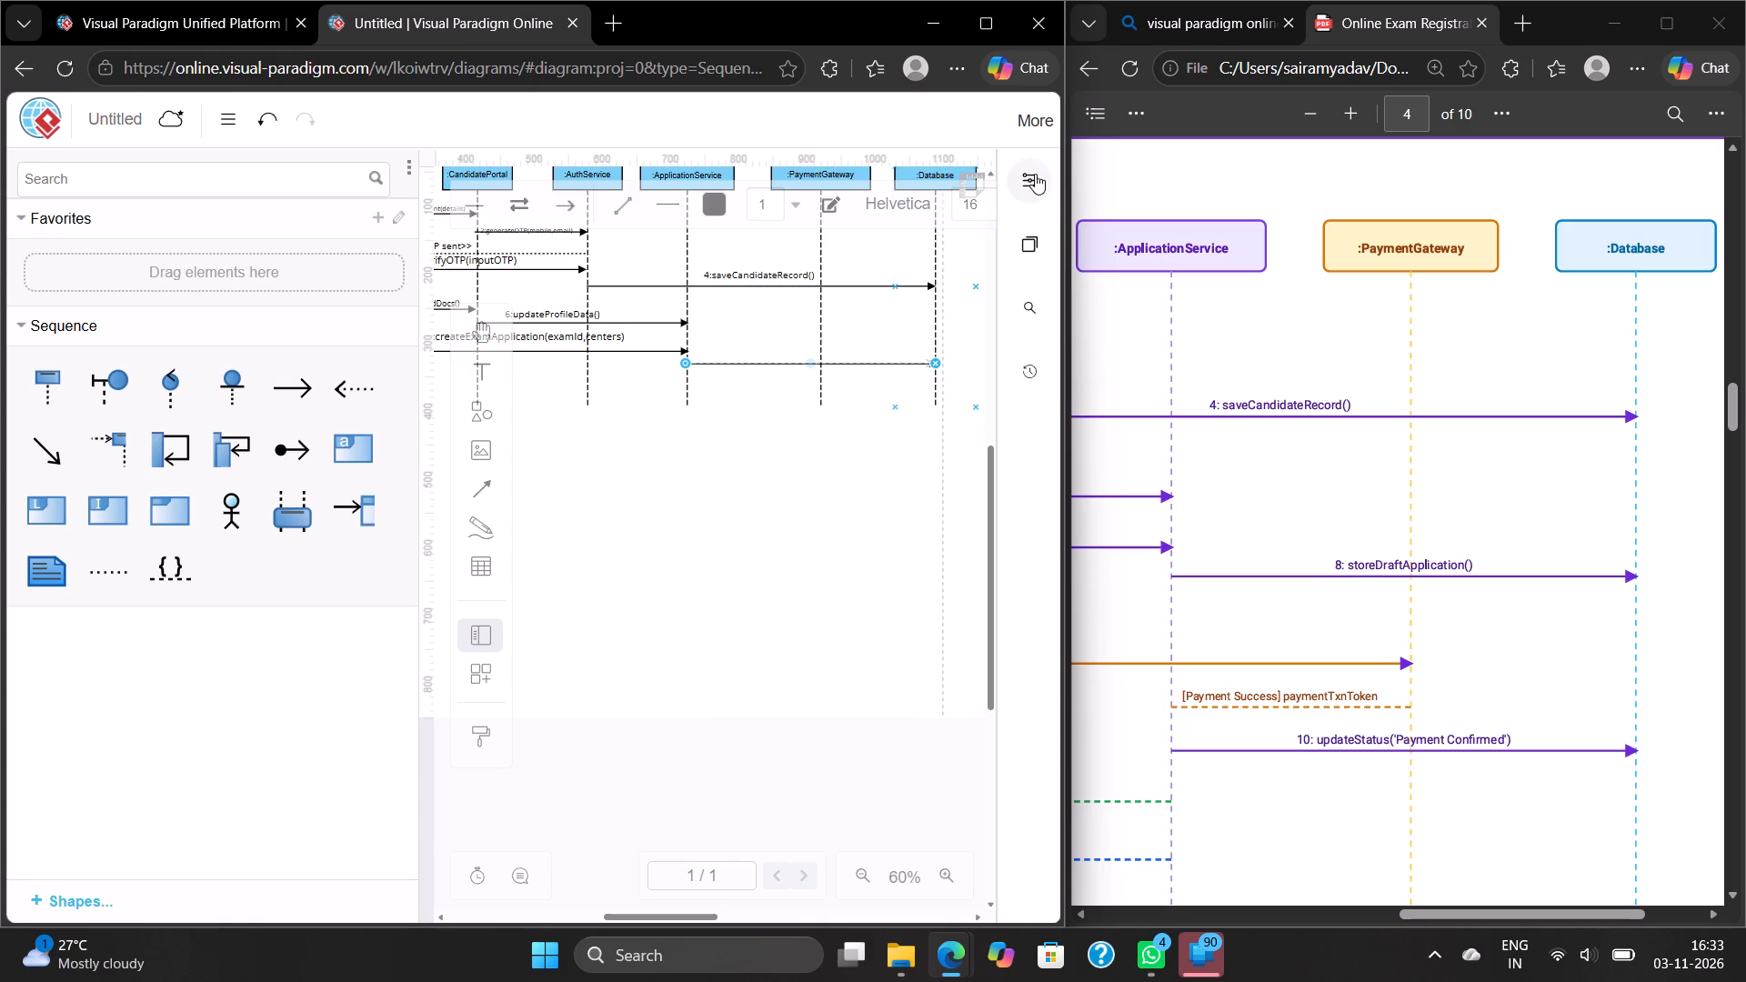
Set the line end of the ApplicationService-to-Database arrow to a solid filled arrowhead.
left_click(1035, 174)
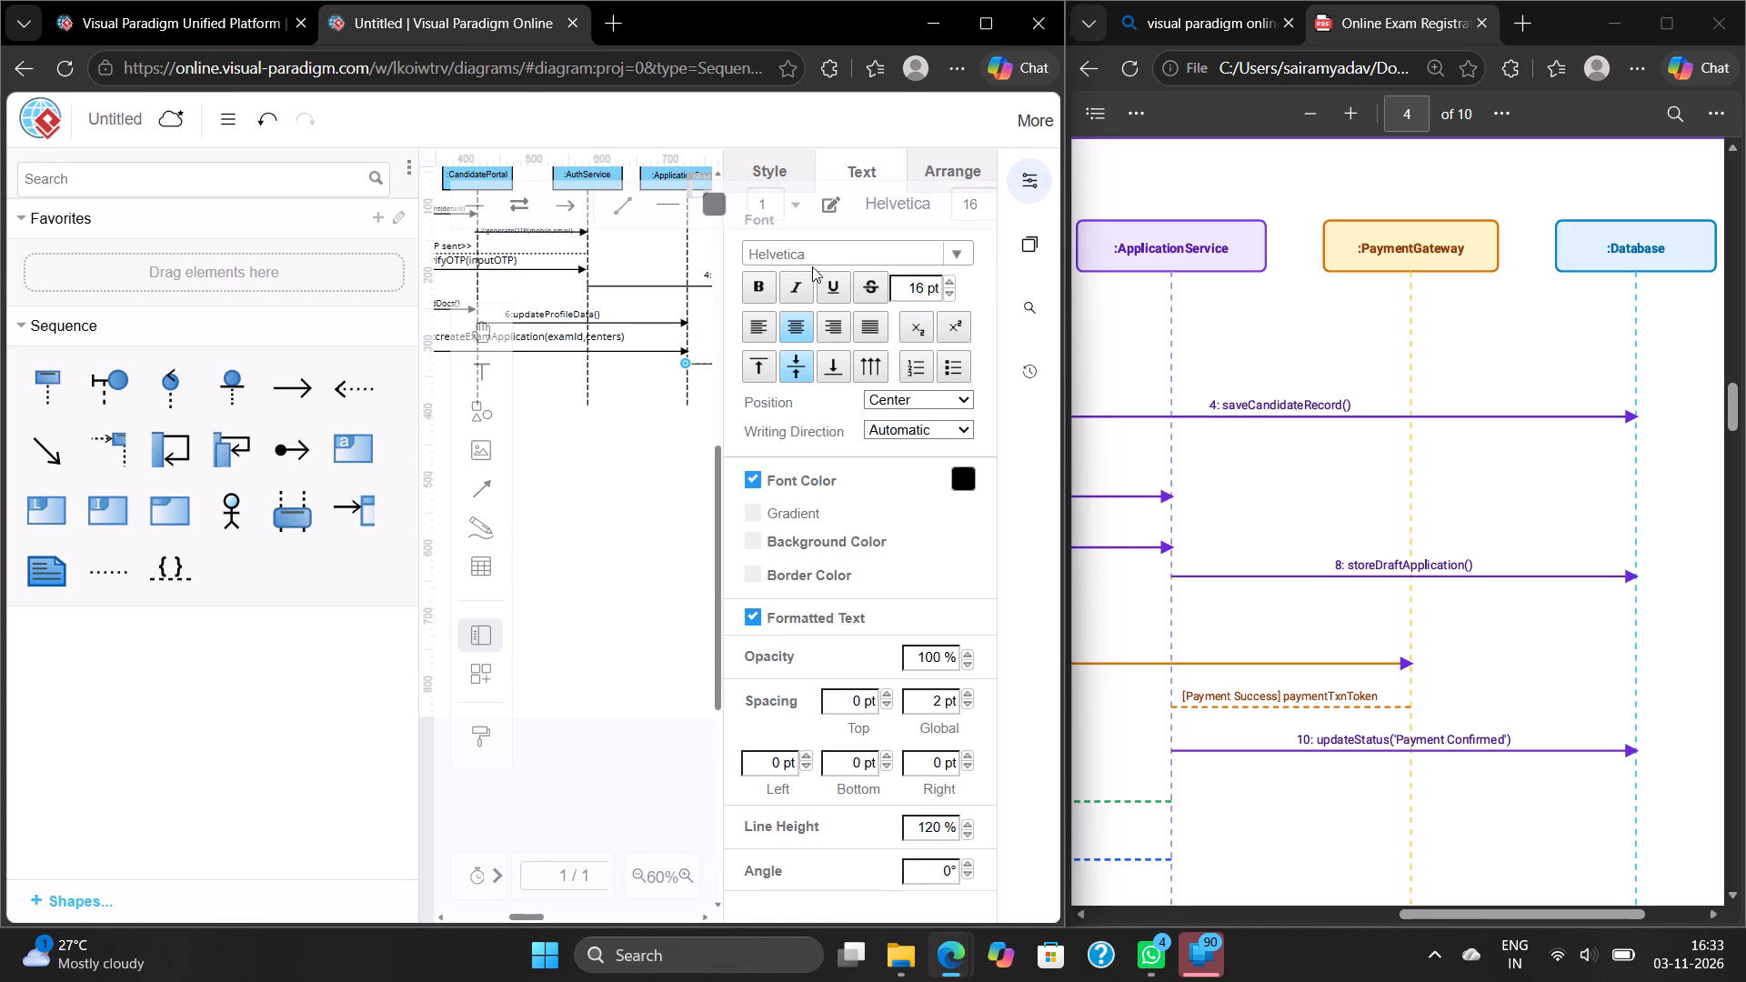
left_click(773, 170)
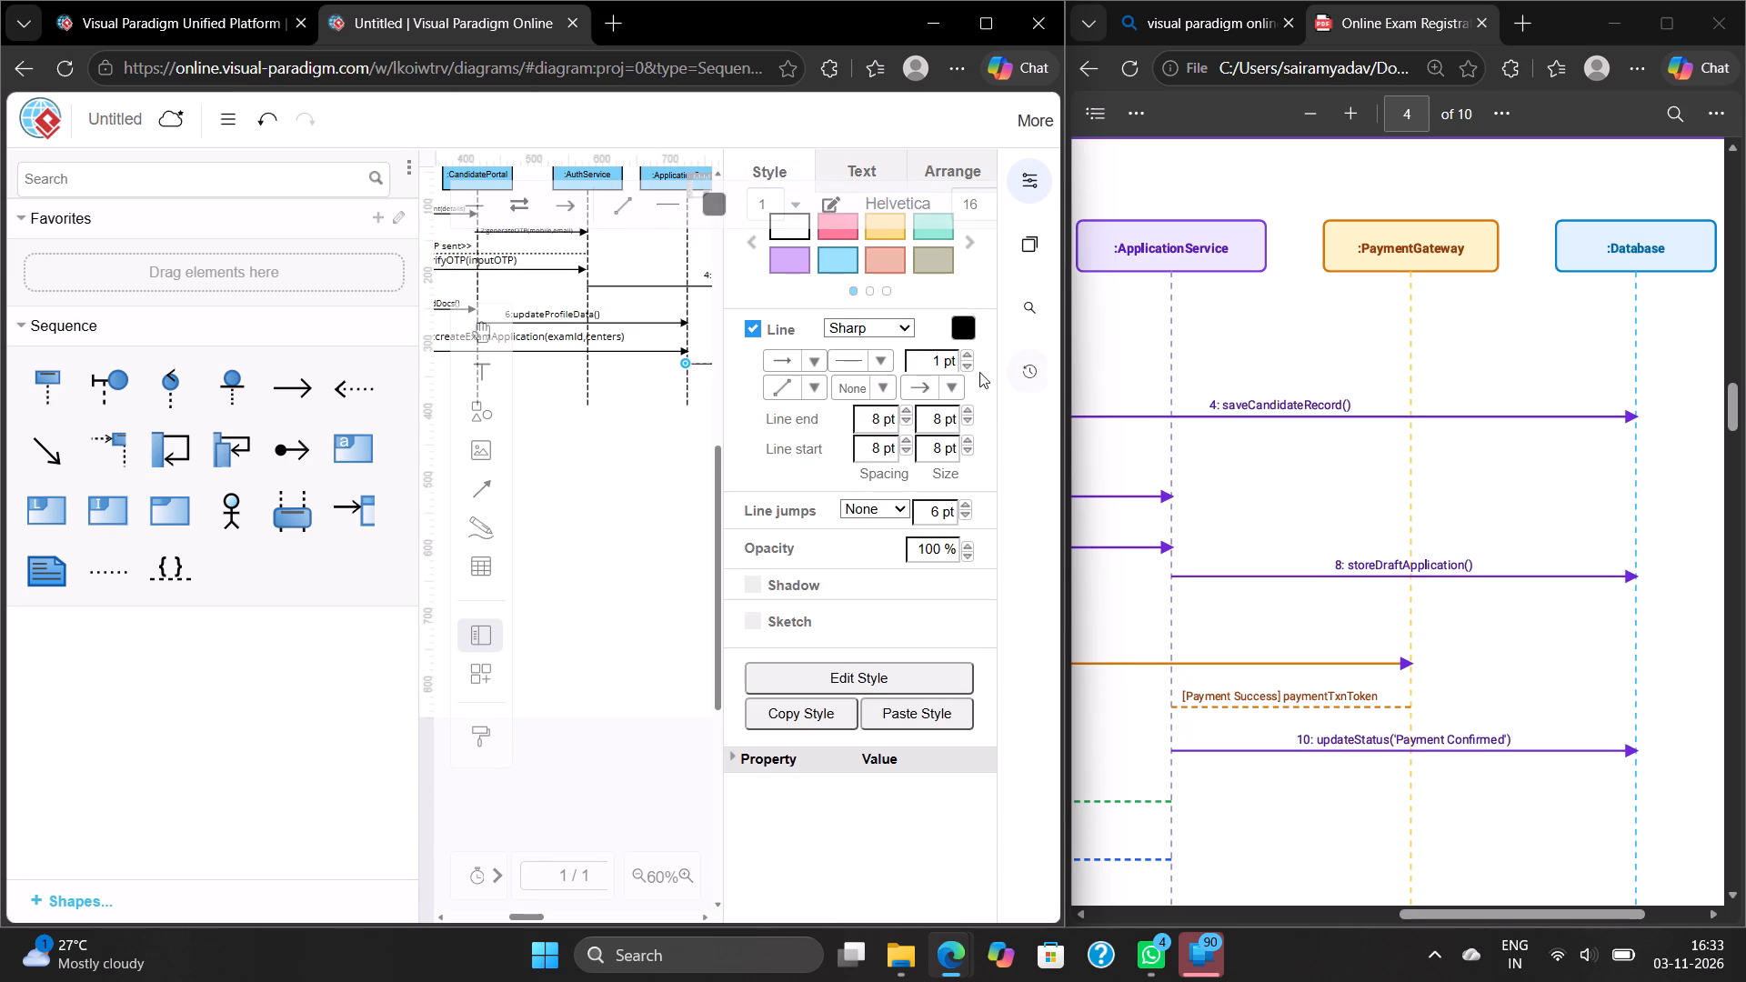
left_click(949, 385)
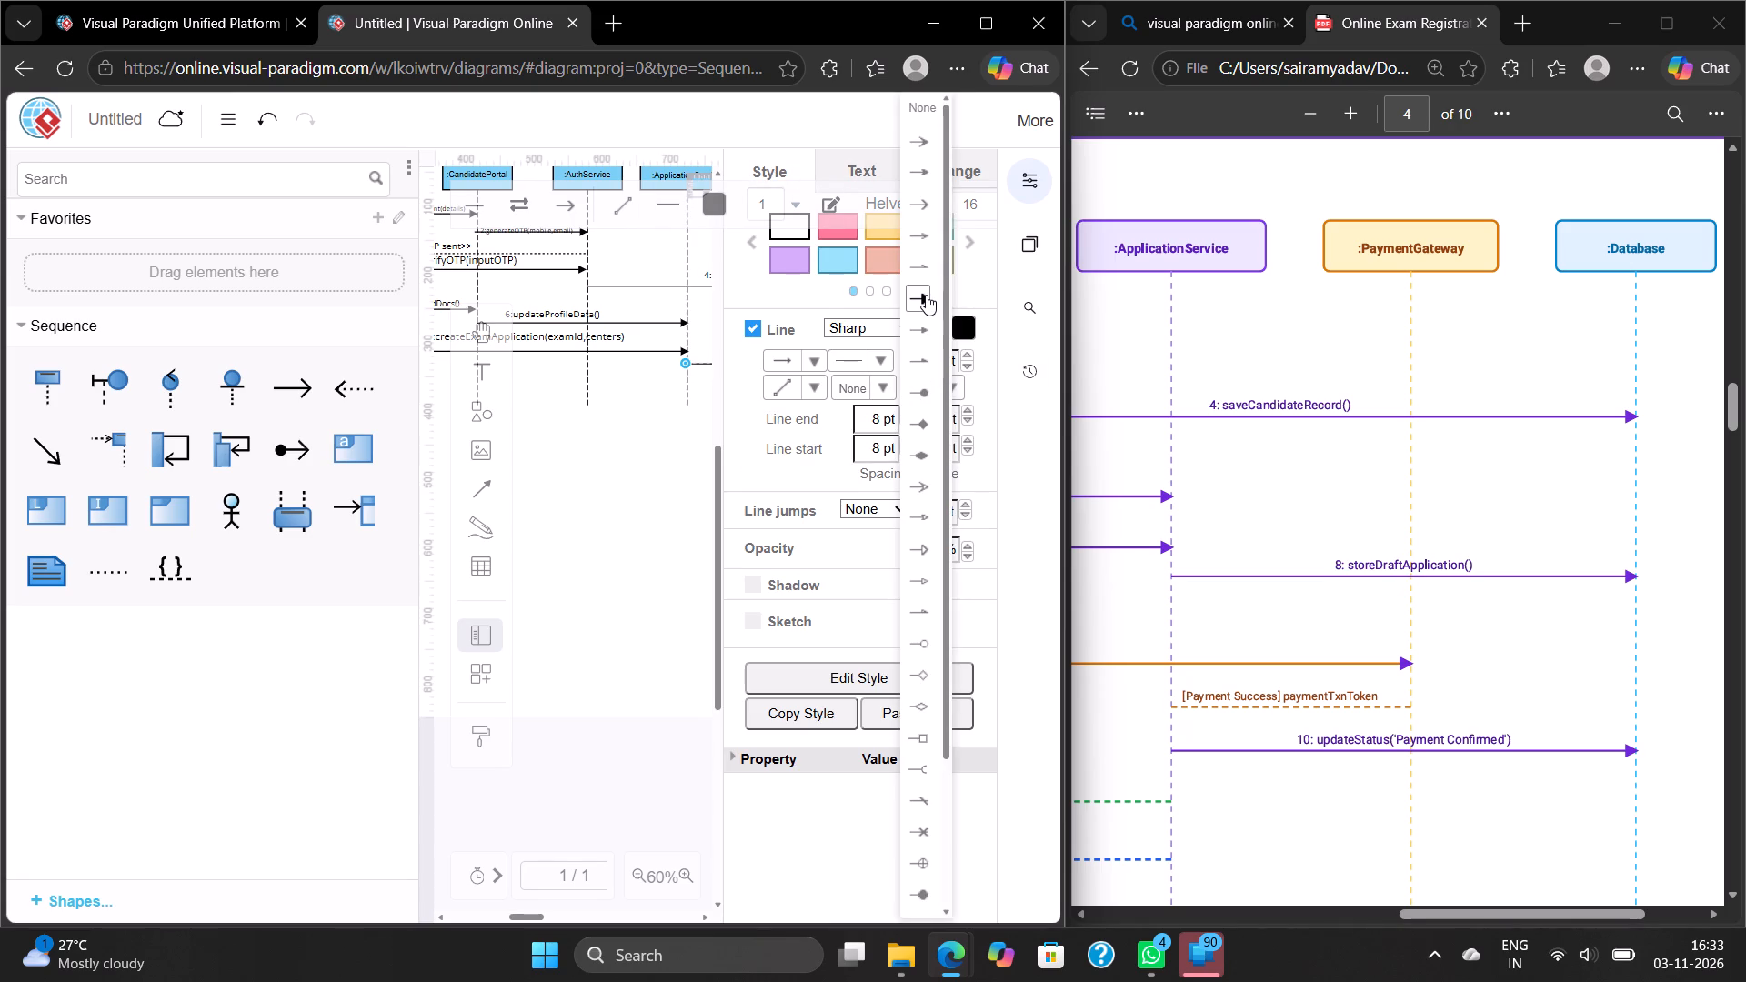
left_click(926, 295)
left_click(1023, 180)
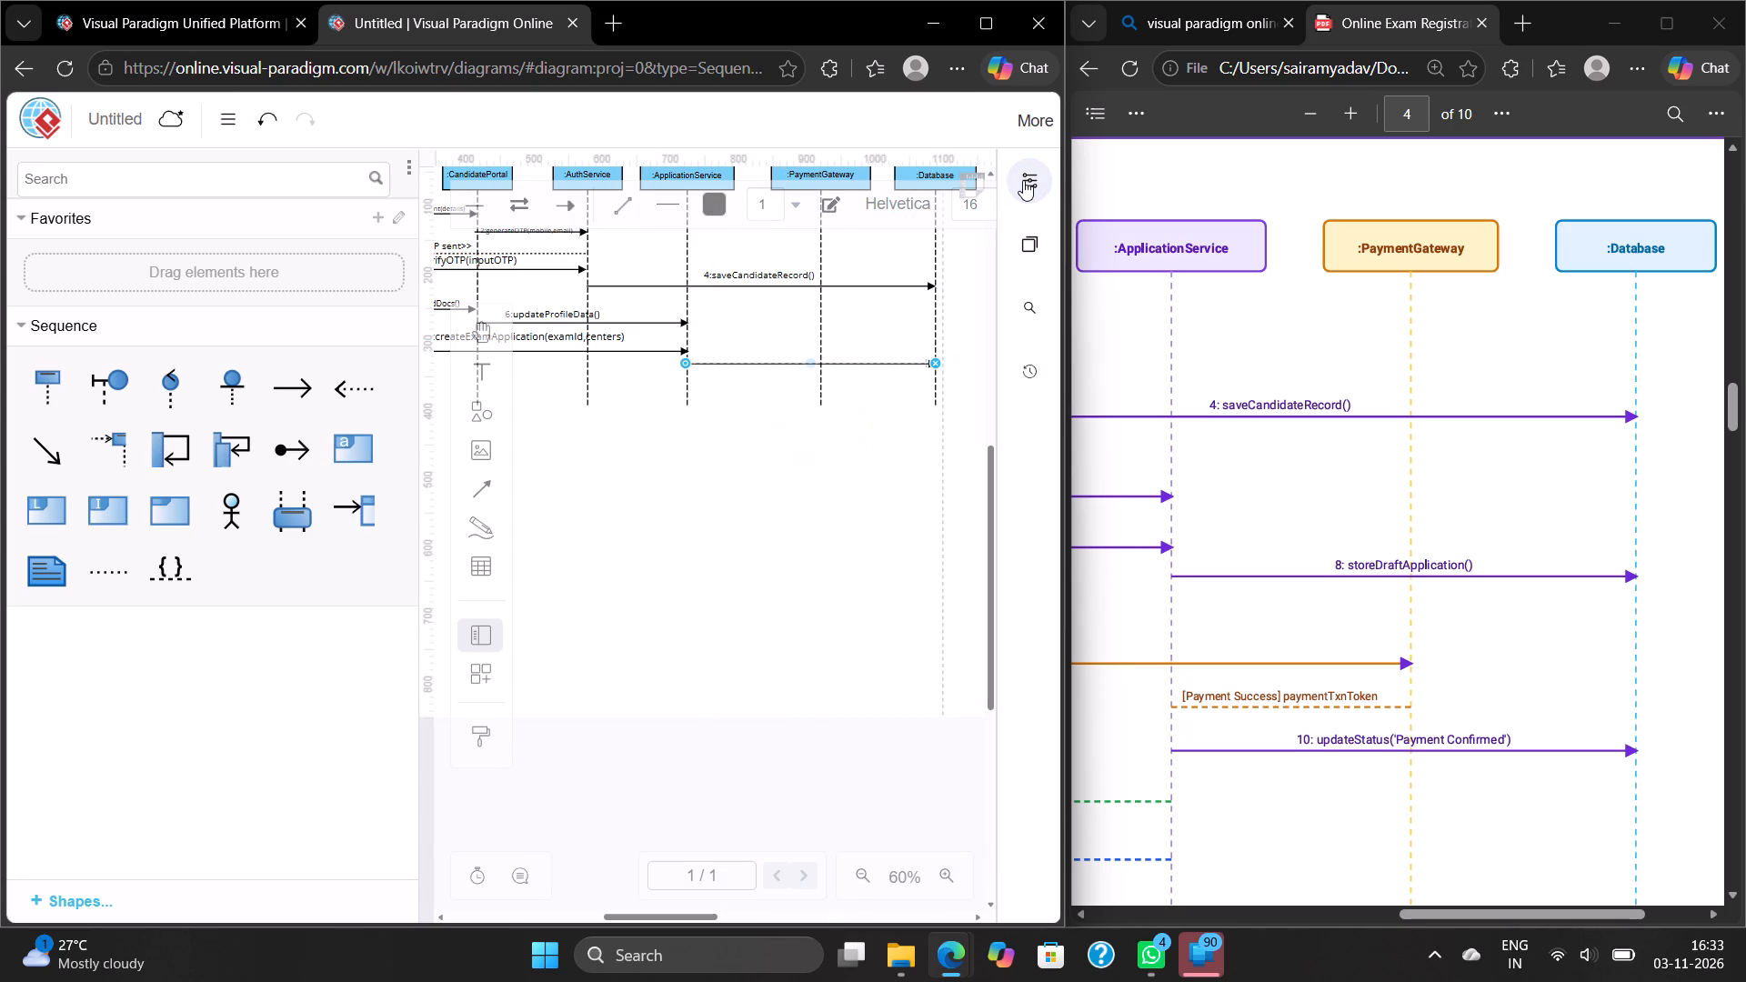
left_click(858, 486)
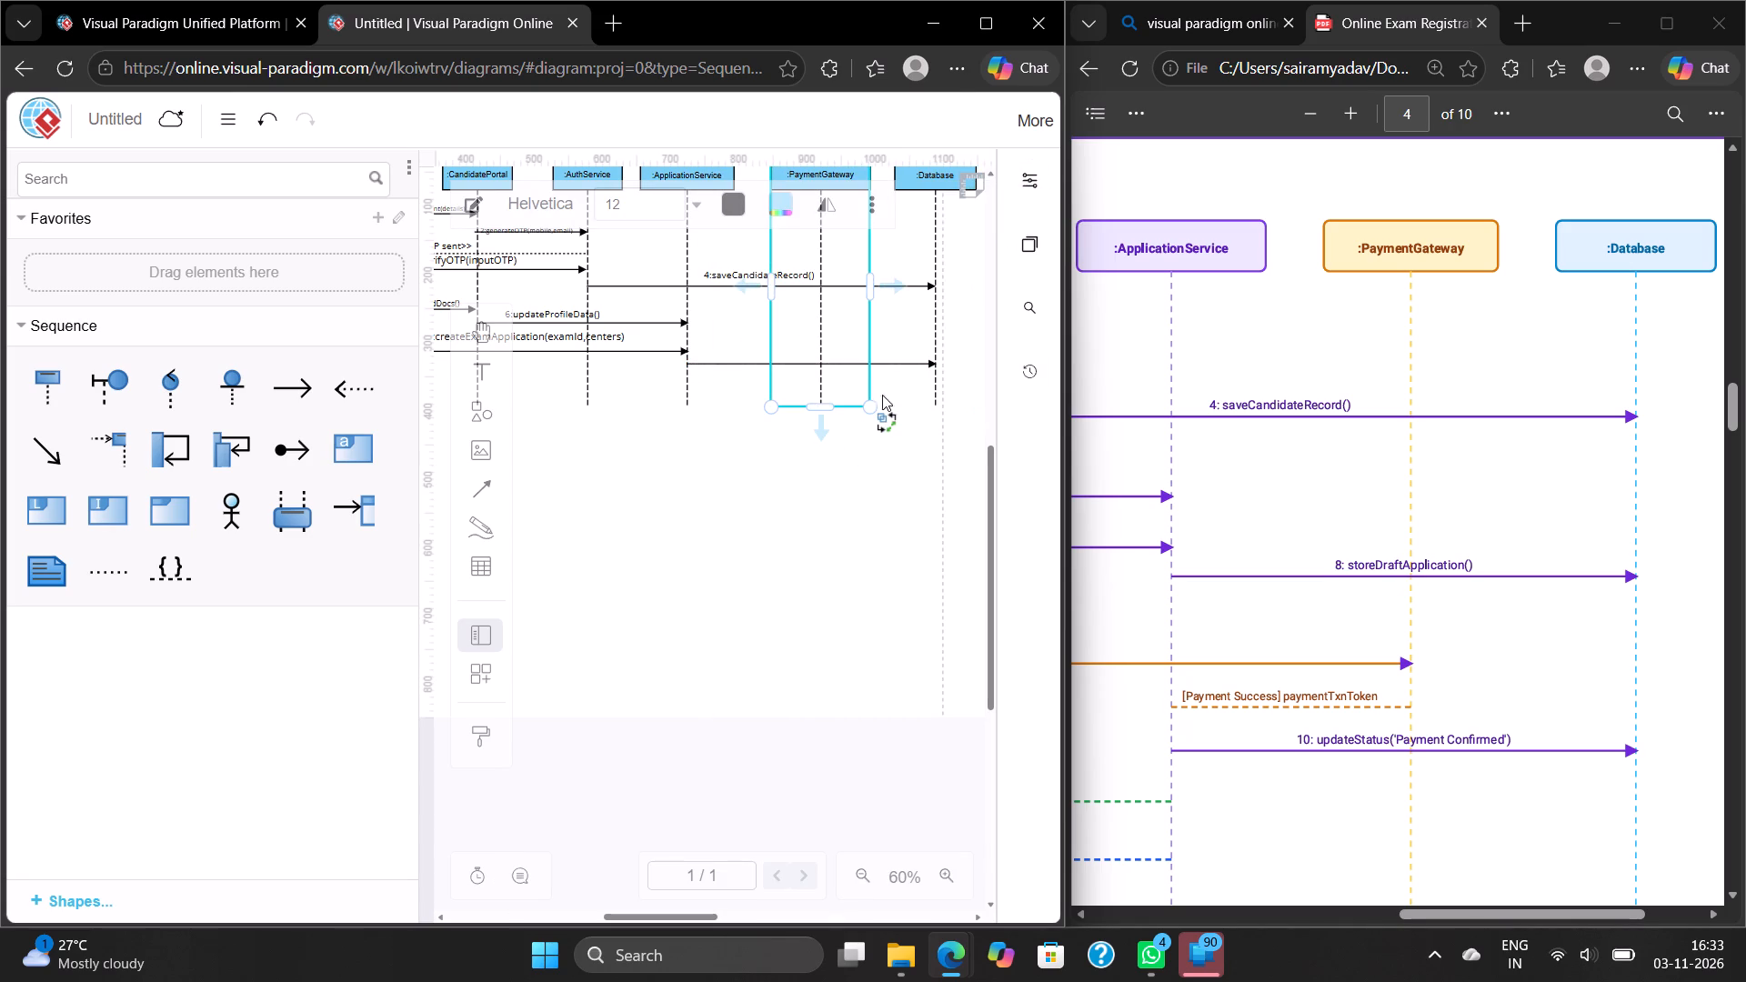
Add the text label 8:storeDraftApplication() on the new ApplicationService-to-Database arrow.
left_click(750, 350)
double_click(800, 353)
double_click(756, 359)
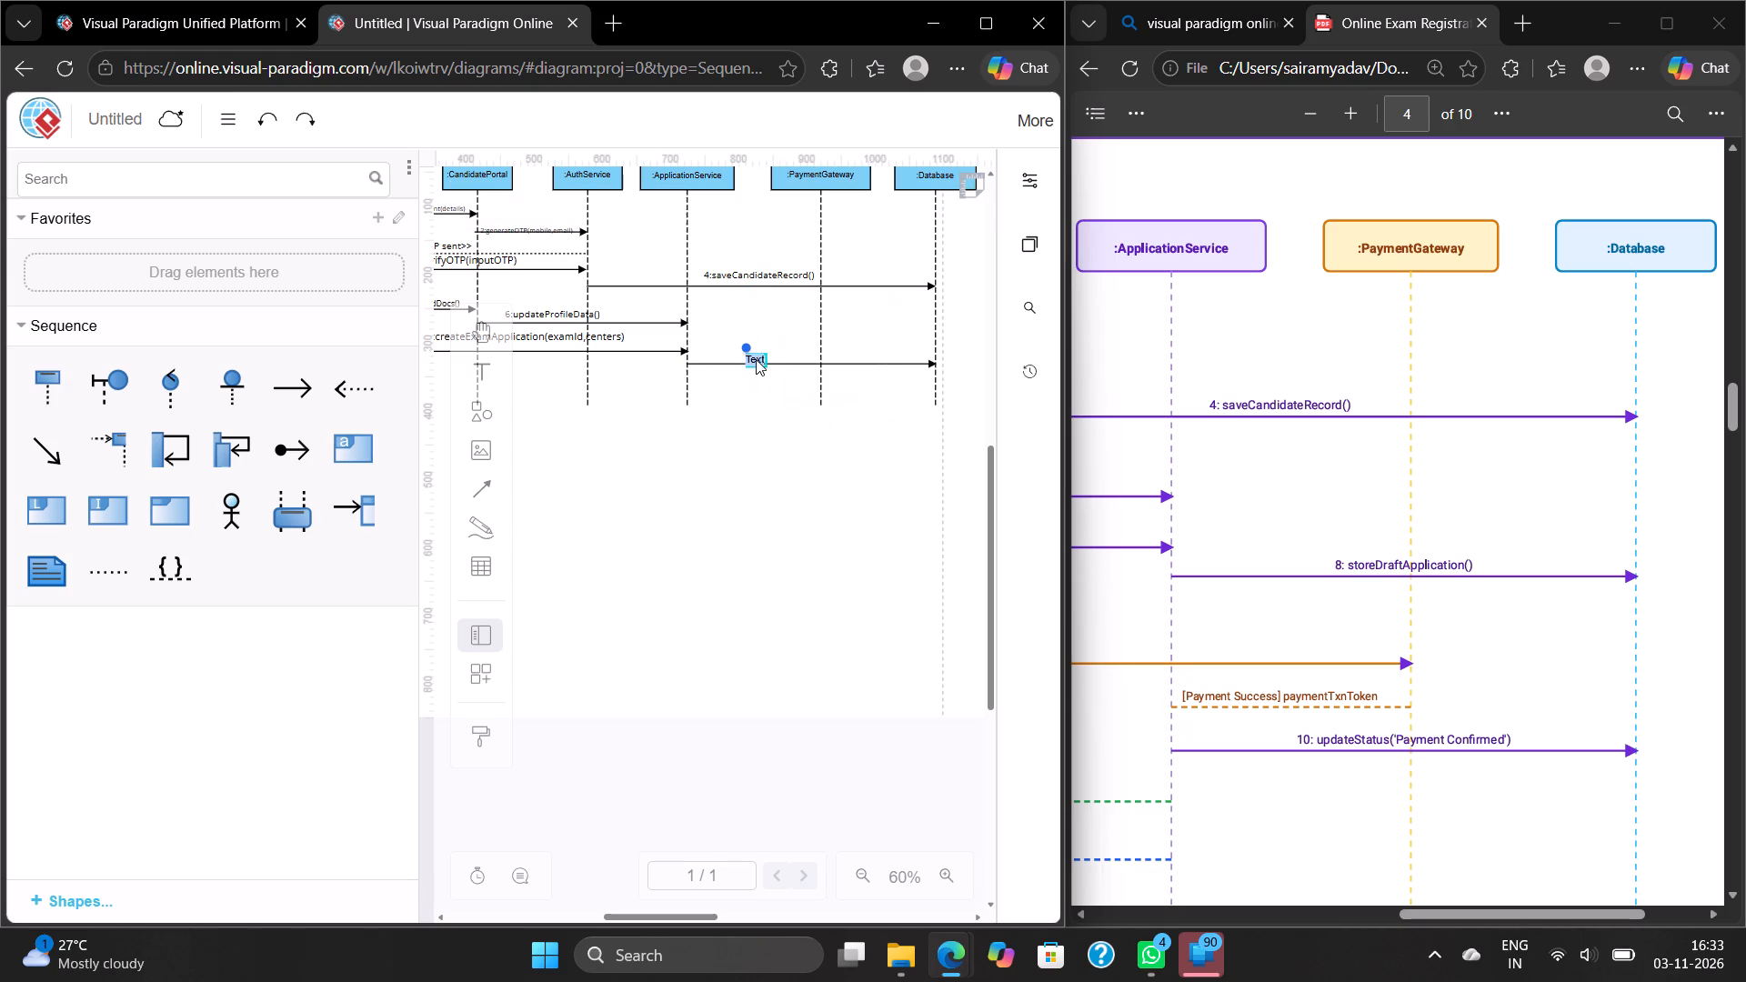
key("BackSpace")
type("8:")
type("store")
type("Draft")
type("Application")
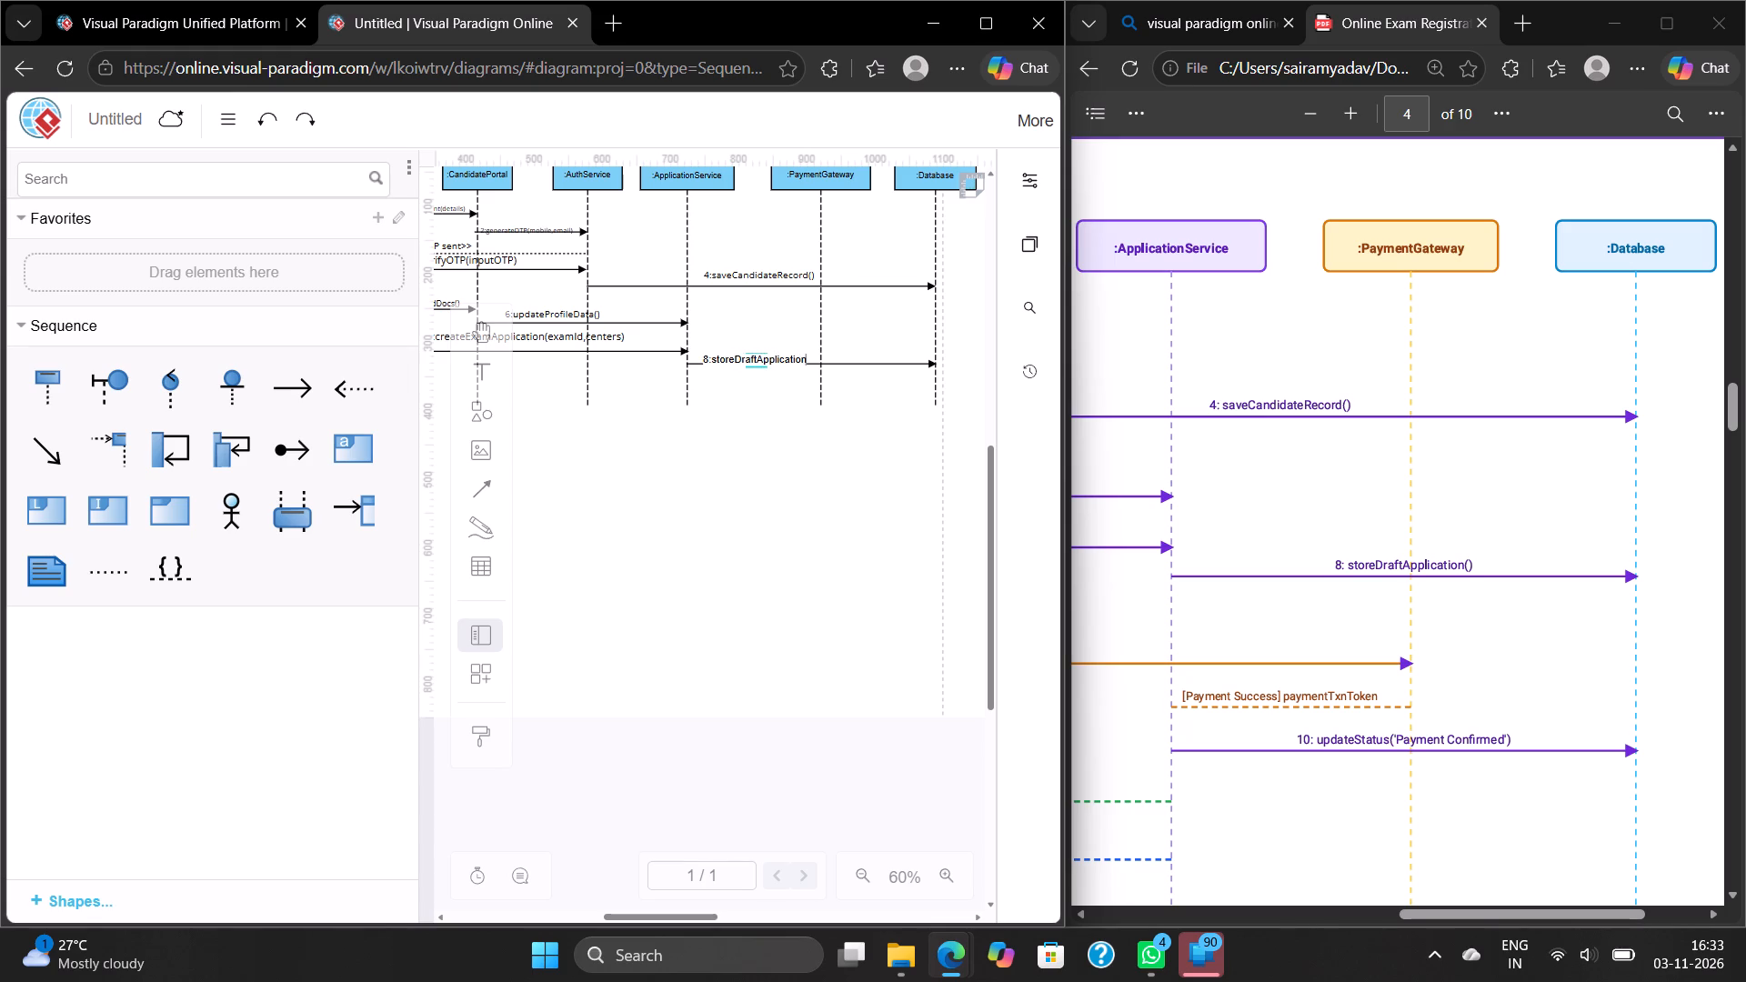
type("()")
left_click(742, 354)
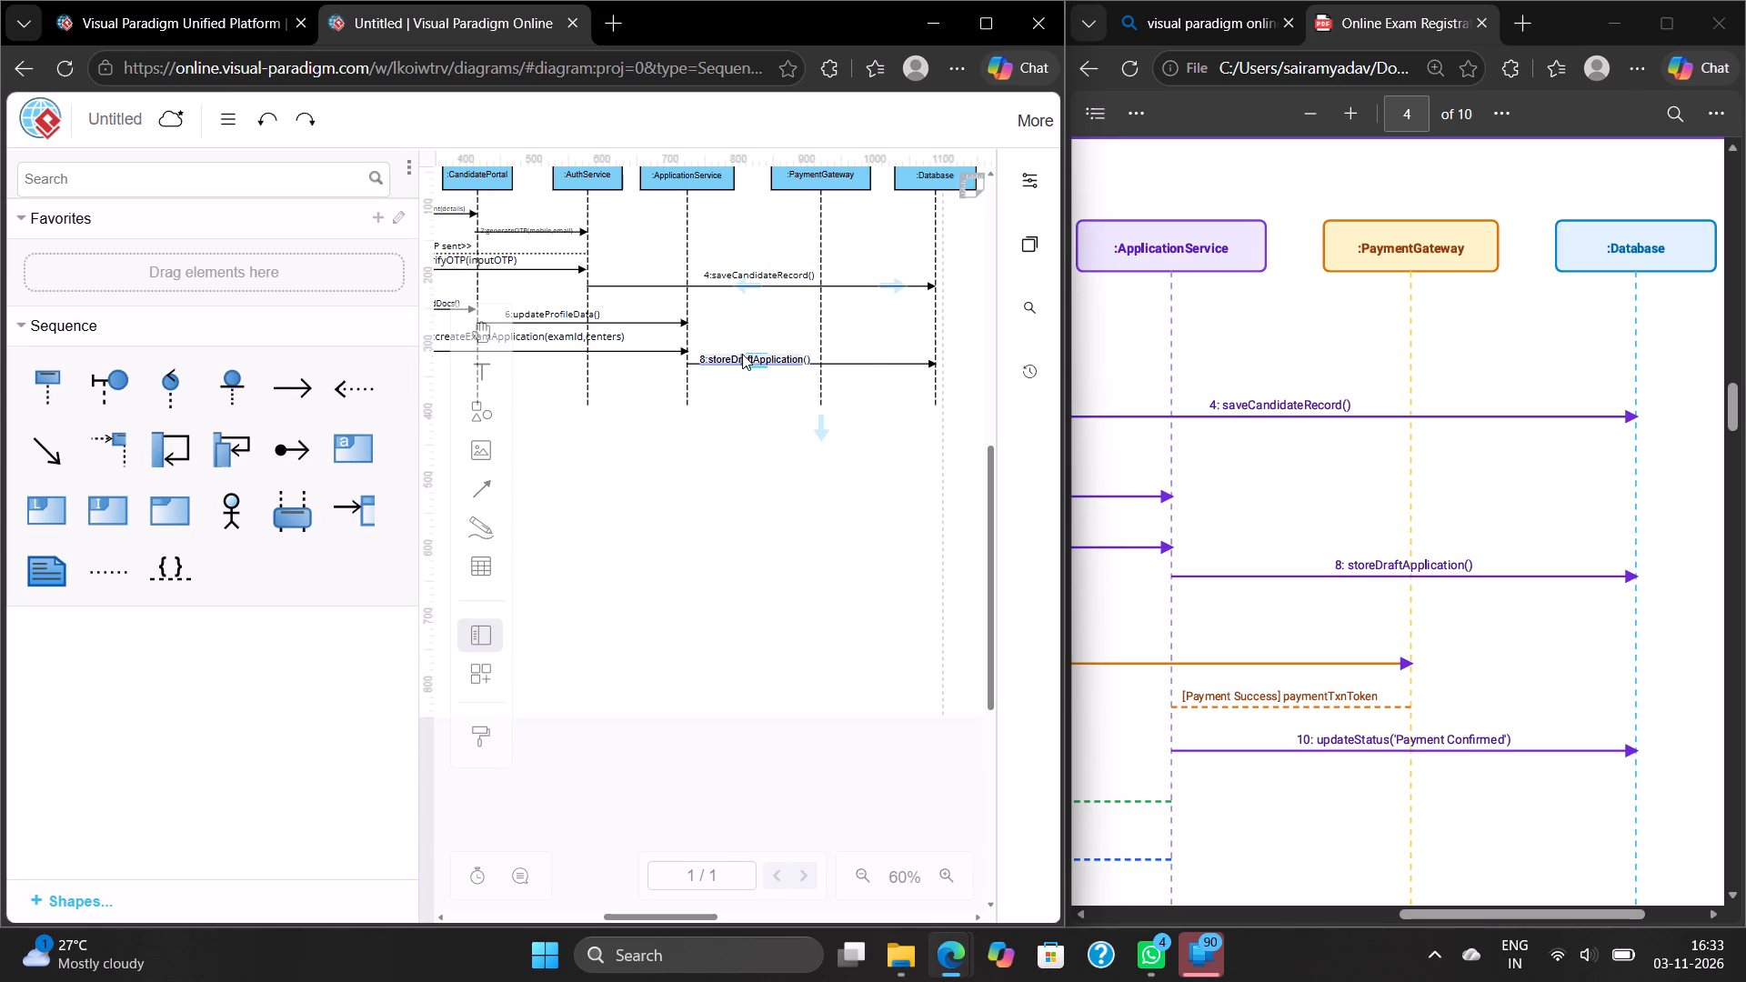
left_click(738, 340)
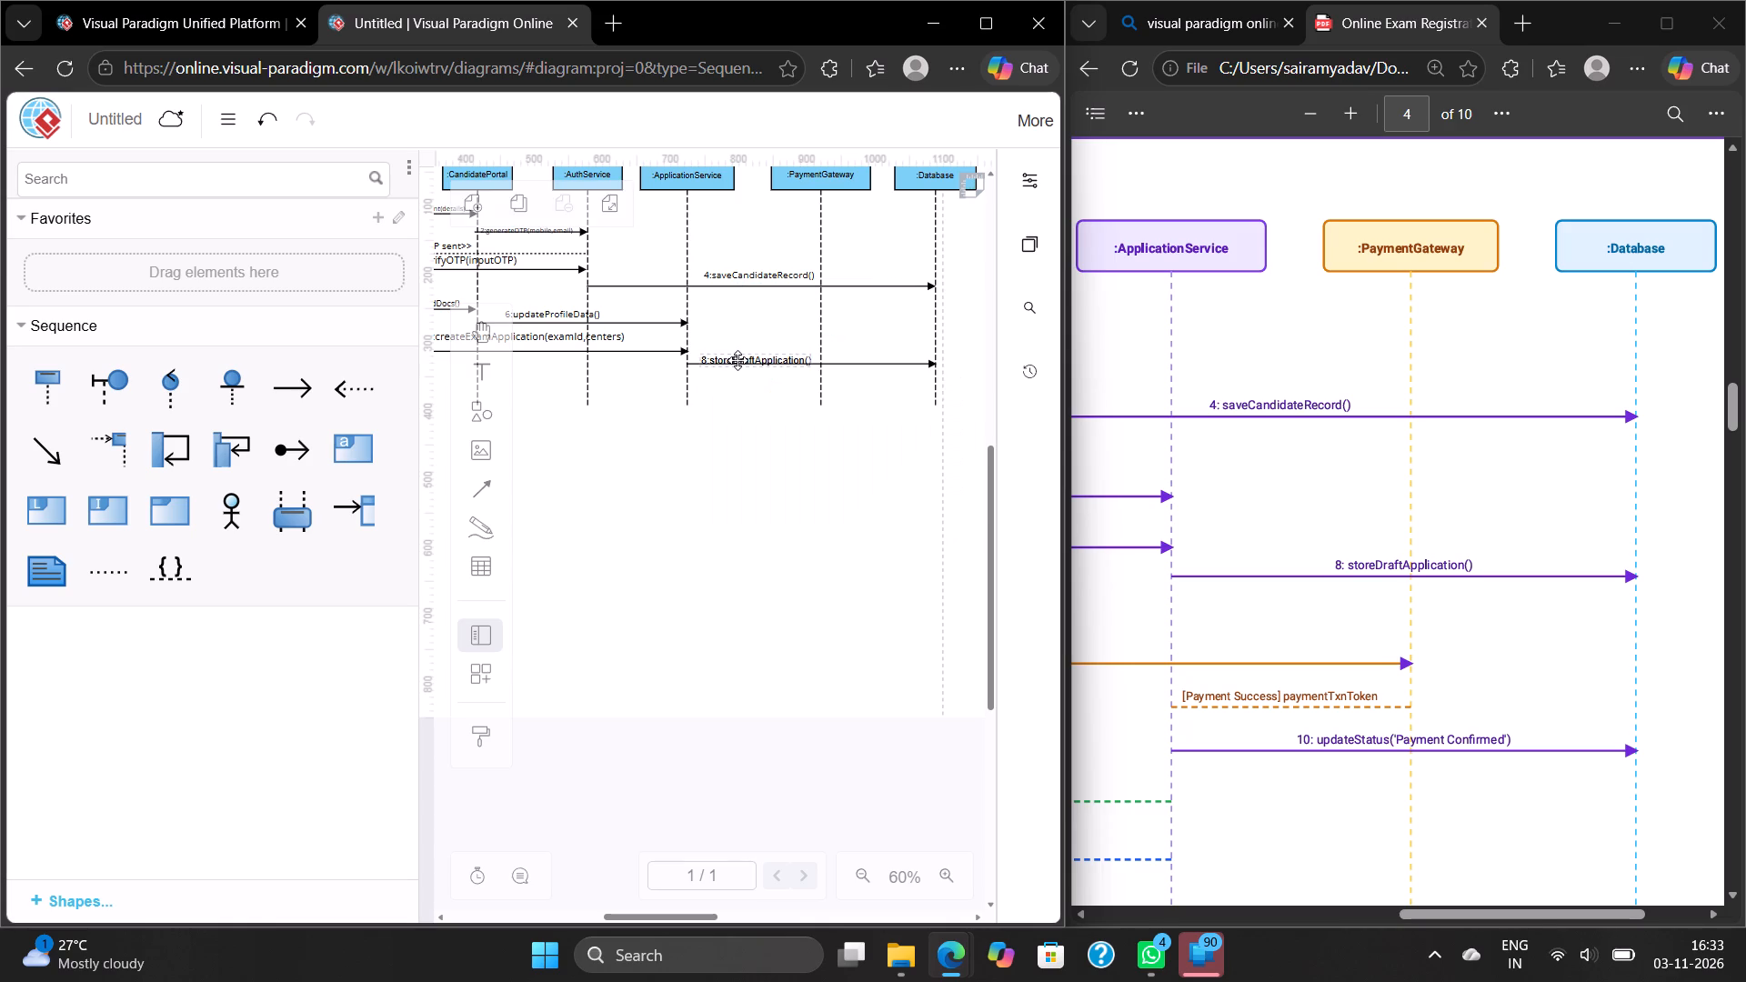
Move the 8:storeDraftApplication() label along its arrow to about 921.5, 325, centred on the PaymentGateway lifeline.
left_click(738, 360)
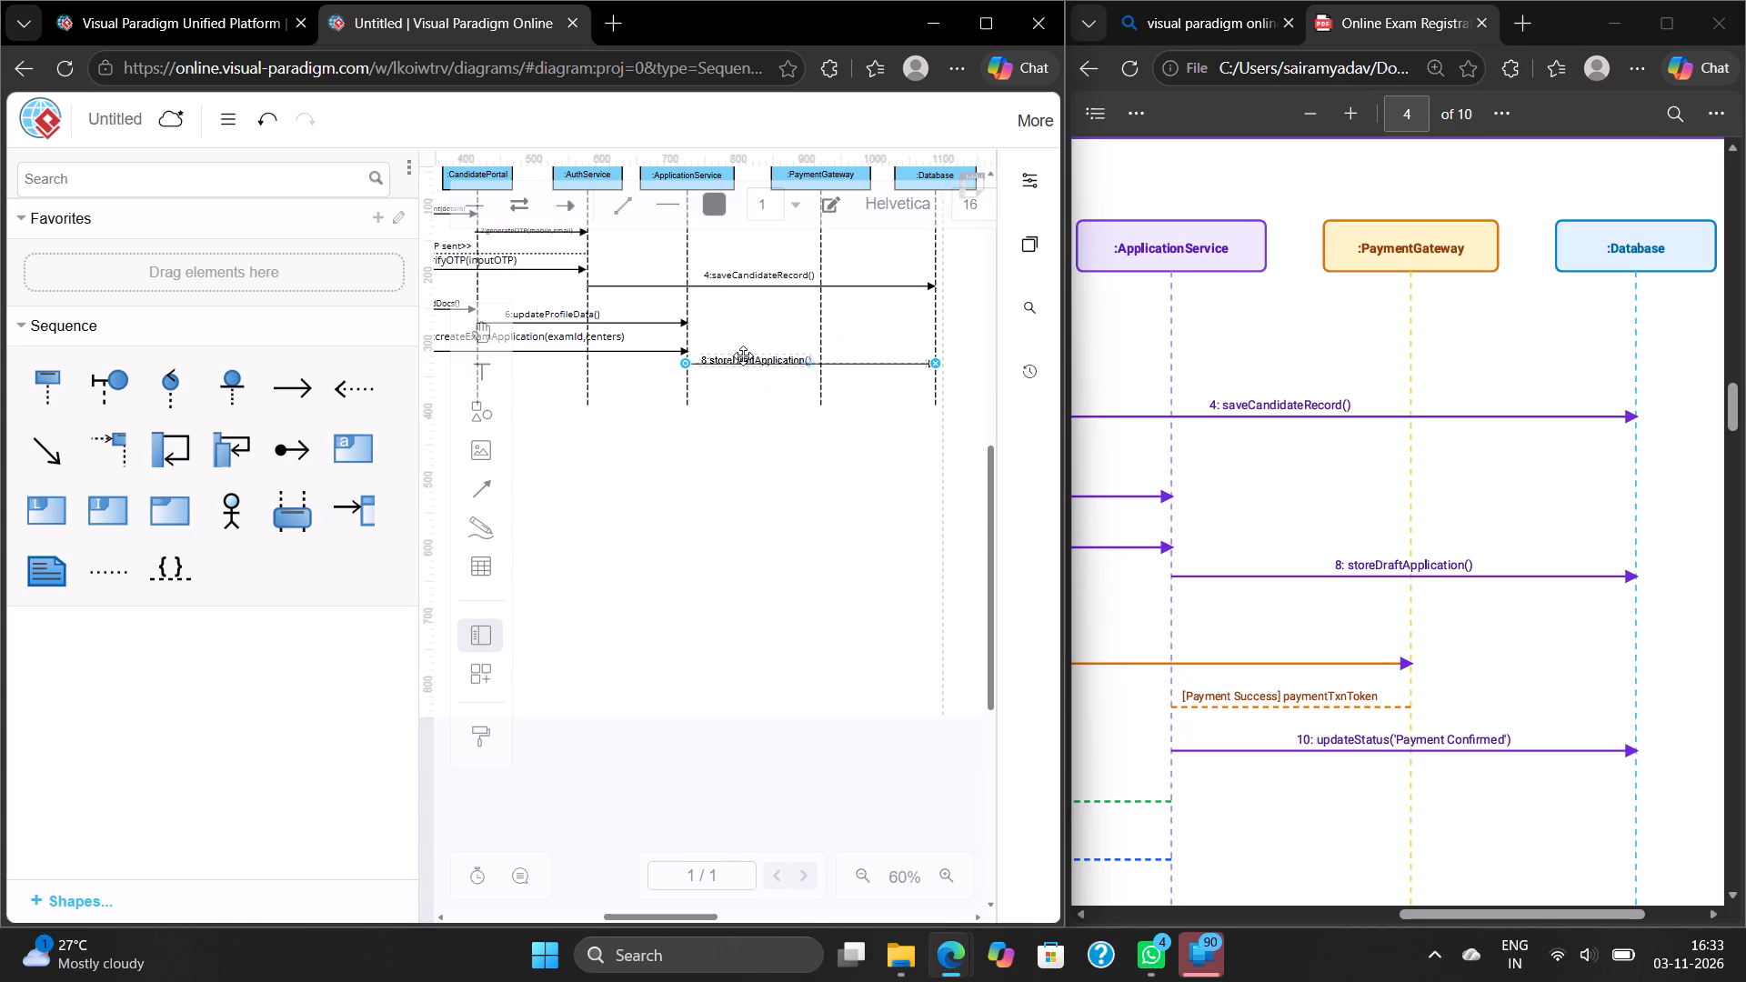
left_click(743, 356)
left_click_drag(743, 356, 761, 351)
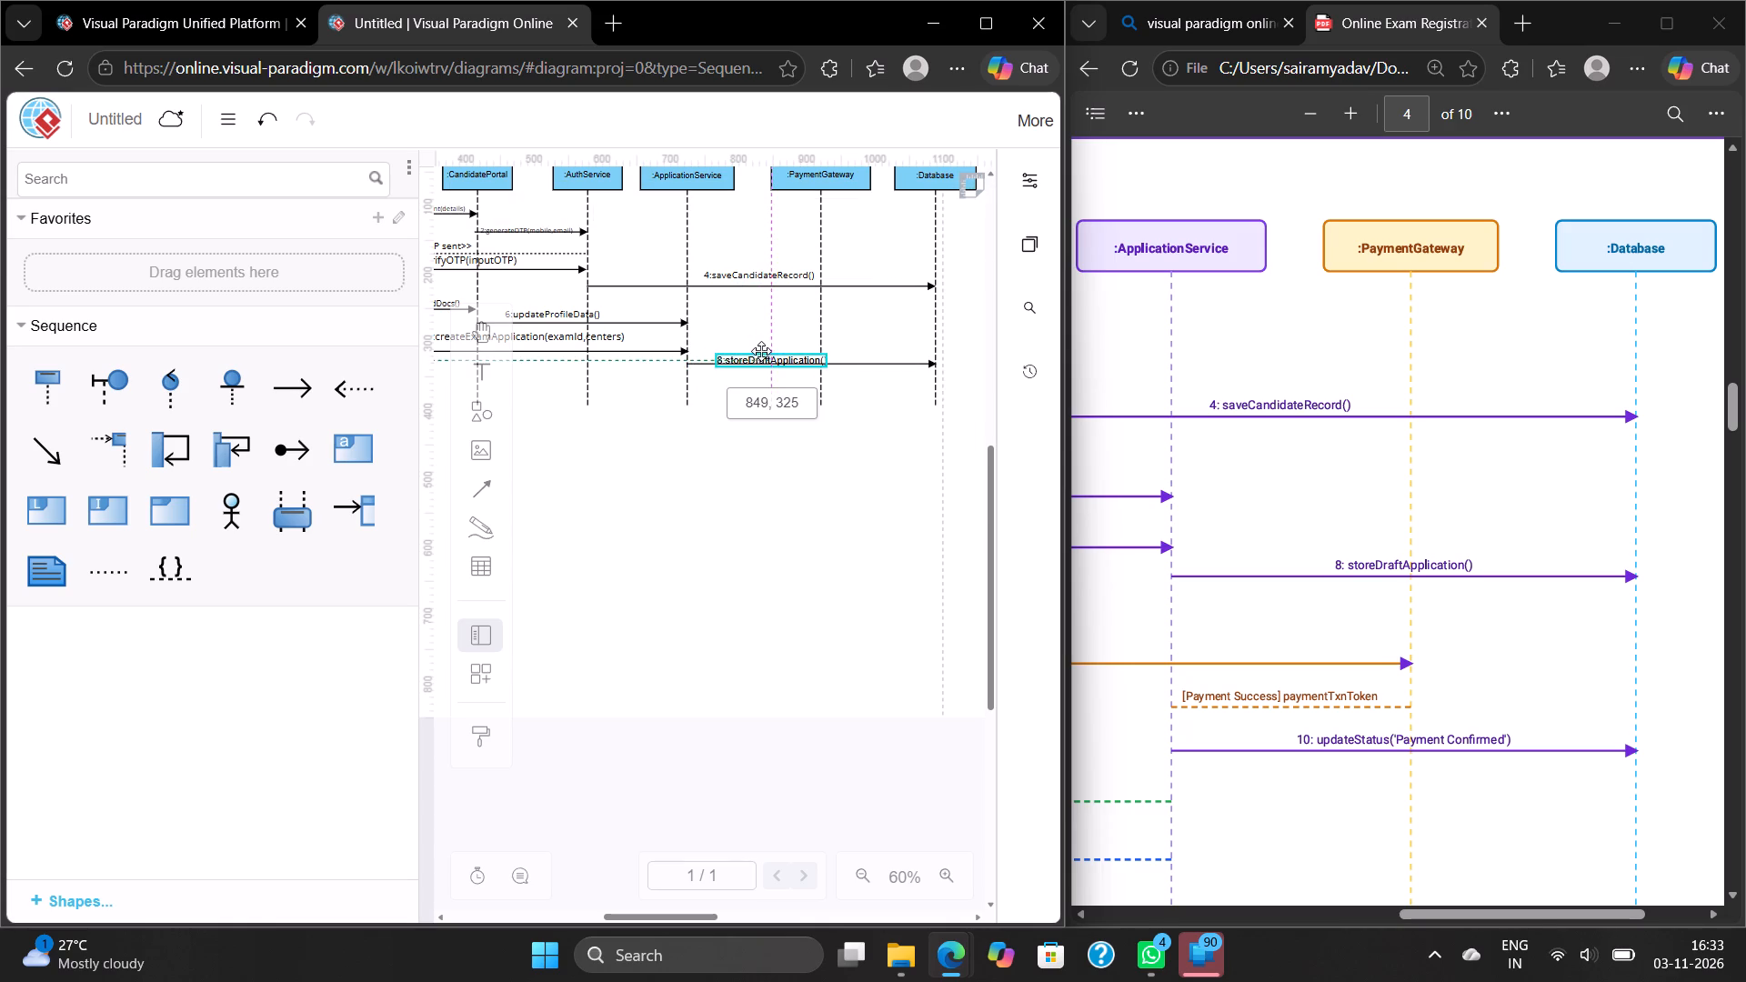
left_click_drag(761, 351, 777, 351)
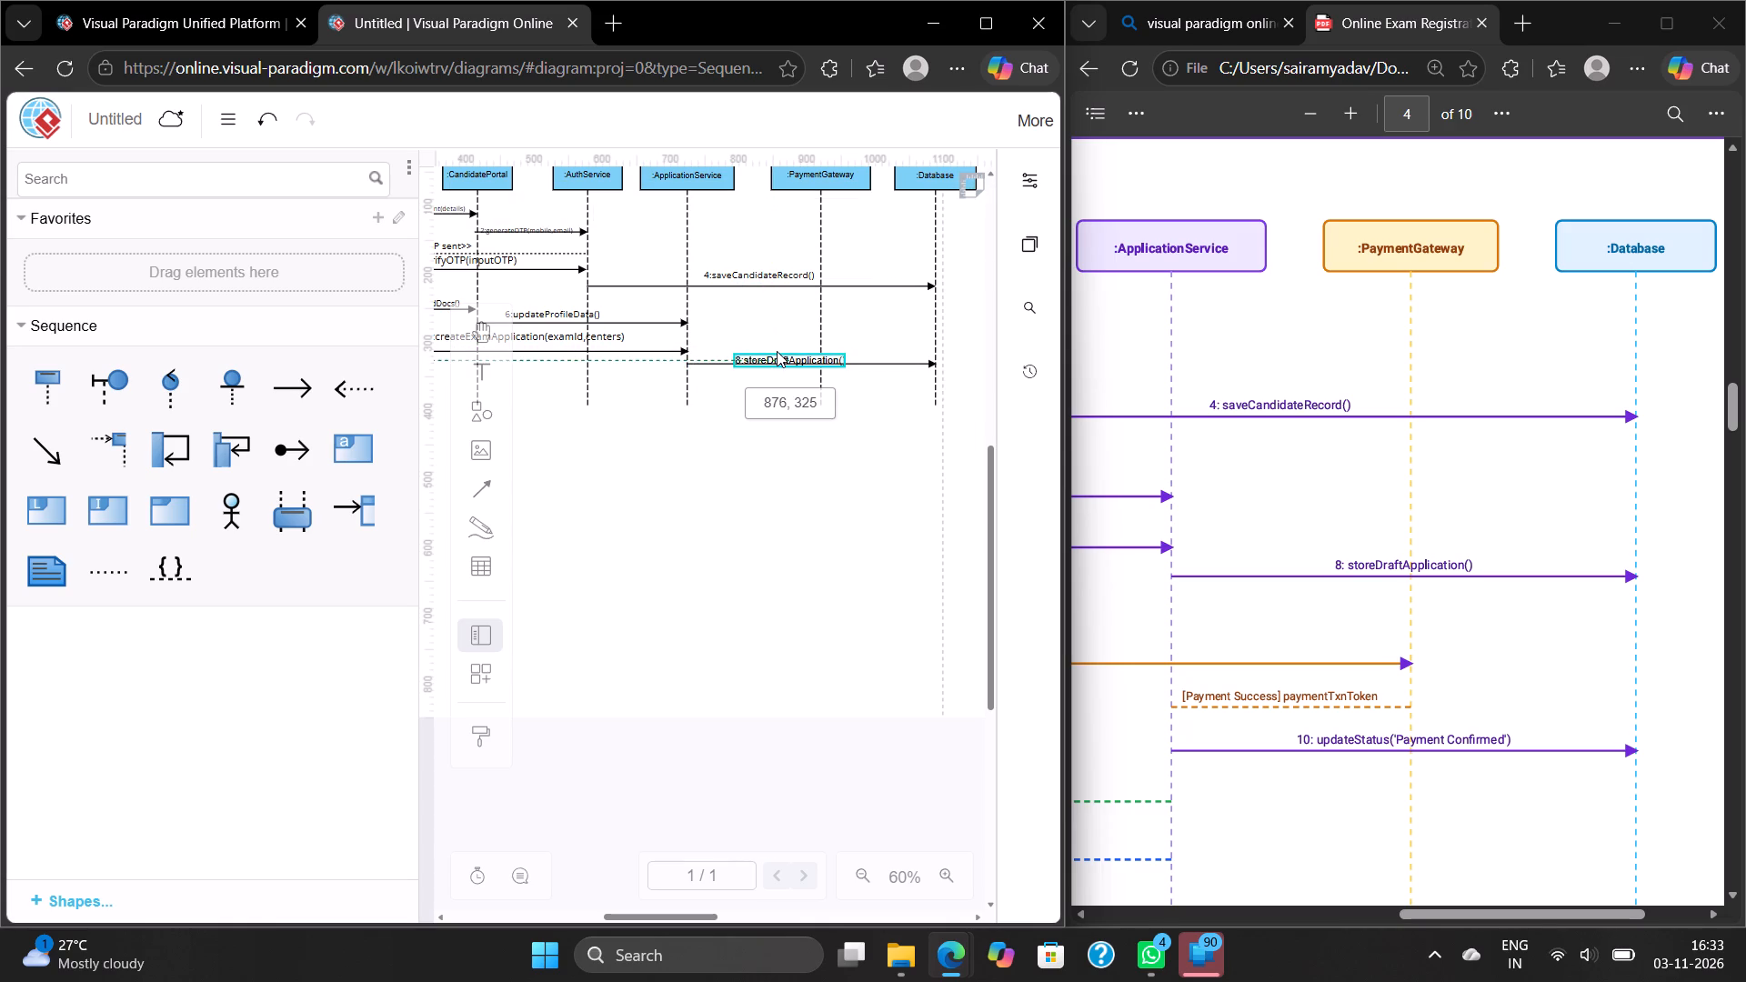
left_click_drag(777, 351, 792, 351)
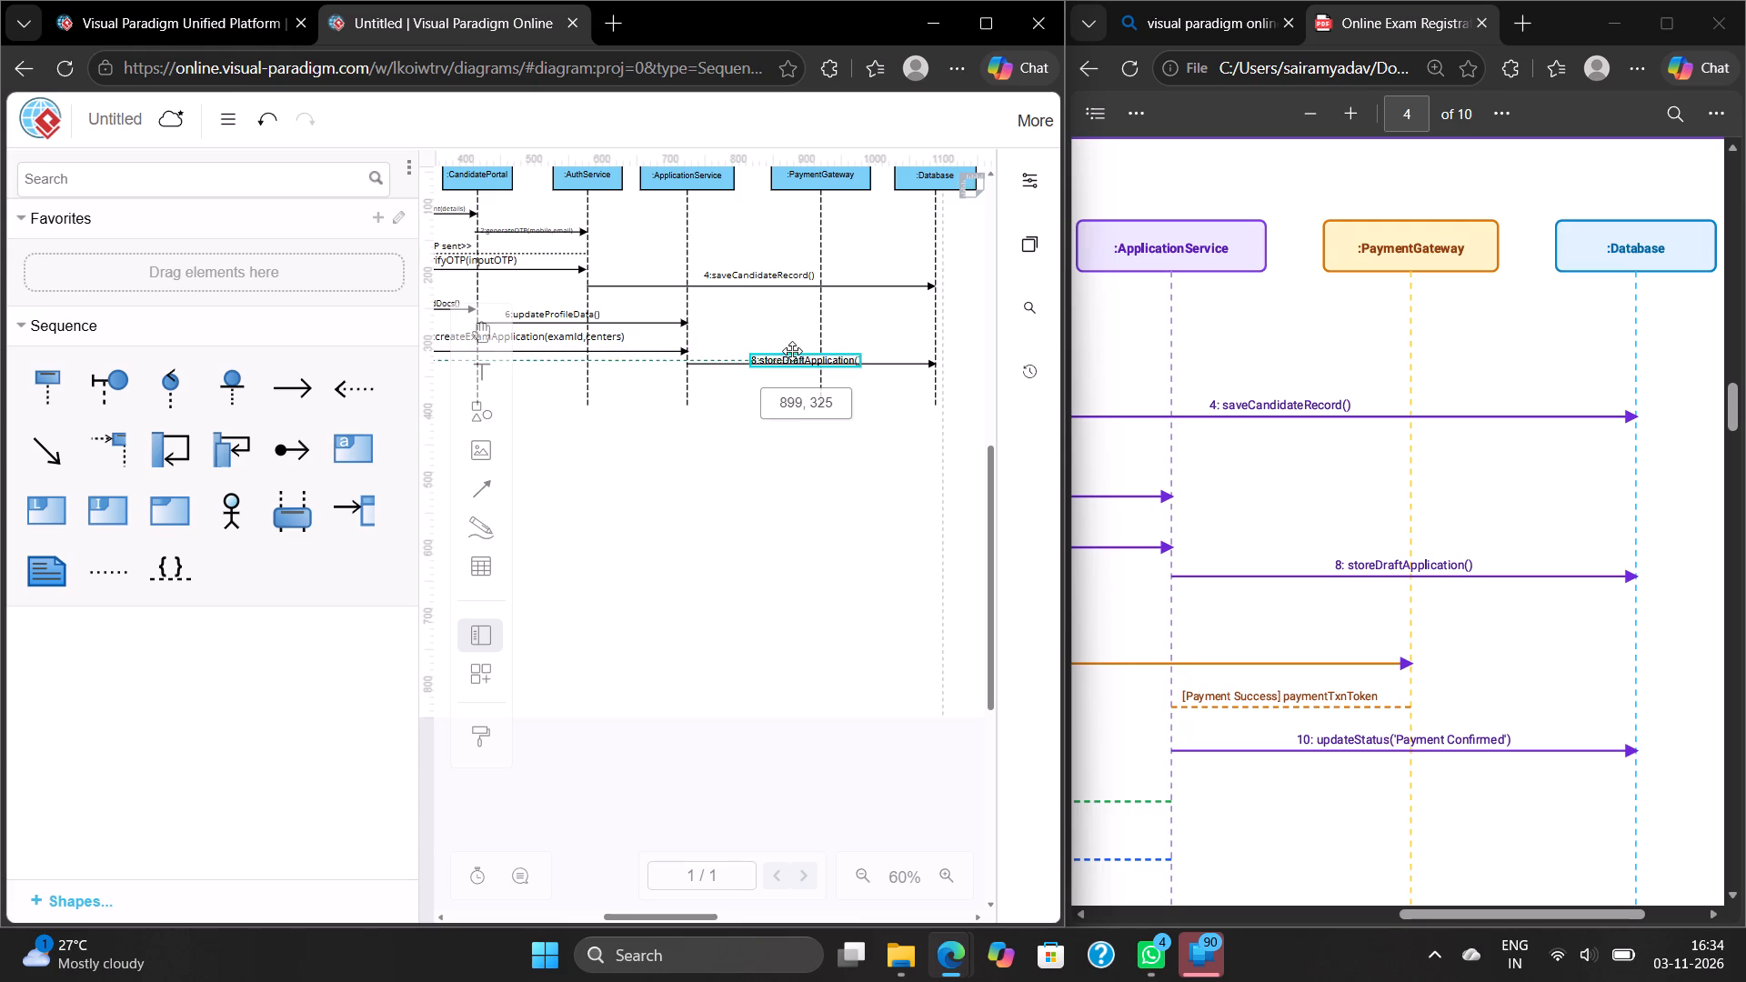
left_click_drag(792, 351, 796, 358)
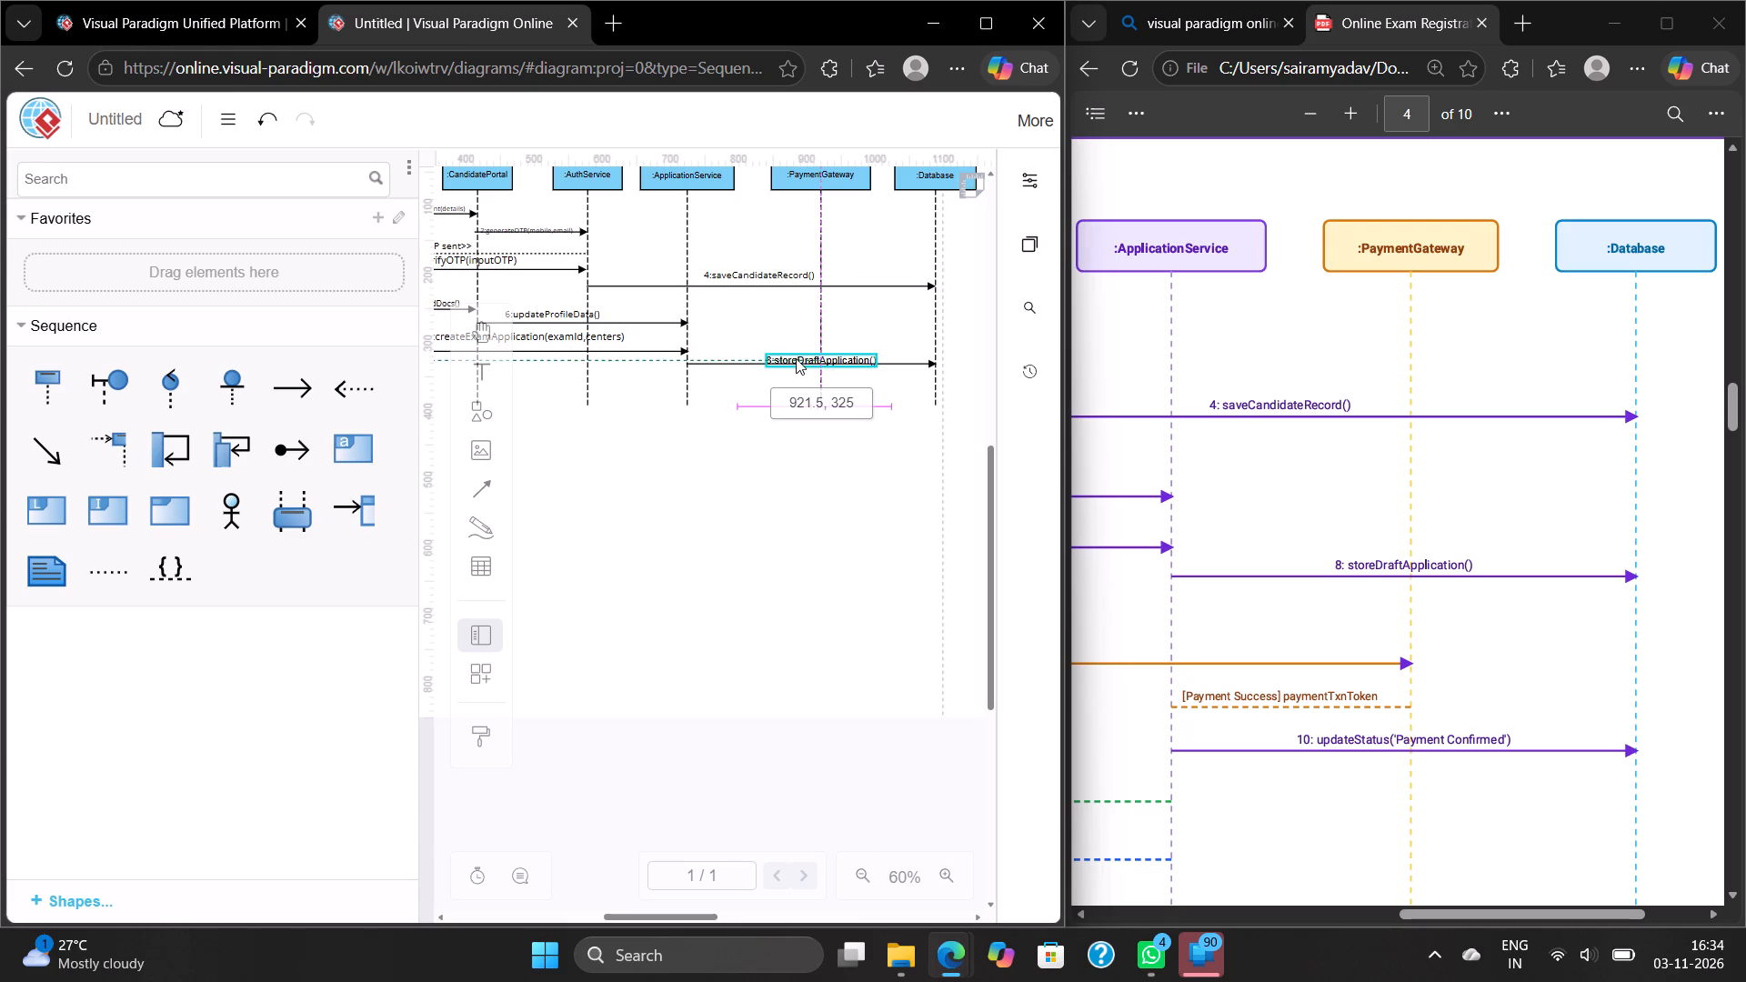
left_click_drag(796, 358, 793, 353)
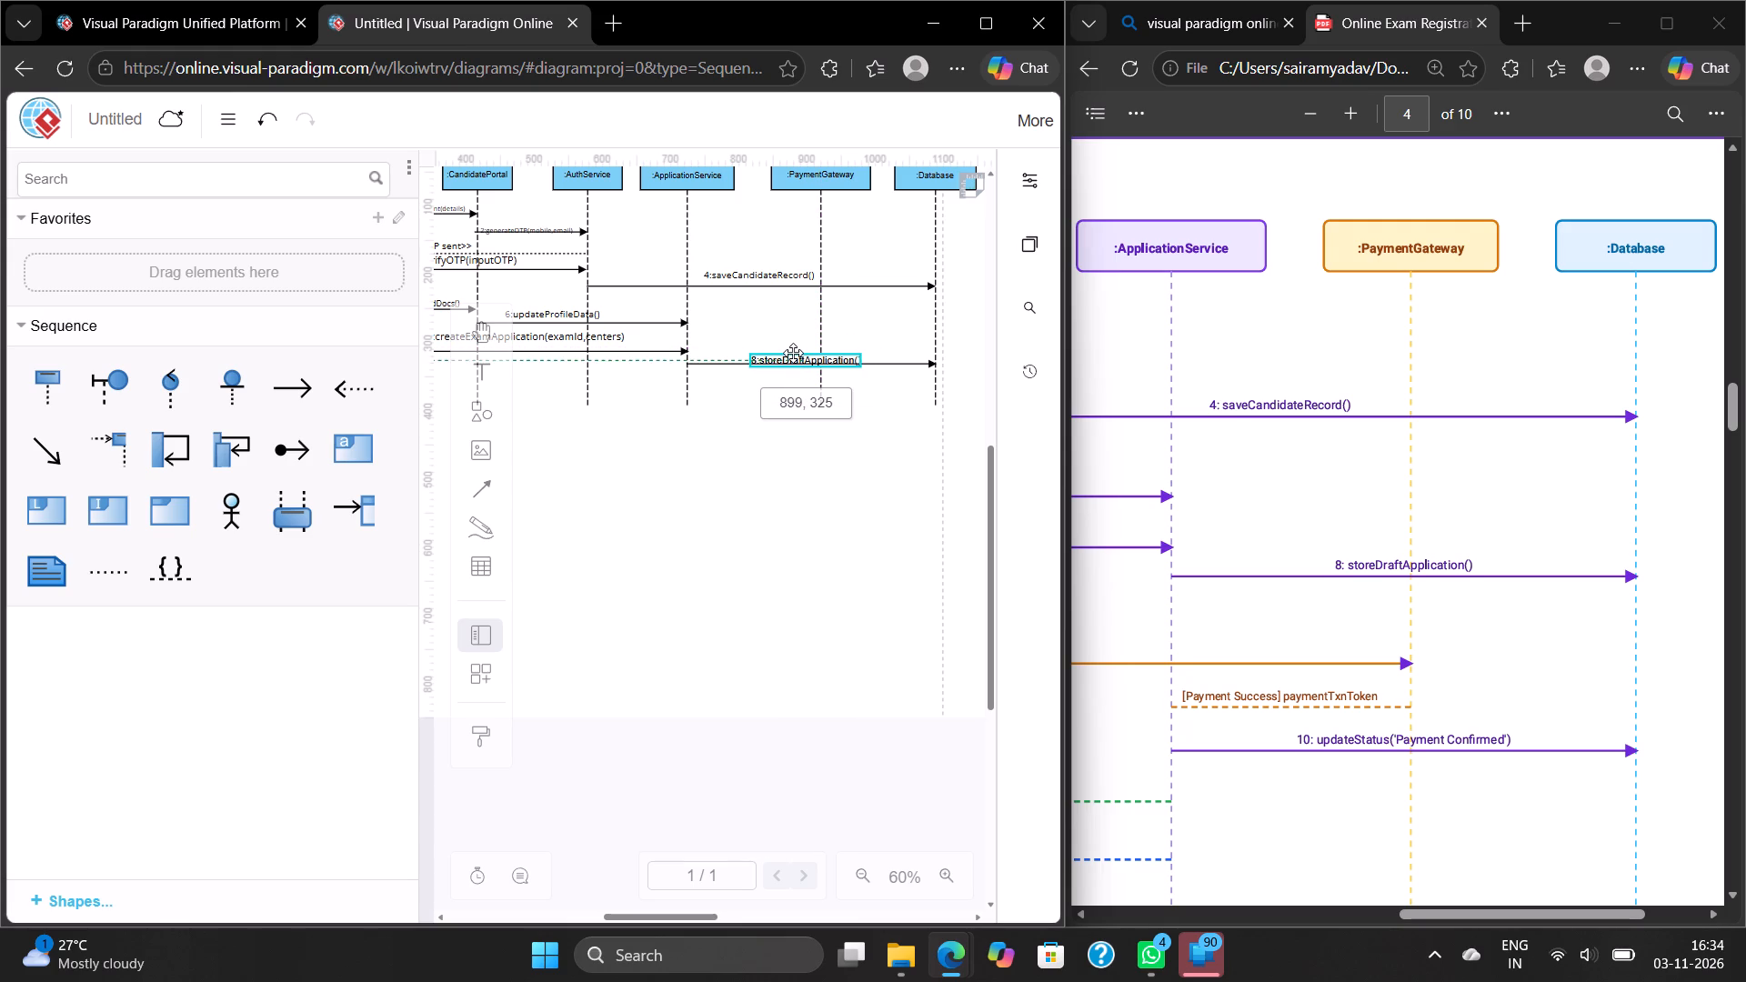
left_click_drag(793, 353, 795, 350)
left_click_drag(795, 350, 802, 349)
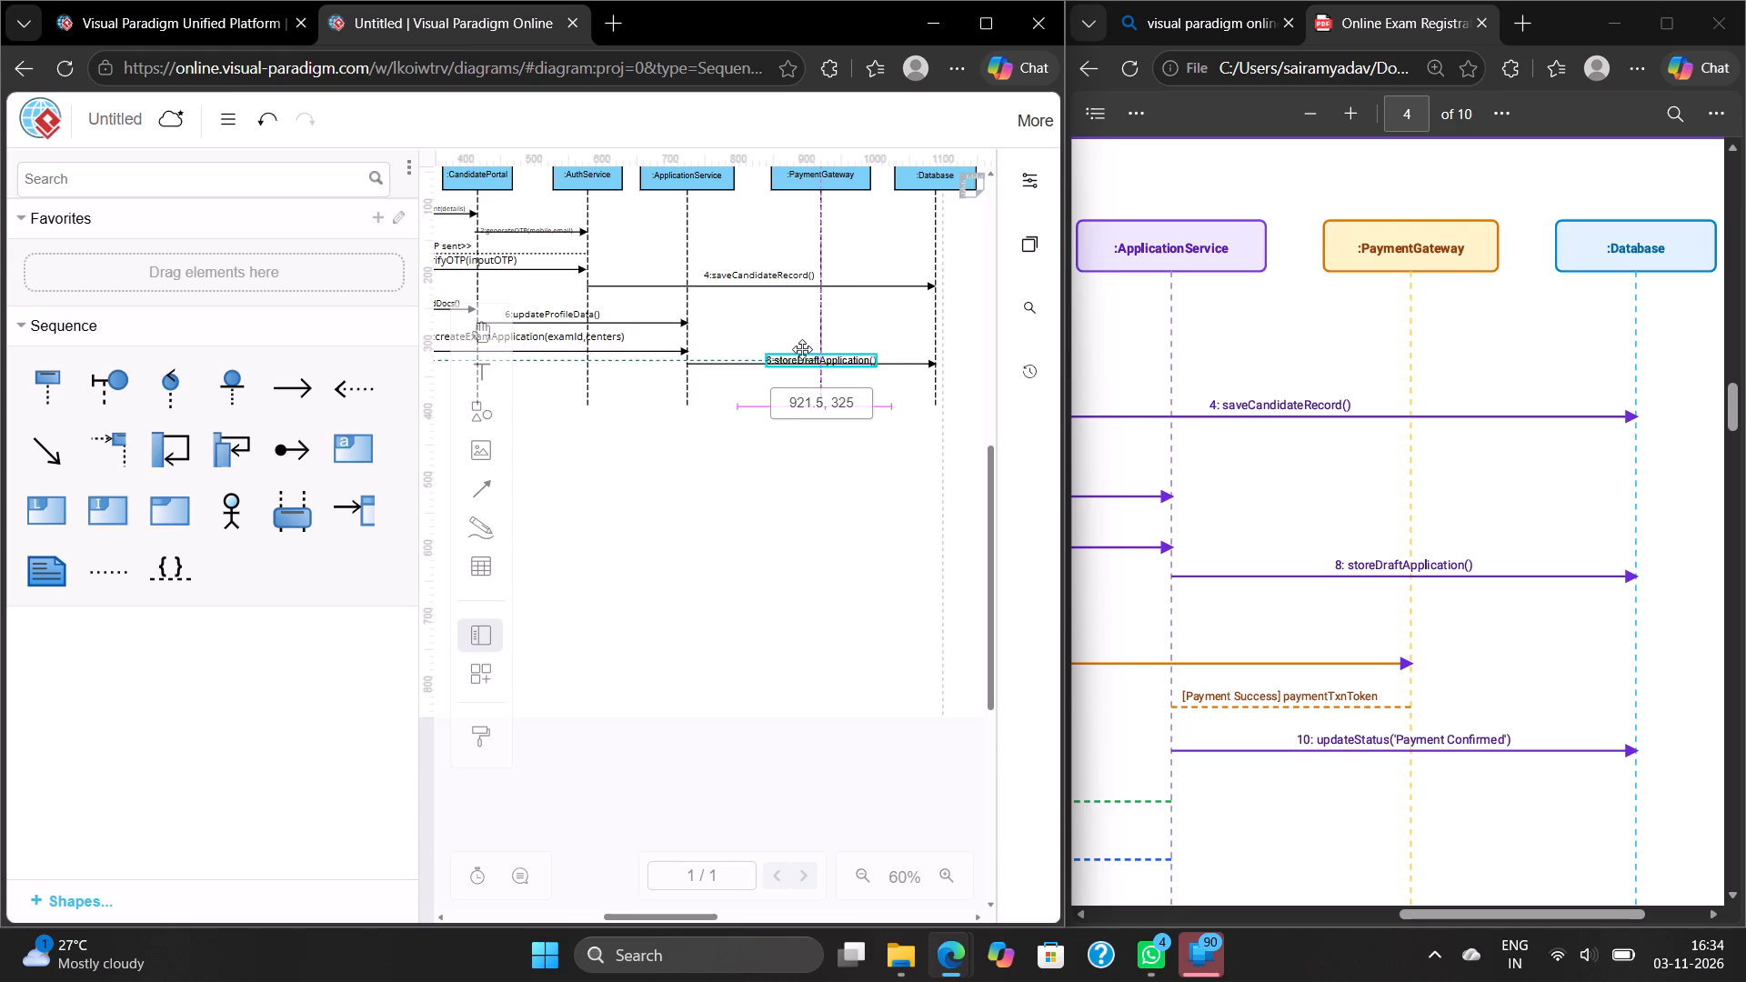
left_click_drag(802, 349, 805, 349)
left_click(787, 385)
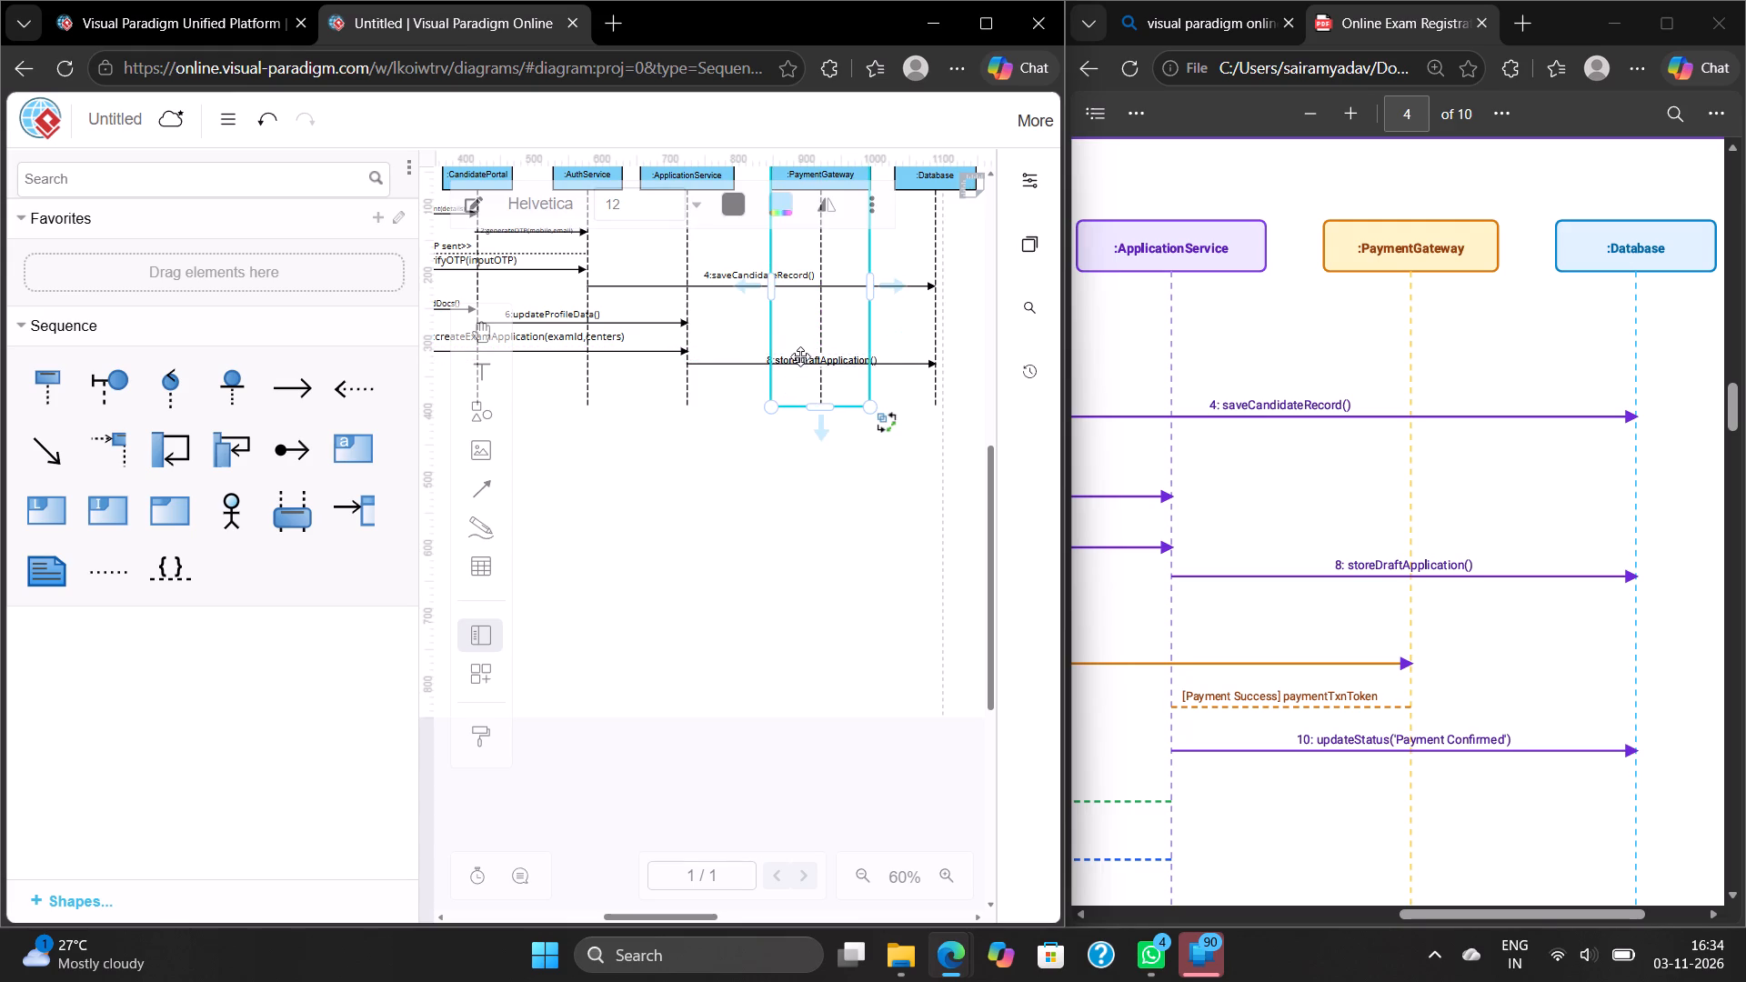
Select the 8:storeDraftApplication() label on the ApplicationService-to-Database arrow.
left_click_drag(740, 346, 777, 359)
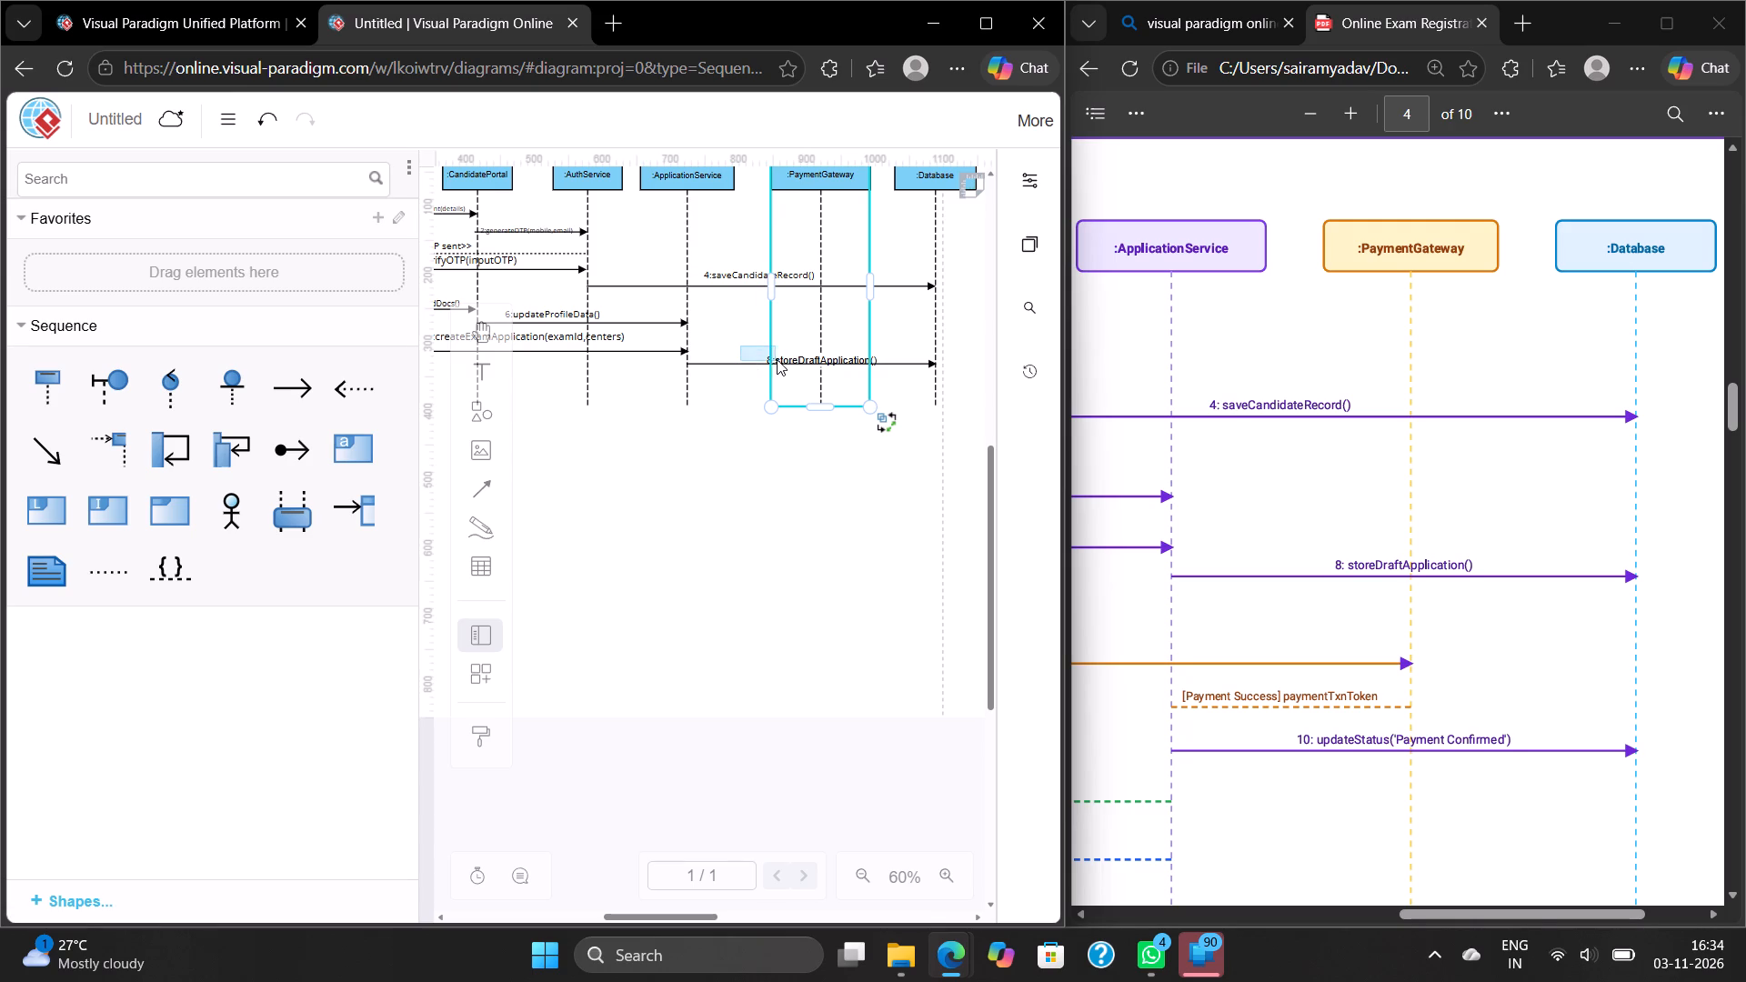
left_click_drag(777, 359, 789, 359)
left_click(793, 358)
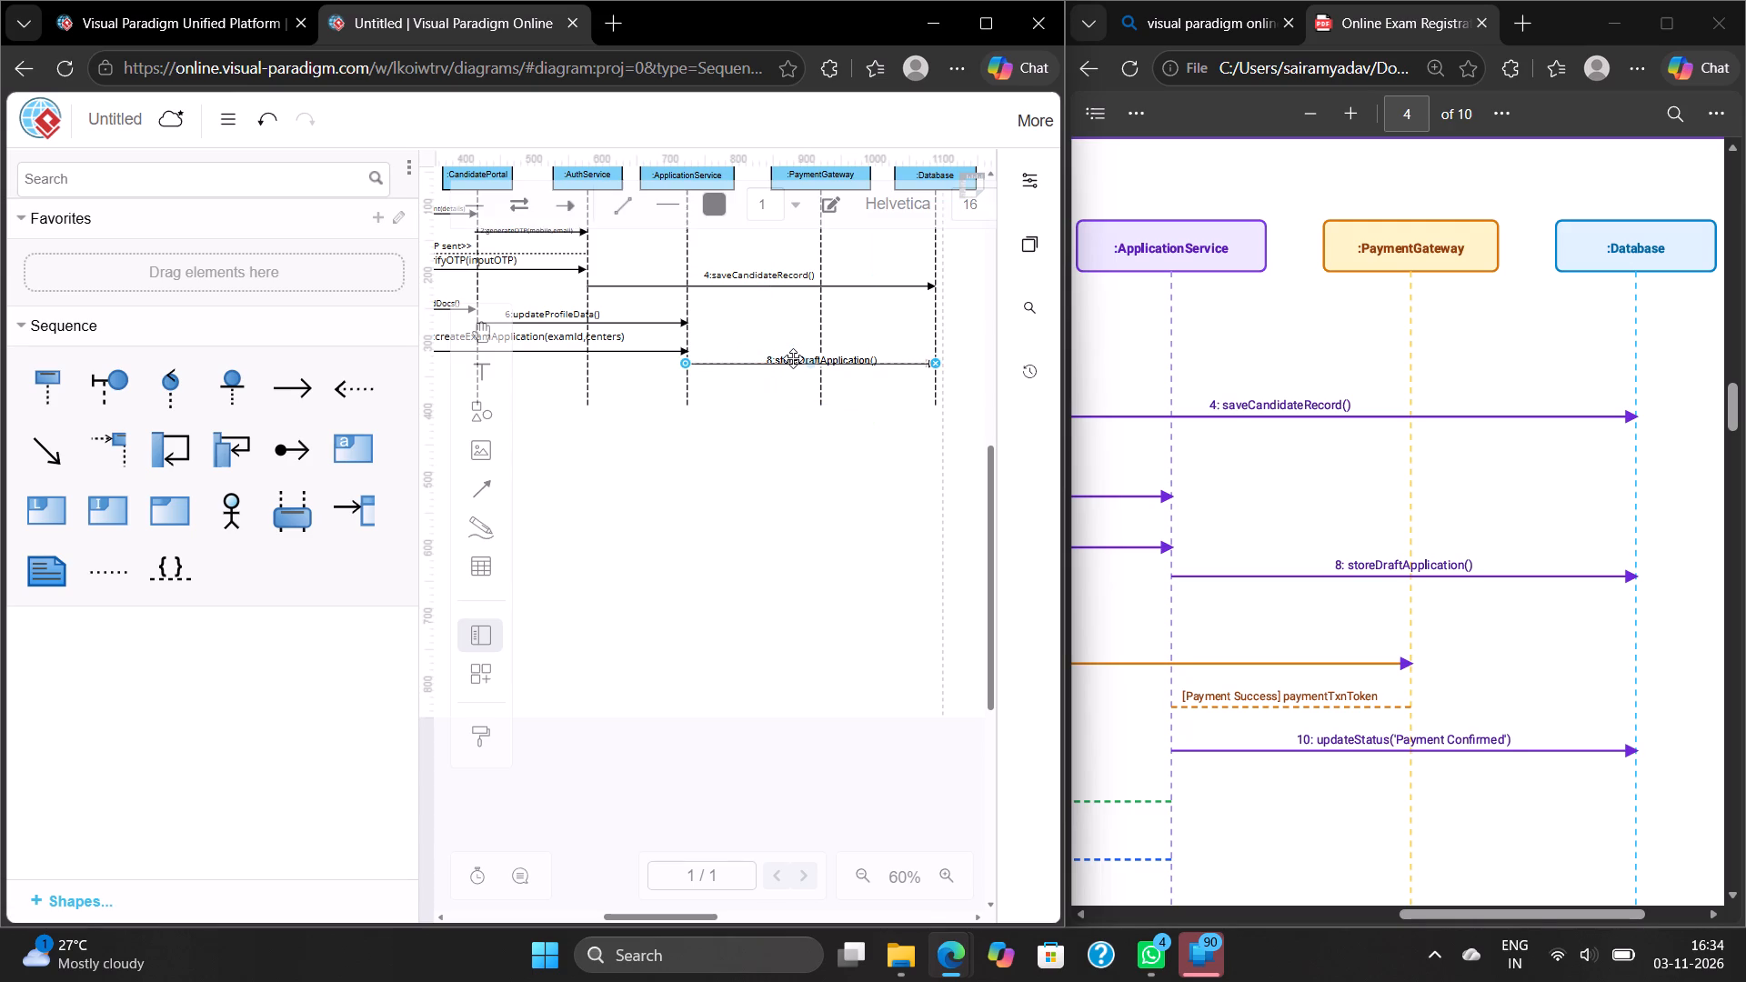
left_click(793, 356)
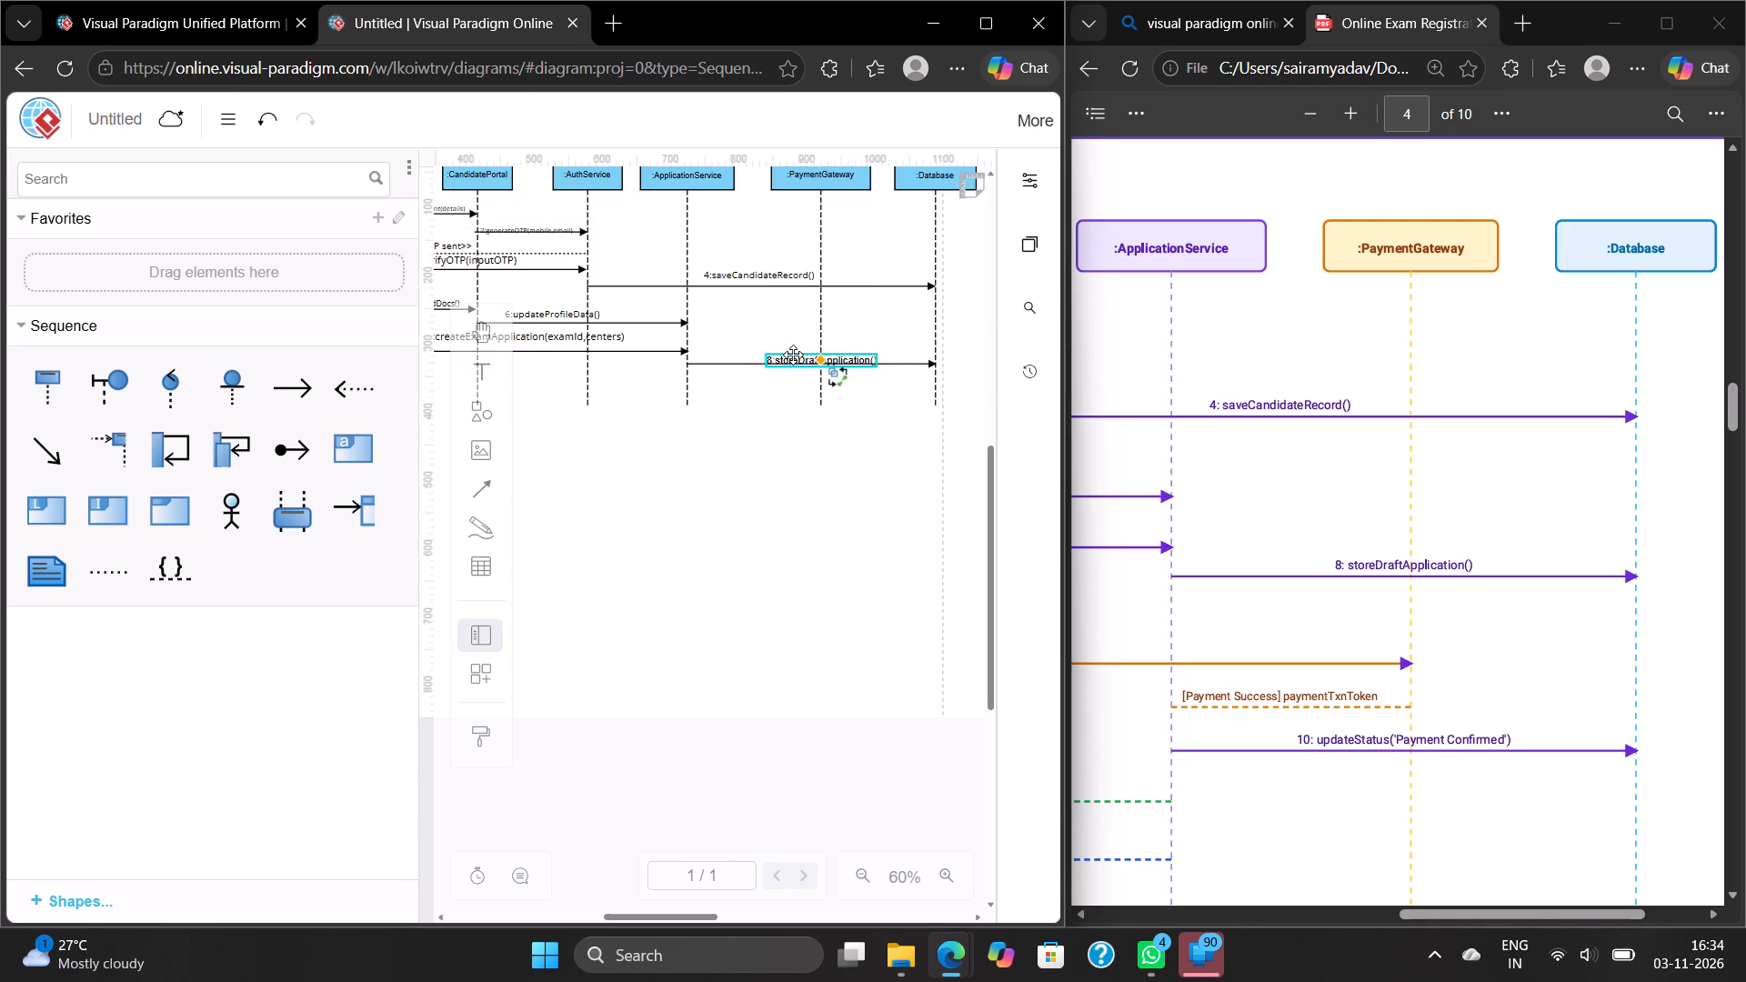
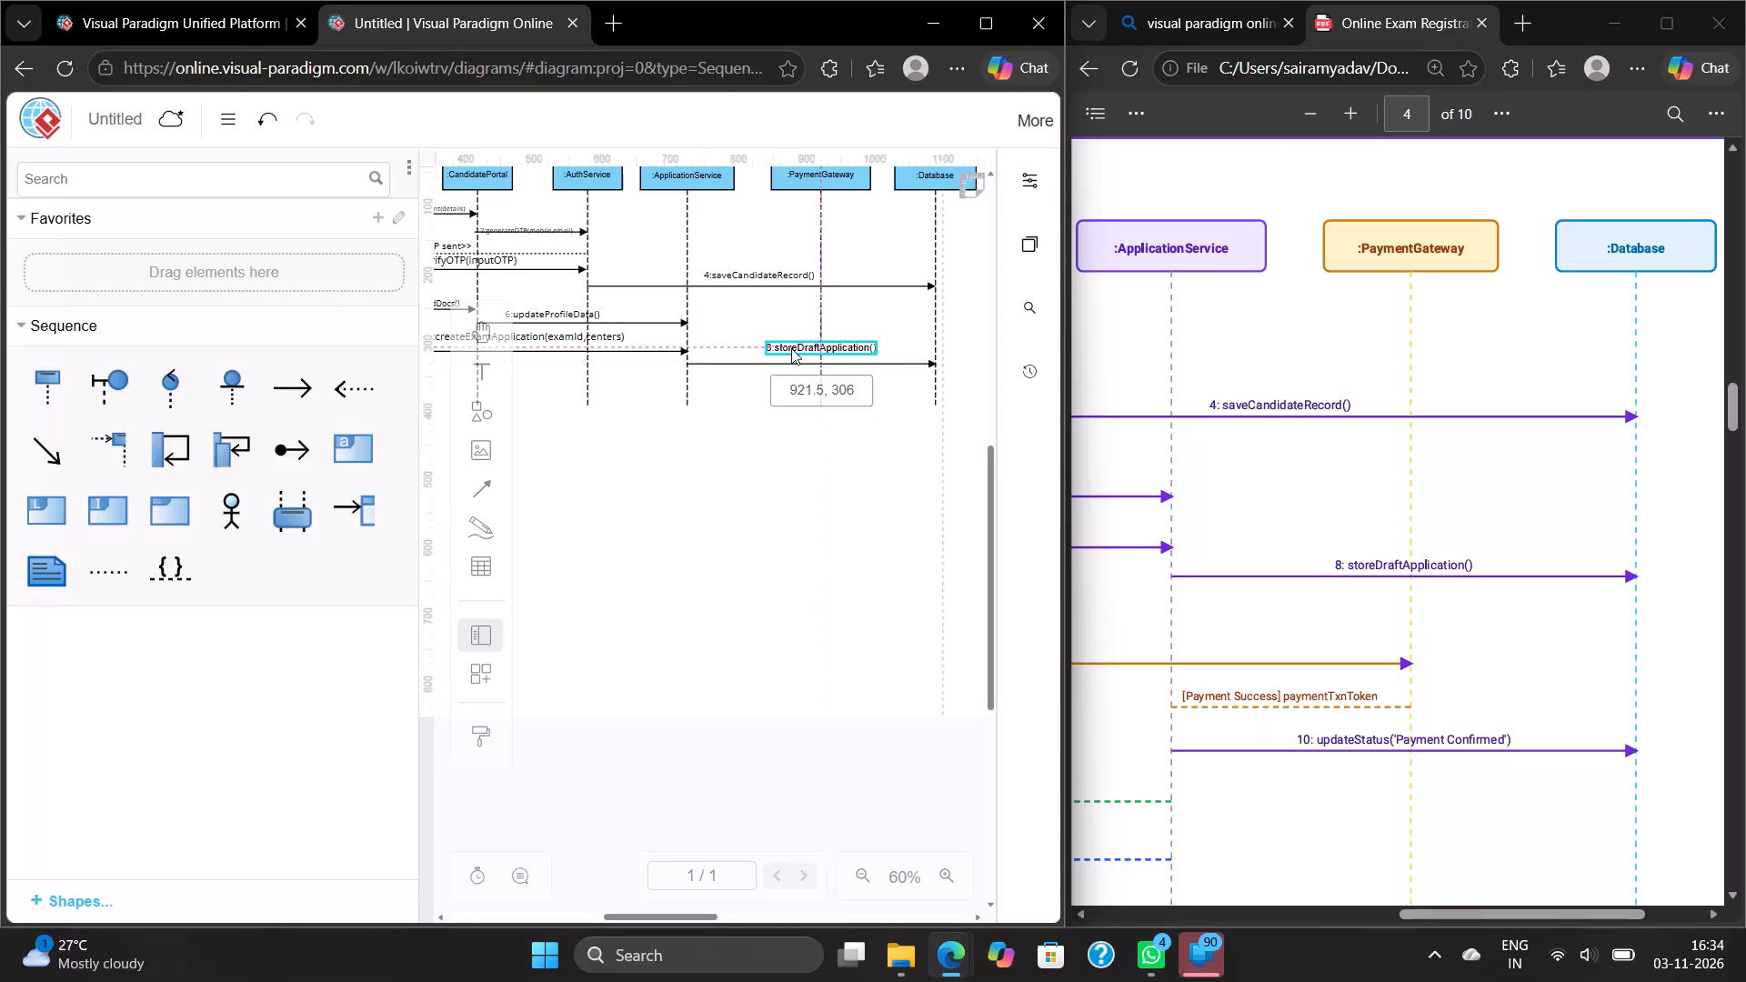
Raise both ends of the 8:storeDraftApplication() arrow slightly on the ApplicationService and Database lifelines, closer to its label.
left_click(756, 323)
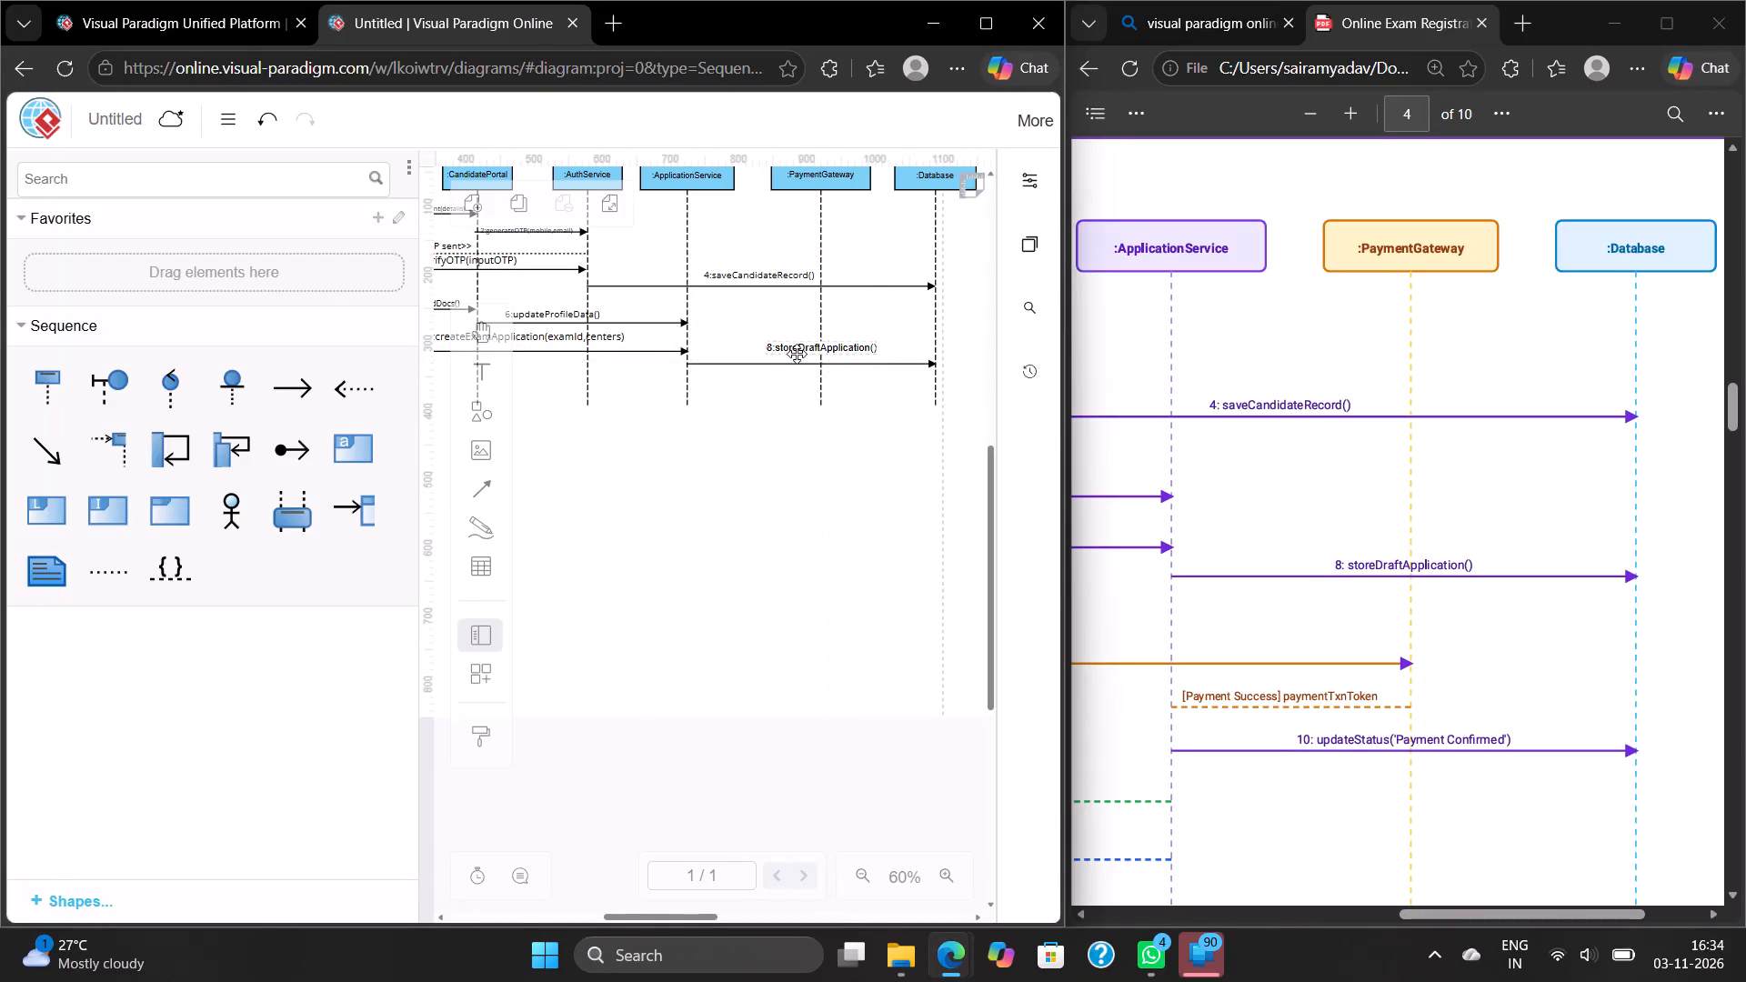
left_click(889, 364)
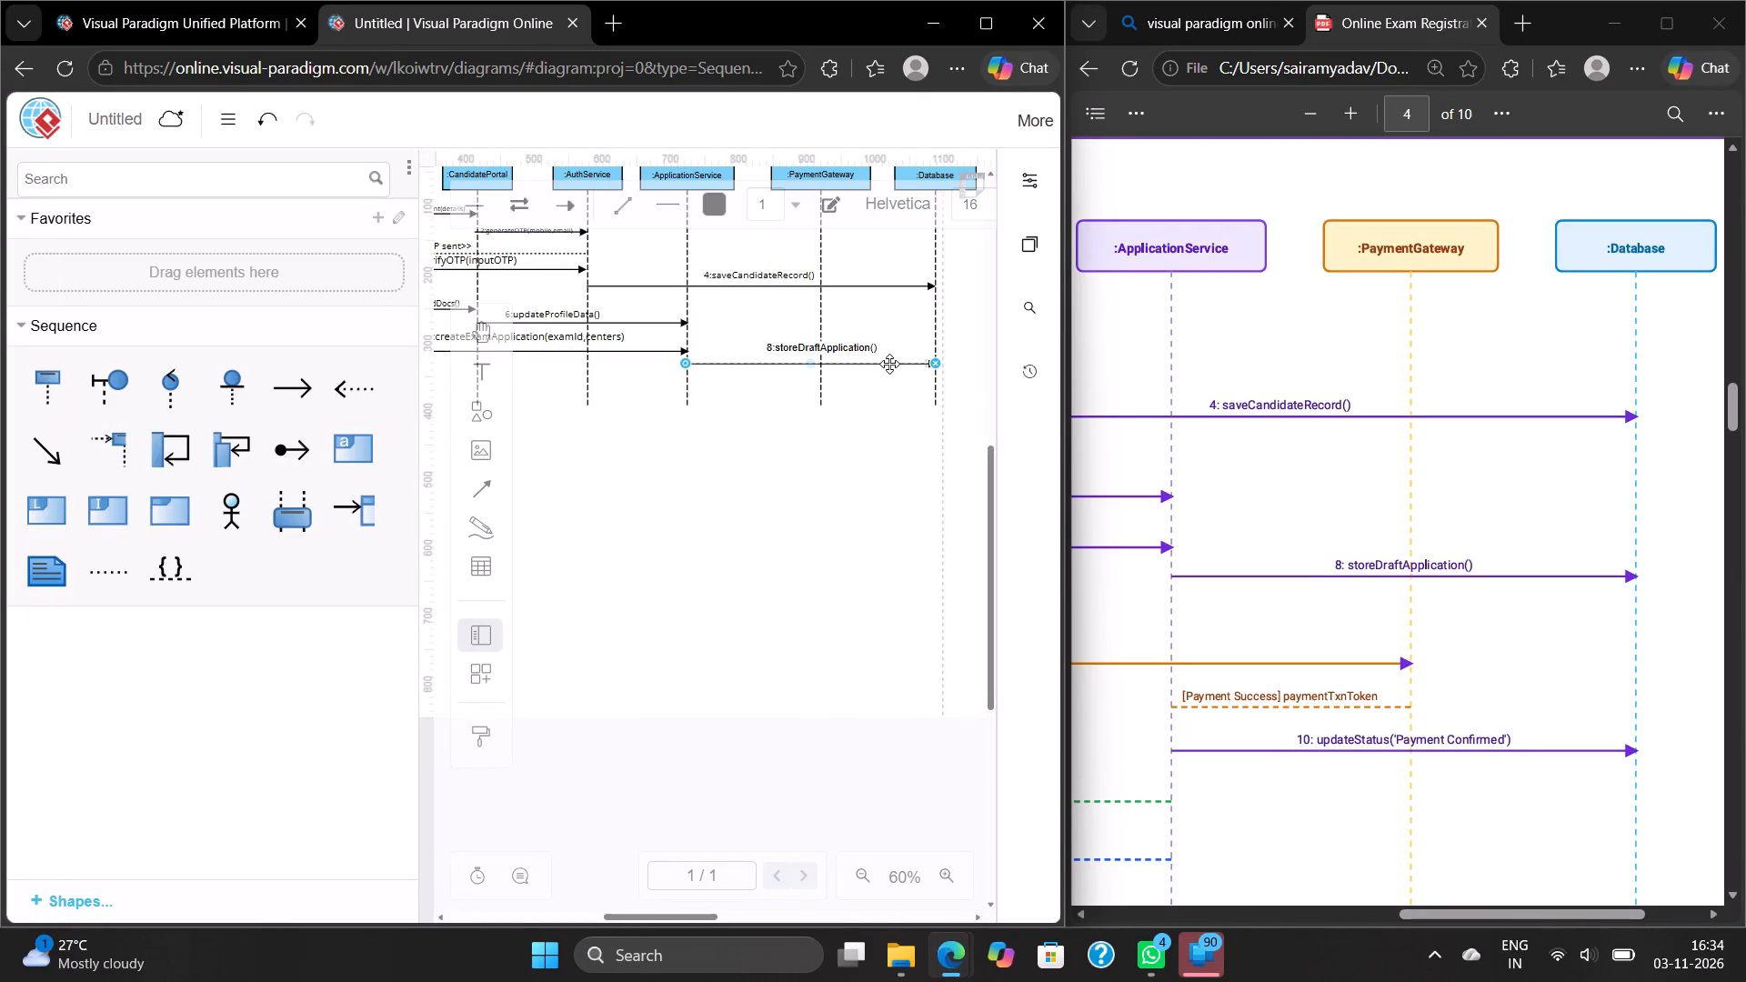
left_click(889, 364)
left_click(686, 366)
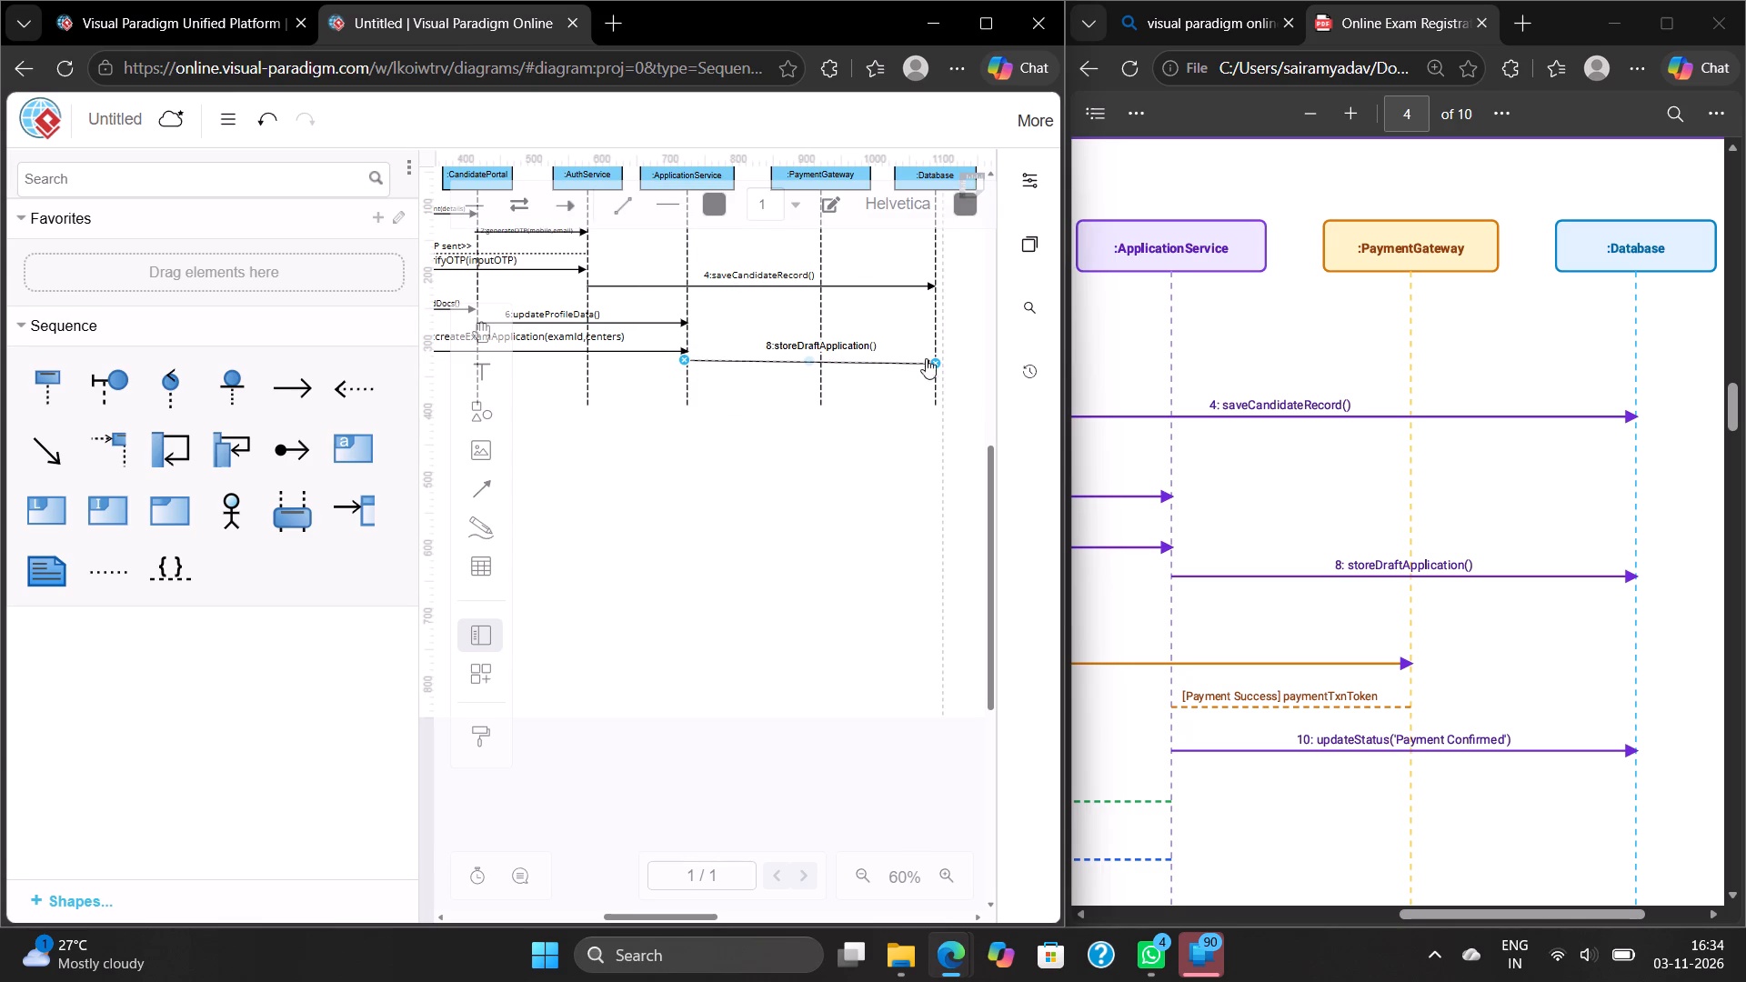
left_click_drag(938, 366, 938, 358)
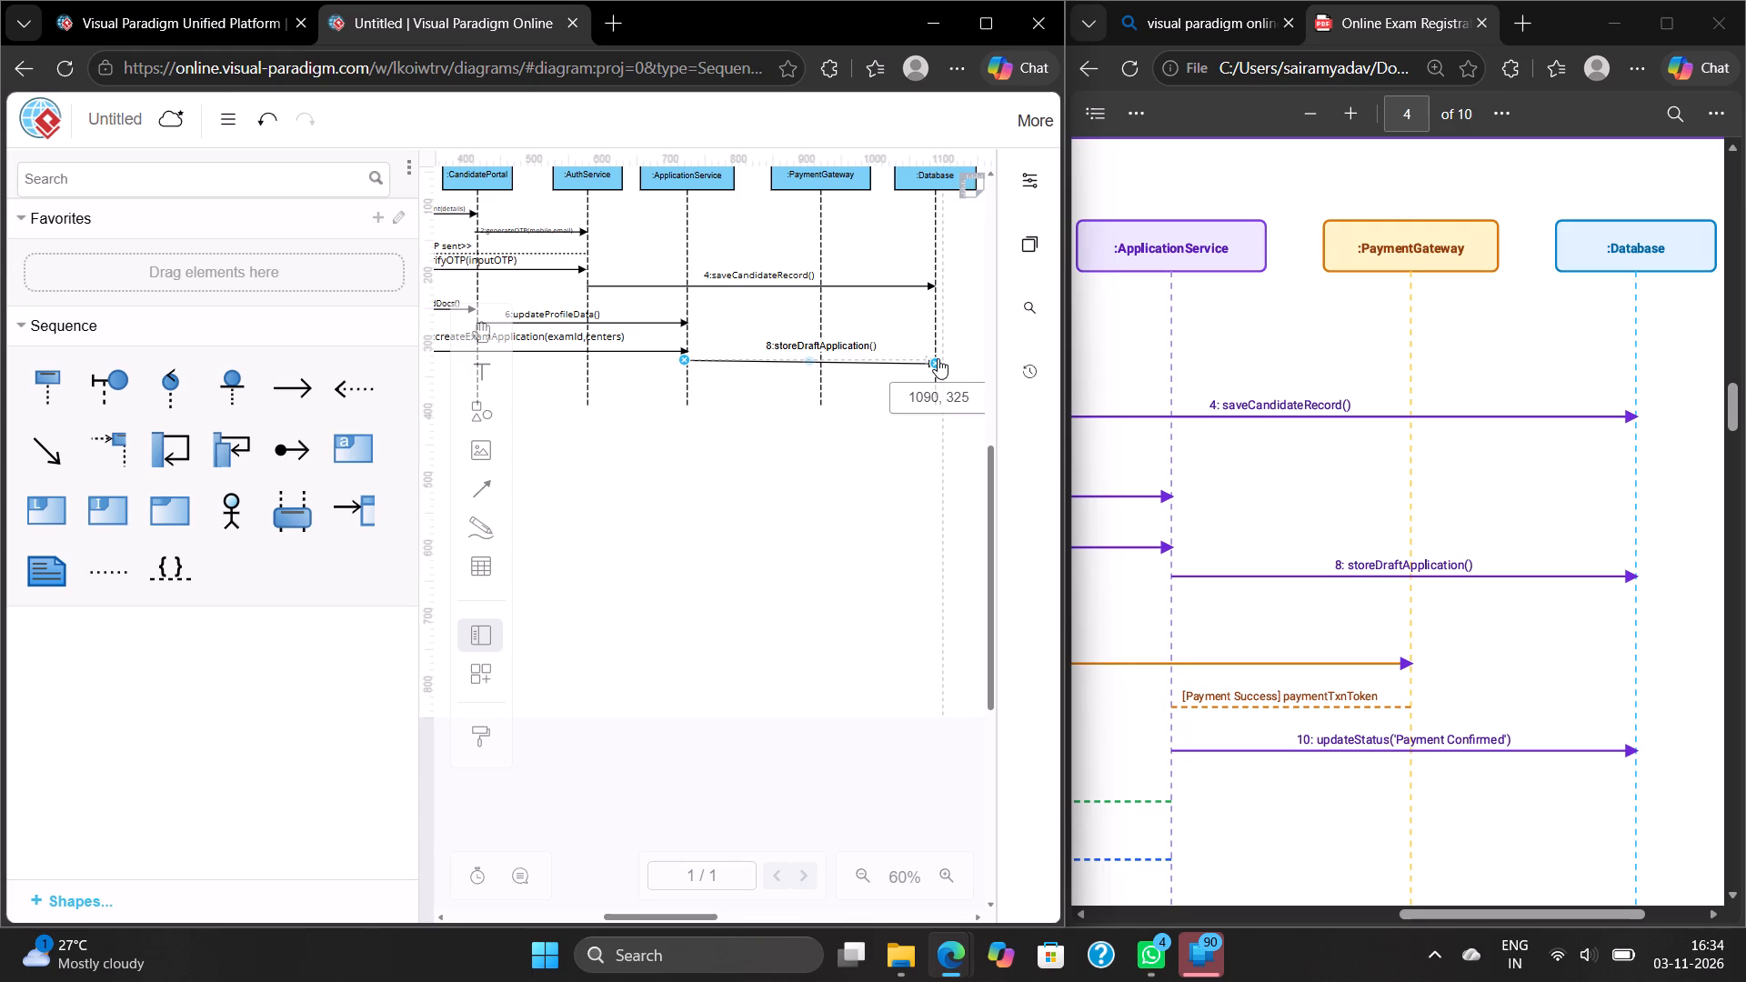
left_click_drag(938, 358, 936, 355)
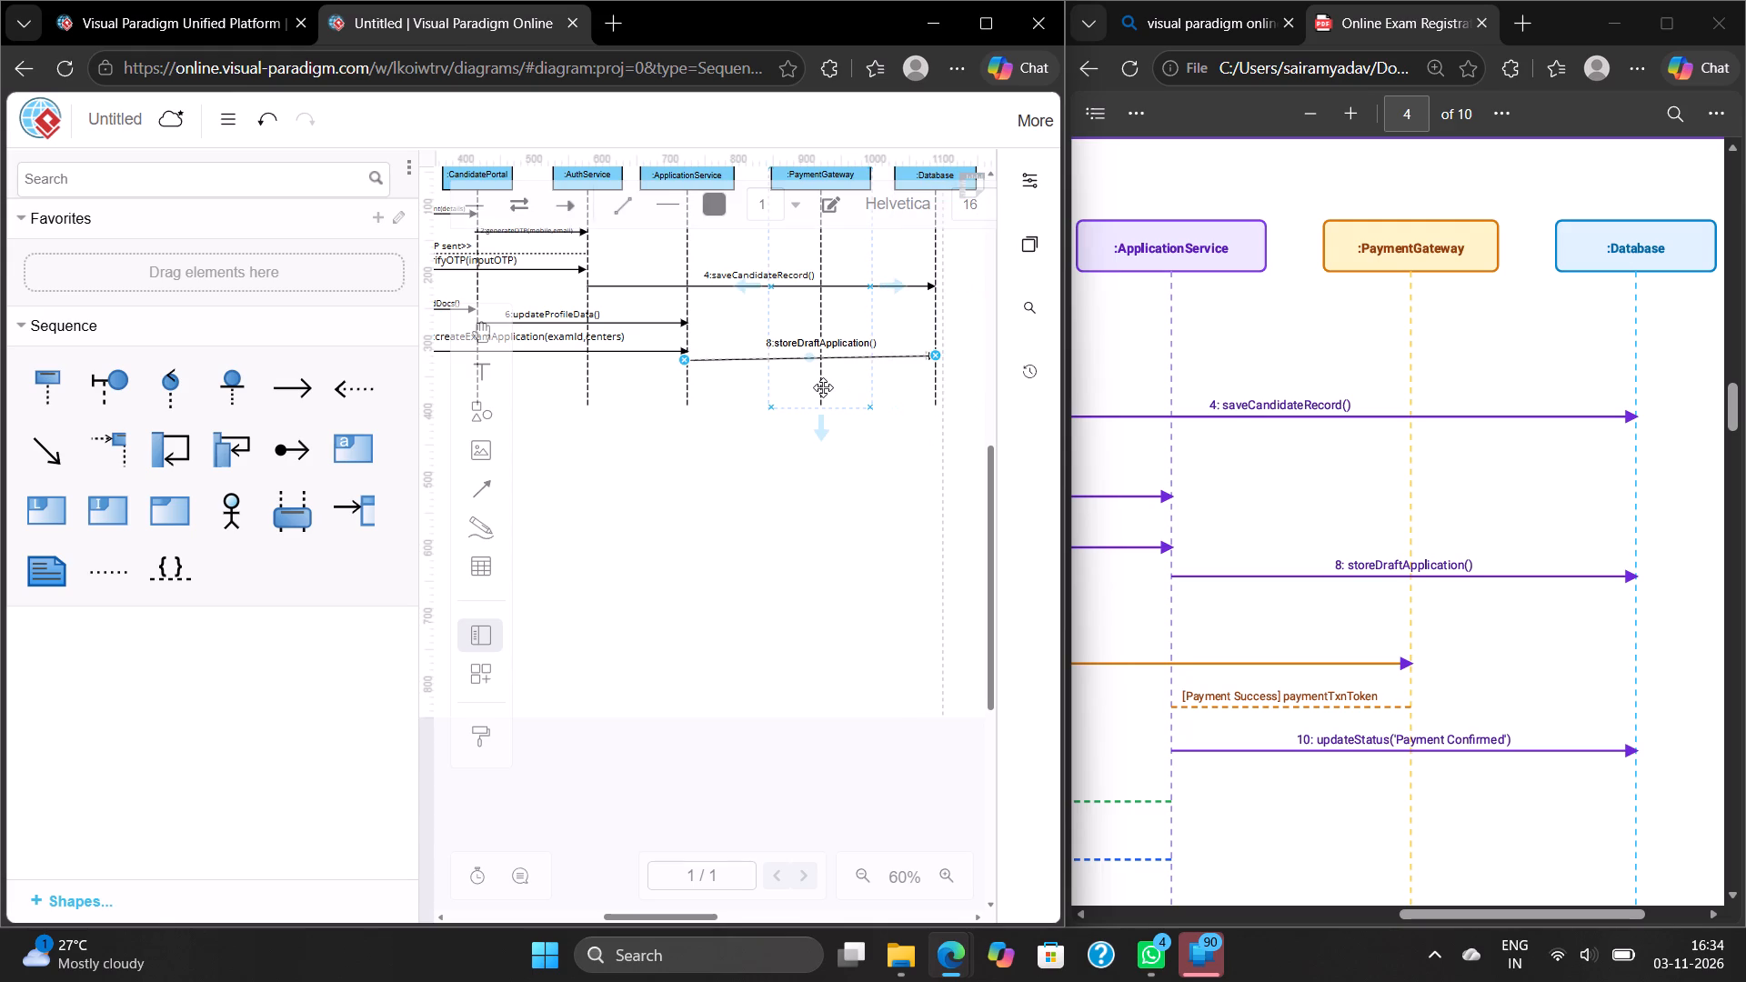
left_click(716, 486)
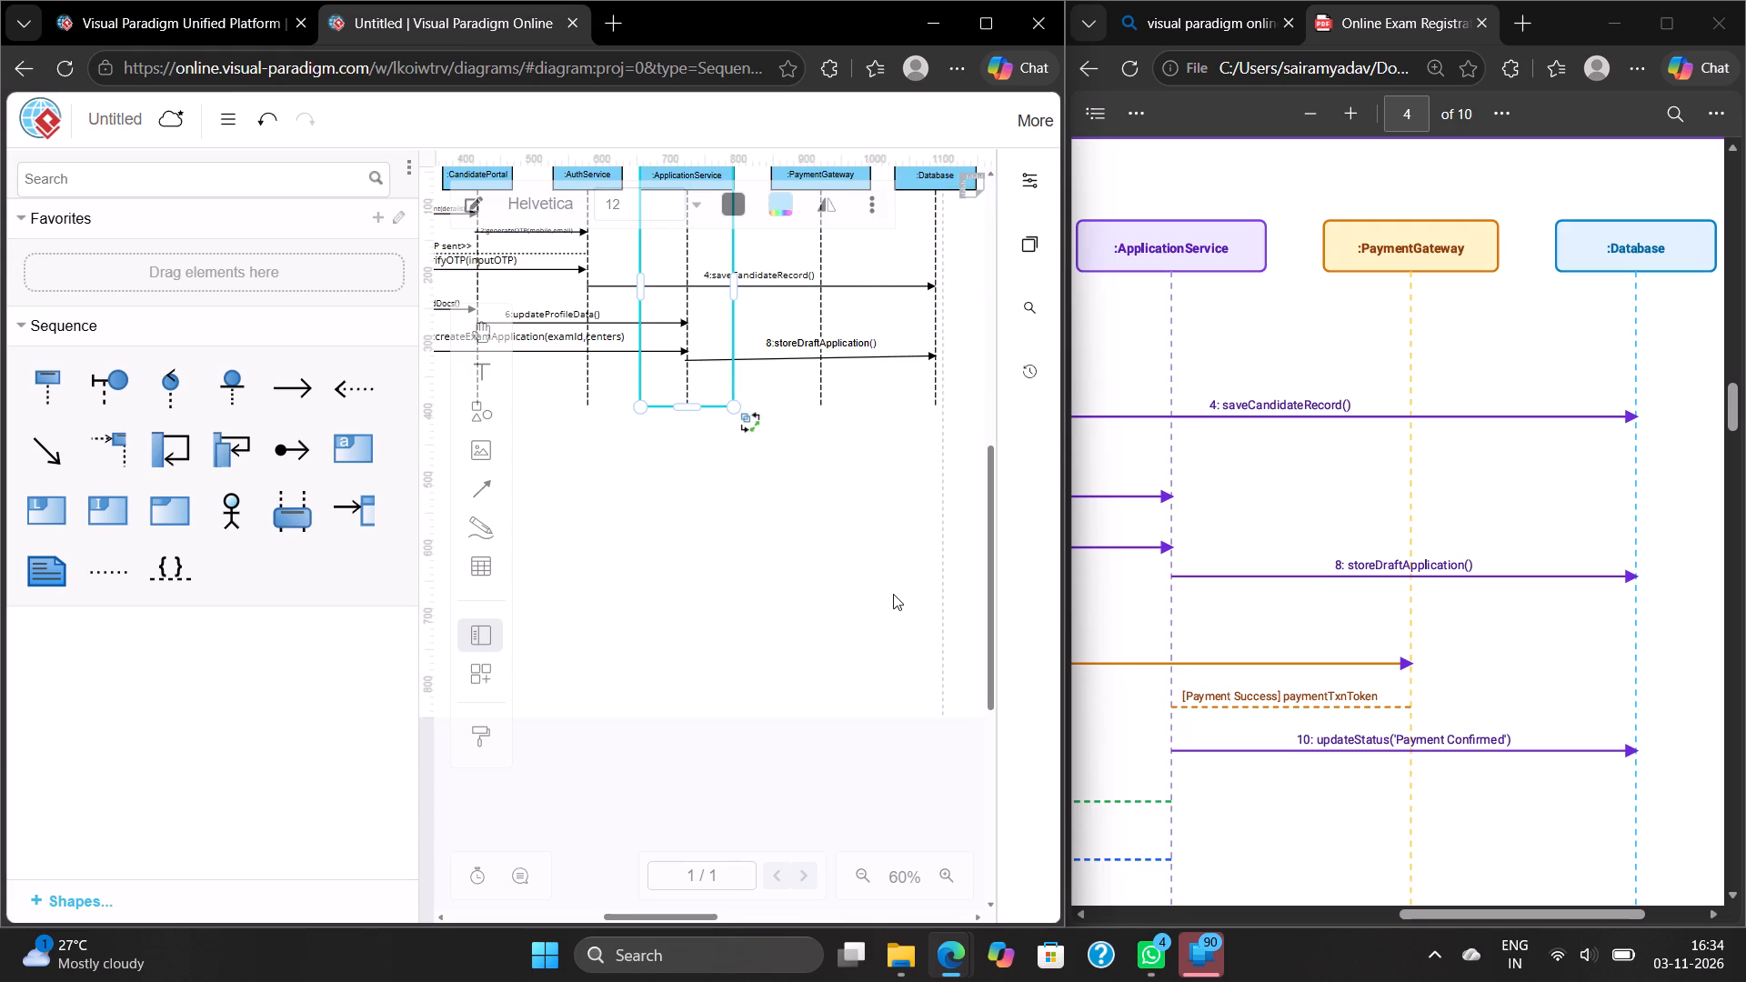
Examine the PDF's sequence diagram across all lifelines for the messages and the alt Payment Flow that follow message 8.
scroll(1741, 597, "right", 2)
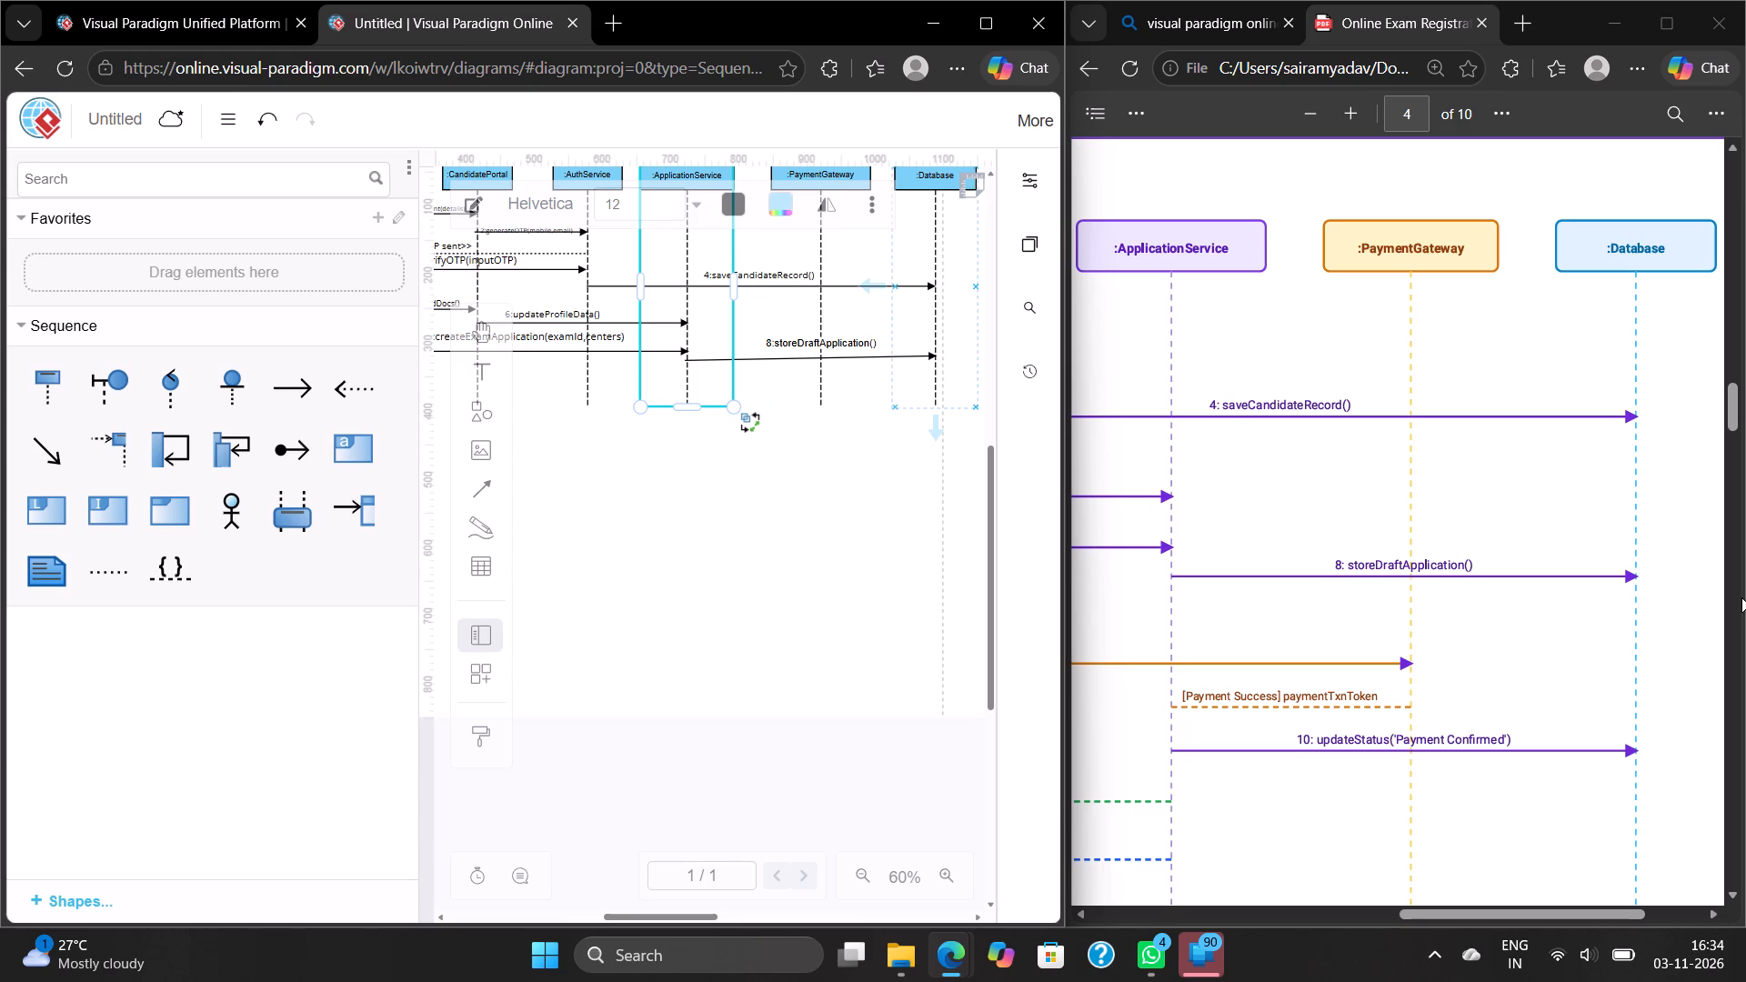
scroll(1420, 575, "right", 2)
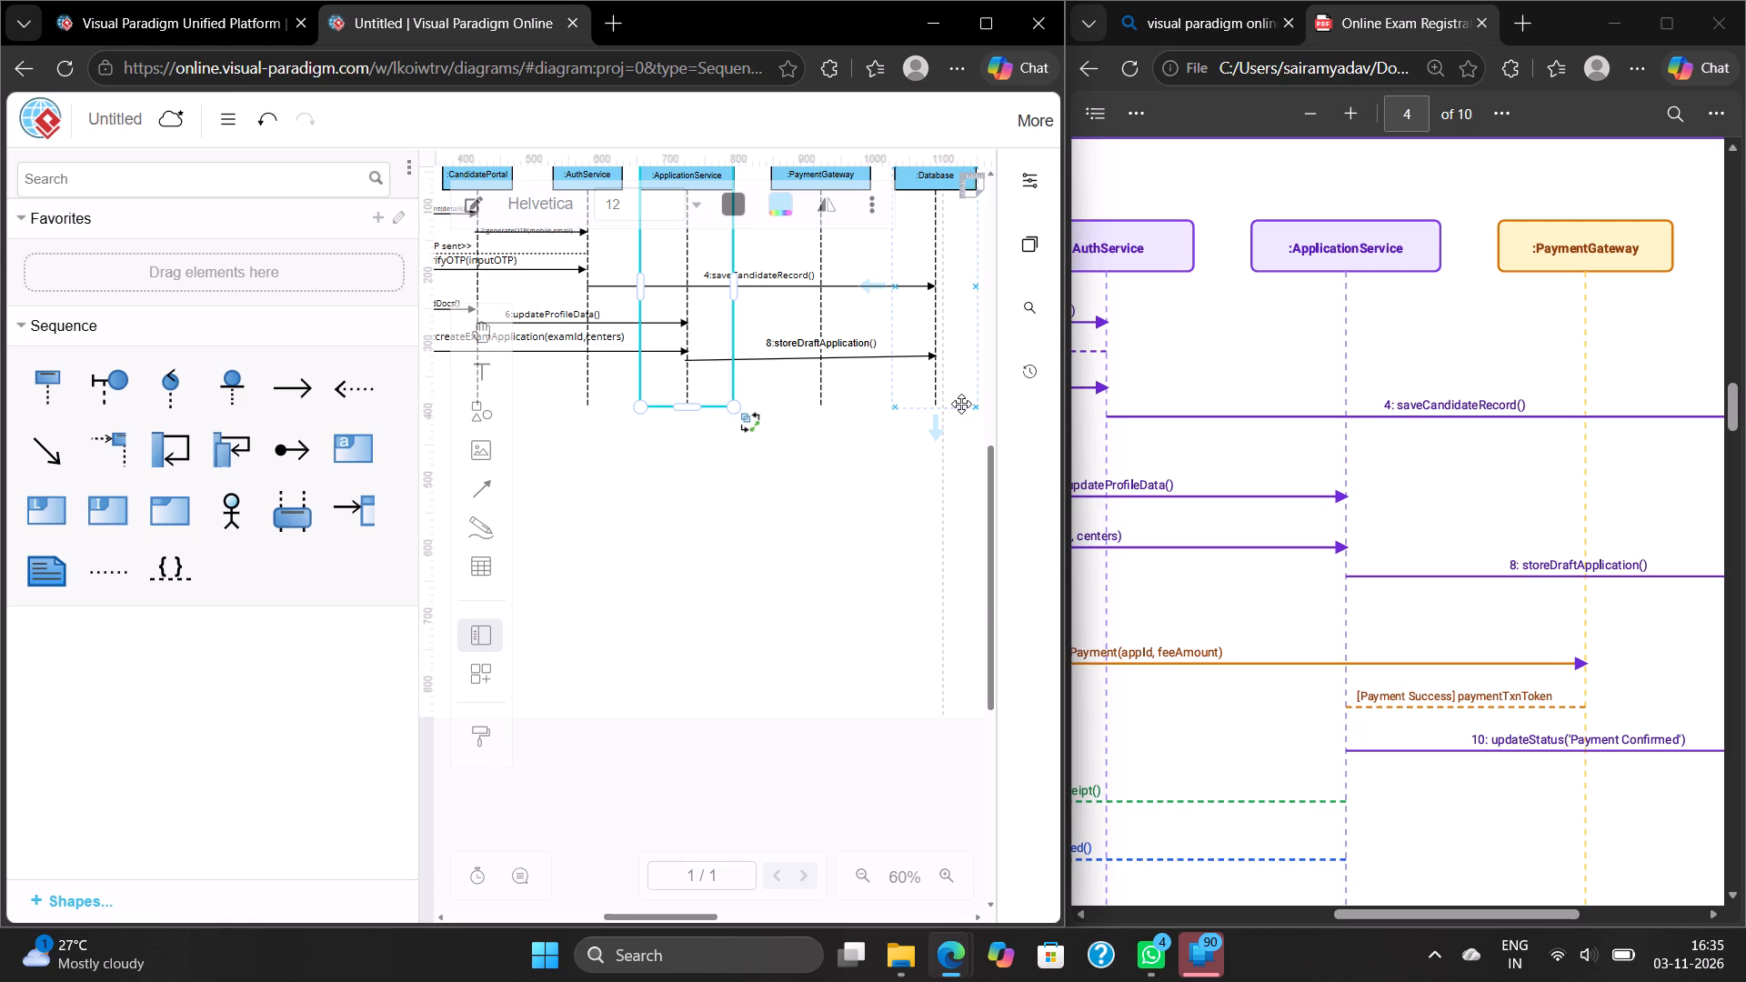
scroll(1410, 515, "right", 2)
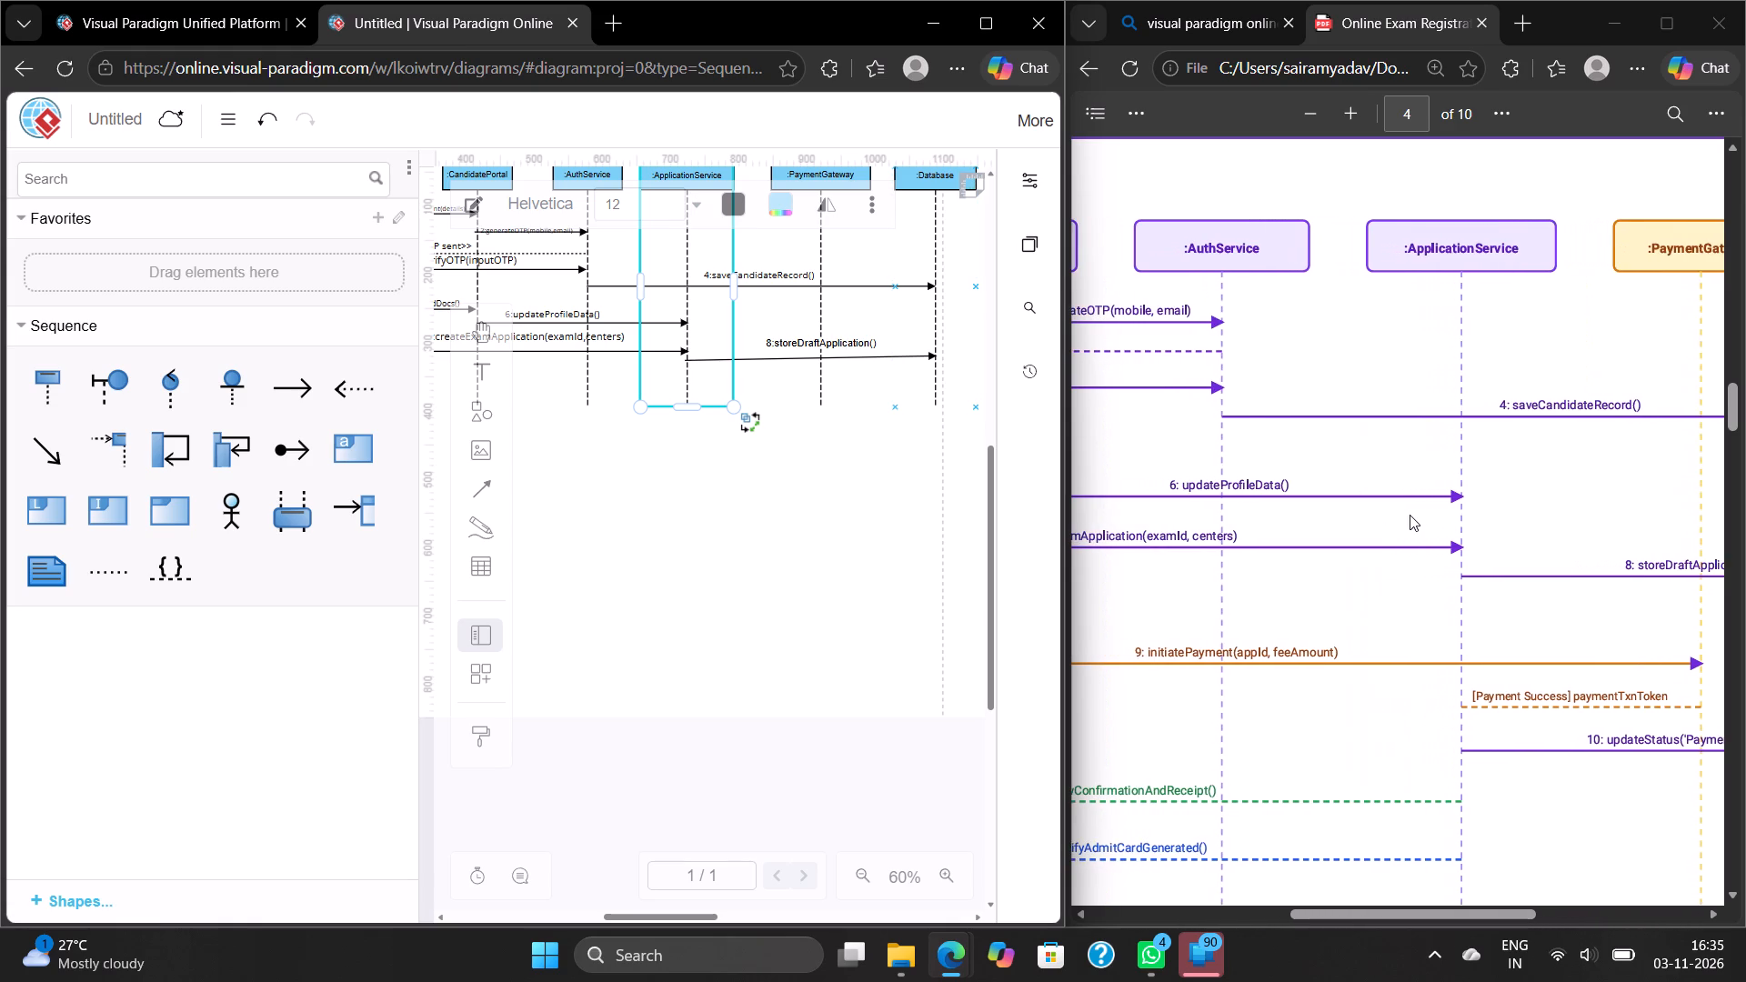
scroll(1410, 515, "right", 2)
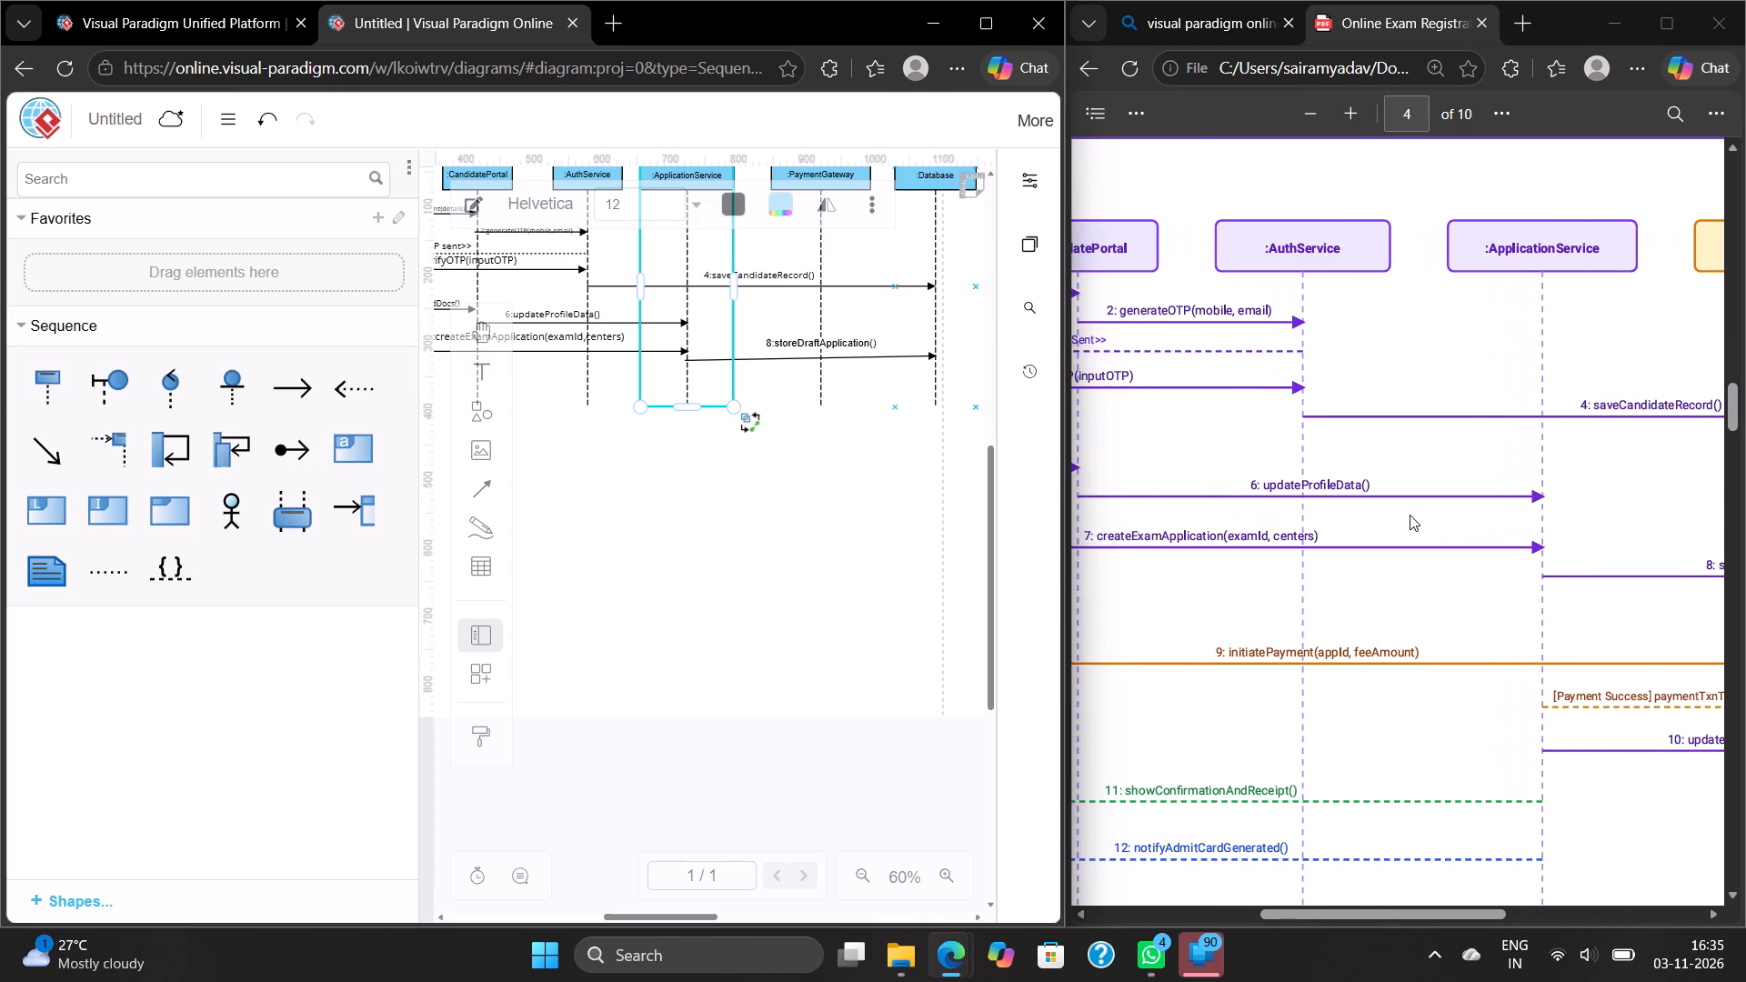
scroll(1410, 515, "right", 4)
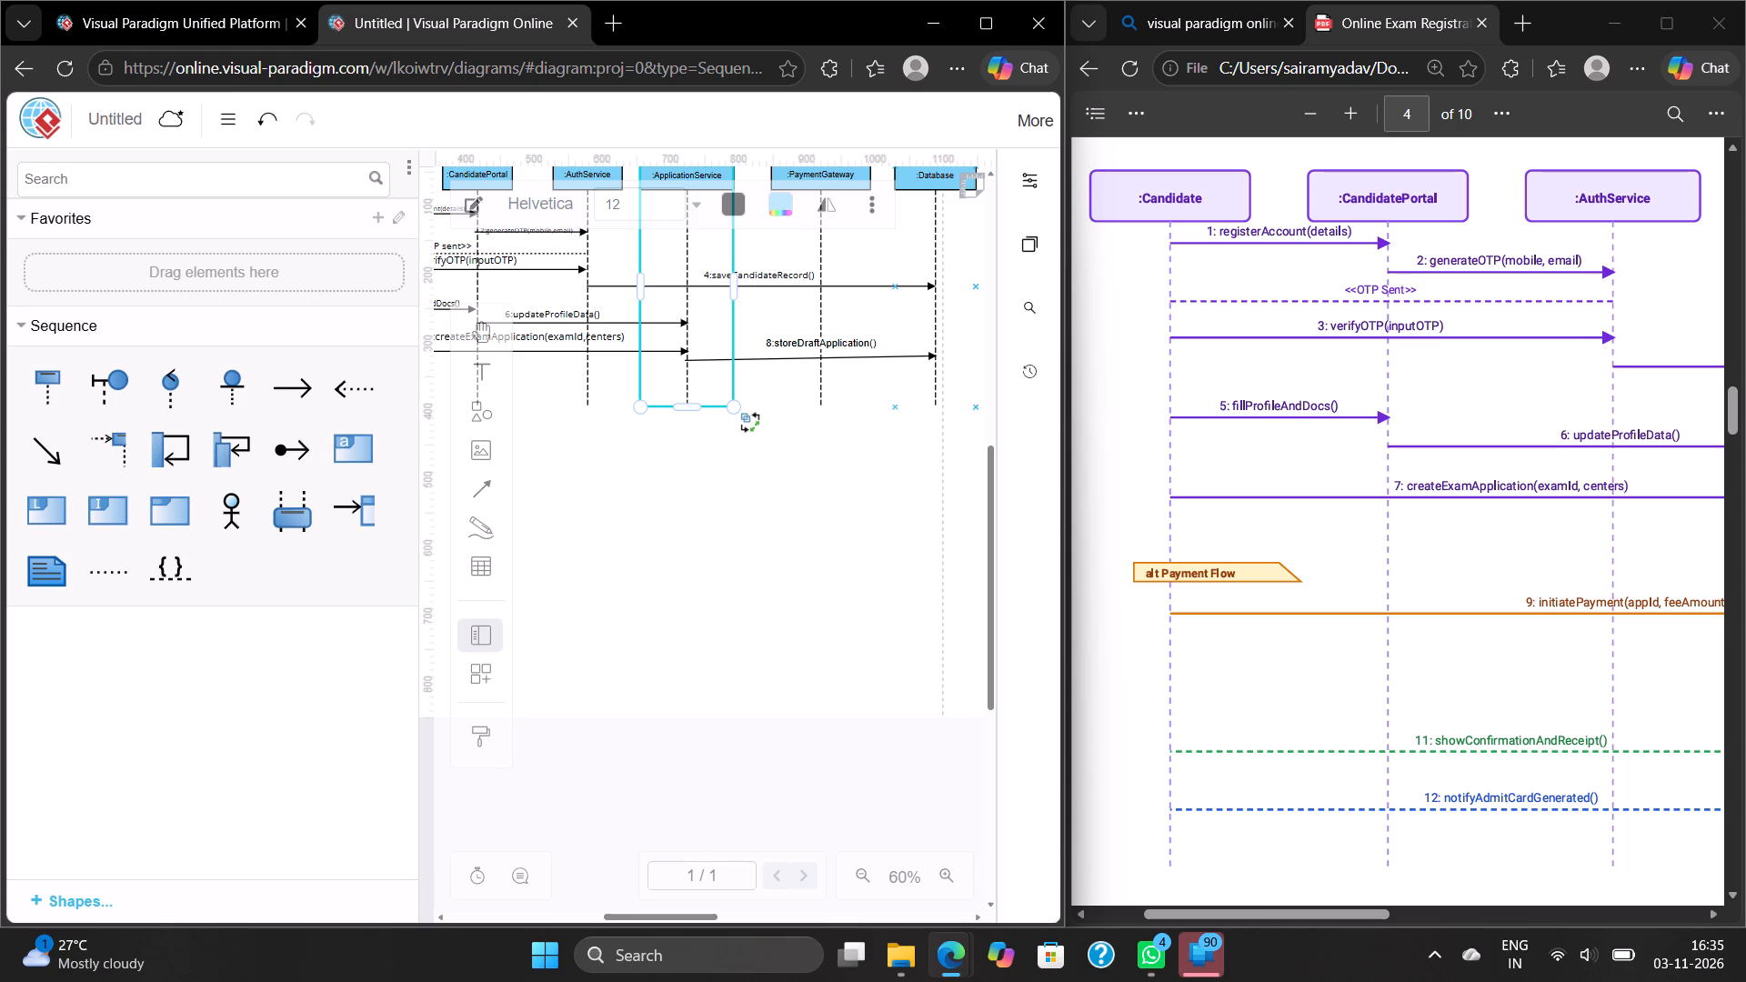
Lengthen the lifelines by extending the Candidate lifeline's lower end to about 590 on the vertical ruler.
left_click(685, 407)
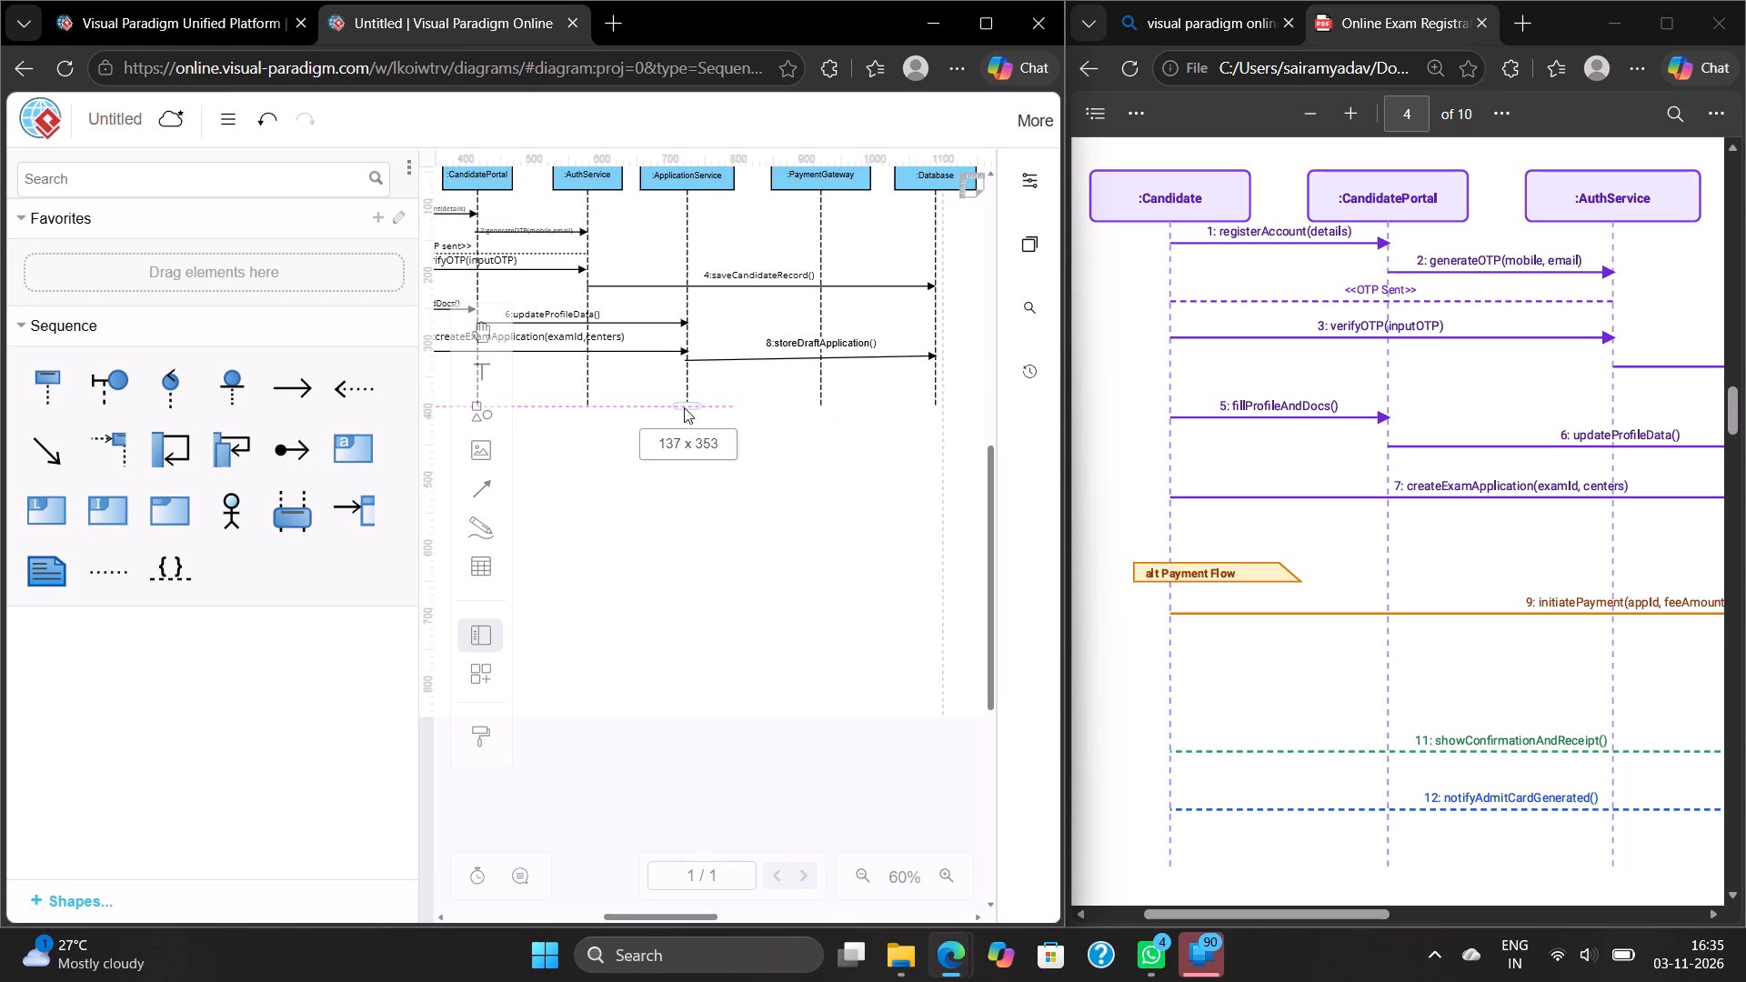
scroll(684, 407, "right", 1)
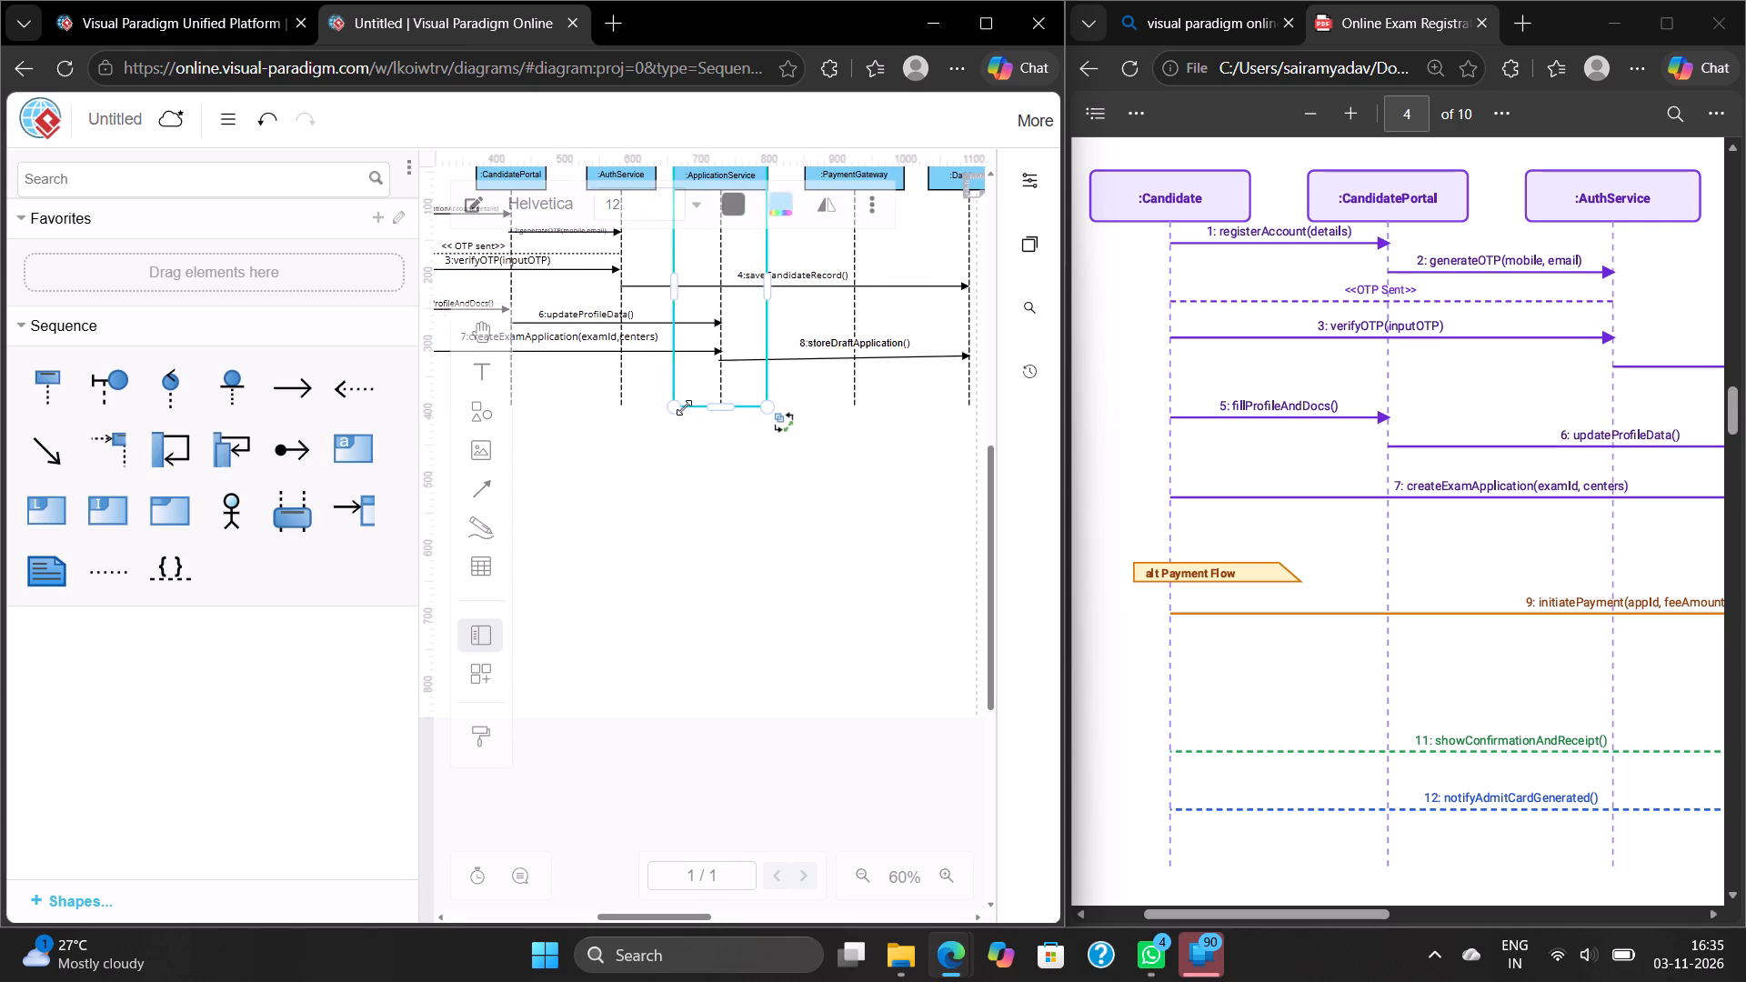
scroll(684, 407, "right", 2)
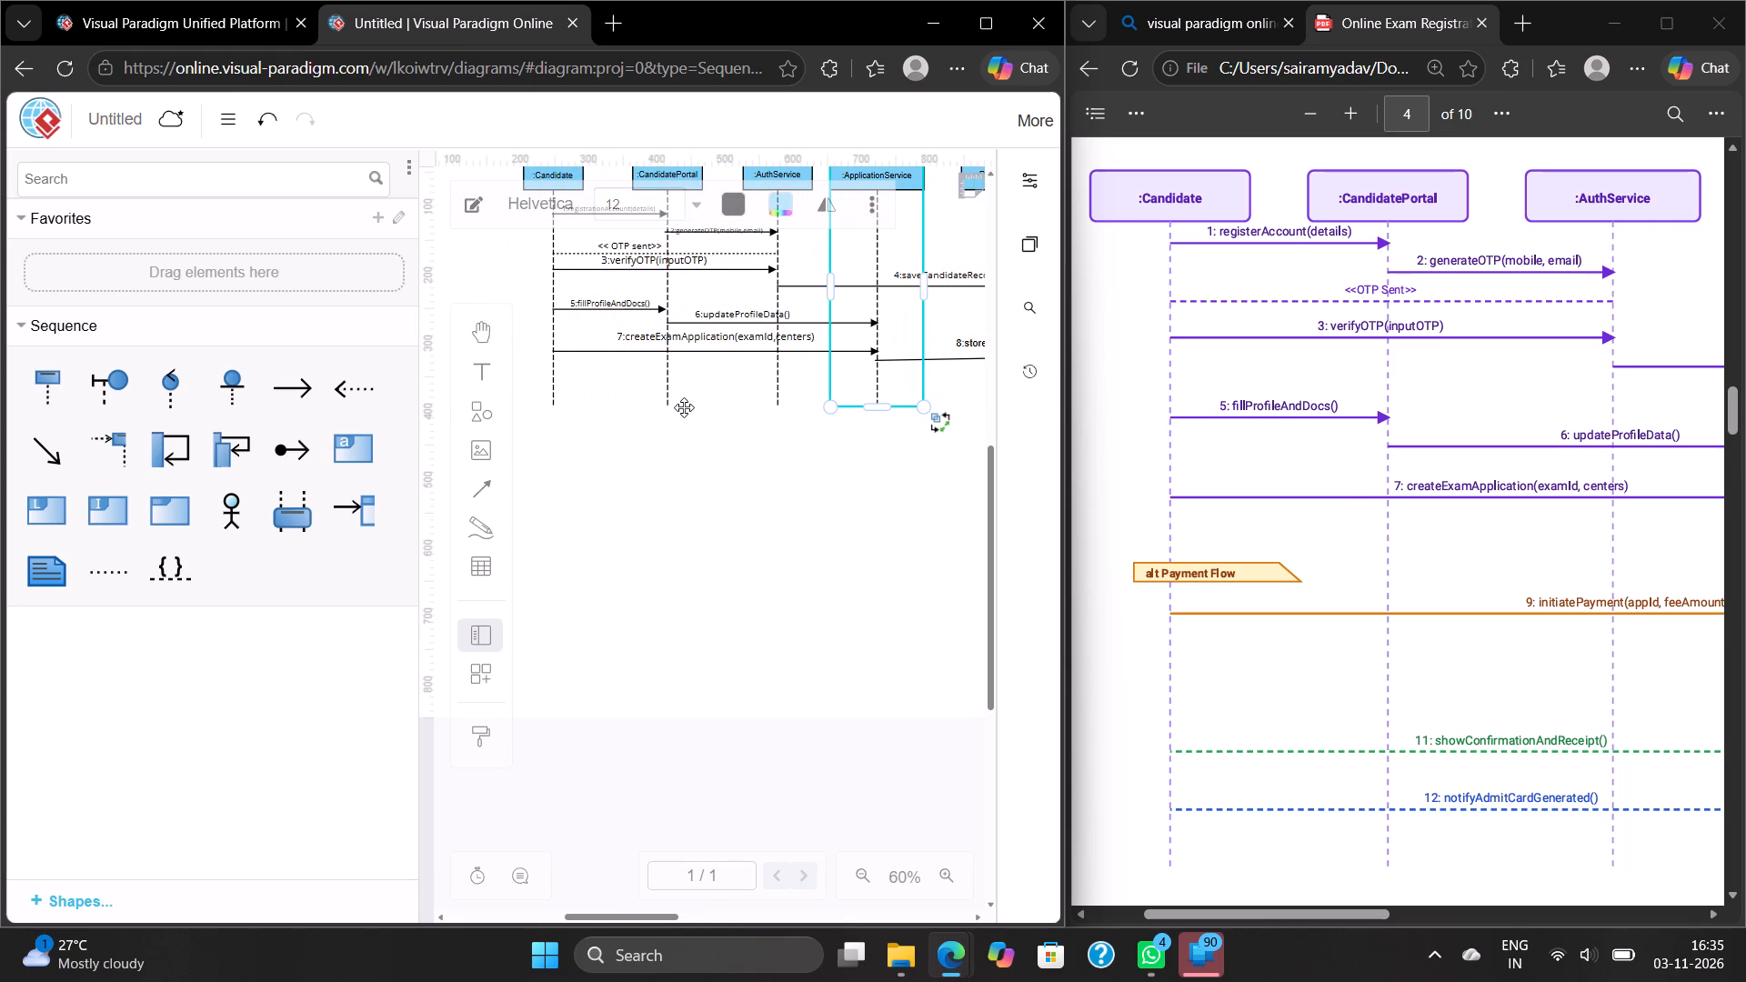
scroll(1352, 485, "down", 1)
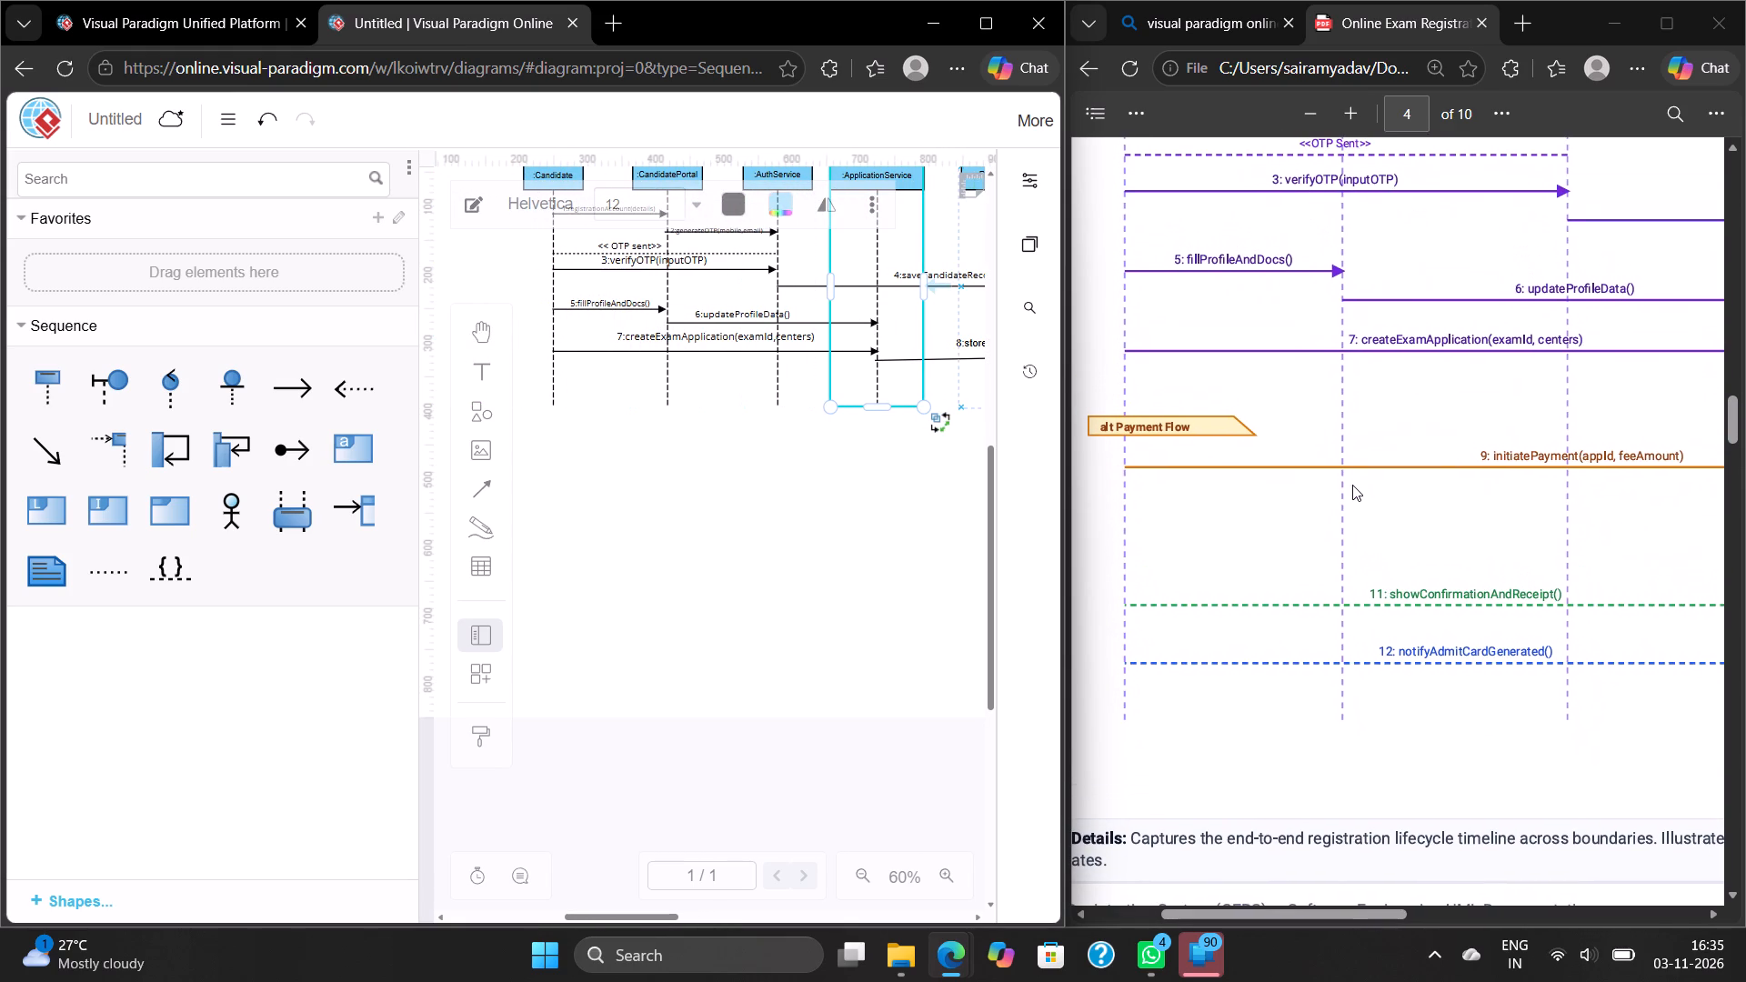
scroll(1352, 485, "down", 2)
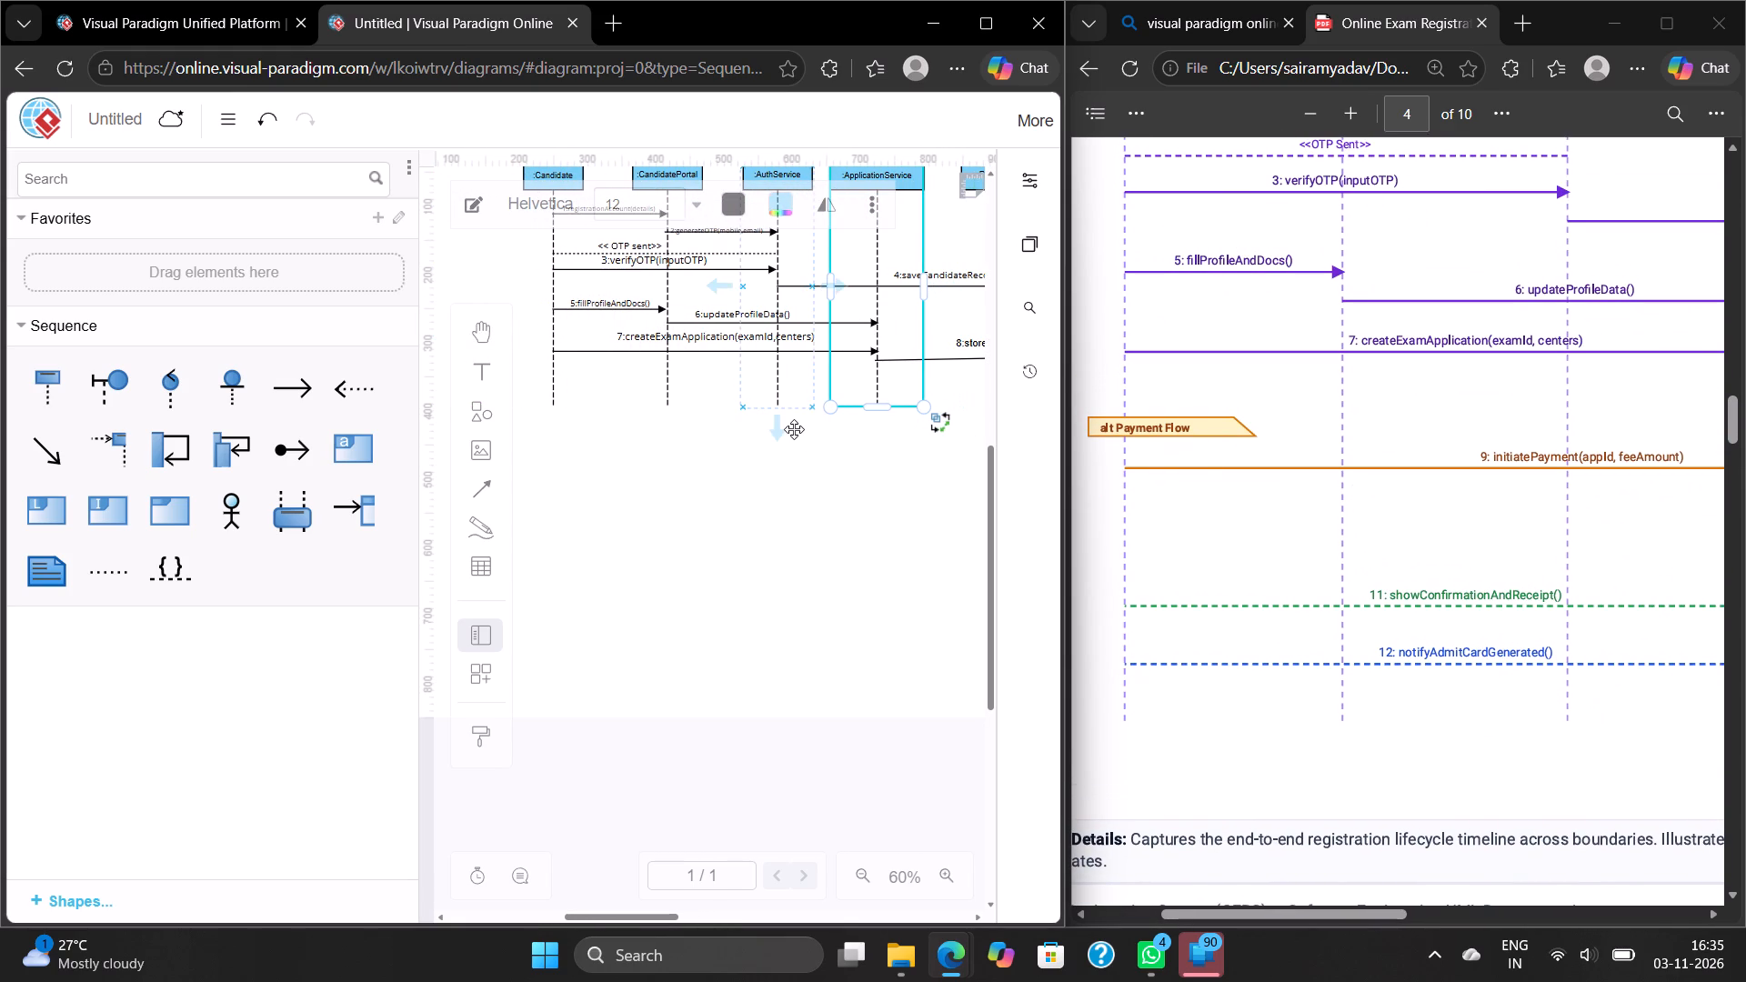
left_click(551, 408)
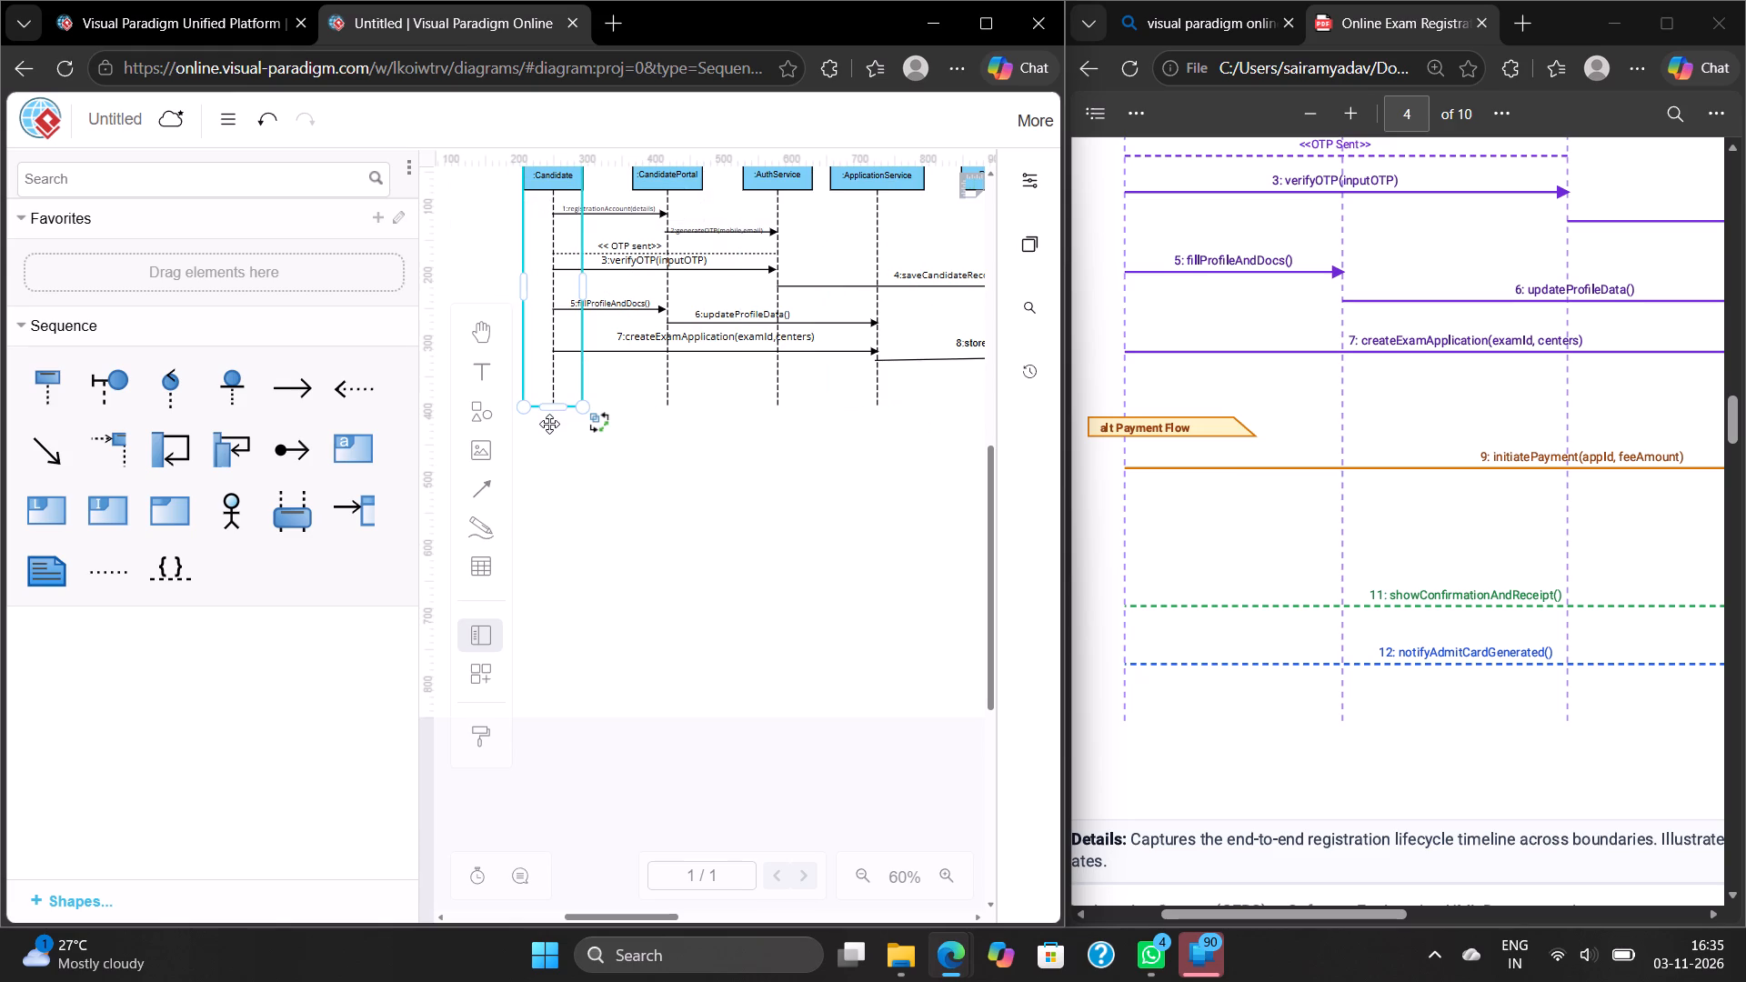
left_click_drag(553, 405, 552, 427)
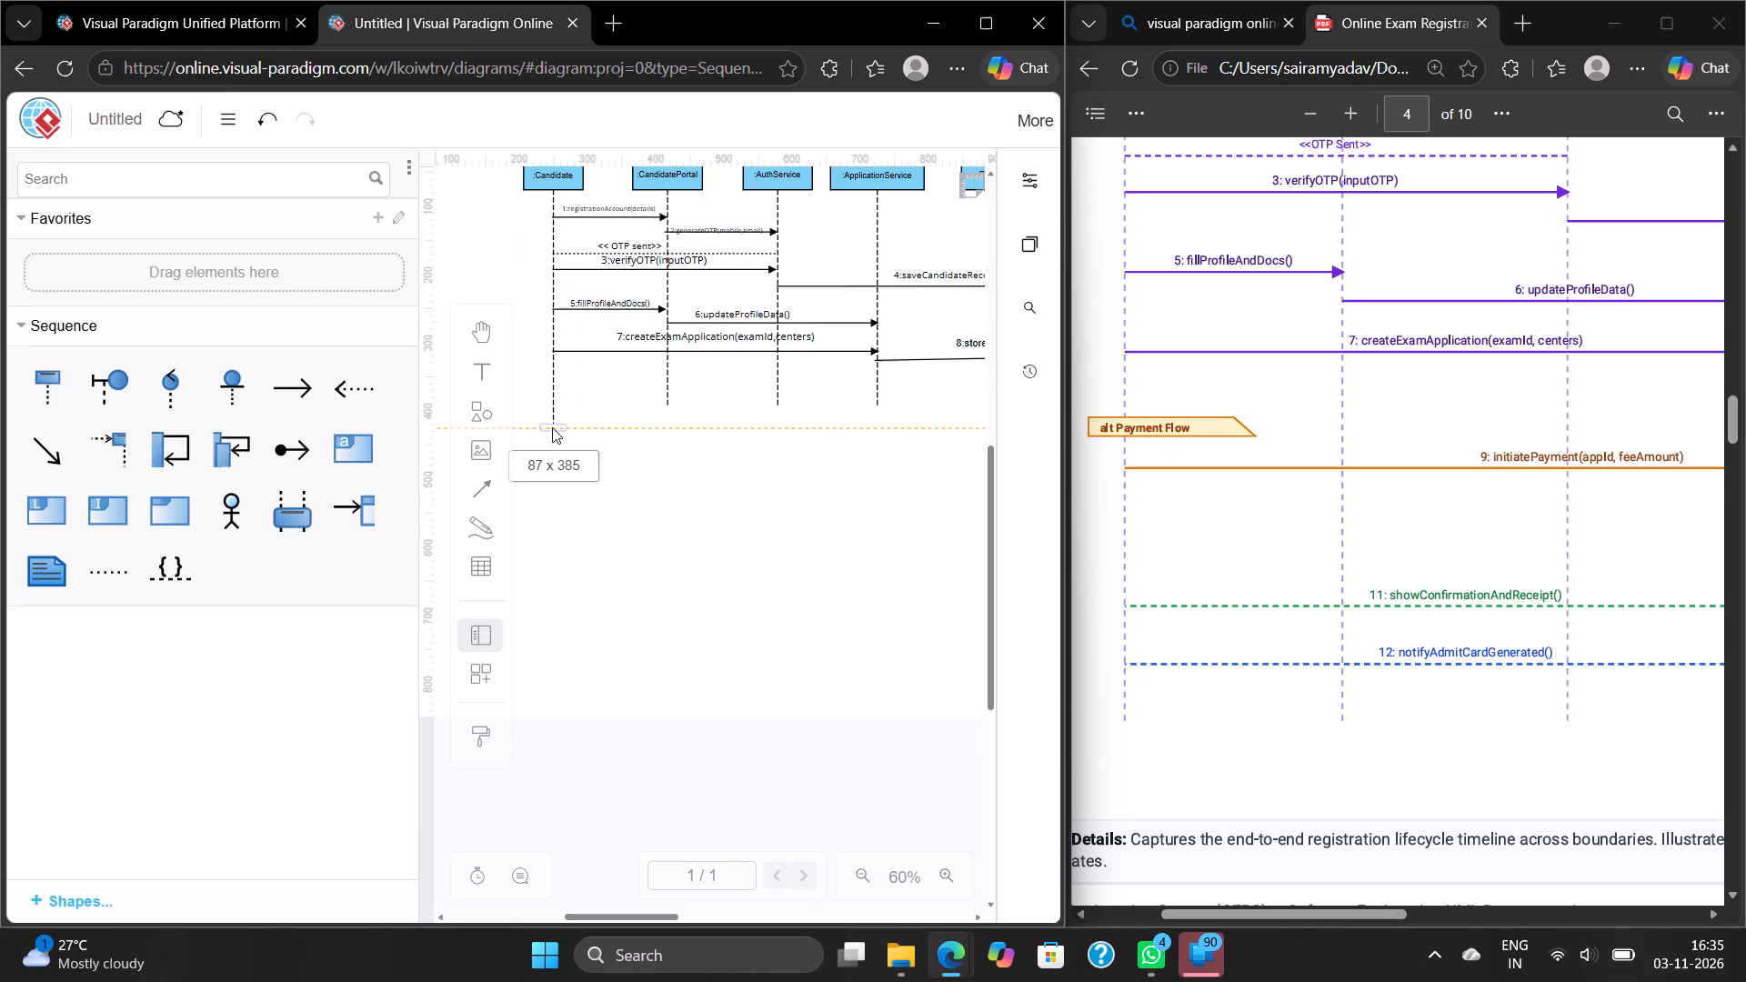
left_click_drag(552, 427, 555, 520)
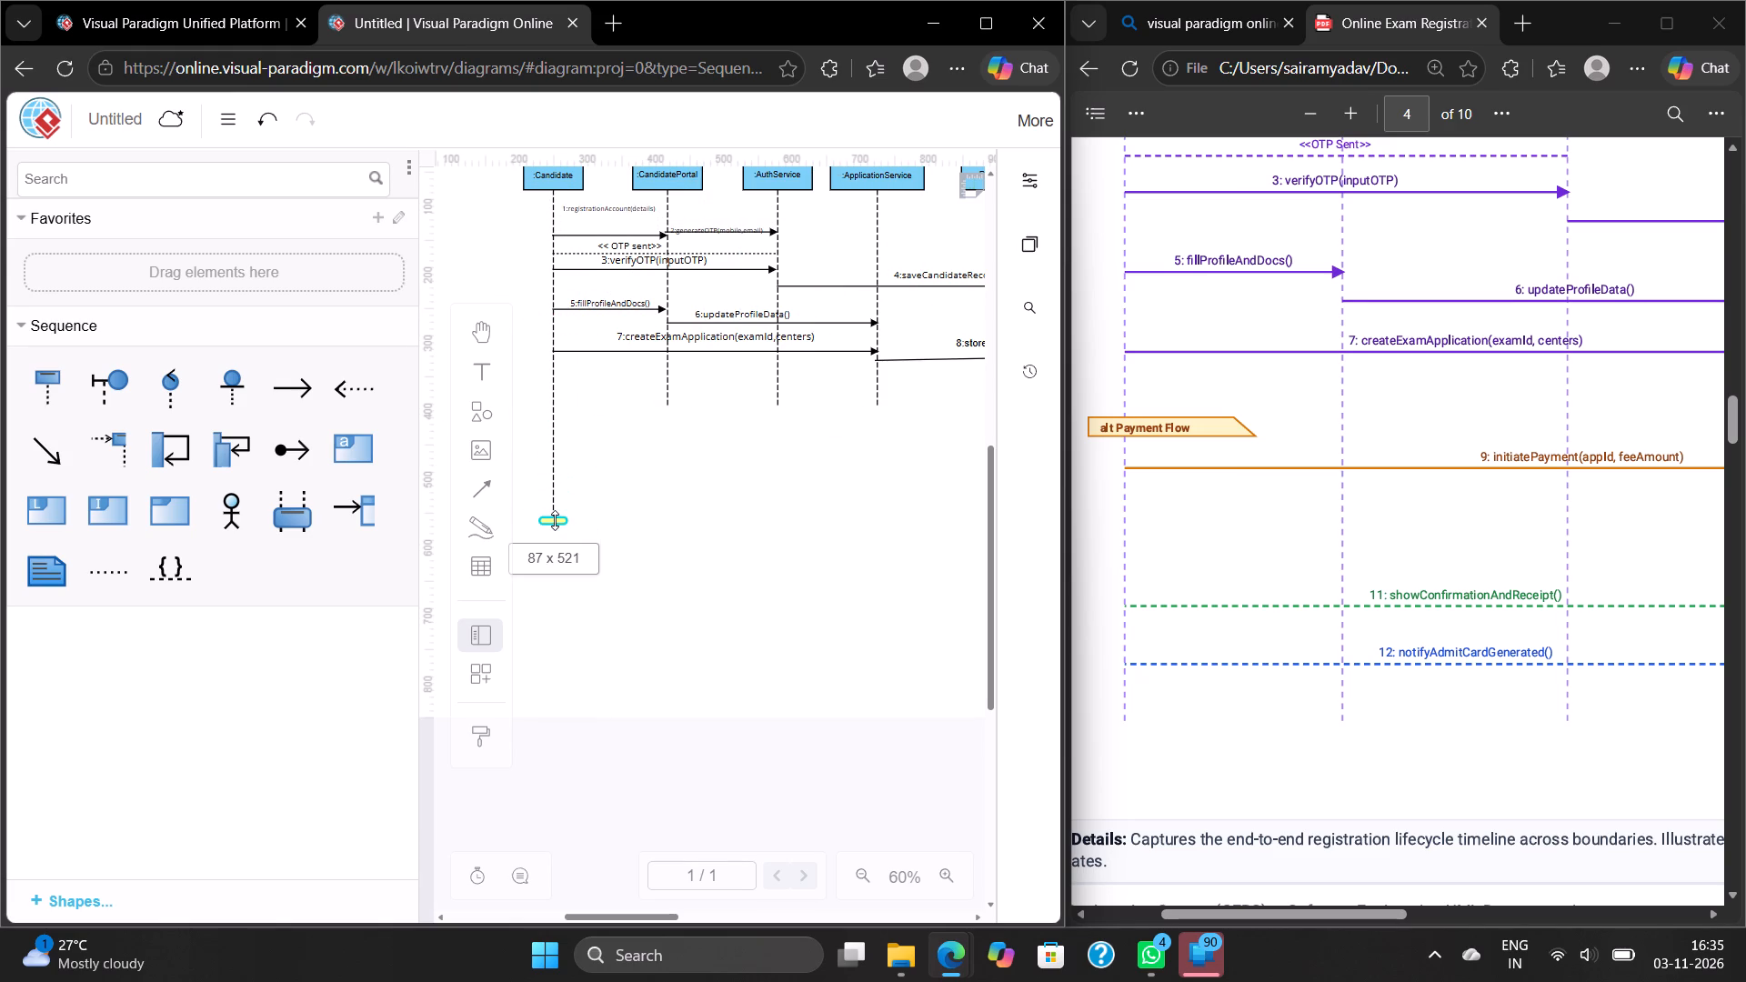
left_click_drag(555, 520, 554, 547)
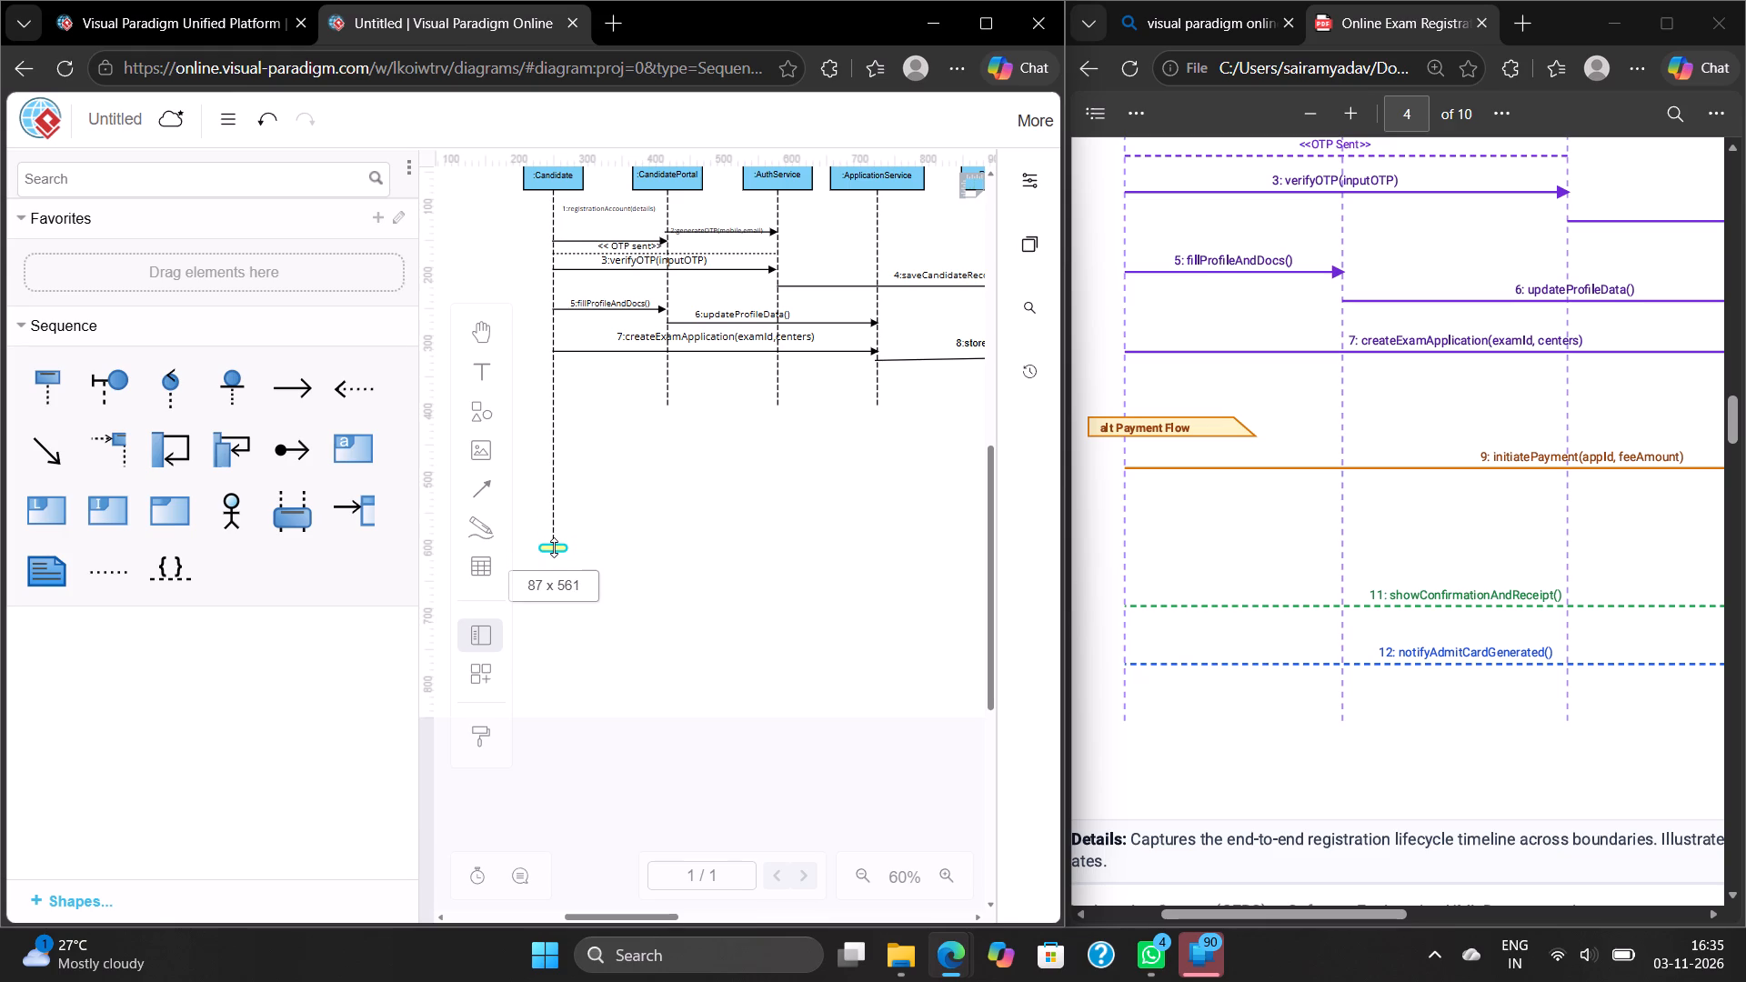
left_click_drag(554, 547, 554, 540)
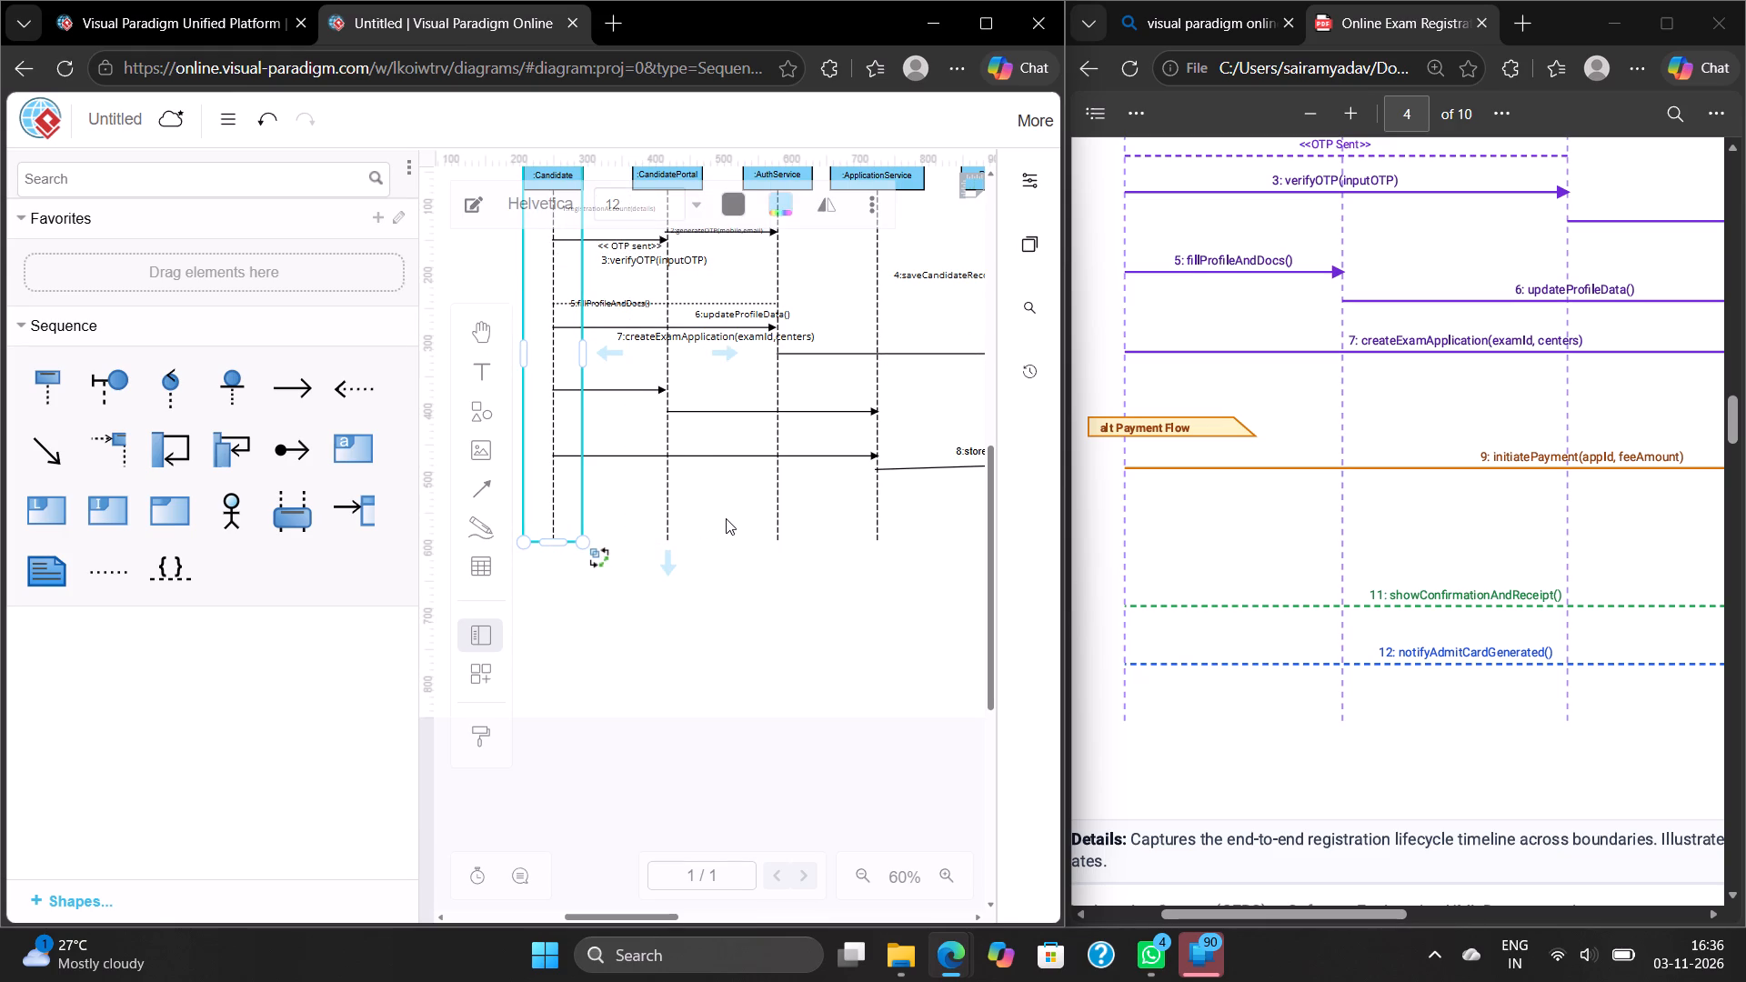
Enlarge the Candidate lifeline from its lower corner, widening it slightly and extending it to about 800 on the vertical ruler.
scroll(726, 518, "left", 2)
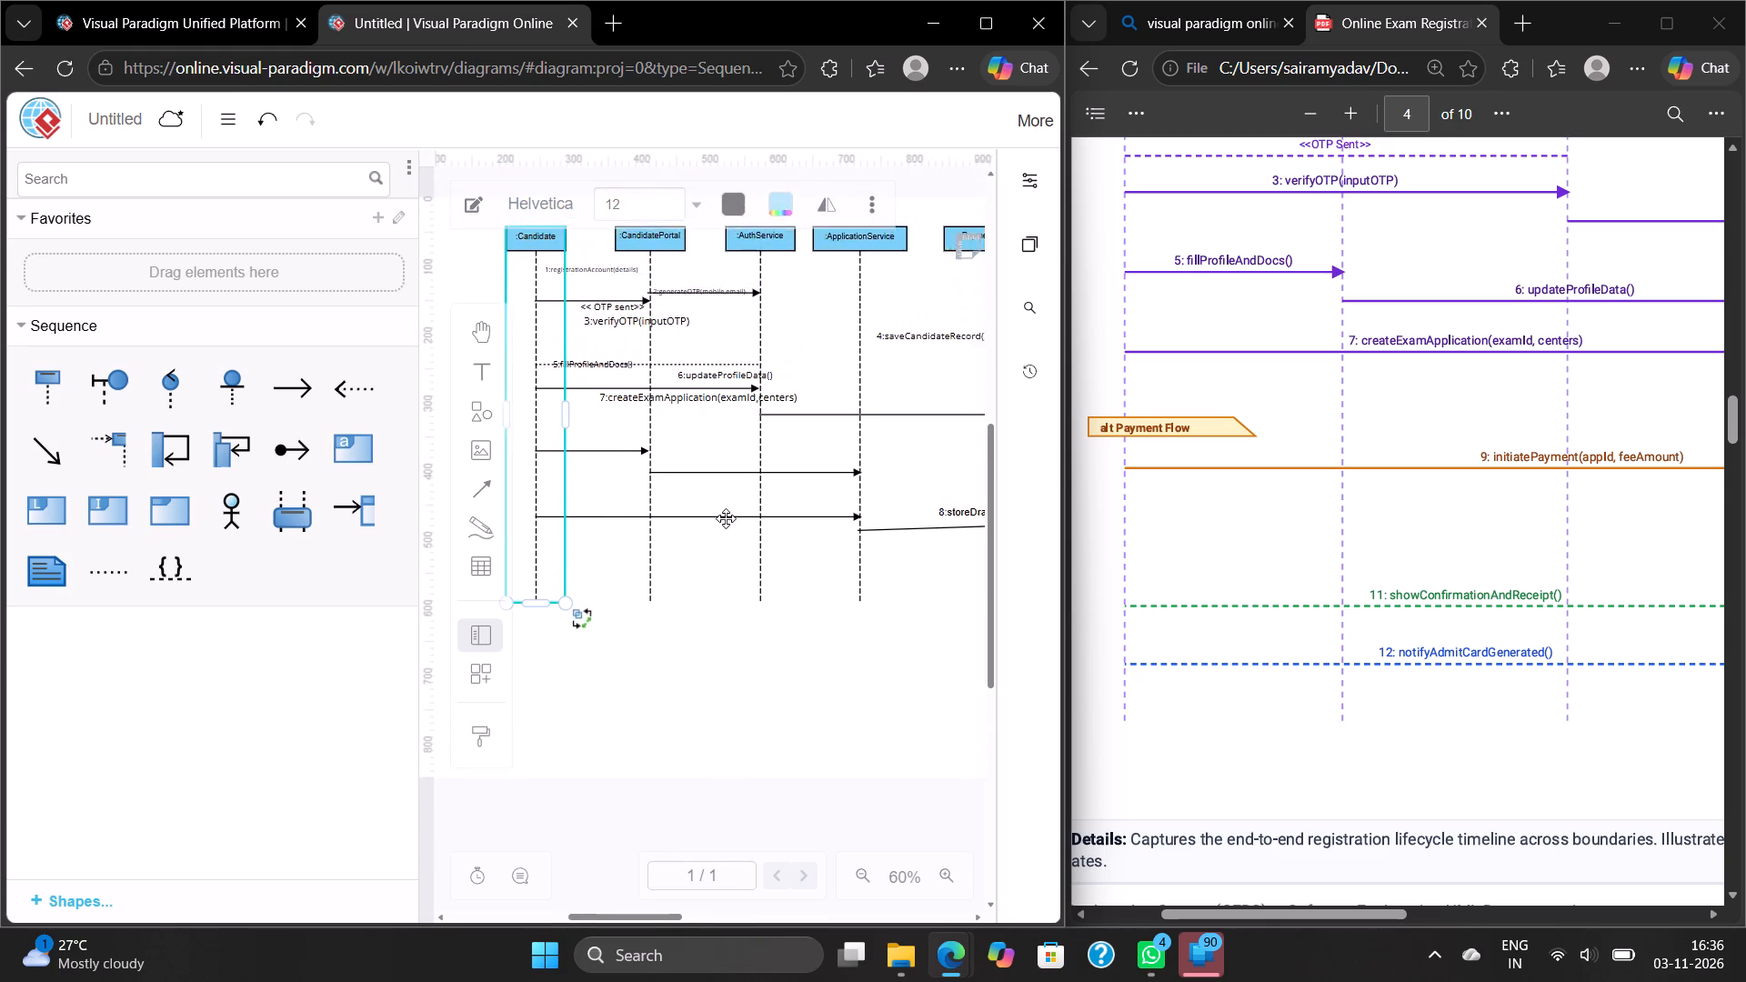
scroll(726, 518, "left", 1)
scroll(726, 518, "right", 1)
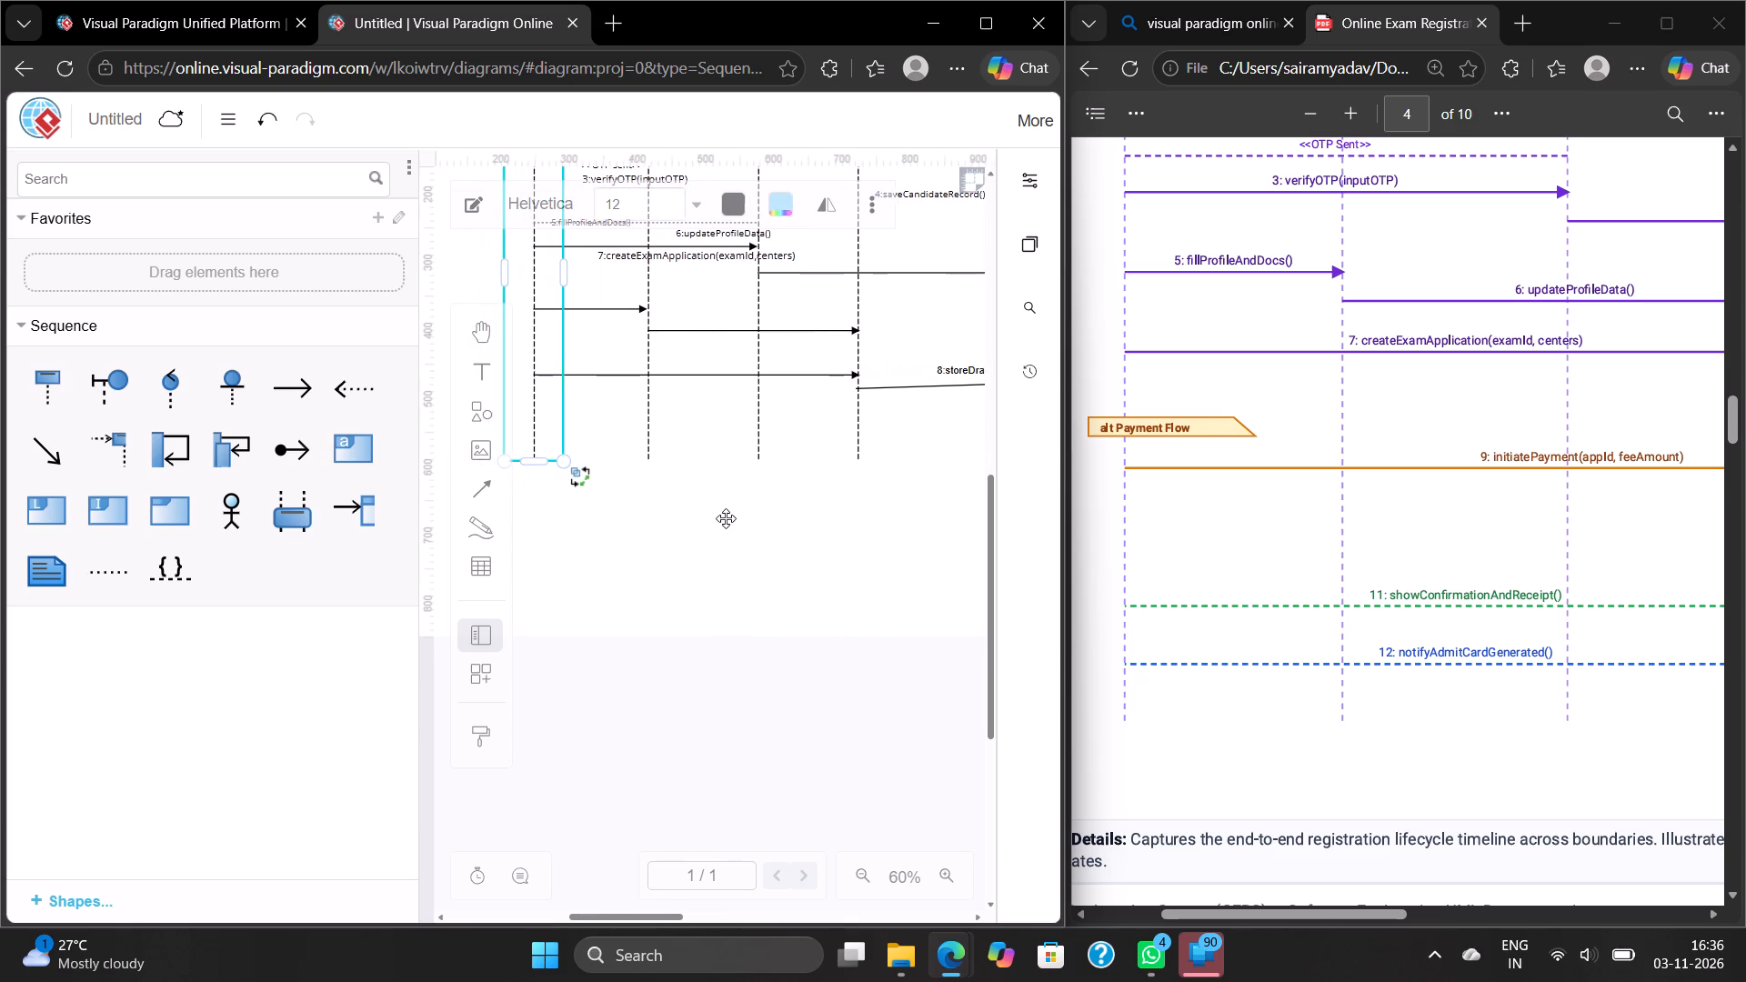
scroll(726, 518, "right", 1)
left_click(726, 518)
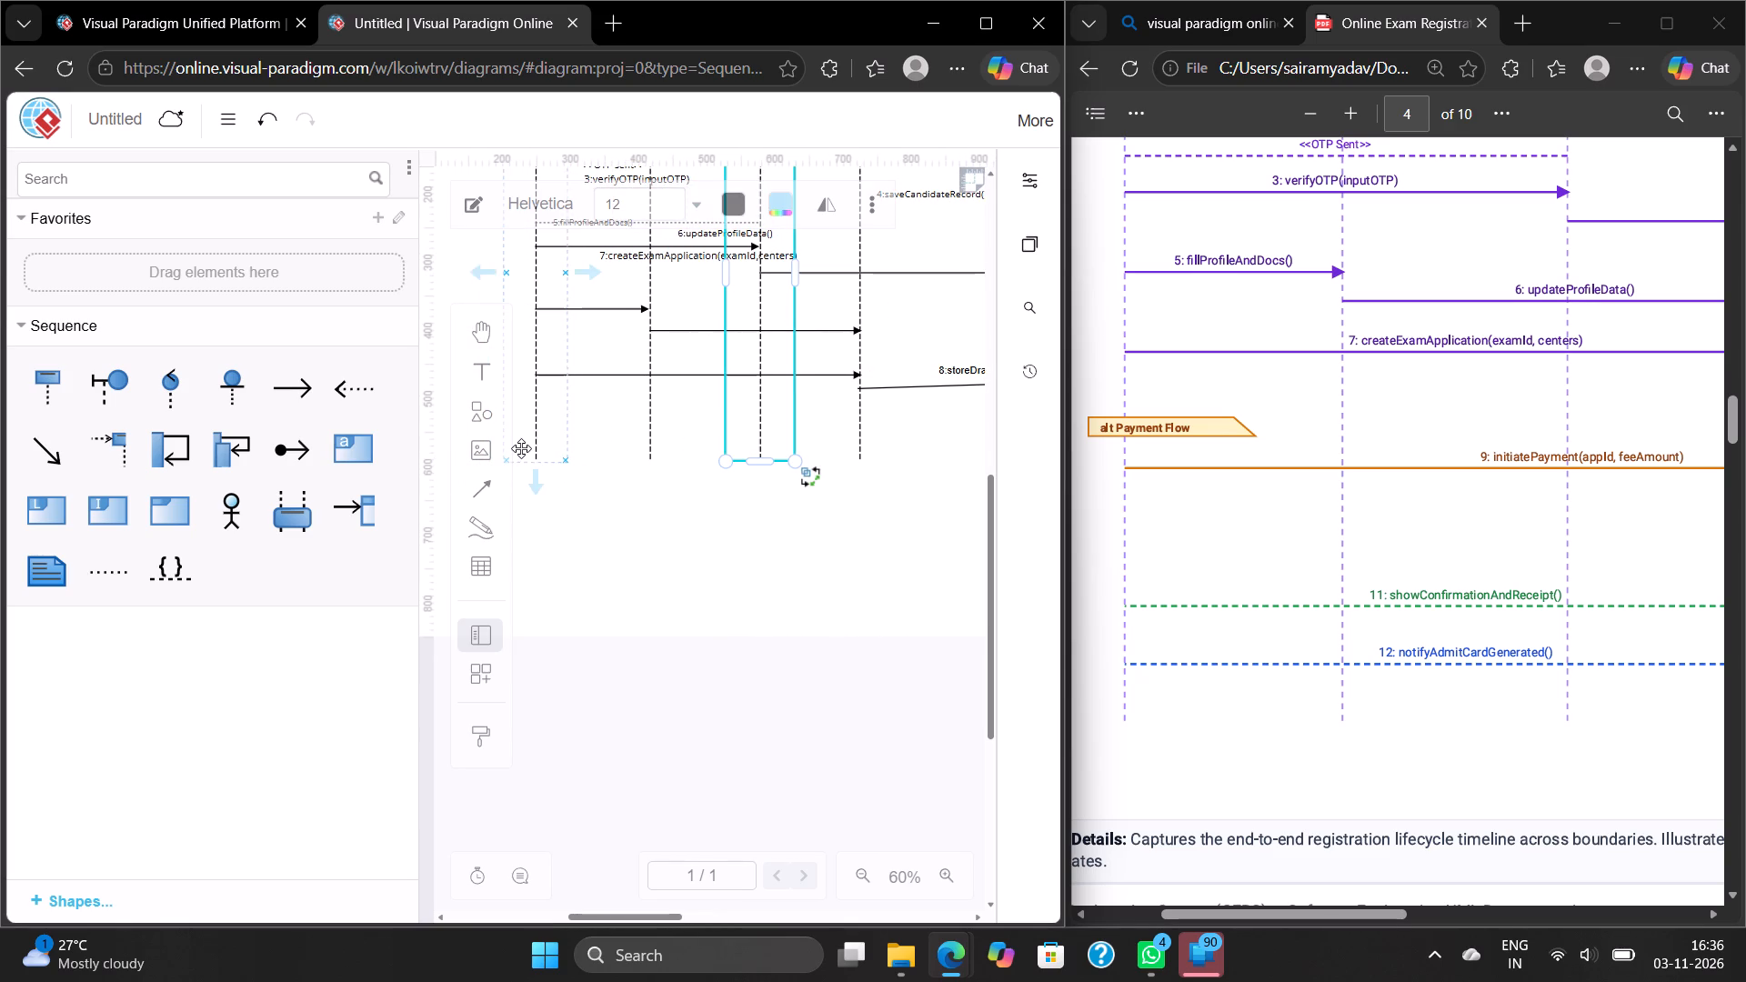
left_click(521, 448)
left_click_drag(563, 462, 572, 583)
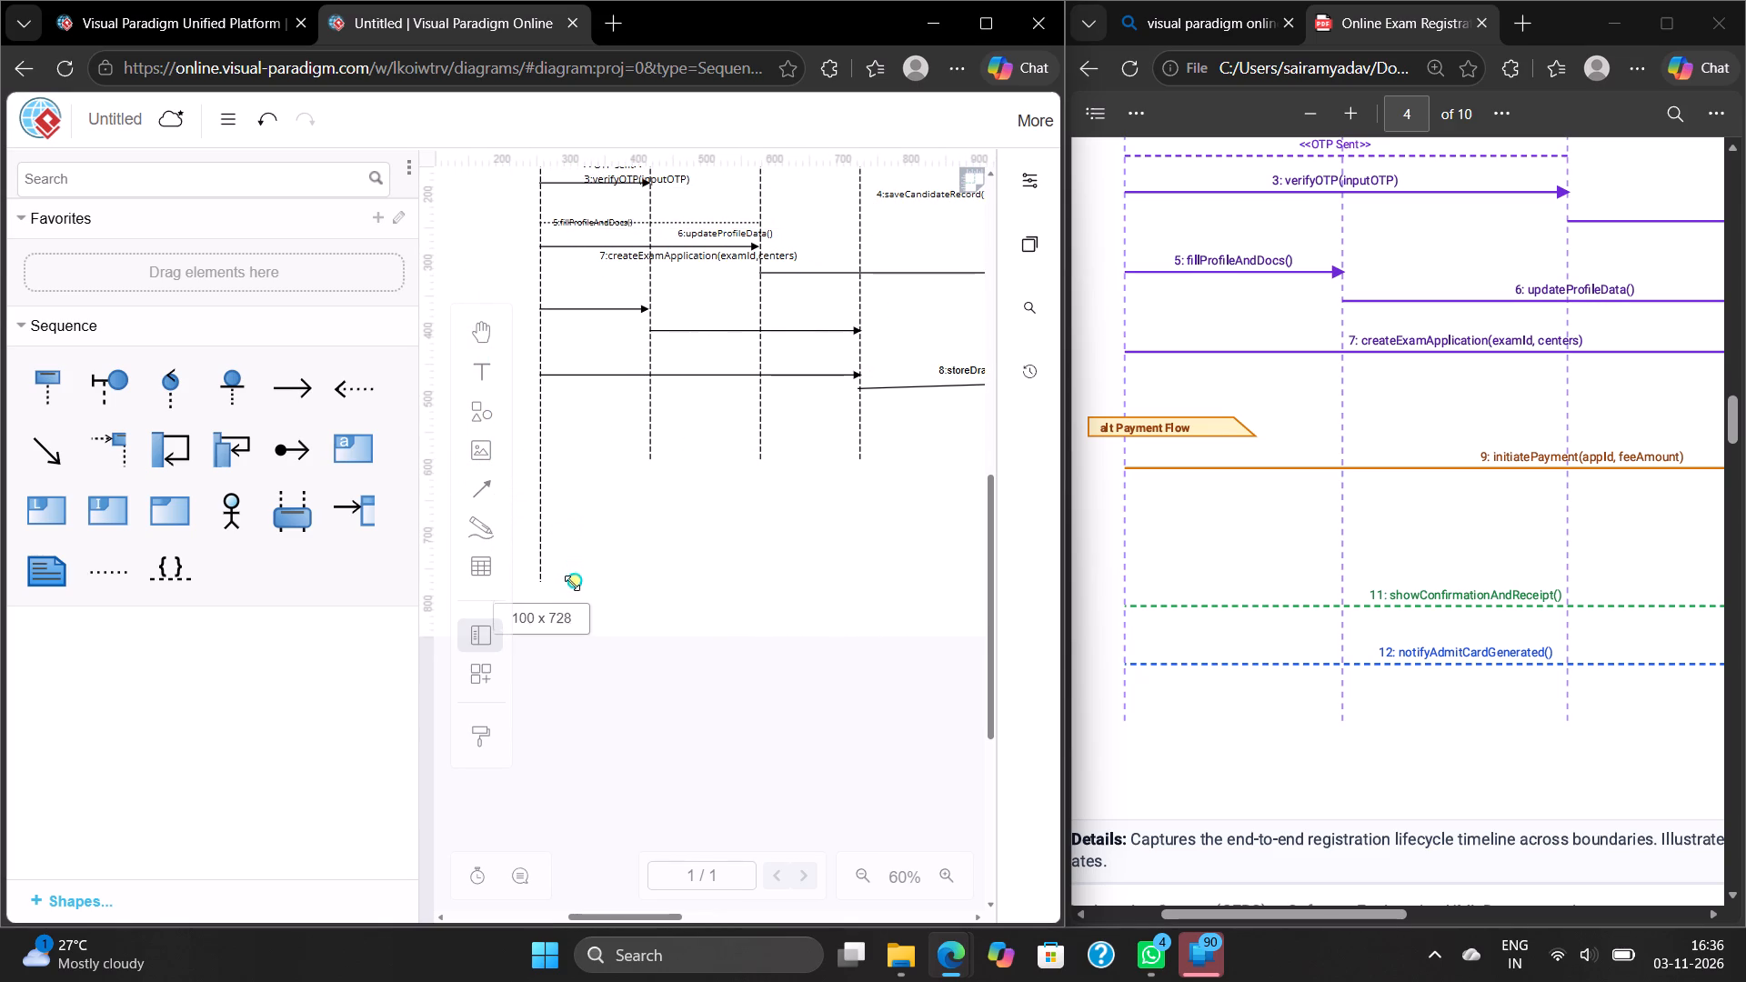
left_click_drag(572, 583, 576, 614)
Raise both ends of the topmost Candidate-to-CandidatePortal arrow to sit directly beneath the 1:registrationAccount(details) label.
scroll(731, 472, "up", 1)
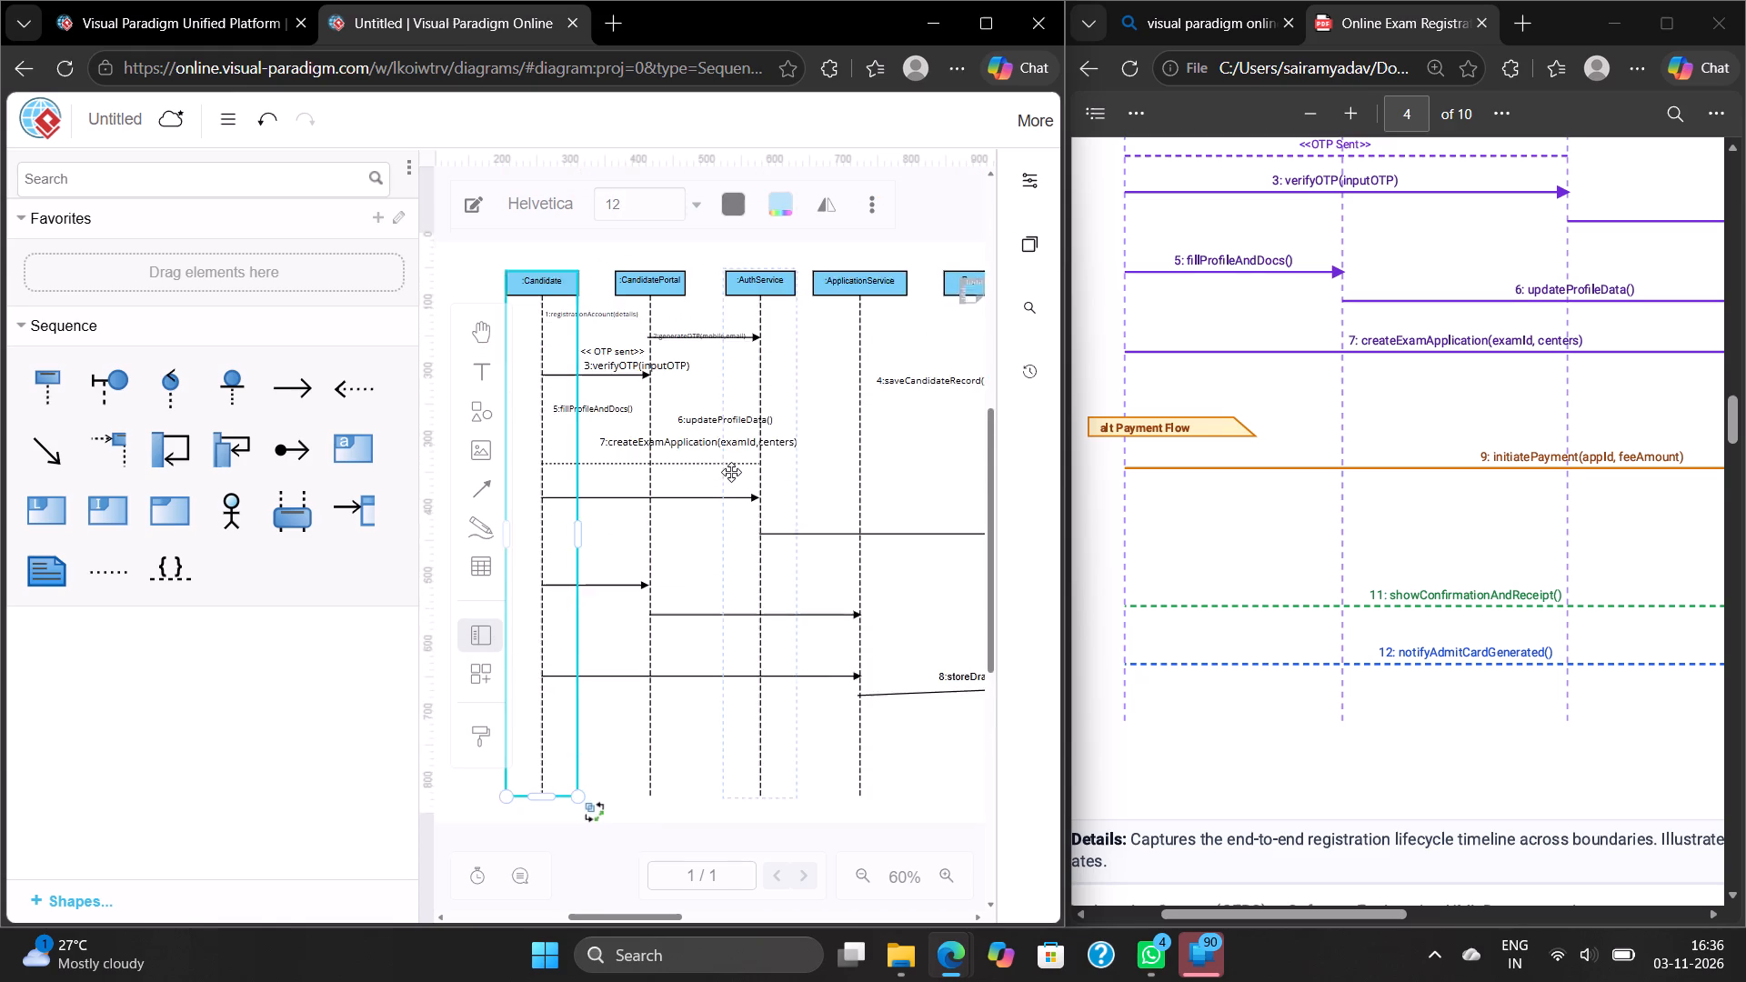
scroll(731, 472, "up", 2)
left_click(983, 18)
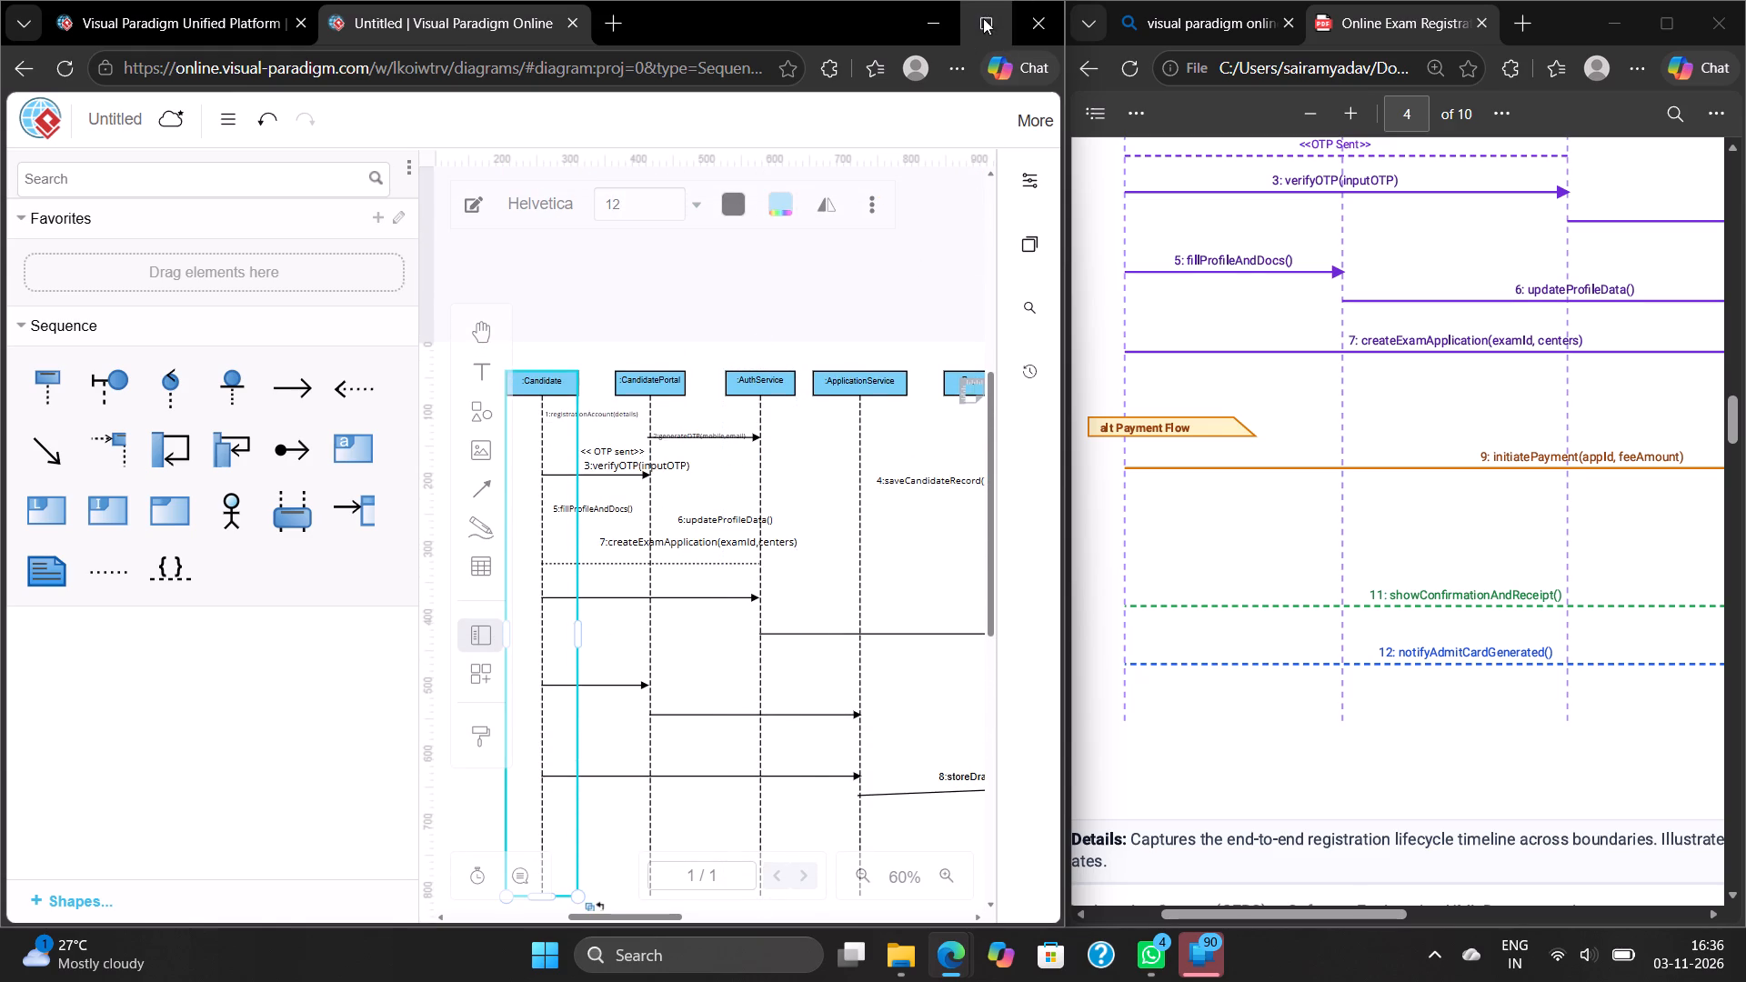
scroll(931, 368, "right", 1)
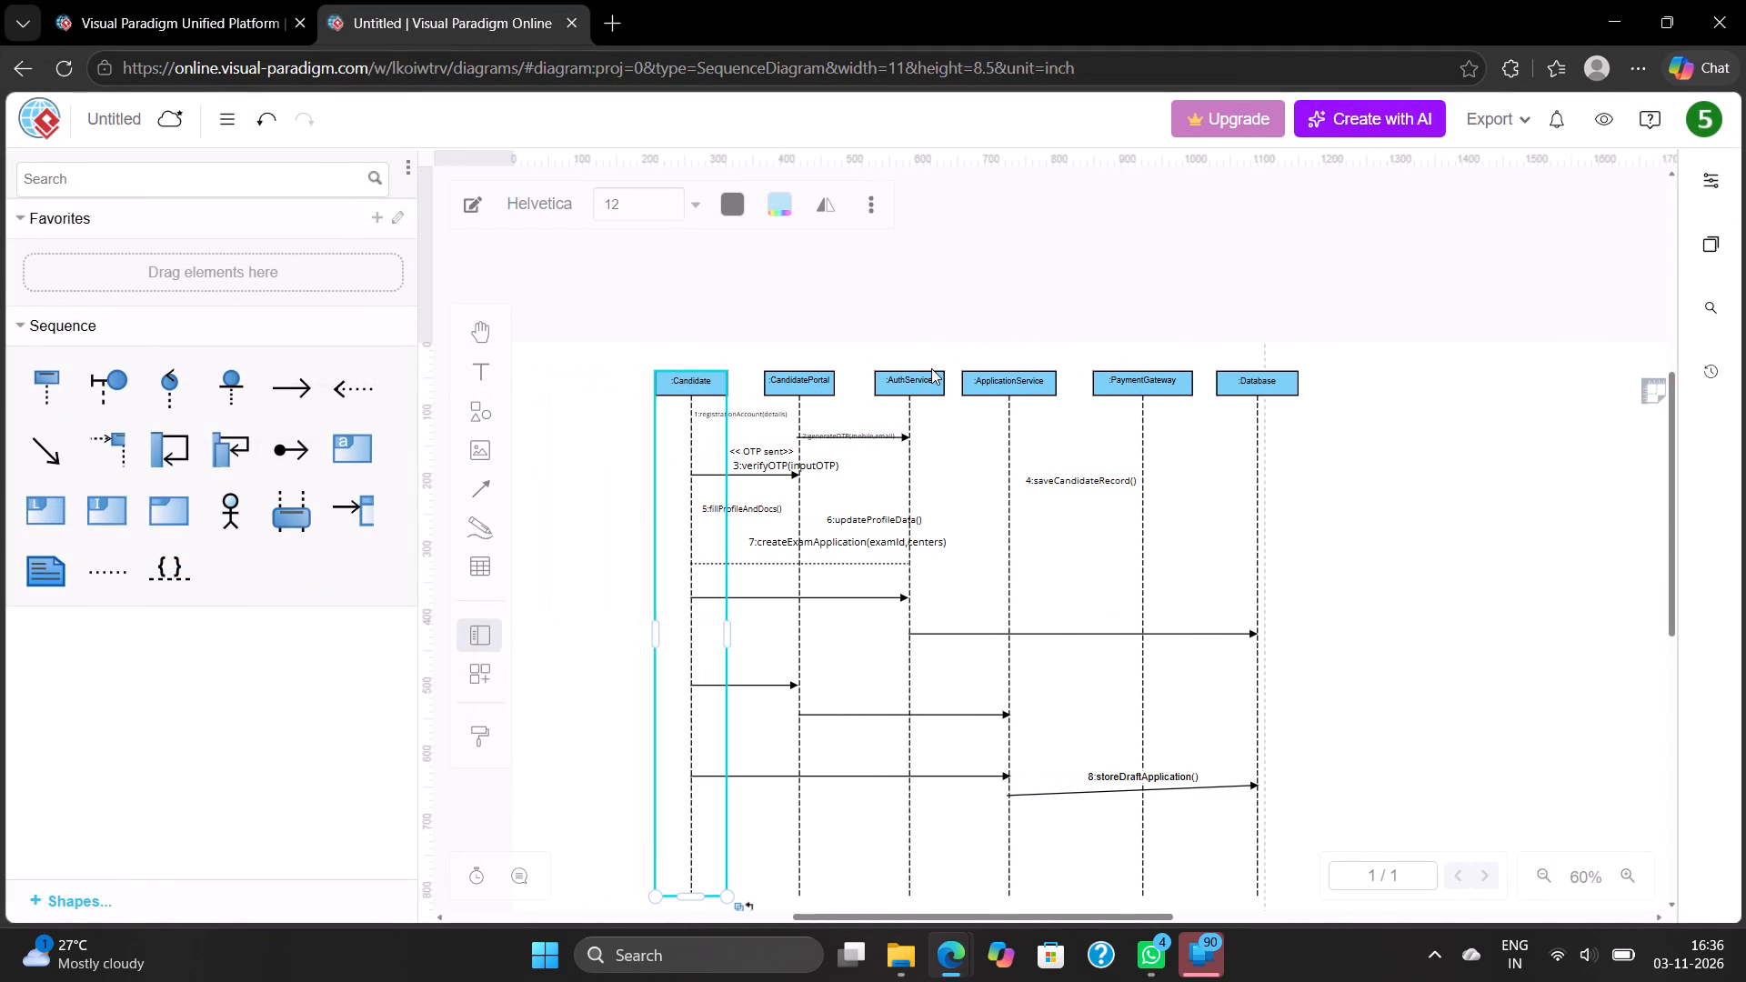
scroll(931, 368, "right", 1)
scroll(931, 368, "down", 1)
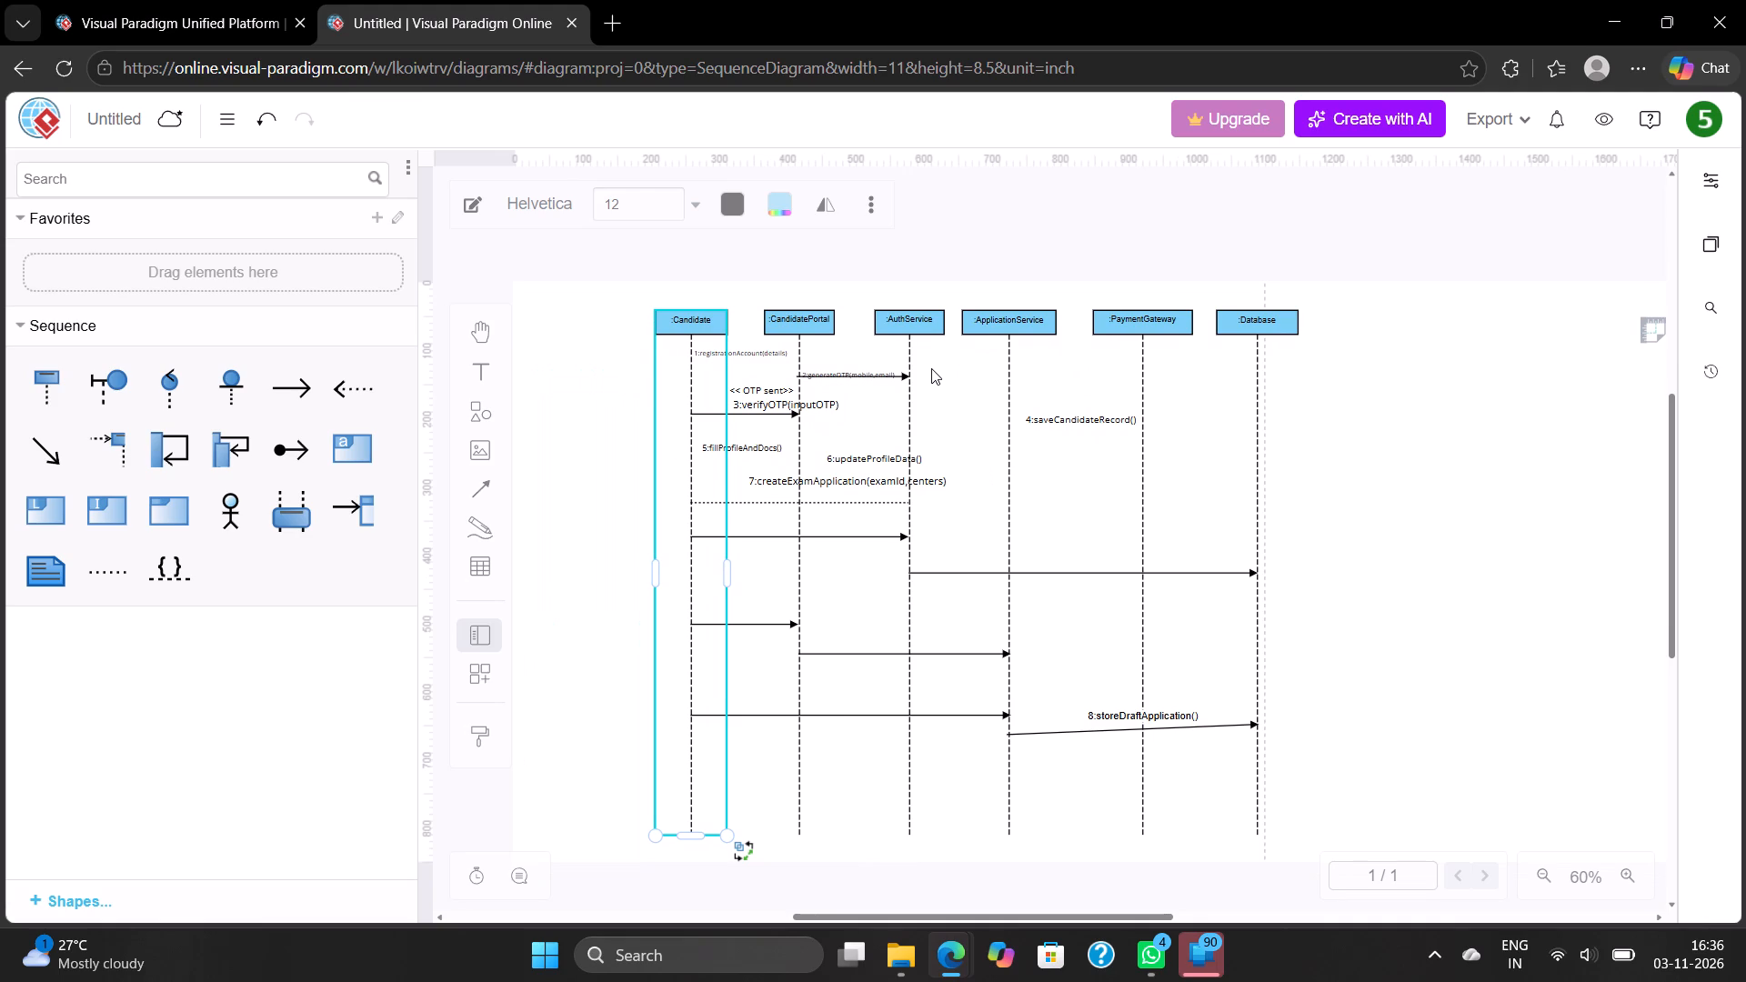
scroll(931, 368, "down", 1)
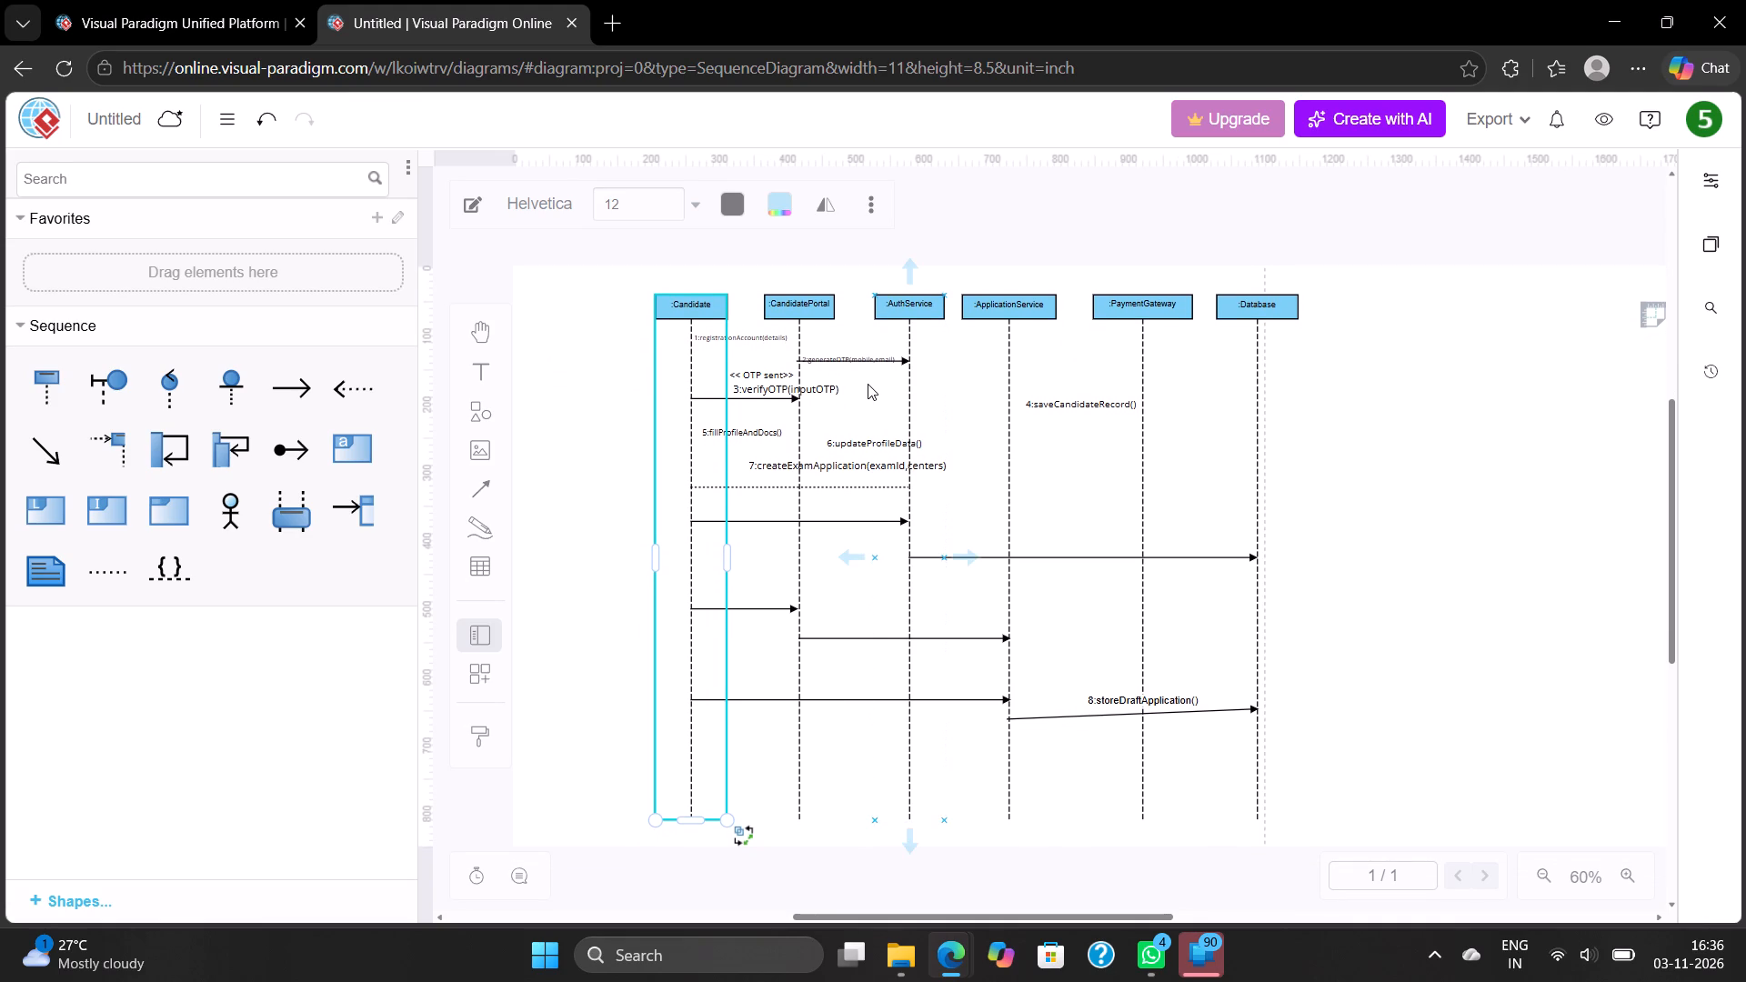
left_click(866, 384)
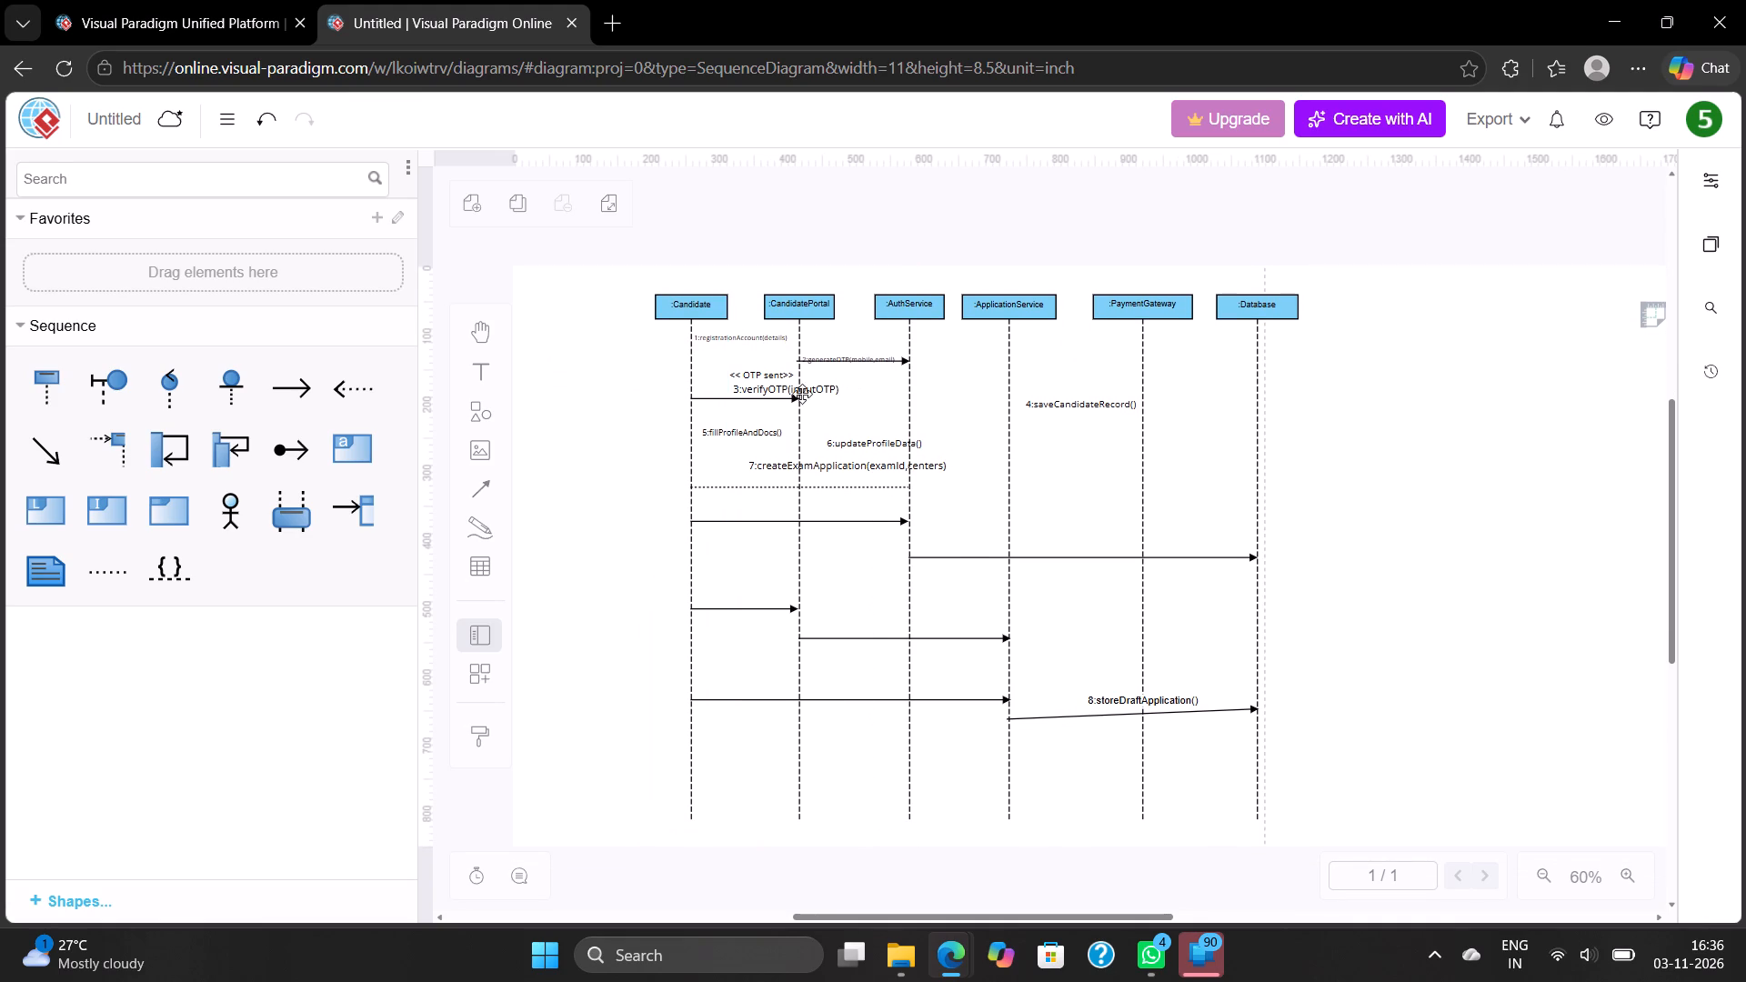
left_click(785, 397)
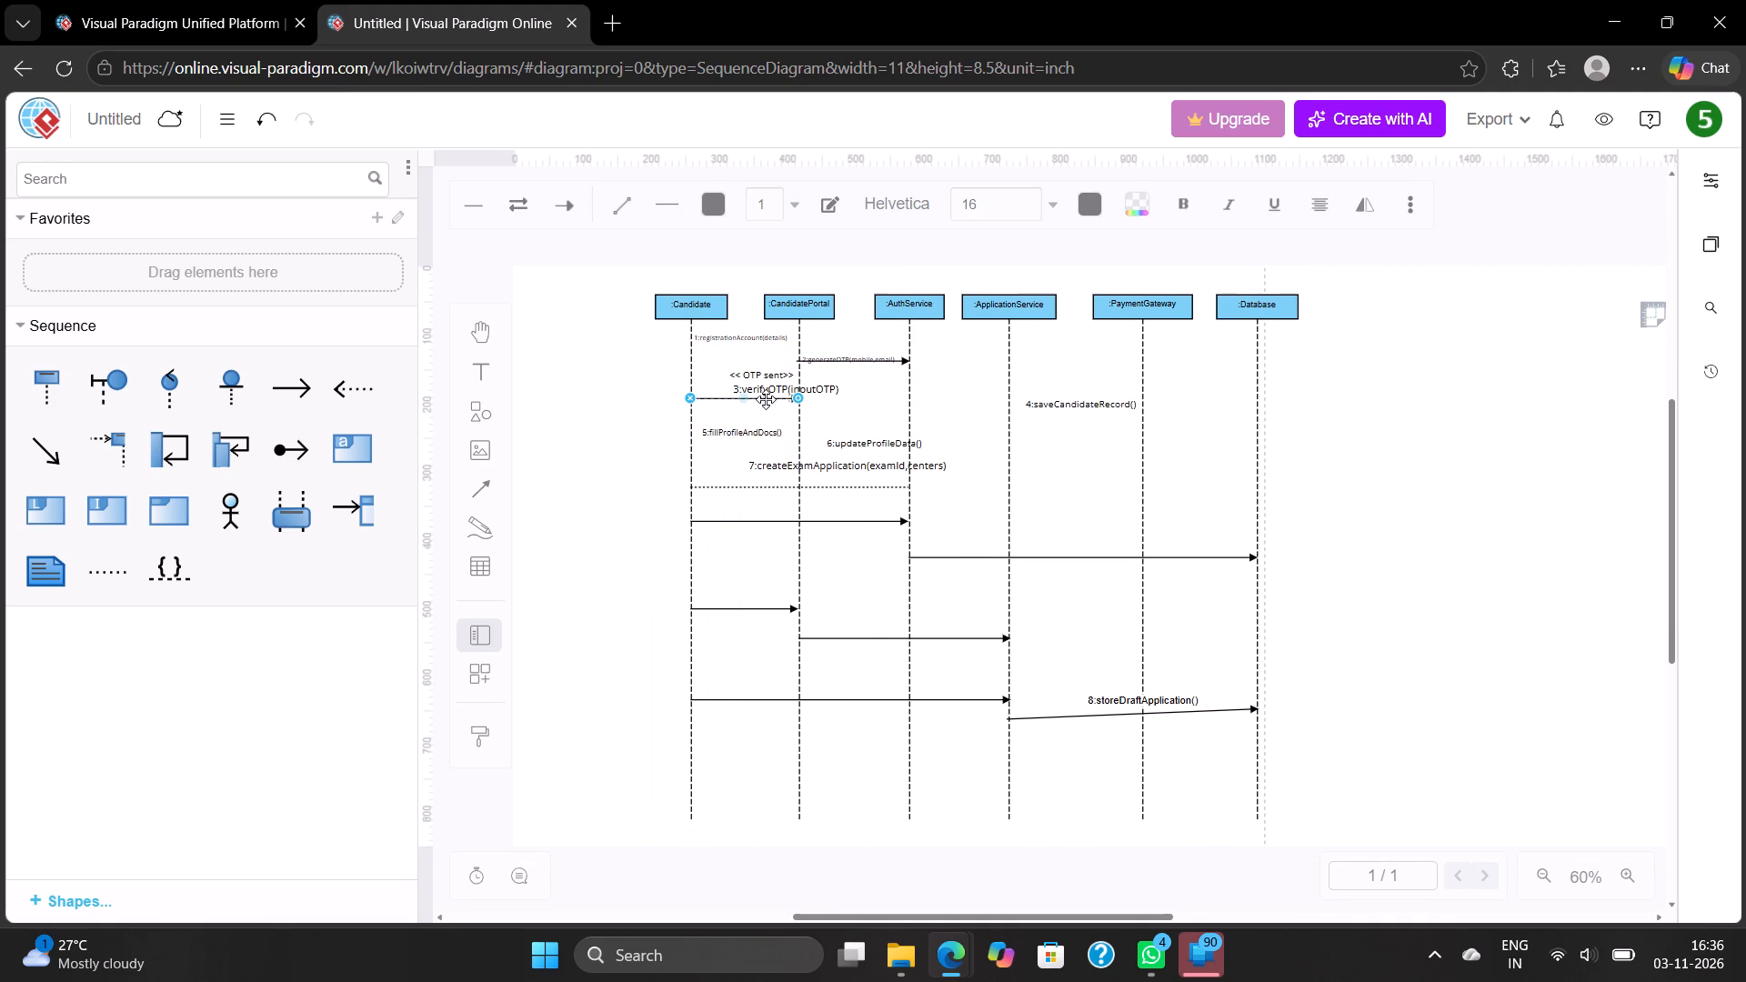
left_click_drag(797, 398, 796, 372)
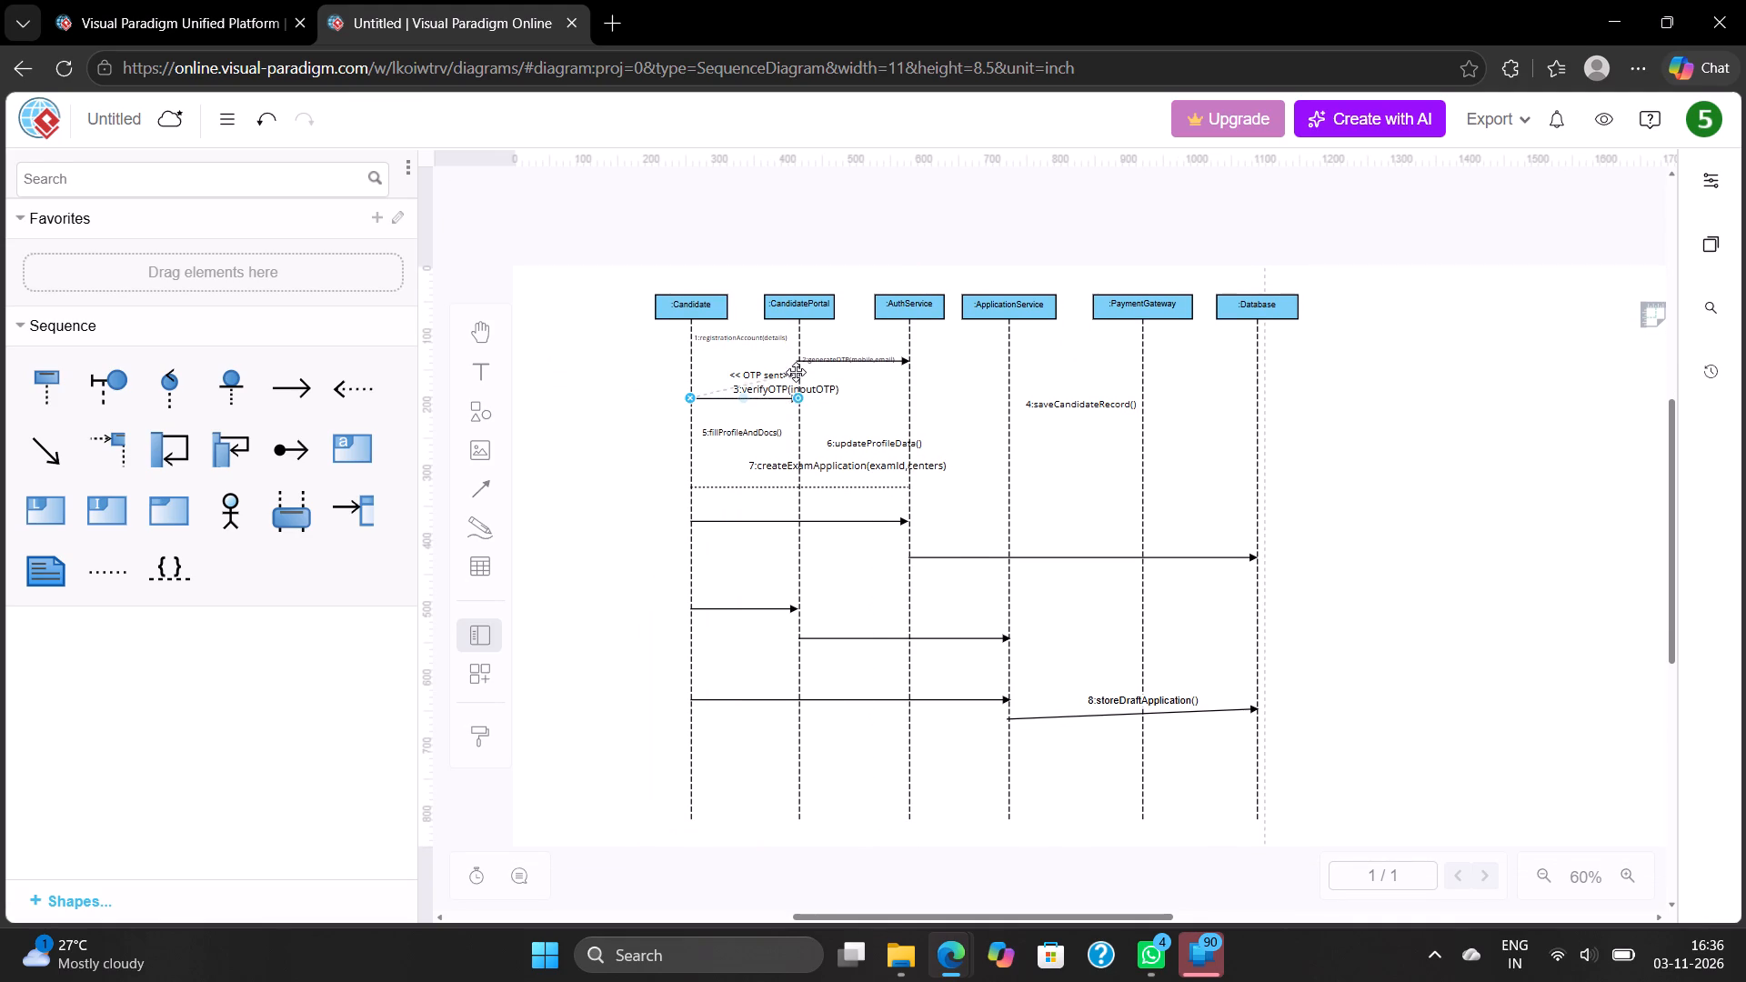
left_click_drag(796, 372, 788, 348)
left_click_drag(788, 348, 799, 346)
left_click_drag(690, 398, 694, 353)
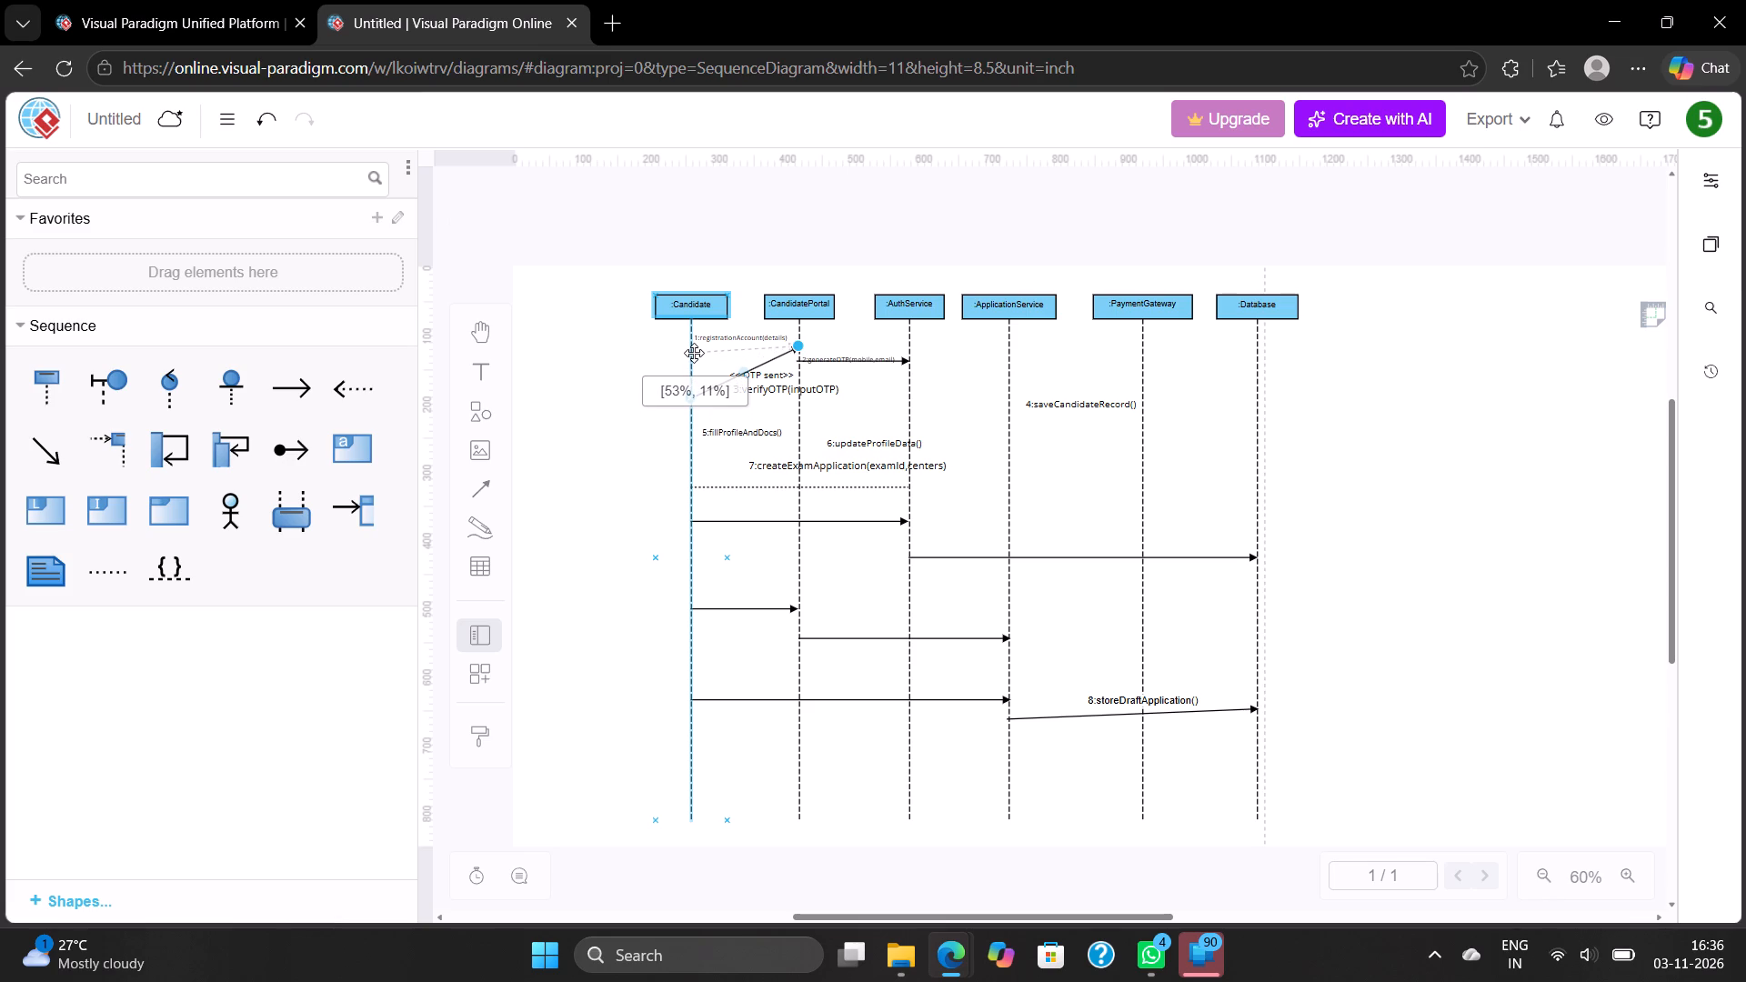
left_click_drag(694, 353, 694, 347)
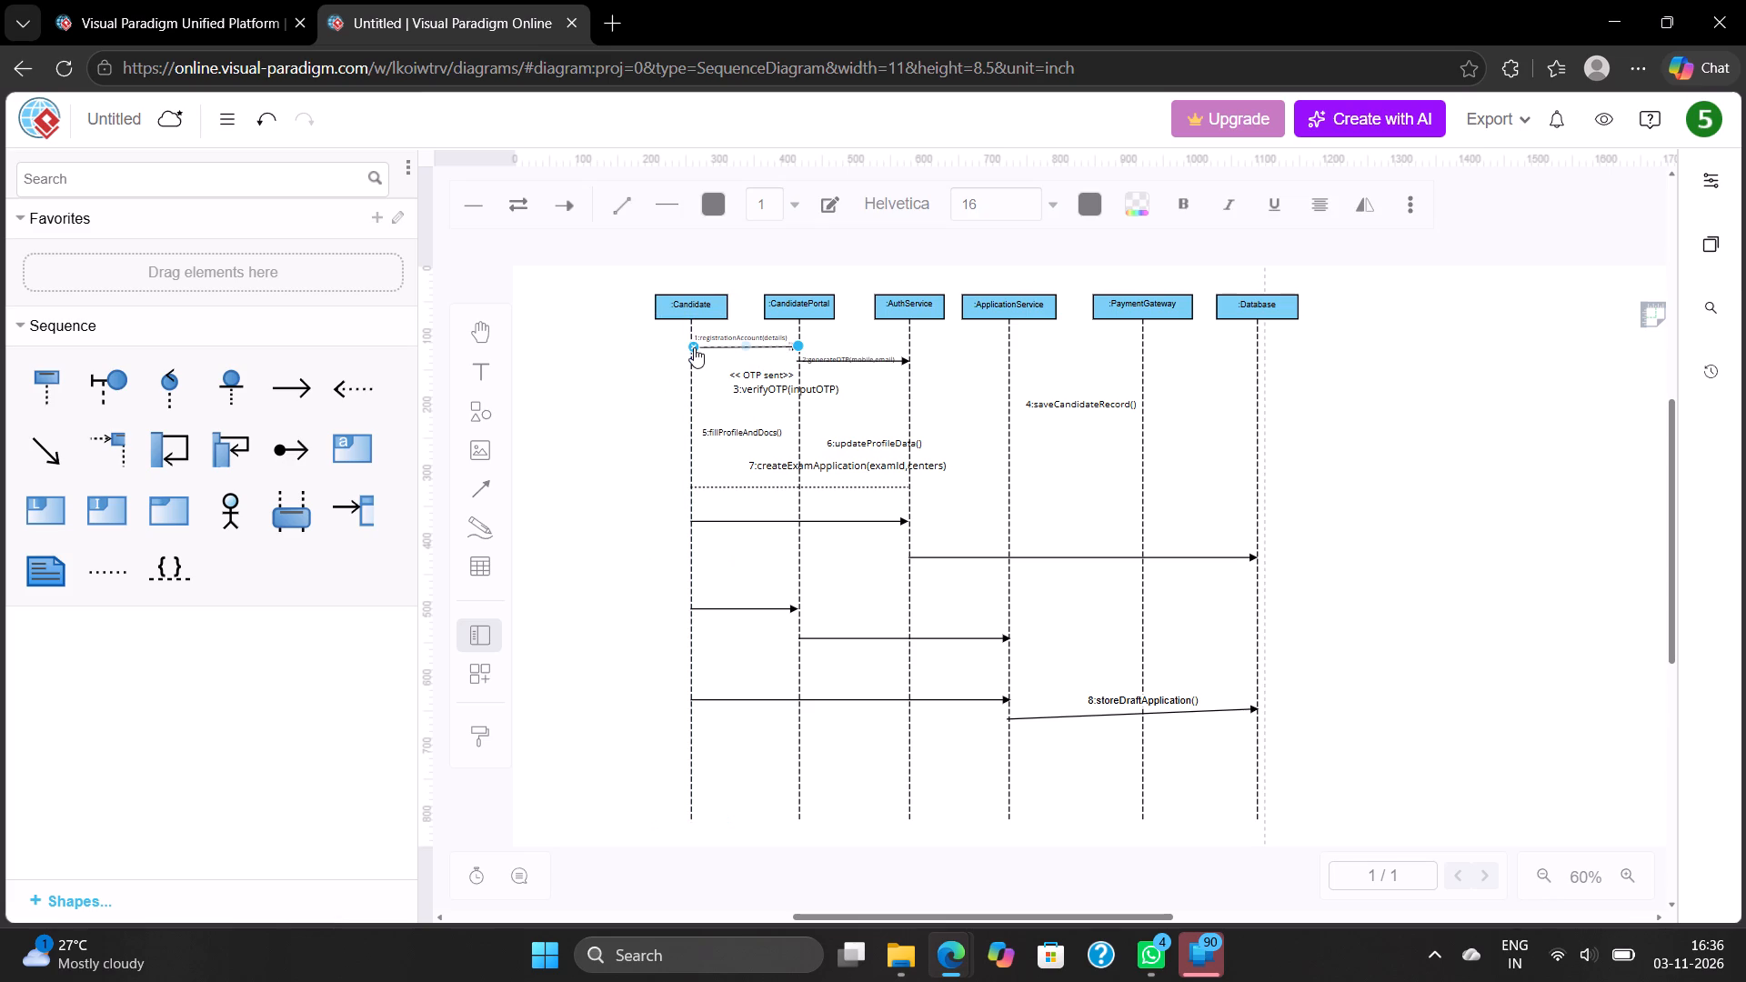
left_click(648, 358)
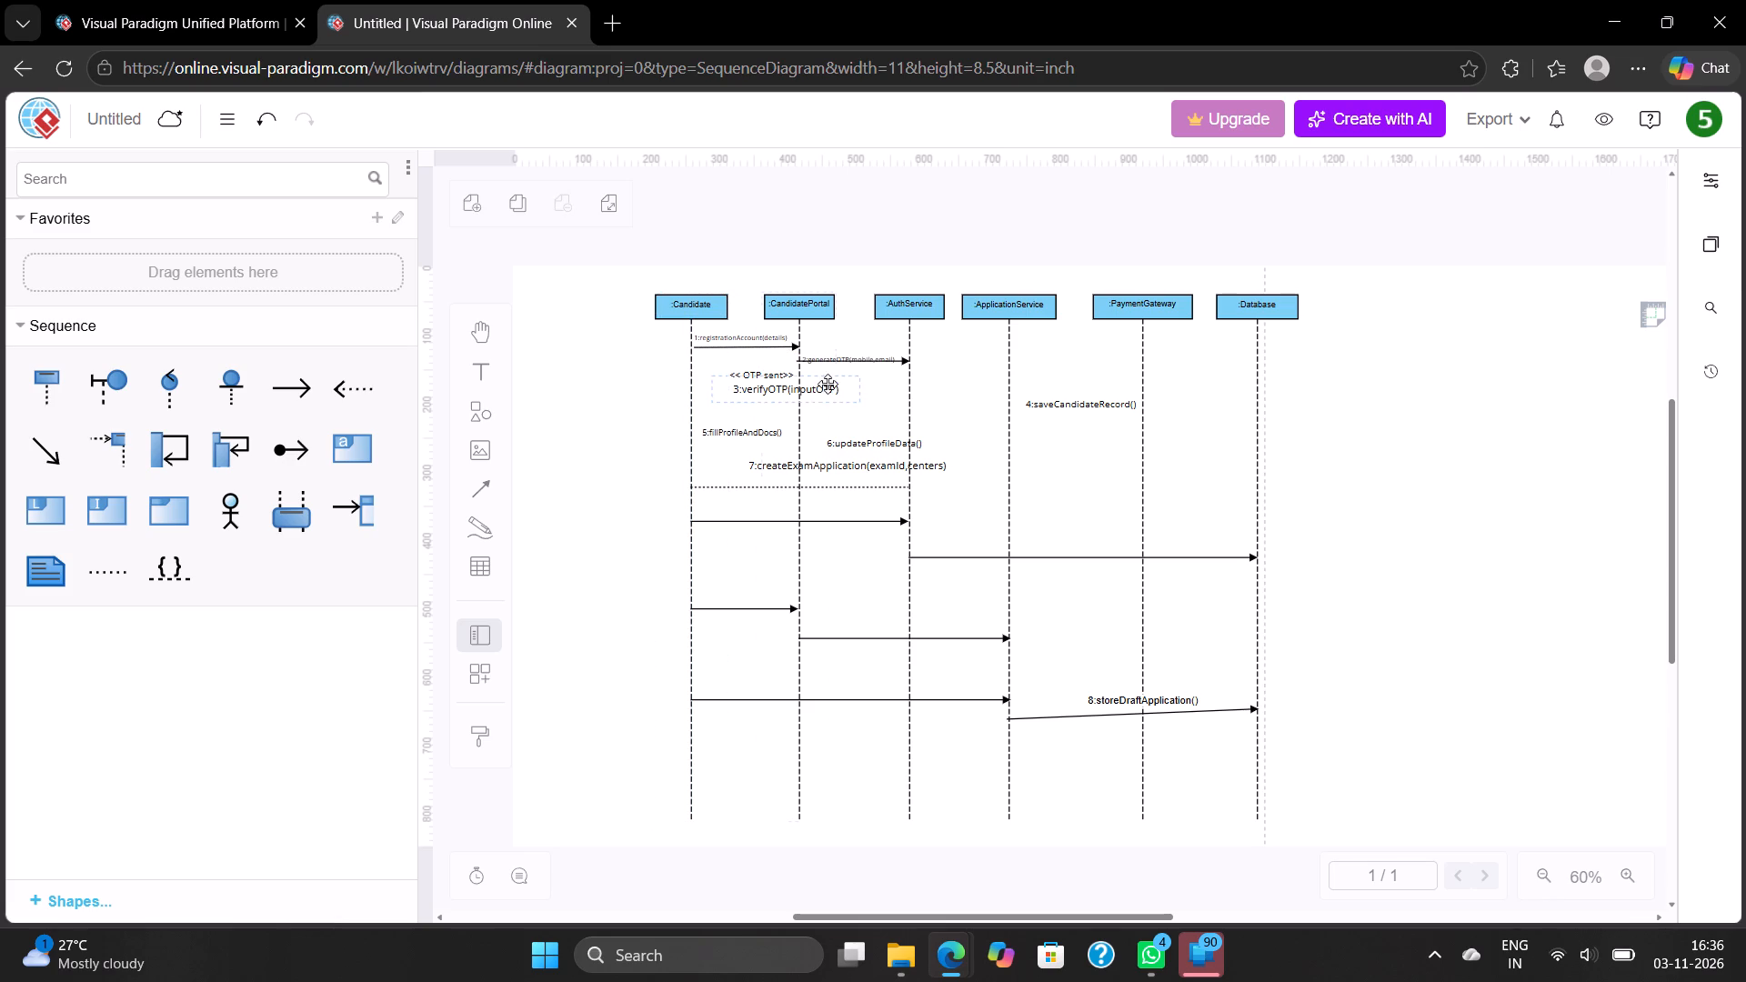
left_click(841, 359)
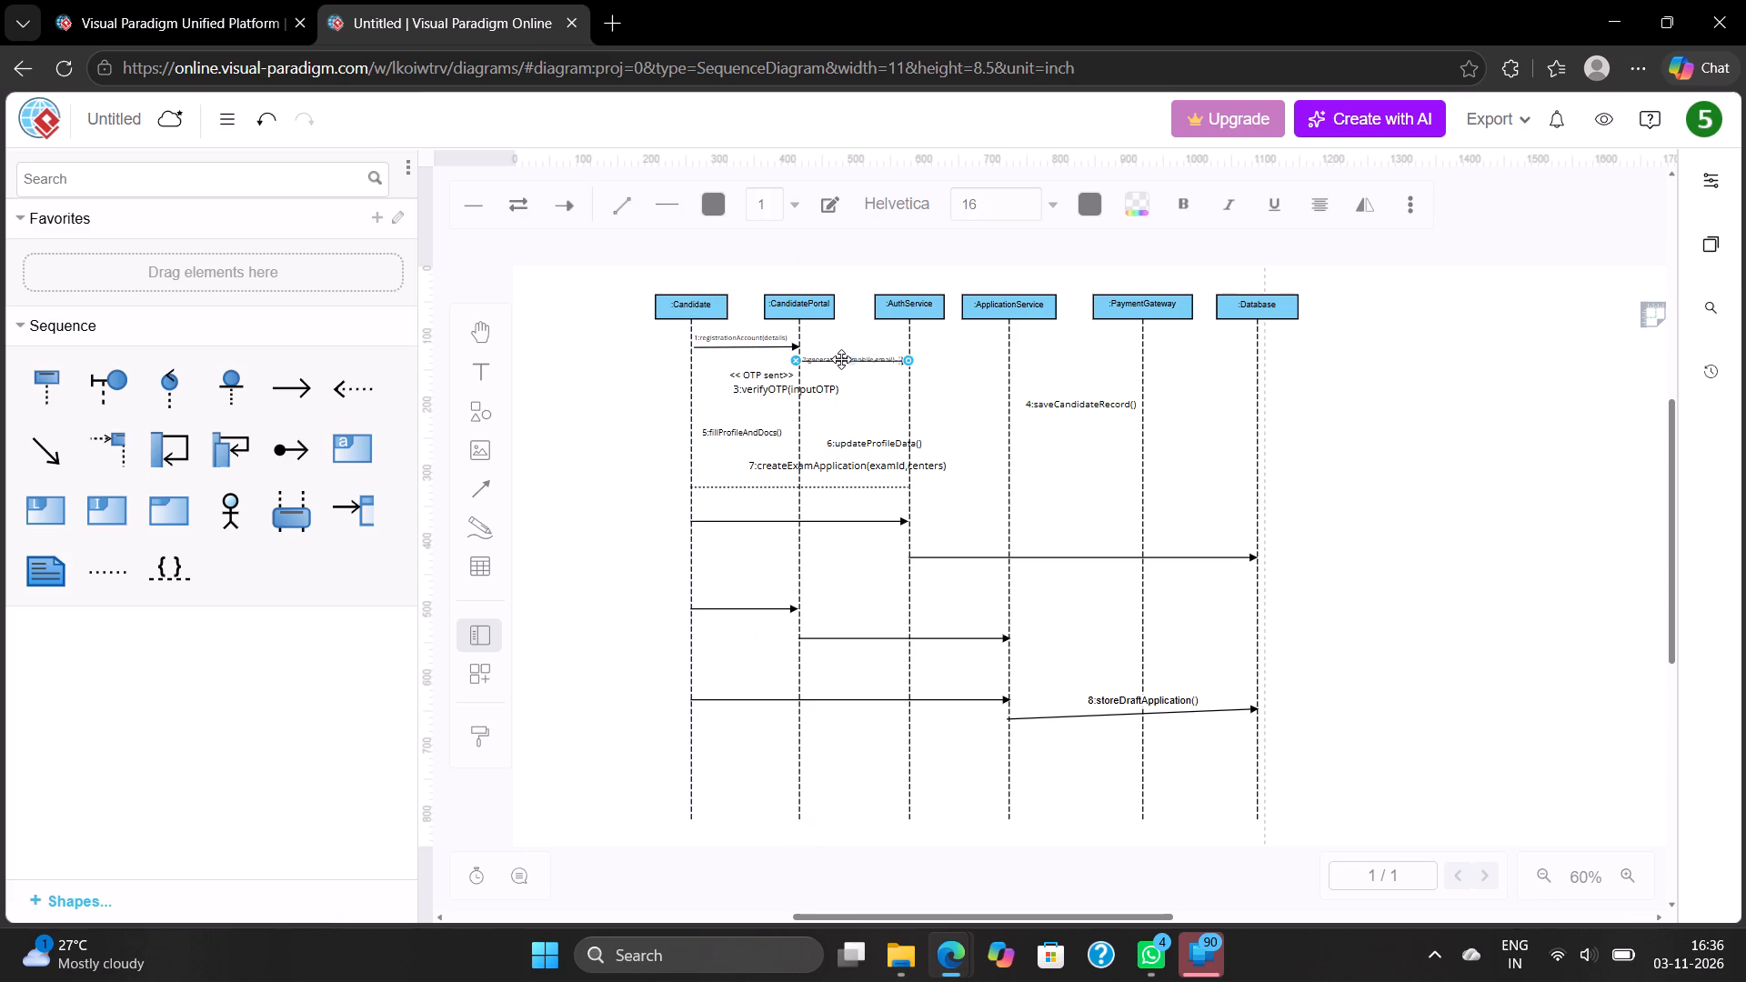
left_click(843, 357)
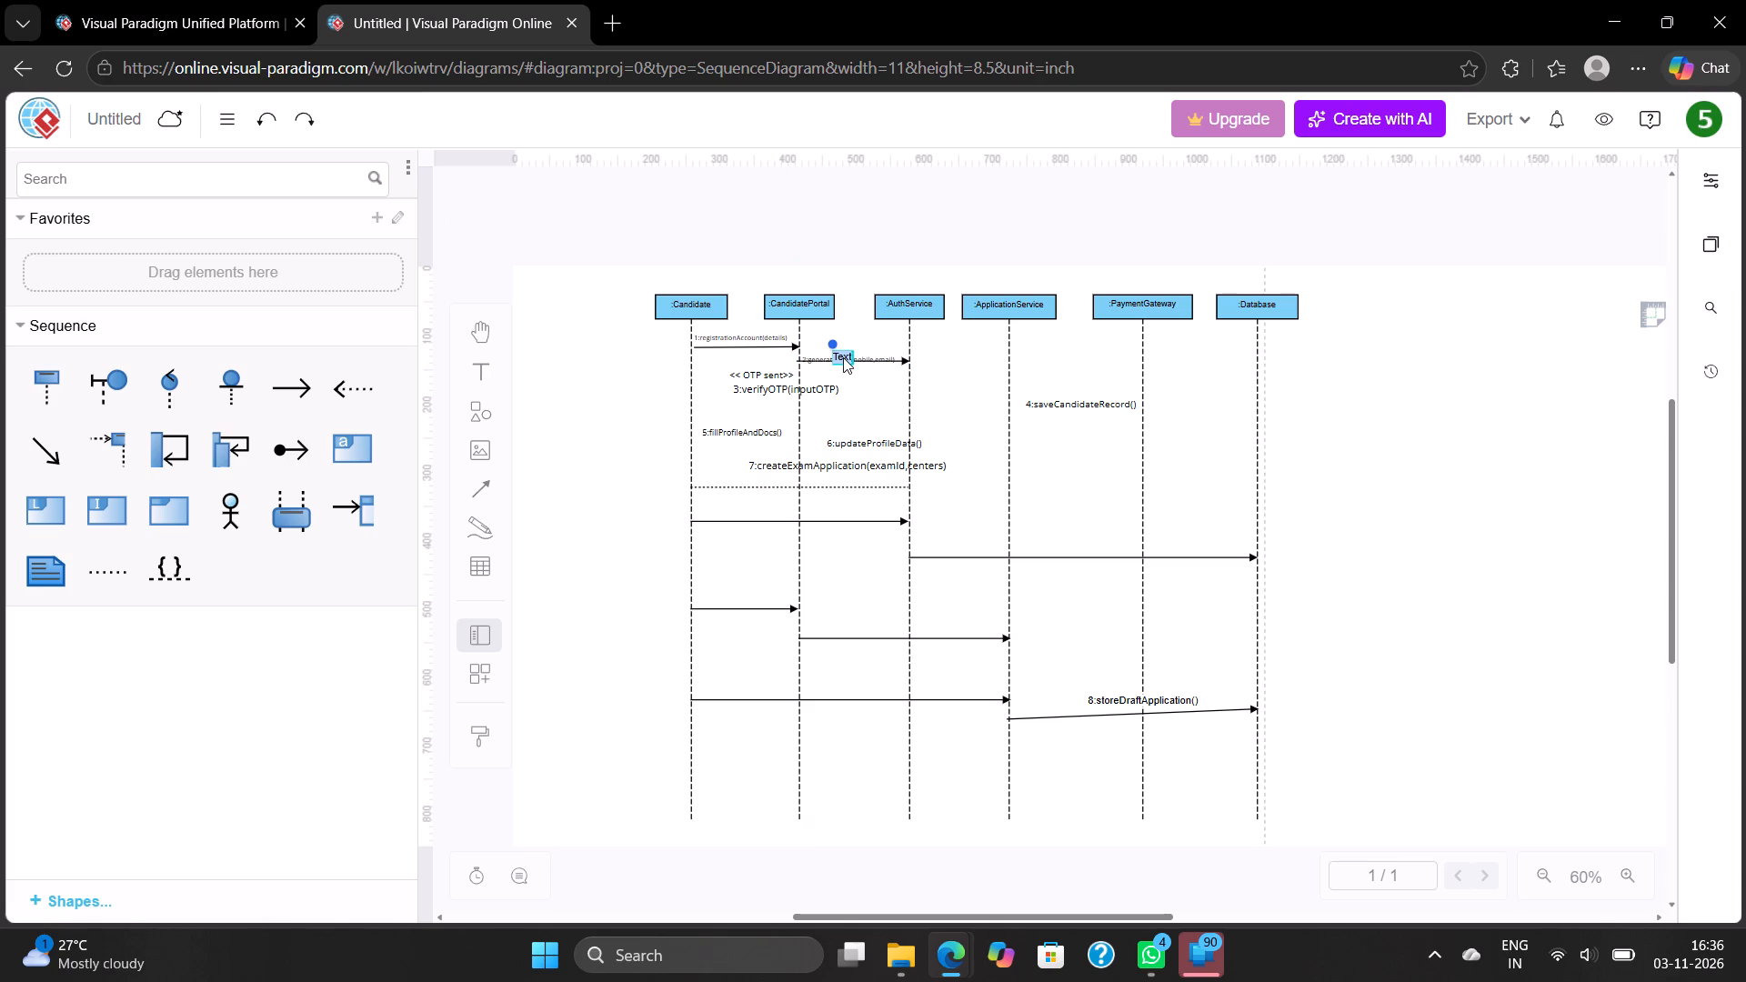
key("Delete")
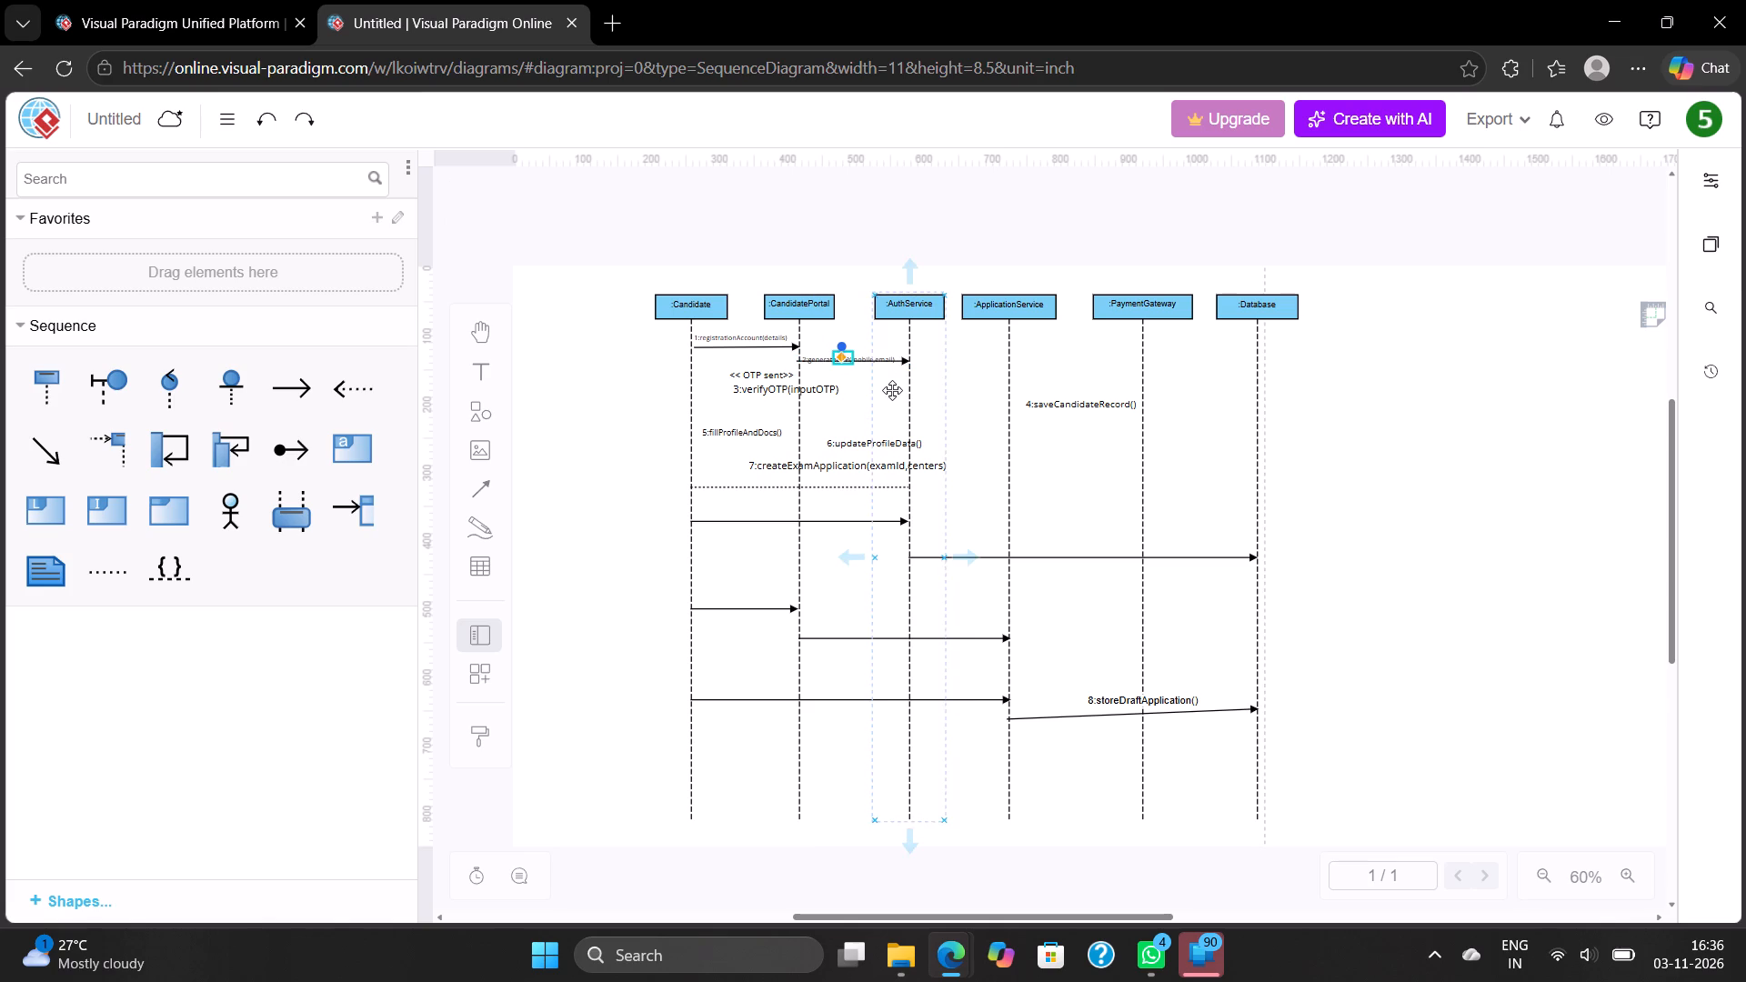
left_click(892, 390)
Move the 2:generateOTP(mobile,email) label up so it sits above its arrow between CandidatePortal and AuthService.
left_click(862, 356)
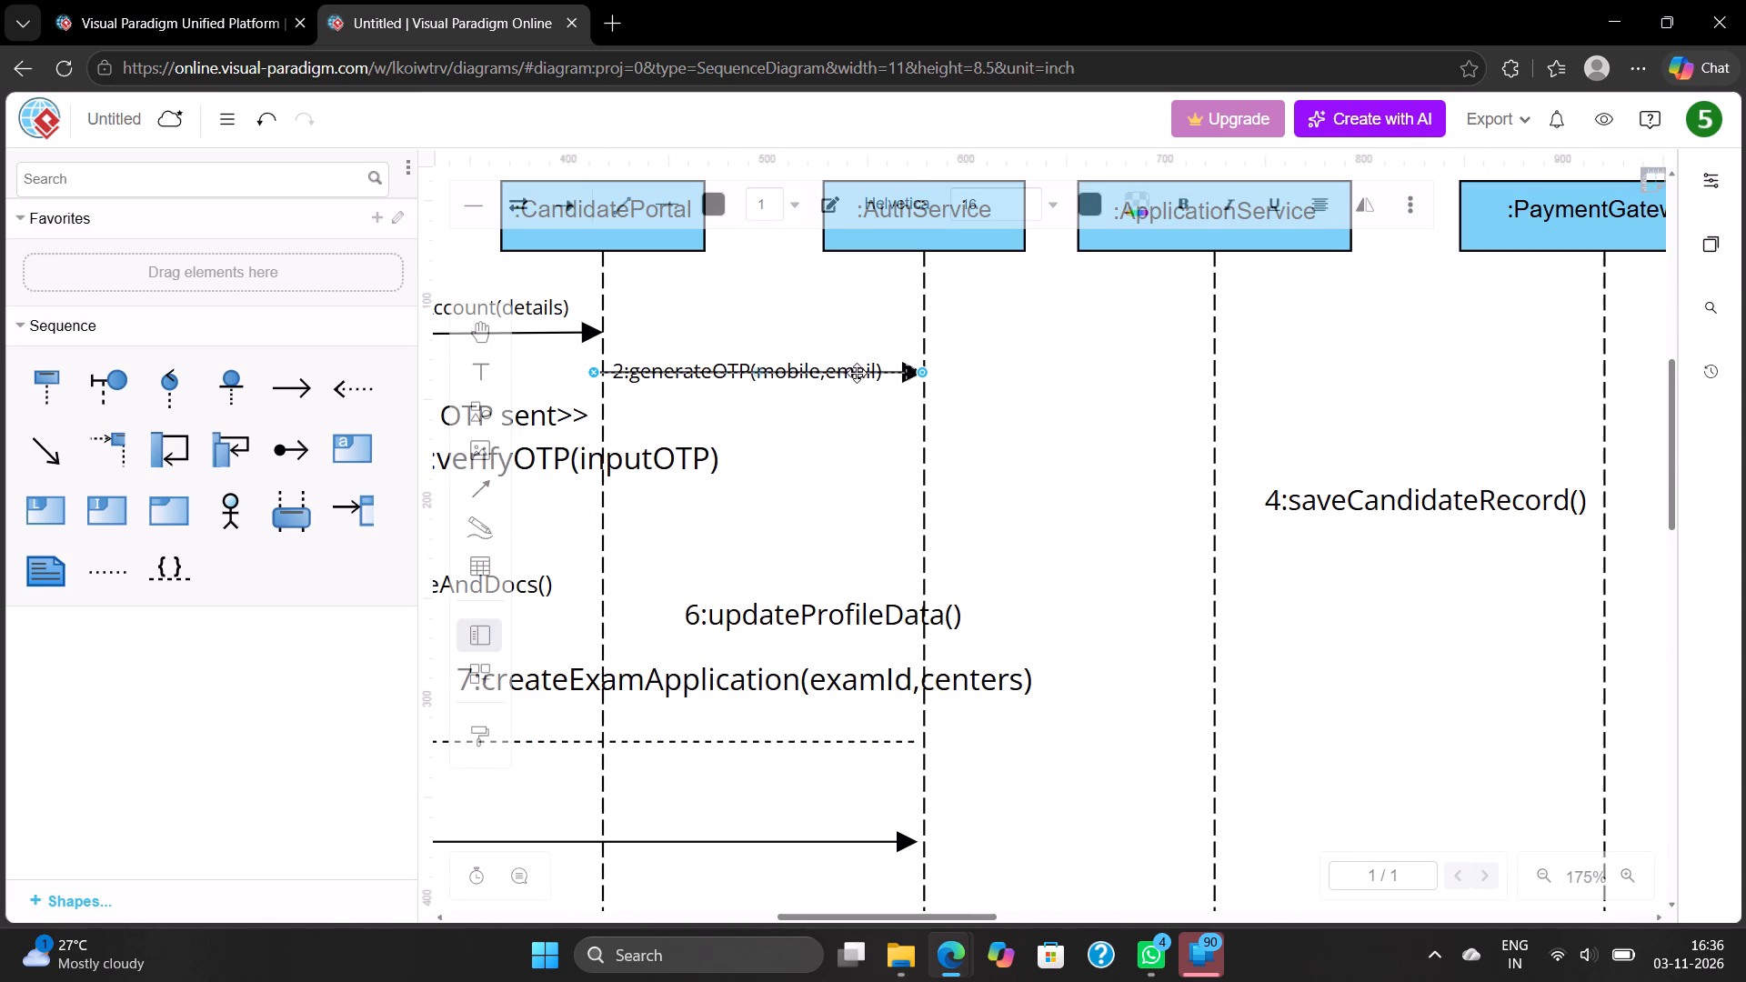
left_click_drag(859, 365, 859, 354)
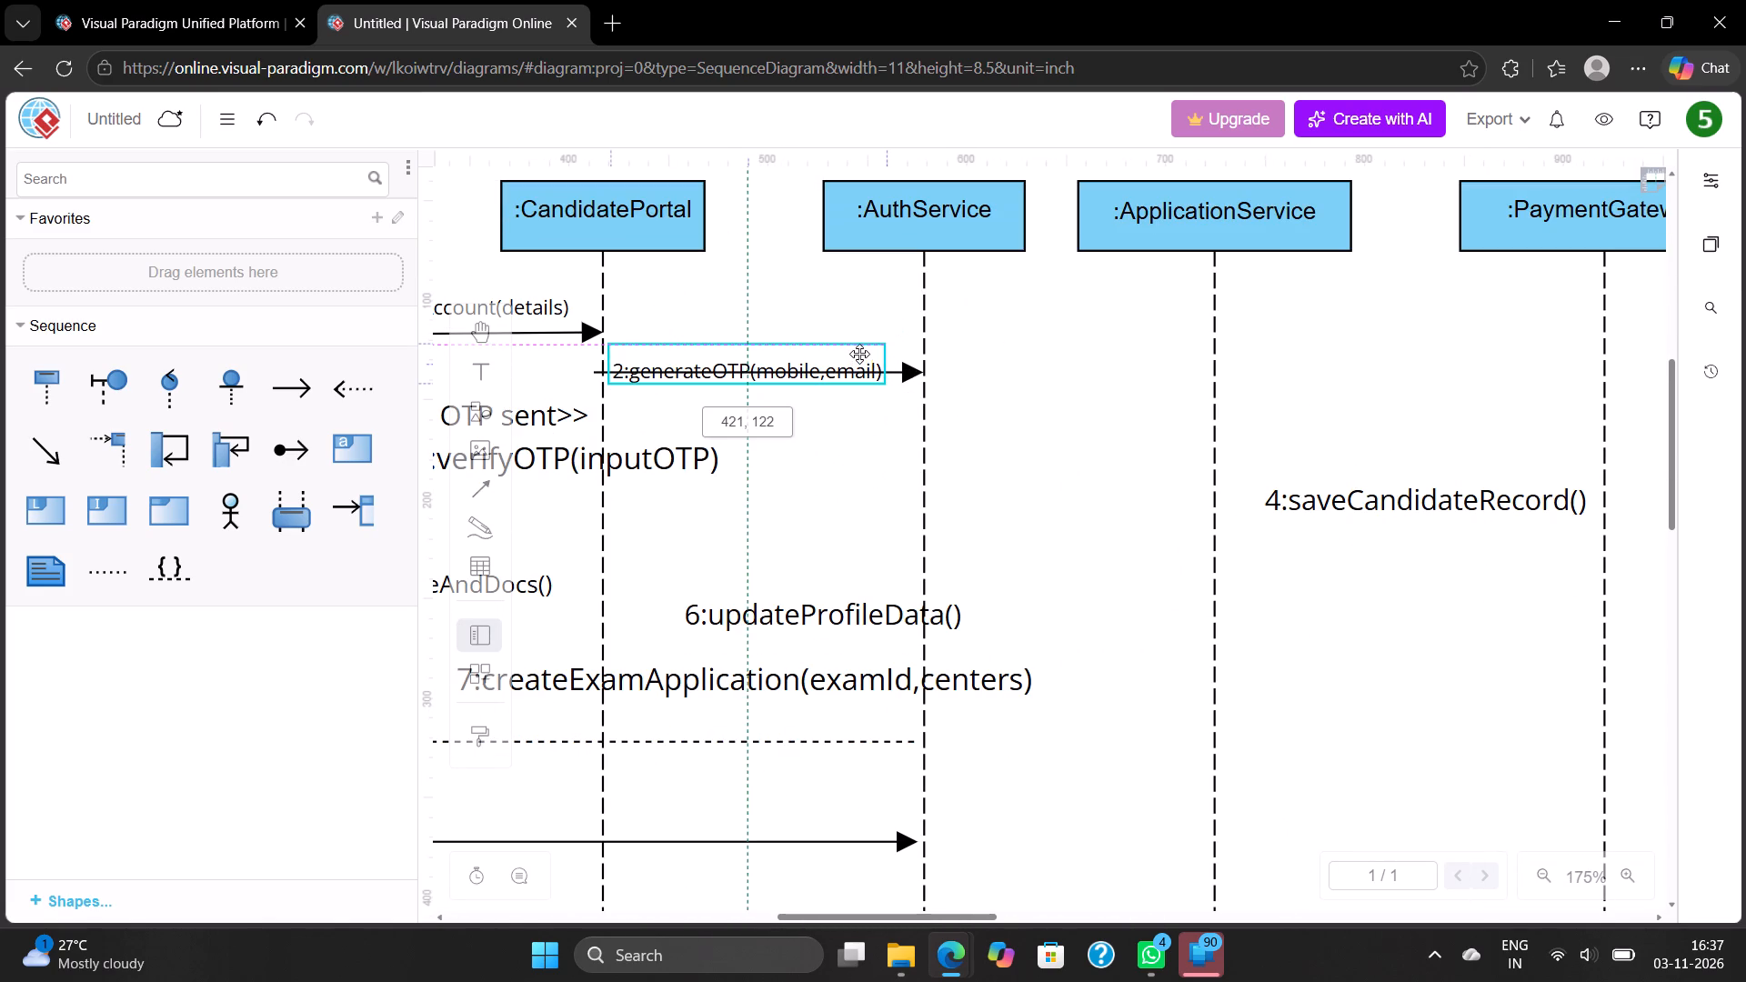
left_click_drag(859, 354, 858, 344)
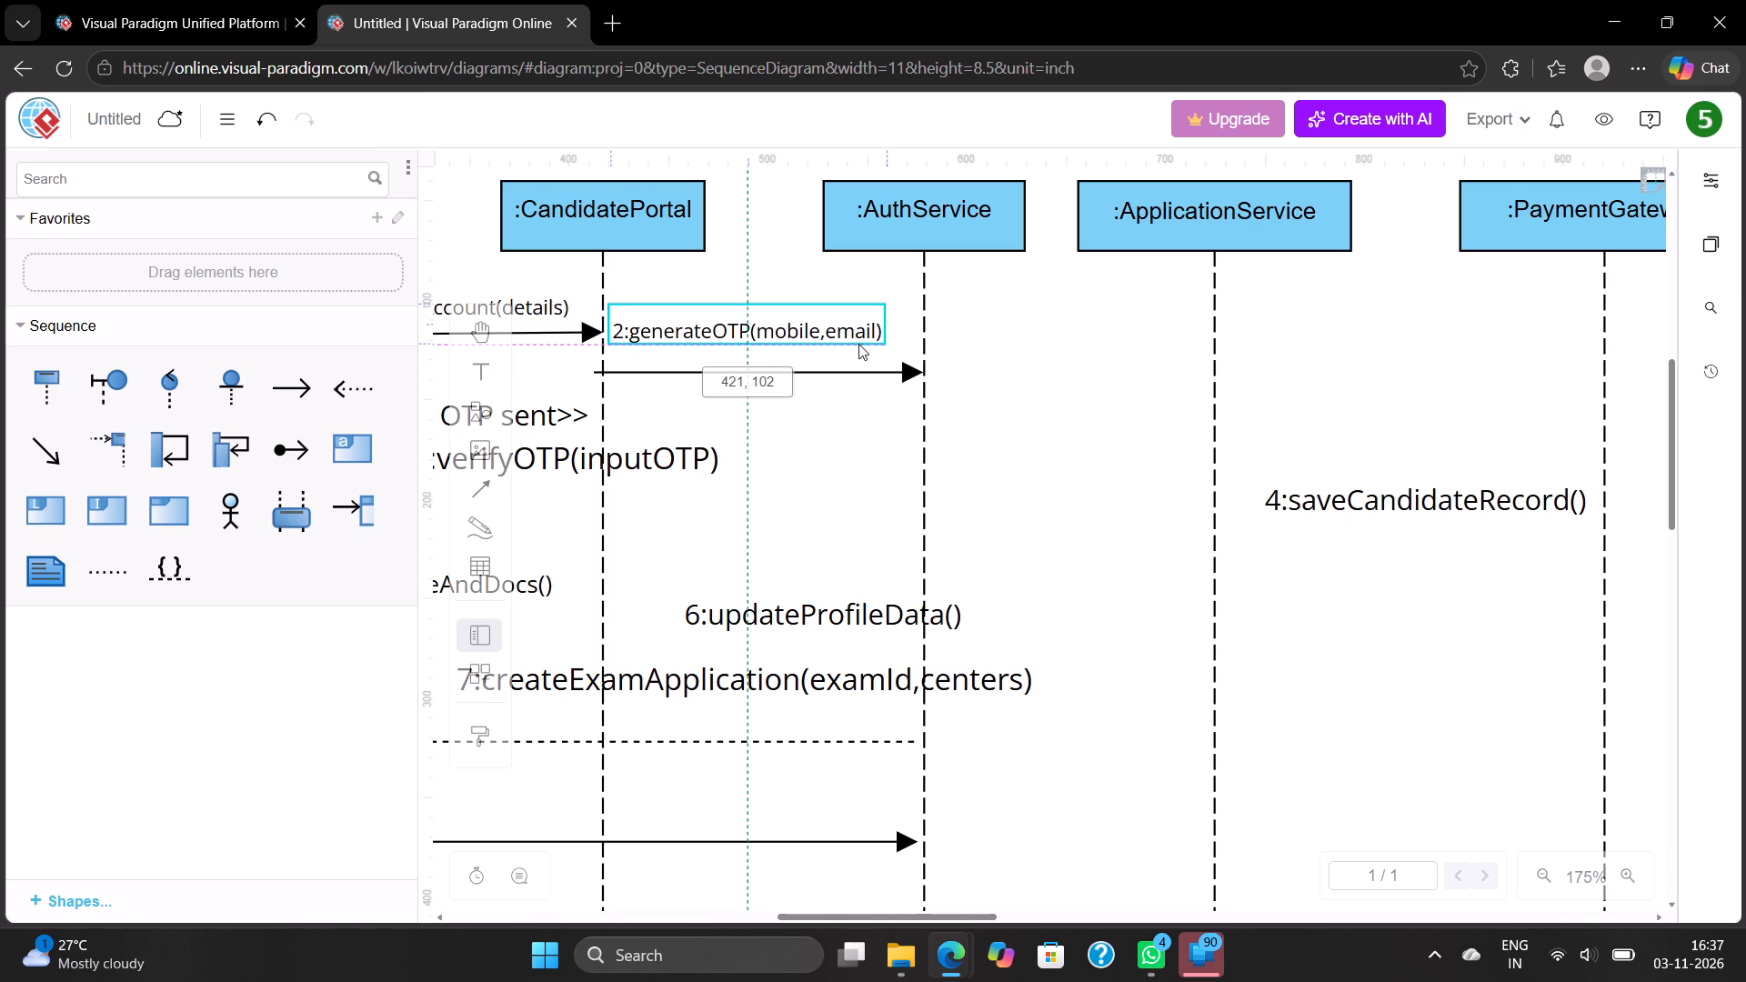
left_click_drag(858, 344, 862, 345)
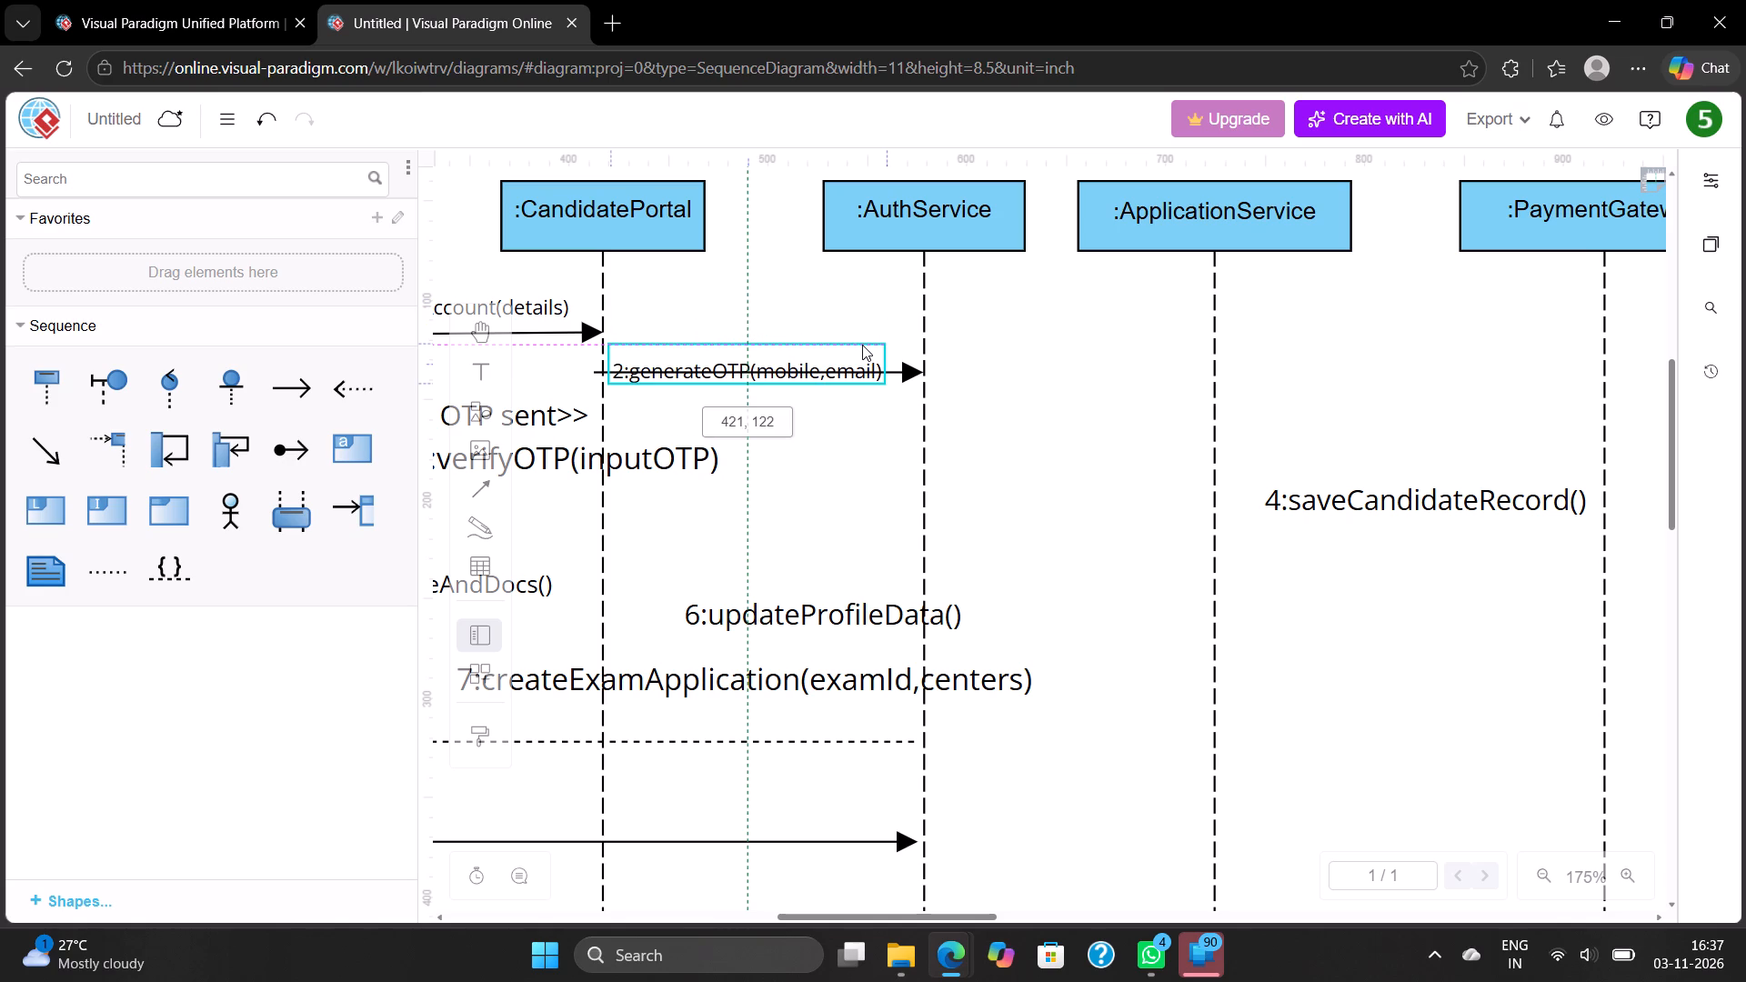
left_click_drag(862, 345, 864, 343)
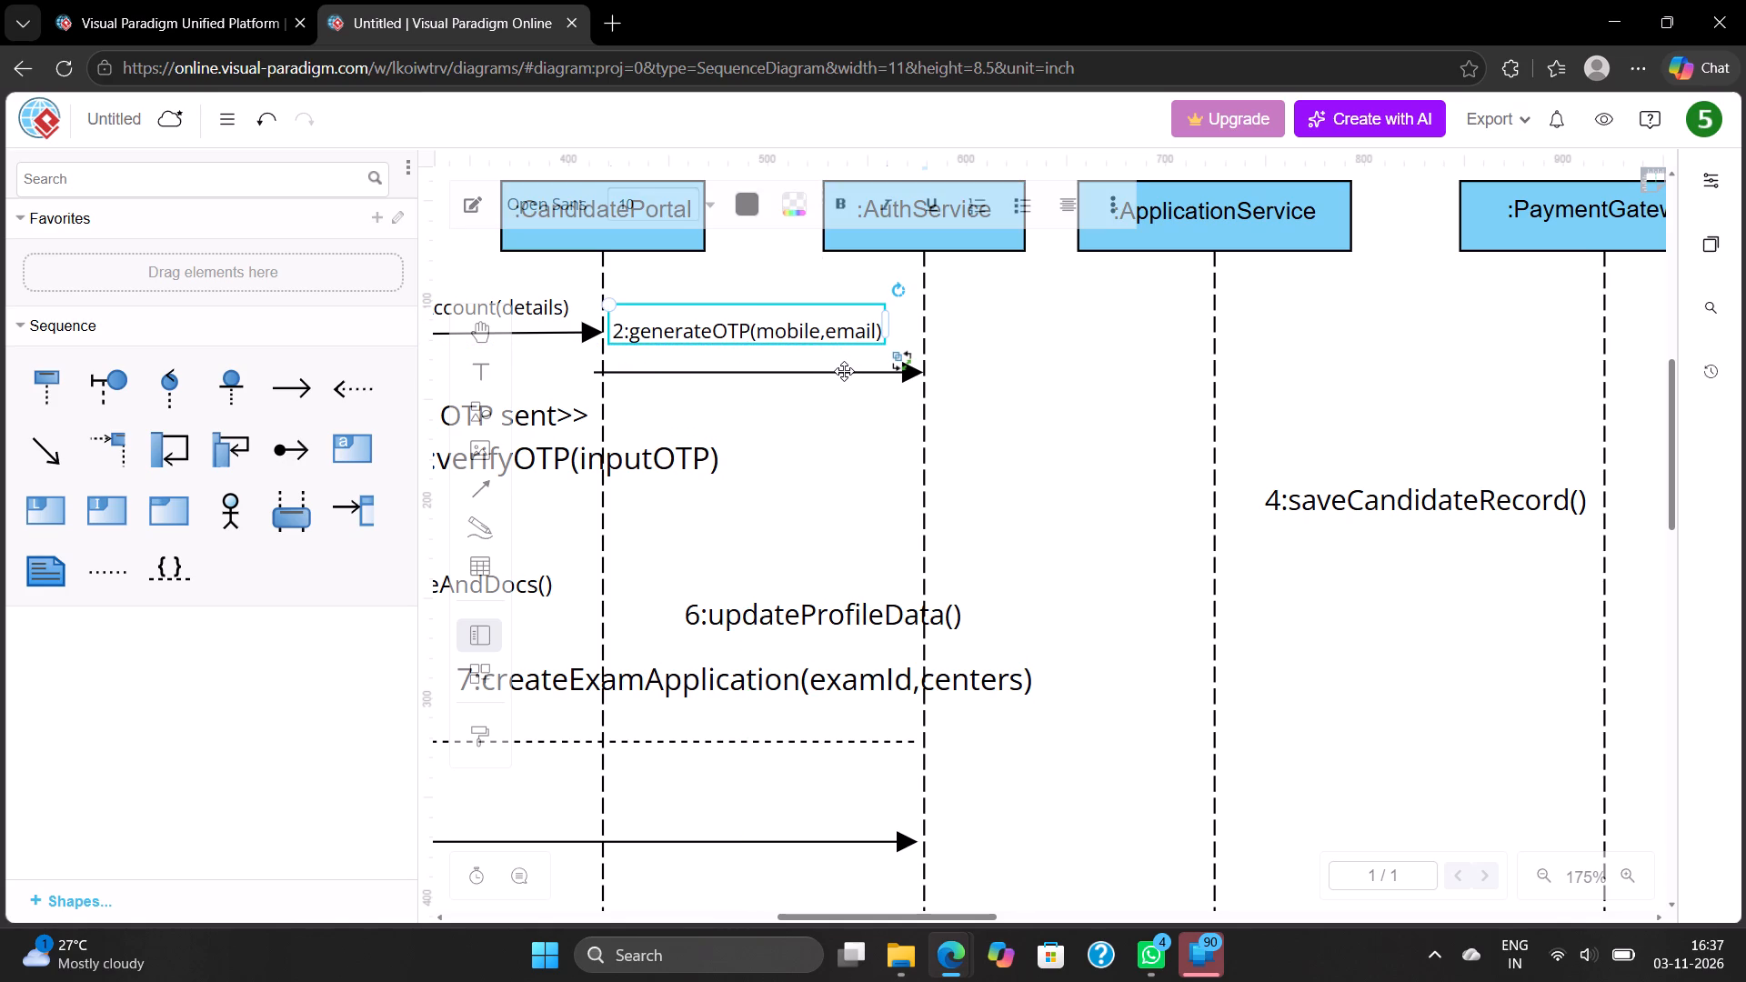
Raise both ends of the 2:generateOTP(mobile,email) arrow on the CandidatePortal and AuthService lifelines to just beneath its label.
left_click(844, 372)
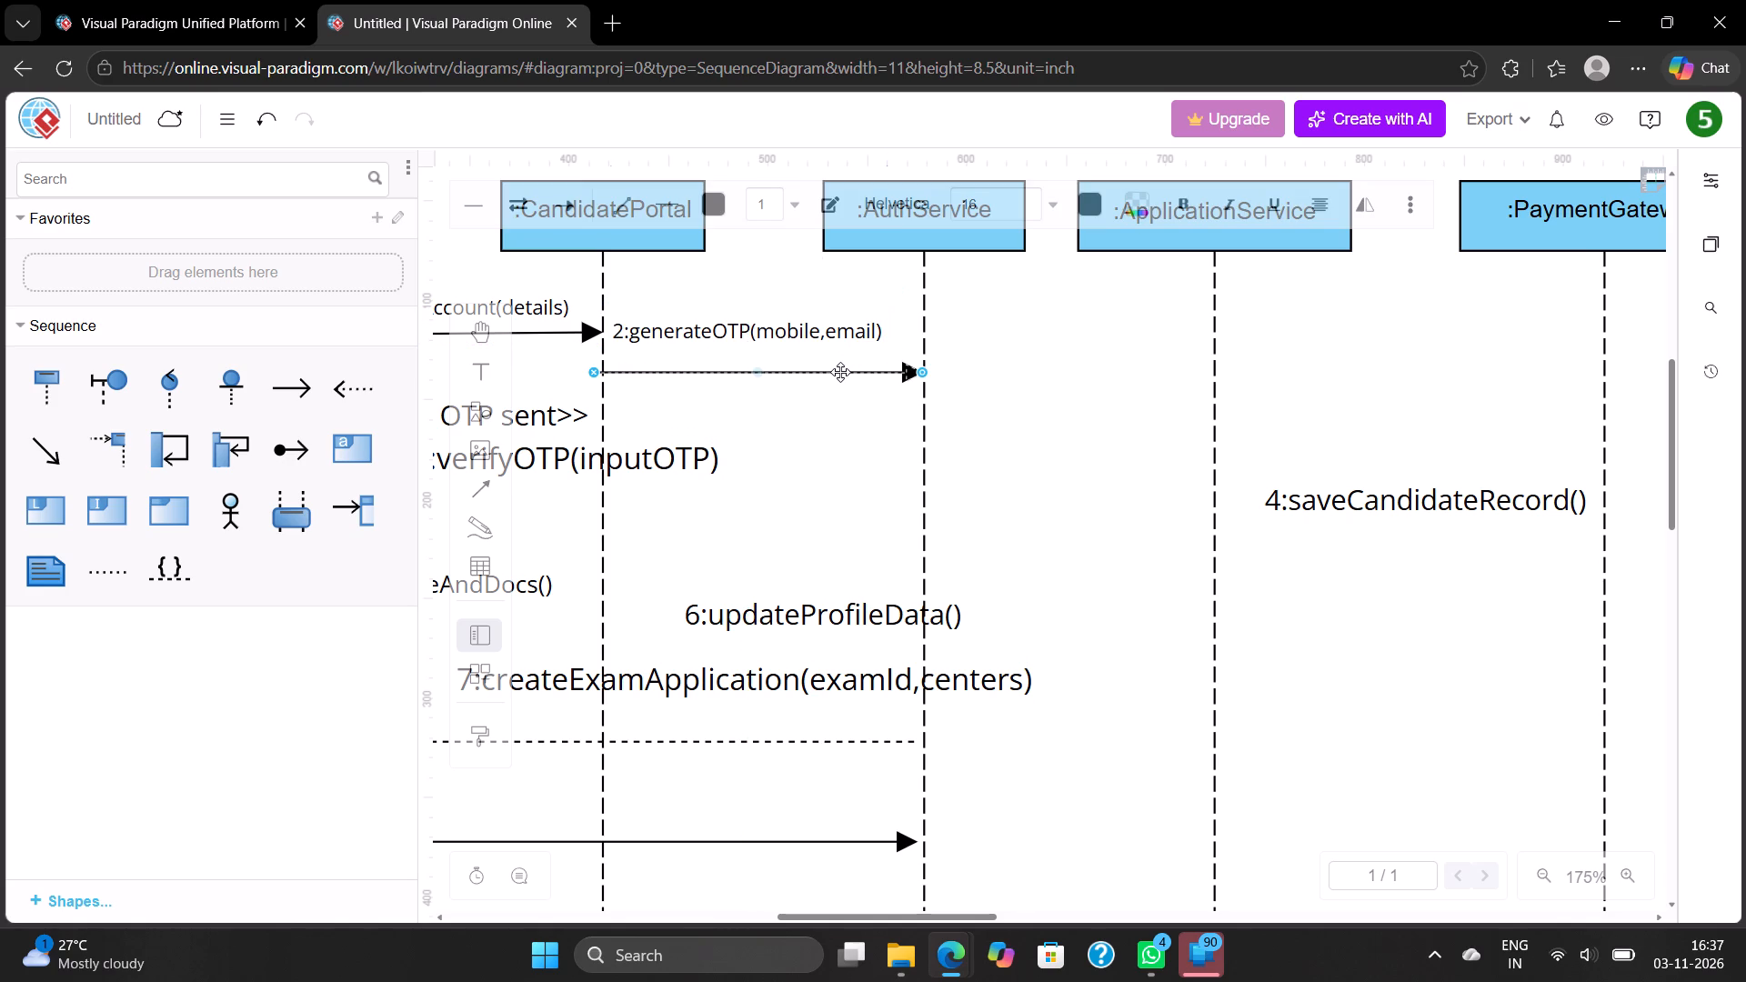
left_click_drag(793, 373, 793, 372)
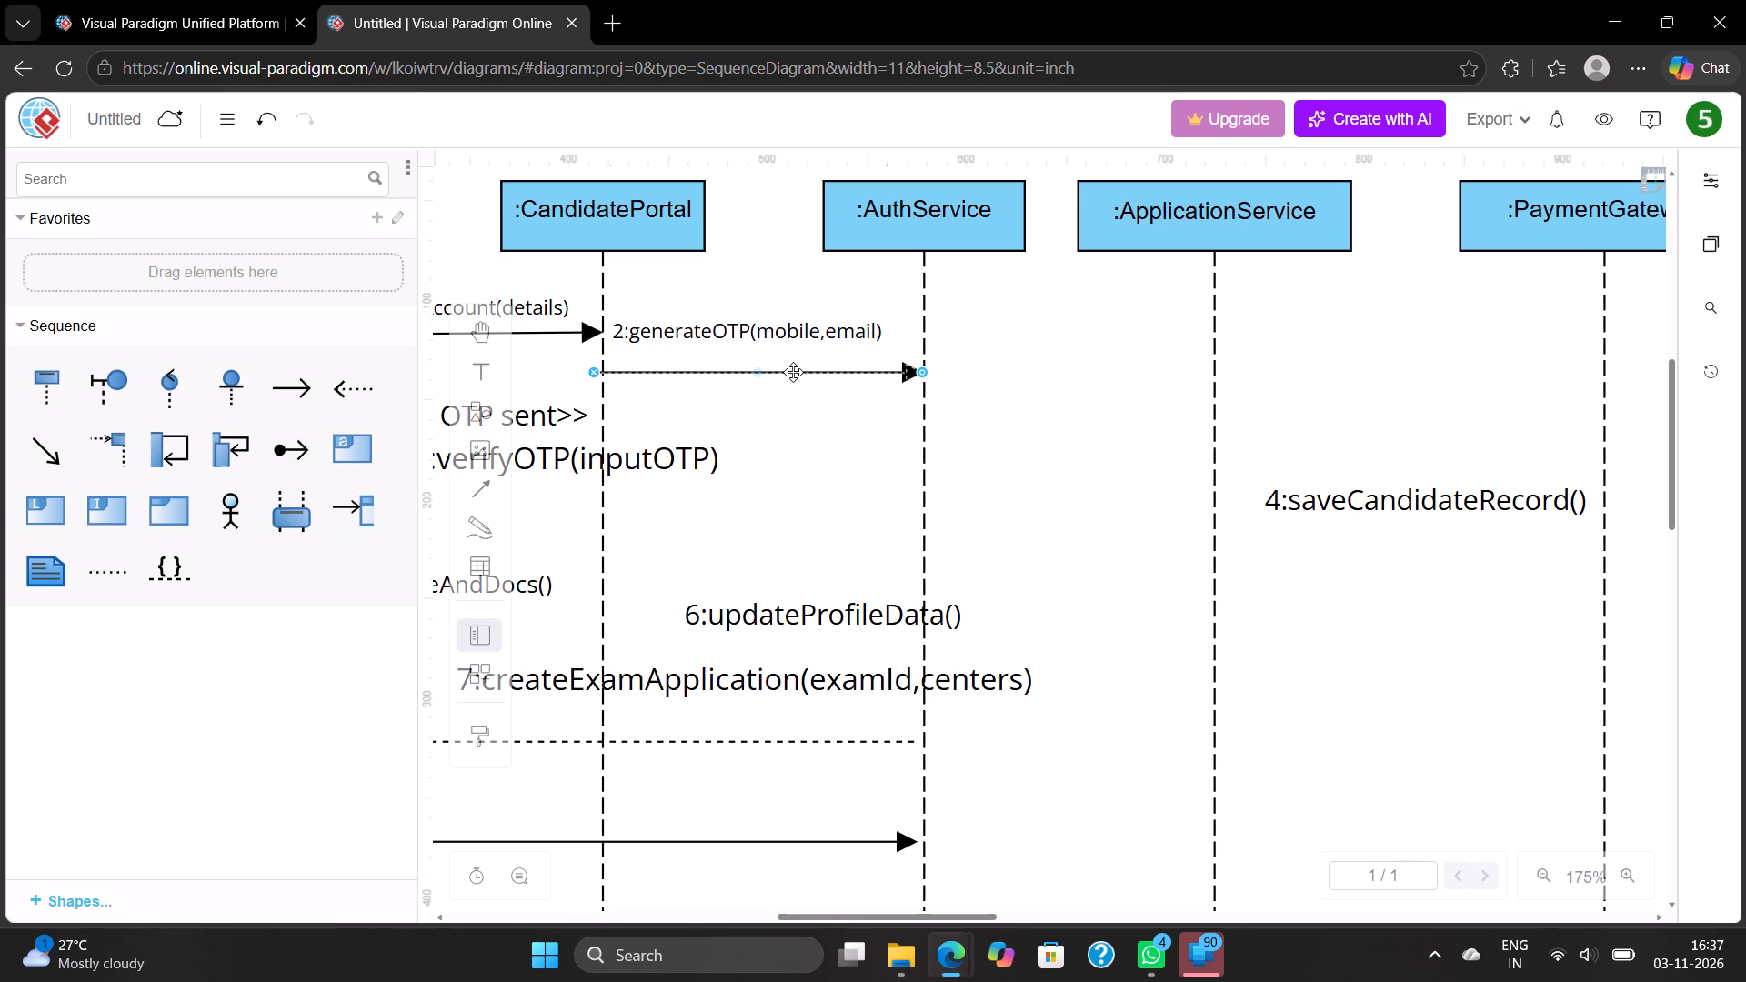
left_click_drag(793, 372, 922, 369)
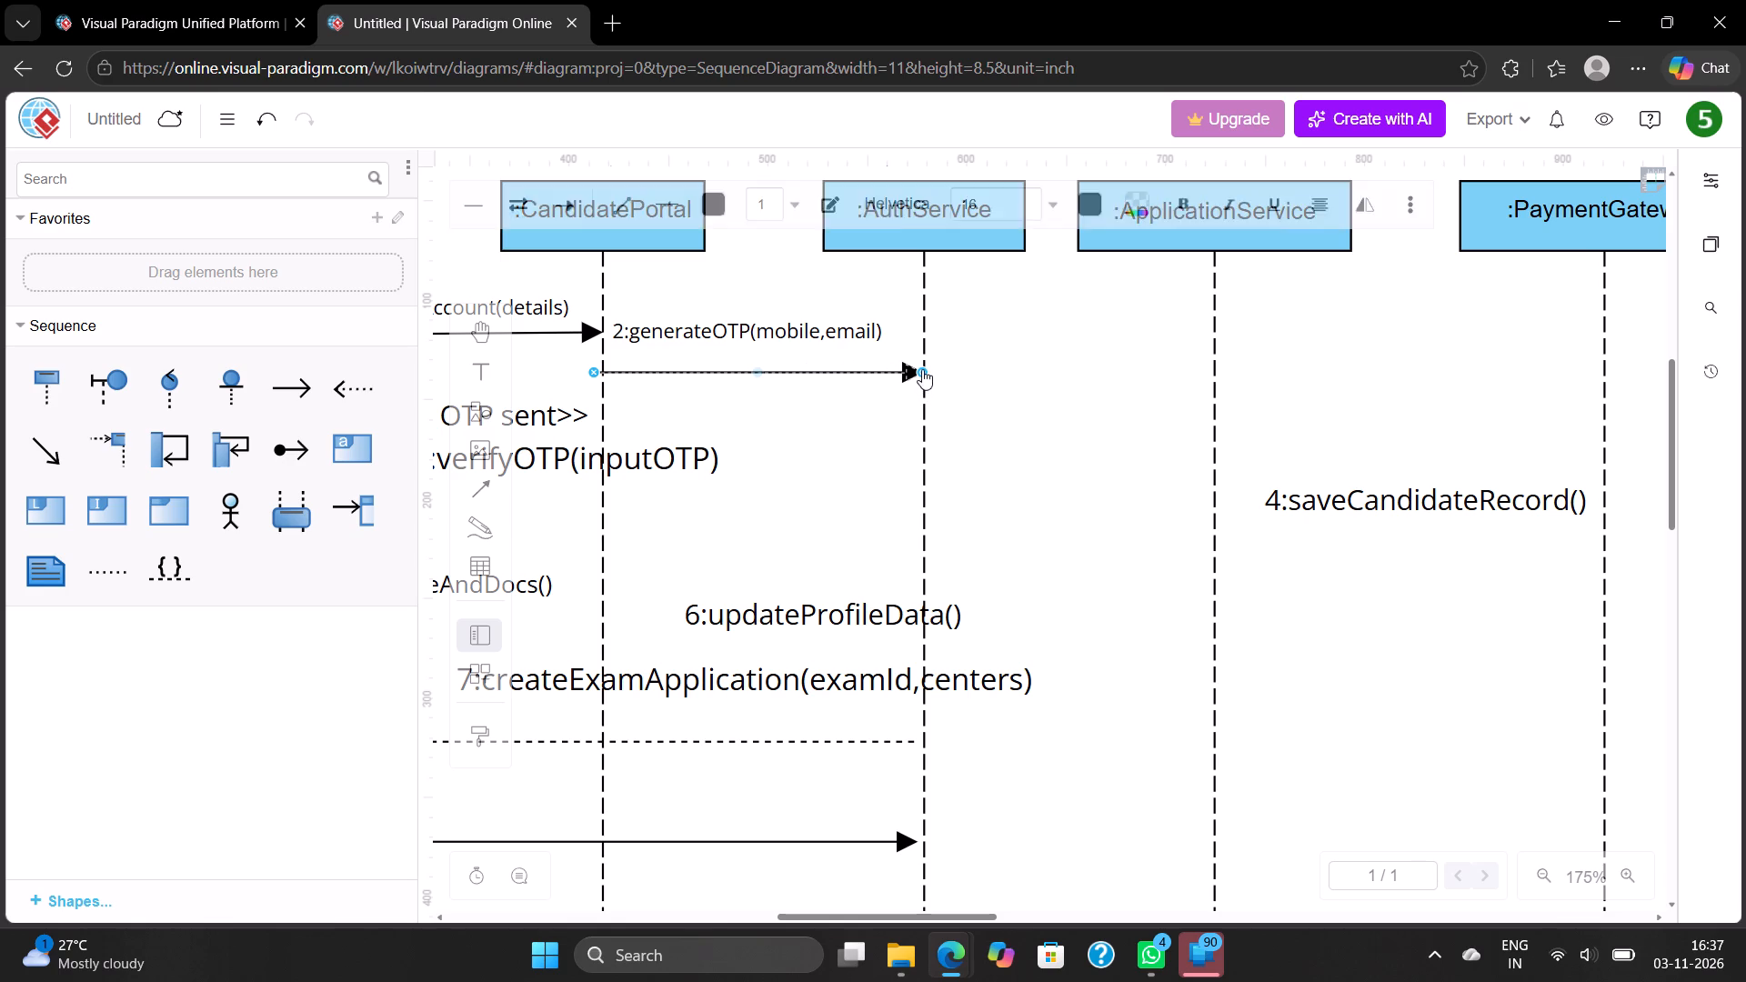
left_click_drag(922, 369, 919, 346)
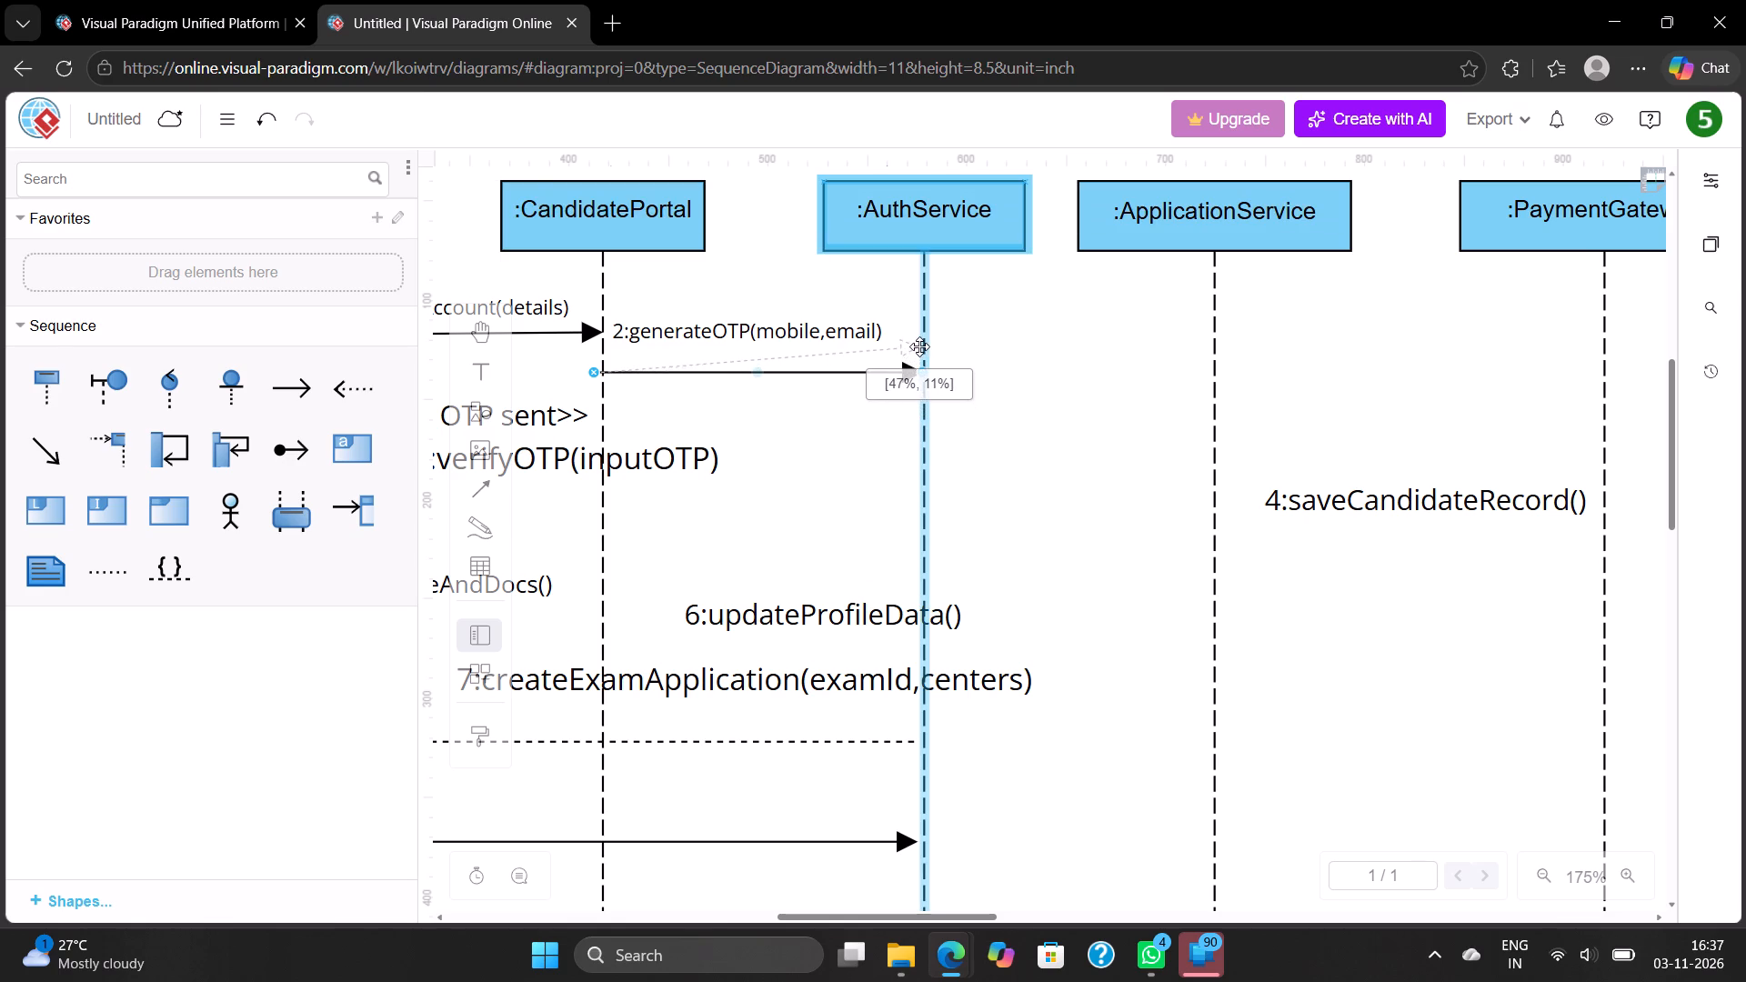
left_click_drag(919, 346, 919, 345)
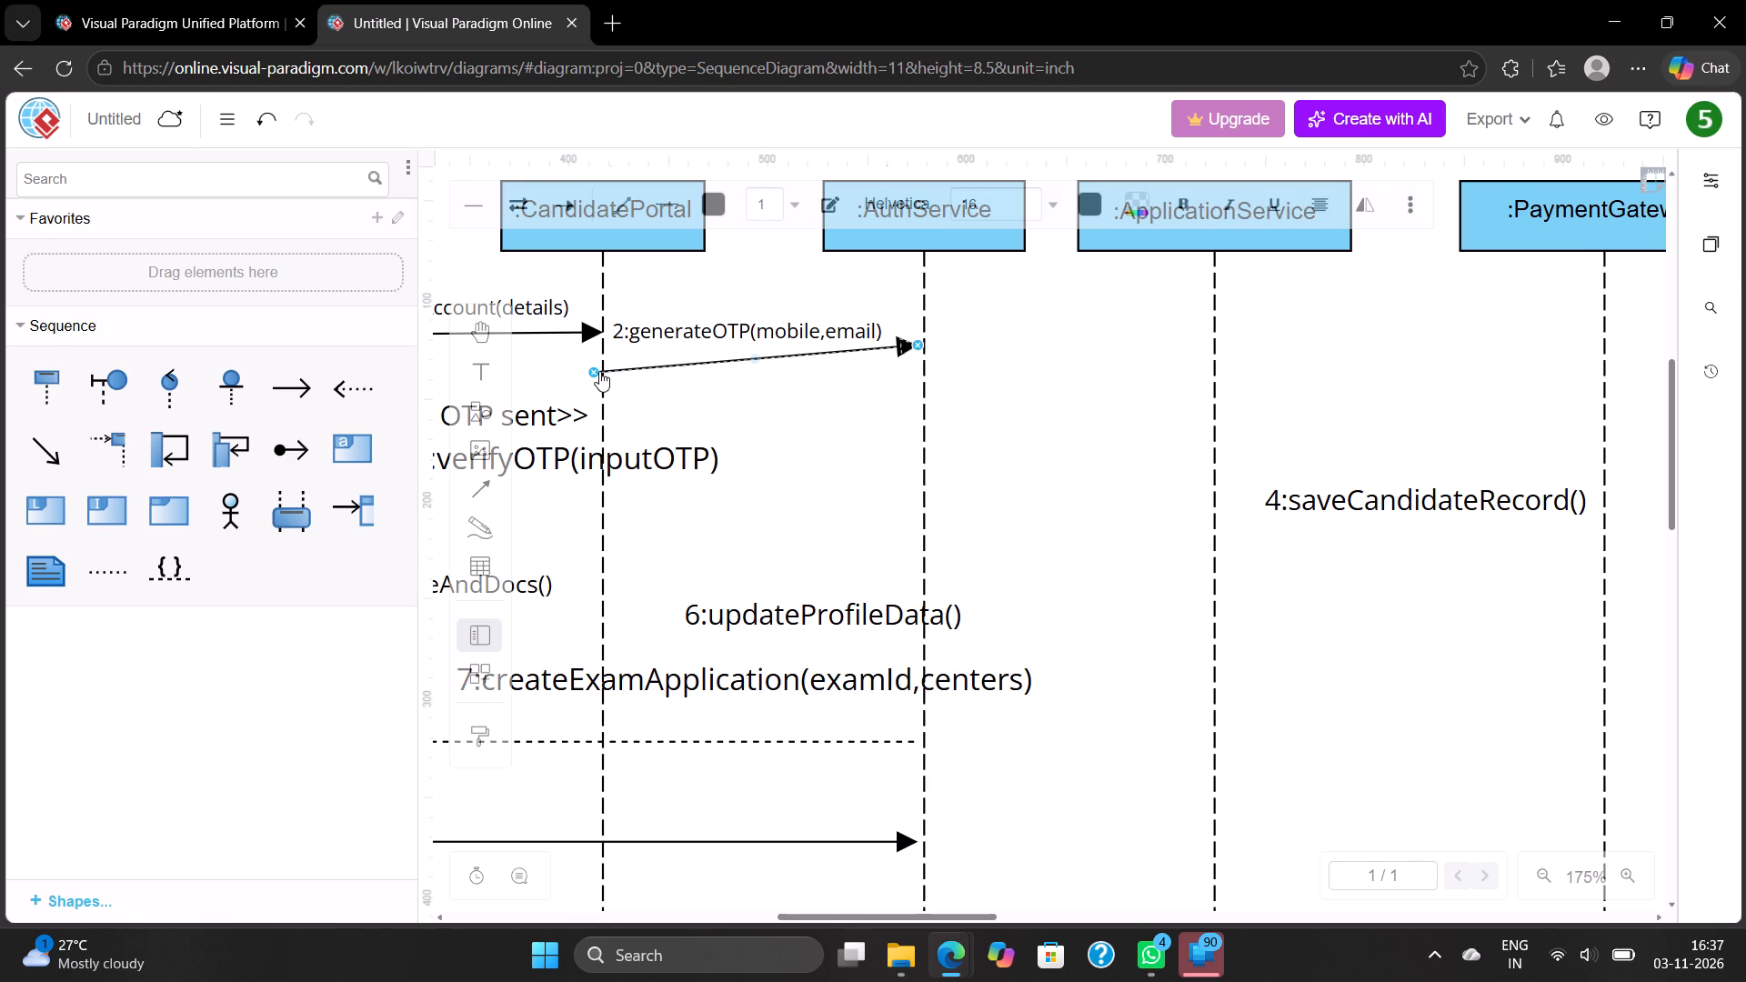
left_click_drag(596, 371, 614, 346)
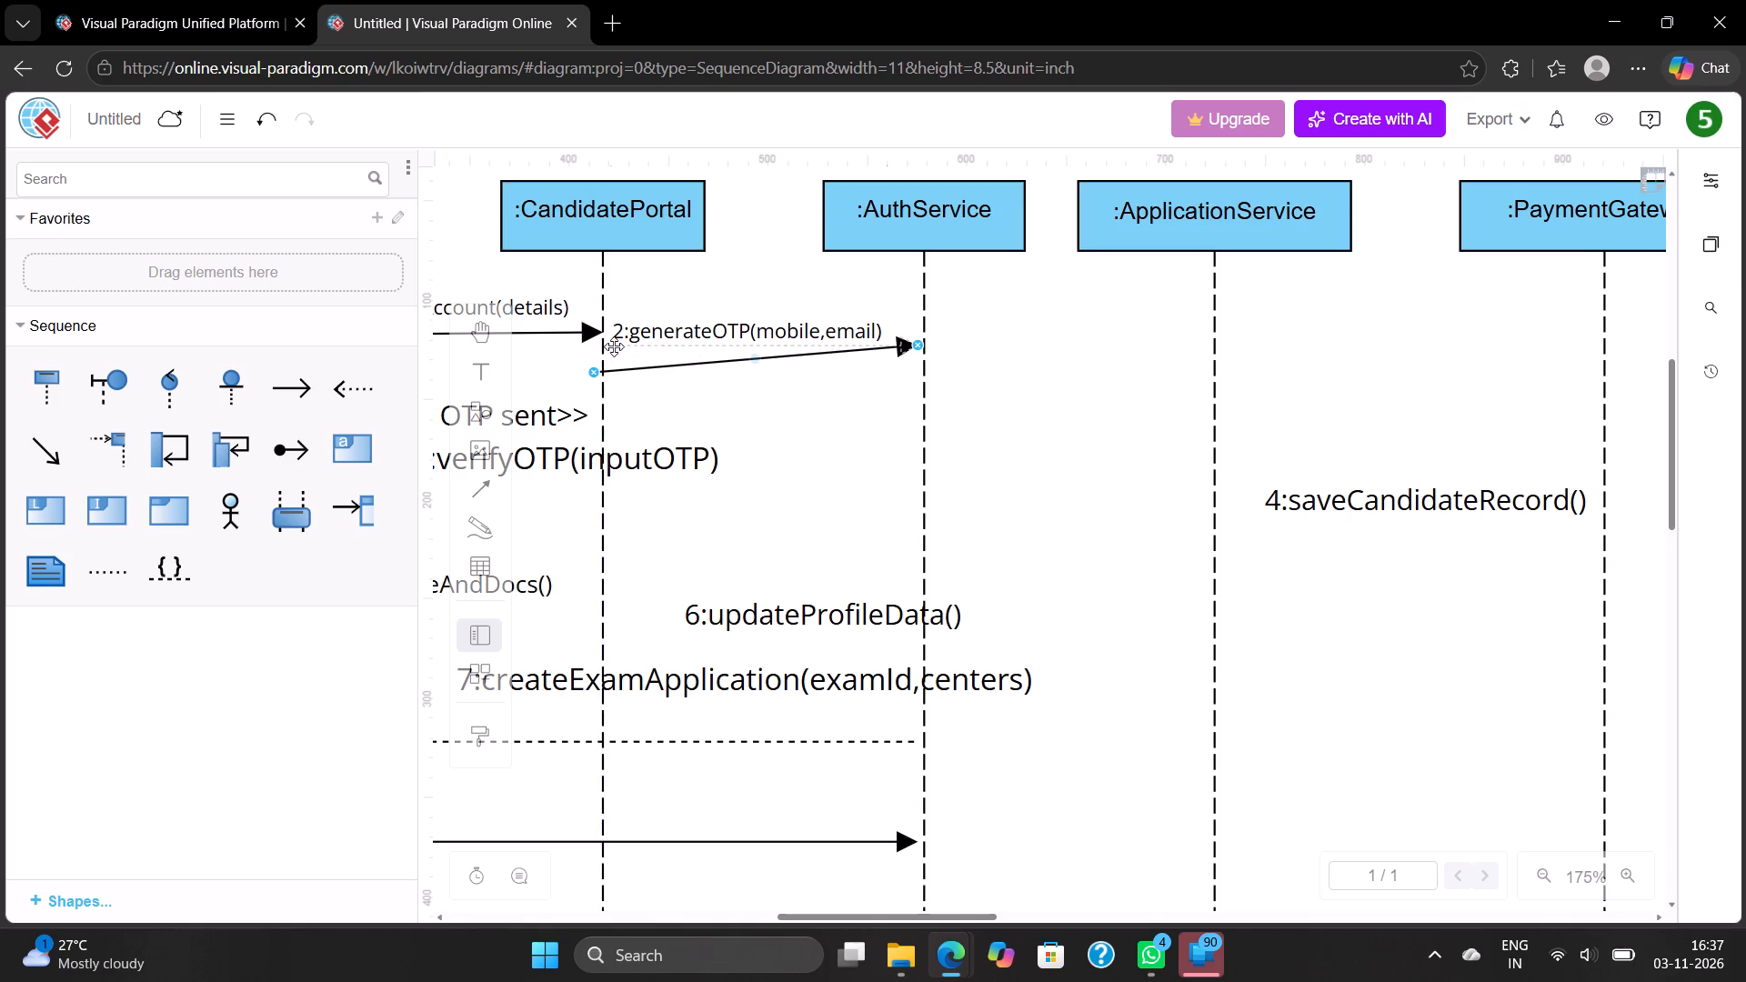
left_click_drag(614, 346, 615, 355)
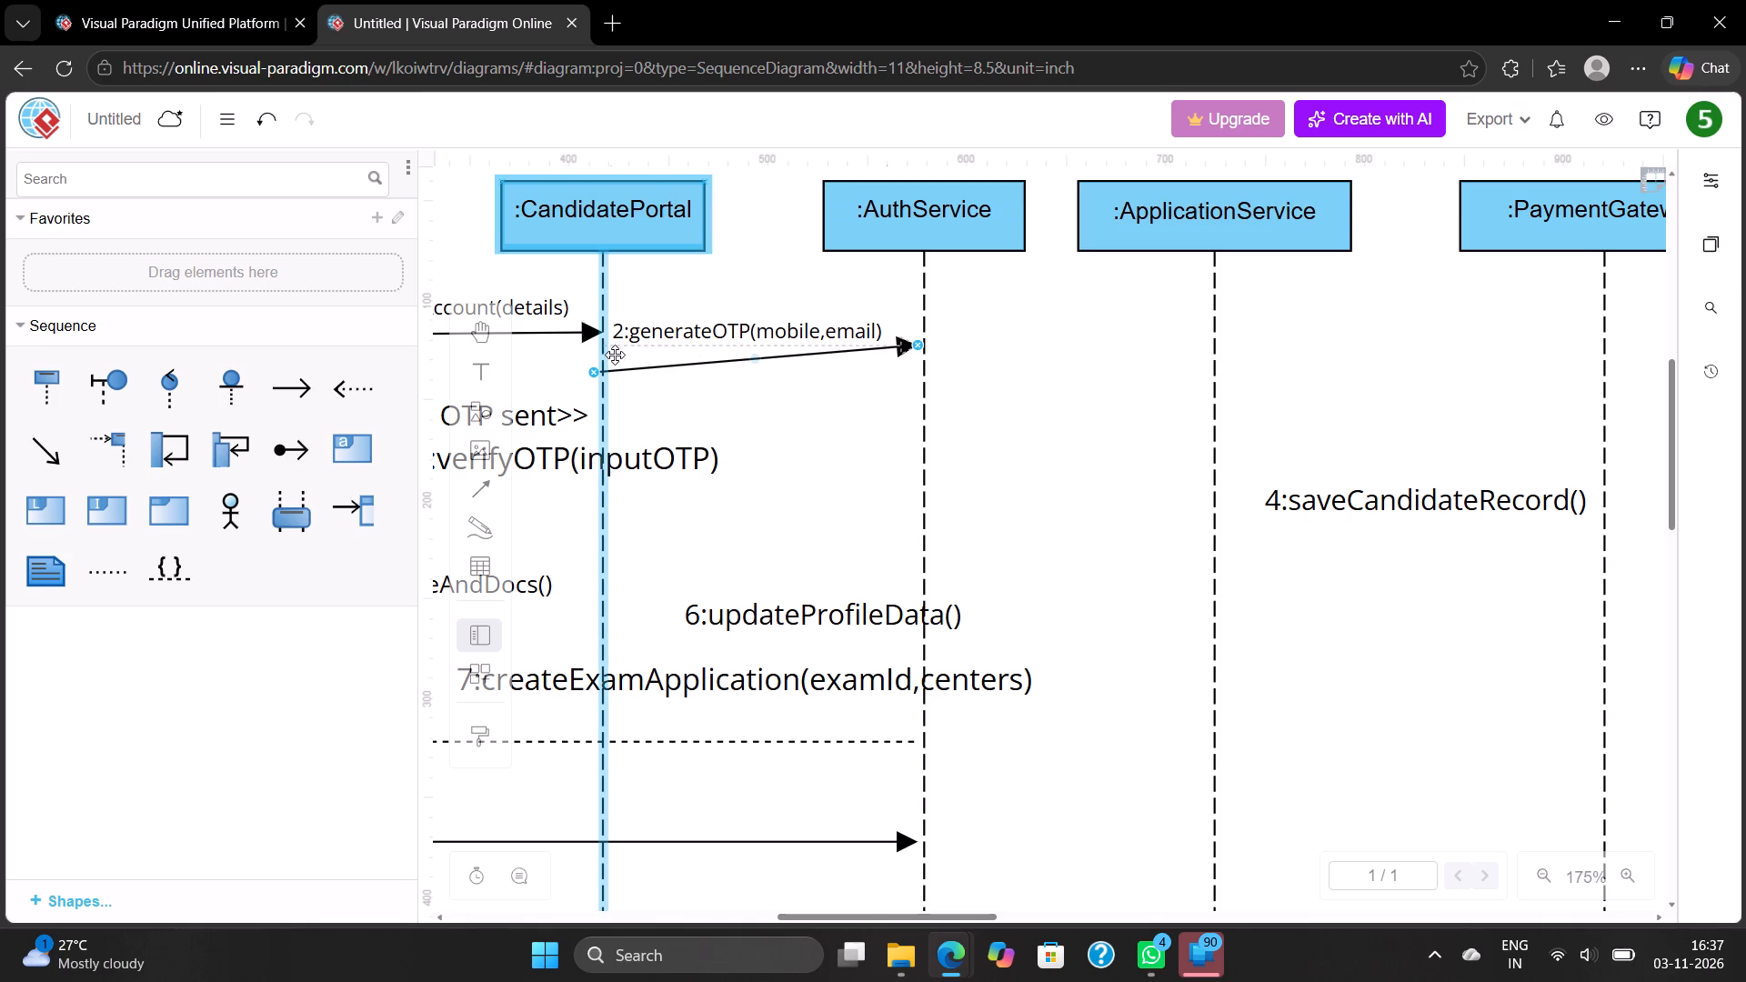
left_click_drag(615, 355, 615, 356)
left_click(739, 393)
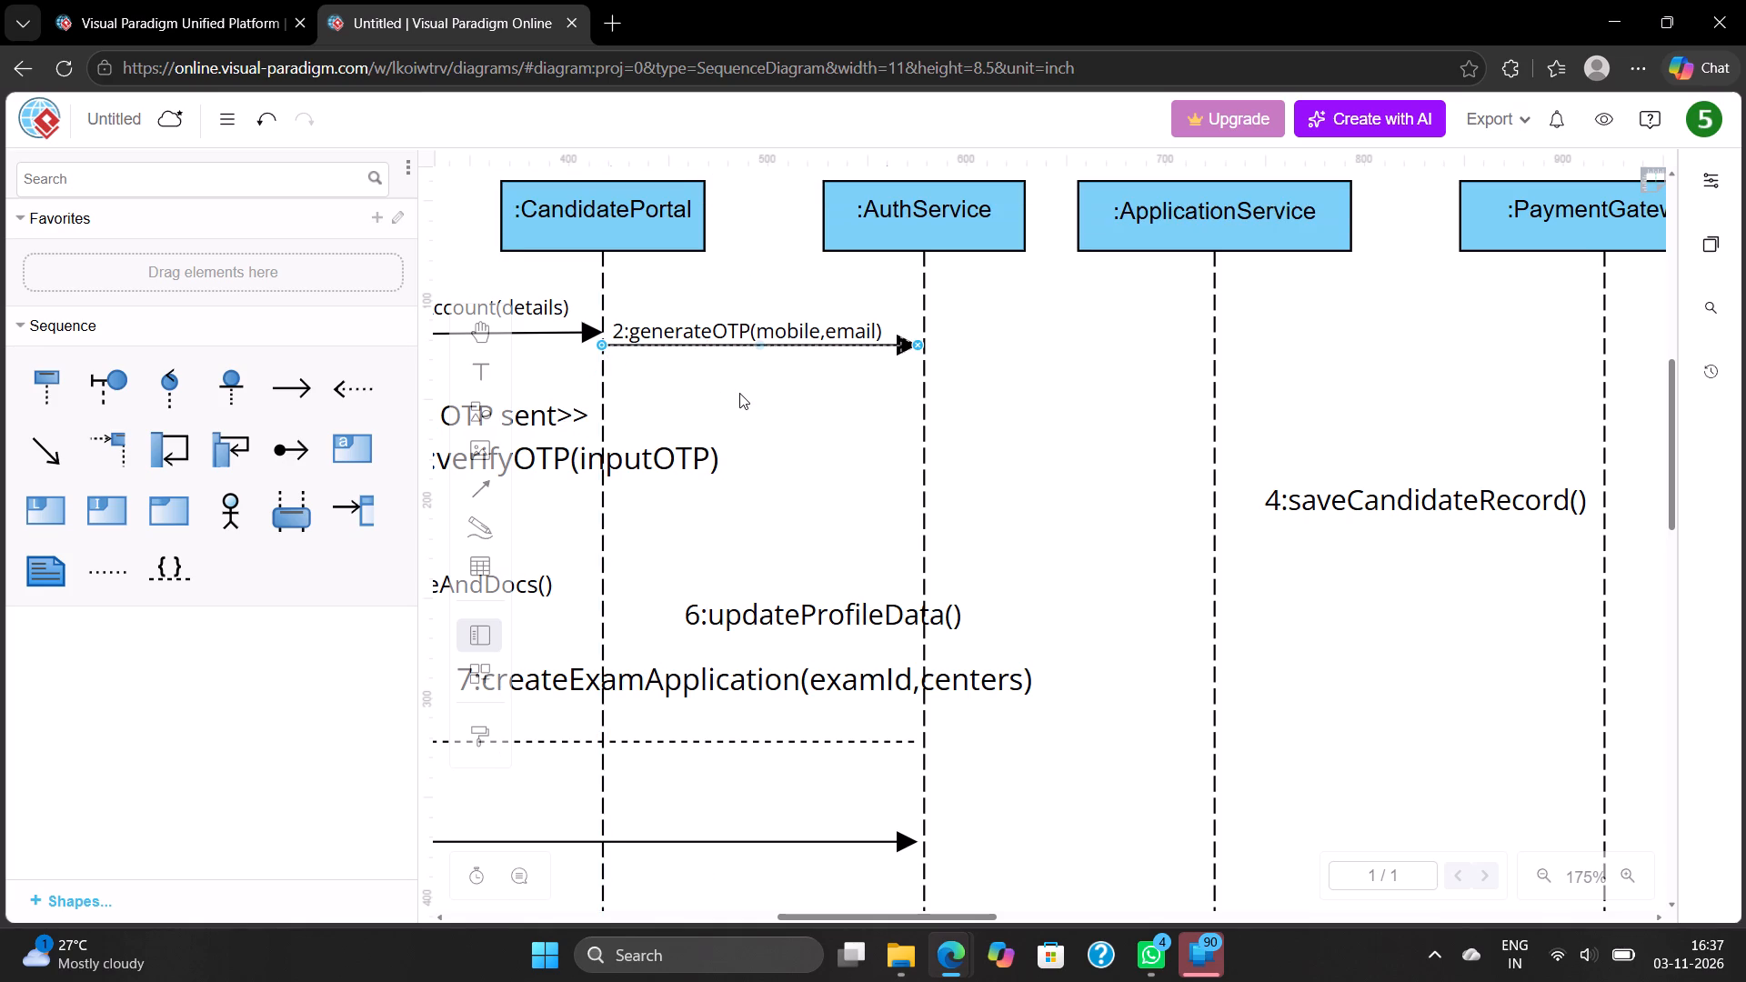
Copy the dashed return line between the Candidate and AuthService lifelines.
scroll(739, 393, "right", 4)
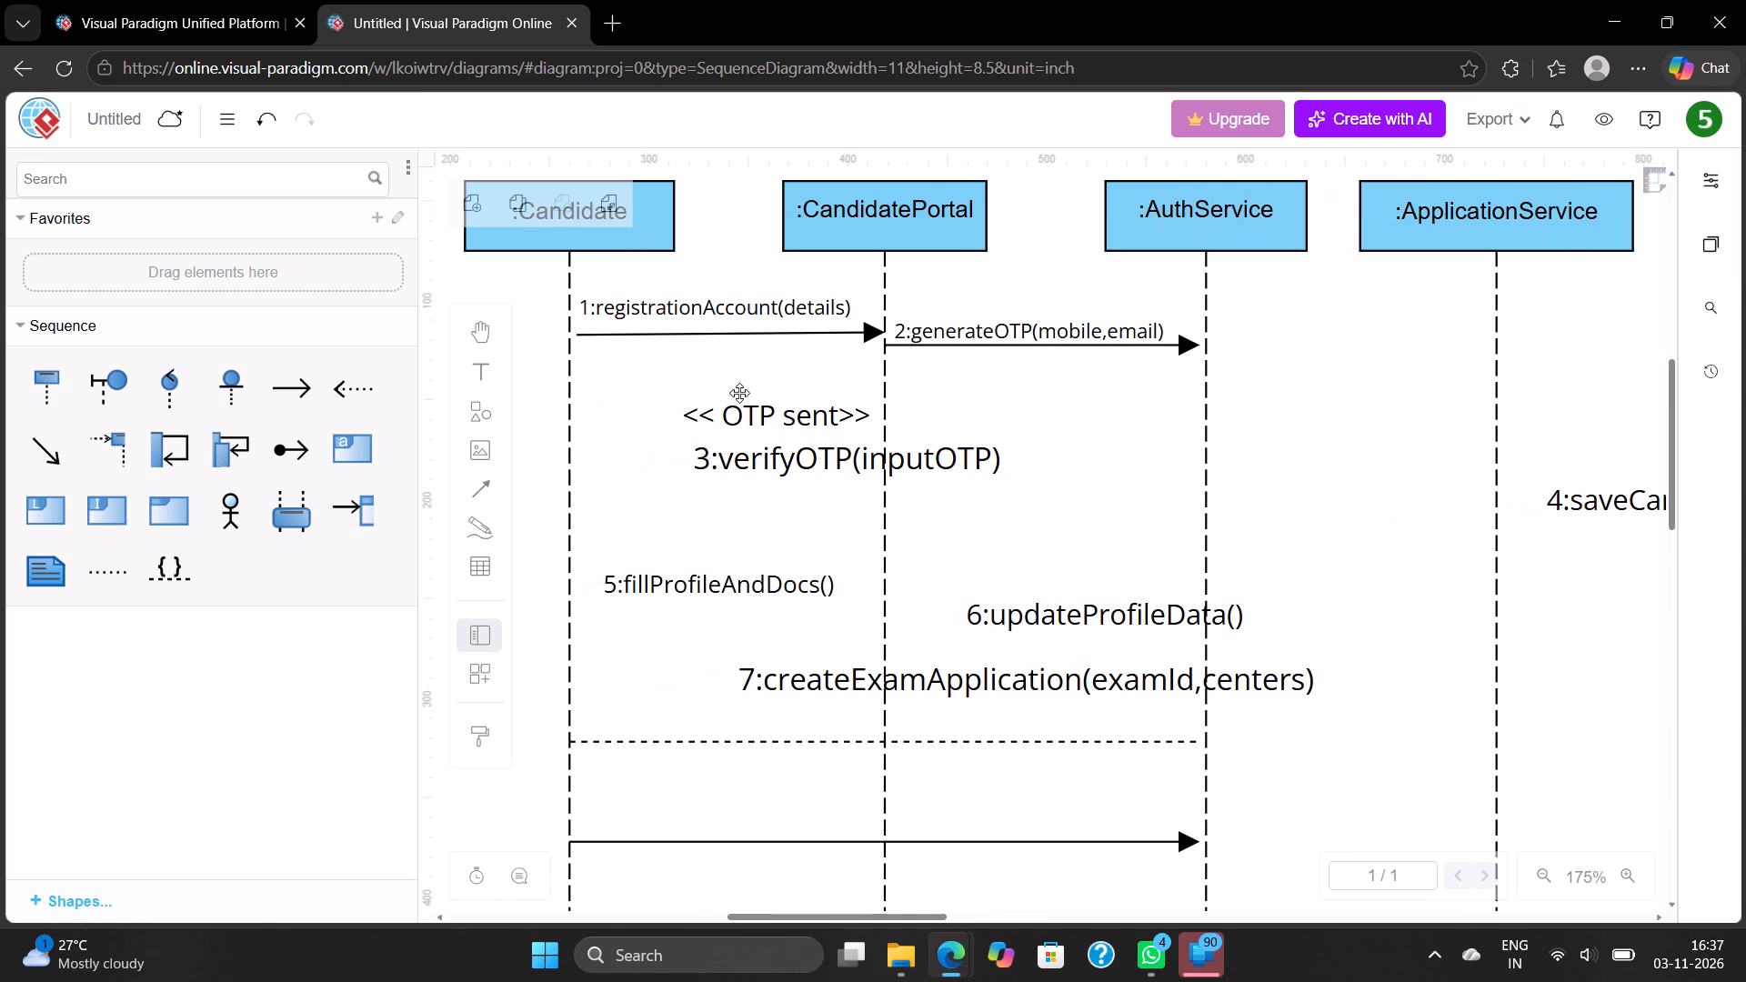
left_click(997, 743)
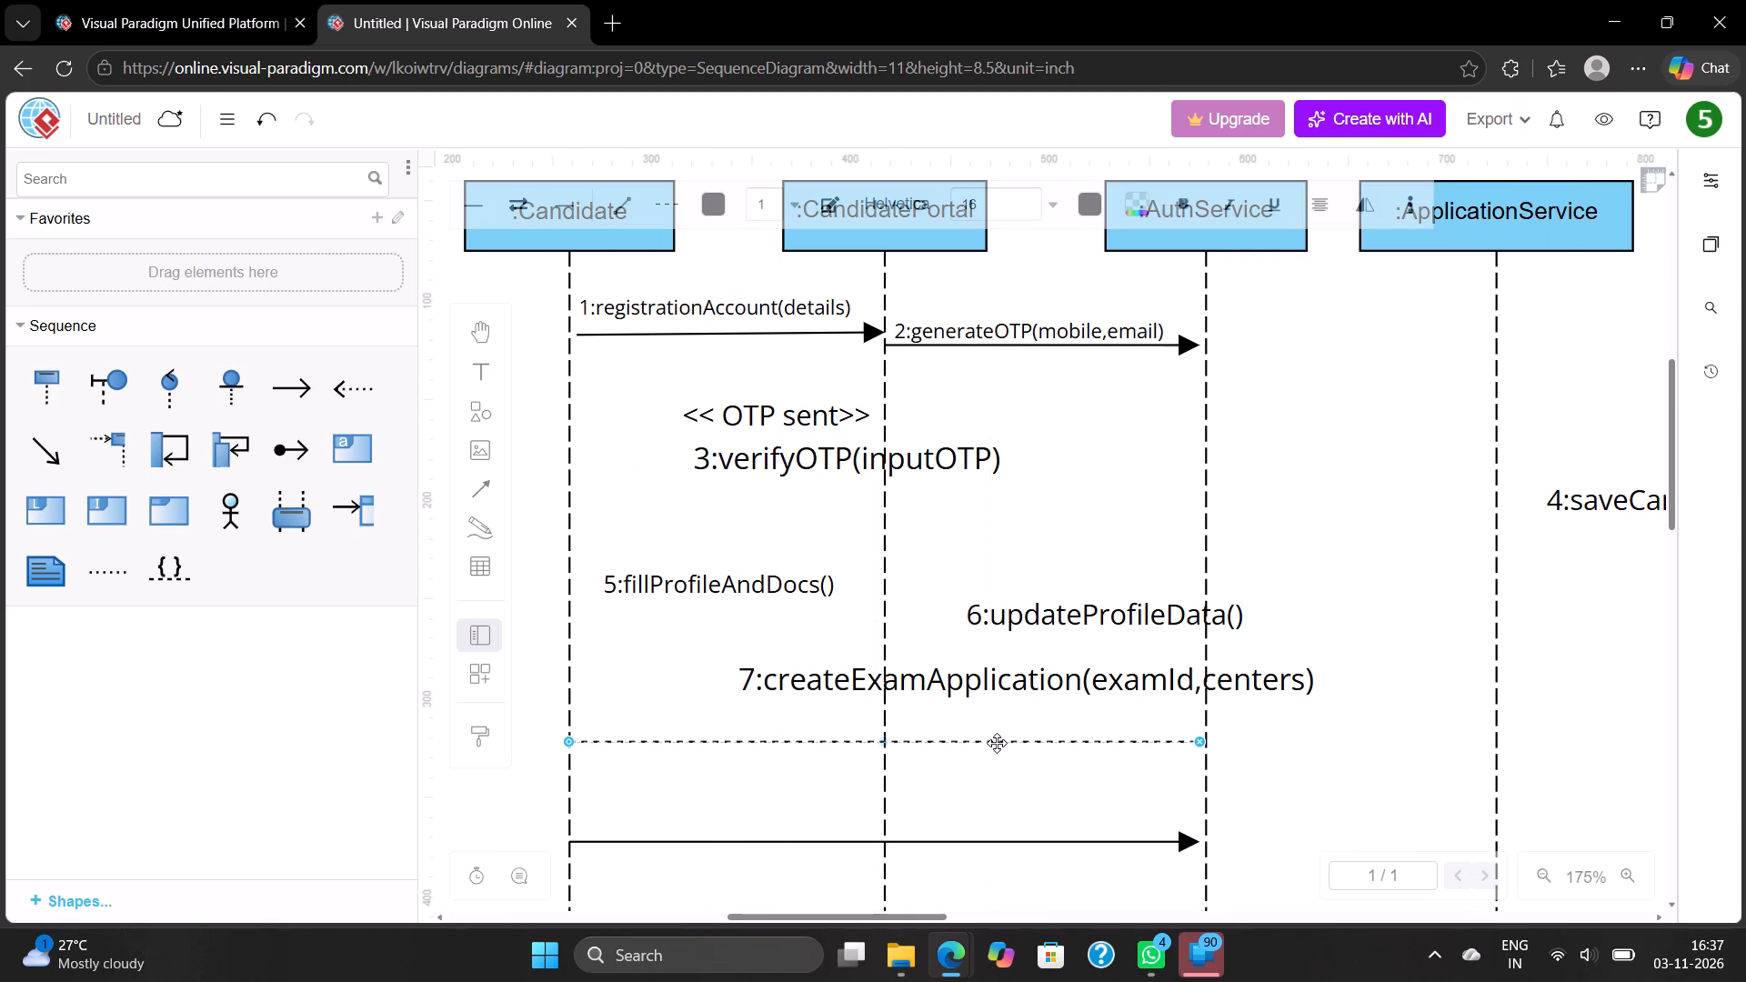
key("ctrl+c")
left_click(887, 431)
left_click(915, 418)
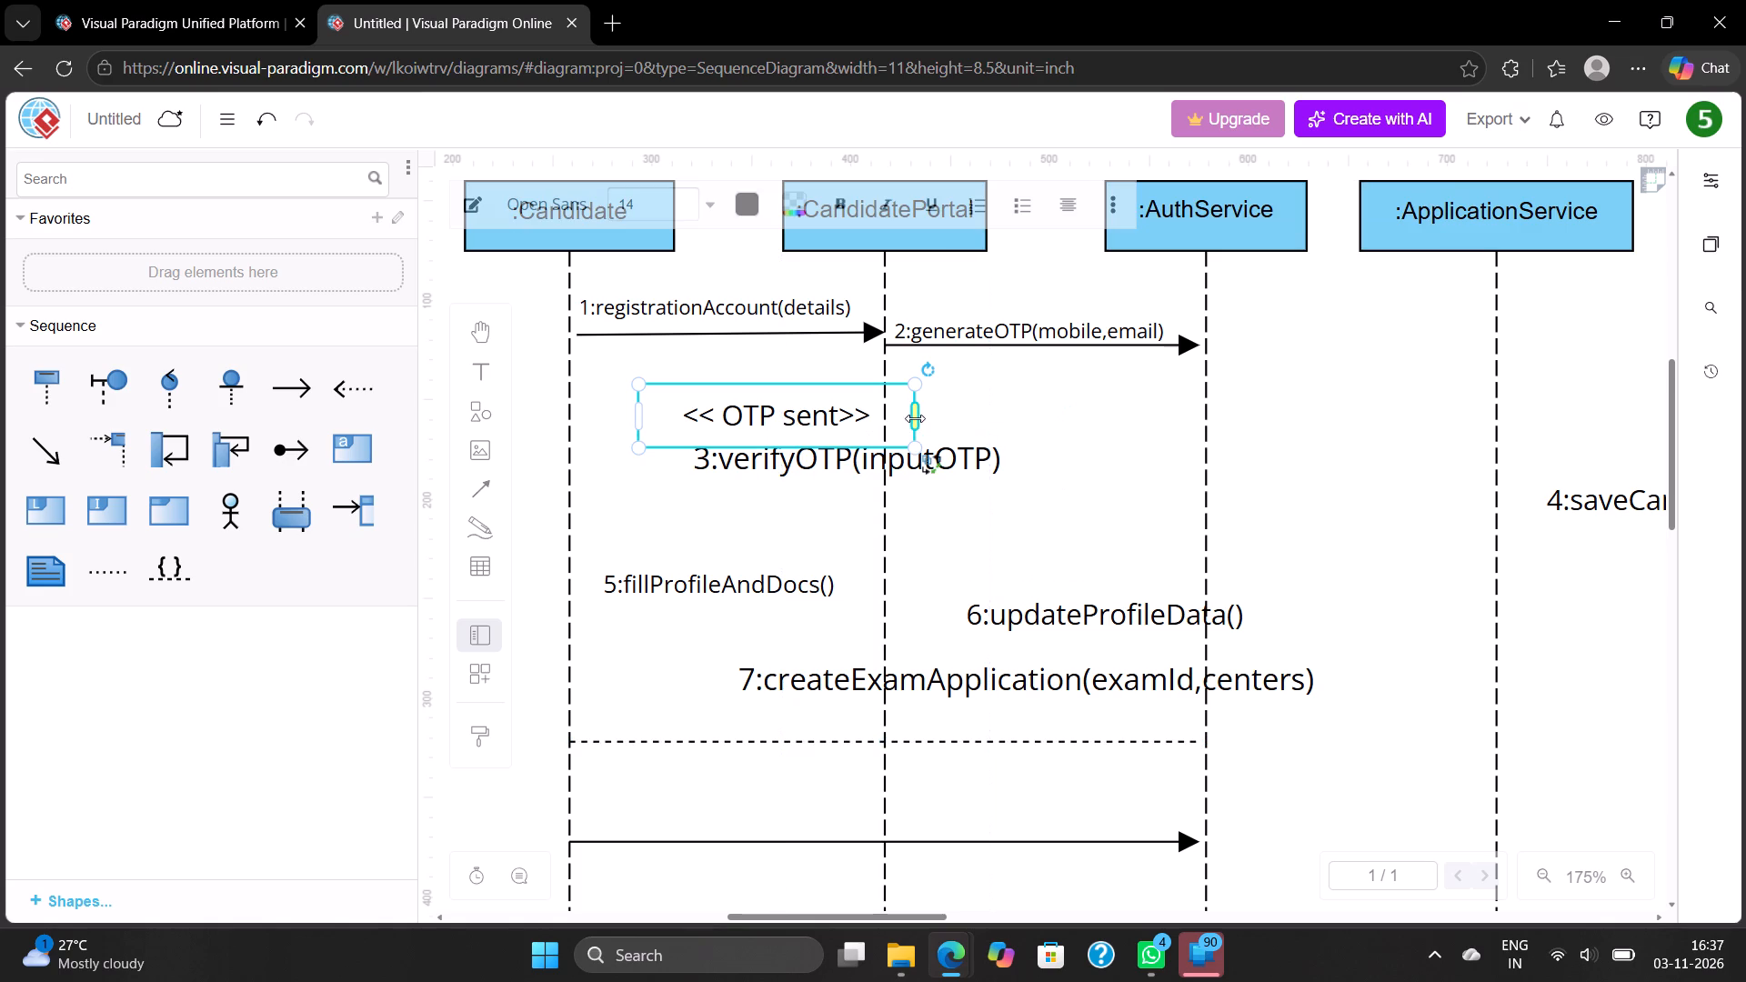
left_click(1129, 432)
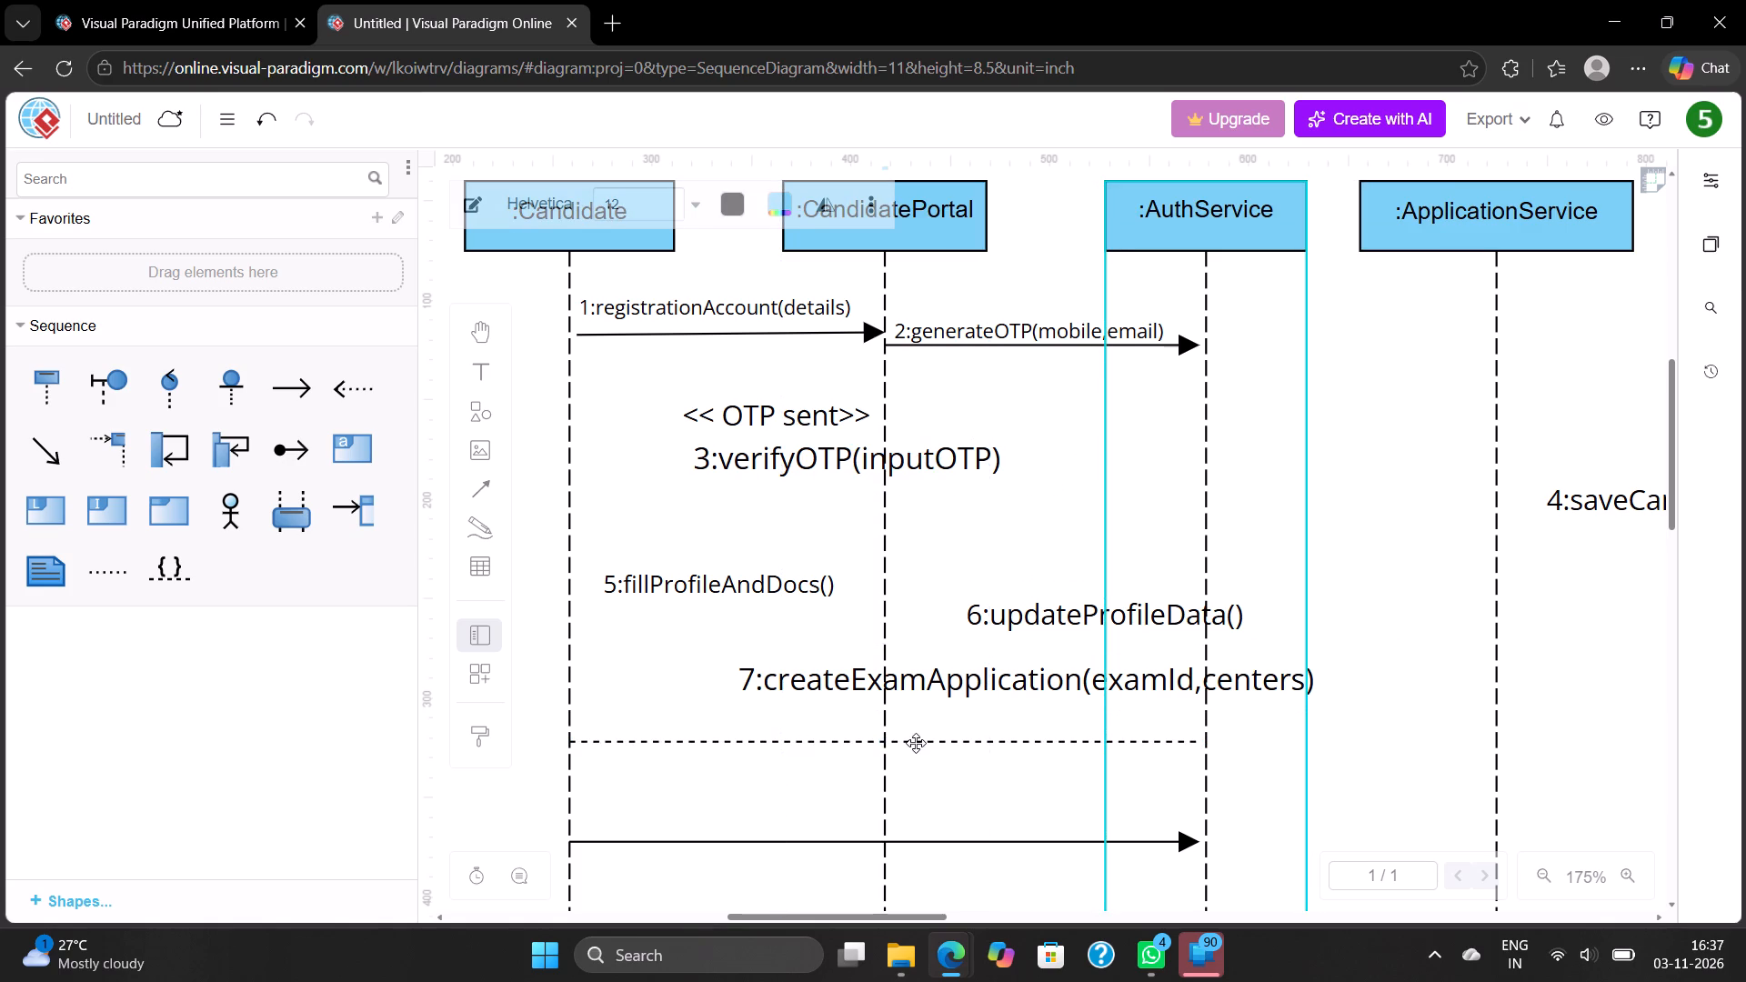
Raise the dashed return line between Candidate and AuthService to run level just beneath the 2:generateOTP(mobile,email) arrow.
left_click_drag(916, 743, 881, 743)
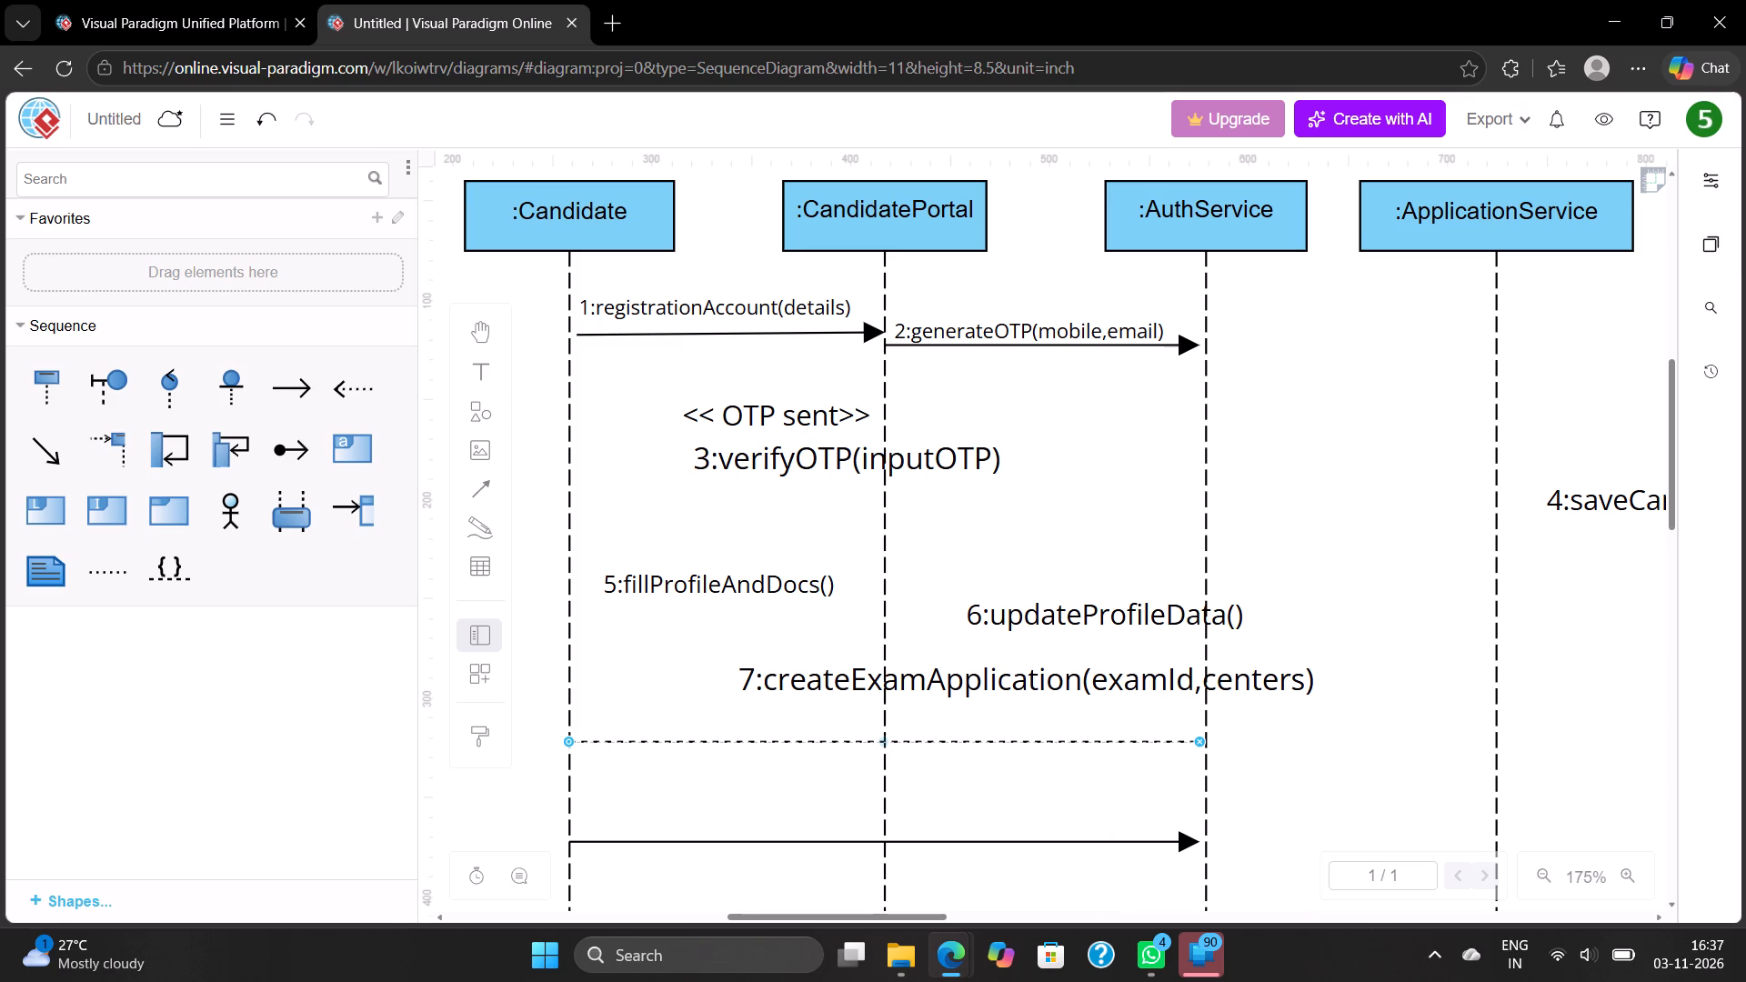
left_click_drag(881, 743, 884, 743)
left_click_drag(884, 743, 880, 567)
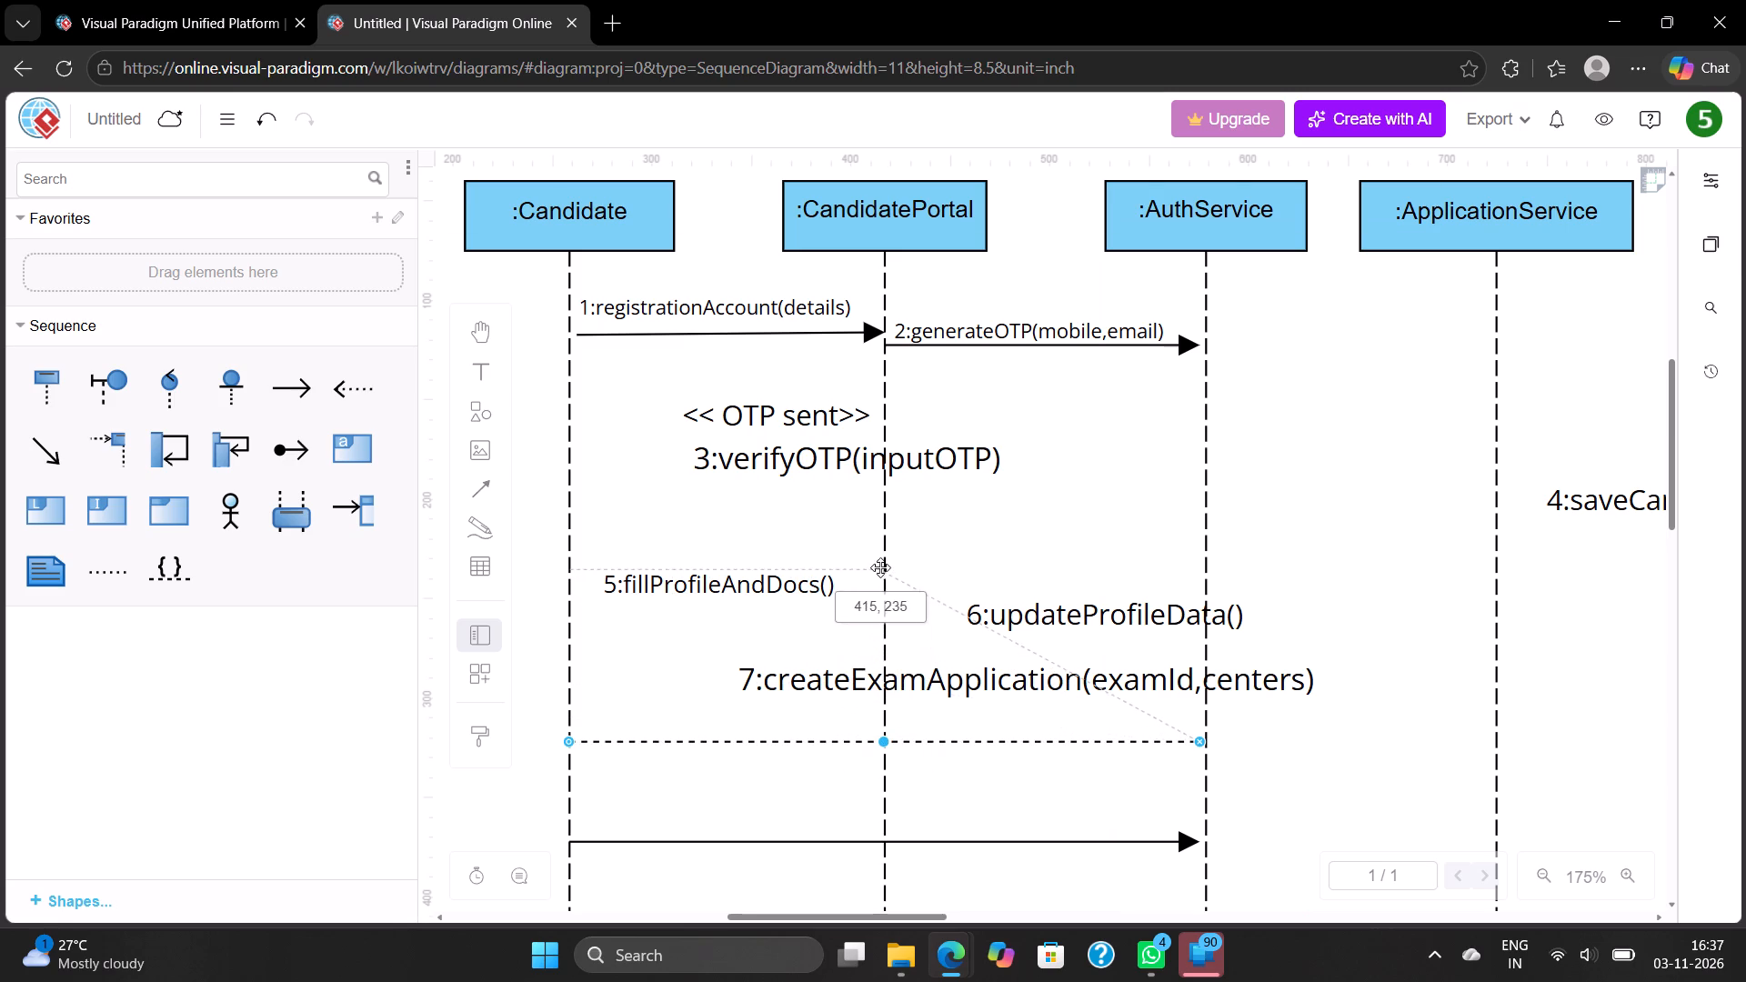
left_click_drag(880, 567, 884, 353)
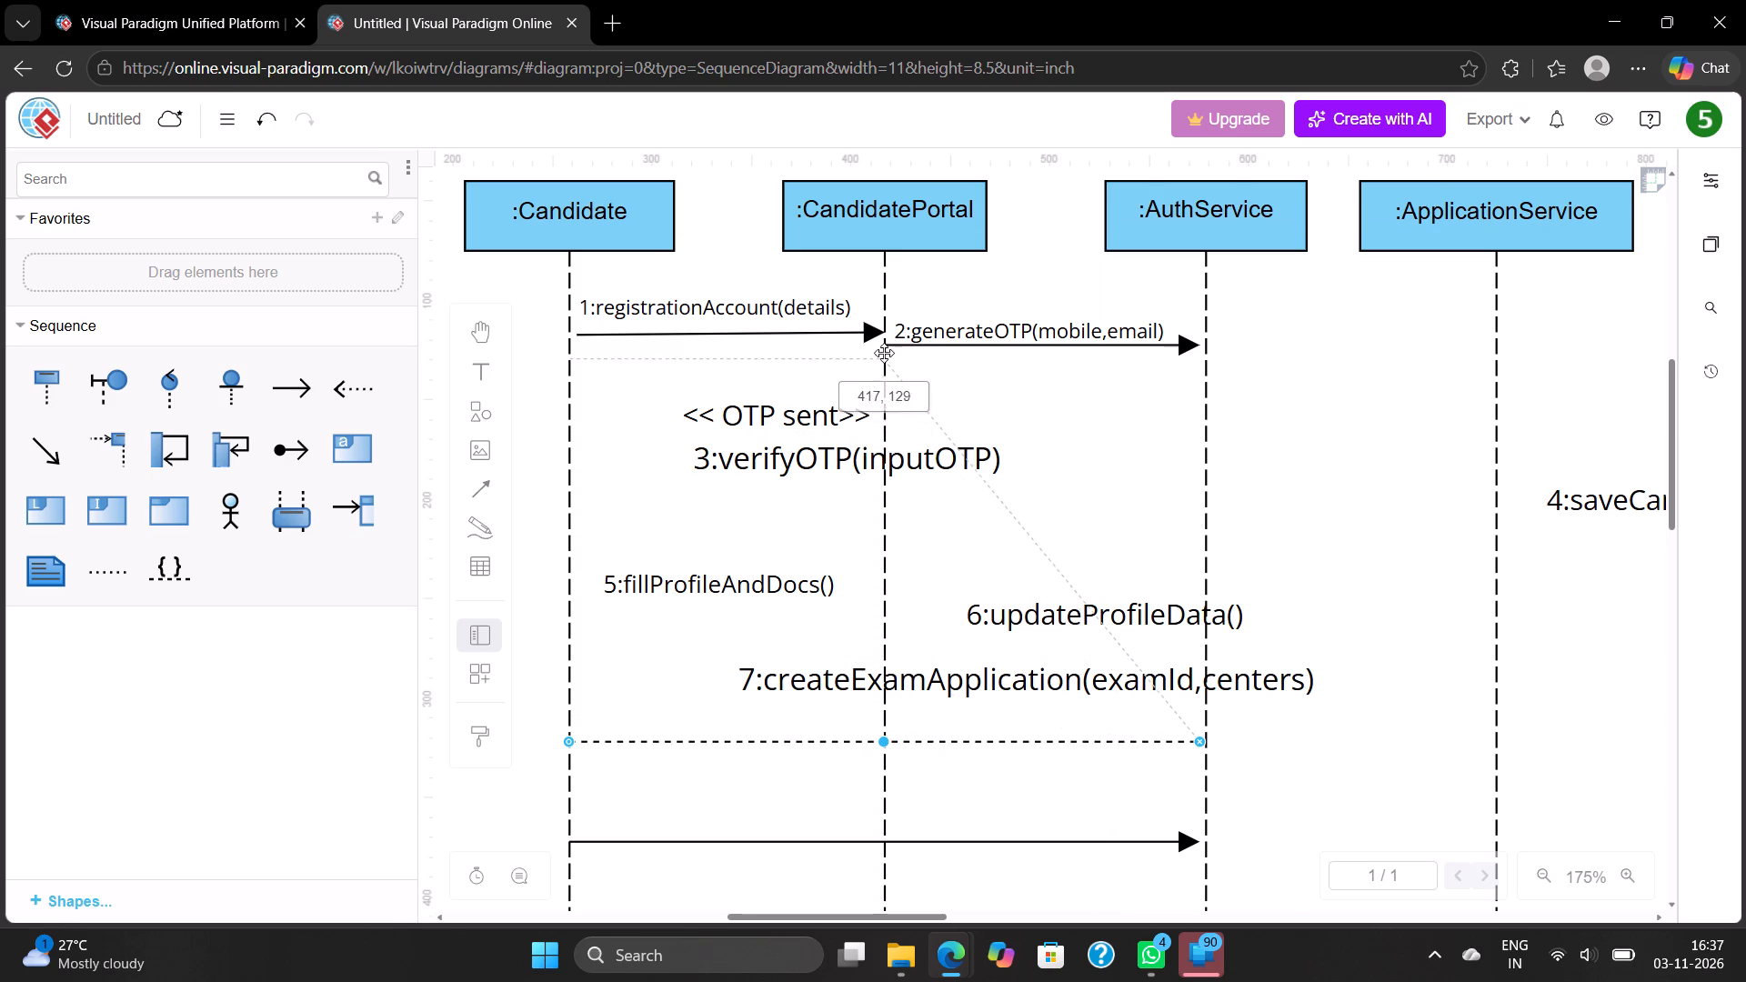
left_click_drag(884, 353, 888, 418)
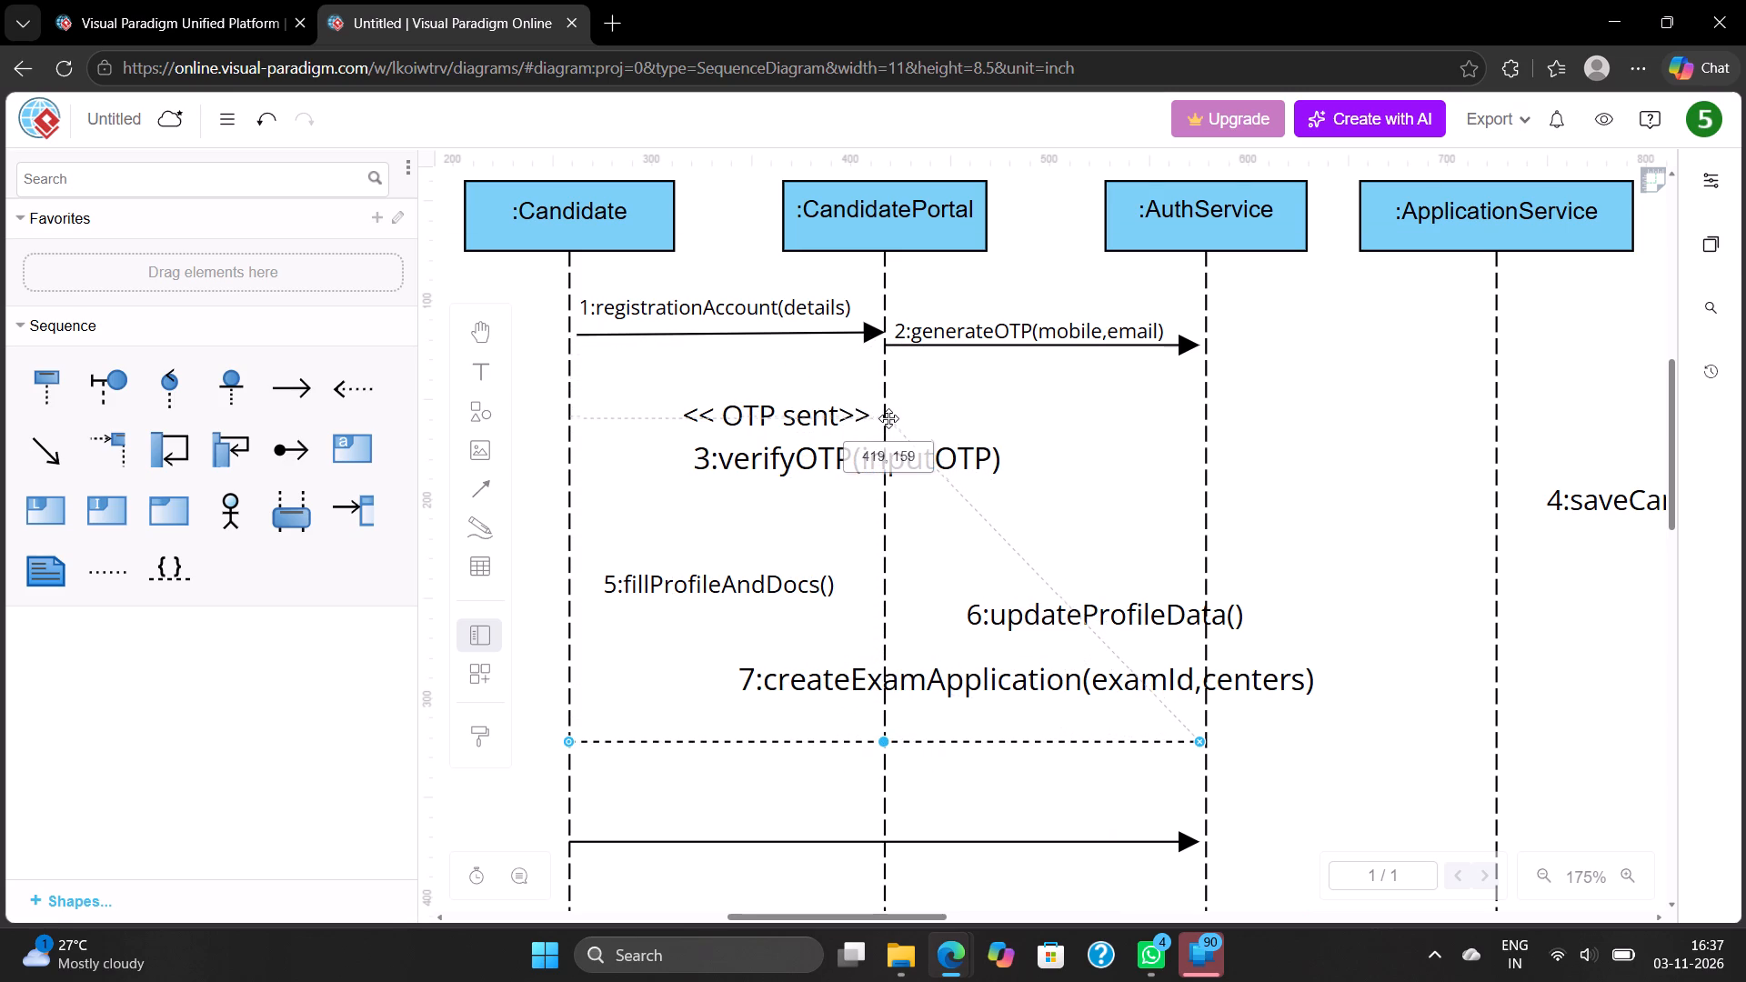
left_click_drag(888, 418, 888, 426)
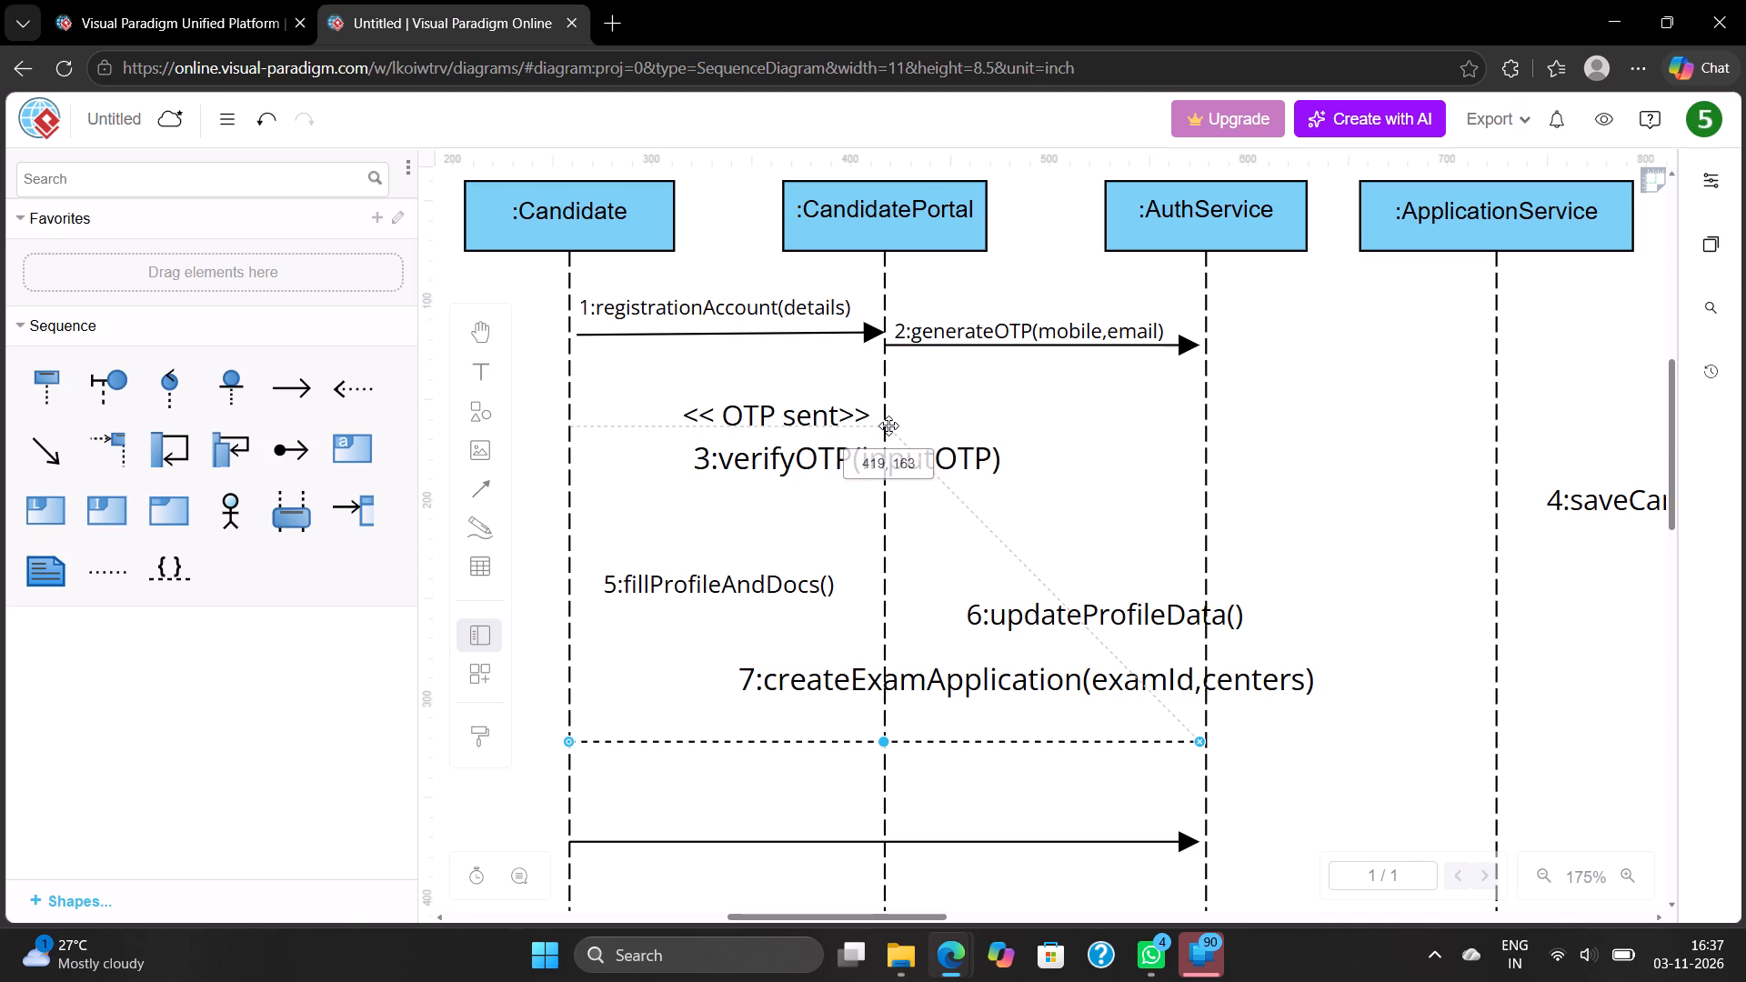
left_click_drag(888, 426, 888, 426)
left_click_drag(888, 426, 886, 409)
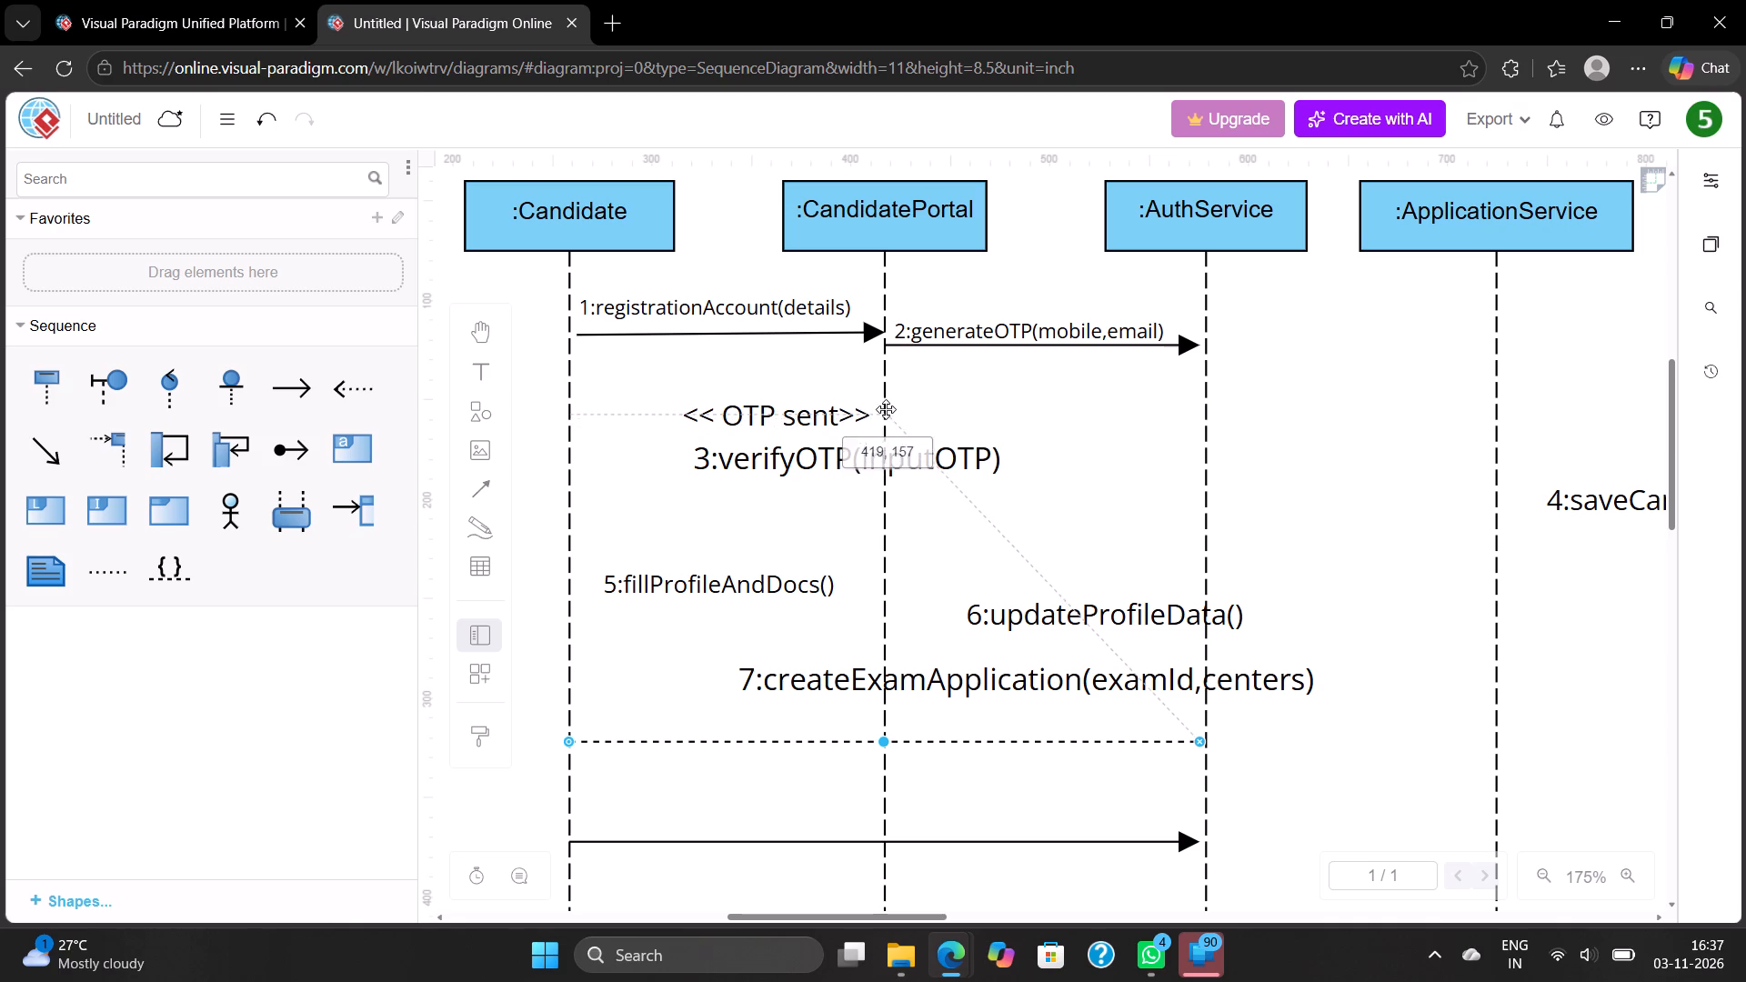
left_click_drag(886, 409, 882, 390)
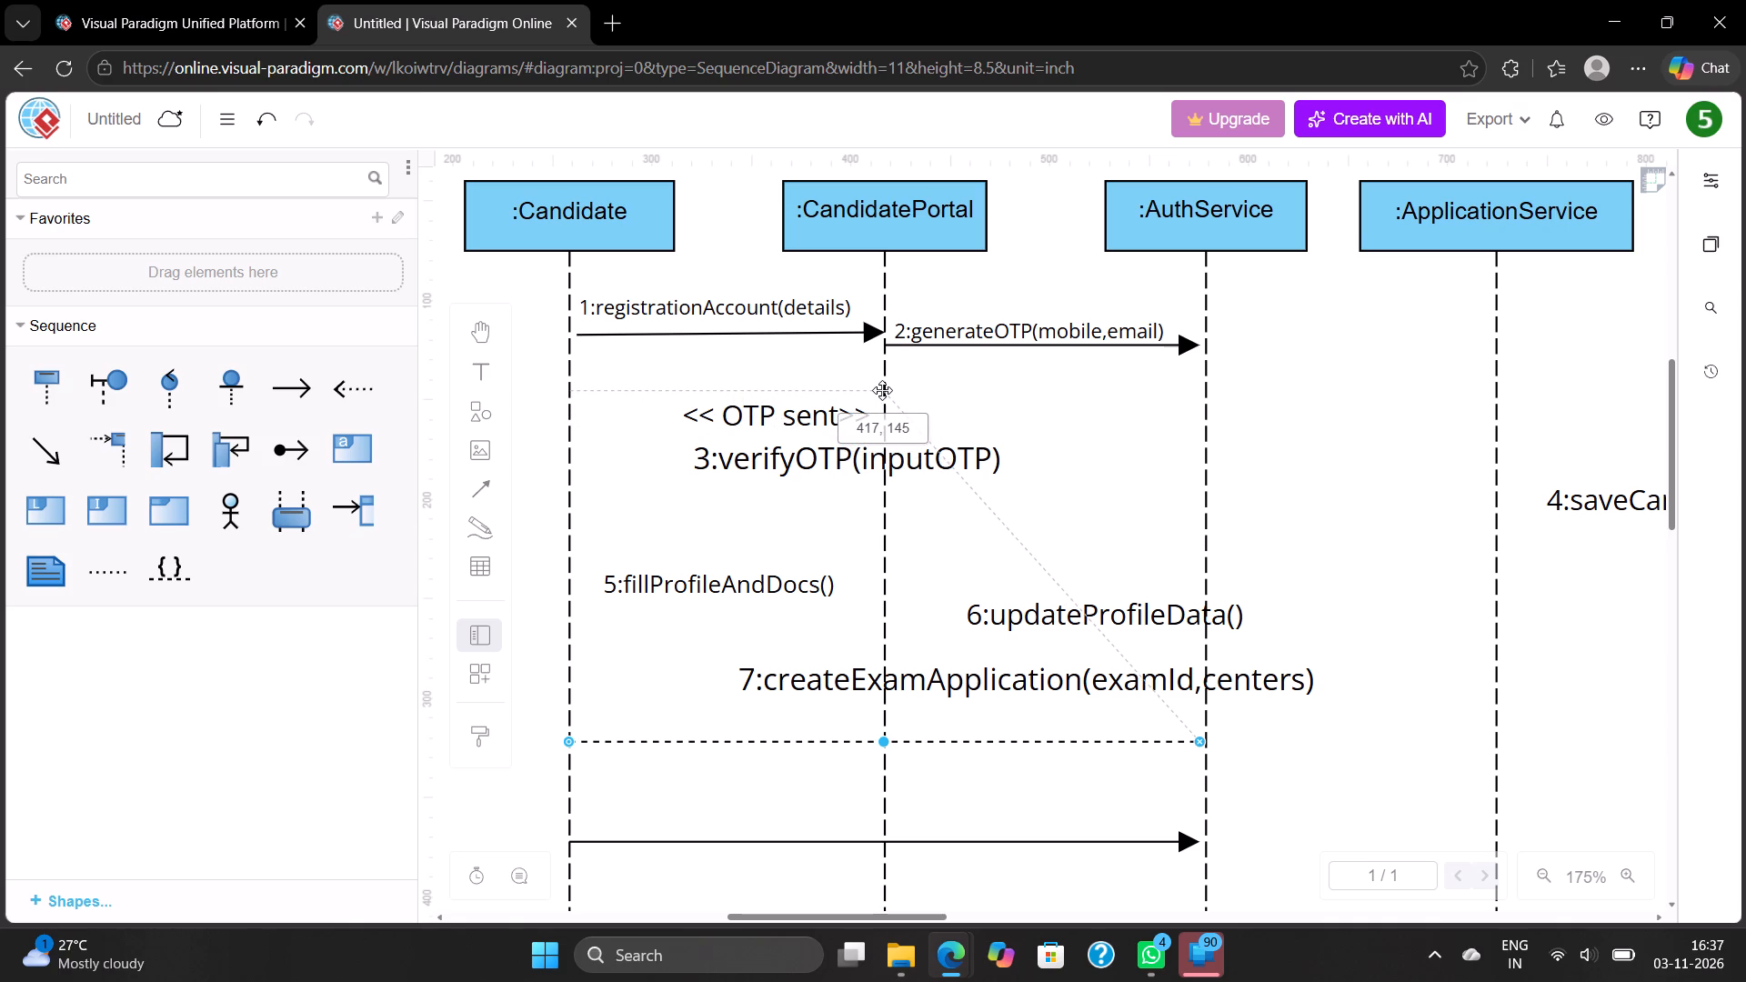
left_click_drag(882, 390, 881, 386)
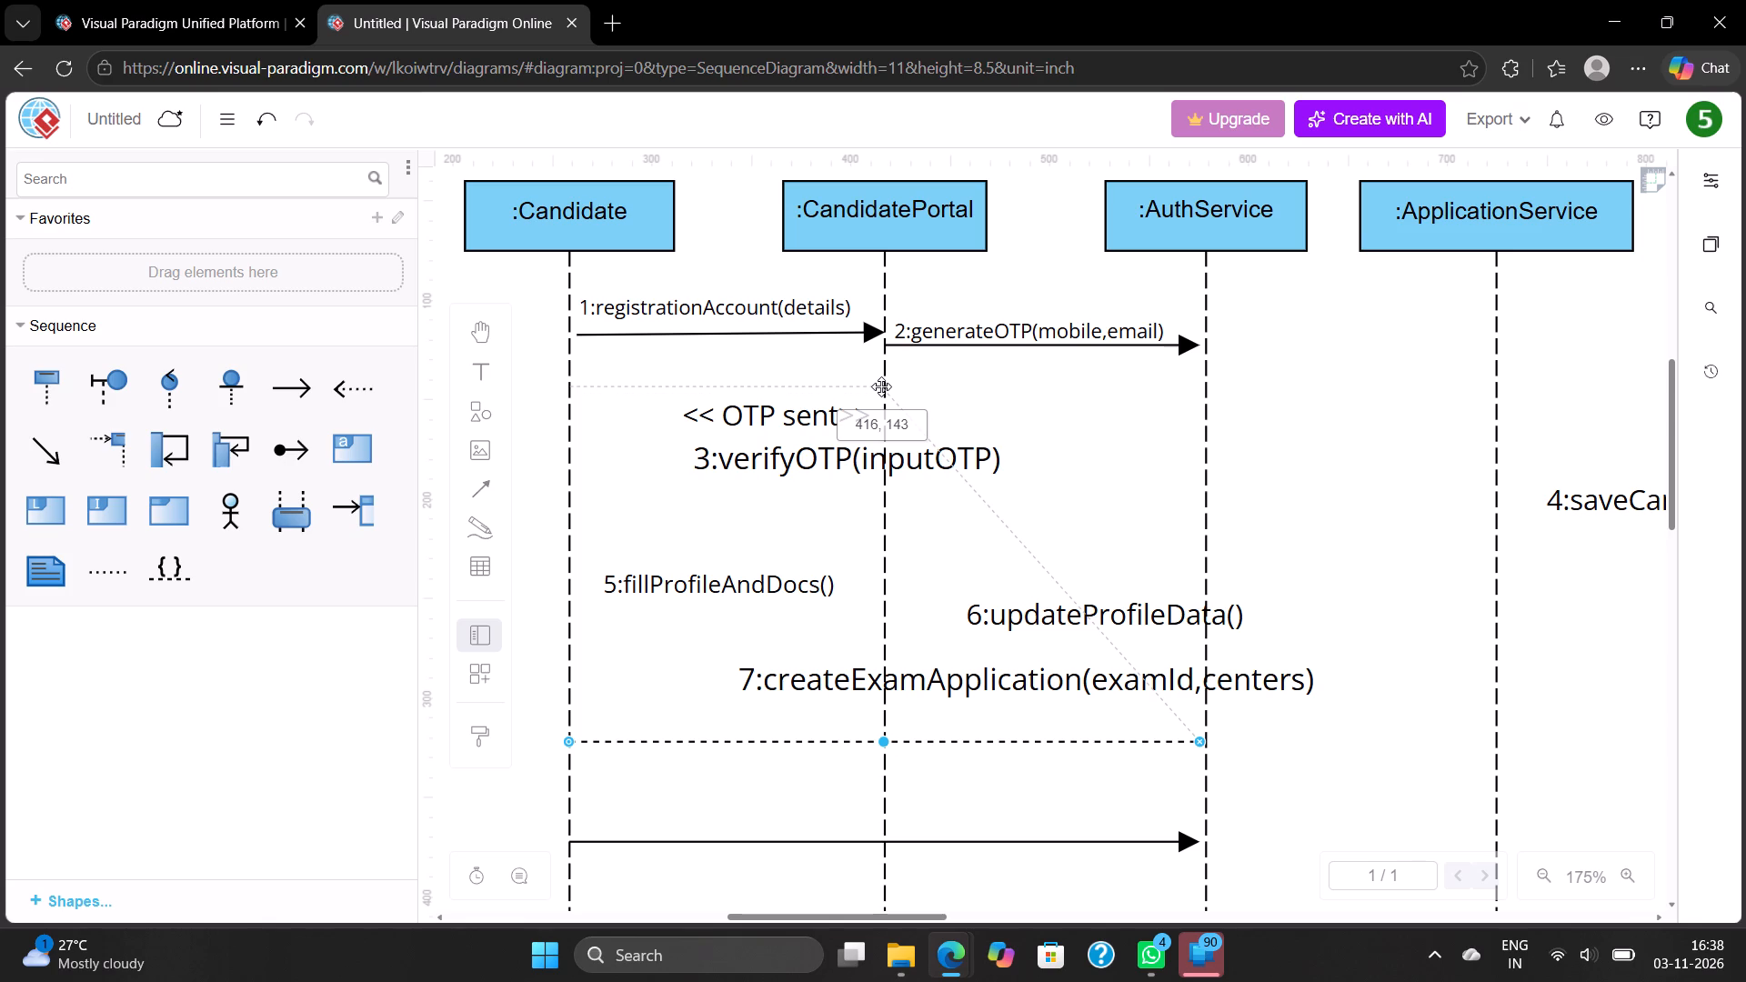
left_click_drag(881, 386, 881, 387)
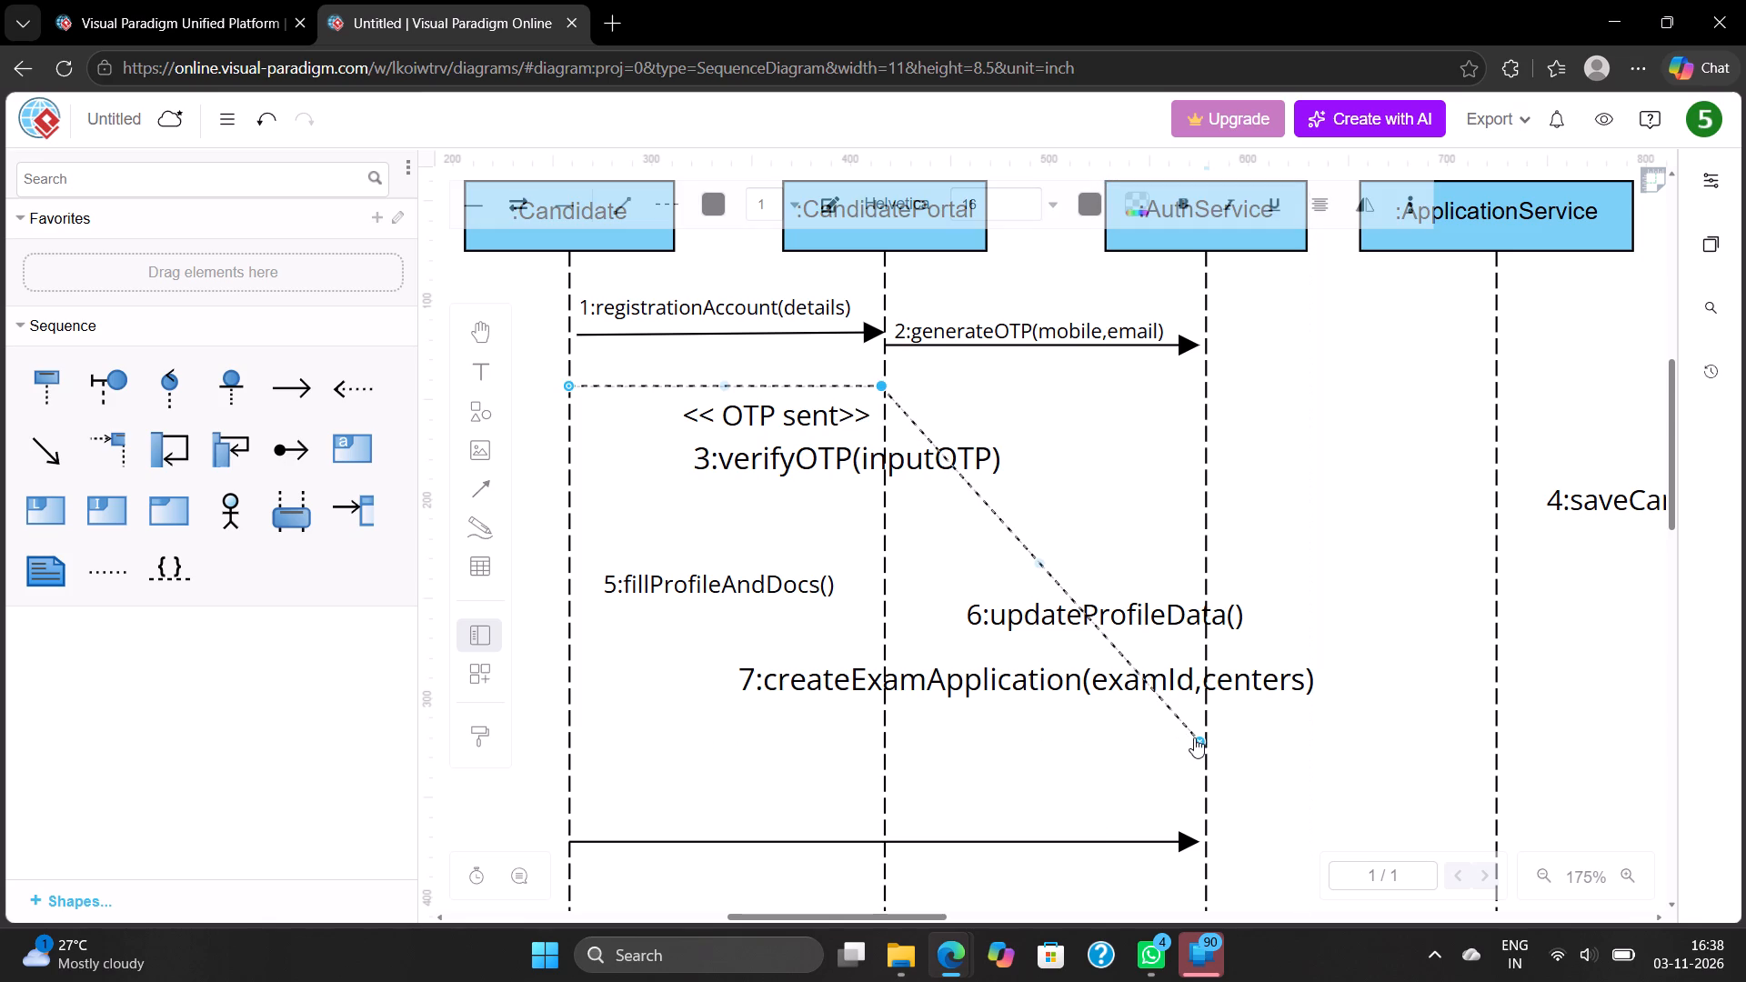
left_click_drag(1204, 741, 1195, 545)
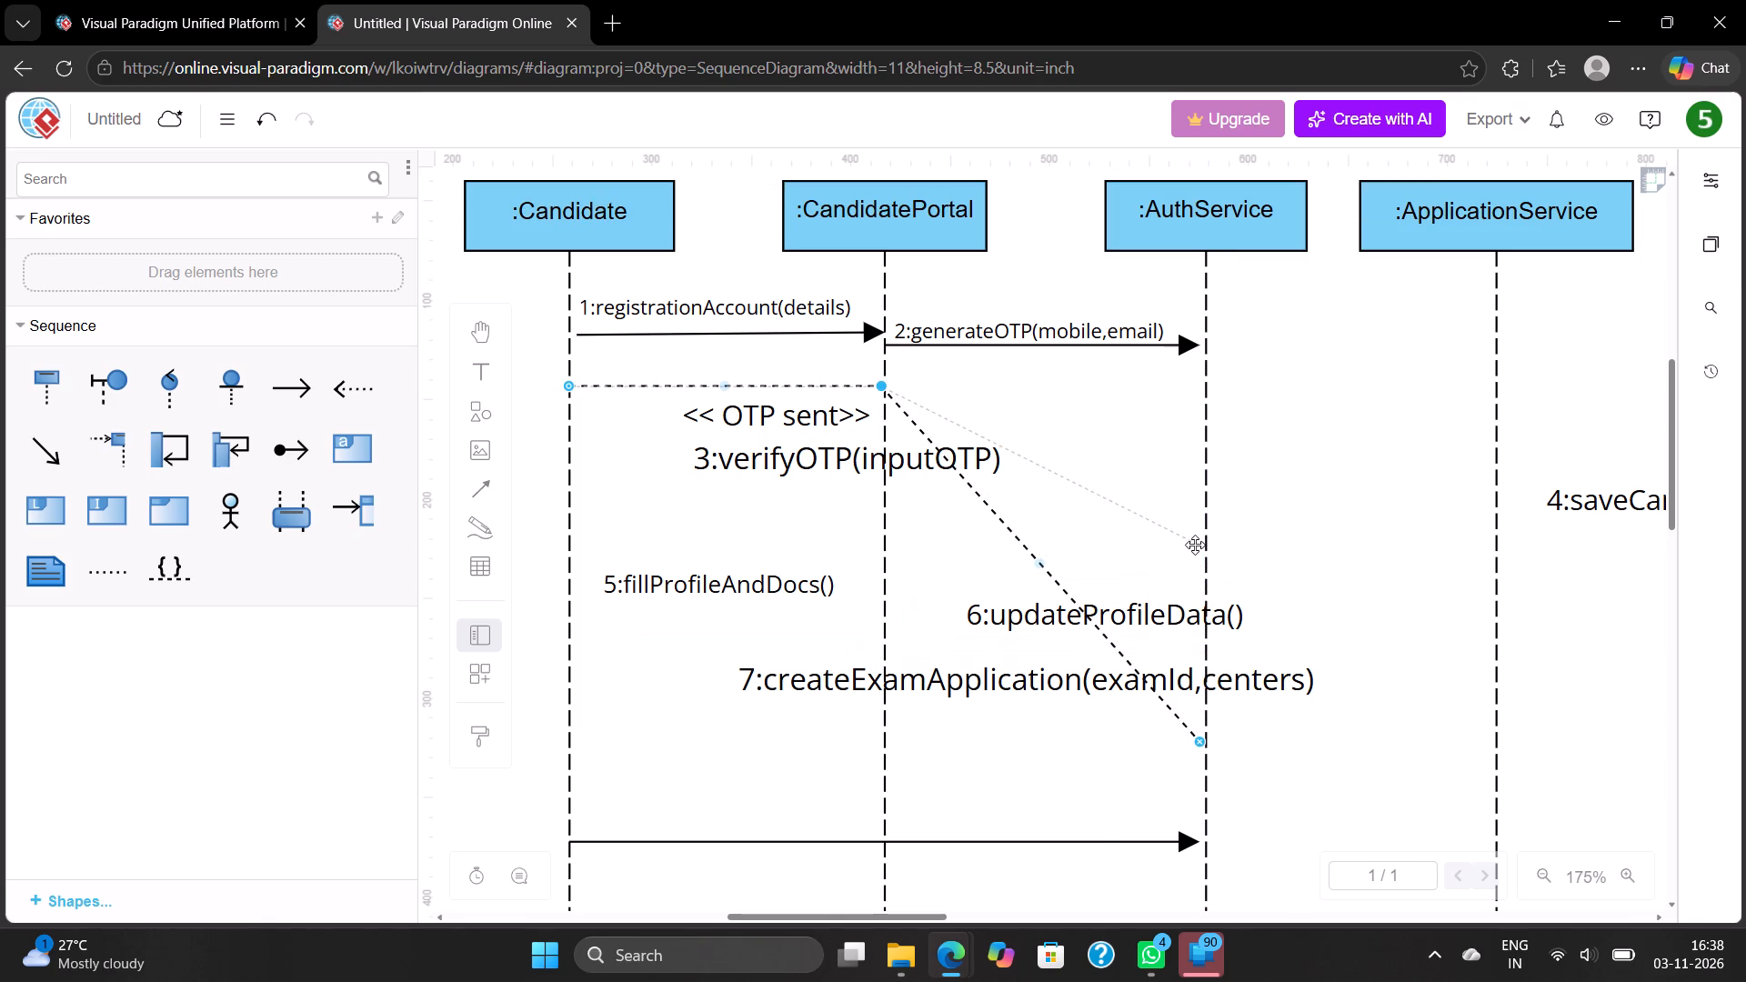
left_click_drag(1195, 545, 1188, 359)
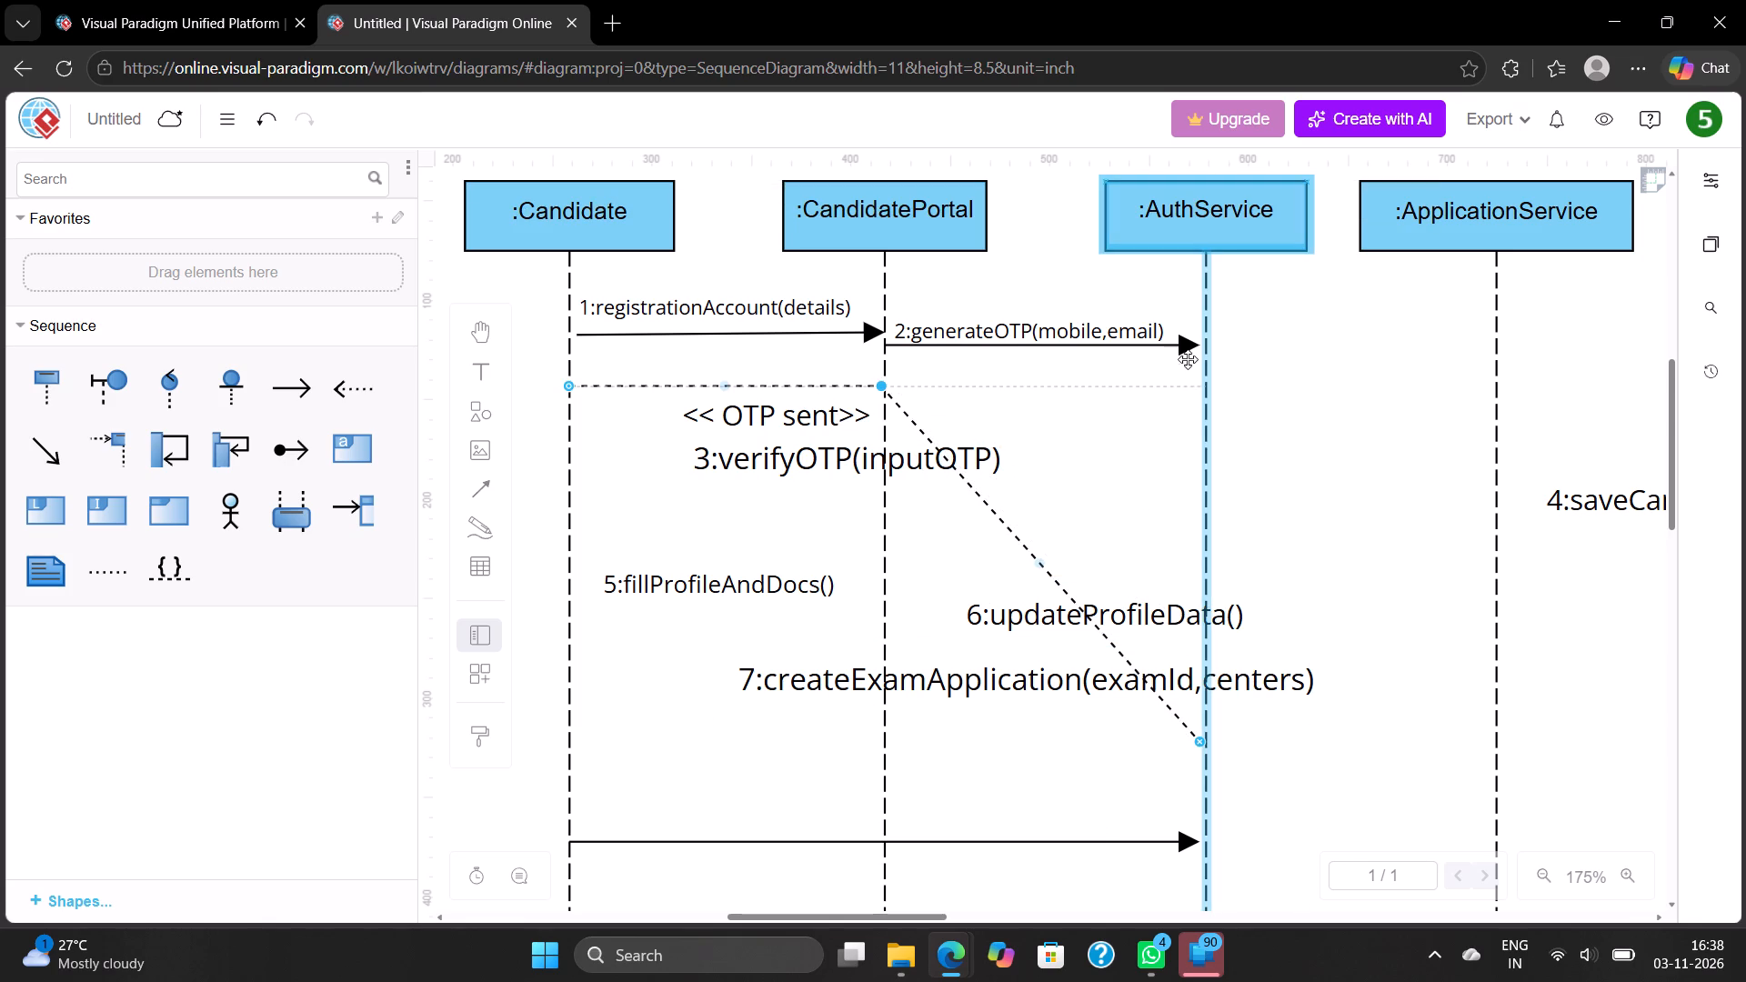
left_click_drag(1188, 359, 1193, 403)
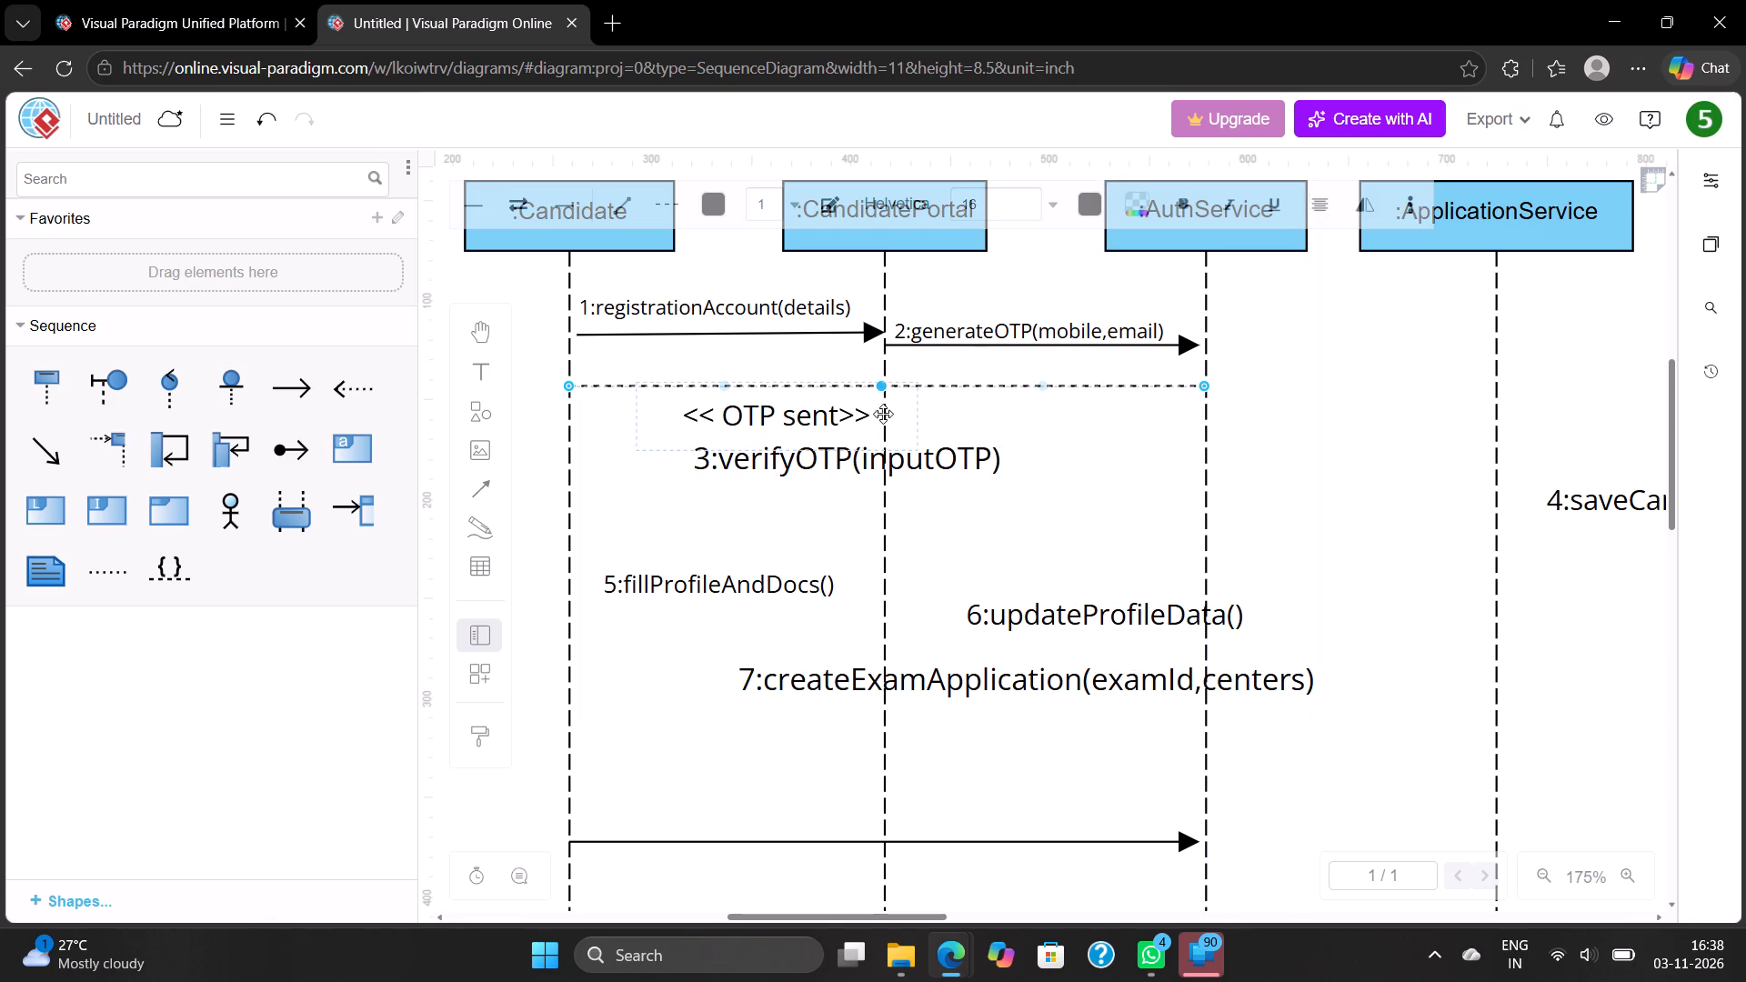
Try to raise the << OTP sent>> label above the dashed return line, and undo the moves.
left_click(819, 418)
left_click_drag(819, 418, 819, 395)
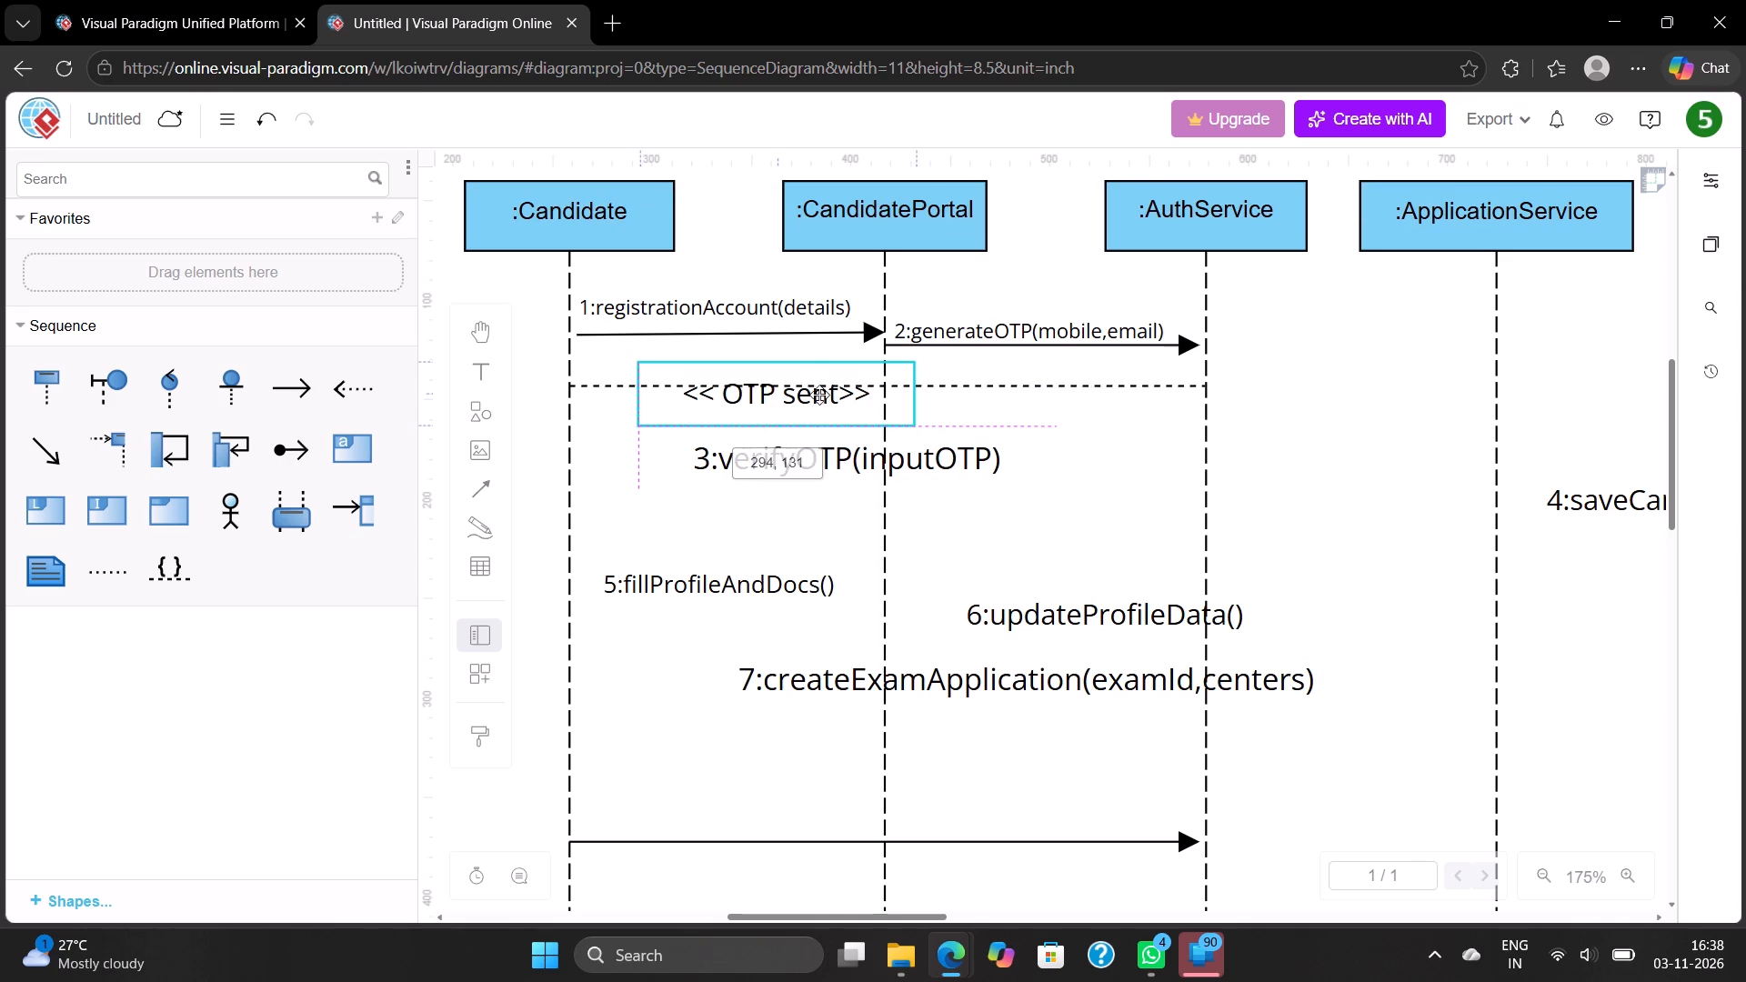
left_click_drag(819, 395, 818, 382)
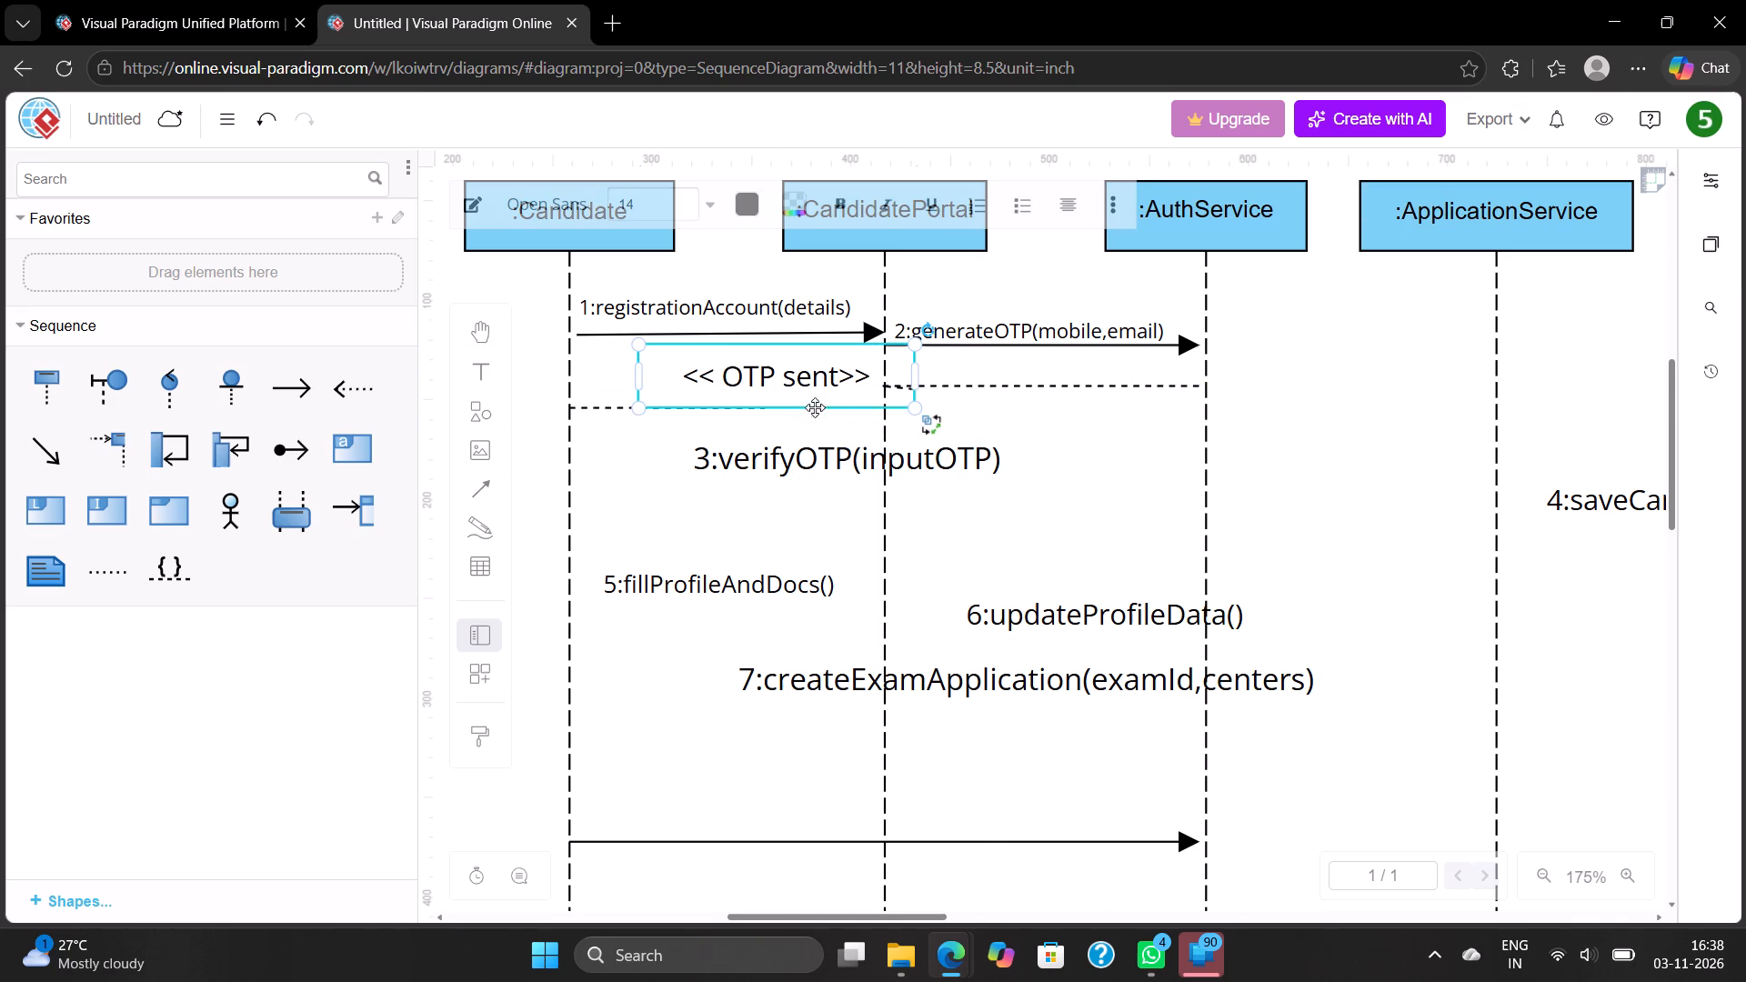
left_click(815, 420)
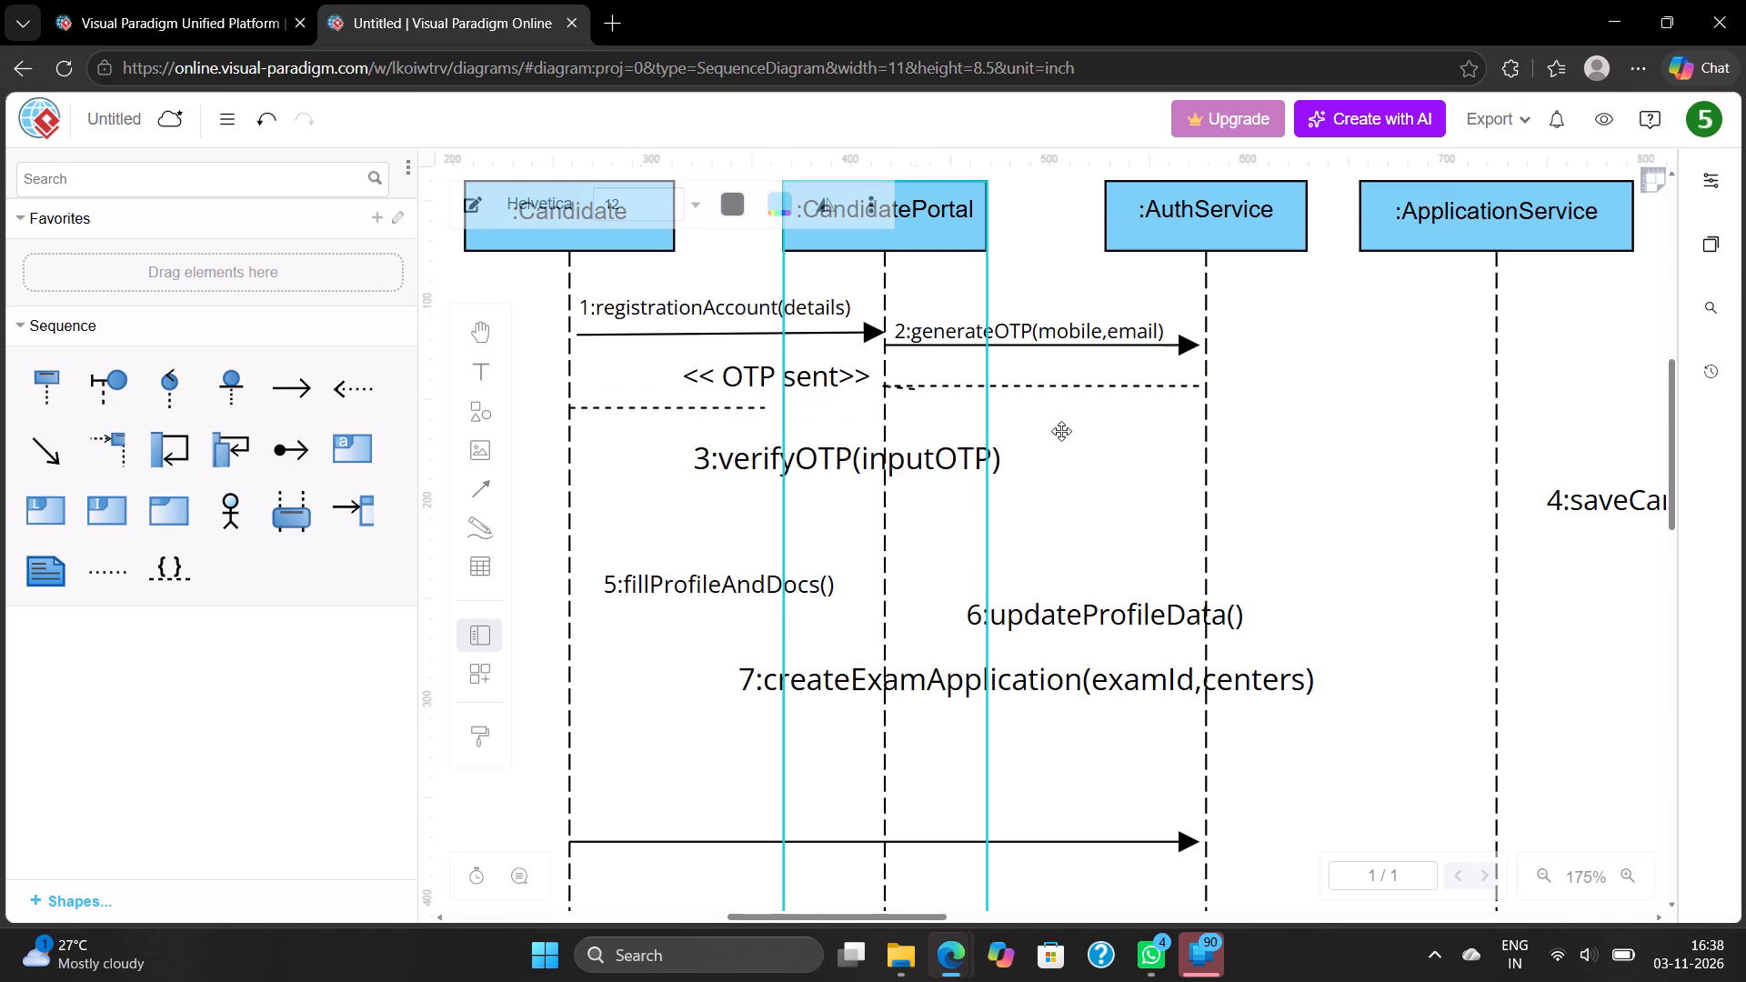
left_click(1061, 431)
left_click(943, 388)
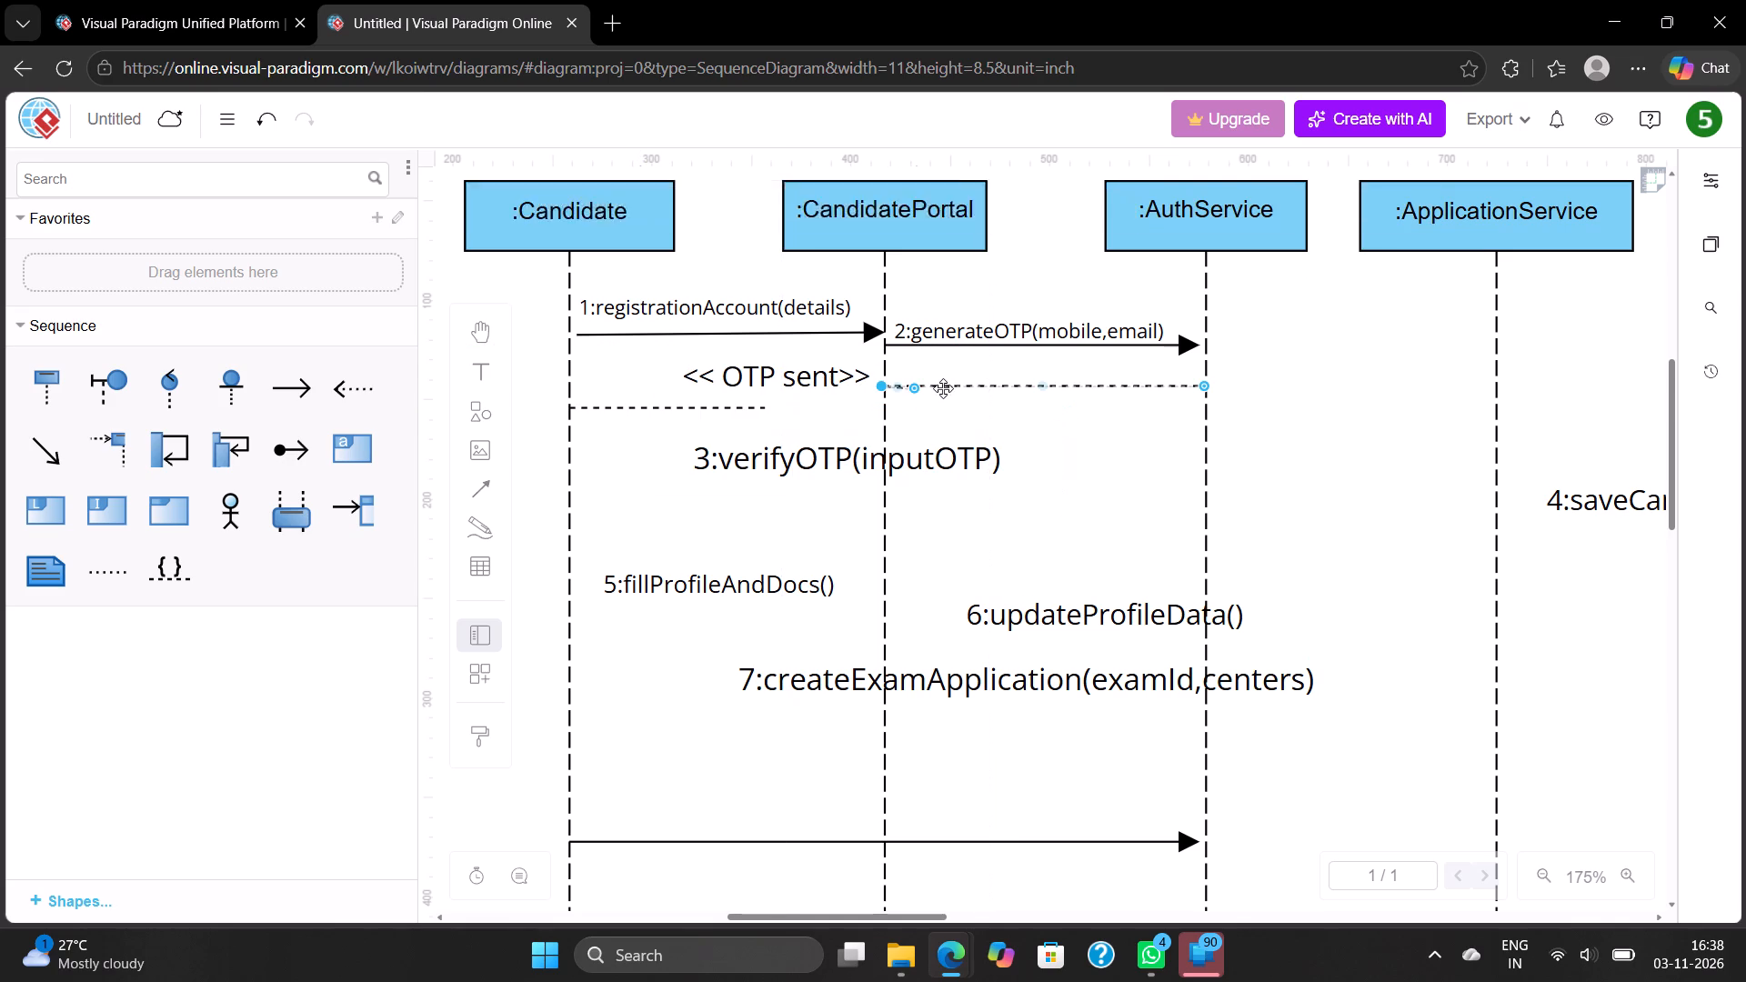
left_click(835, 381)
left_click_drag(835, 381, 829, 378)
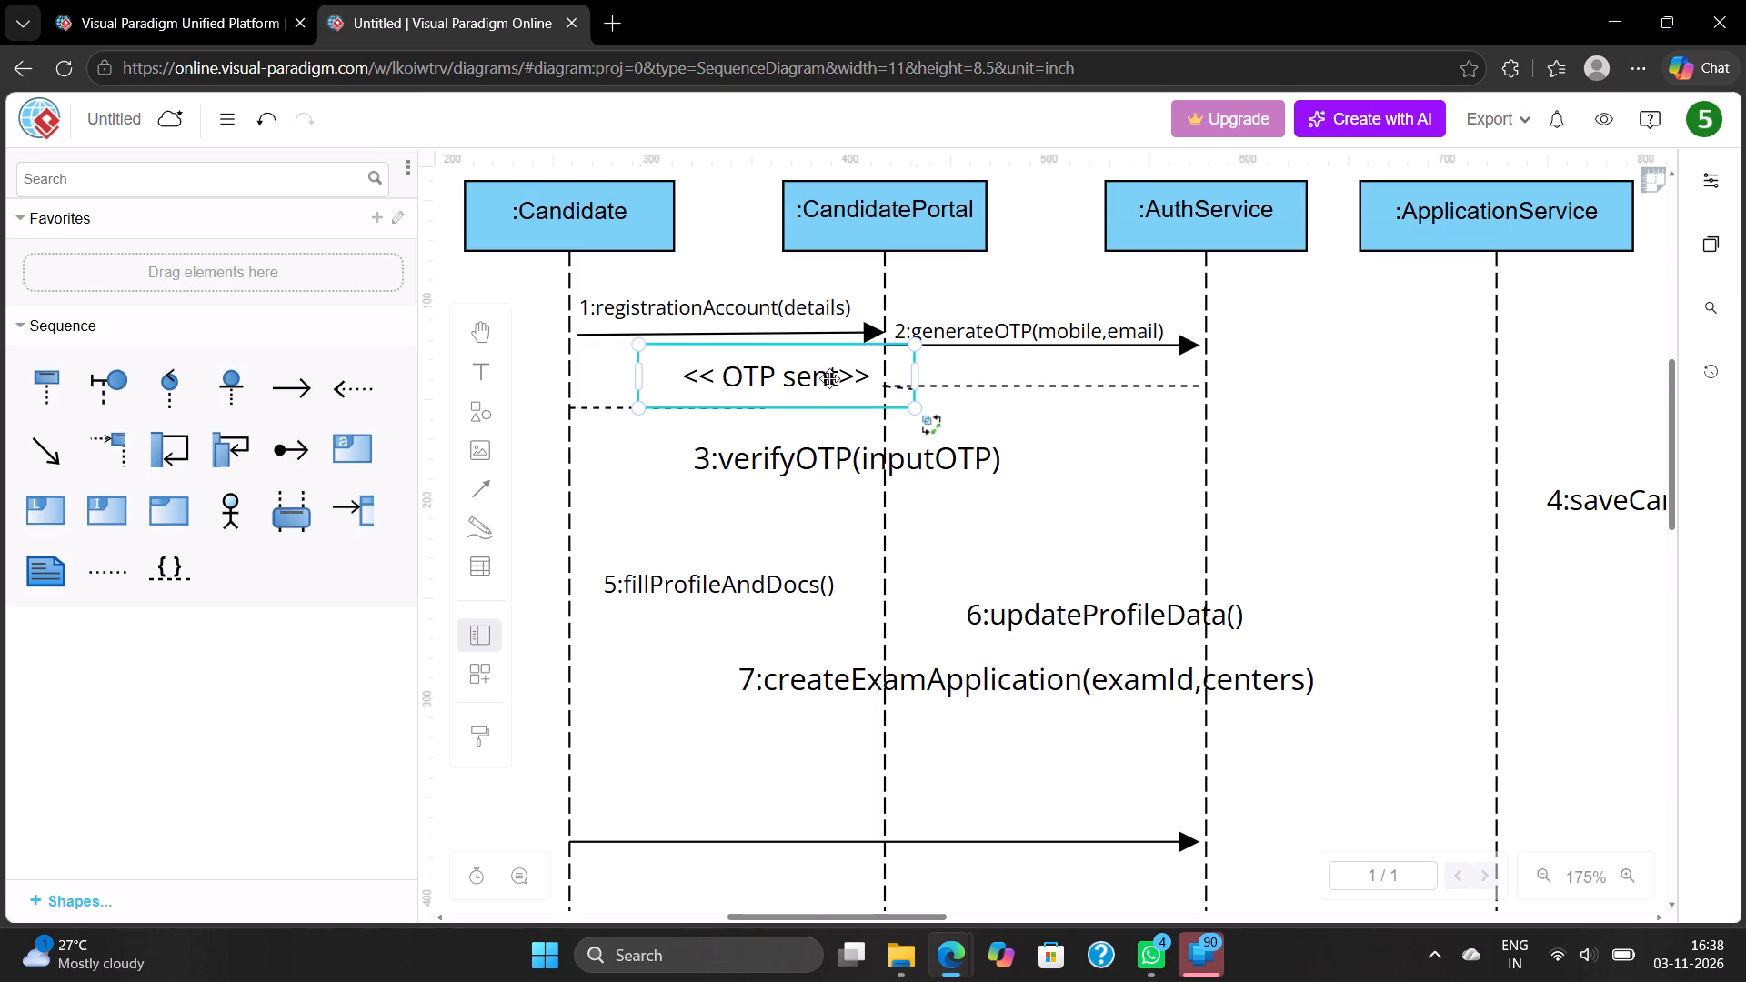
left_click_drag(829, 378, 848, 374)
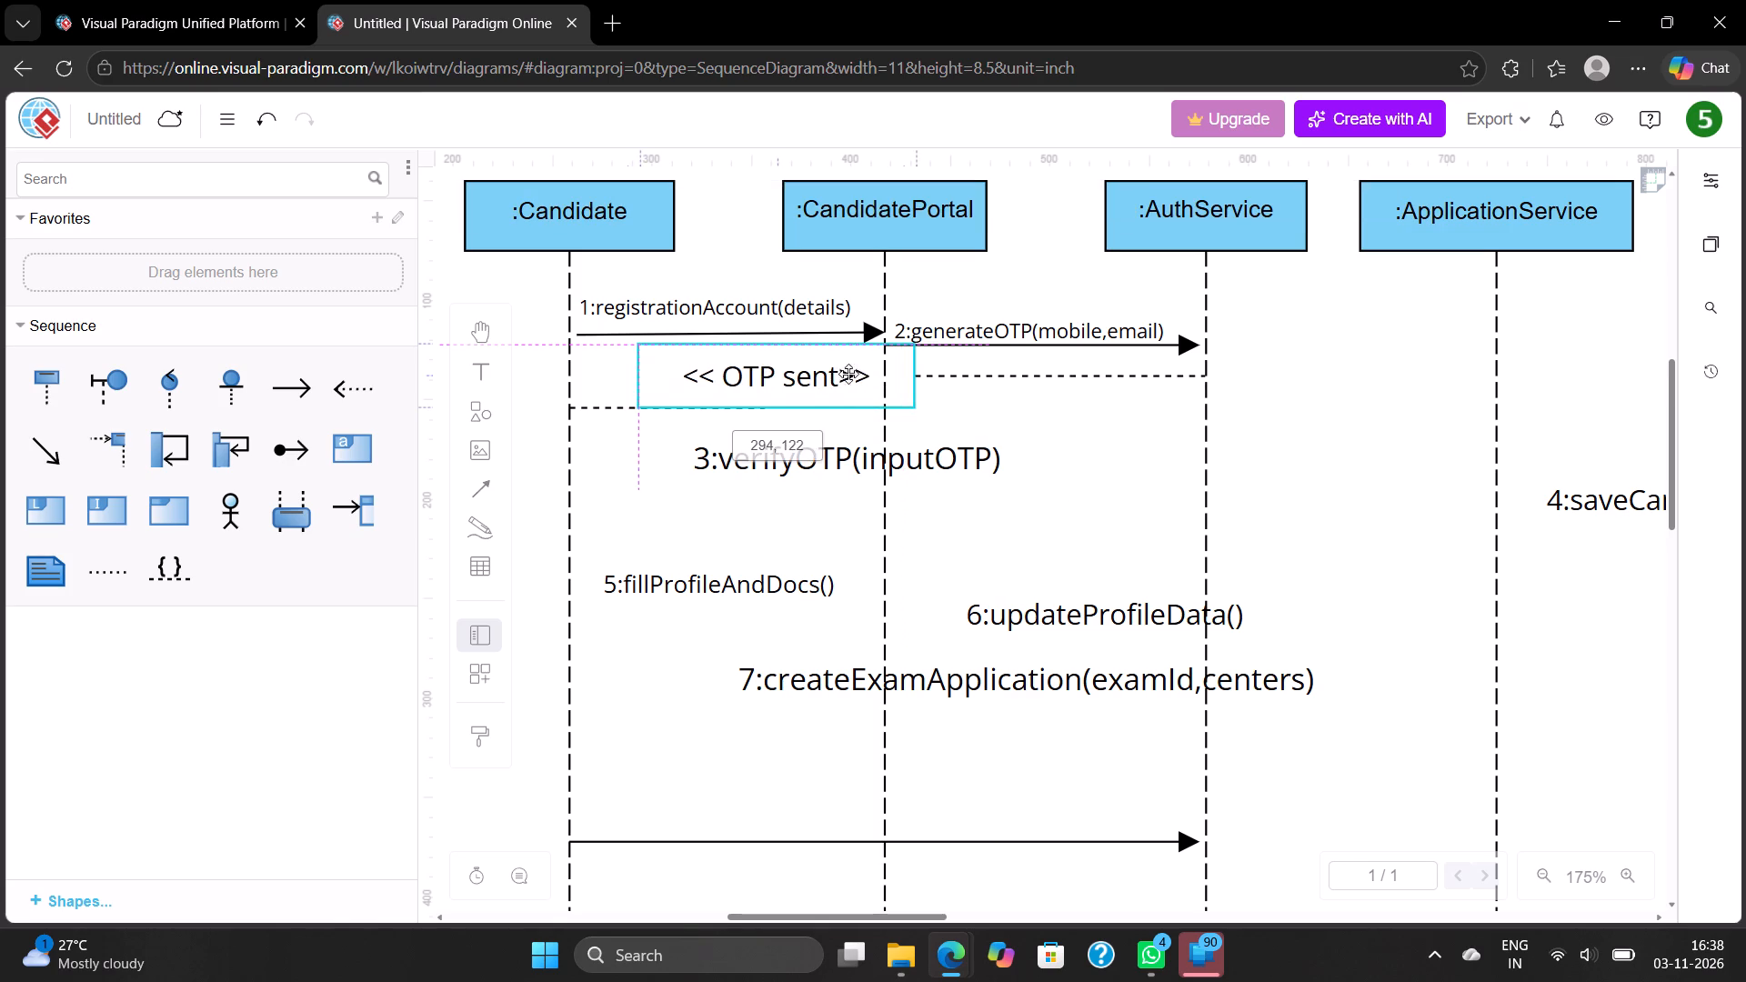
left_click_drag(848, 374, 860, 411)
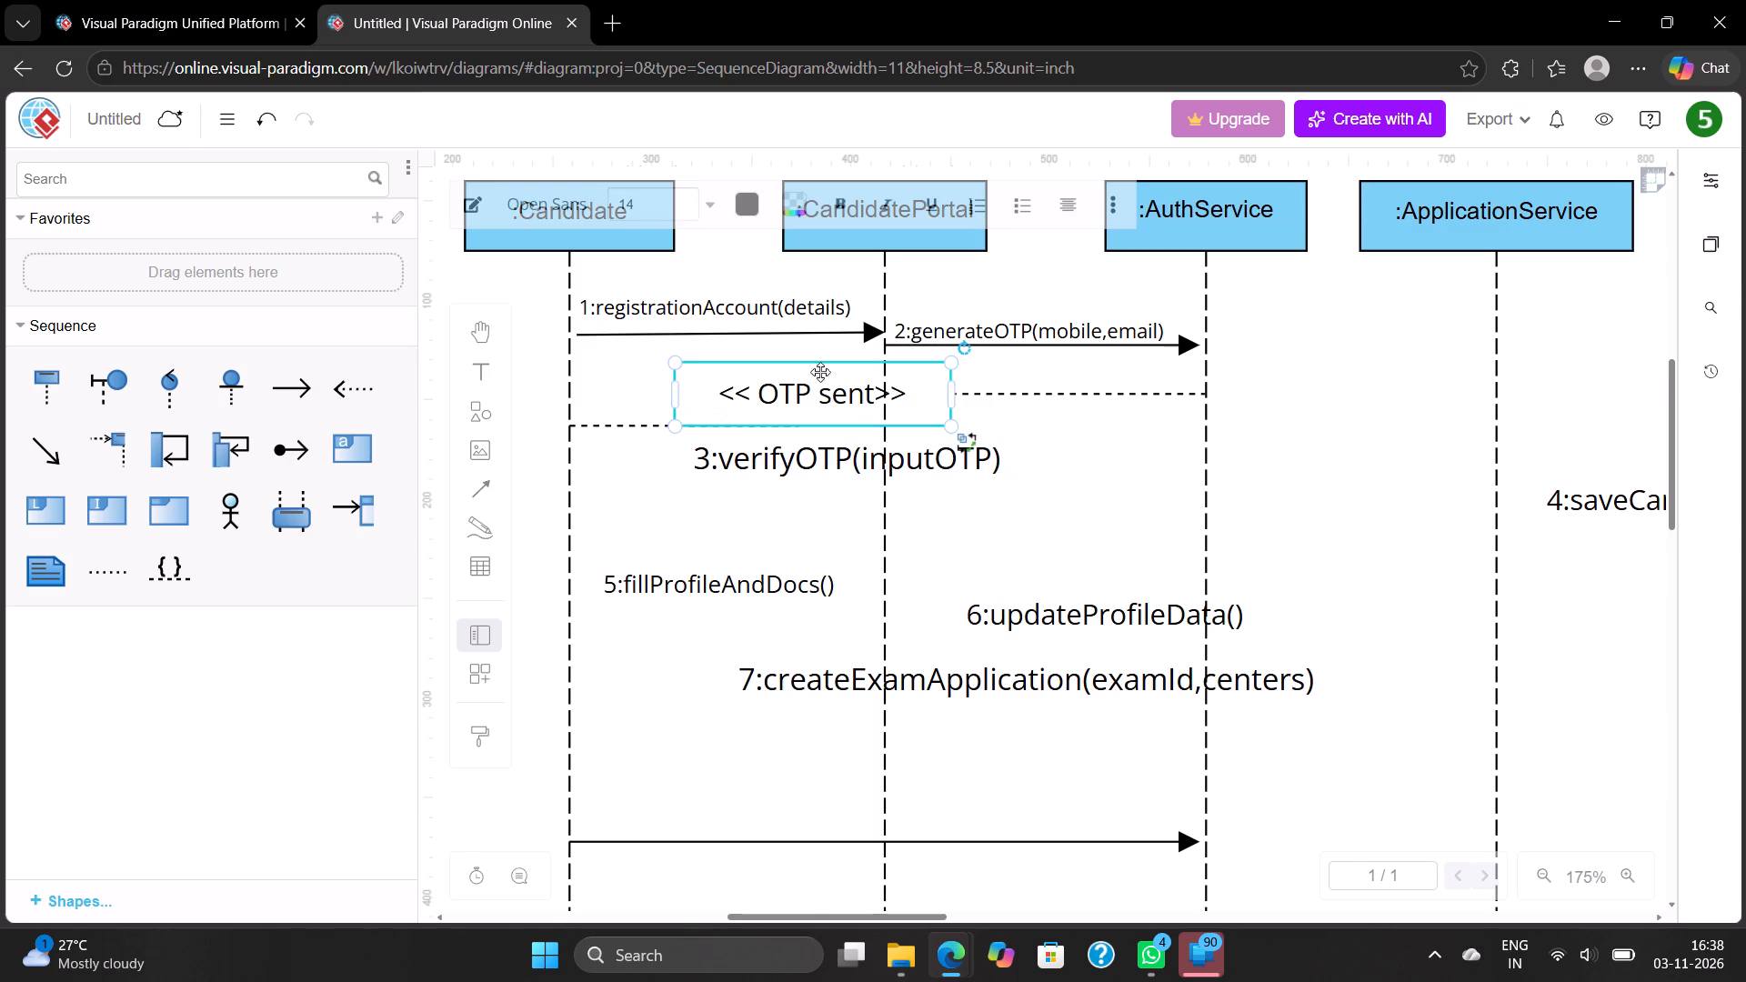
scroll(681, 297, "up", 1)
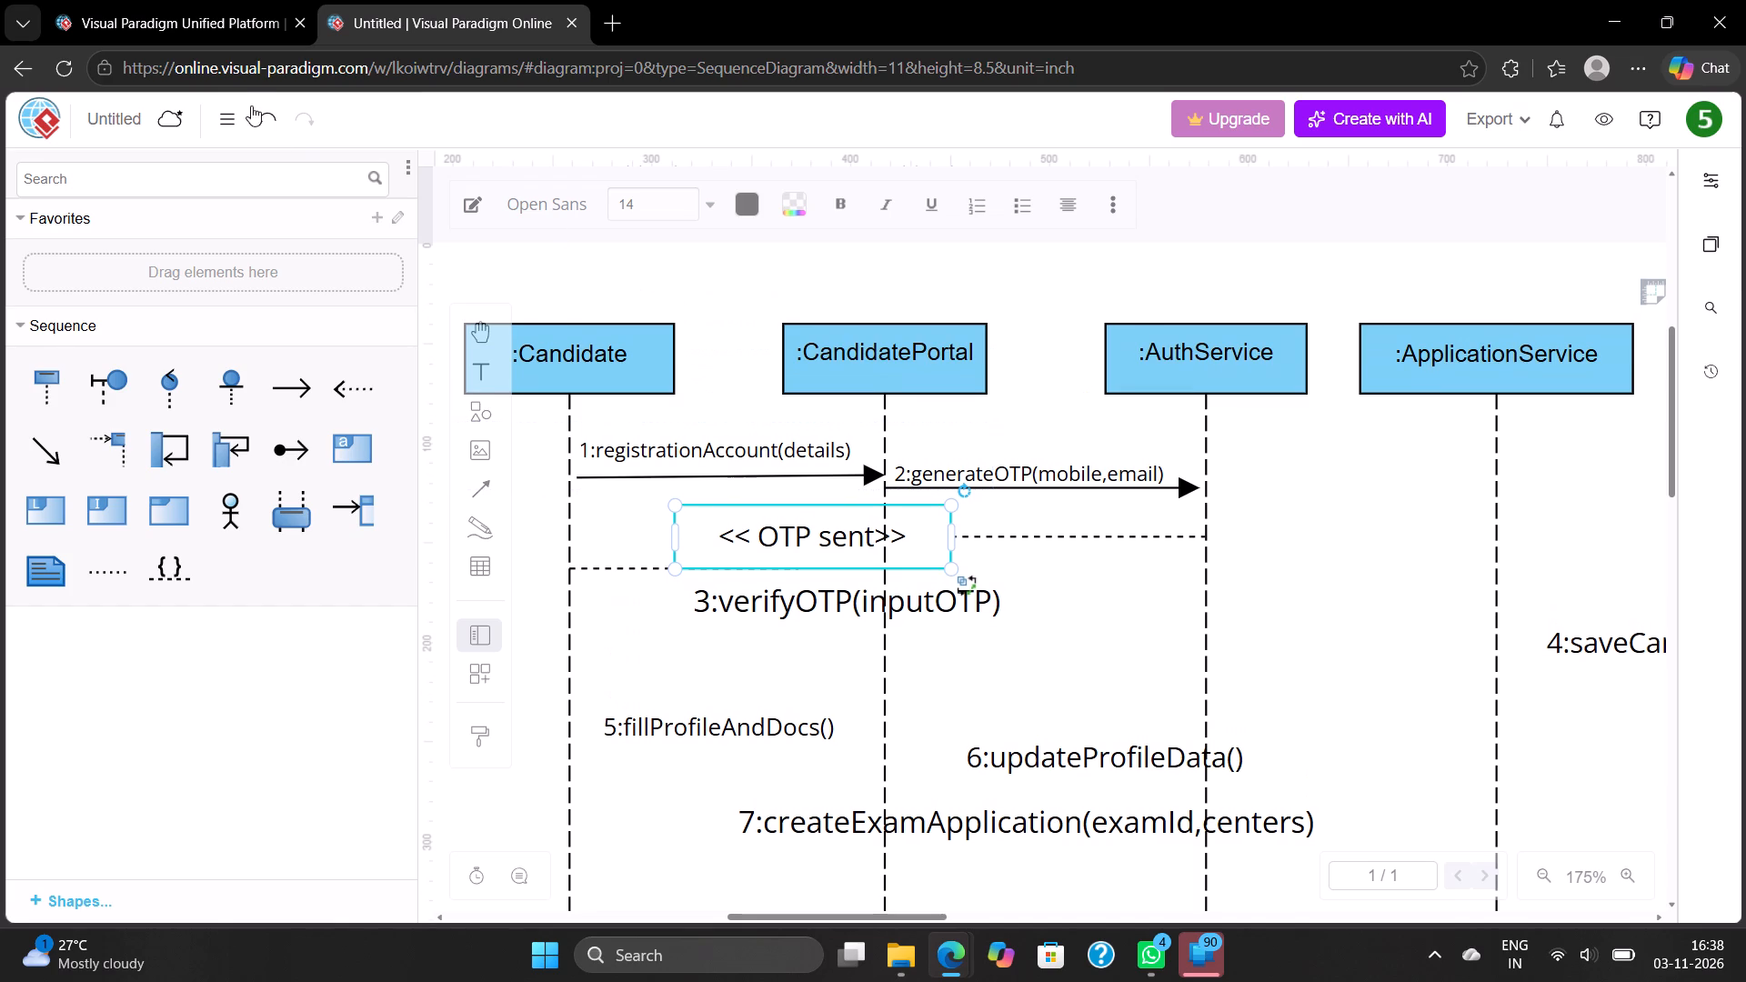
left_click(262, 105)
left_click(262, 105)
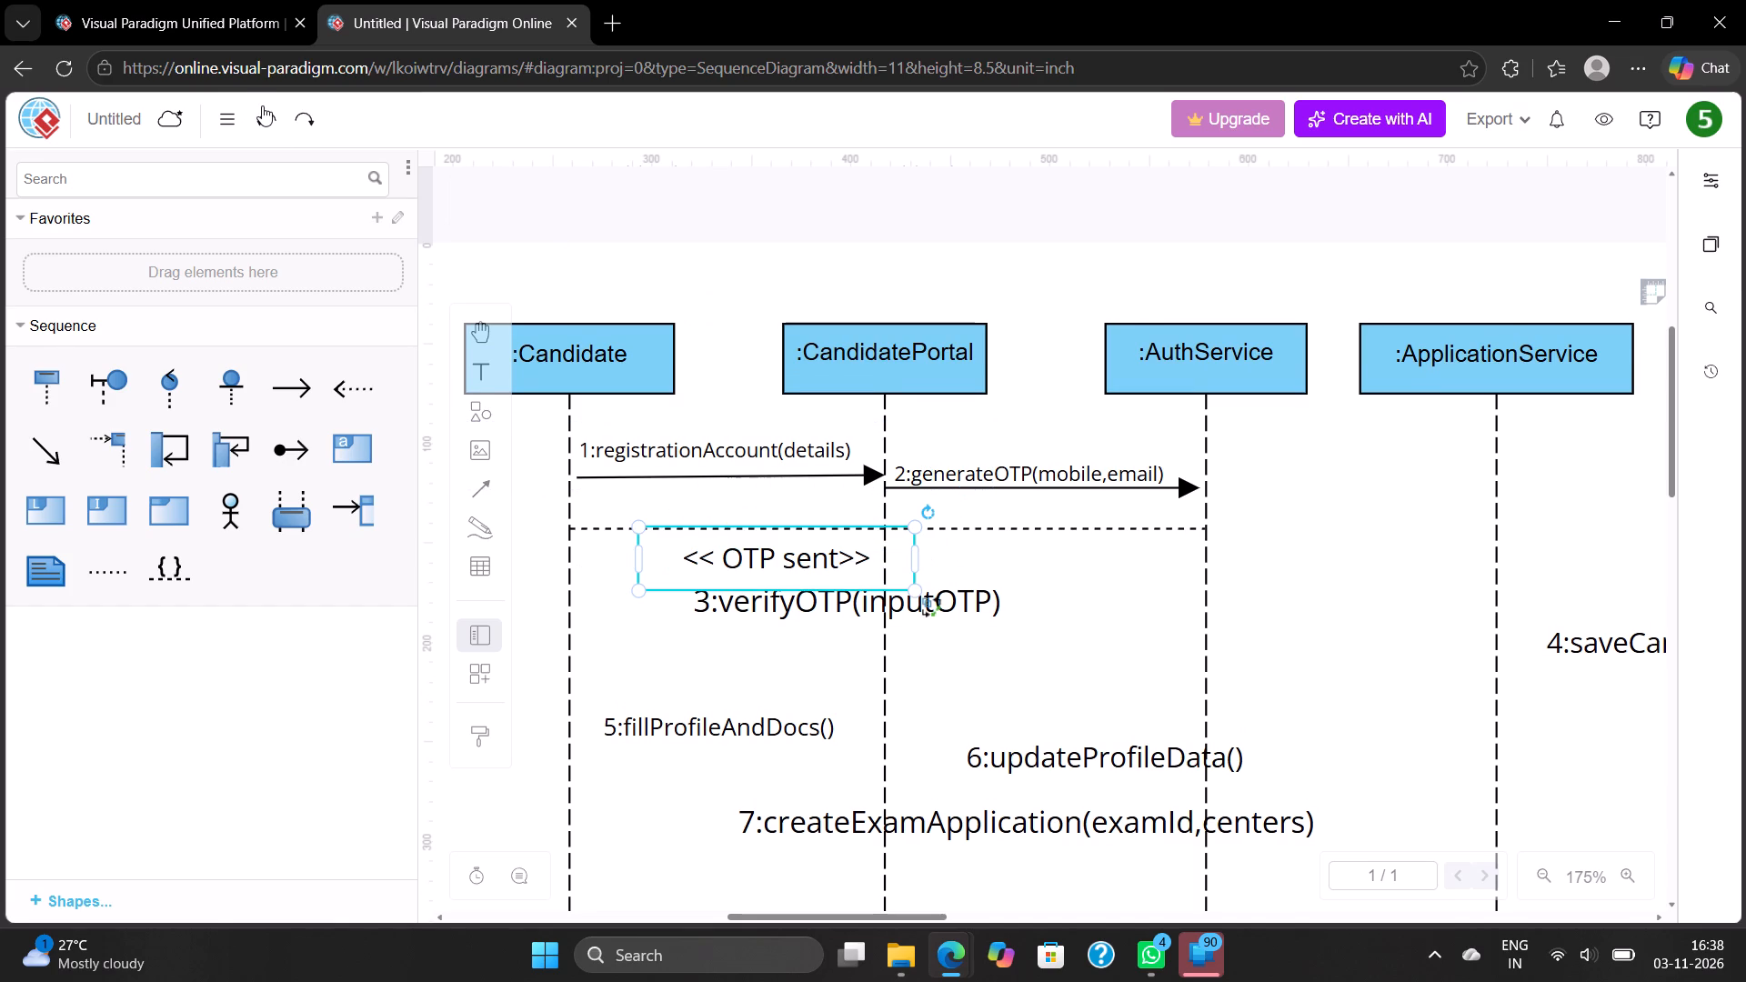
Move the << OTP sent>> label up onto the dashed return line, just beneath the 1:registrationAccount(details) arrow.
left_click_drag(758, 555, 774, 511)
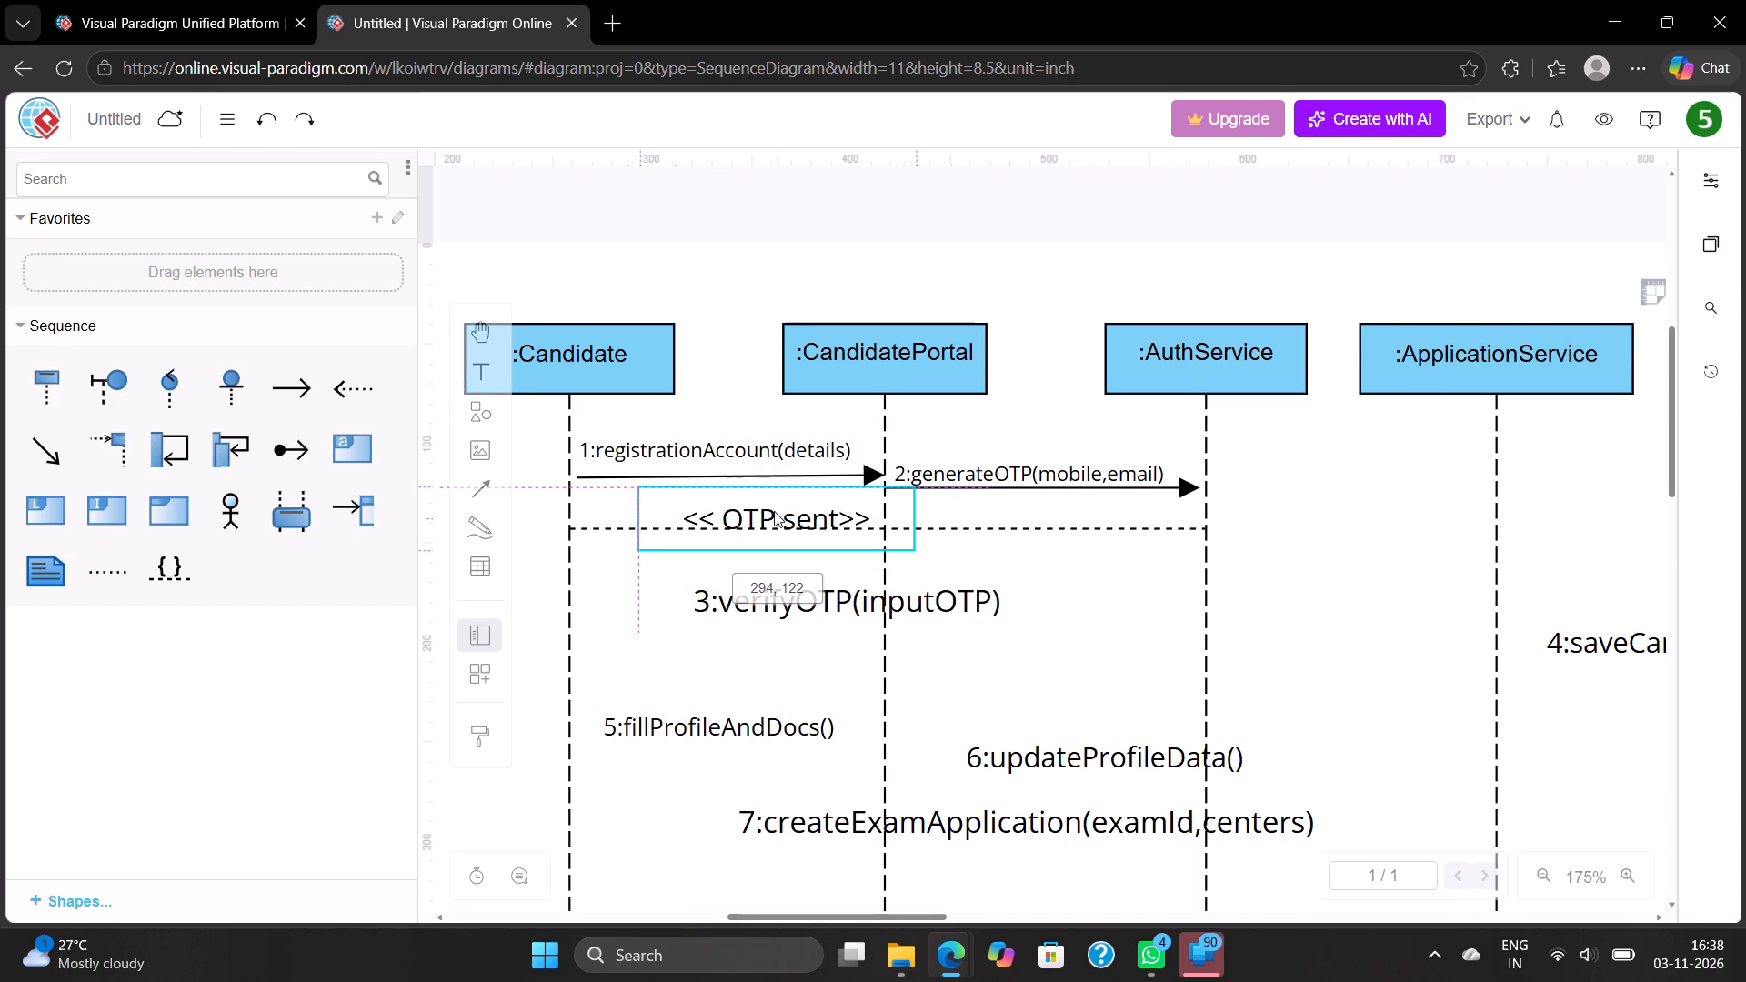
left_click_drag(774, 511, 781, 500)
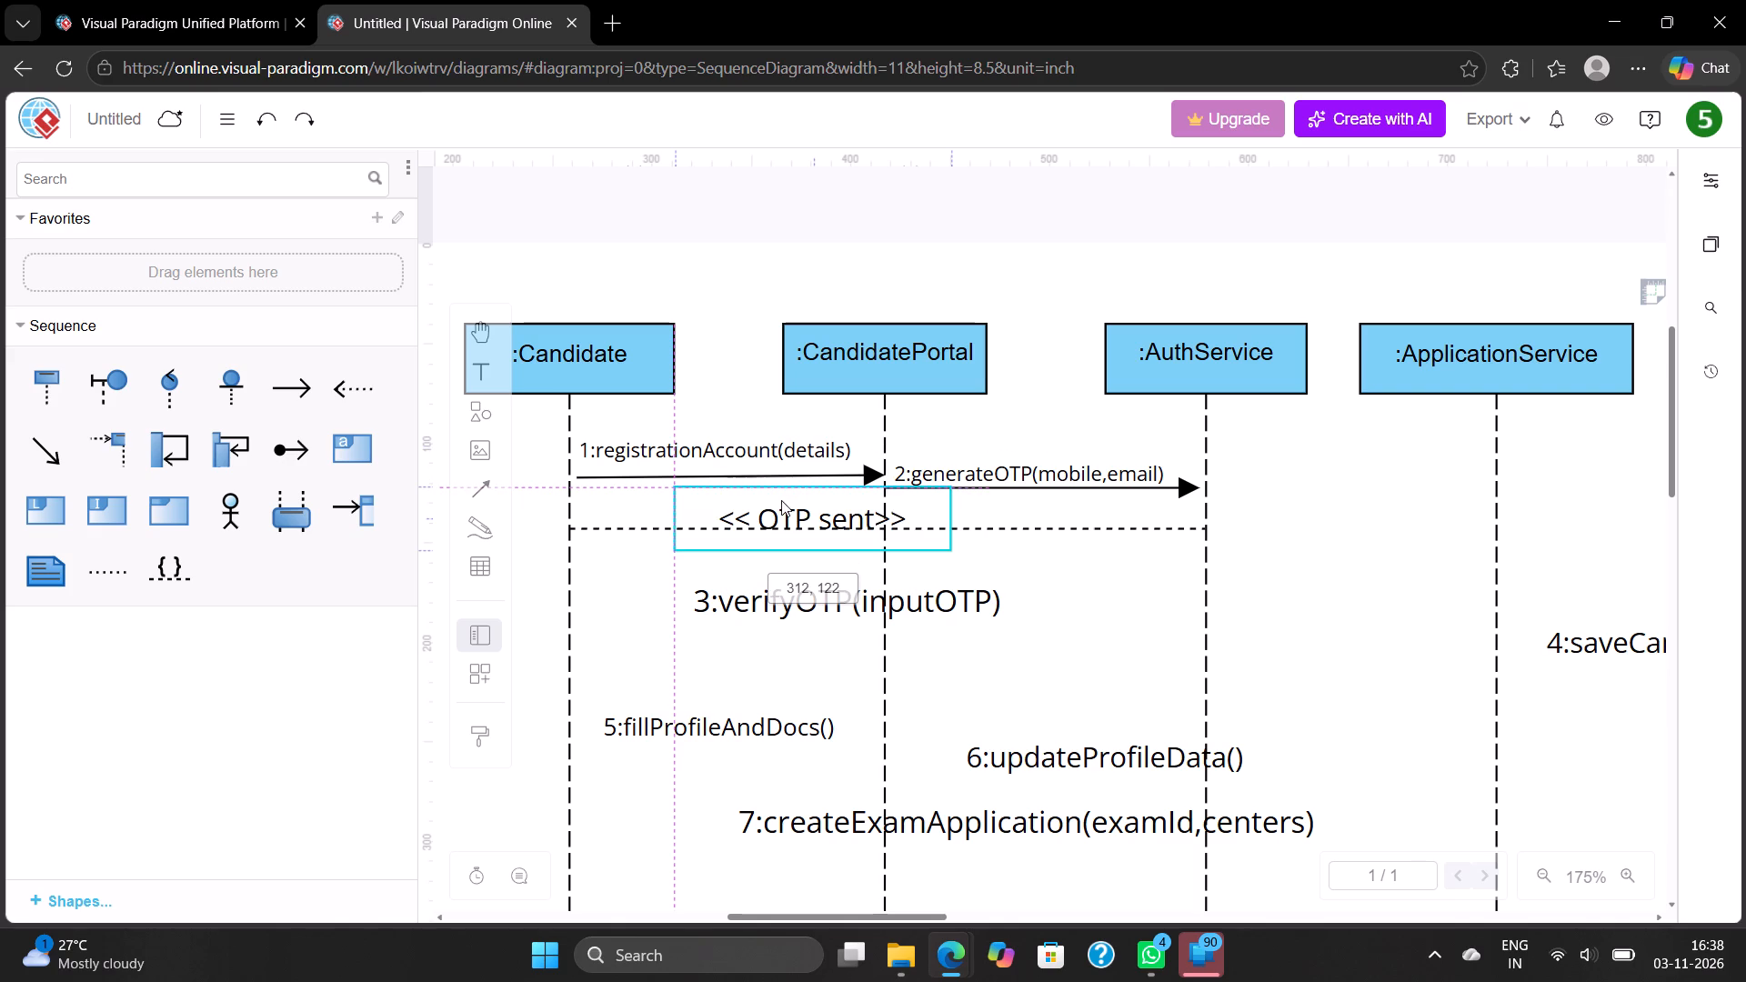
left_click_drag(781, 500, 771, 496)
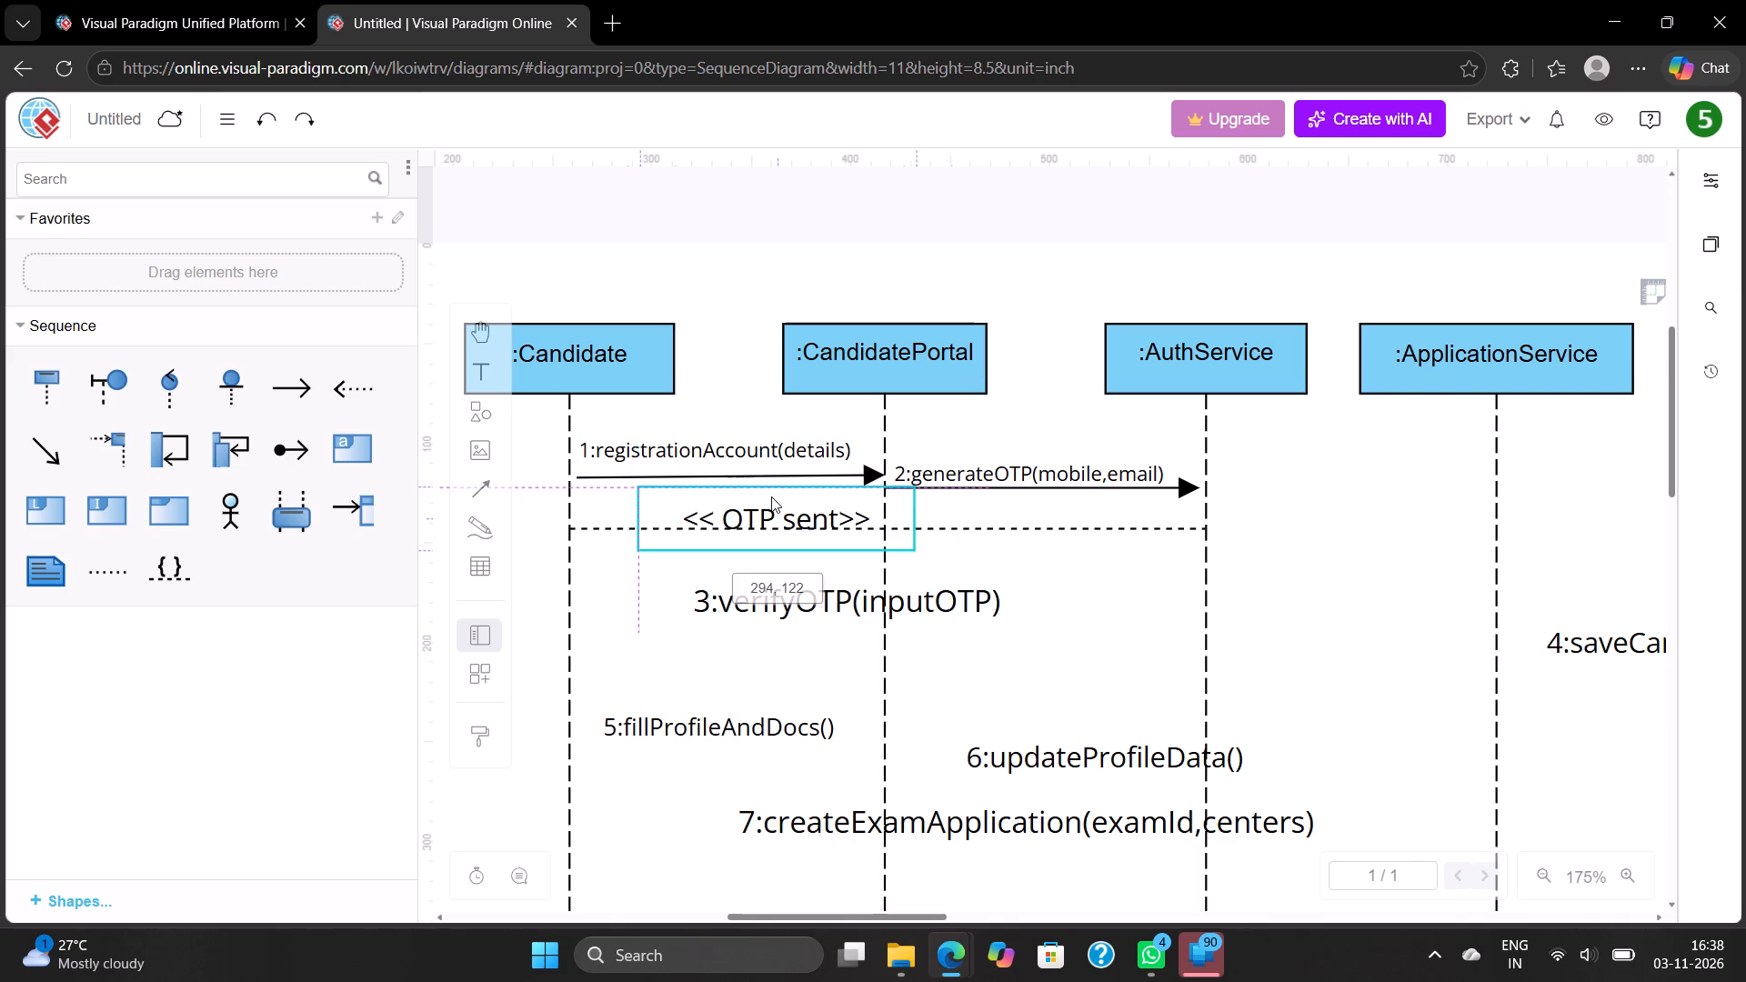
left_click_drag(771, 496, 768, 496)
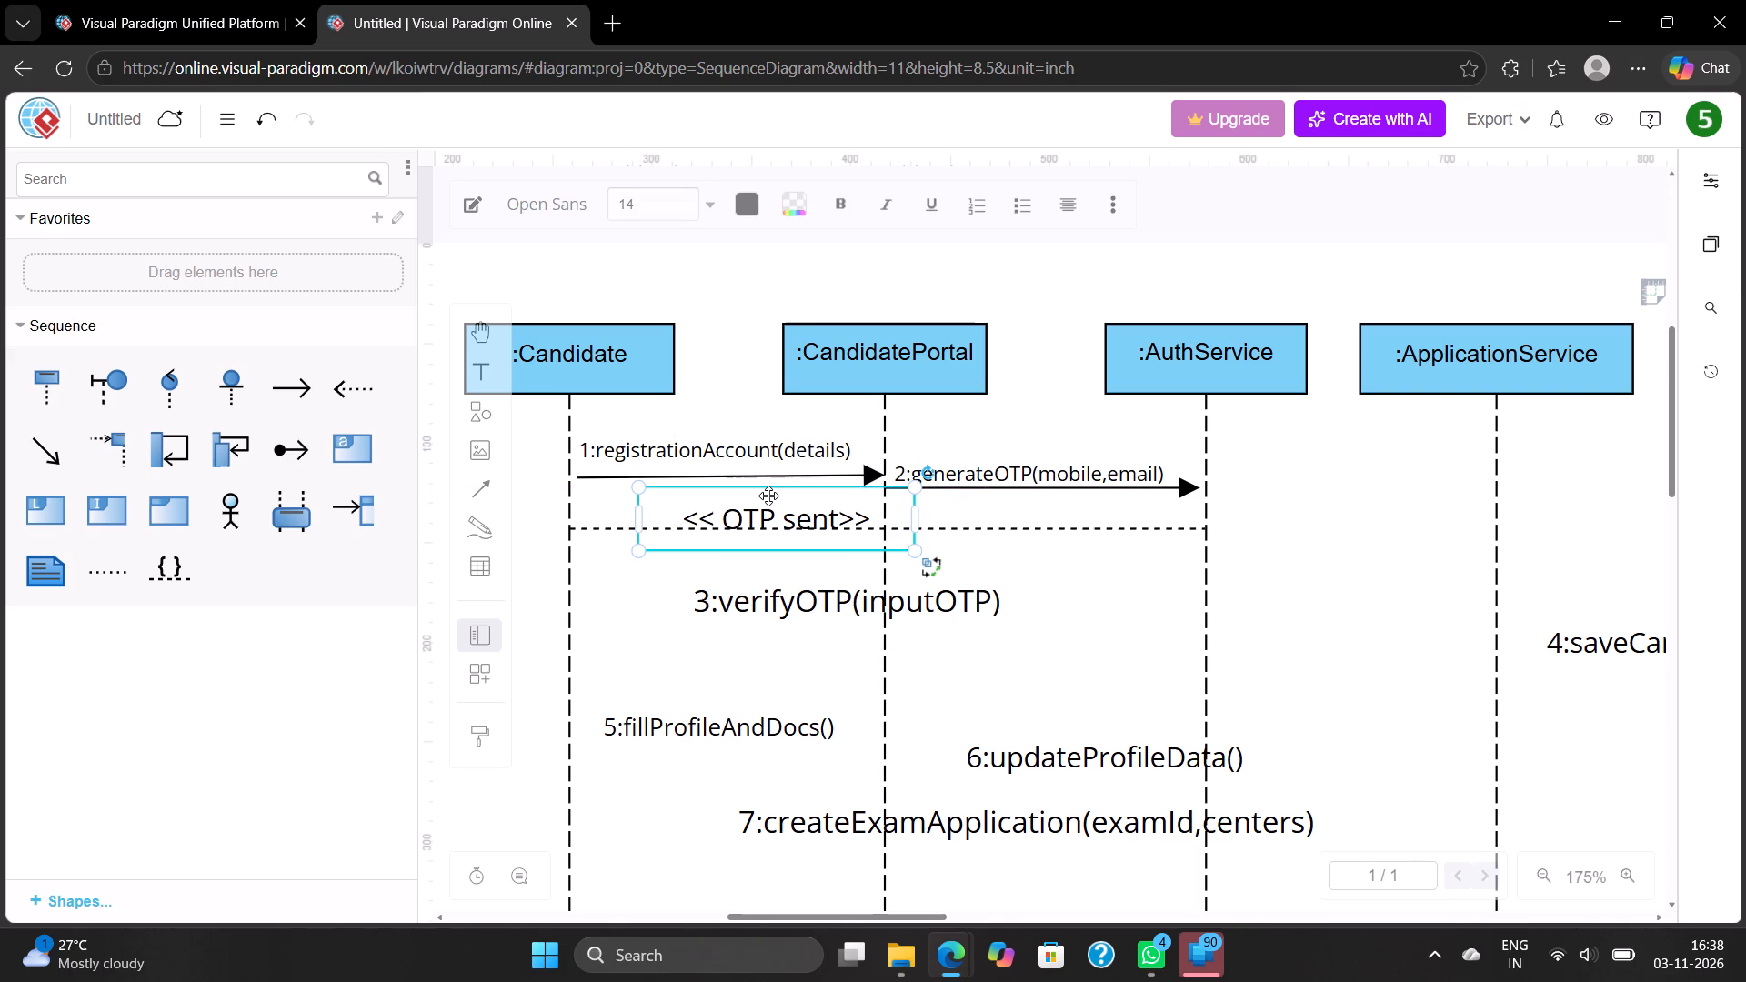
left_click(1031, 579)
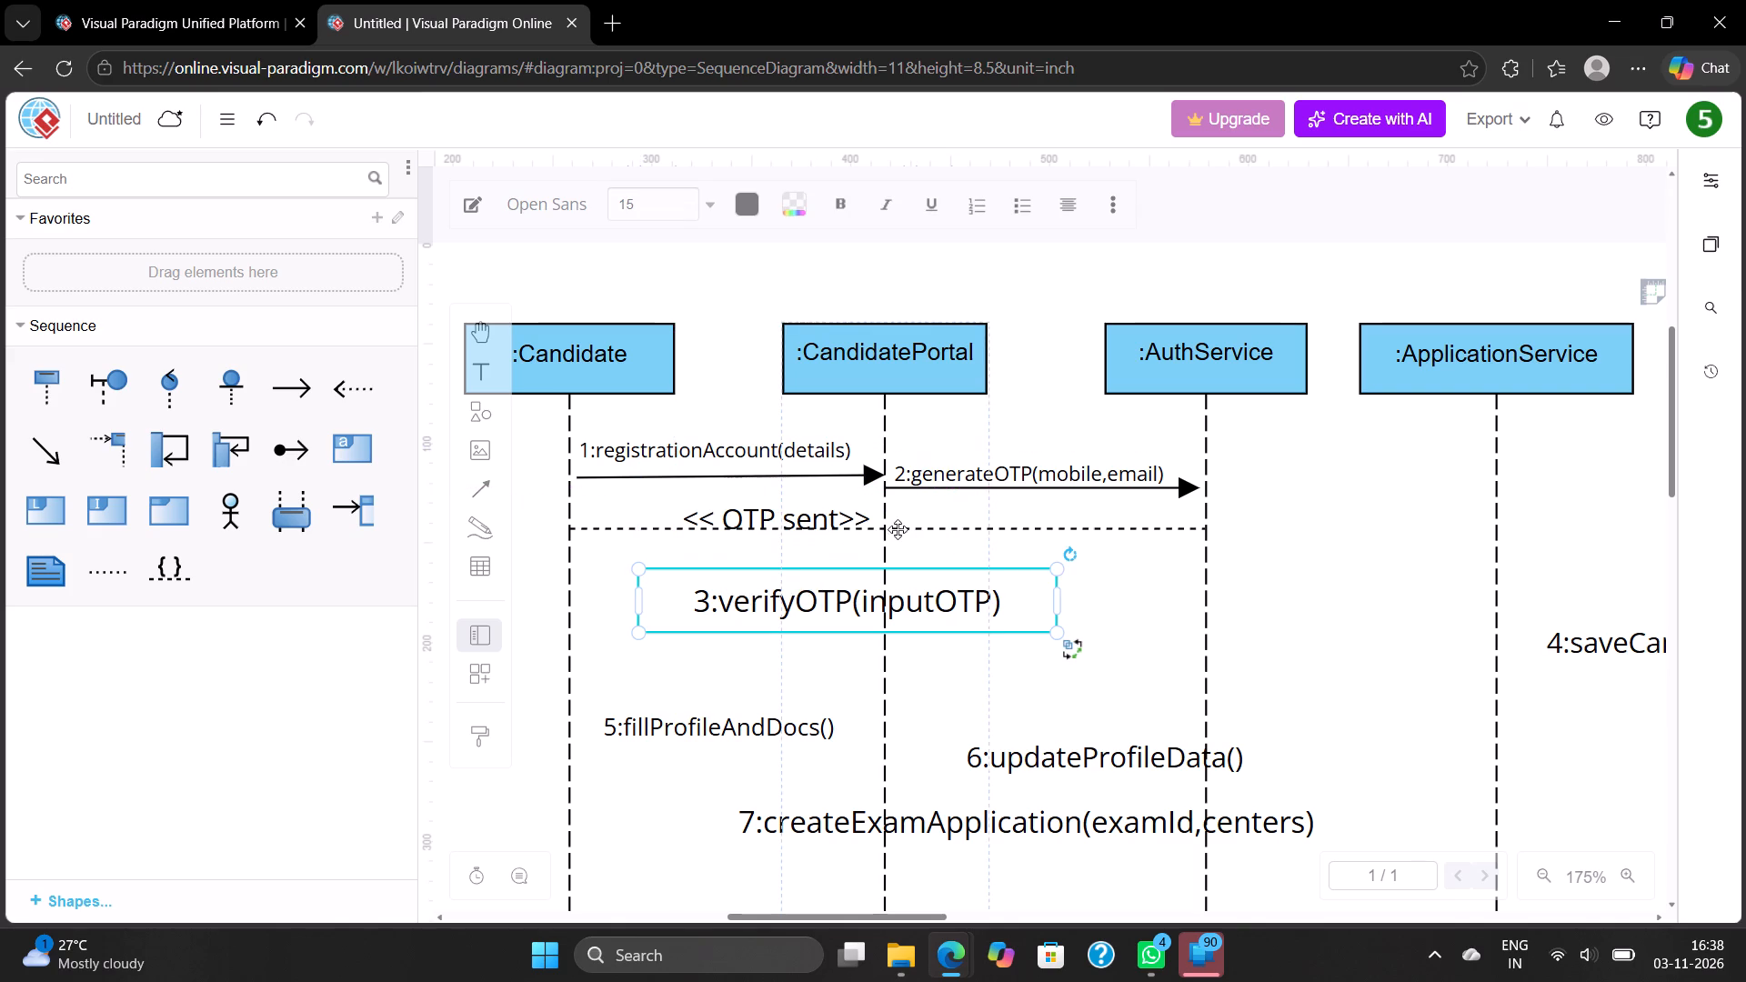
Set the << OTP sent>> label's font size to 11 pt.
left_click(858, 523)
left_click(852, 513)
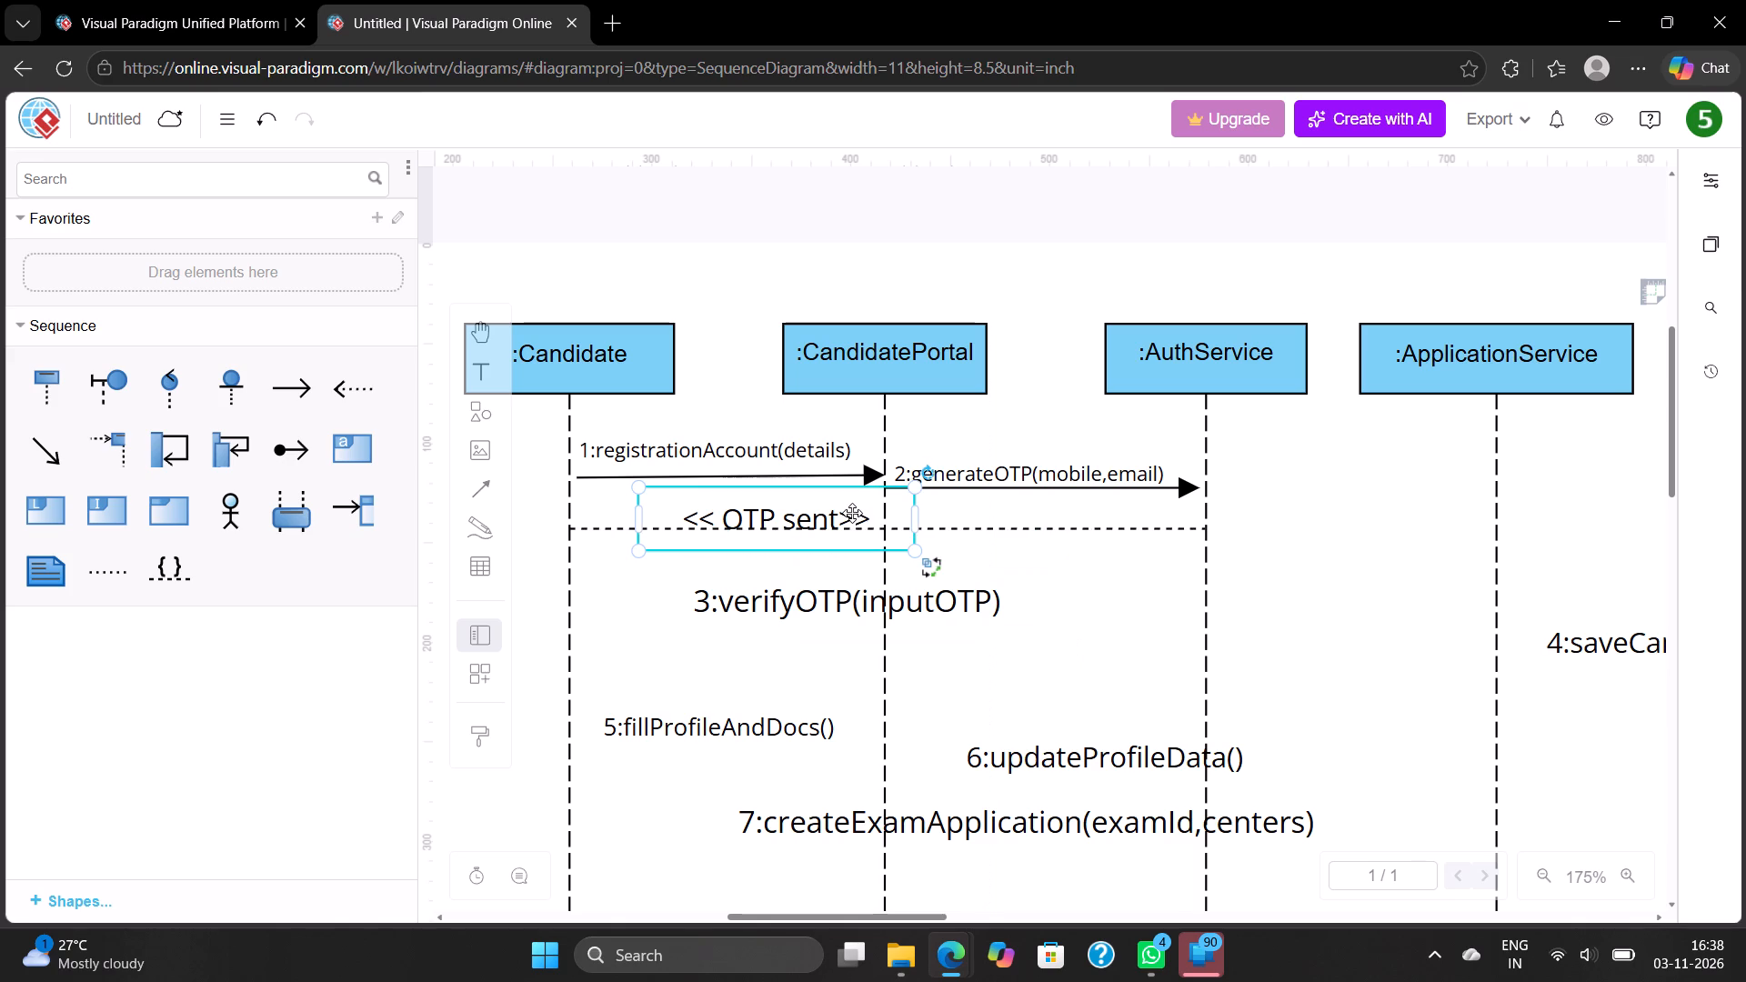
left_click(1728, 181)
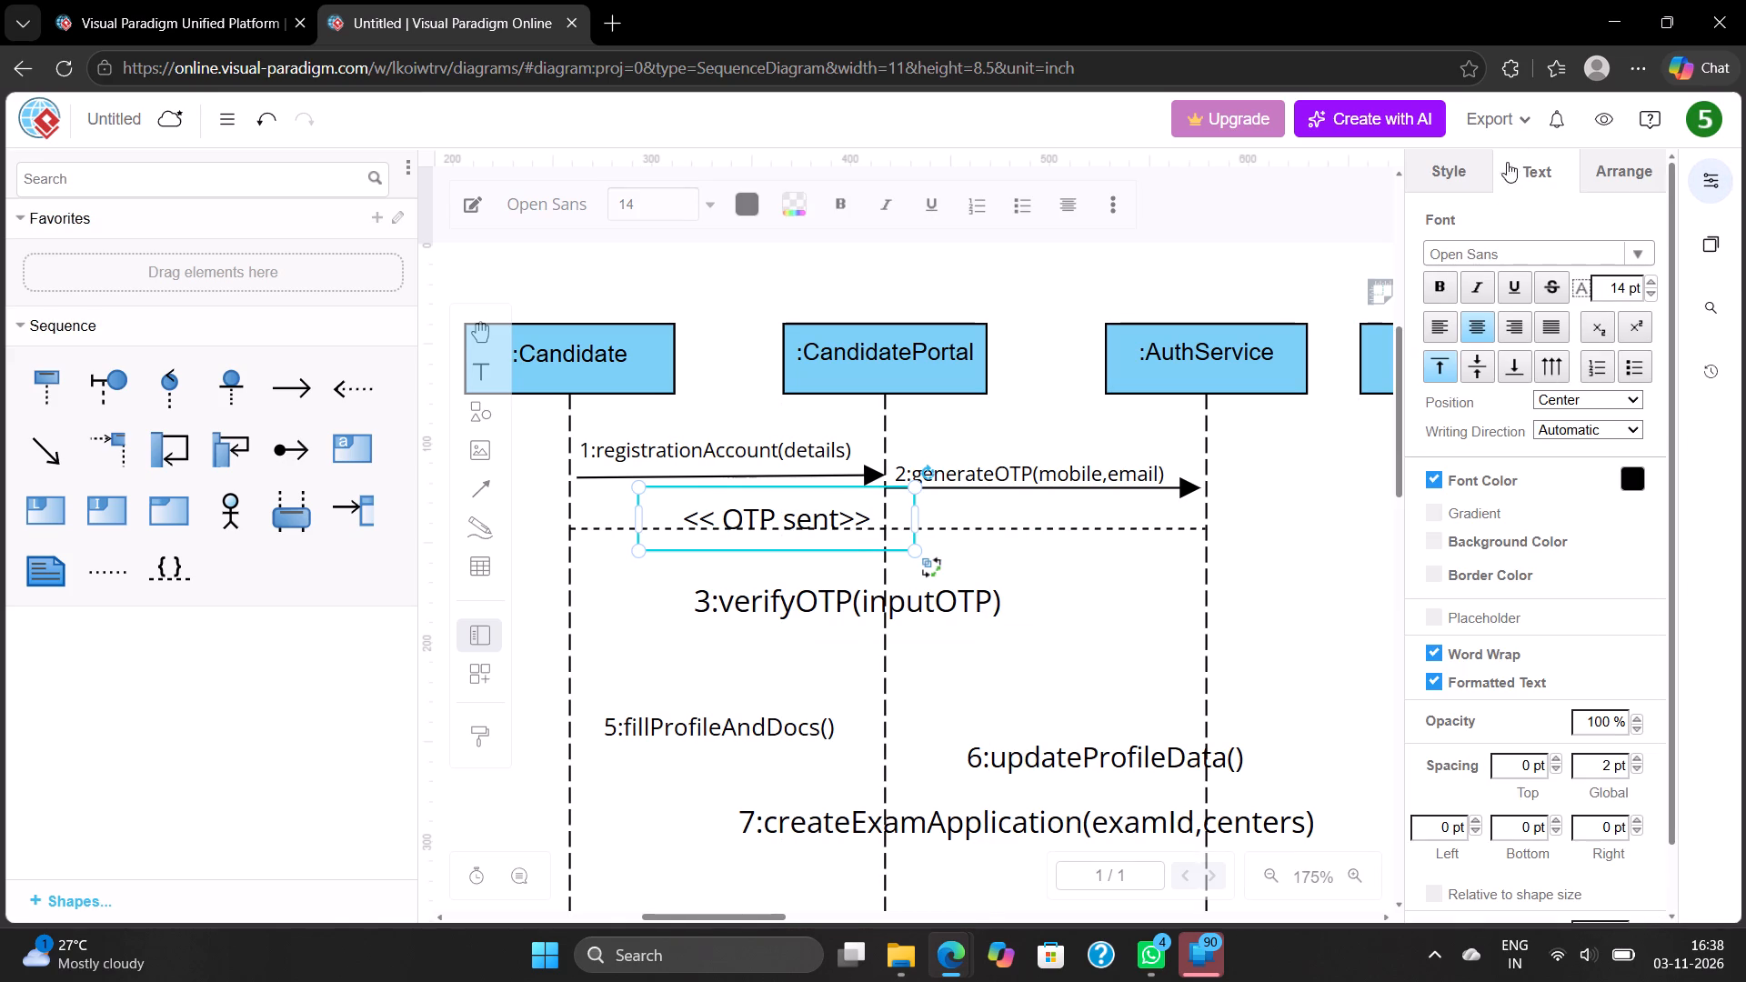
left_click(1460, 158)
left_click(1540, 153)
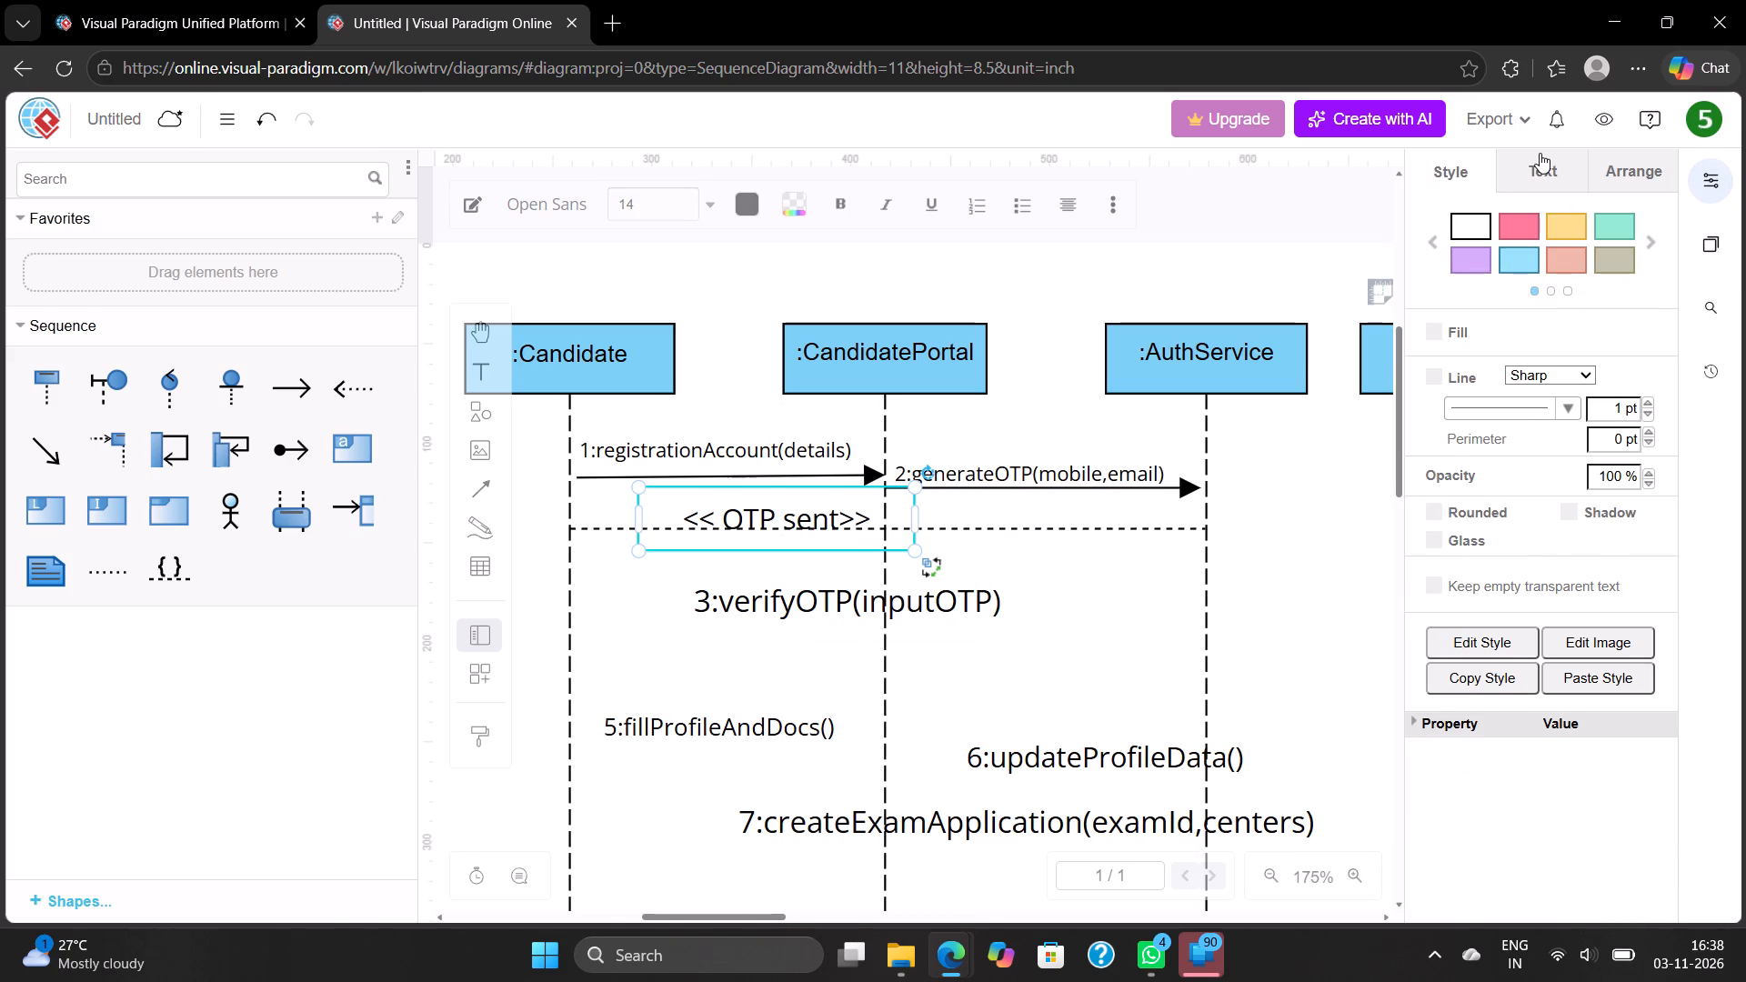
double_click(1653, 292)
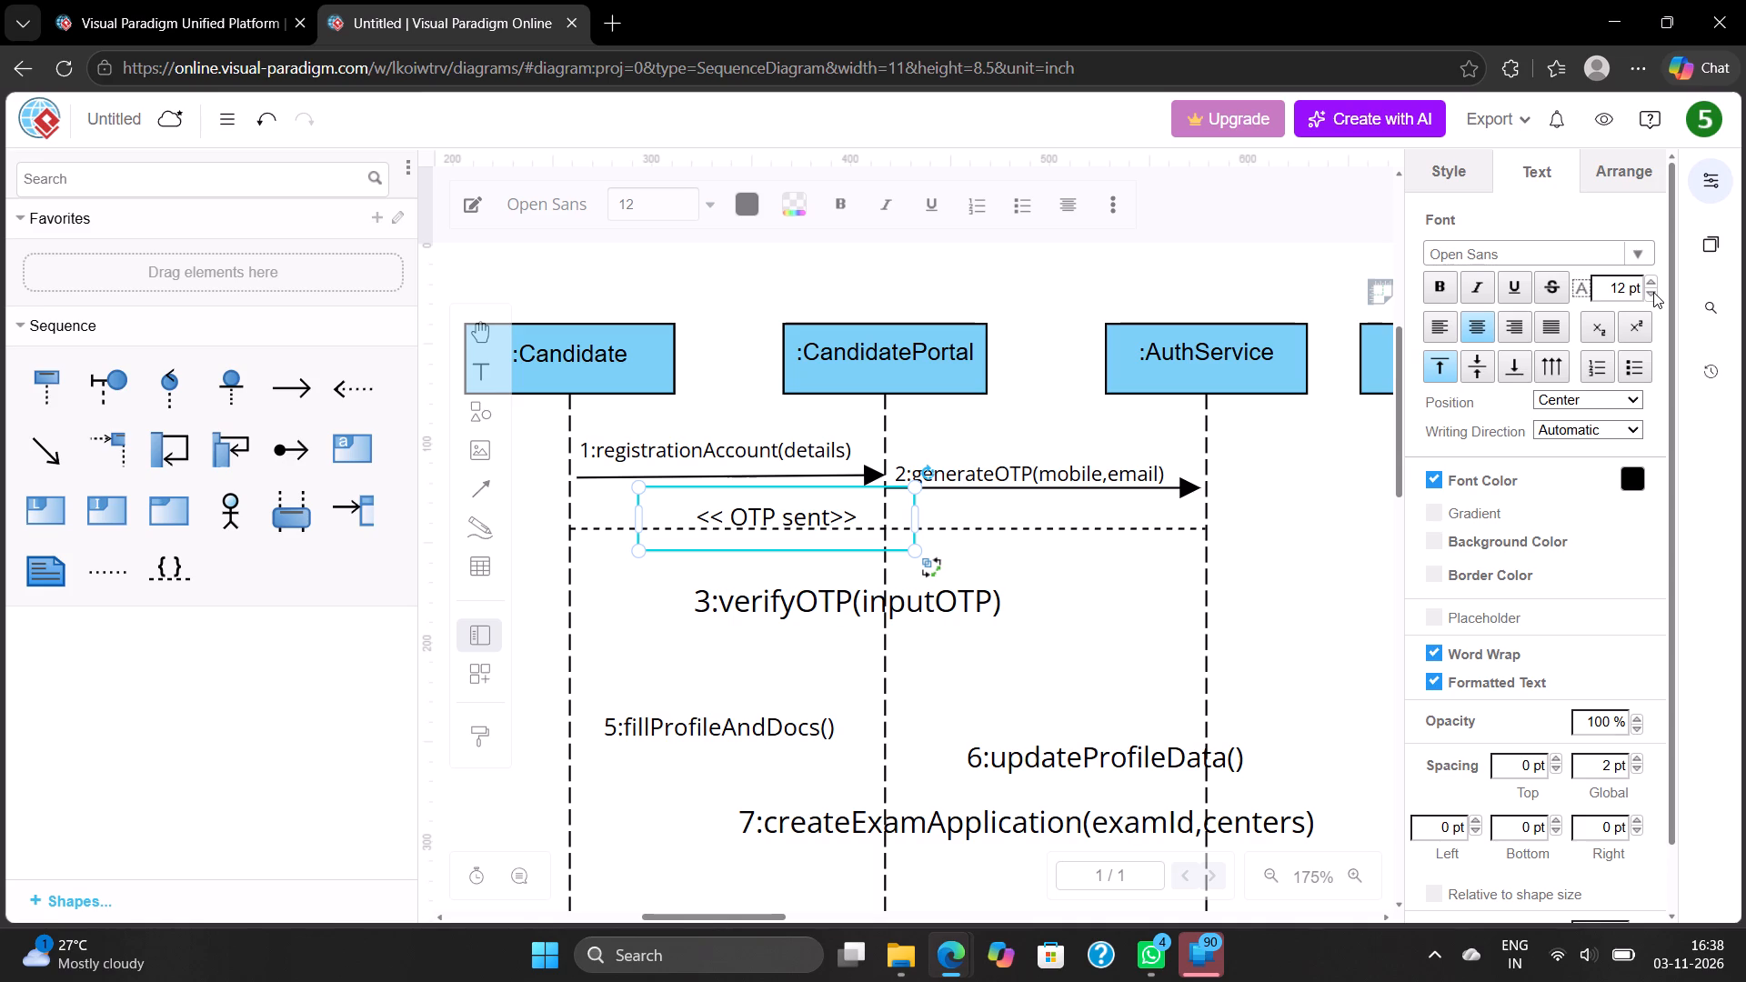
left_click(1653, 292)
left_click(1269, 511)
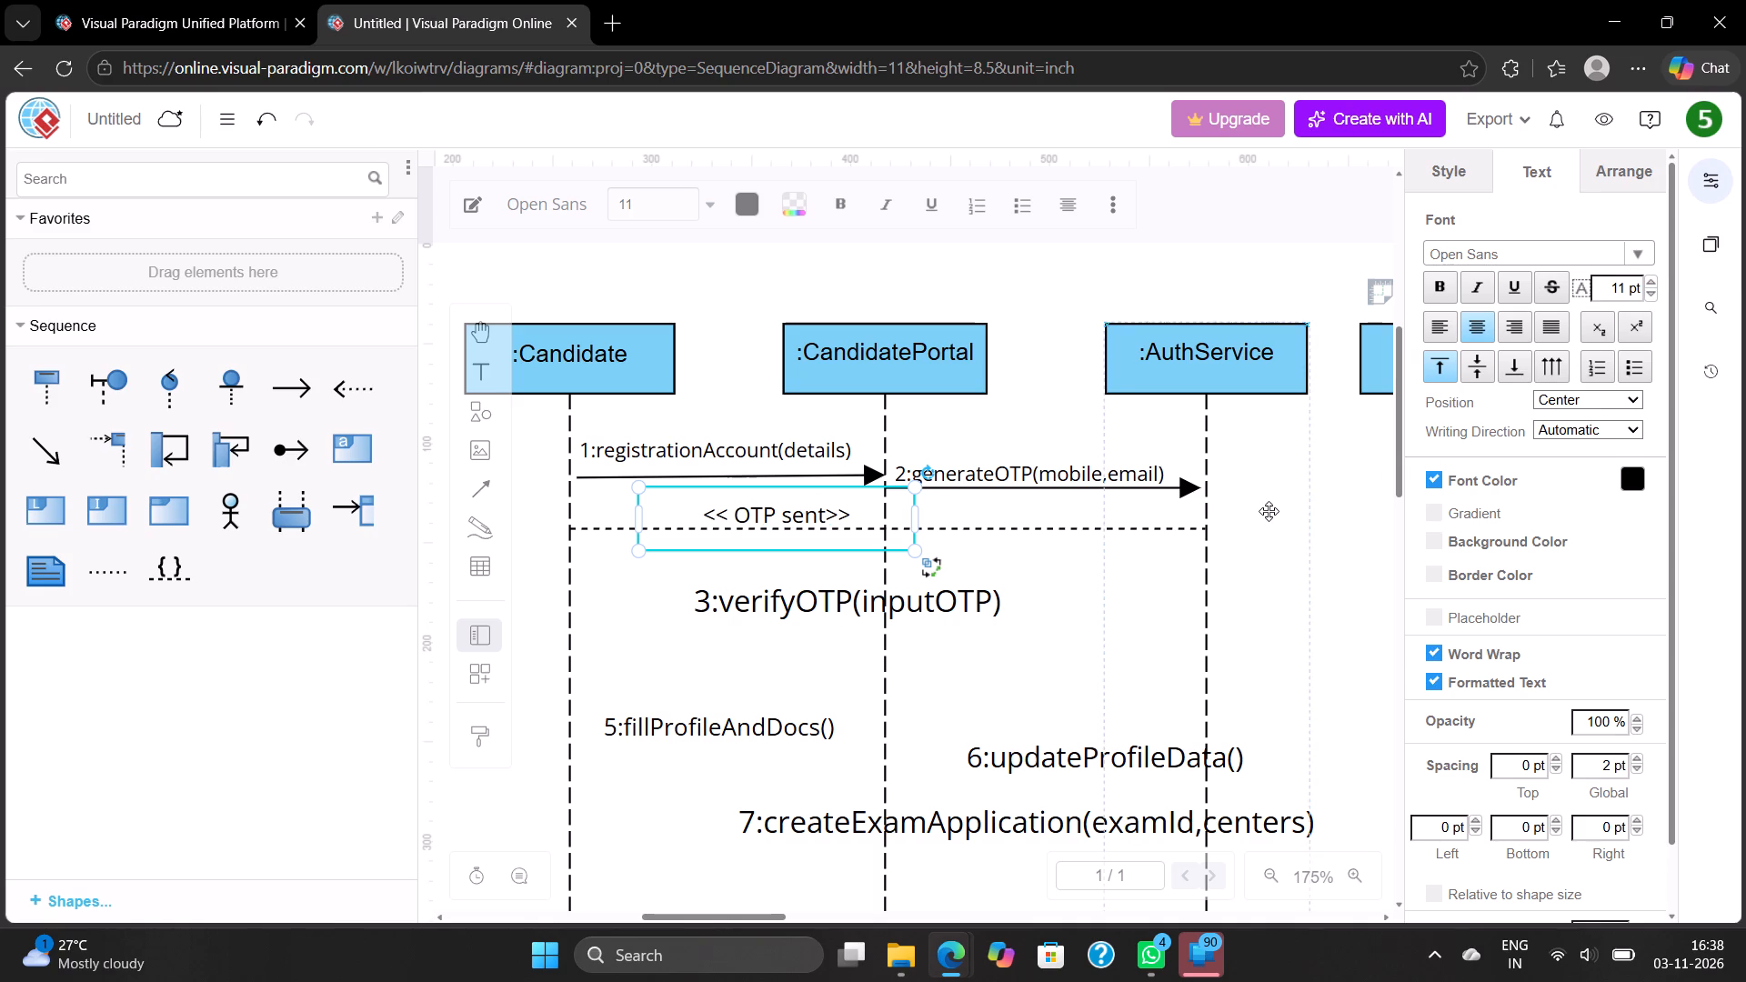
left_click(1092, 279)
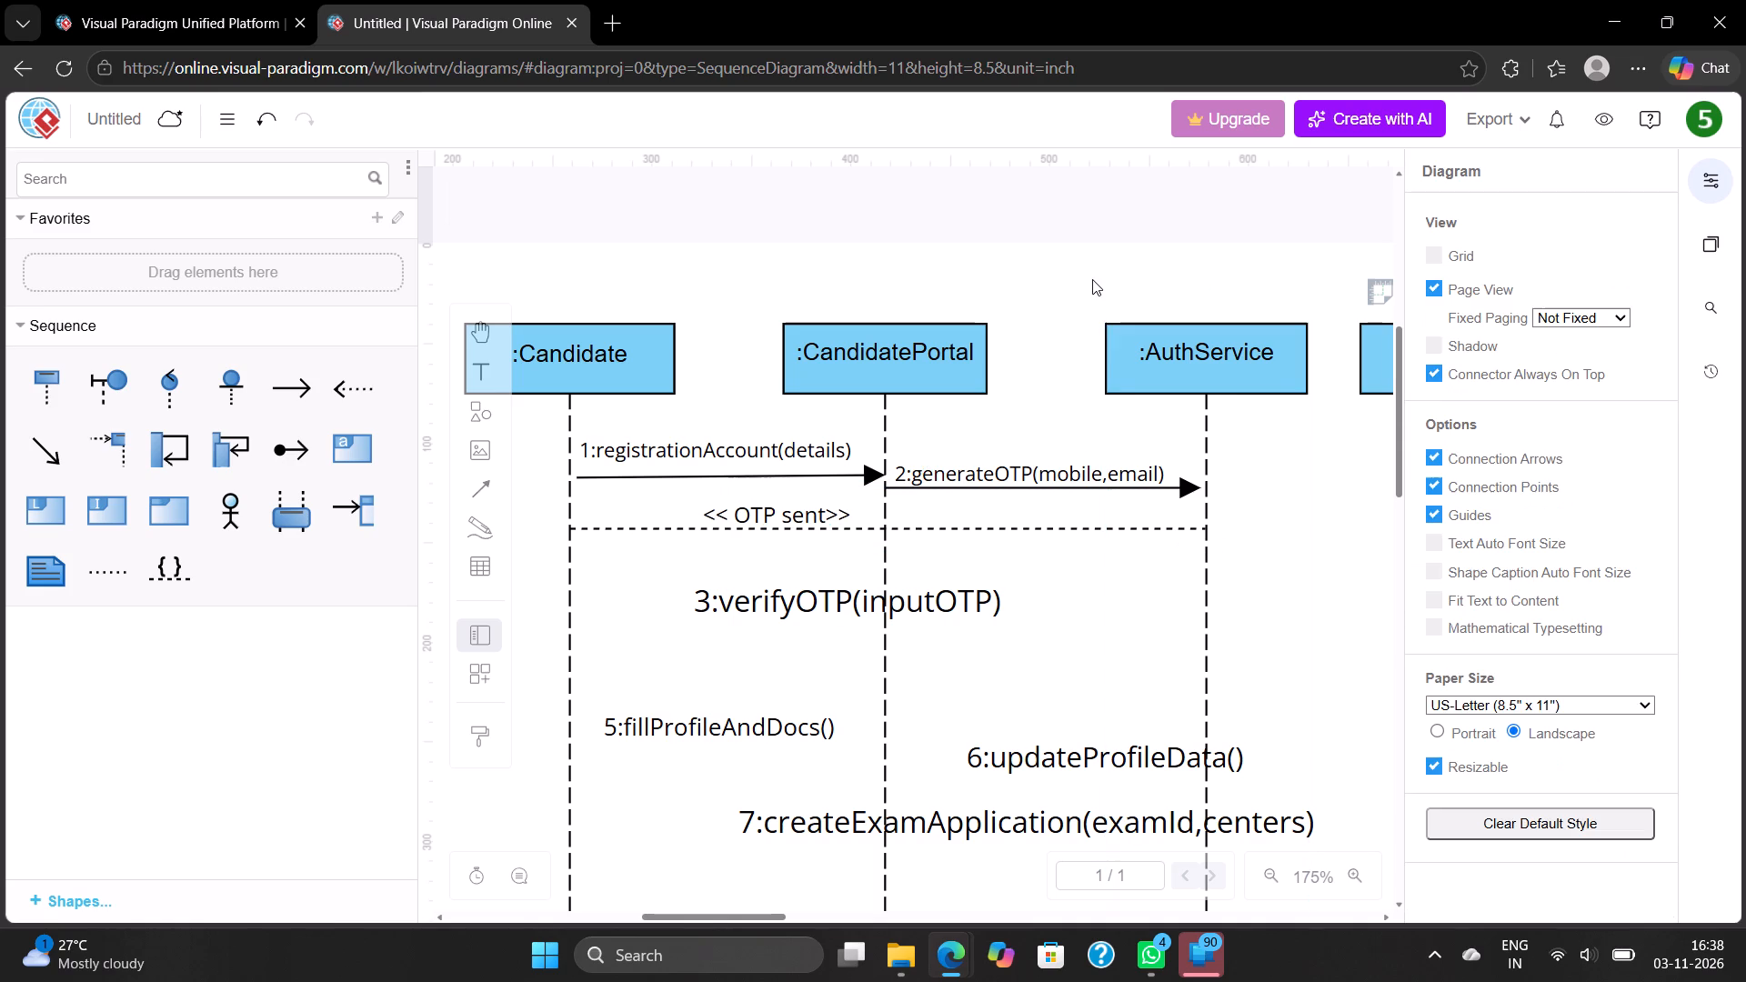
Move the 3:verifyOTP(inputOTP) label up to sit just beneath the dashed << OTP sent>> return line.
scroll(1054, 443, "down", 1)
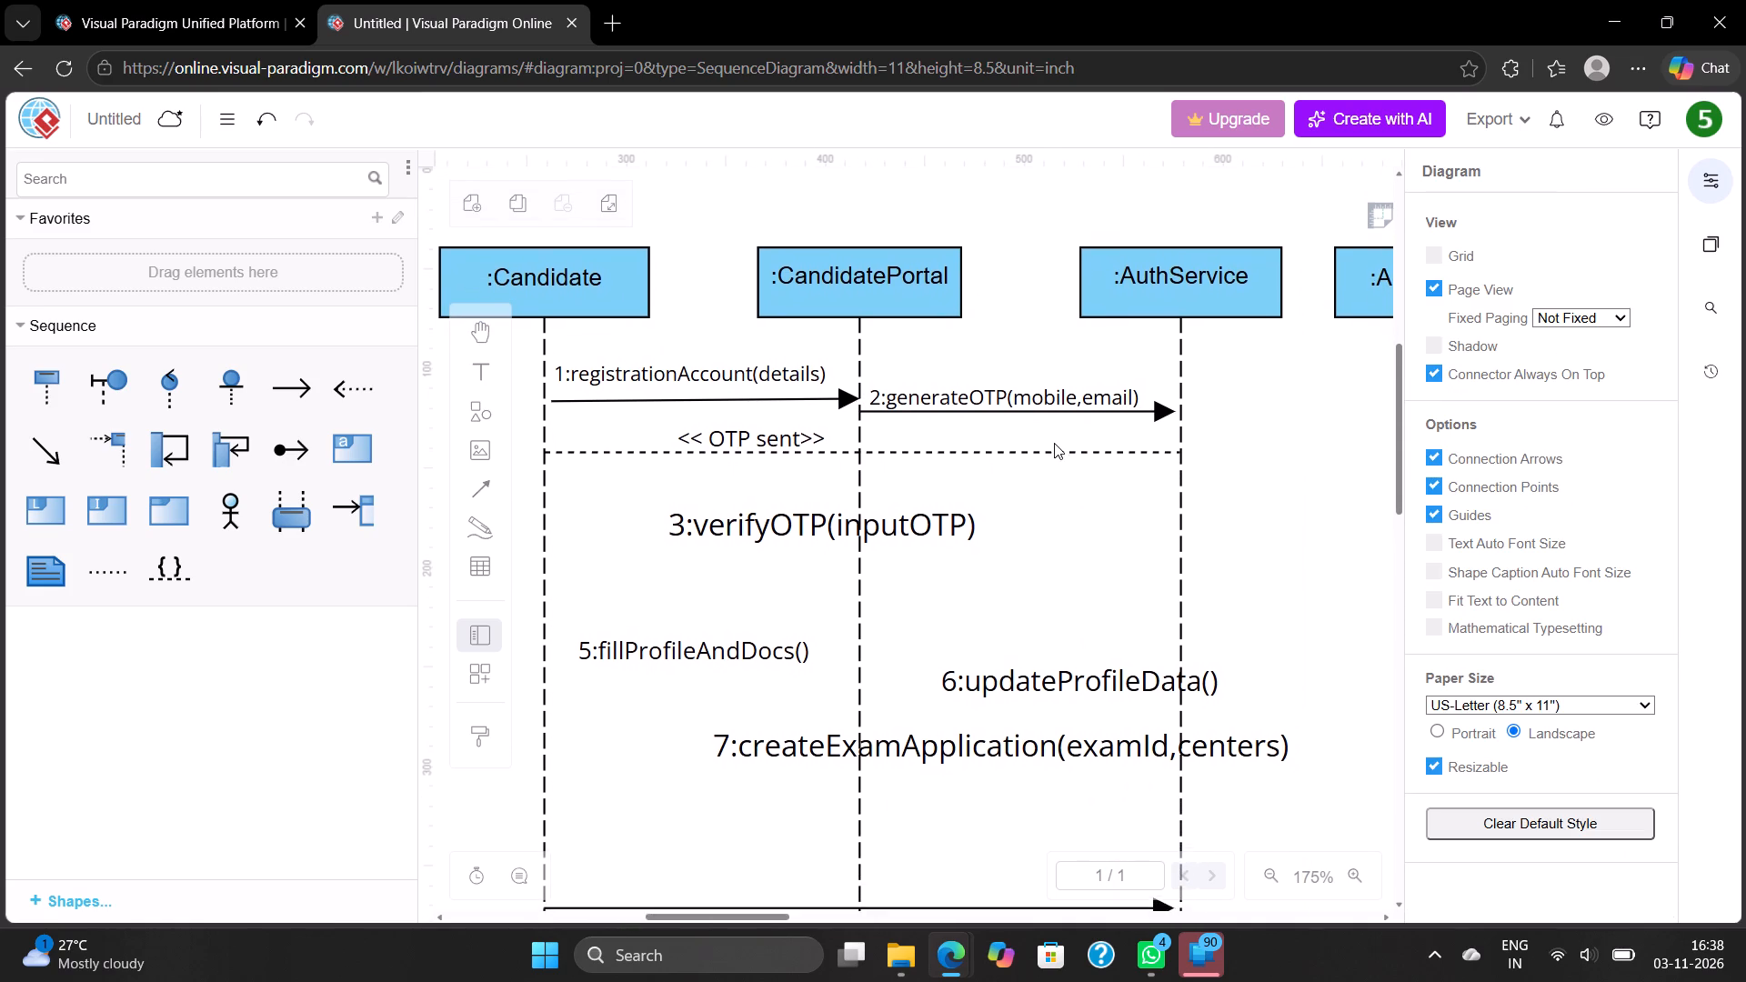
scroll(1054, 443, "down", 2)
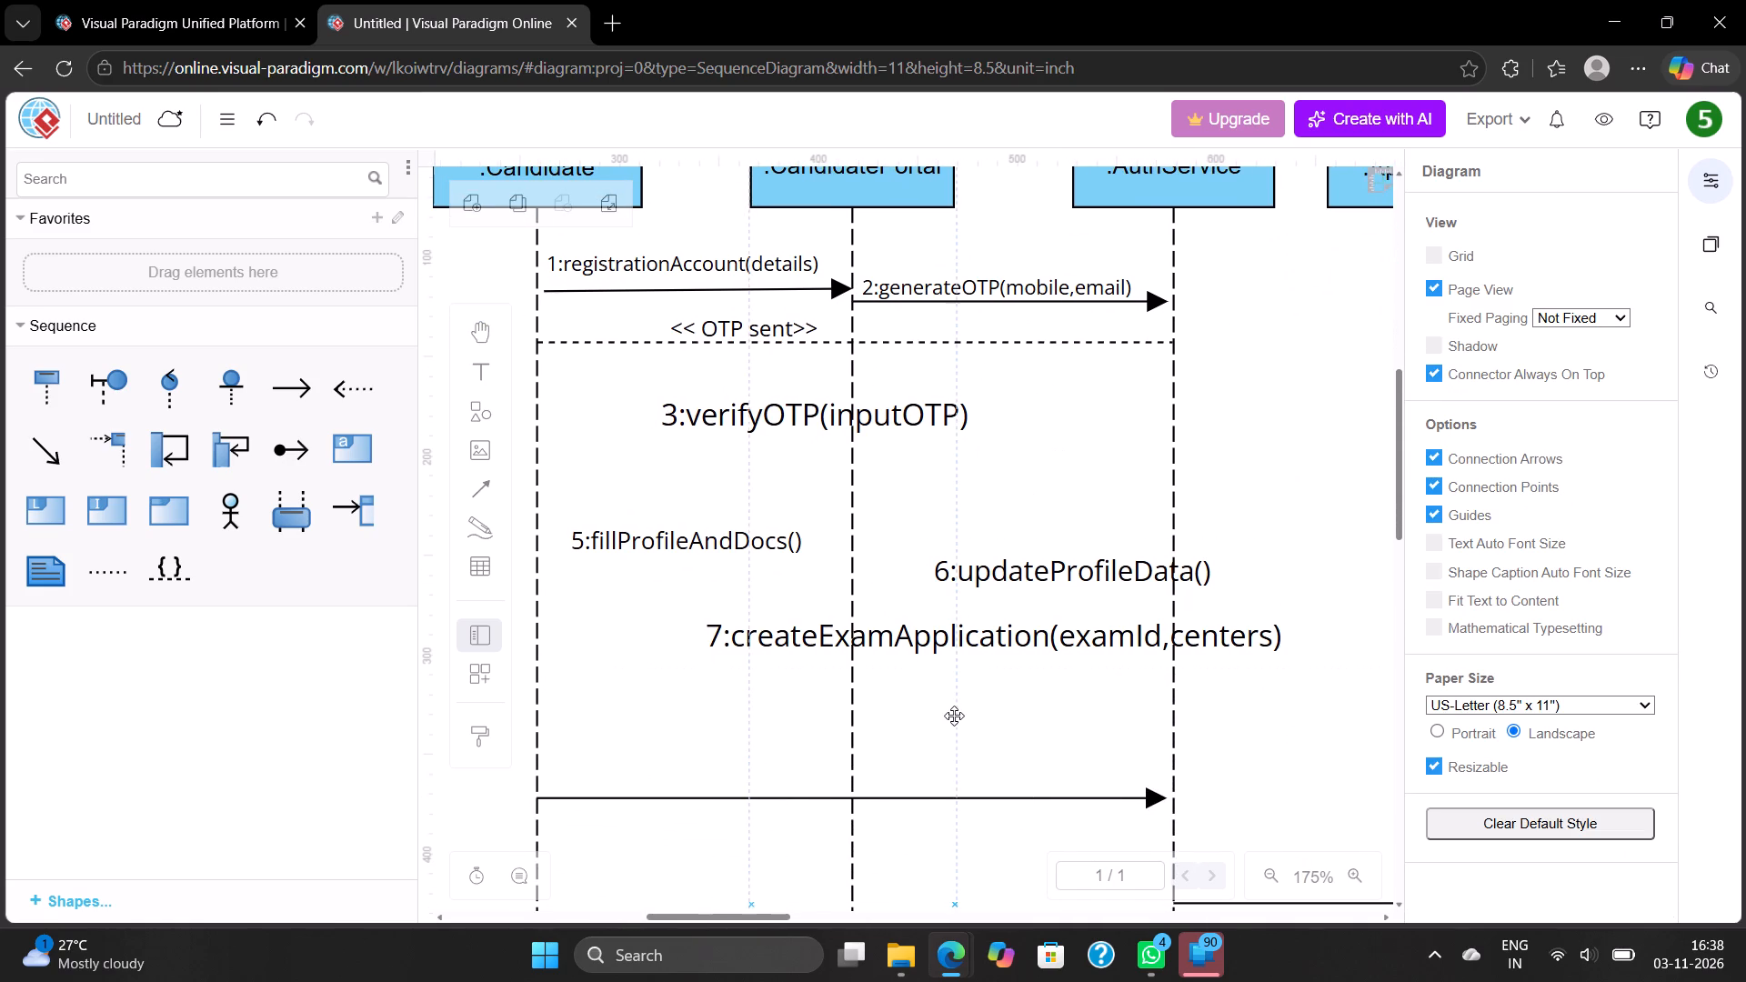
left_click(888, 424)
left_click_drag(888, 424, 1070, 432)
left_click(1070, 432)
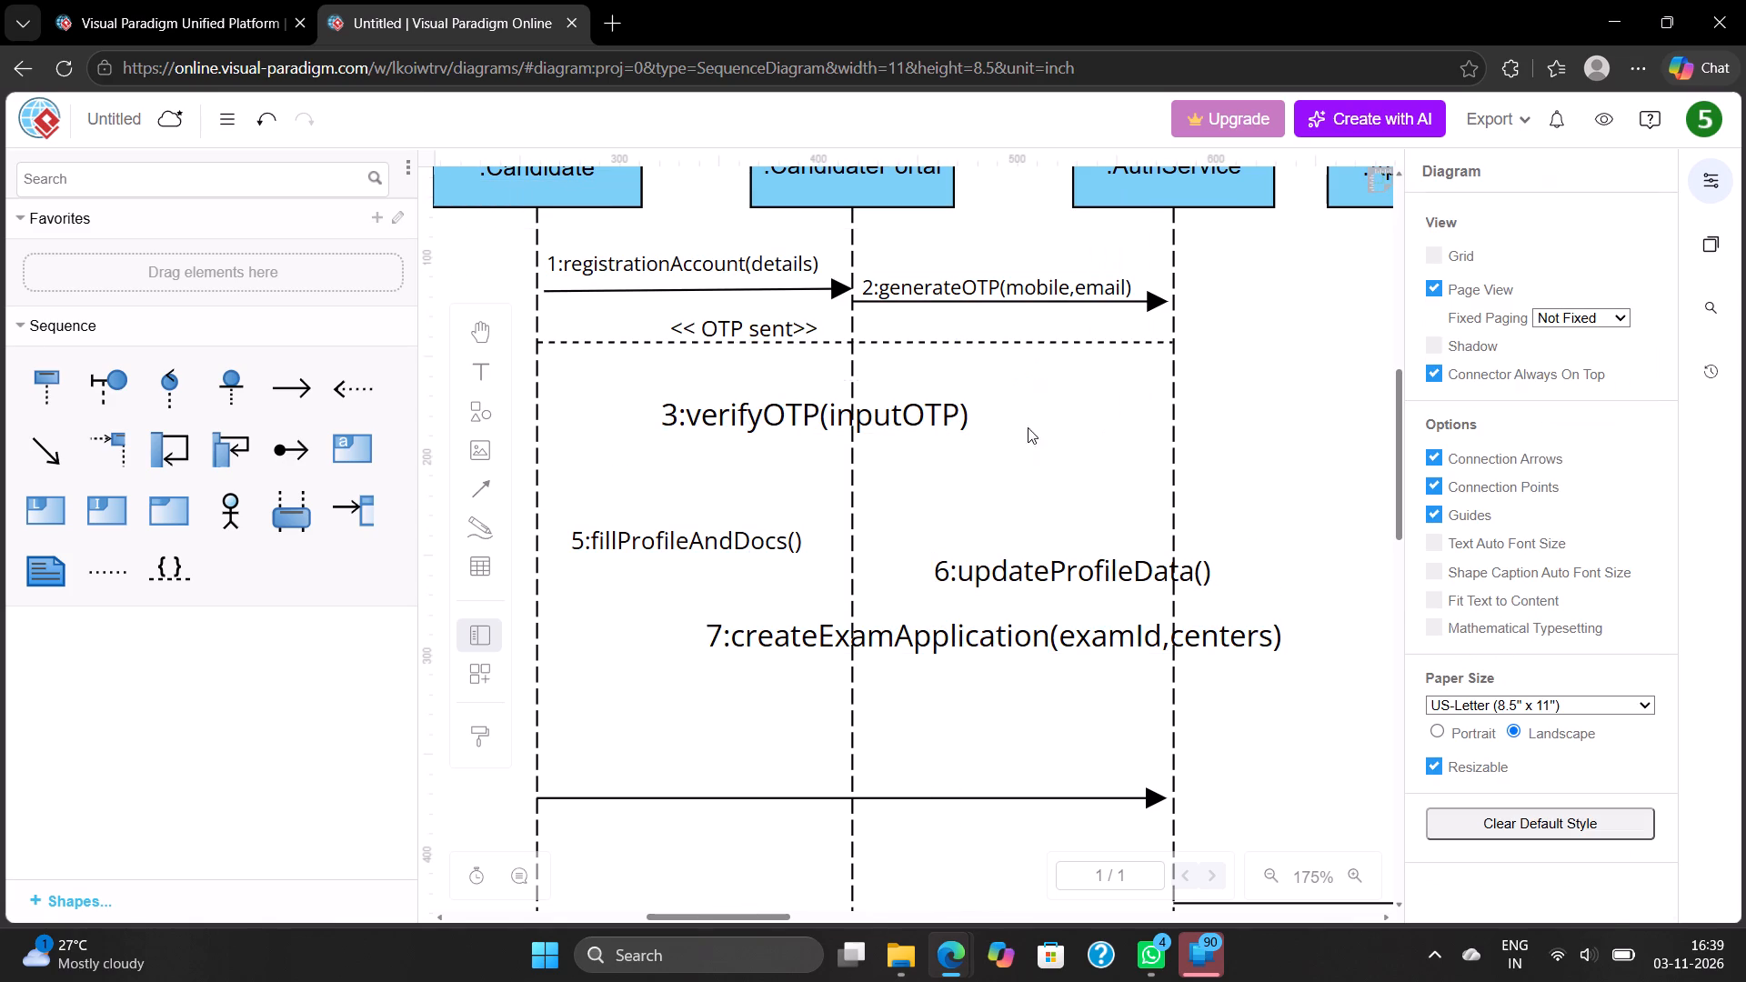
left_click_drag(950, 411, 948, 396)
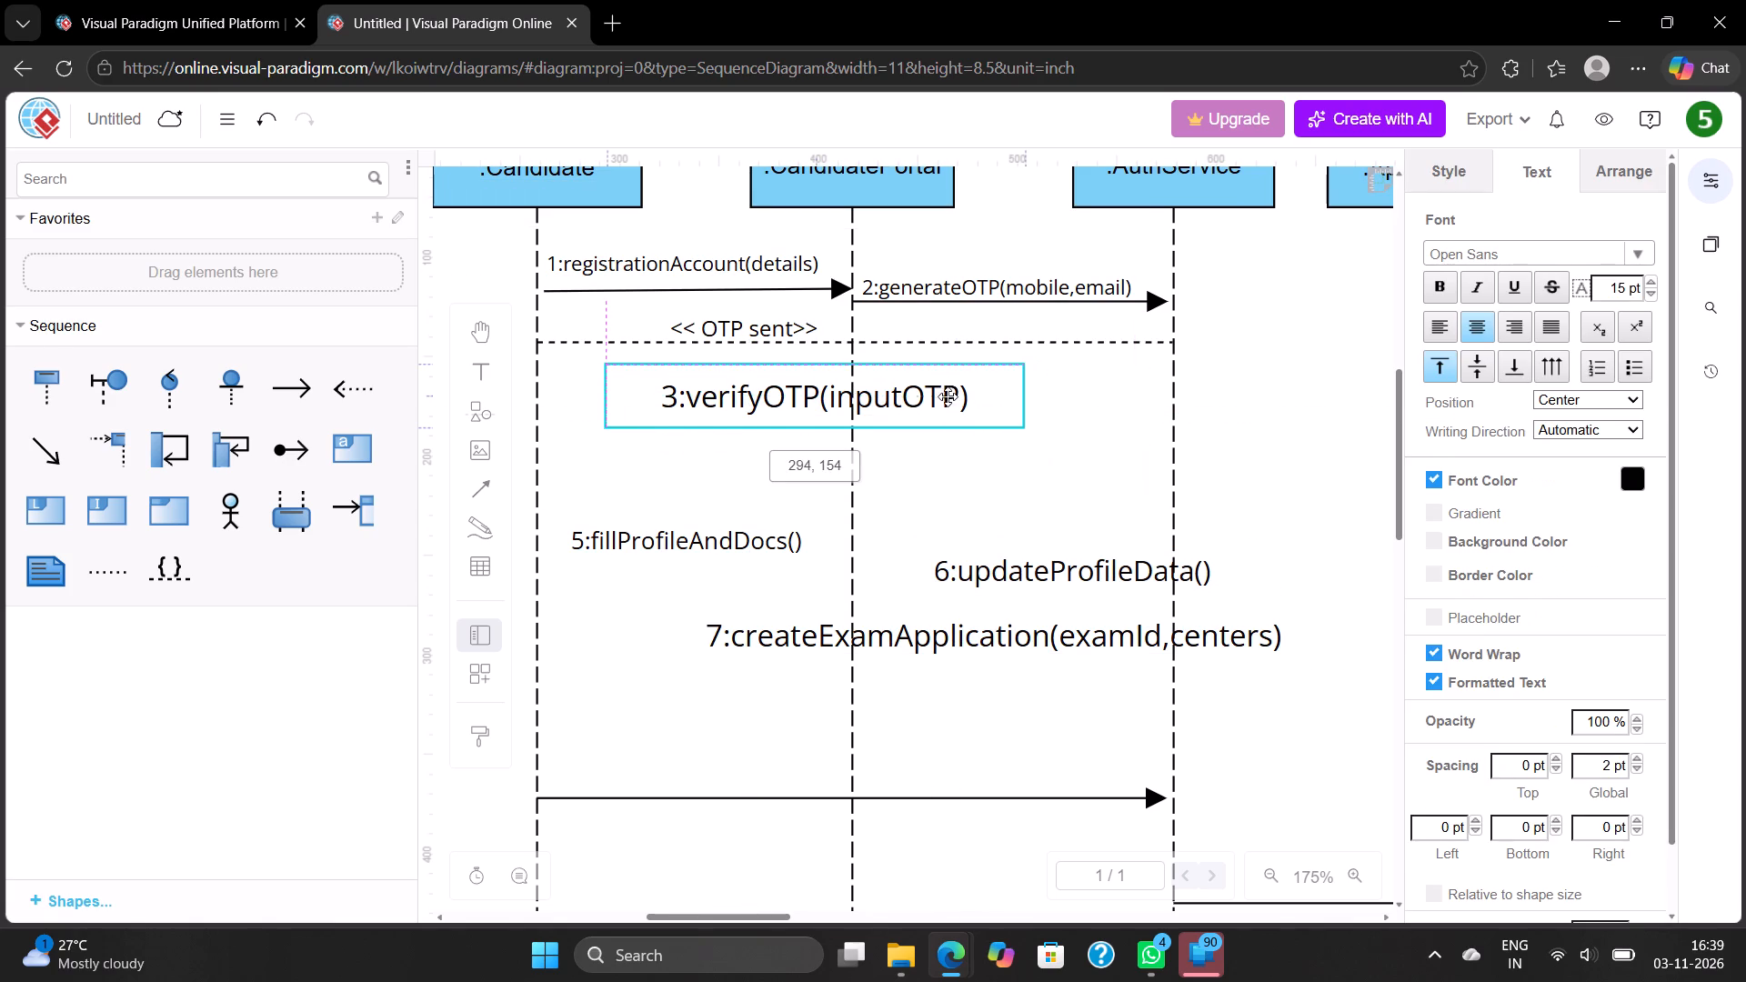
left_click_drag(948, 396, 941, 365)
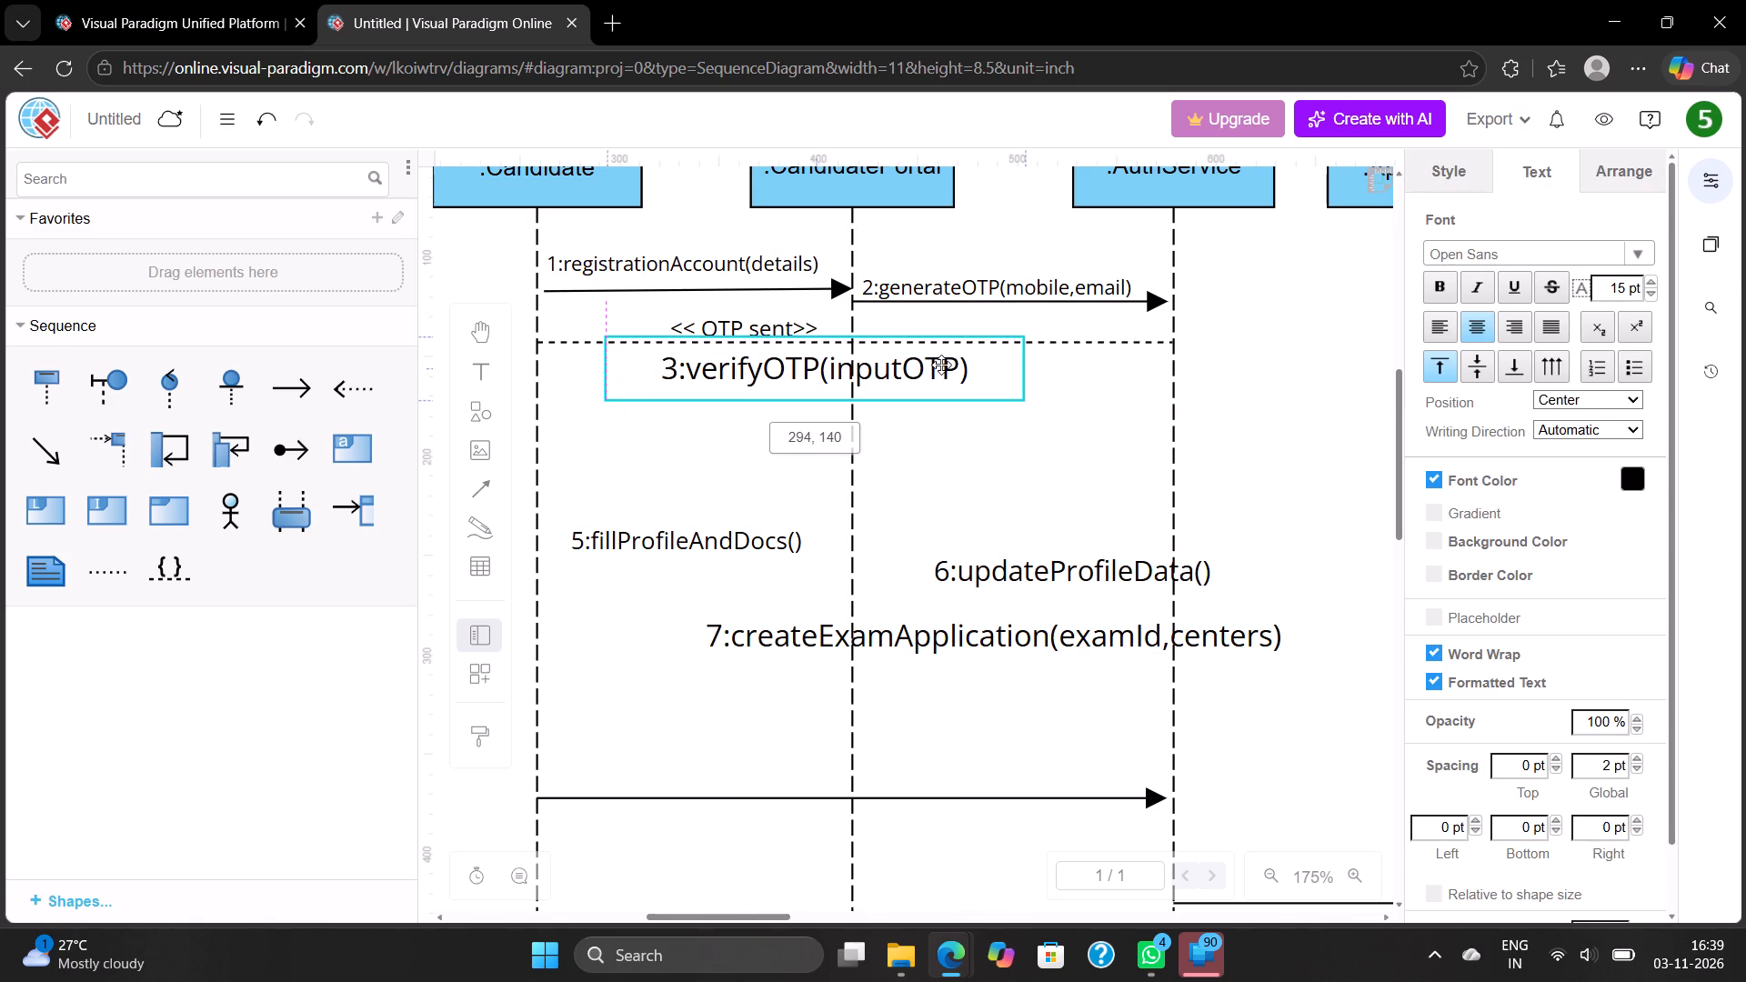
left_click_drag(941, 365, 940, 362)
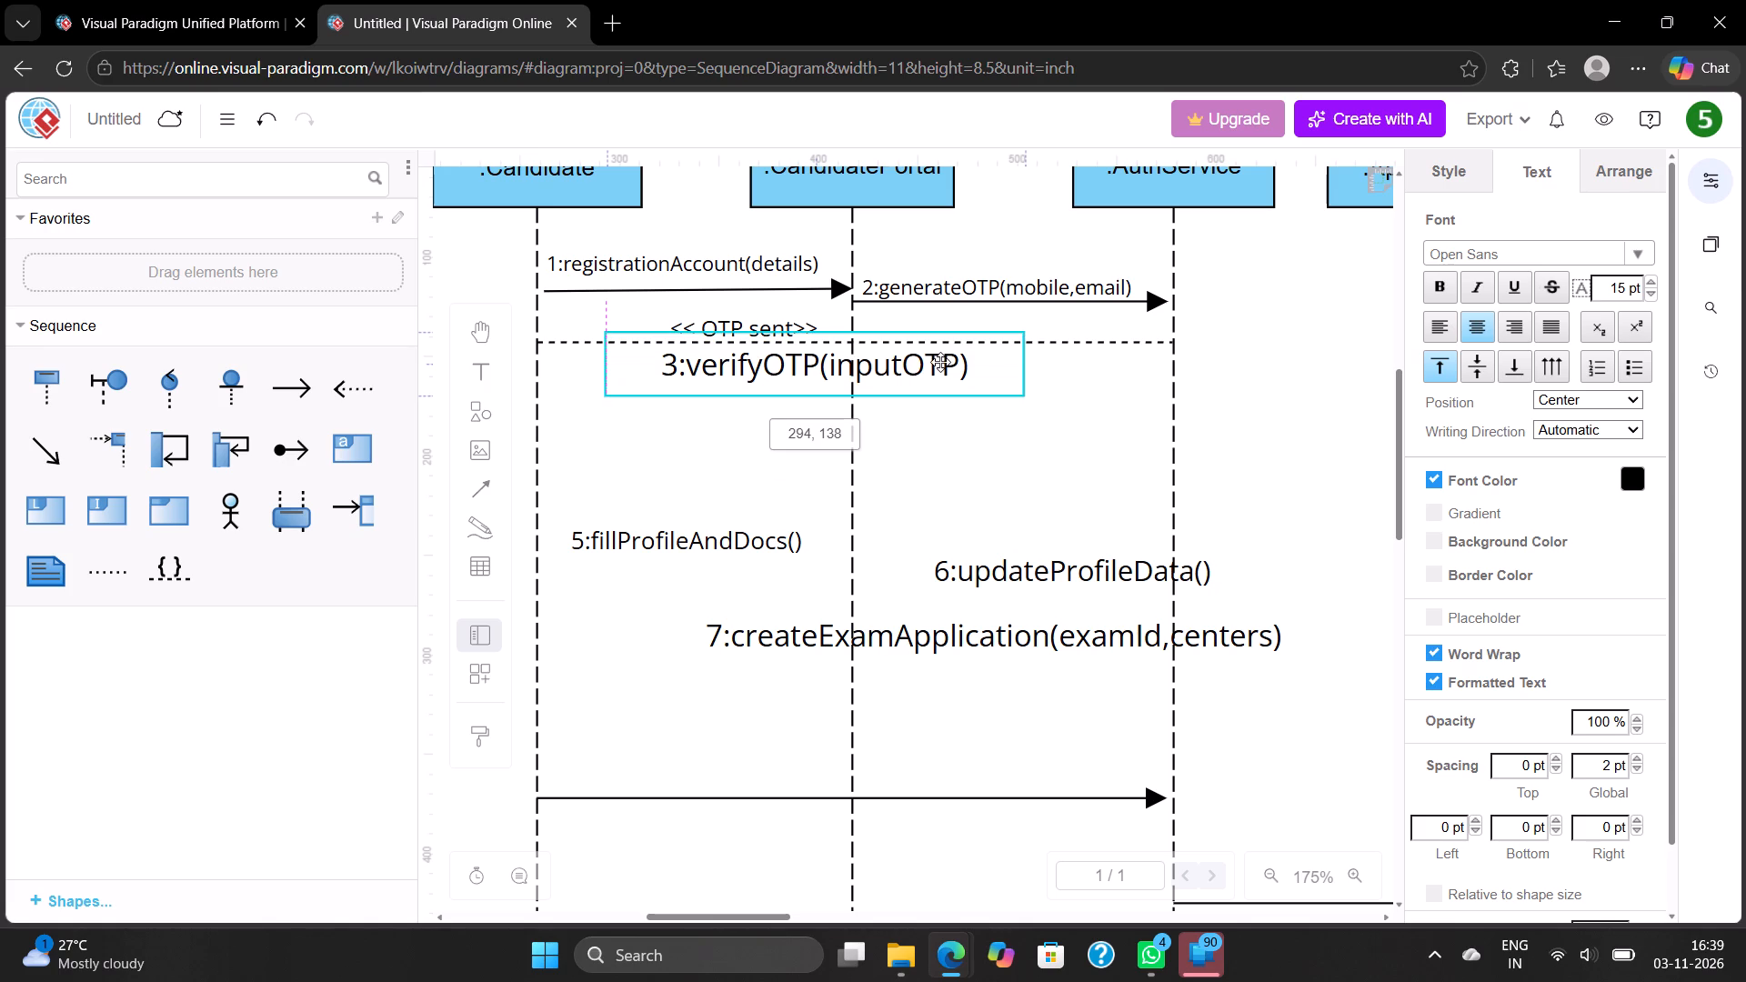
left_click_drag(940, 362, 938, 363)
left_click(1078, 375)
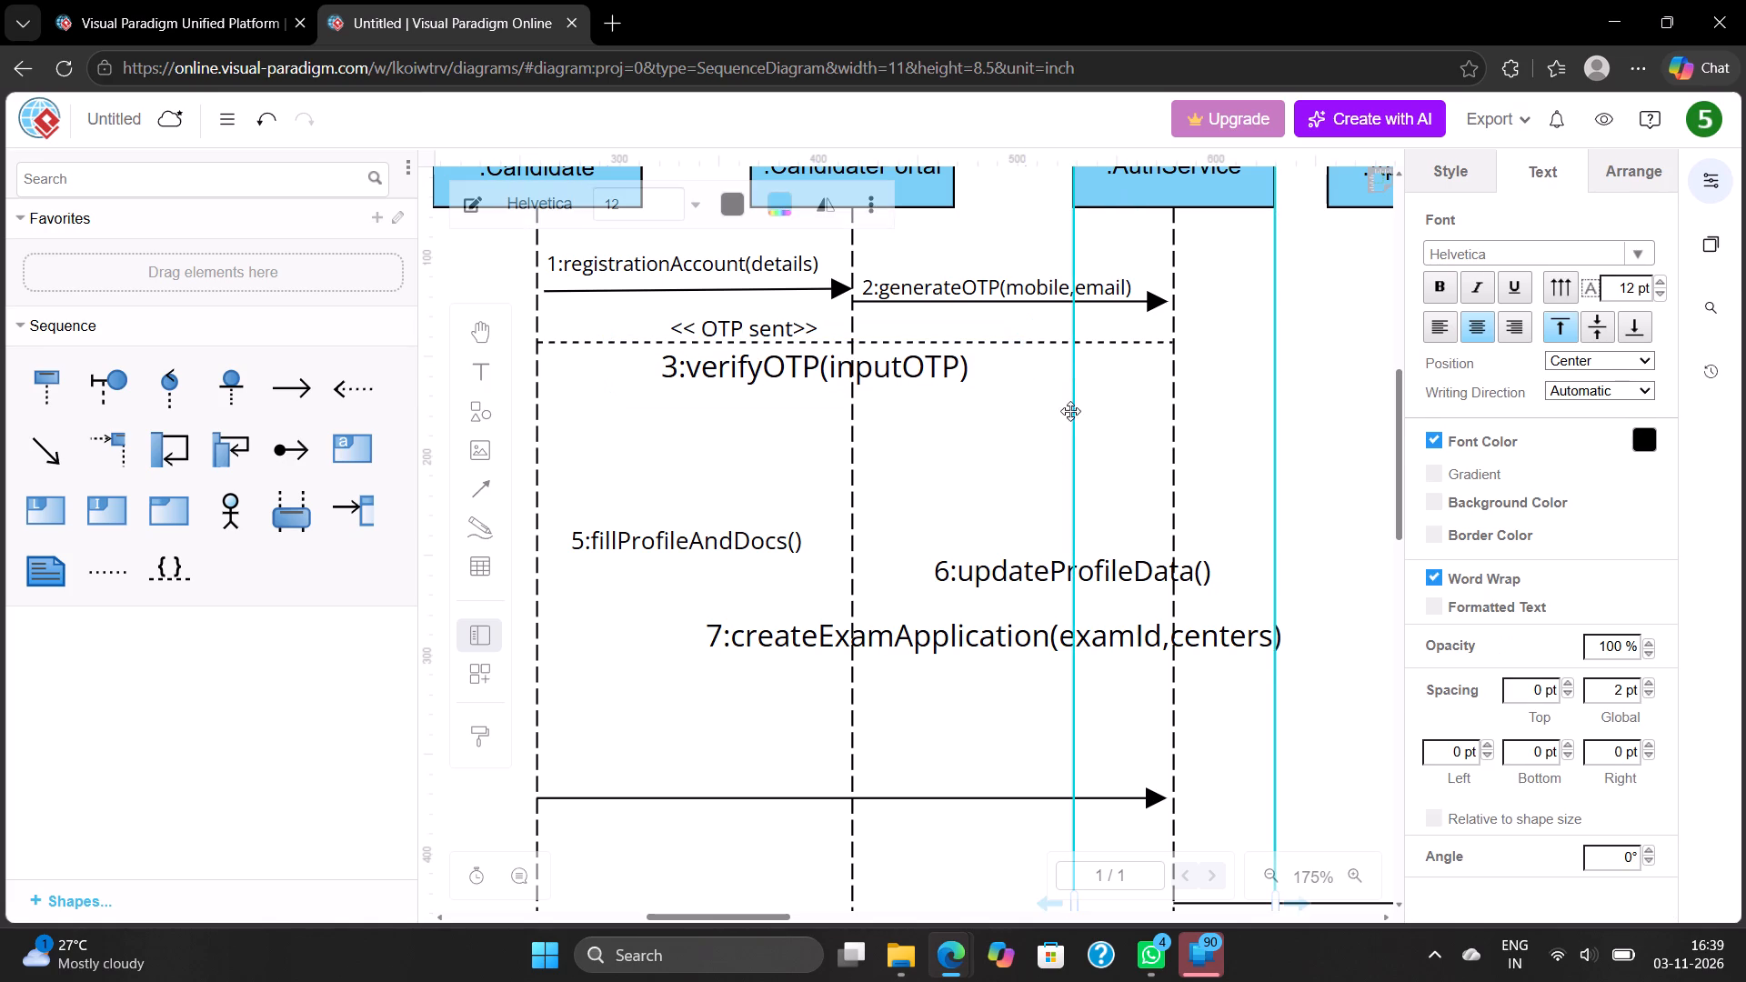
Raise both ends of the Candidate-to-AuthService message arrow so it runs level just beneath the 3:verifyOTP(inputOTP) label.
left_click(904, 800)
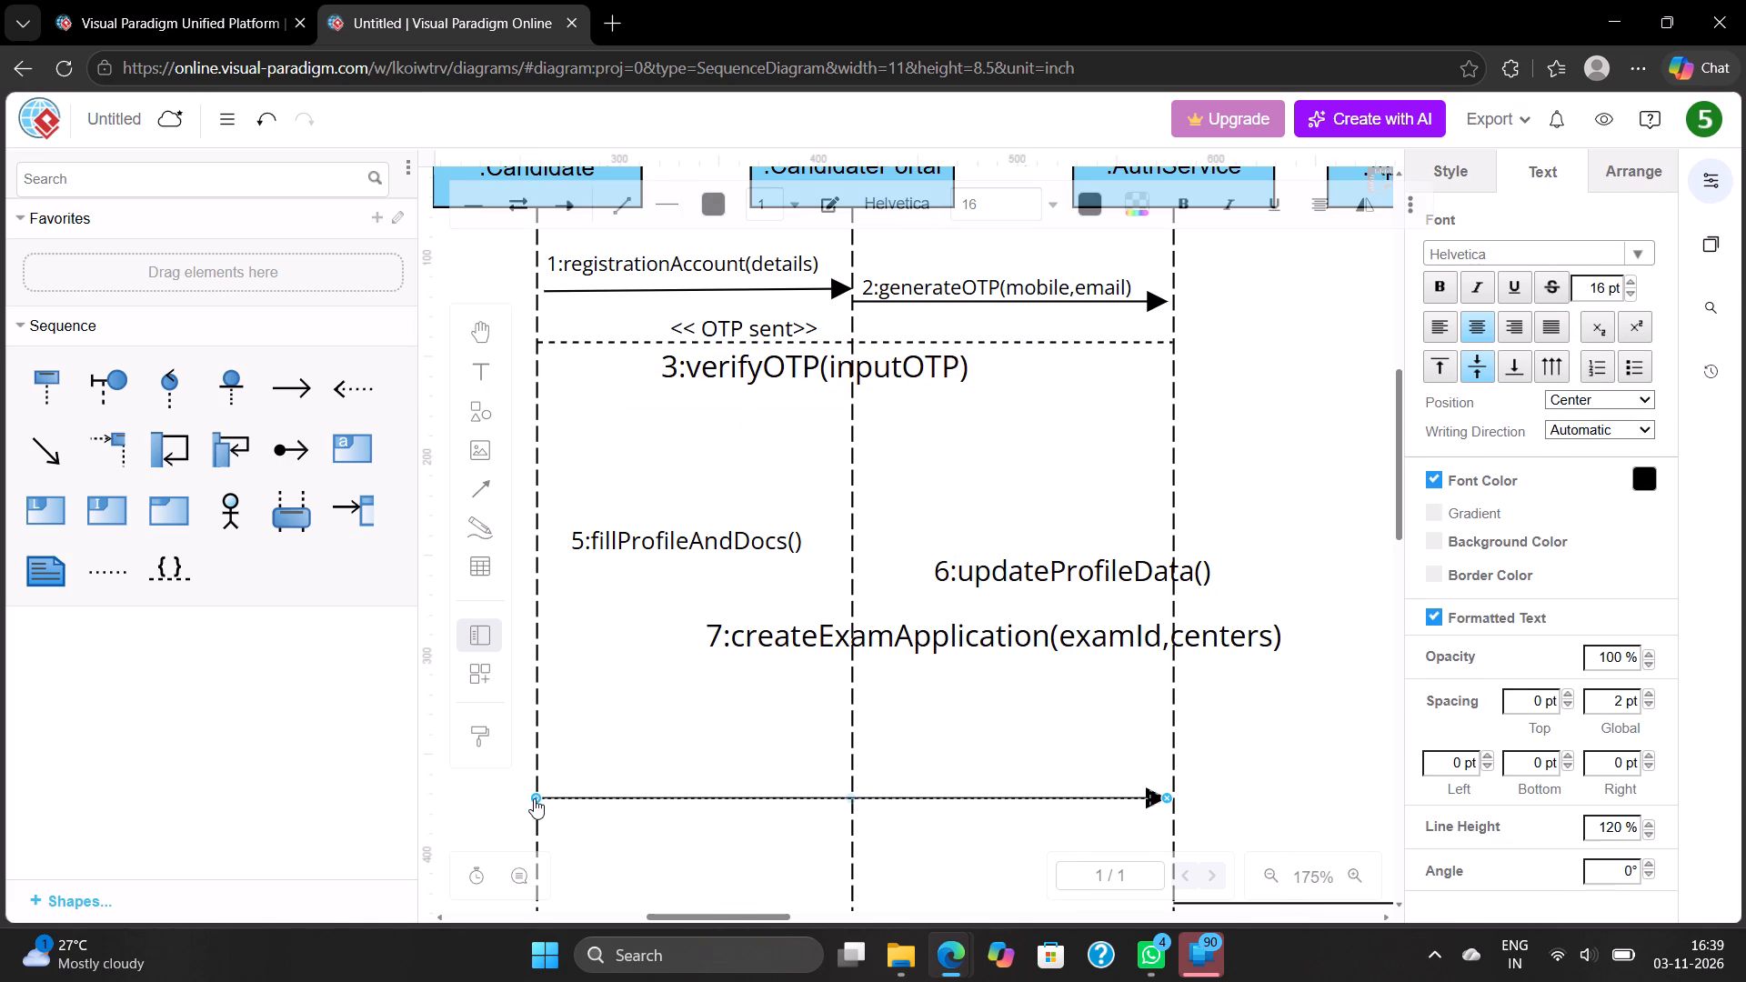
left_click_drag(534, 798, 561, 546)
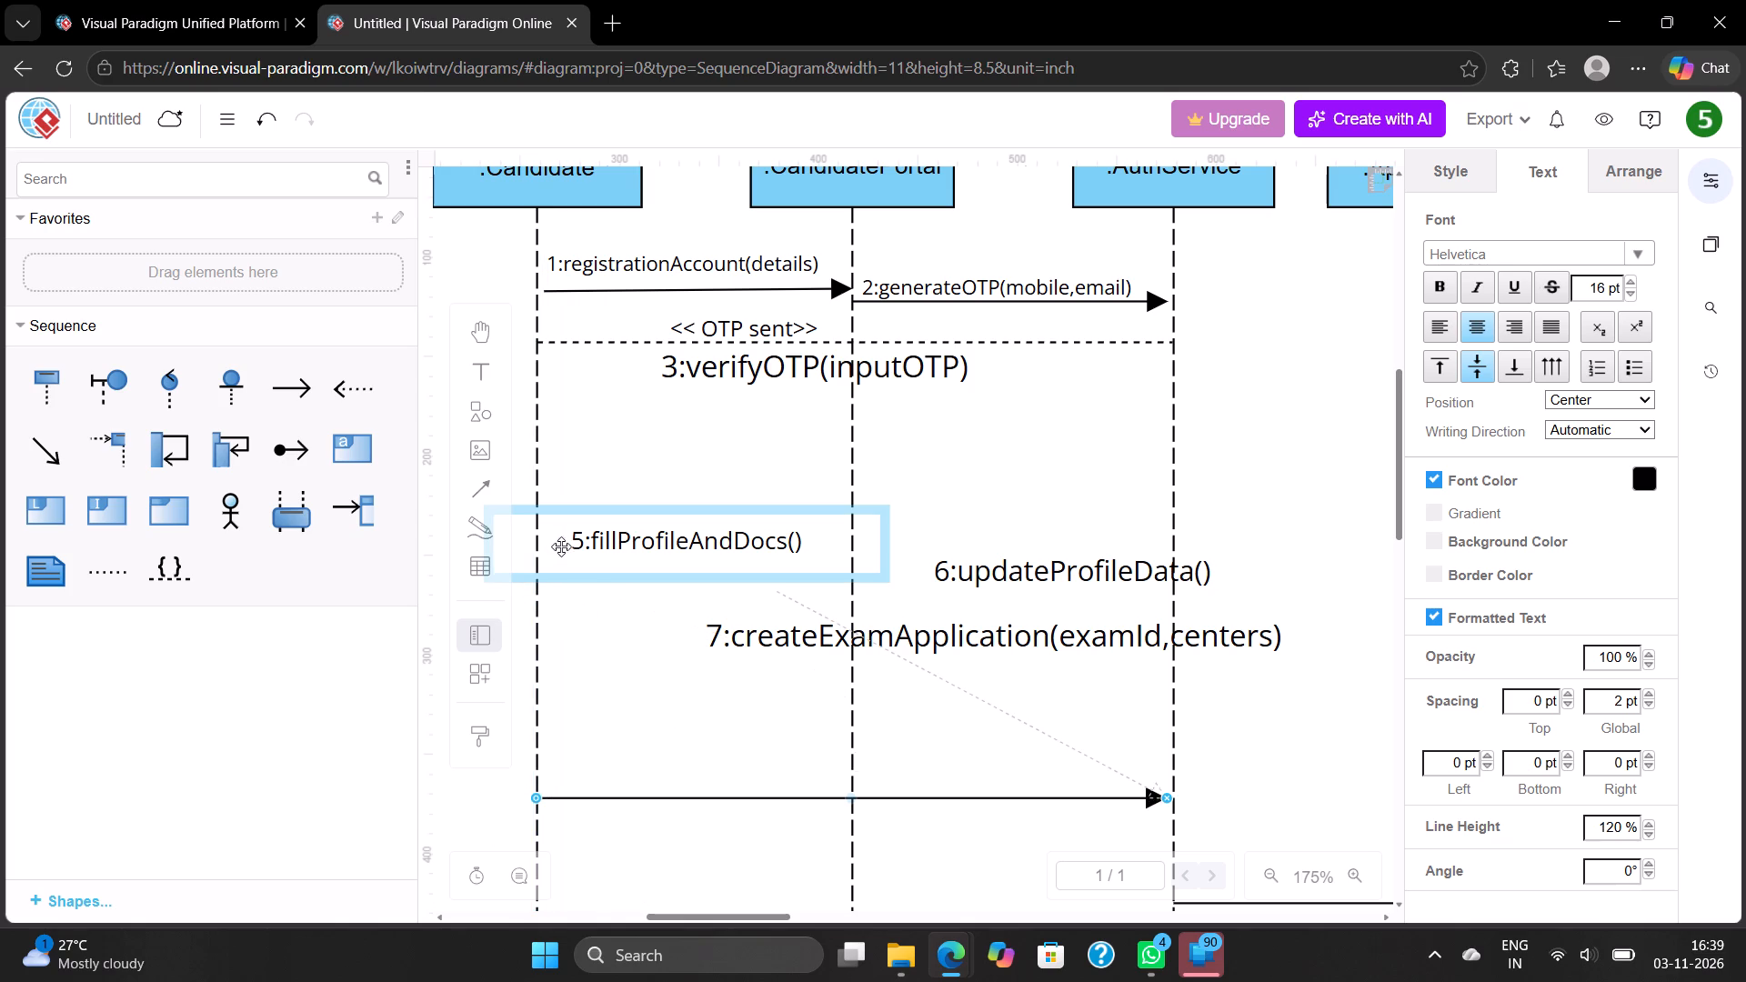
left_click_drag(561, 546, 552, 406)
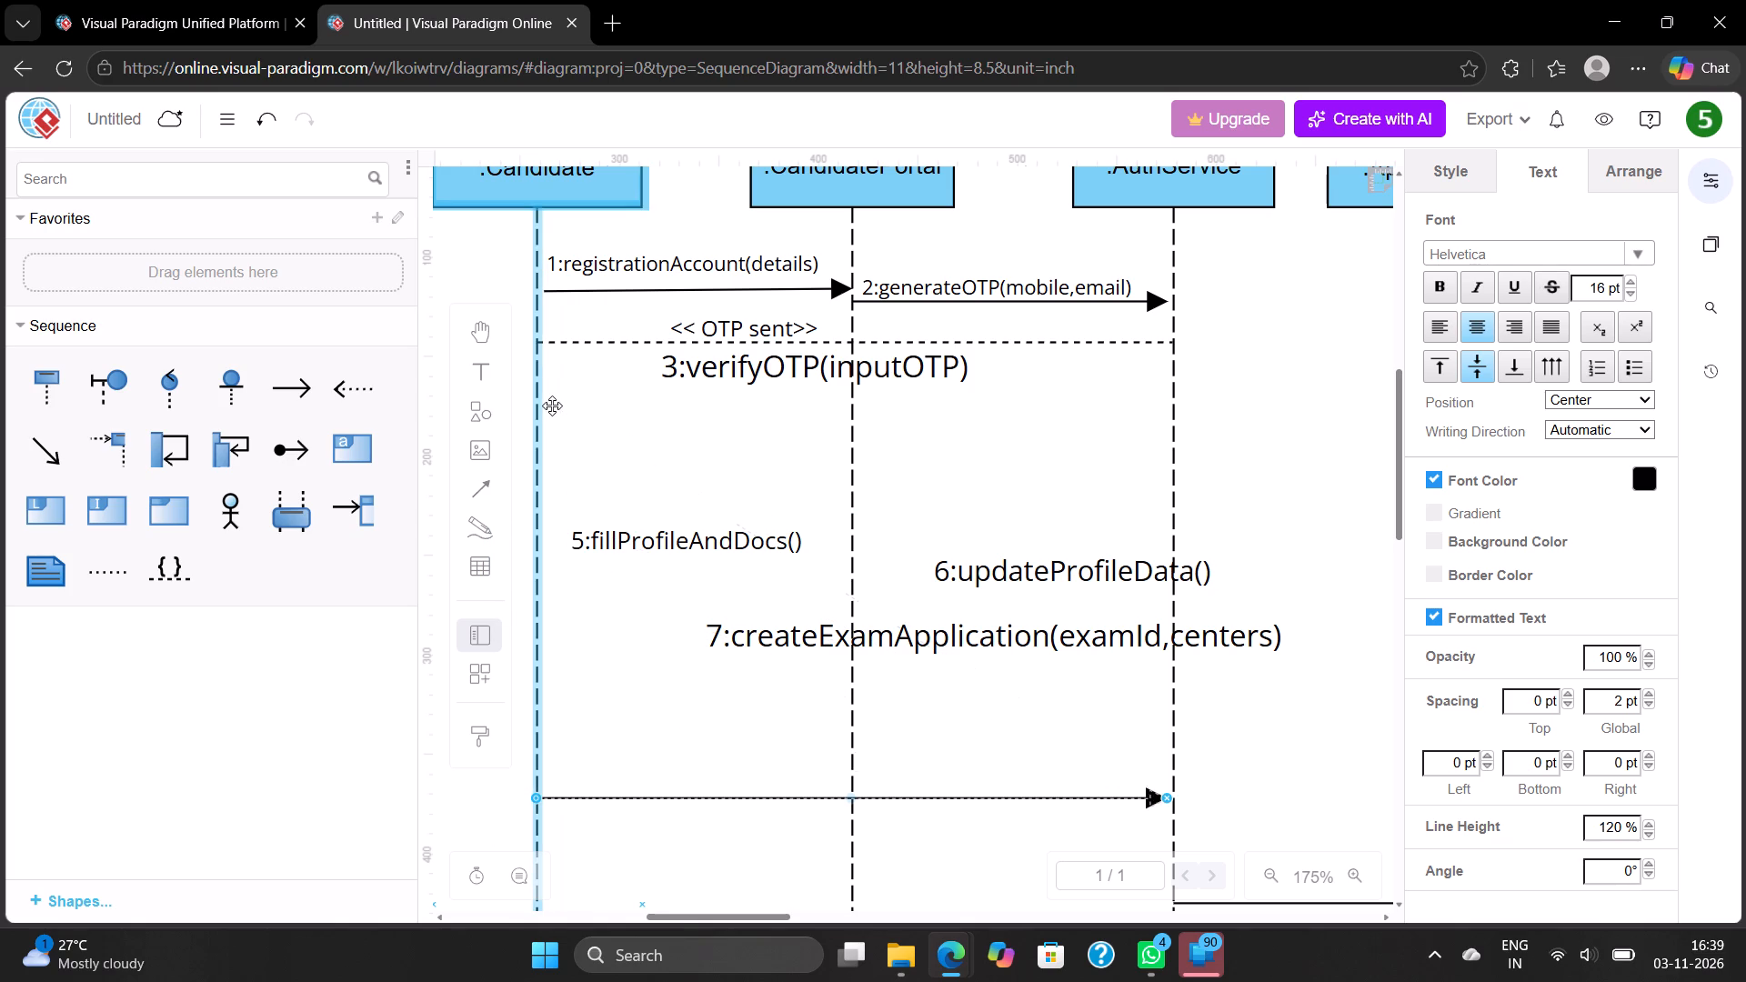
left_click_drag(552, 406, 541, 403)
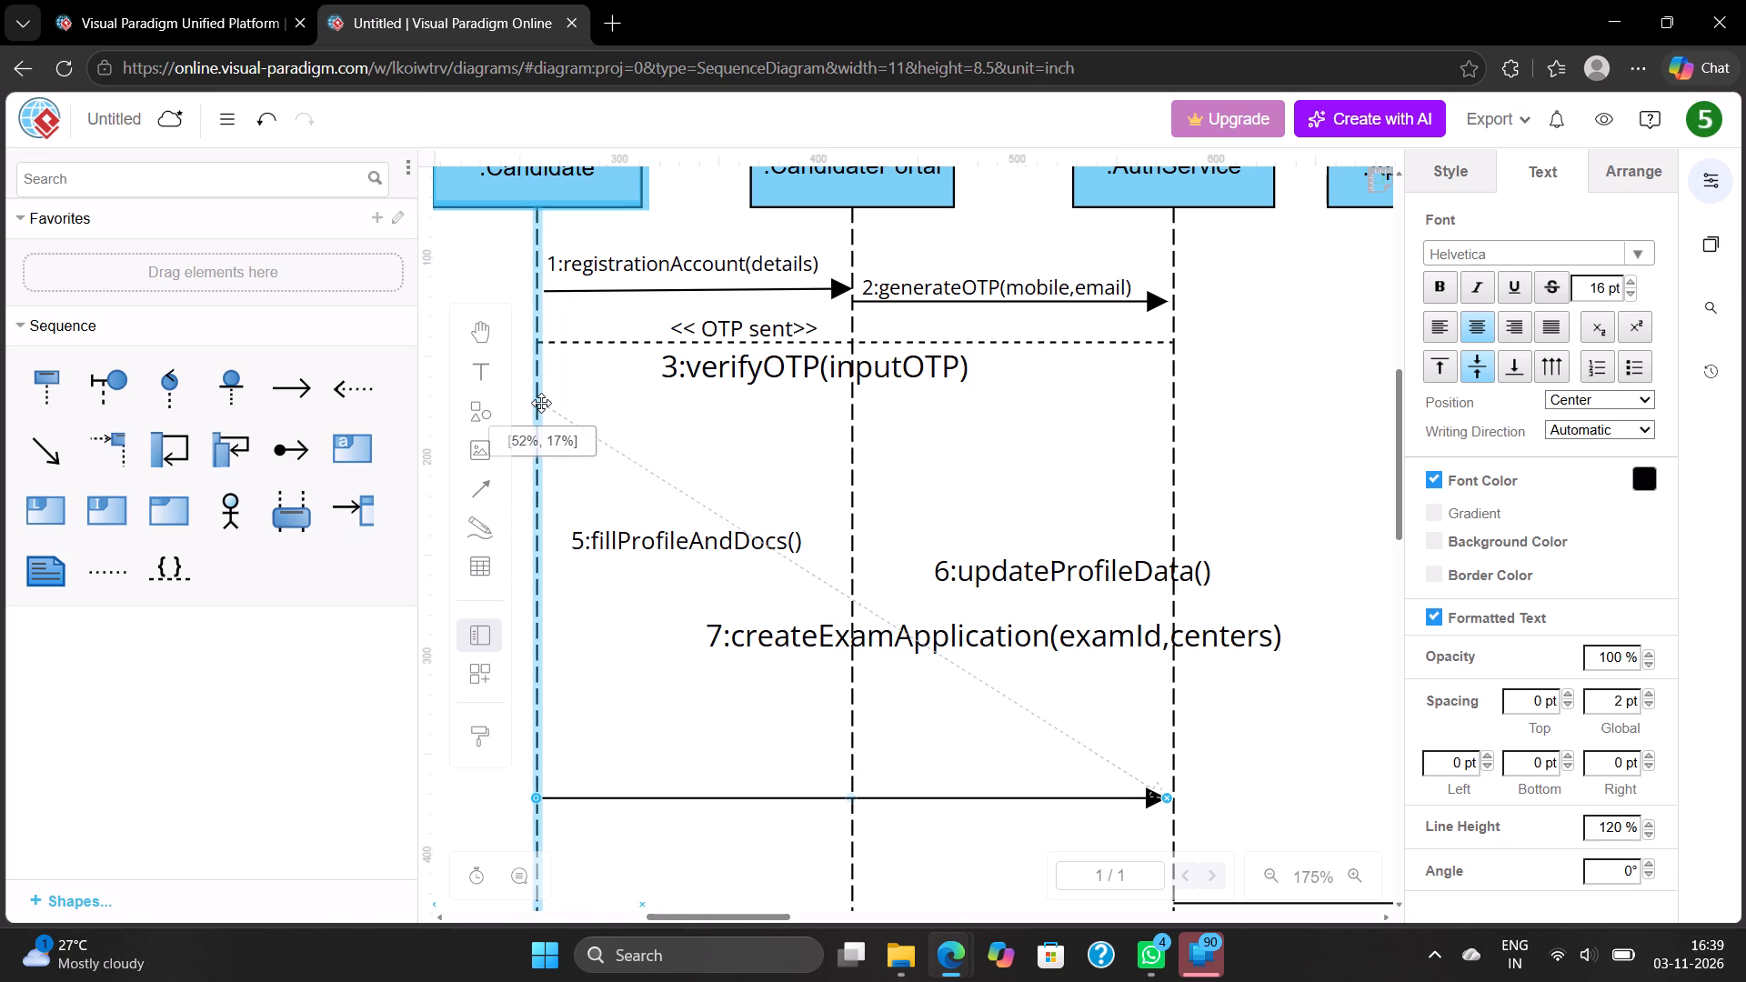
left_click_drag(541, 403, 537, 396)
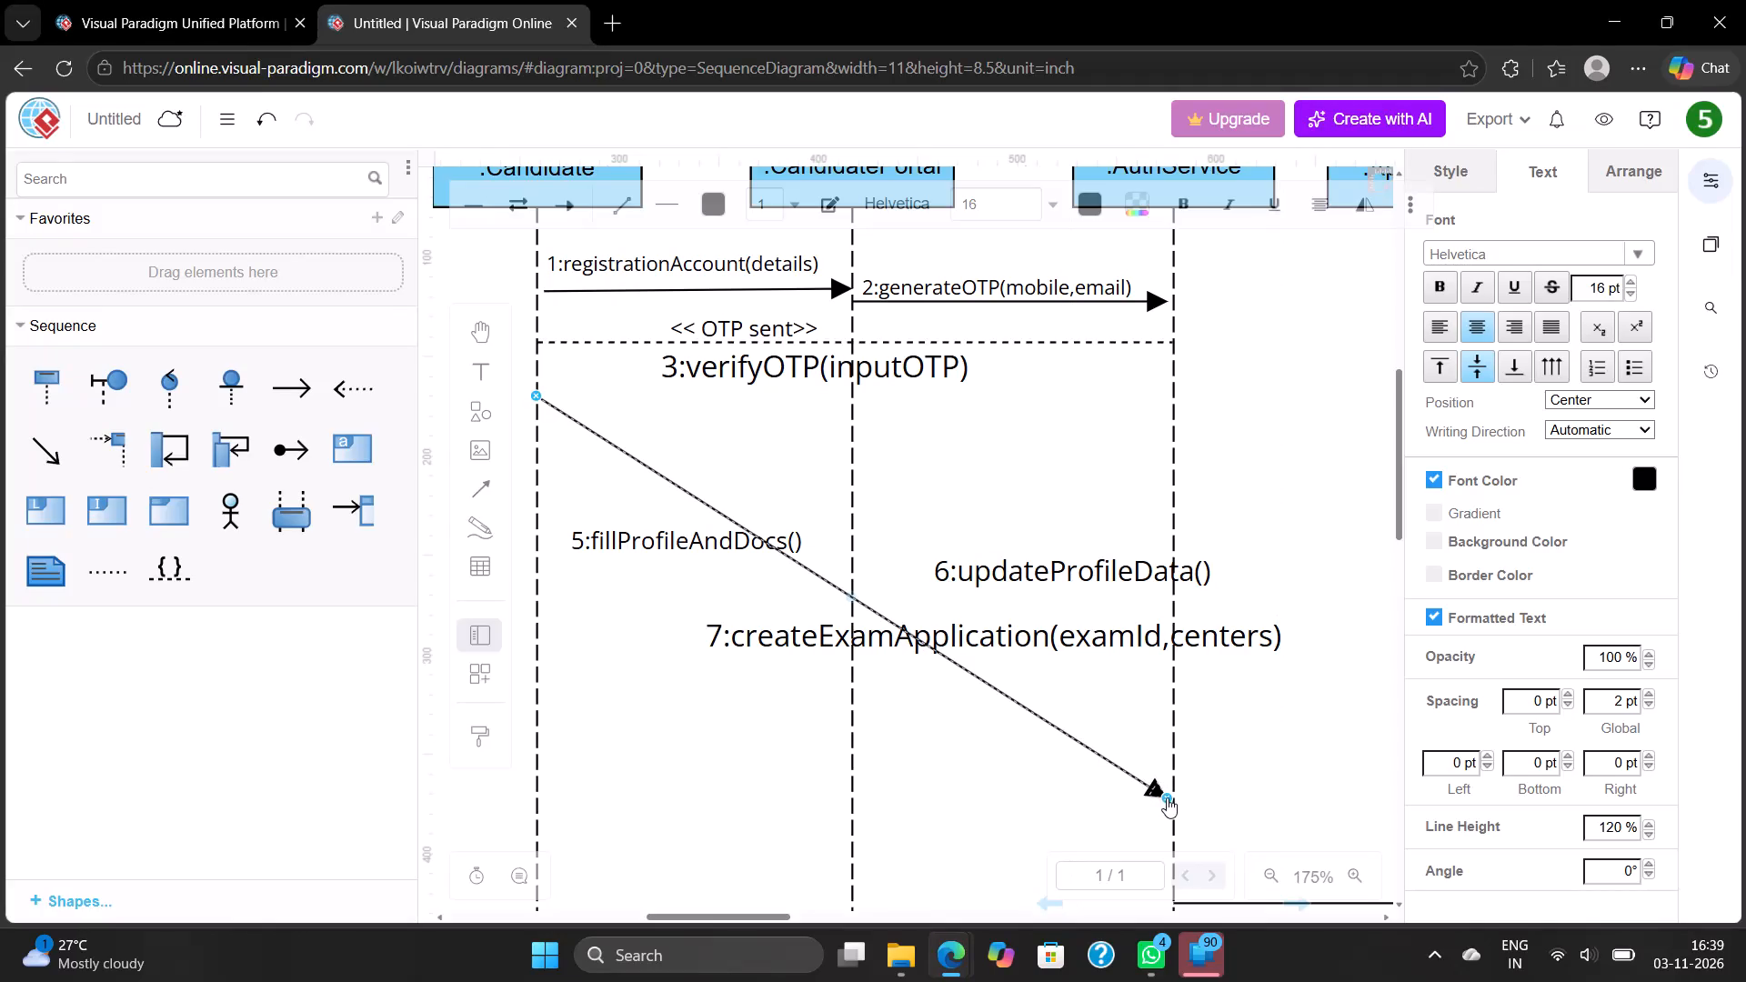
left_click_drag(1167, 797, 1150, 422)
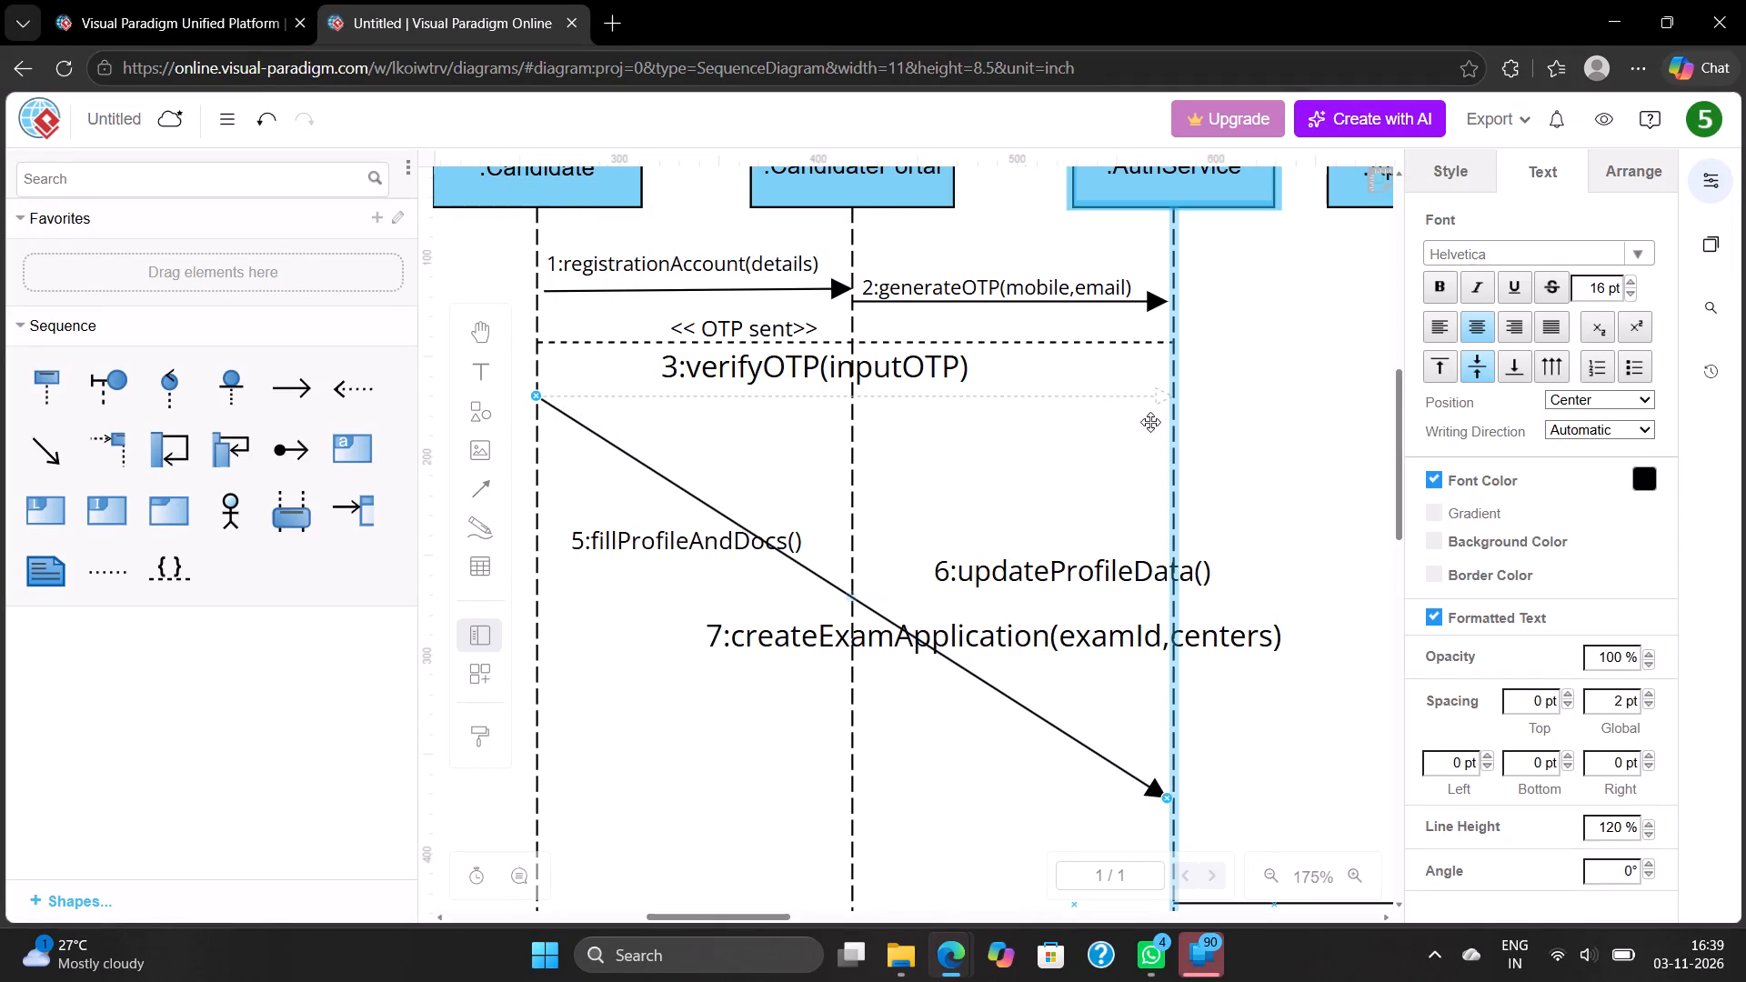
left_click_drag(1150, 422, 1174, 397)
left_click_drag(1174, 397, 1175, 396)
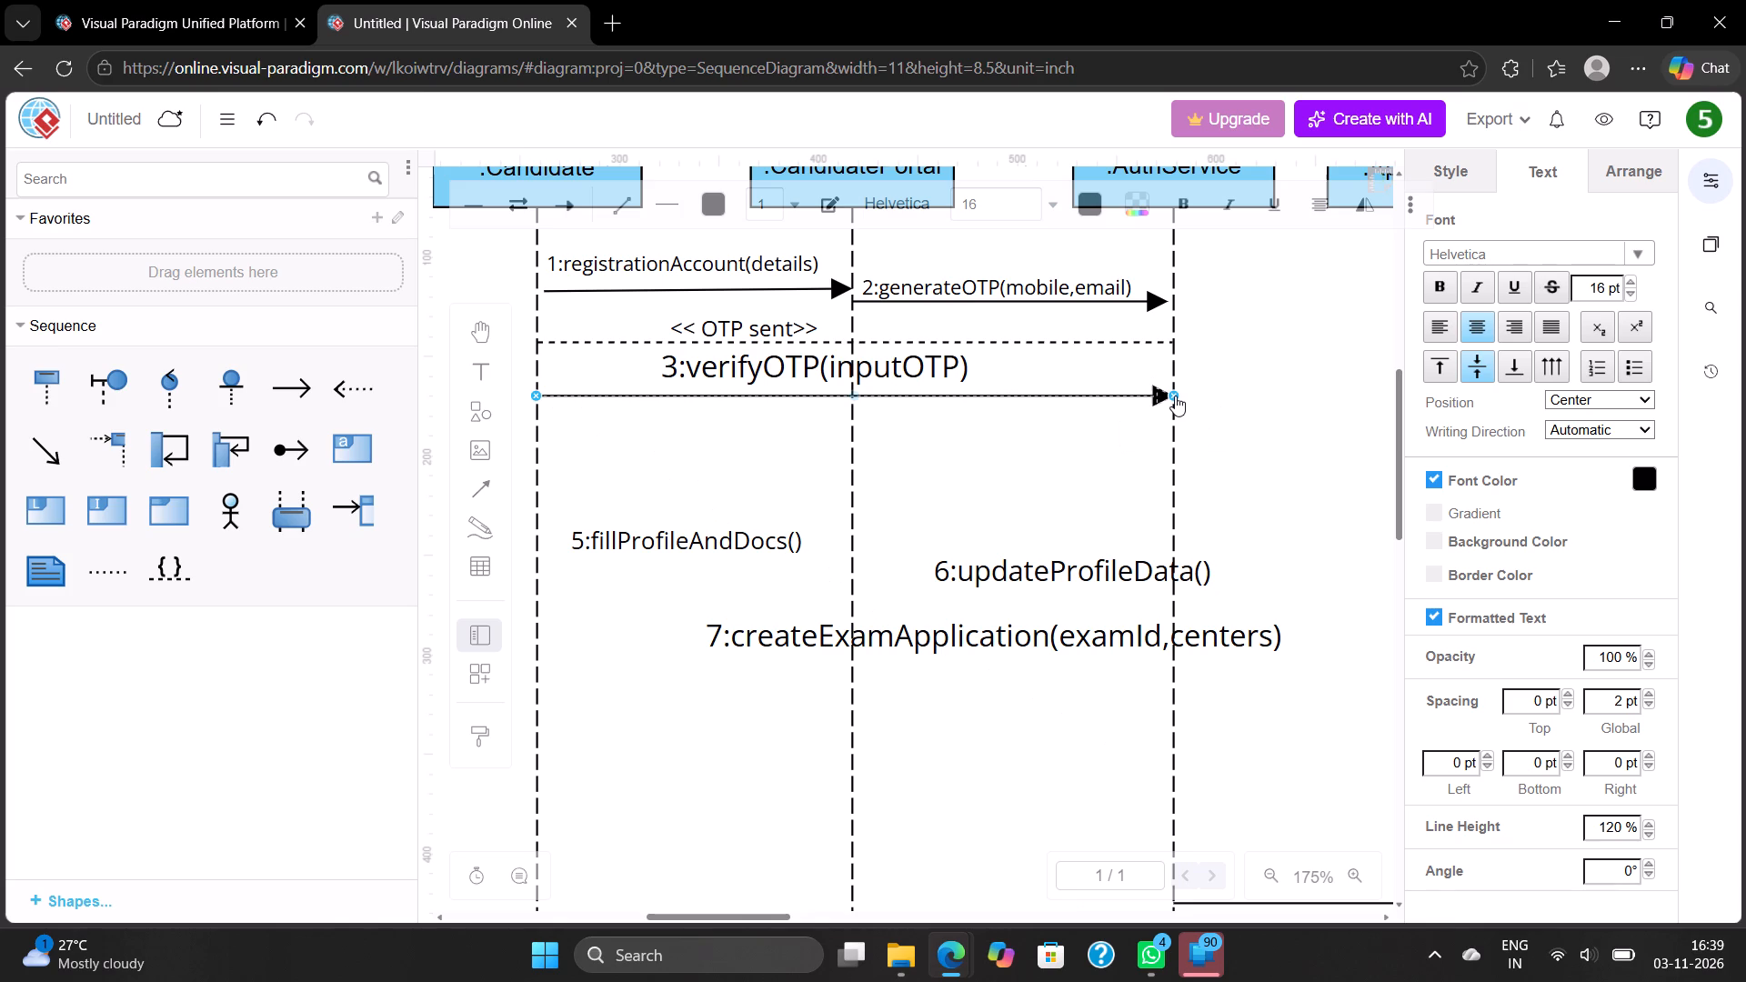
left_click(1258, 442)
Move the 4:saveCandidateRecord() label up to about the level of the 3:verifyOTP(inputOTP) arrow.
scroll(1258, 442, "left", 1)
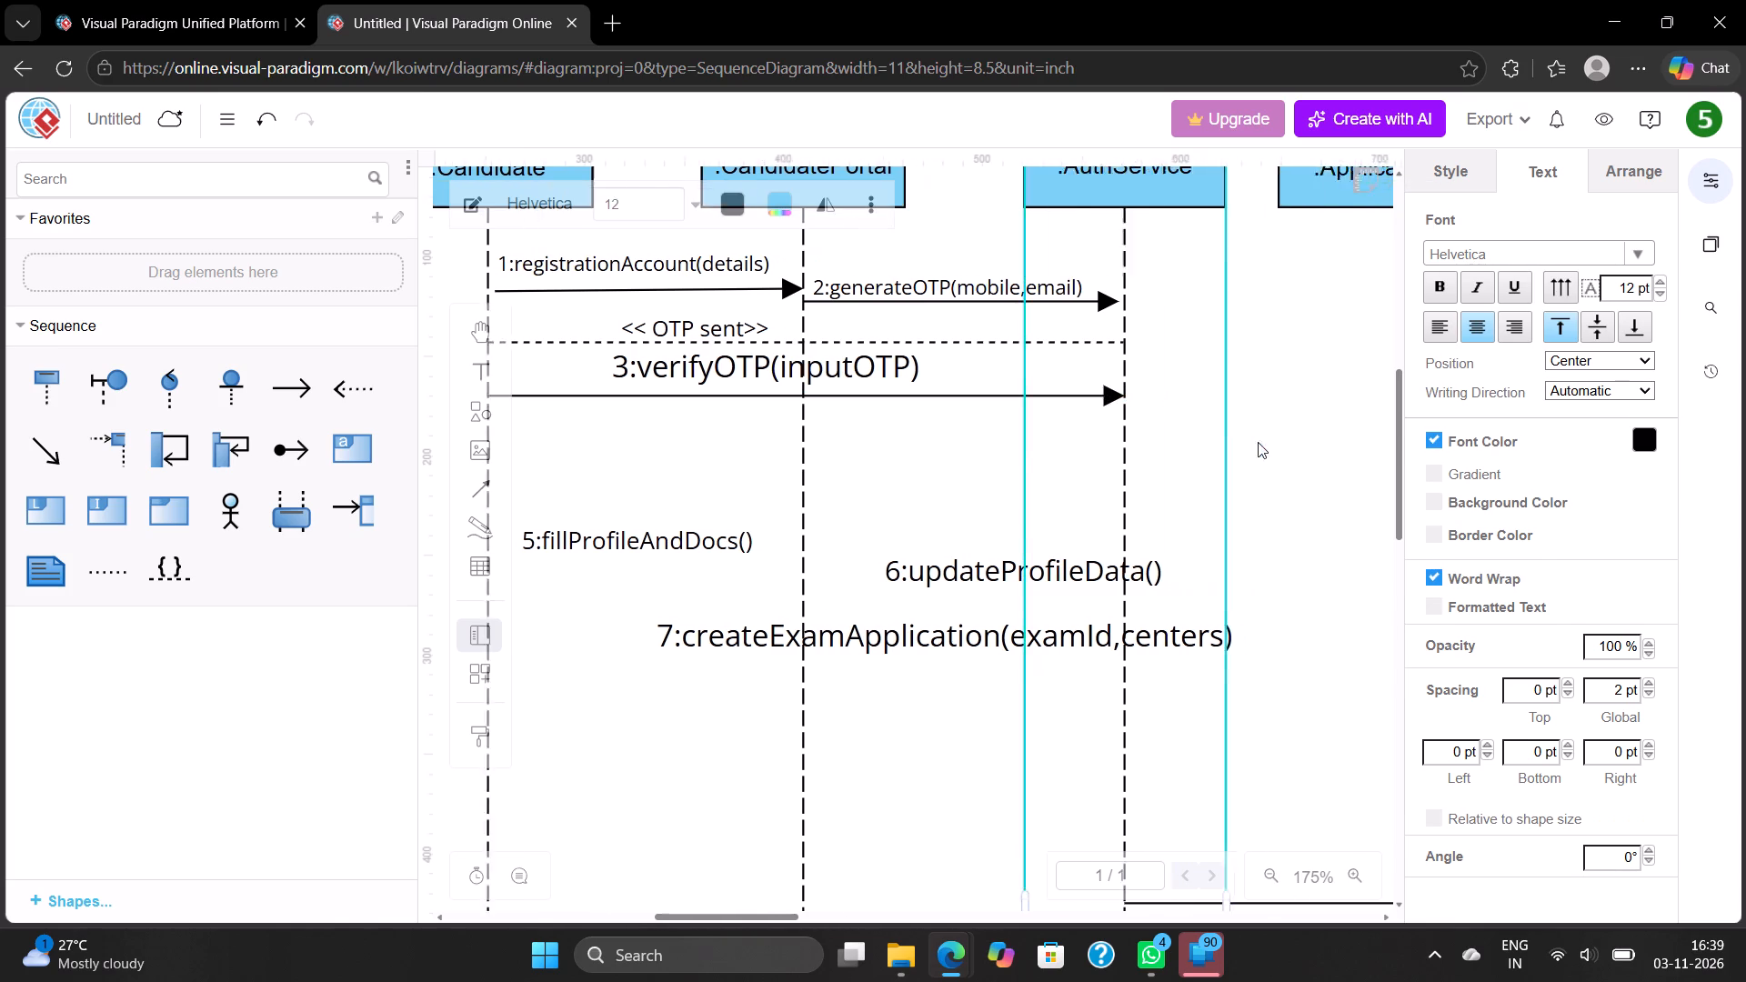
scroll(1258, 442, "left", 5)
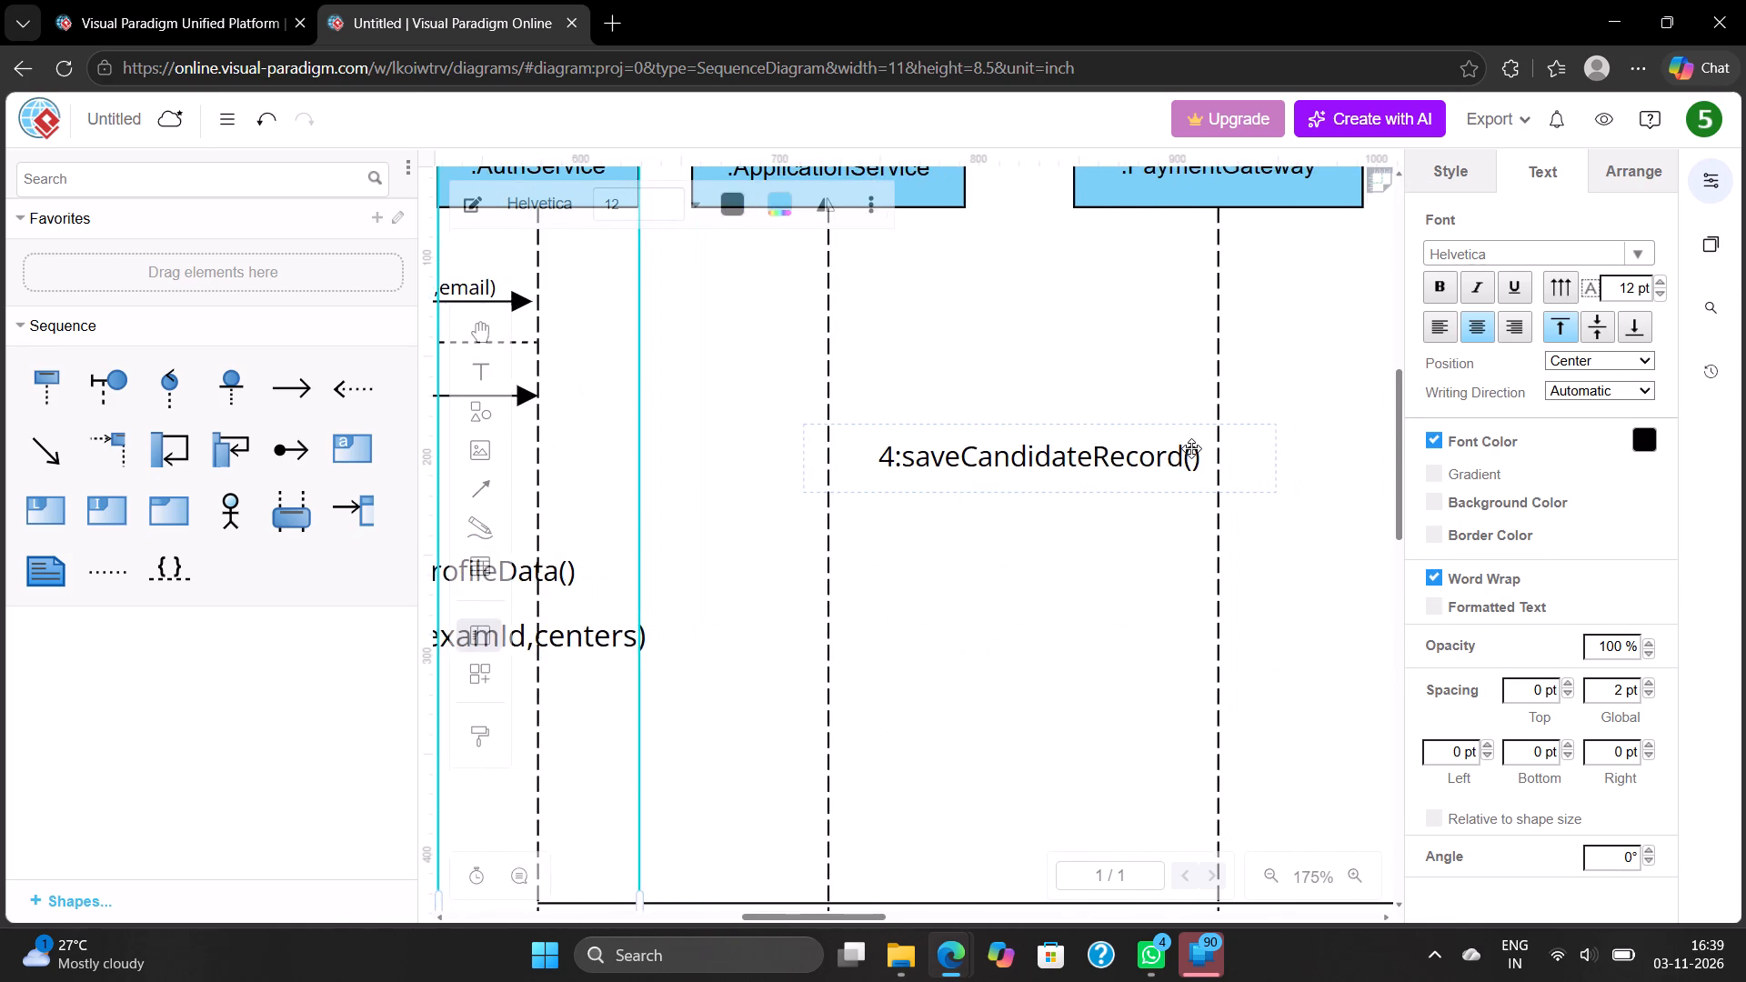
scroll(1191, 448, "right", 1)
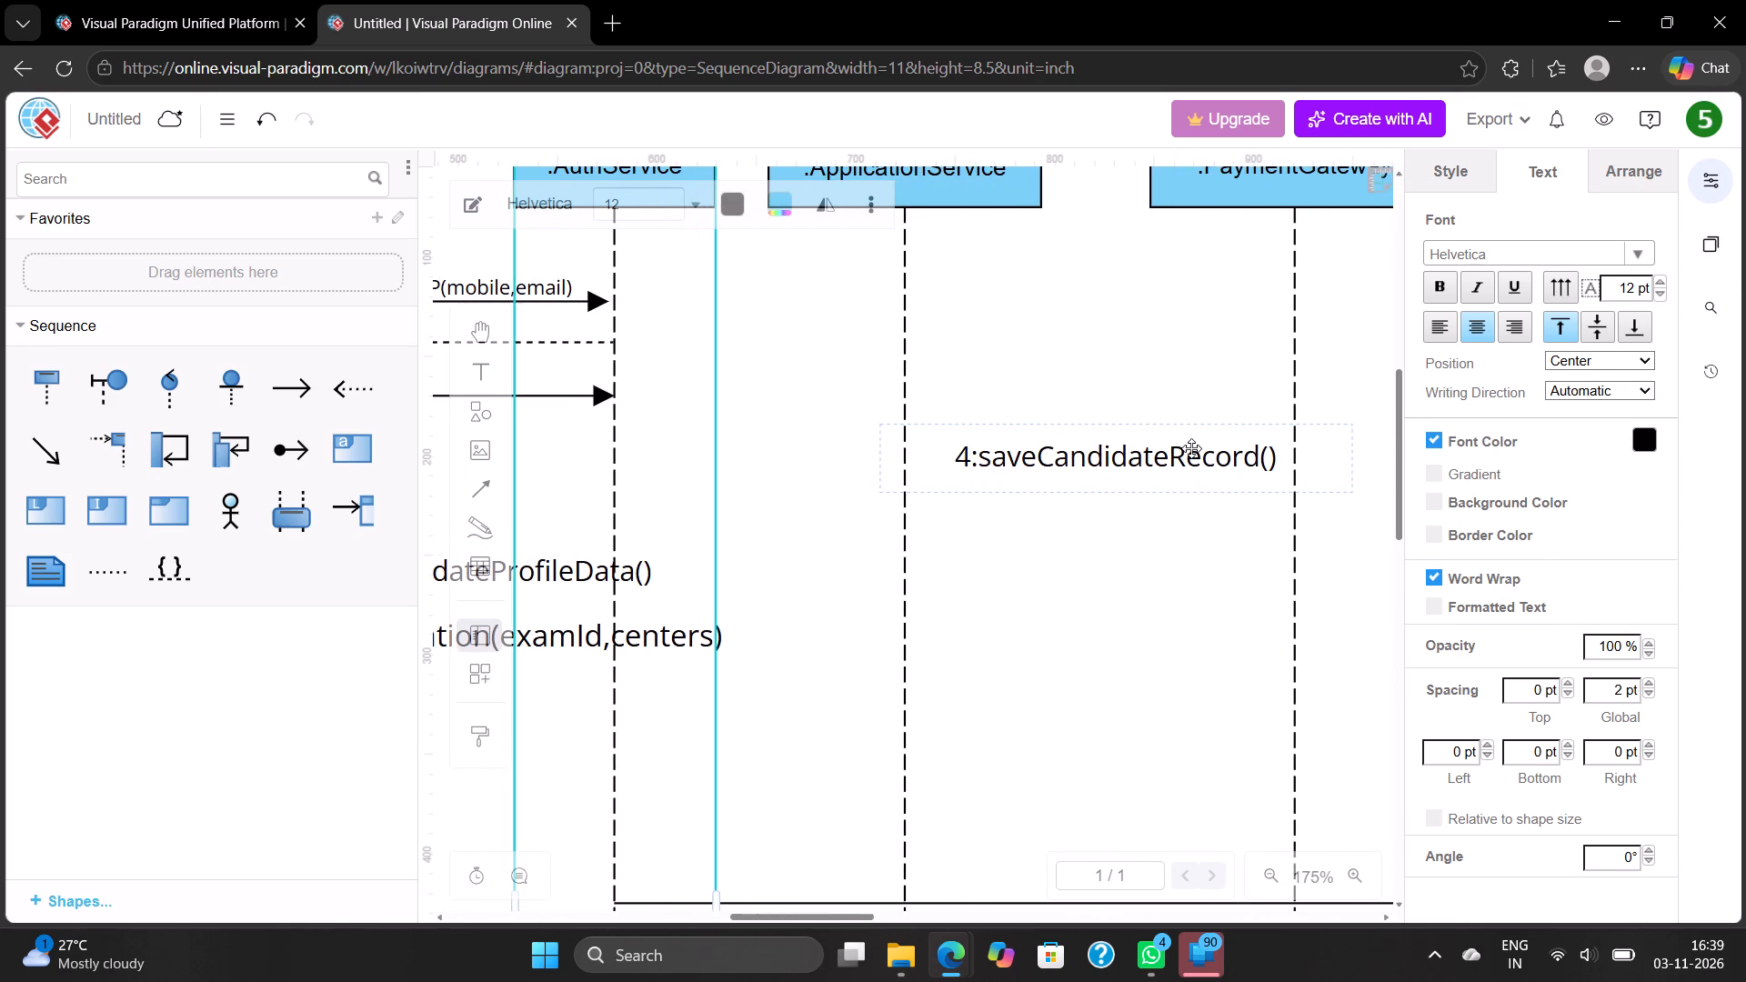
left_click_drag(1146, 469, 1133, 418)
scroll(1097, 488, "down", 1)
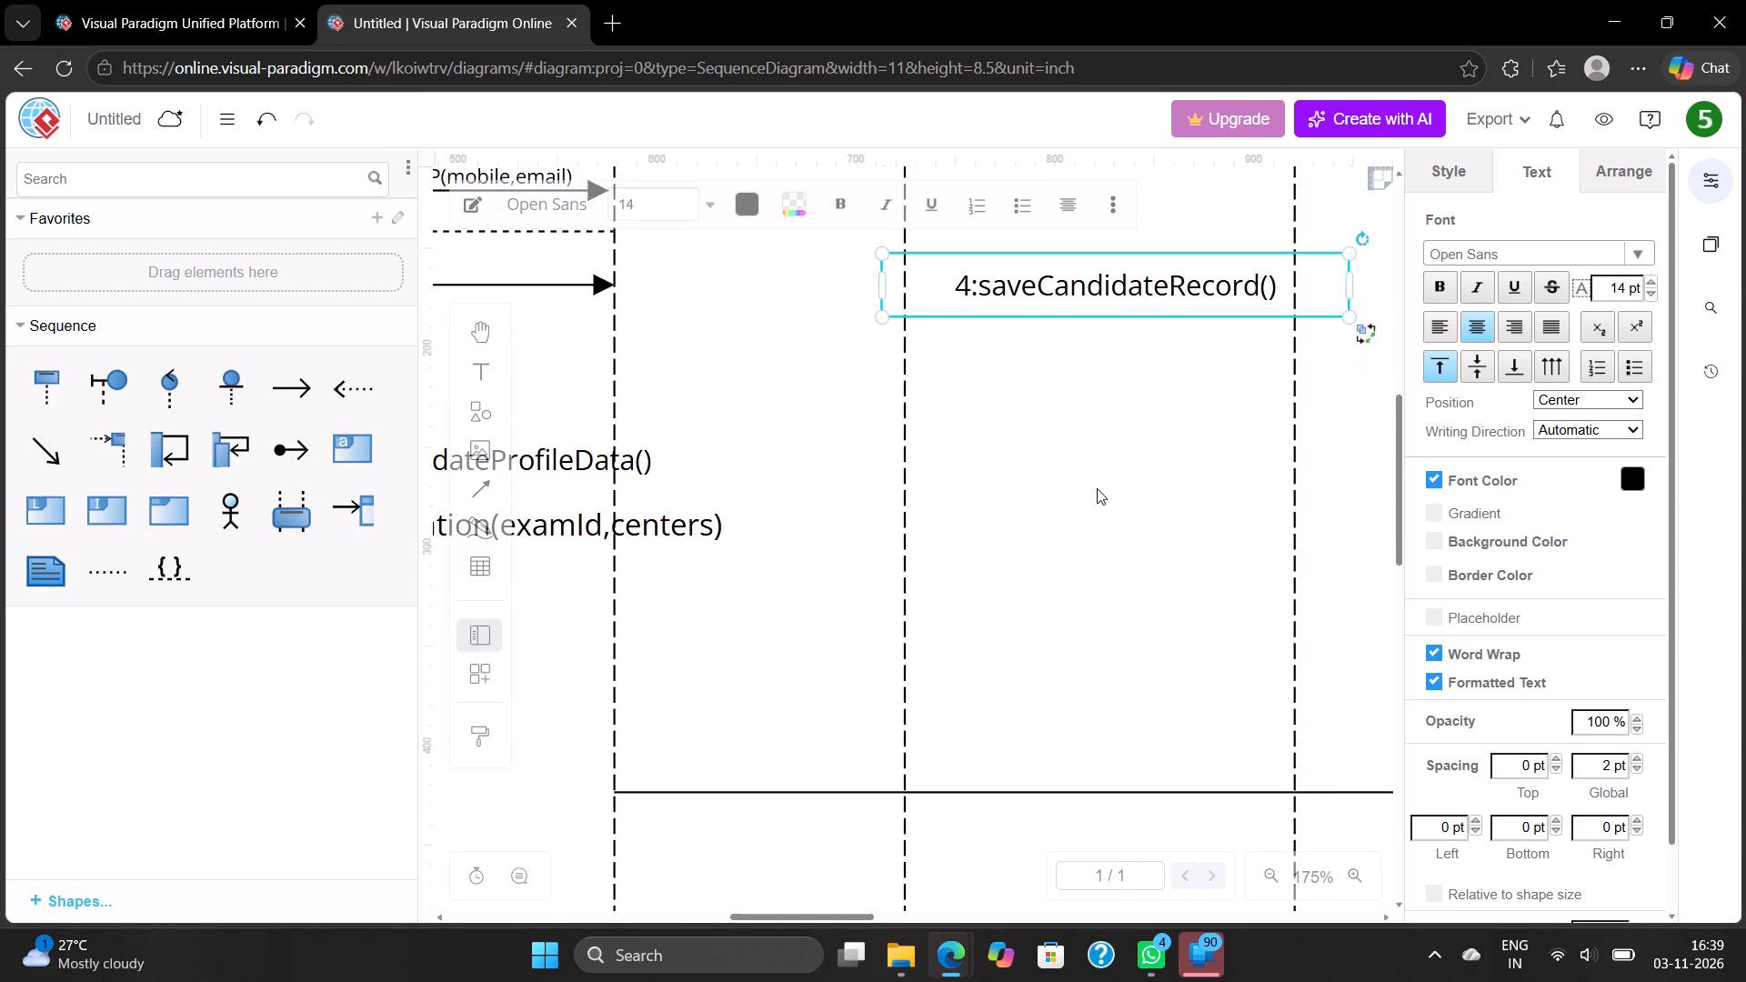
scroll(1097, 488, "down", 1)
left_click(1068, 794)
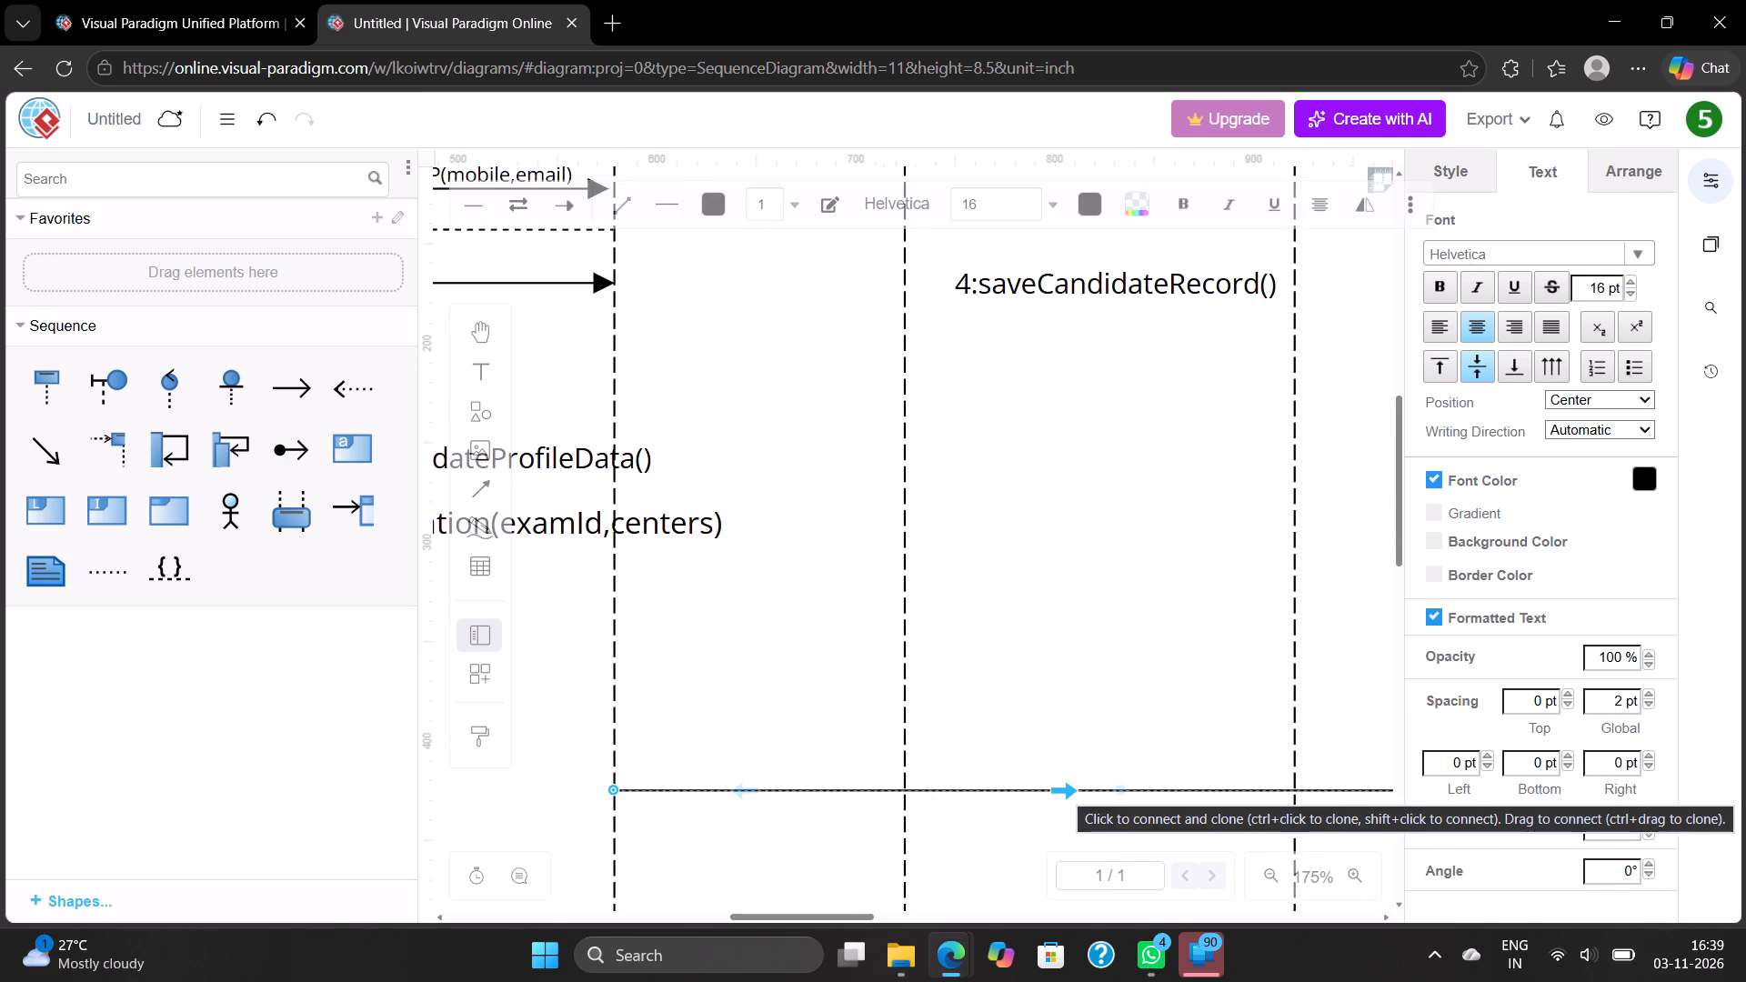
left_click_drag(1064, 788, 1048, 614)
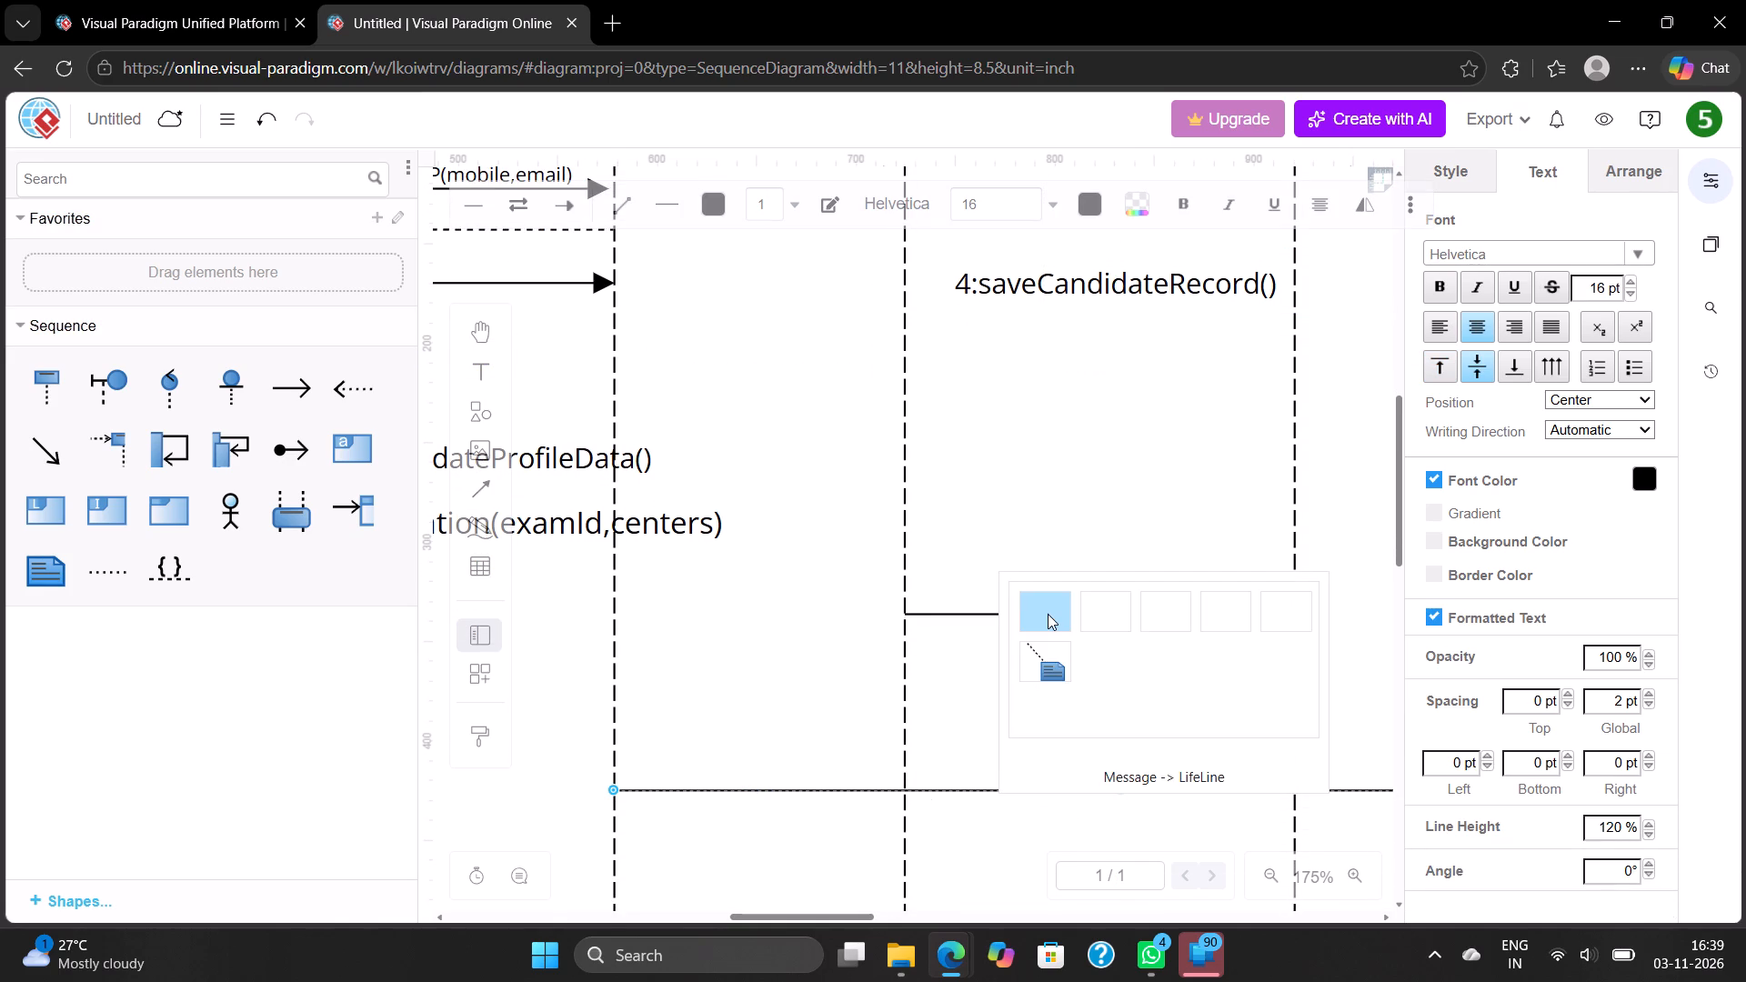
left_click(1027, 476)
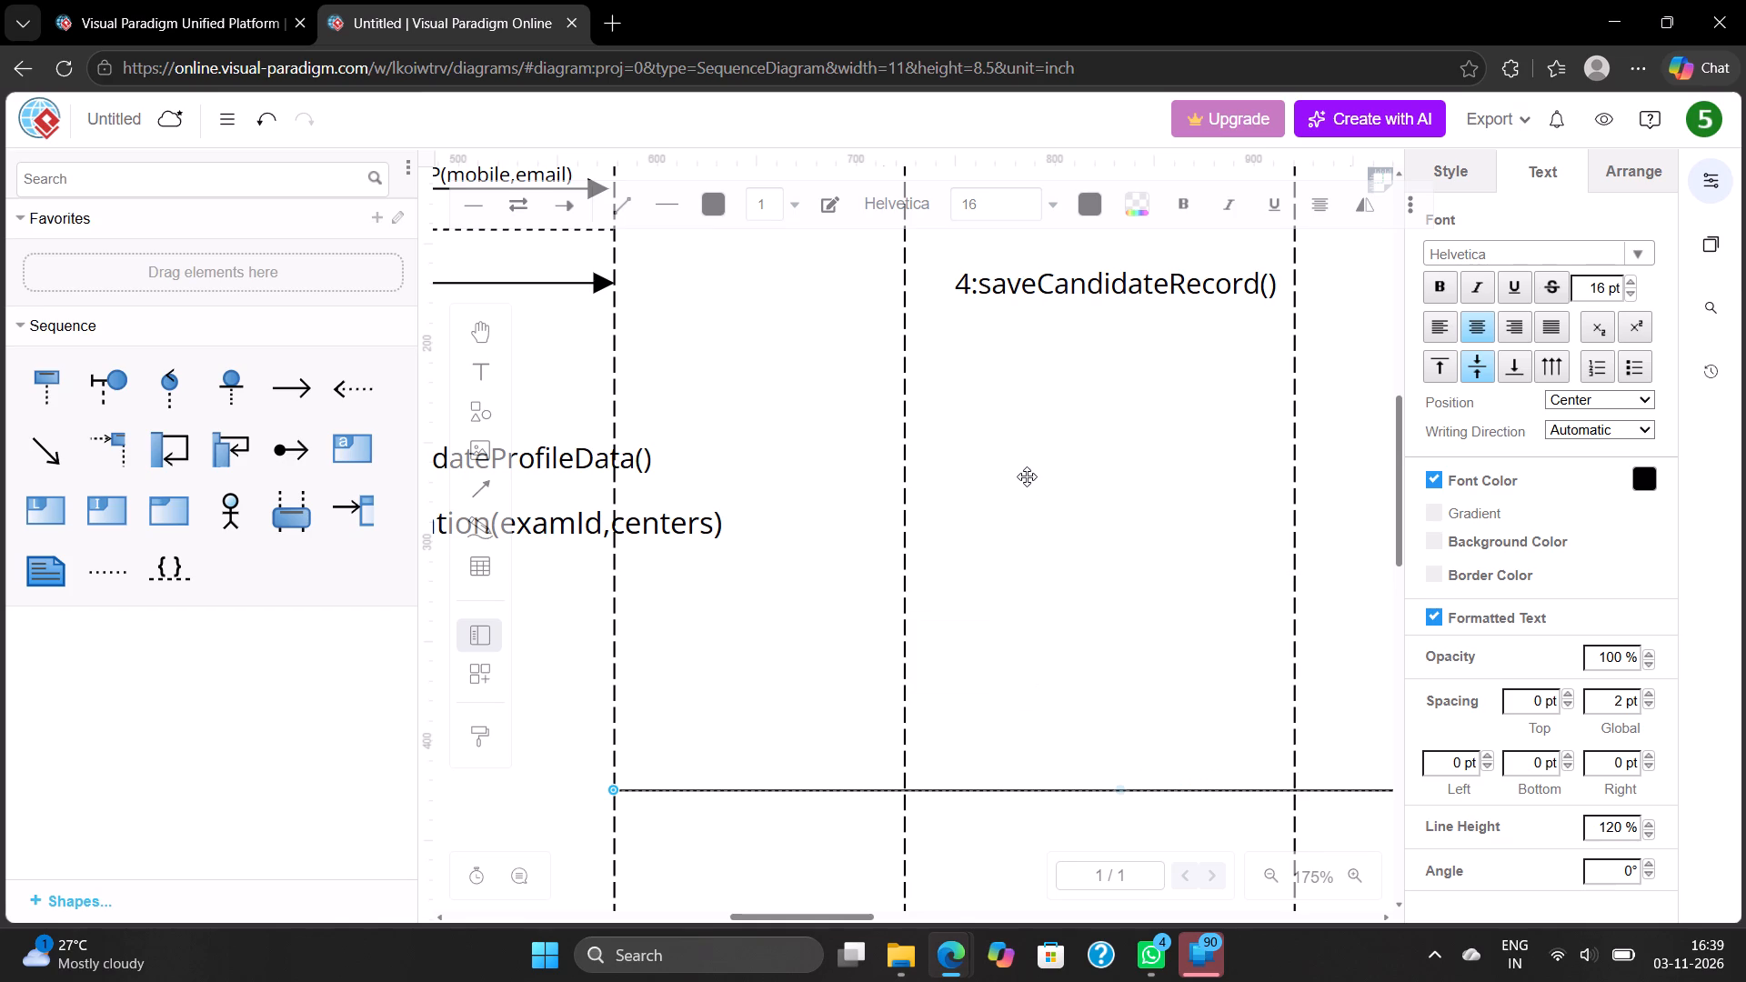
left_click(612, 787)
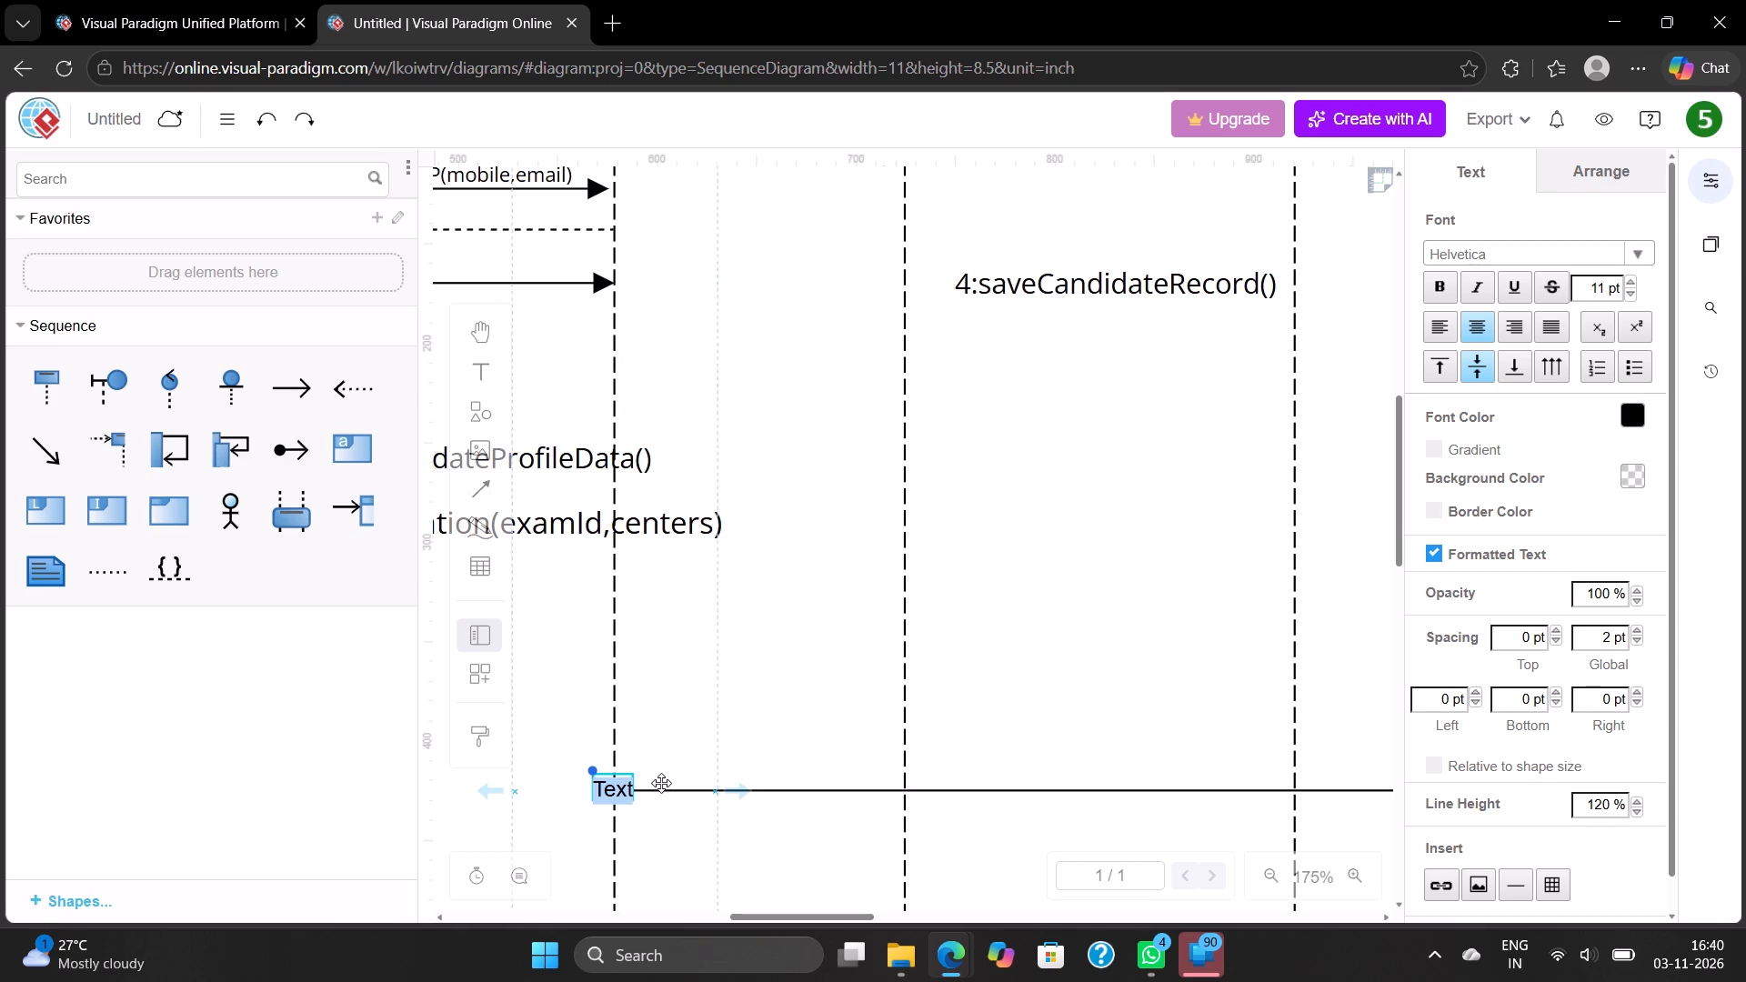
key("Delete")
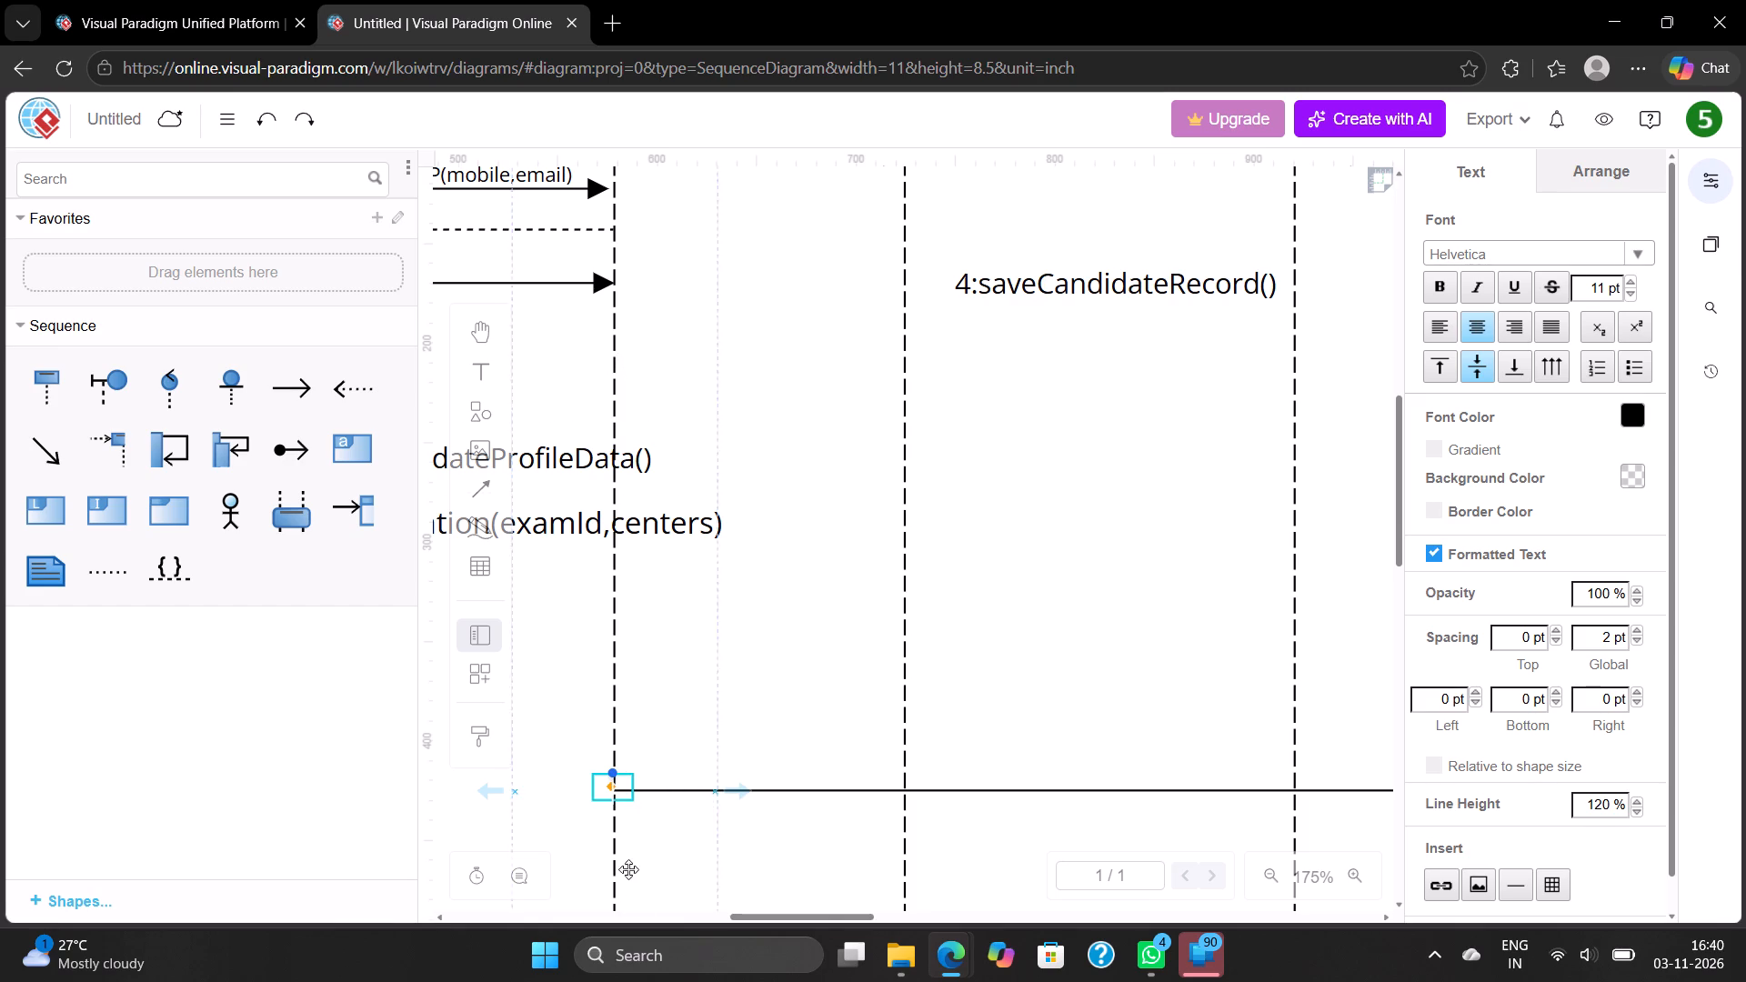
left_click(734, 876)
Raise the long message line starting at the AuthService lifeline so it runs just beneath the 4:saveCandidateRecord() label.
left_click(723, 784)
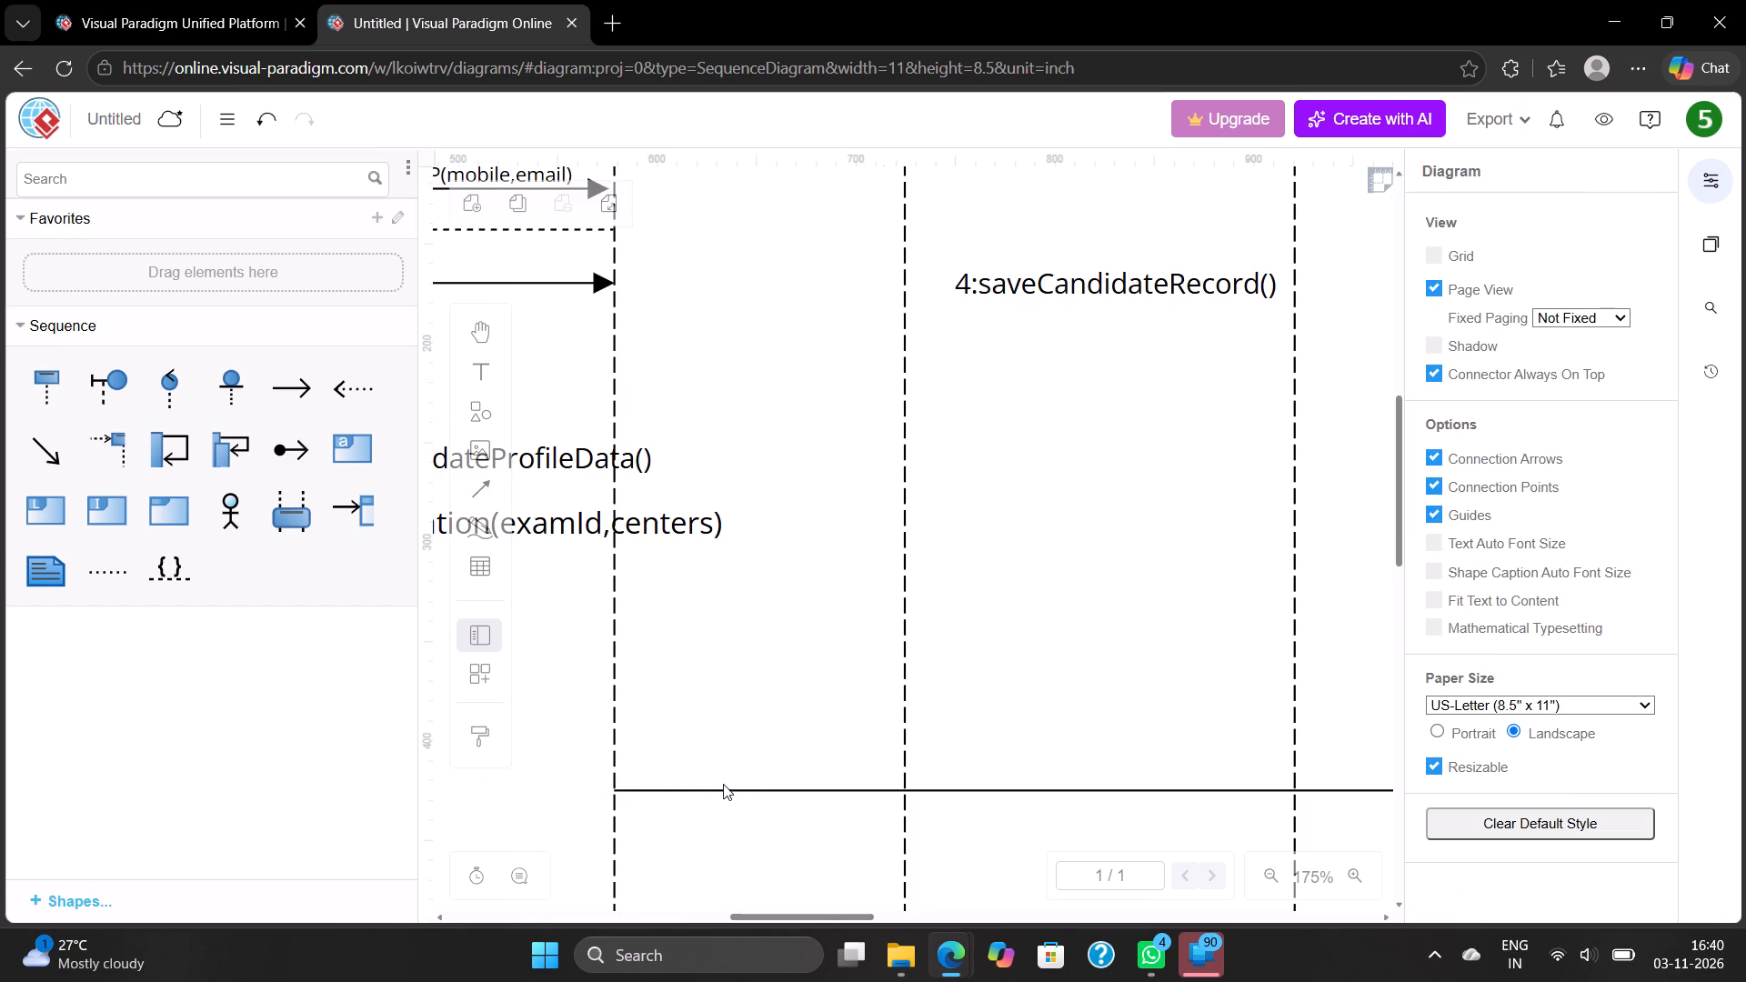
left_click(719, 790)
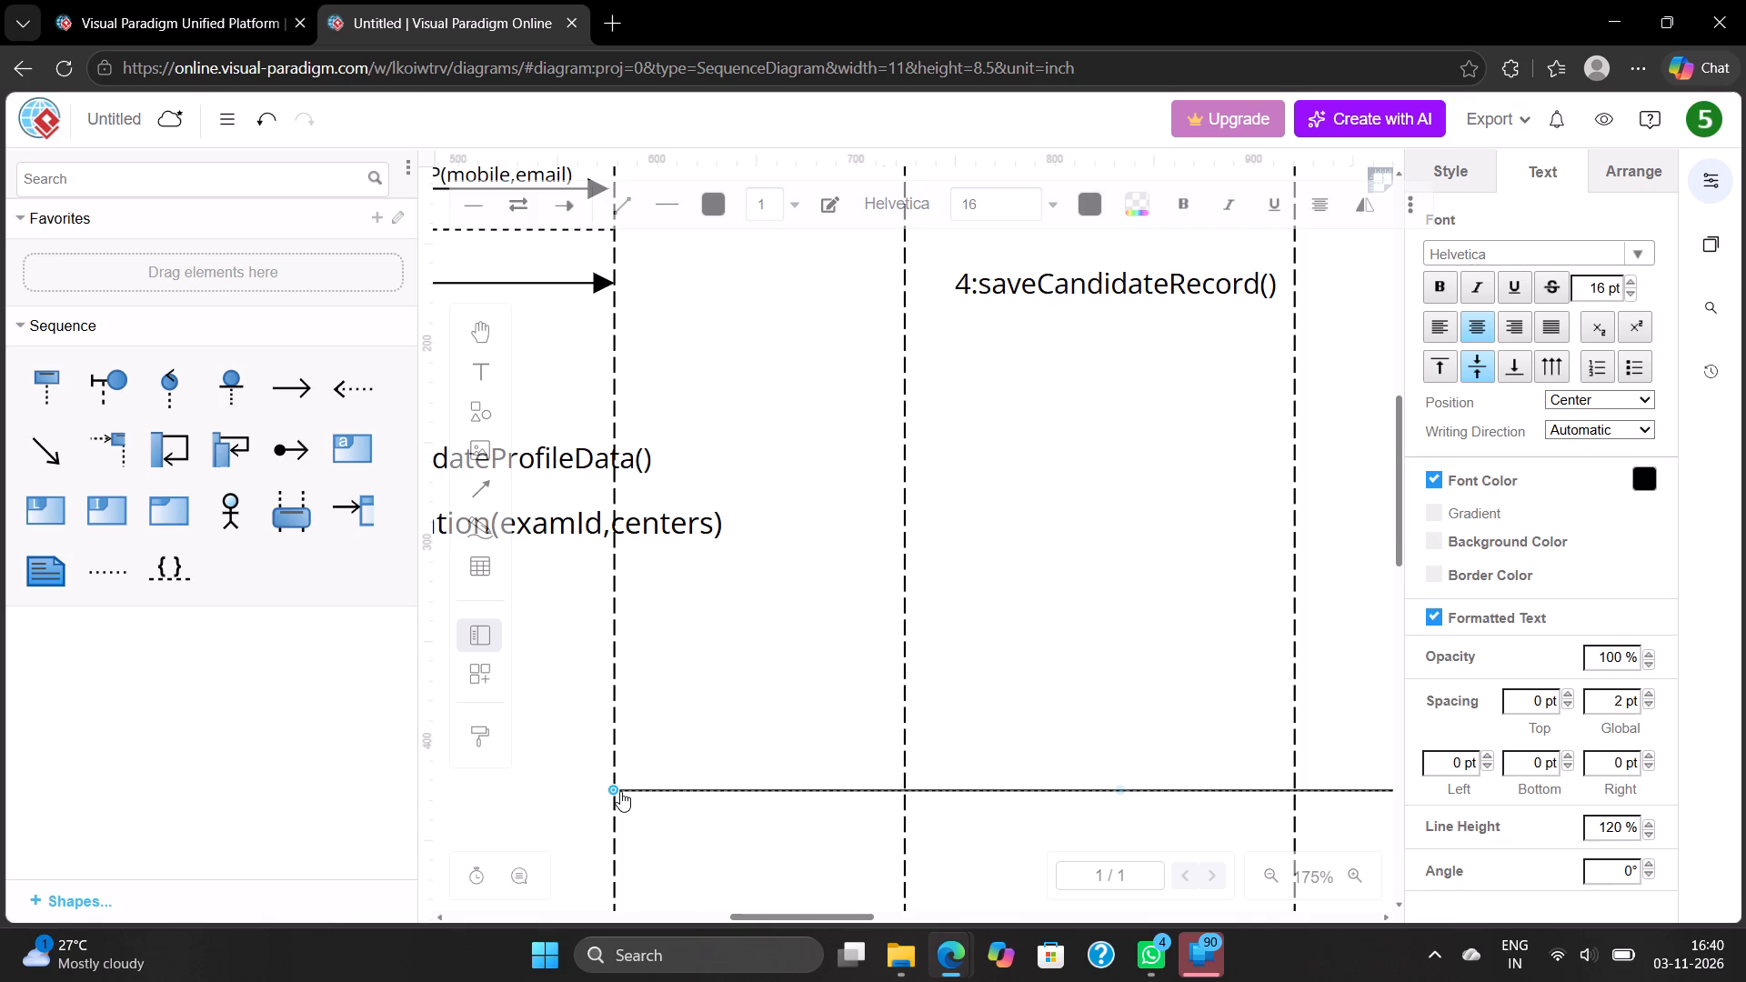
left_click_drag(612, 789, 620, 591)
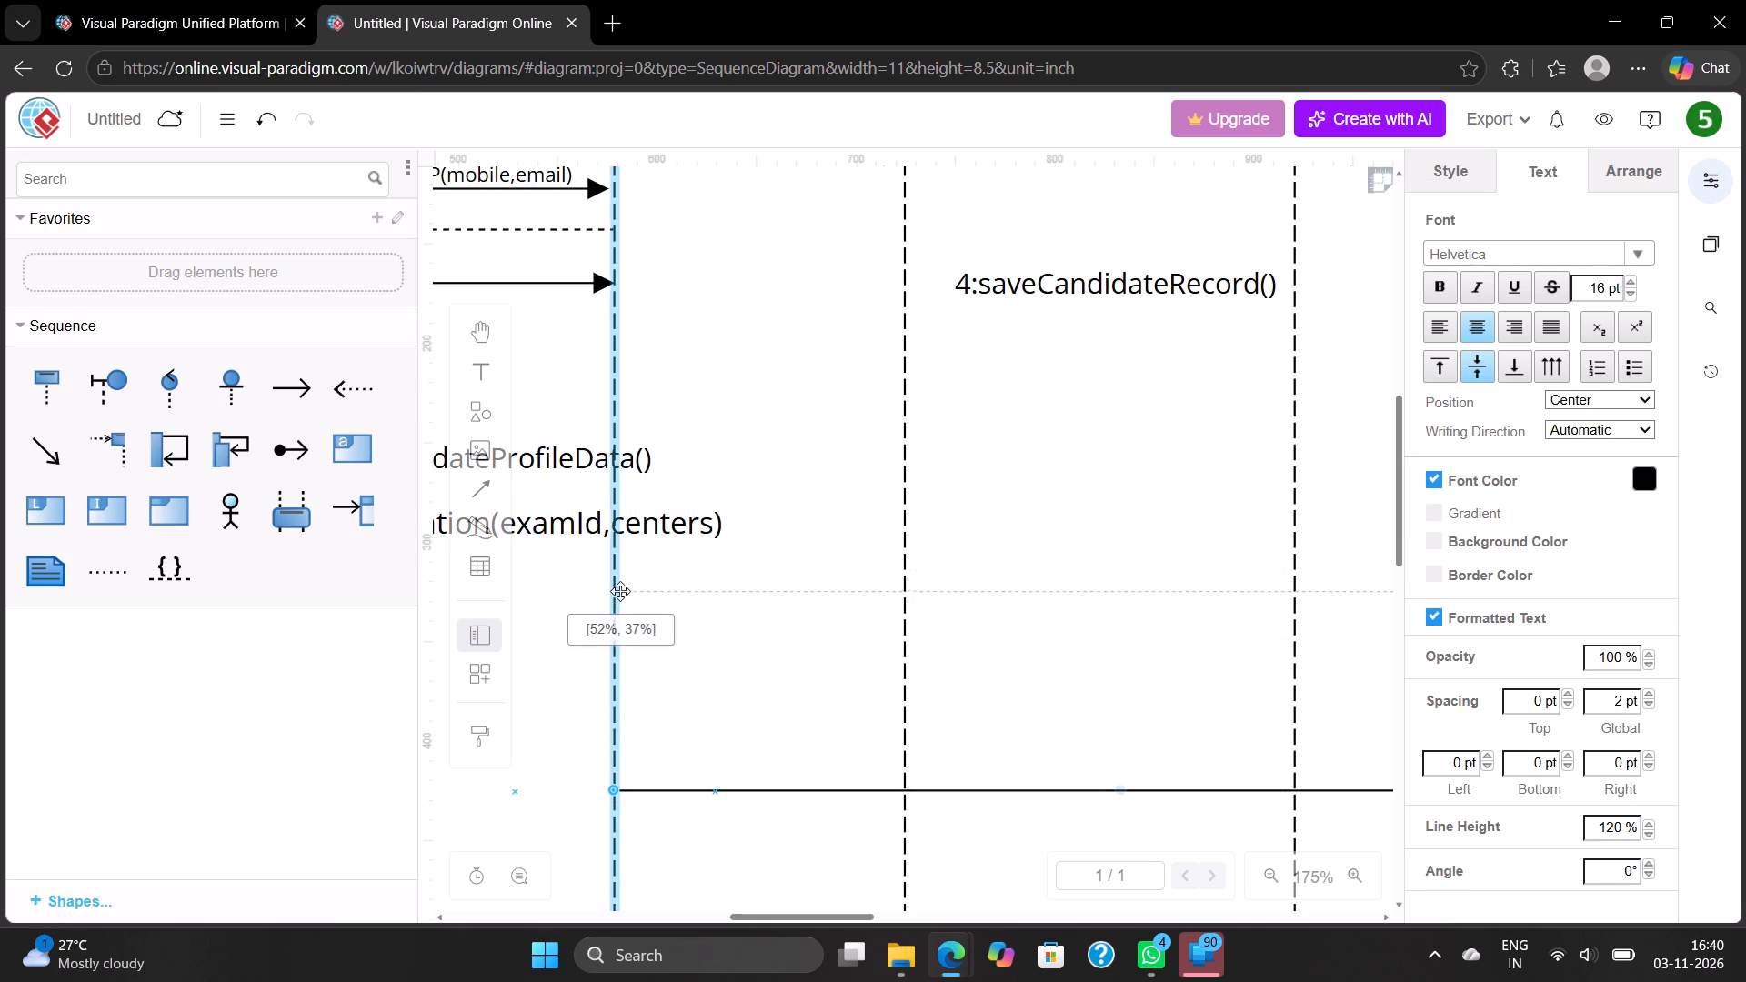
left_click_drag(620, 591, 627, 295)
scroll(623, 577, "down", 1)
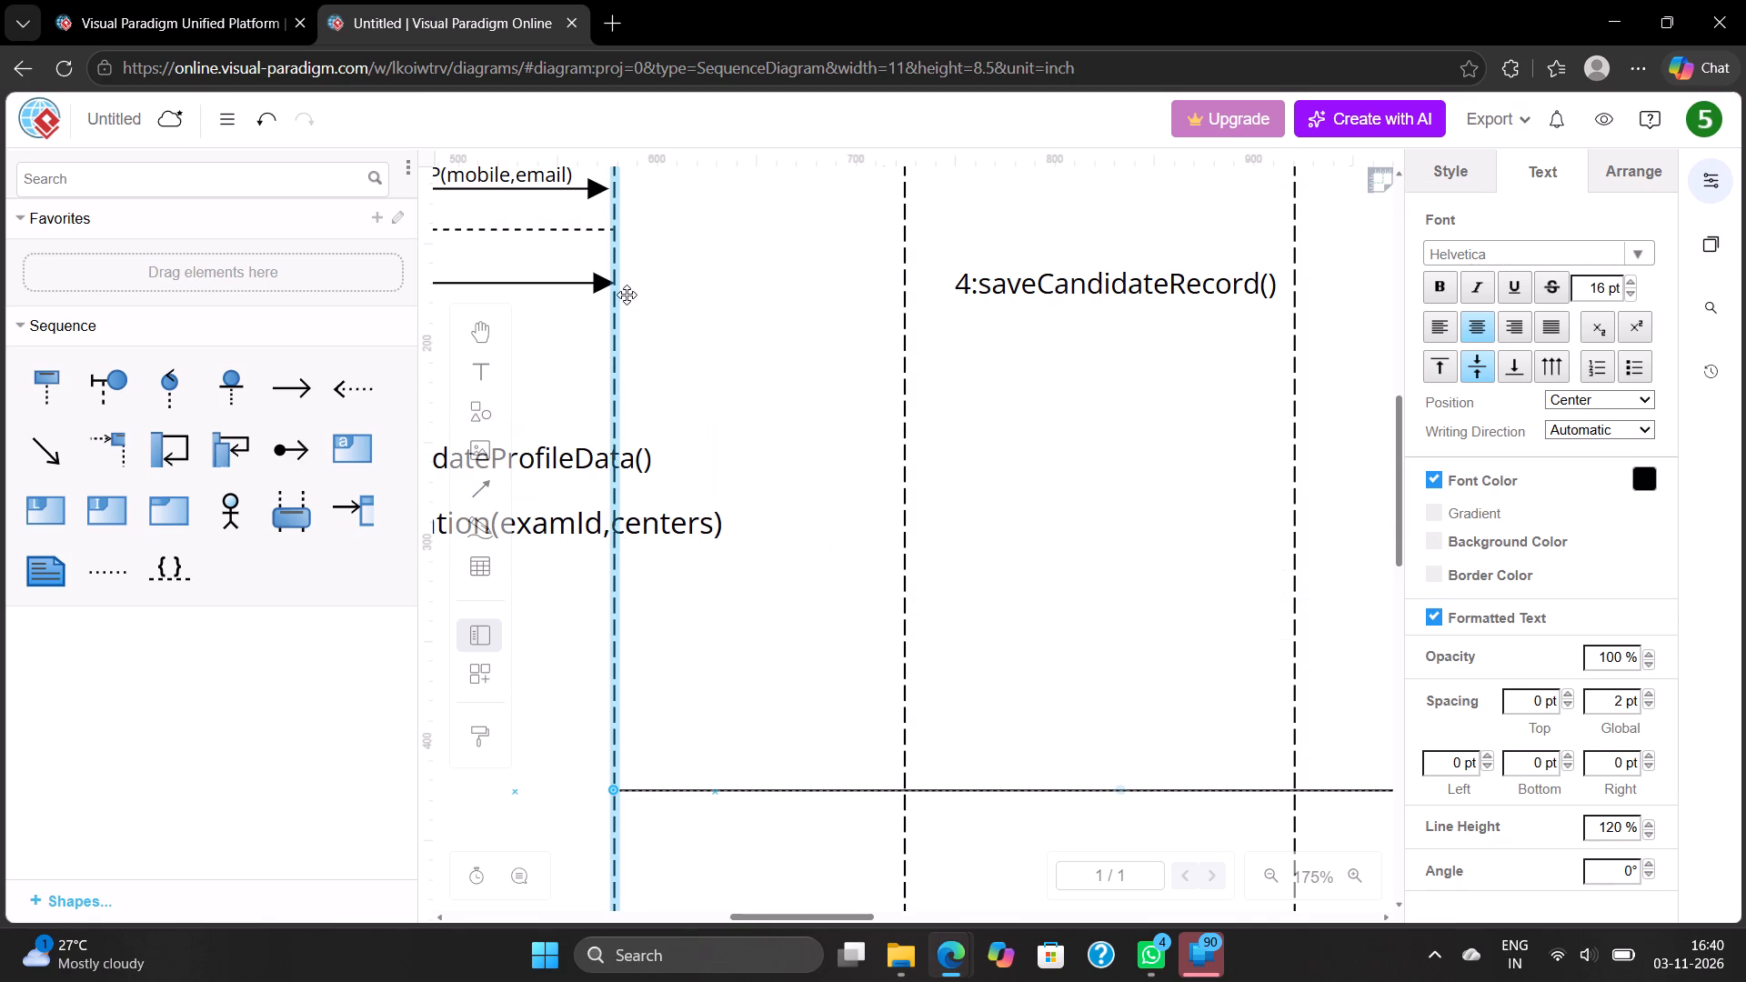
left_click_drag(627, 295, 617, 320)
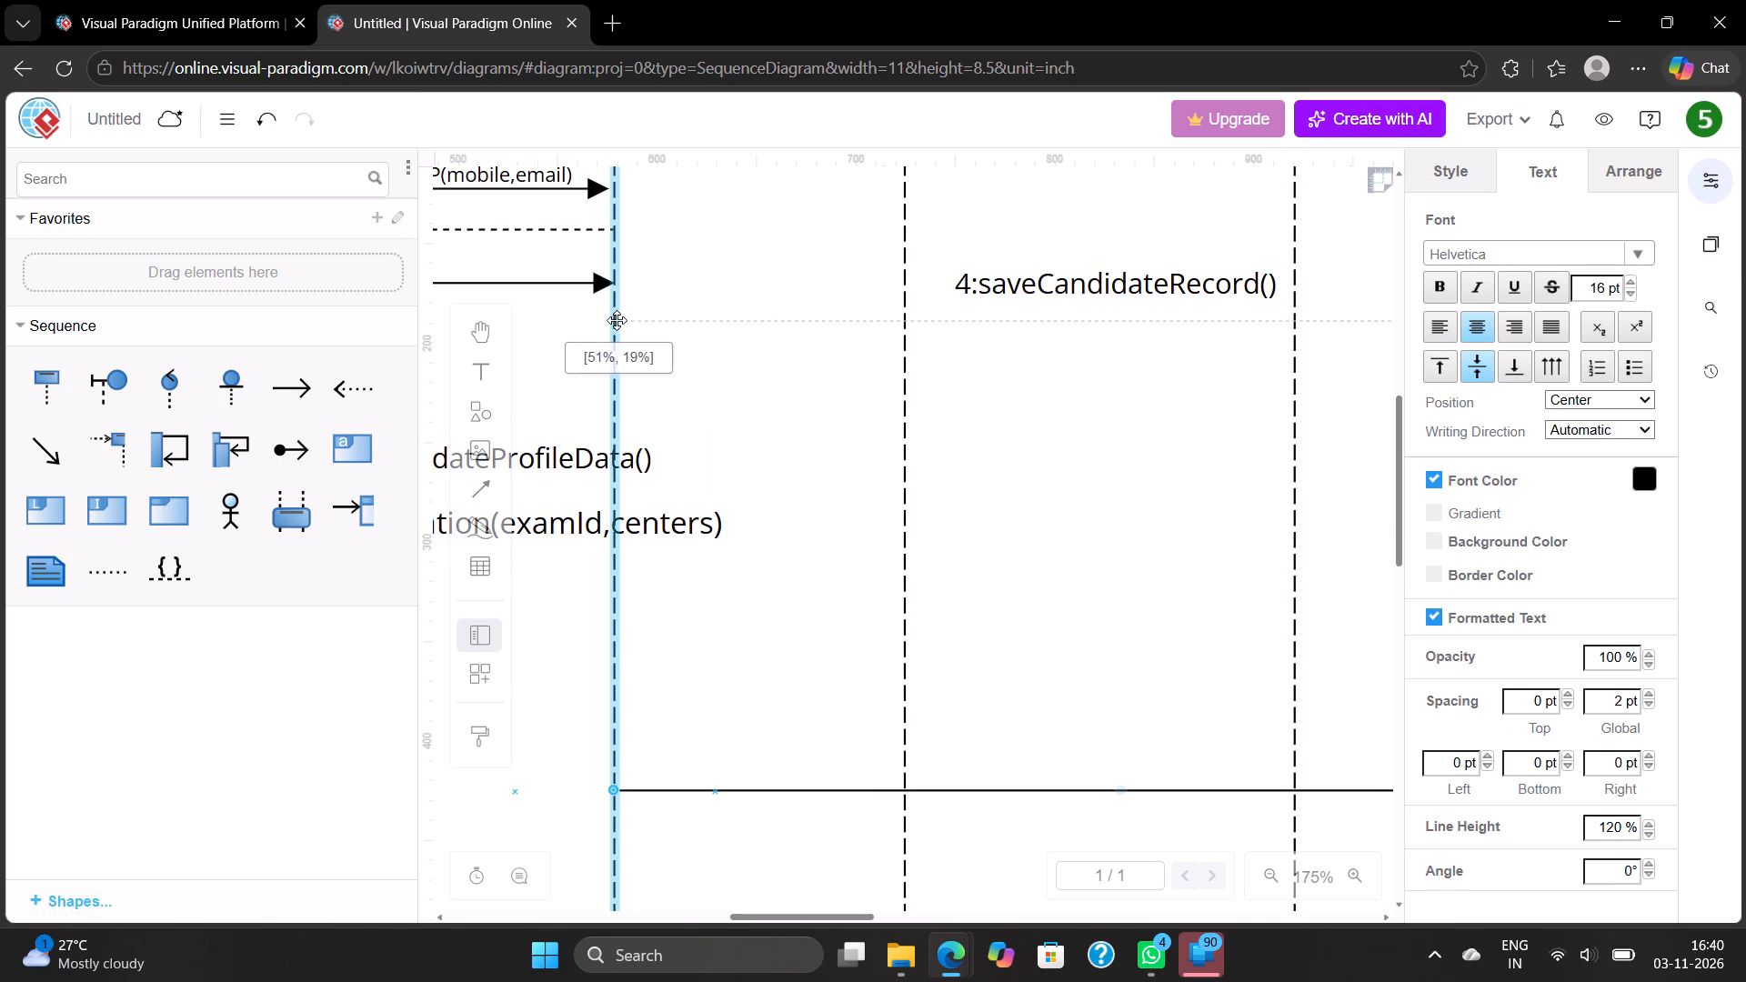
left_click_drag(617, 320, 616, 320)
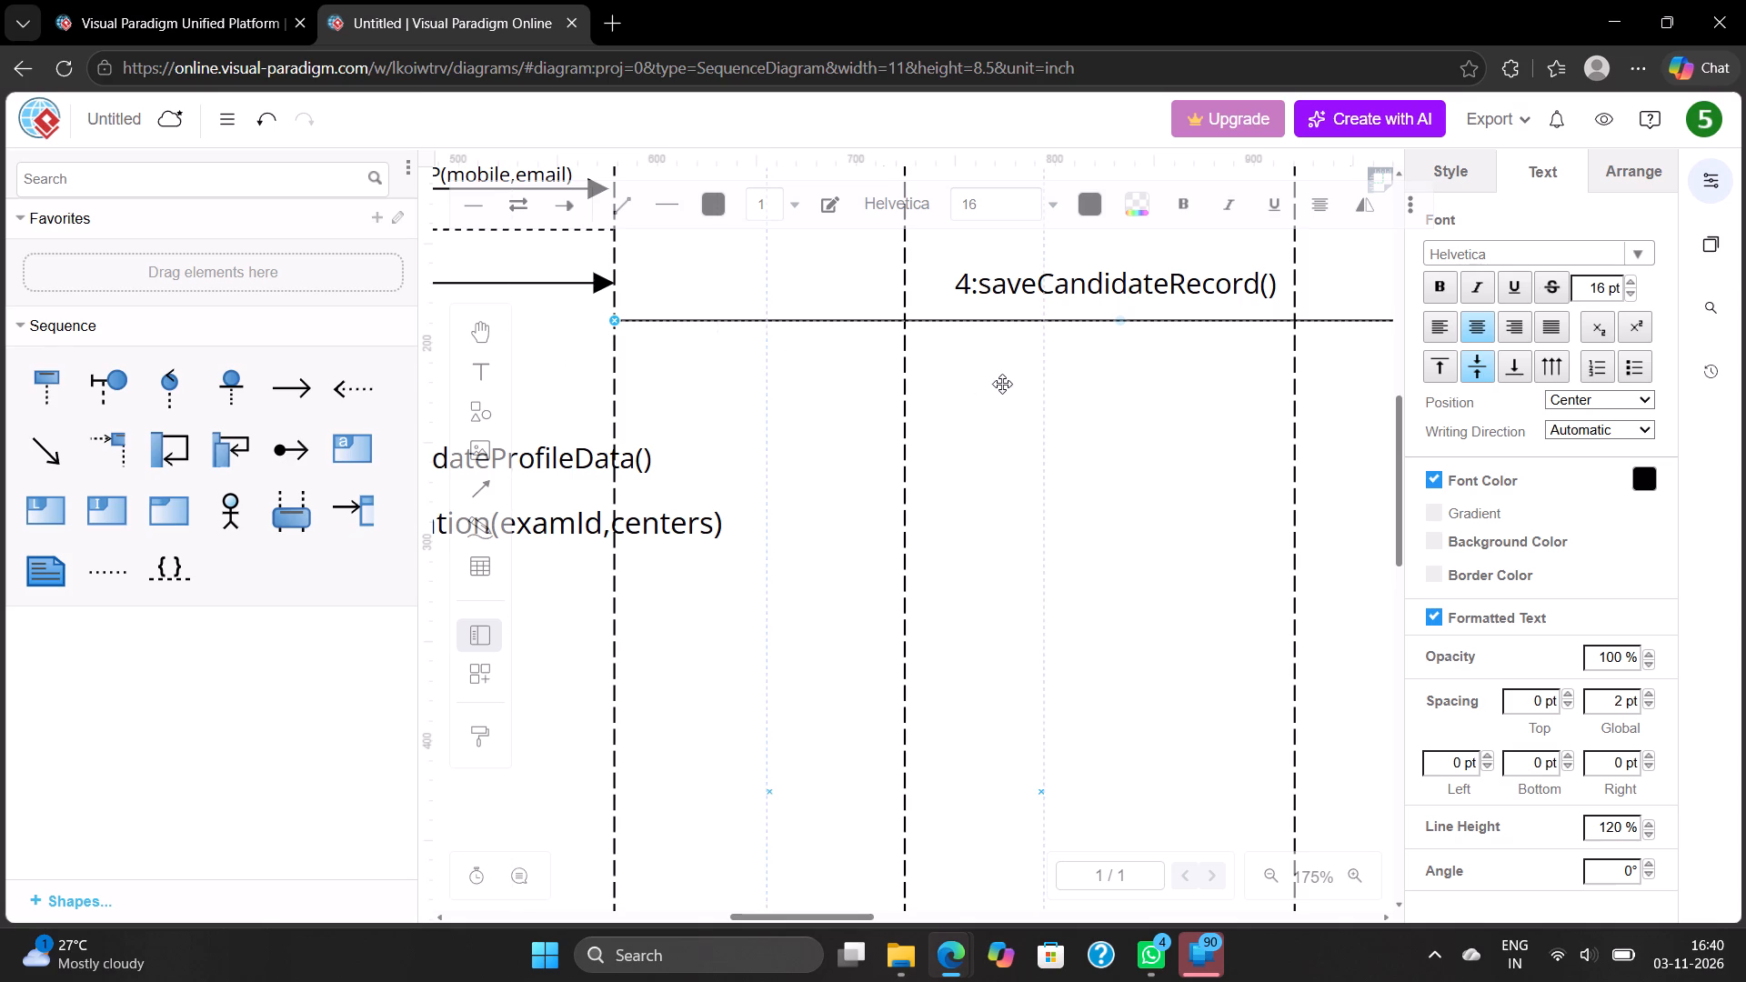
scroll(1002, 384, "left", 3)
scroll(1002, 384, "right", 3)
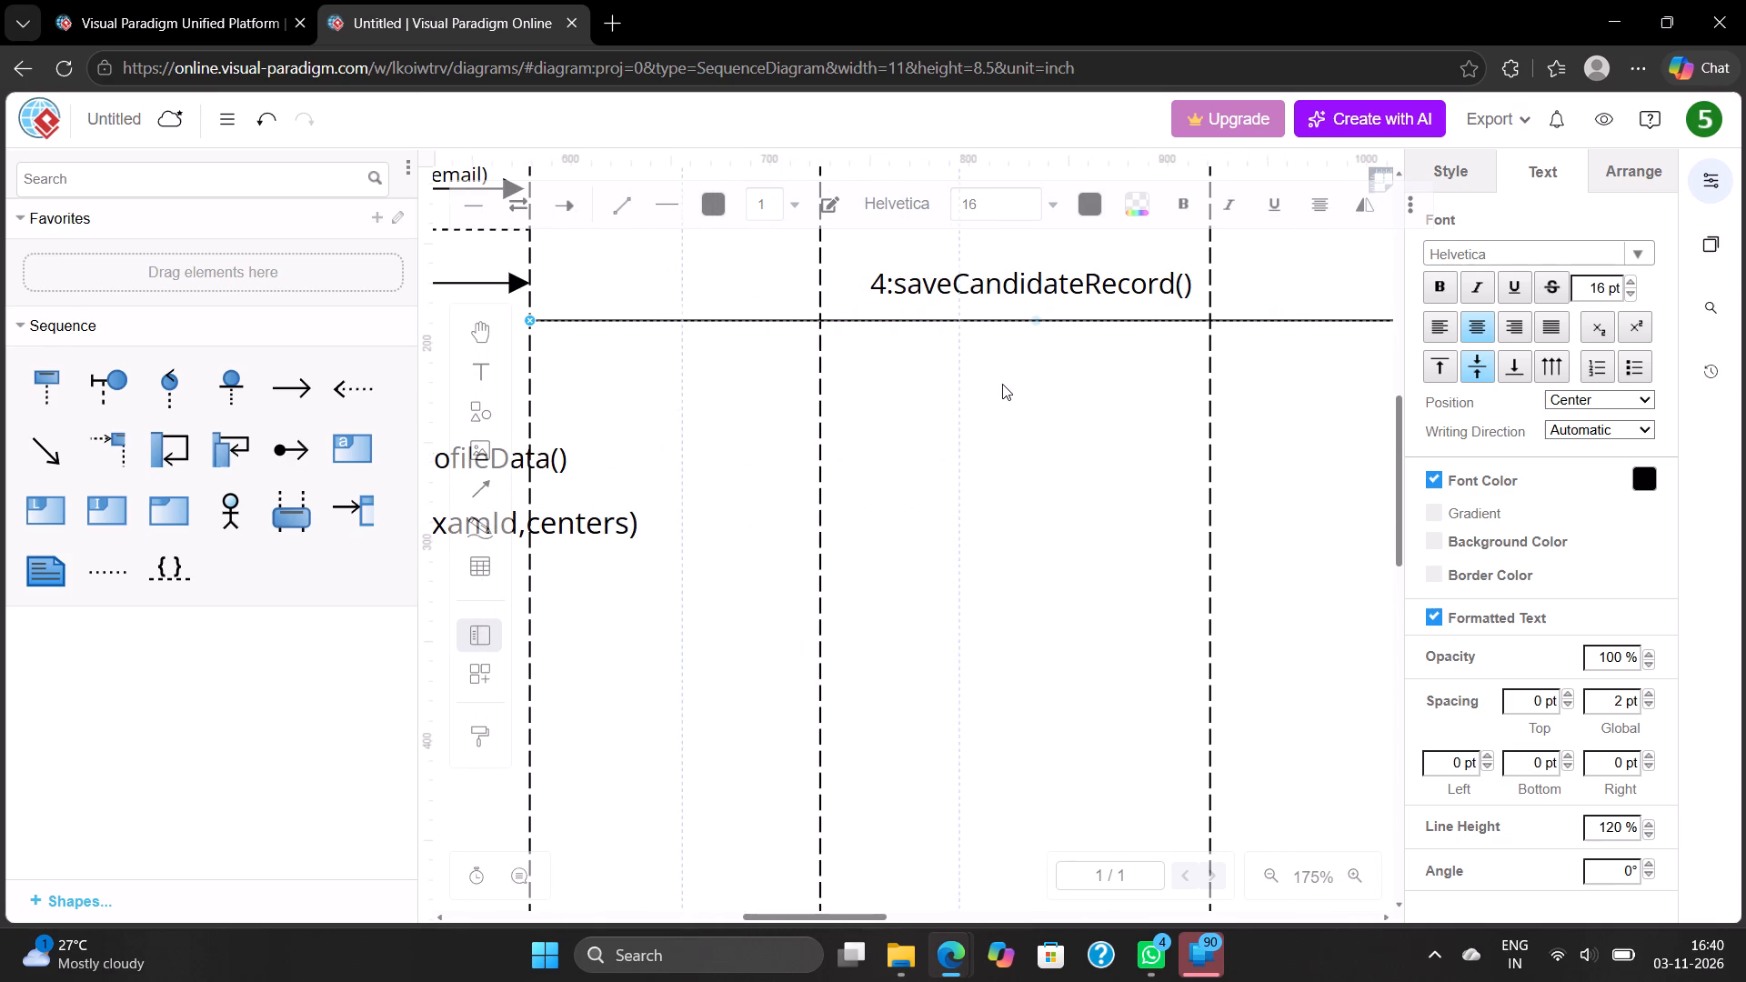
left_click_drag(530, 317, 528, 306)
Move the 5:fillProfileAndDocs() label up to sit just beneath the 3:verifyOTP(inputOTP) arrow.
scroll(822, 395, "right", 4)
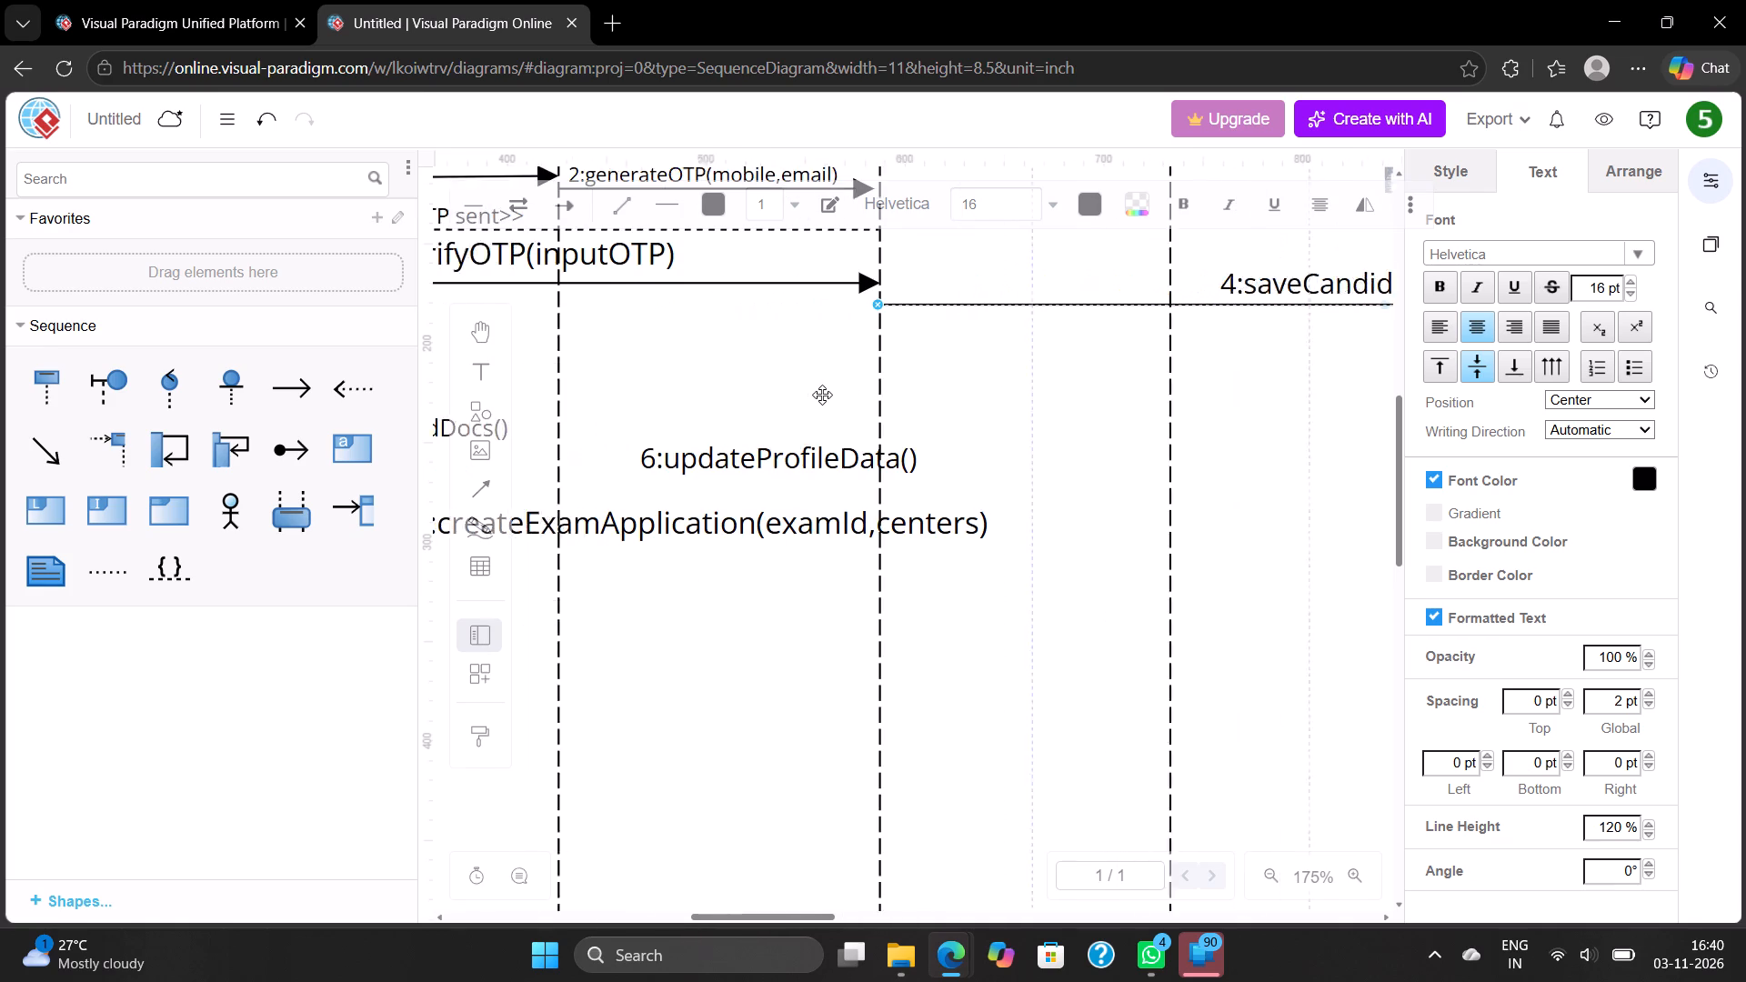
scroll(822, 395, "right", 3)
scroll(822, 395, "down", 1)
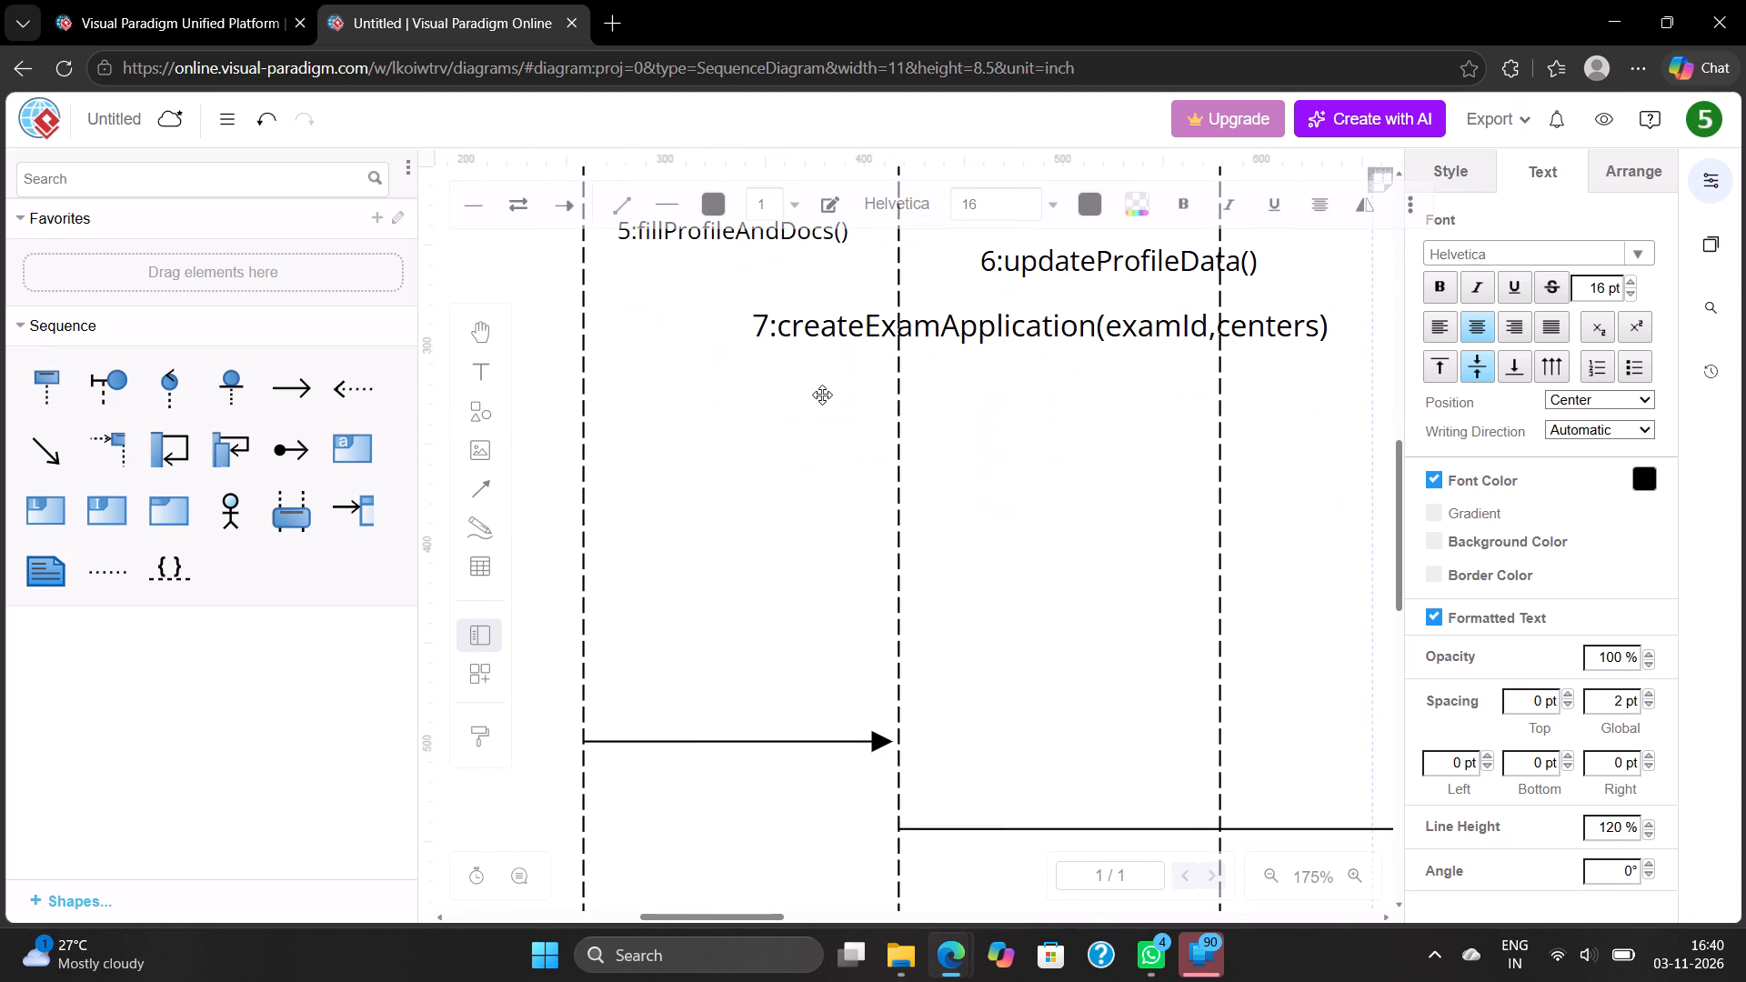
scroll(822, 395, "down", 1)
left_click(738, 741)
scroll(583, 744, "up", 3)
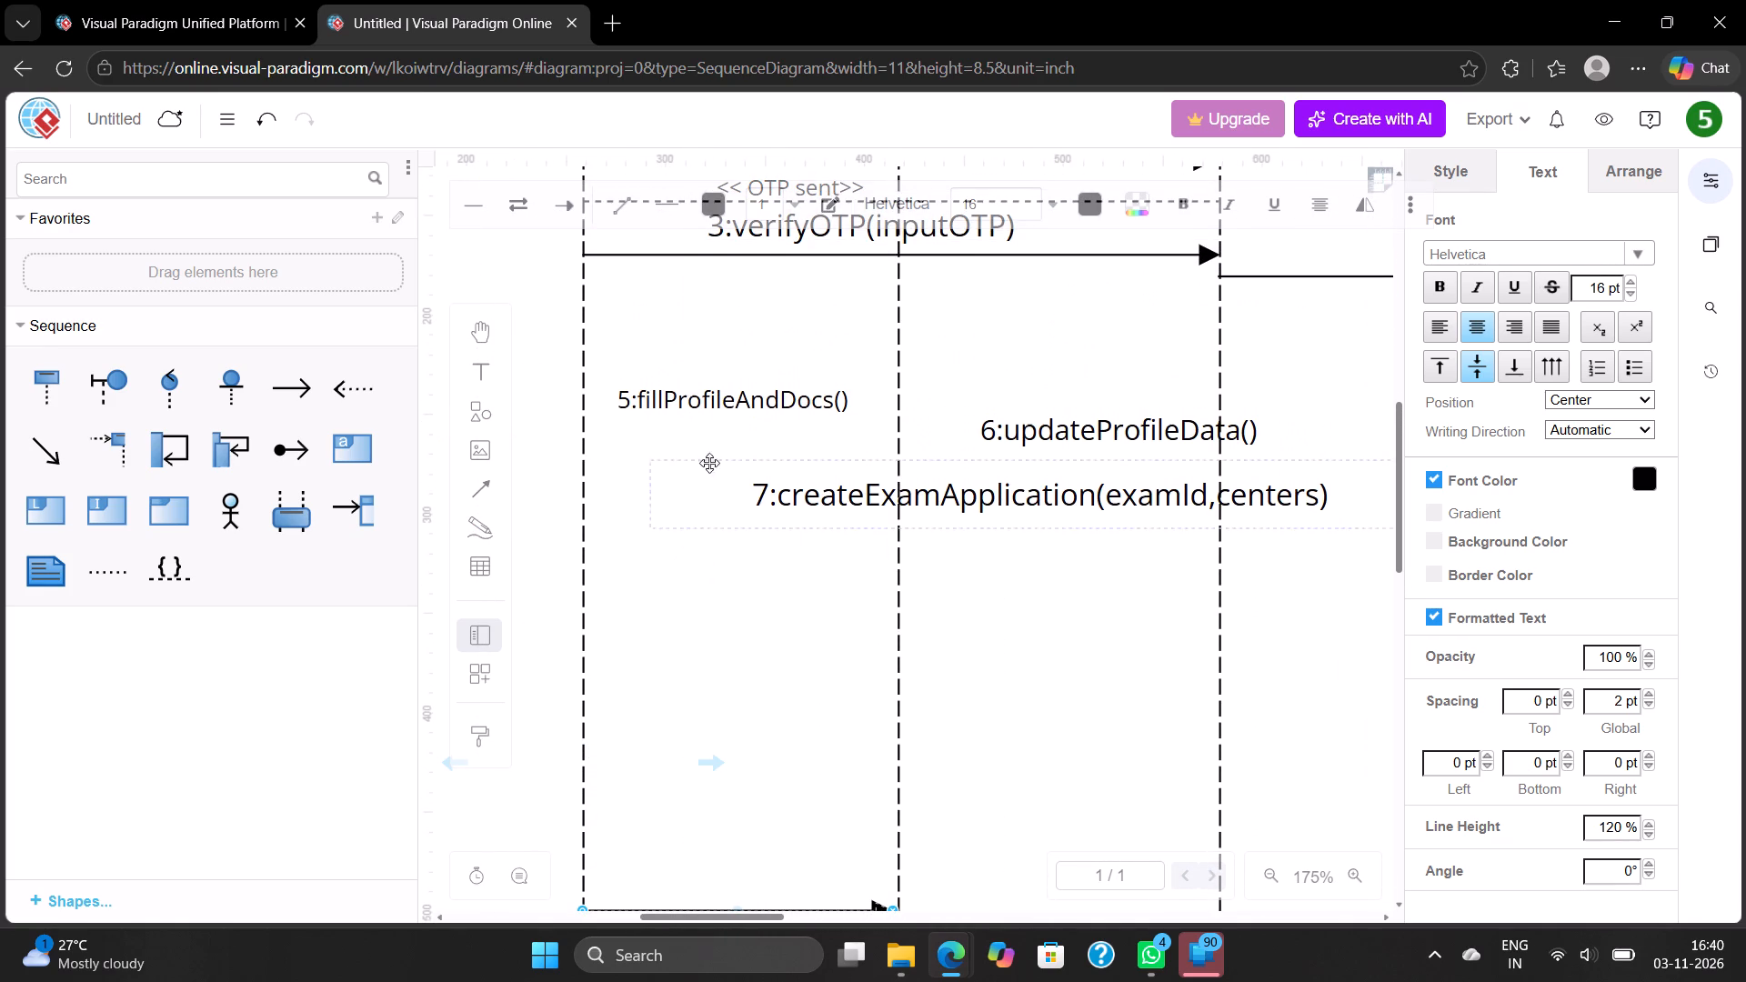
left_click(727, 387)
left_click_drag(689, 418, 699, 334)
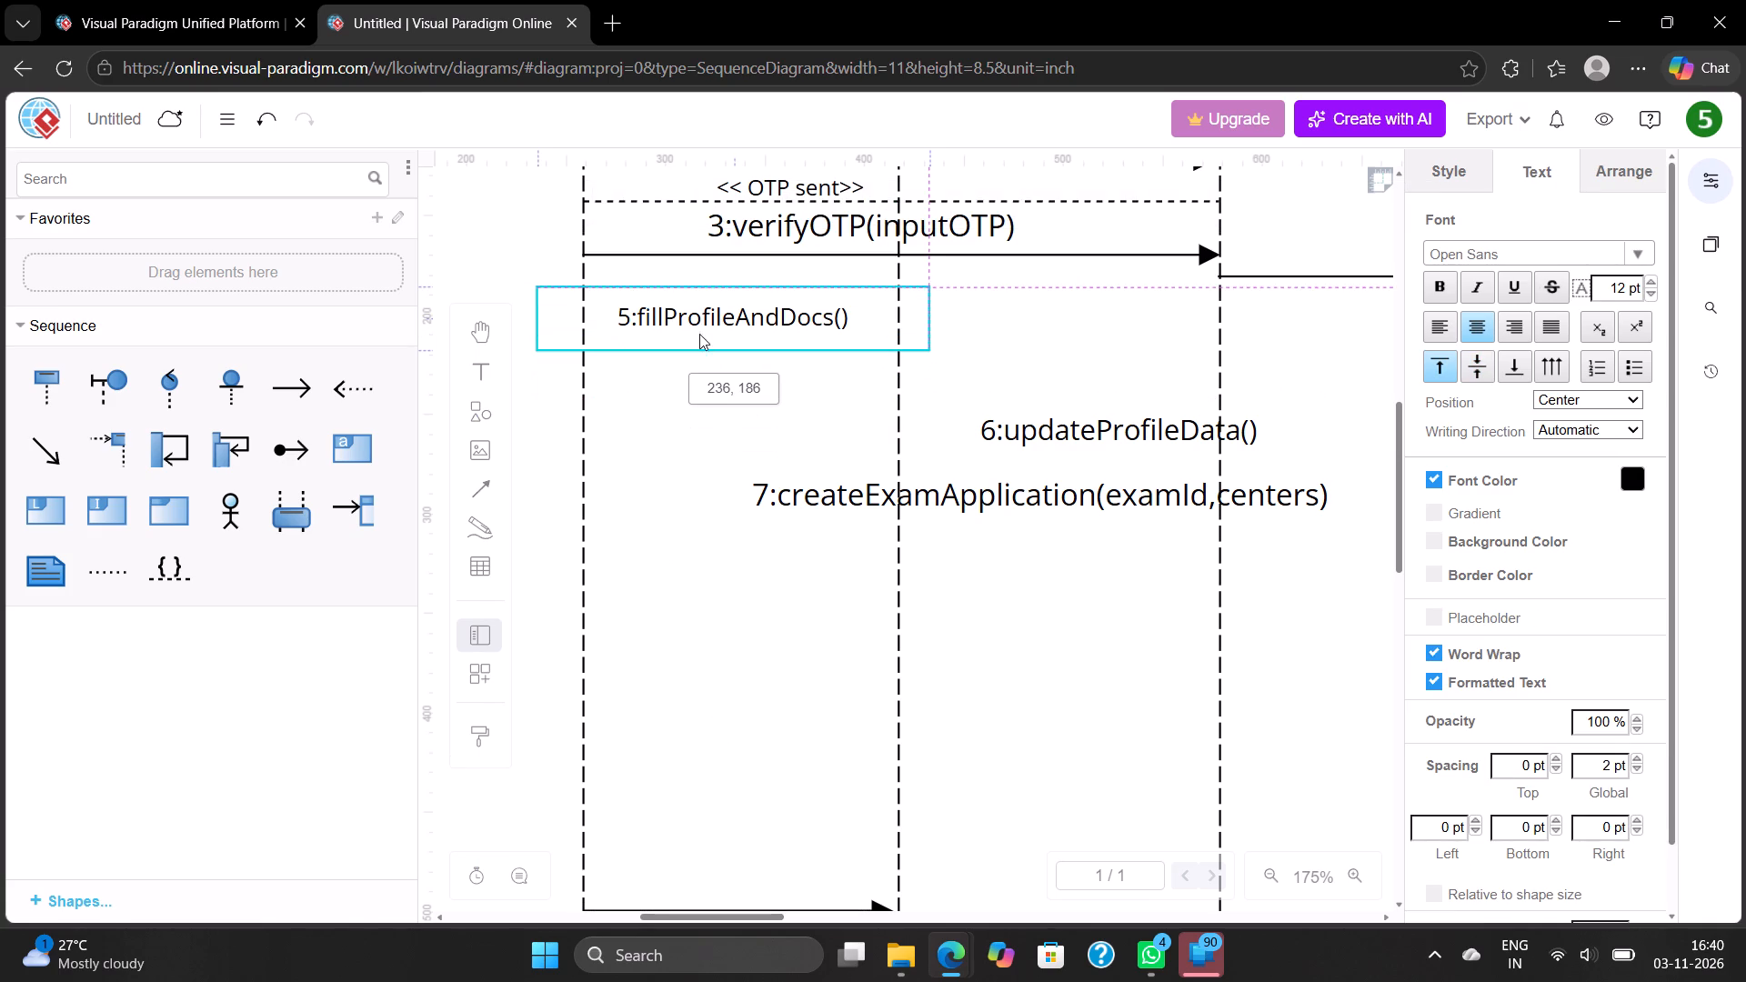
left_click_drag(699, 334, 696, 319)
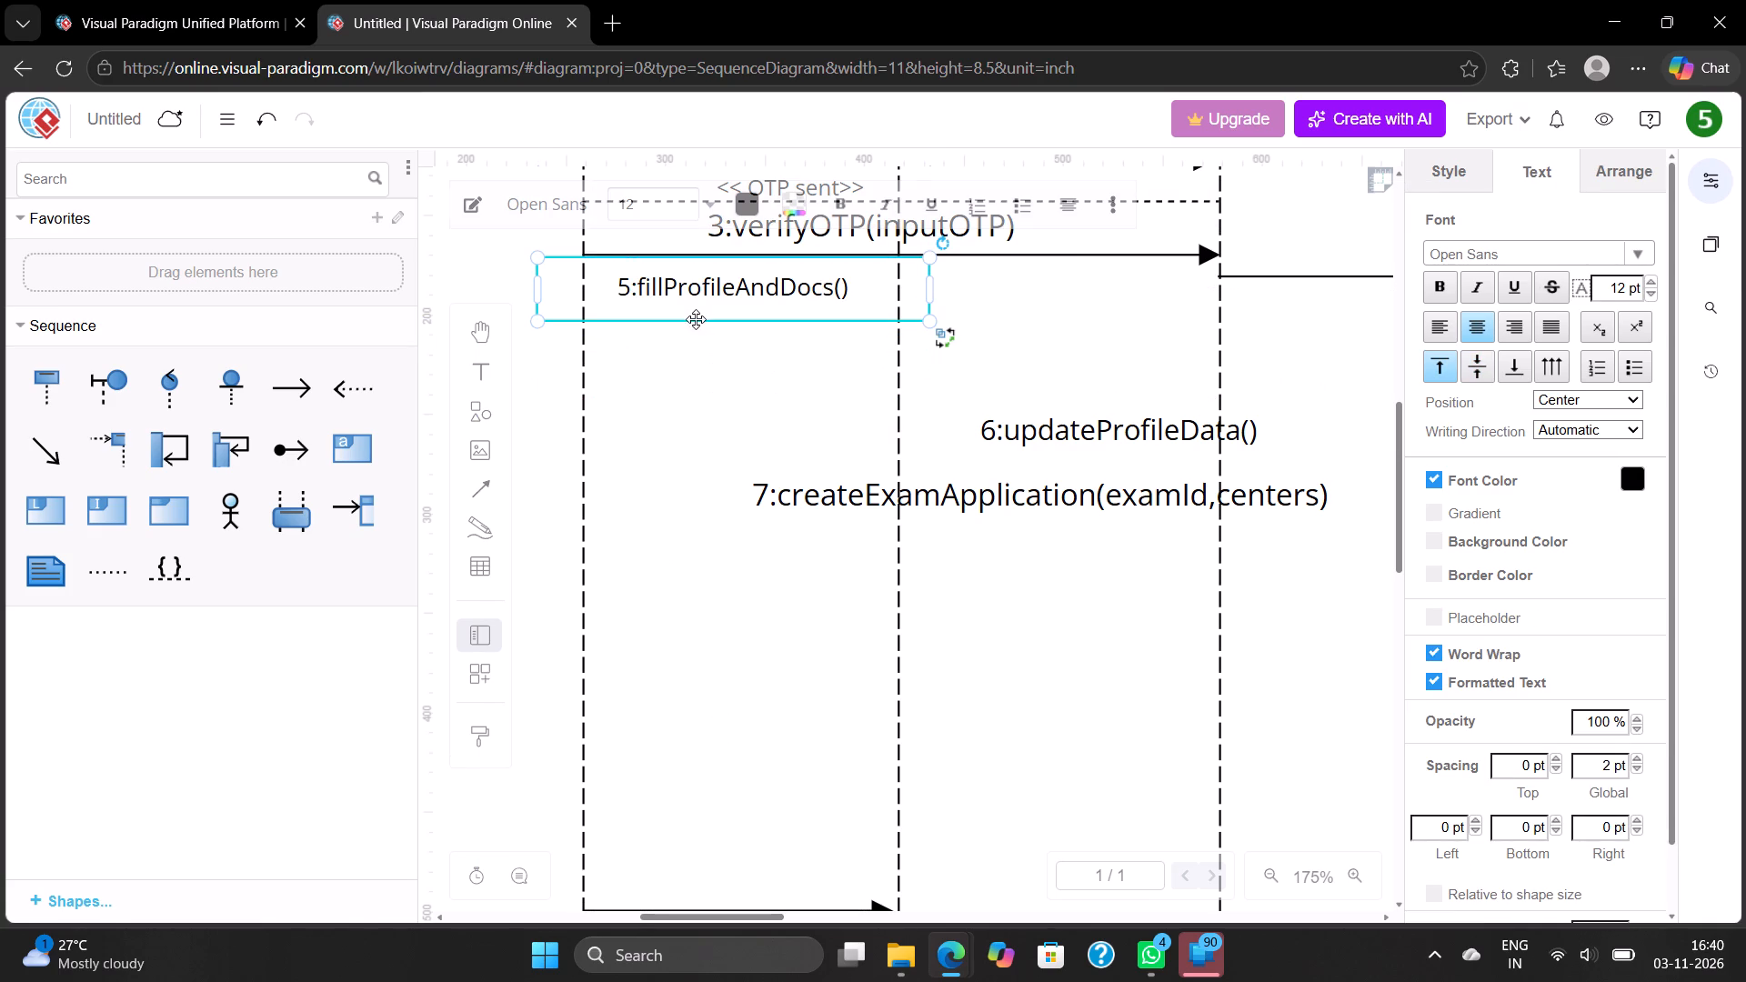
Raise both ends of the arrow from the Candidate lifeline to the second lifeline so it runs level just beneath the 5:fillProfileAndDocs() label.
scroll(723, 760, "down", 1)
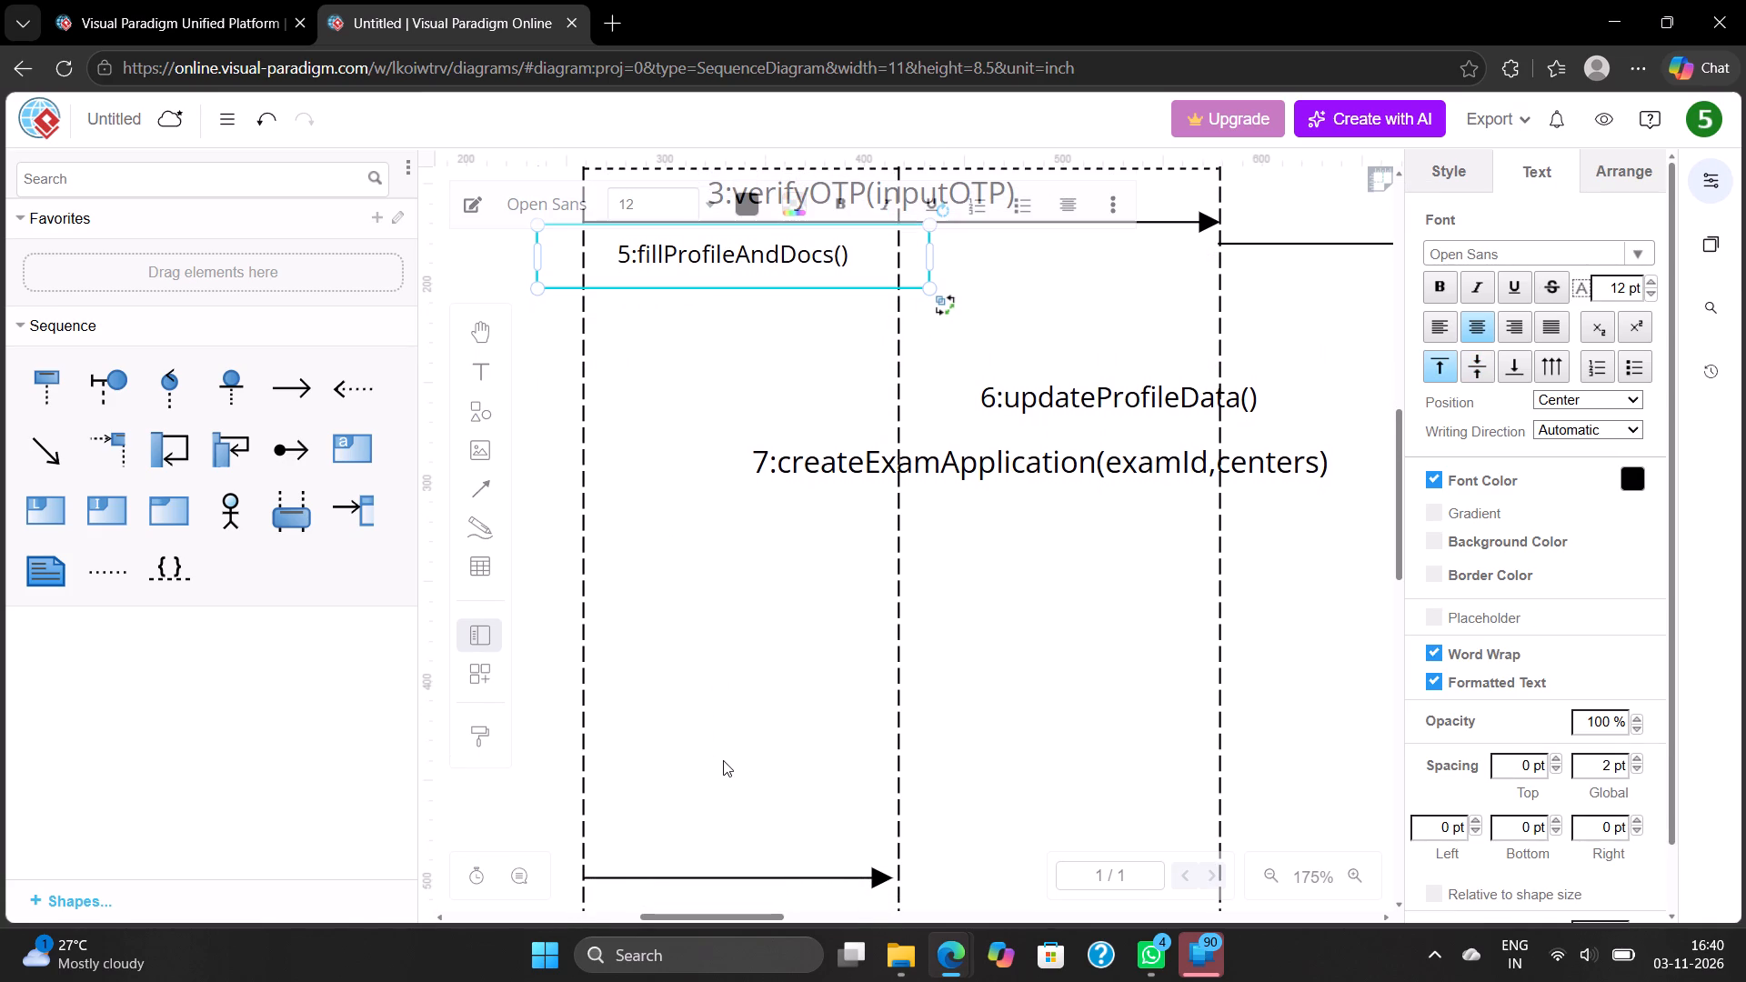
left_click(722, 877)
left_click_drag(583, 877, 623, 583)
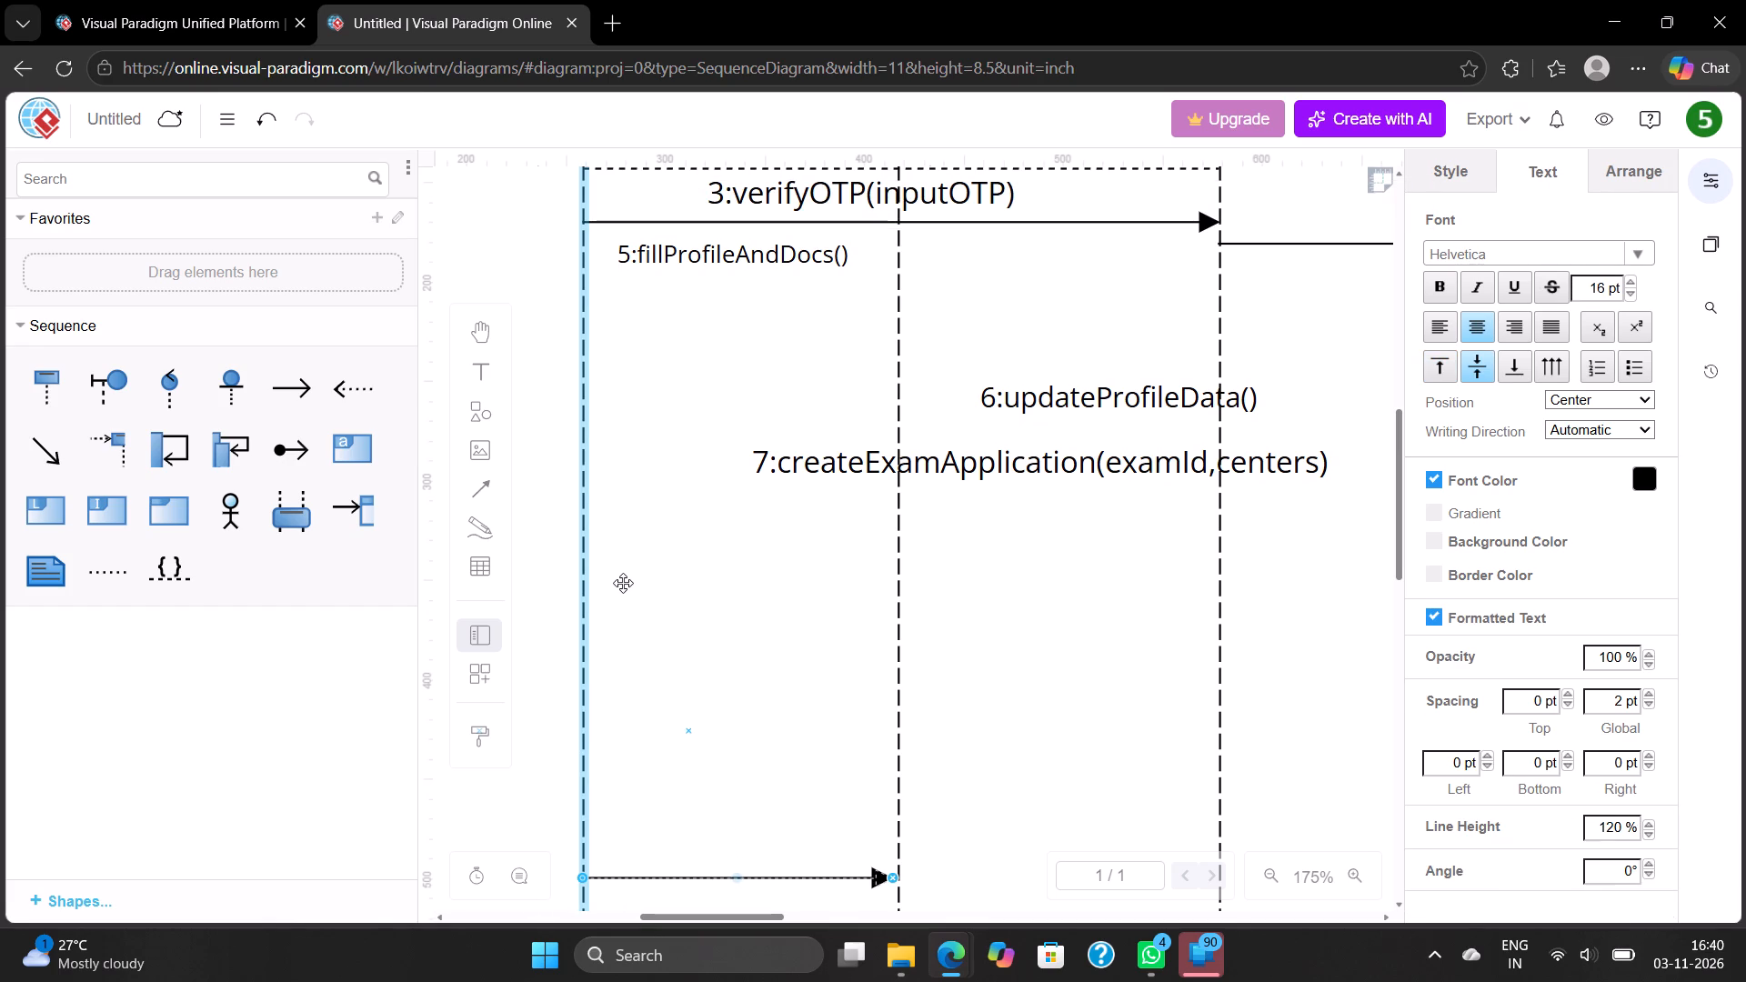
left_click_drag(623, 583, 584, 322)
scroll(627, 571, "down", 1)
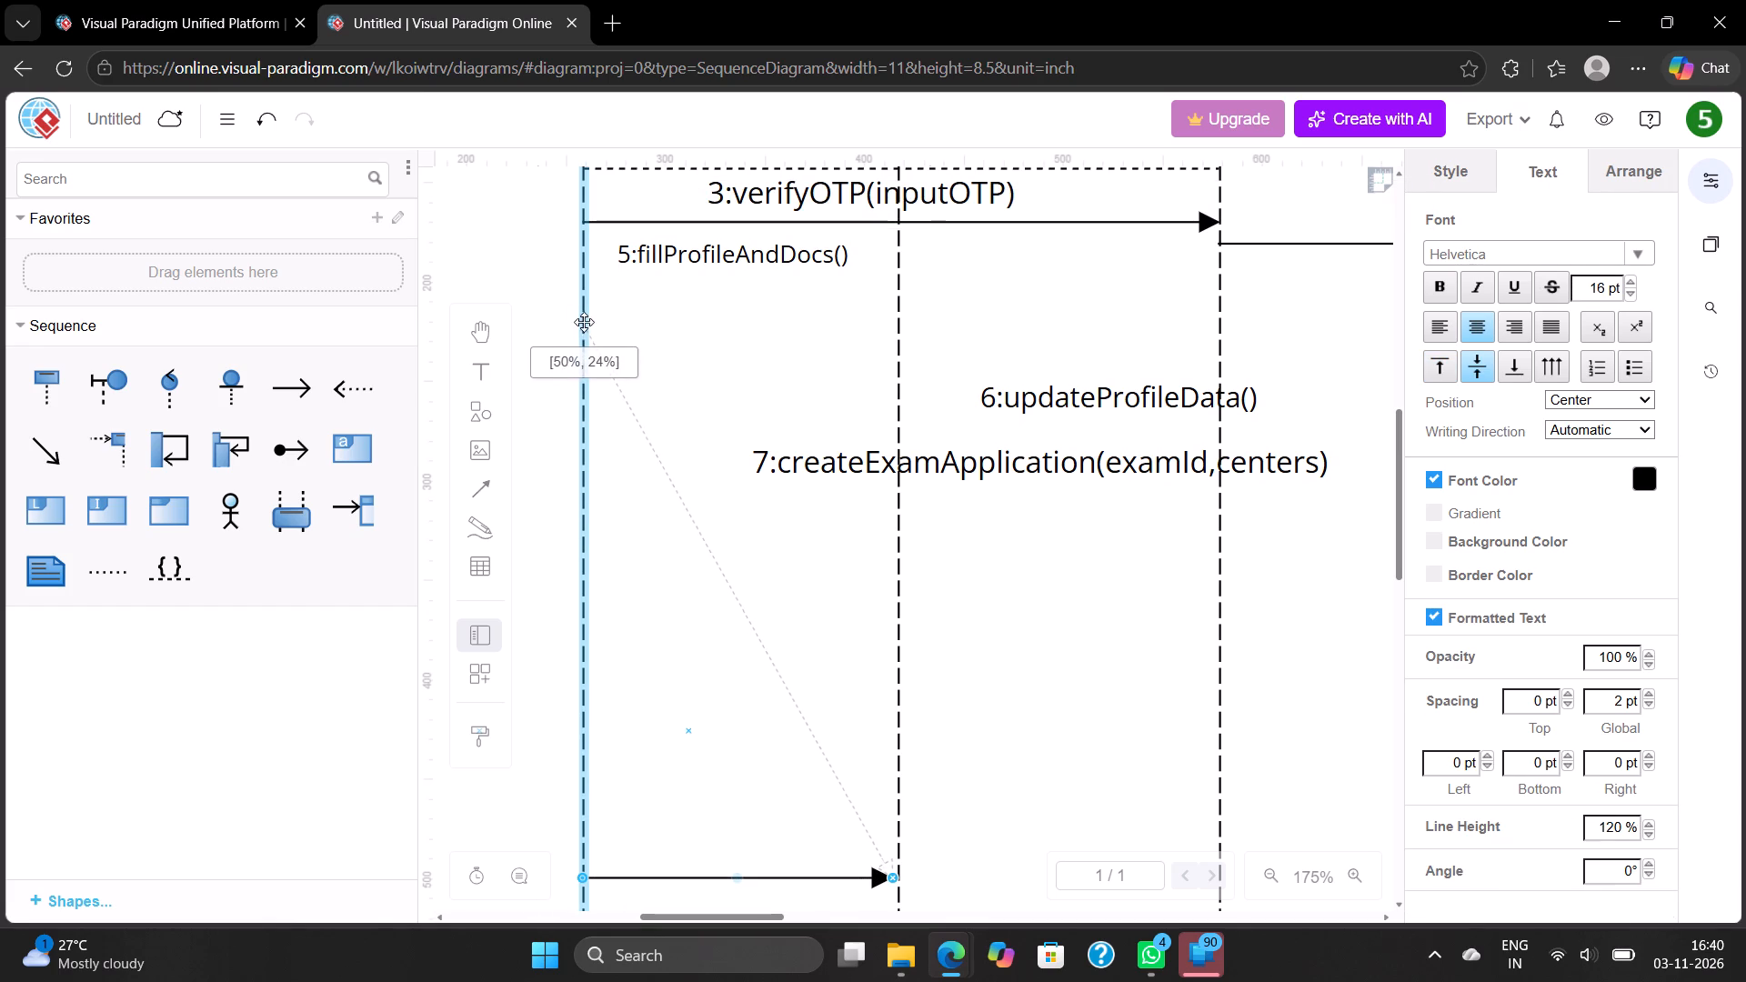
left_click_drag(584, 322, 572, 282)
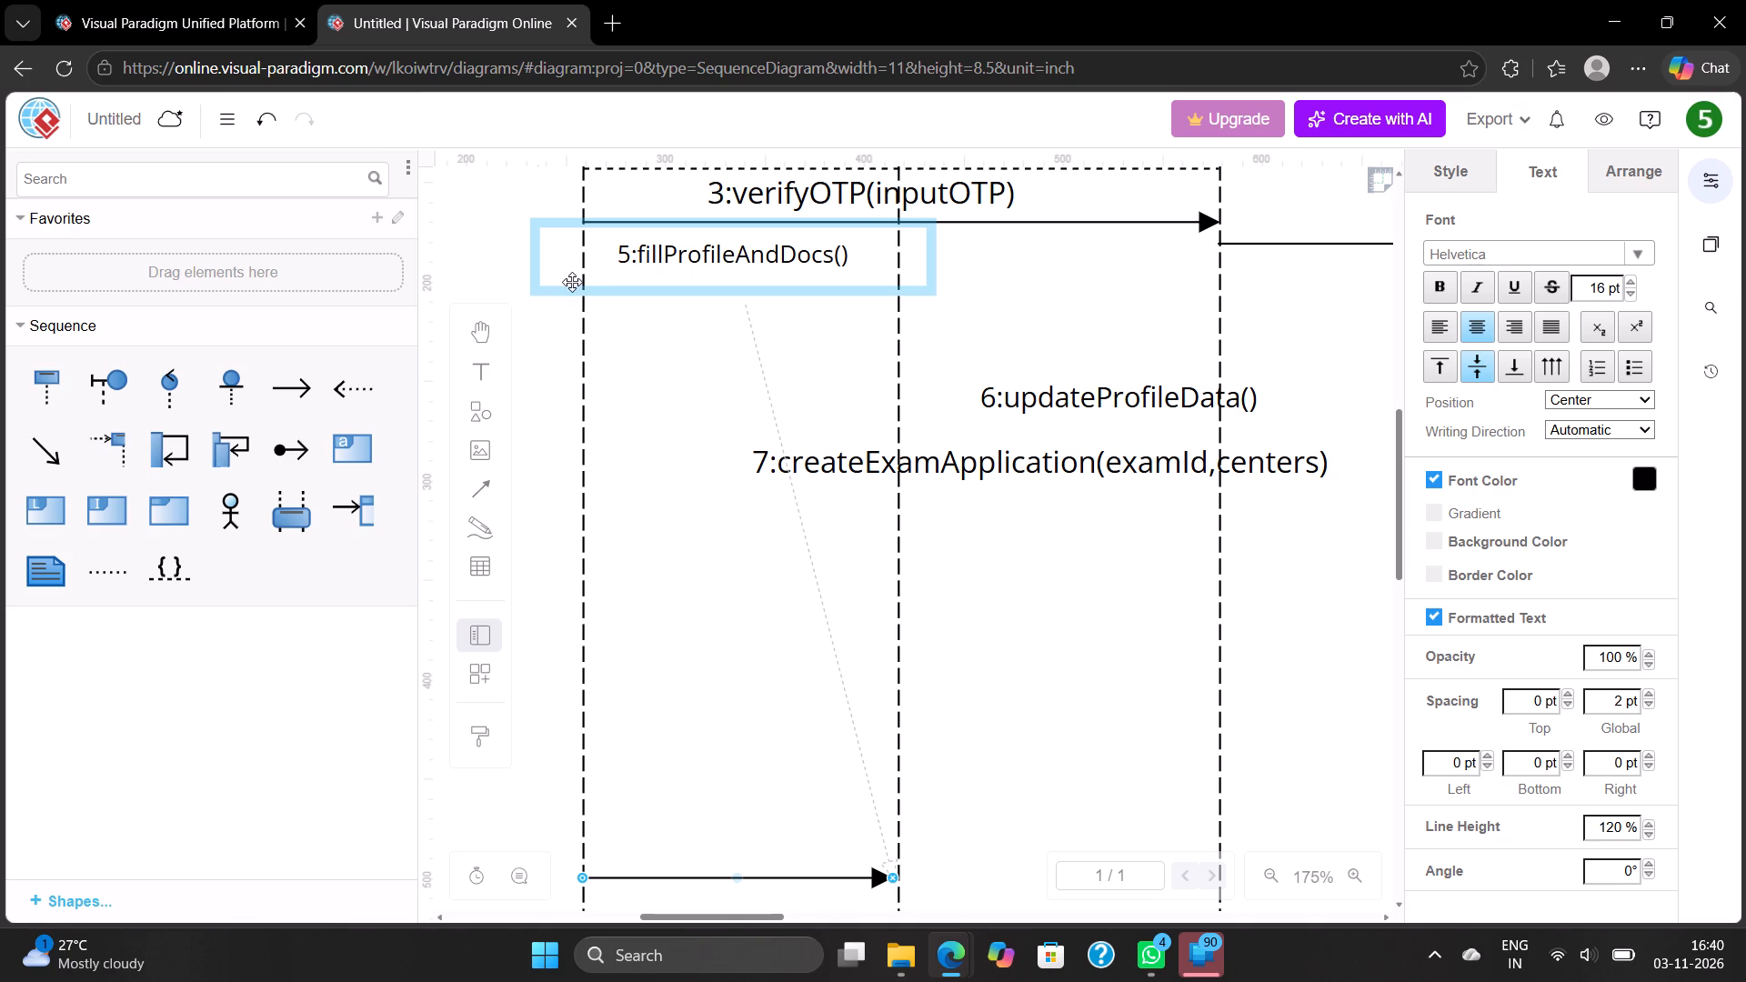
left_click_drag(572, 282, 578, 220)
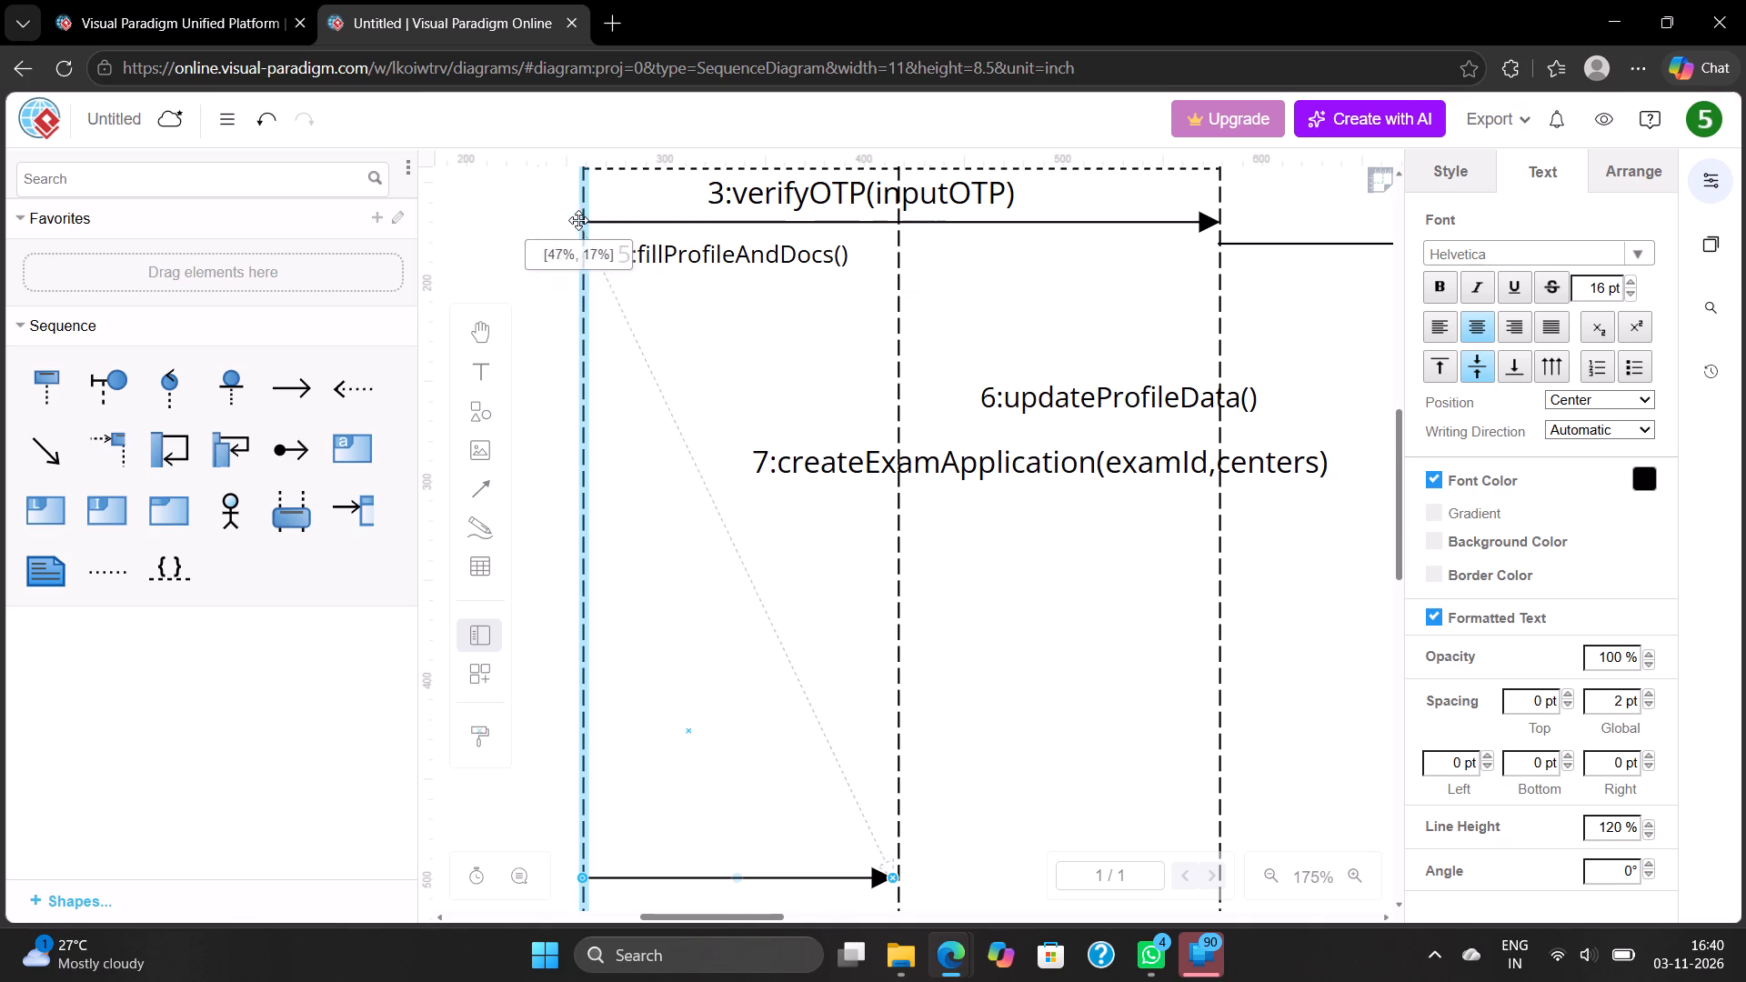
left_click_drag(578, 220, 583, 276)
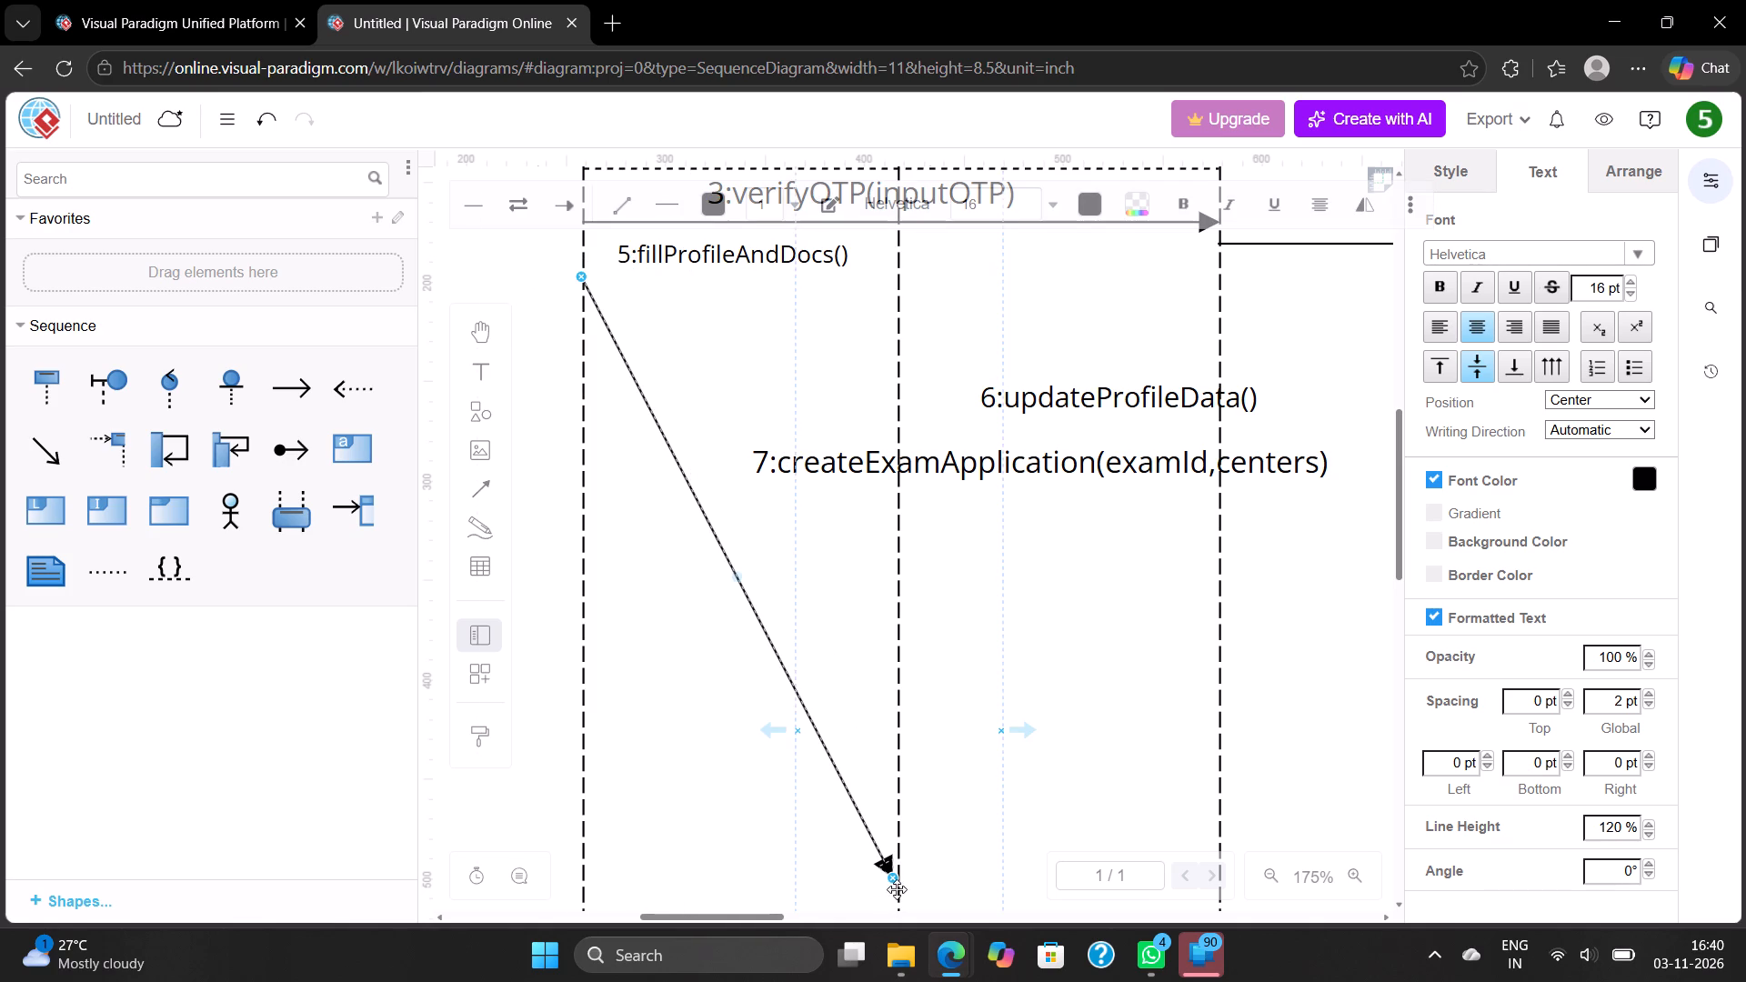
left_click_drag(888, 875, 898, 529)
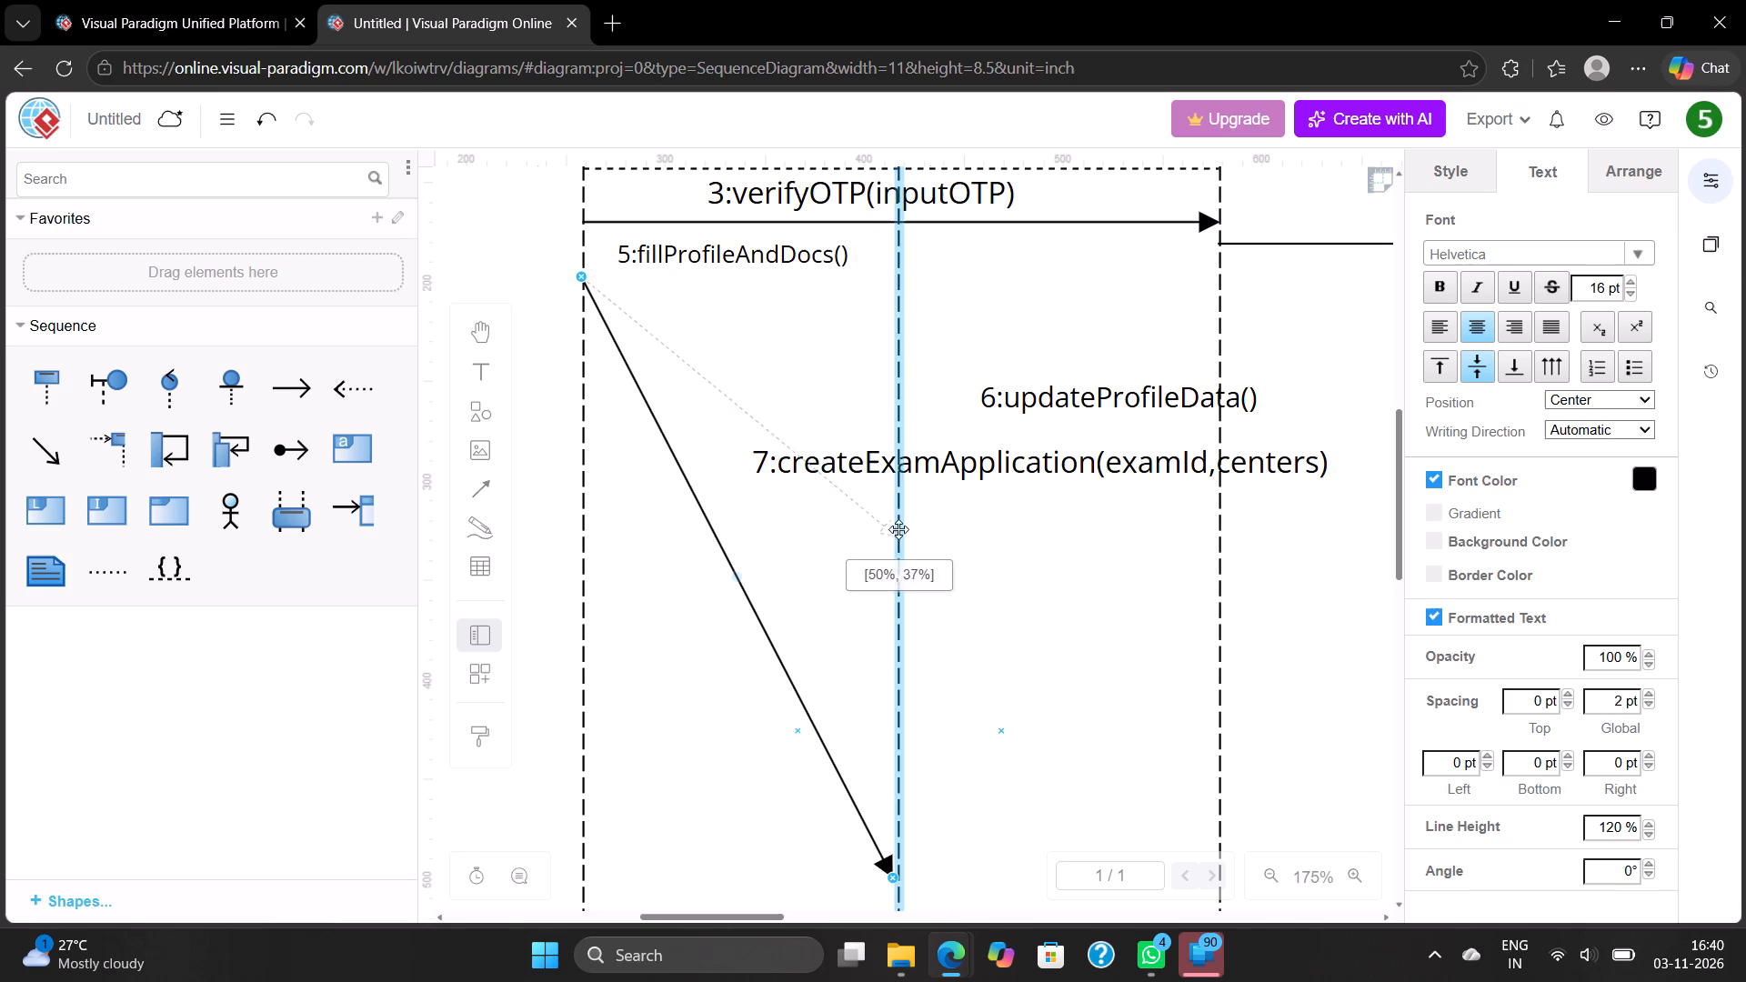
left_click_drag(898, 529, 893, 316)
scroll(900, 512, "down", 1)
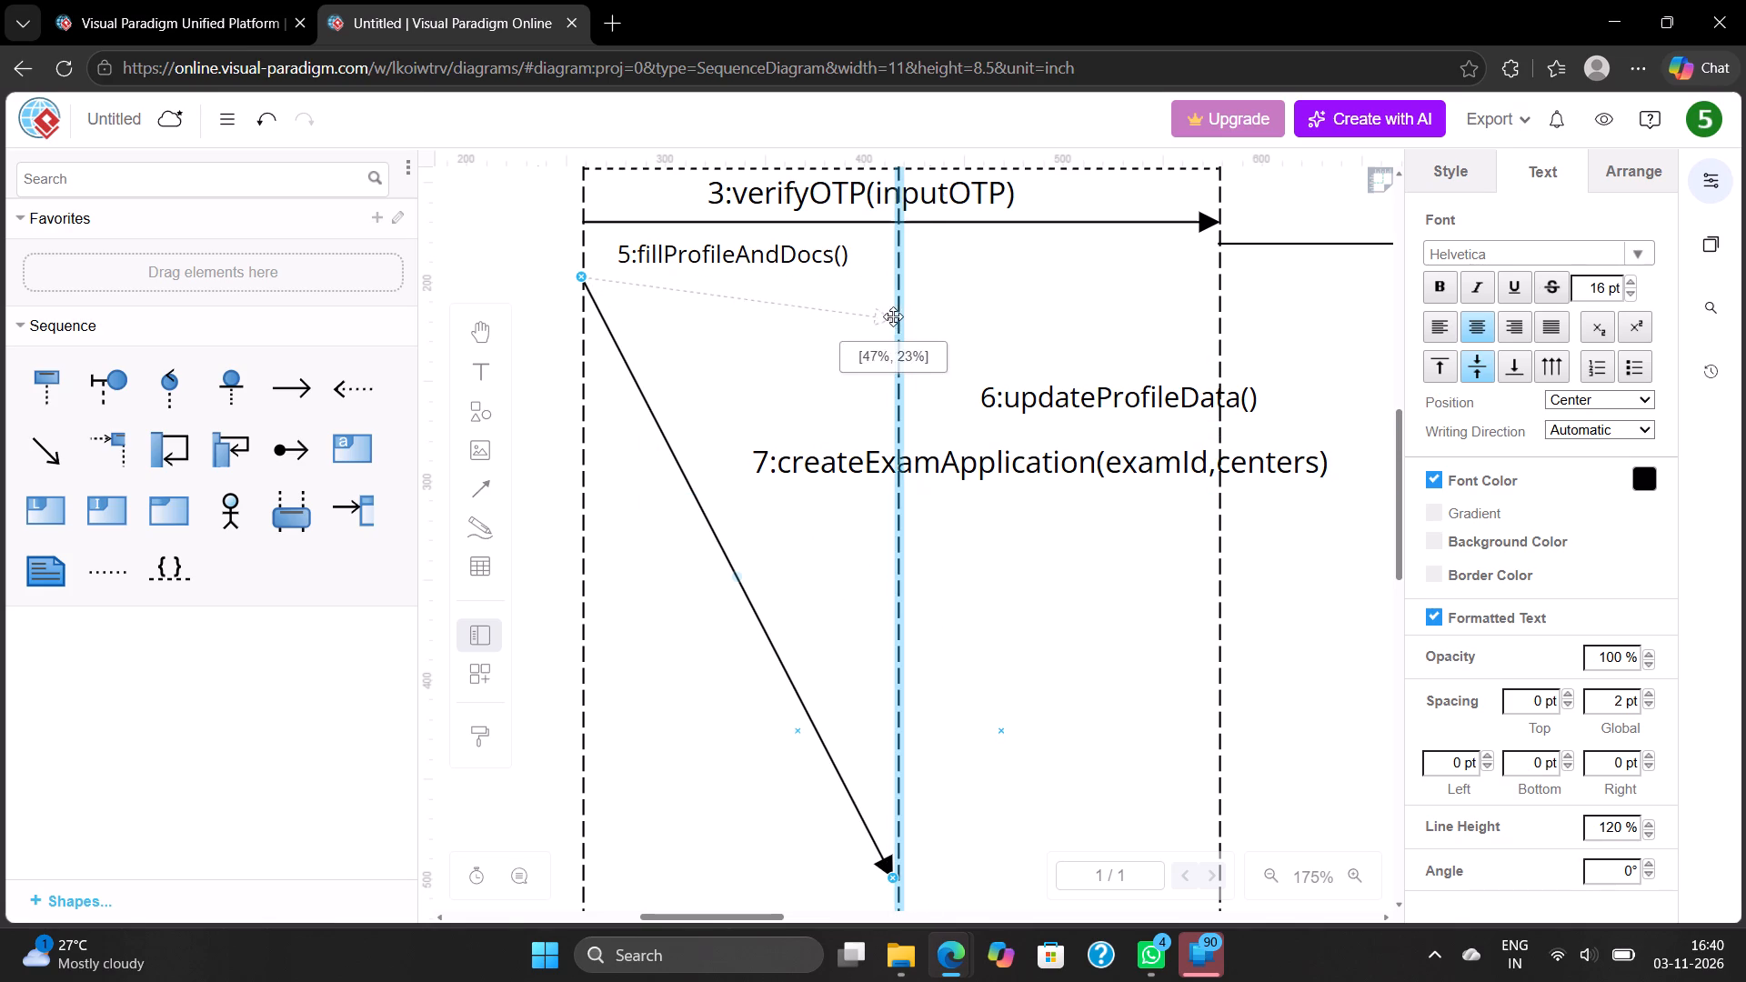
left_click_drag(893, 316, 898, 283)
scroll(893, 316, "down", 1)
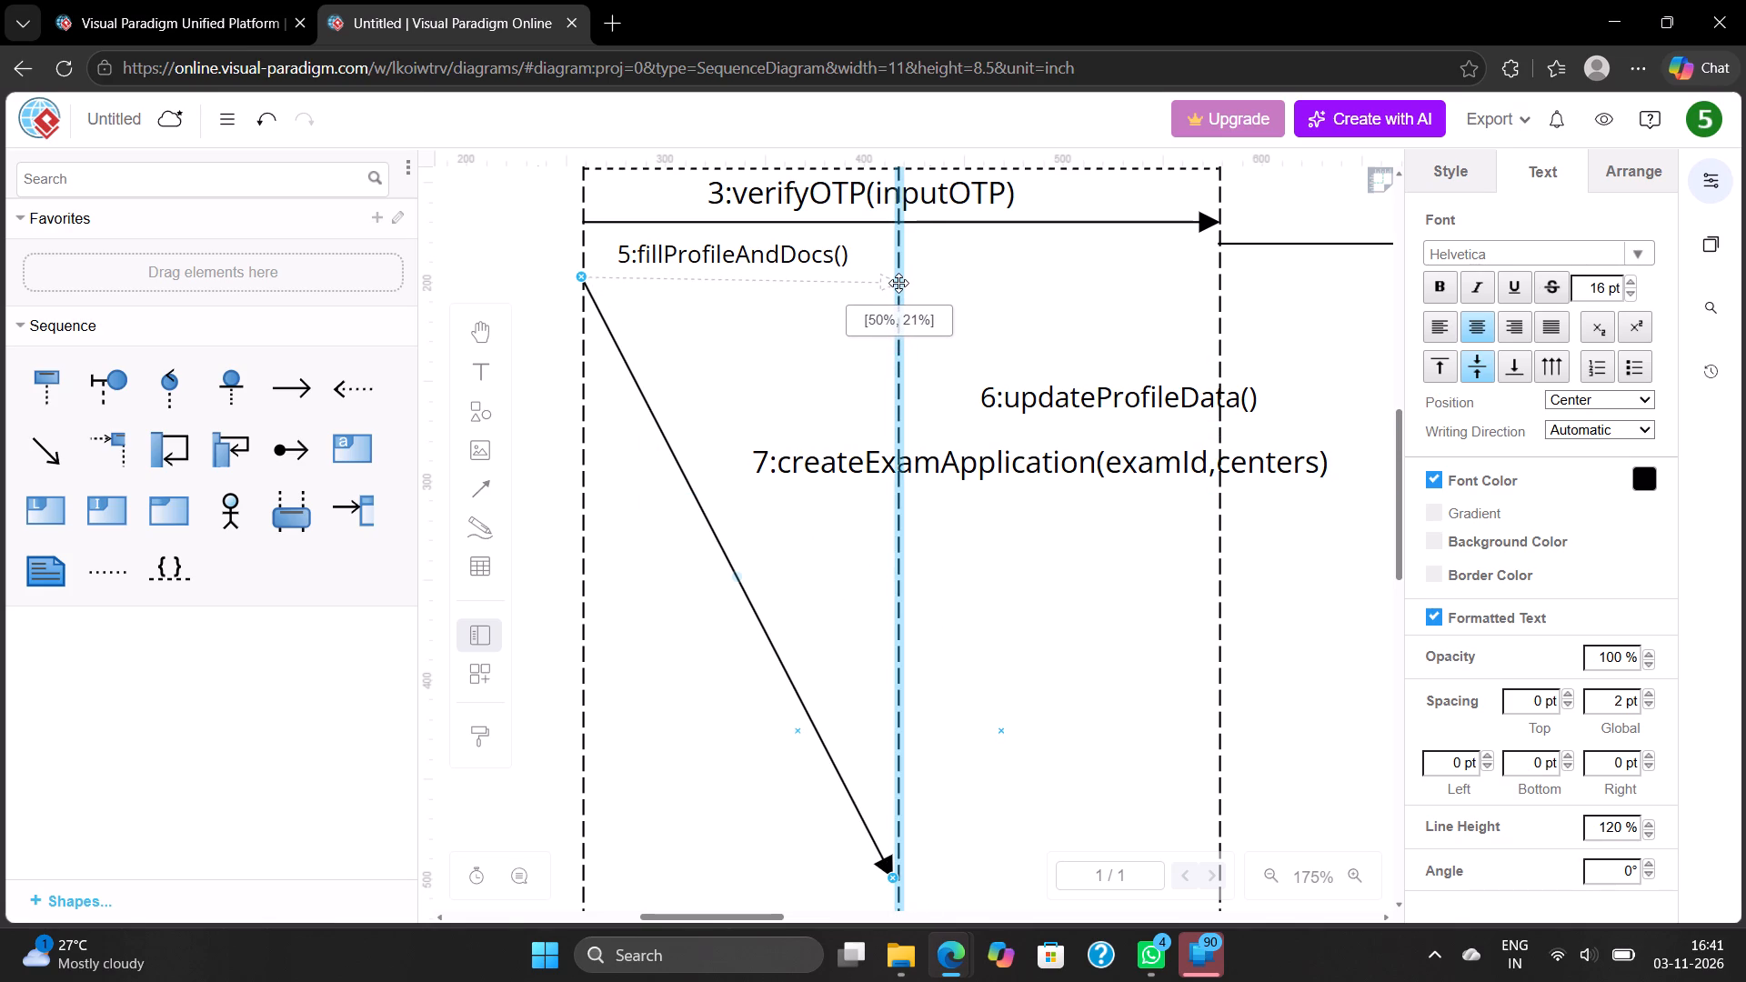
scroll(898, 283, "down", 1)
left_click_drag(898, 283, 895, 279)
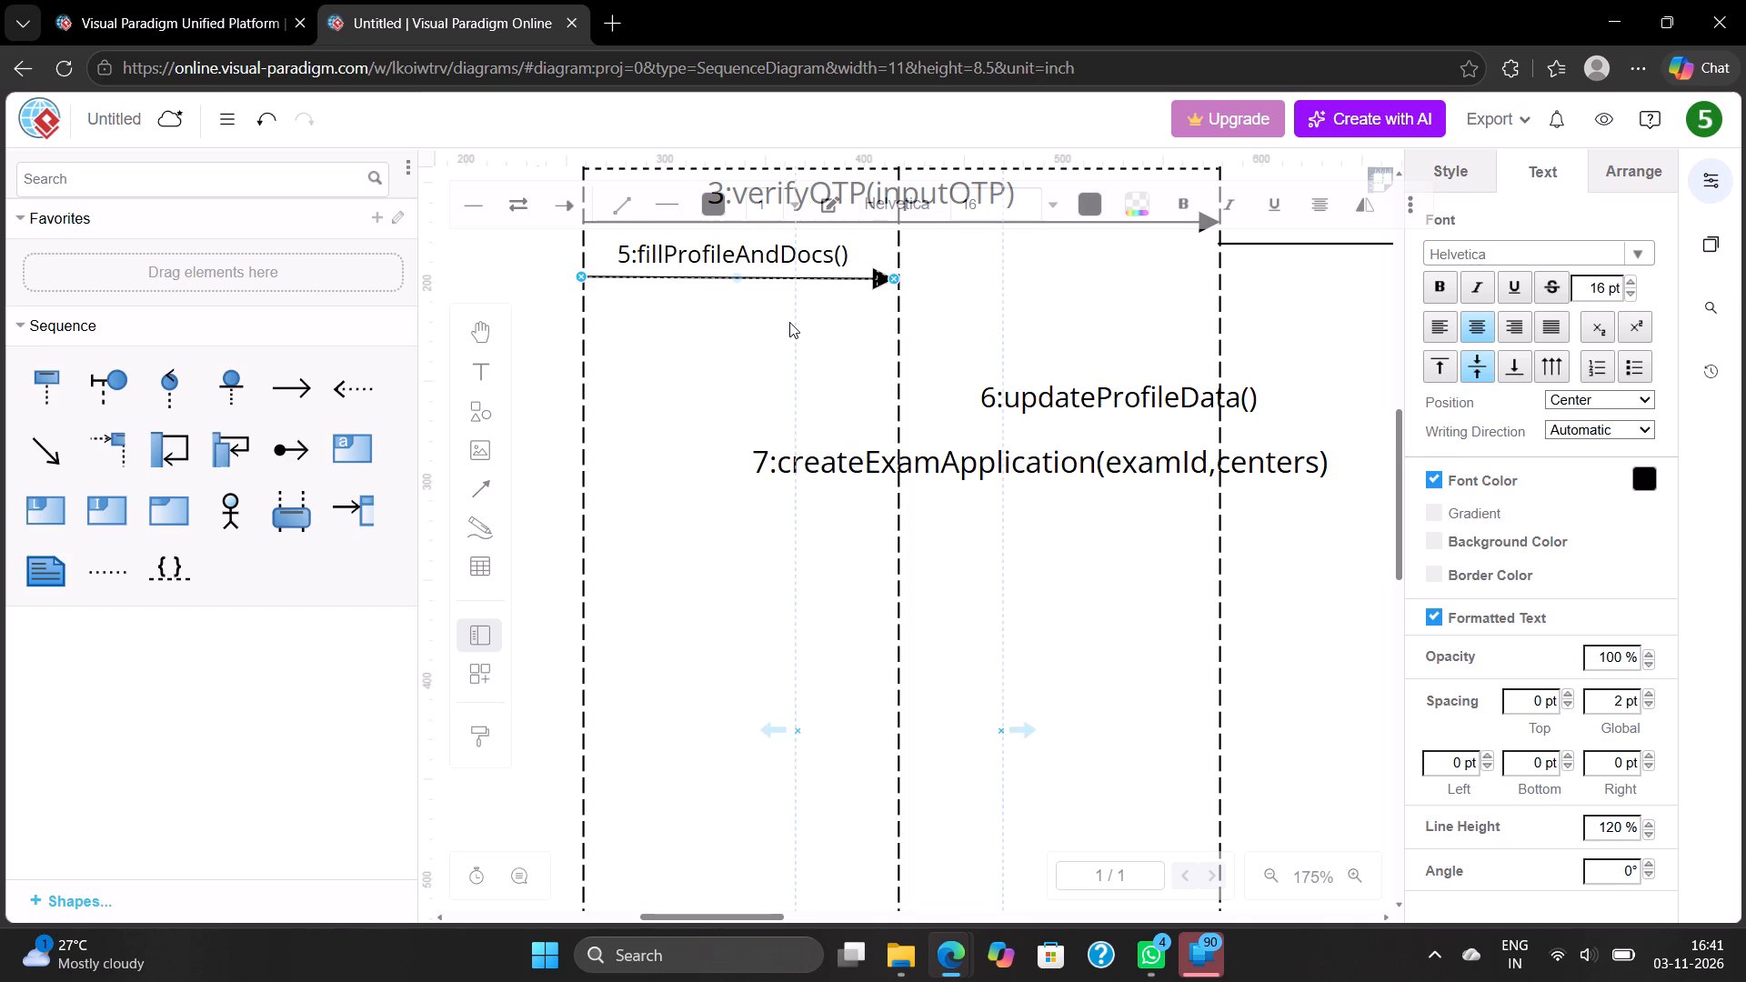
left_click(789, 322)
Move the 6:updateProfileData() label up to about the level of the 5:fillProfileAndDocs() arrow, just past its arrowhead.
scroll(987, 426, "down", 1)
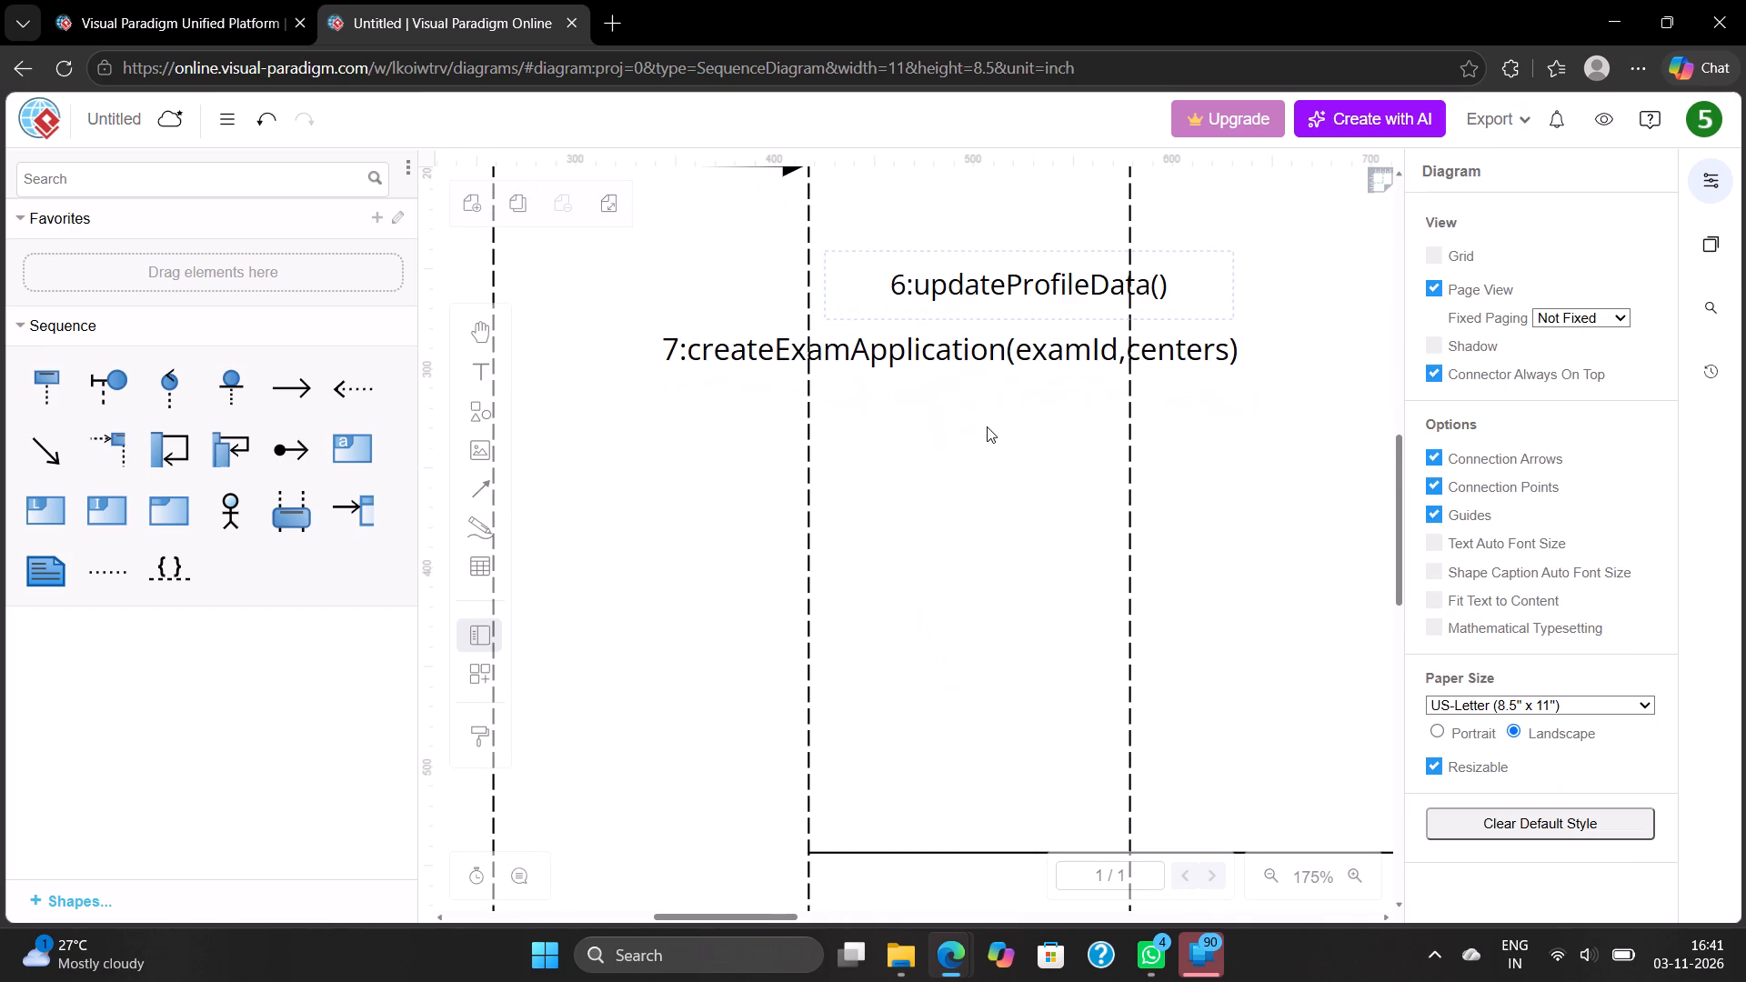
left_click_drag(996, 280, 978, 232)
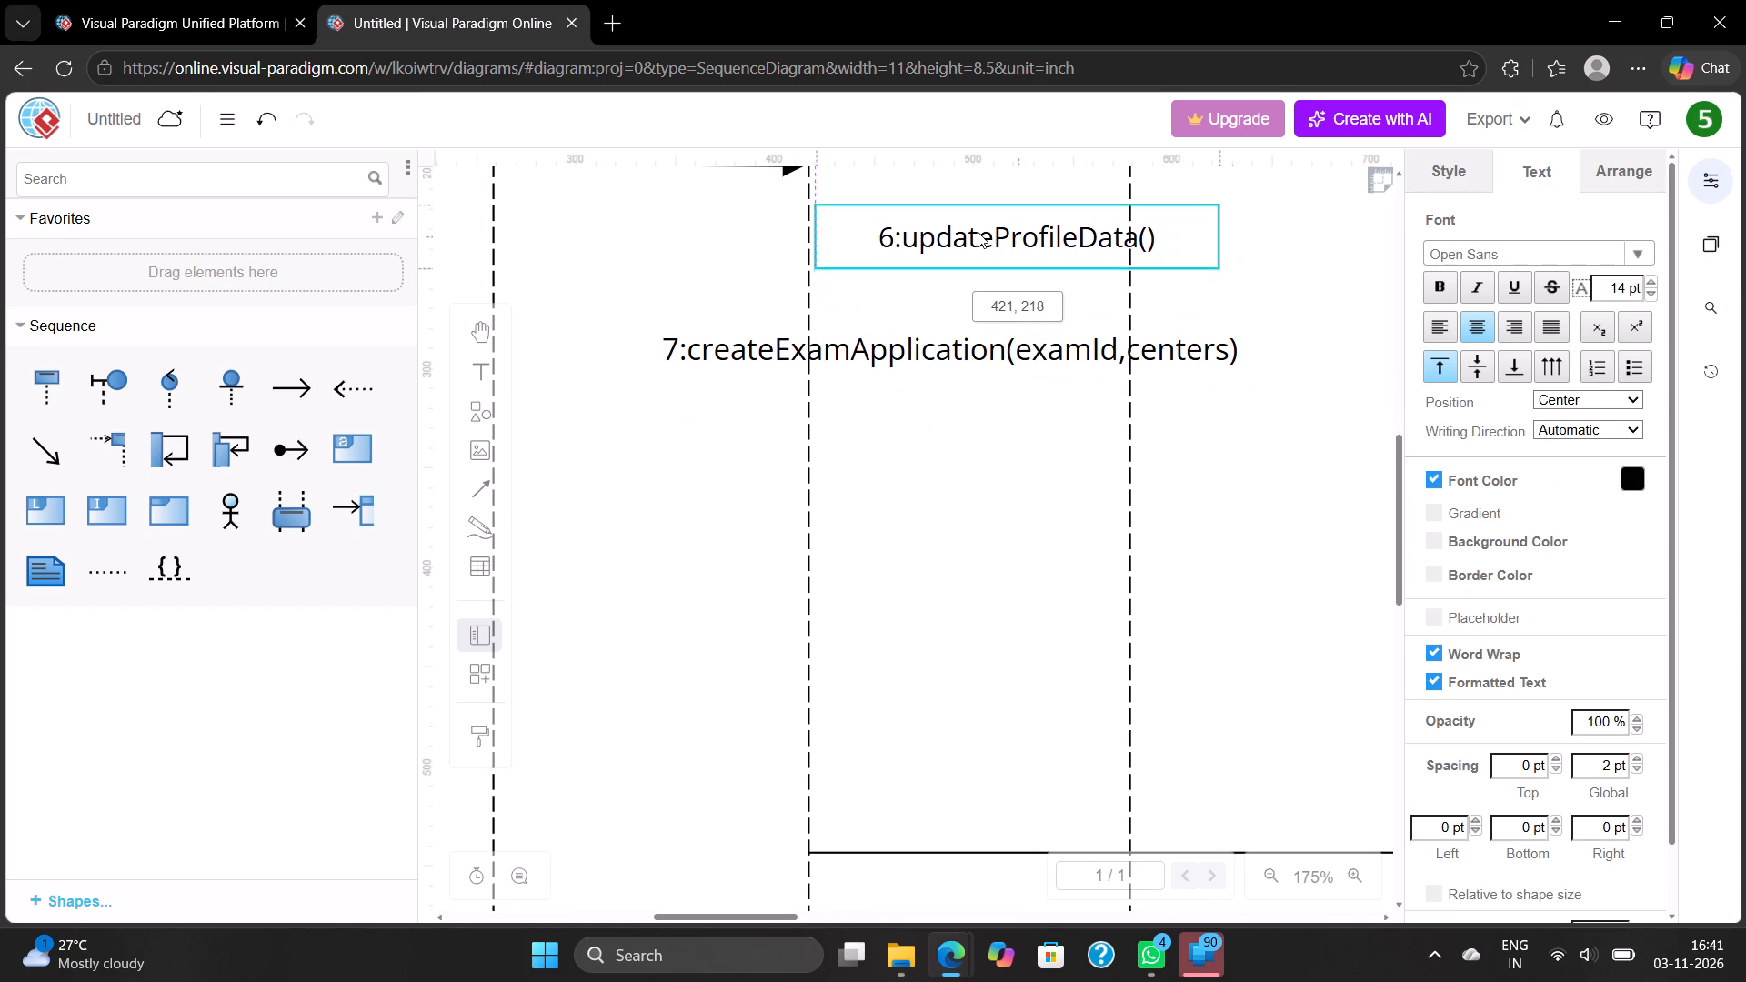
left_click_drag(978, 232, 968, 195)
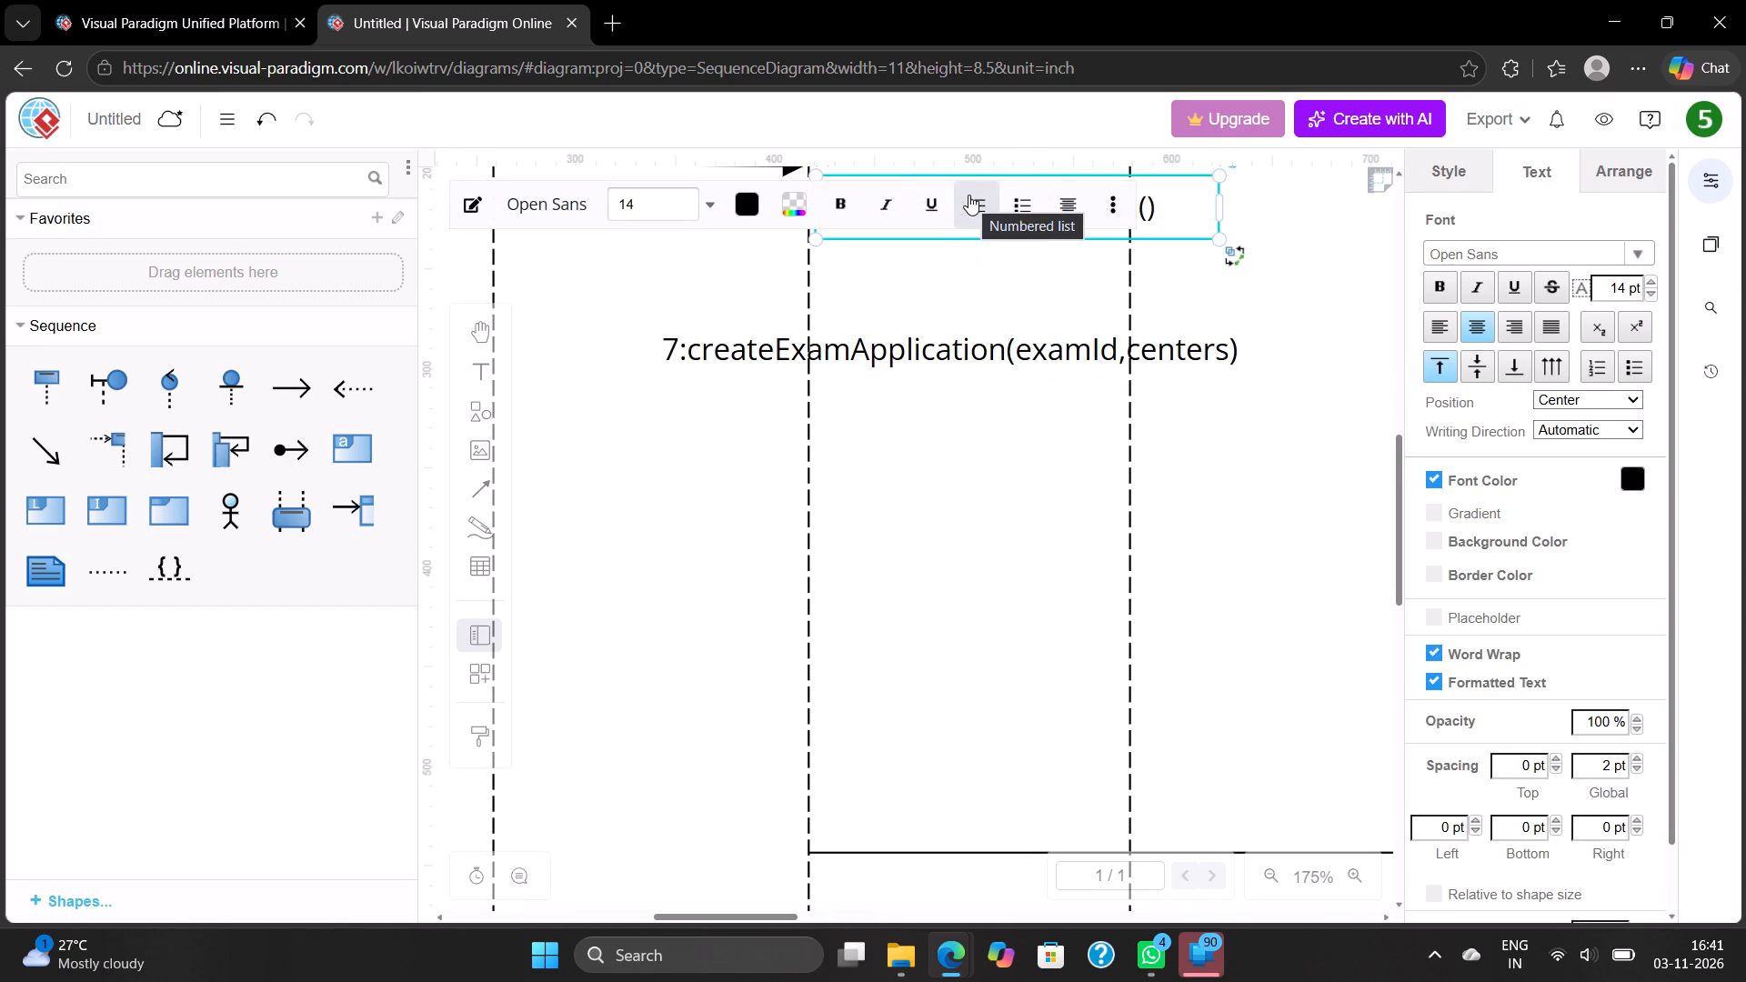
scroll(963, 246, "up", 1)
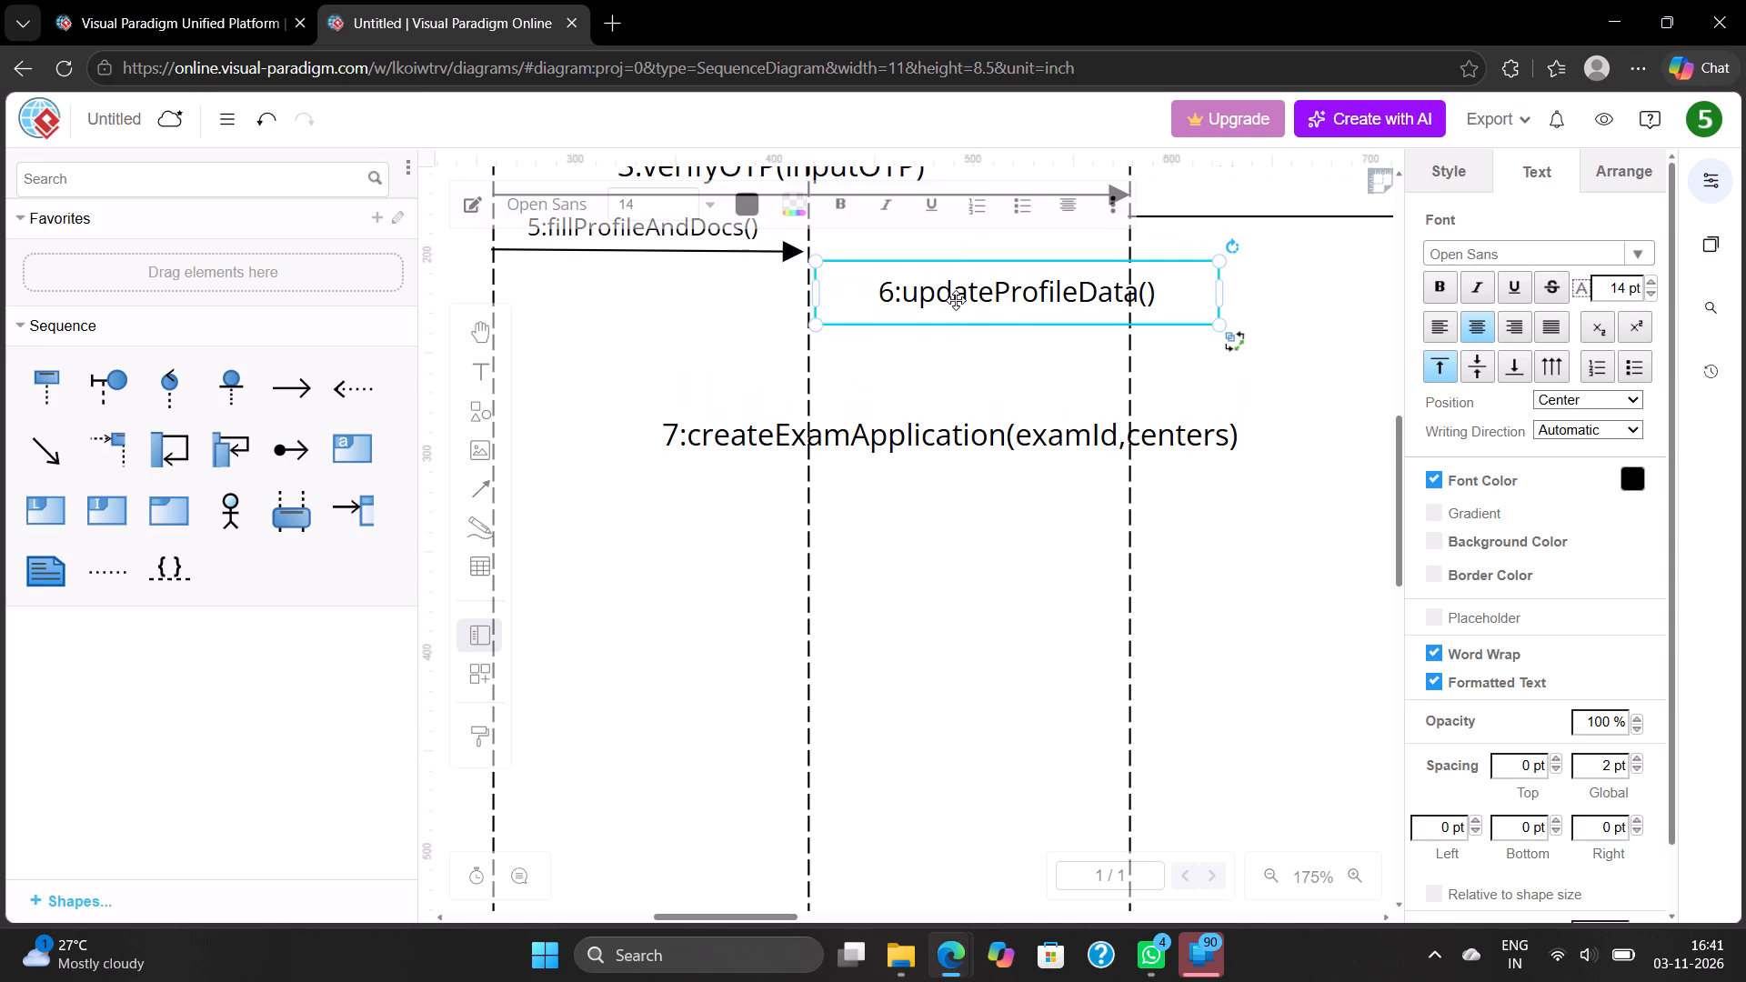
left_click_drag(956, 300, 954, 280)
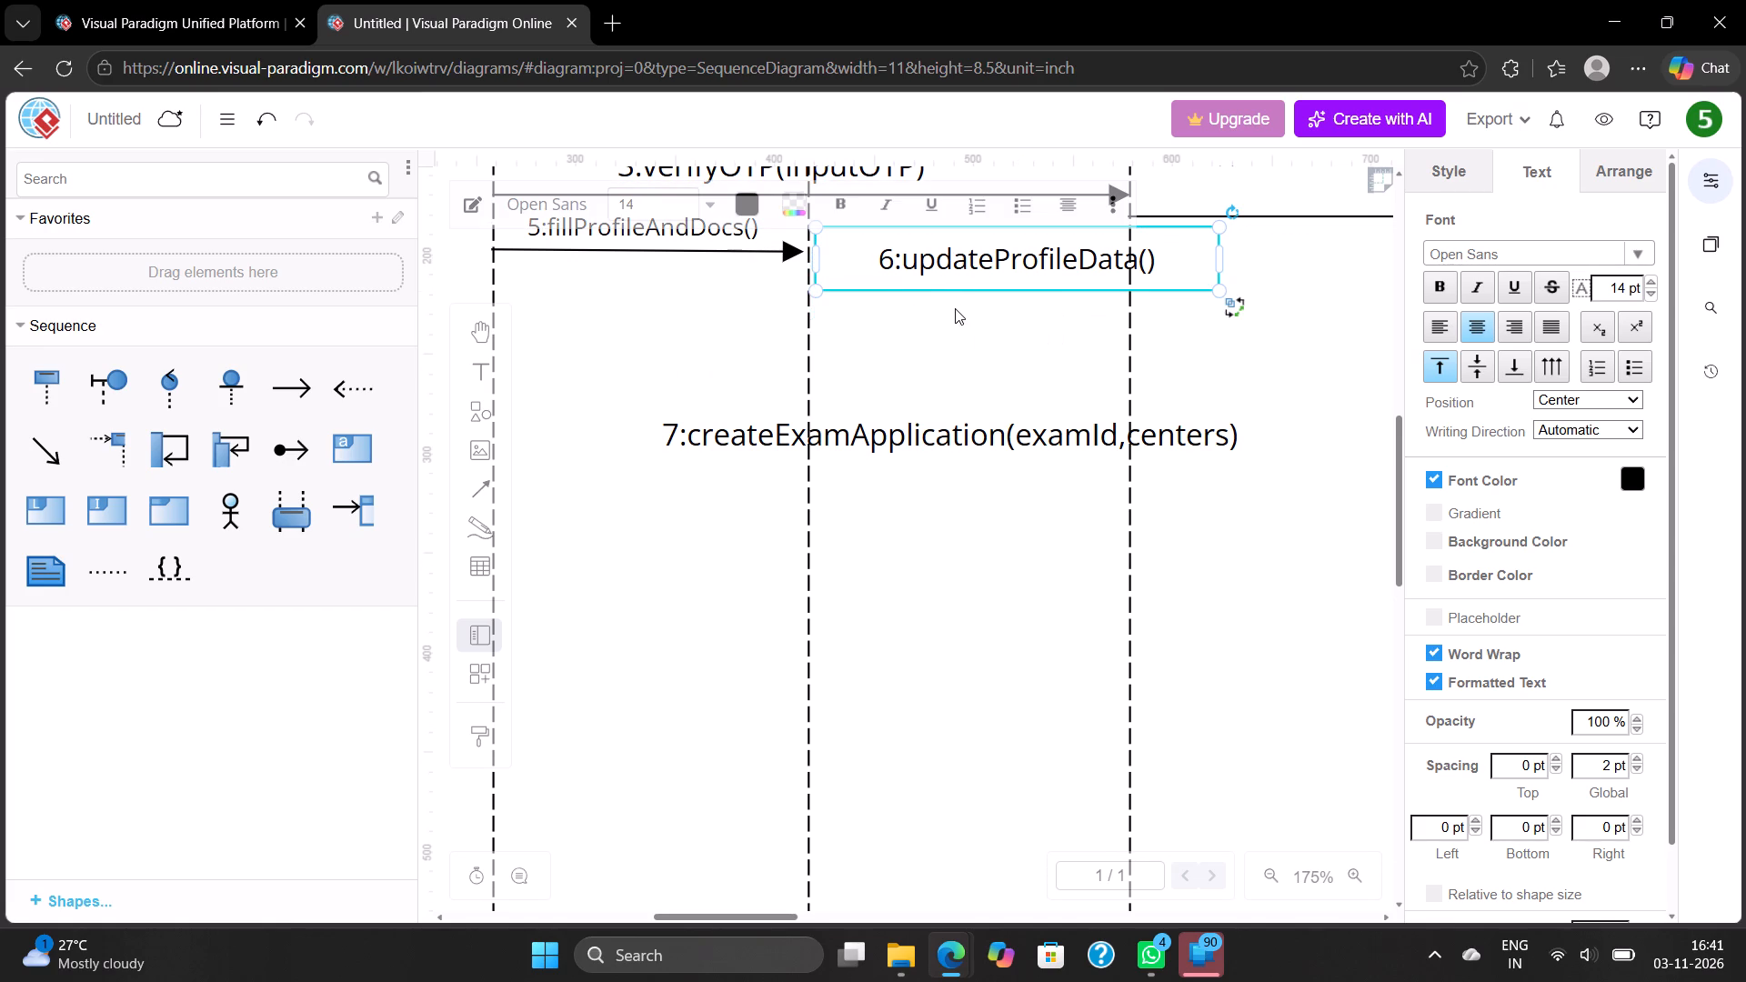
Raise both ends of the arrow from the second lifeline to the one after AuthService so it runs level just beneath the 6:updateProfileData() label.
scroll(955, 308, "down", 1)
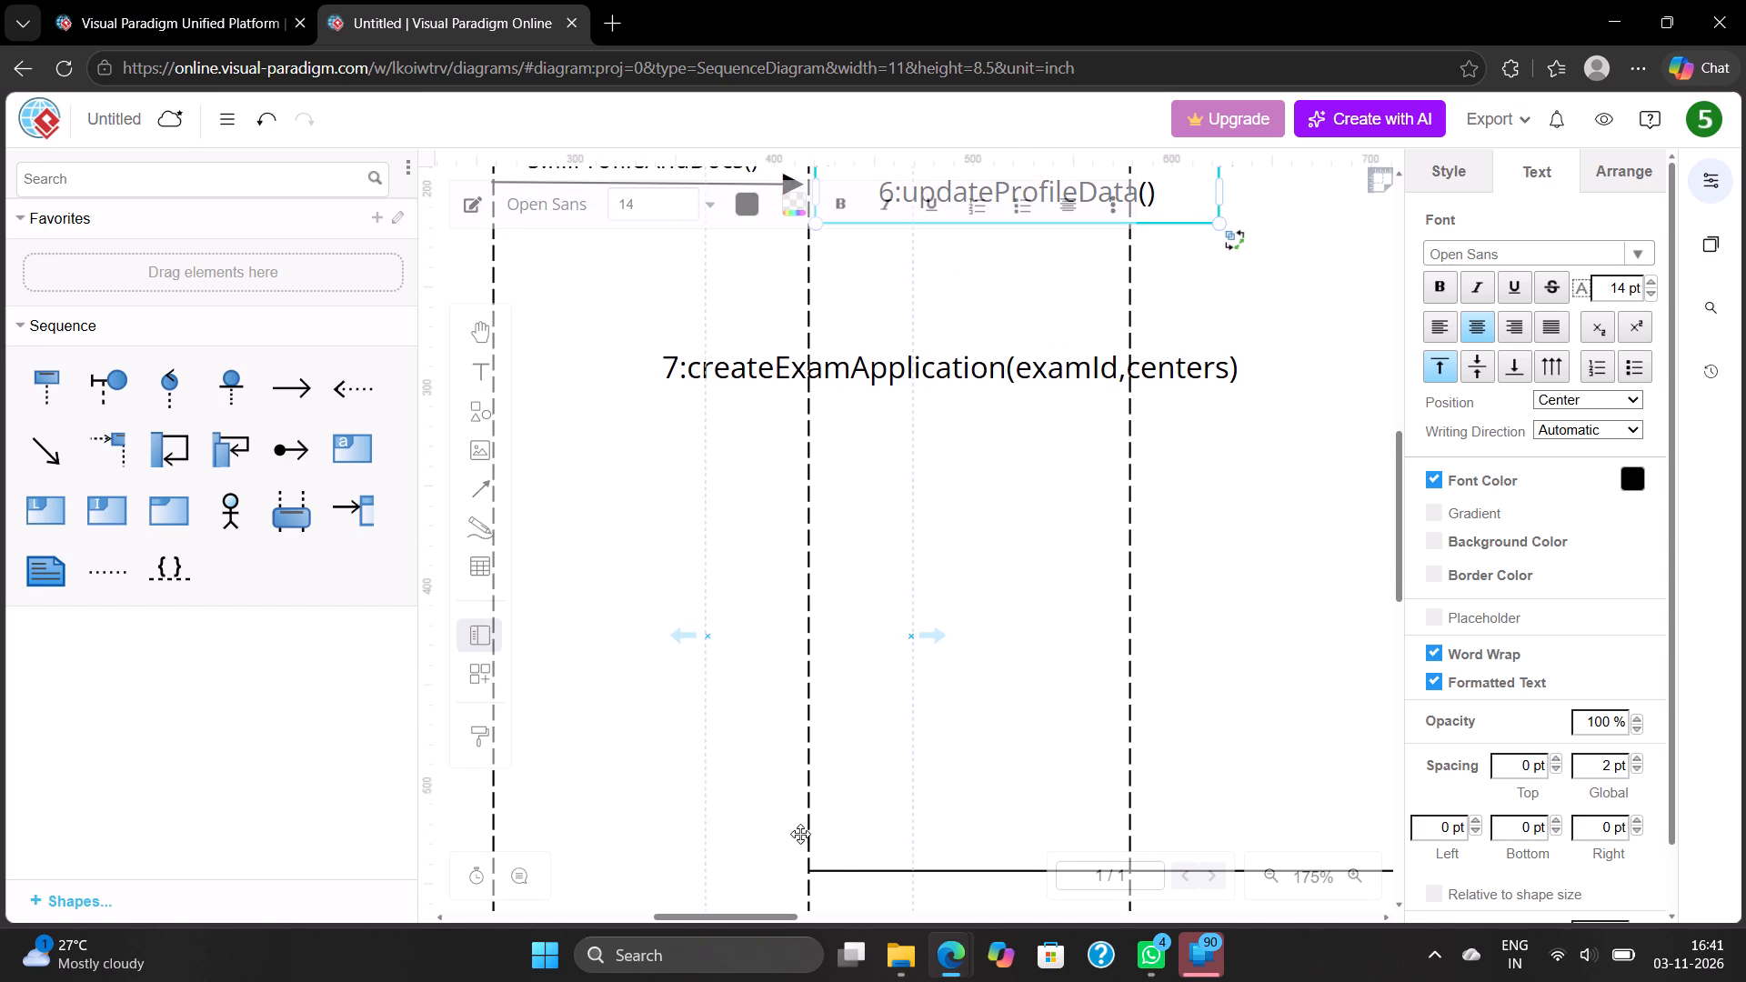
left_click(845, 874)
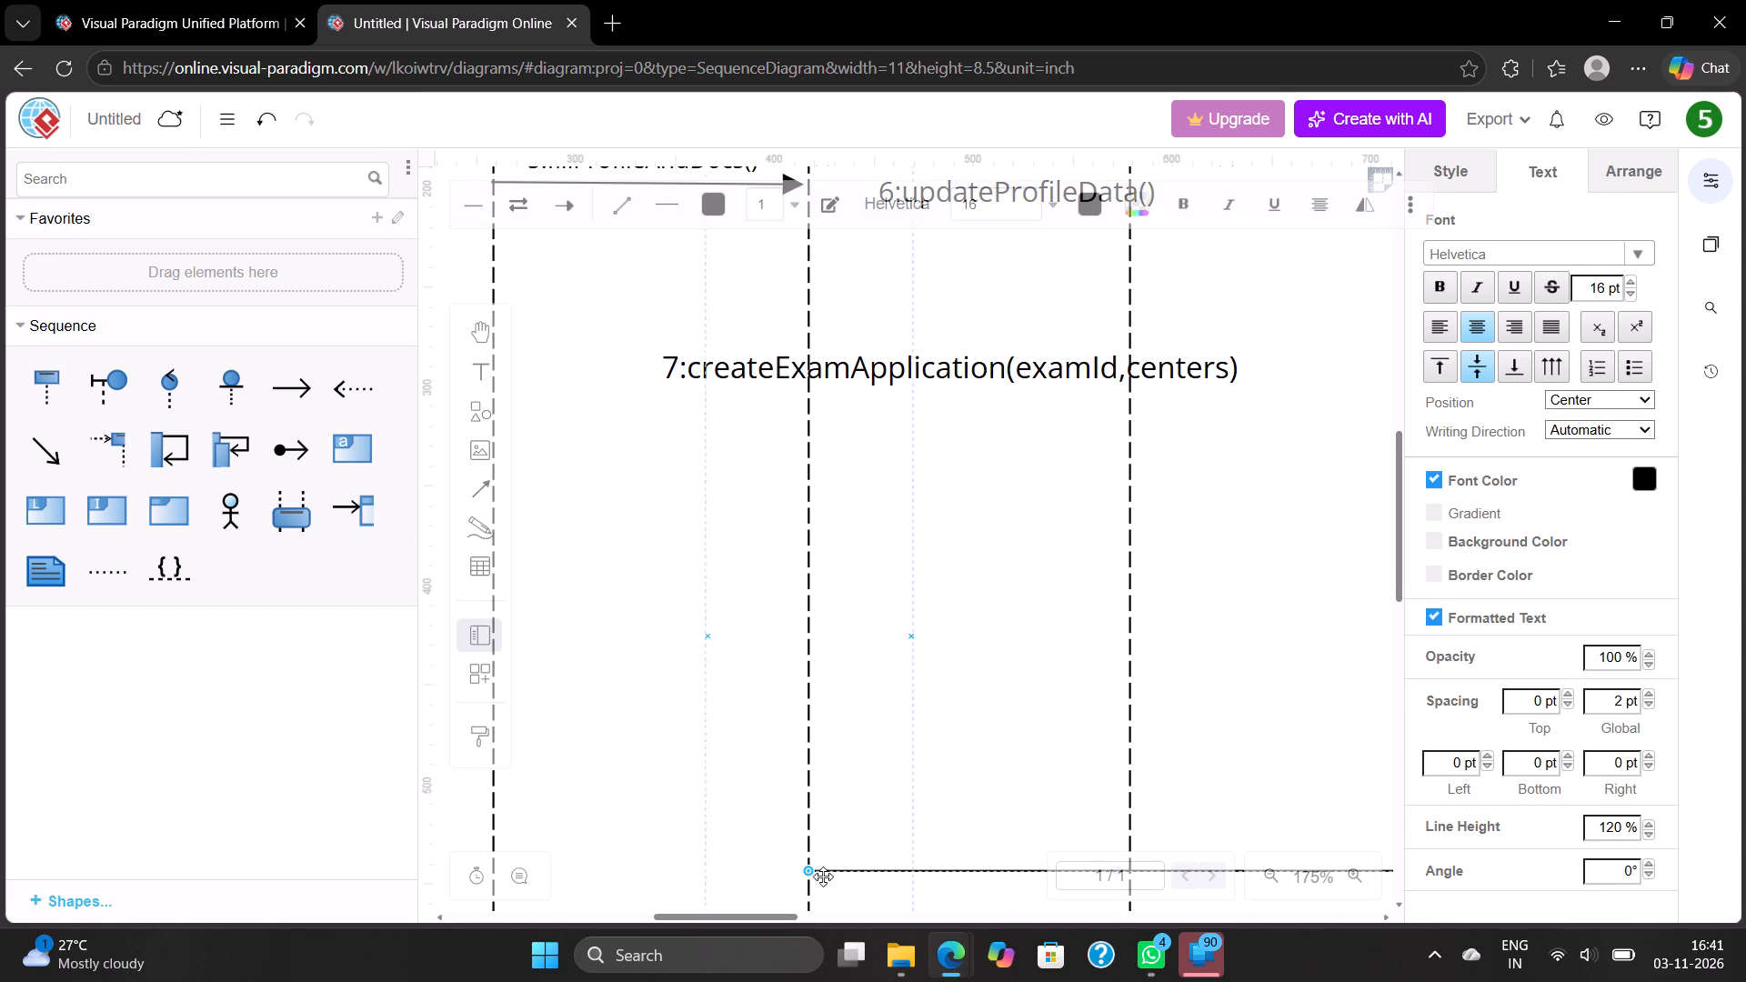
left_click_drag(809, 876, 813, 624)
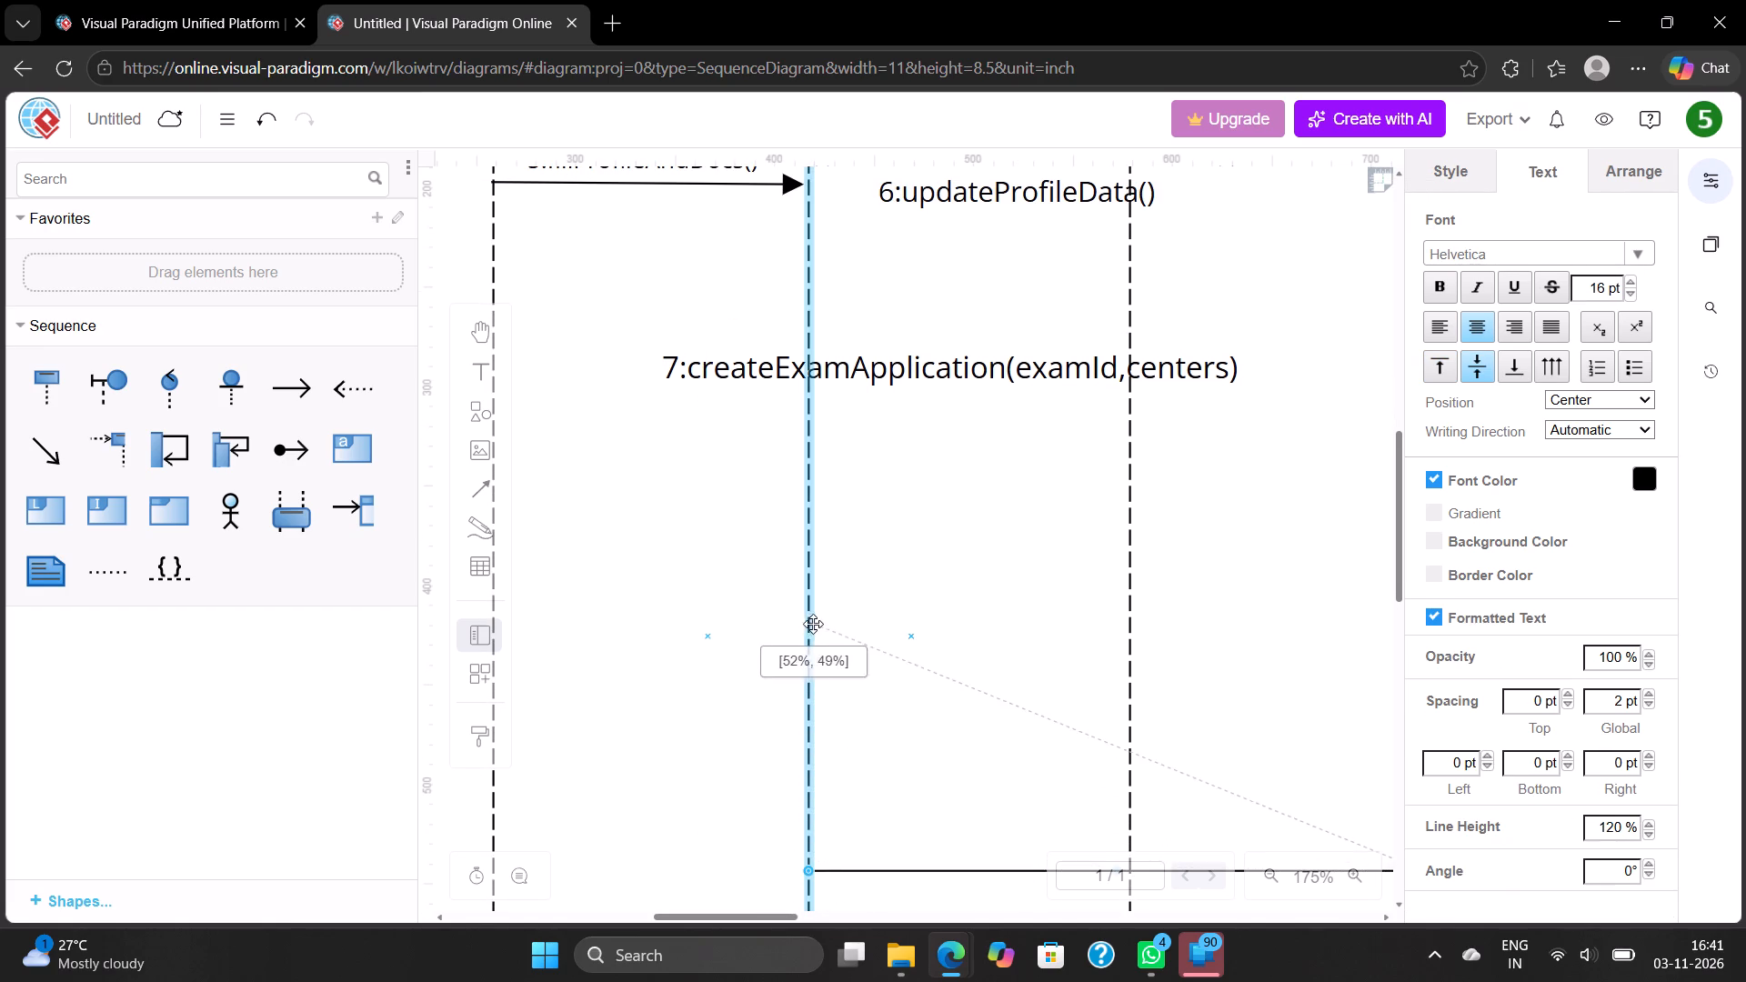
left_click_drag(813, 624, 821, 194)
scroll(826, 602, "down", 1)
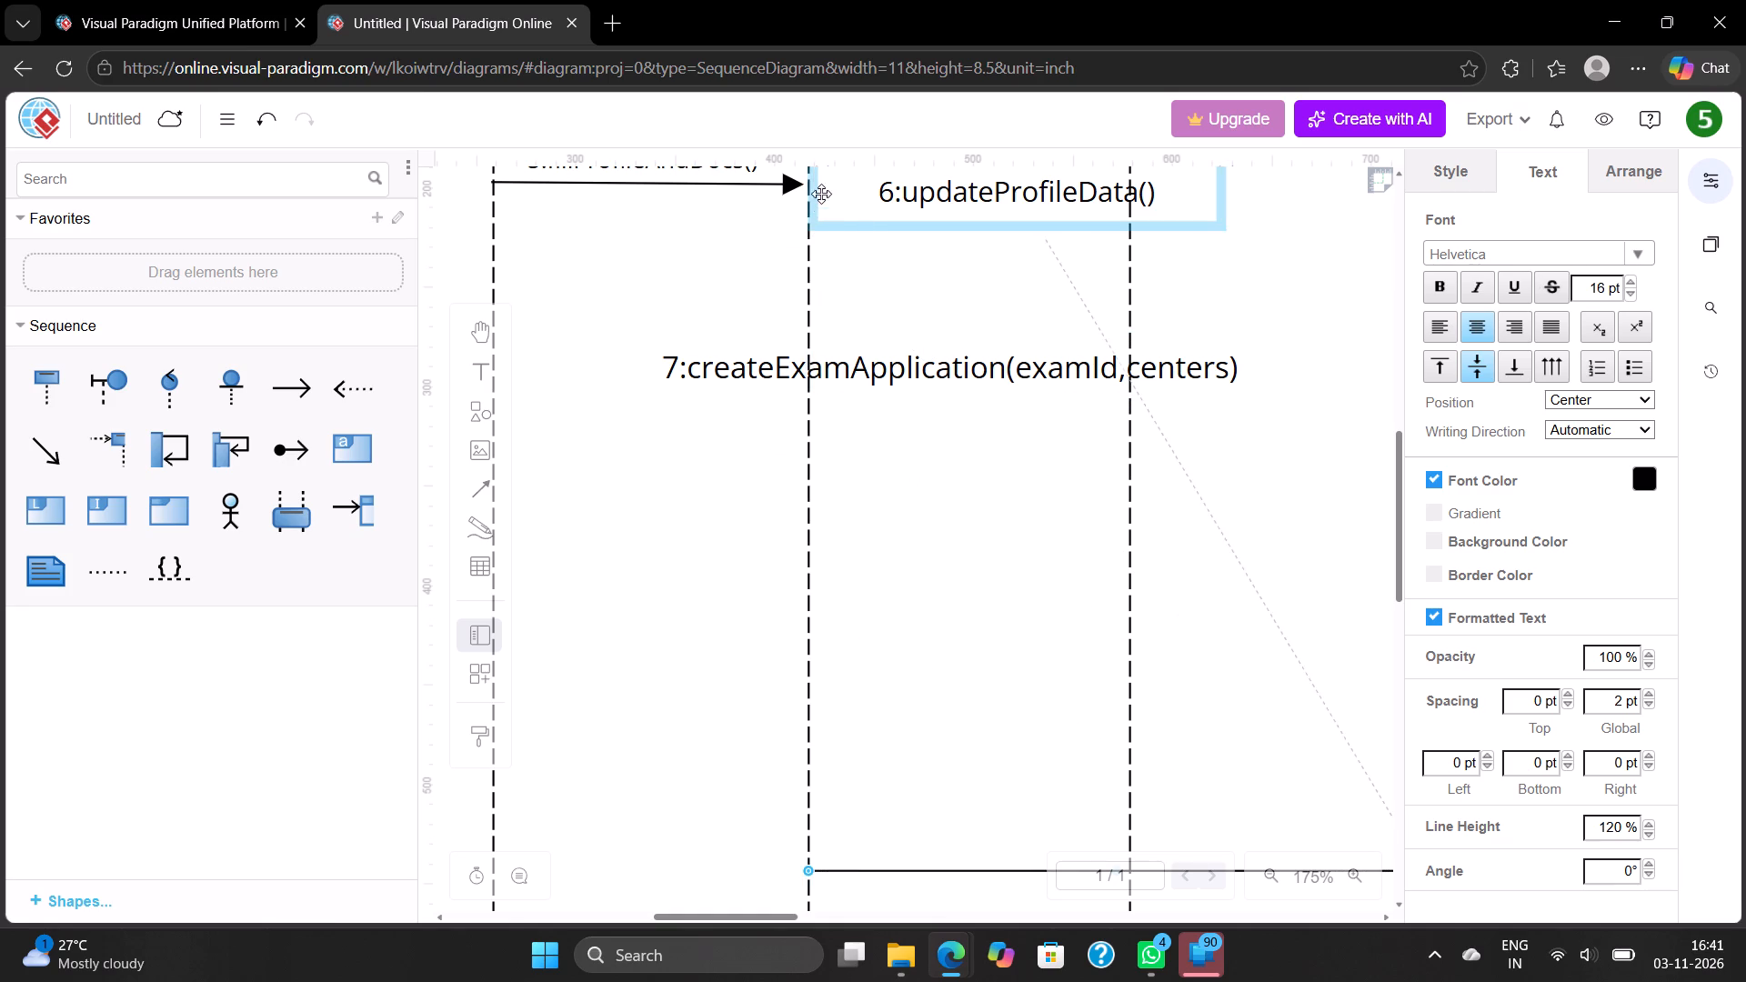
left_click_drag(821, 194, 810, 226)
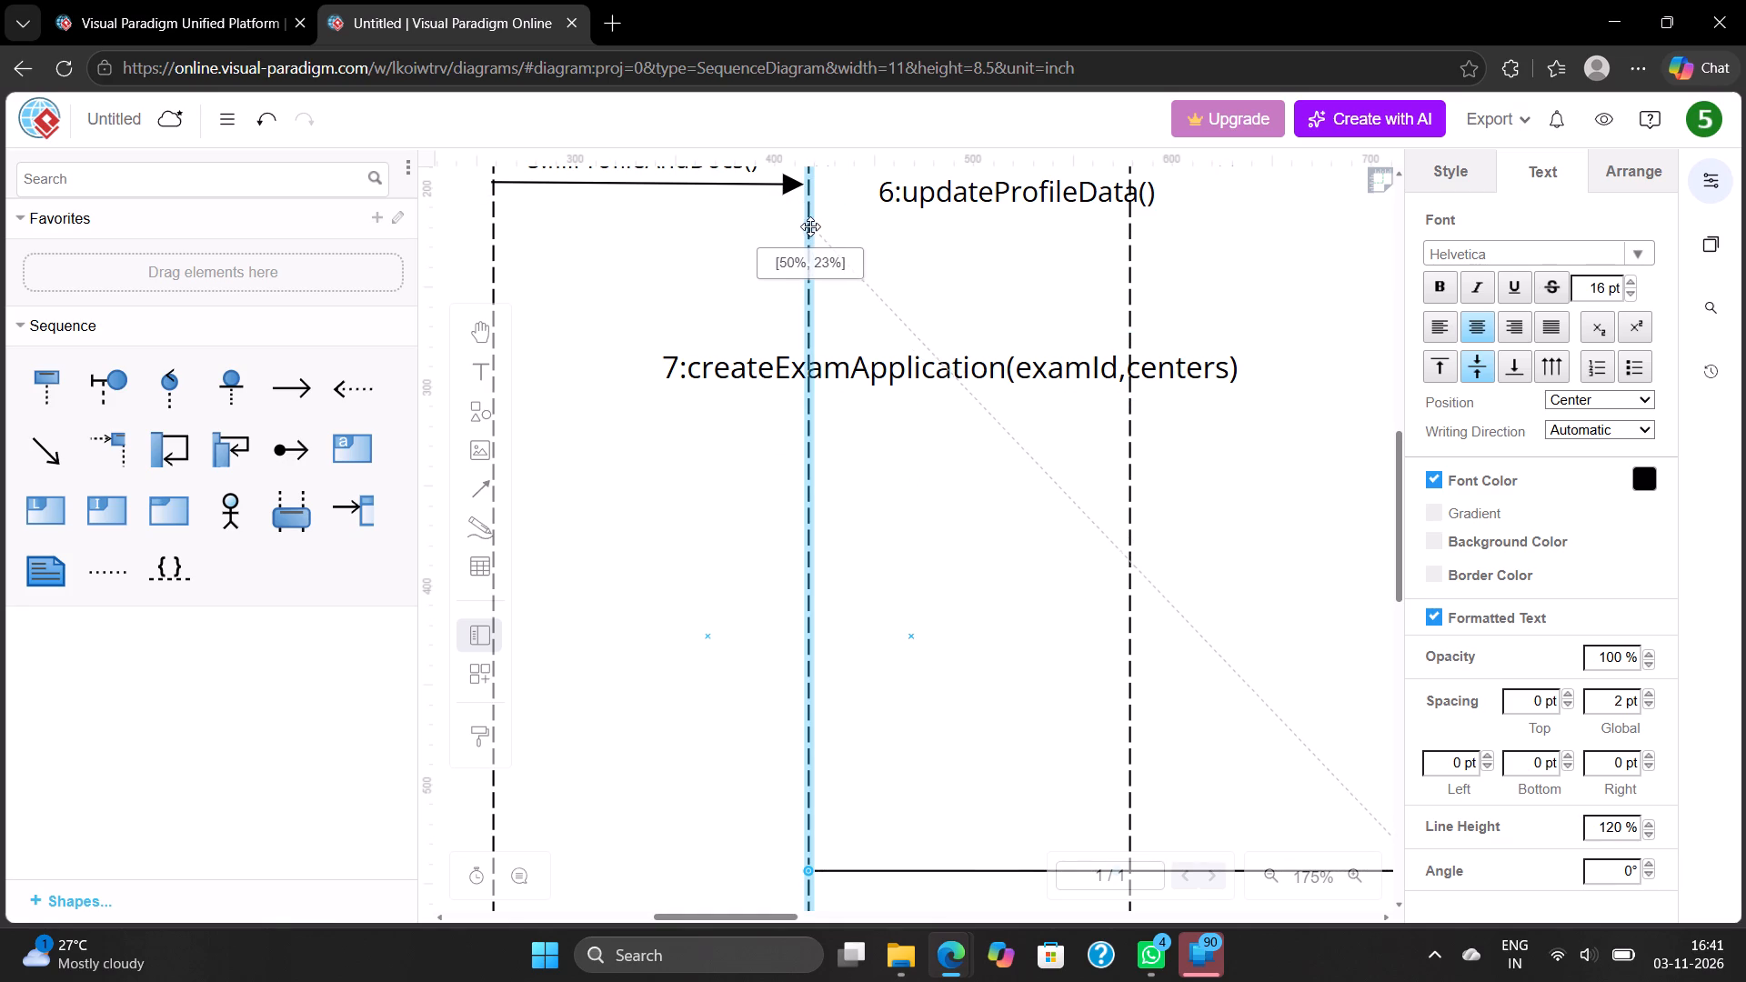
left_click_drag(810, 226, 811, 243)
scroll(811, 243, "left", 3)
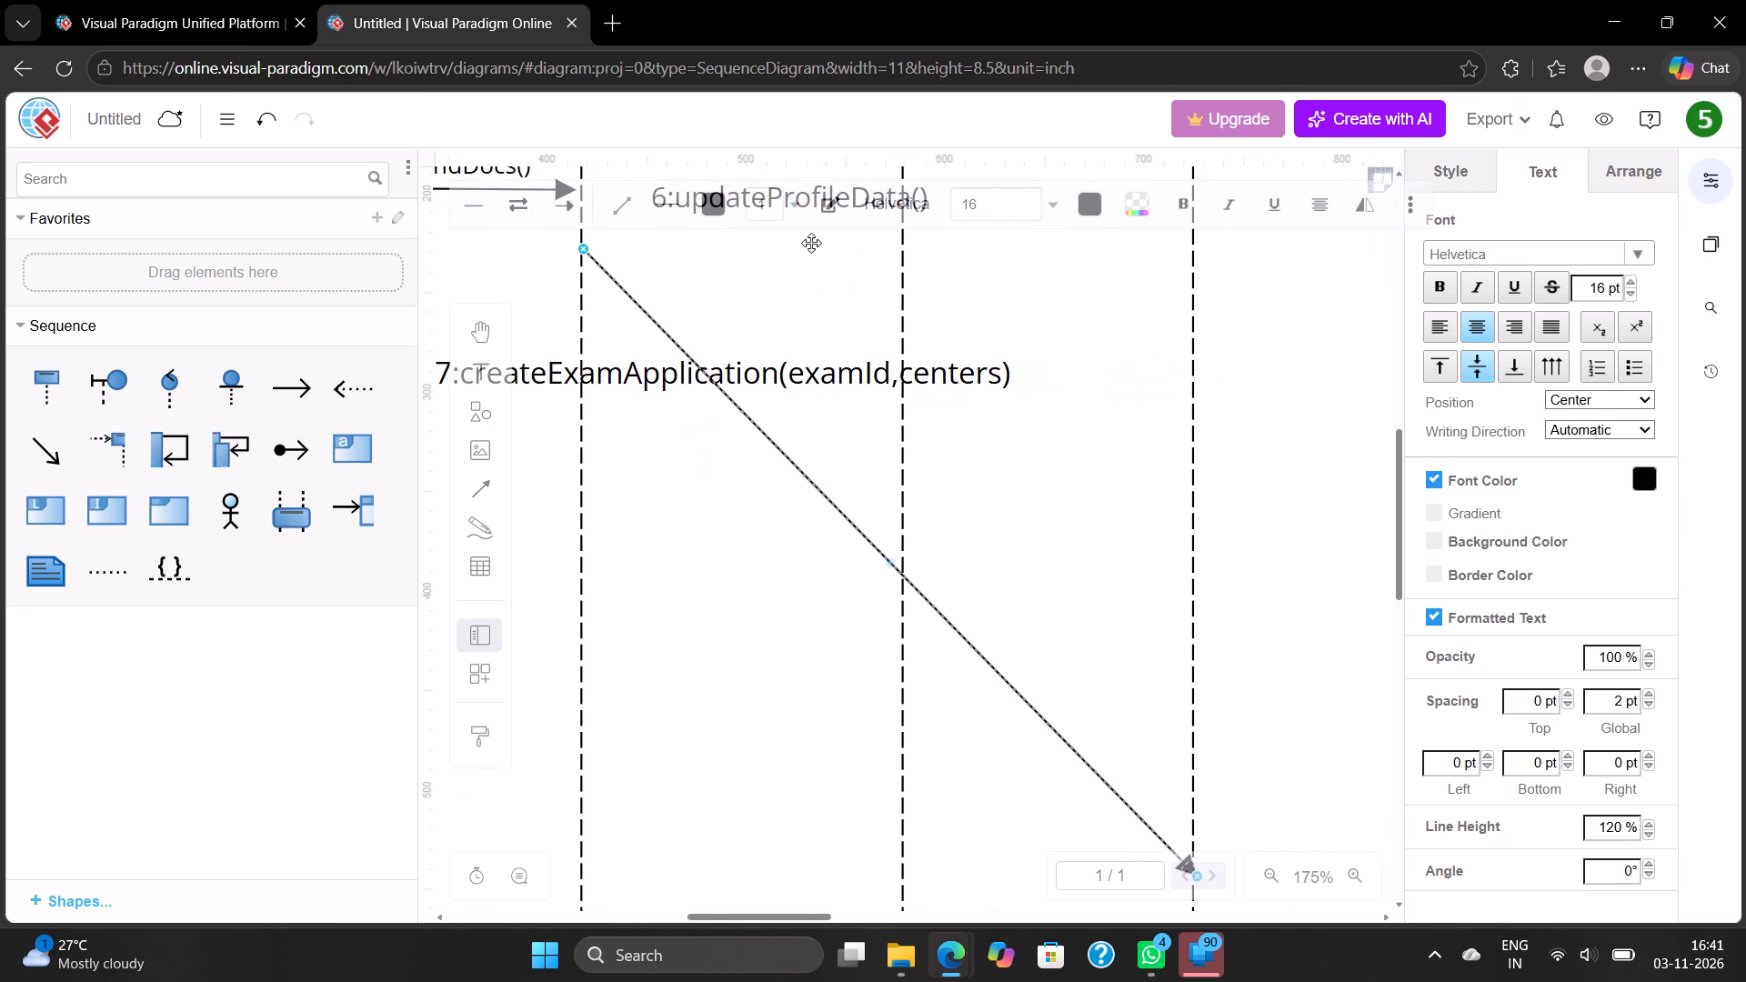
scroll(1186, 825, "down", 1)
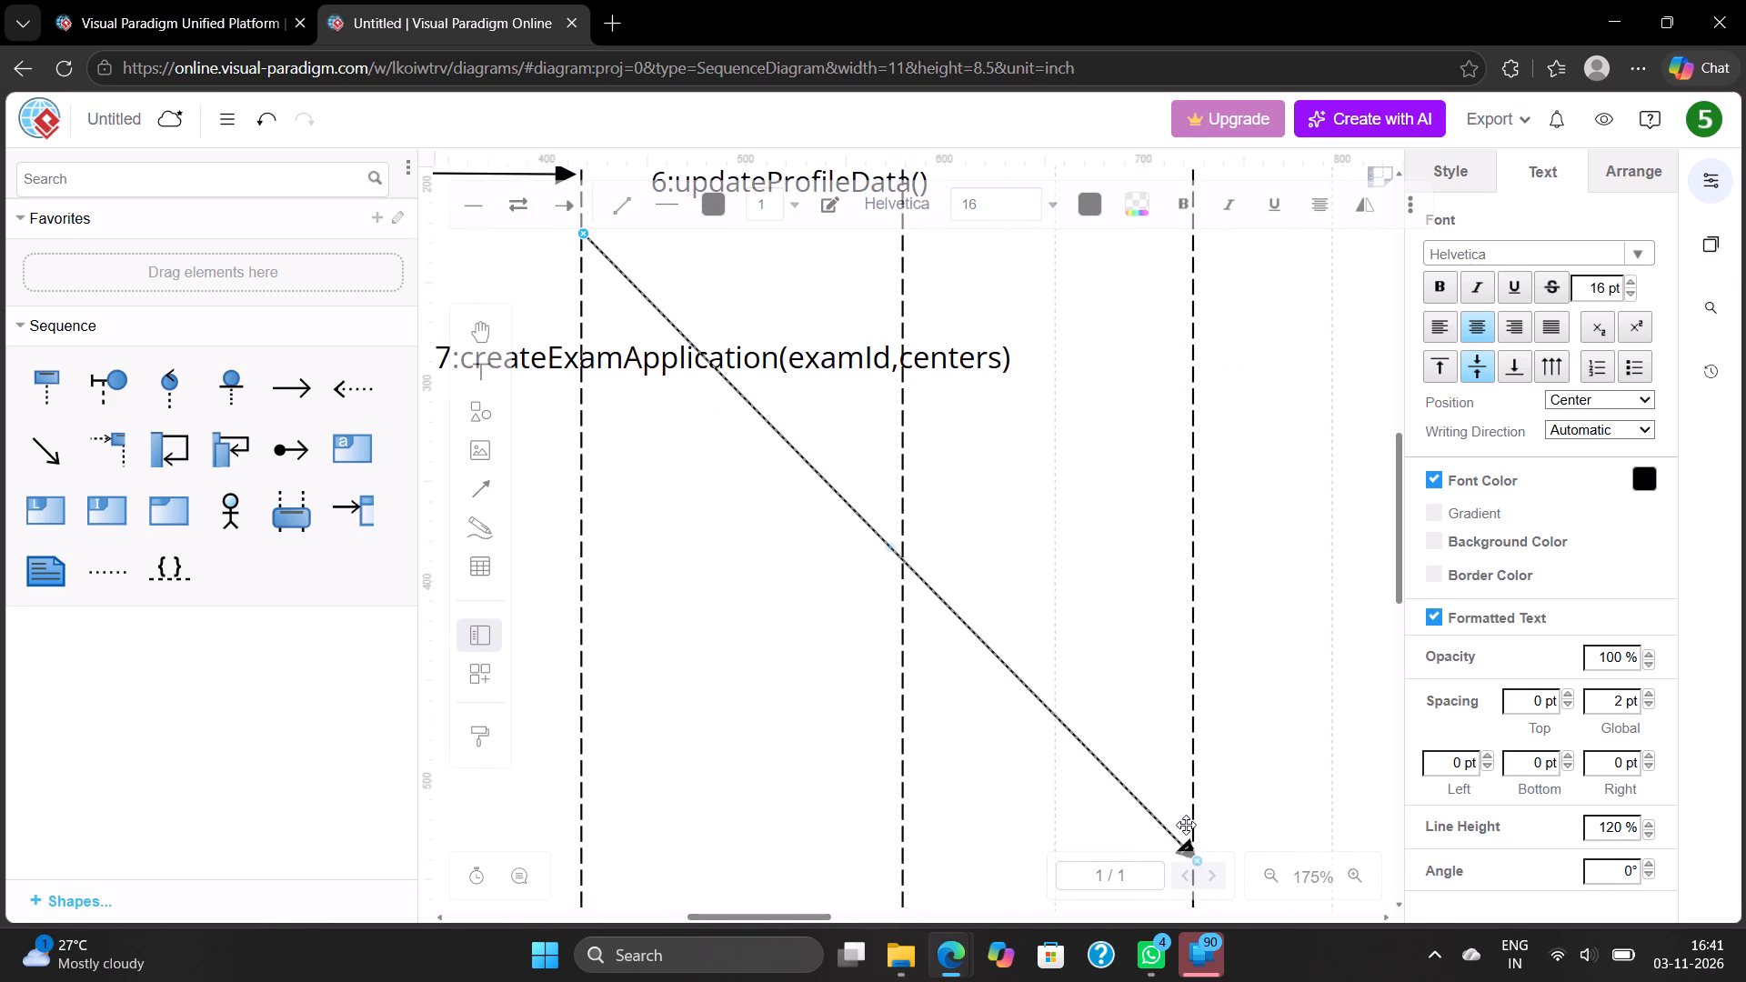
scroll(1186, 825, "down", 1)
left_click_drag(1188, 844, 1187, 821)
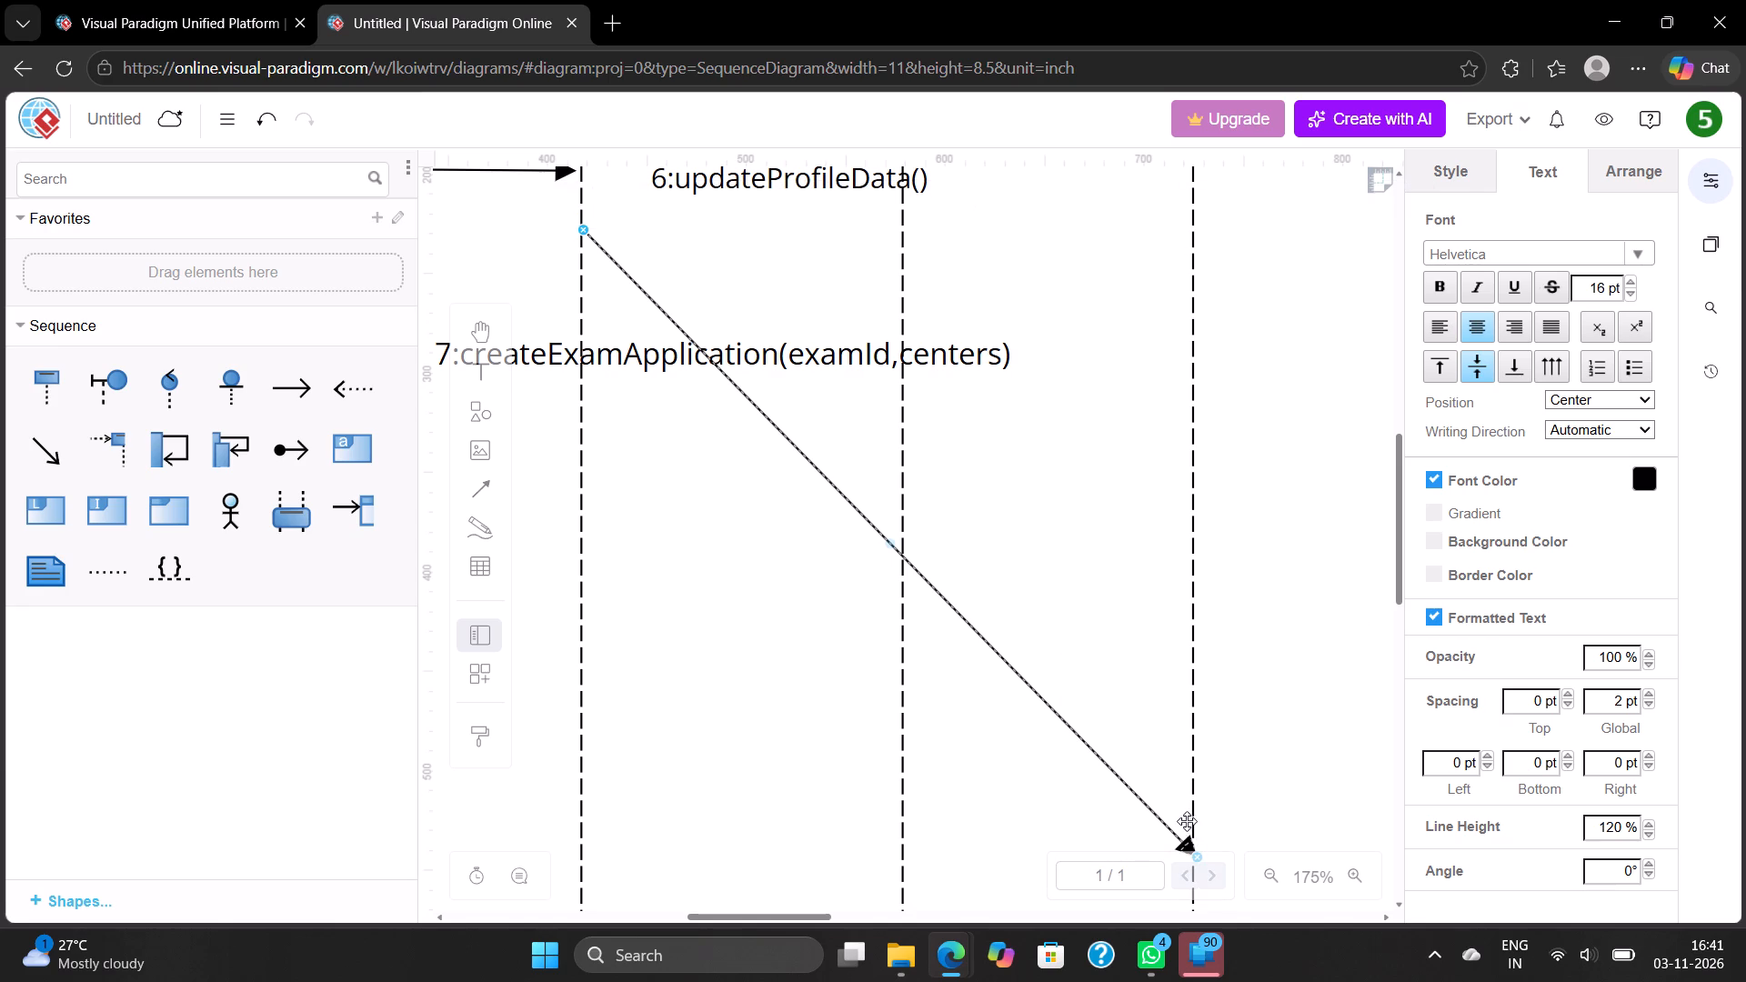
left_click_drag(1187, 821, 1159, 535)
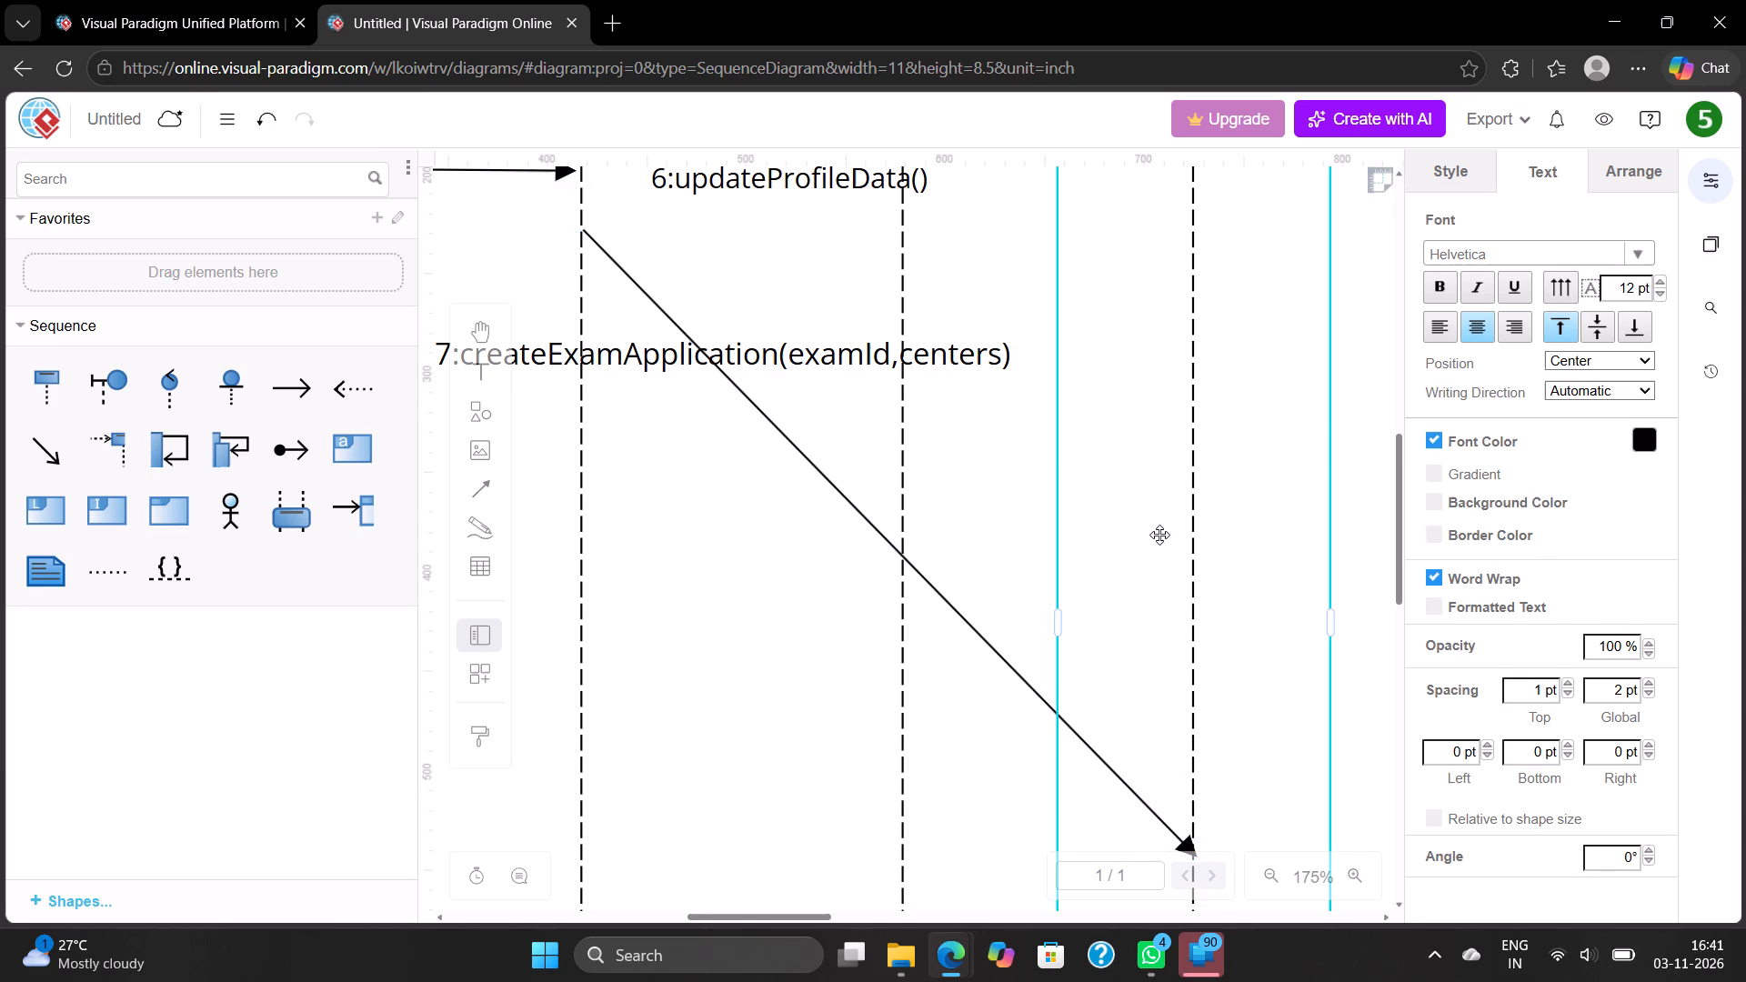
scroll(1159, 535, "left", 1)
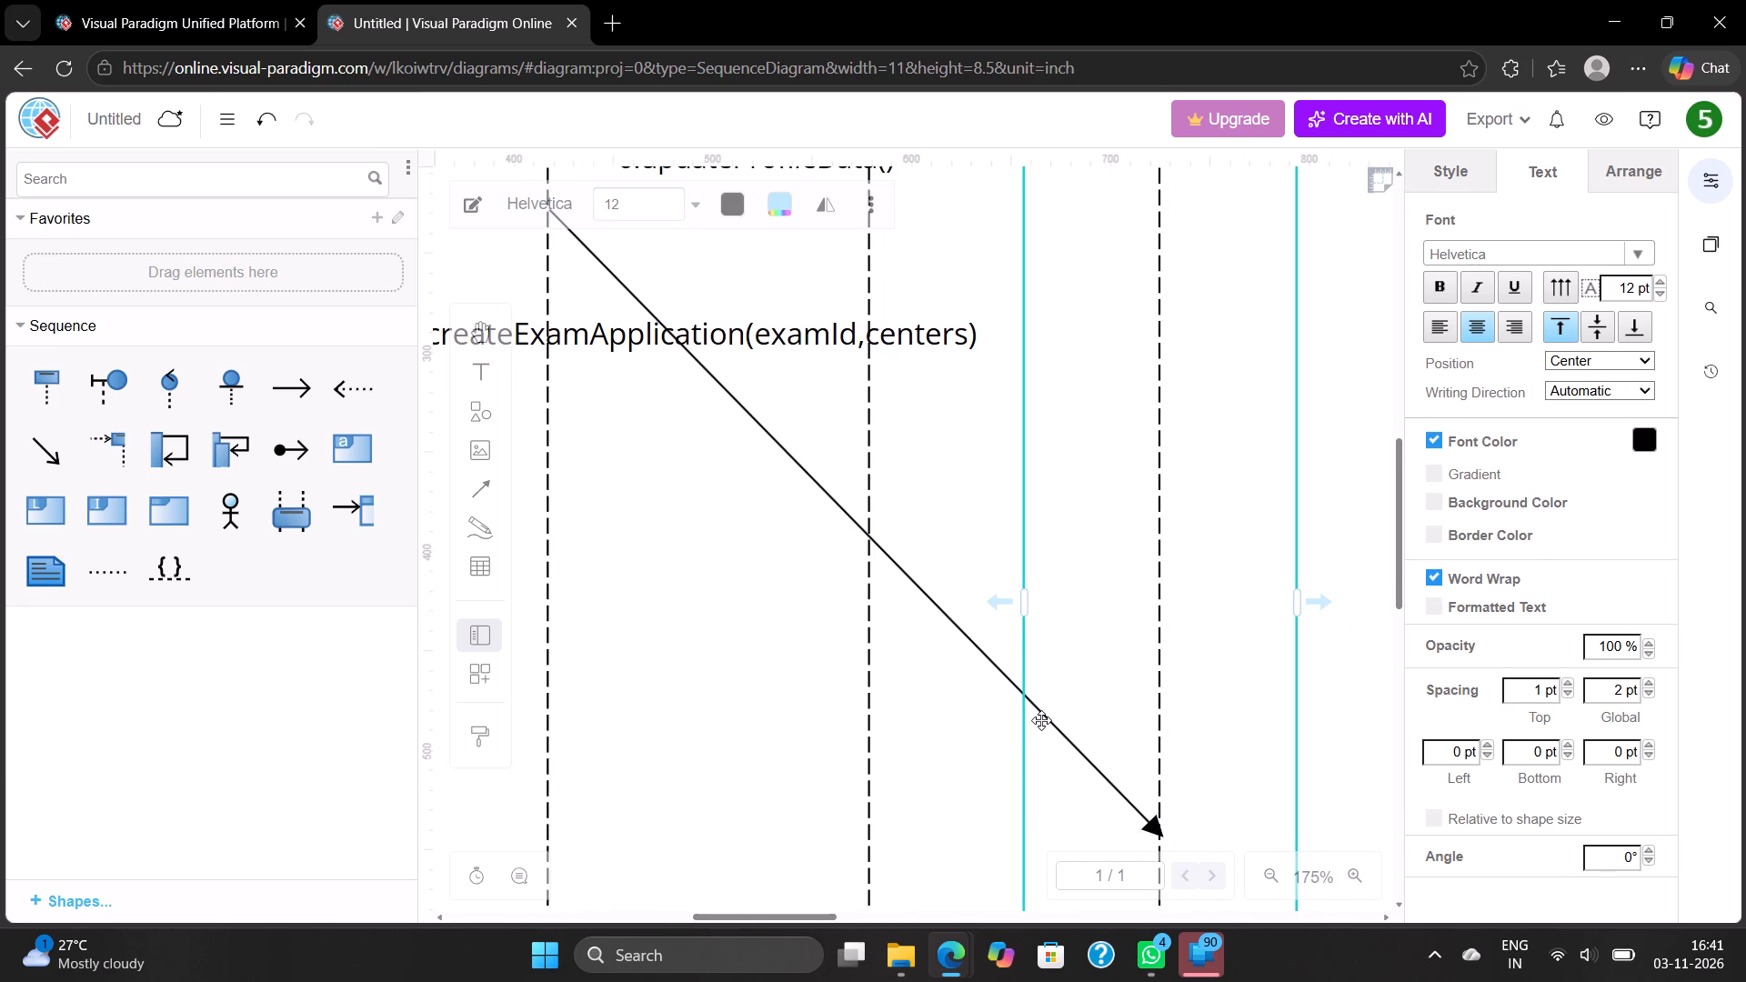
left_click(1041, 720)
left_click(1046, 719)
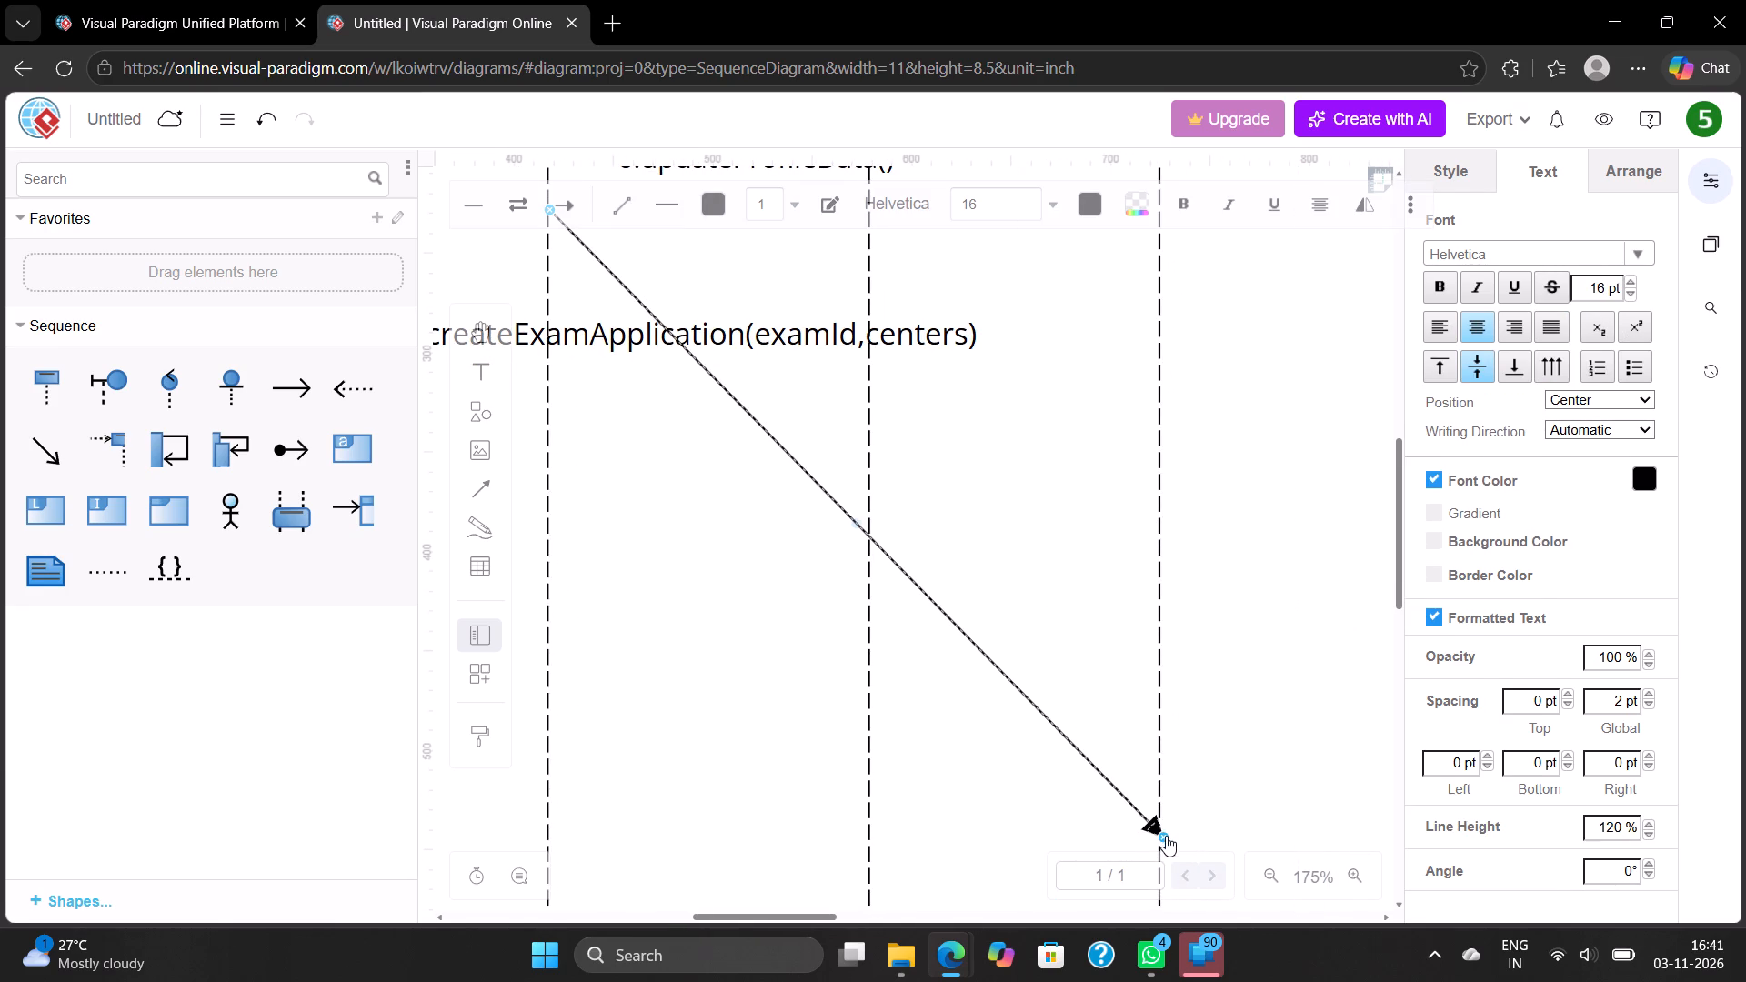
left_click_drag(1166, 836, 1156, 356)
scroll(1148, 606, "down", 1)
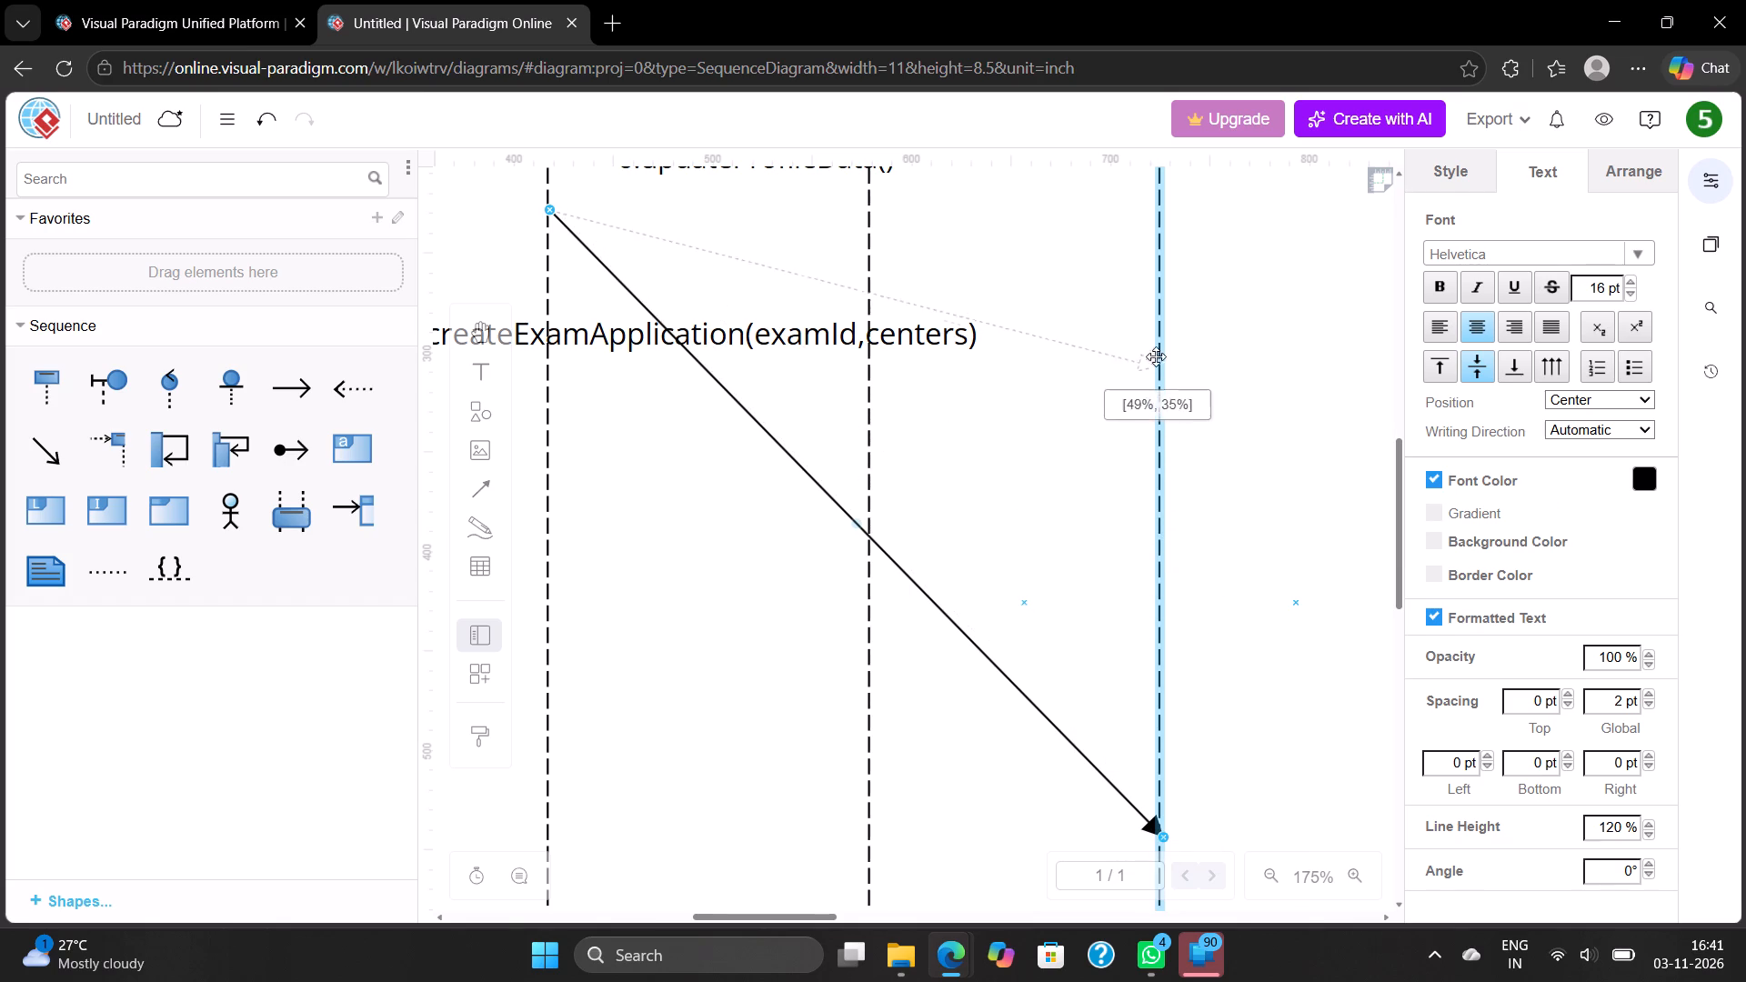
left_click_drag(1156, 356, 1159, 215)
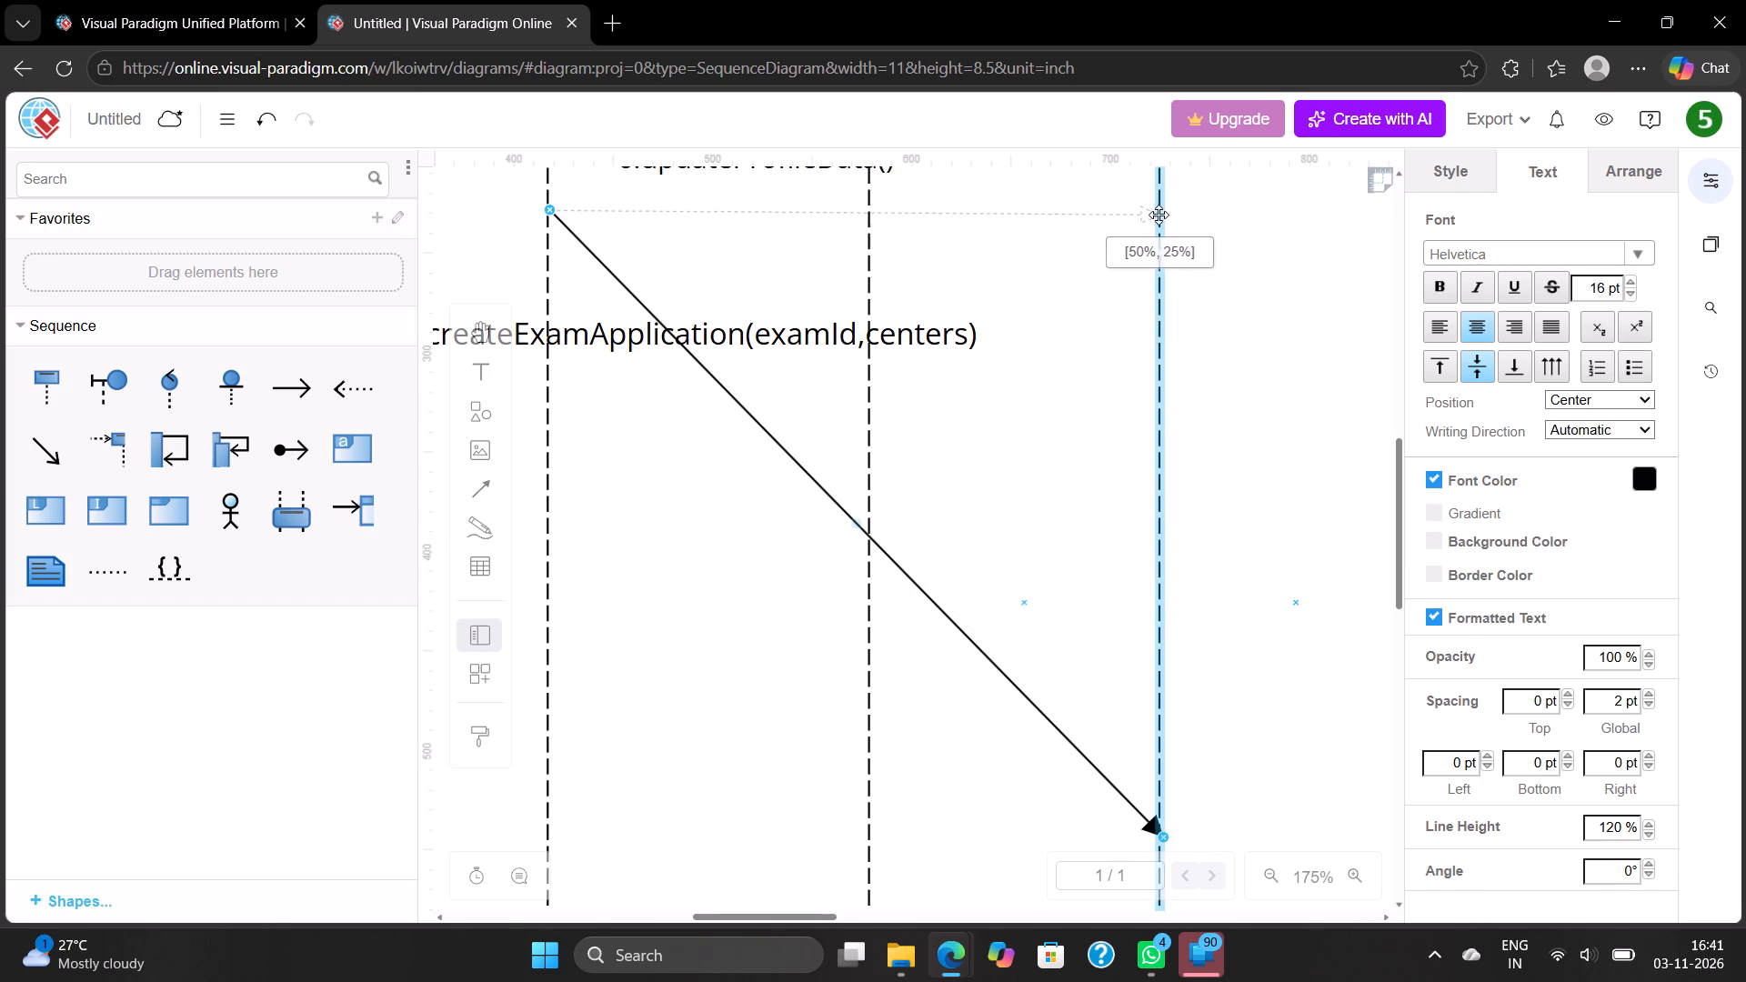
left_click_drag(1159, 215, 1157, 210)
scroll(1157, 210, "up", 1)
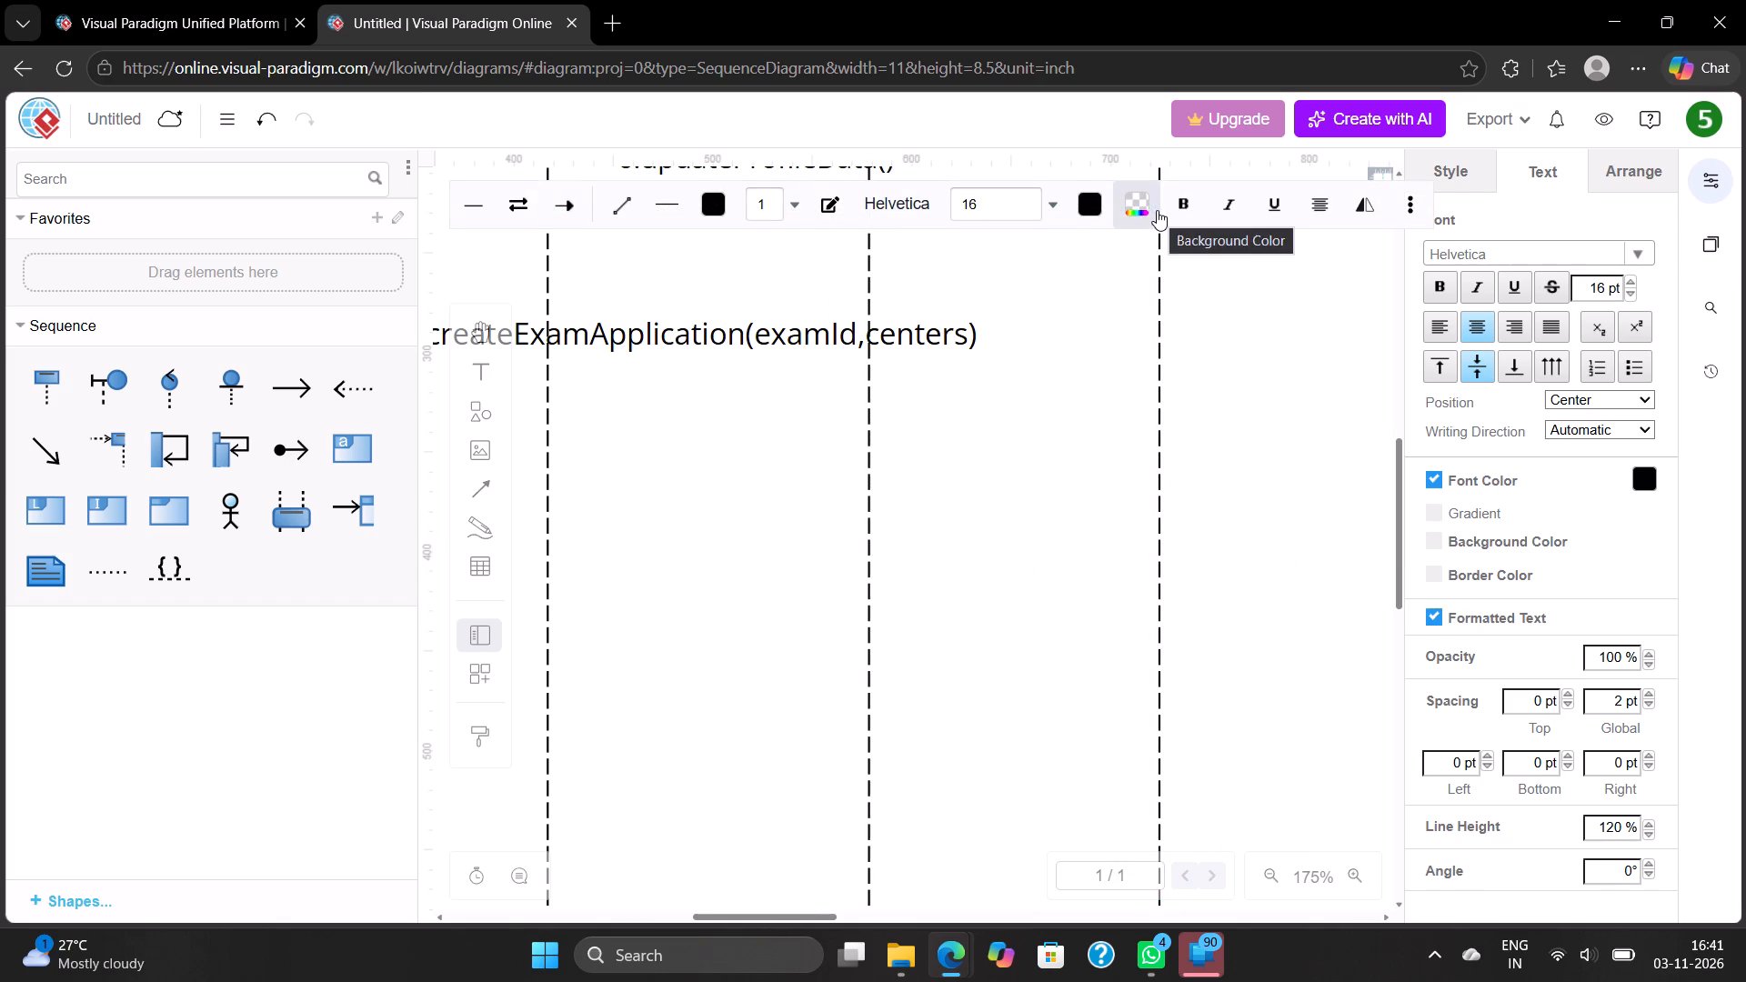
Move the 6:updateProfileData() label down so it sits directly on top of its arrow.
scroll(1157, 210, "up", 1)
scroll(1100, 273, "up", 1)
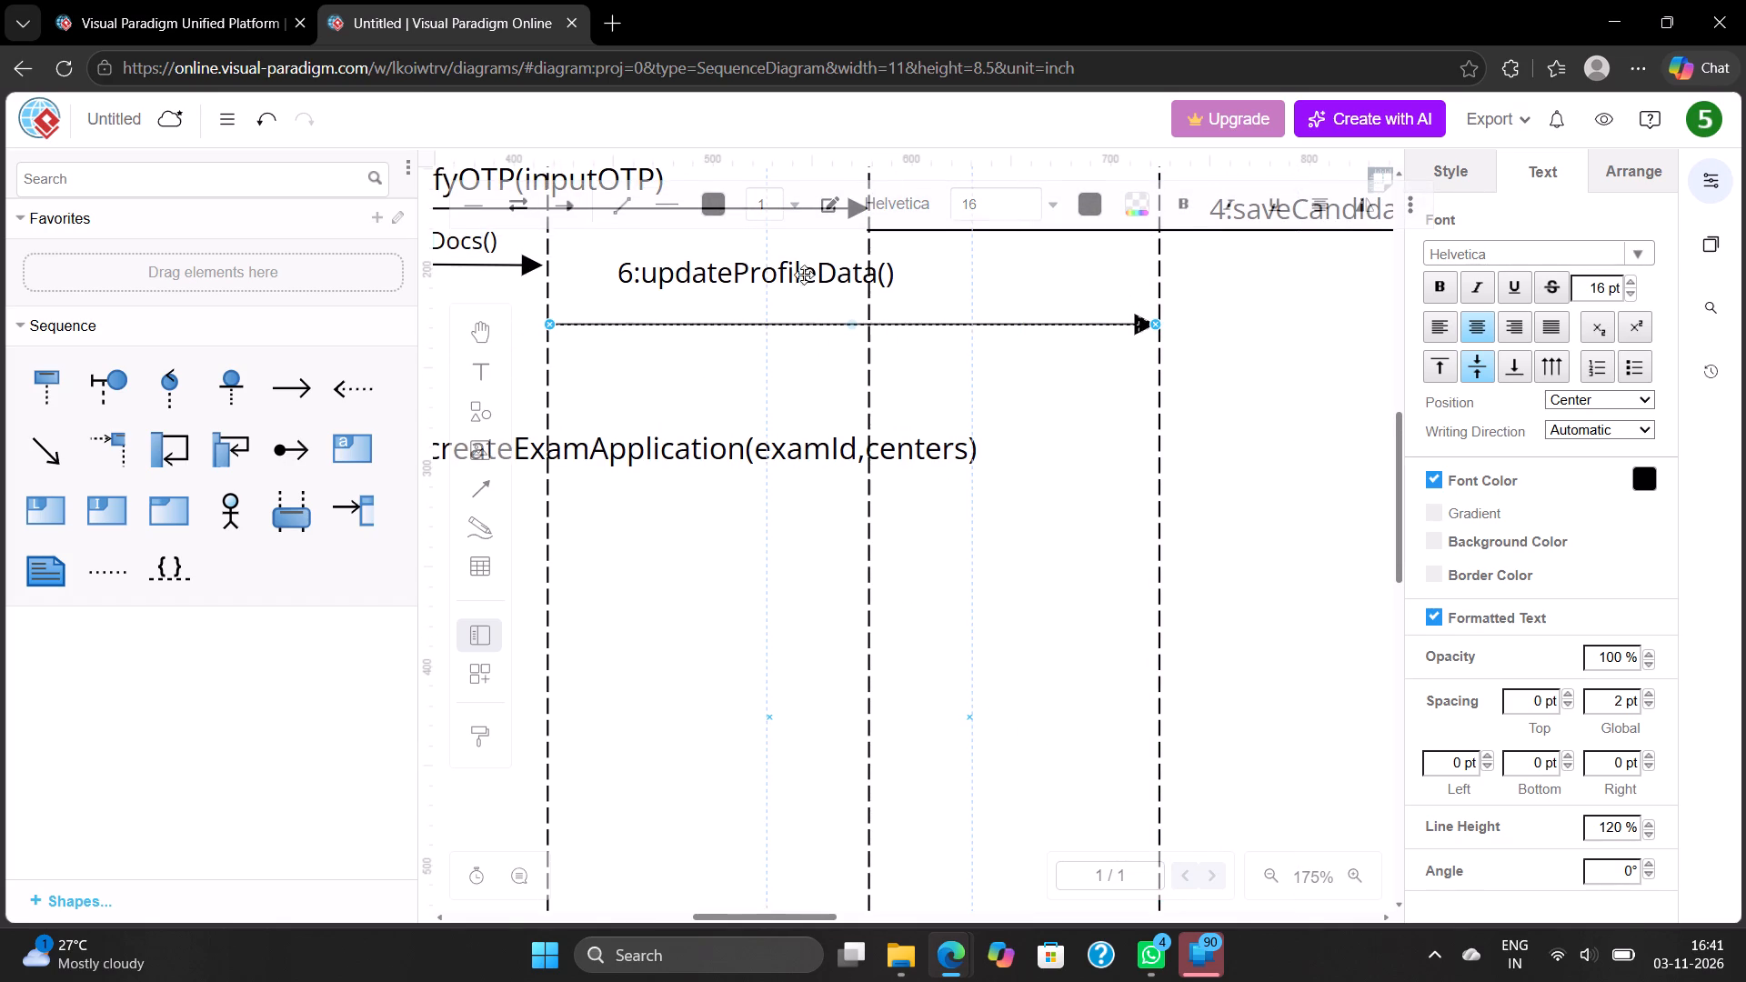
left_click_drag(799, 275, 828, 297)
left_click(950, 378)
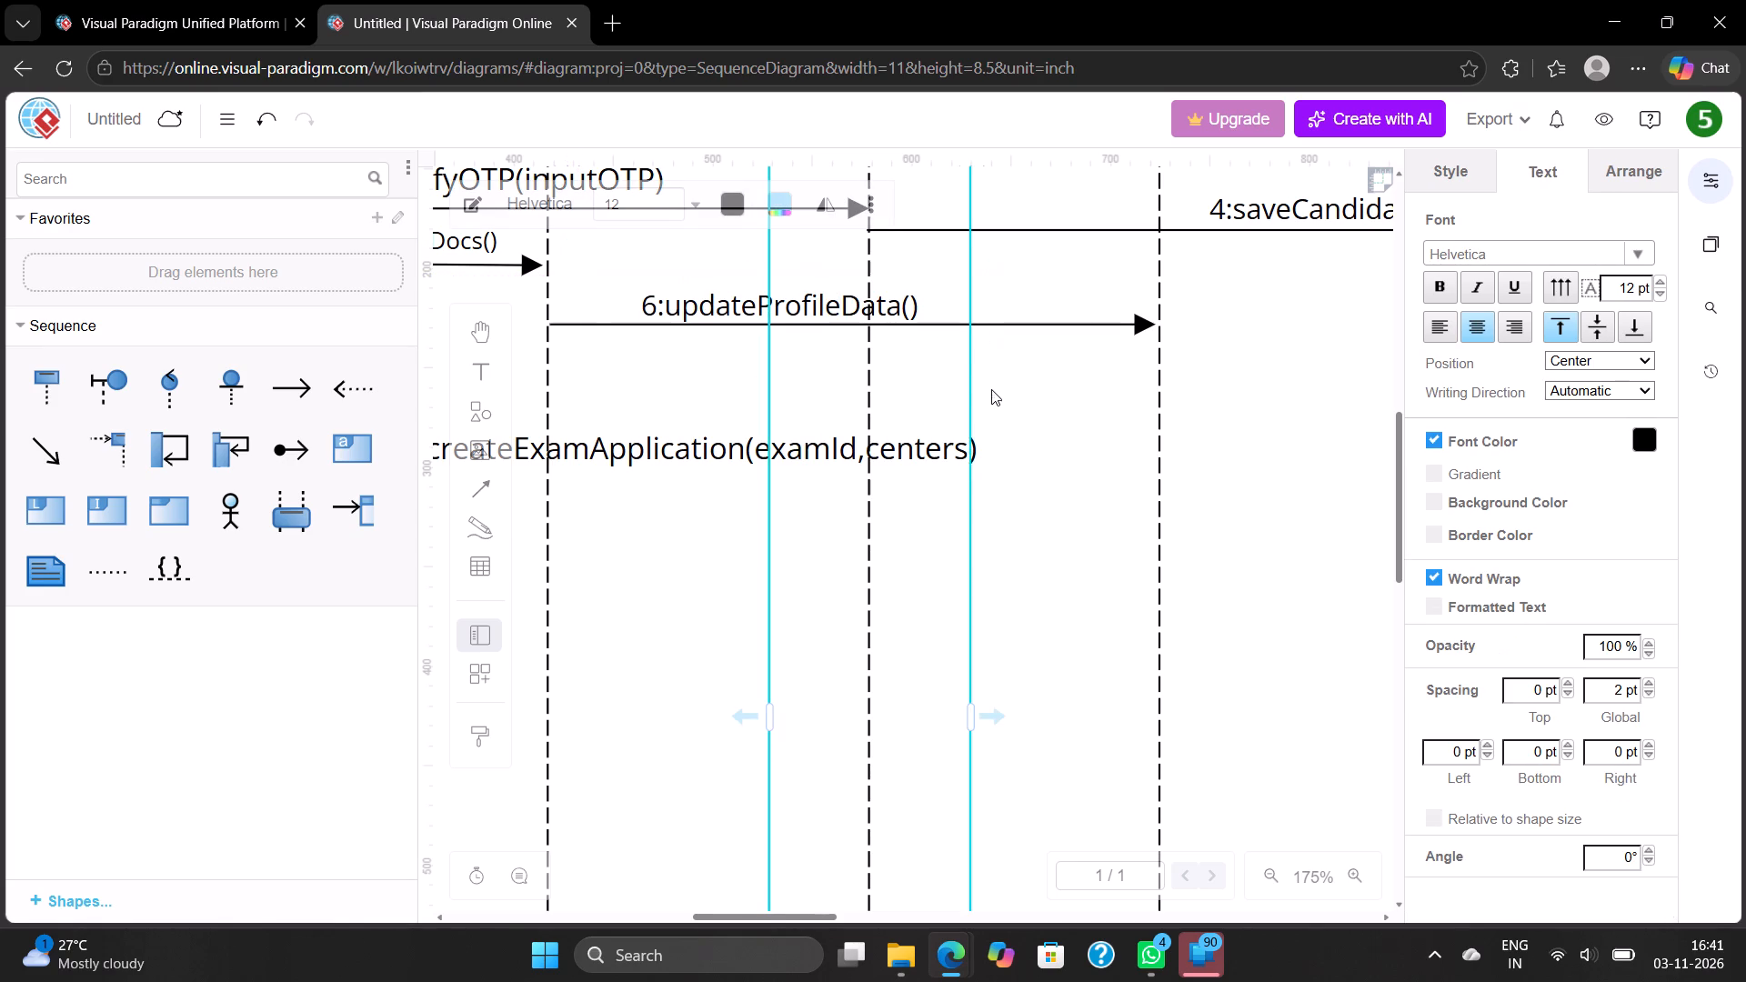
left_click(1005, 393)
Move the 7:createExamApplication(examId,centers) label up to sit just beneath the 6:updateProfileData() arrow.
scroll(1005, 393, "up", 2)
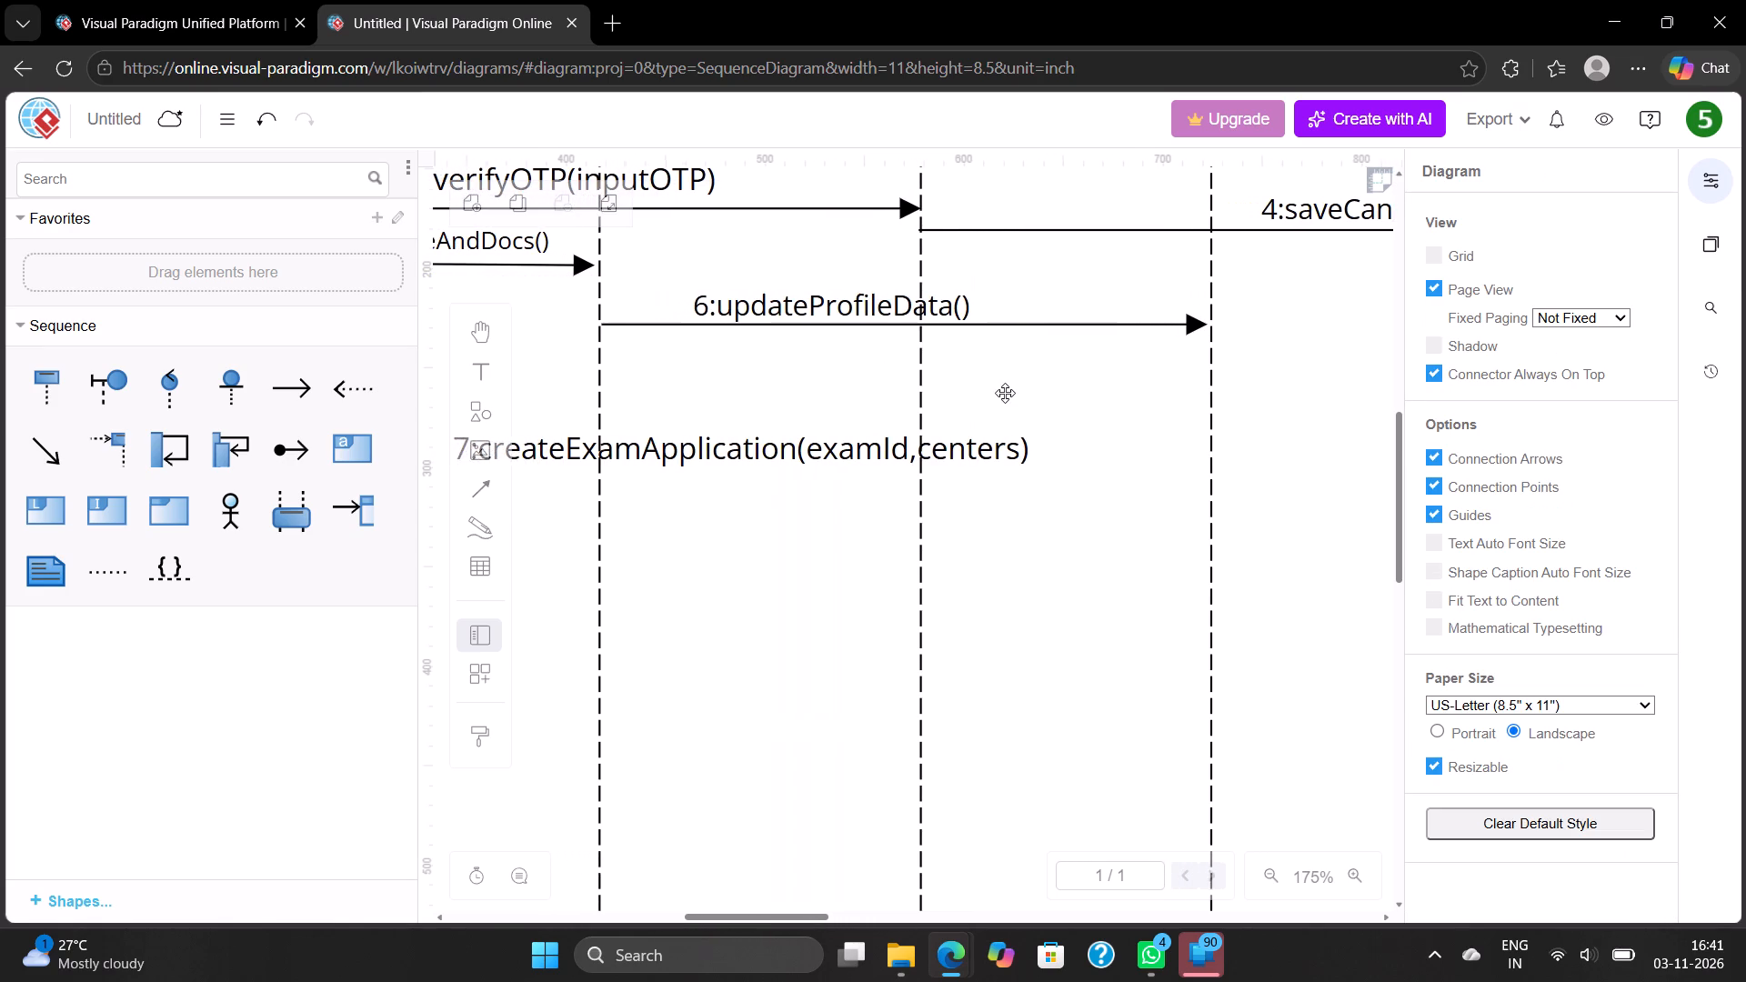
scroll(1005, 393, "up", 1)
scroll(1005, 393, "down", 1)
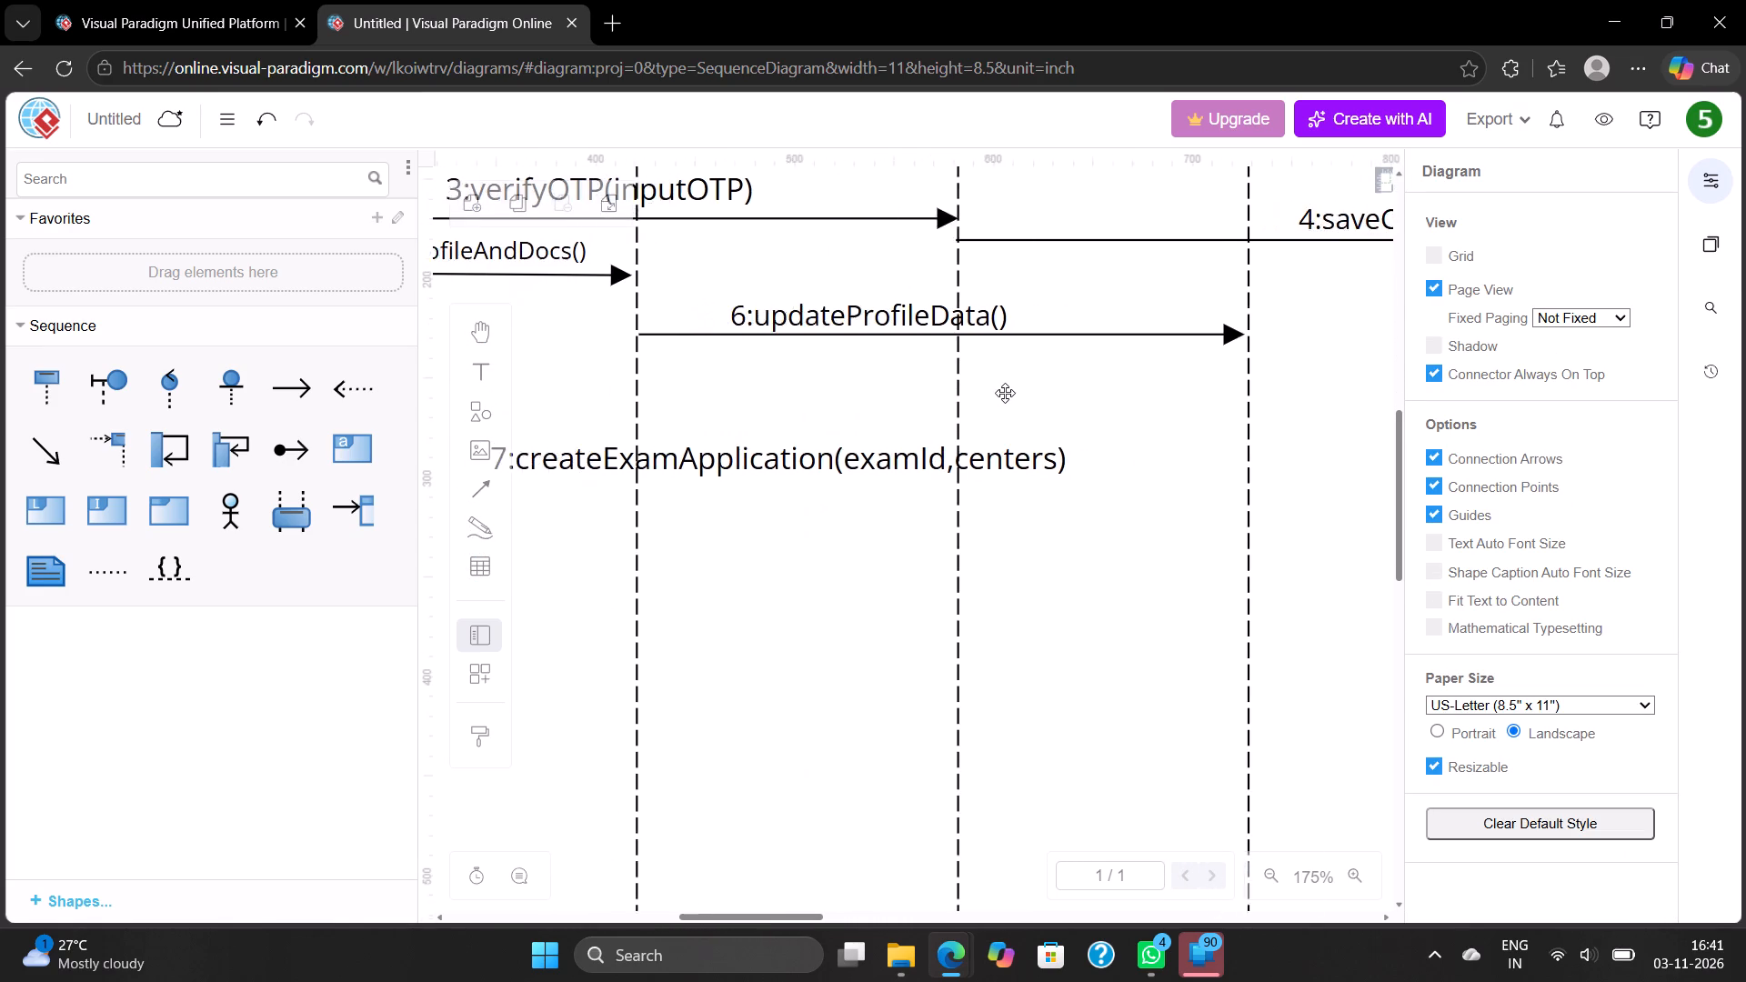
scroll(1005, 393, "down", 4)
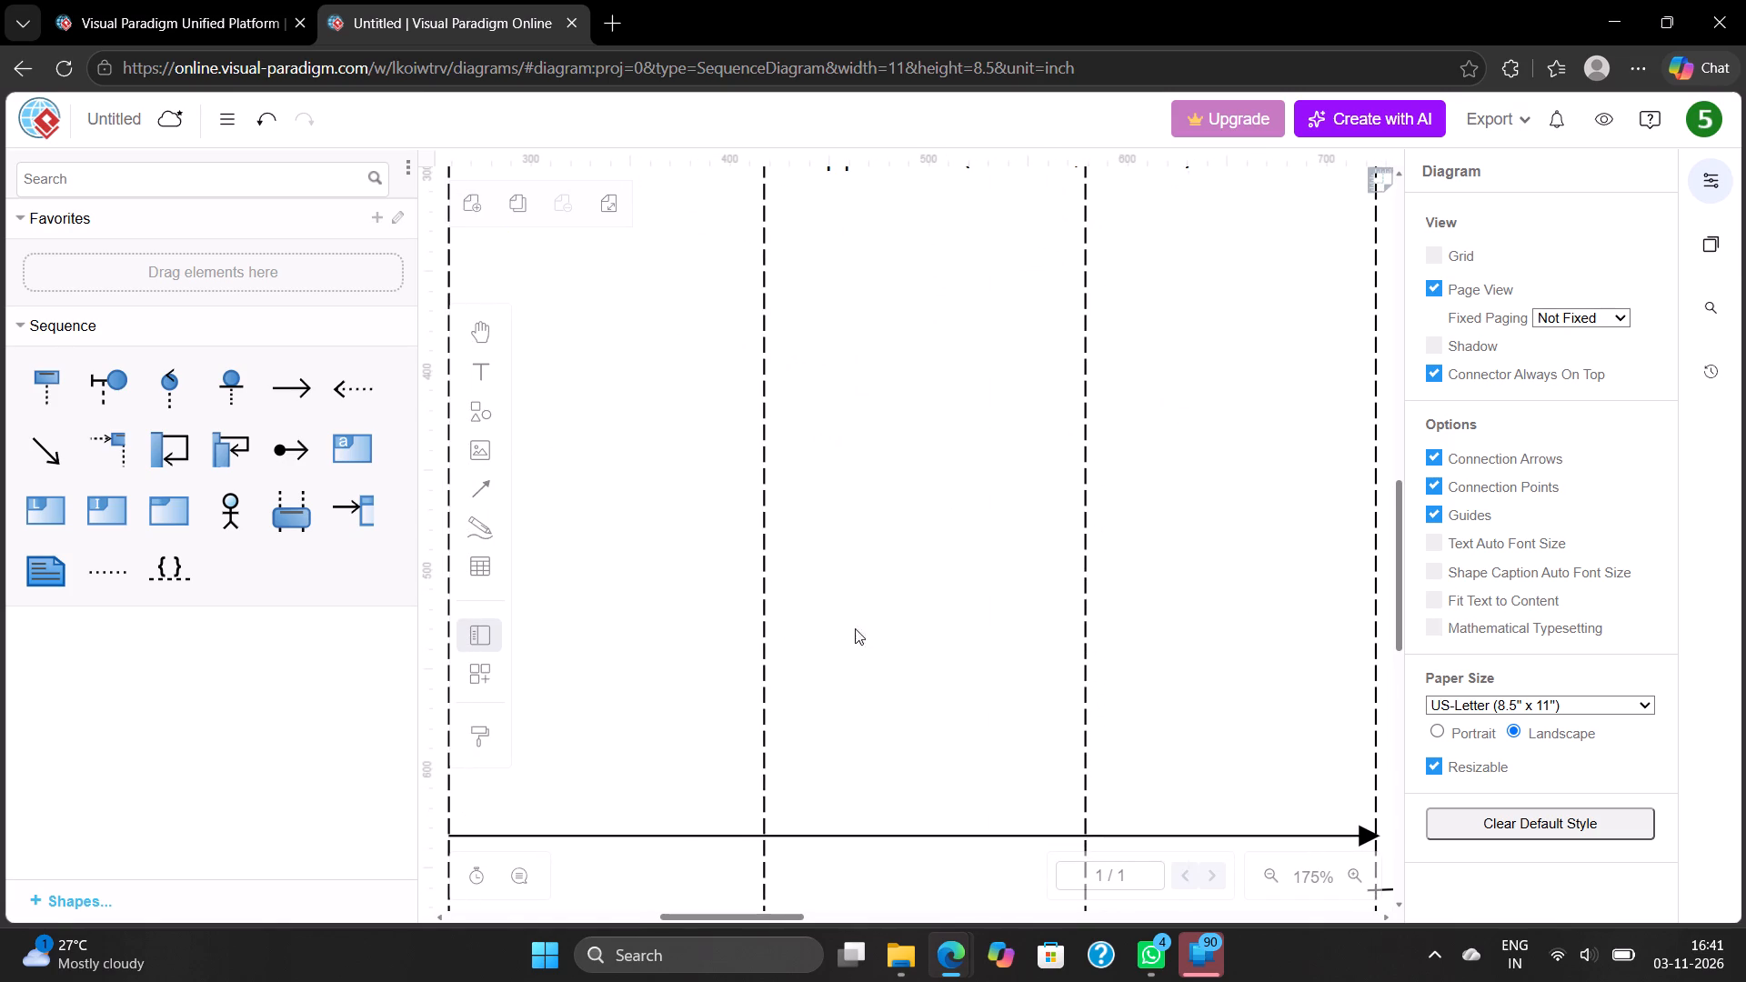
scroll(677, 832, "up", 2)
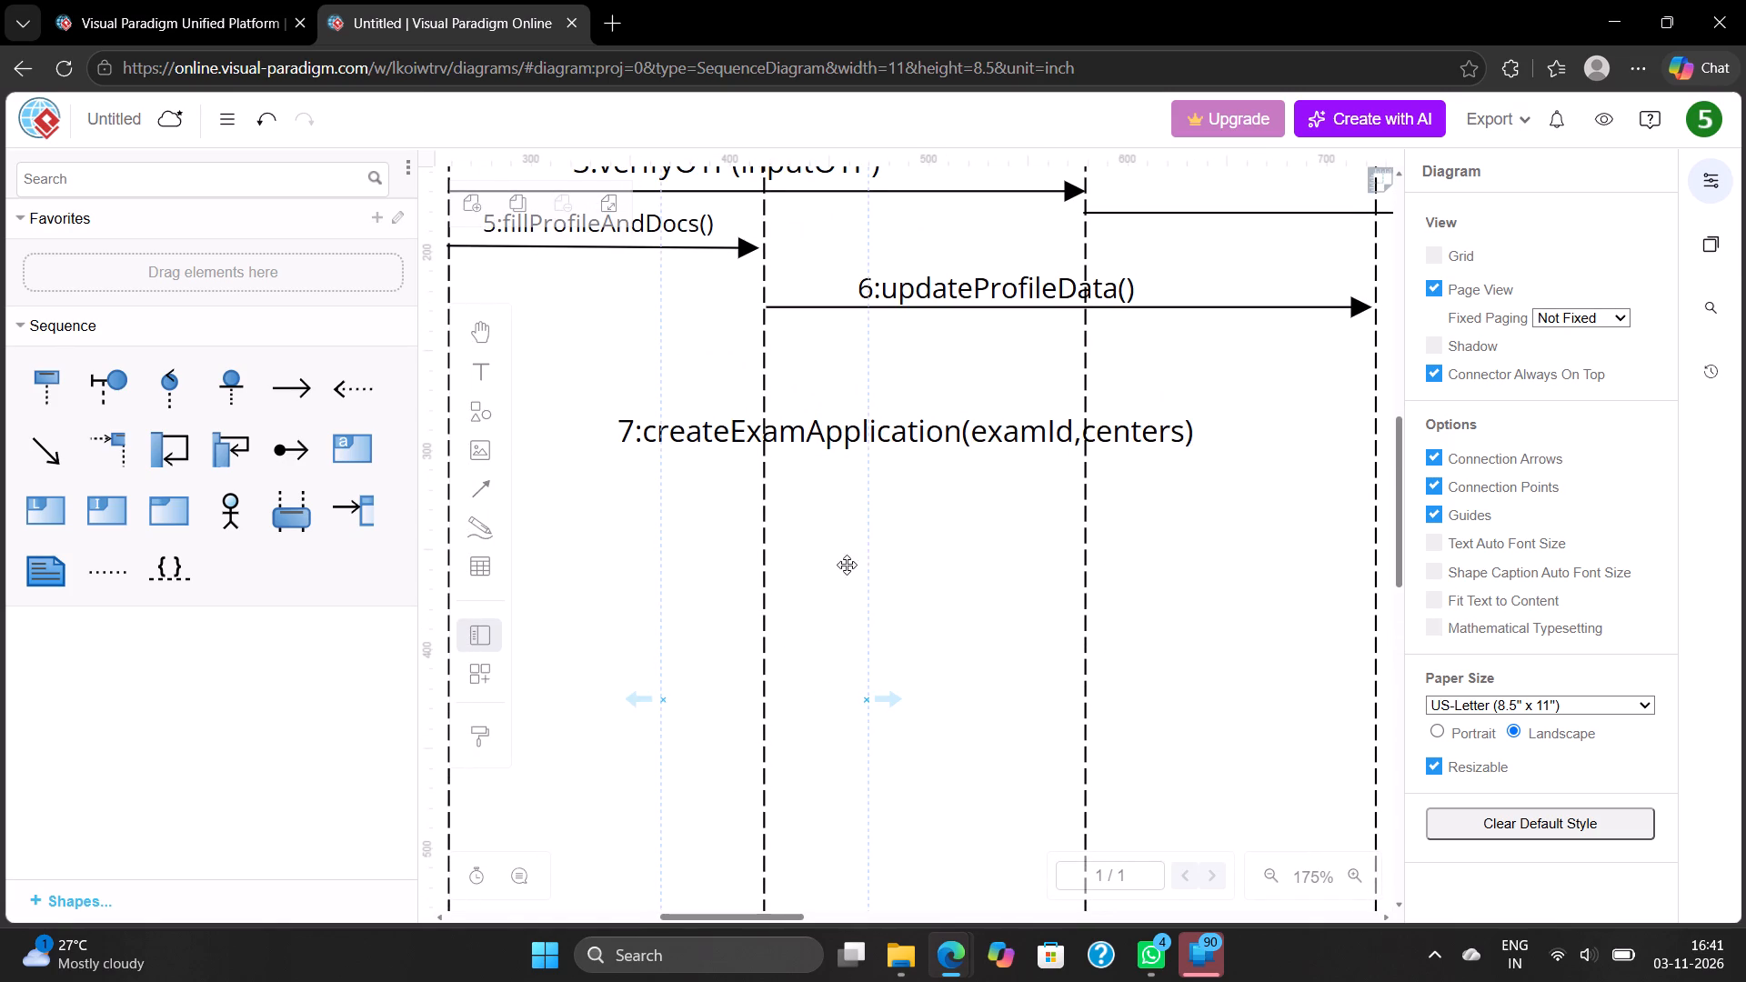
left_click(864, 451)
left_click_drag(864, 451, 861, 419)
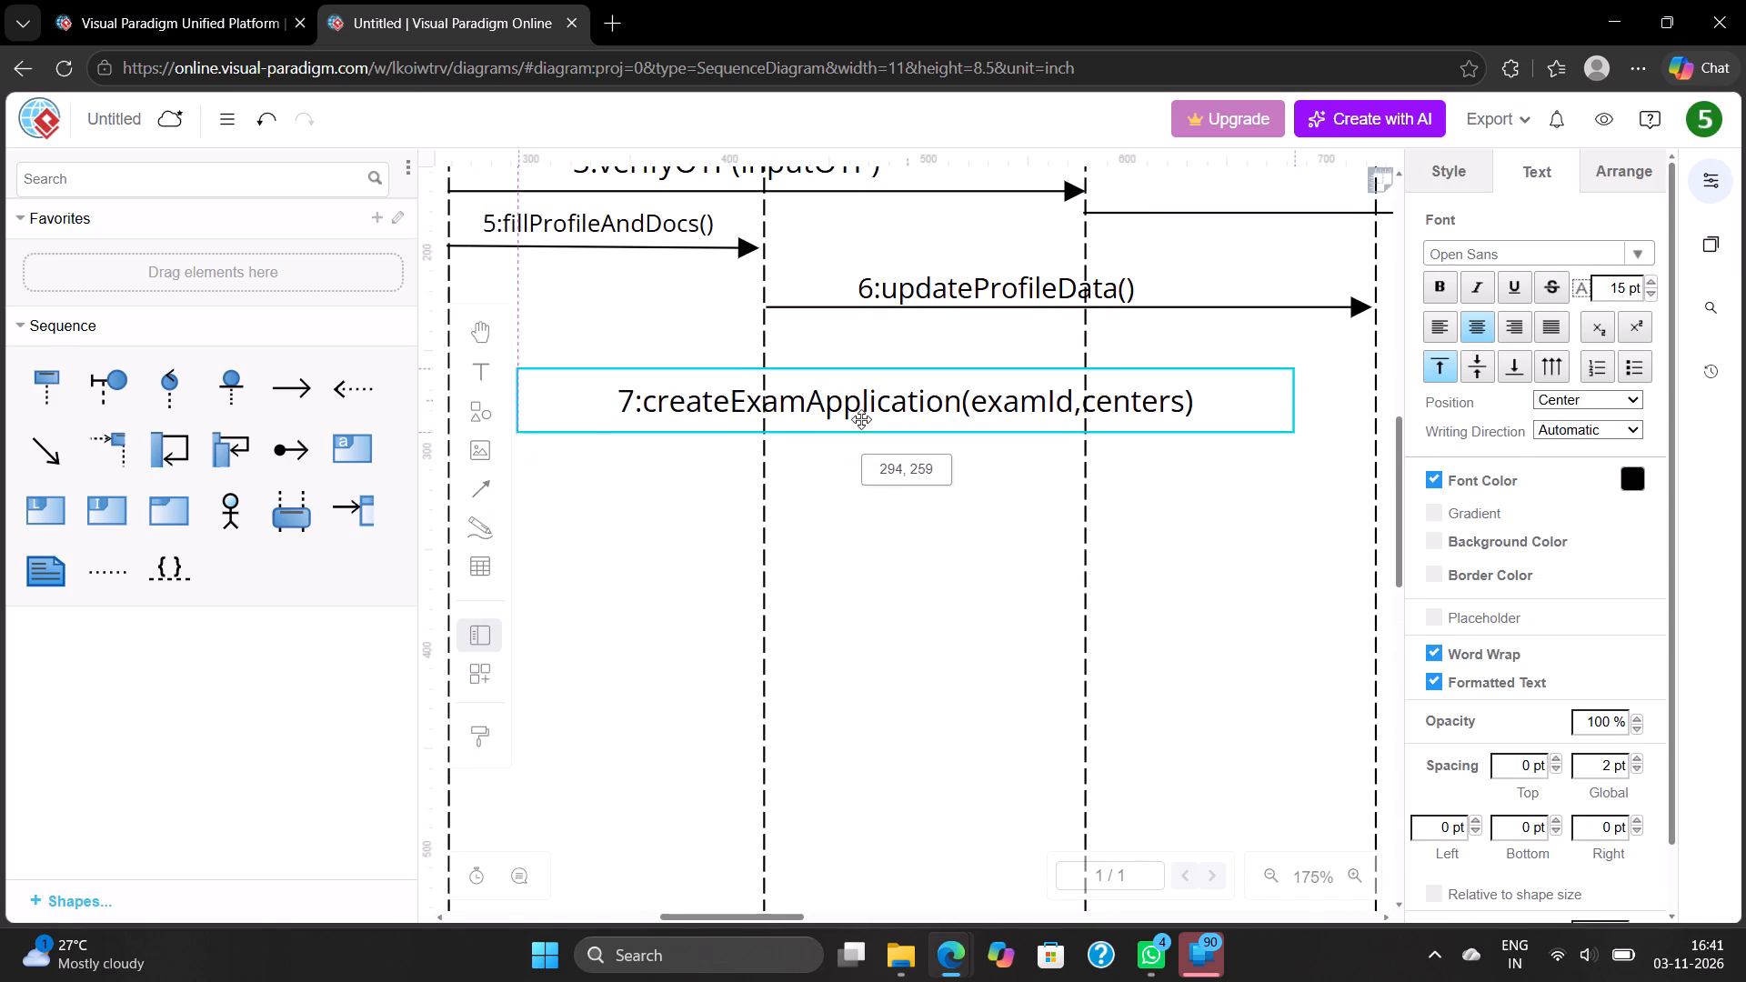
left_click_drag(861, 419, 854, 390)
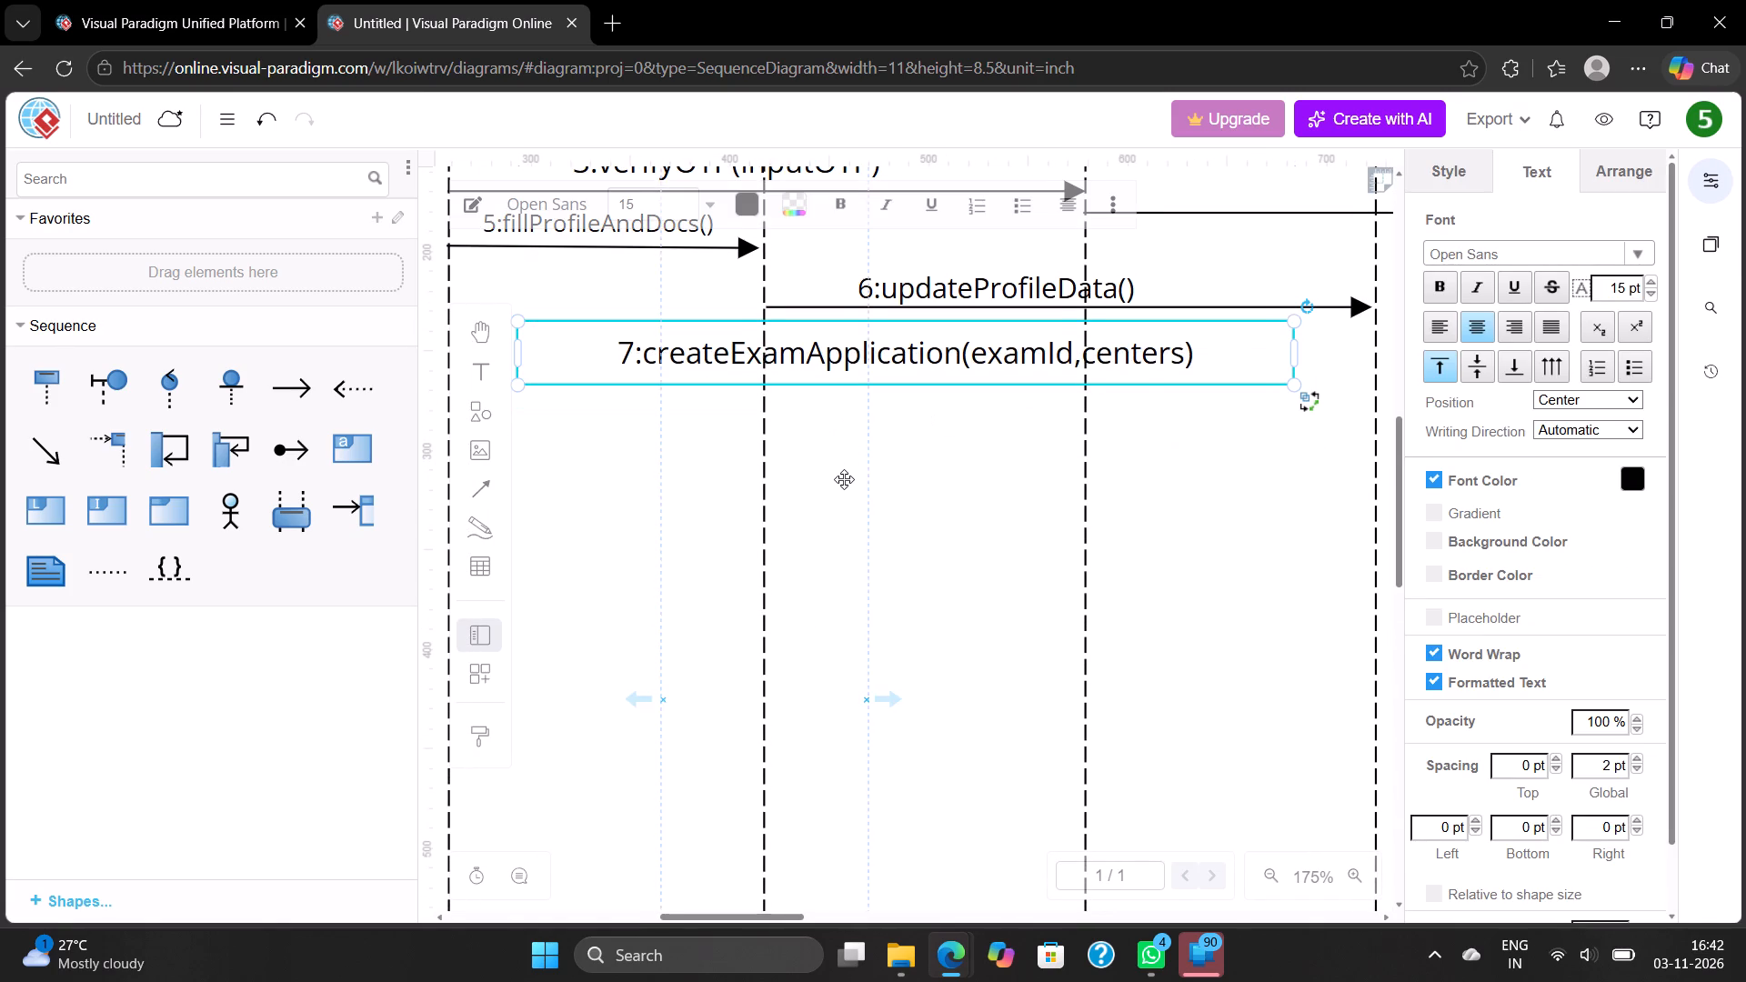
Raise the start of the long arrow along the Candidate lifeline to just beneath the level of the 7:createExamApplication(examId,centers) label.
scroll(844, 479, "down", 5)
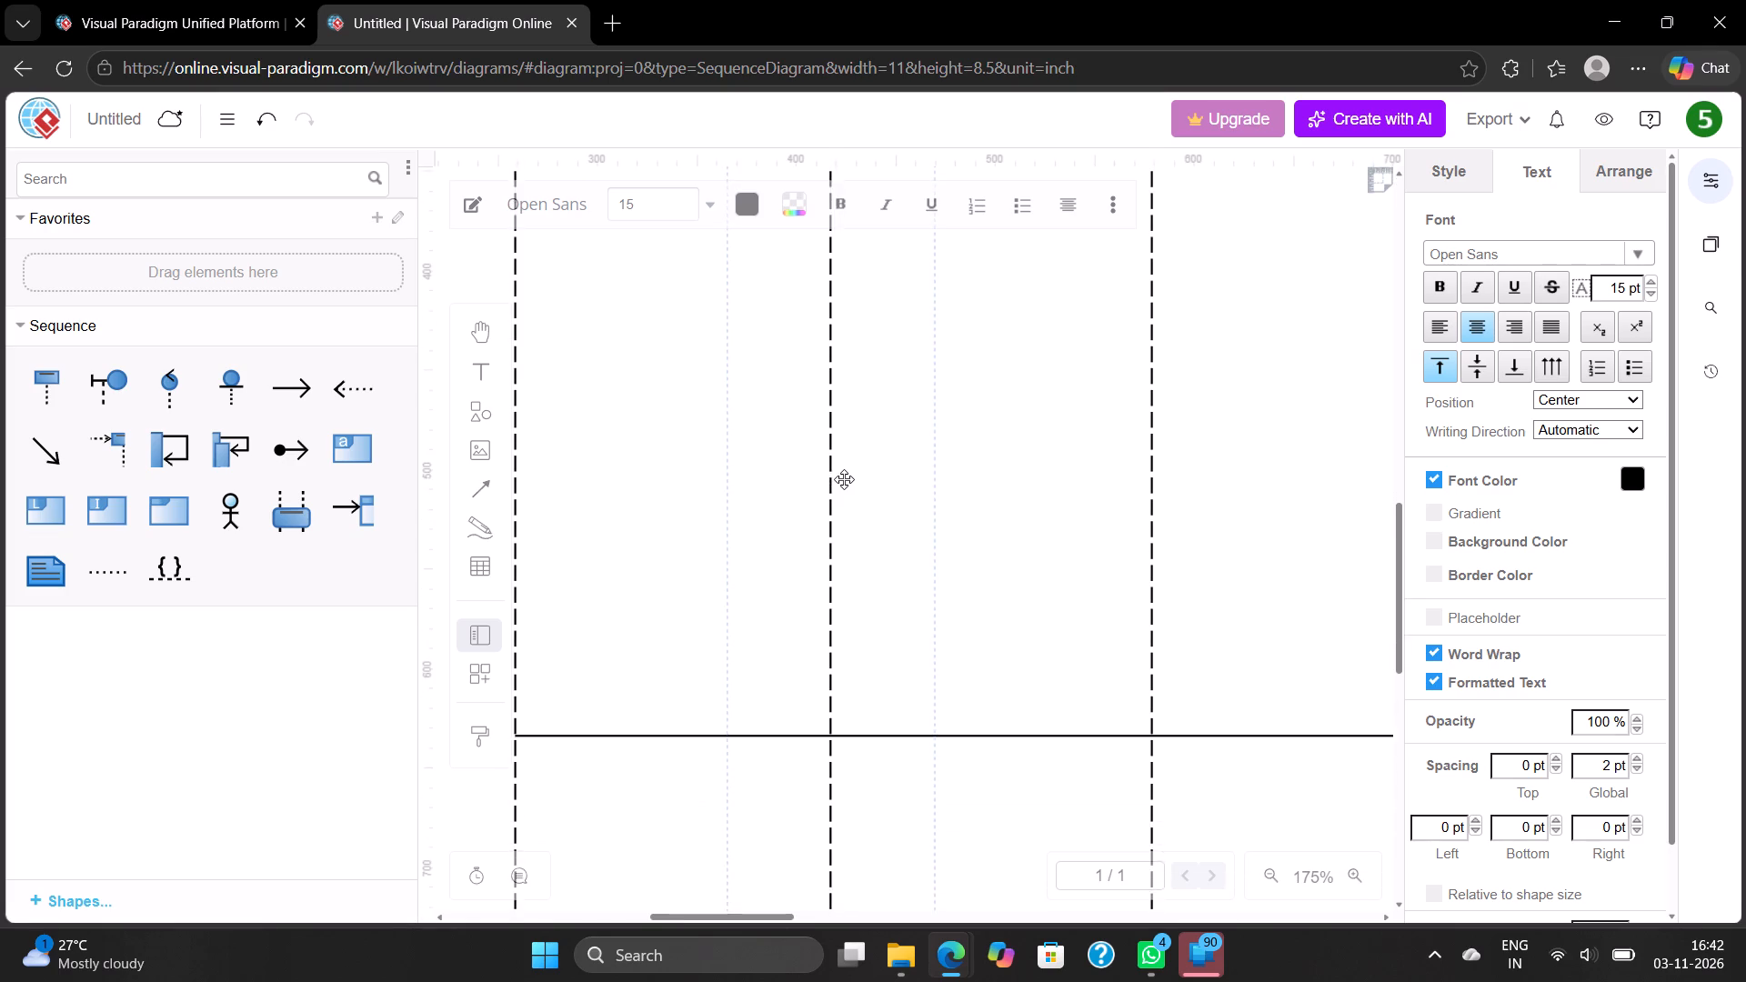
scroll(844, 479, "down", 1)
left_click(864, 725)
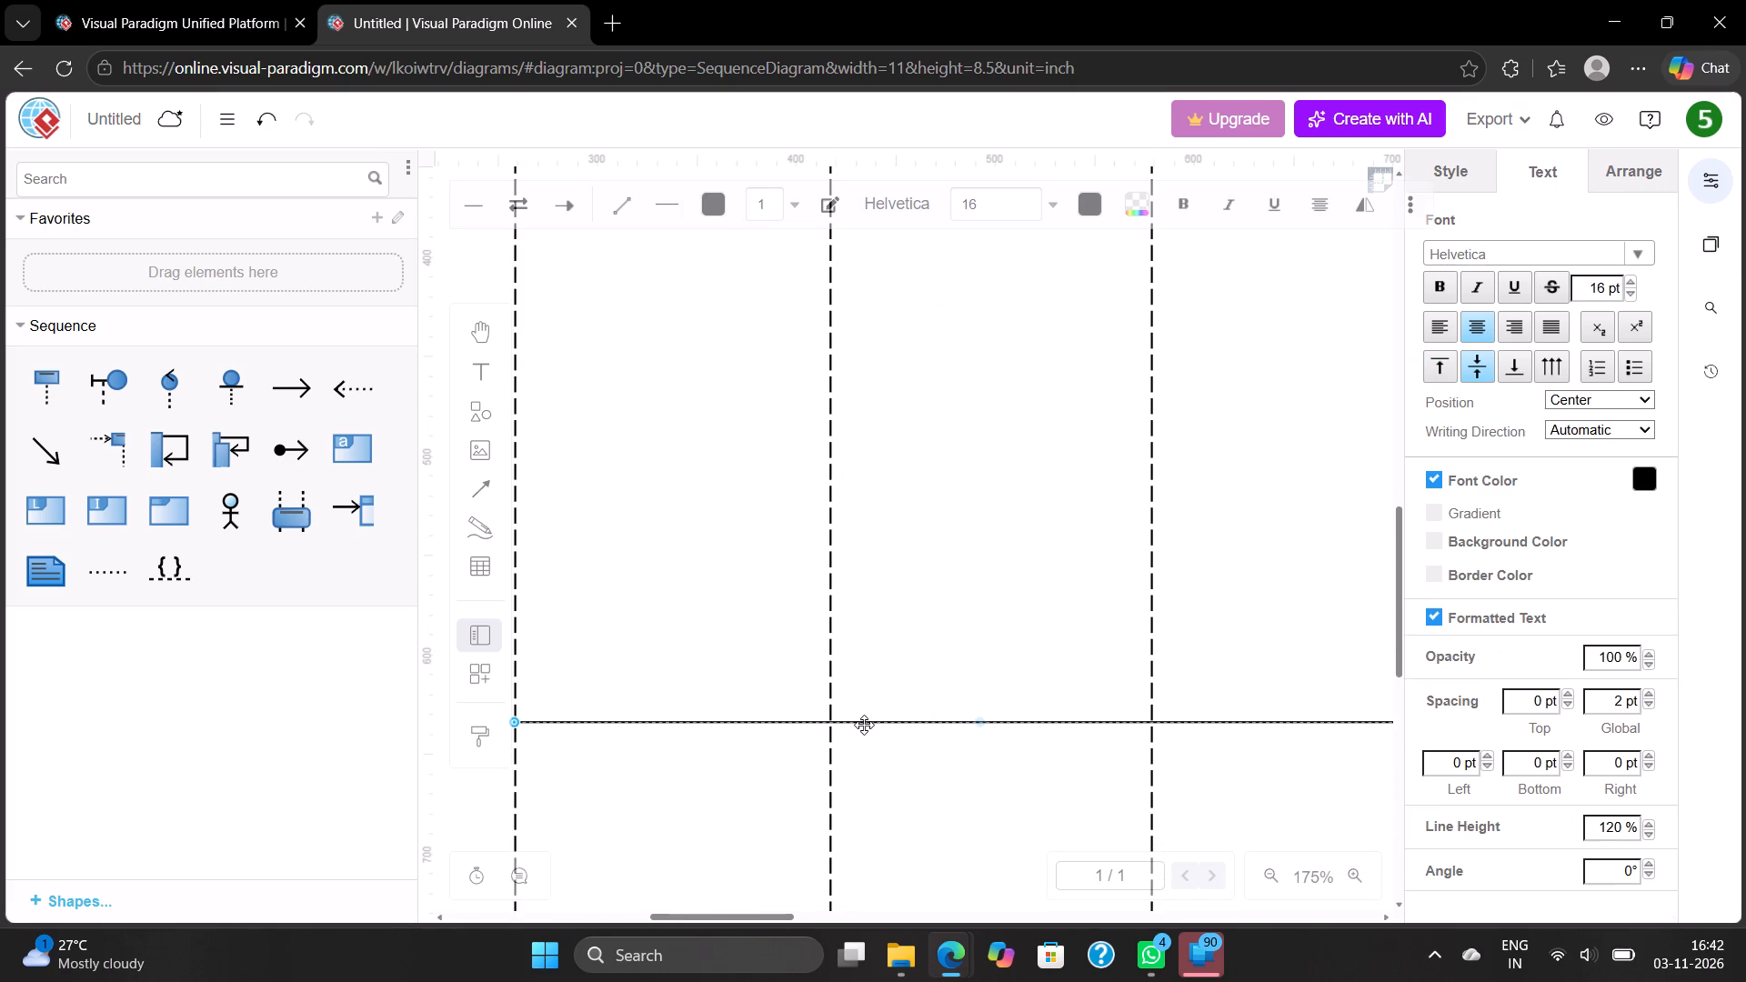
scroll(517, 721, "up", 1)
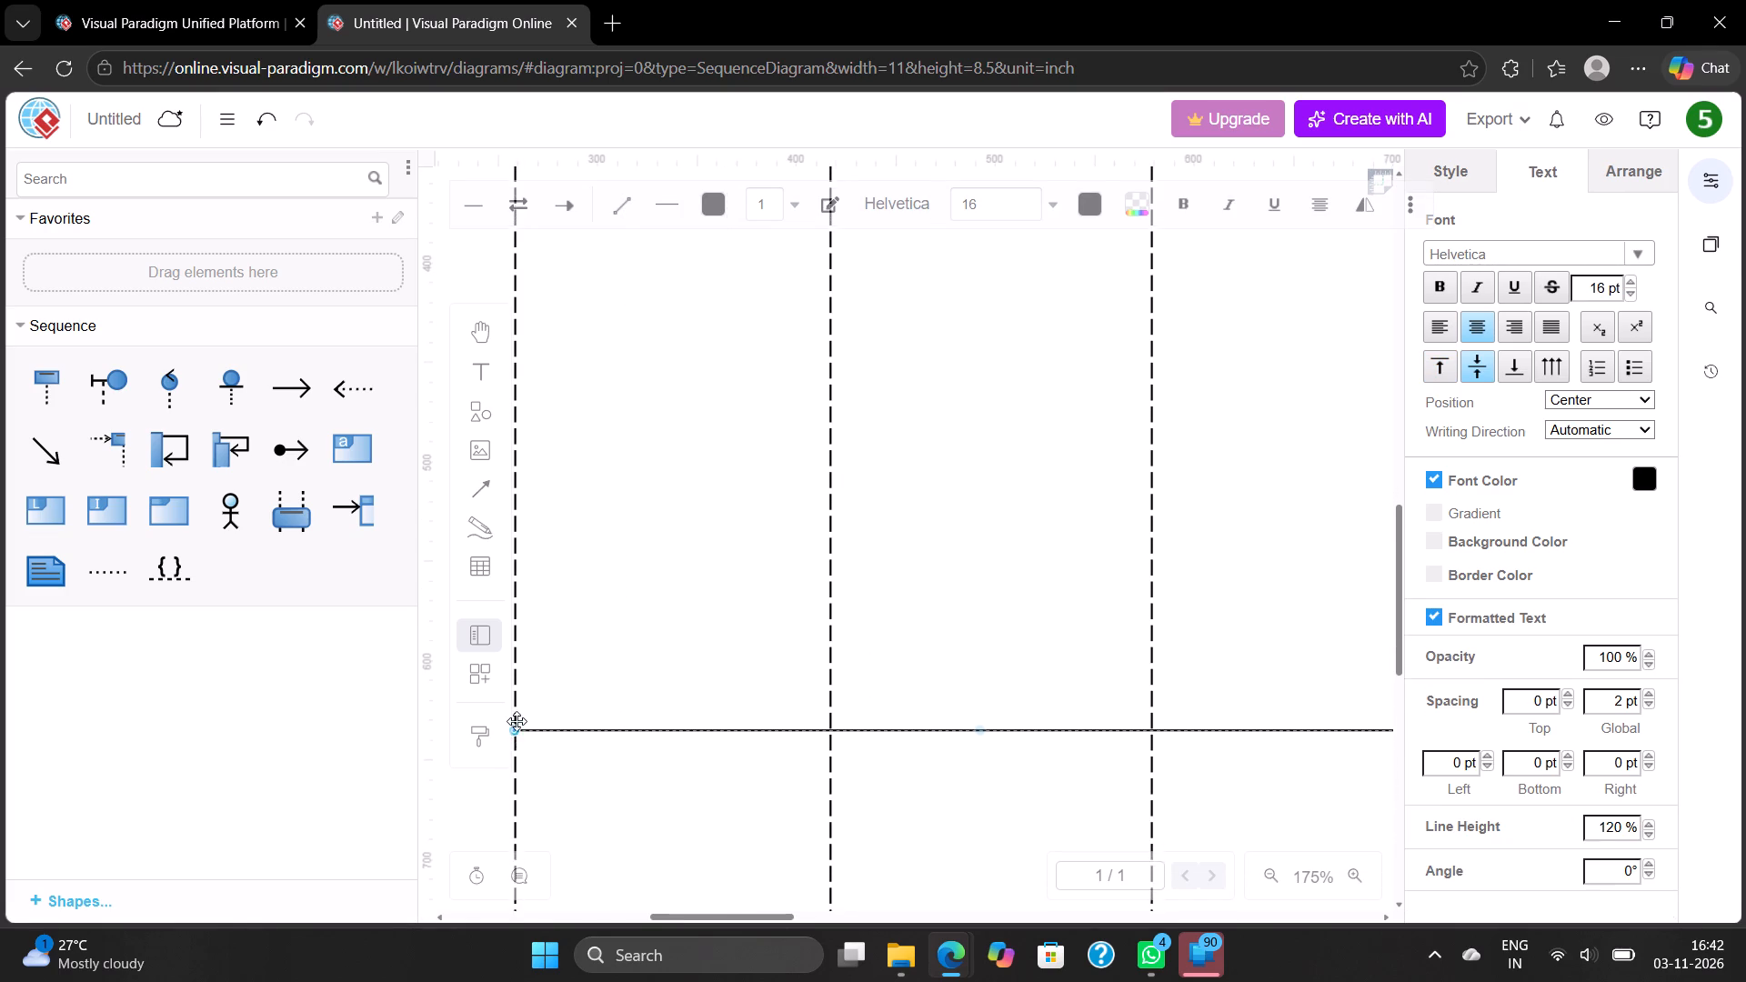
scroll(517, 721, "up", 1)
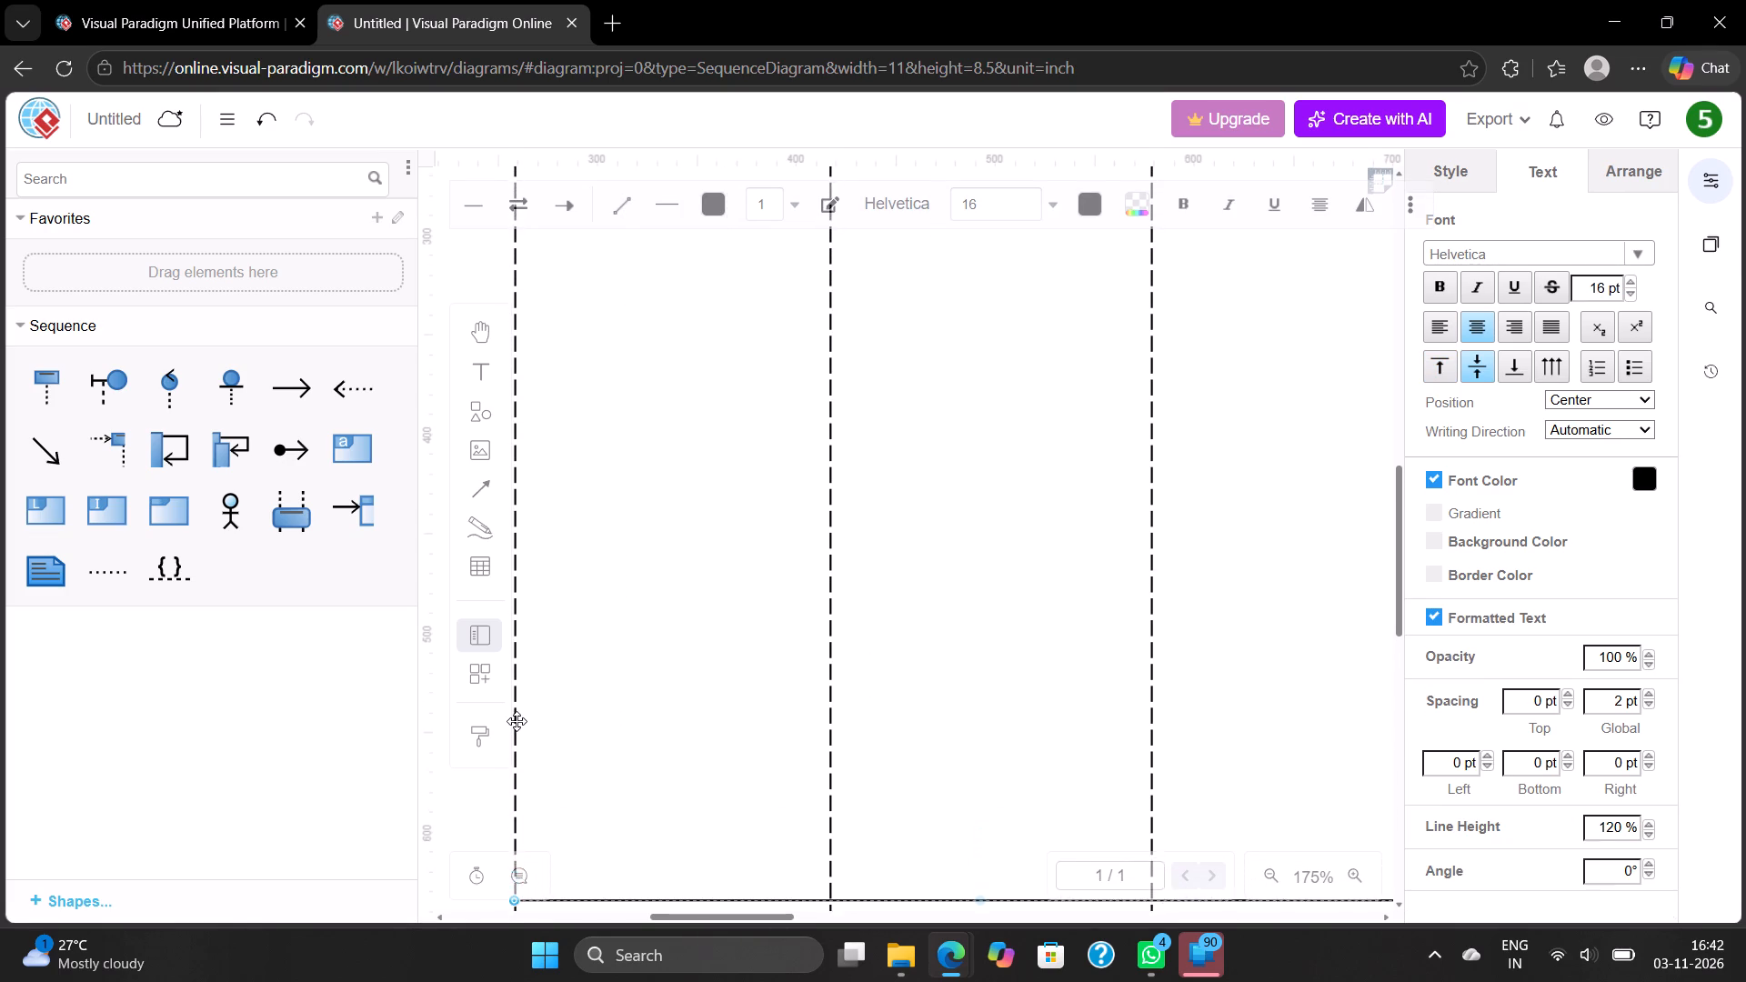
scroll(517, 721, "up", 2)
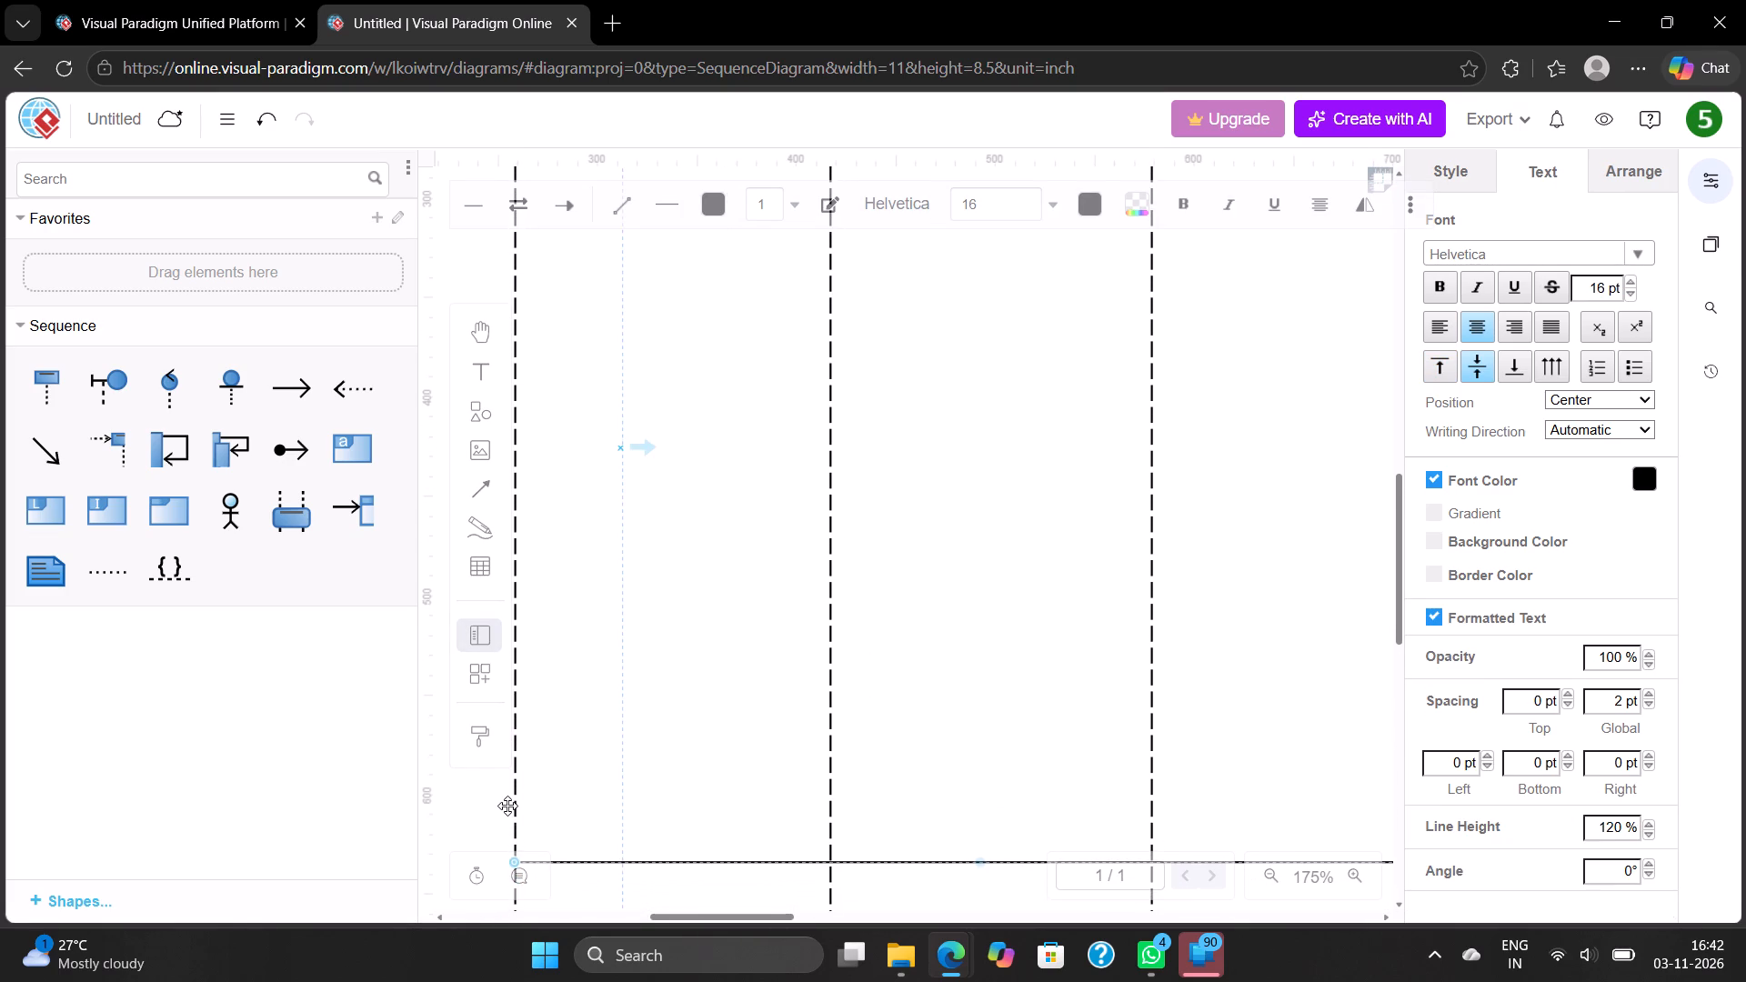
scroll(507, 806, "down", 1)
left_click_drag(513, 825, 513, 598)
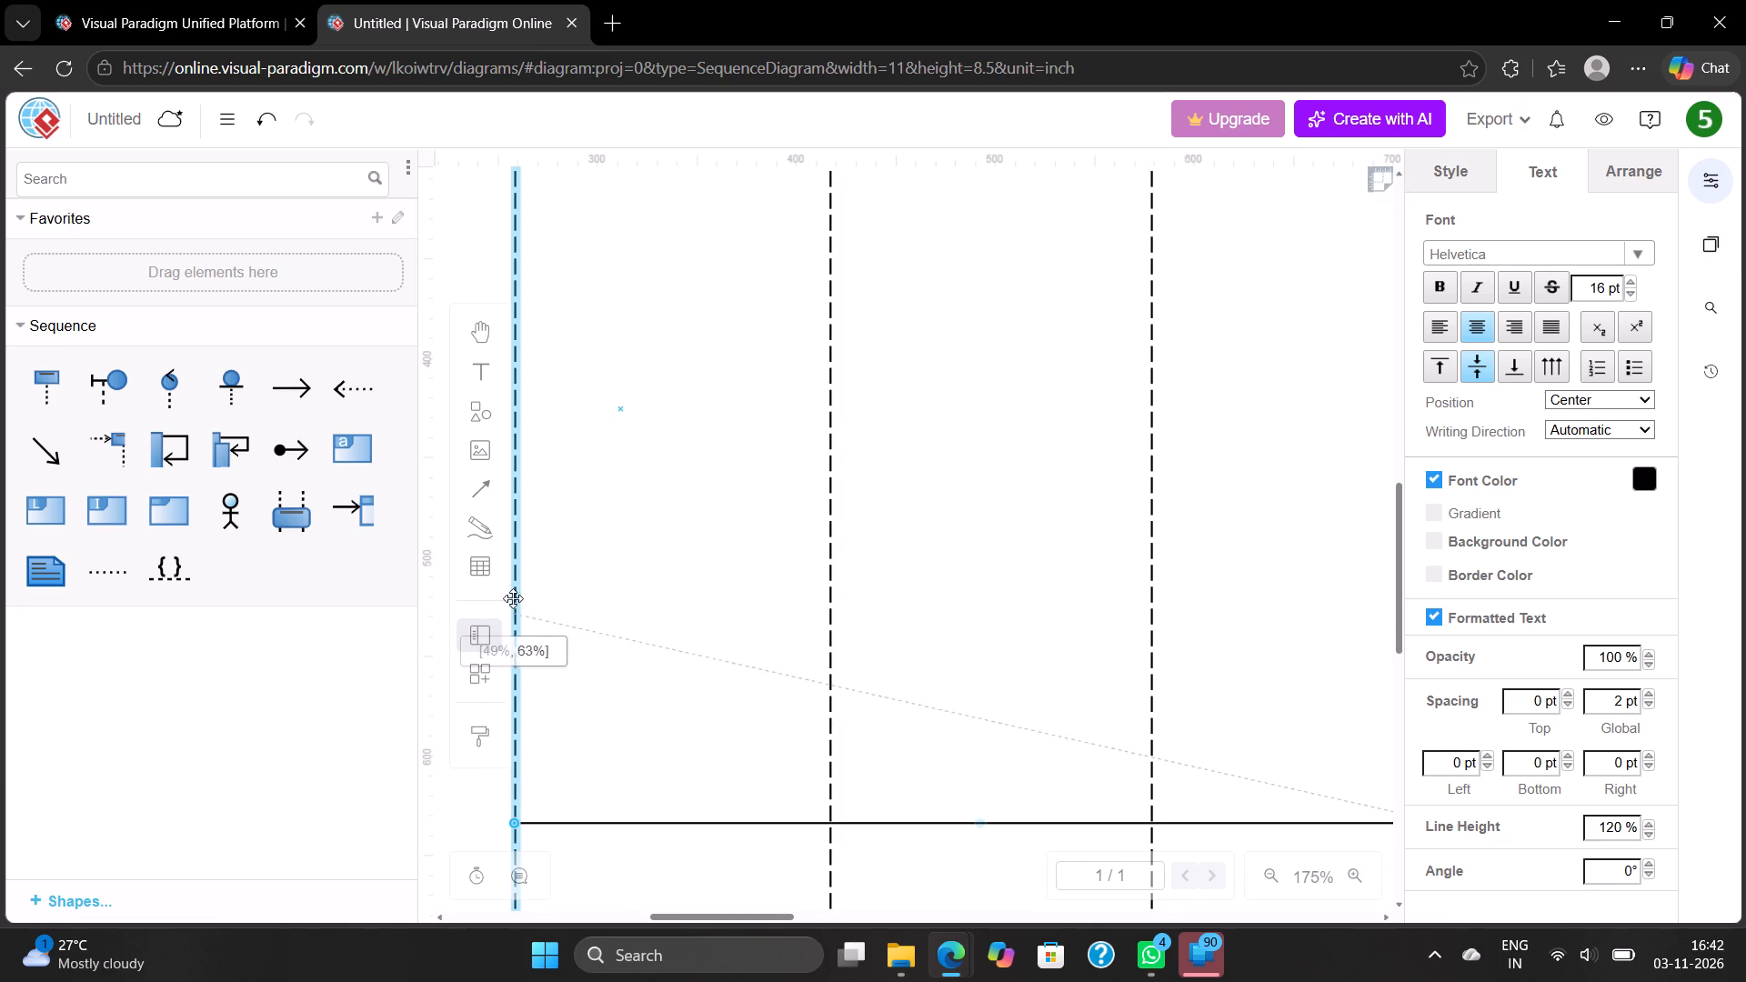
left_click_drag(513, 598, 514, 250)
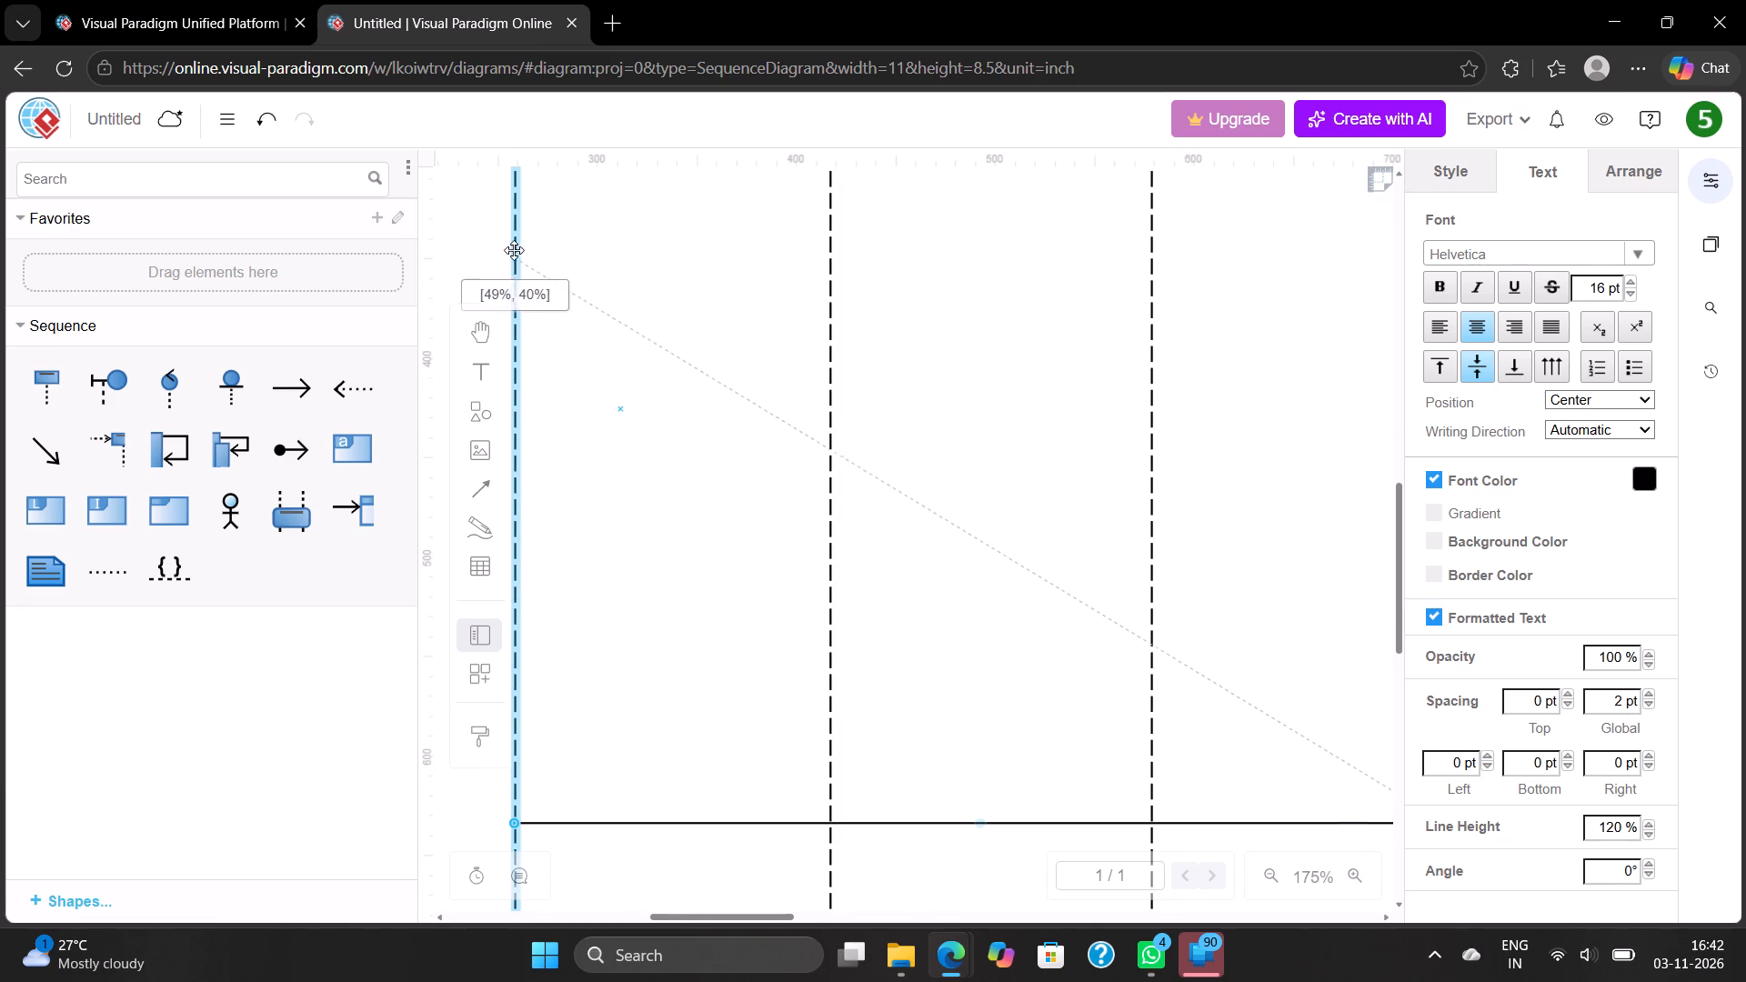
left_click_drag(514, 250, 515, 208)
scroll(515, 208, "up", 1)
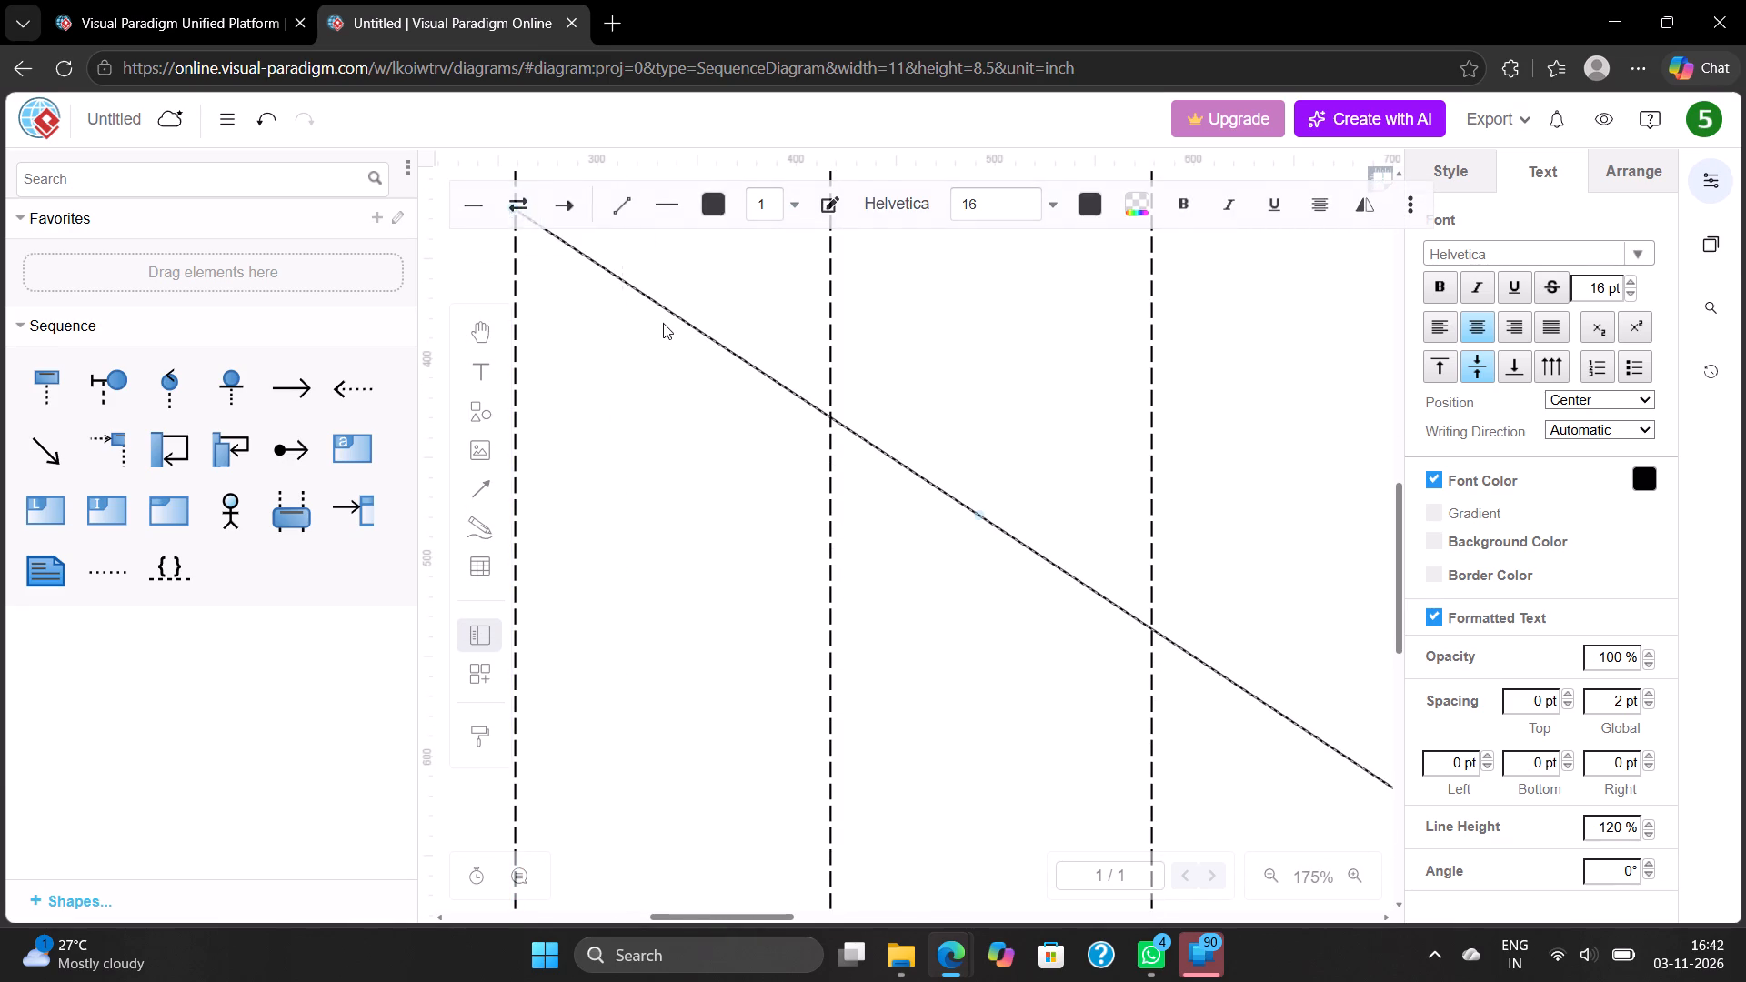
scroll(663, 323, "up", 3)
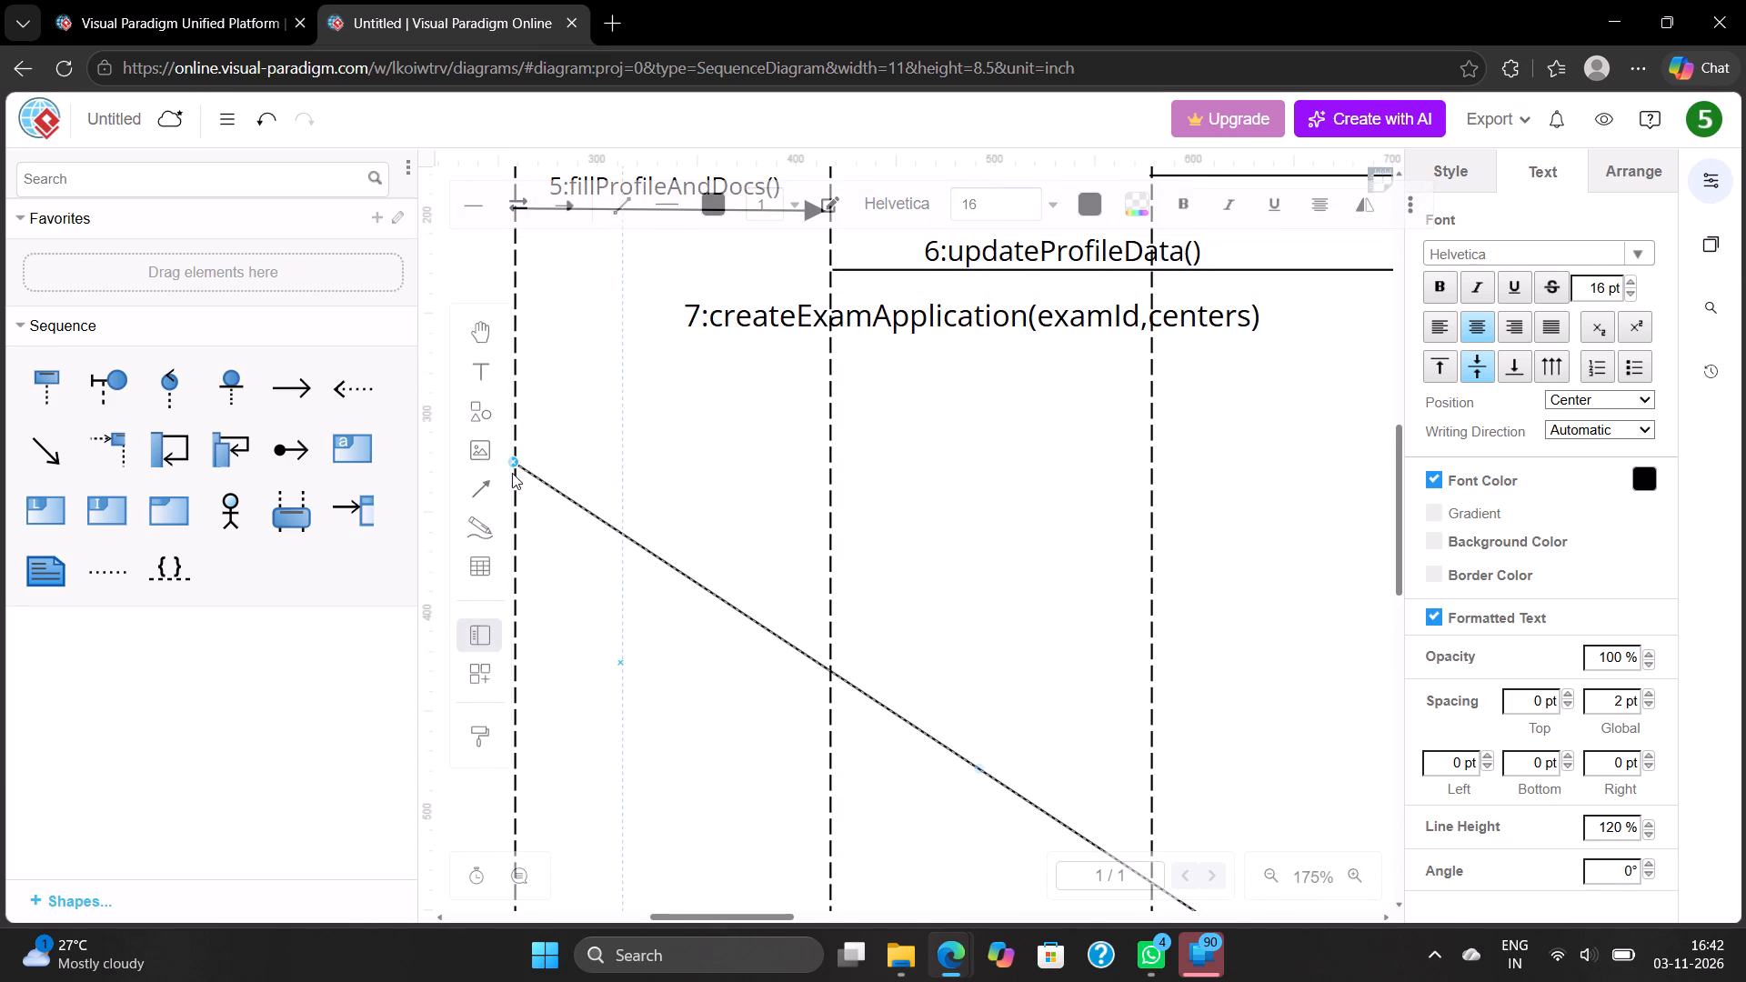
left_click_drag(512, 463, 516, 371)
left_click_drag(516, 371, 517, 346)
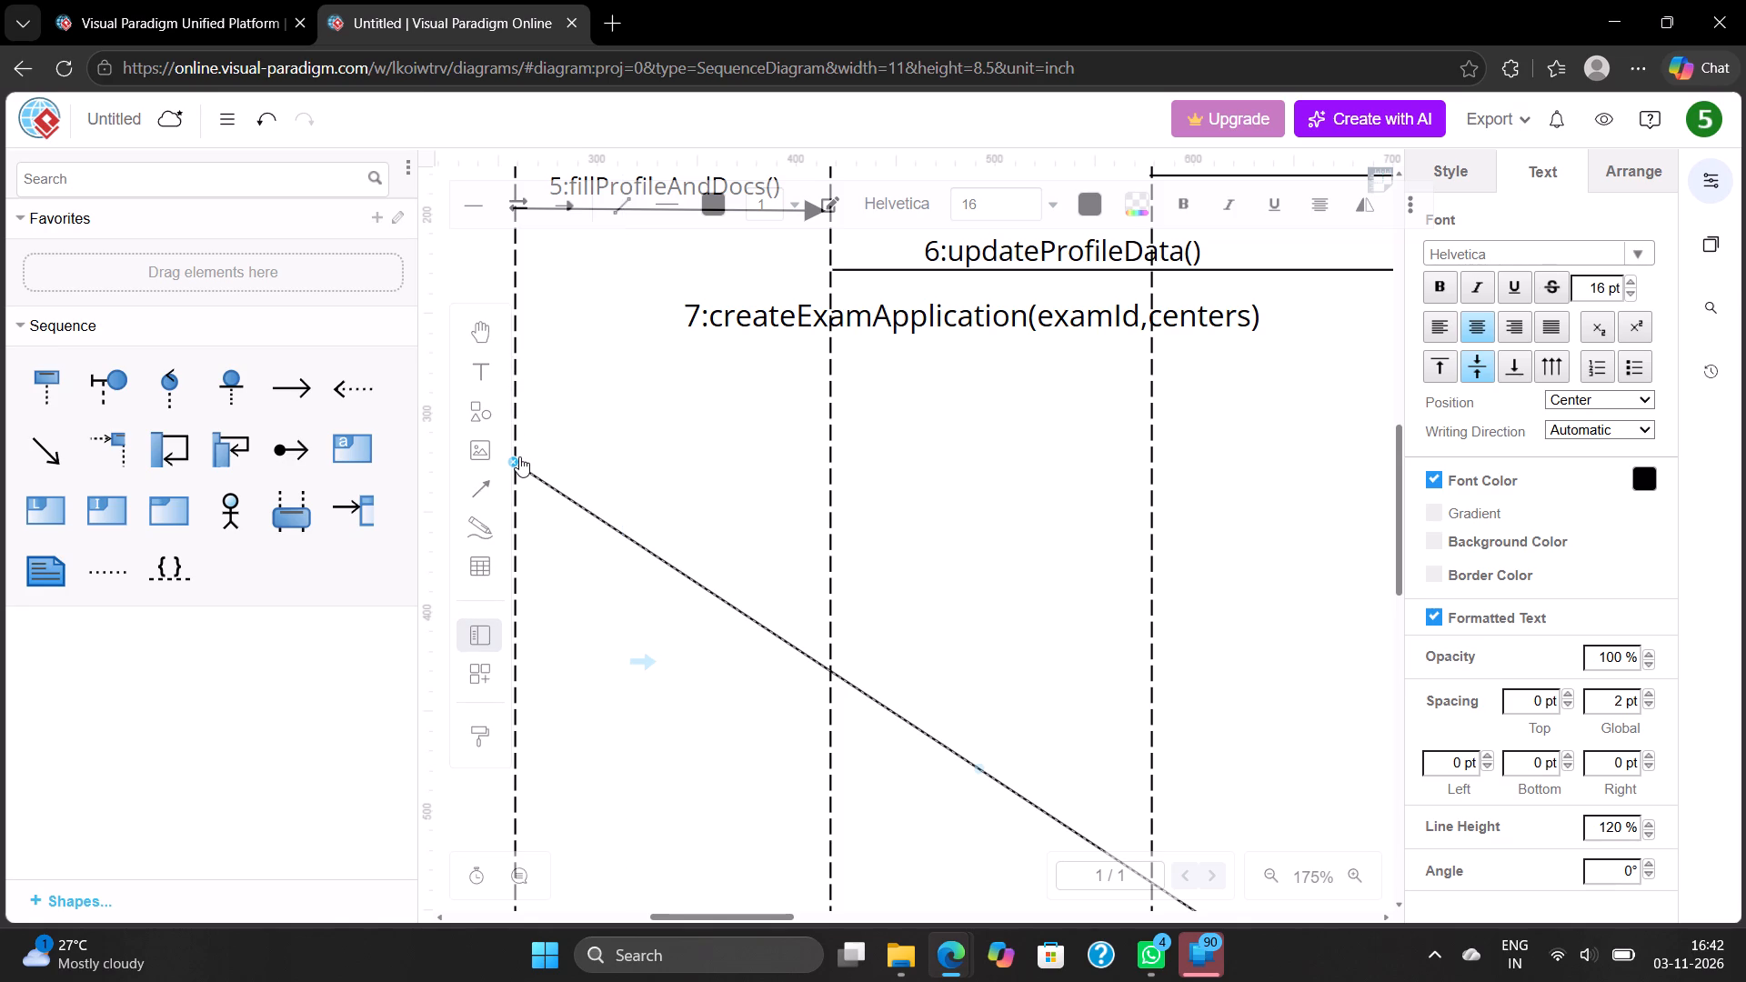
left_click_drag(518, 459, 517, 377)
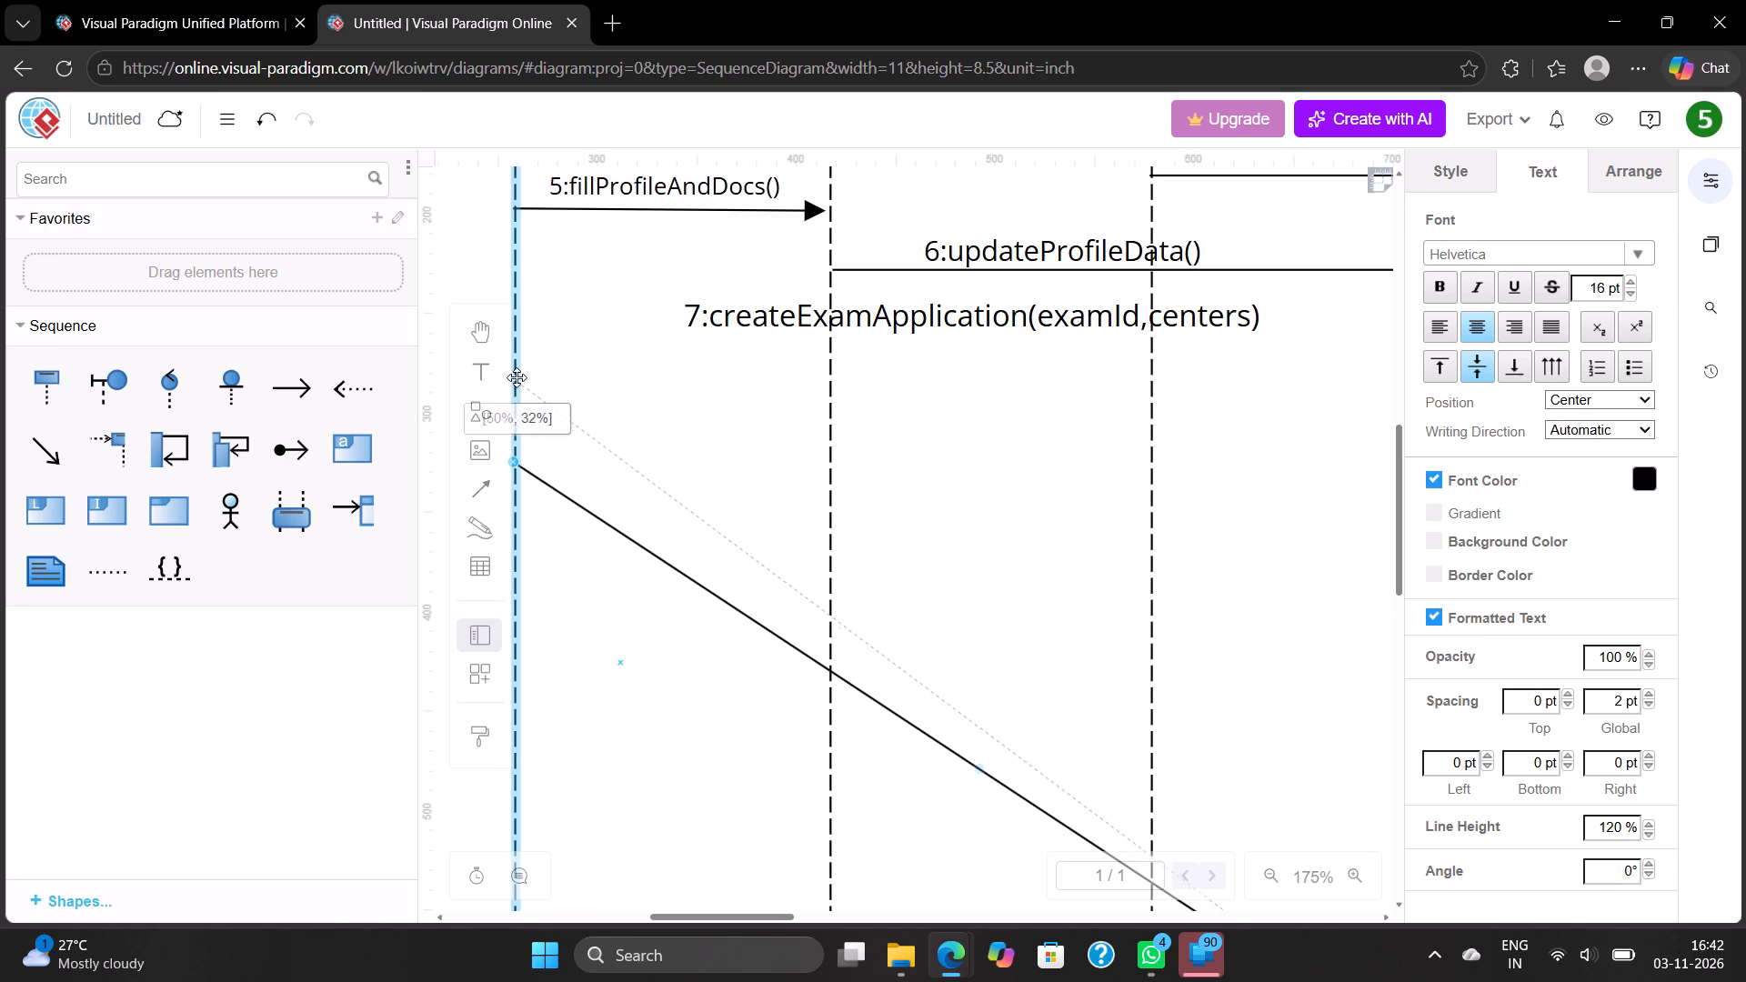
left_click_drag(517, 377, 517, 361)
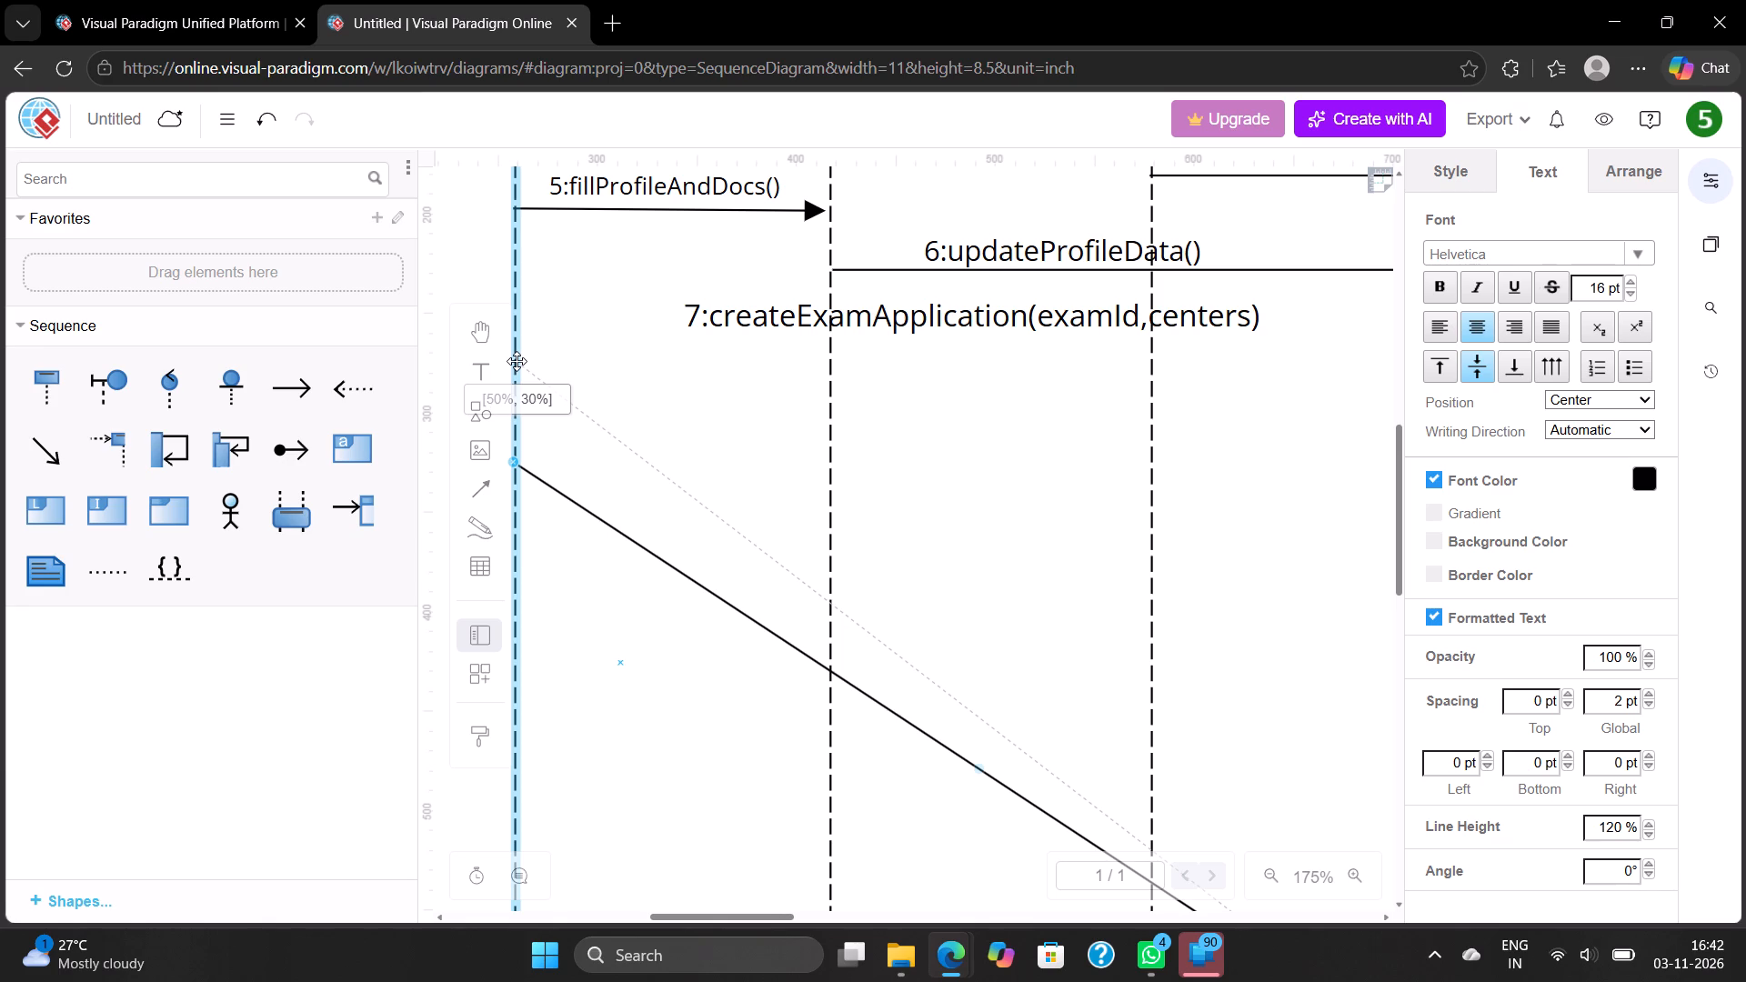
left_click_drag(517, 361, 517, 356)
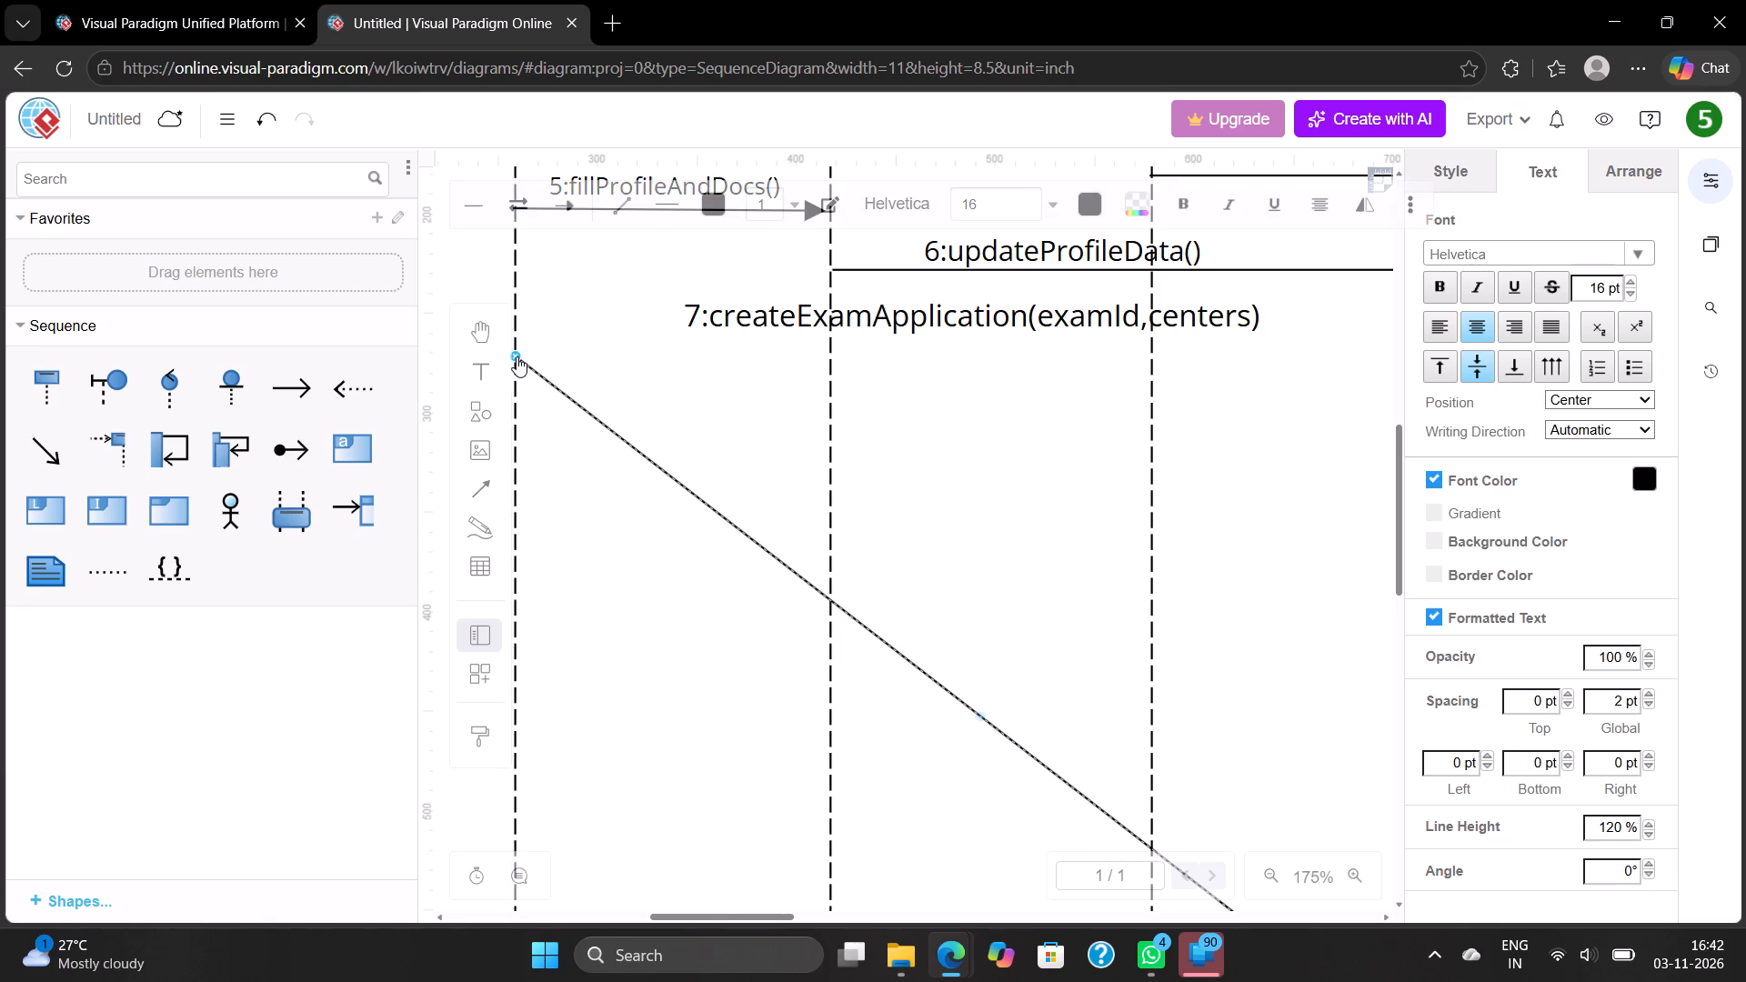
Raise the same arrow's head along the lifeline after AuthService so it runs level beneath the 7:createExamApplication(examId,centers) label.
scroll(750, 465, "left", 3)
scroll(750, 465, "down", 3)
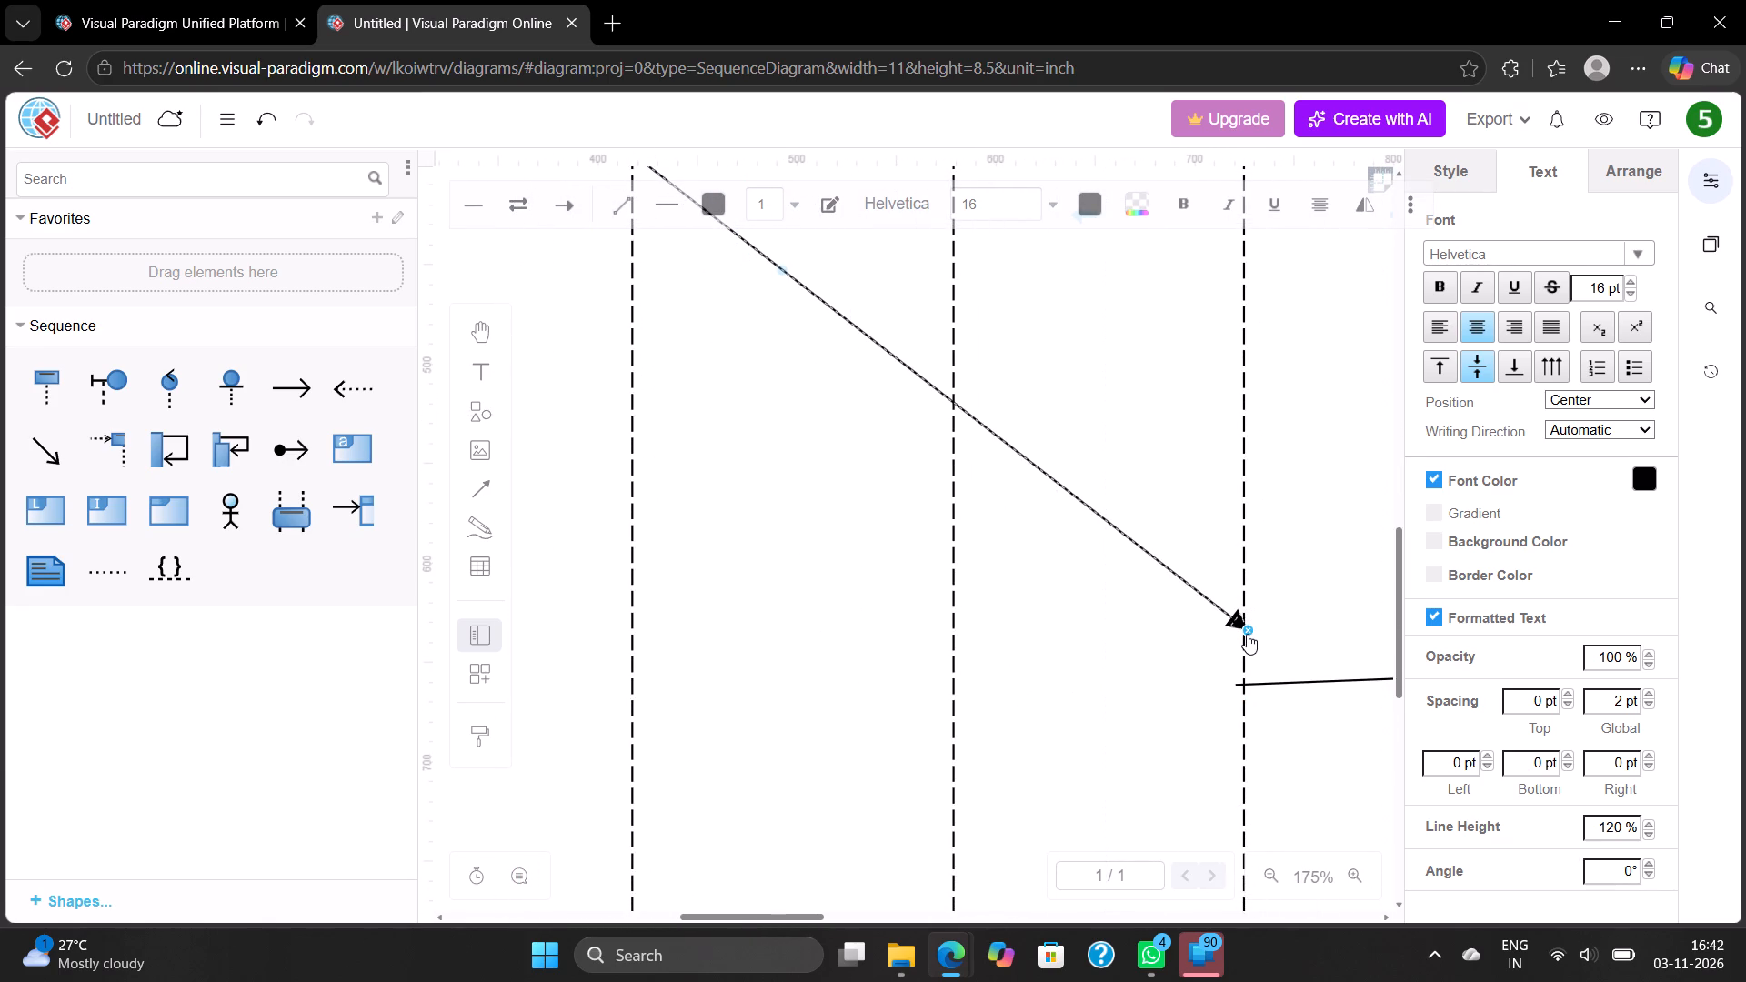
left_click_drag(1247, 634, 1239, 193)
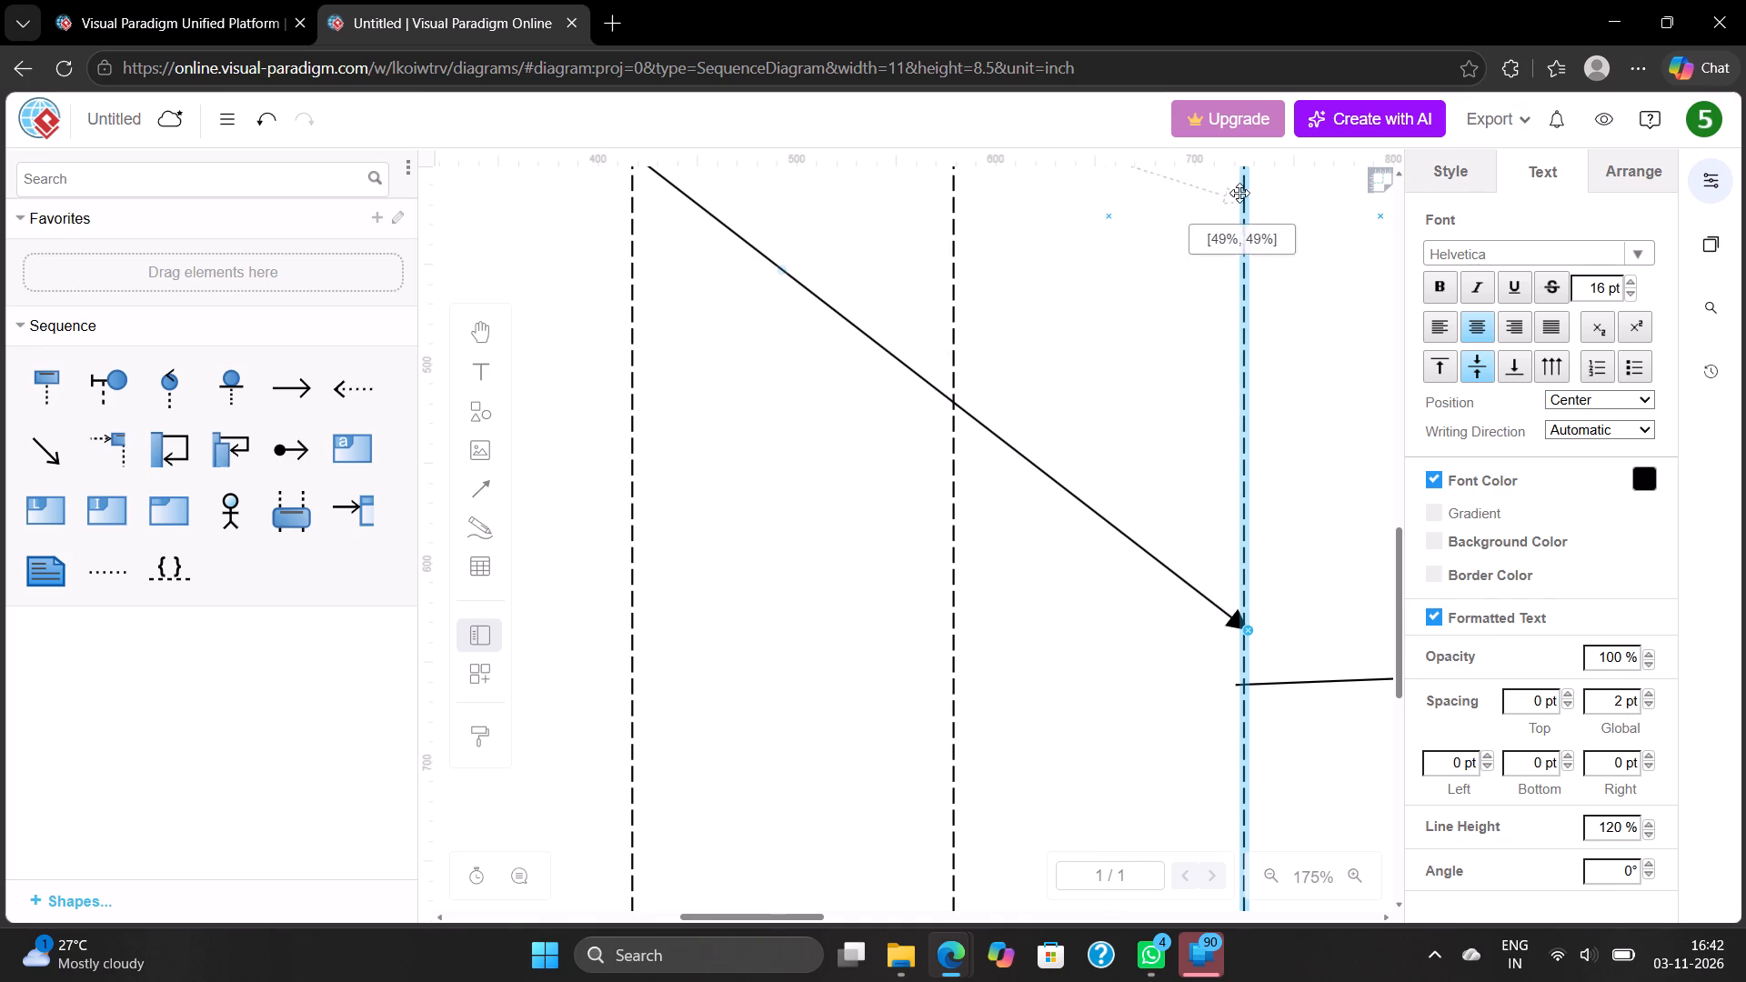
left_click_drag(1239, 193, 1239, 155)
scroll(1216, 345, "up", 3)
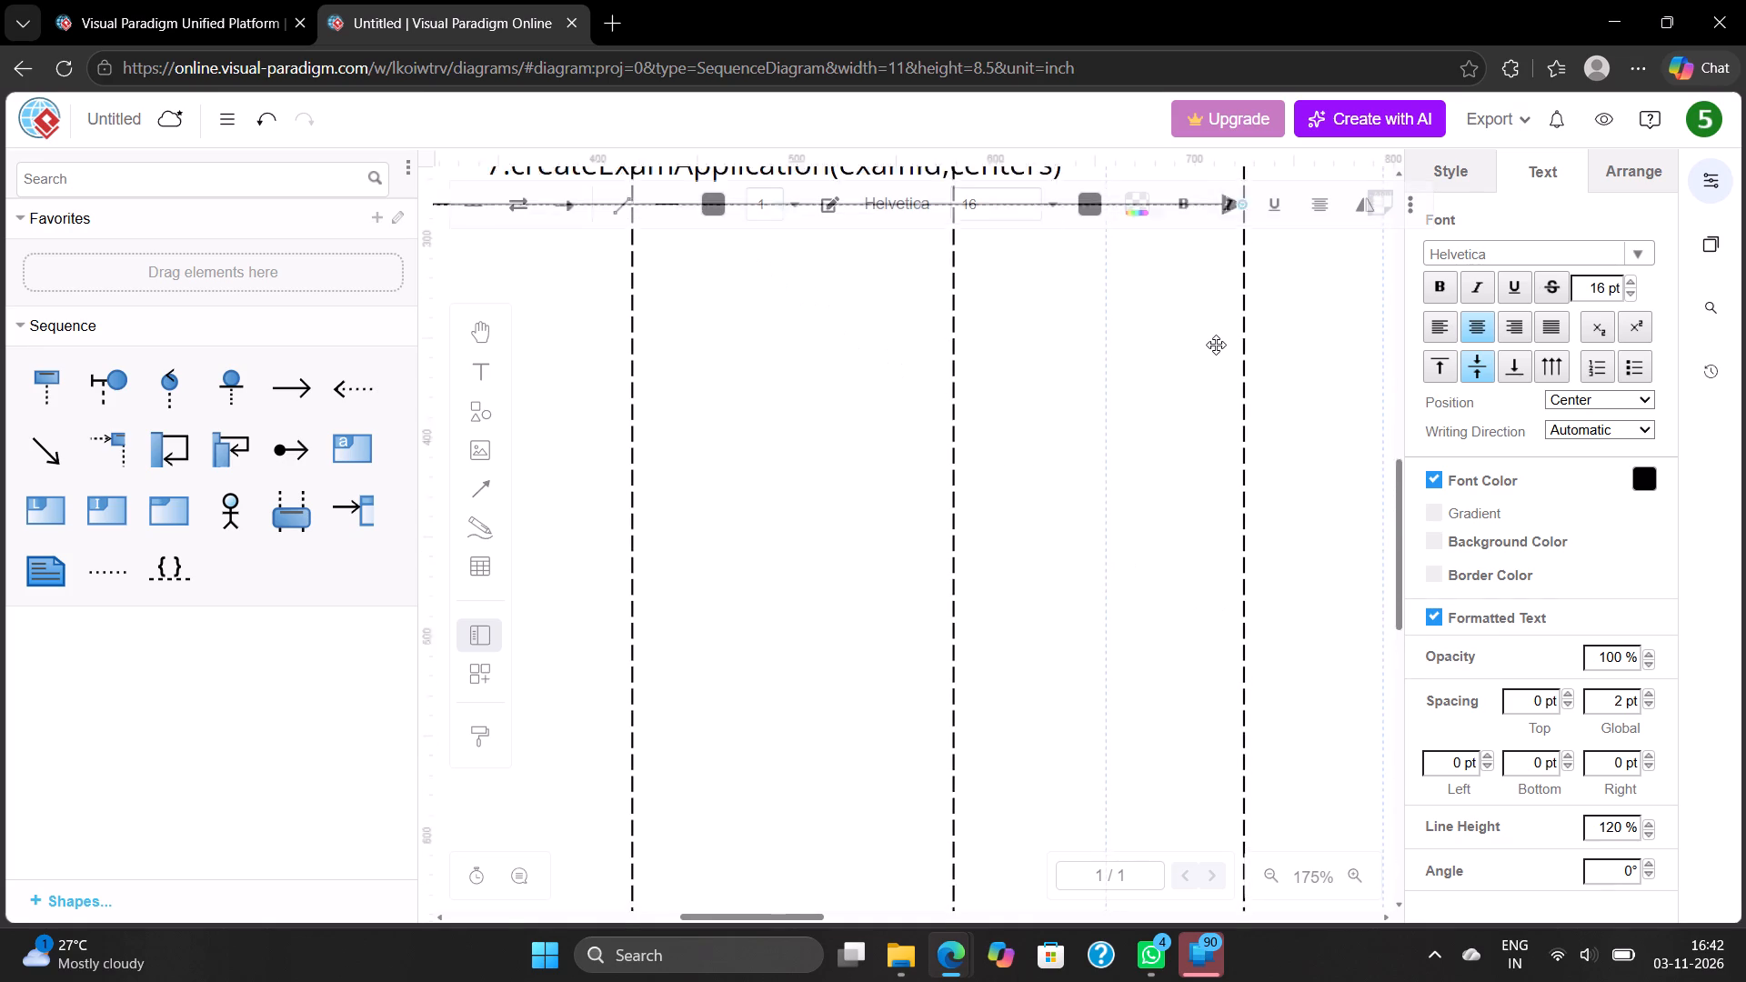
scroll(1216, 345, "up", 2)
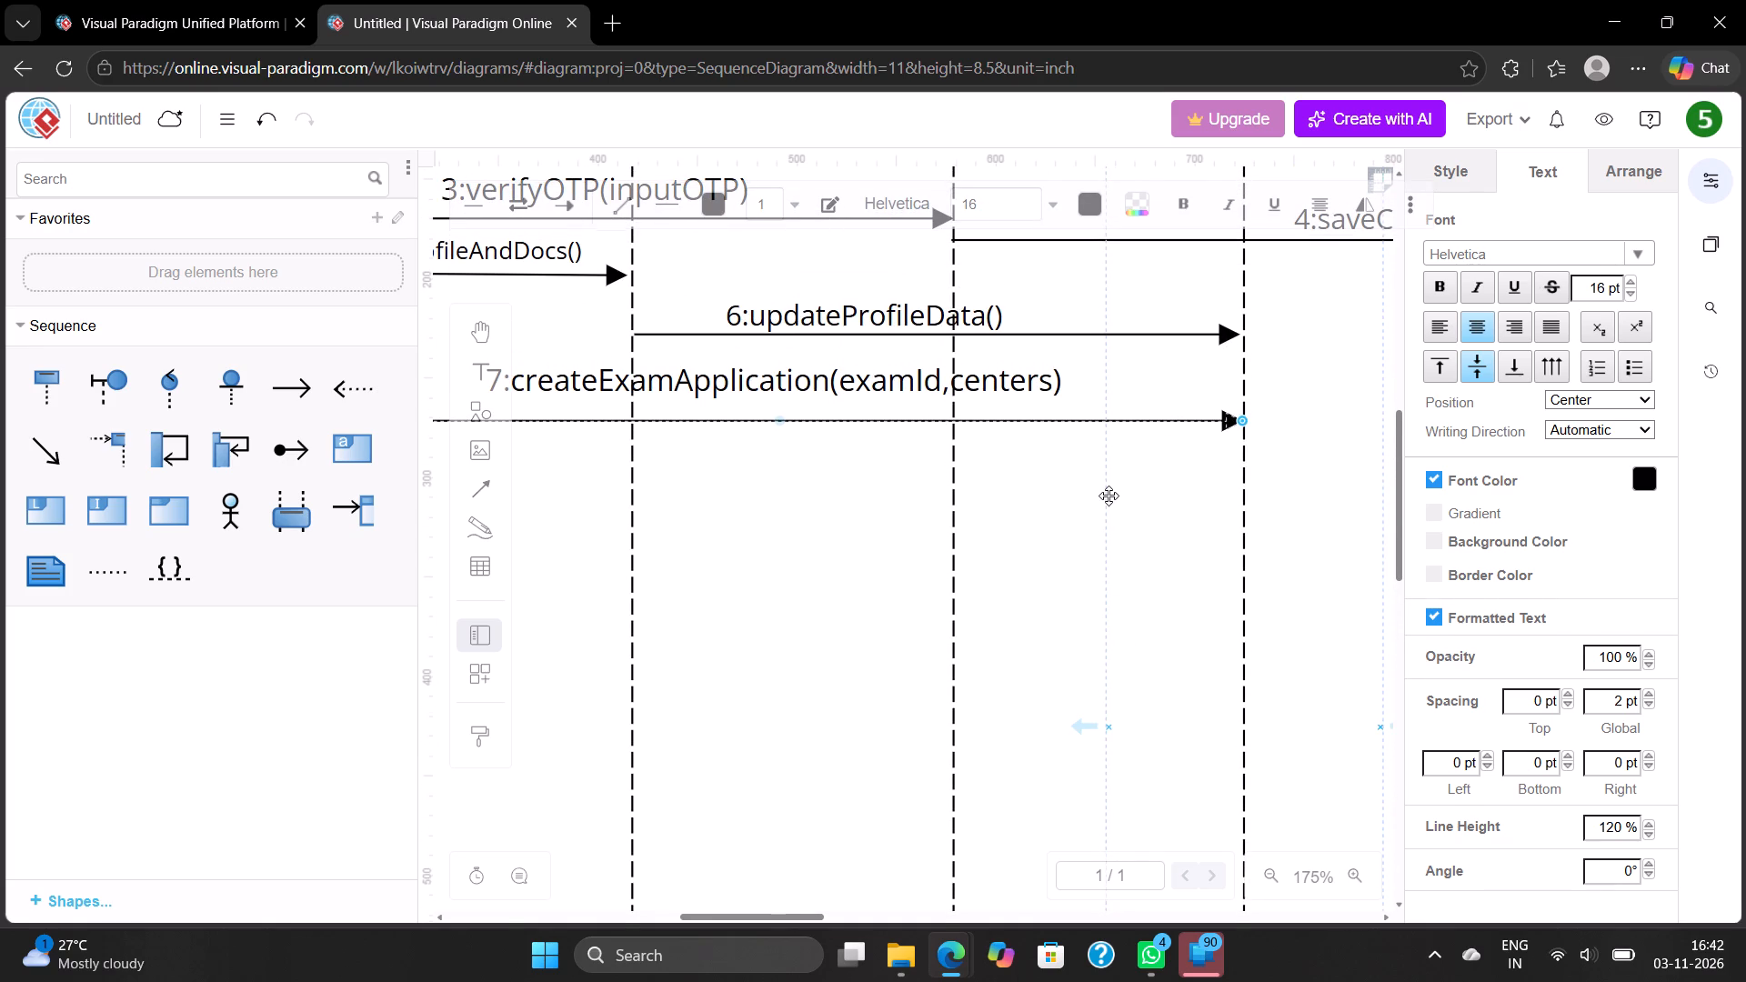
left_click(1109, 496)
Move the 8:storeDraftApplication() label up to just below the level of the 7:createExamApplication arrow, past its arrowhead.
scroll(1109, 496, "left", 7)
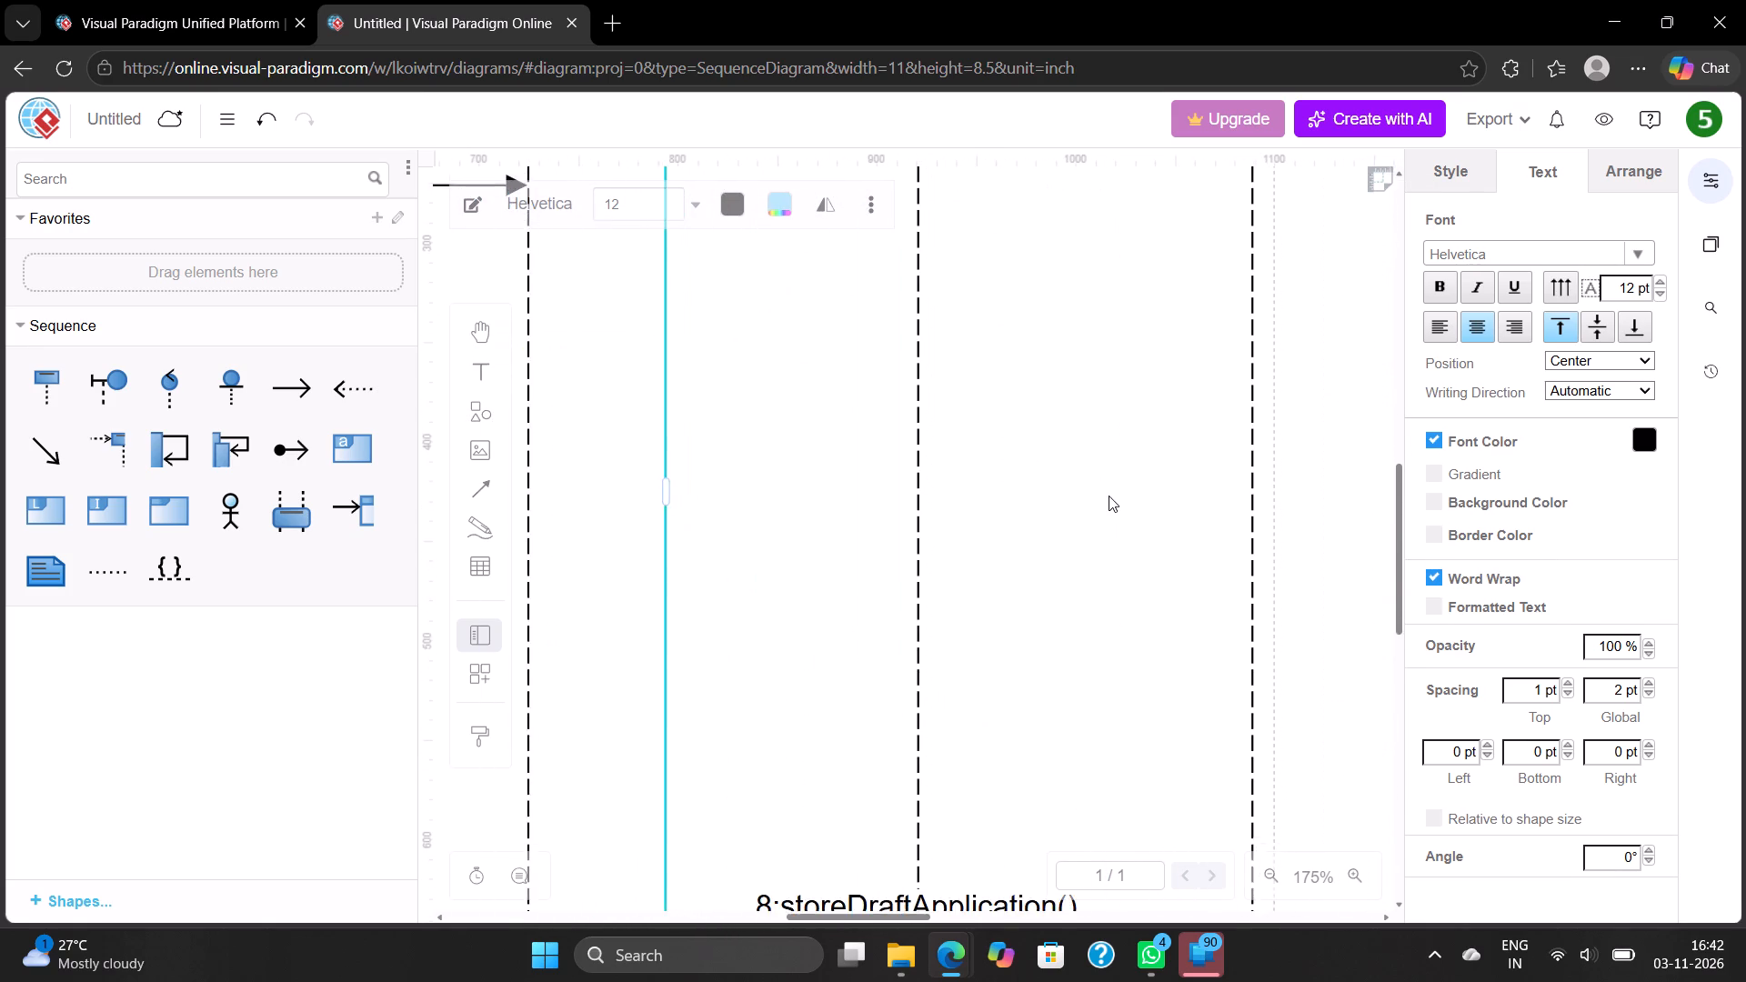
scroll(1109, 496, "down", 1)
left_click_drag(963, 806, 941, 575)
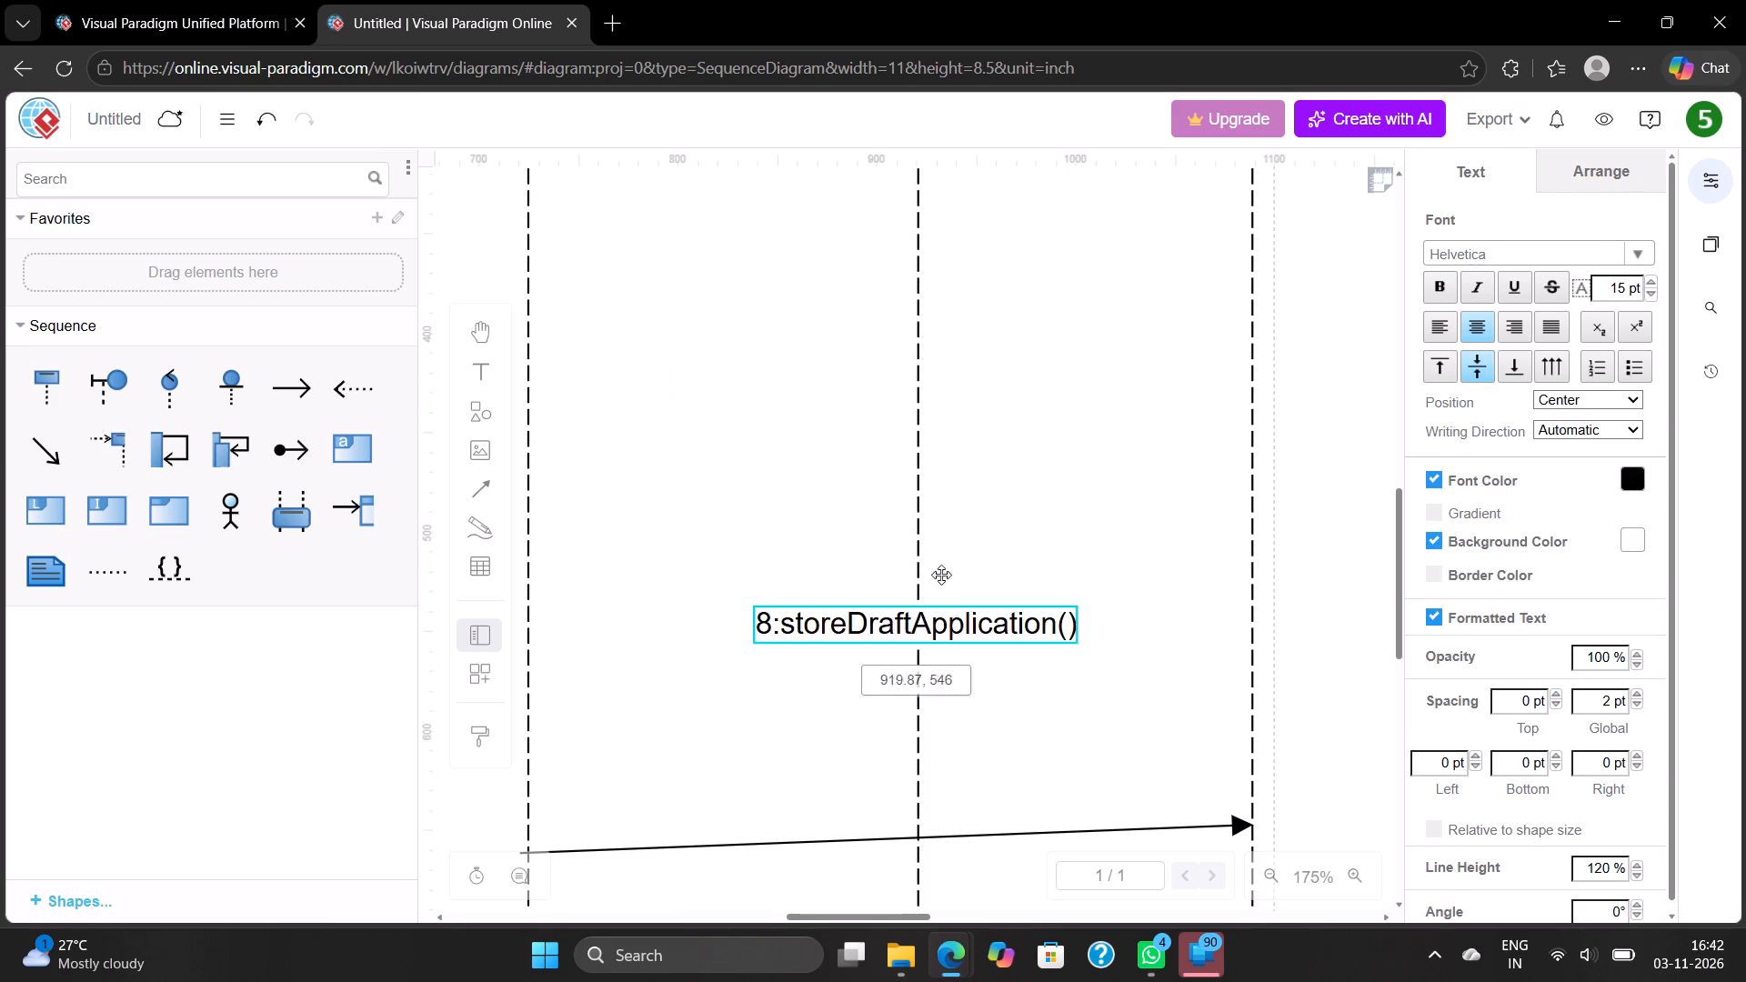
left_click_drag(941, 575, 919, 288)
scroll(919, 288, "up", 1)
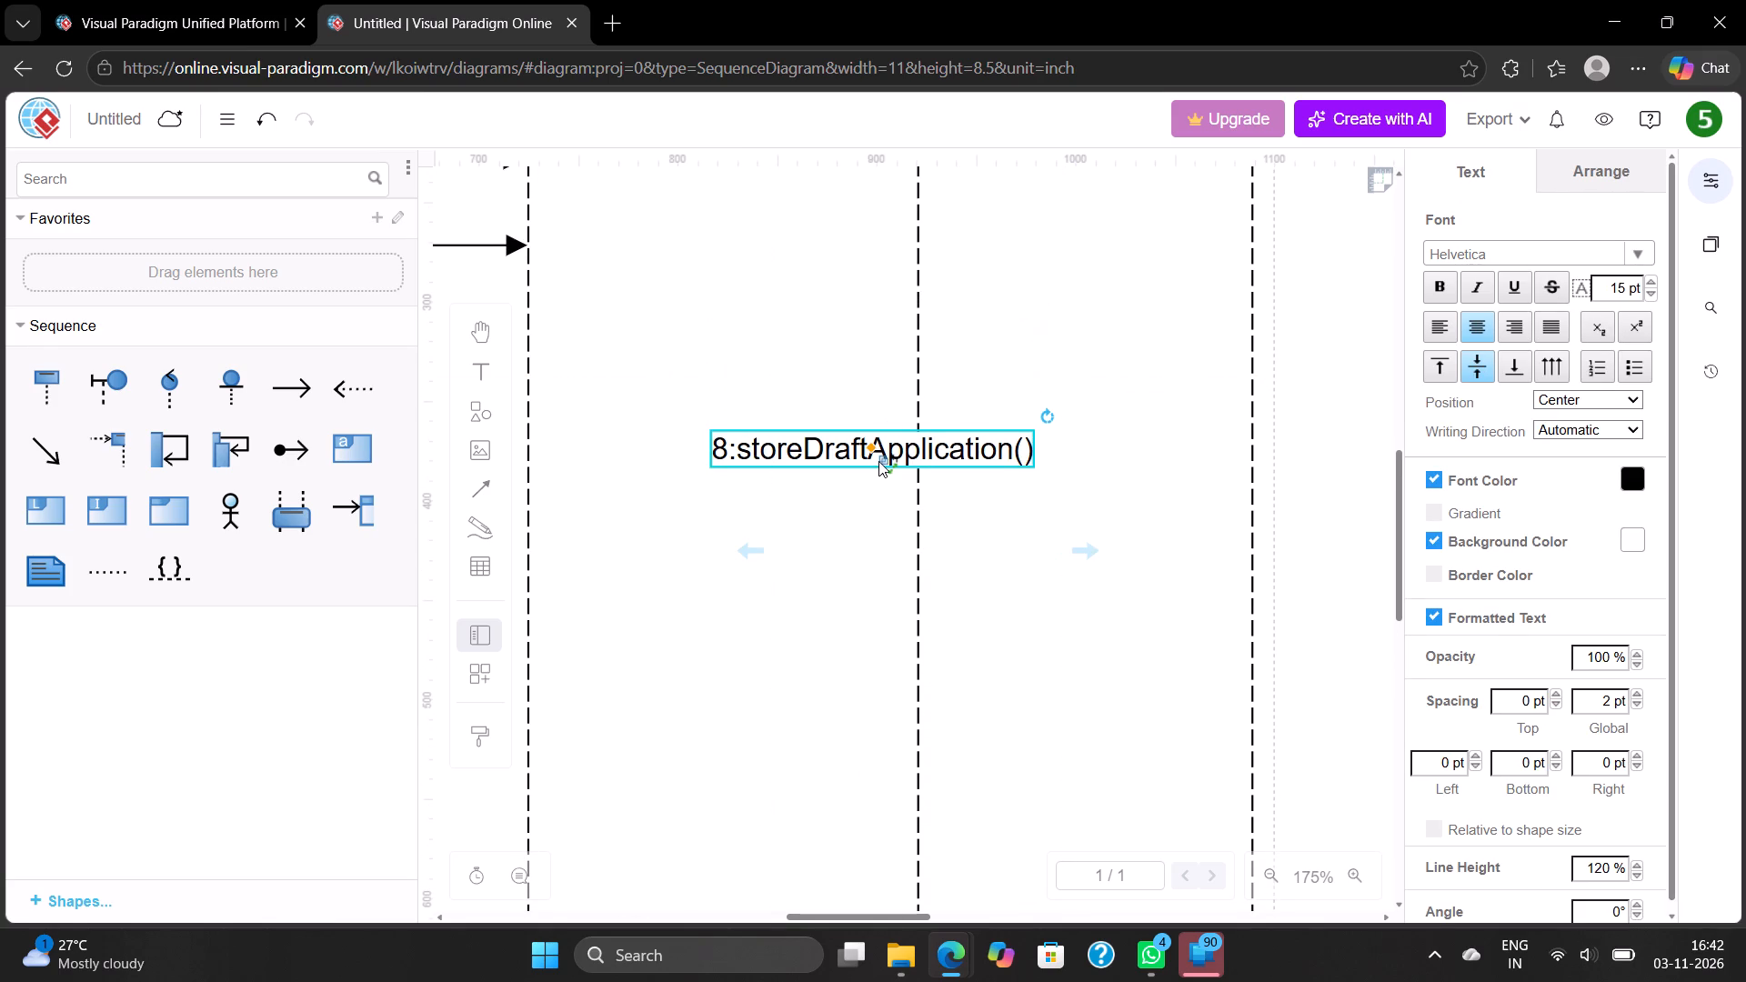
left_click_drag(904, 445, 870, 283)
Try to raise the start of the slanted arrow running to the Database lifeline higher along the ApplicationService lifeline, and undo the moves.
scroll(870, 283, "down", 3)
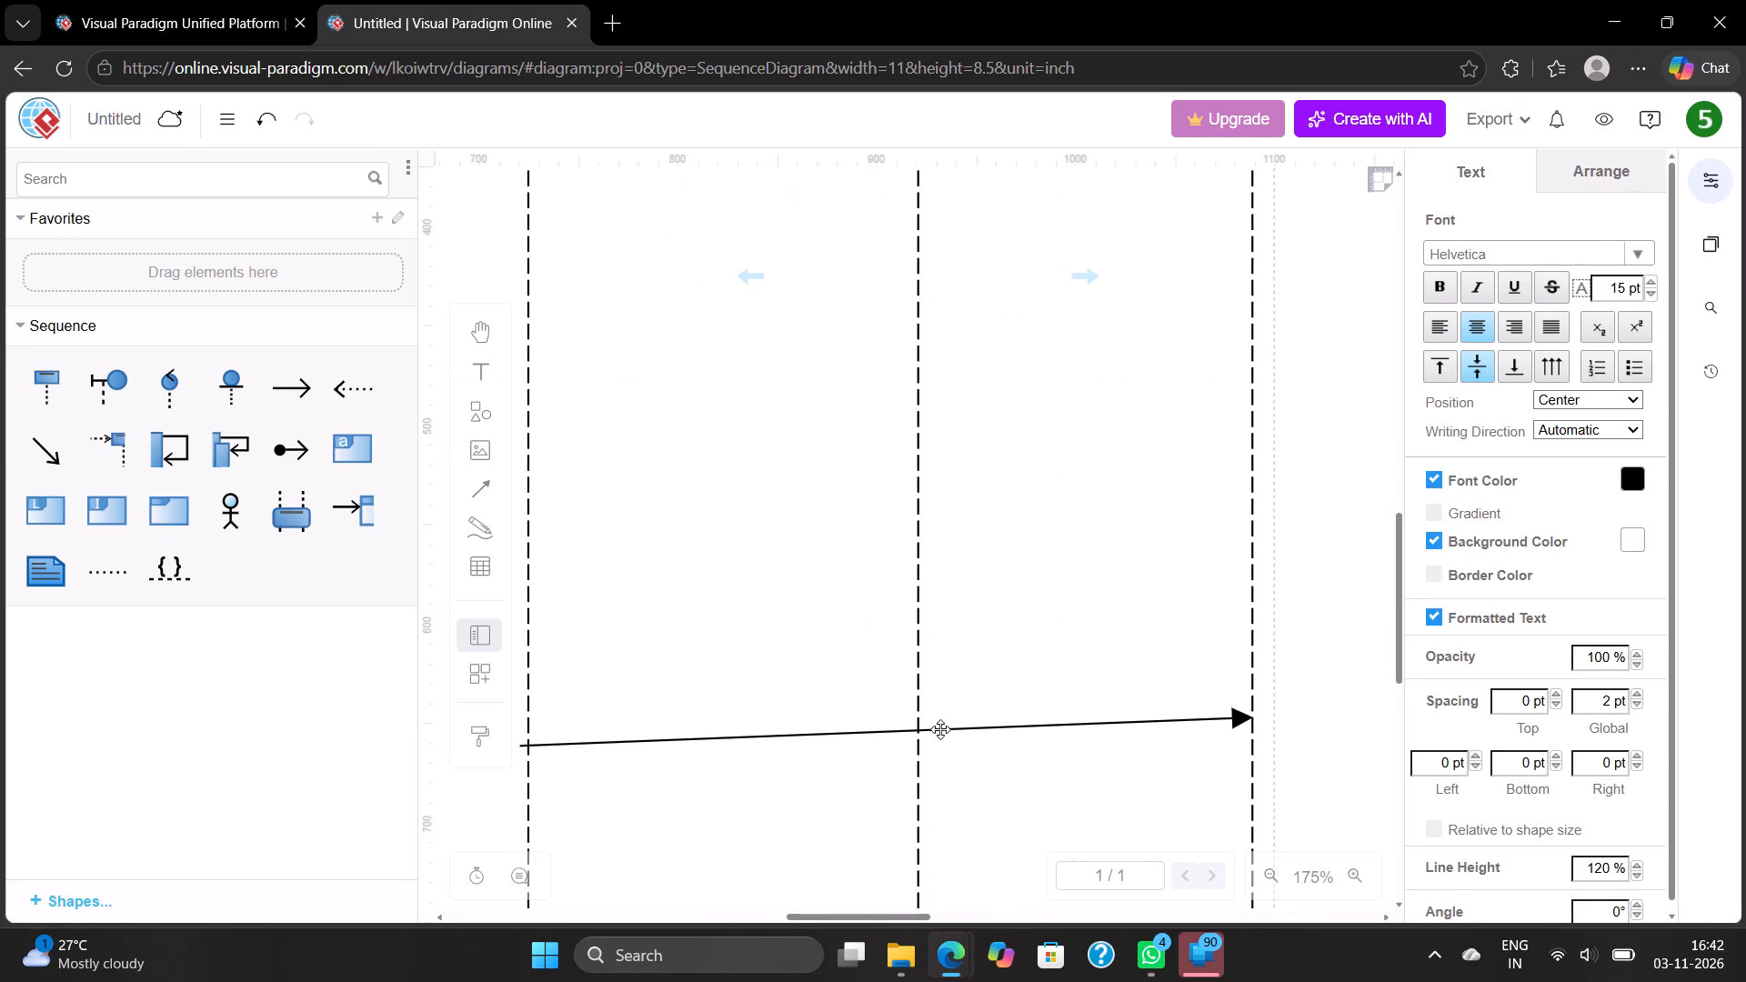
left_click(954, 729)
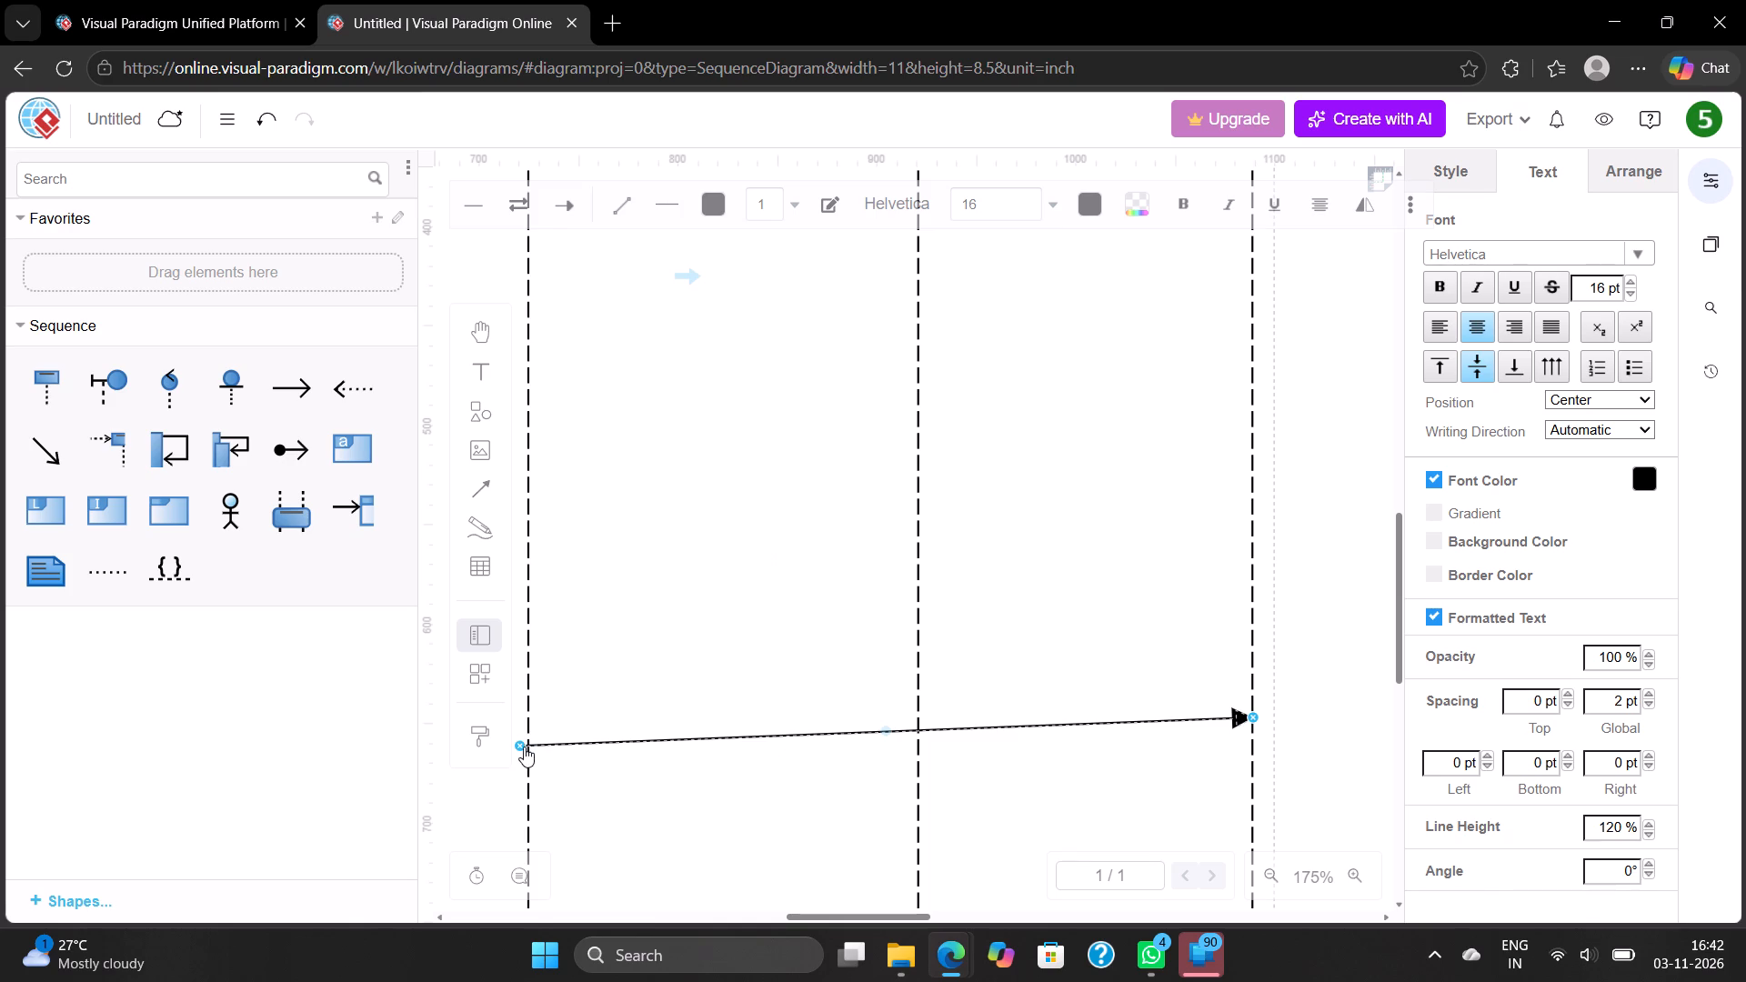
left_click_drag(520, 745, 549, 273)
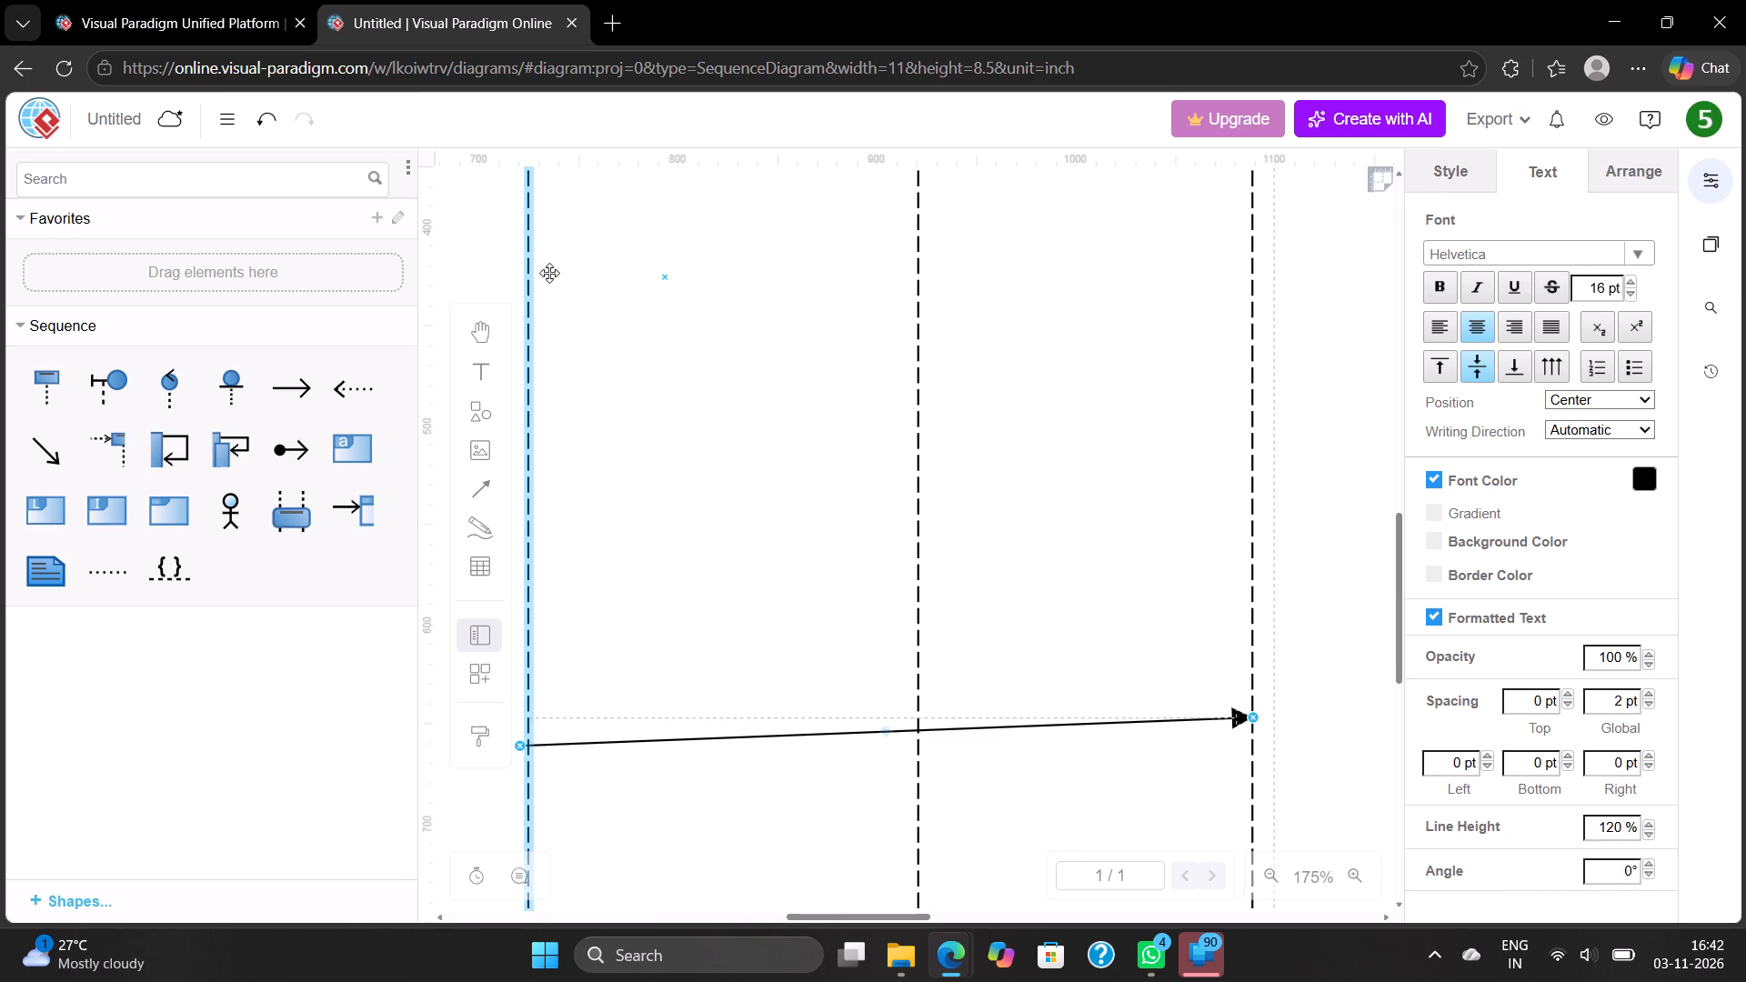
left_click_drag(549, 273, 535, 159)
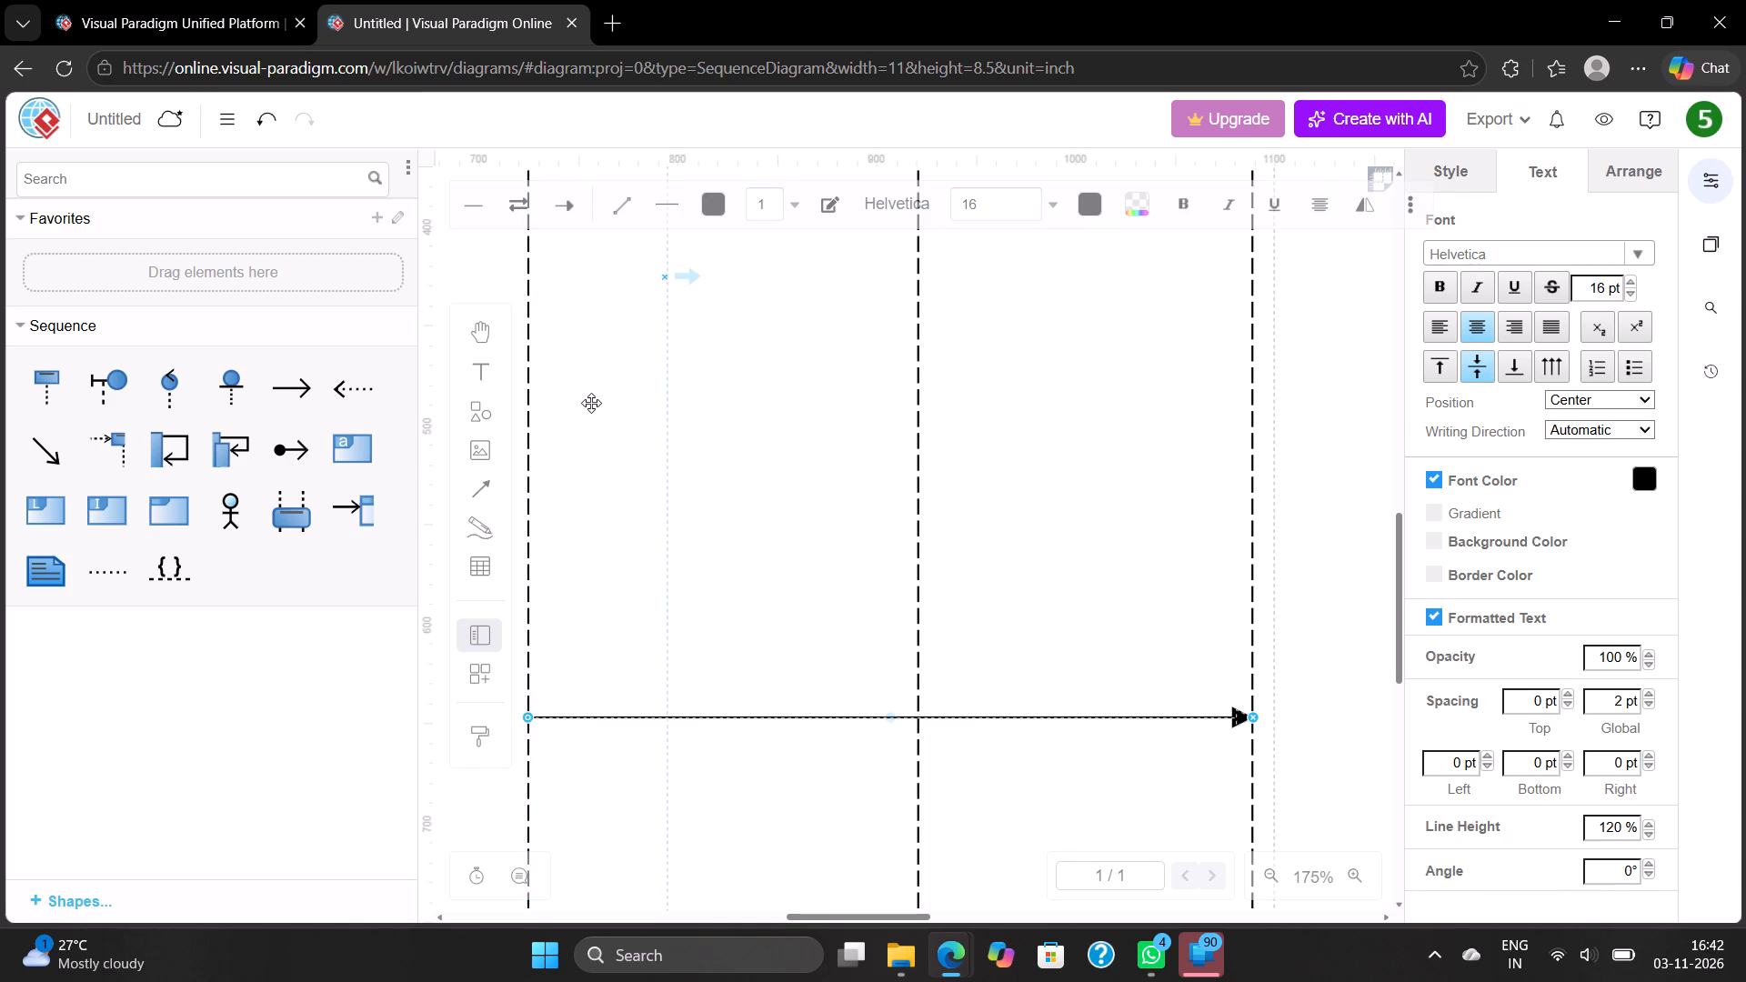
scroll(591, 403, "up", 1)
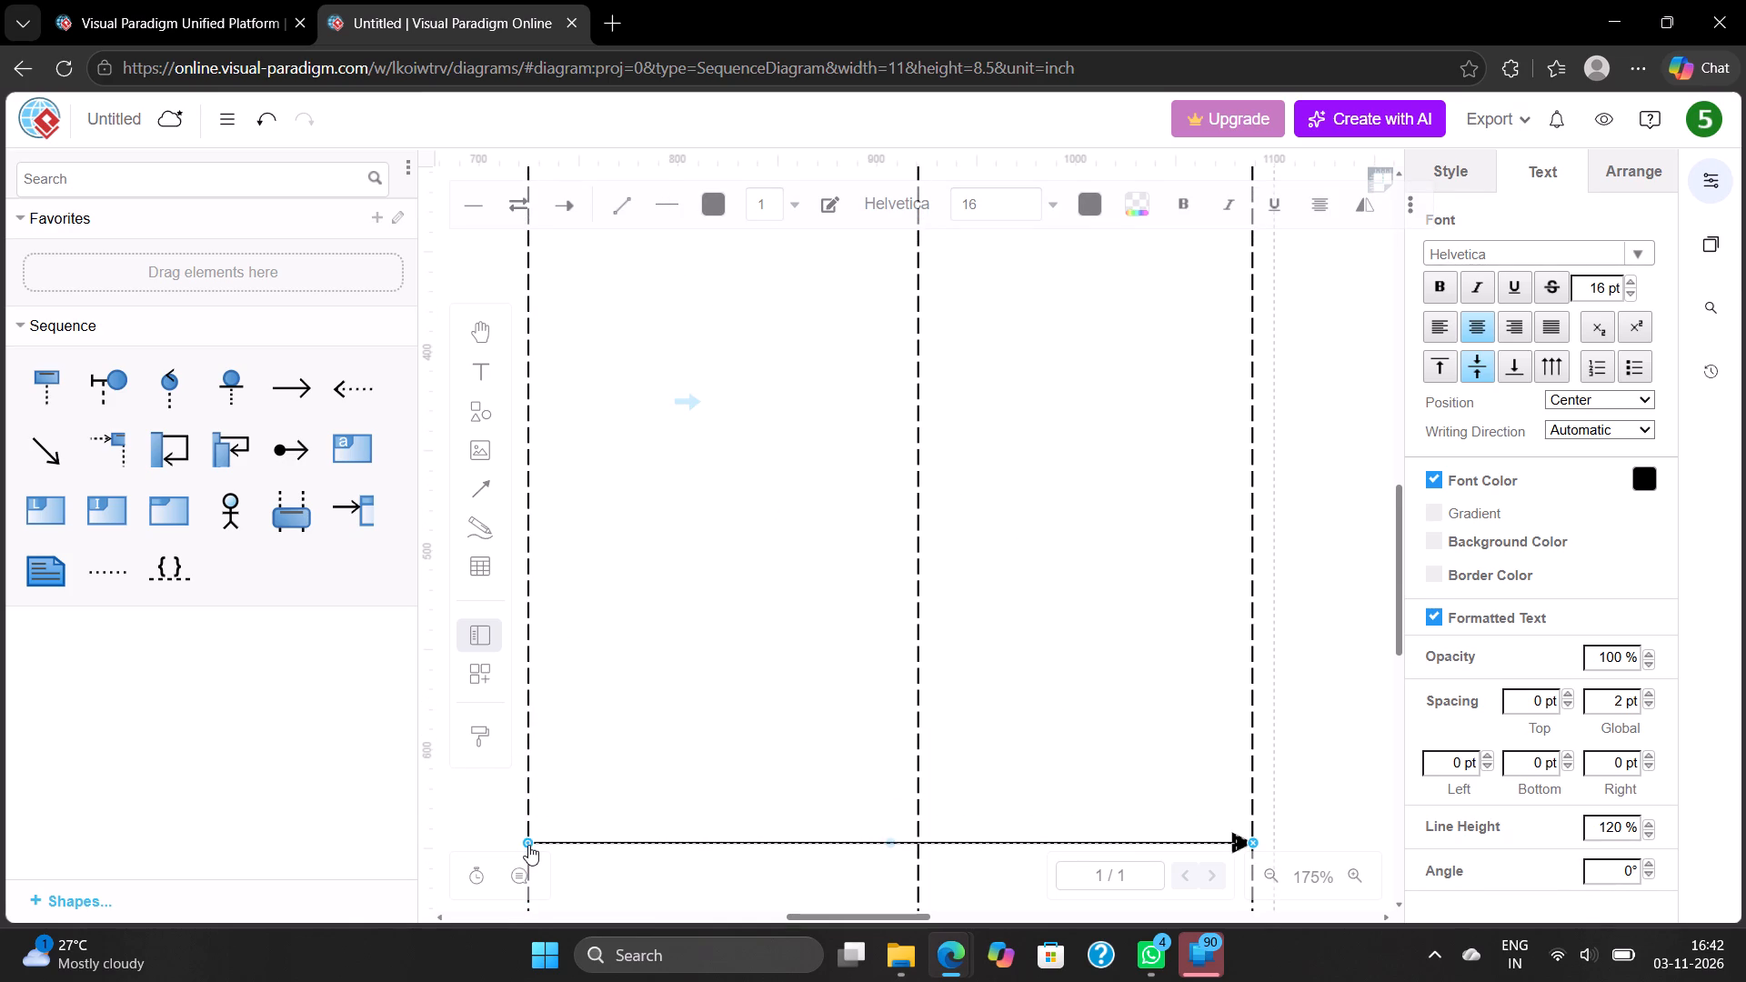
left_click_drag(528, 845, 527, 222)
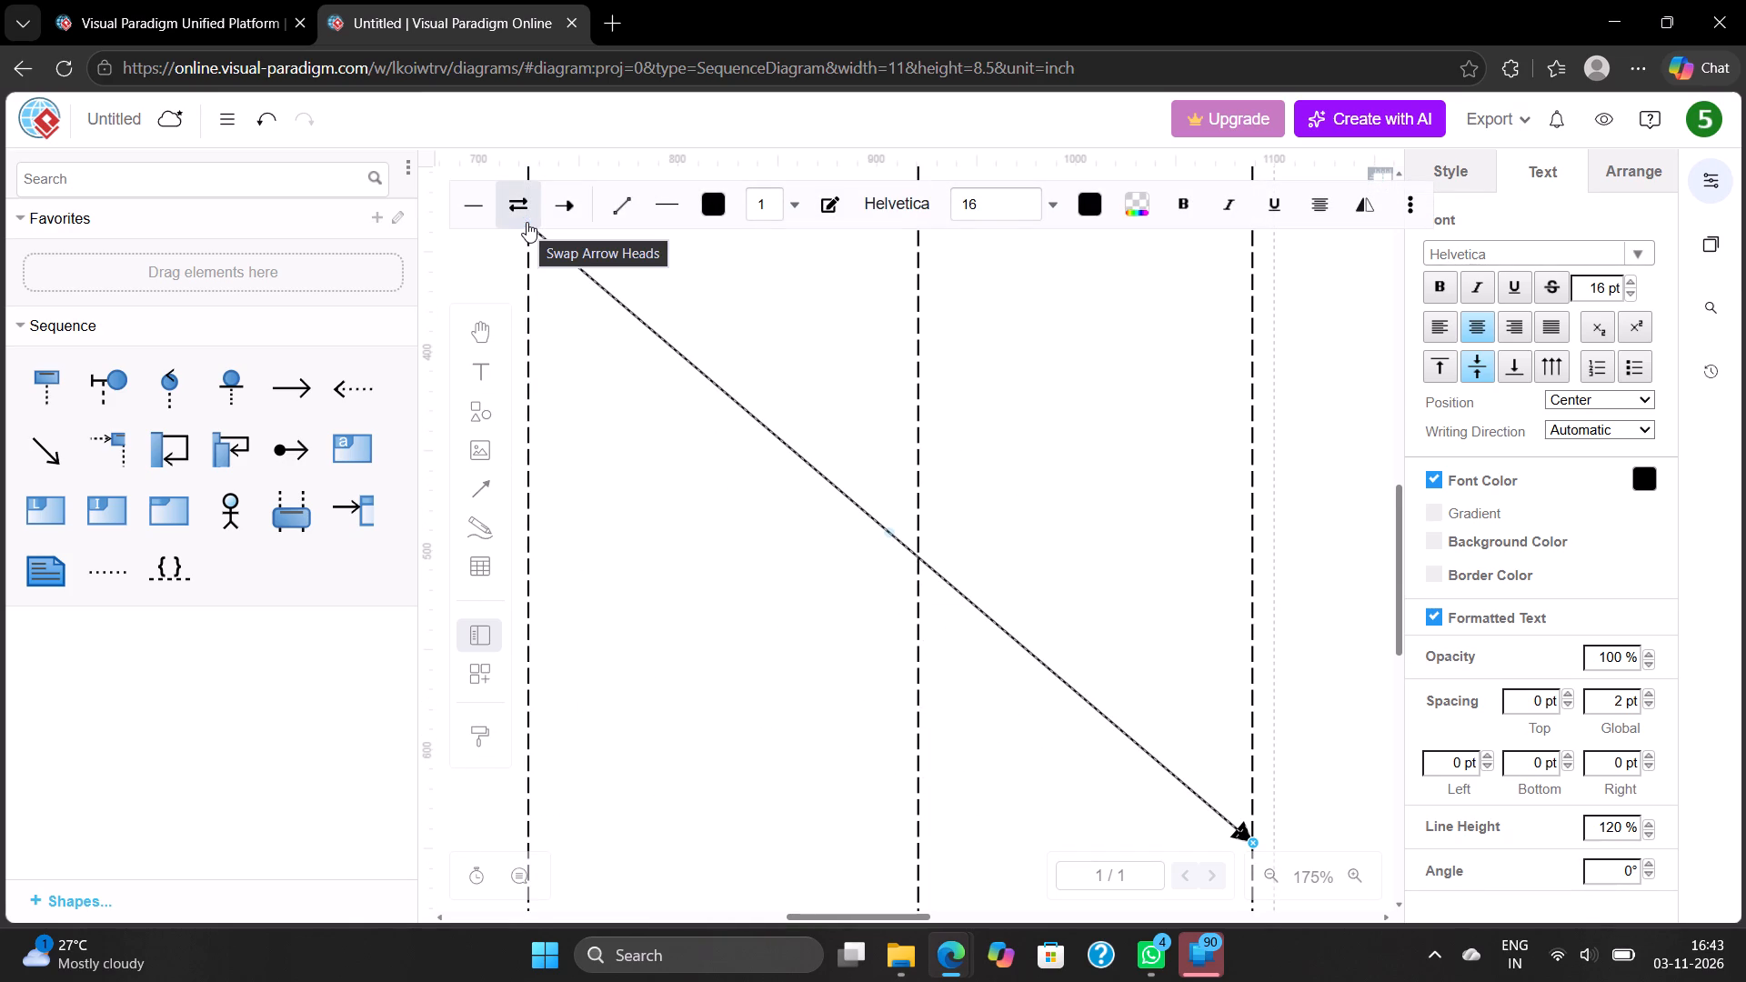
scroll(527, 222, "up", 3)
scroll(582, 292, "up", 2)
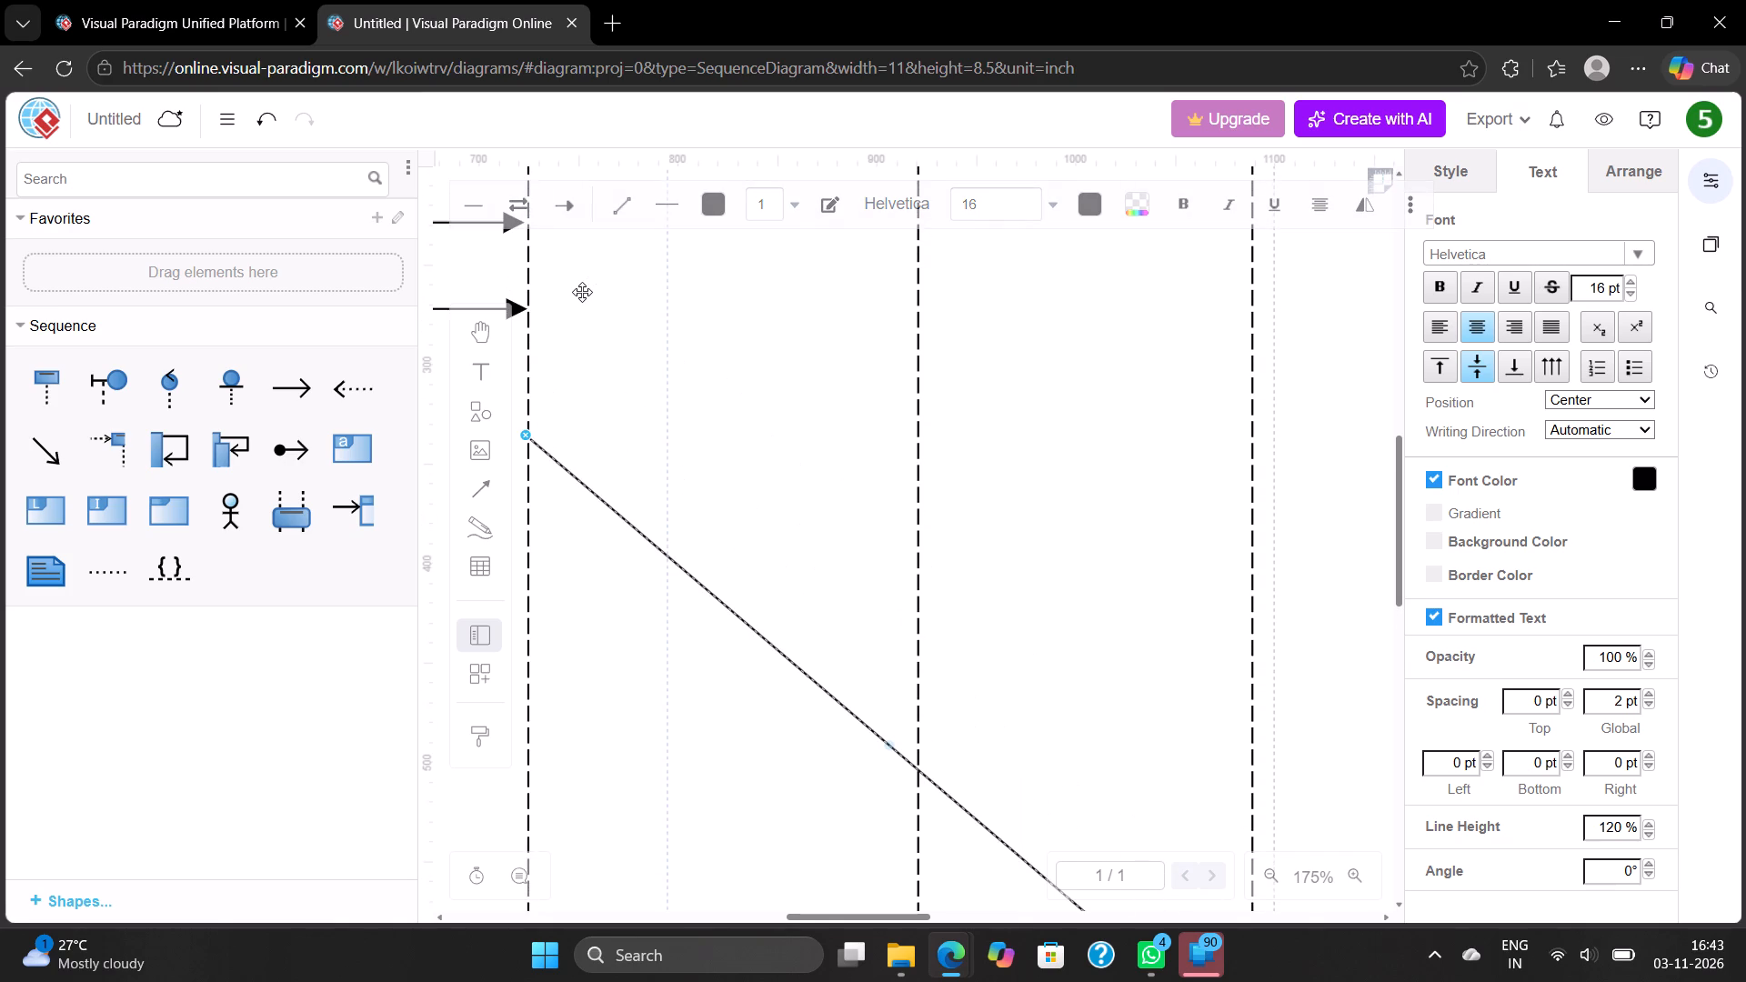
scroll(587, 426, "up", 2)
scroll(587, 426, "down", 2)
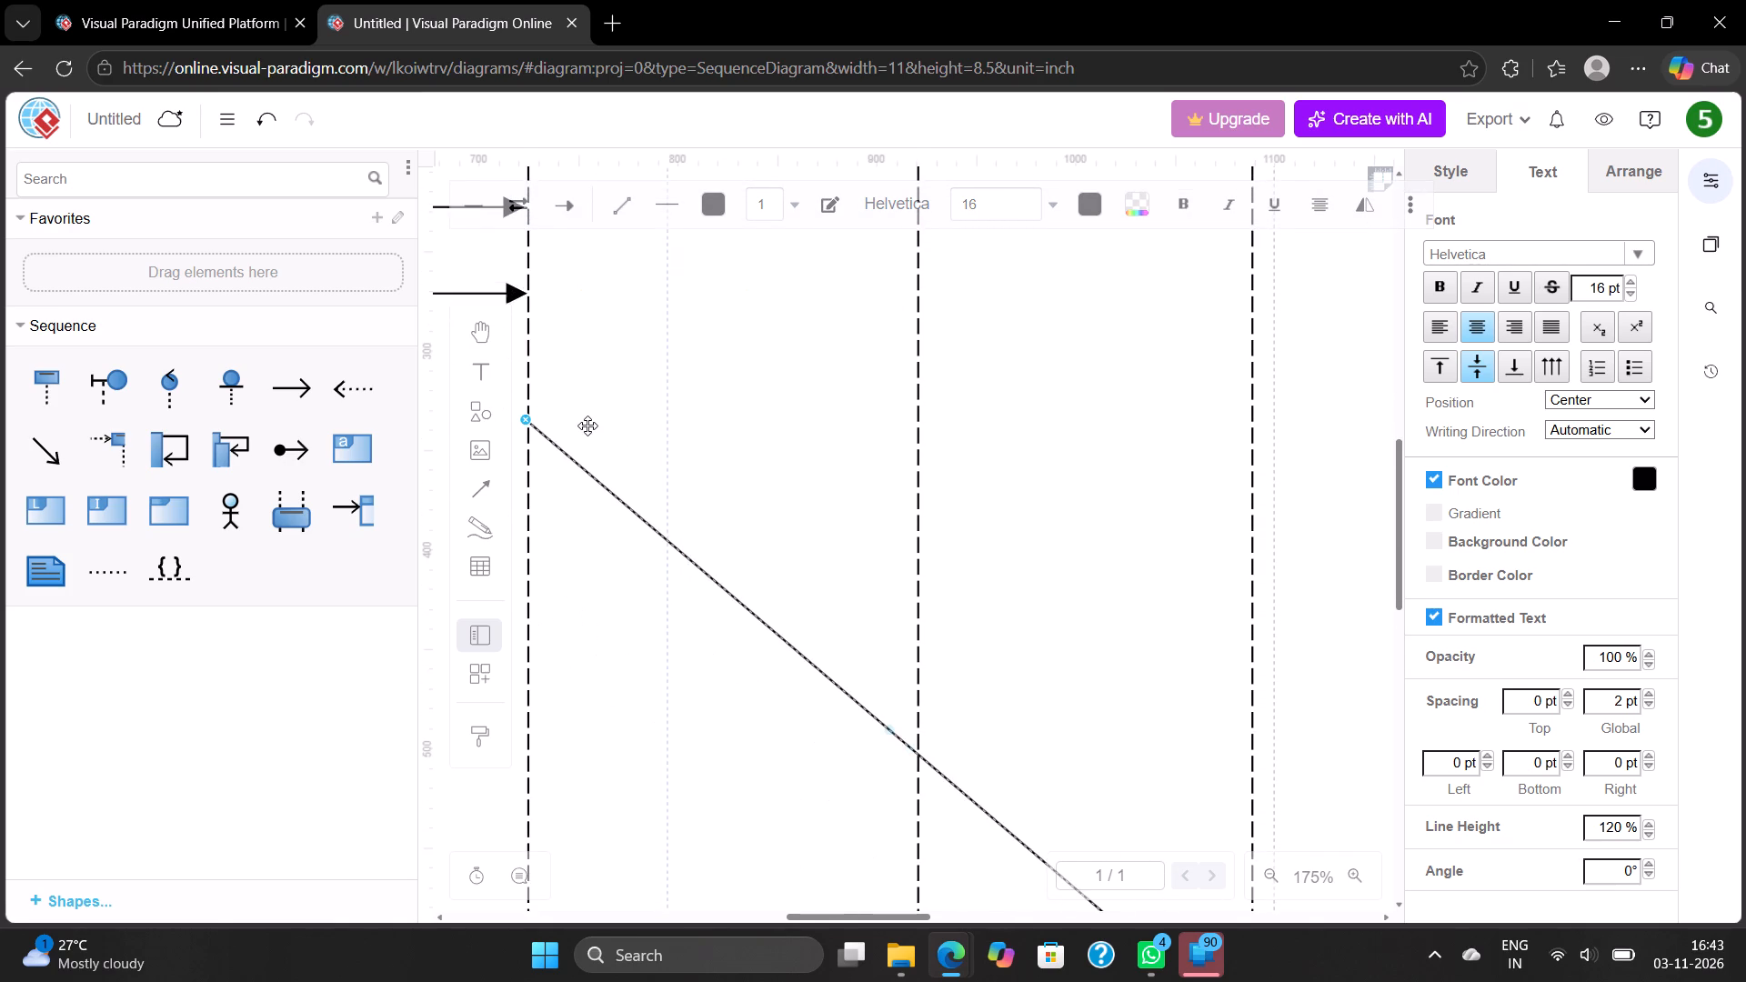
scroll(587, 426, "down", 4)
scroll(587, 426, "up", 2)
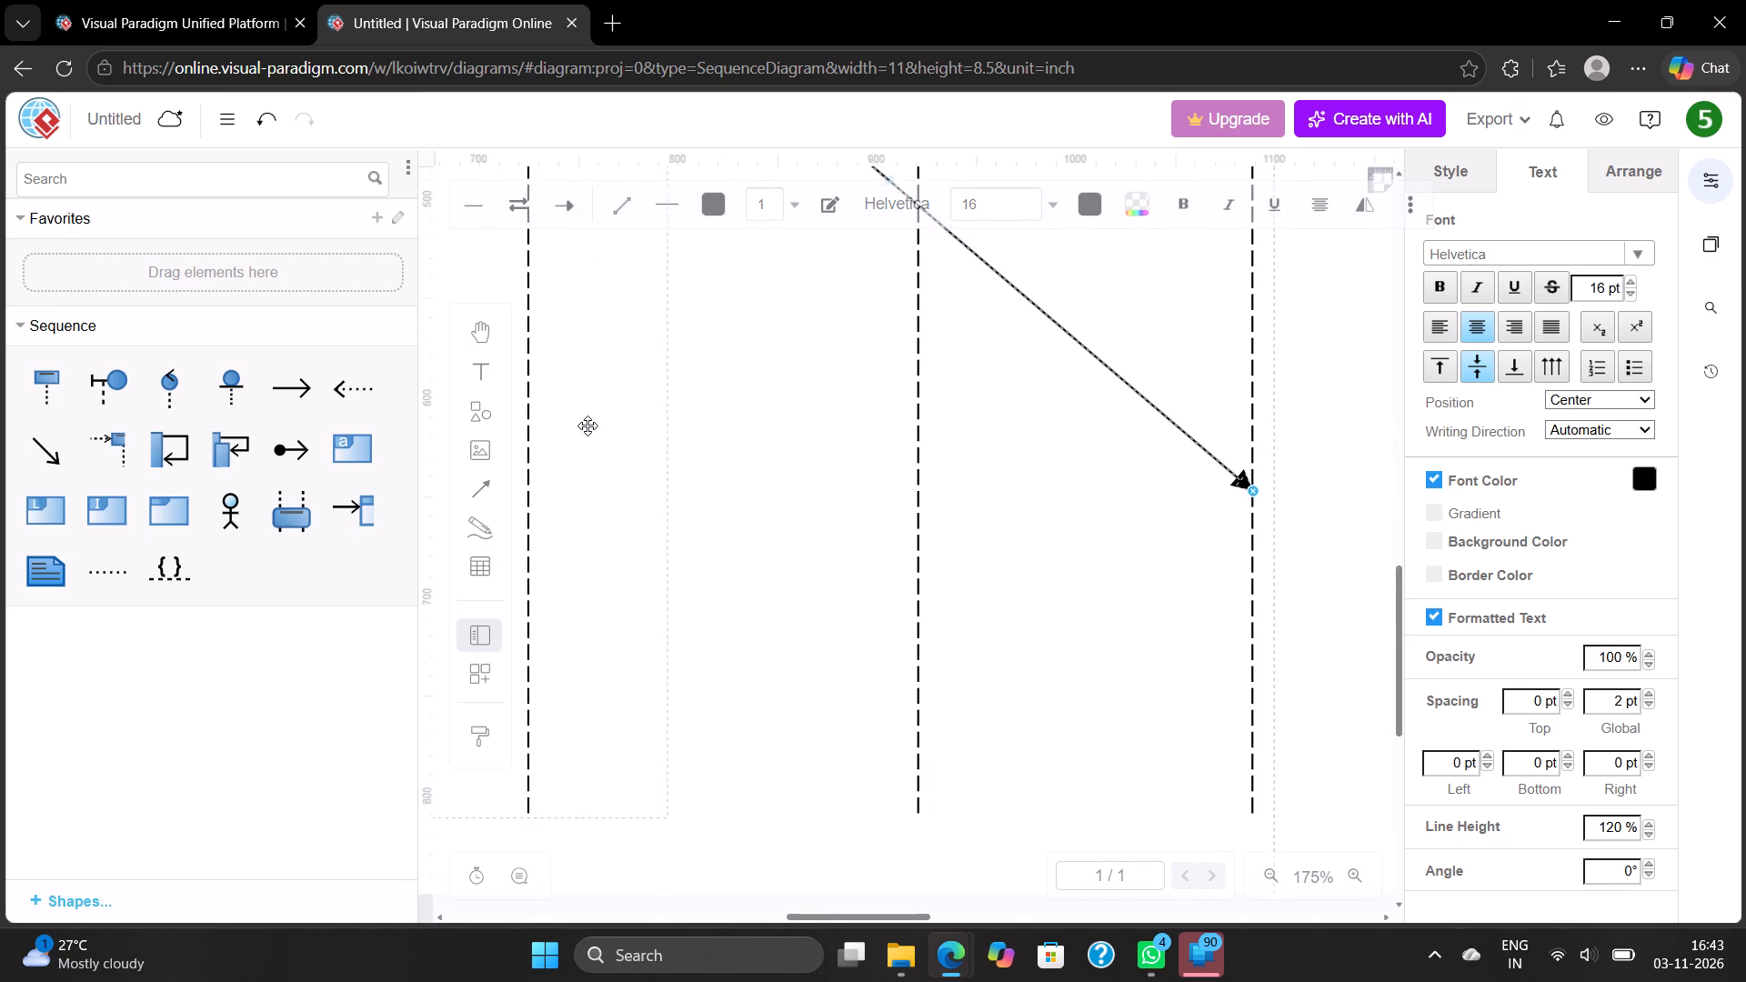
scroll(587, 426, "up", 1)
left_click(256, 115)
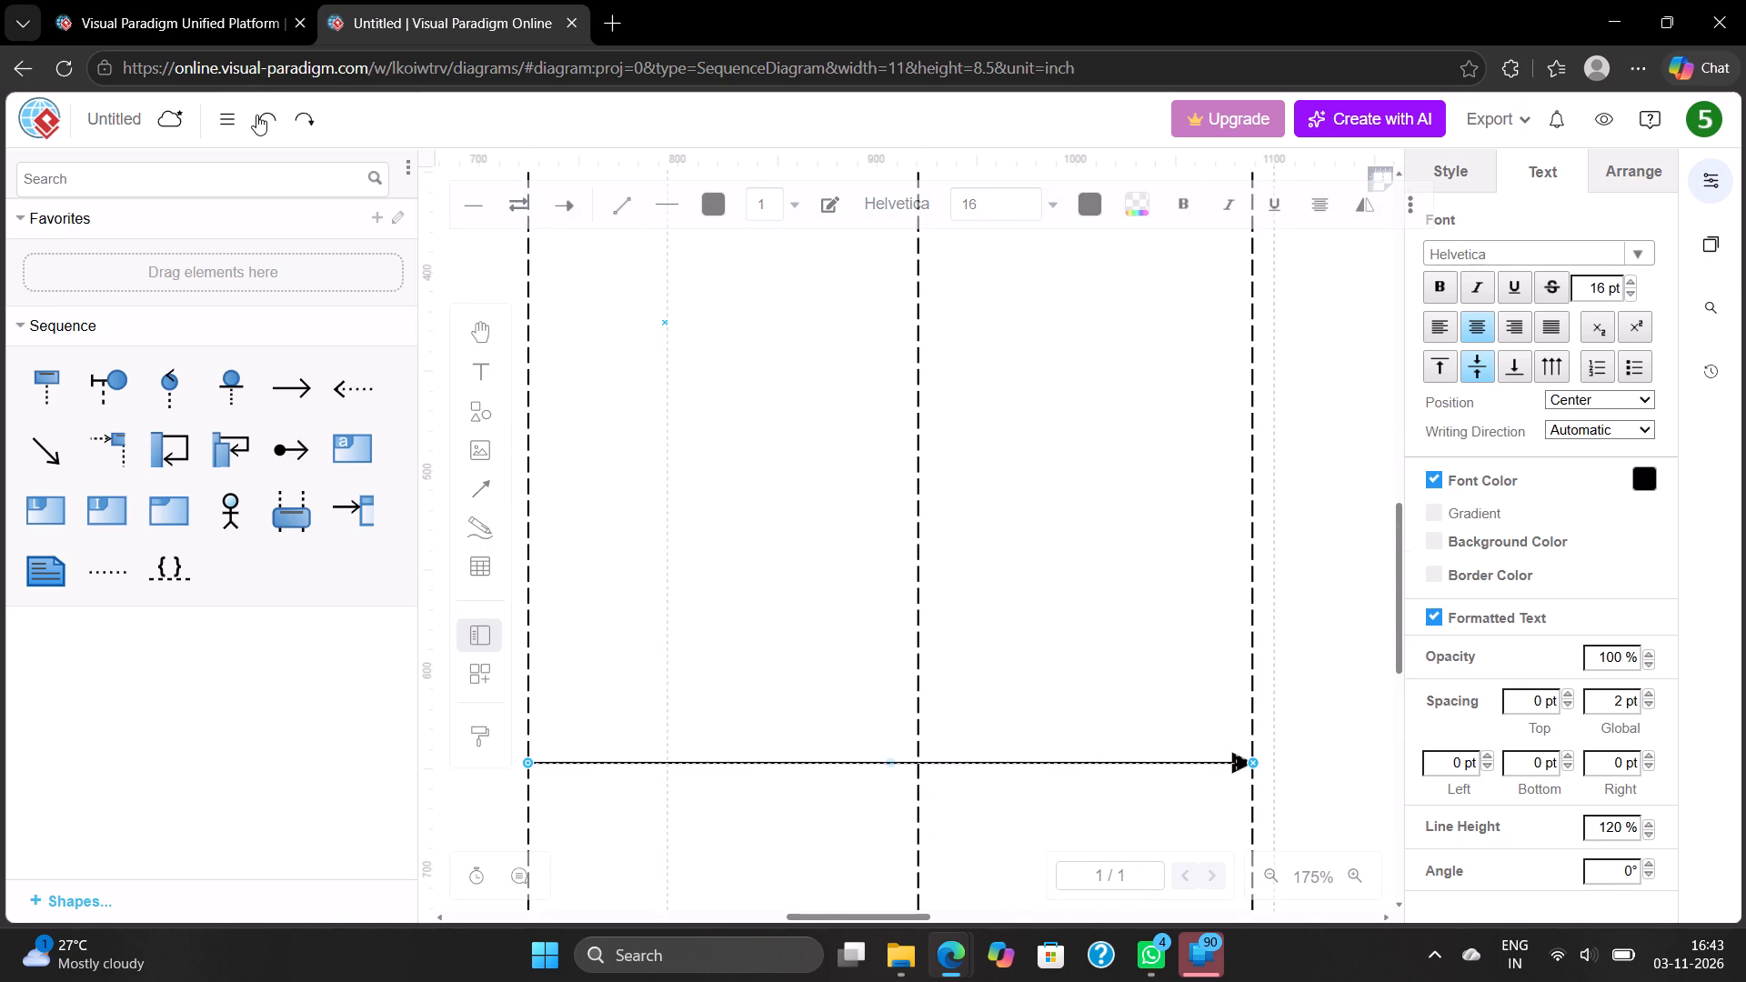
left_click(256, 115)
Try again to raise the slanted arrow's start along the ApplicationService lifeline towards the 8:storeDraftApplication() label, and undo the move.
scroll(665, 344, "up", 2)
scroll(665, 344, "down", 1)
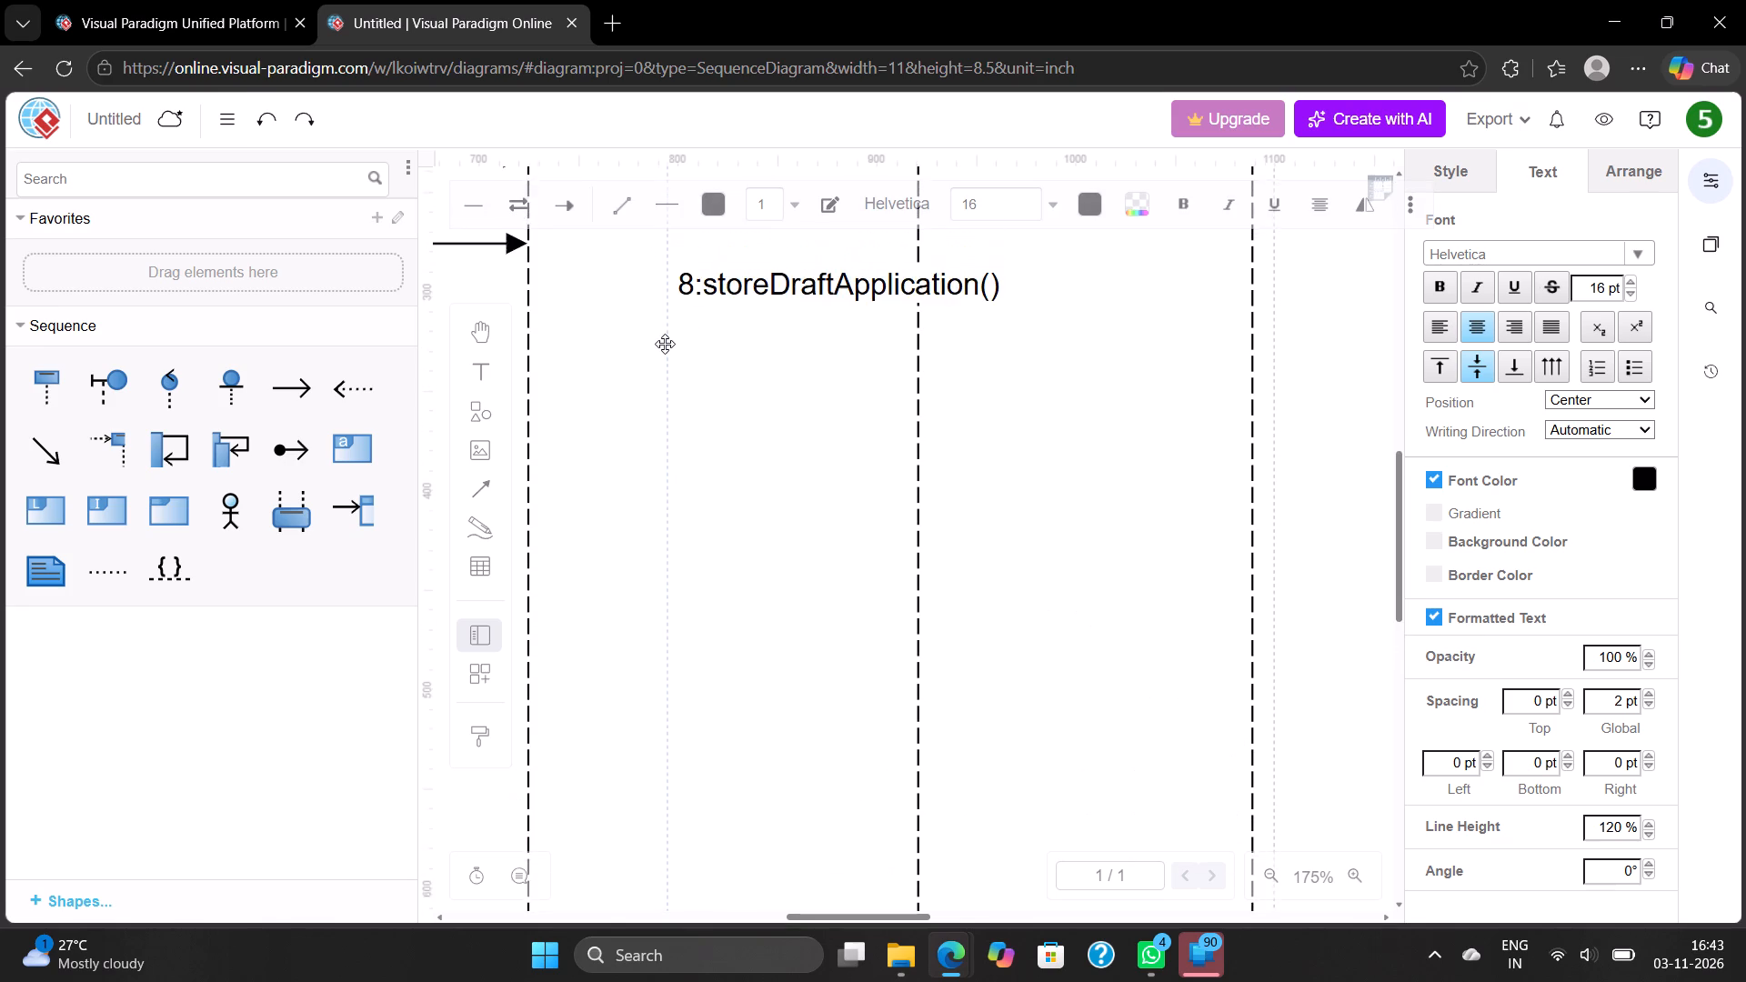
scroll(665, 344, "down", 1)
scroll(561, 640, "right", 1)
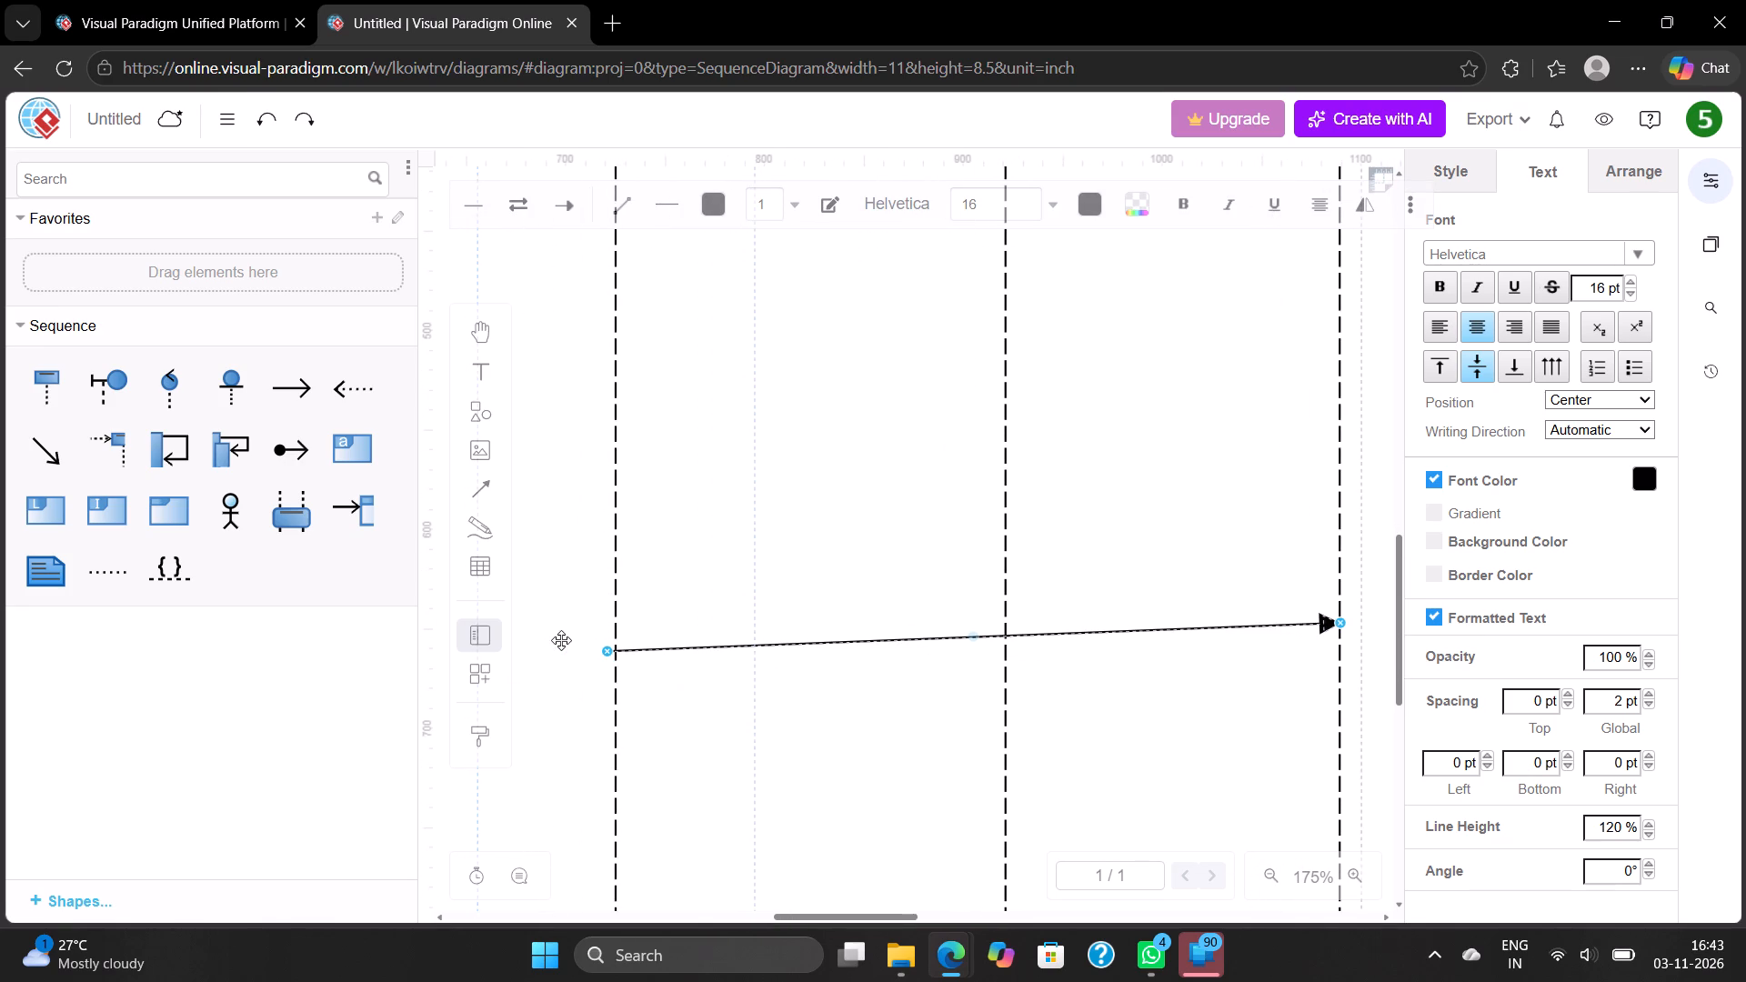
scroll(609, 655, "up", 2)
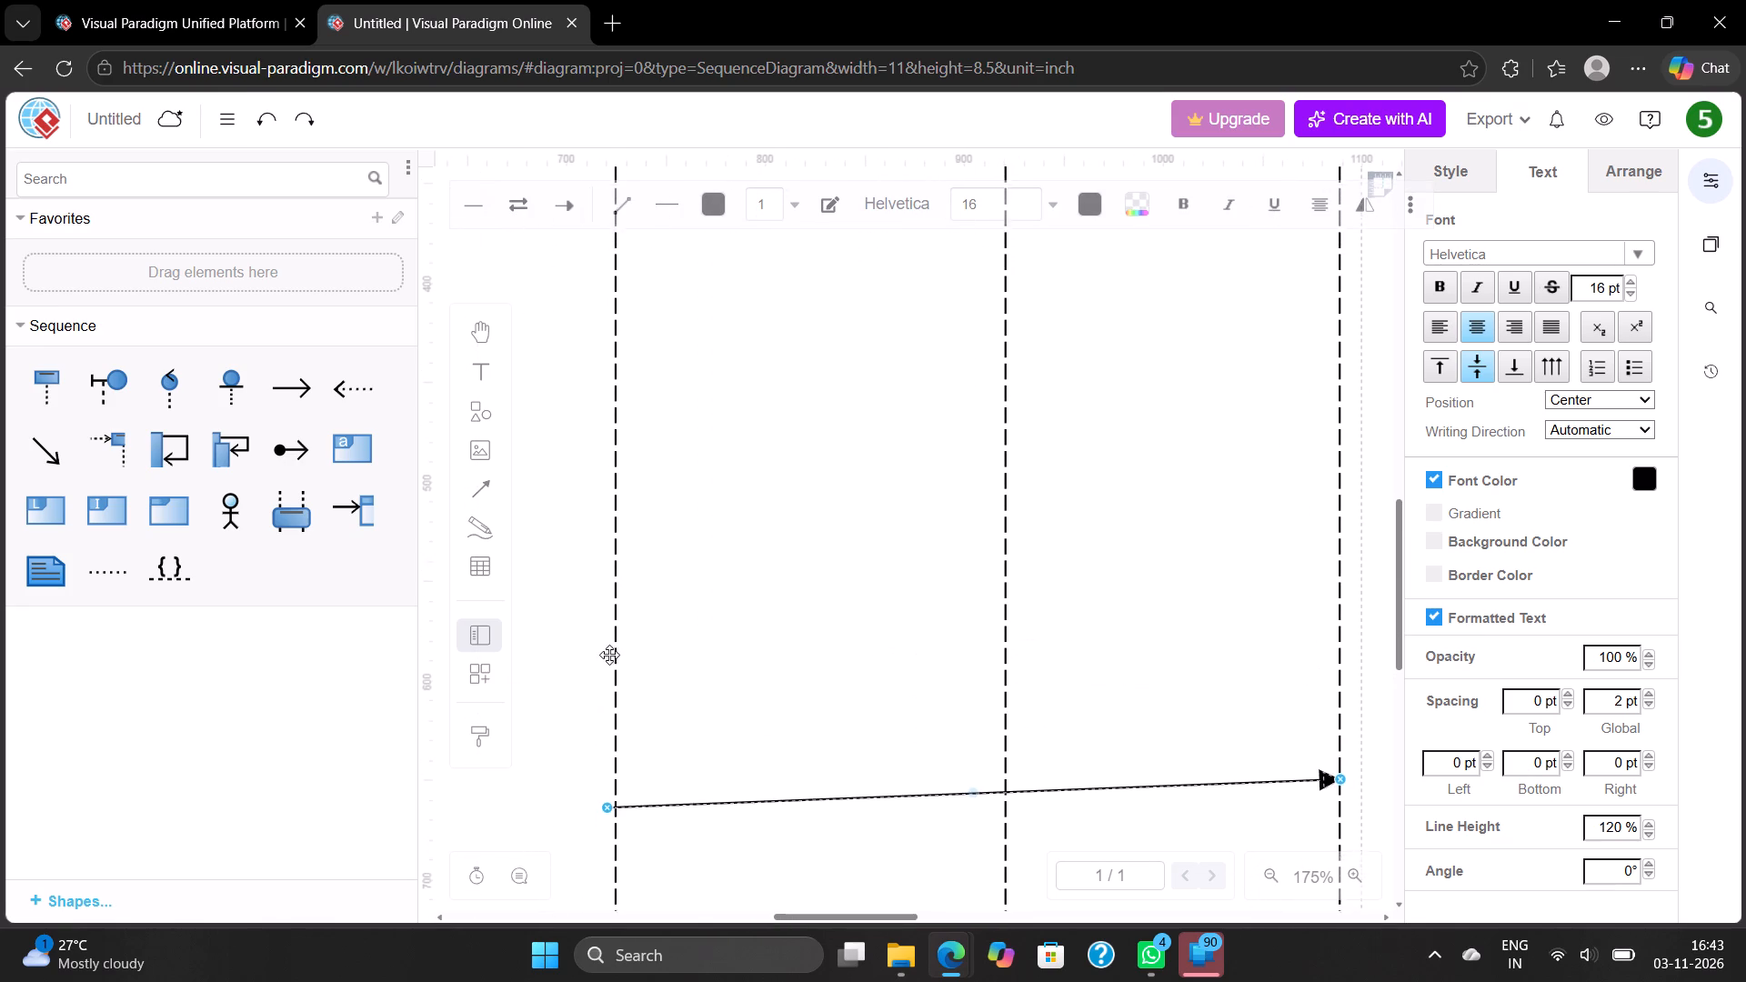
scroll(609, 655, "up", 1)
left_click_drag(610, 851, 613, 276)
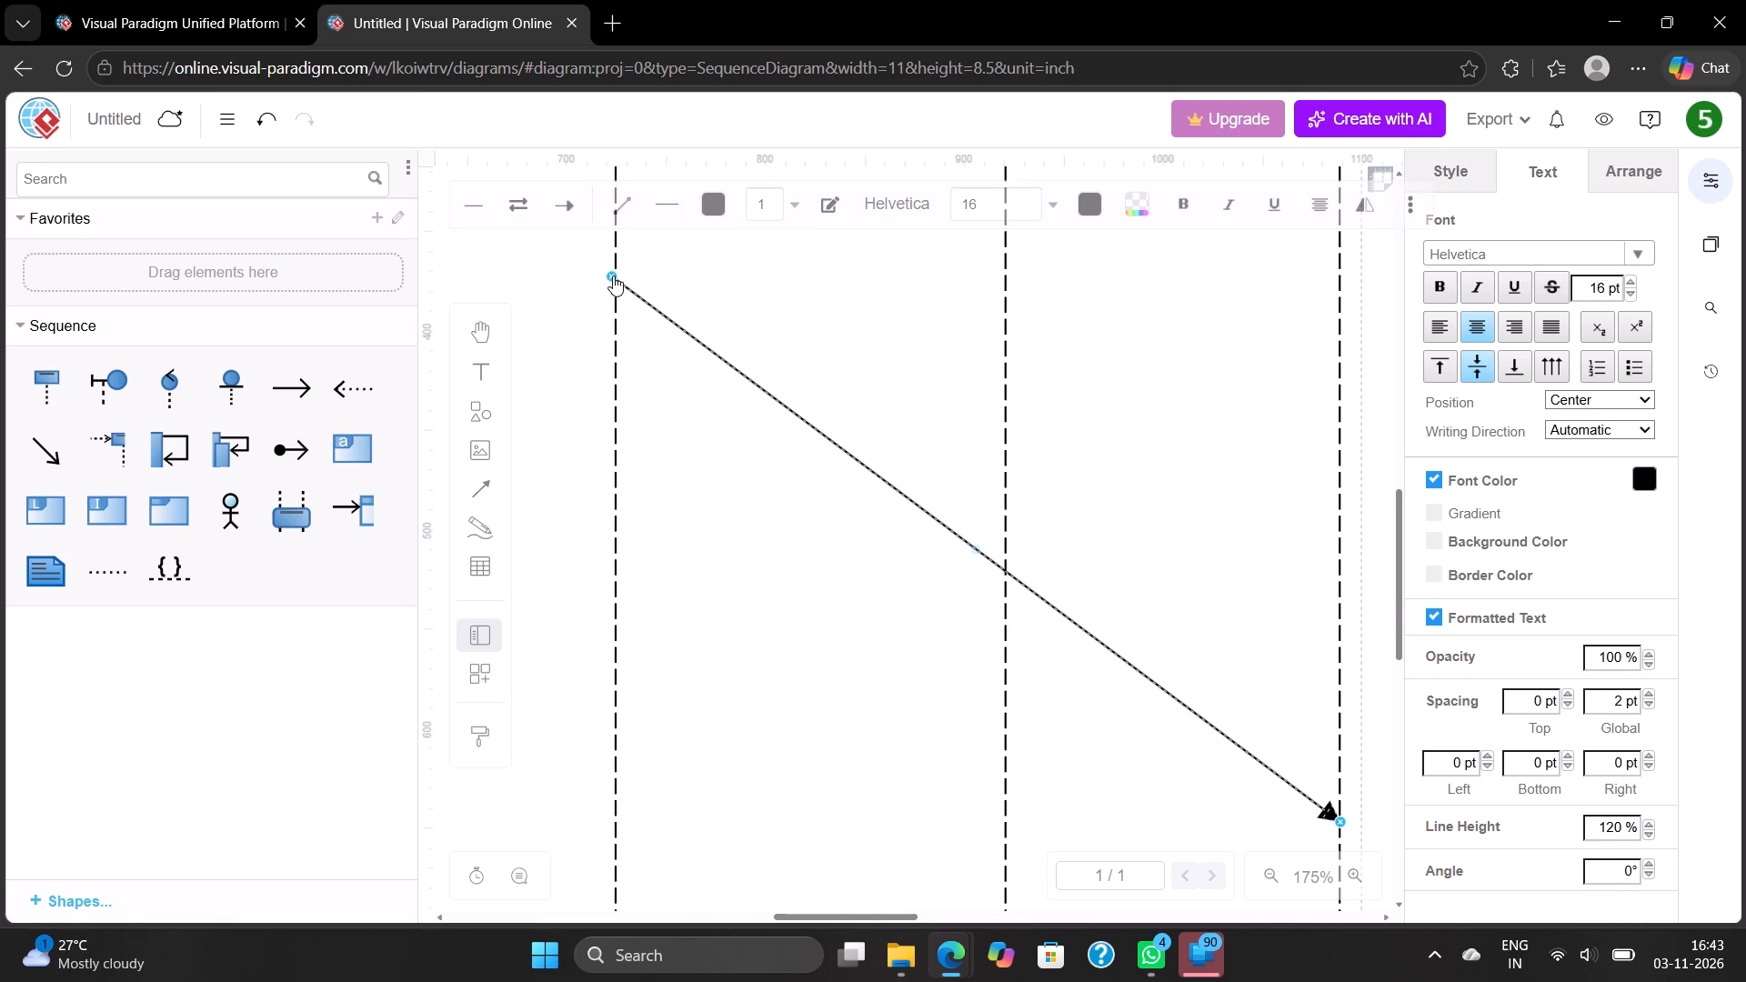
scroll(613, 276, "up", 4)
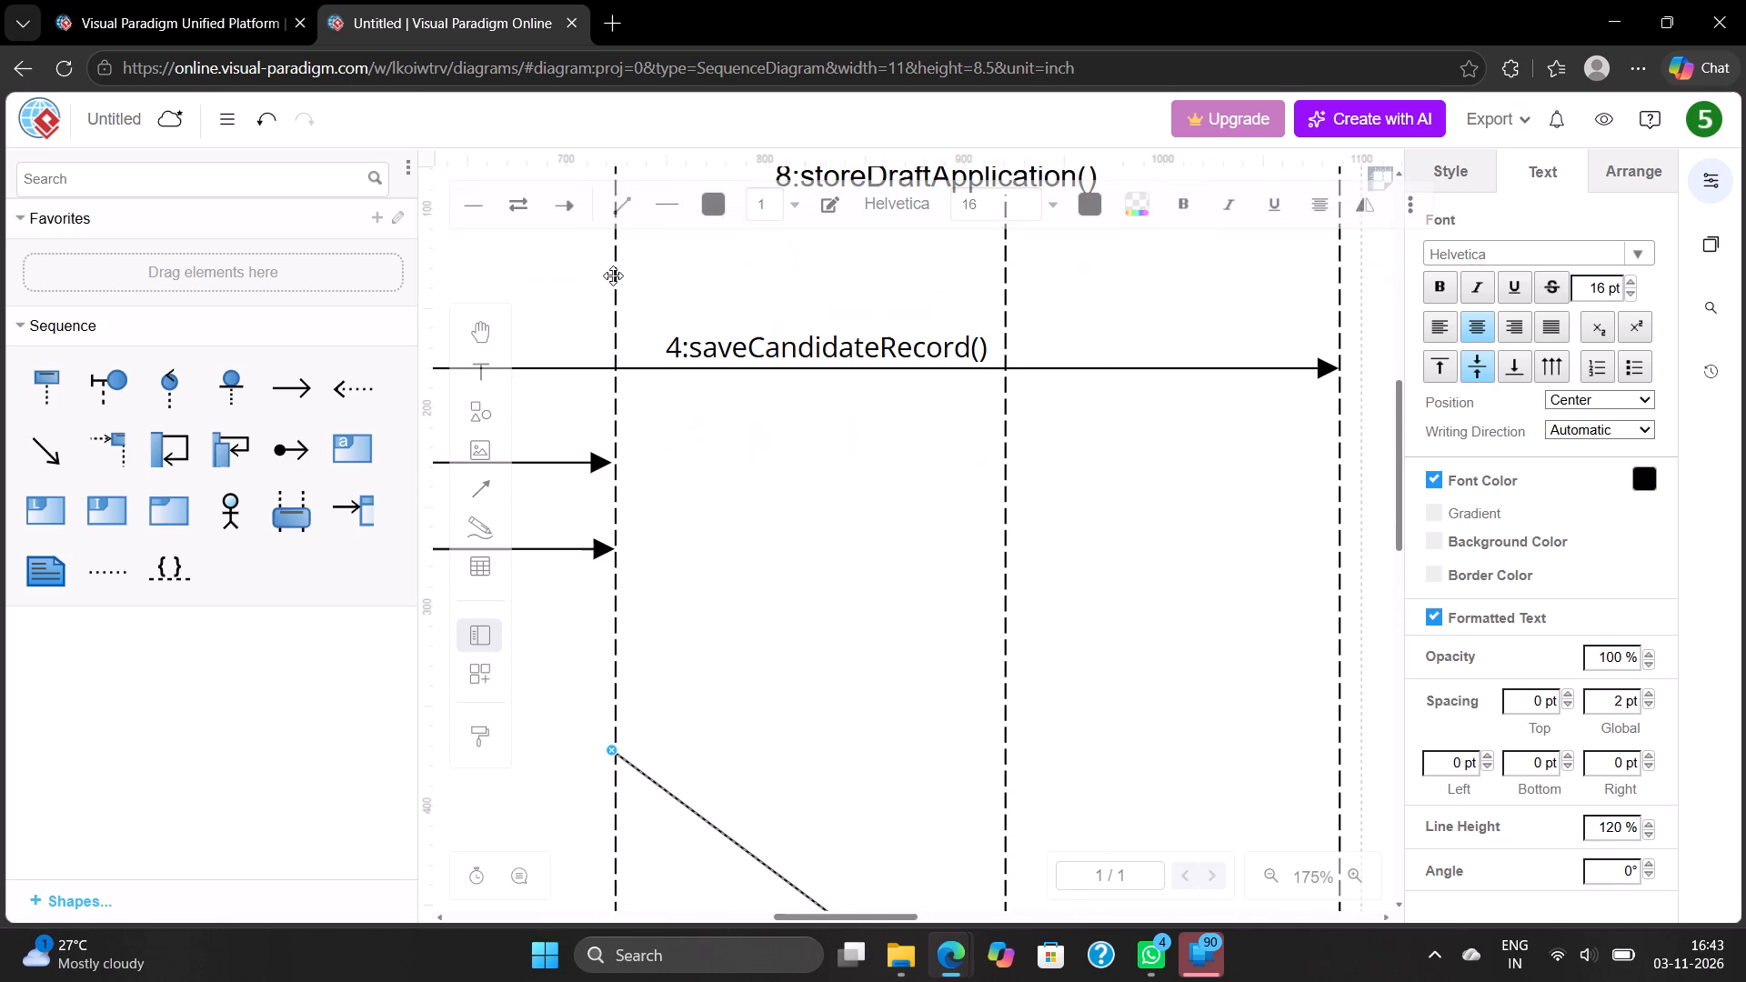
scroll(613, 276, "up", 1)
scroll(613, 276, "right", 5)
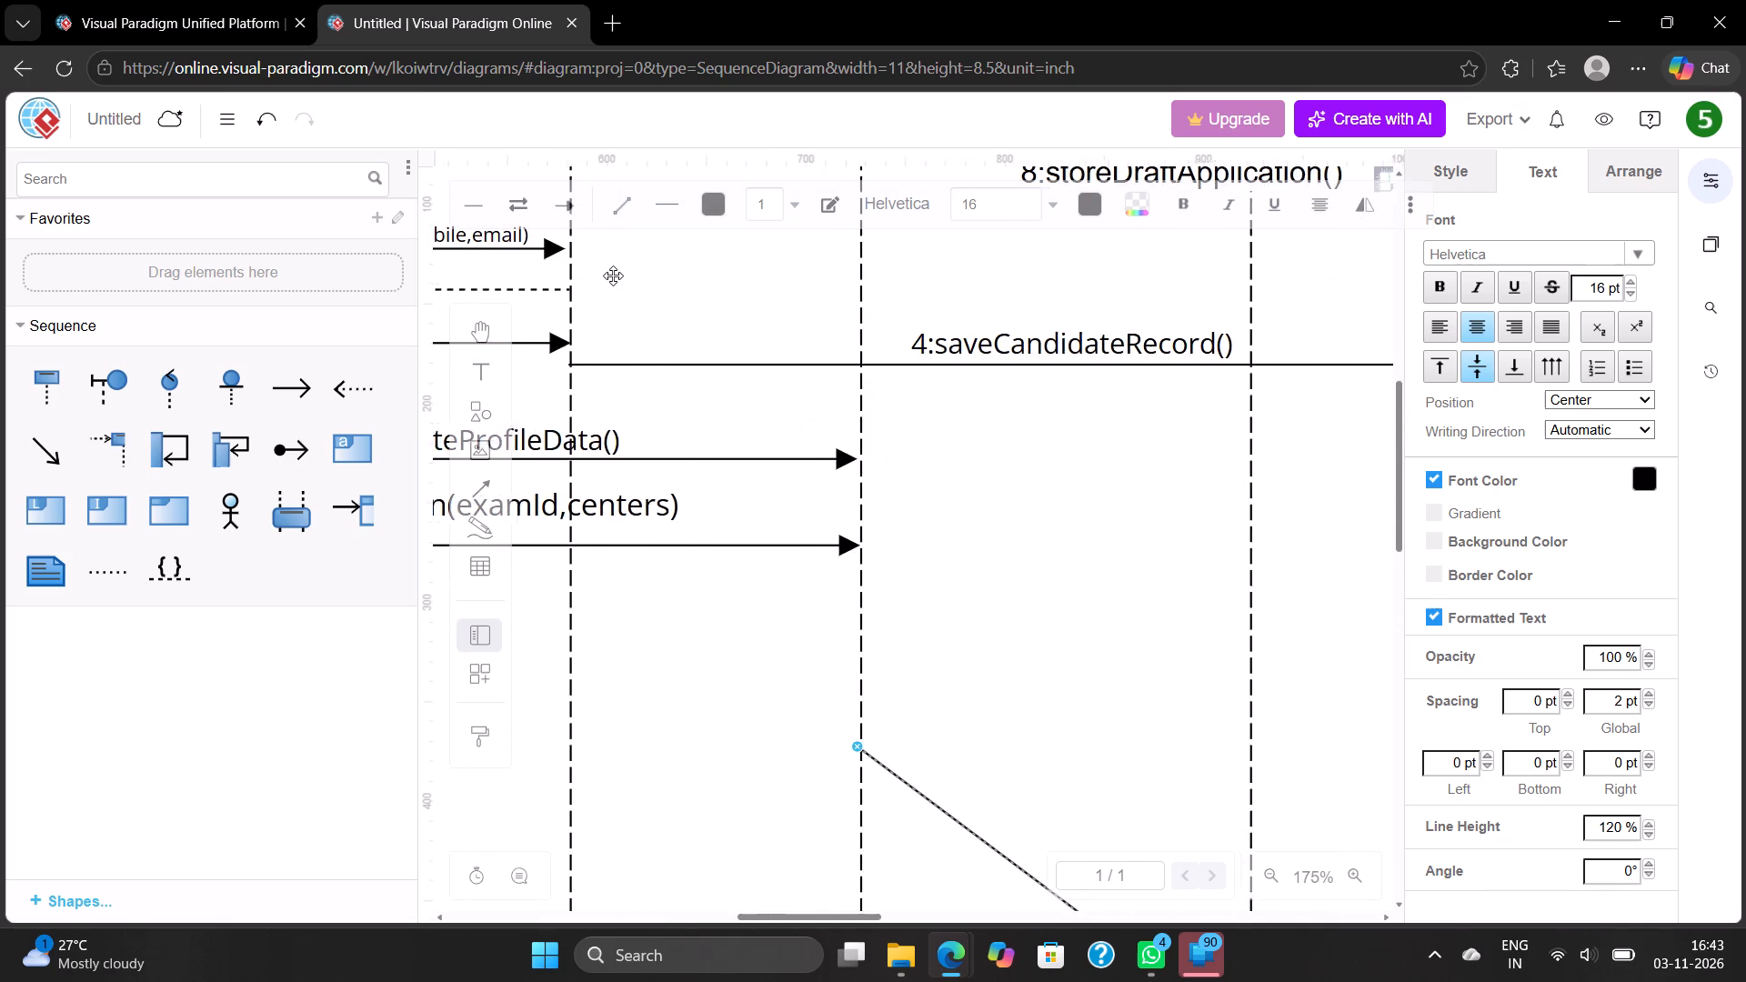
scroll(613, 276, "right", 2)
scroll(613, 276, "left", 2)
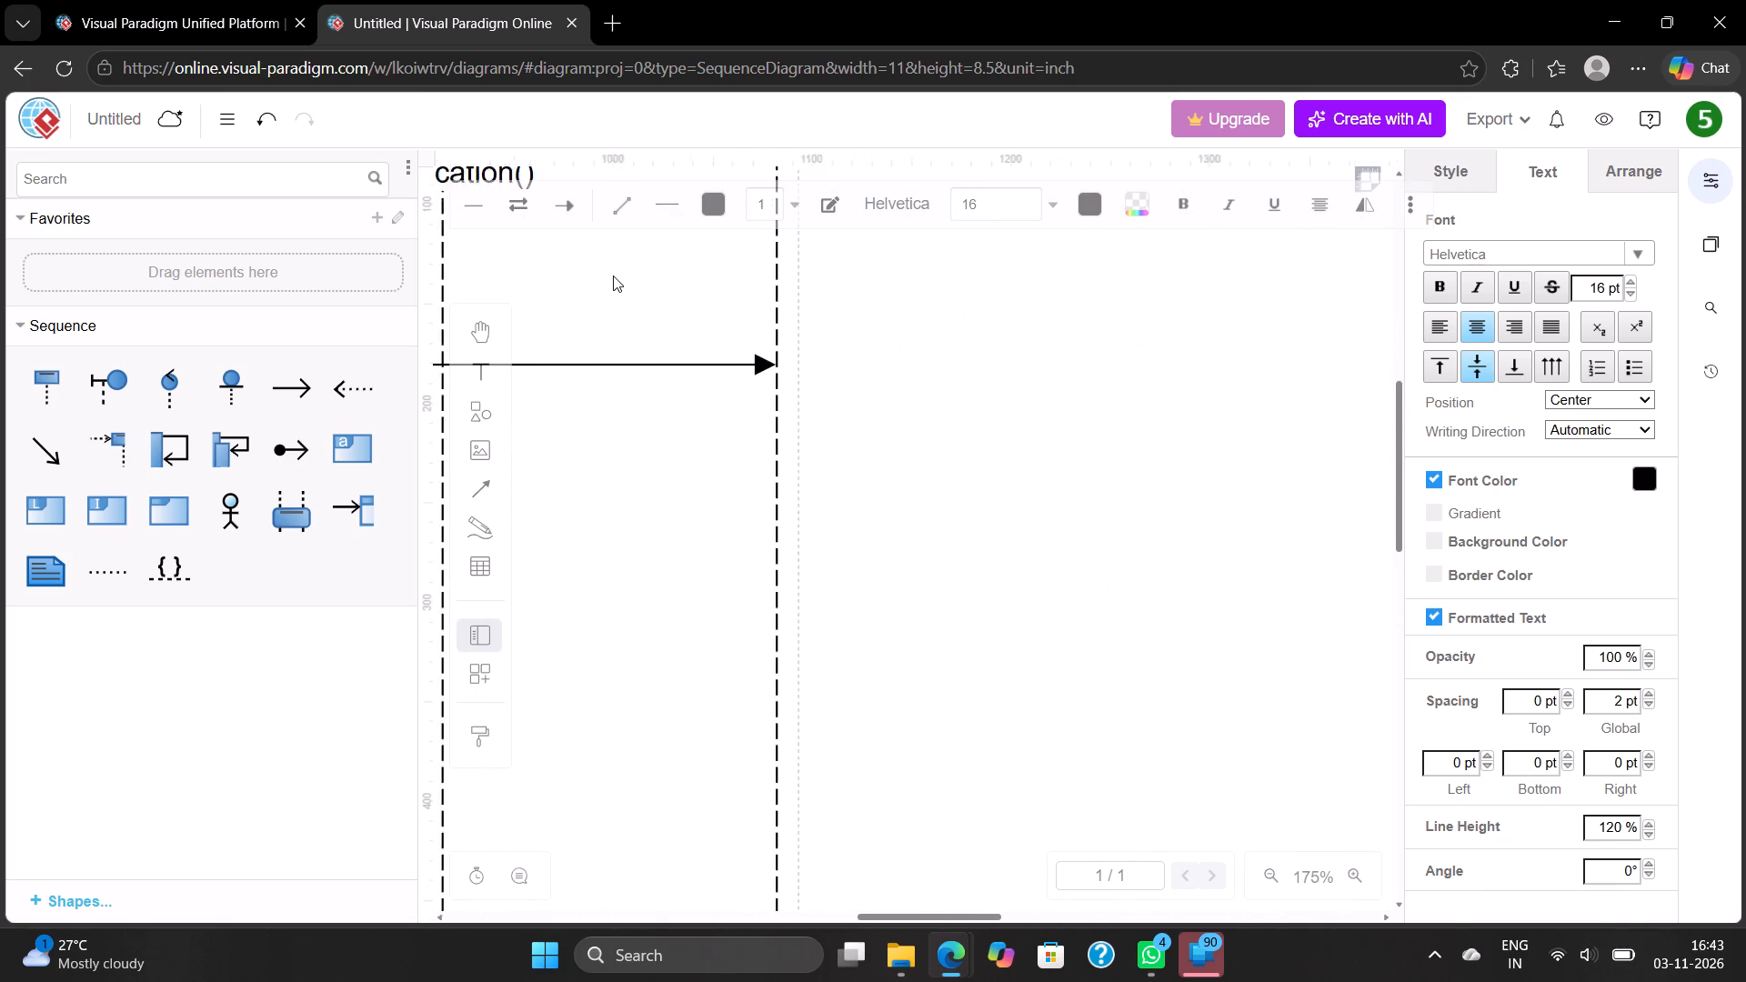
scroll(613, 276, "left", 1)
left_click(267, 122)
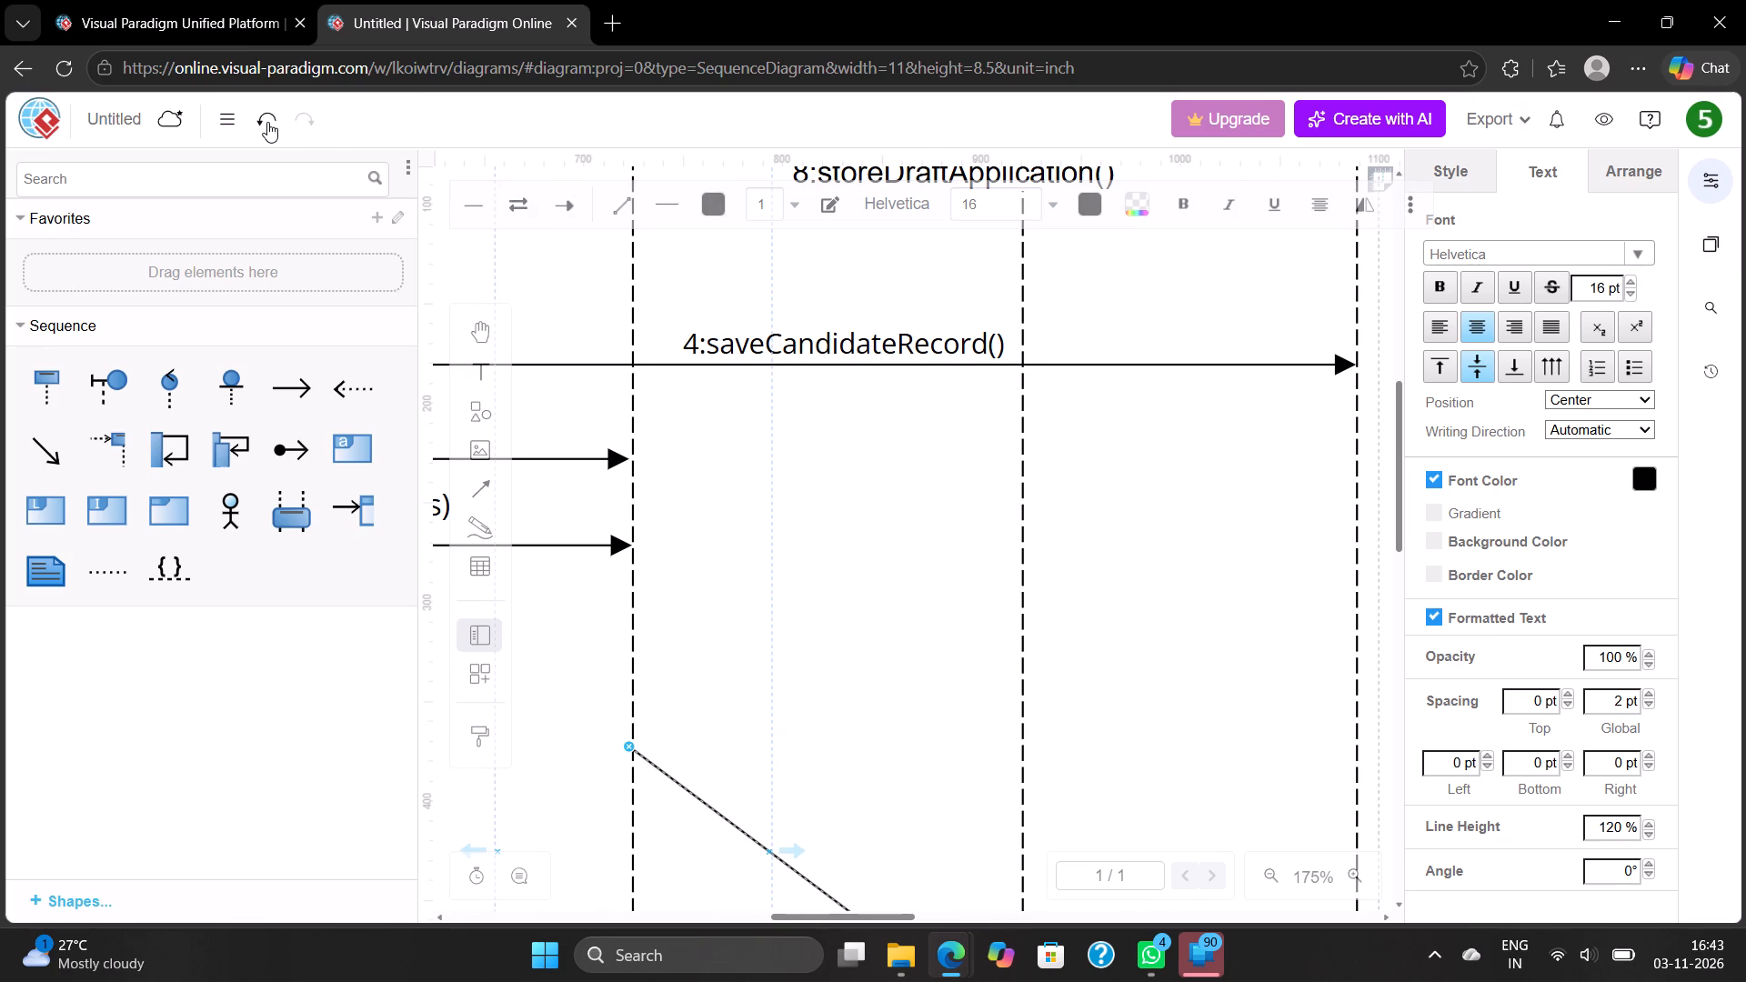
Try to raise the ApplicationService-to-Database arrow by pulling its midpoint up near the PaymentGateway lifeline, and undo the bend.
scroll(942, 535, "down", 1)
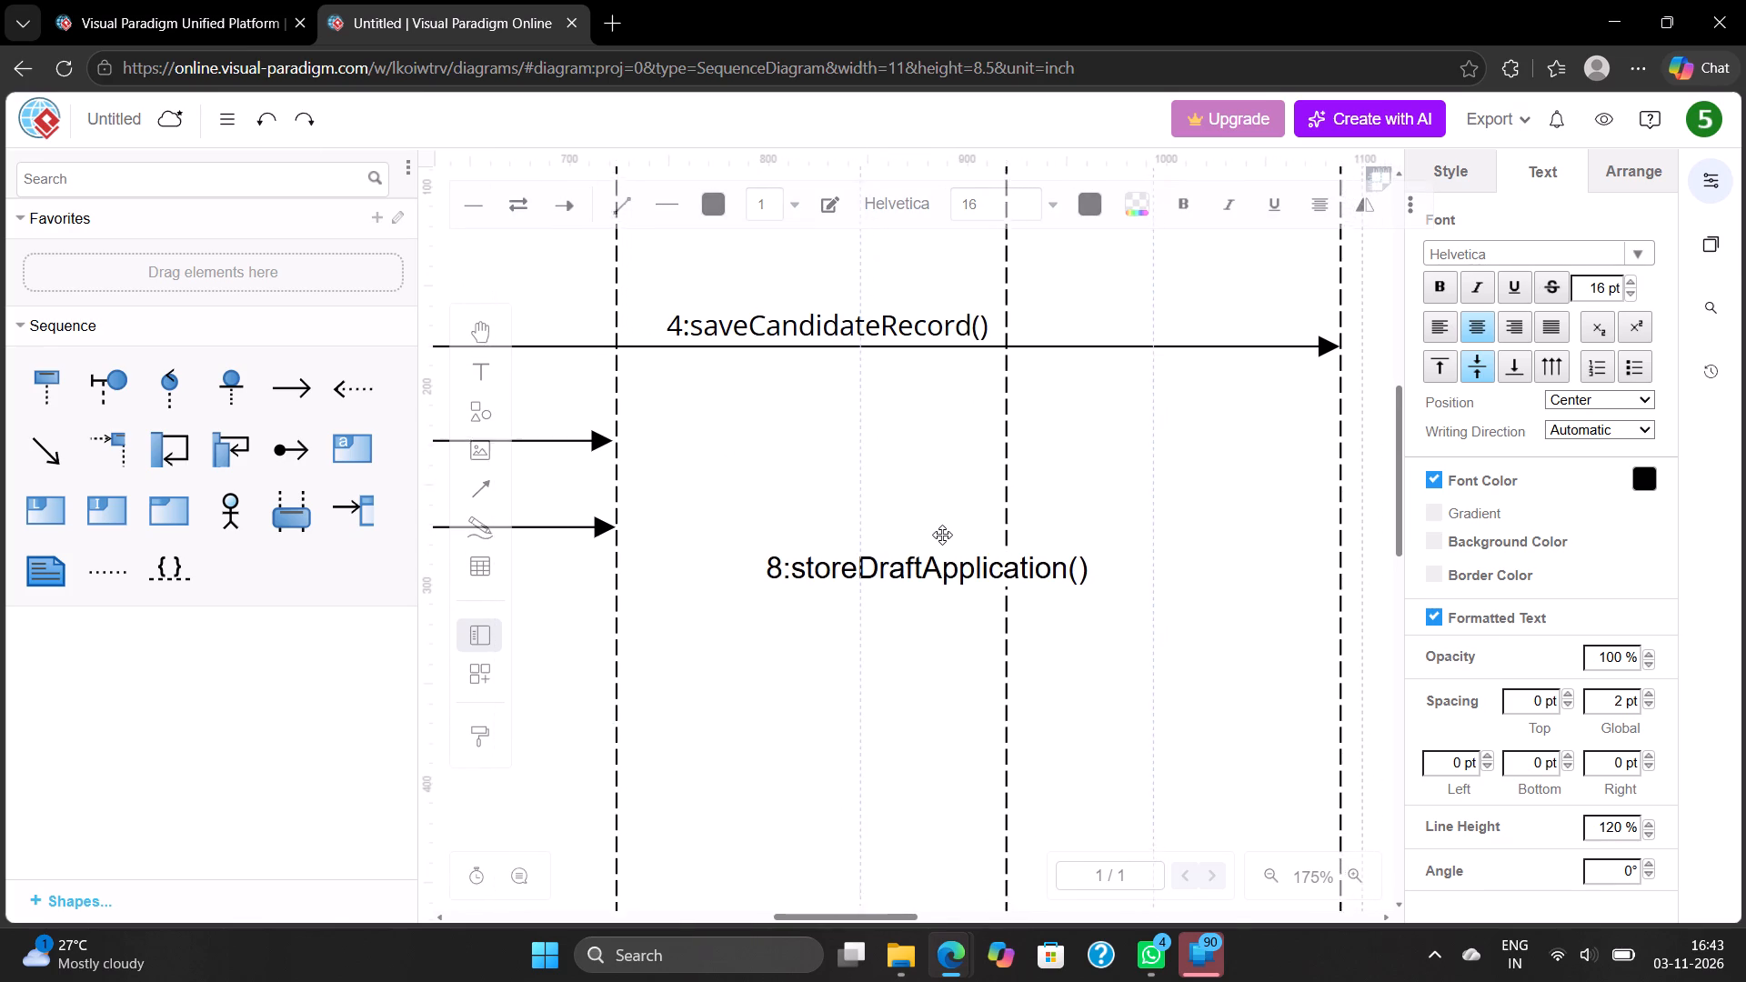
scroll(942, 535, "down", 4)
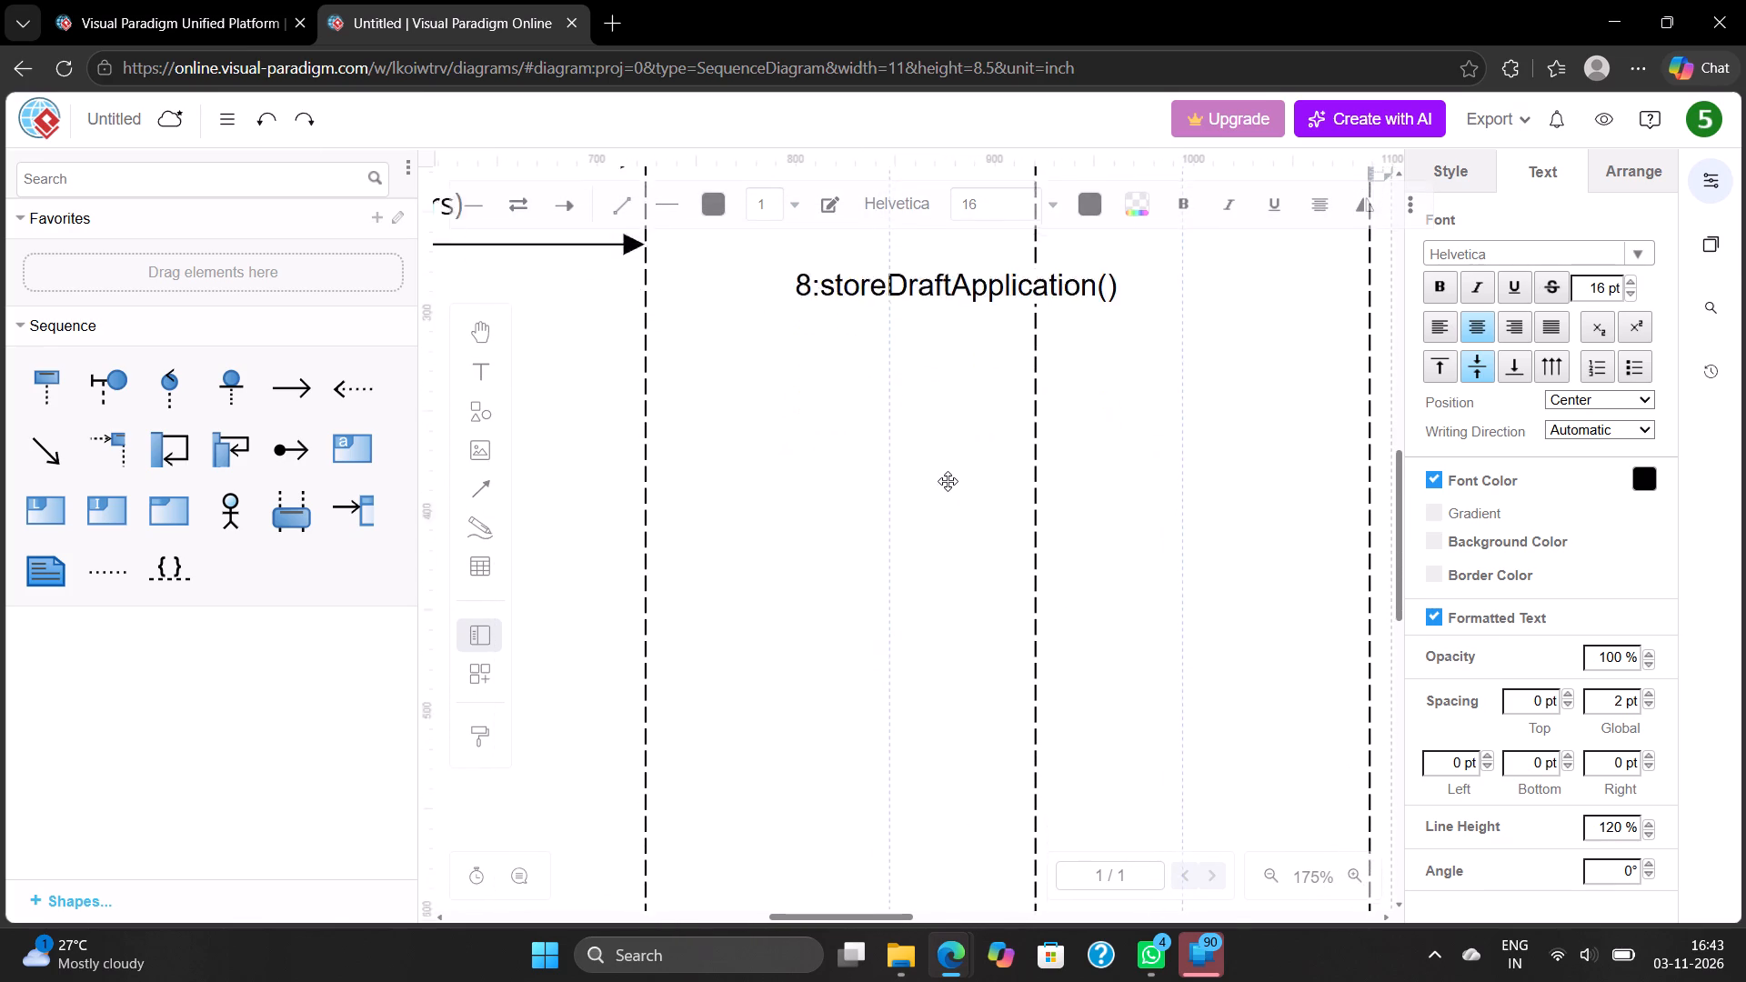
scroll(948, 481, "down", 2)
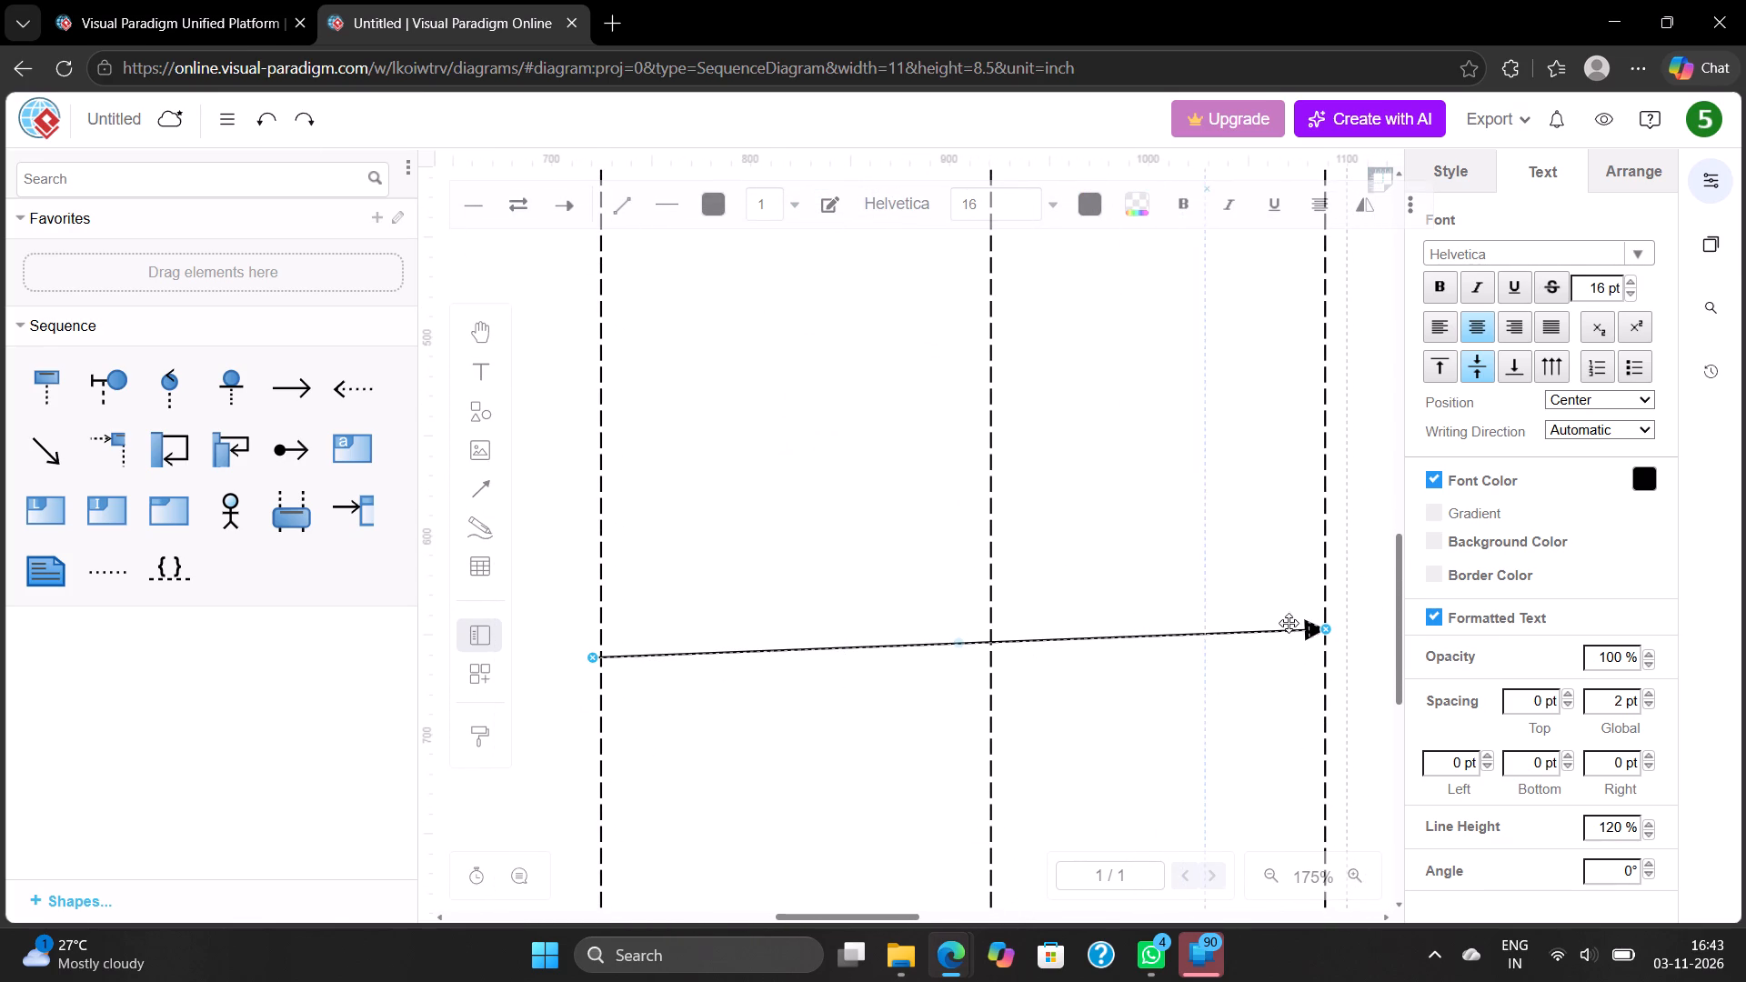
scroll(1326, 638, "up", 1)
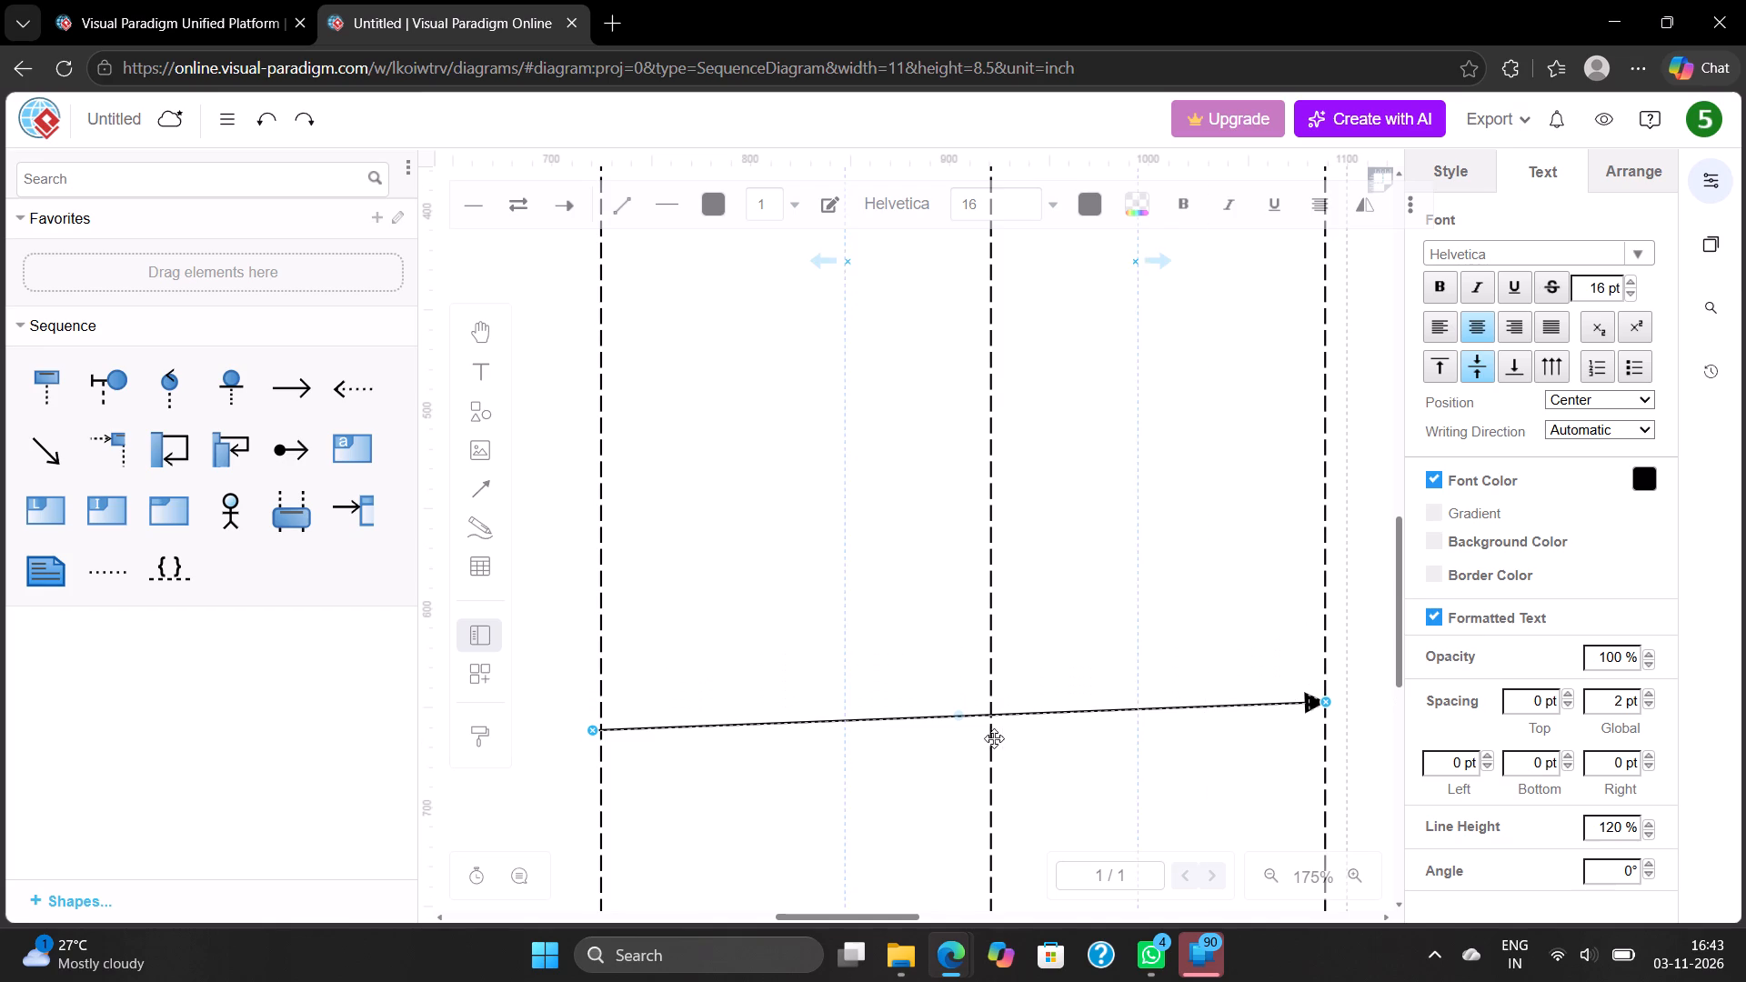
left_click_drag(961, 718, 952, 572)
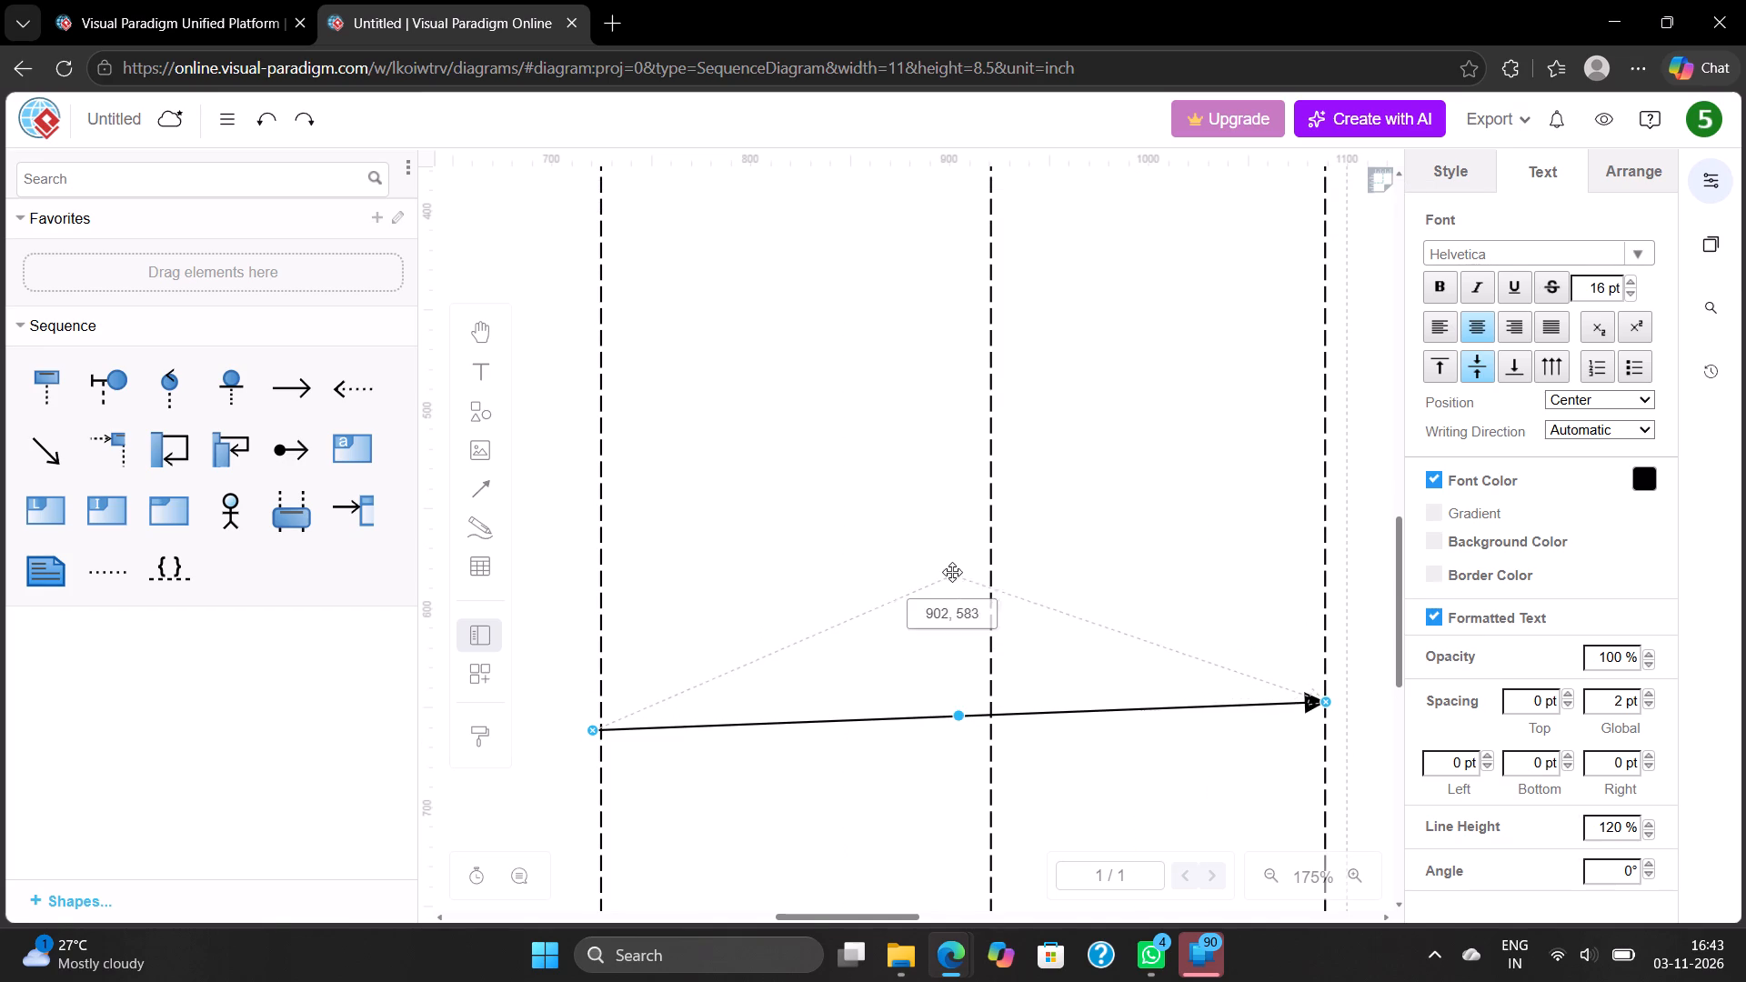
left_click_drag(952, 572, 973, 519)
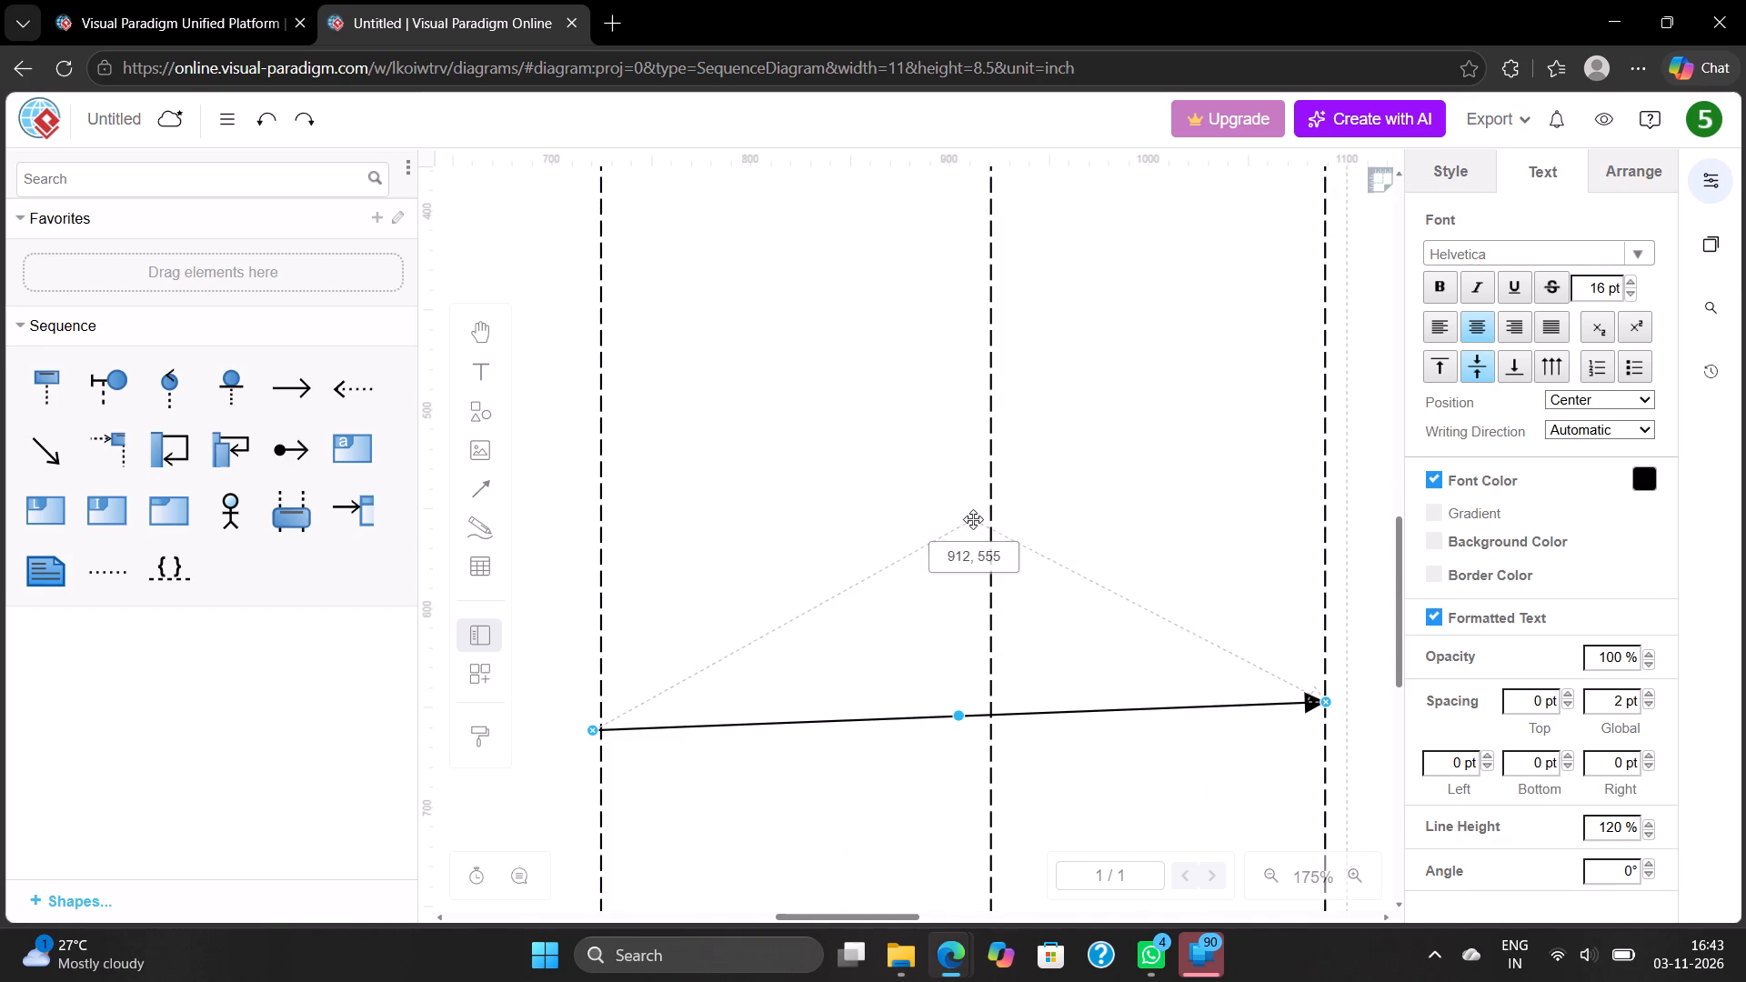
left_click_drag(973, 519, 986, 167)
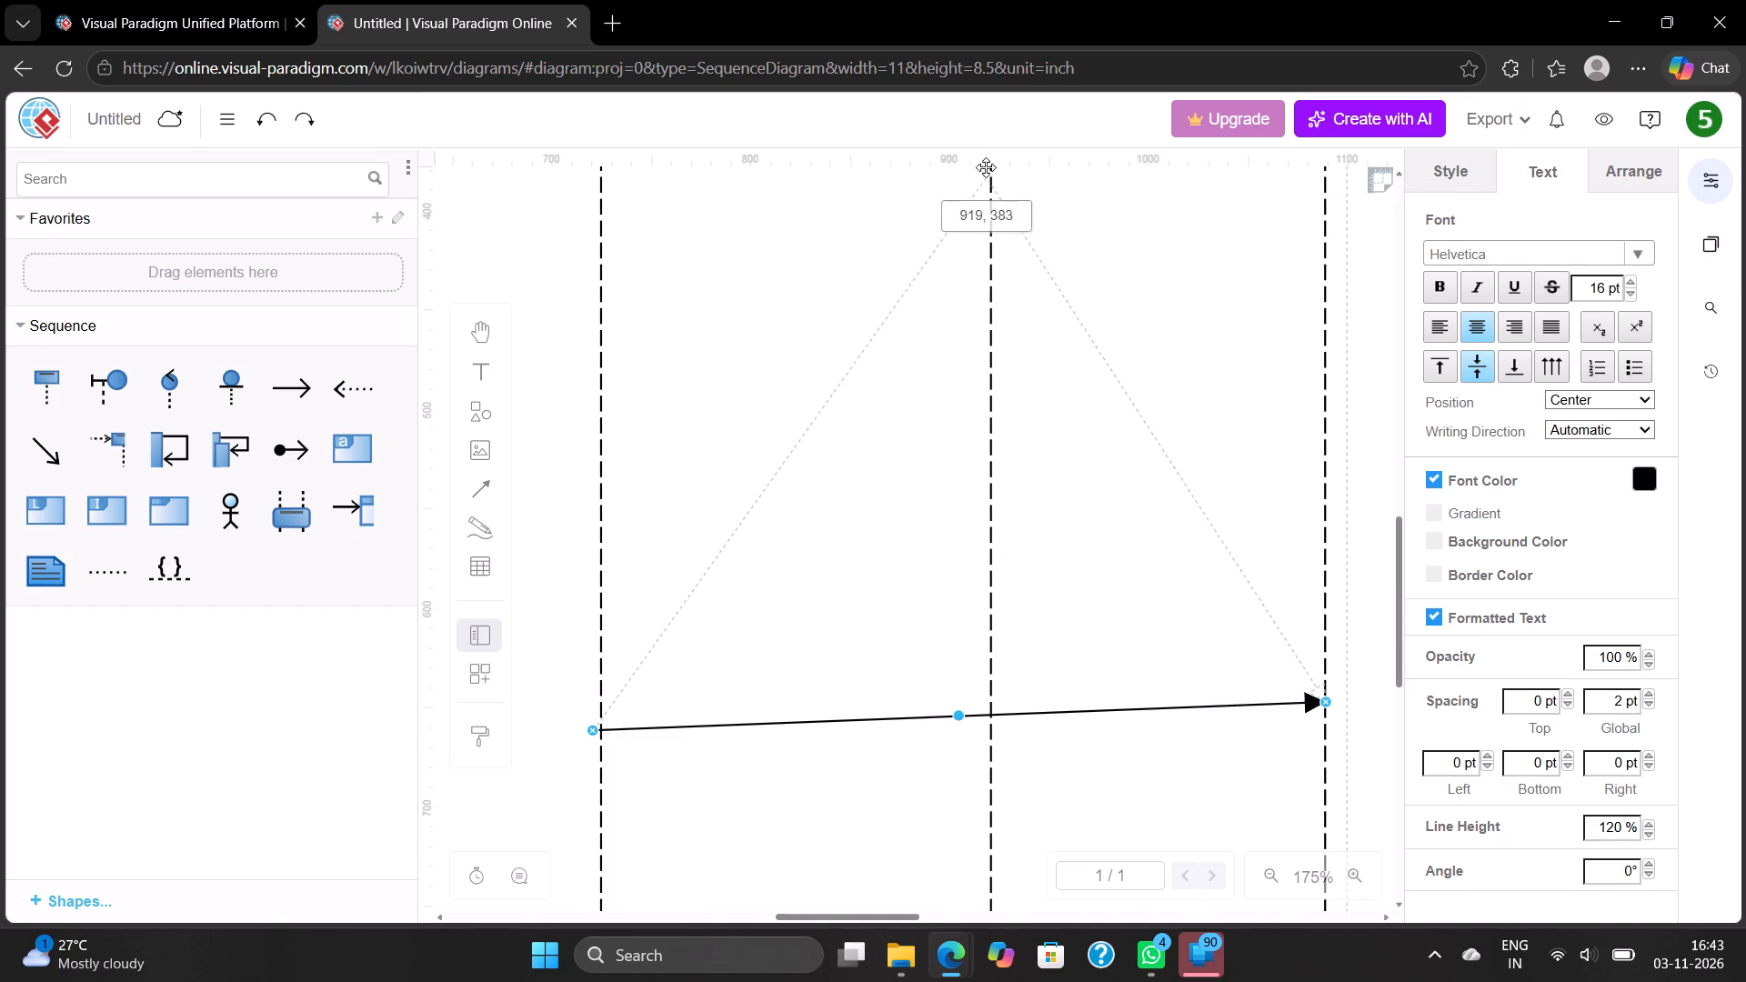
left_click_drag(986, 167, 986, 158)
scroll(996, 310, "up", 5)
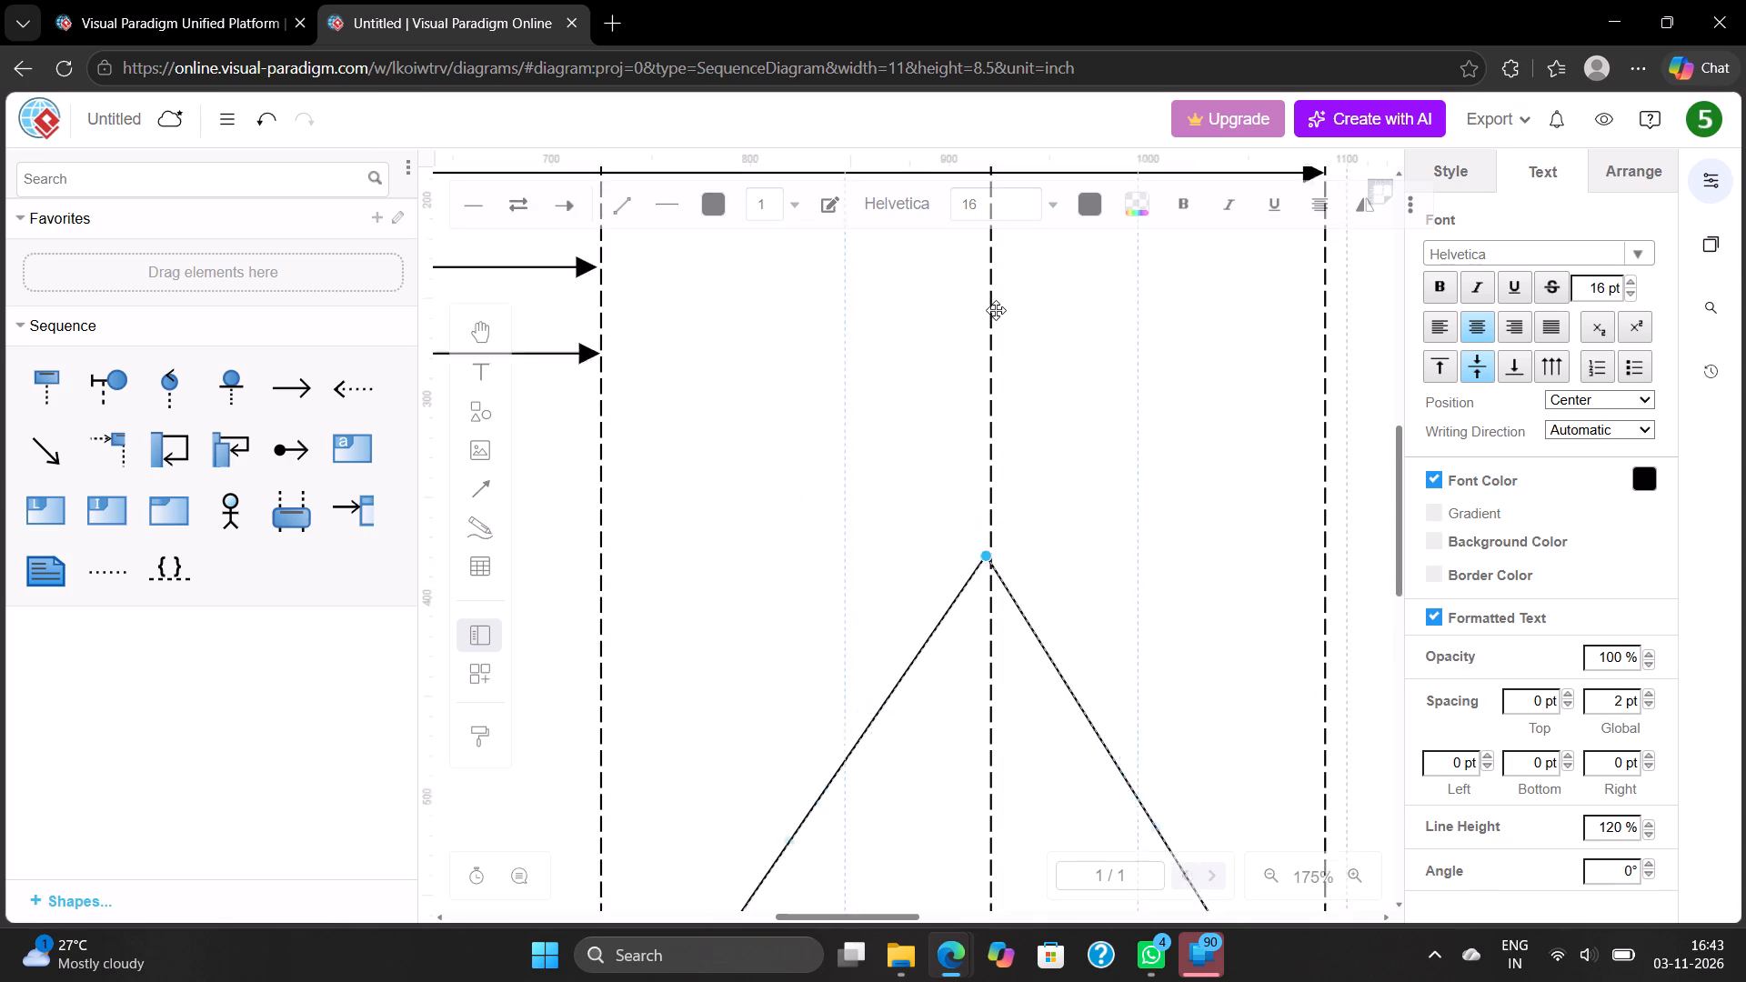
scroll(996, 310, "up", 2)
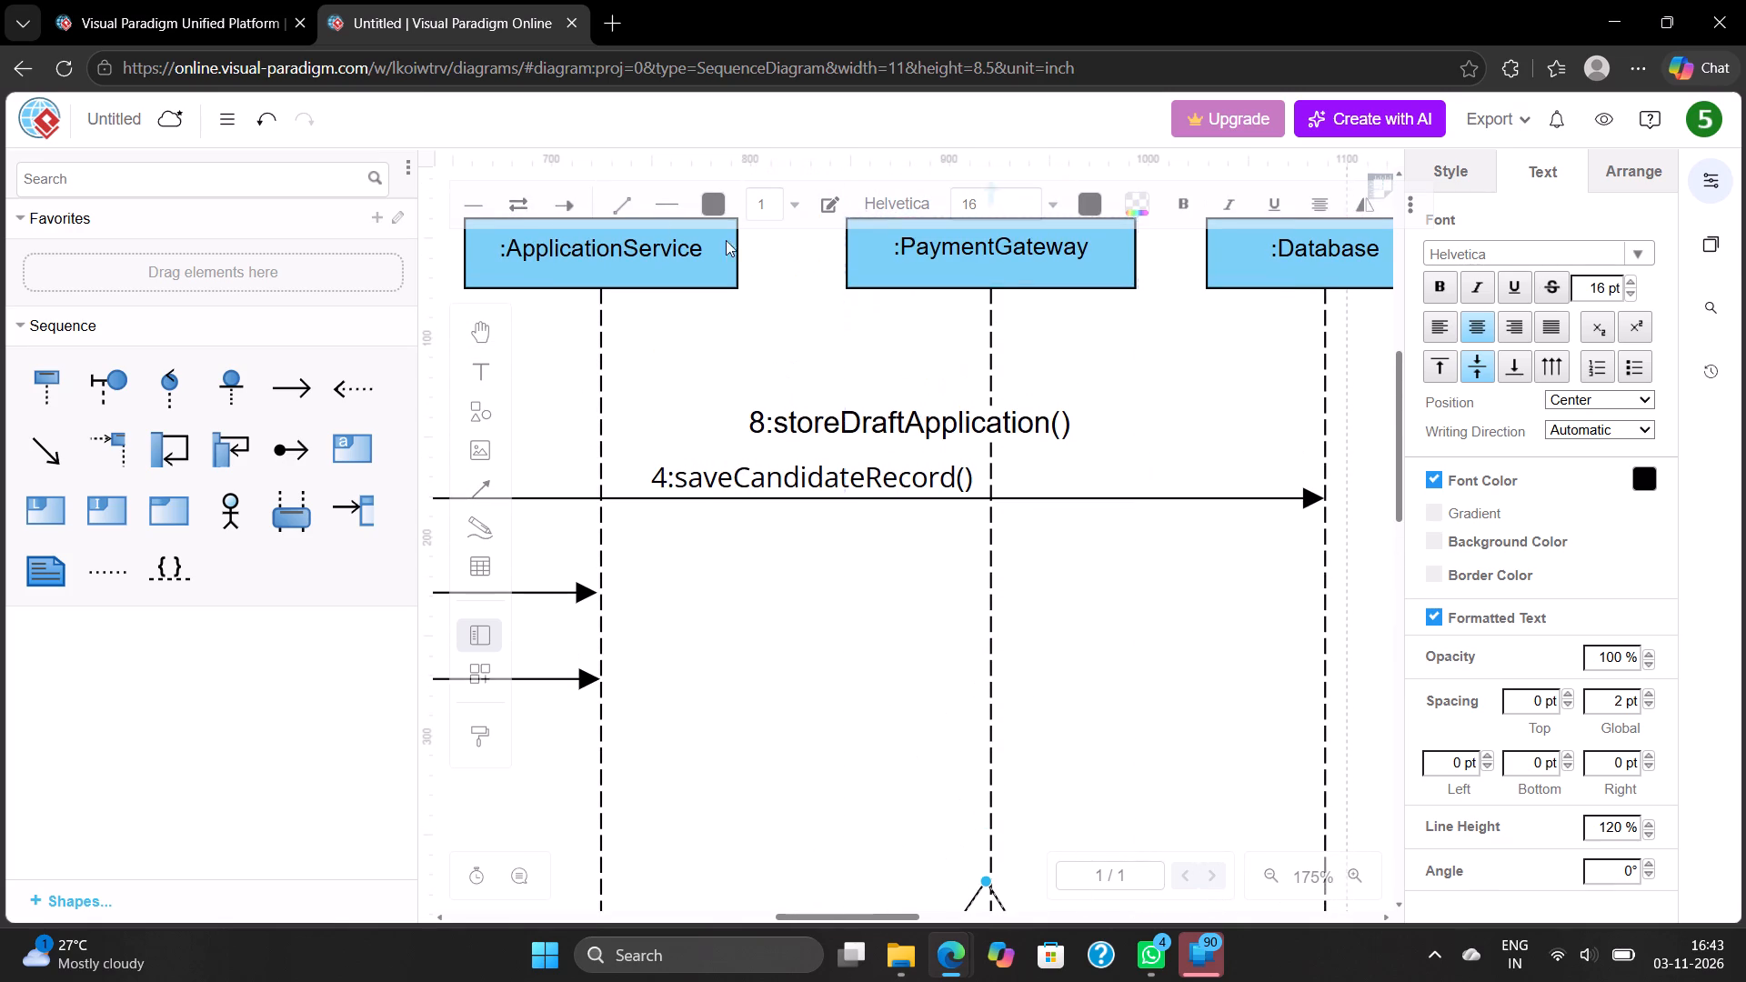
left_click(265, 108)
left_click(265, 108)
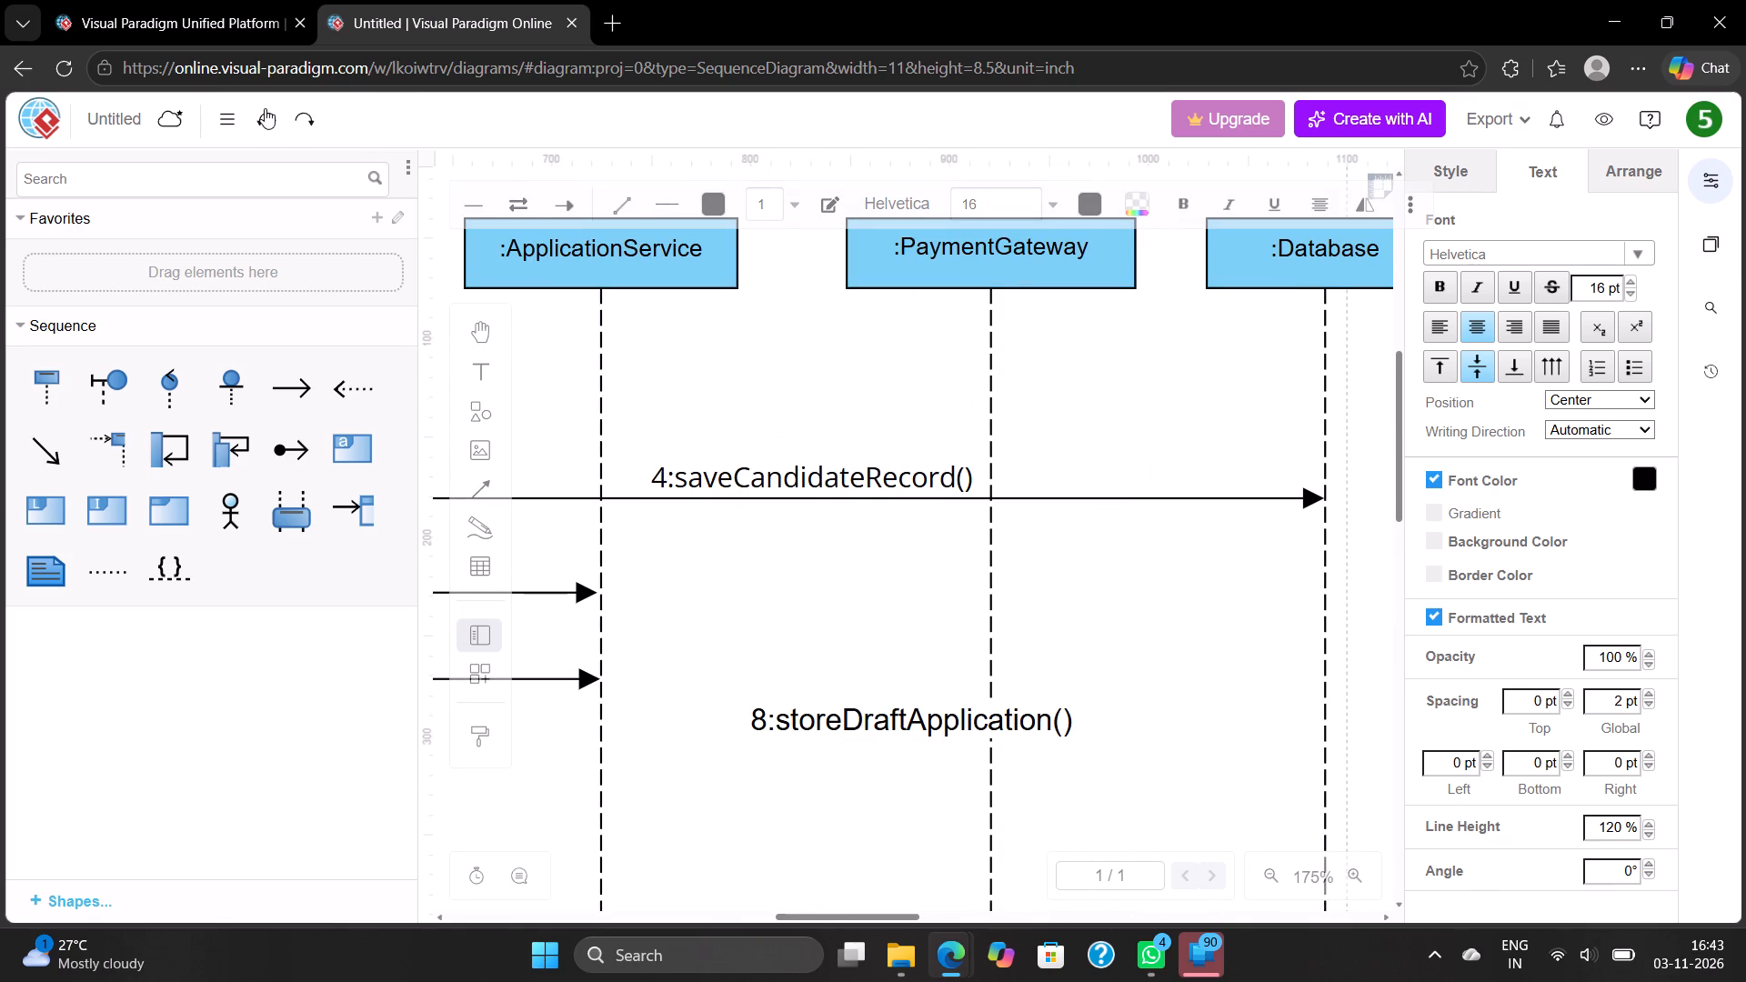
Raise the start of the ApplicationService-to-Database arrow along the ApplicationService lifeline to just below the 7:createExamApplication arrow.
scroll(953, 575, "down", 8)
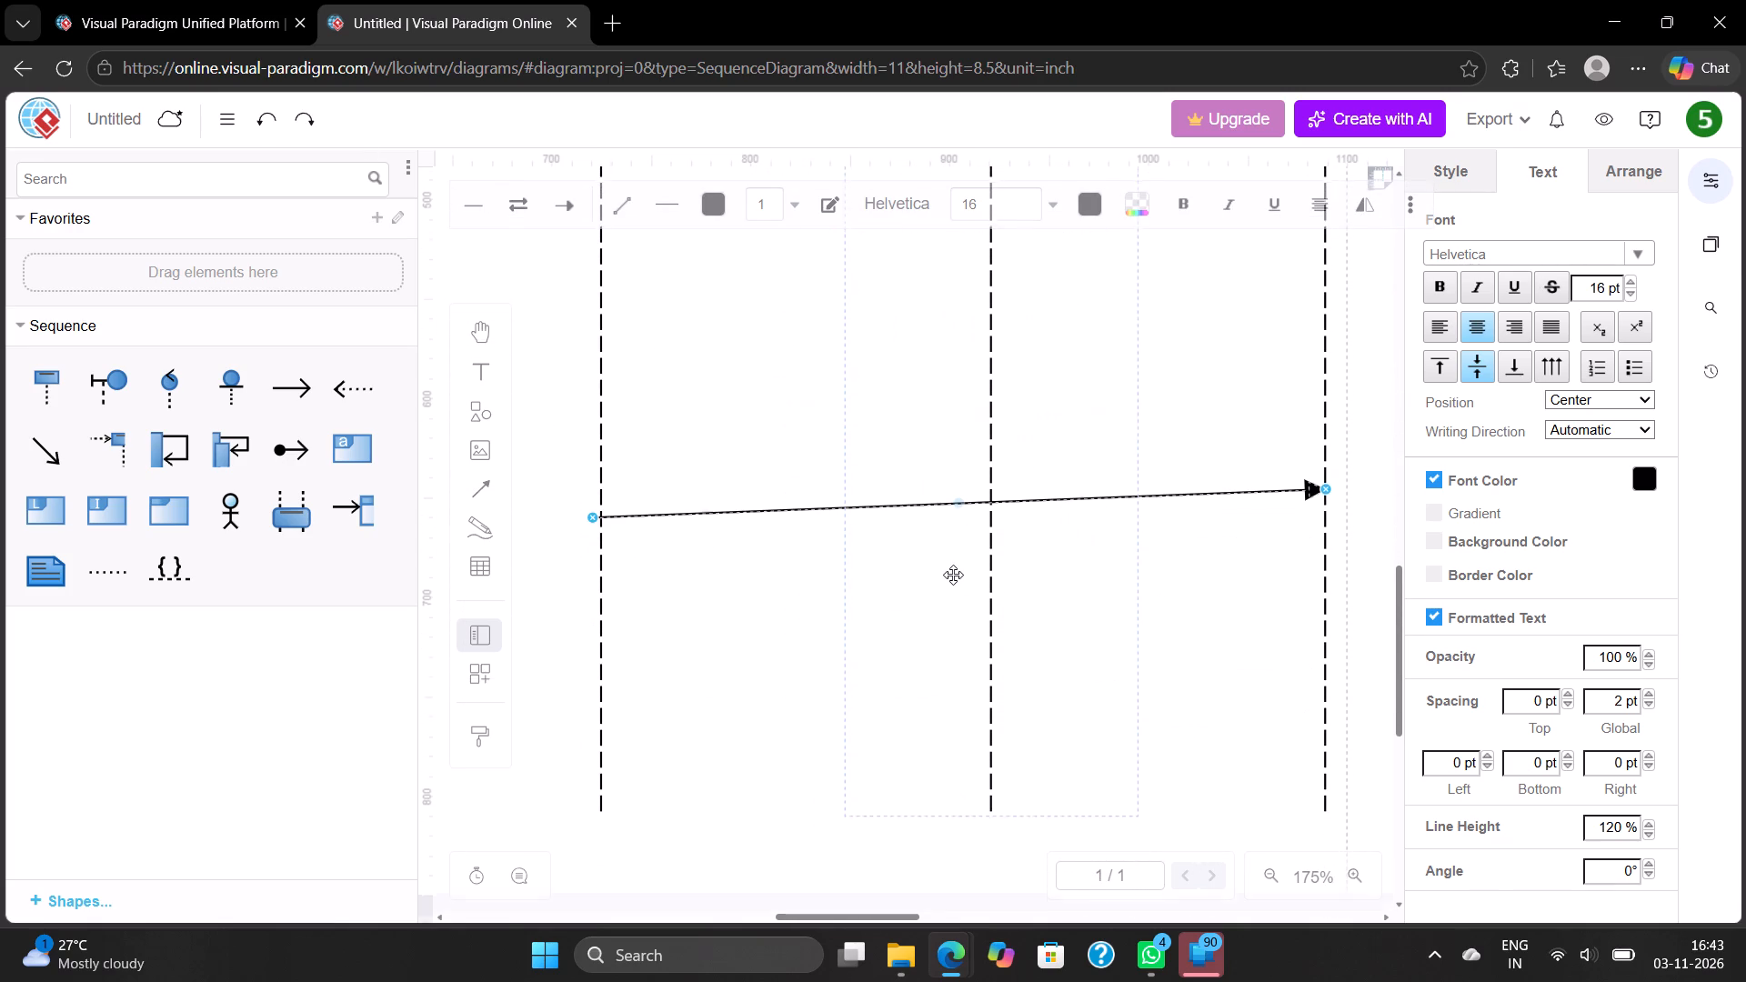
scroll(722, 515, "up", 2)
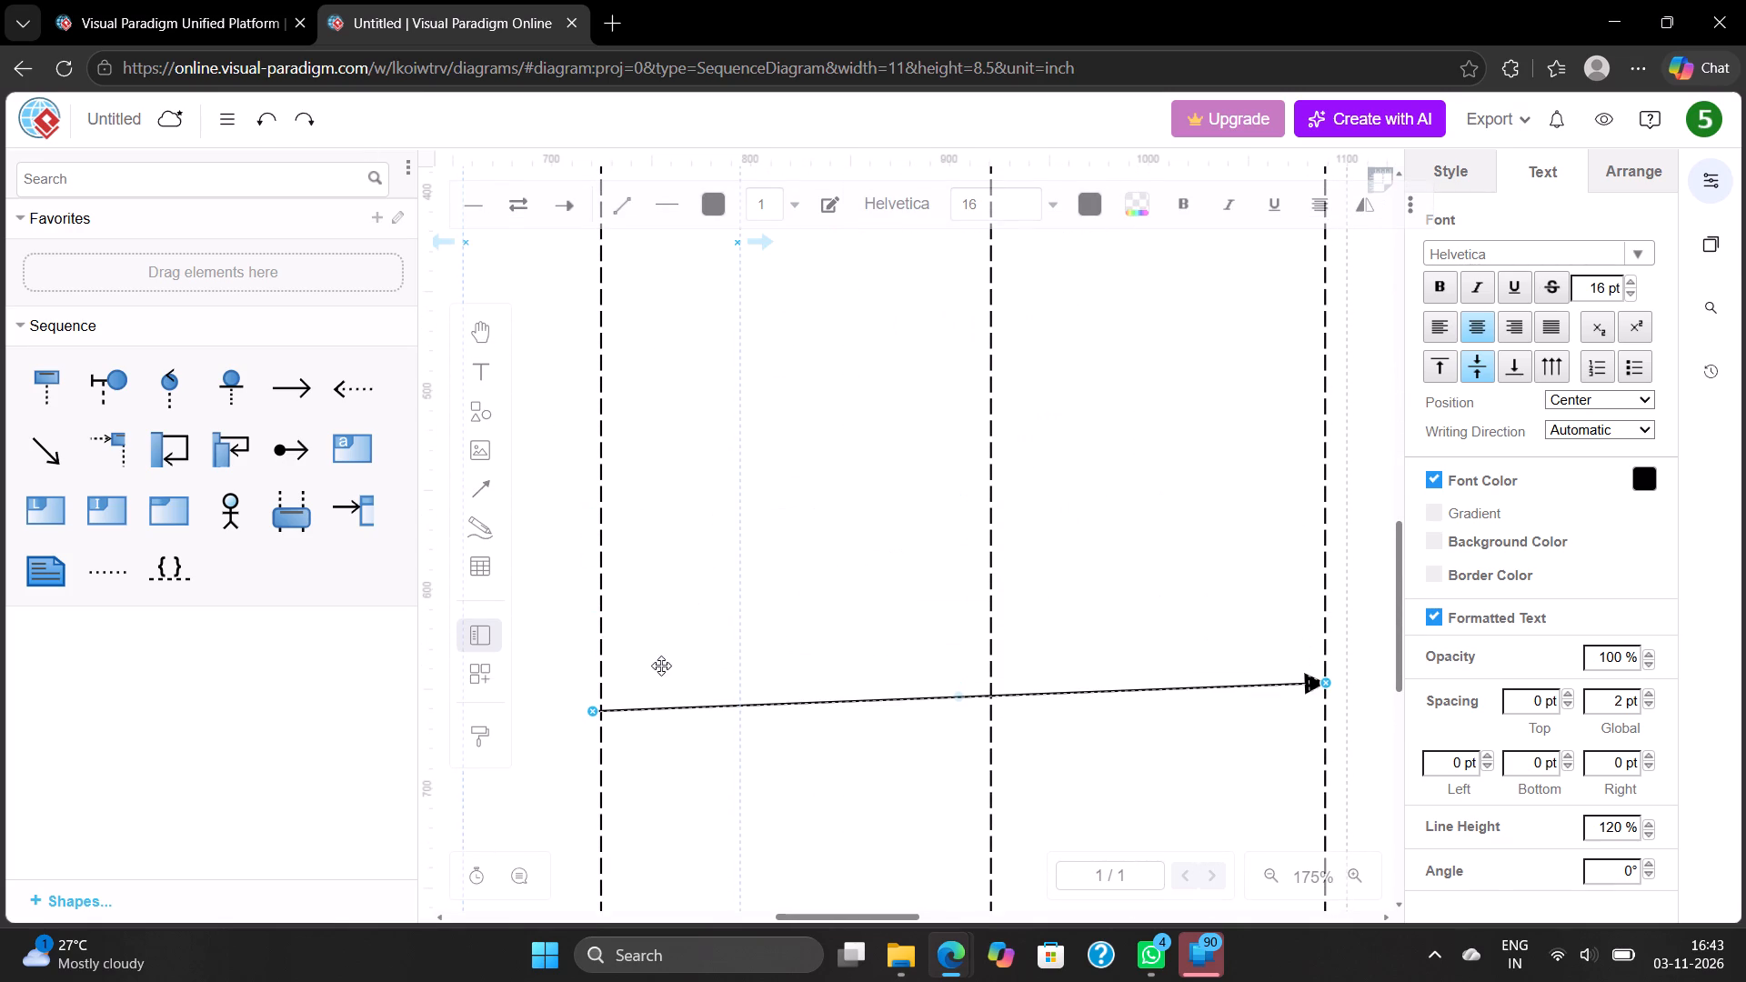
left_click_drag(595, 712, 594, 356)
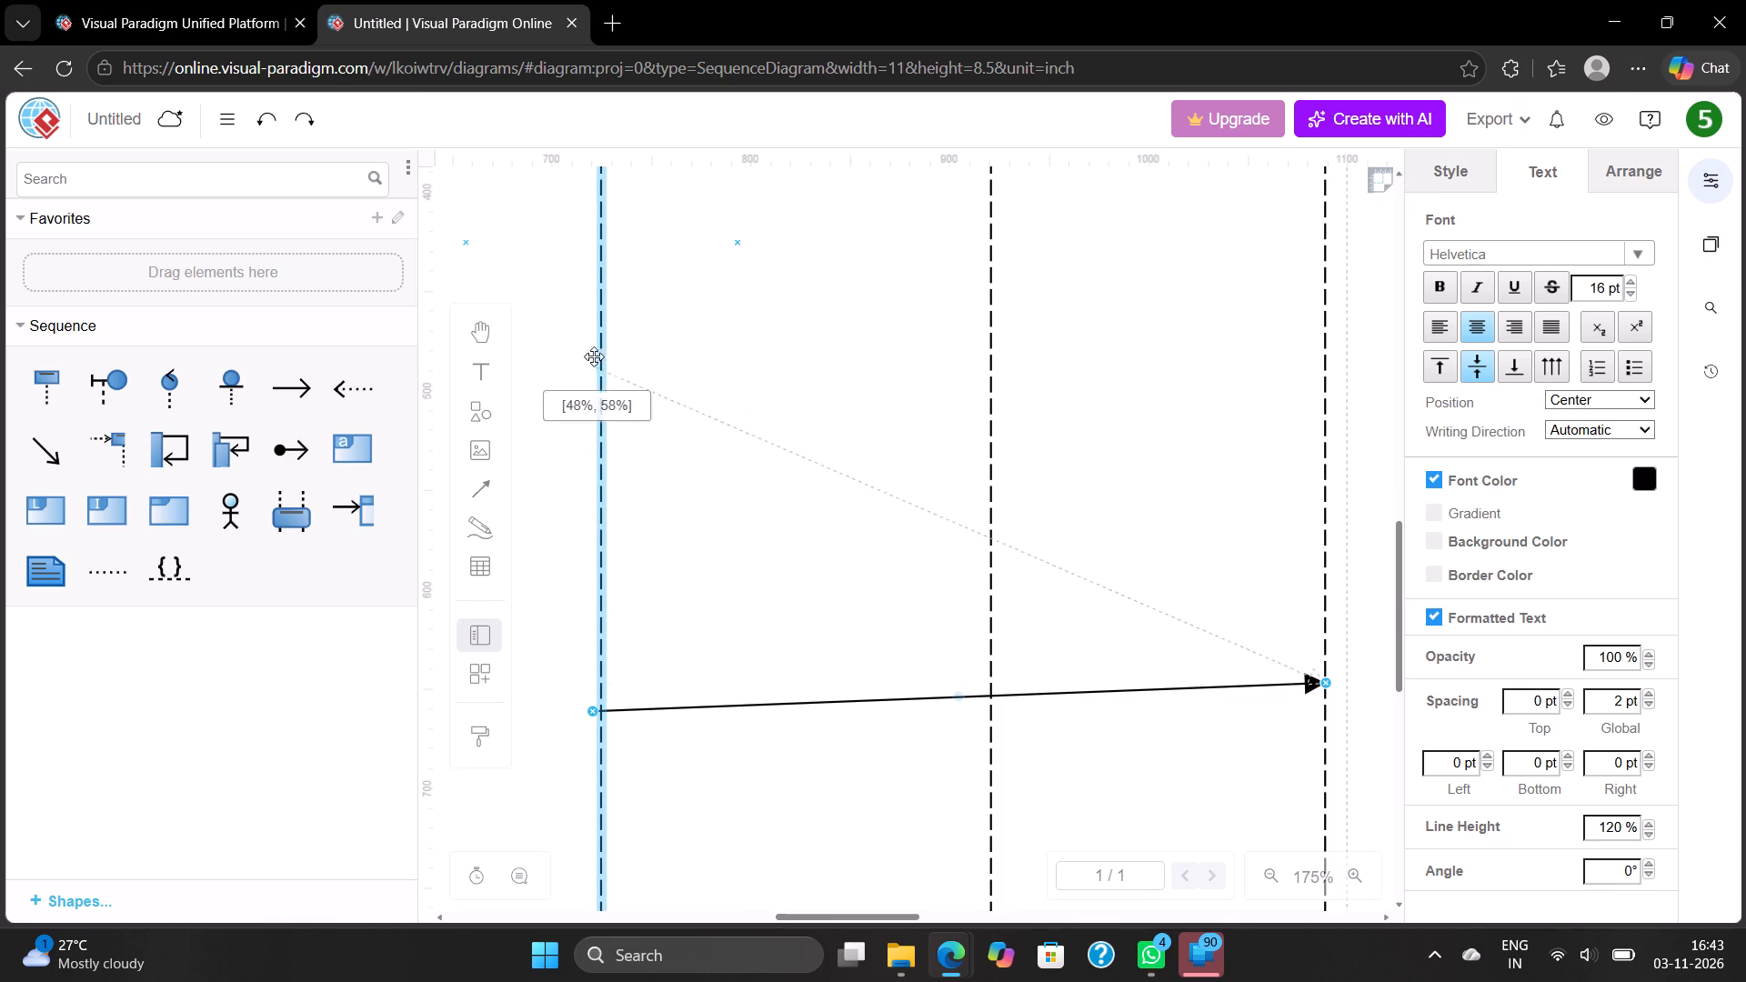
left_click_drag(594, 356, 603, 186)
scroll(603, 186, "up", 3)
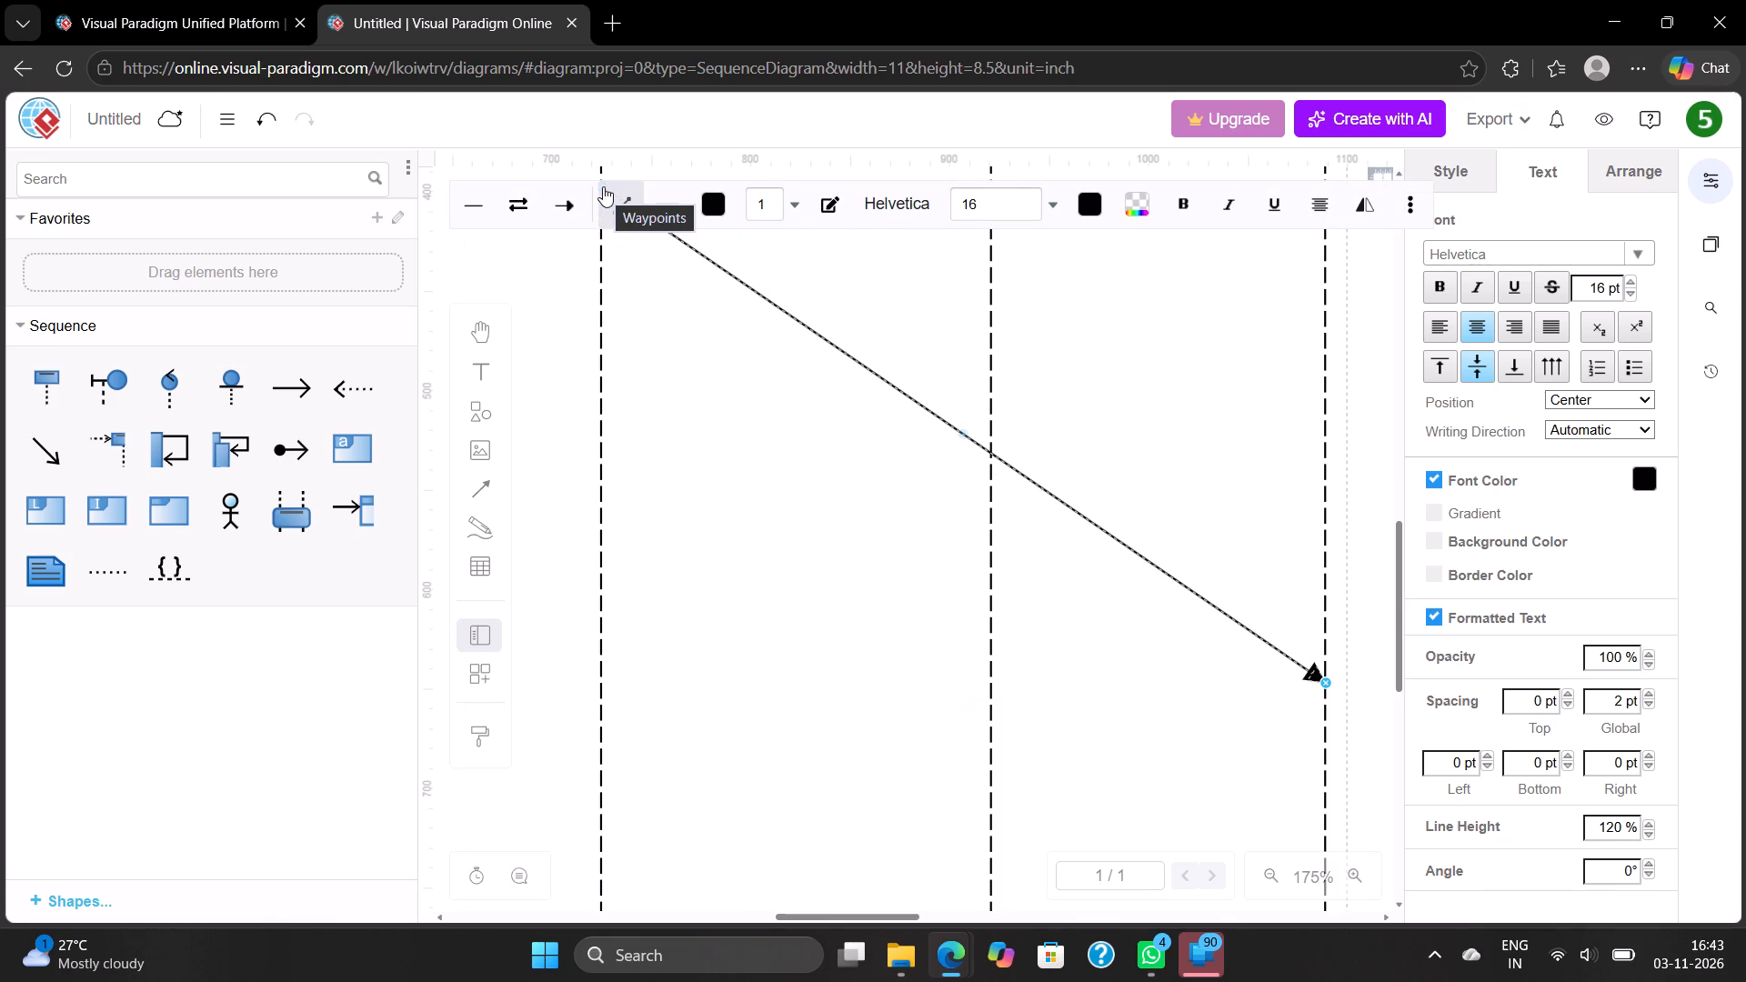
scroll(693, 251, "up", 4)
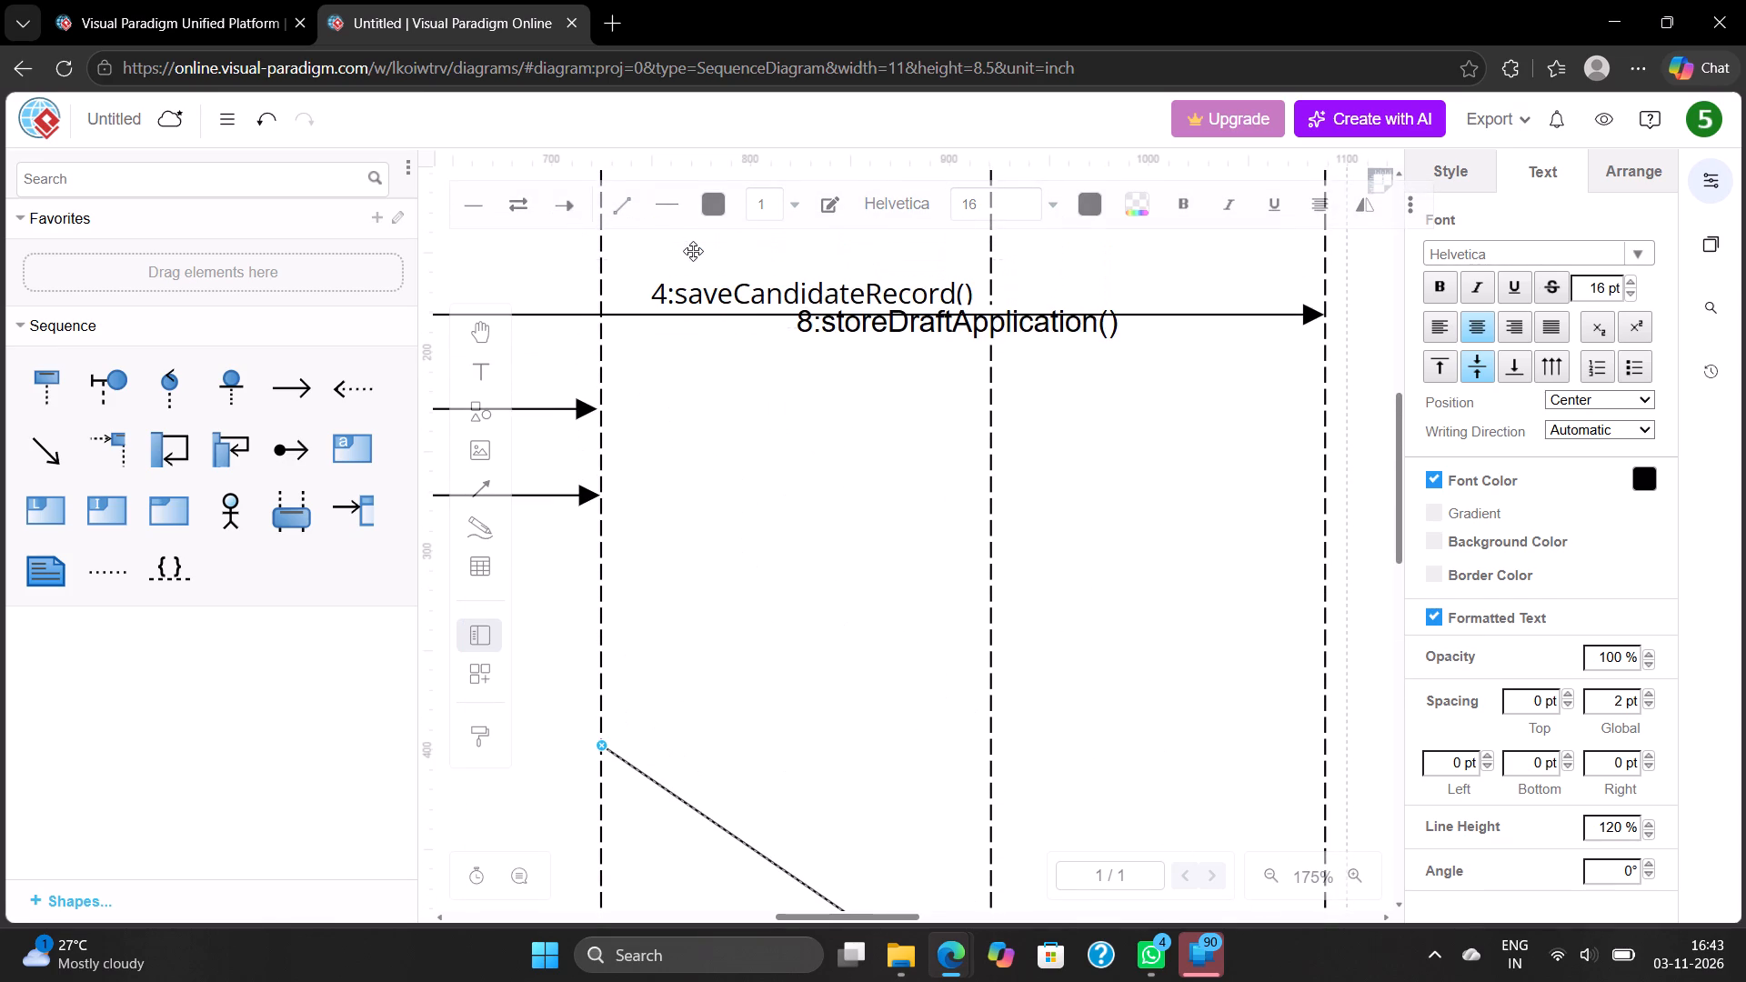
scroll(828, 600, "down", 2)
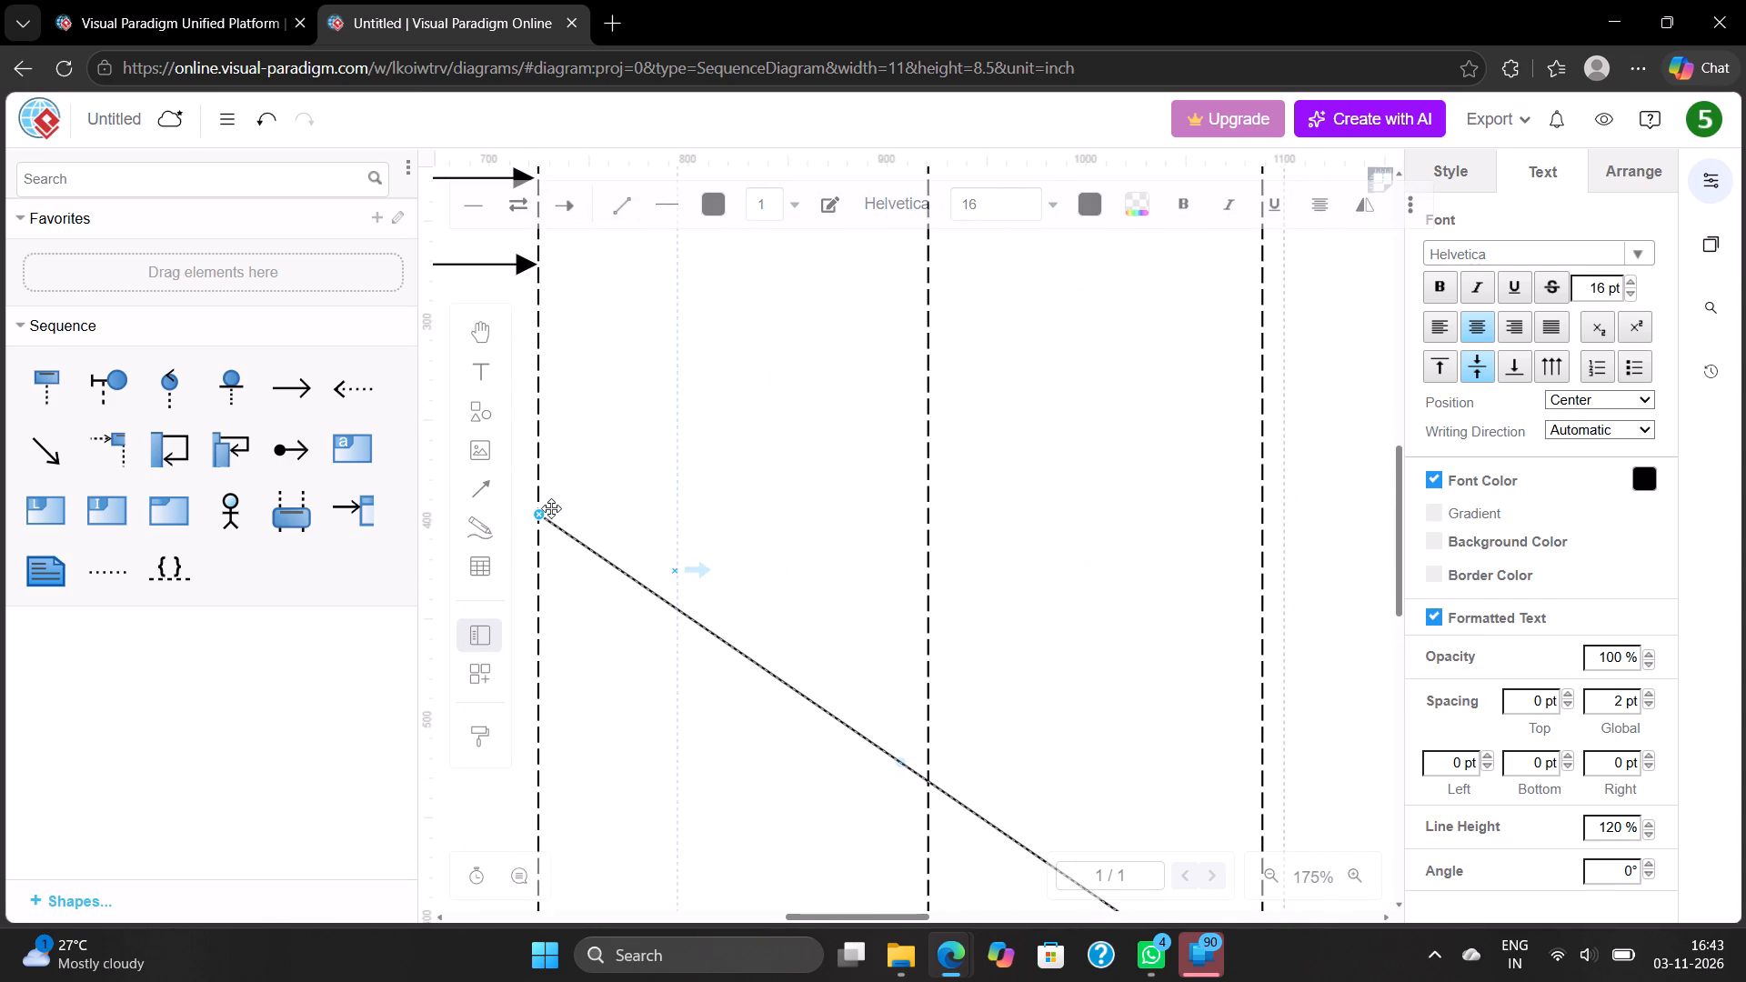
left_click_drag(537, 514, 540, 341)
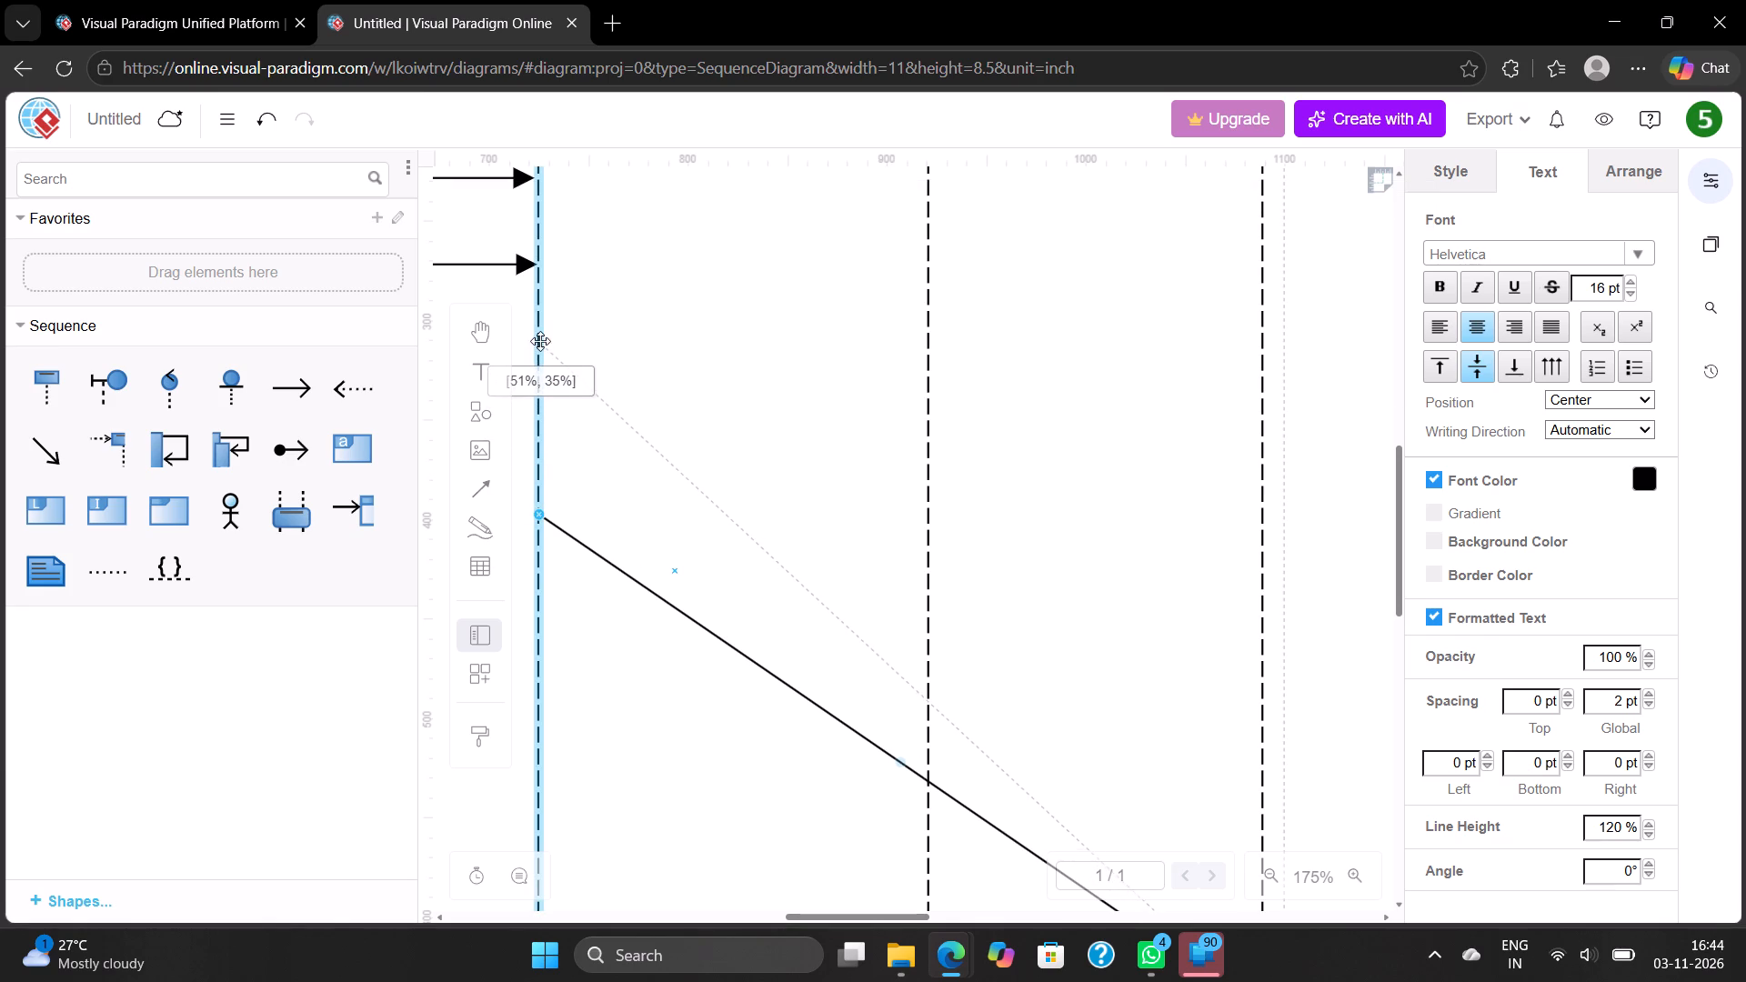
left_click_drag(540, 341, 540, 332)
Raise the arrow's Database end along the Database lifeline until it is level with its start, making the arrow horizontal.
scroll(770, 453, "down", 1)
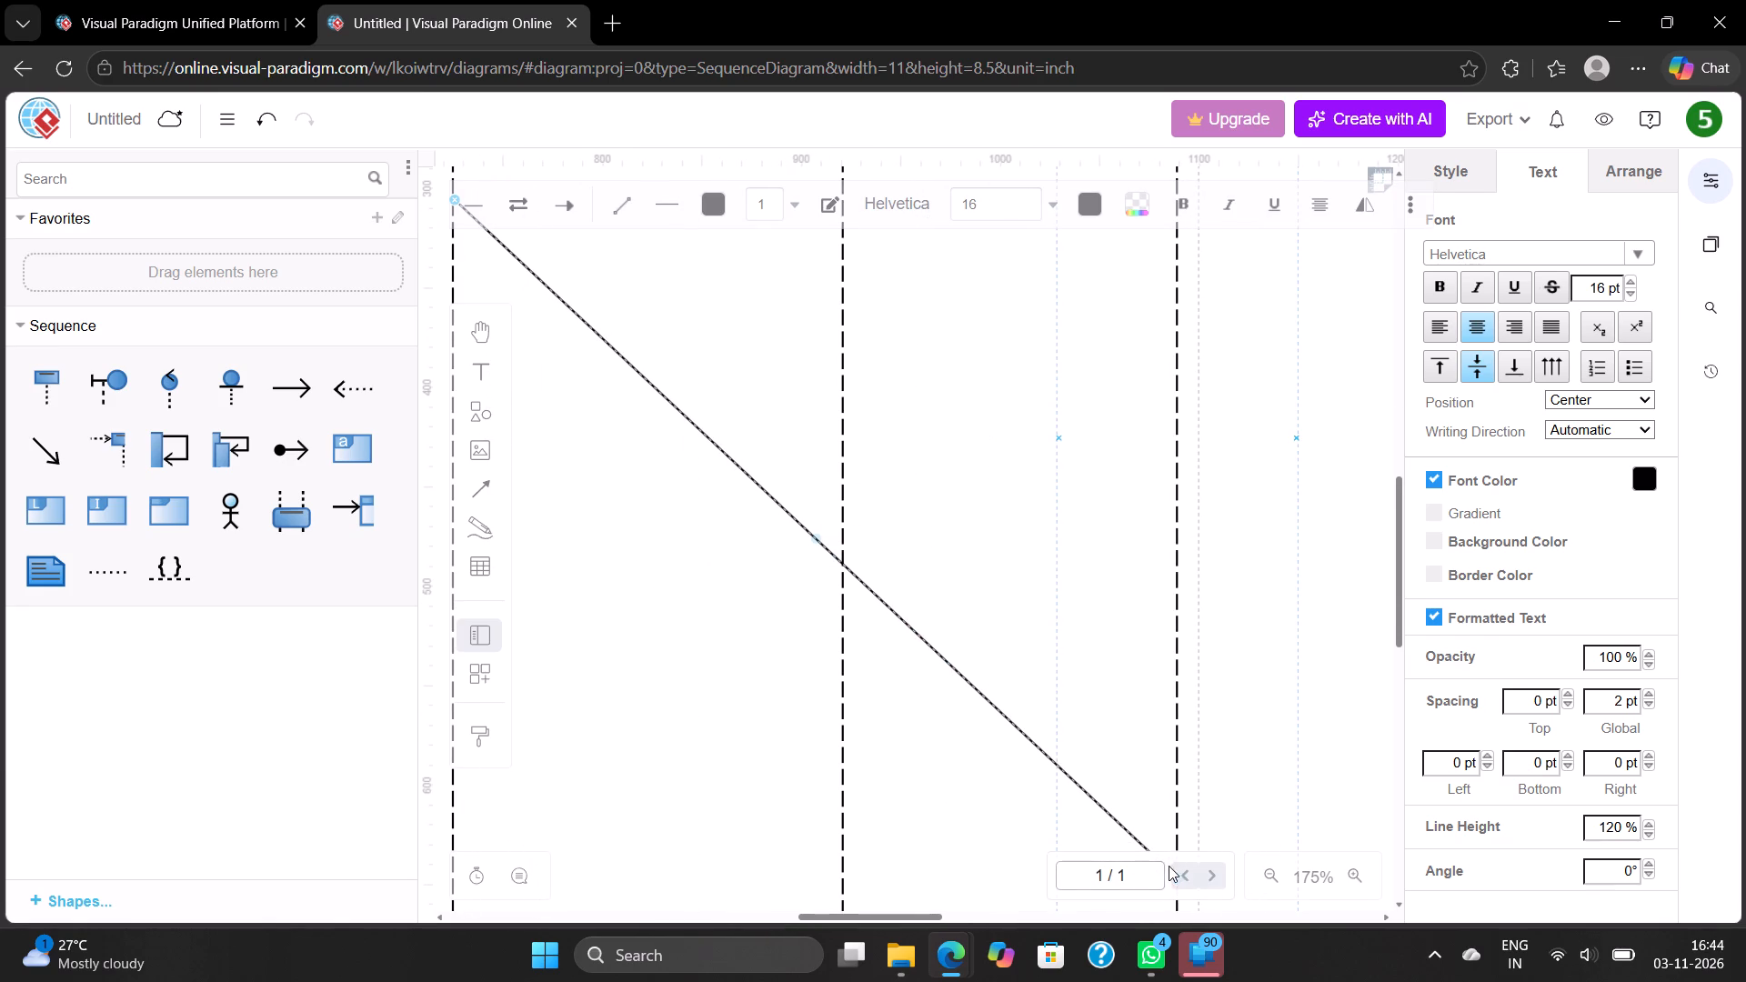
scroll(1136, 822, "down", 1)
left_click_drag(1171, 836, 1172, 727)
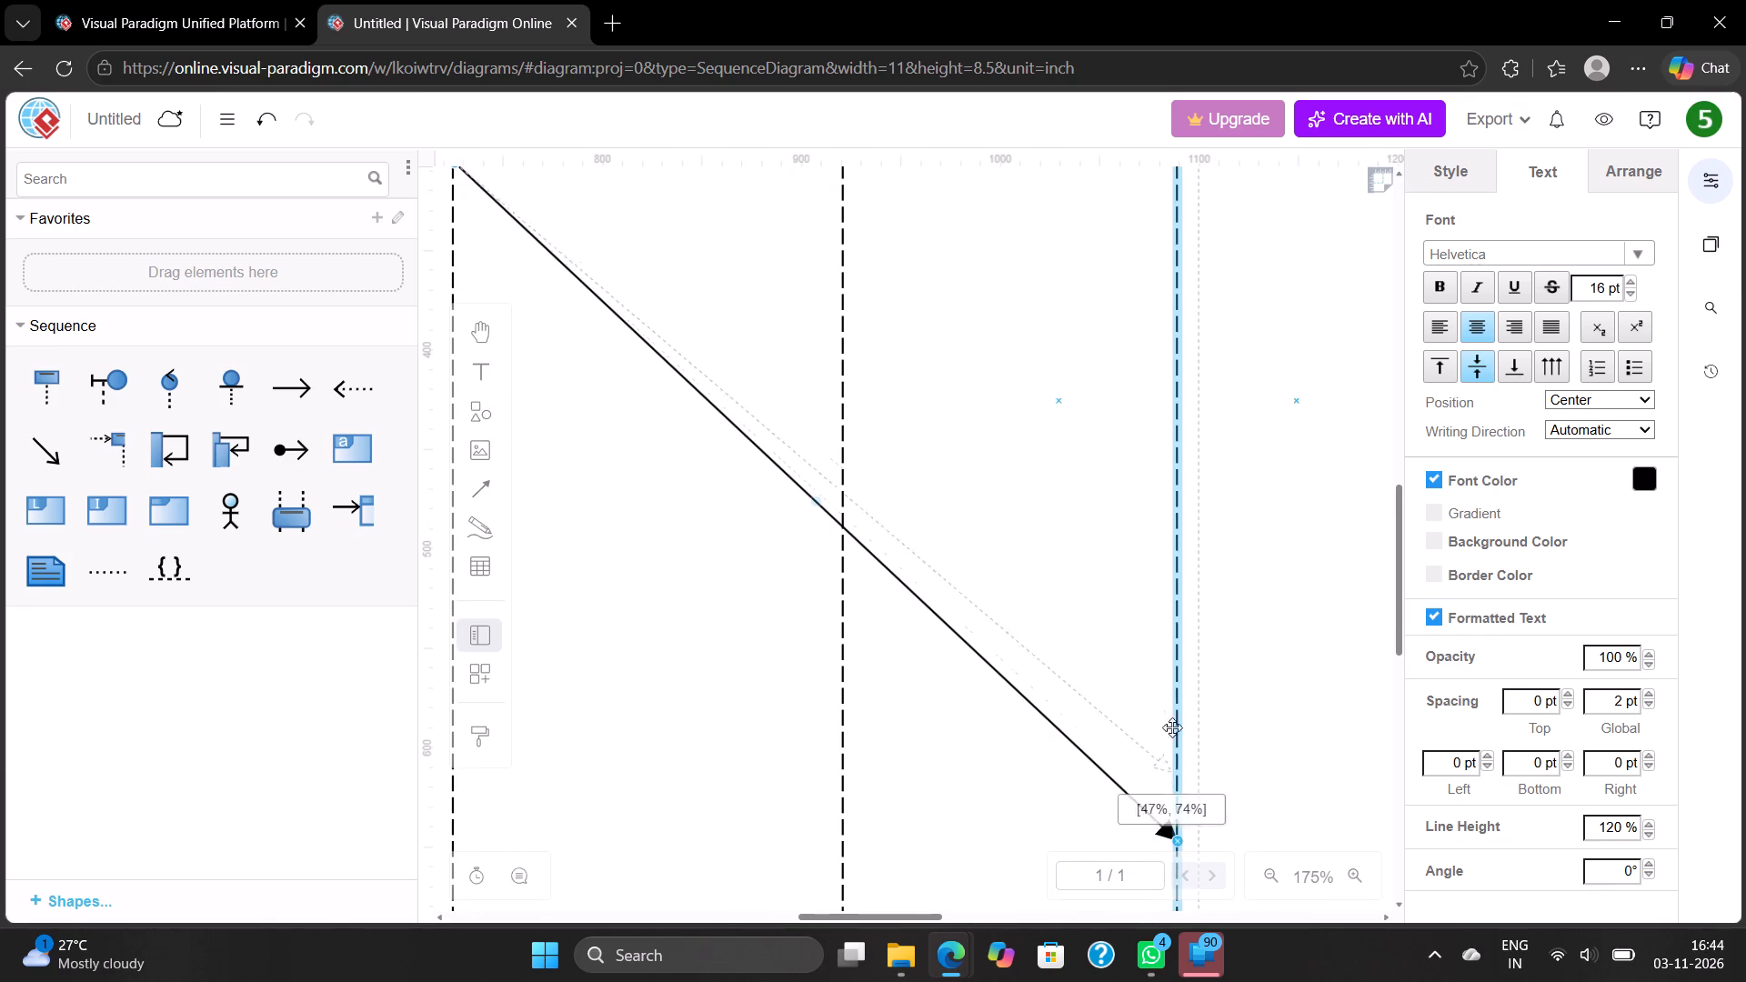
left_click_drag(1172, 727, 1171, 336)
scroll(1171, 336, "up", 1)
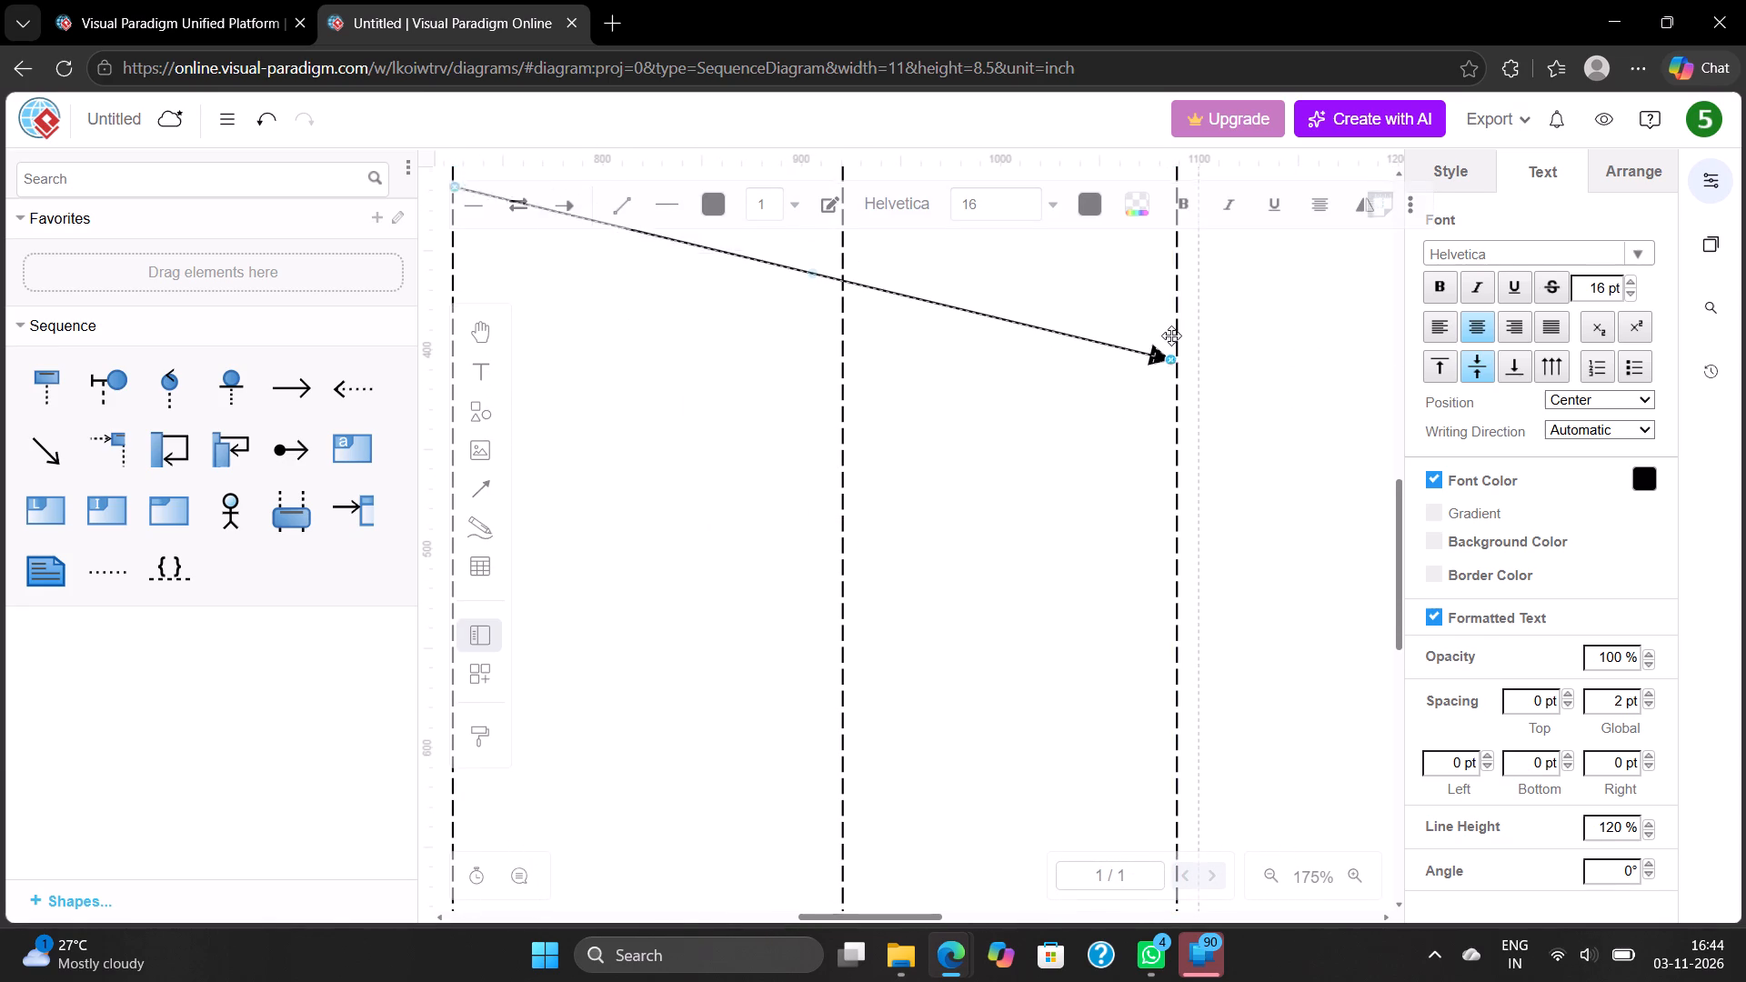
scroll(1171, 336, "up", 2)
left_click_drag(1170, 534, 1176, 509)
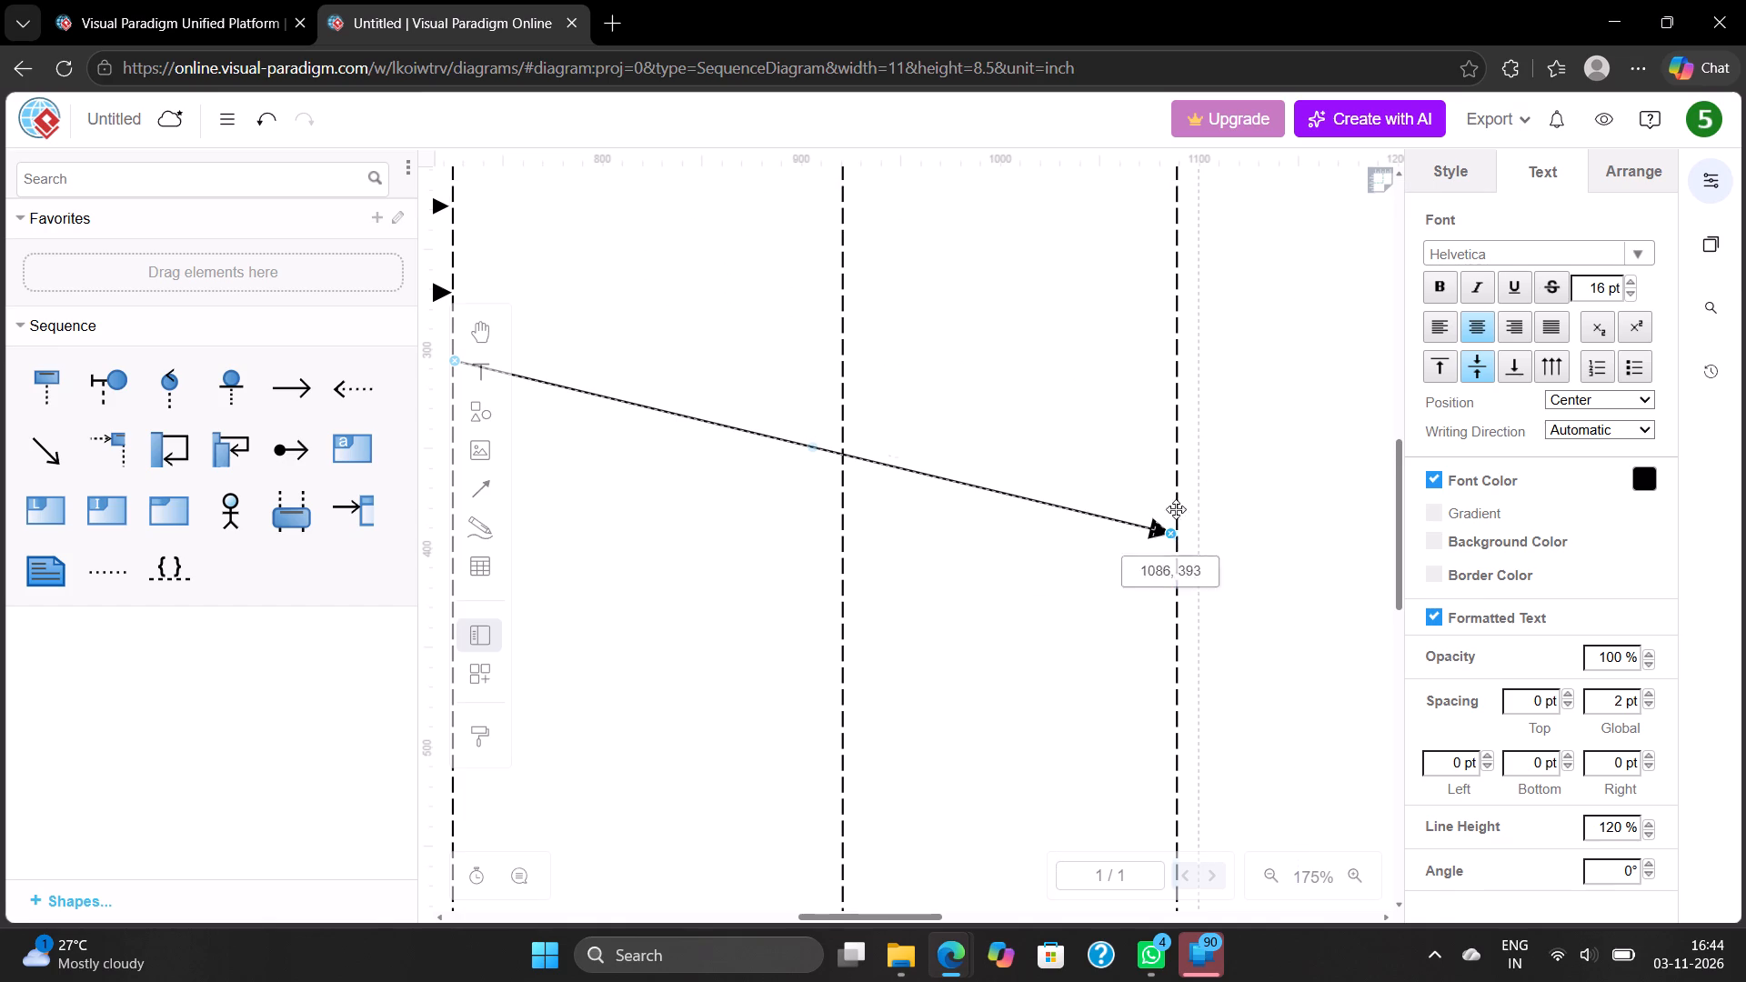
left_click_drag(1176, 509, 1171, 364)
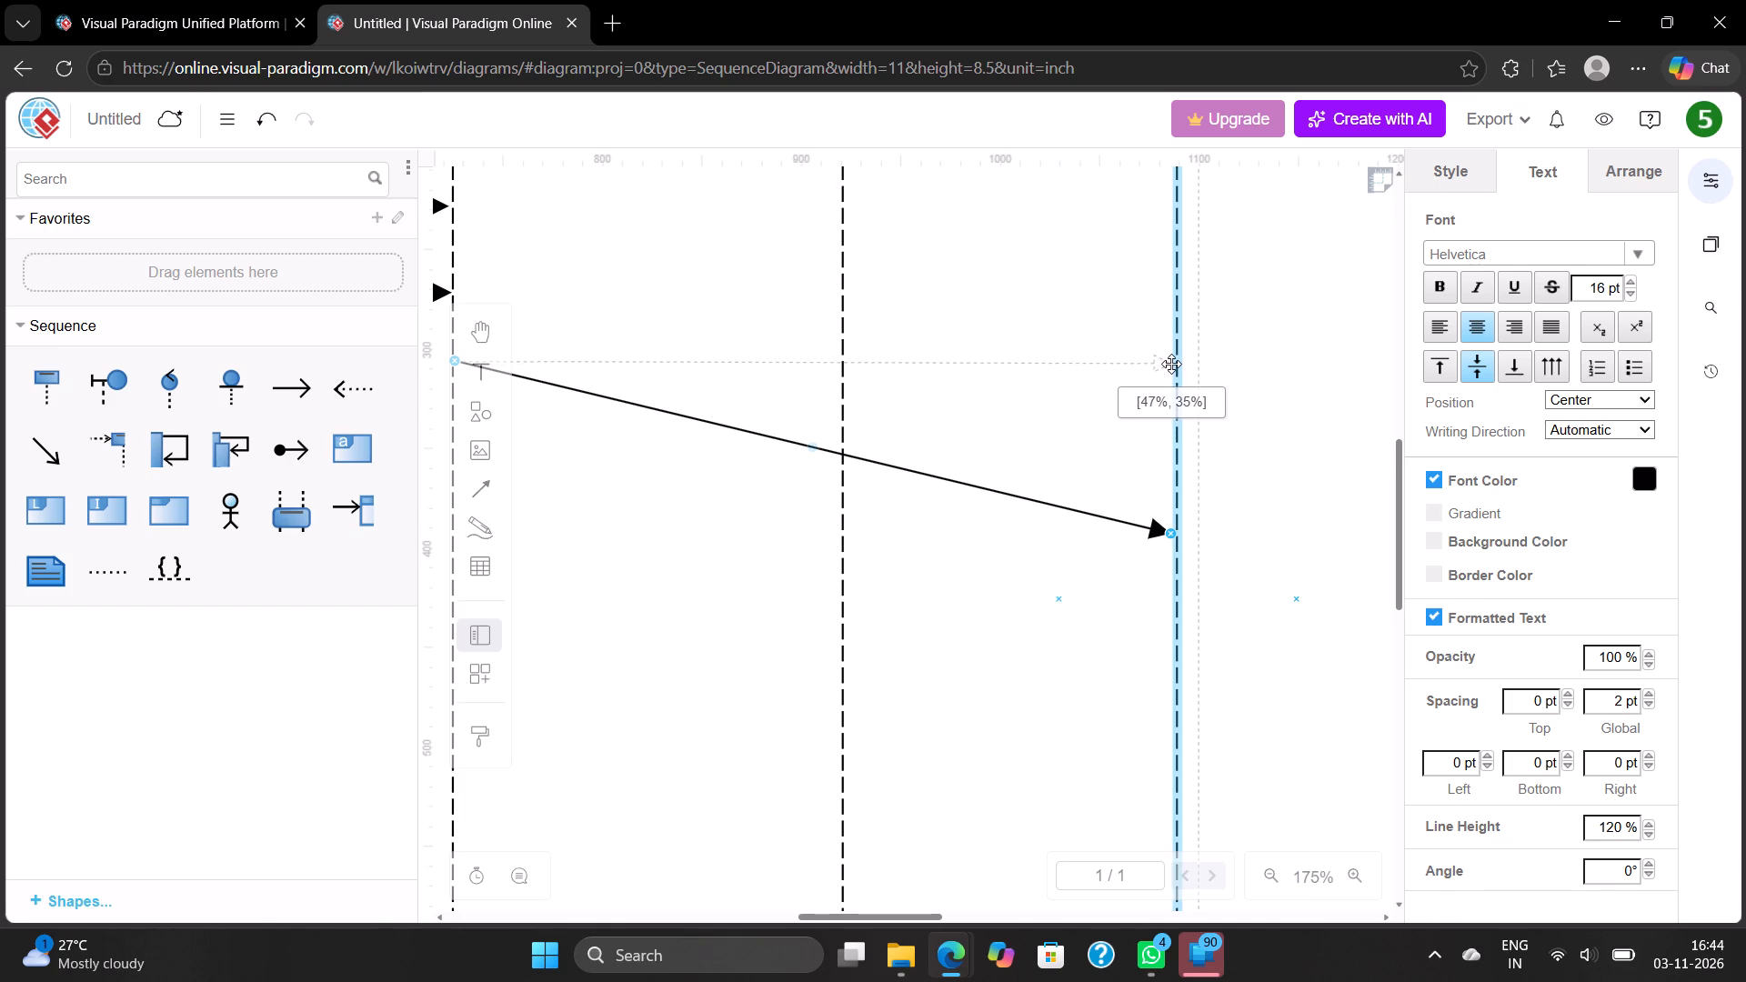
left_click_drag(1171, 364, 1171, 359)
Move the 8:storeDraftApplication() label from above the PaymentGateway header down onto the horizontal ApplicationService-to-Database arrow, just above its line.
scroll(1171, 359, "up", 1)
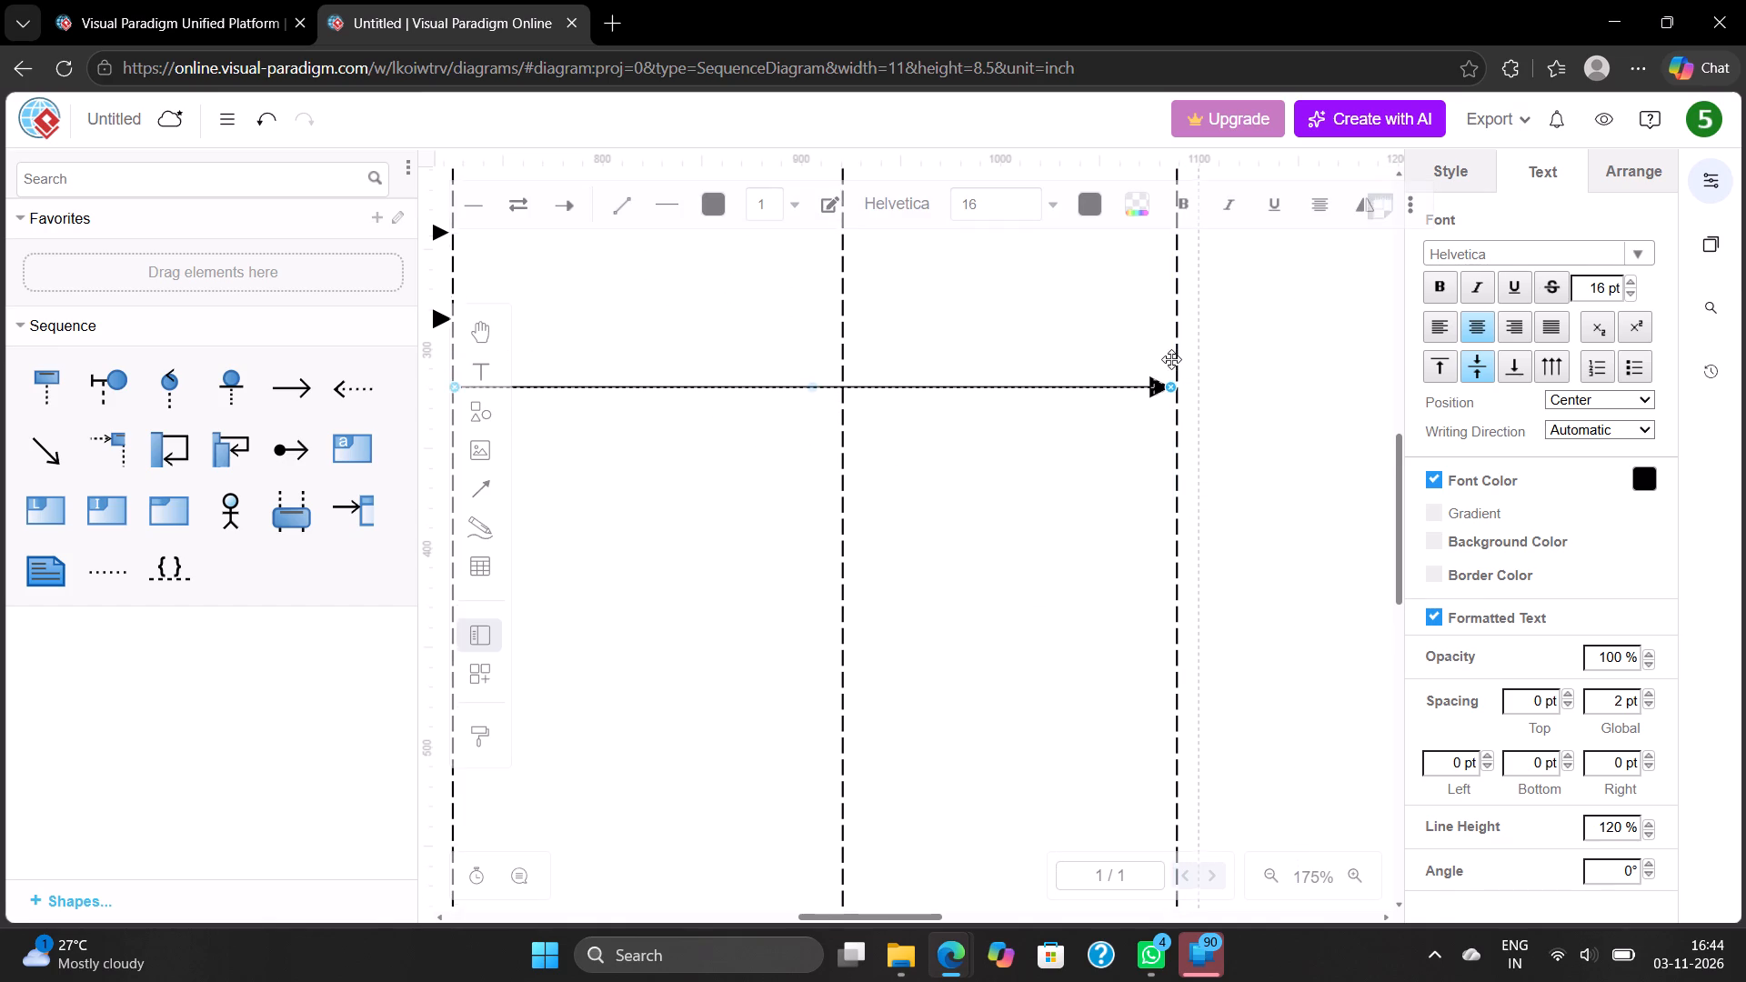
scroll(1171, 359, "up", 1)
scroll(996, 205, "up", 1)
scroll(960, 285, "up", 1)
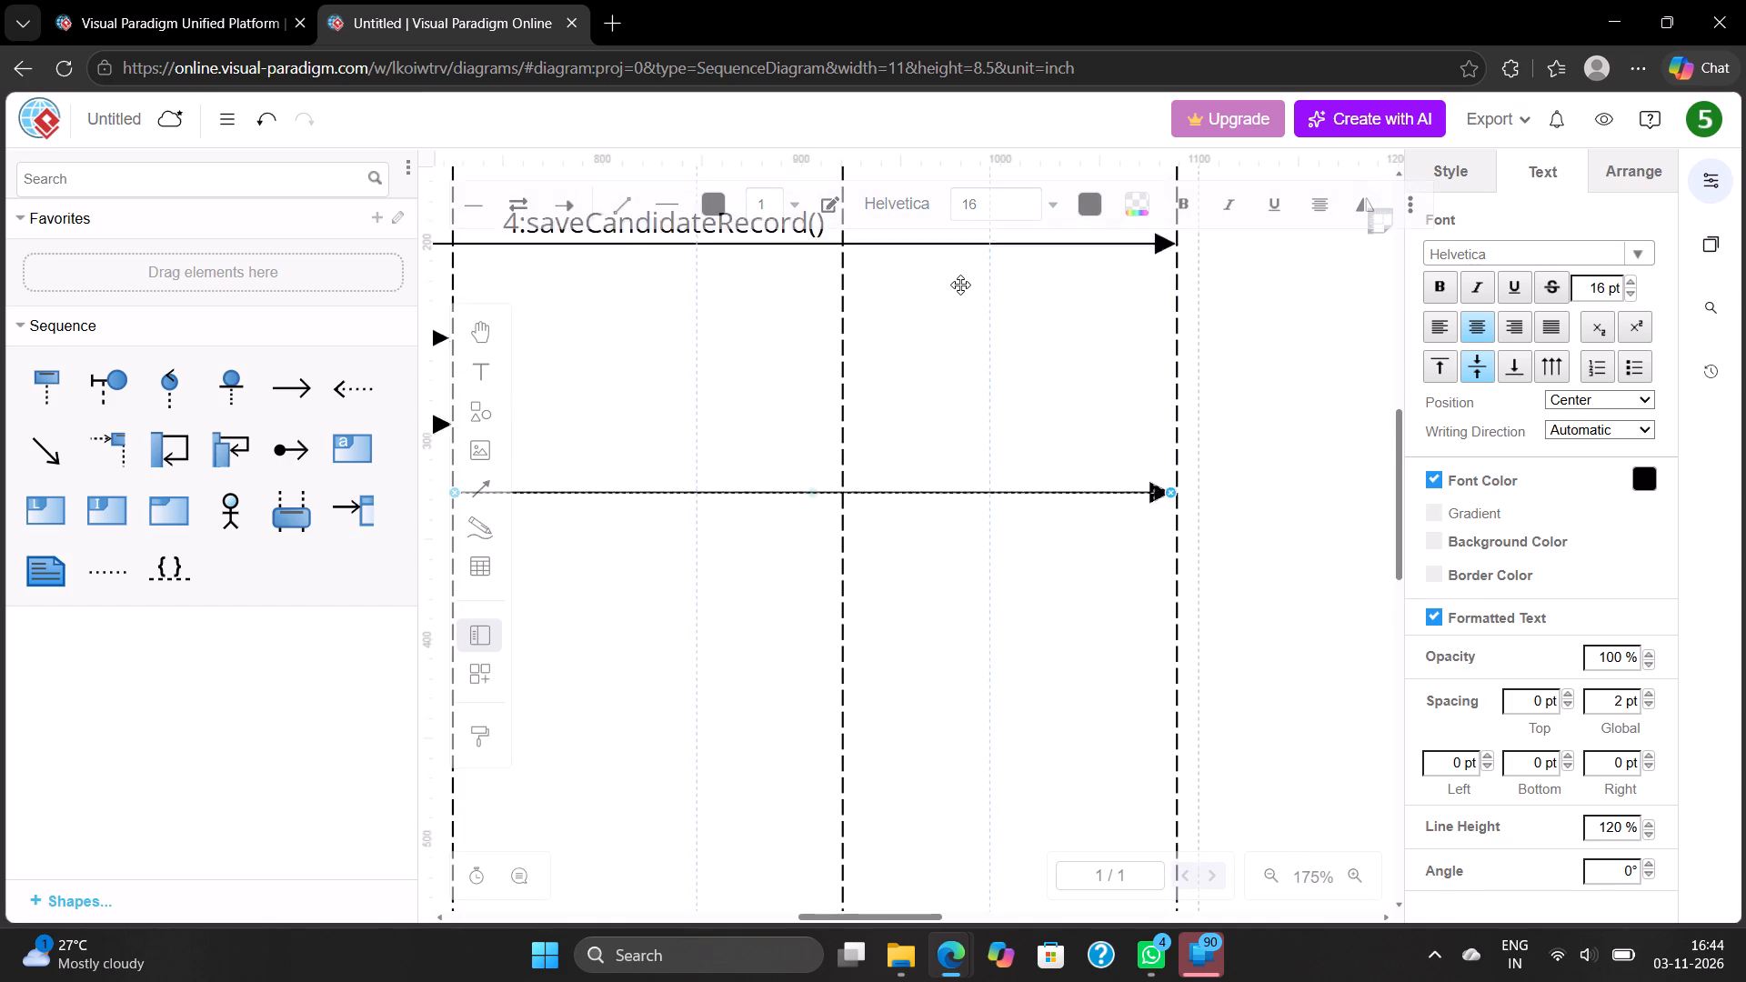
scroll(960, 285, "up", 1)
scroll(822, 315, "up", 2)
left_click(825, 311)
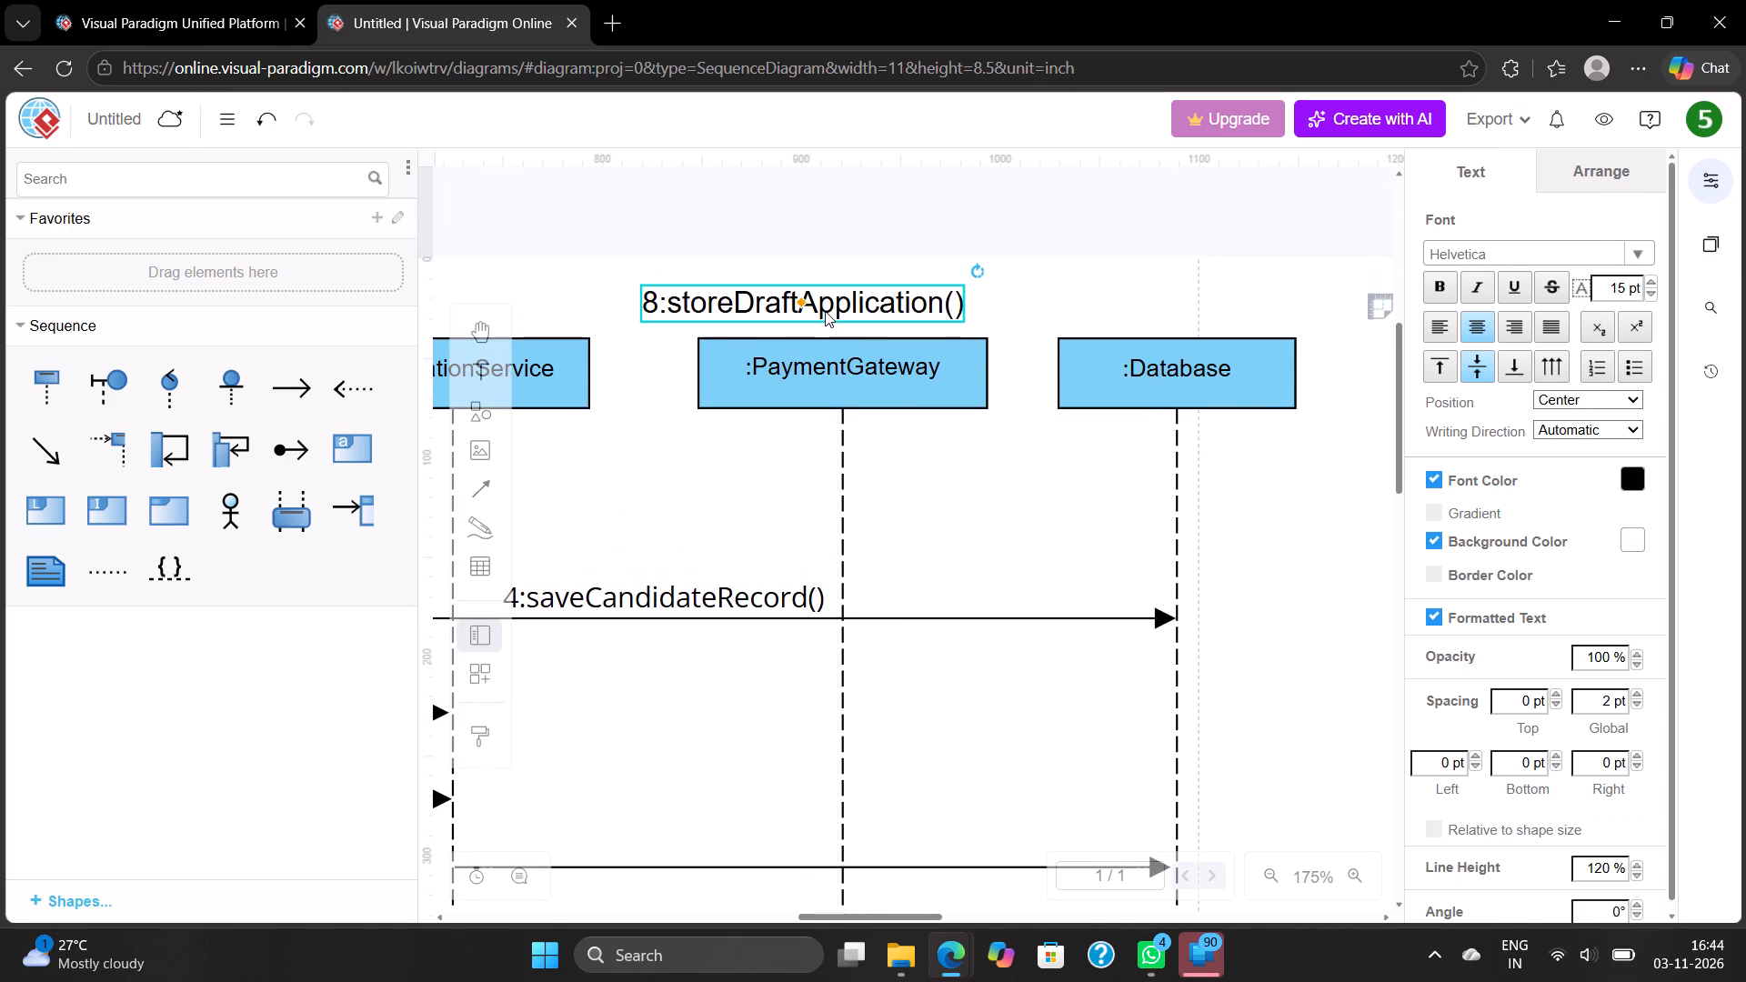
left_click_drag(848, 303, 872, 537)
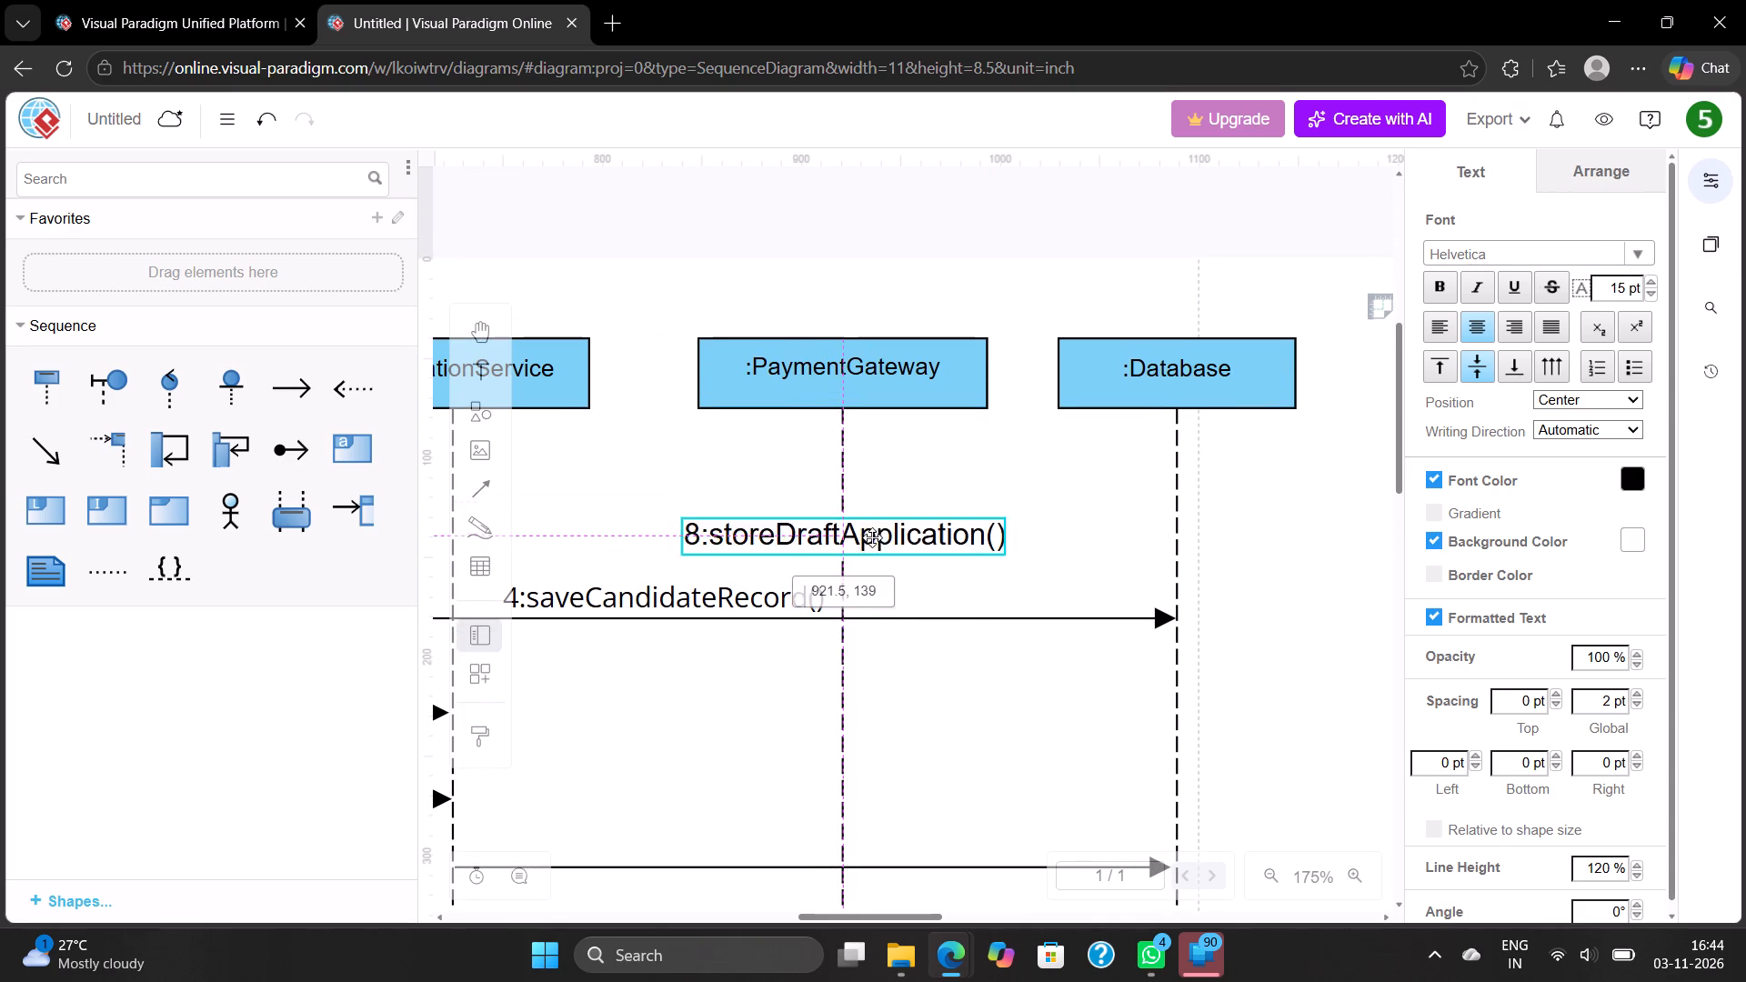
left_click_drag(872, 537, 830, 877)
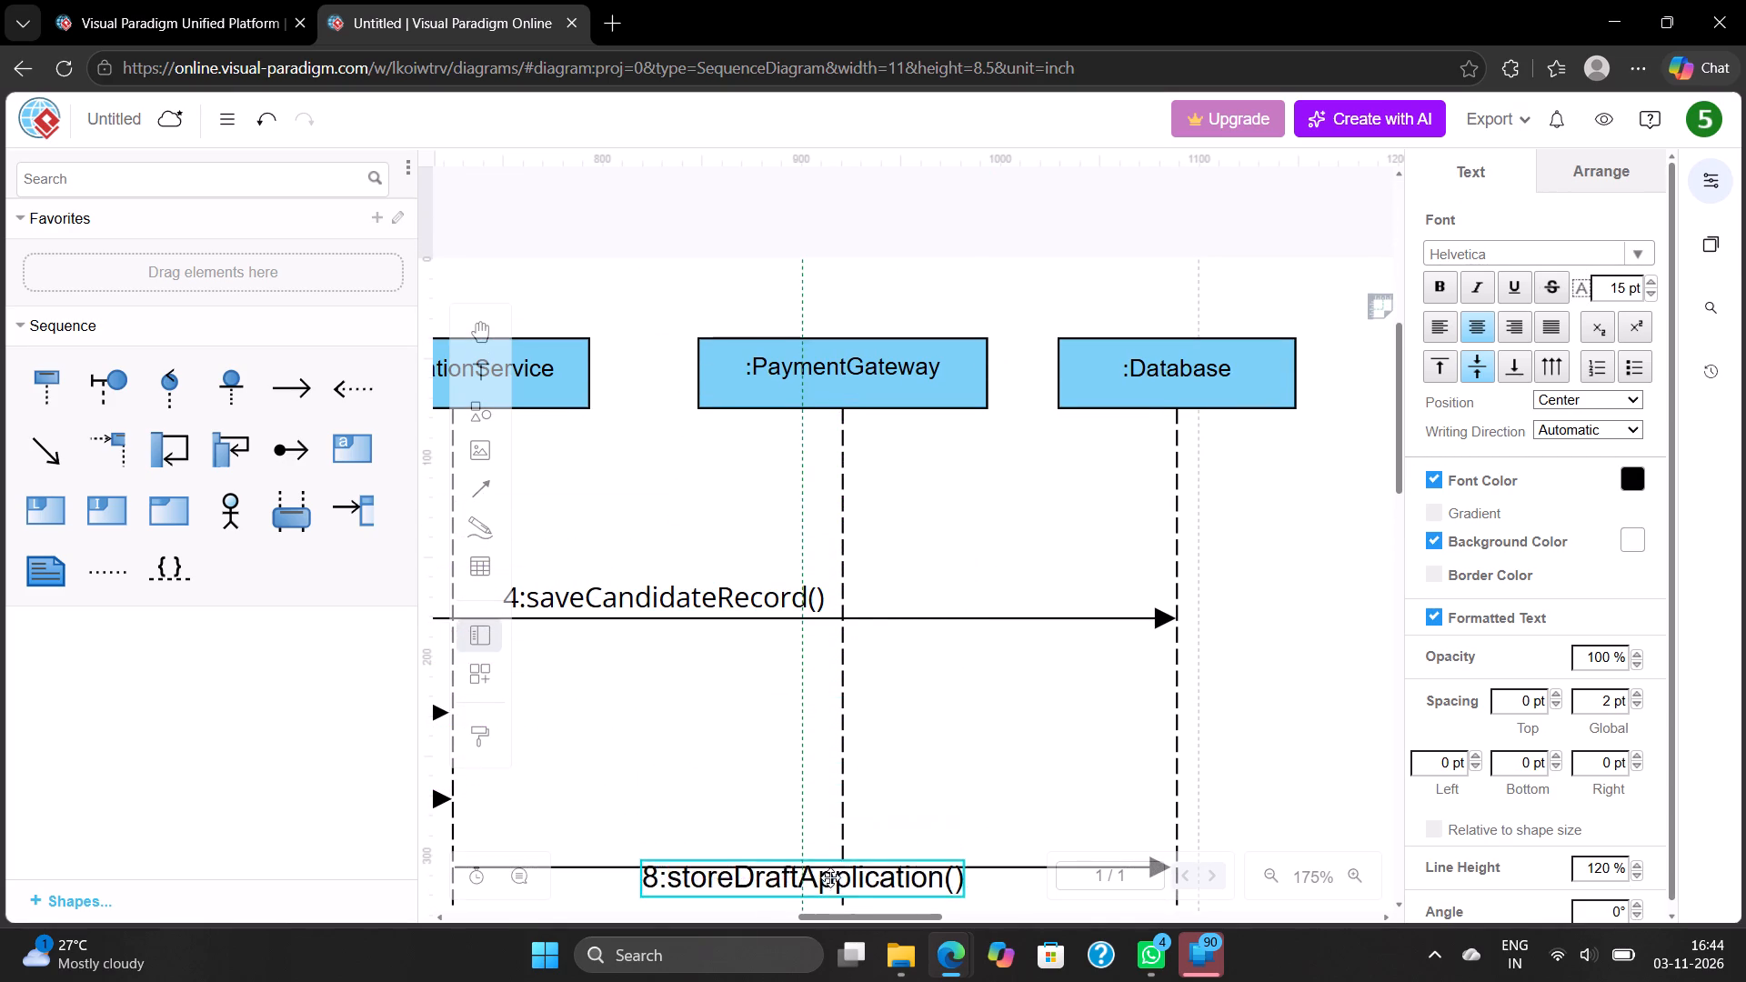
left_click_drag(830, 877, 834, 851)
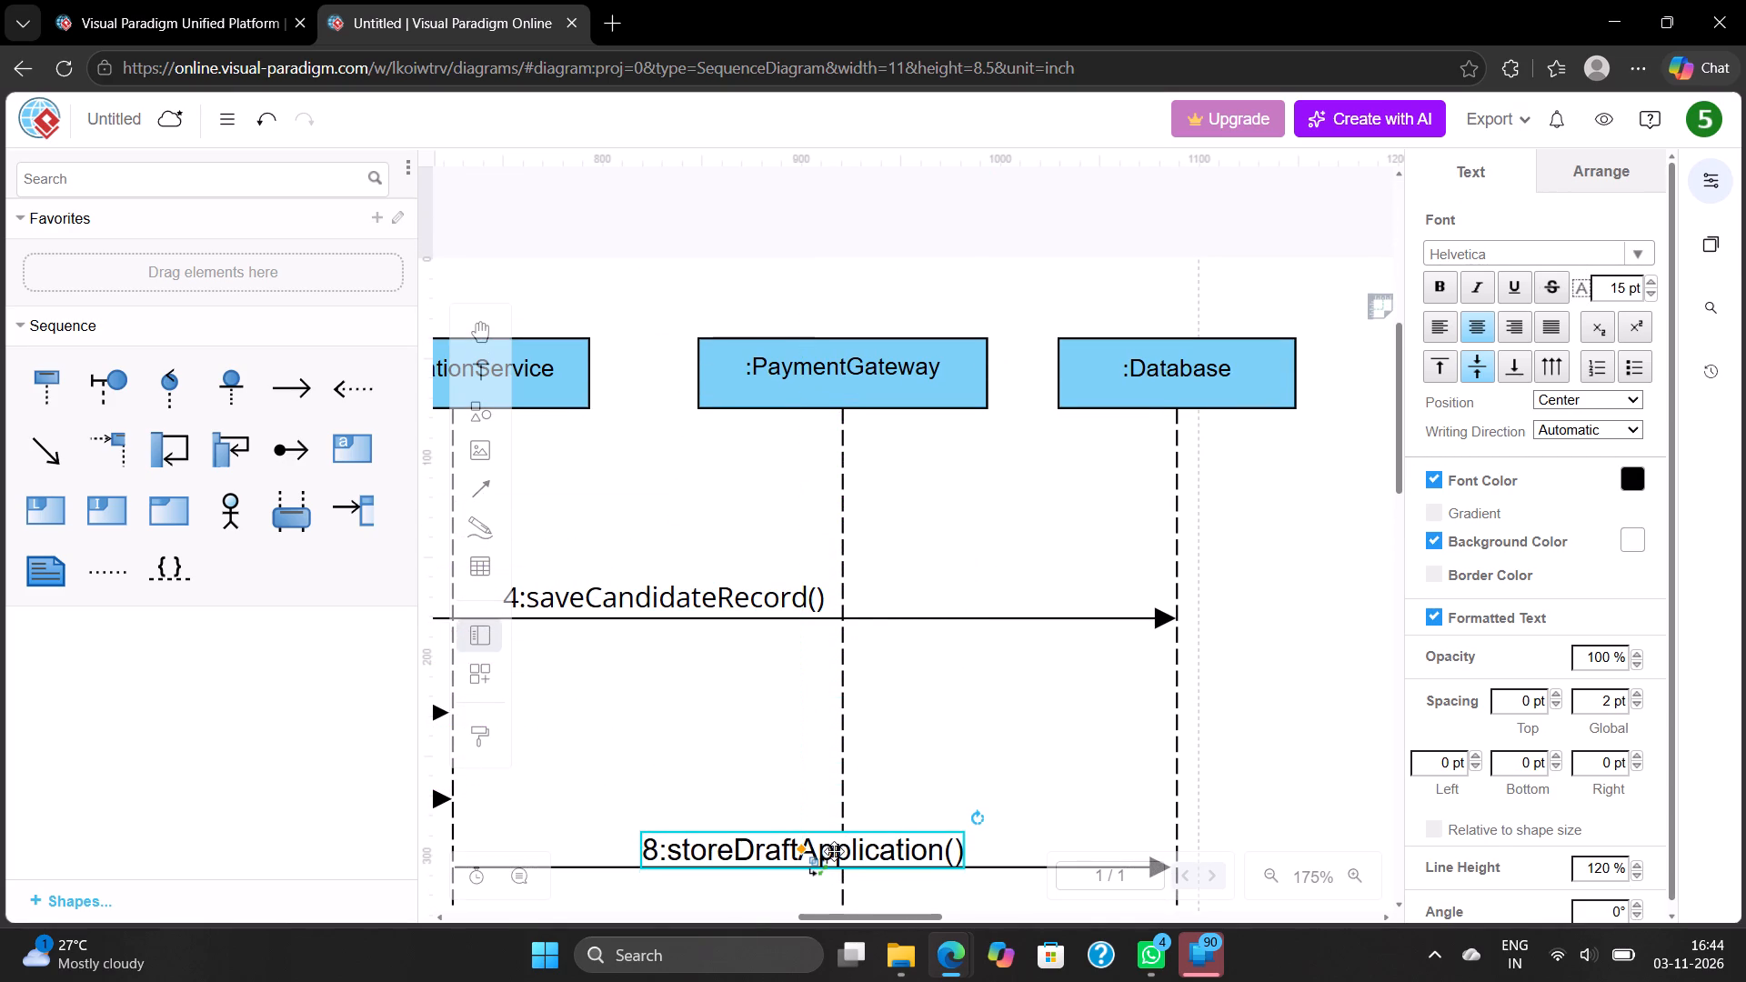
left_click(905, 781)
Hide the formatting pane and review the whole sequence diagram with its lifelines and messages 1 to 8.
scroll(905, 781, "down", 2)
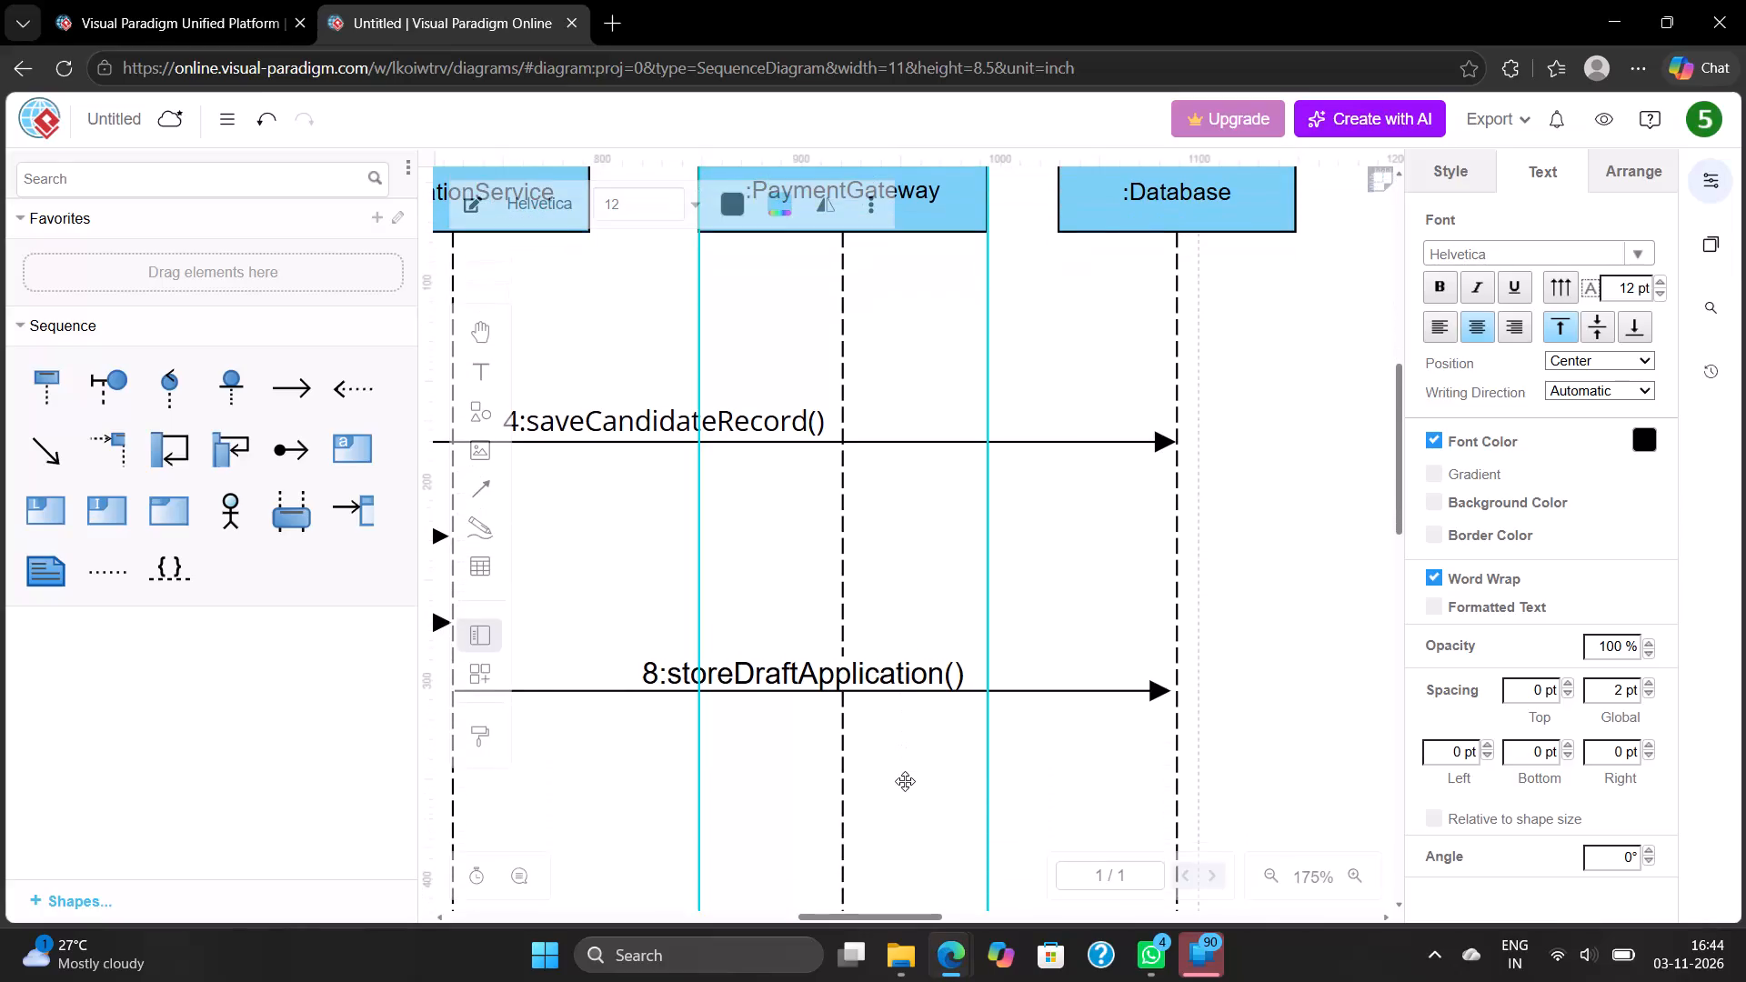
scroll(905, 781, "right", 3)
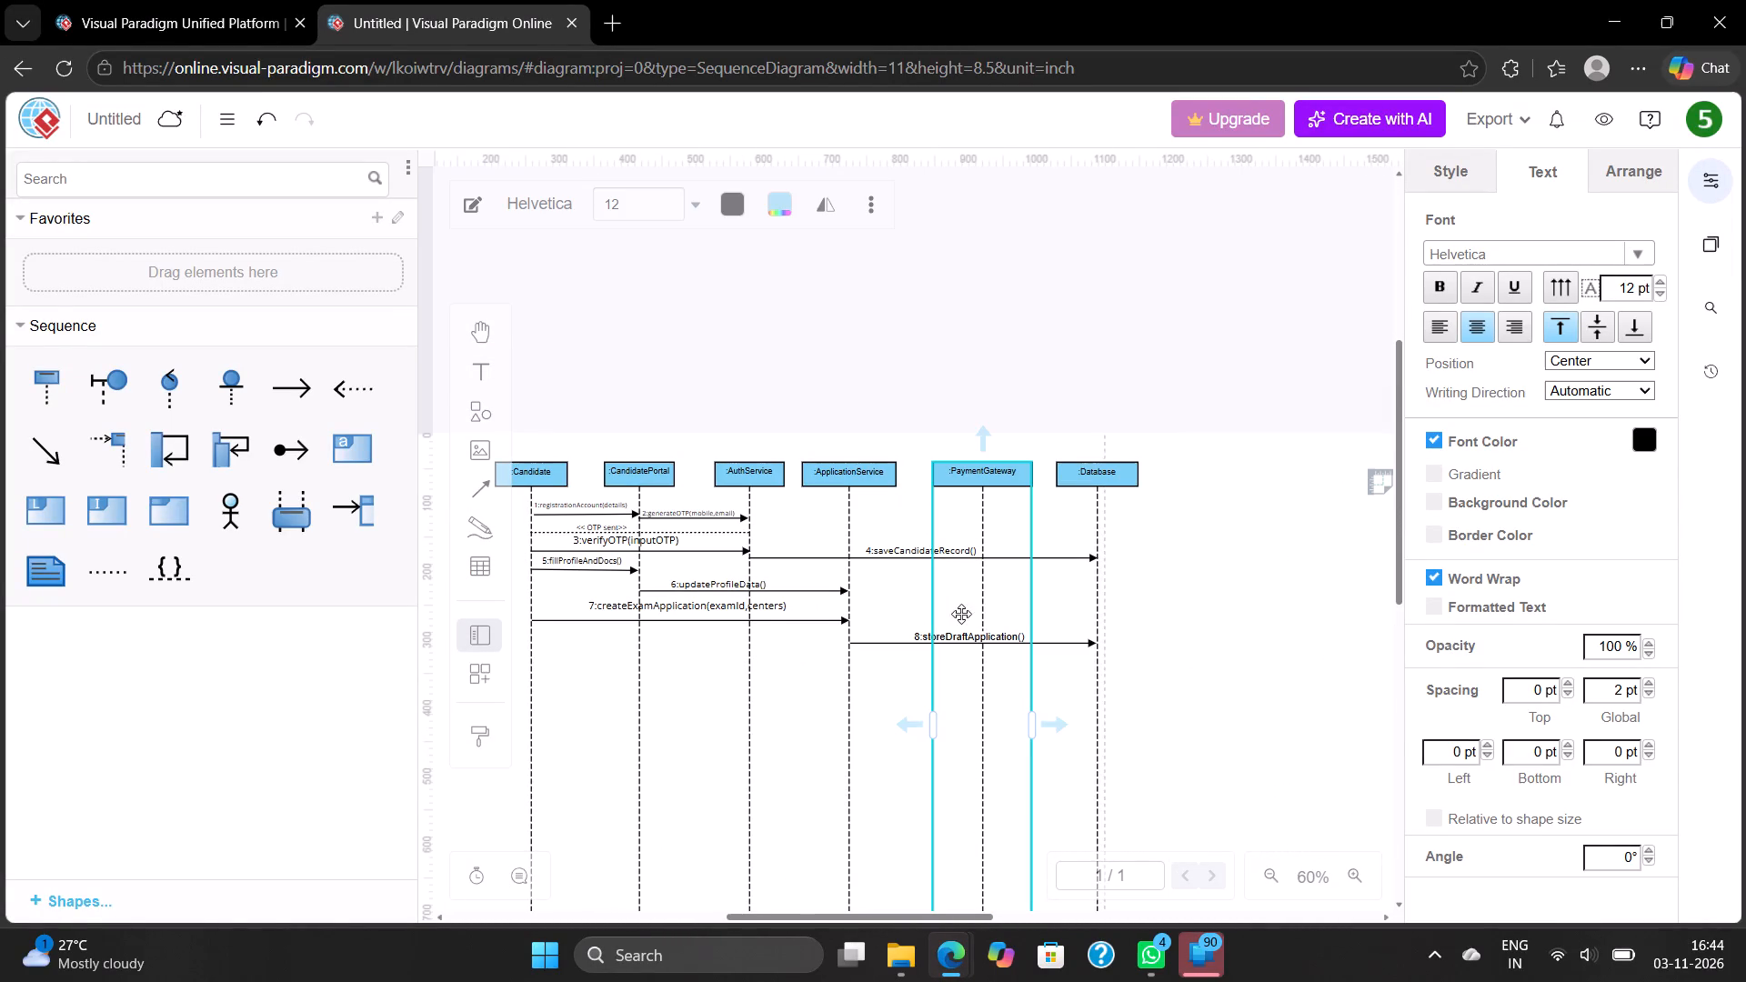
scroll(983, 602, "right", 1)
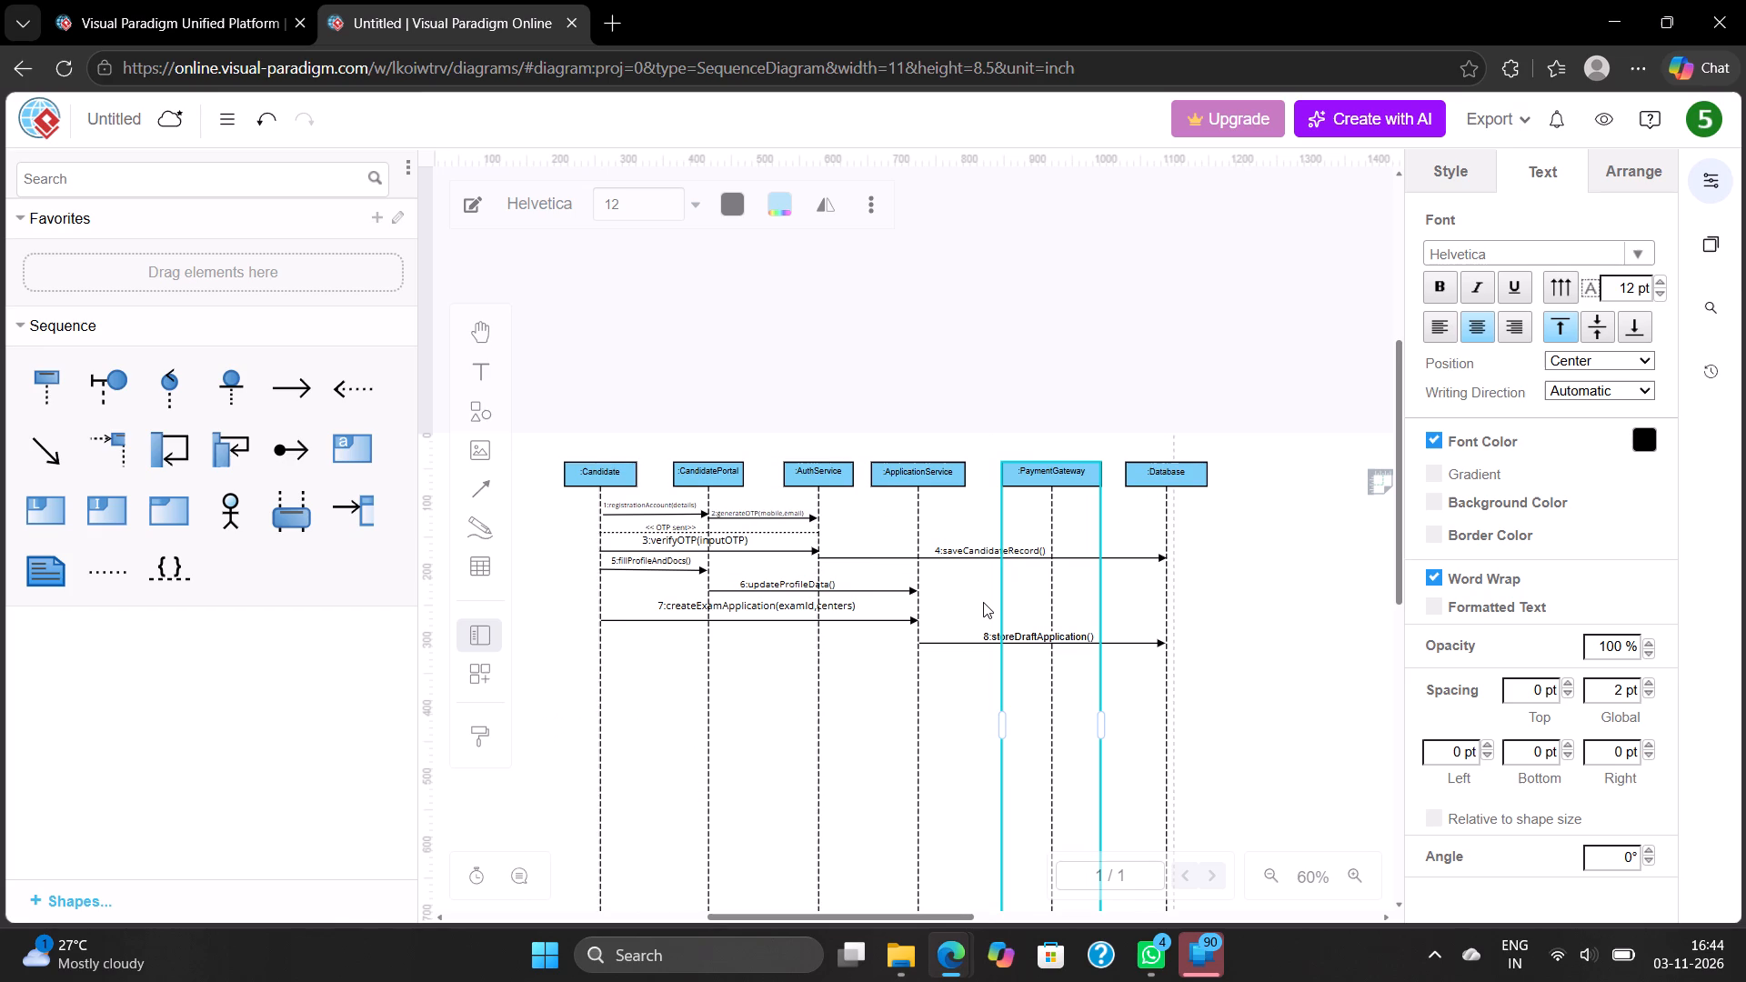
left_click(1719, 188)
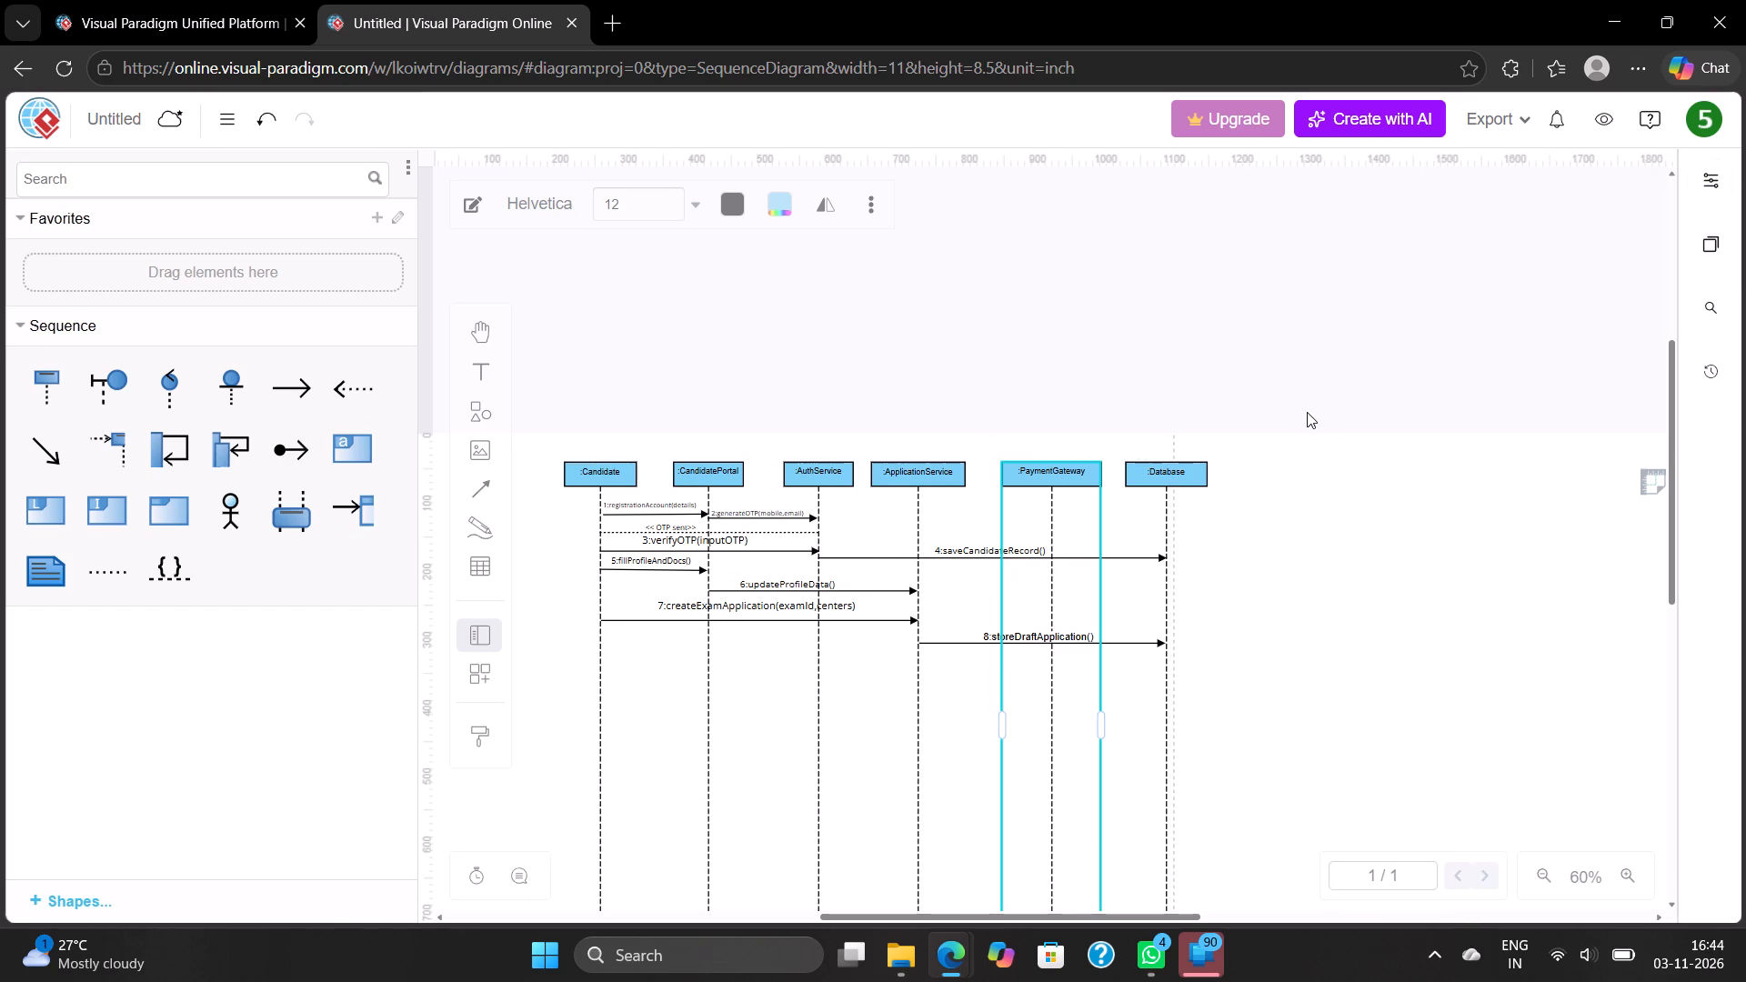
left_click(1137, 391)
scroll(1137, 391, "down", 1)
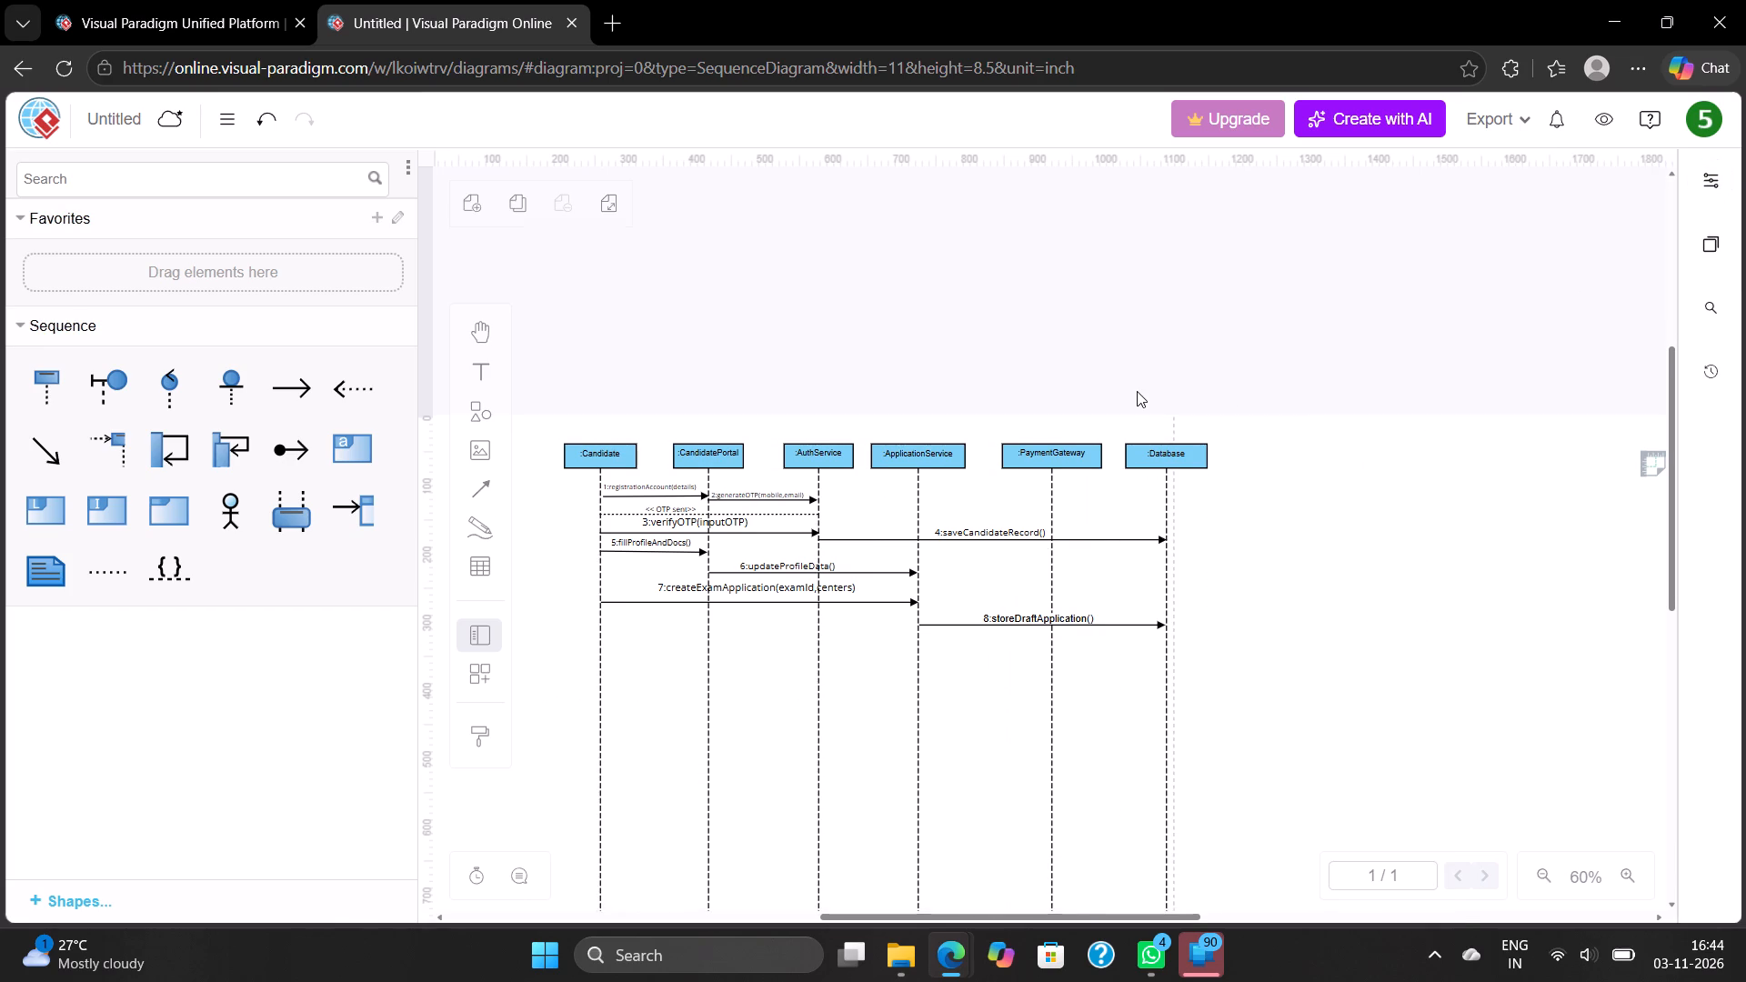
scroll(1137, 391, "down", 2)
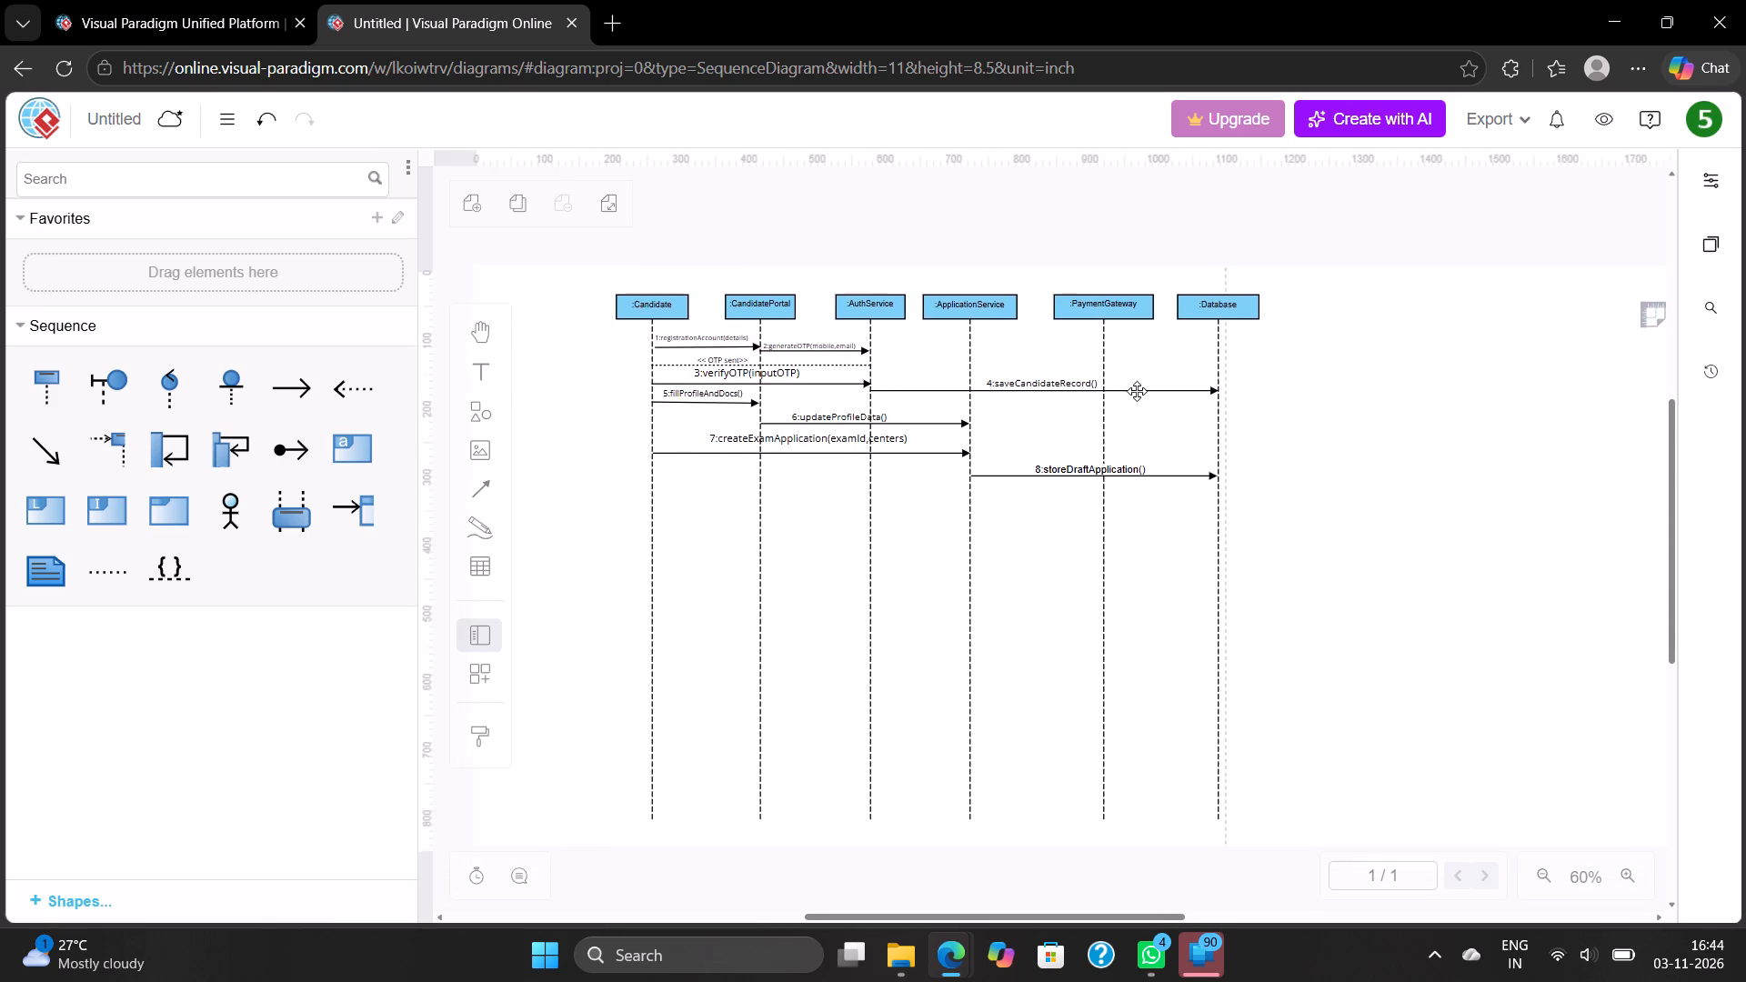
scroll(1137, 391, "down", 1)
Place the diagram window beside the PDF and examine the reference messages that follow 8: storeDraftApplication().
key("super+Left")
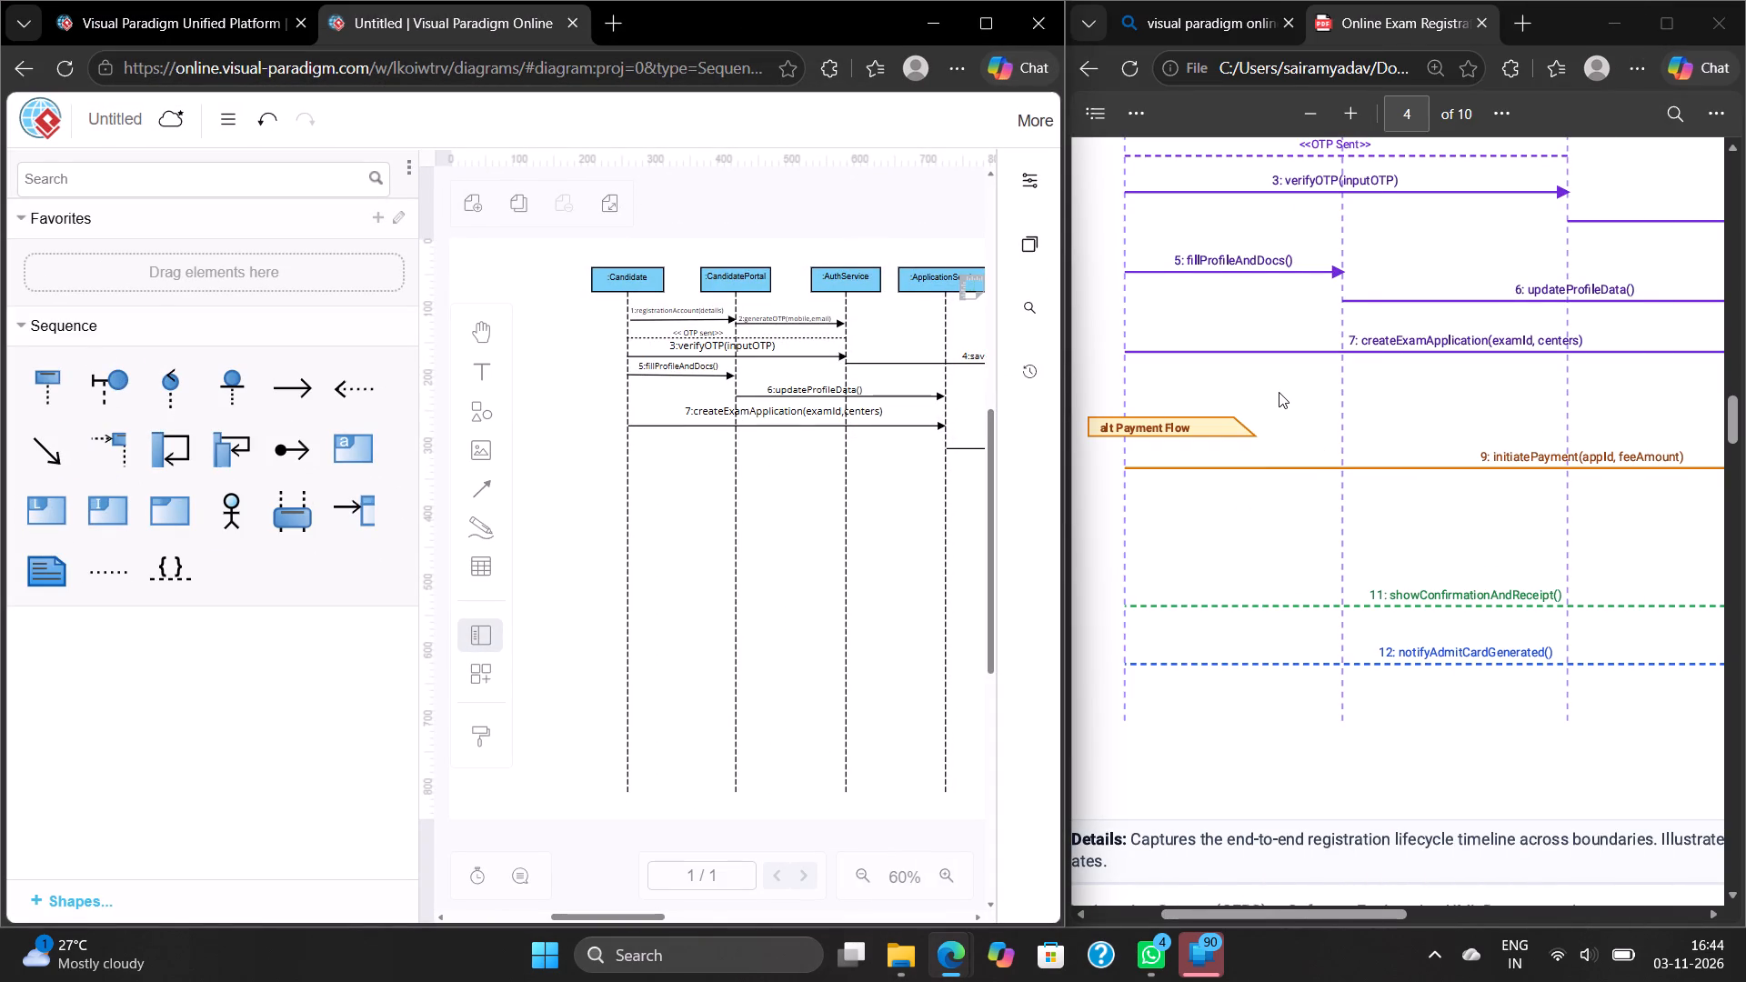
scroll(548, 379, "left", 1)
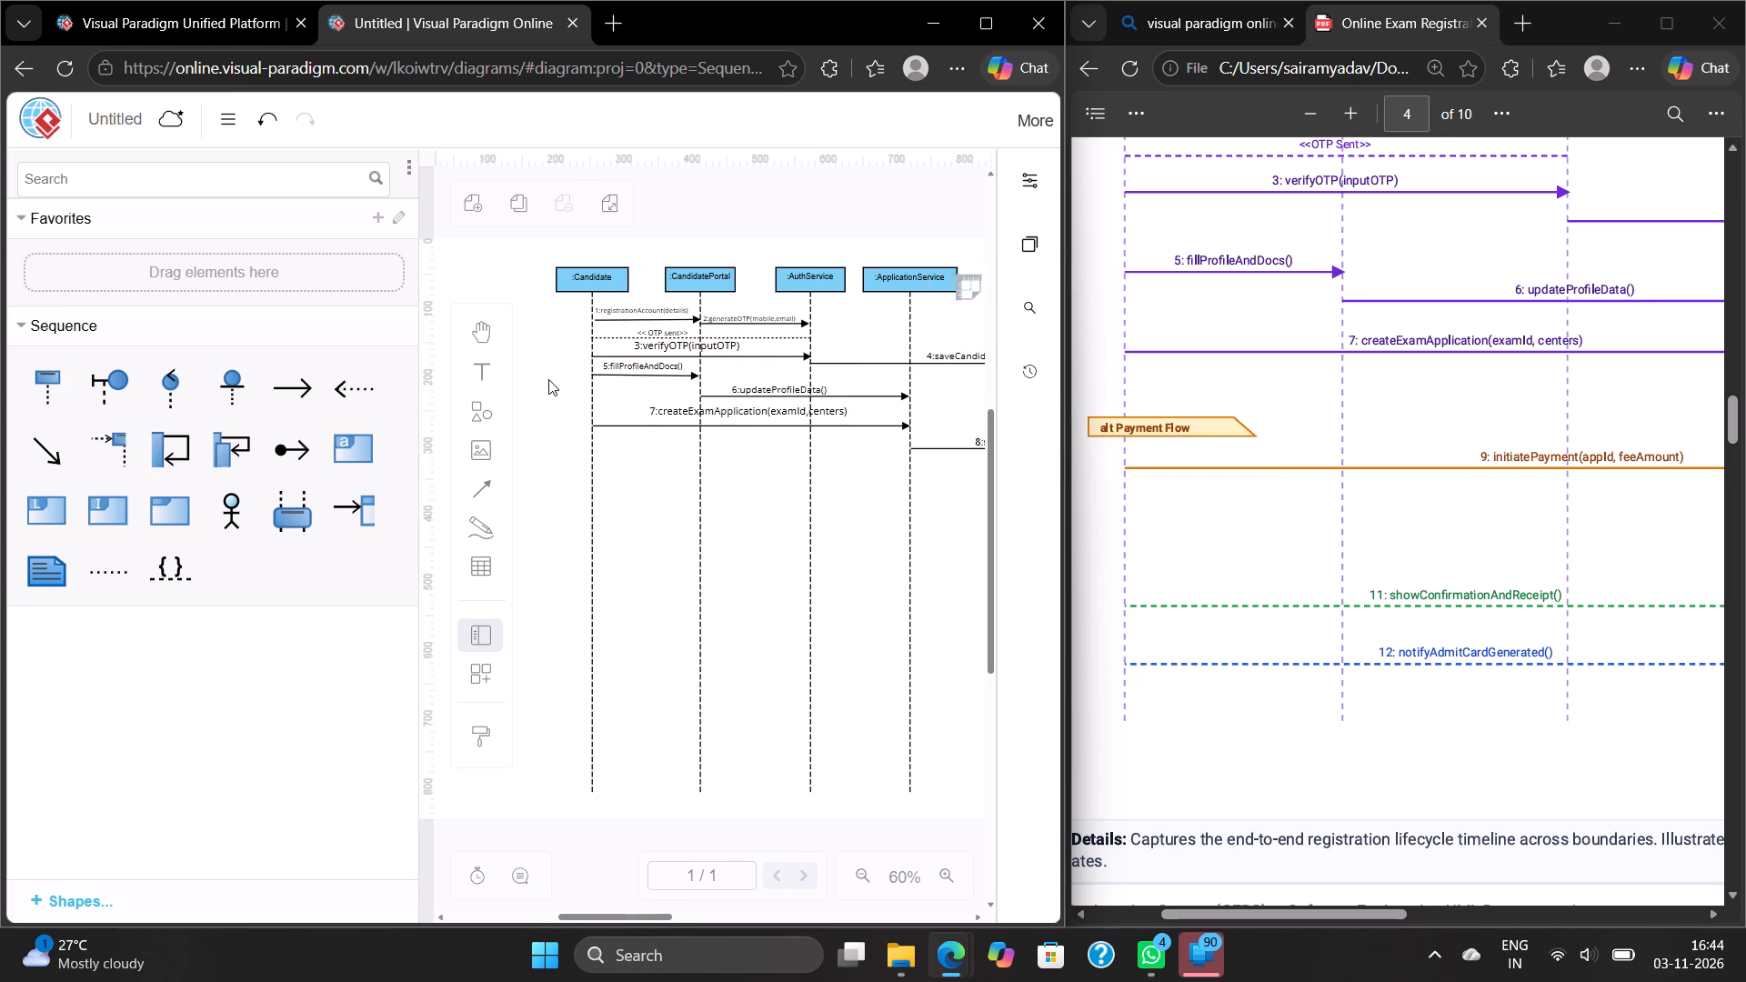
scroll(548, 379, "left", 1)
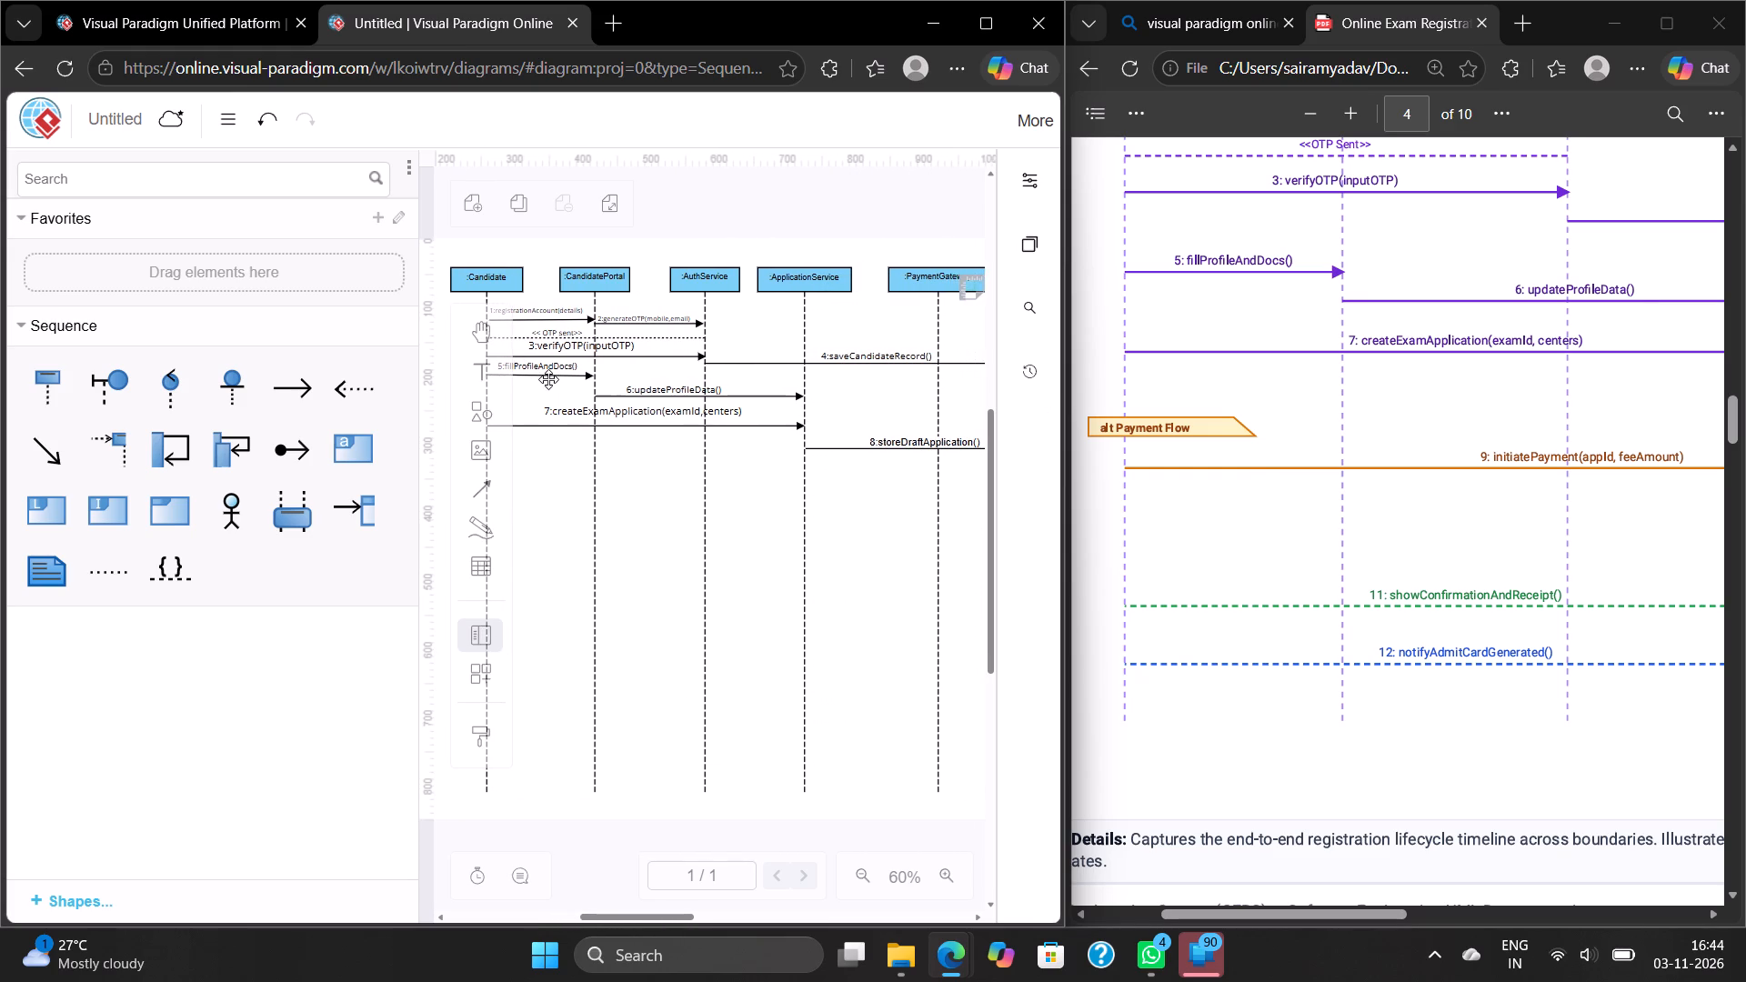
scroll(548, 379, "left", 1)
scroll(1701, 252, "left", 3)
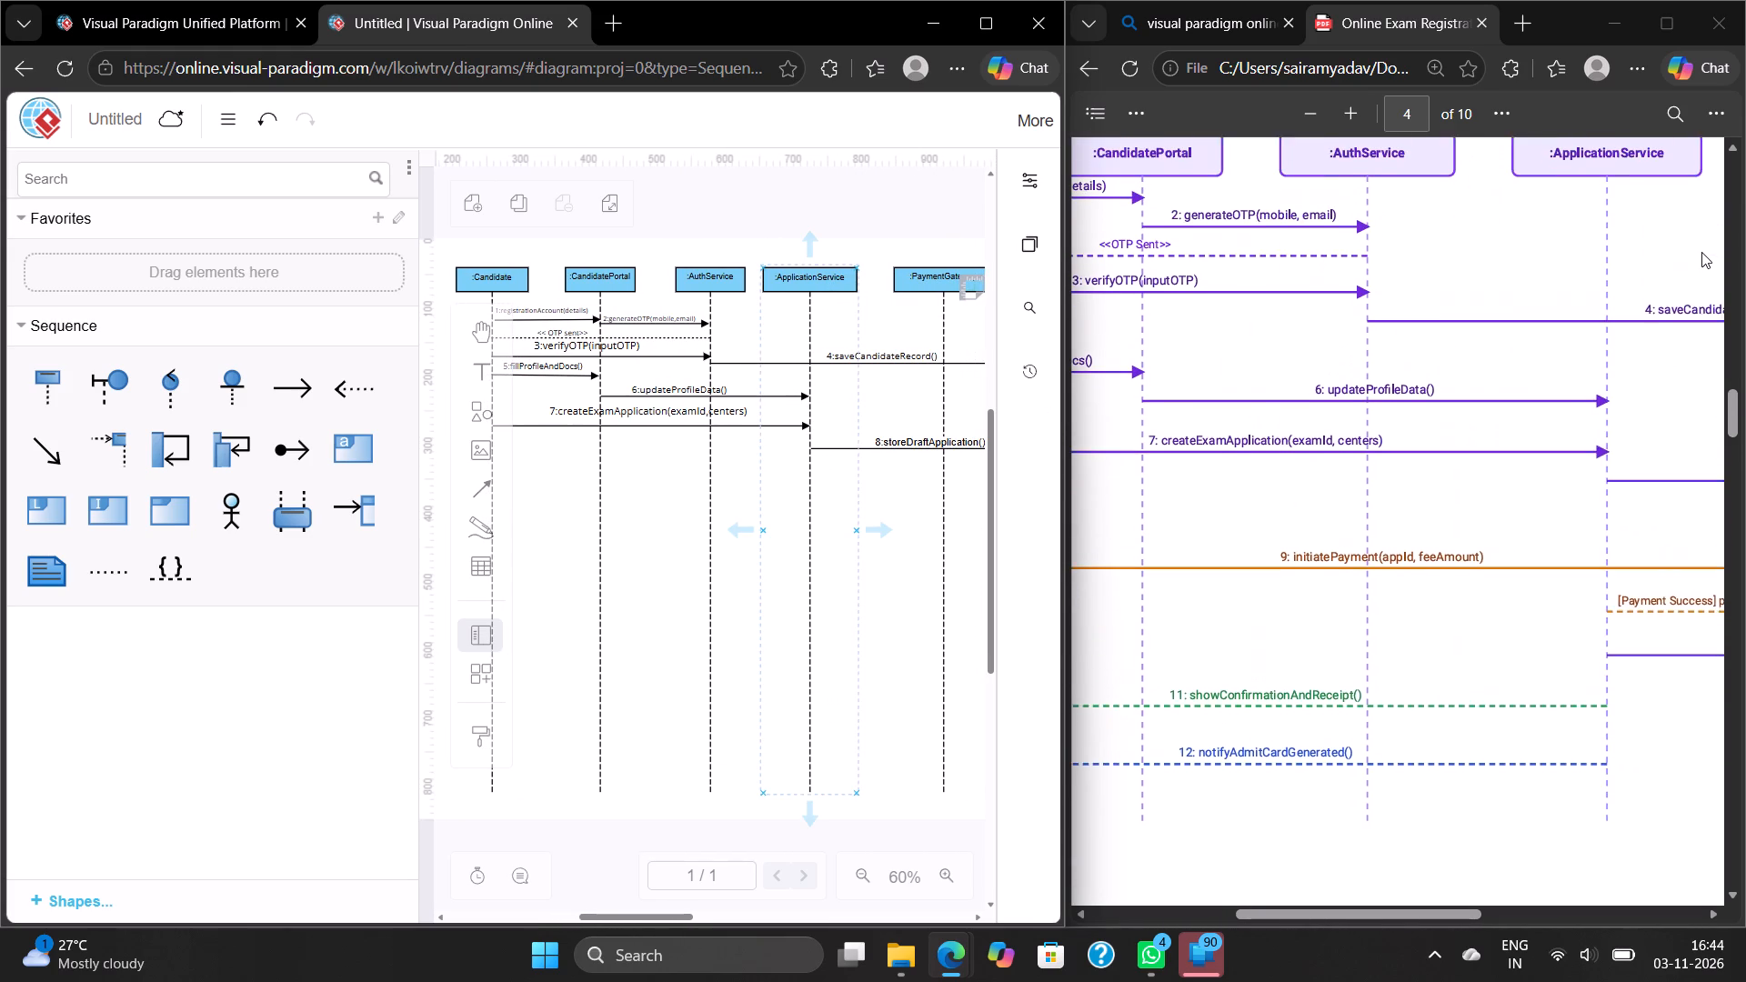
scroll(1701, 252, "left", 2)
scroll(1701, 252, "down", 1)
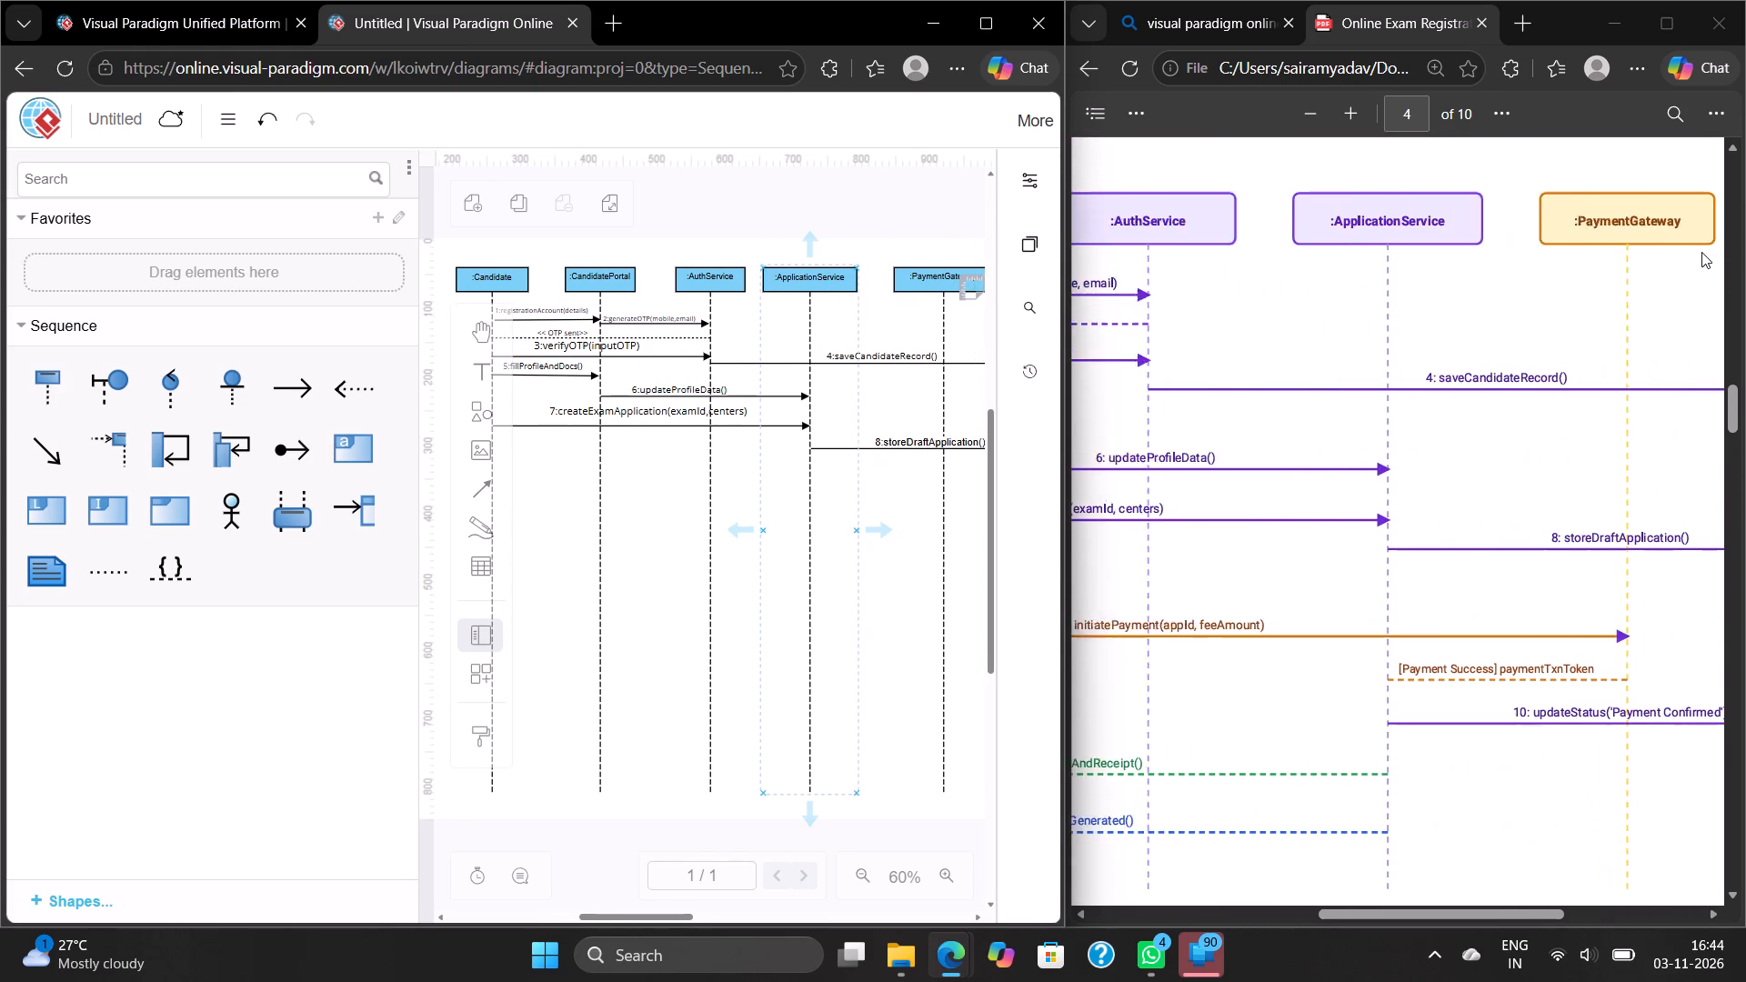
scroll(1701, 252, "down", 1)
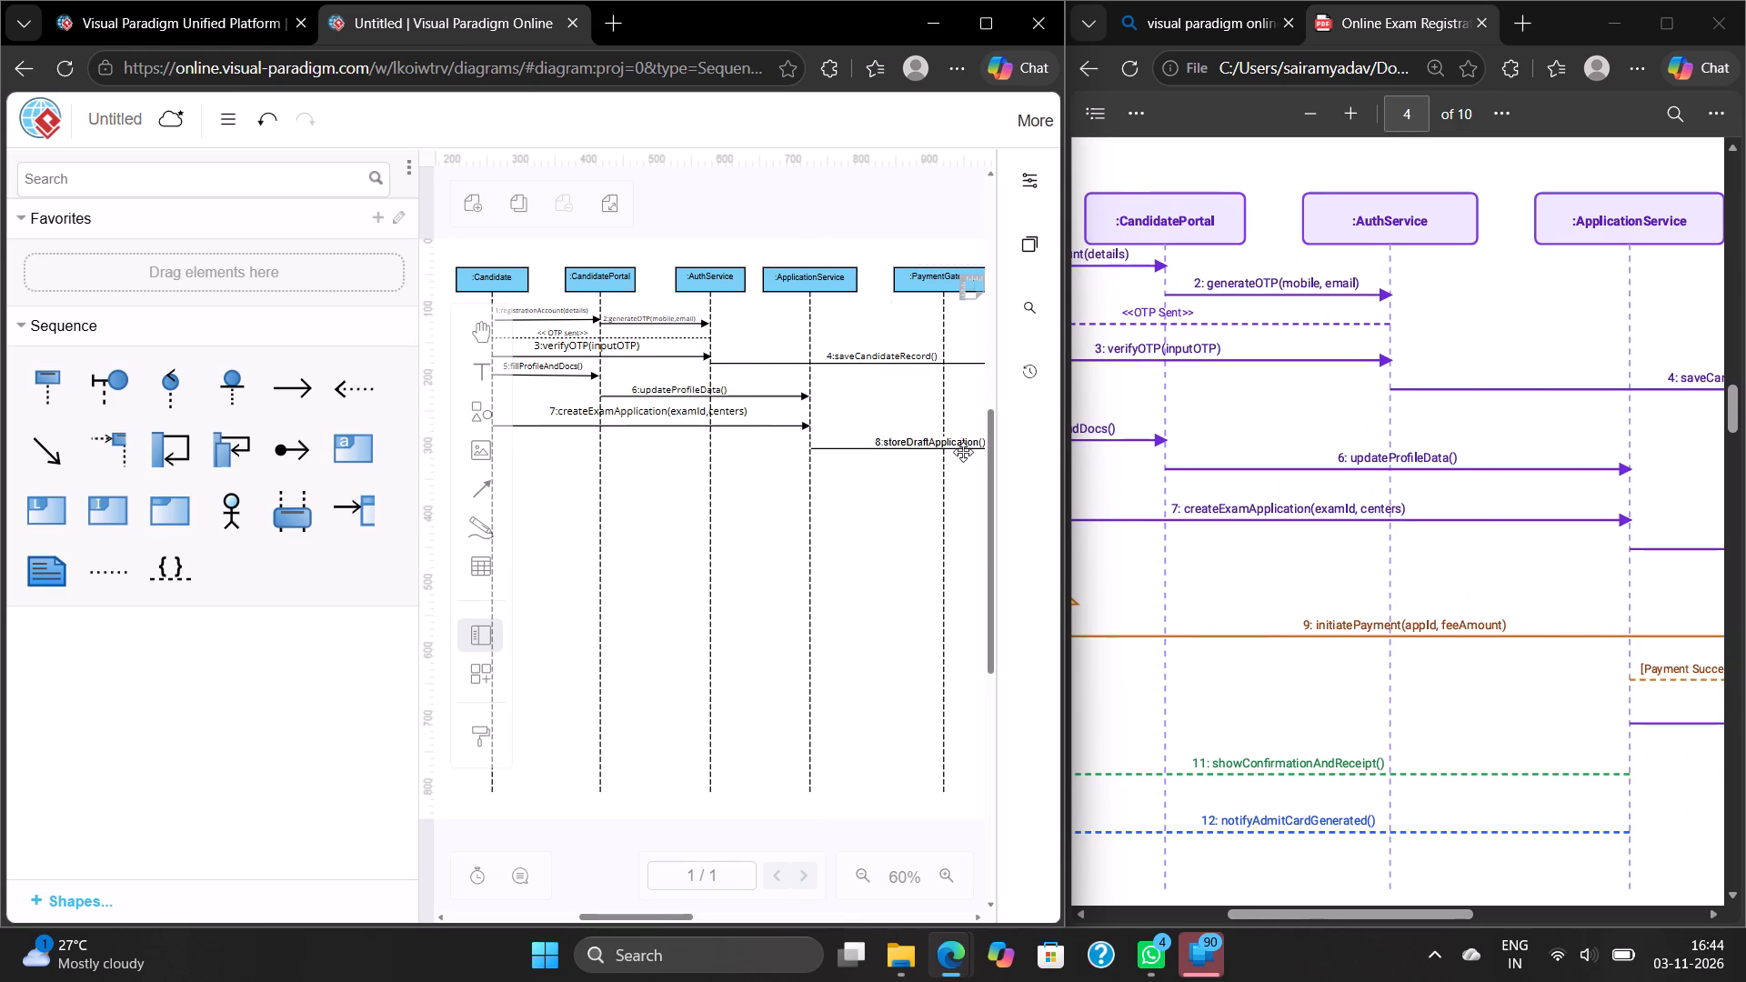
scroll(879, 490, "right", 1)
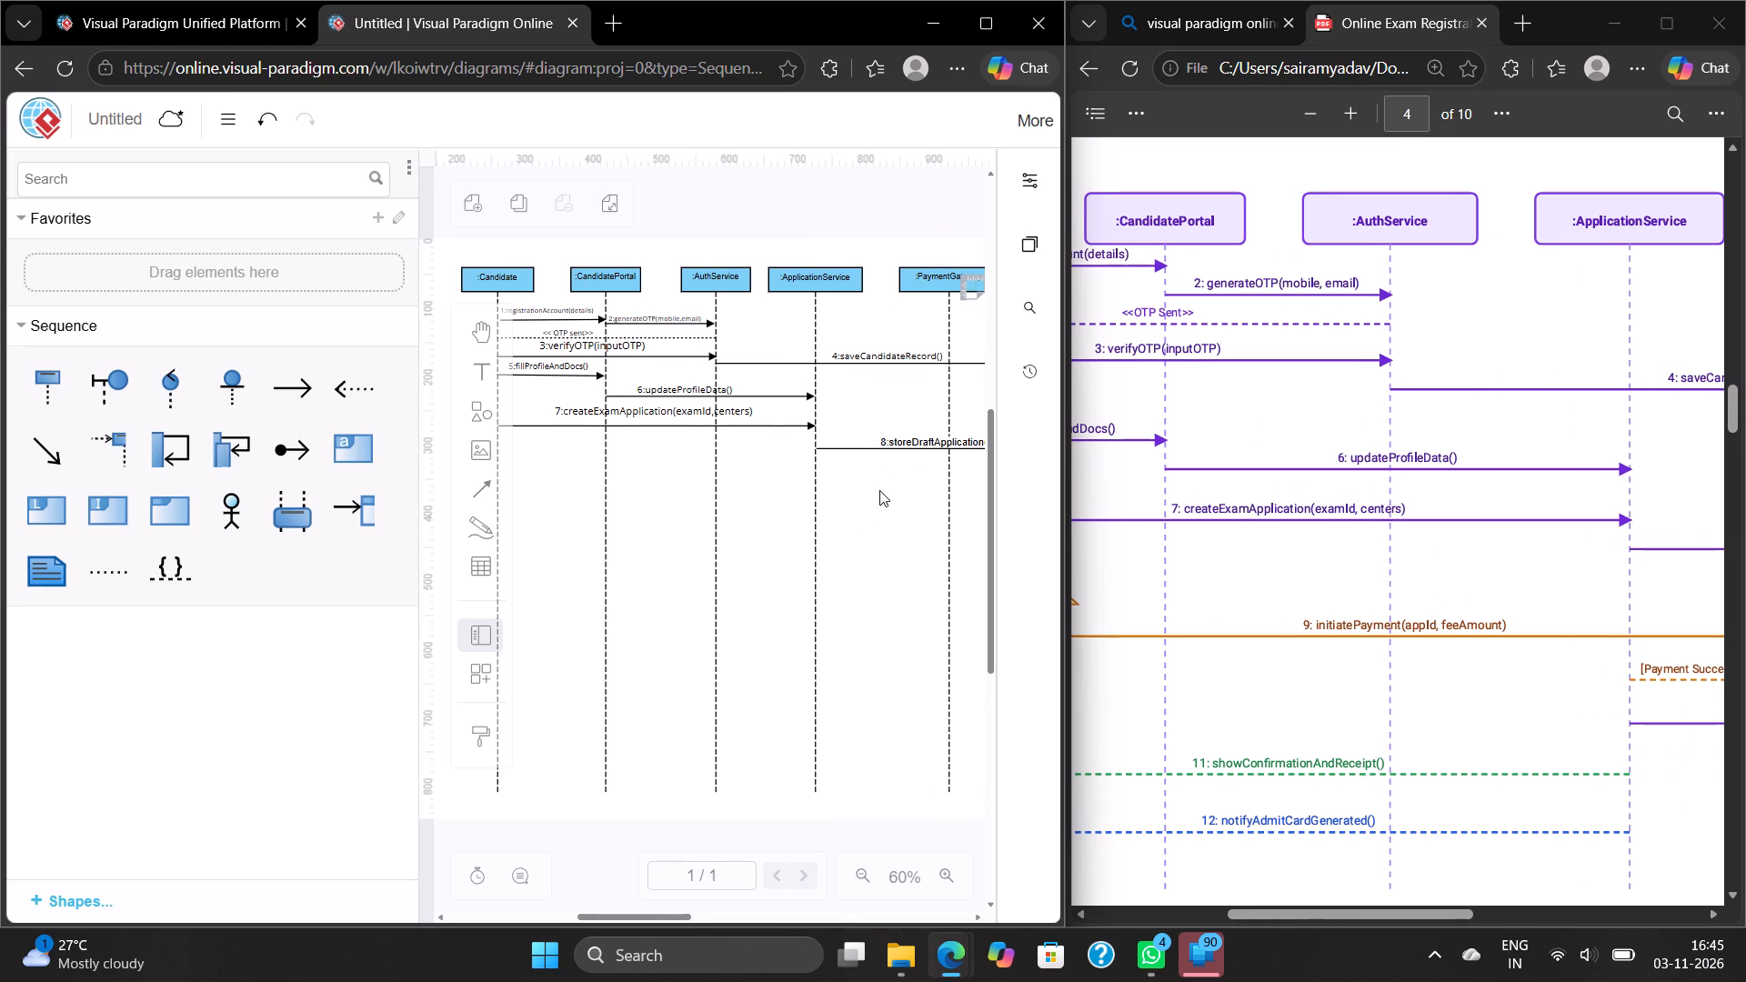
scroll(879, 490, "right", 2)
scroll(879, 490, "down", 1)
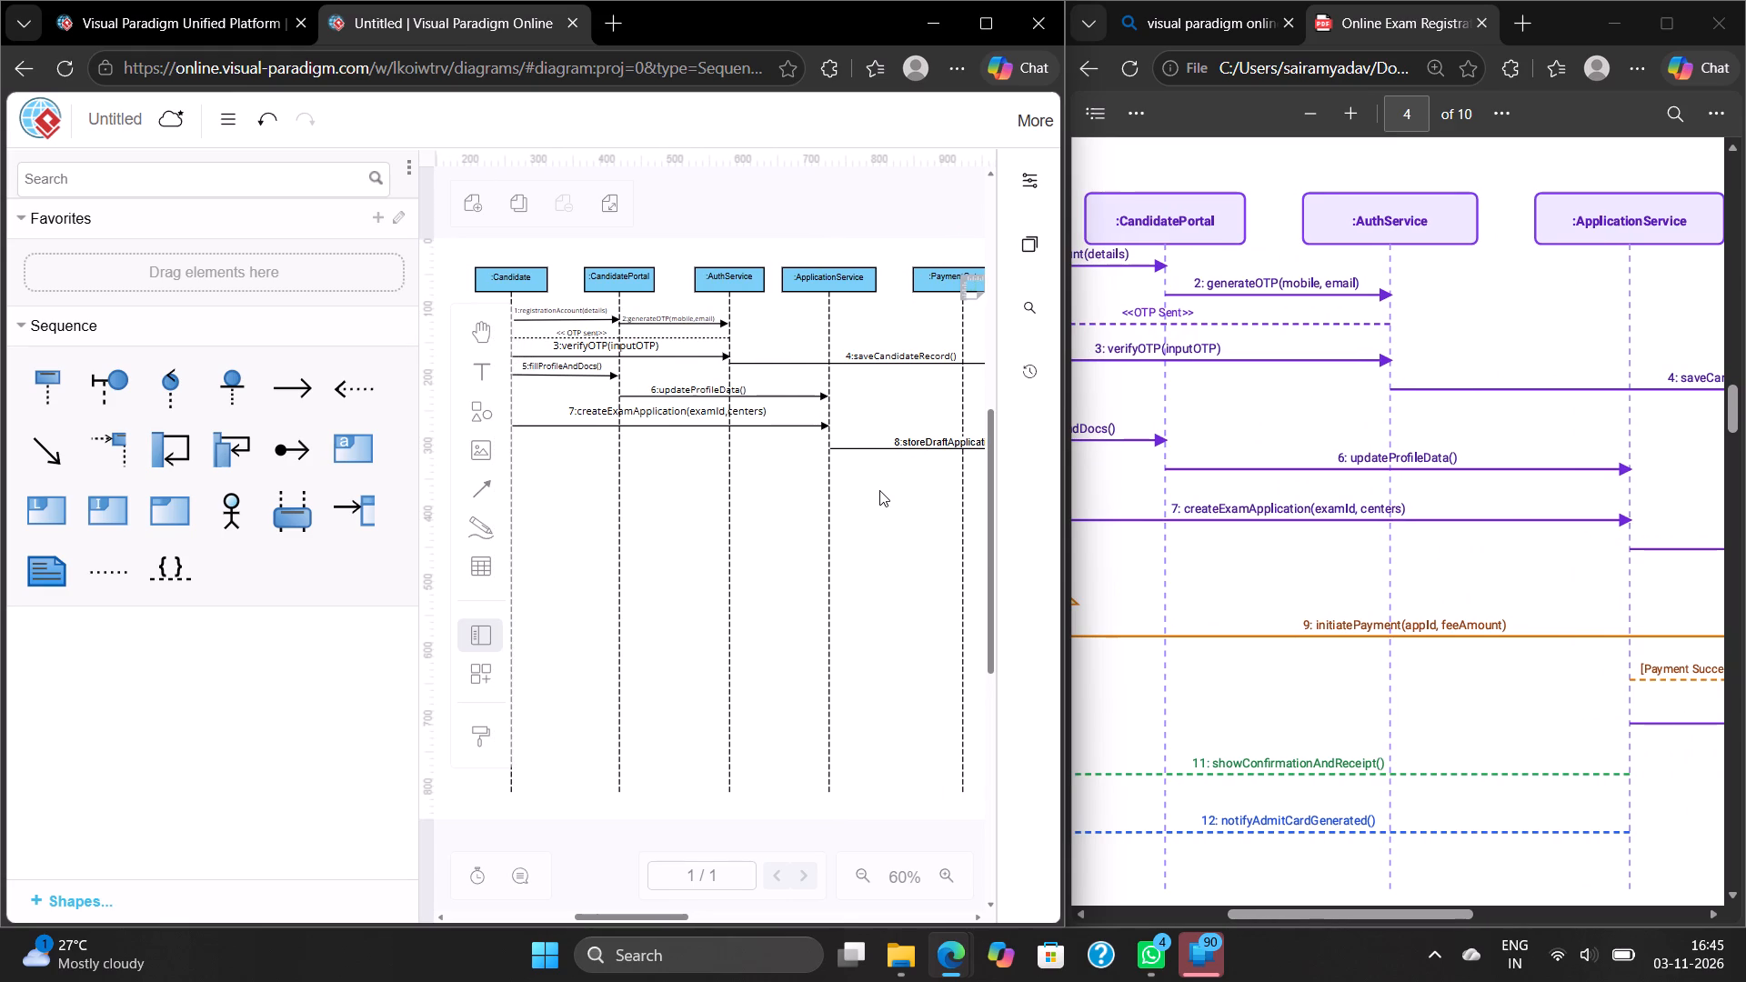
scroll(879, 490, "down", 1)
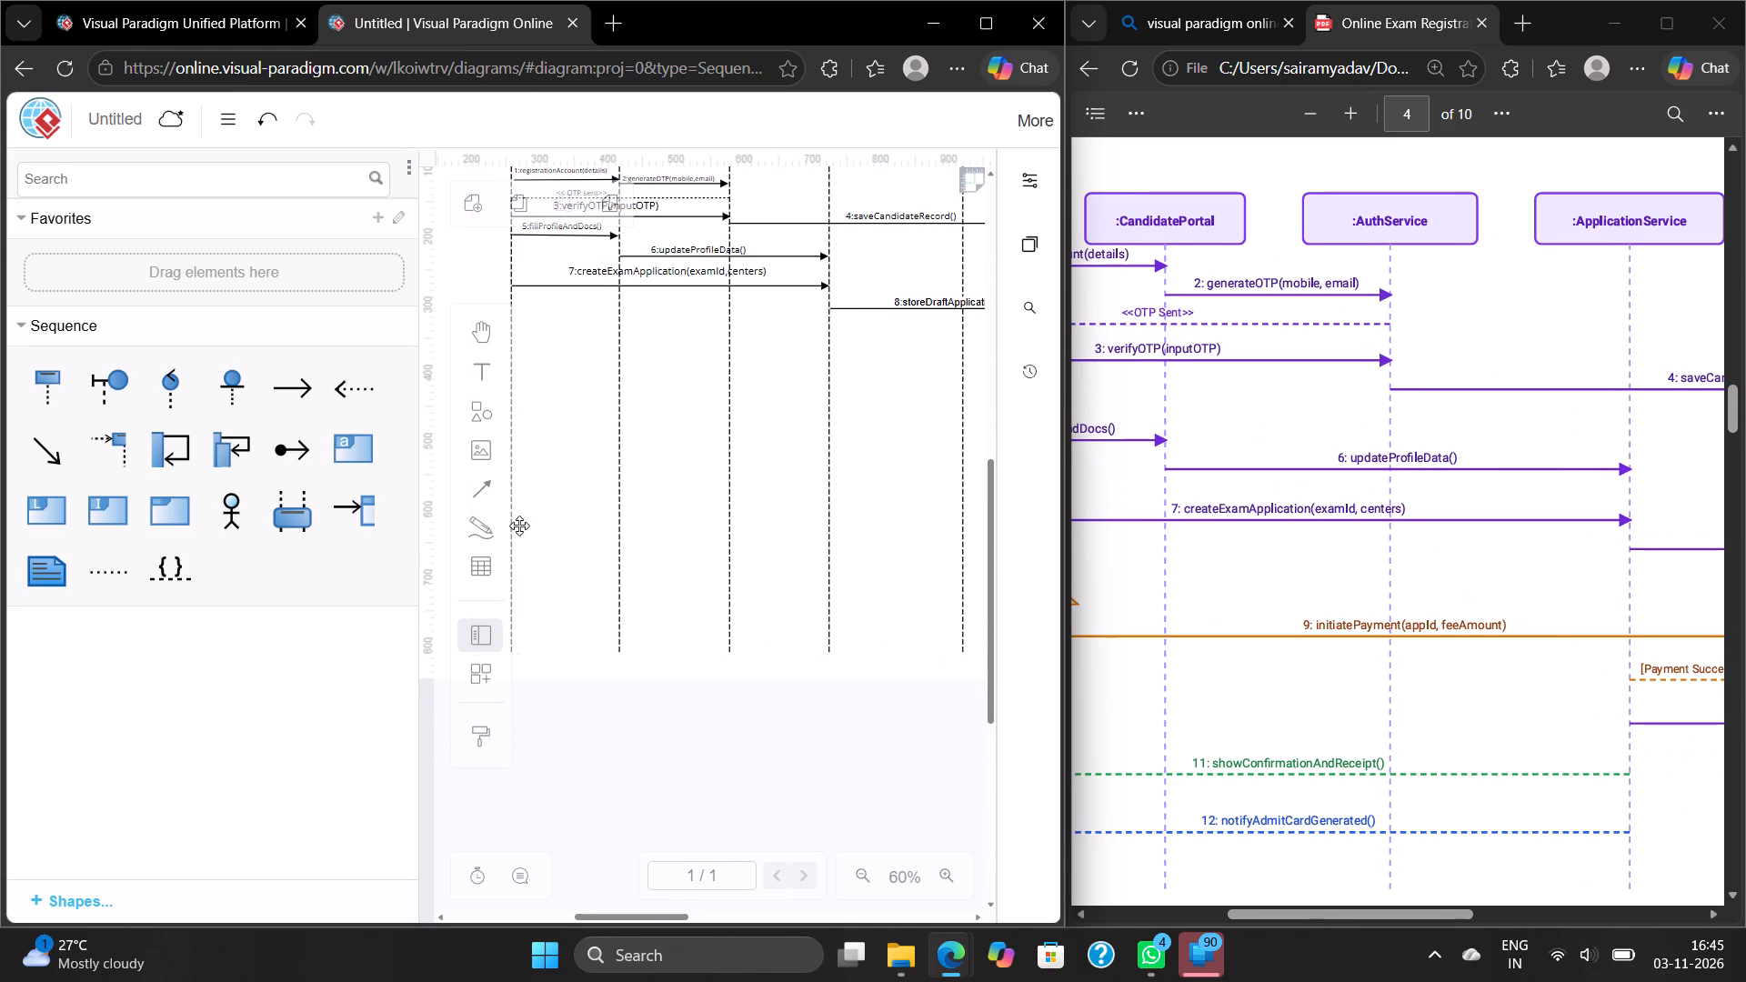
Draw a horizontal arrow below message 8, from the lifeline where message 7 starts to the PaymentGateway lifeline.
left_click(485, 498)
left_click(555, 449)
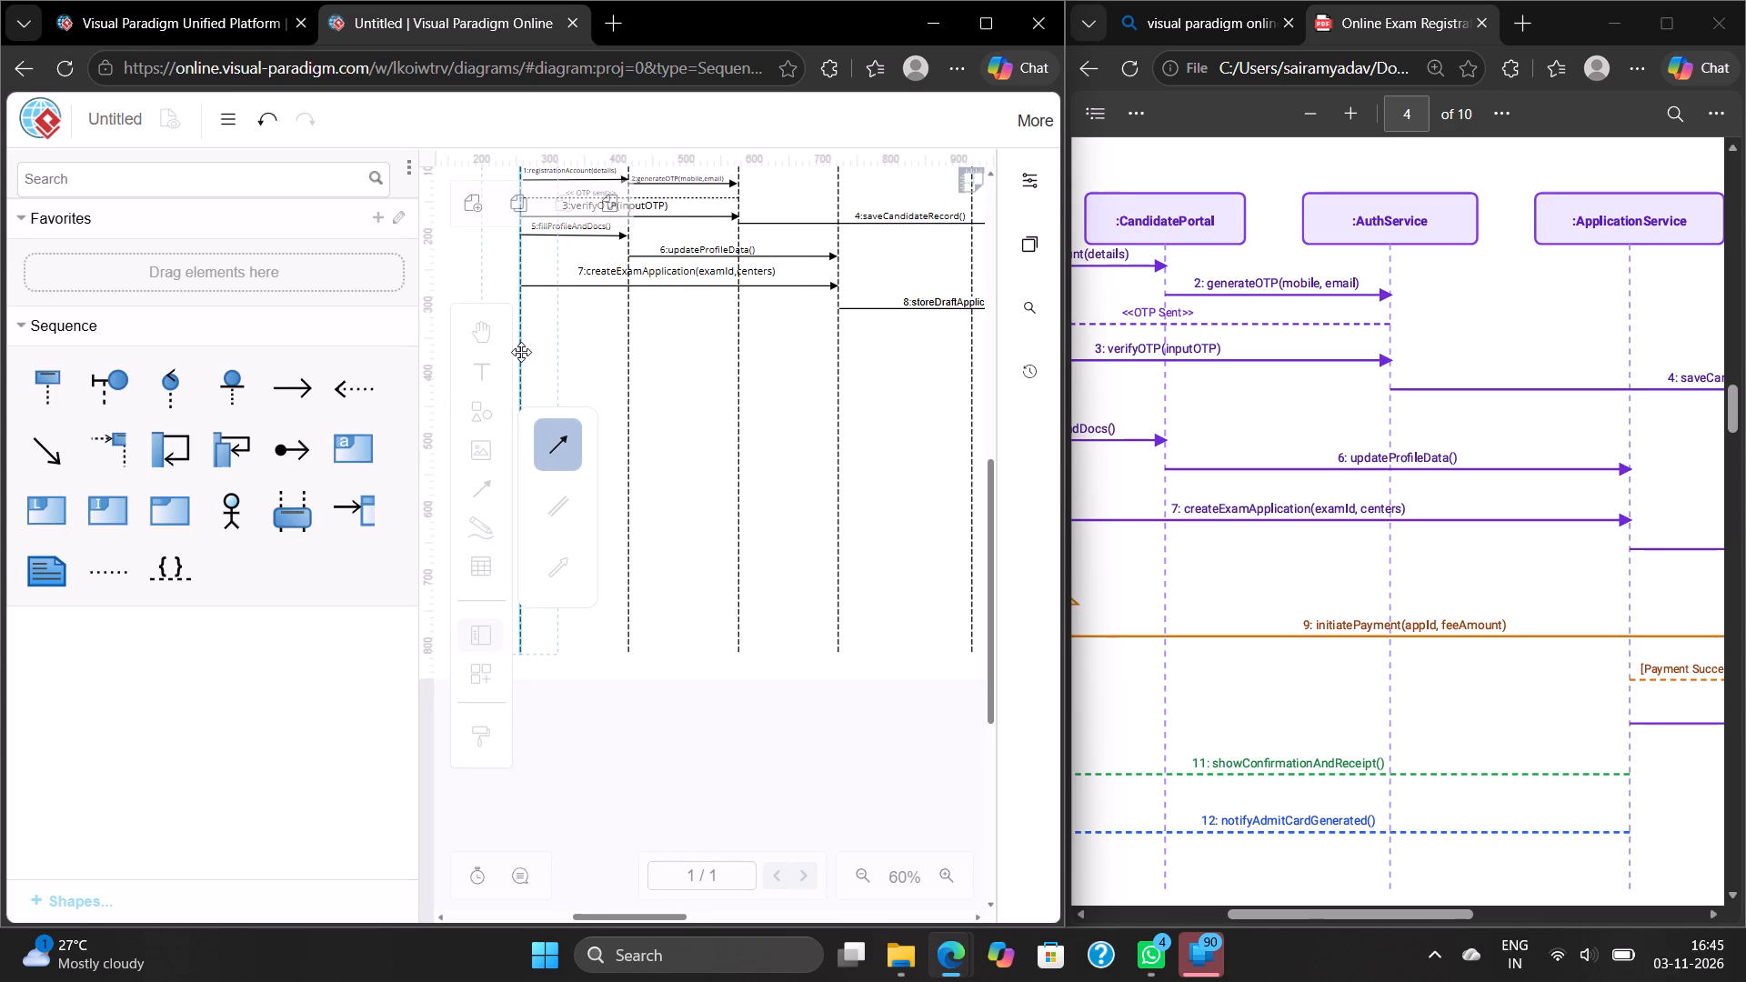
left_click_drag(520, 353, 872, 363)
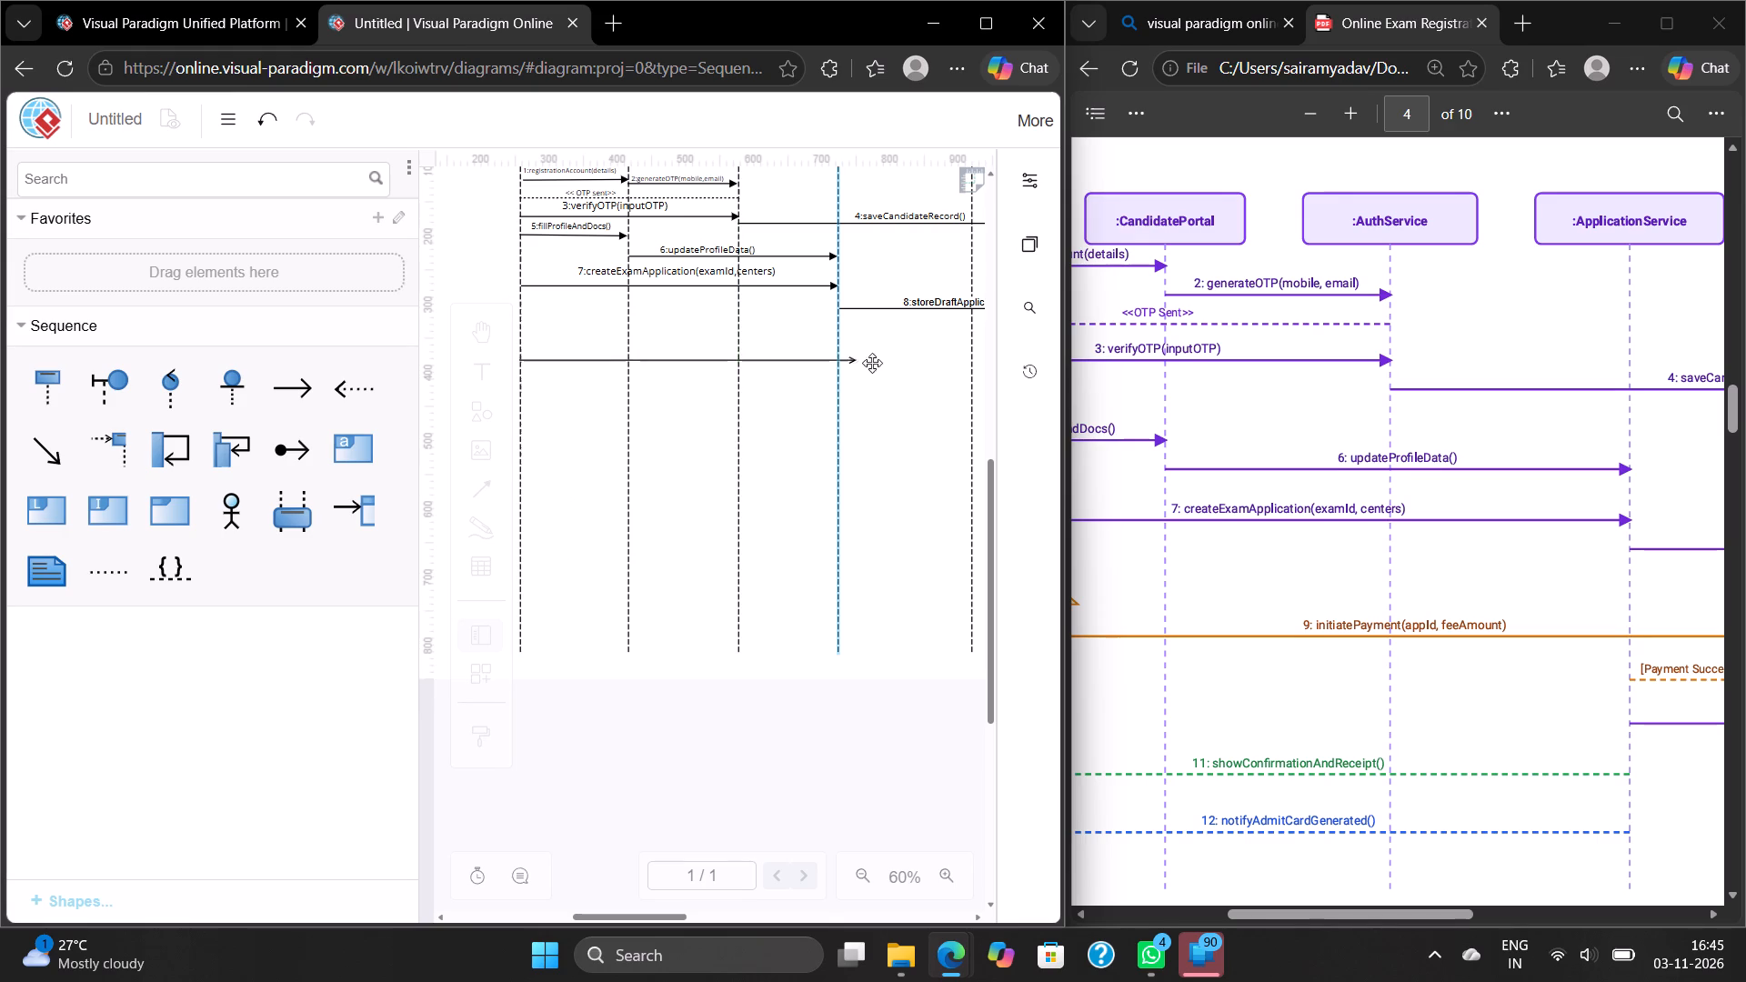
left_click_drag(872, 363, 974, 355)
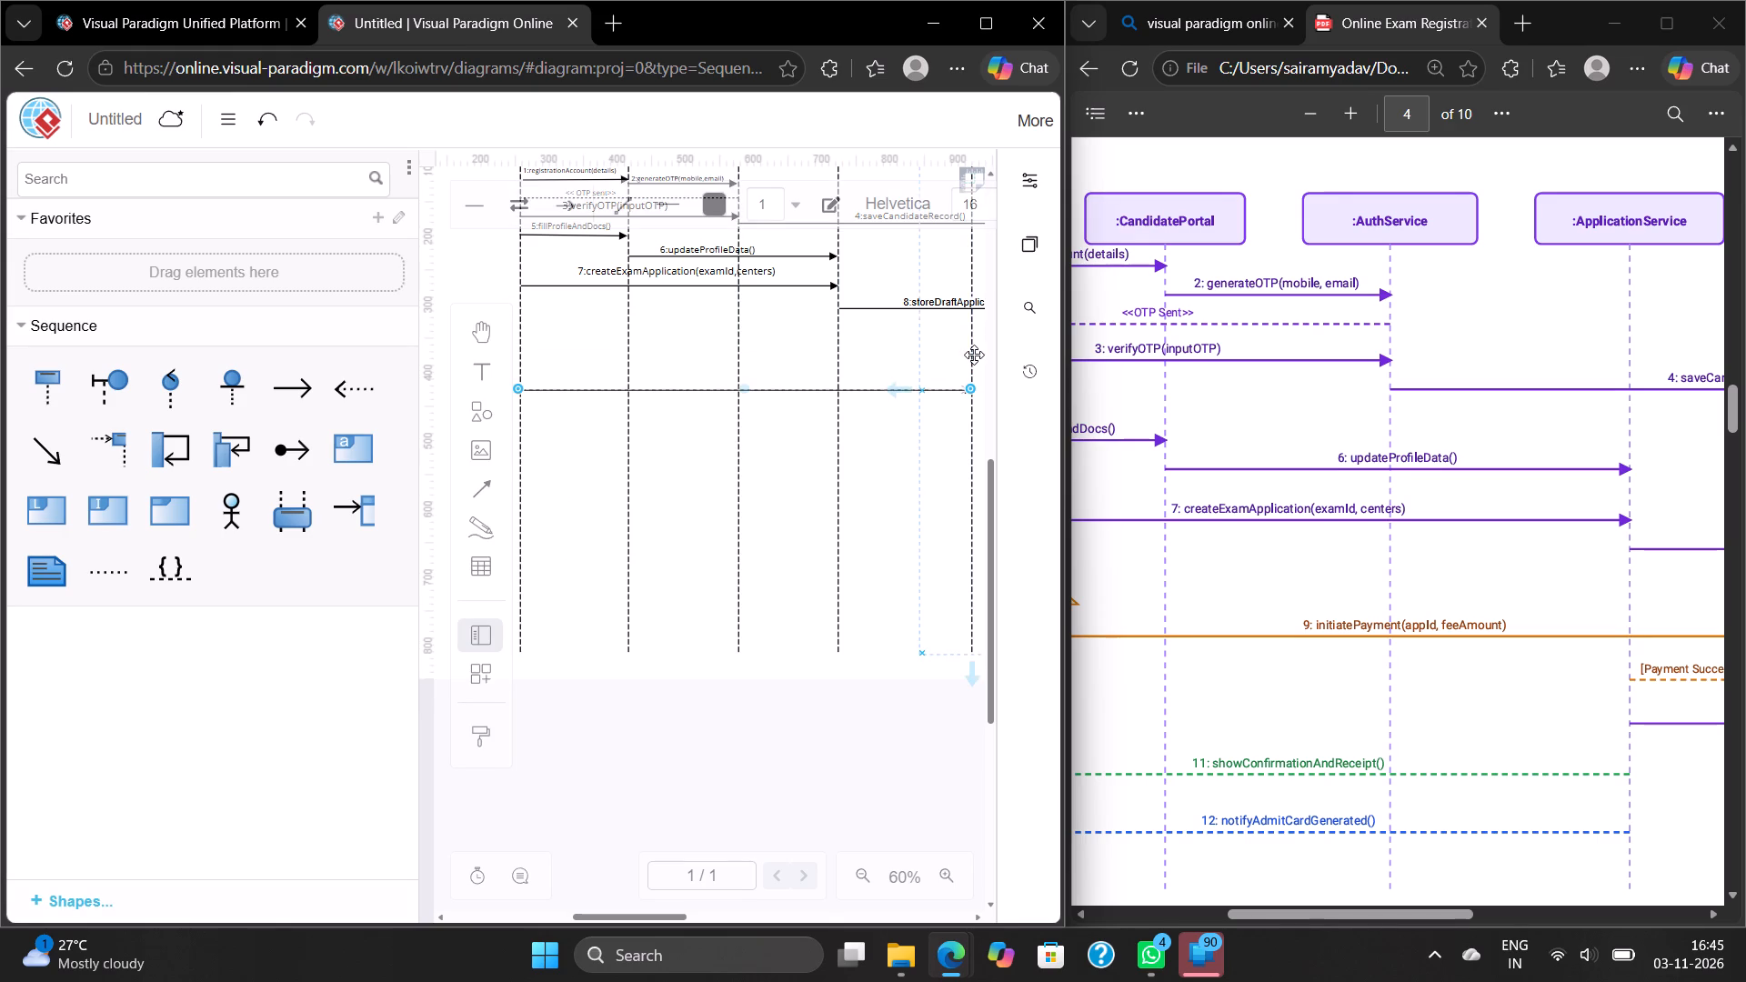
Change the new arrow's end at the PaymentGateway lifeline to a solid filled arrowhead.
left_click(1038, 176)
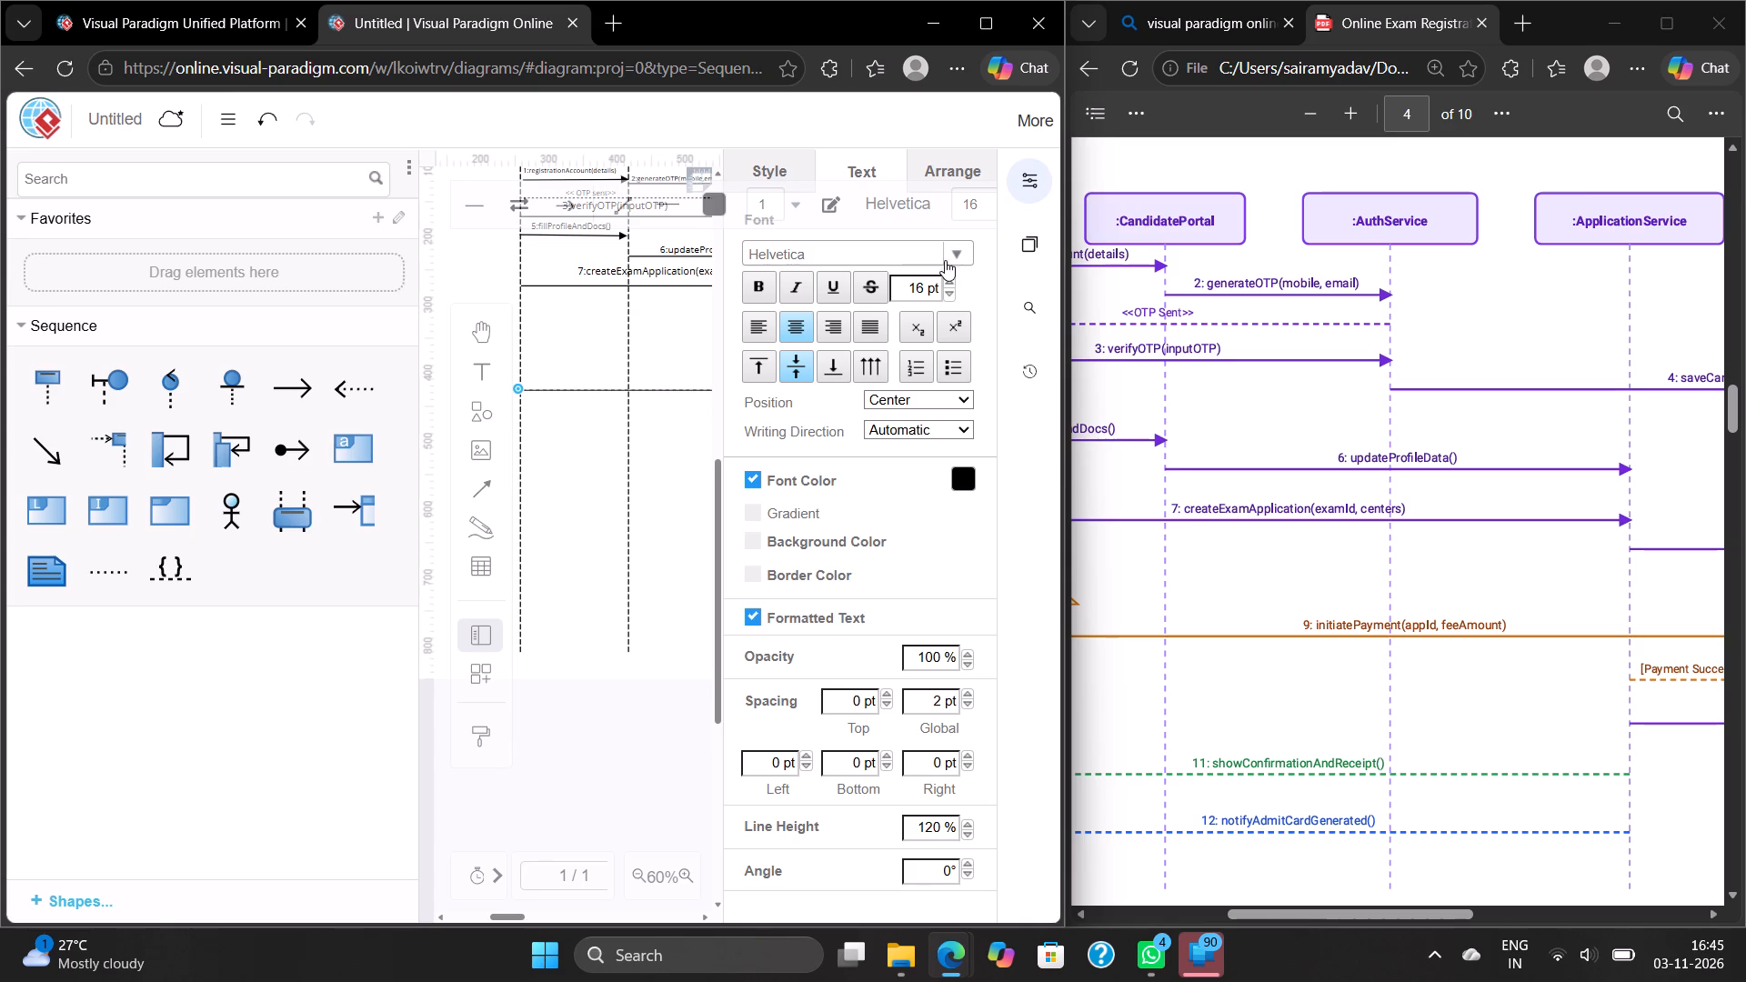
left_click(768, 164)
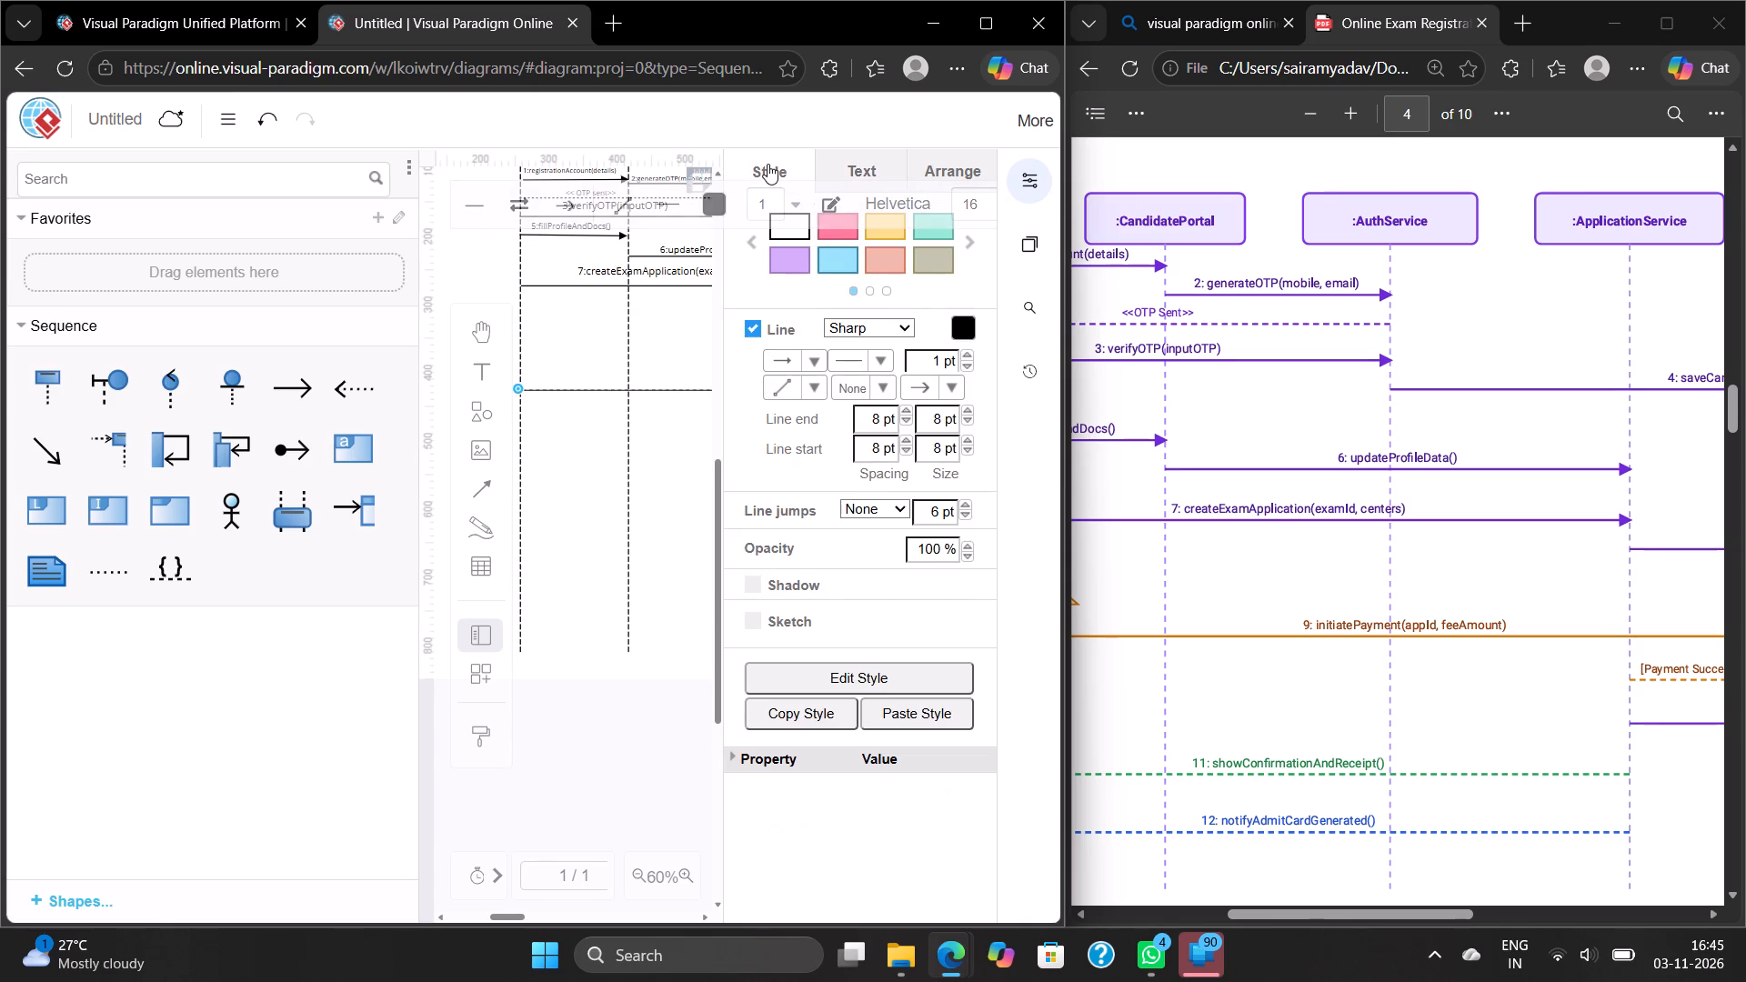
left_click(952, 380)
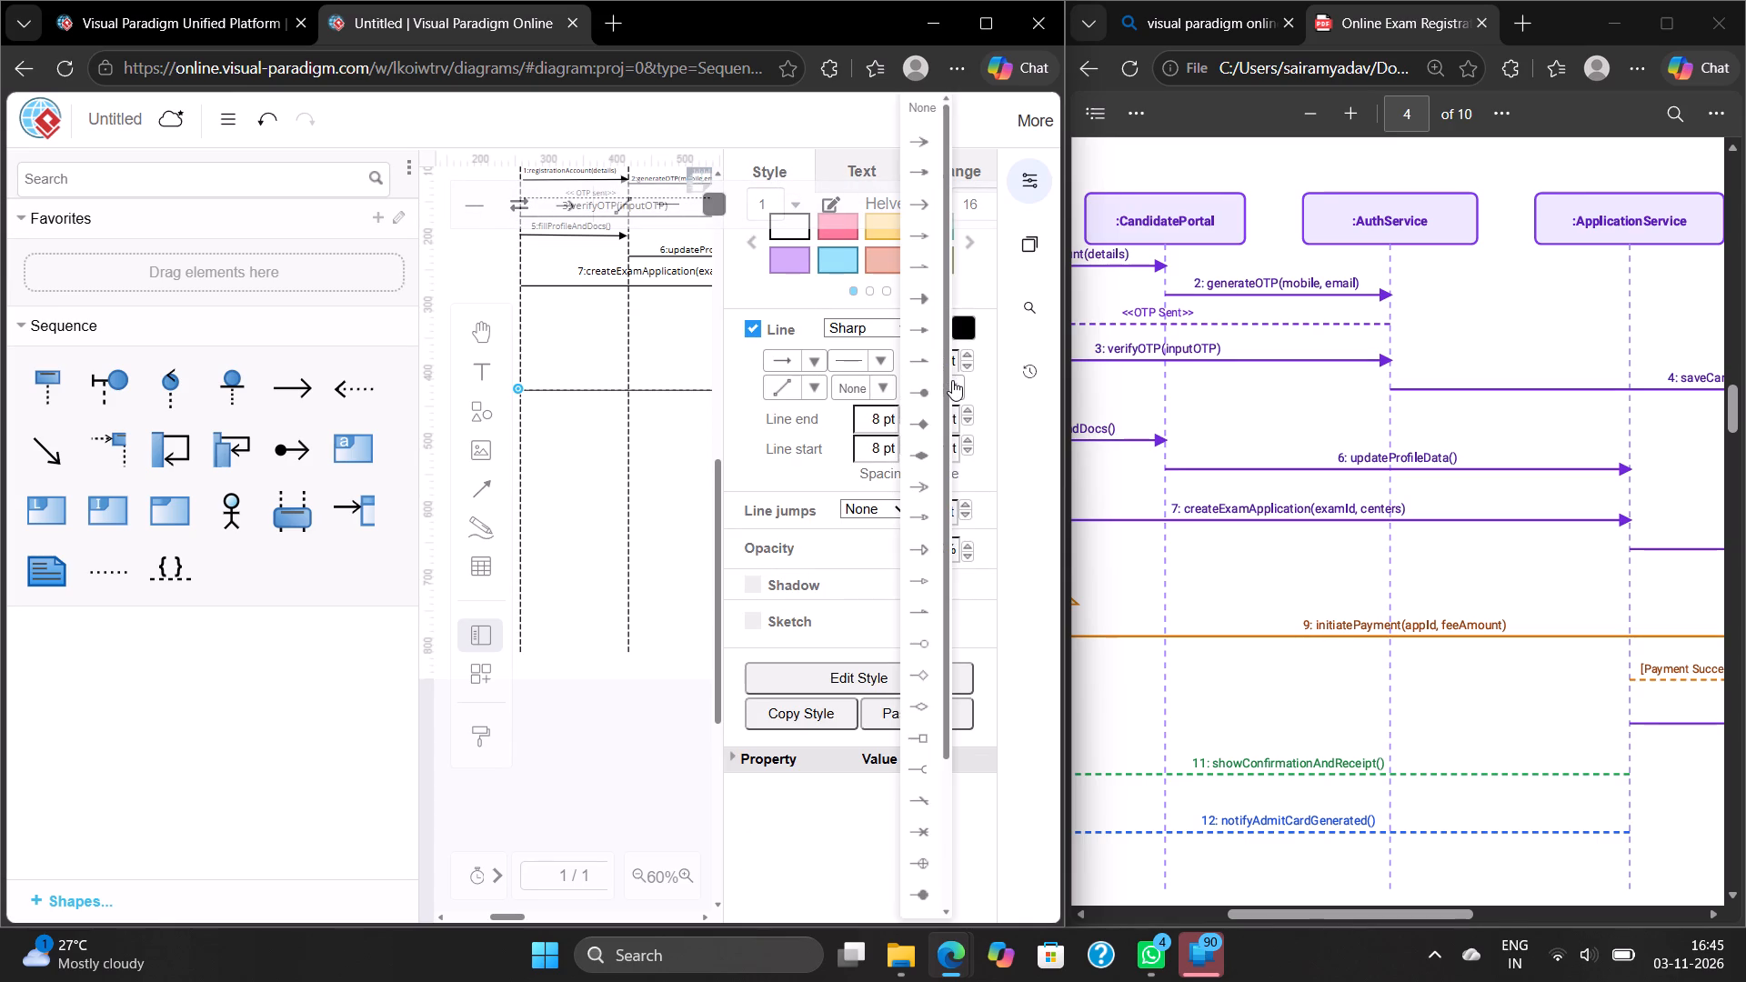
left_click(920, 292)
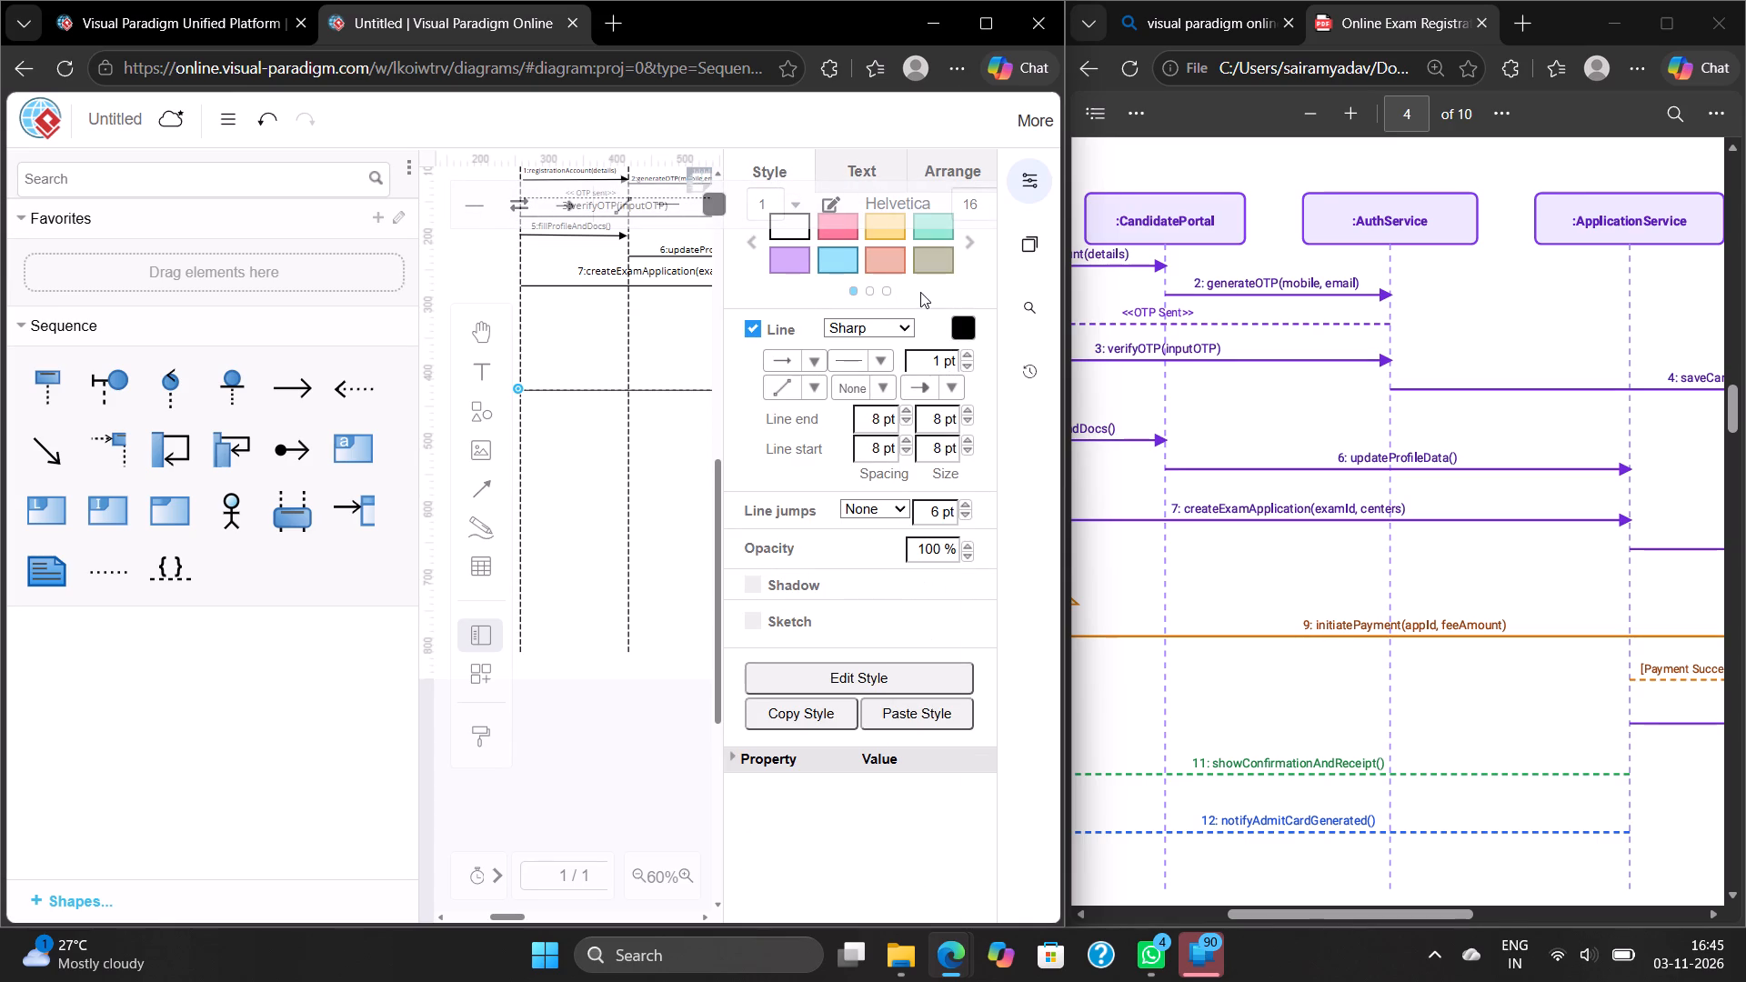
left_click(653, 436)
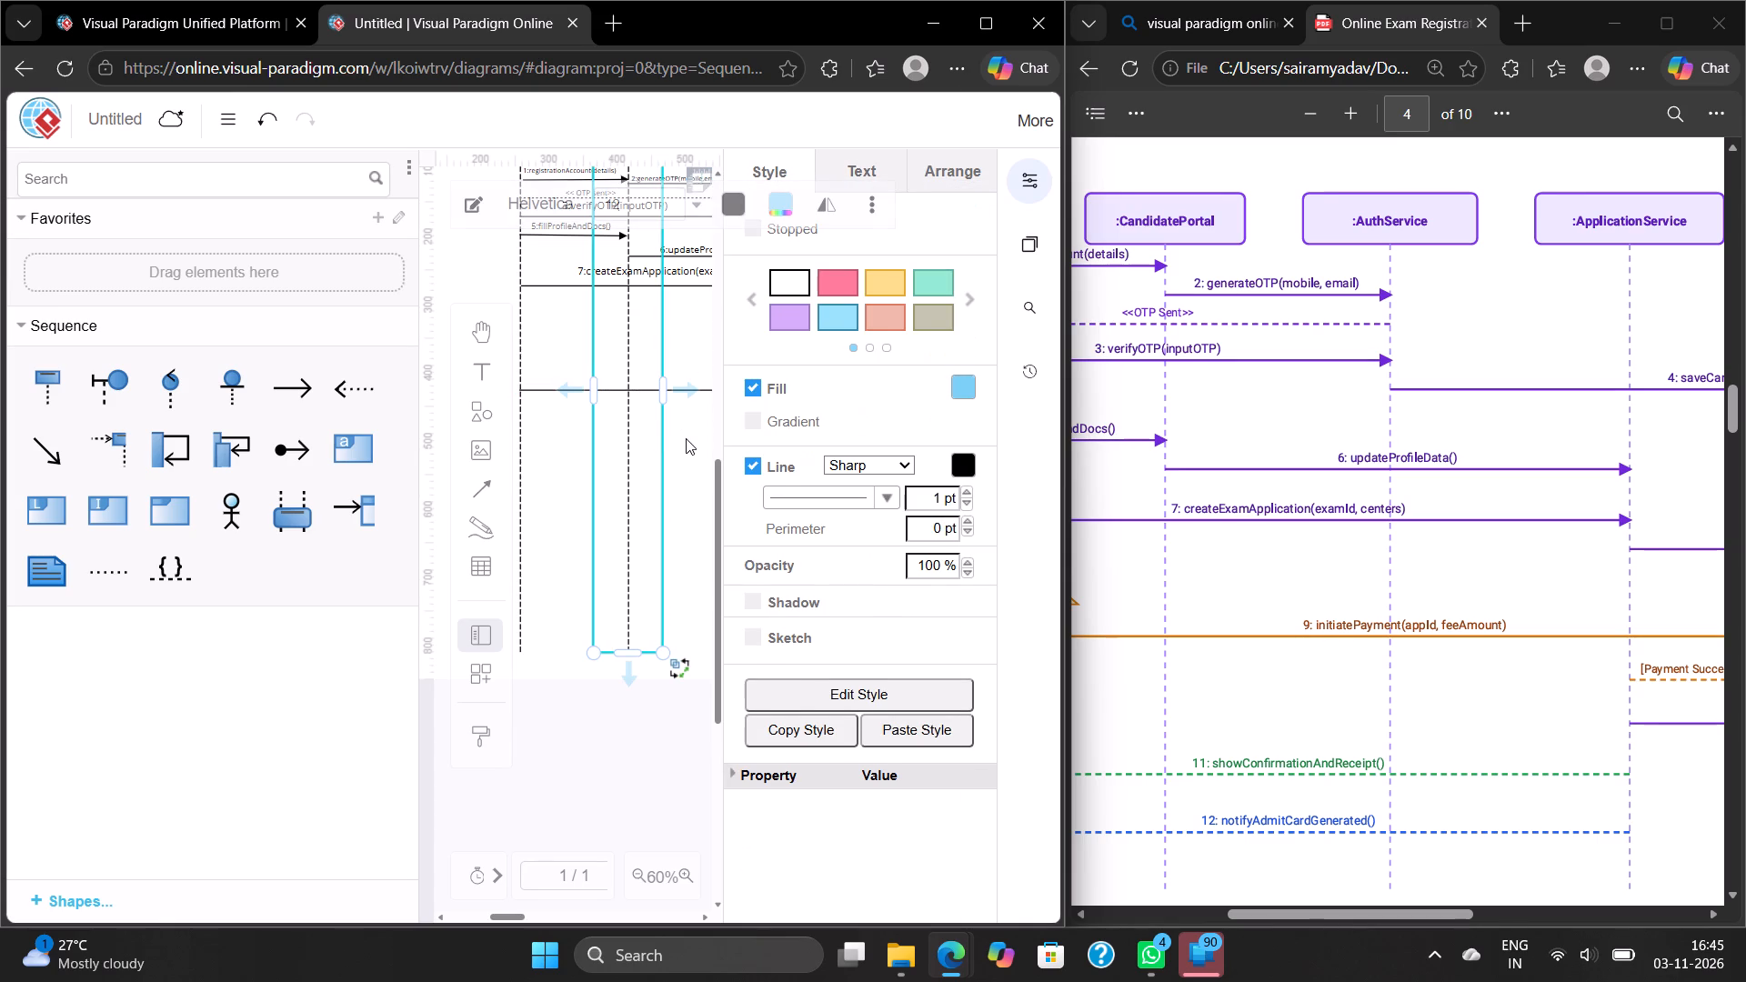
left_click(686, 438)
left_click(1039, 181)
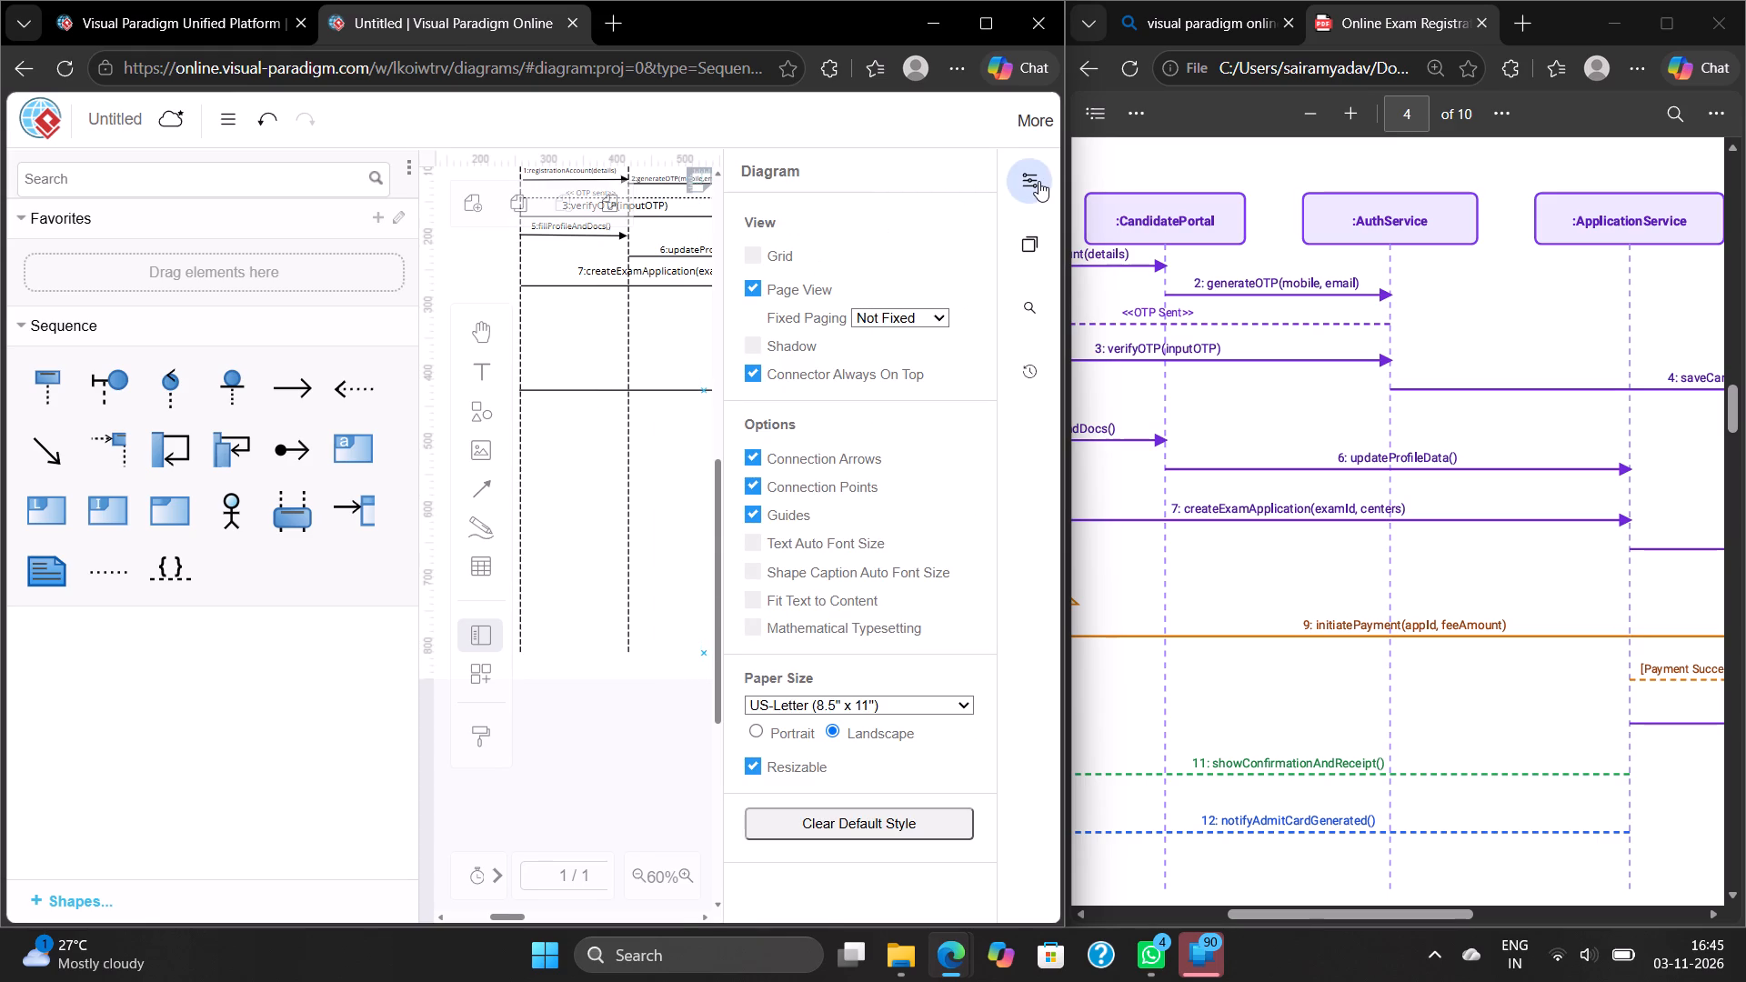
Add the label 9:initiatePayment(appId,feeAmount) to the new PaymentGateway arrow, placing it just above the line.
double_click(700, 383)
key("BackSpace")
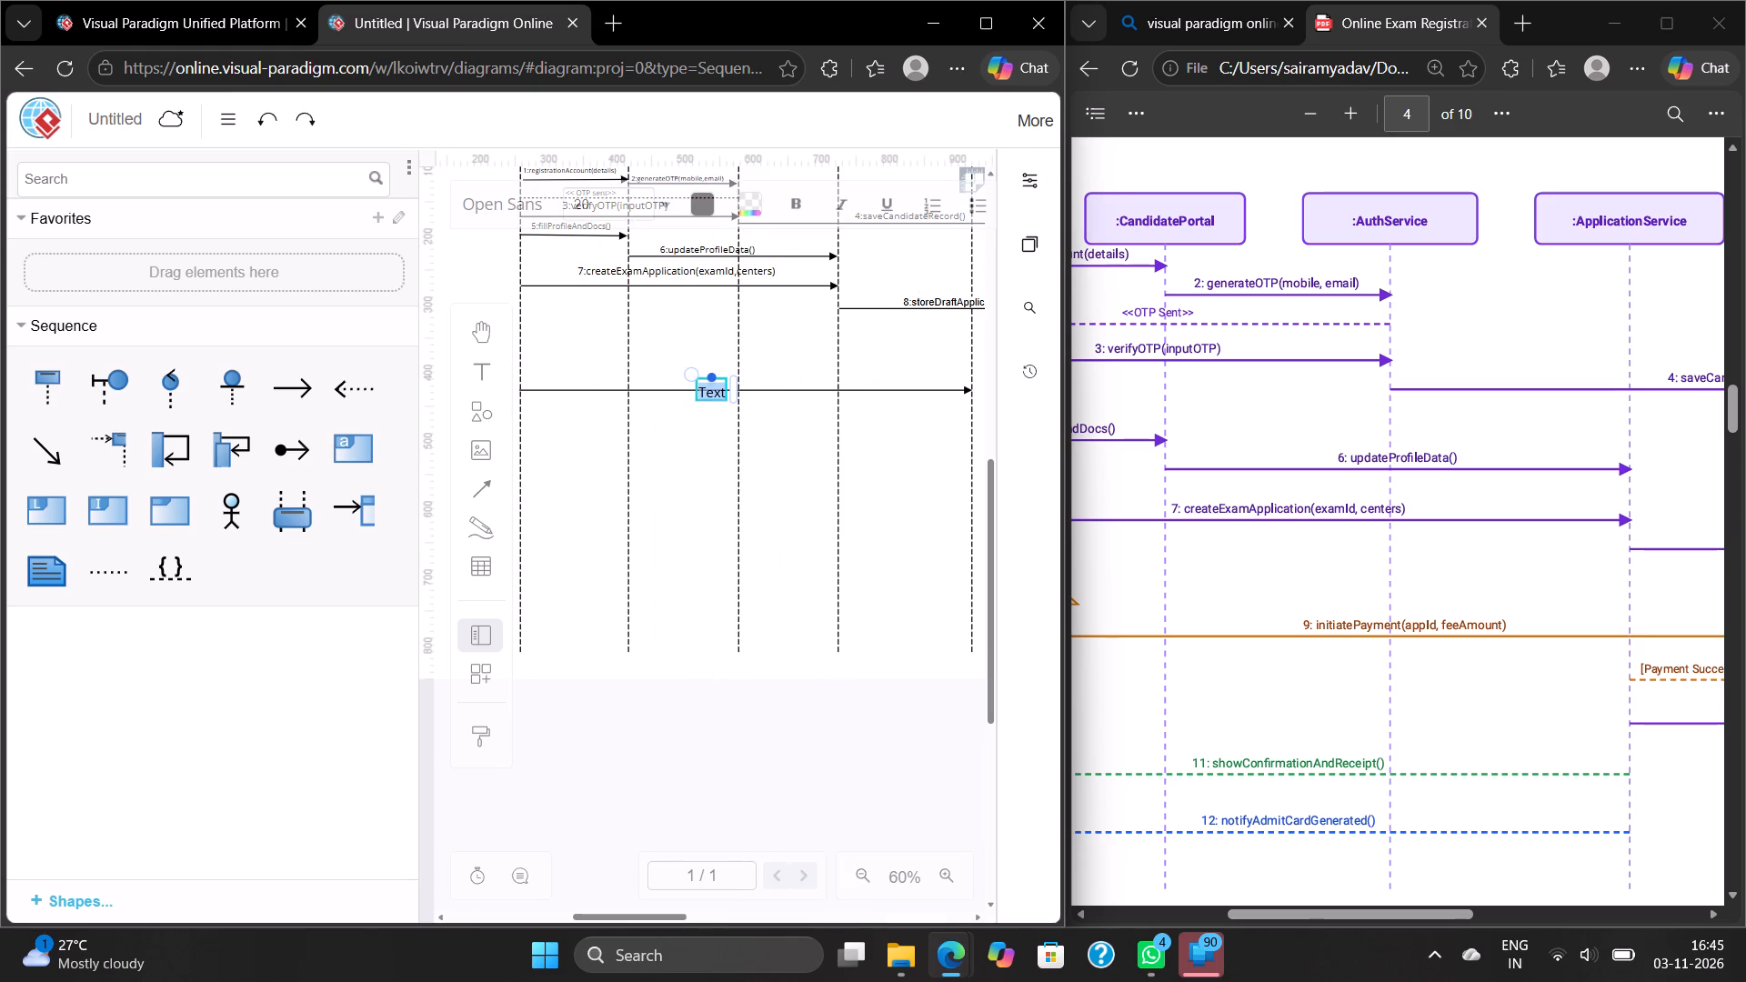
key("9")
key("shift+colon")
type("initiate")
type("Payment")
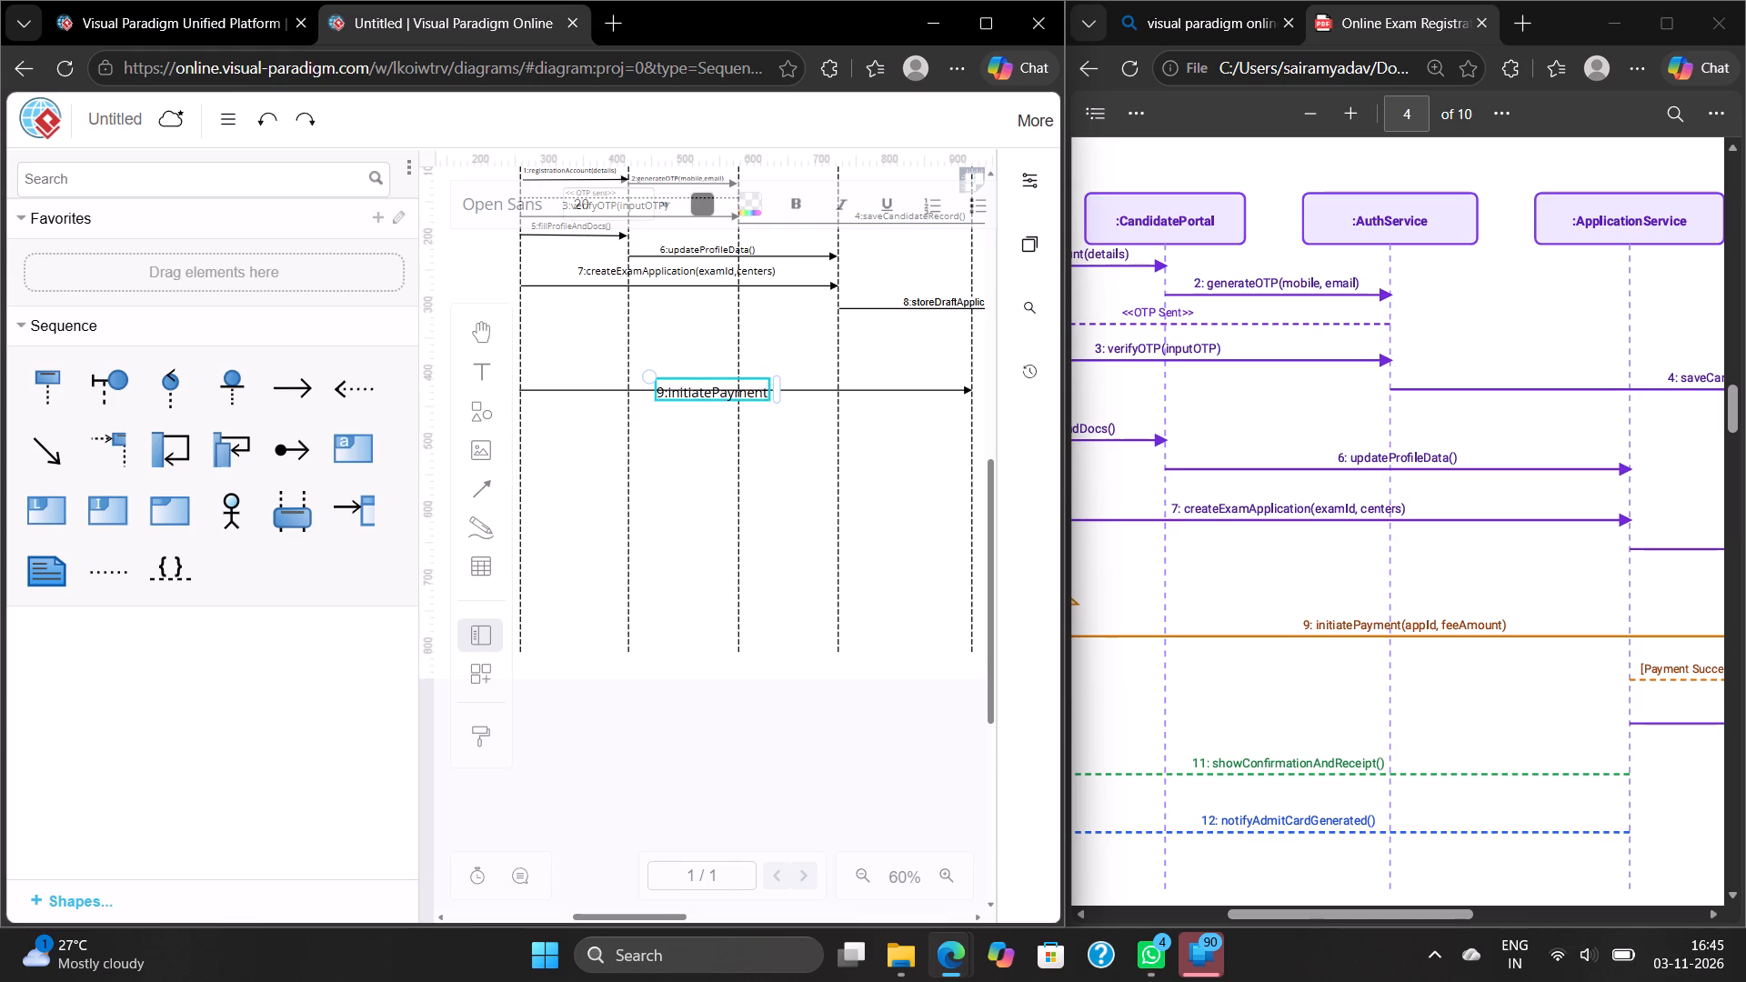
type("()")
key("Left")
type("app")
type("Id")
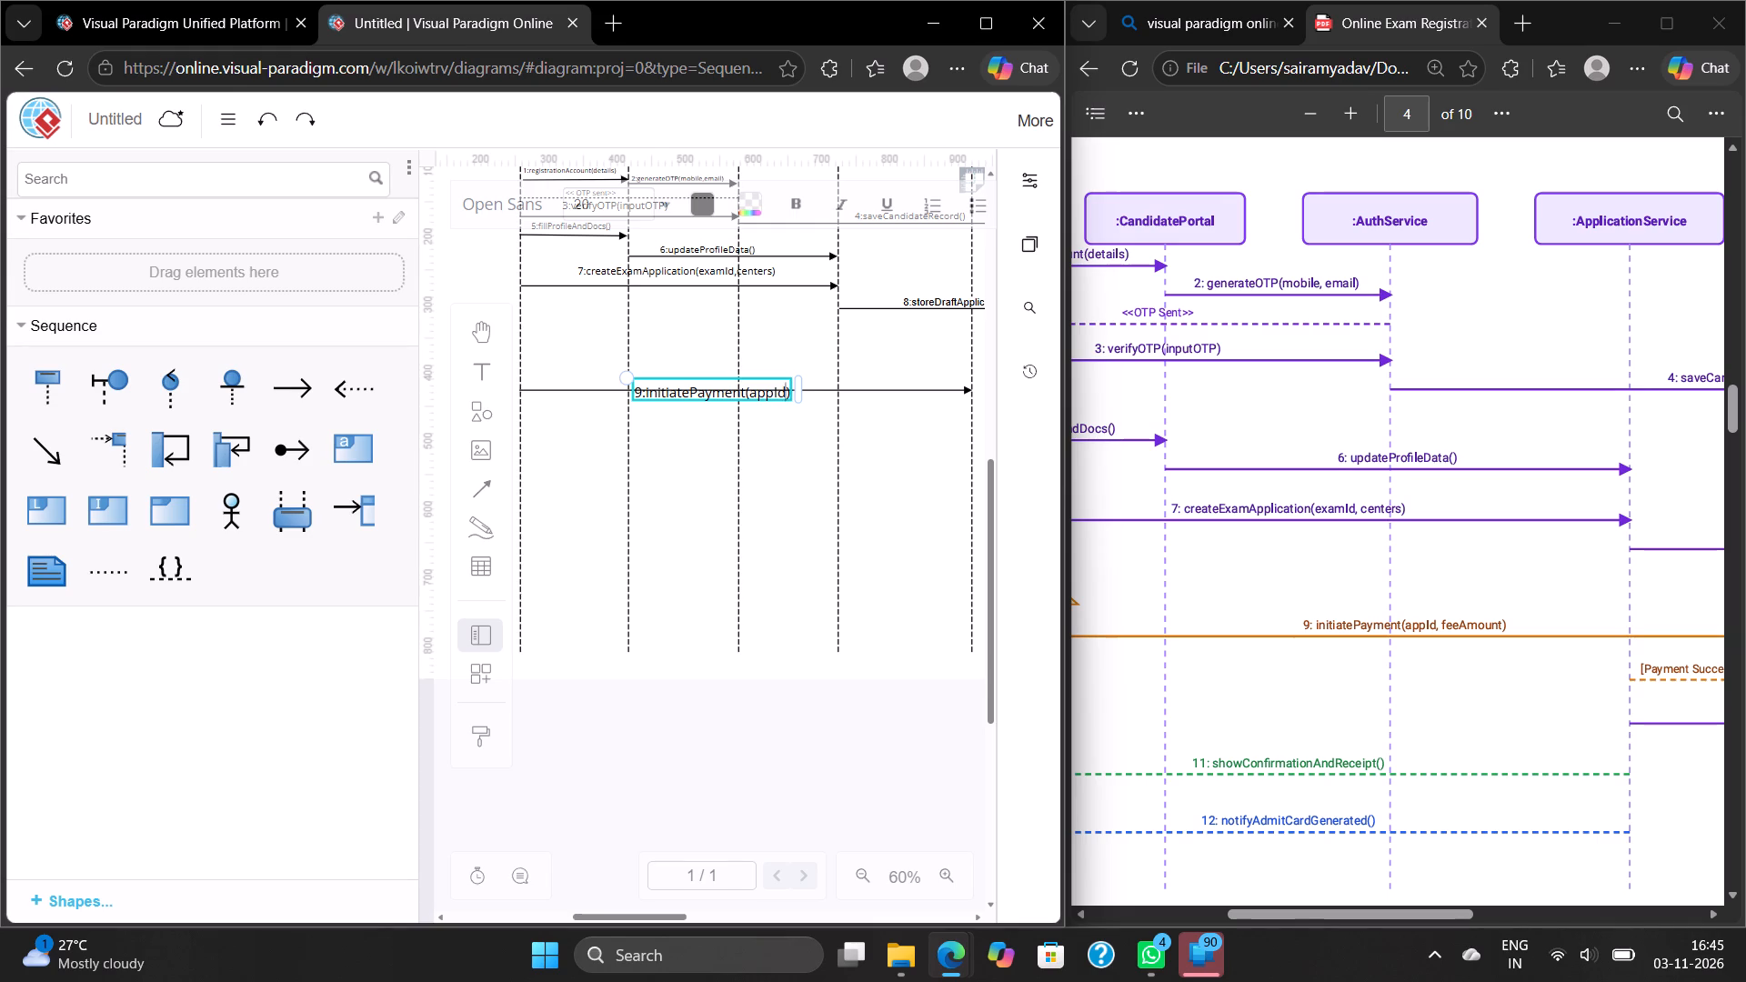
type(",feeAmount")
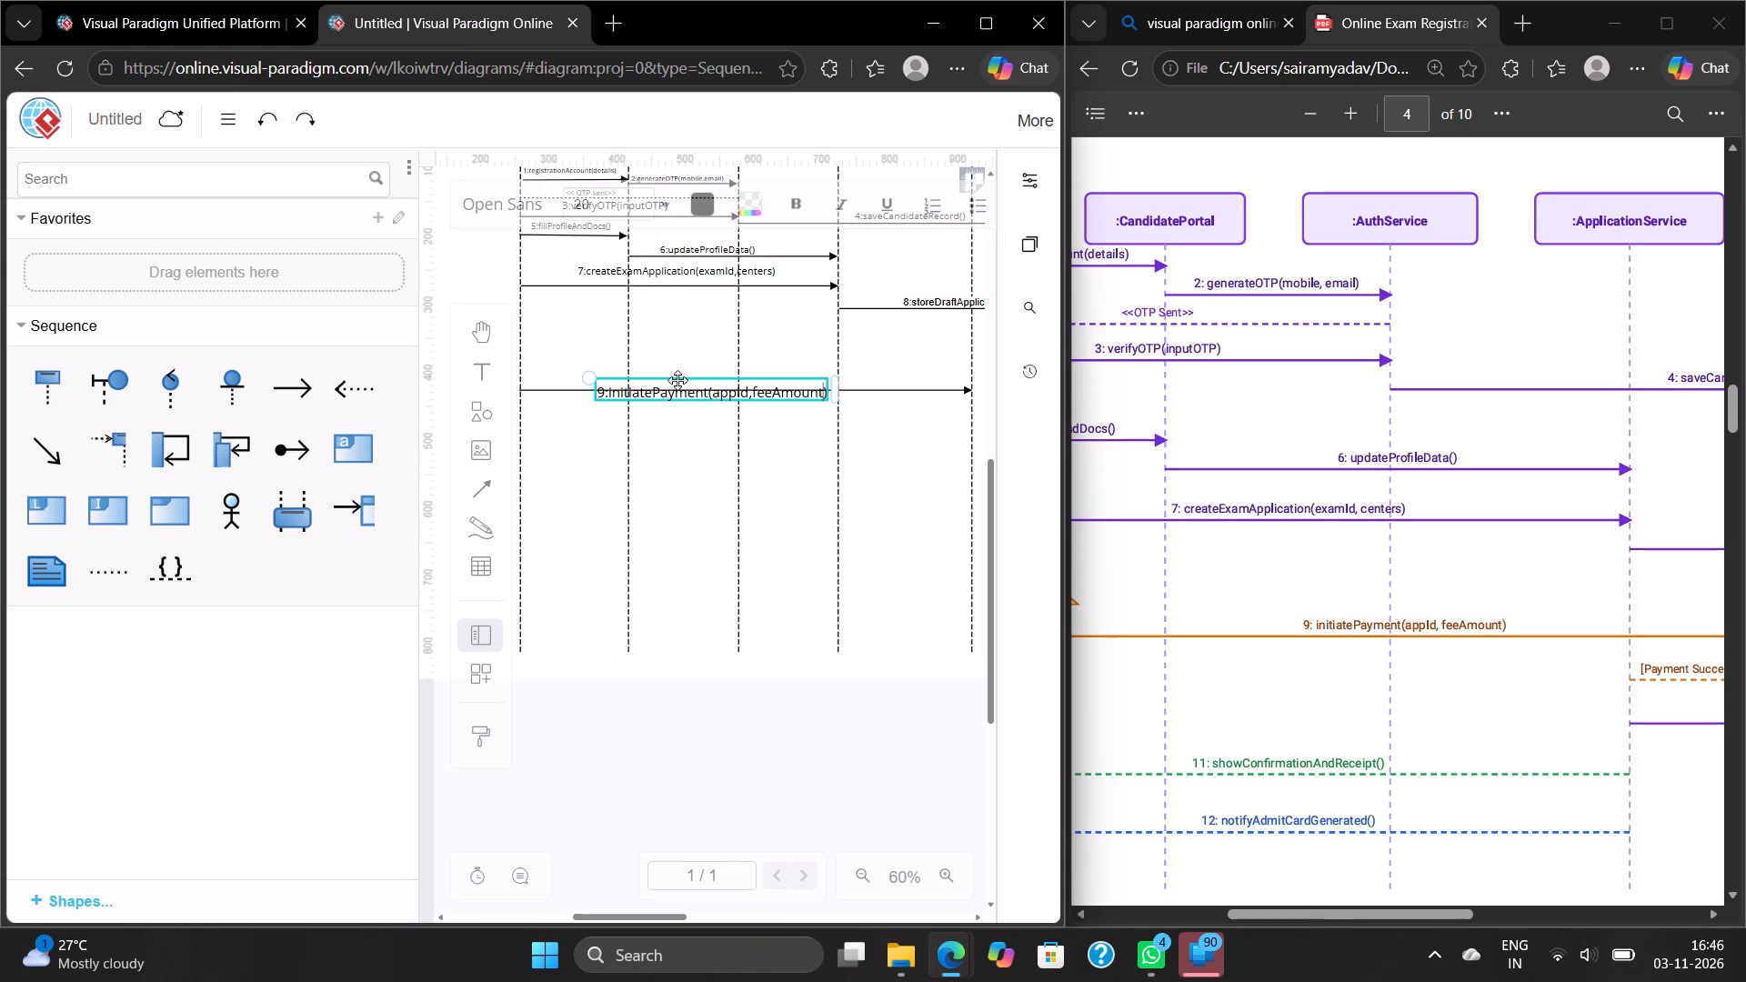
left_click(677, 380)
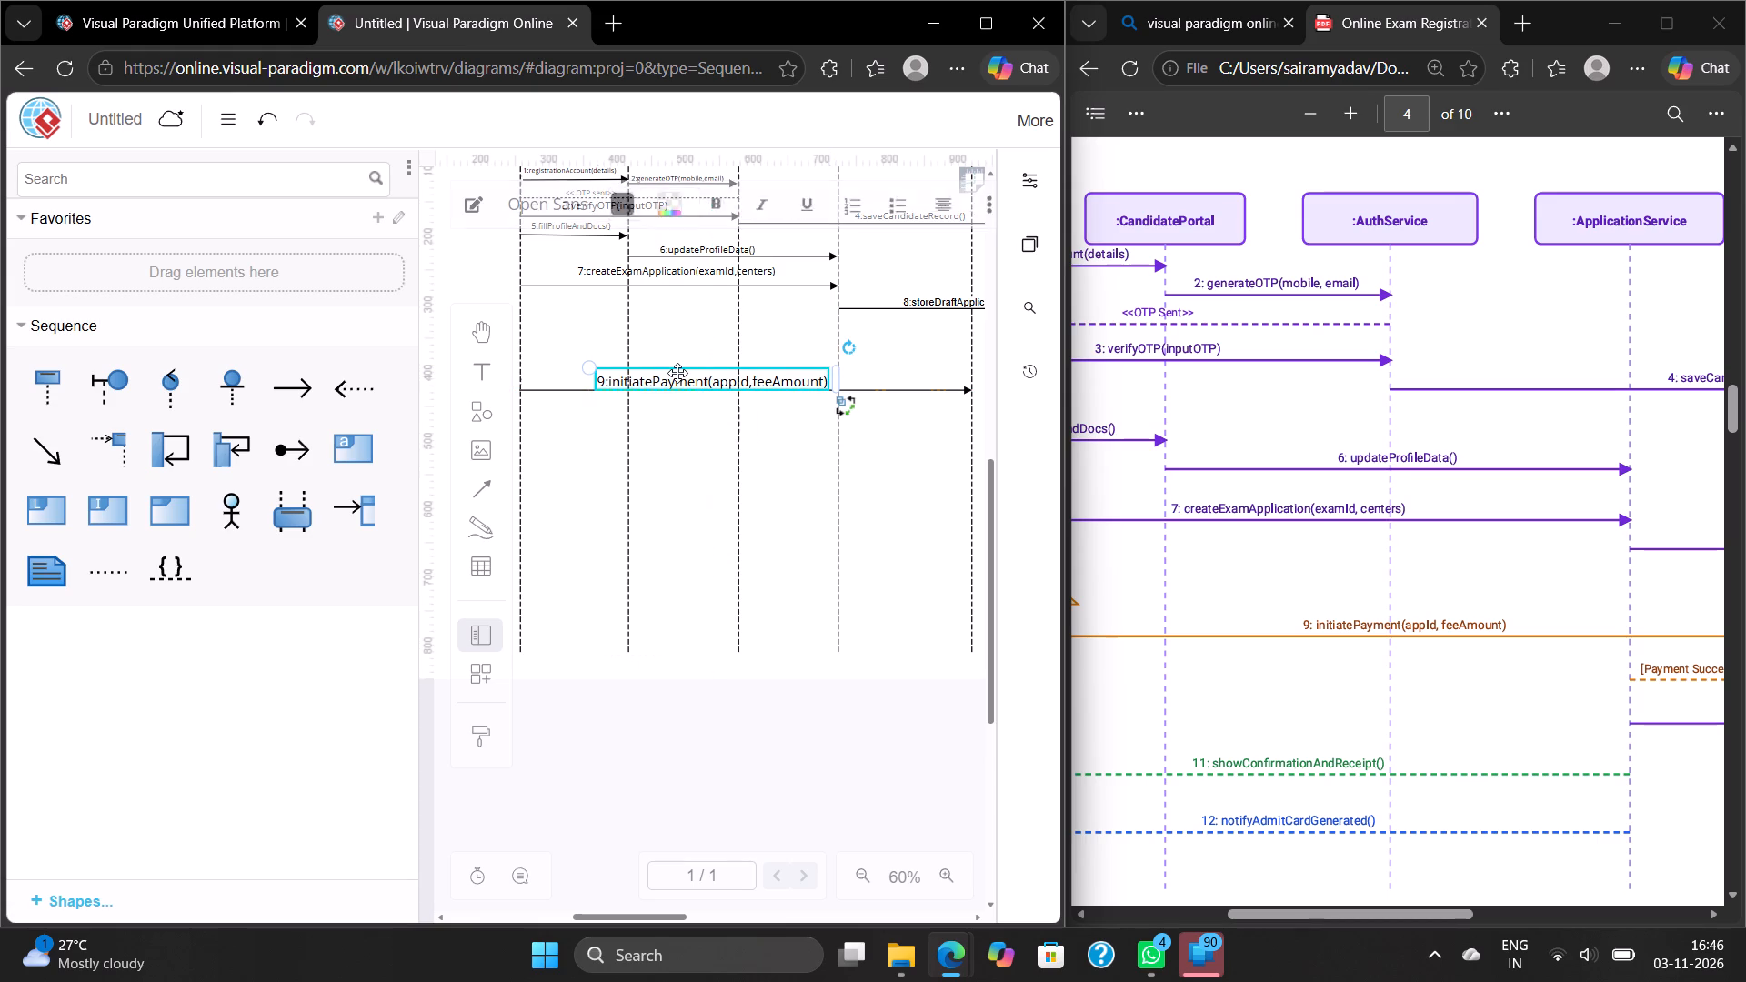
left_click(677, 418)
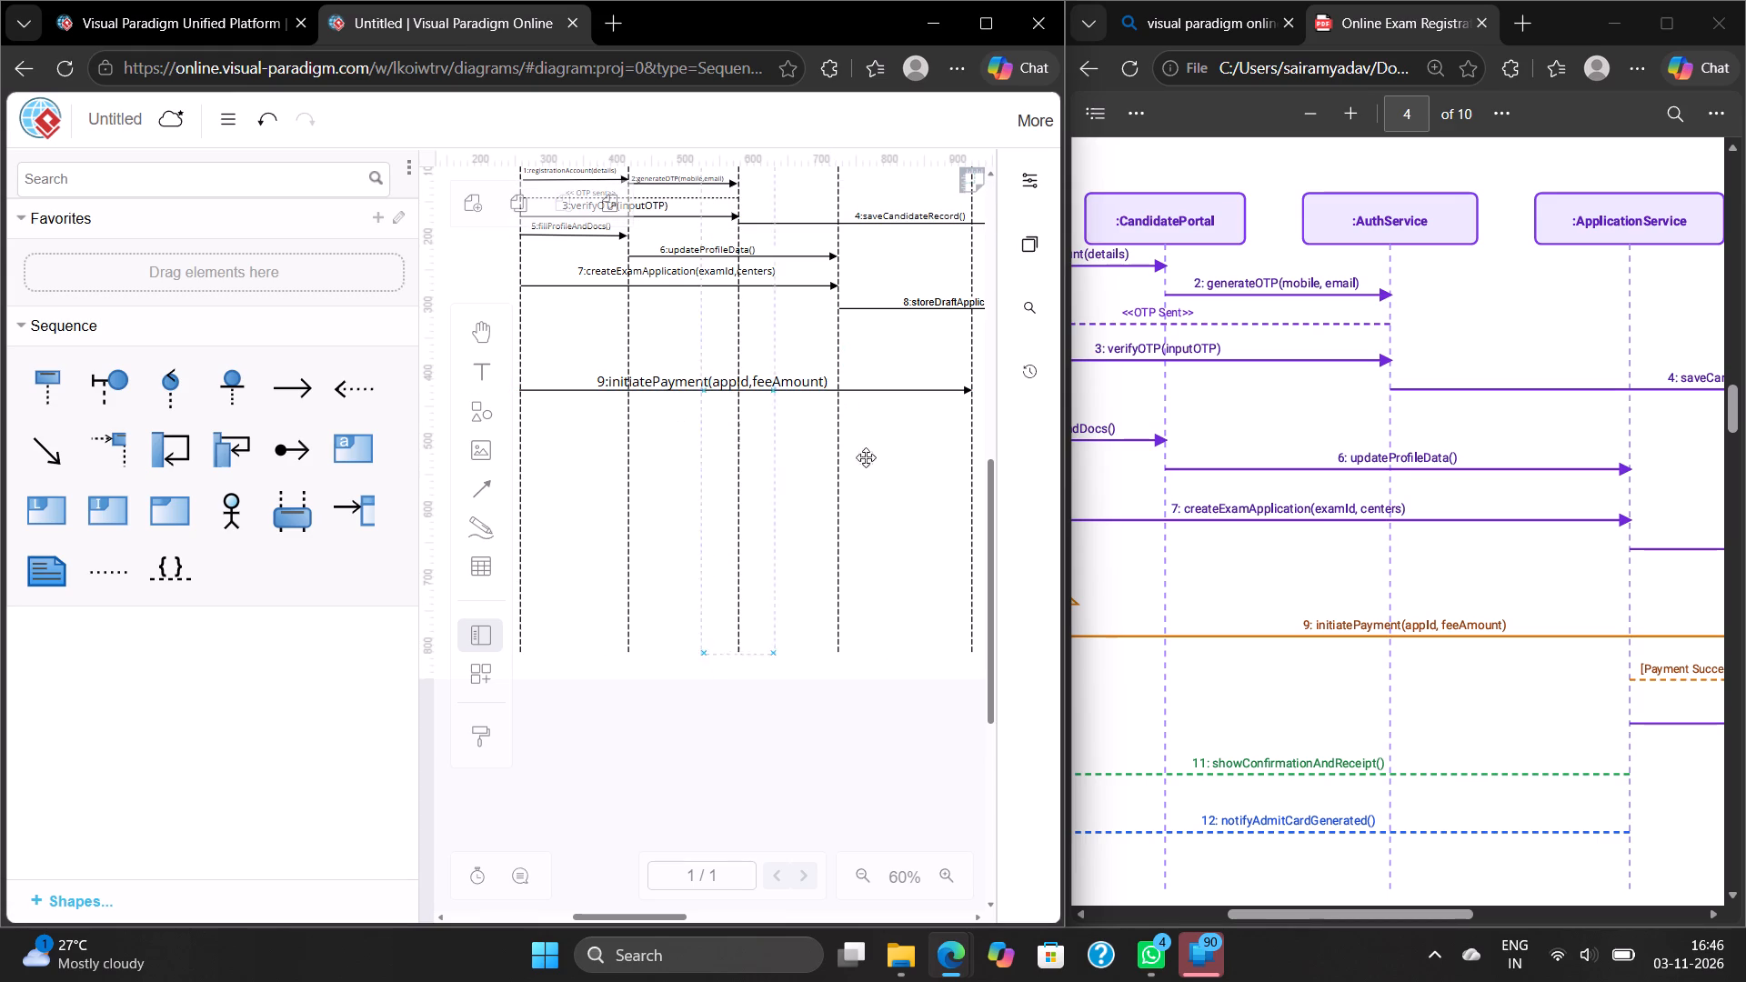
Draw a horizontal connector between the ApplicationService and PaymentGateway lifelines, a short distance below message 9, for the PDF's payment success reply.
scroll(1219, 506, "left", 3)
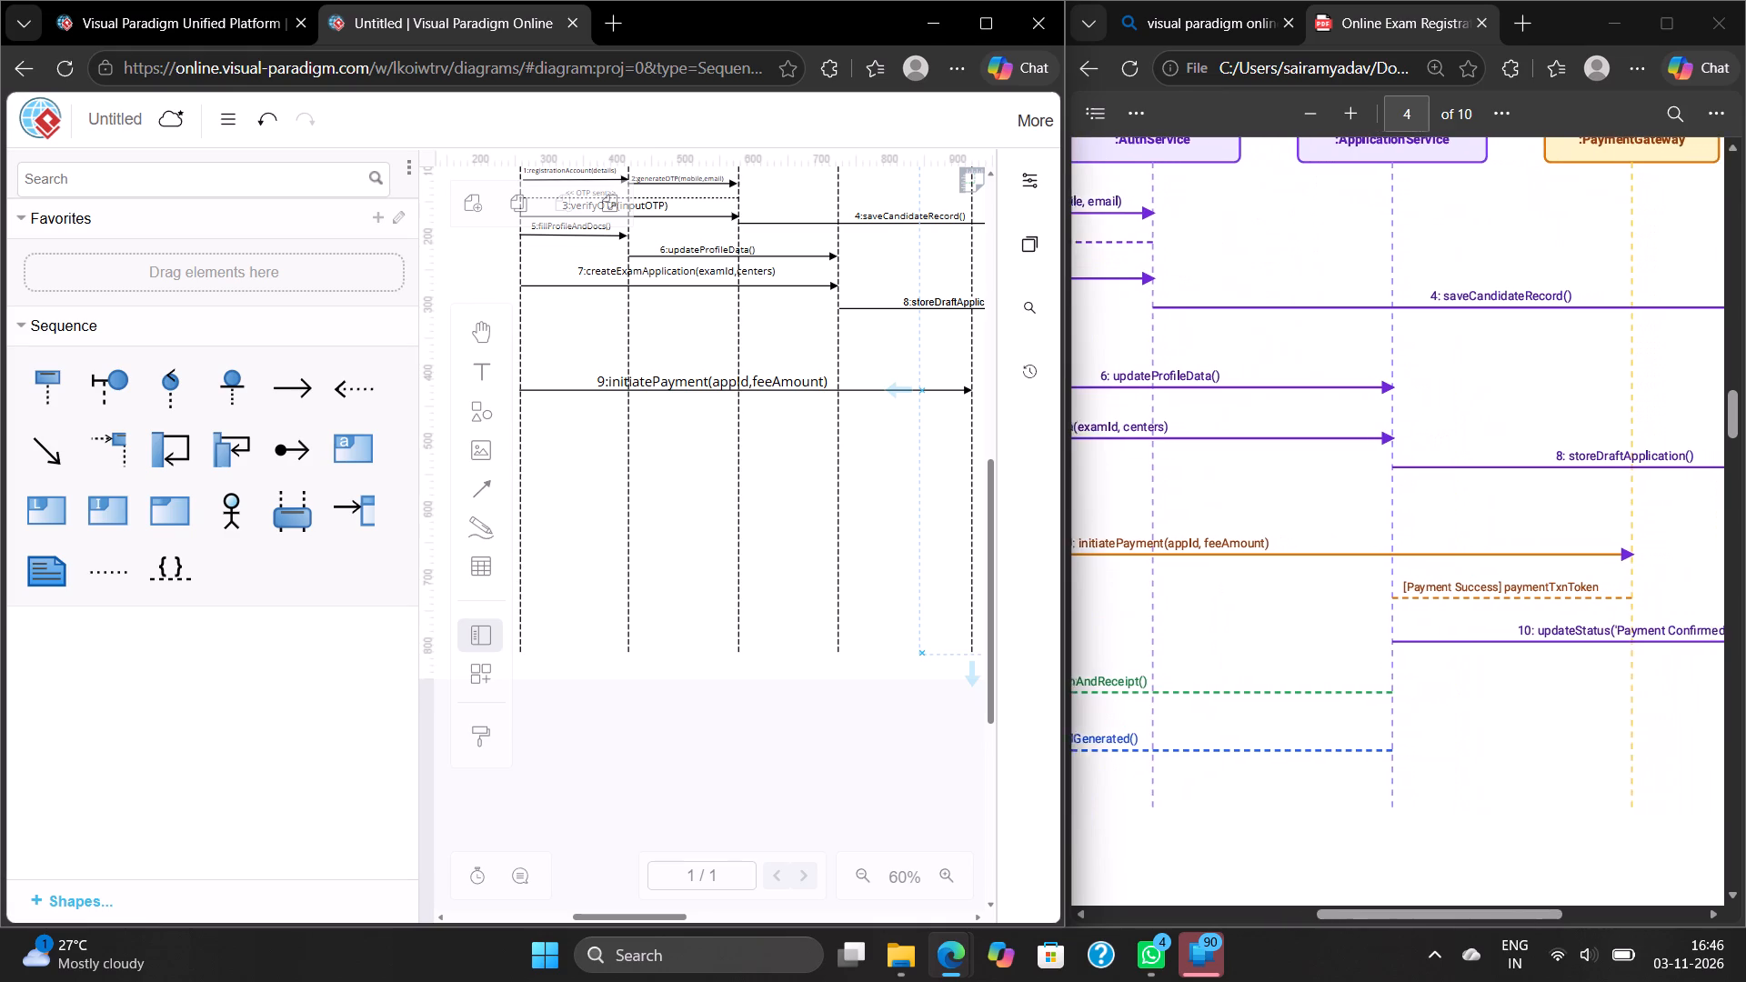
scroll(1219, 506, "left", 1)
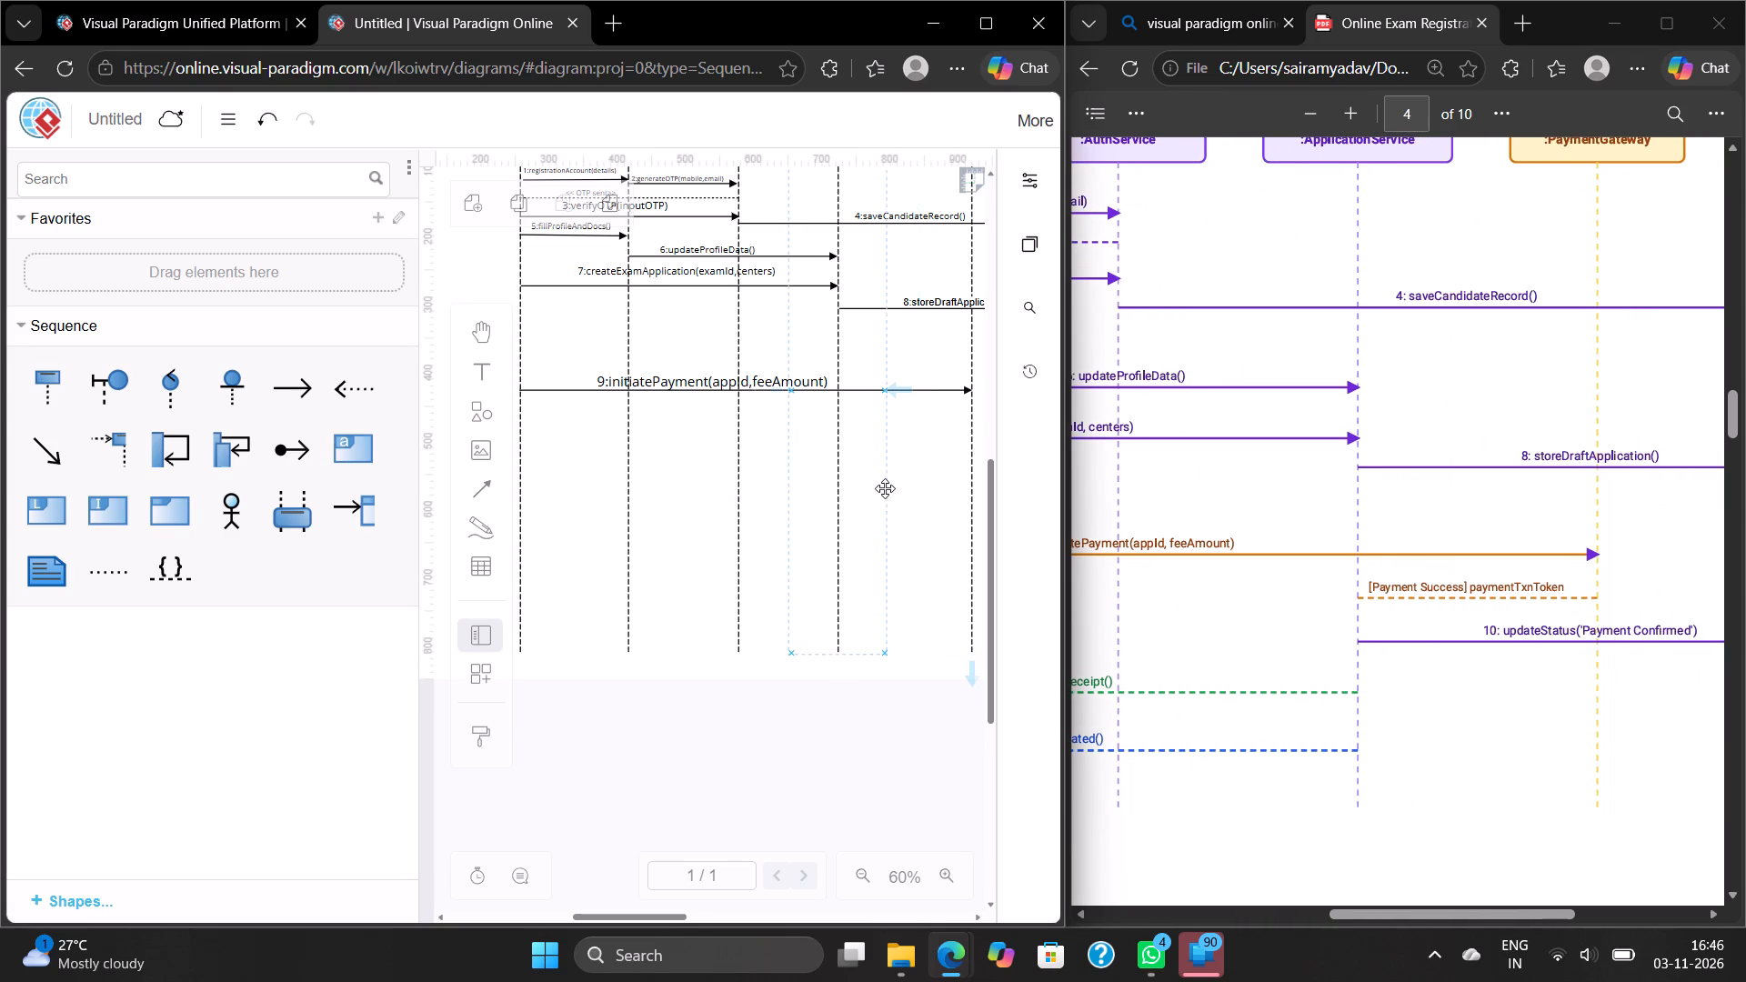
scroll(885, 488, "left", 1)
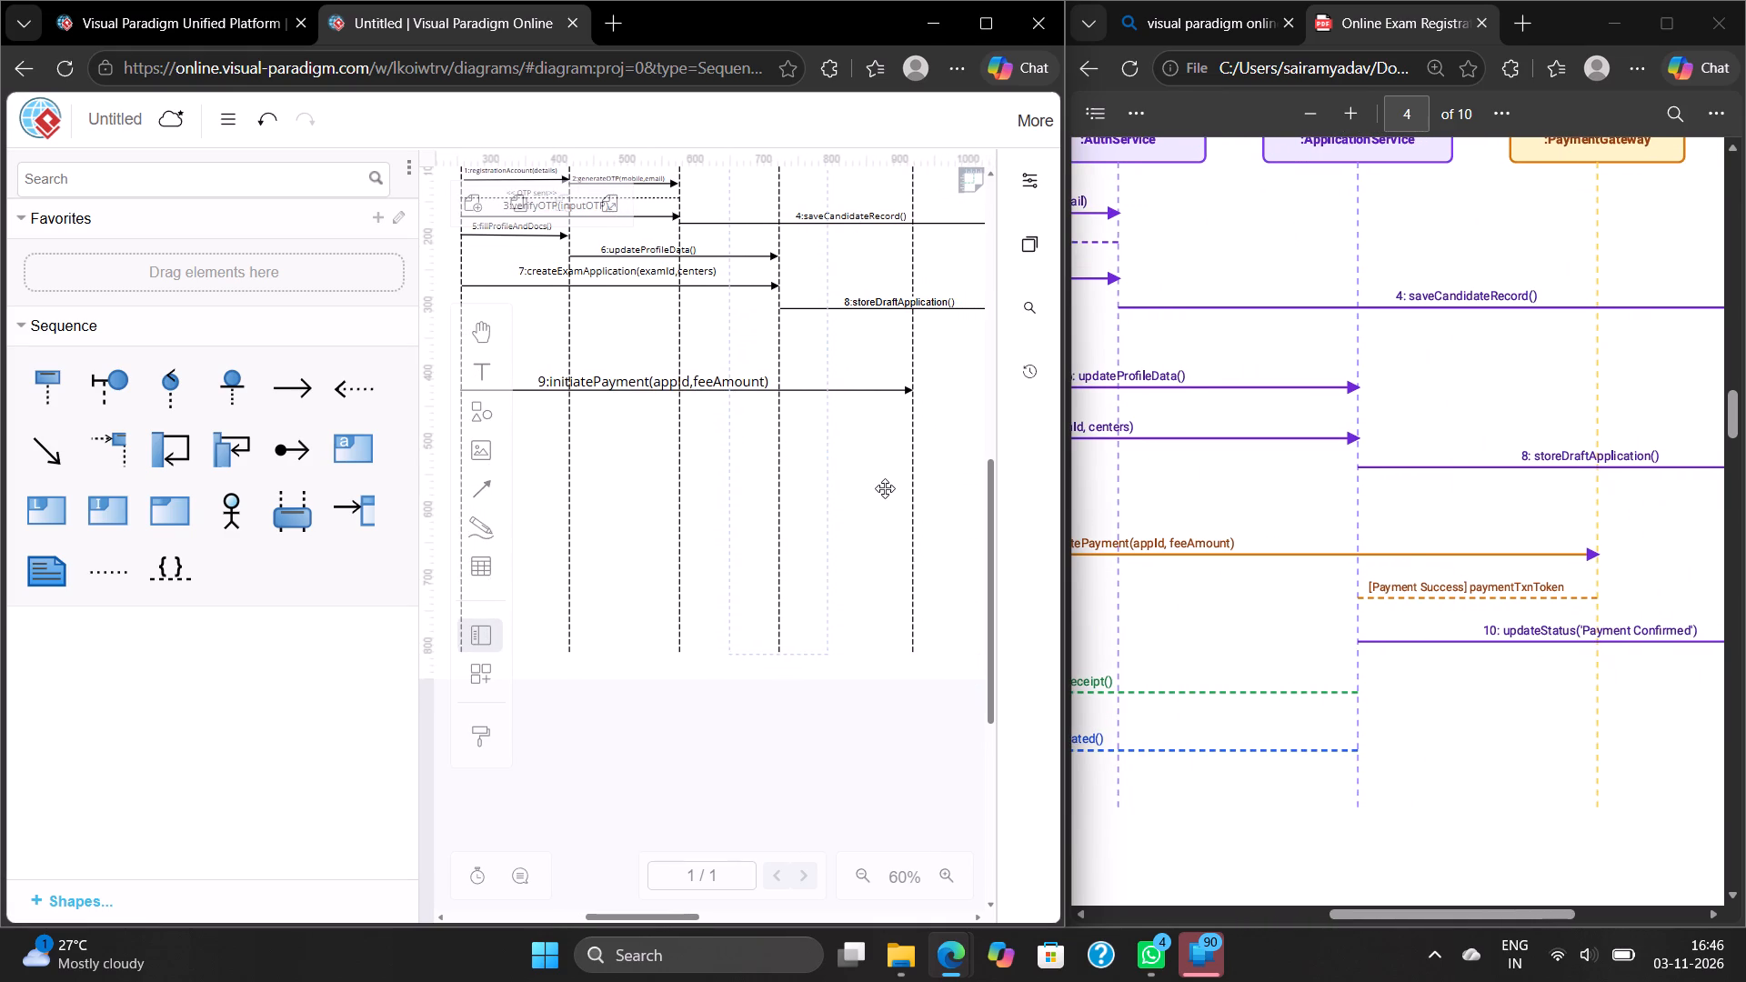
scroll(885, 488, "left", 1)
scroll(885, 488, "up", 1)
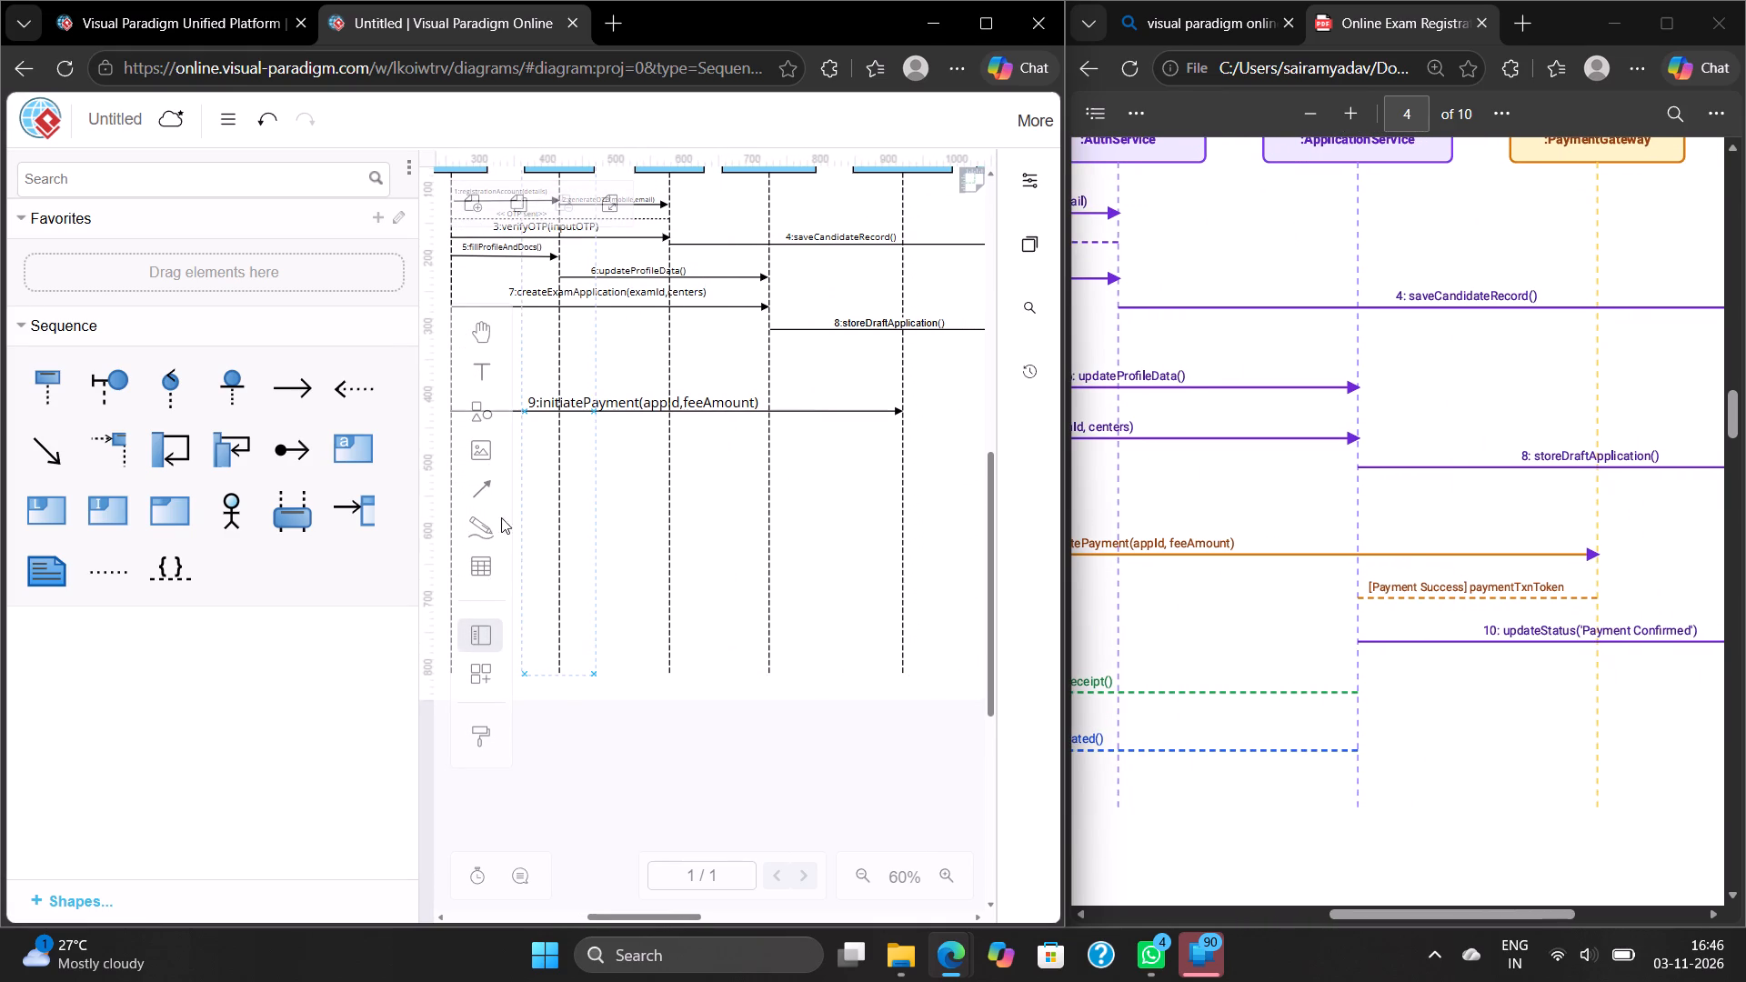
left_click(485, 491)
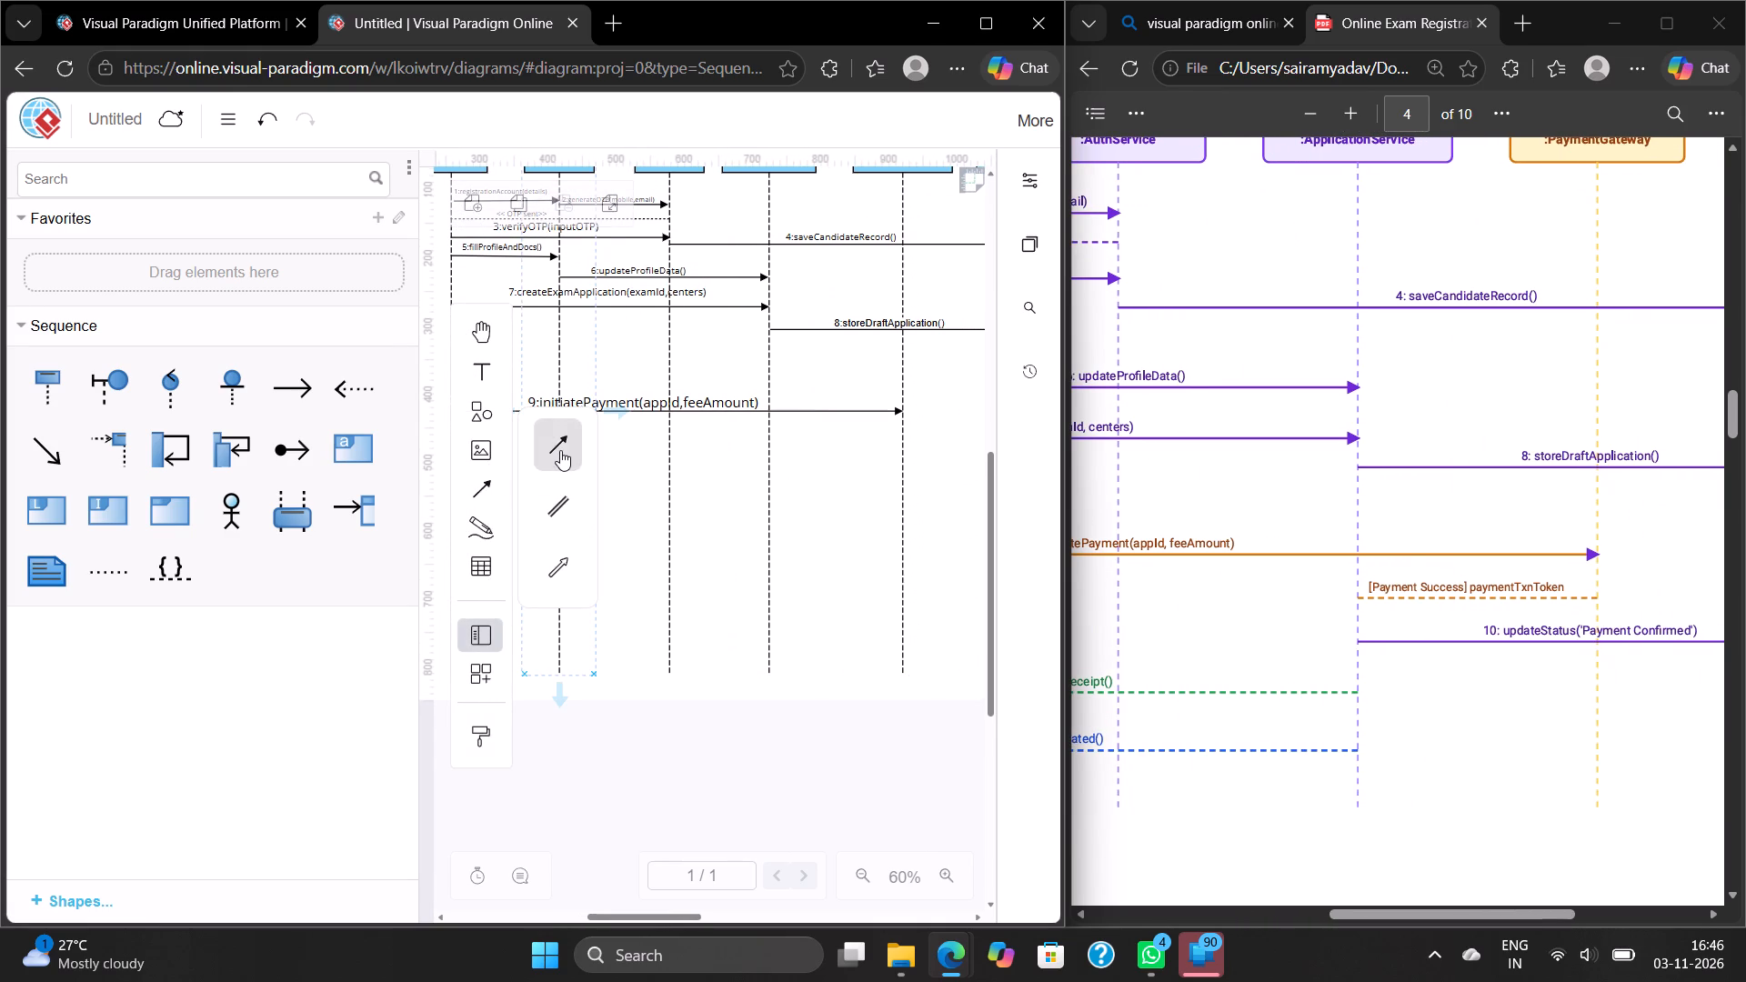
left_click(560, 450)
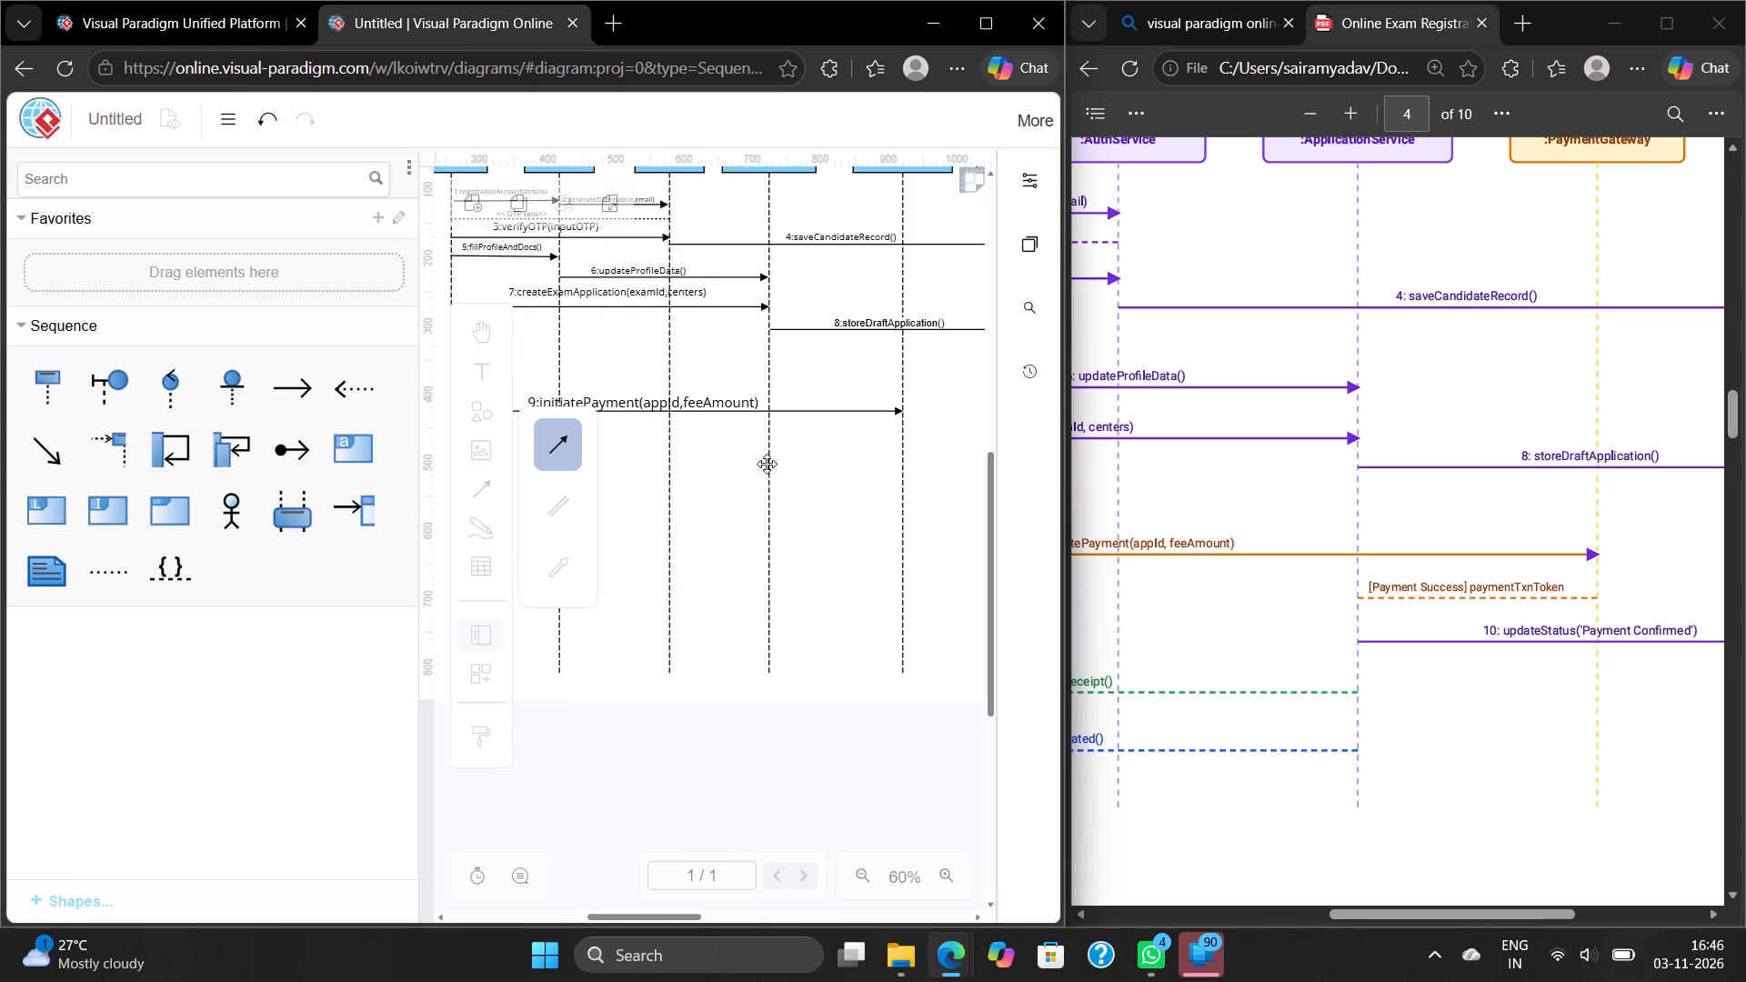
left_click_drag(768, 451, 867, 446)
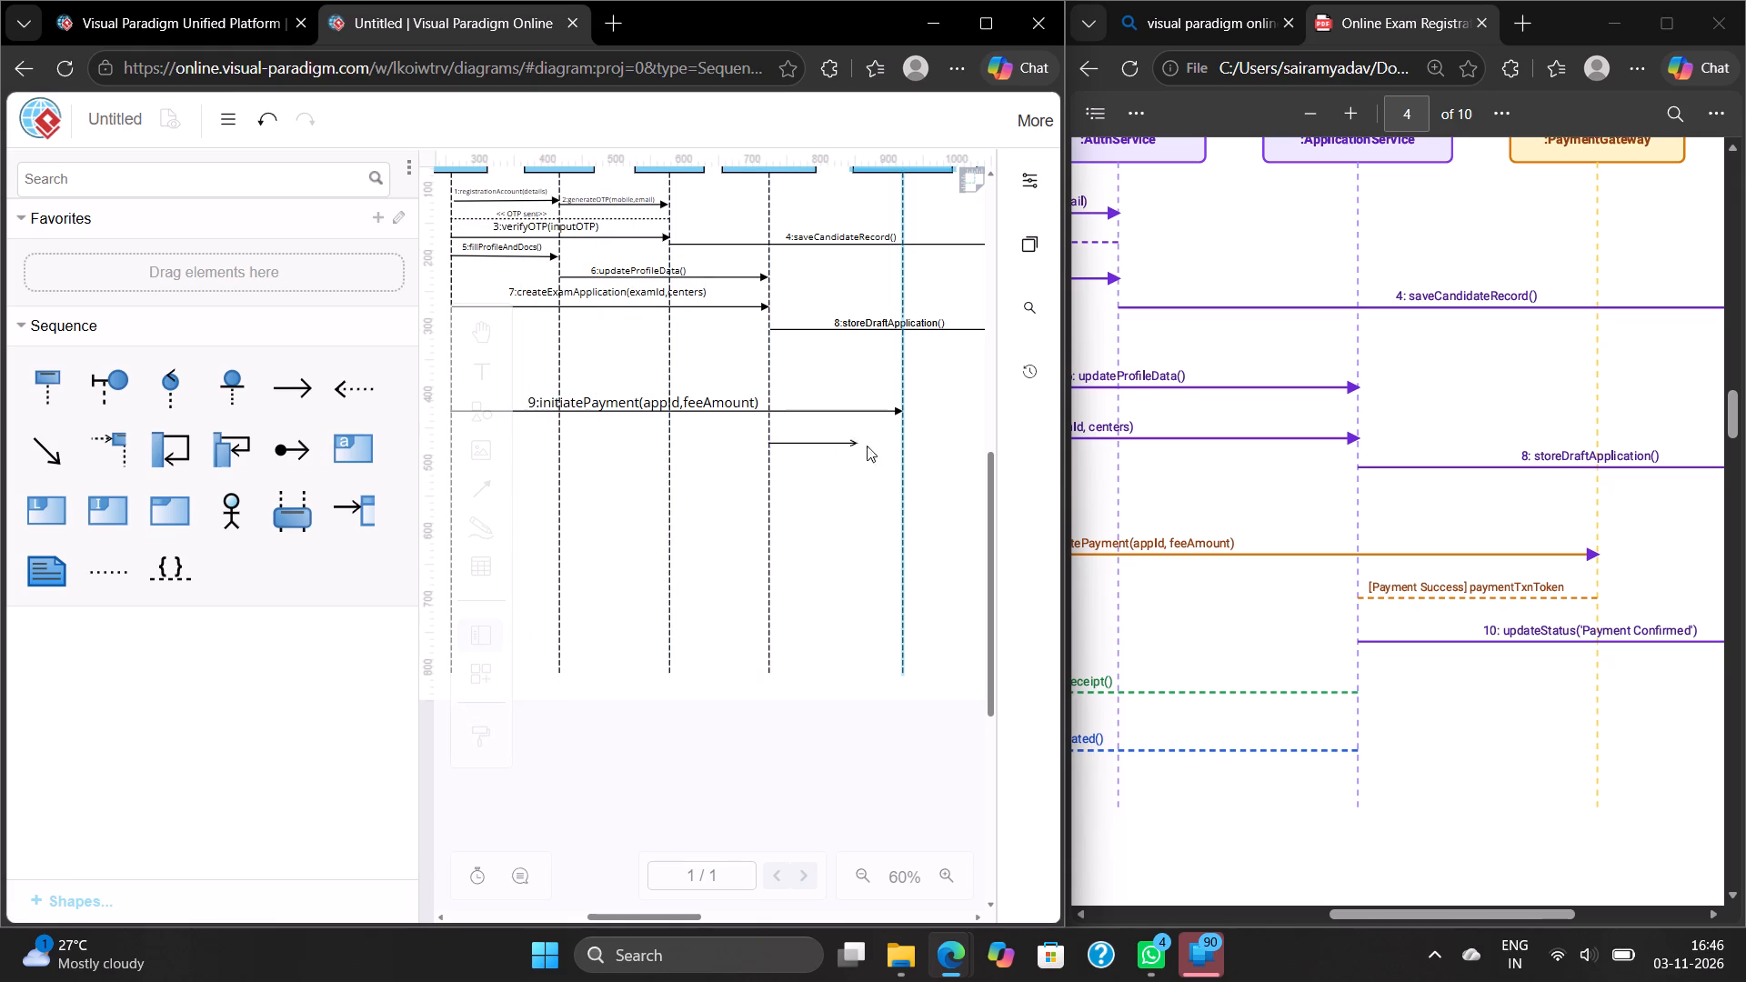
left_click_drag(867, 446, 909, 445)
left_click_drag(909, 445, 909, 472)
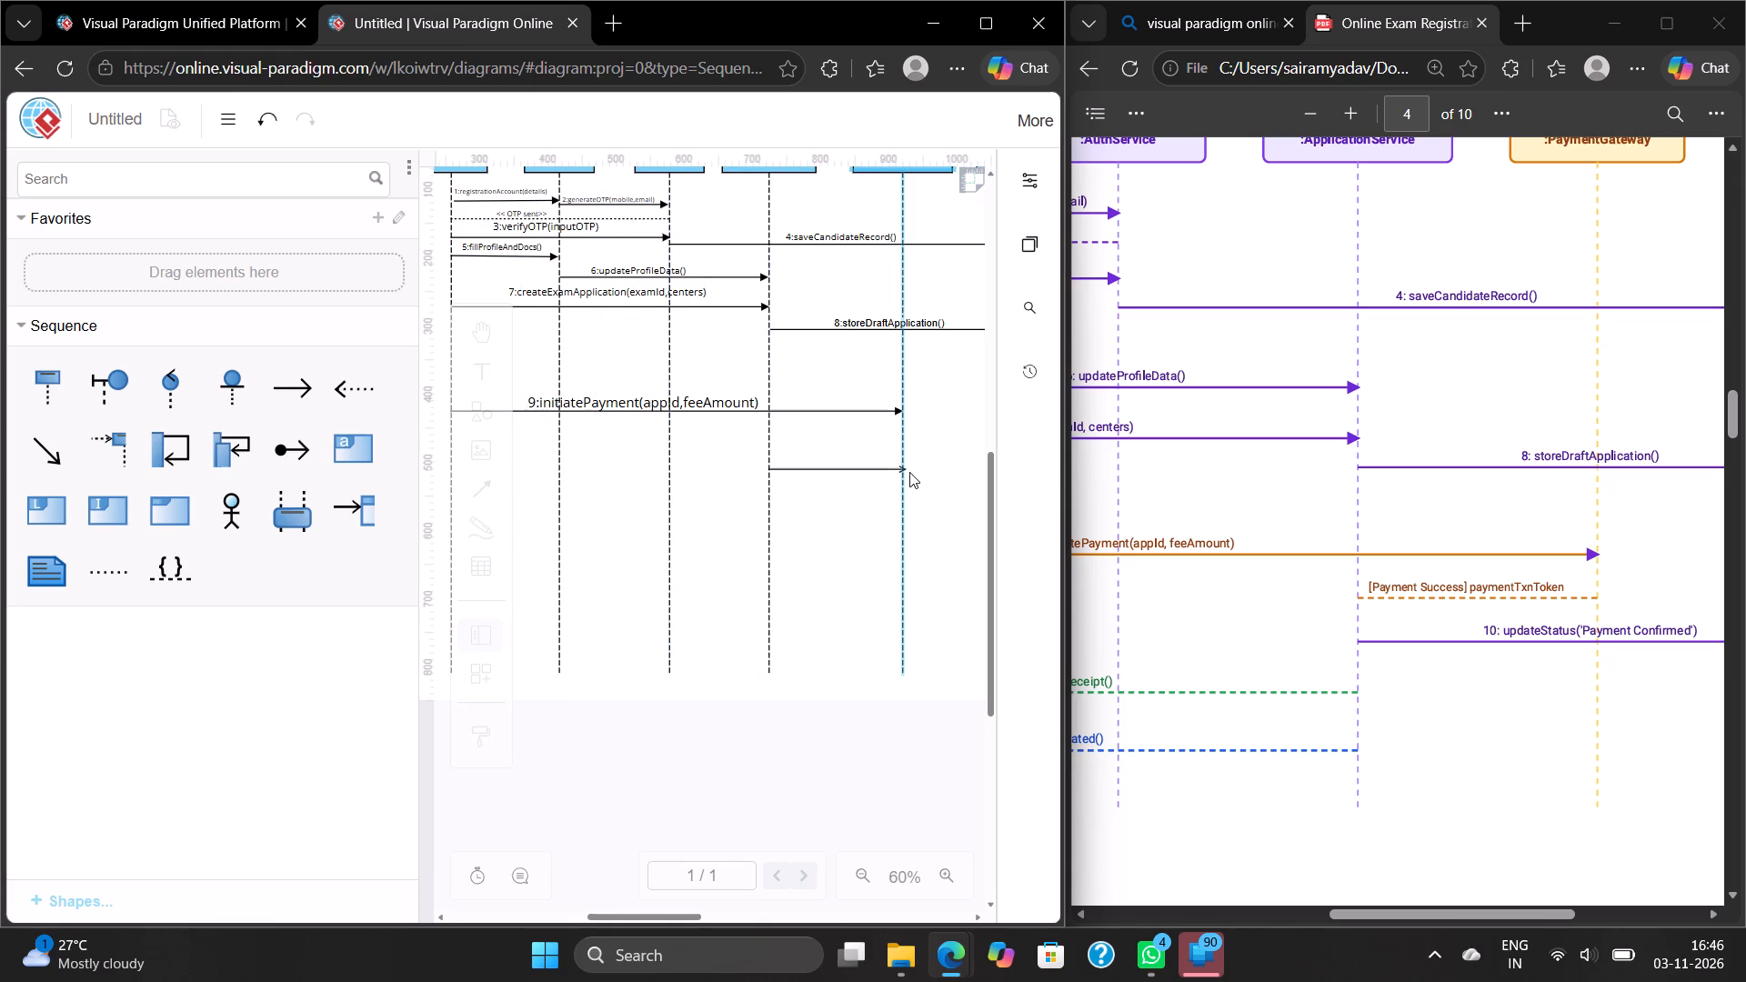
left_click_drag(909, 472, 907, 467)
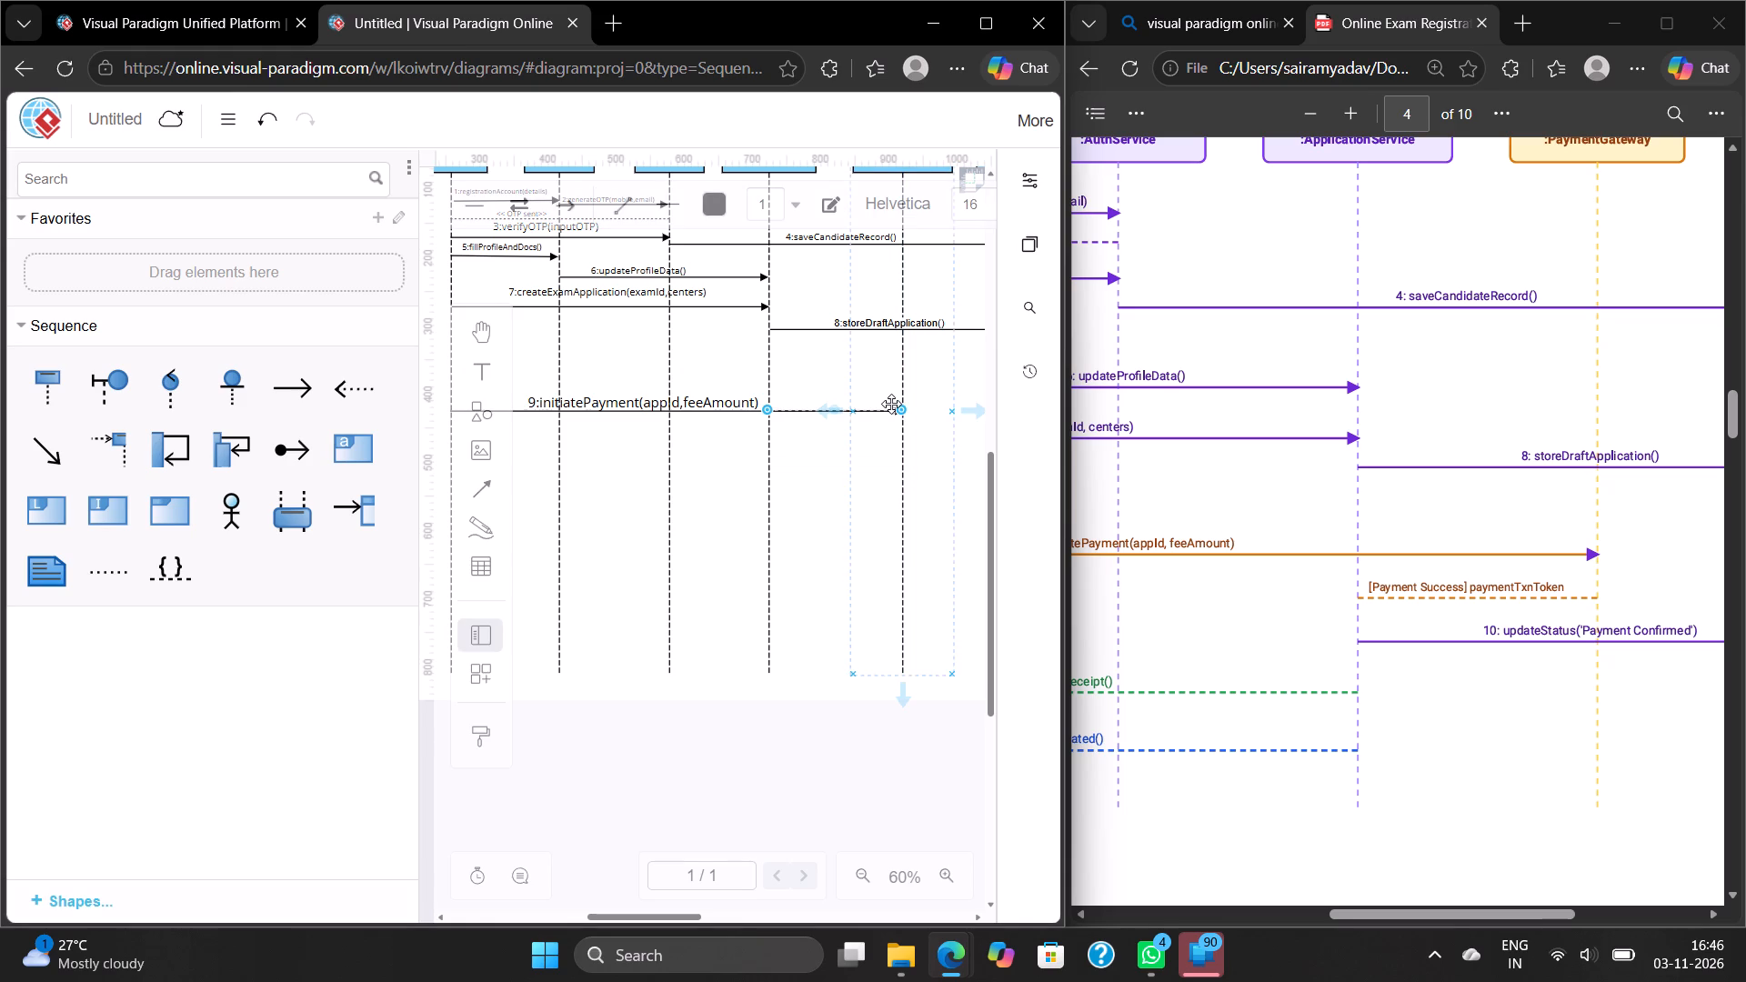
left_click_drag(901, 409, 901, 446)
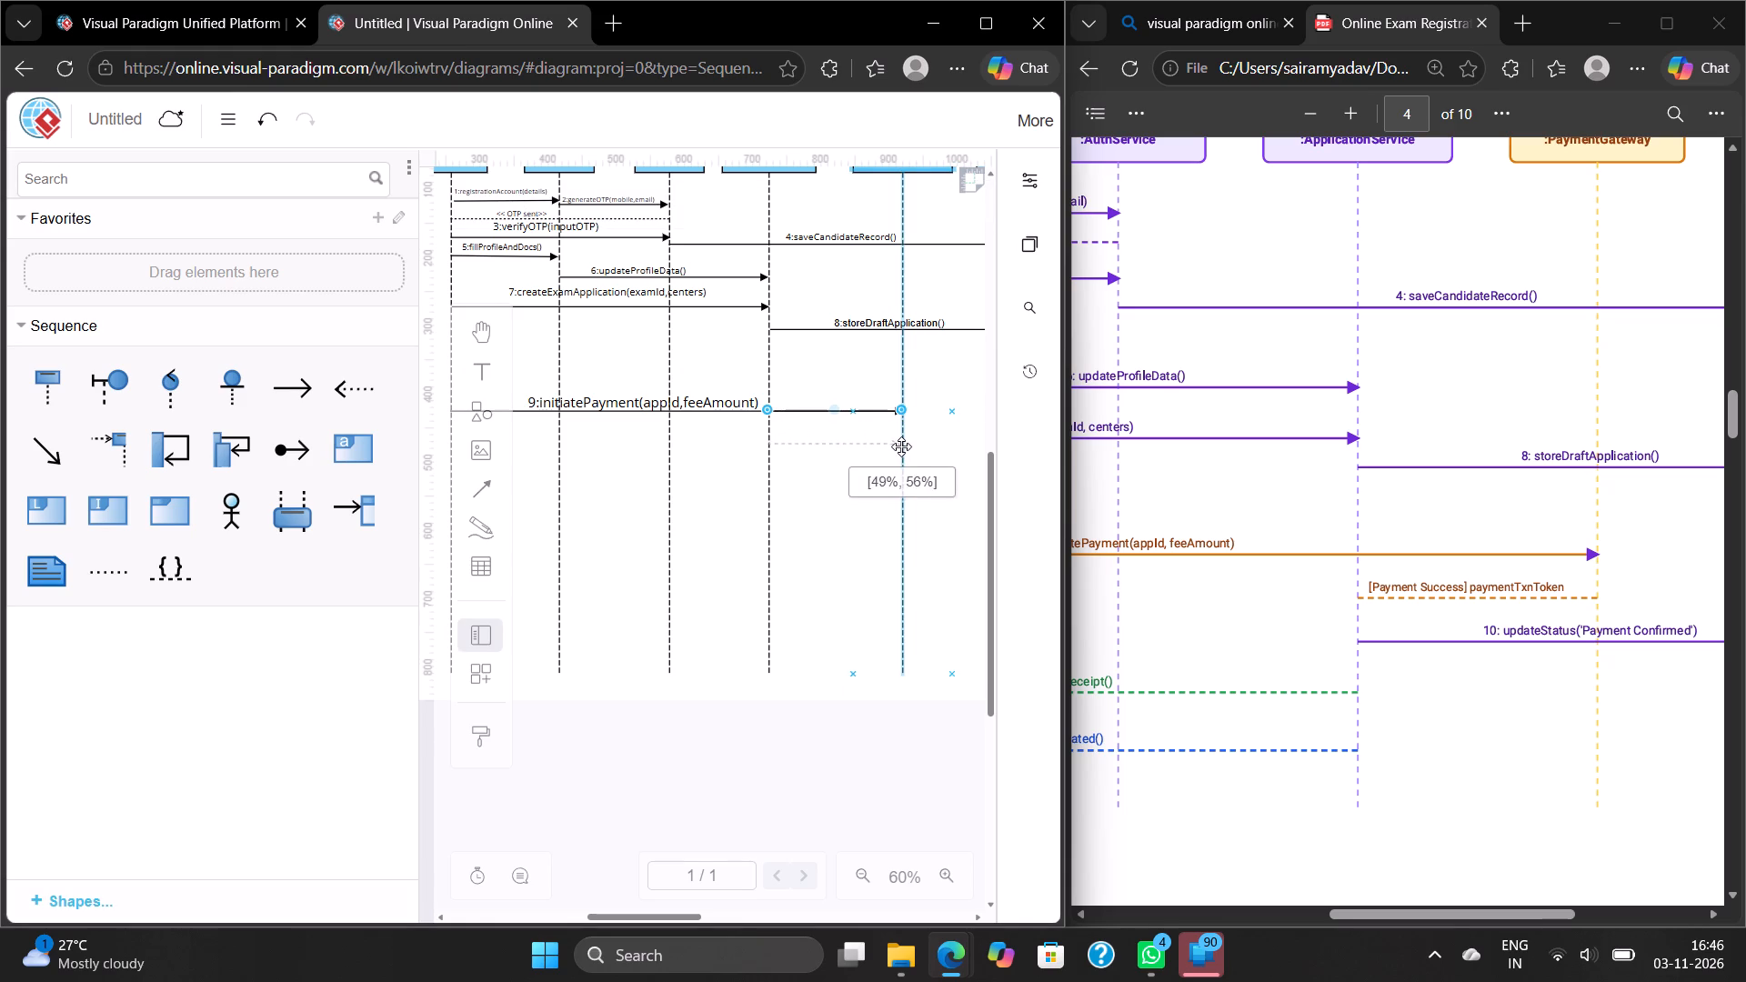
left_click_drag(901, 446, 901, 460)
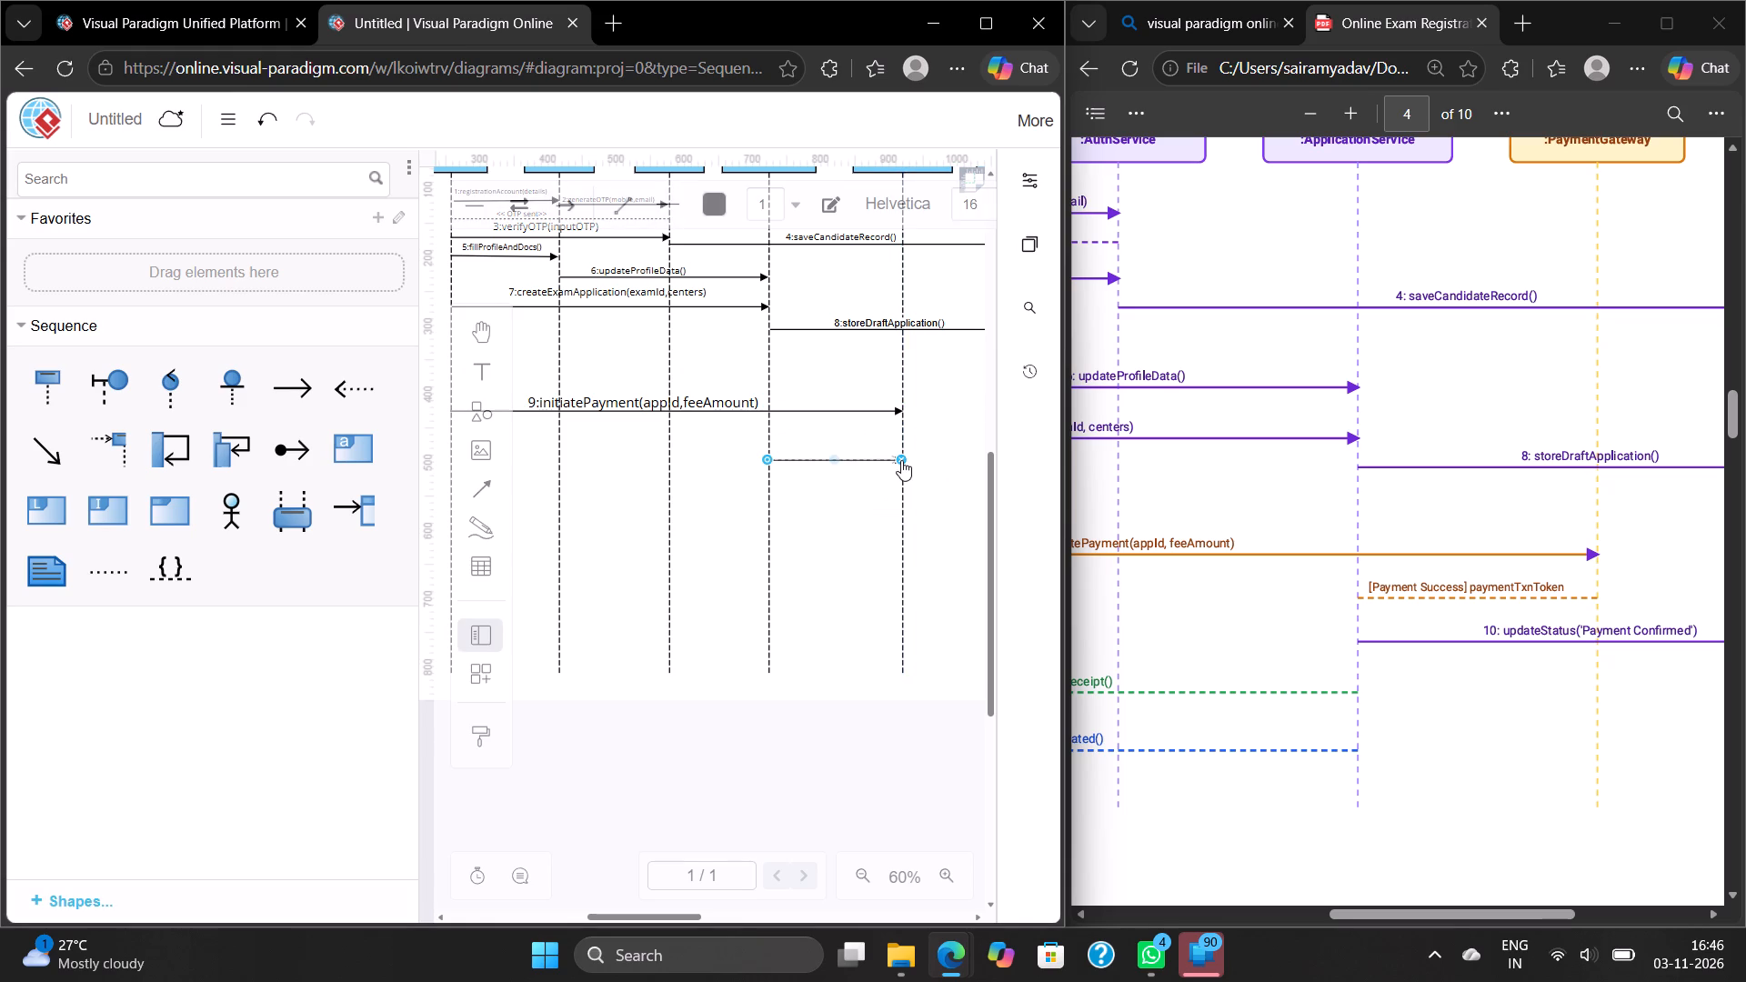
Set the payment success connector to a dashed line with its end arrowhead set to None.
left_click(1031, 166)
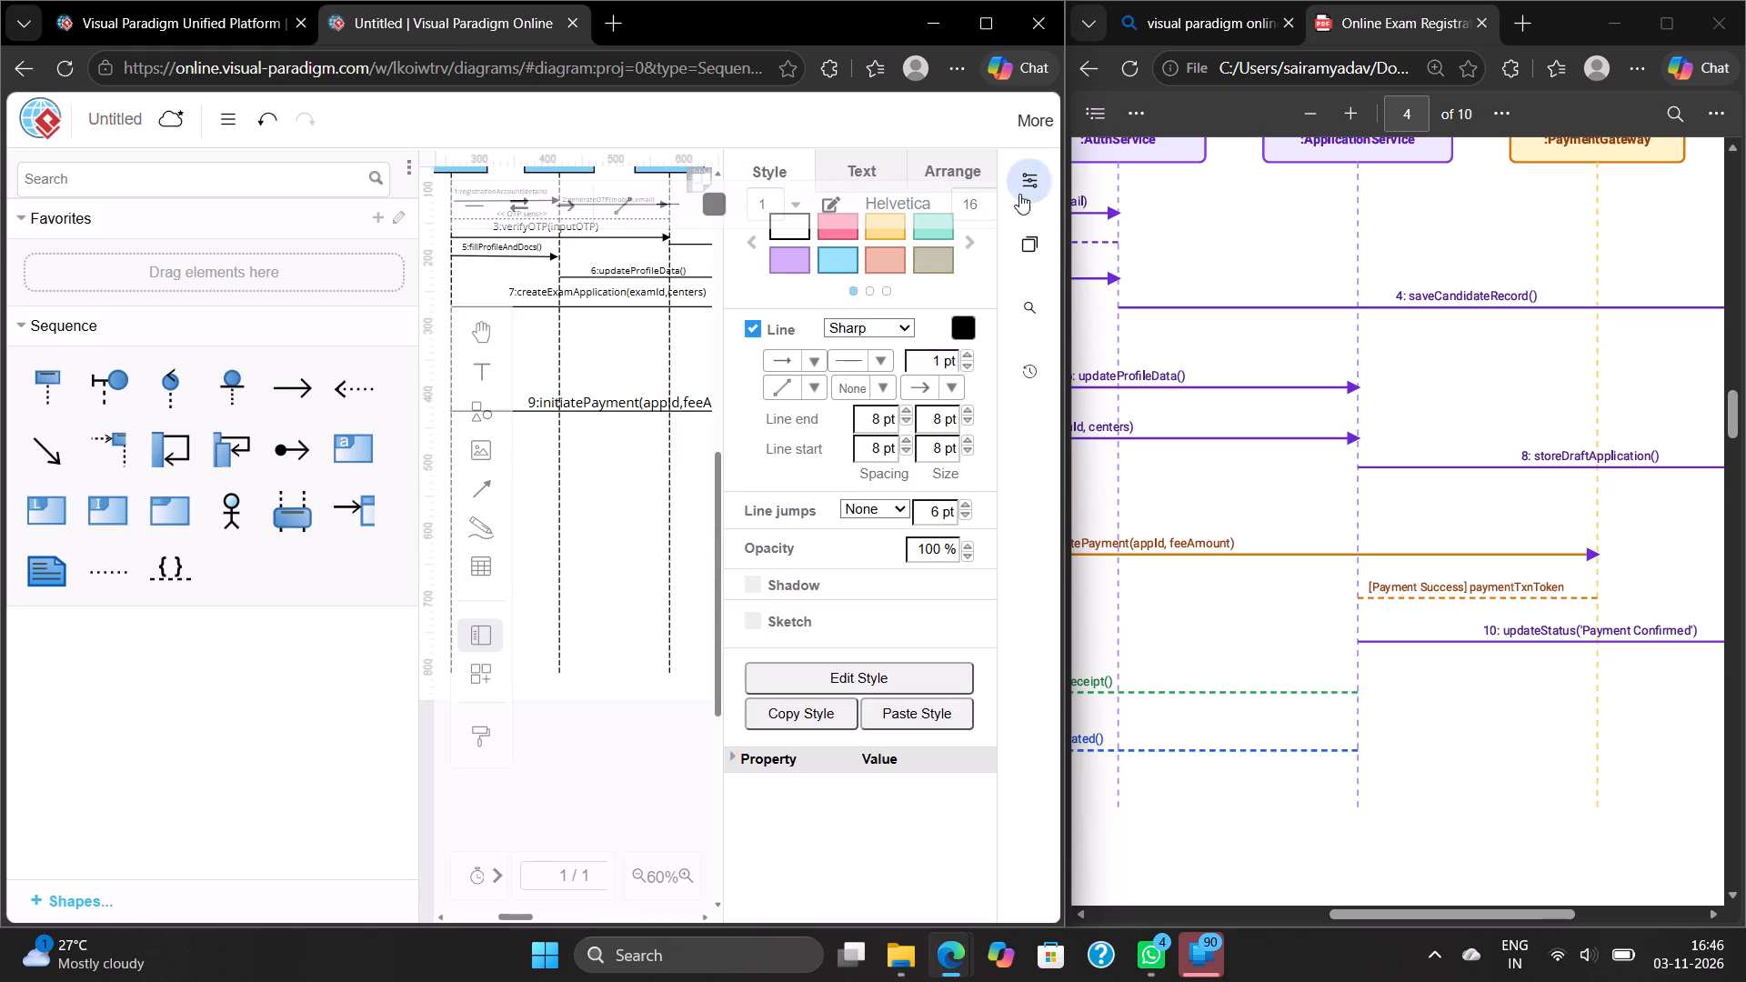
left_click(899, 326)
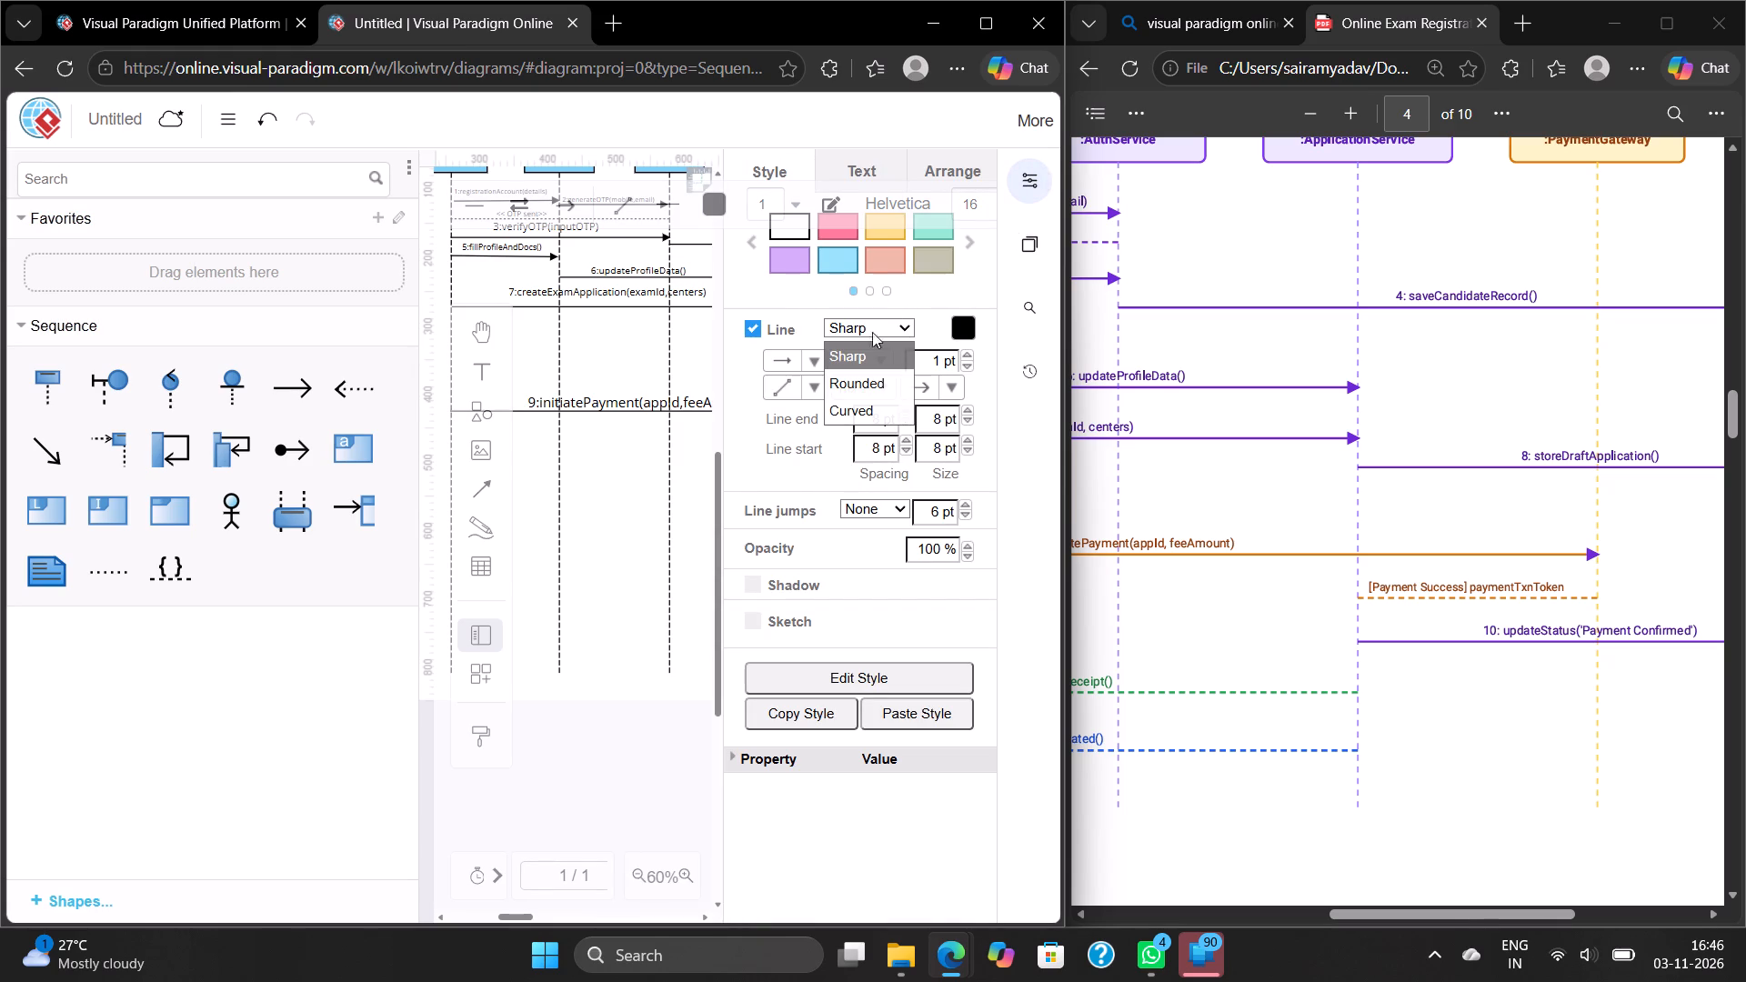
left_click_drag(798, 317, 884, 361)
left_click(884, 361)
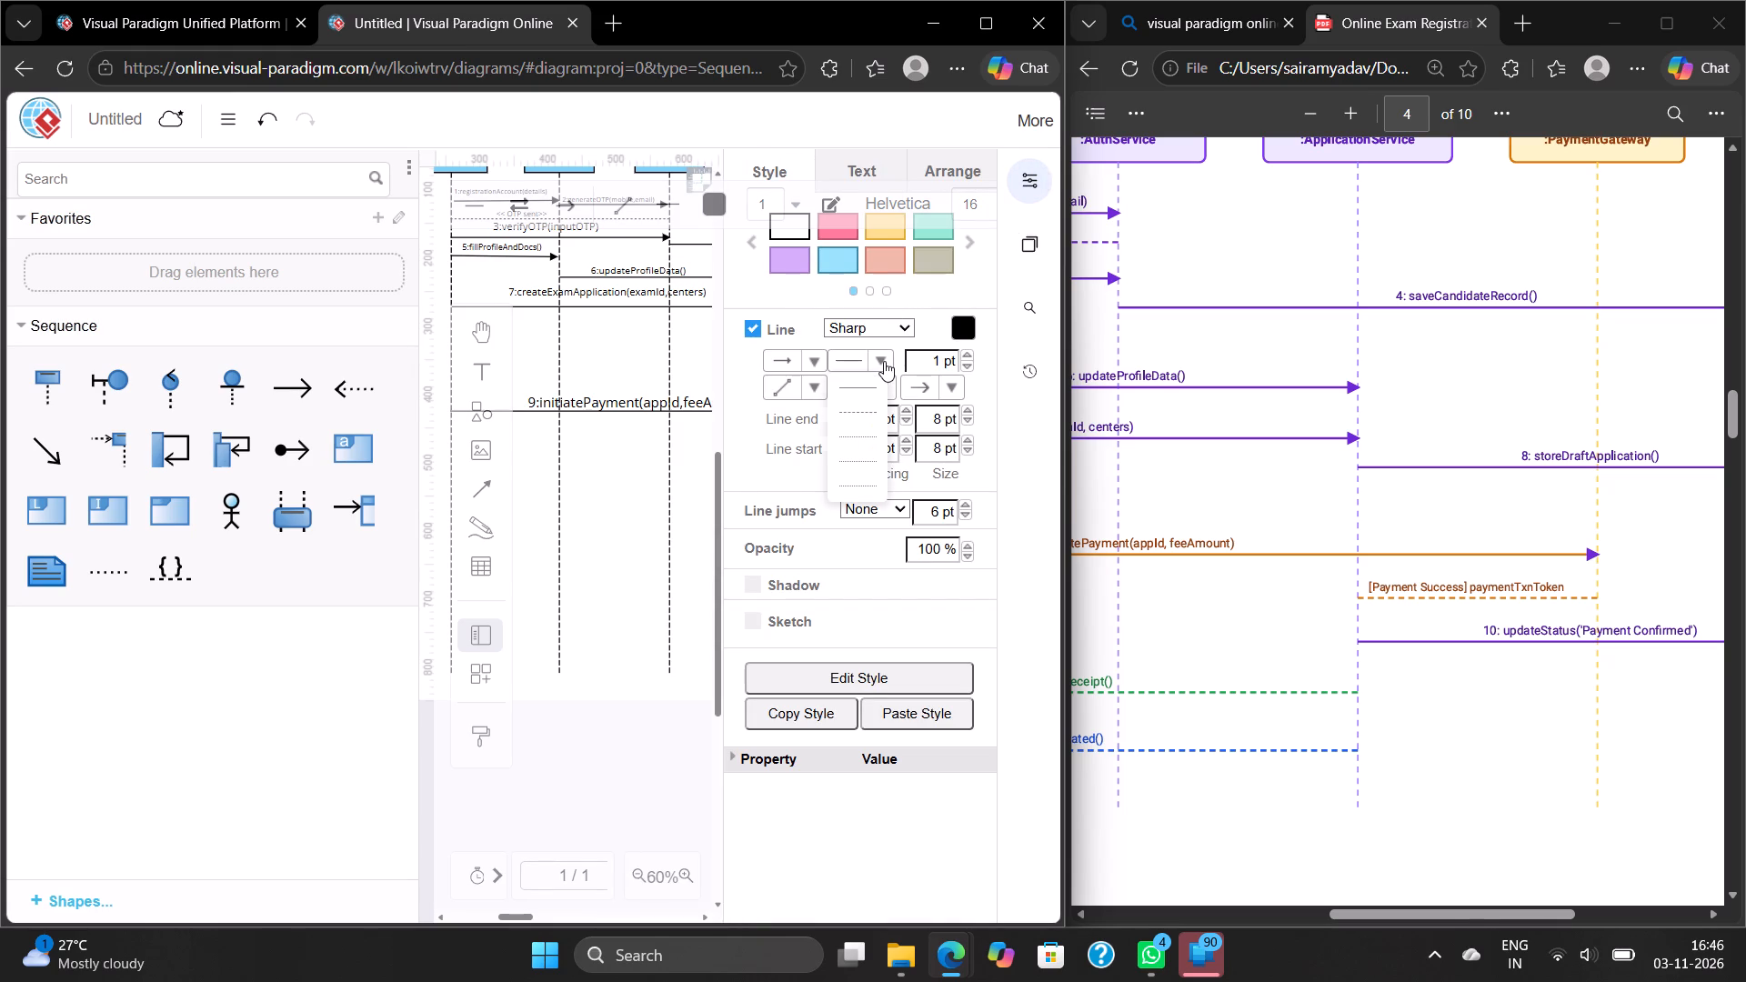
left_click(864, 407)
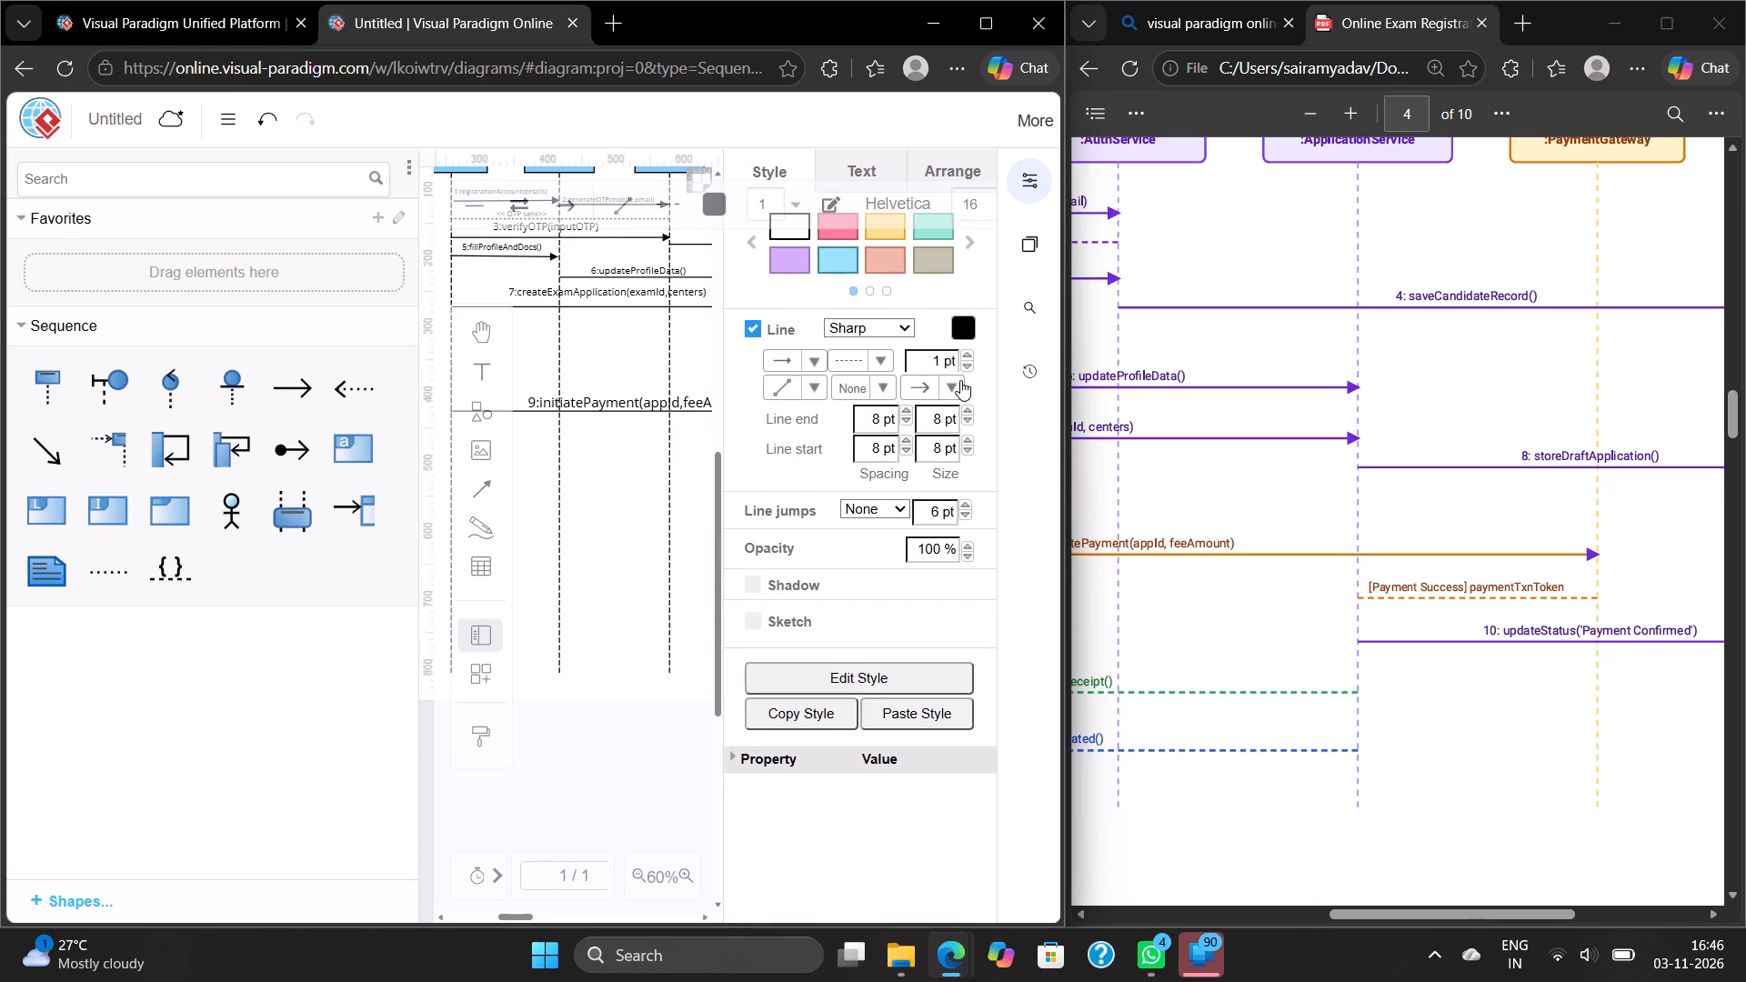
left_click(953, 383)
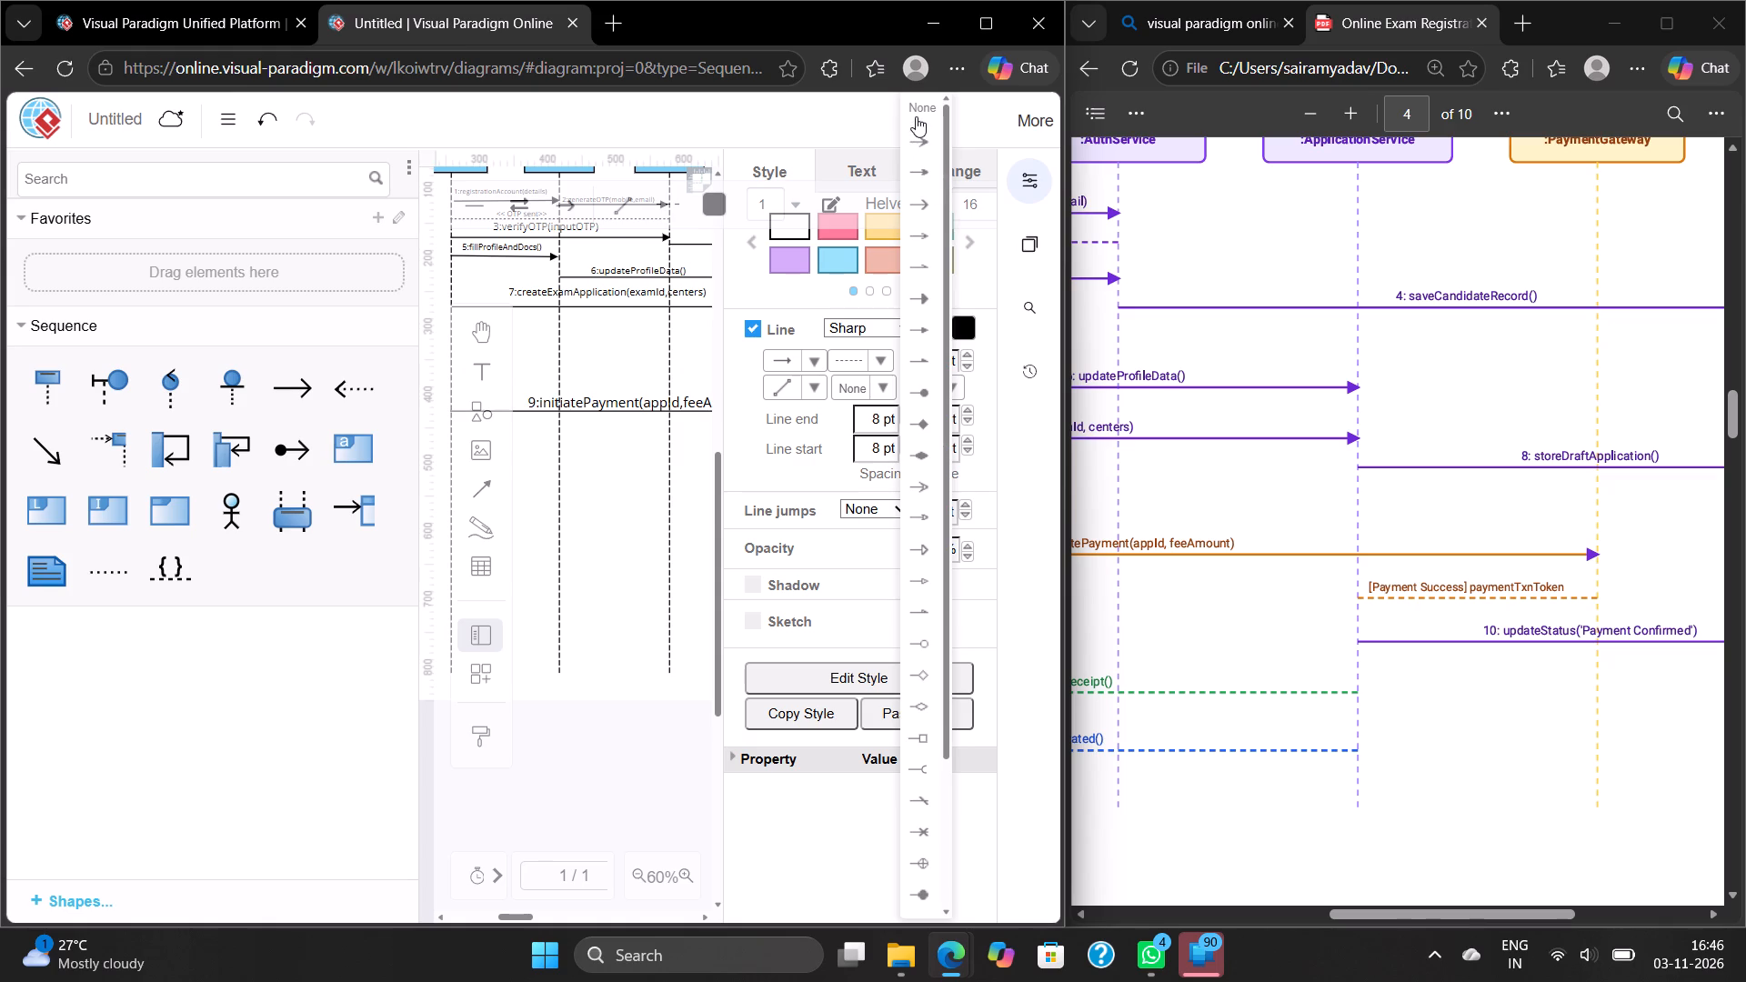
left_click(916, 111)
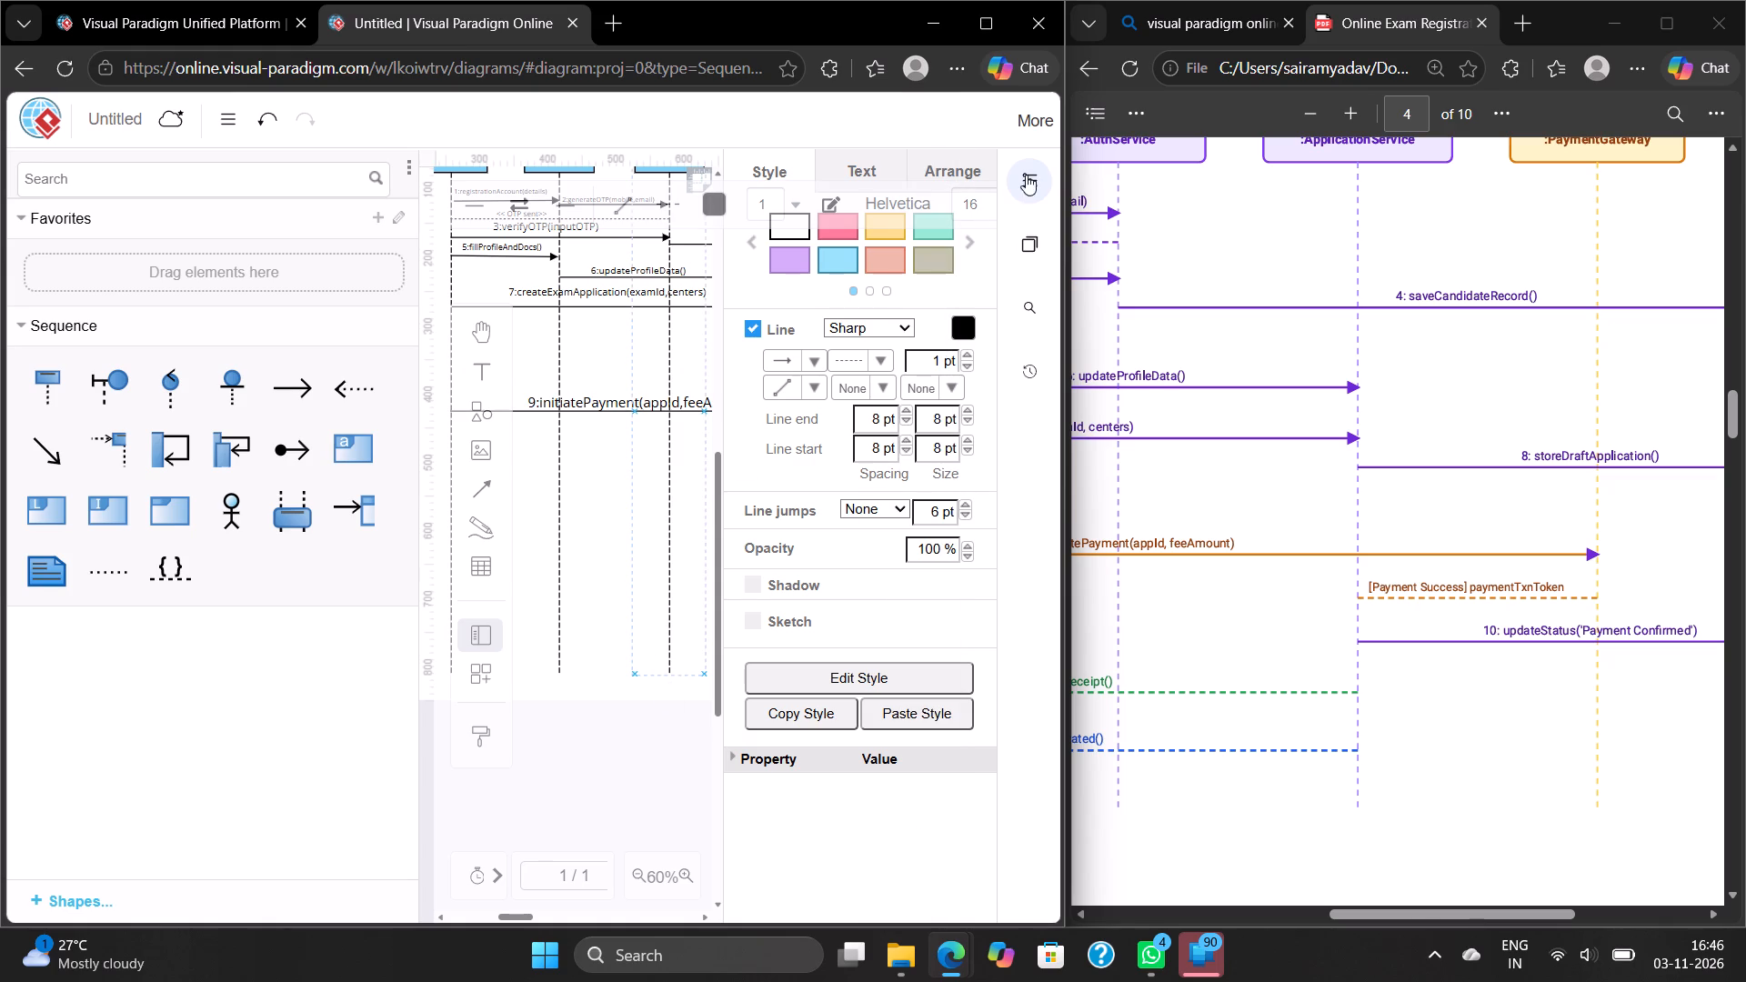
Add a text label reading Payment Success just above the dashed connector between the ApplicationService and PaymentGateway lifelines.
left_click(1039, 159)
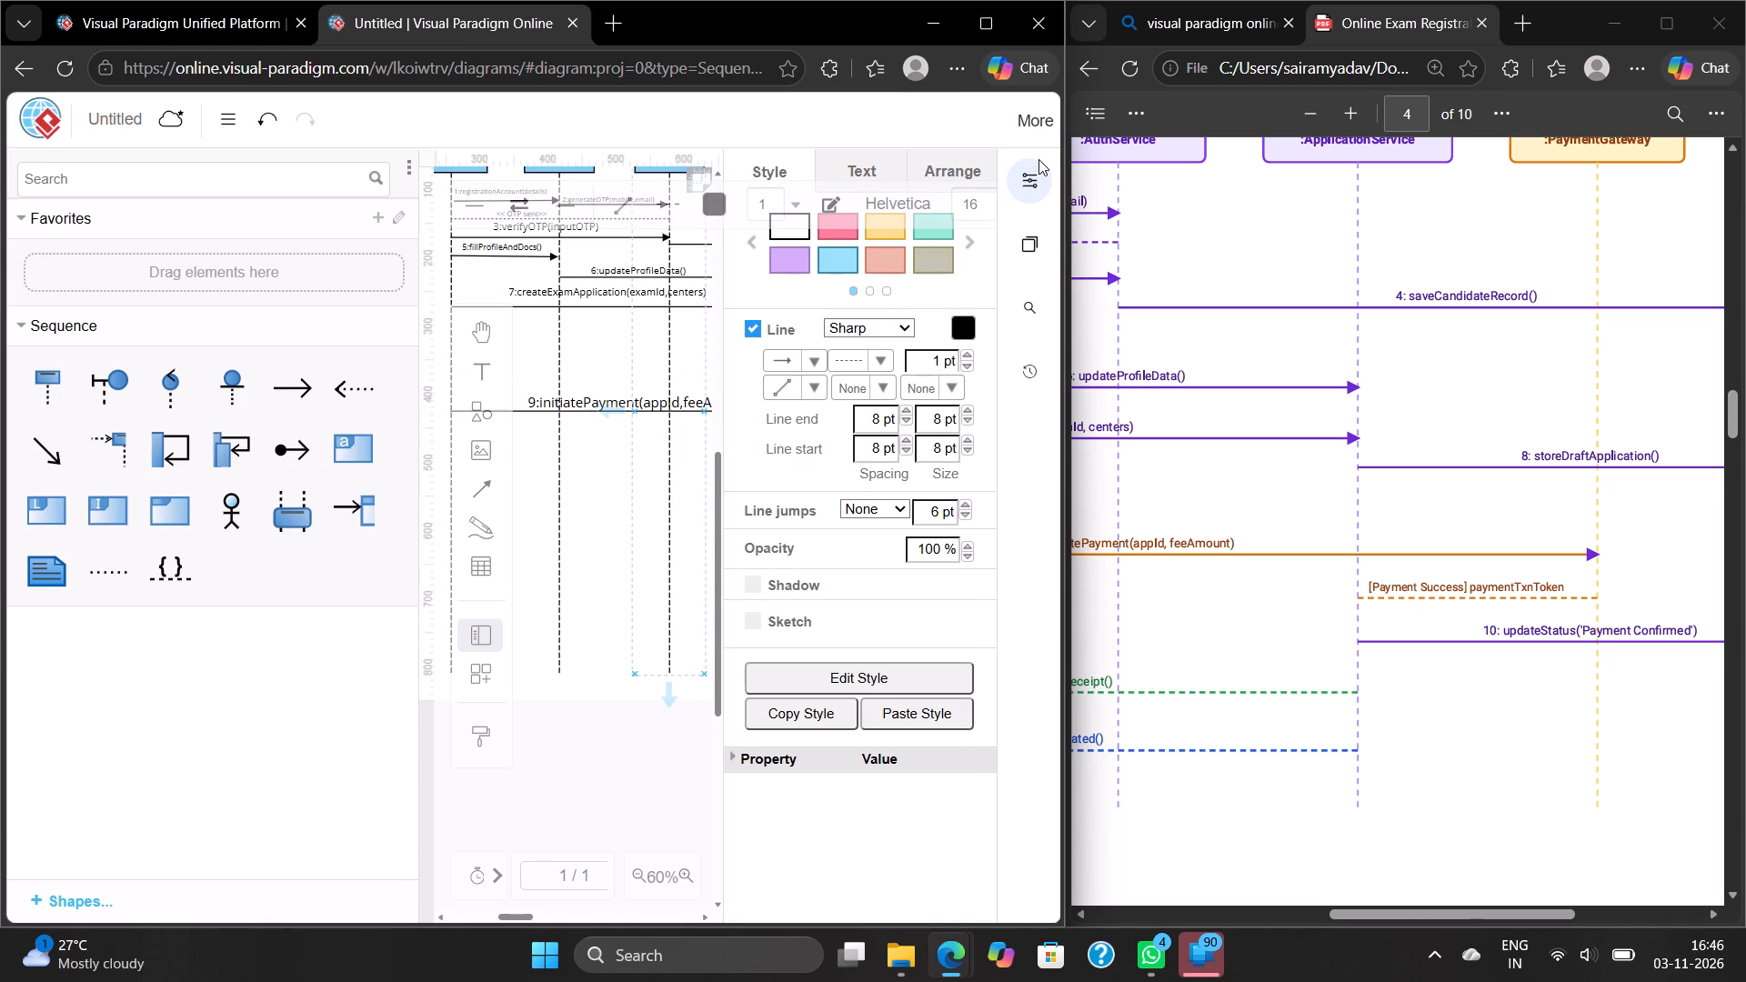
left_click(1034, 179)
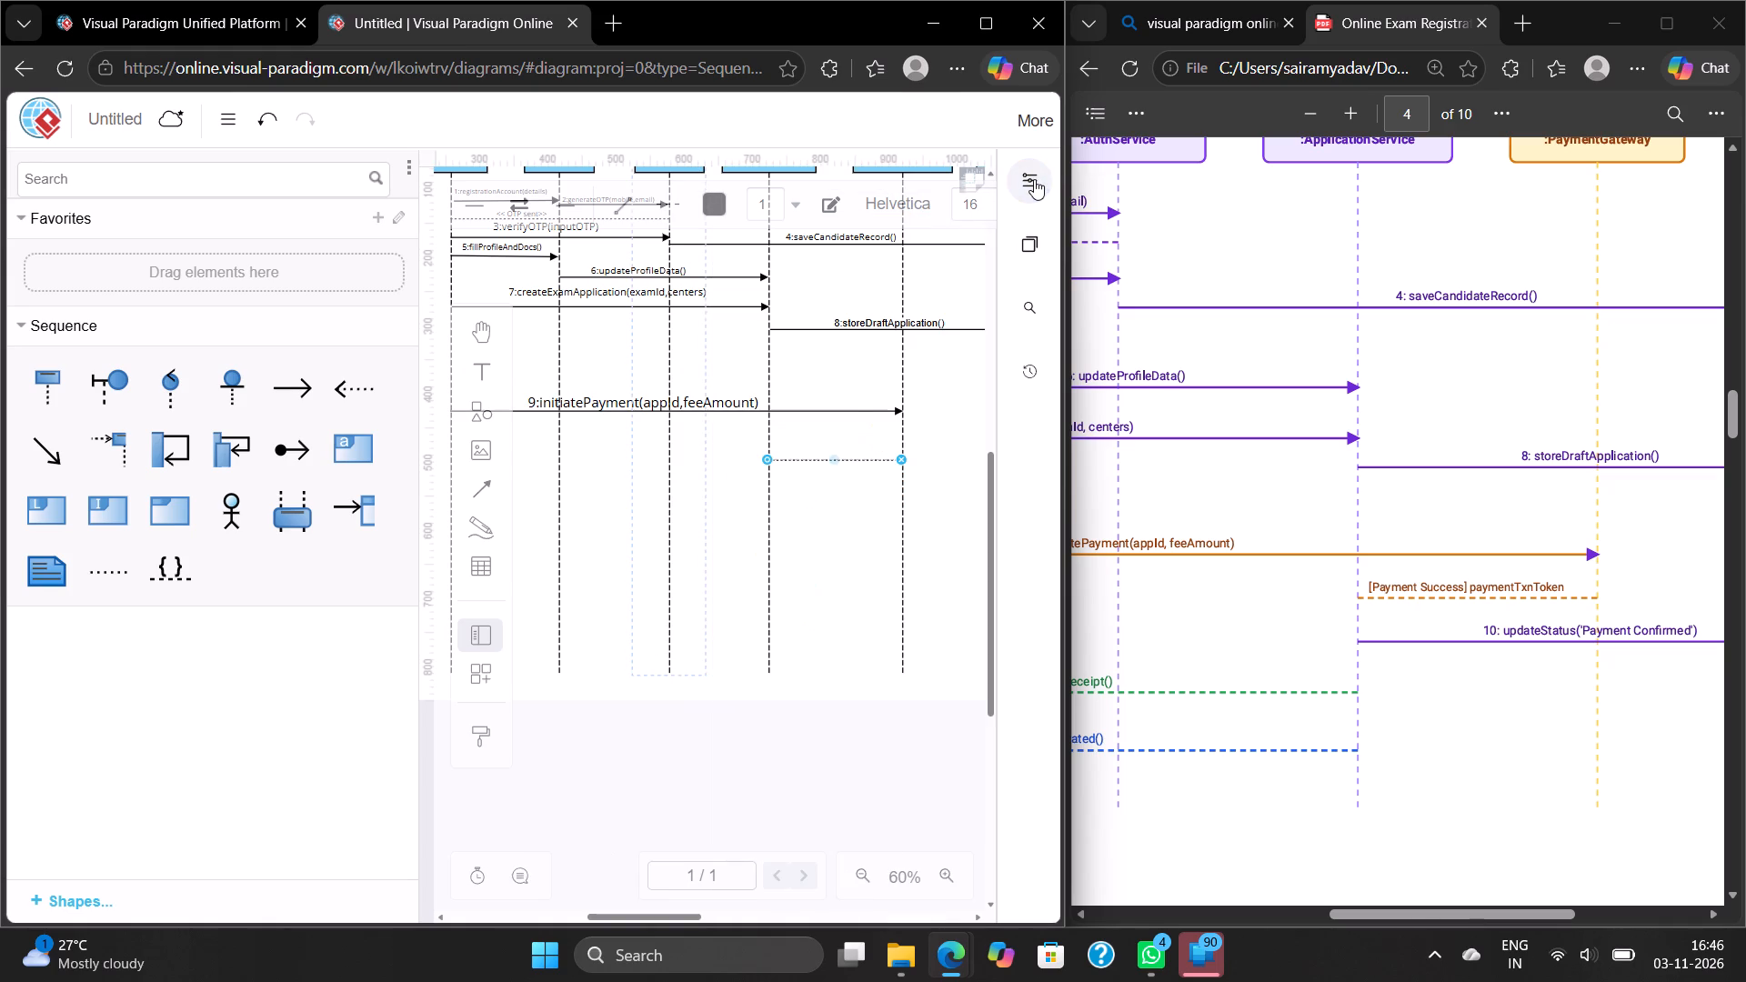
left_click(835, 437)
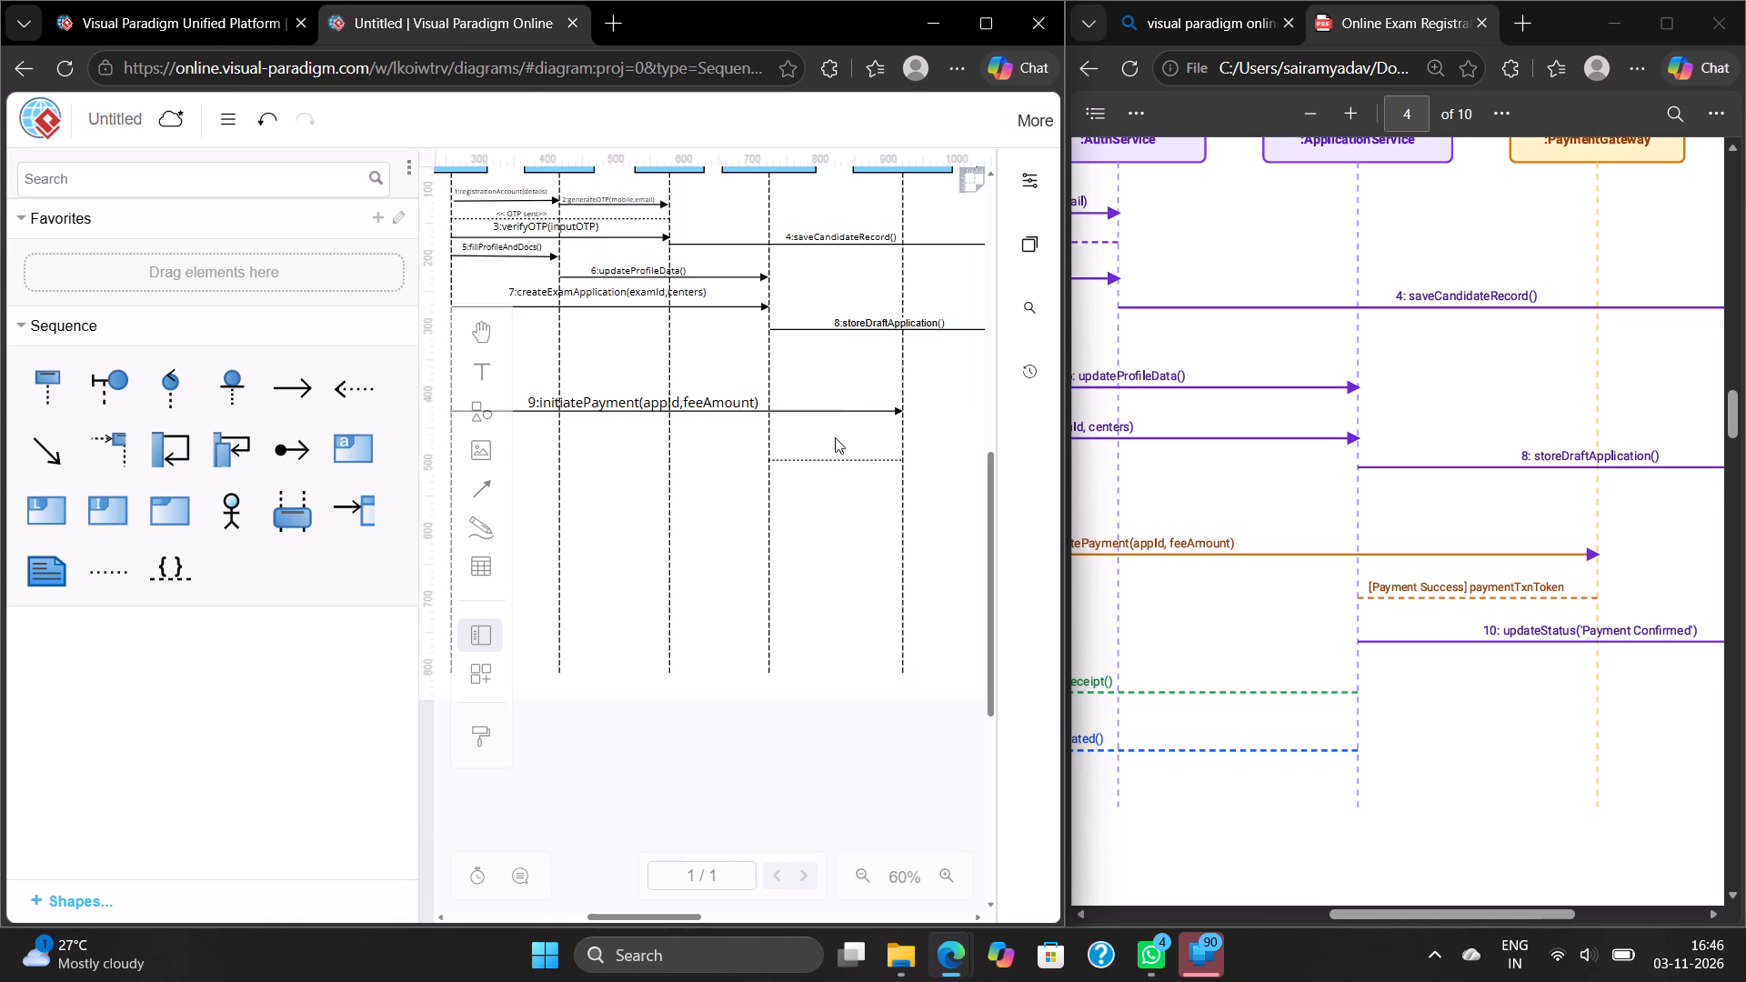
double_click(835, 437)
key("BackSpace")
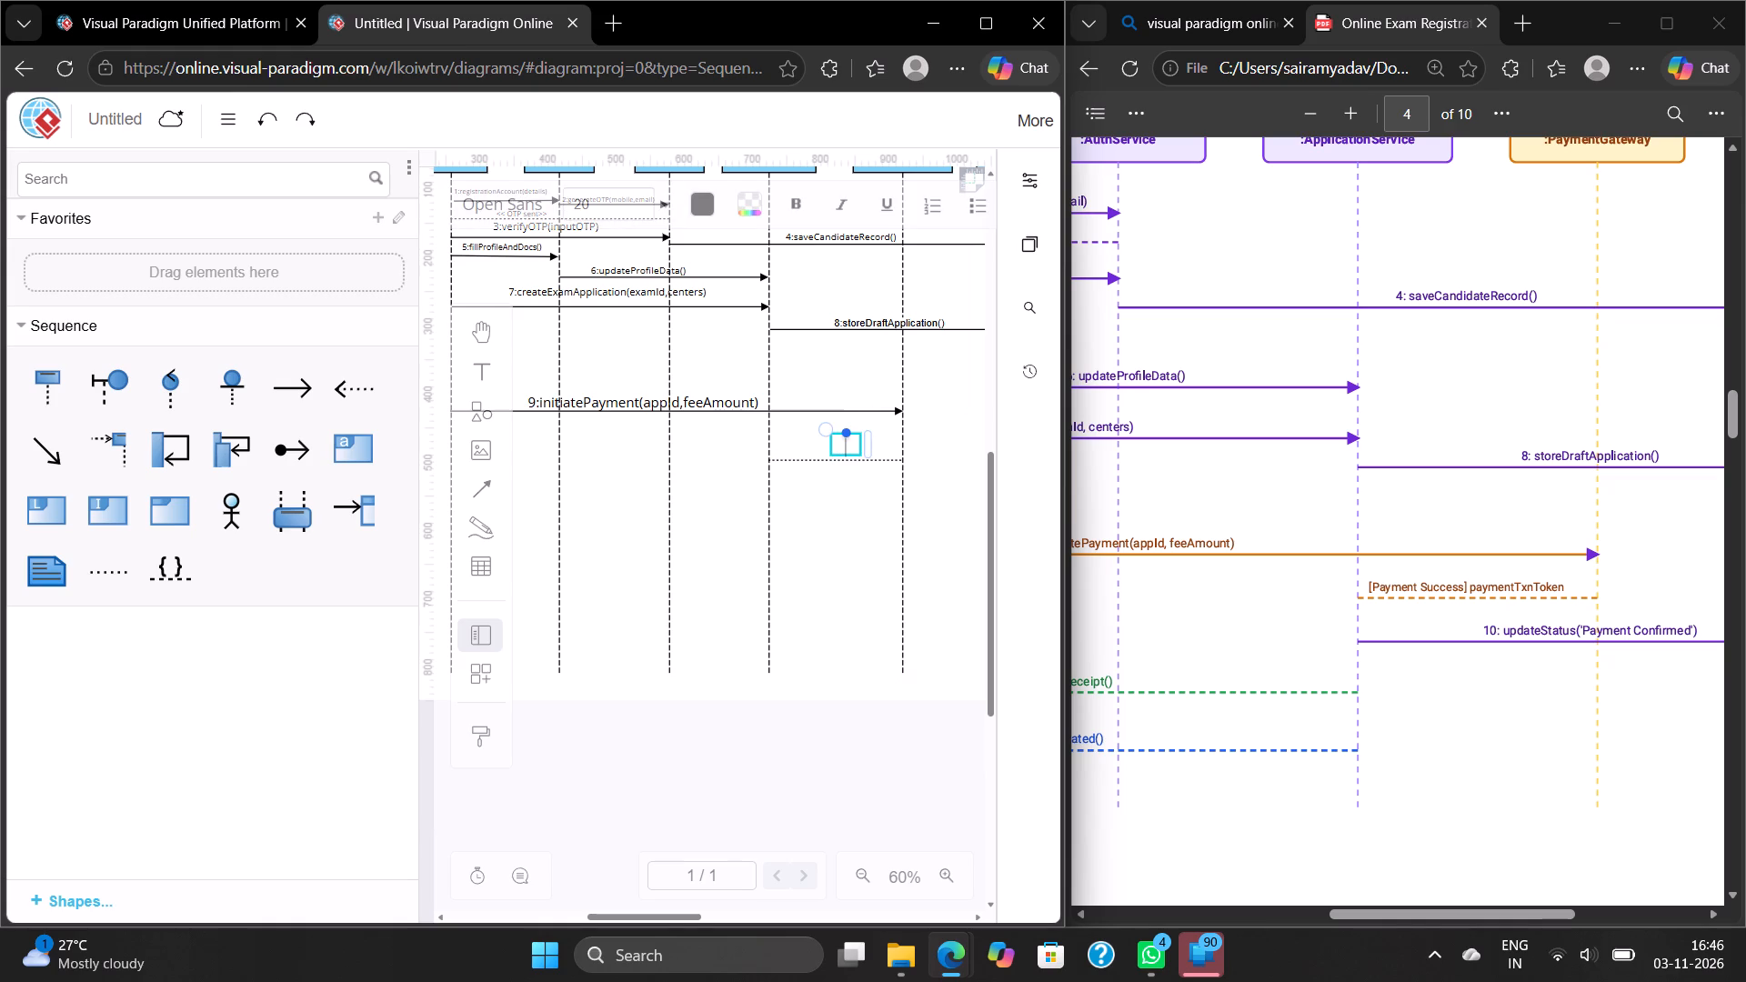
type("Payment")
key("space")
type("Succ")
type("ess")
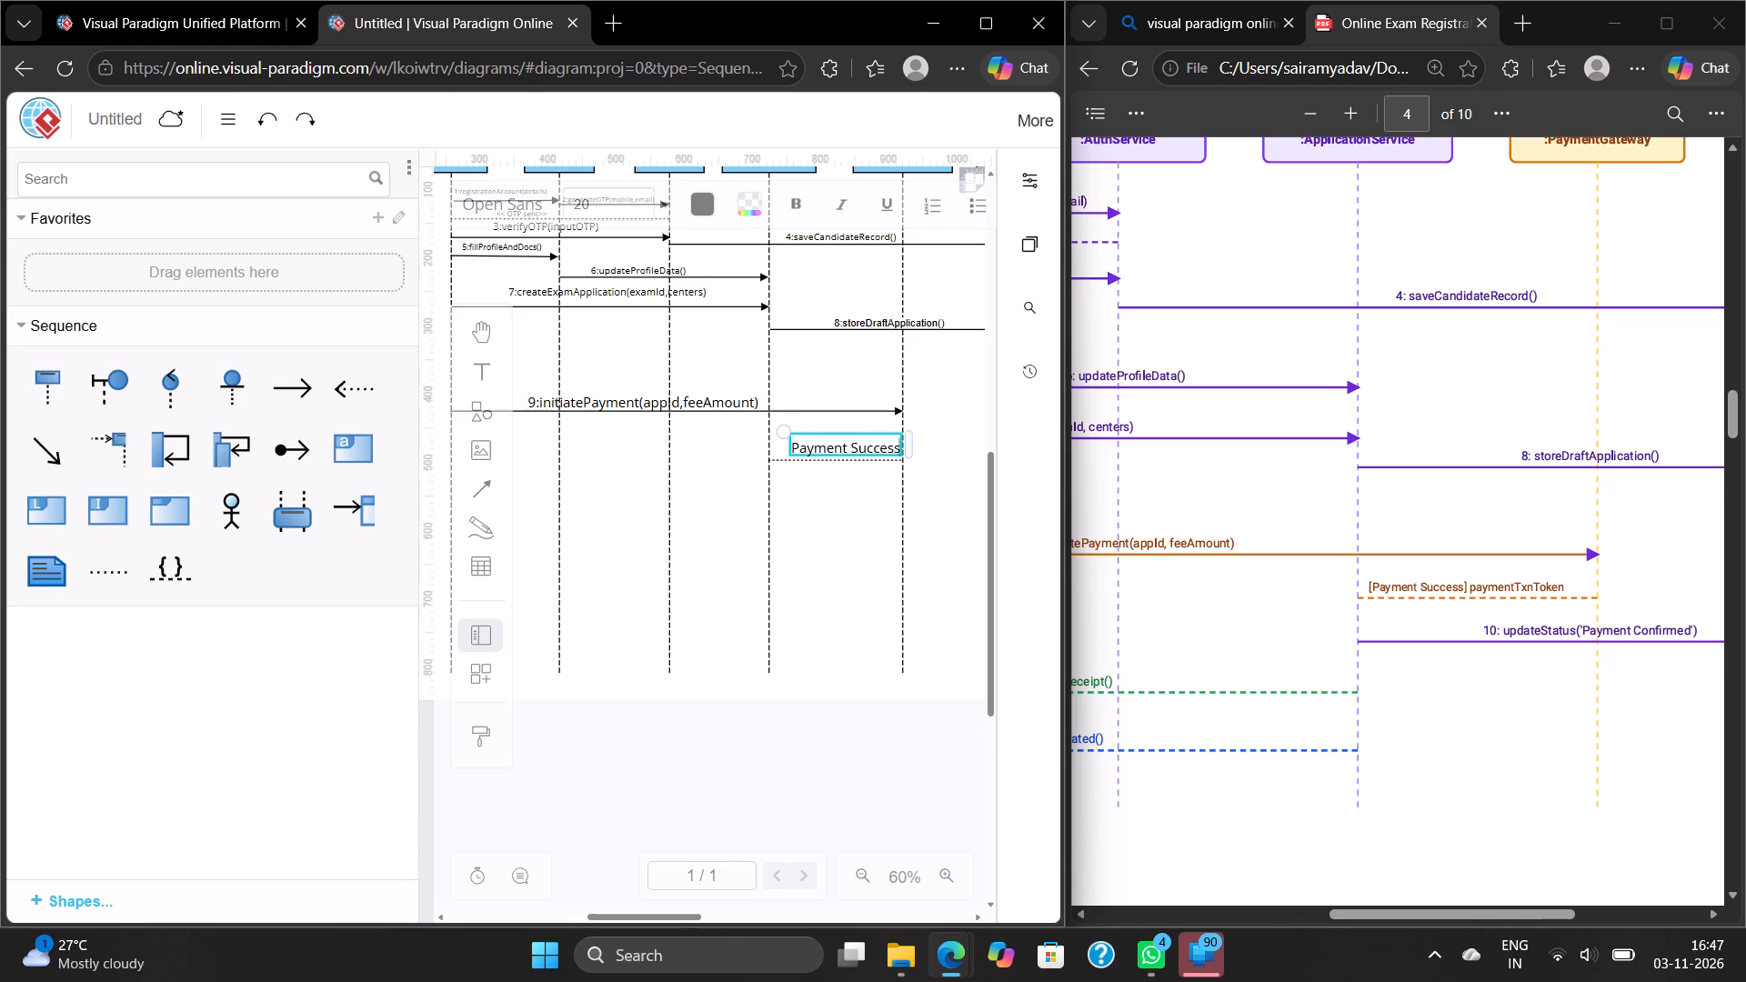
Enclose the Payment Success label text in square brackets so it reads [Payment Success].
key("Left")
key("Left")
key("Left")
key("Left")
key("Left")
key("Left")
key("Left")
key("Left")
key("Left")
key("Left")
key("Left")
key("Left")
key("Left")
key("Left")
key("Left")
key("bracketleft")
key("Right")
key("Right")
key("Right")
key("Right")
key("Right")
key("Right")
key("Right")
key("Right")
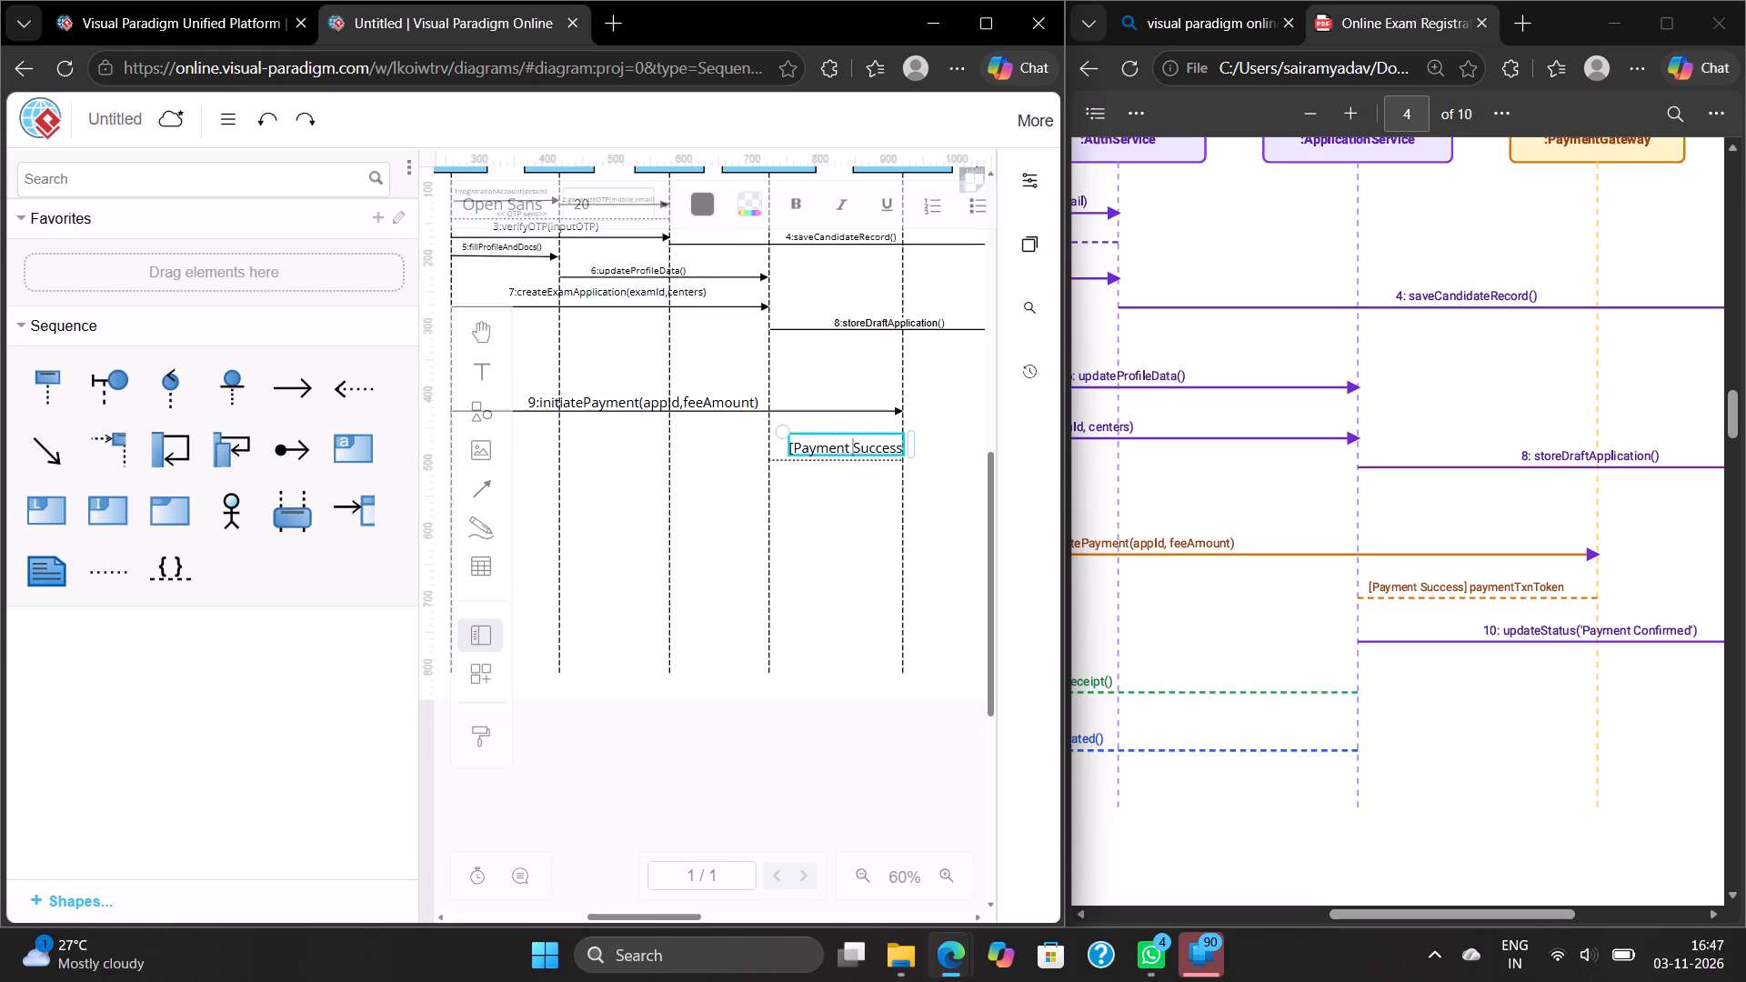
key("Right")
key("Right")
key("Right")
key("Right")
key("Right")
key("Right")
key("Right")
key("bracketright")
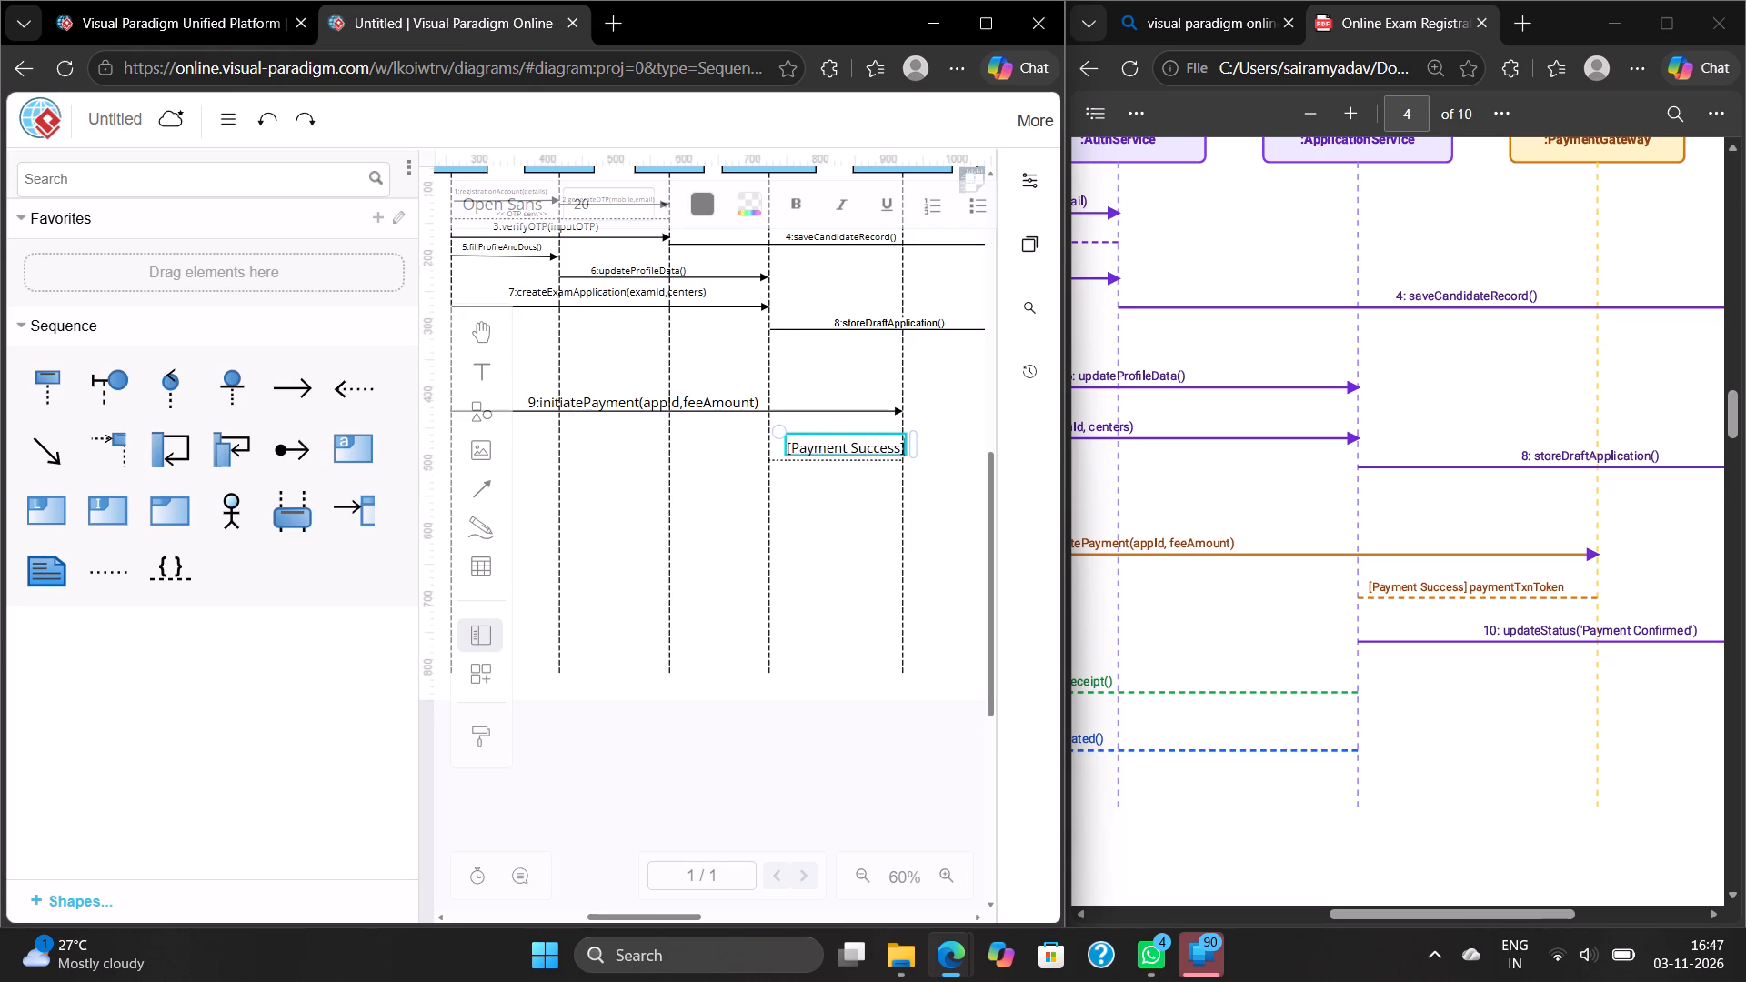
Append paymentTxn Token after the closing bracket in the payment success label.
key("space")
type("p")
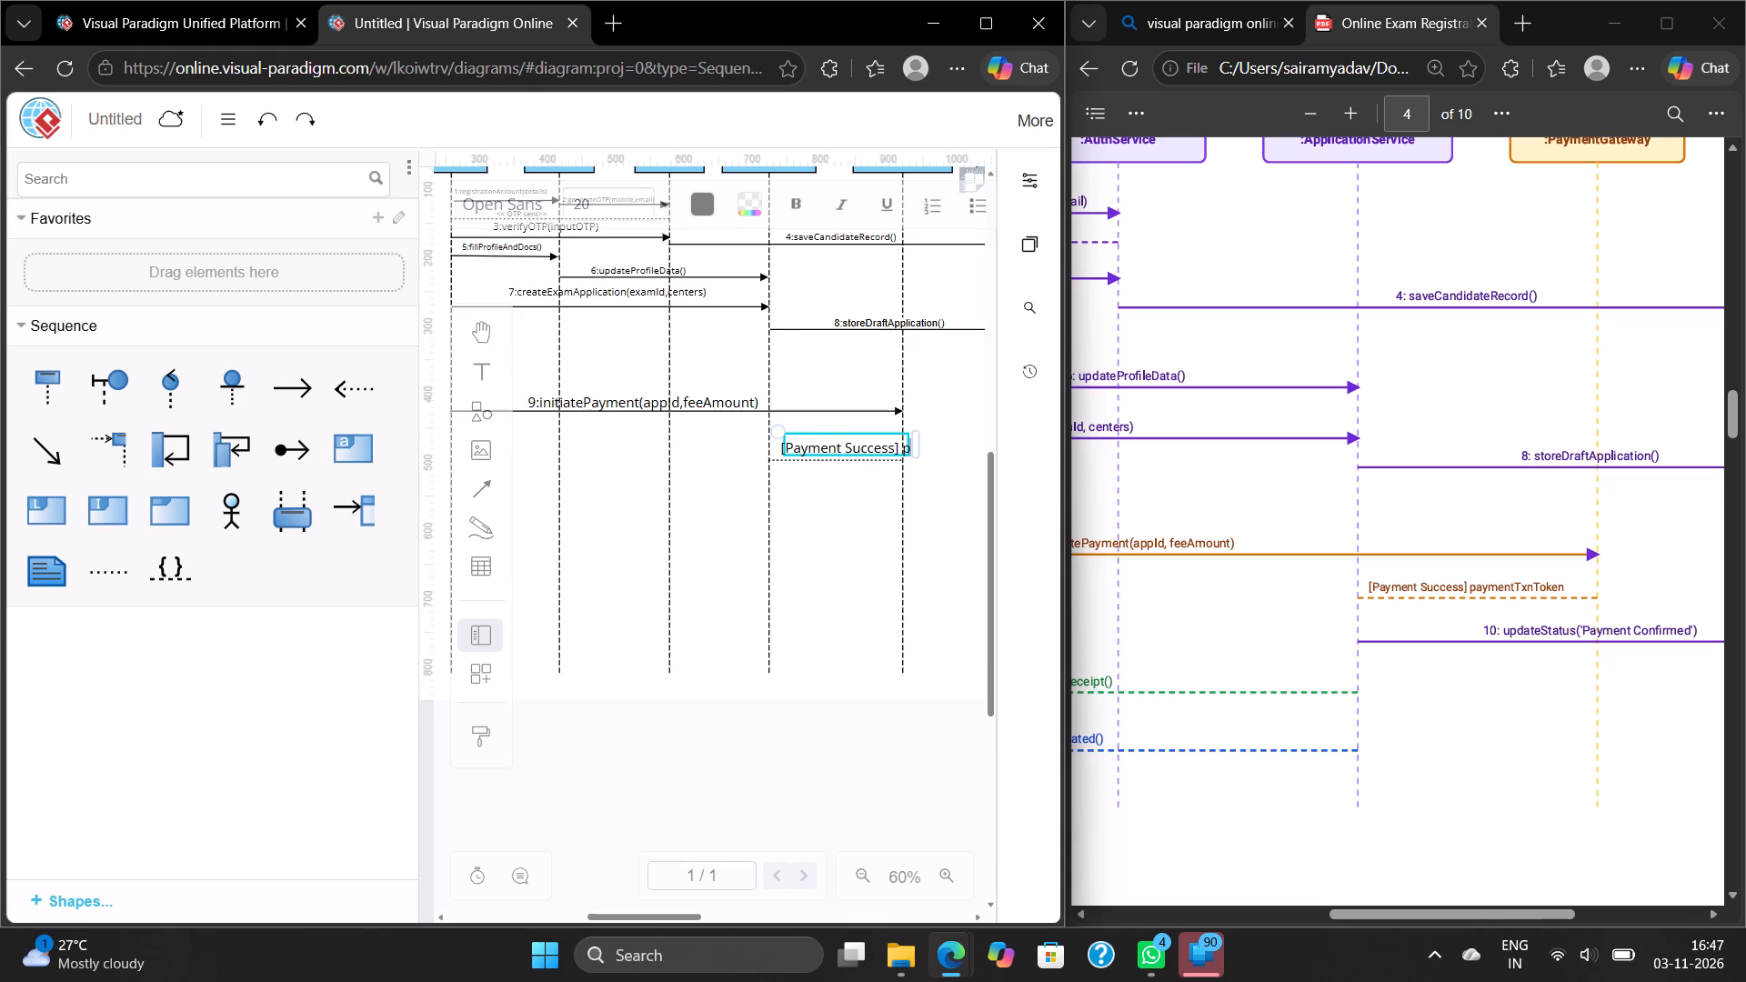
type("ayment")
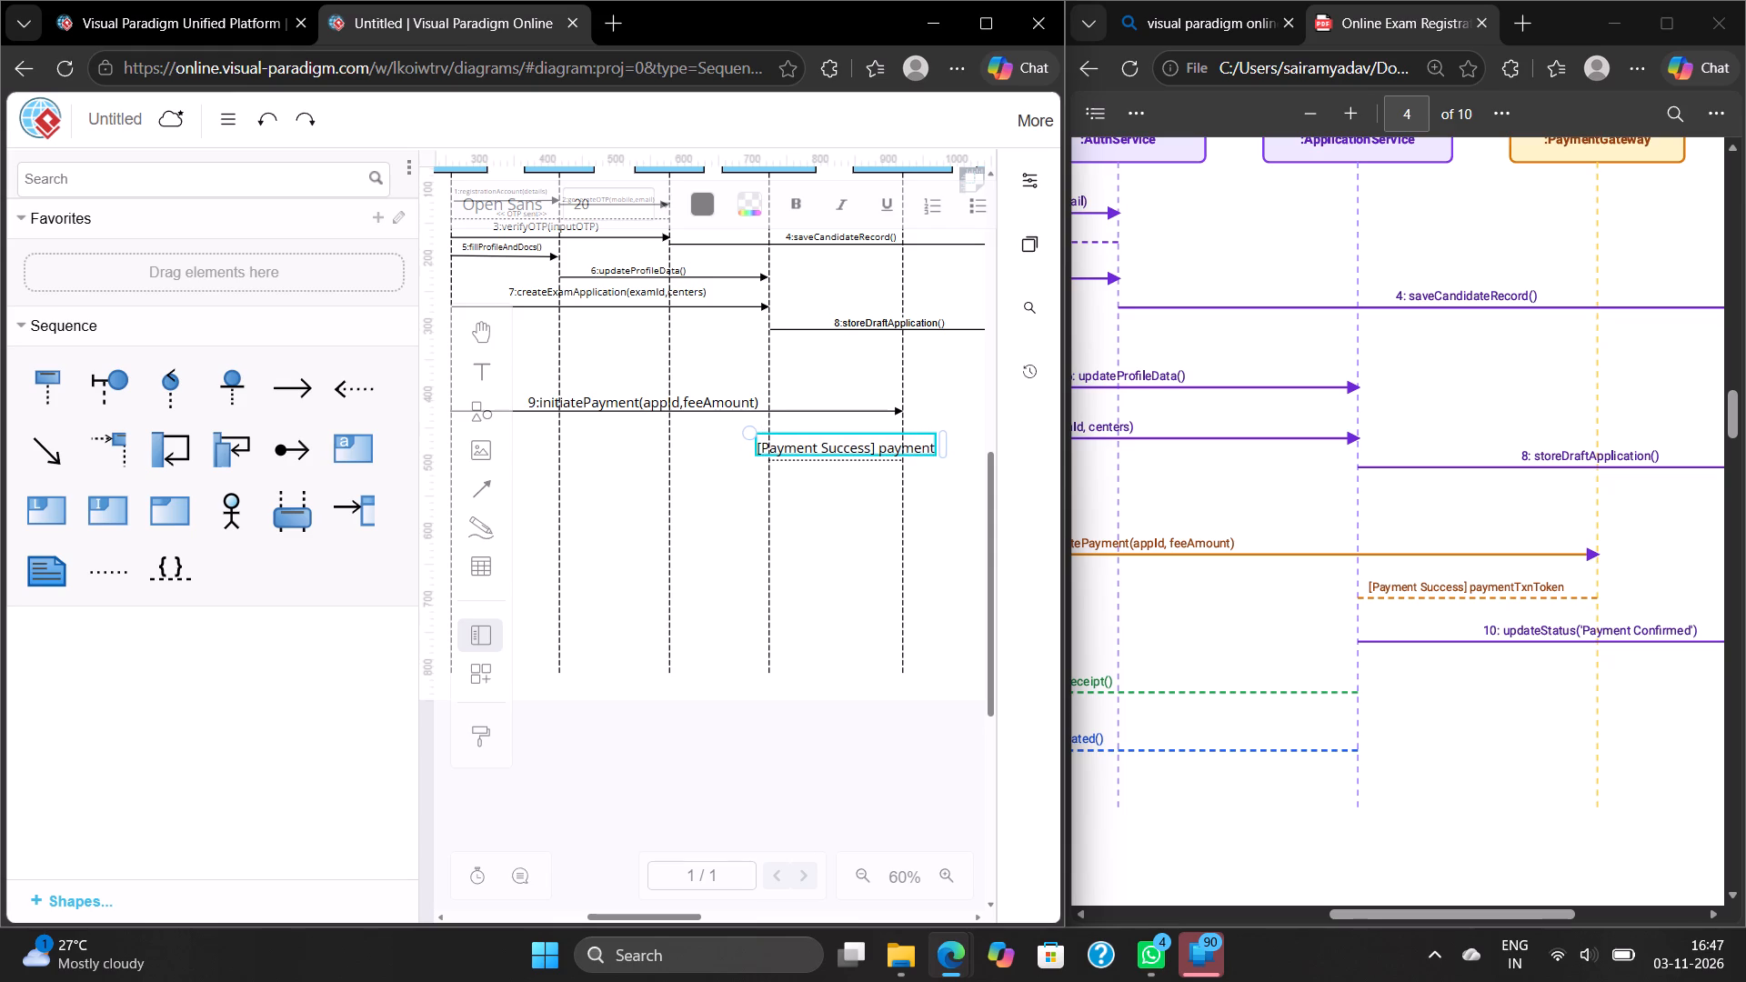
key("shift+t")
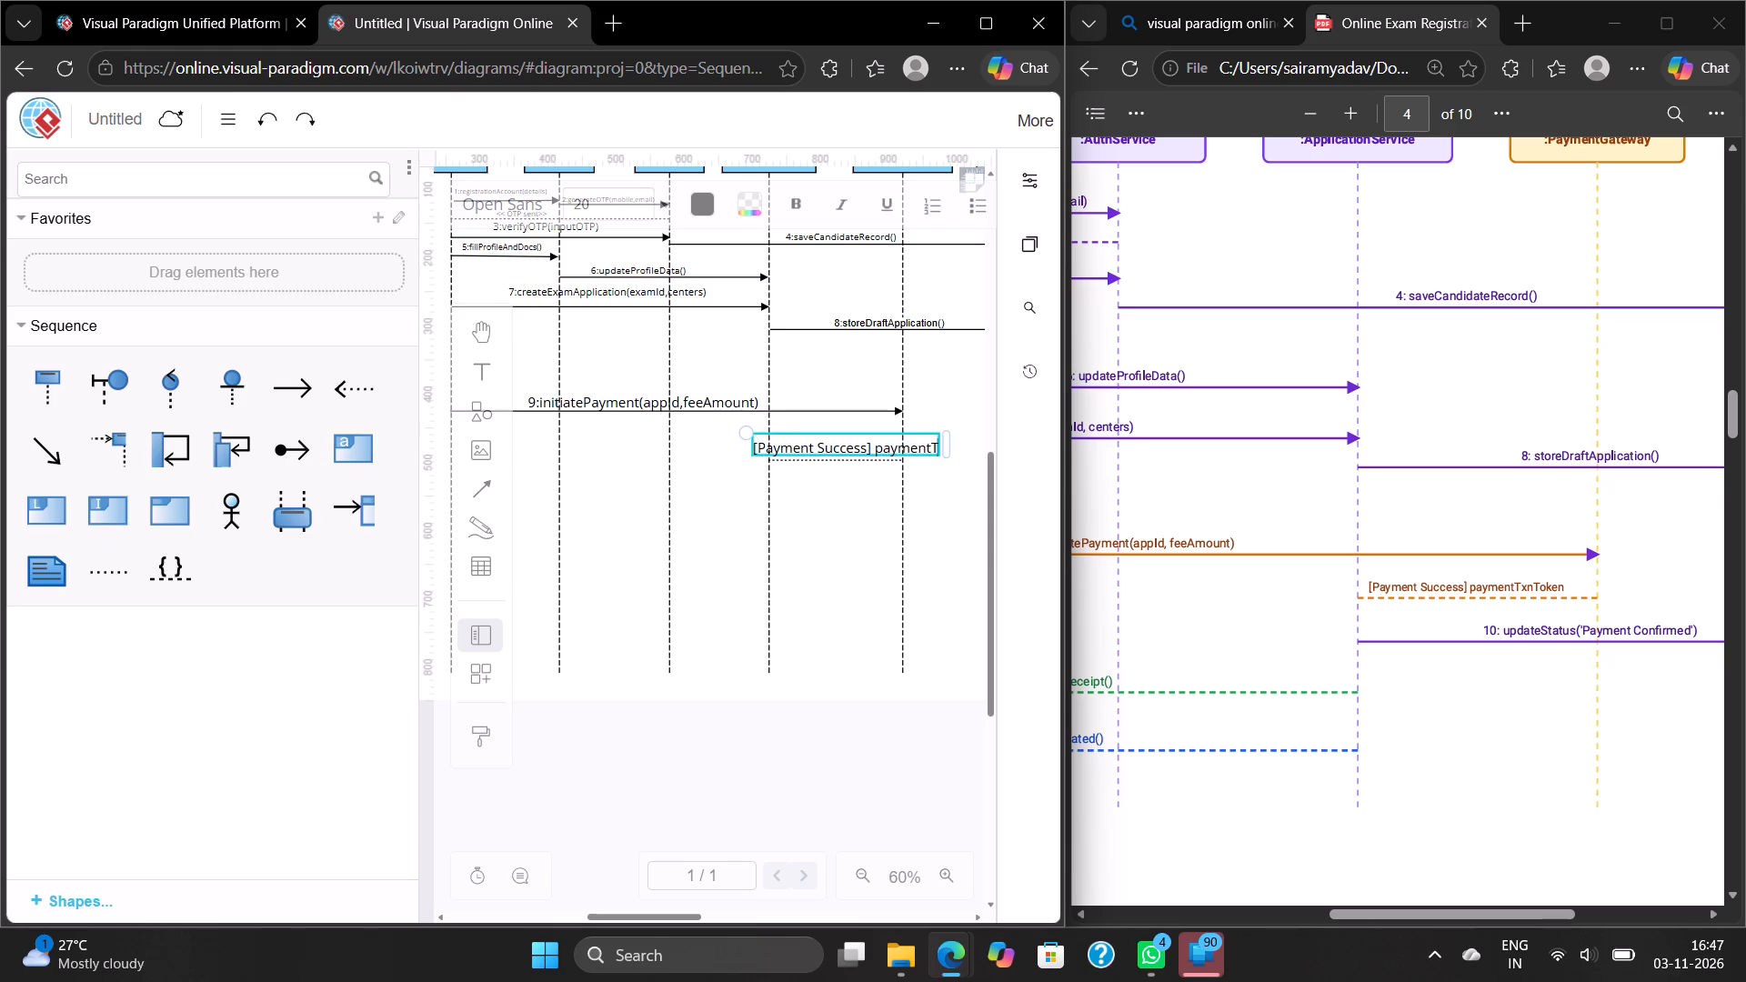
type("xn")
key("space")
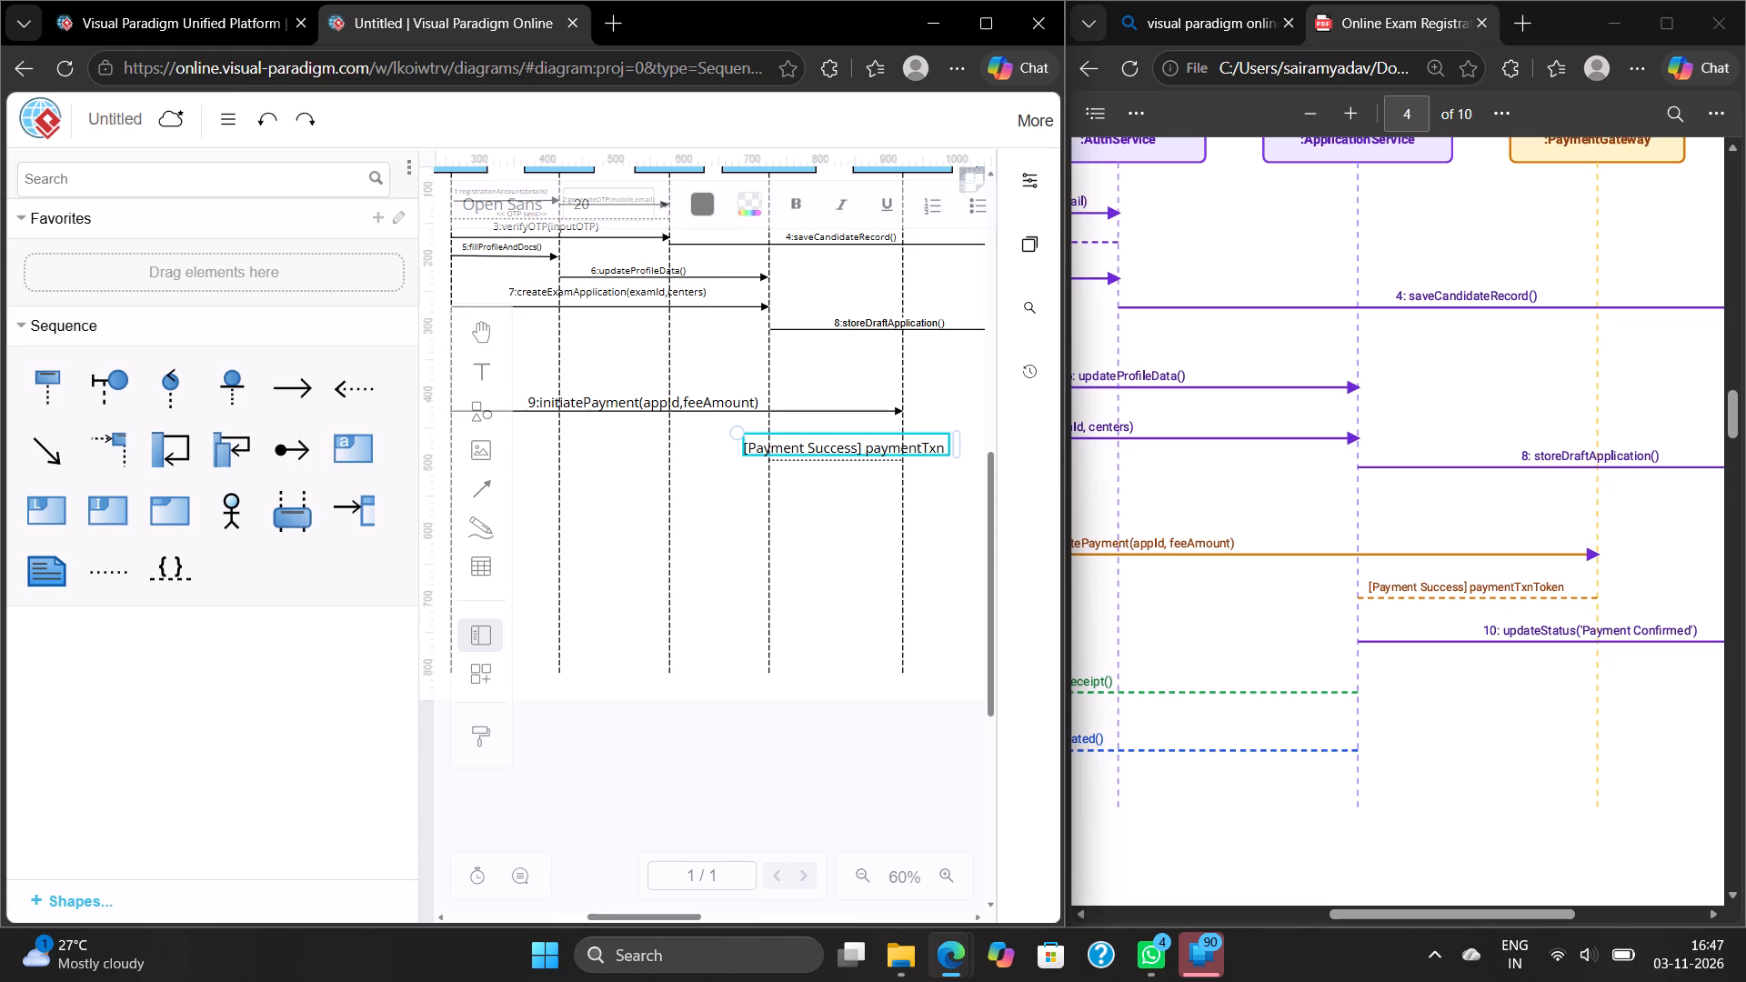
type("To")
key("k")
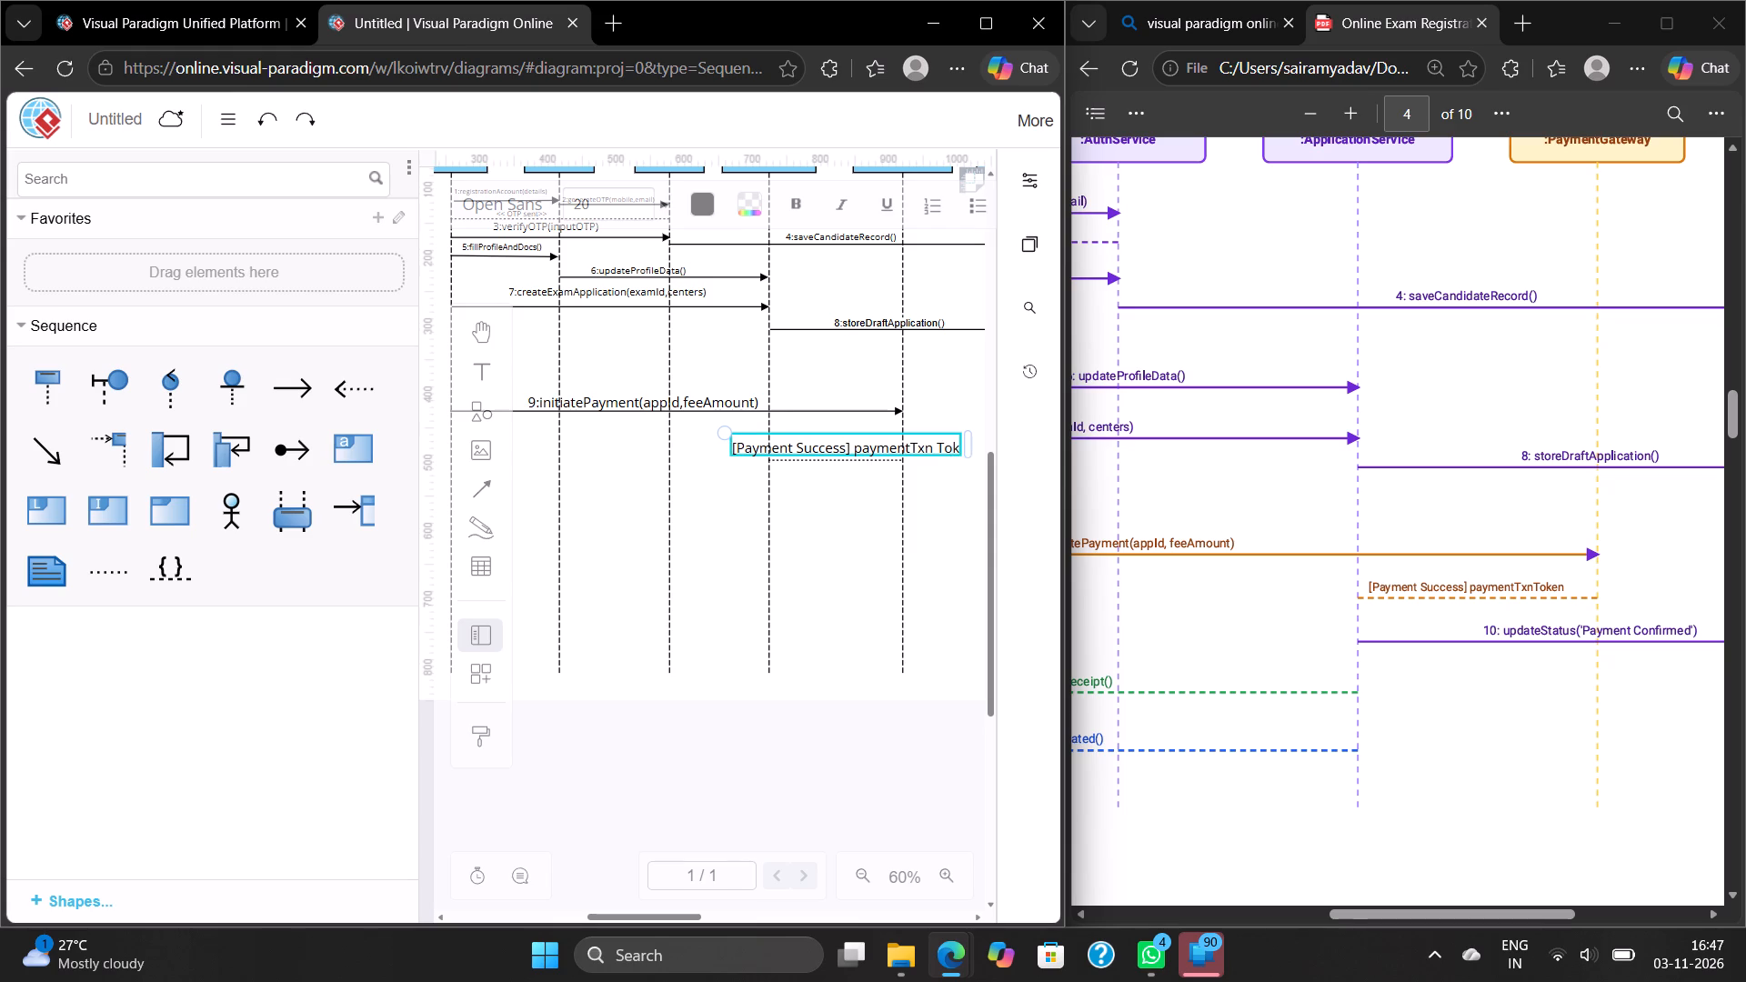
type("en")
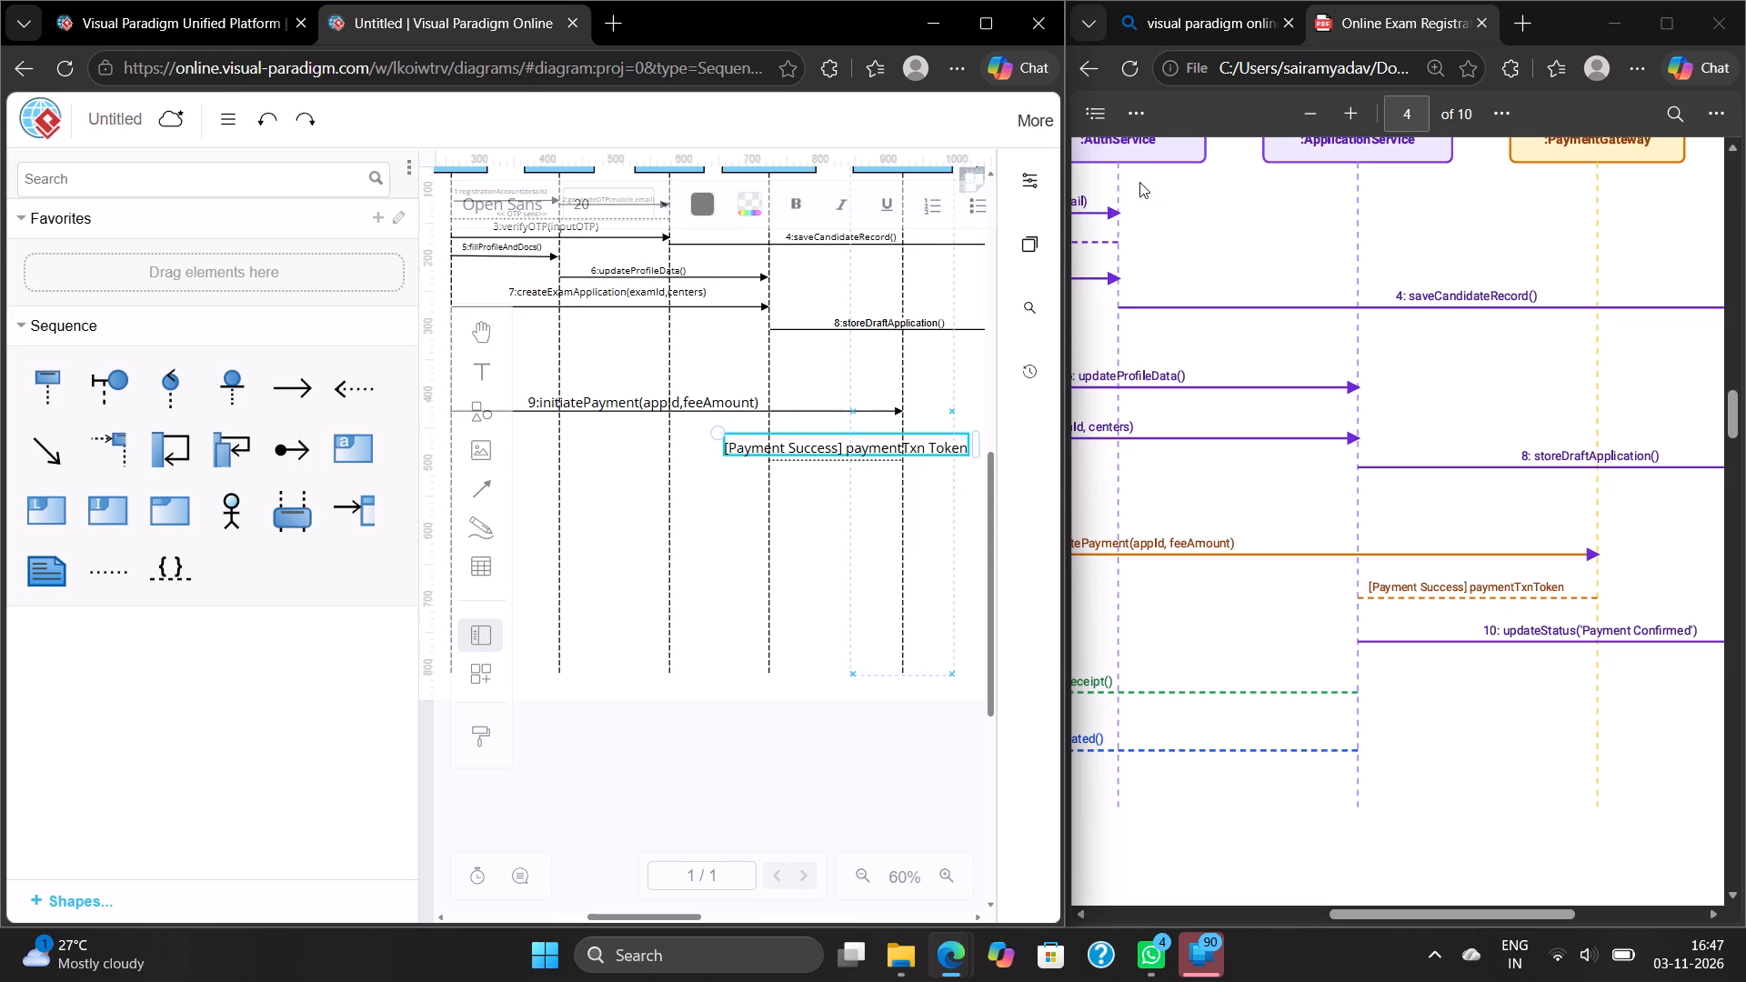
Reduce the payment success label's font size to 9 pt and move it down close to the dashed connector.
left_click(1036, 174)
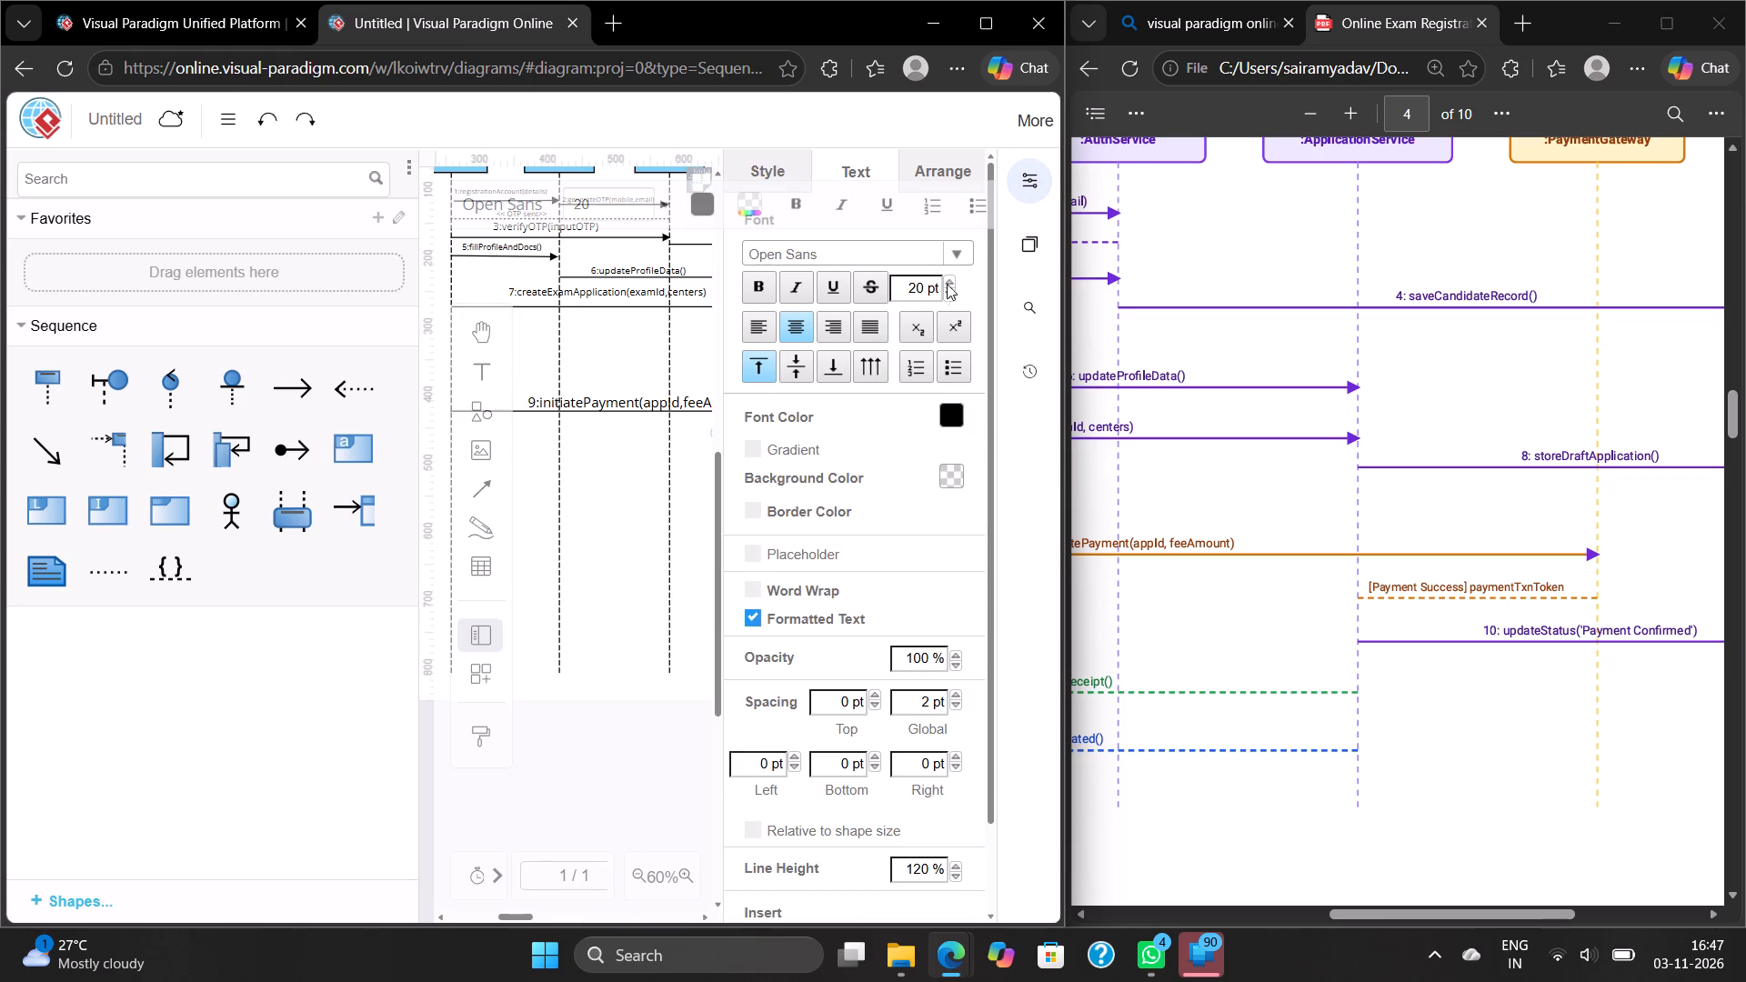
scroll(696, 426, "left", 1)
left_click(680, 416)
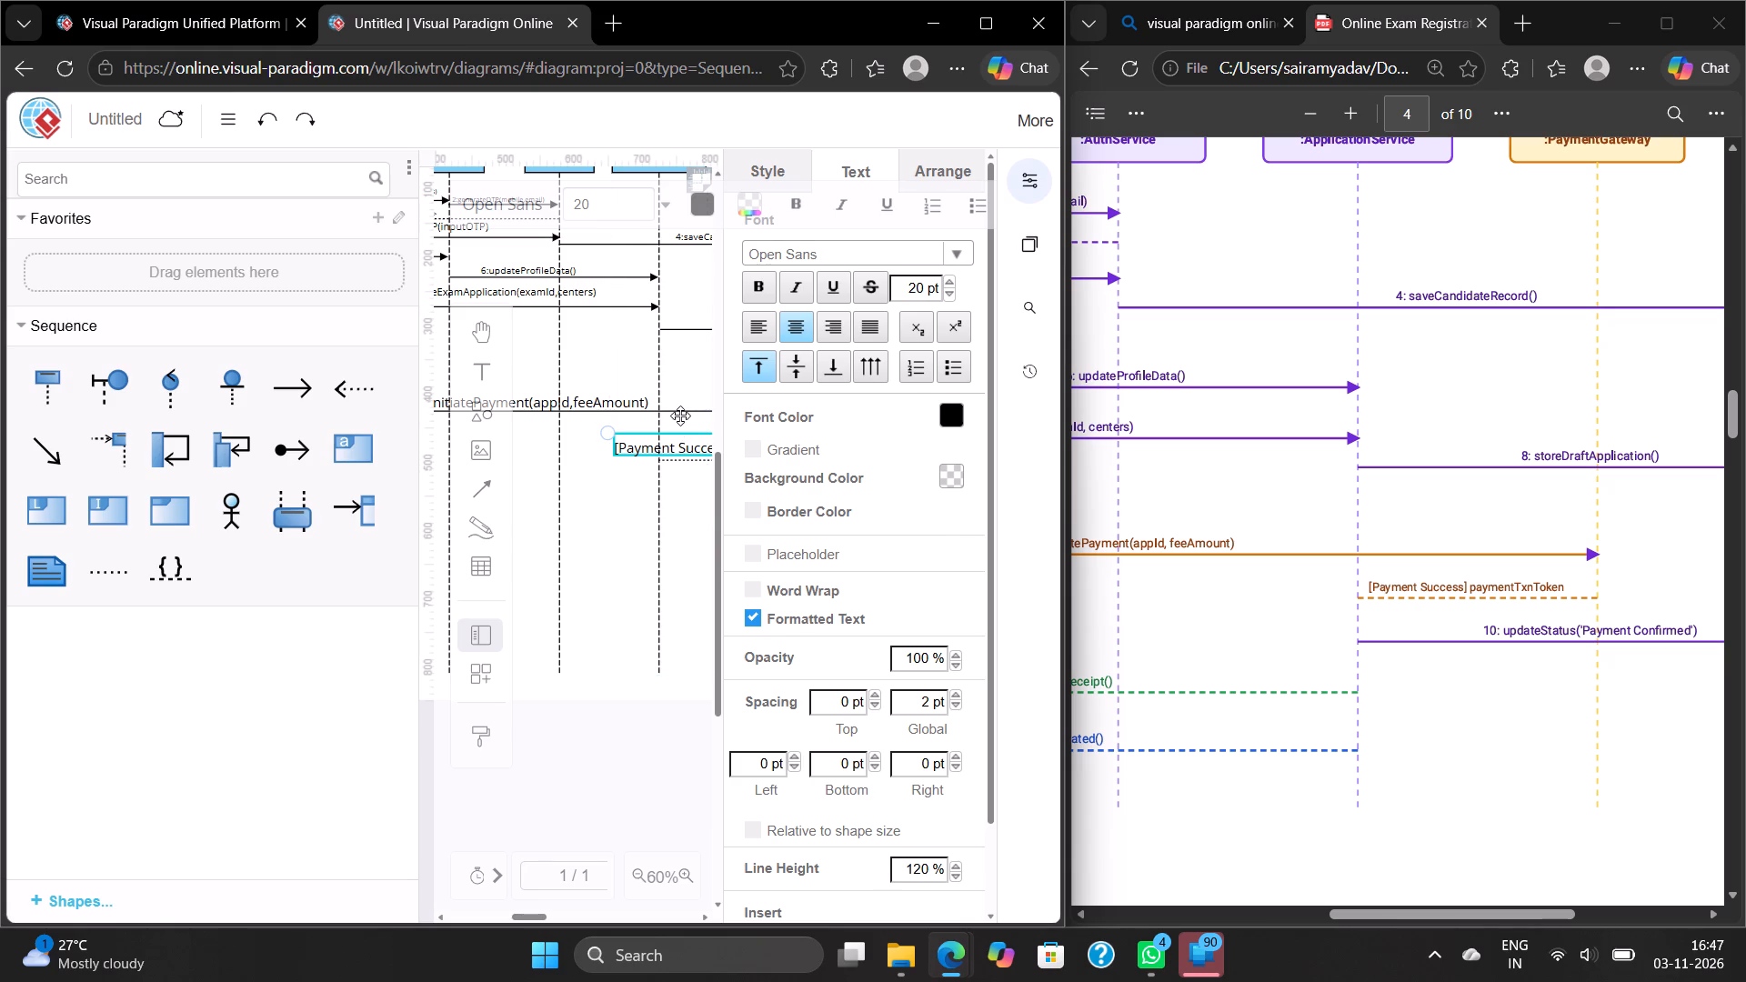
left_click(677, 445)
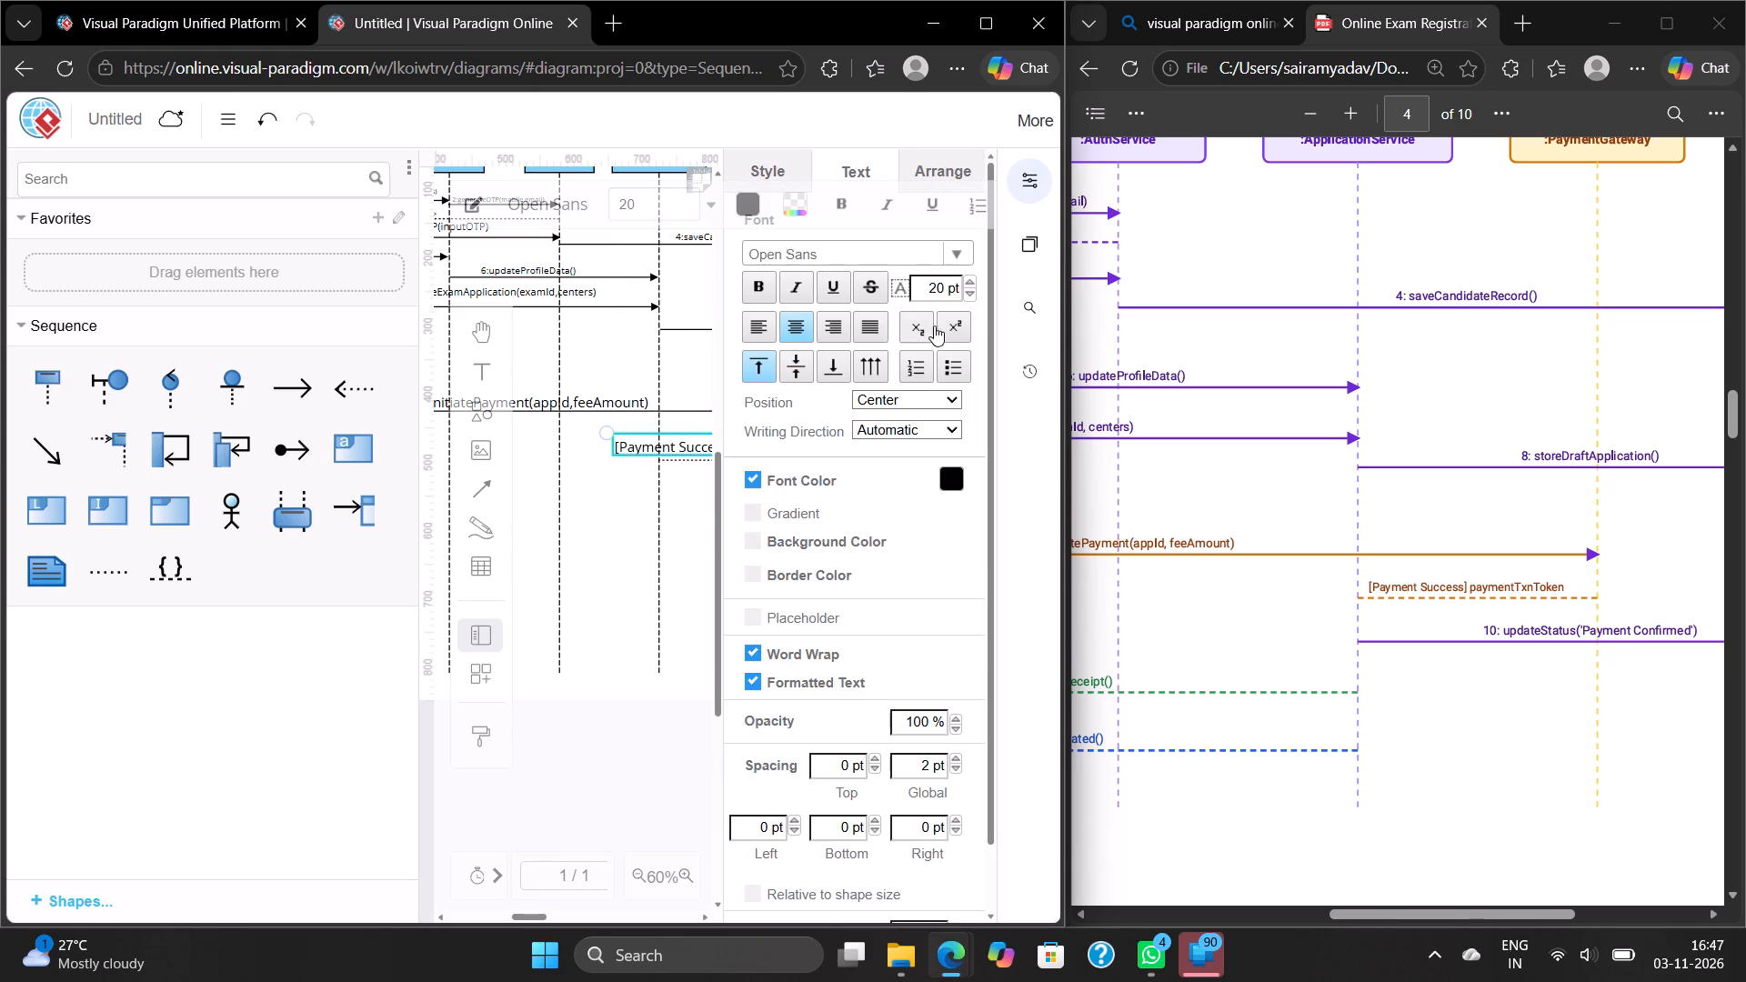
triple_click(968, 294)
triple_click(968, 294)
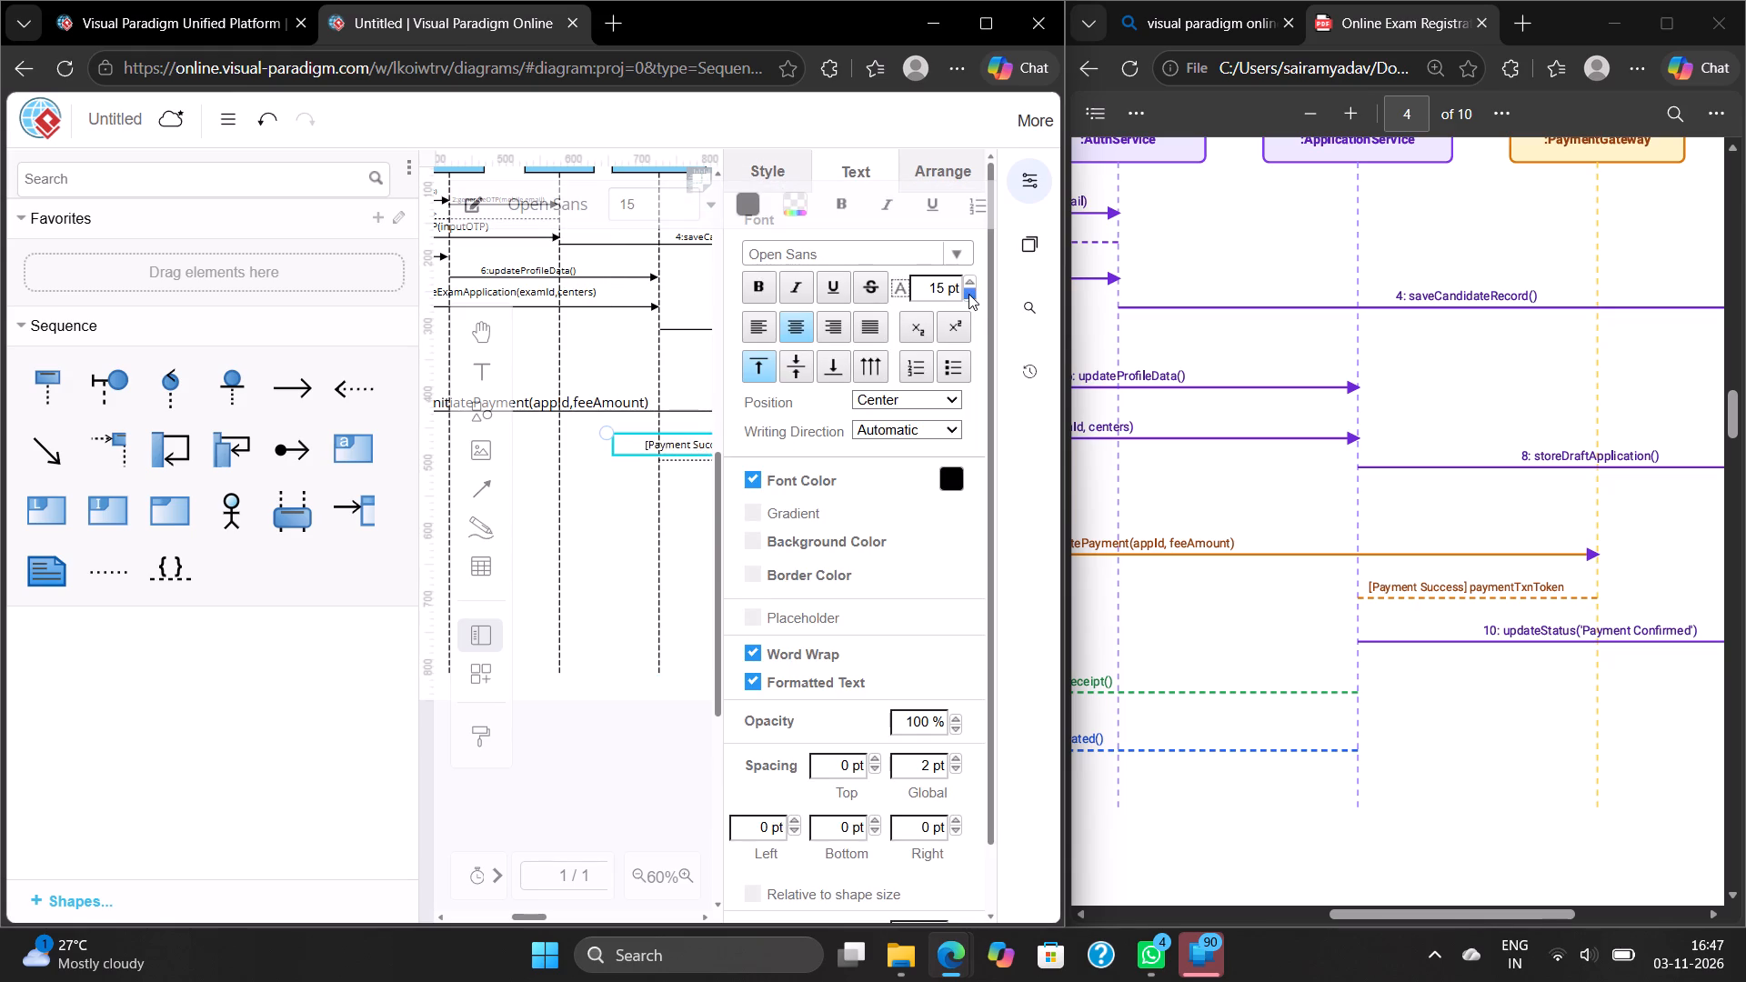
left_click(968, 294)
scroll(643, 487, "left", 1)
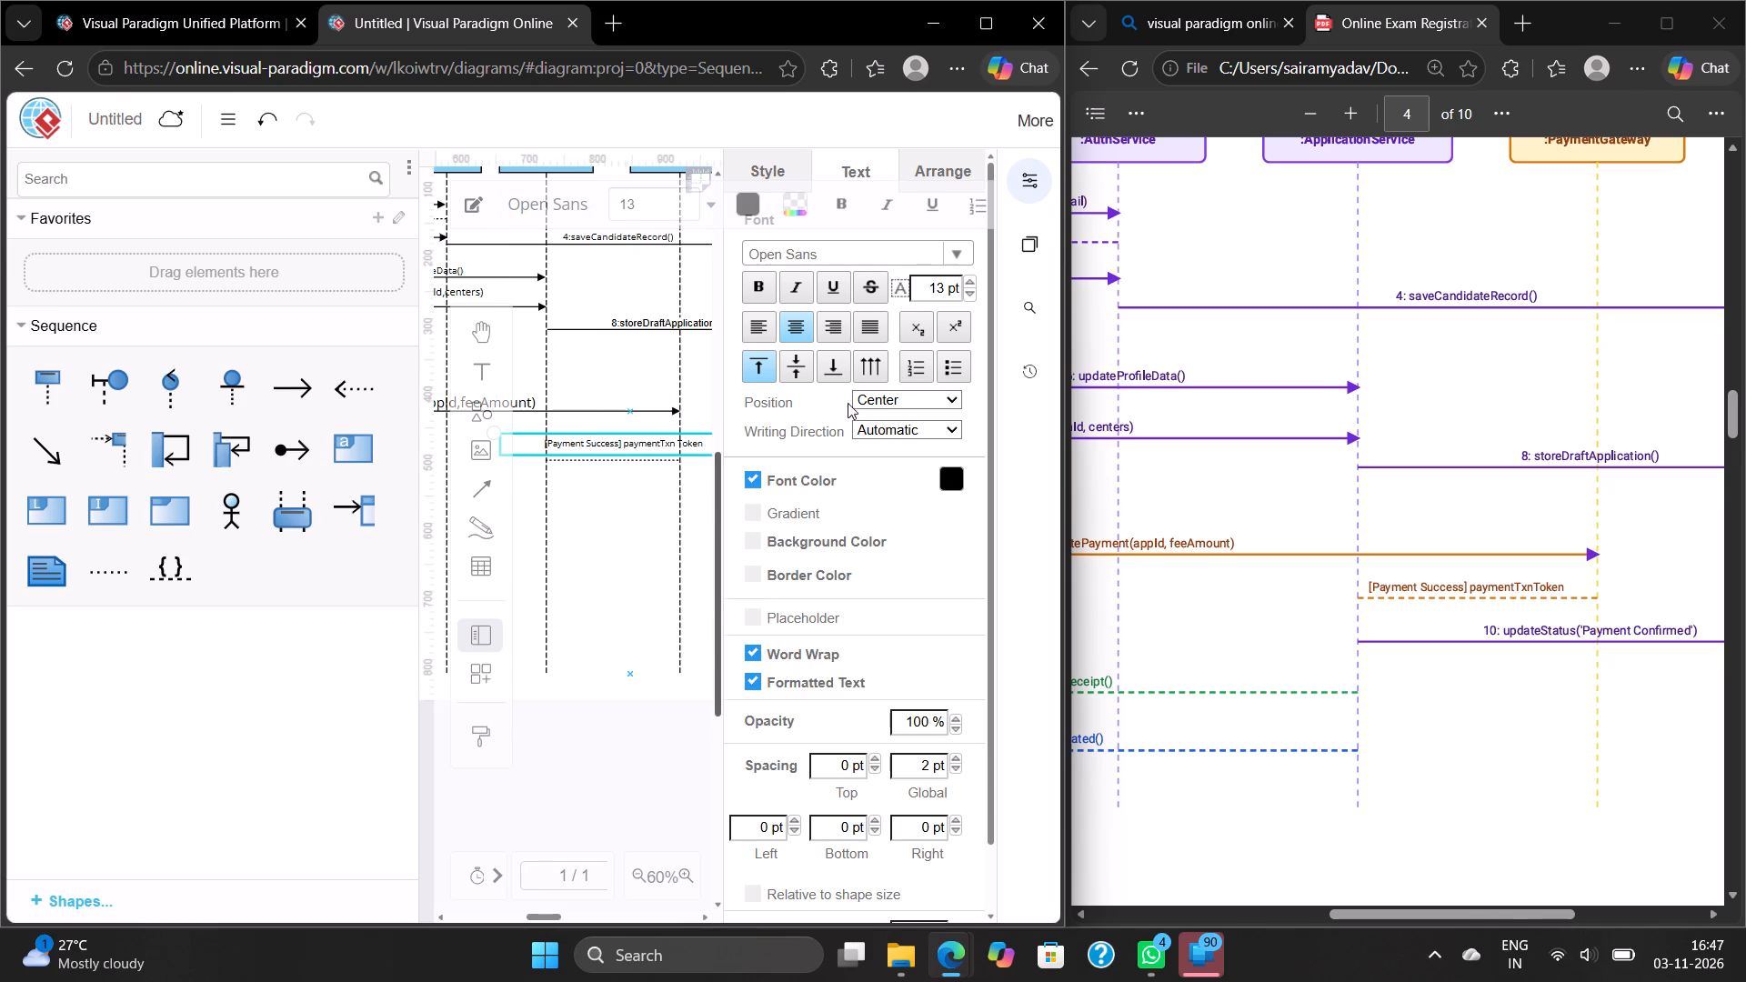
left_click(968, 295)
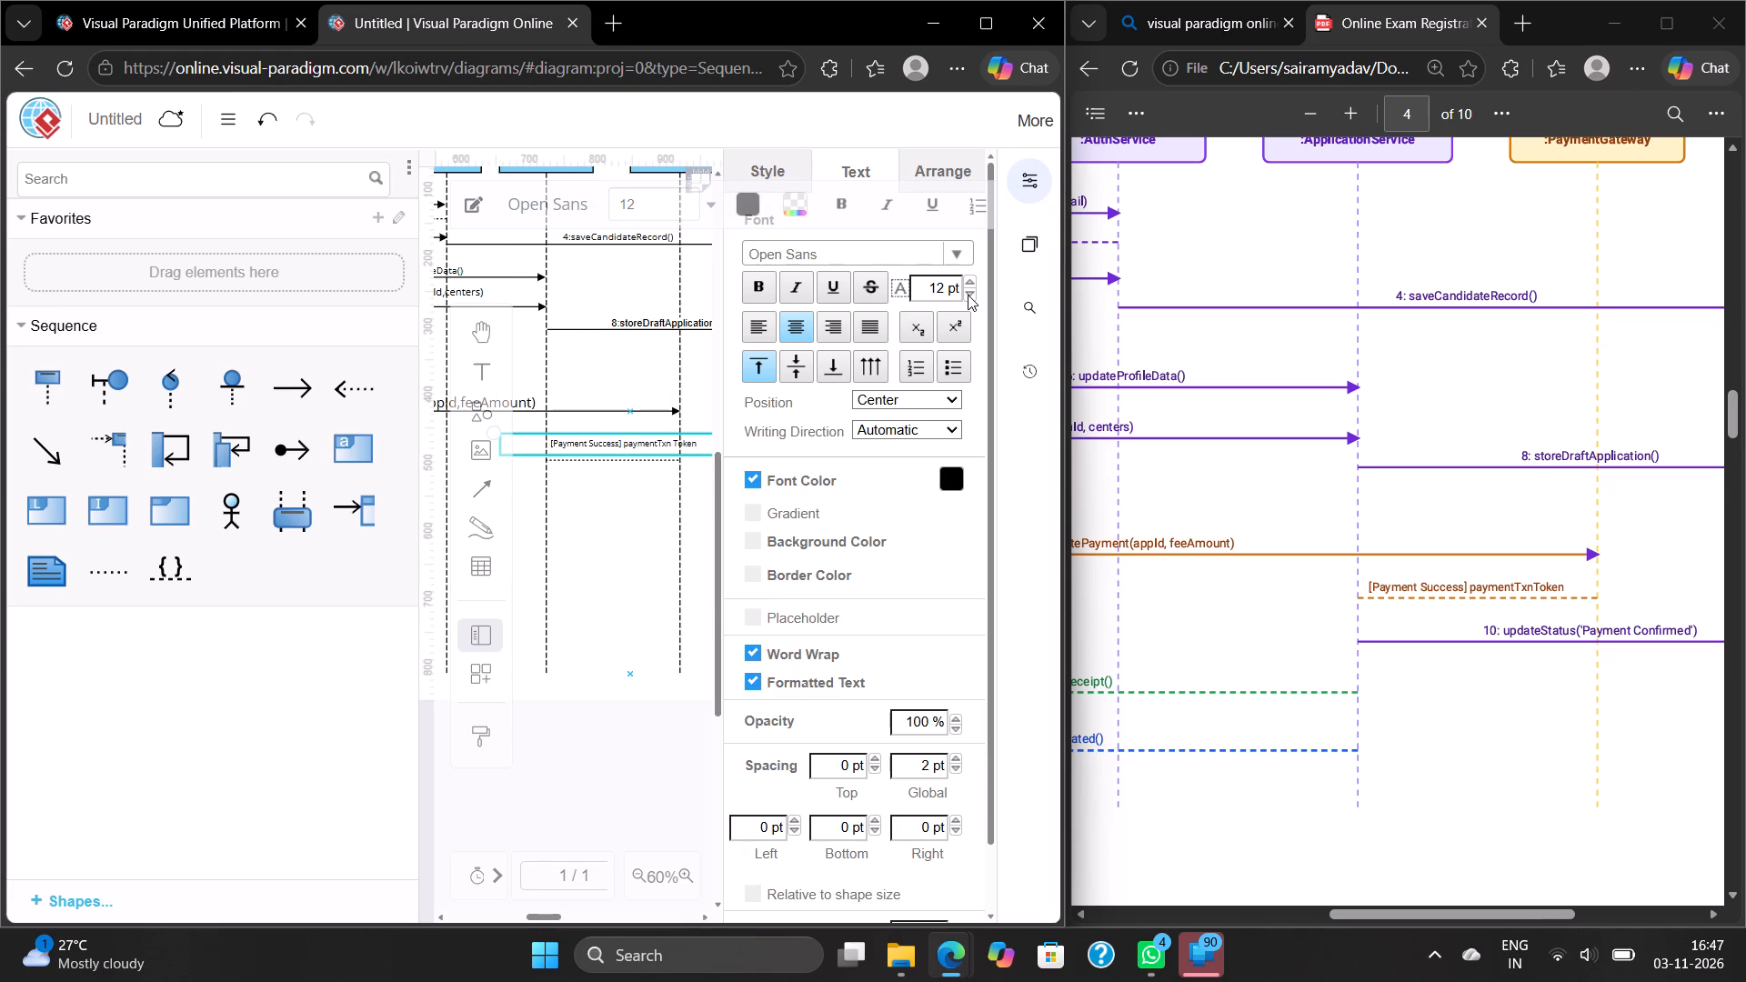
left_click(968, 295)
left_click(968, 295)
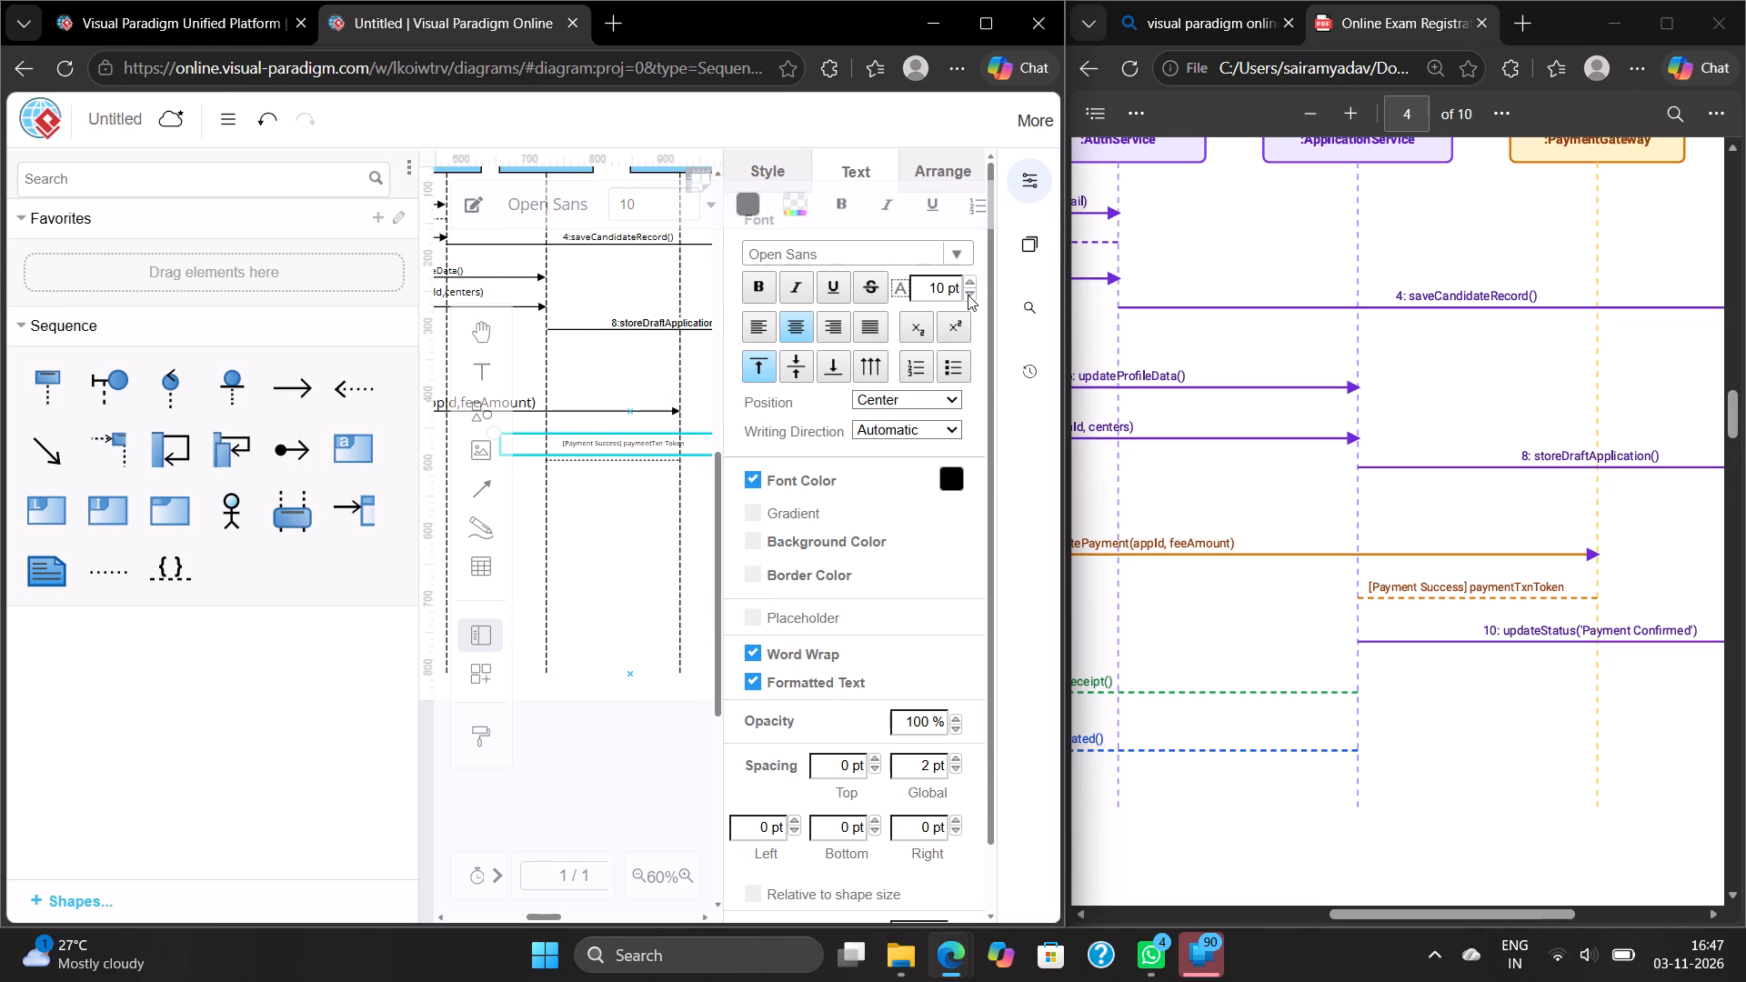
left_click(968, 295)
left_click_drag(642, 443, 631, 450)
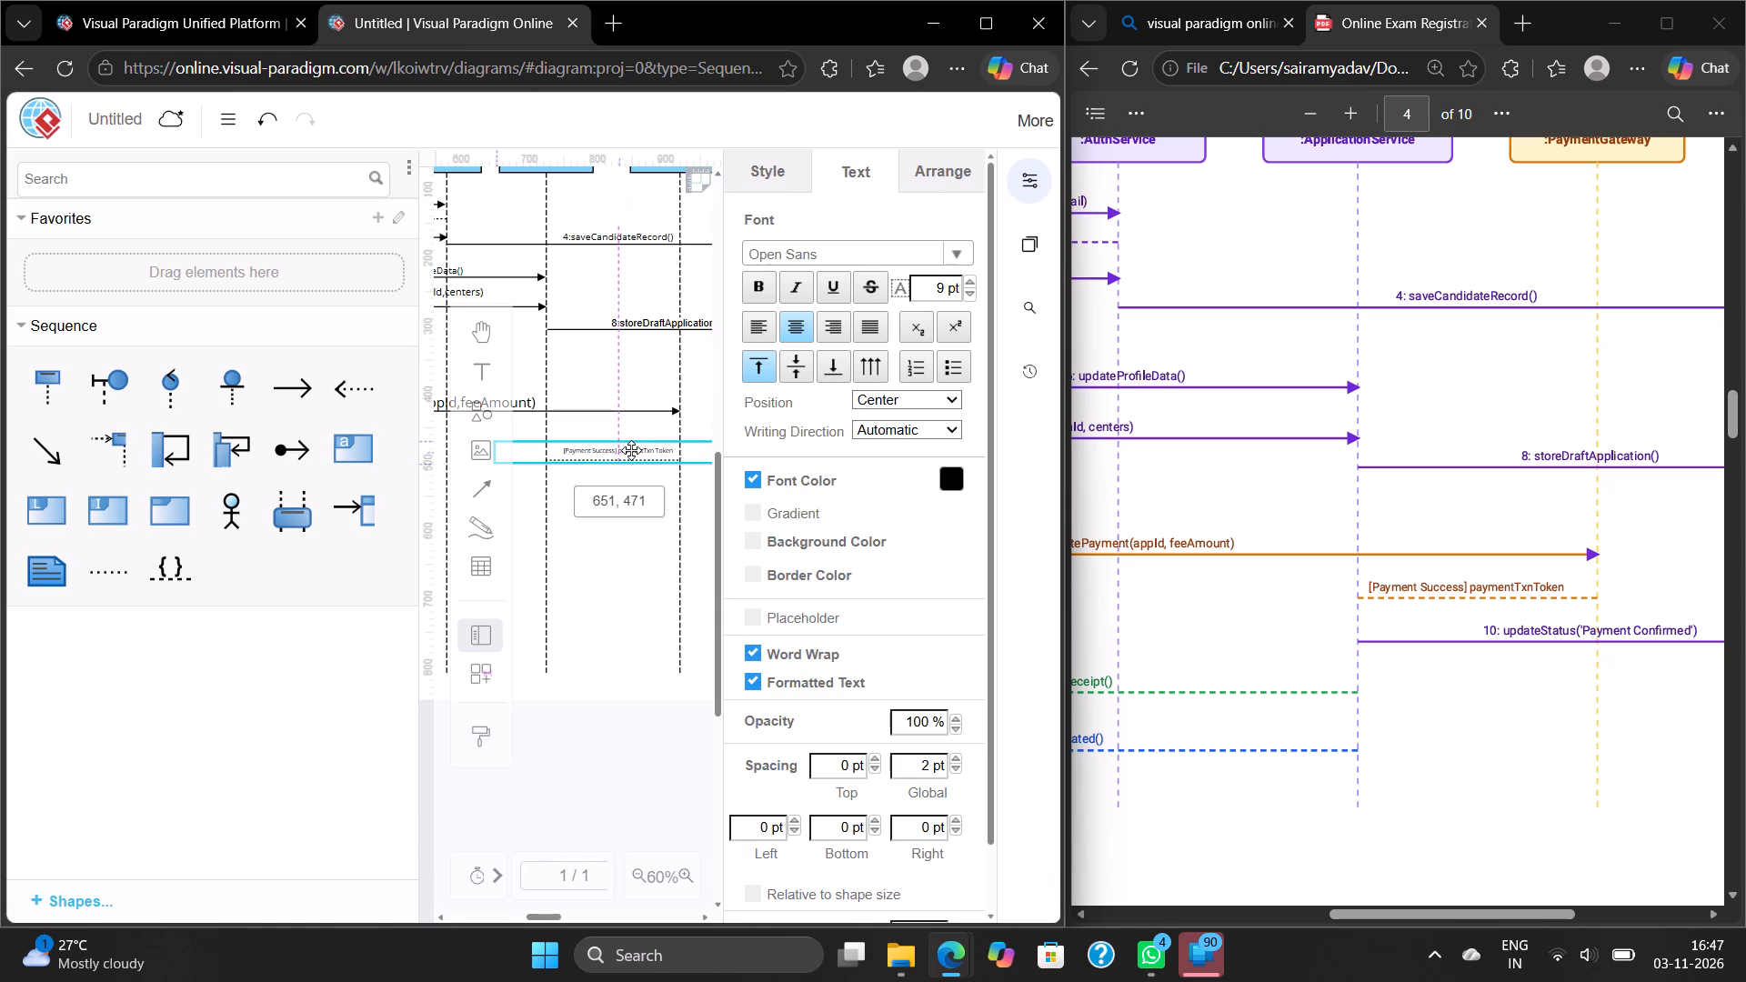
Set the payment success label's font size to 11 pt.
left_click(968, 279)
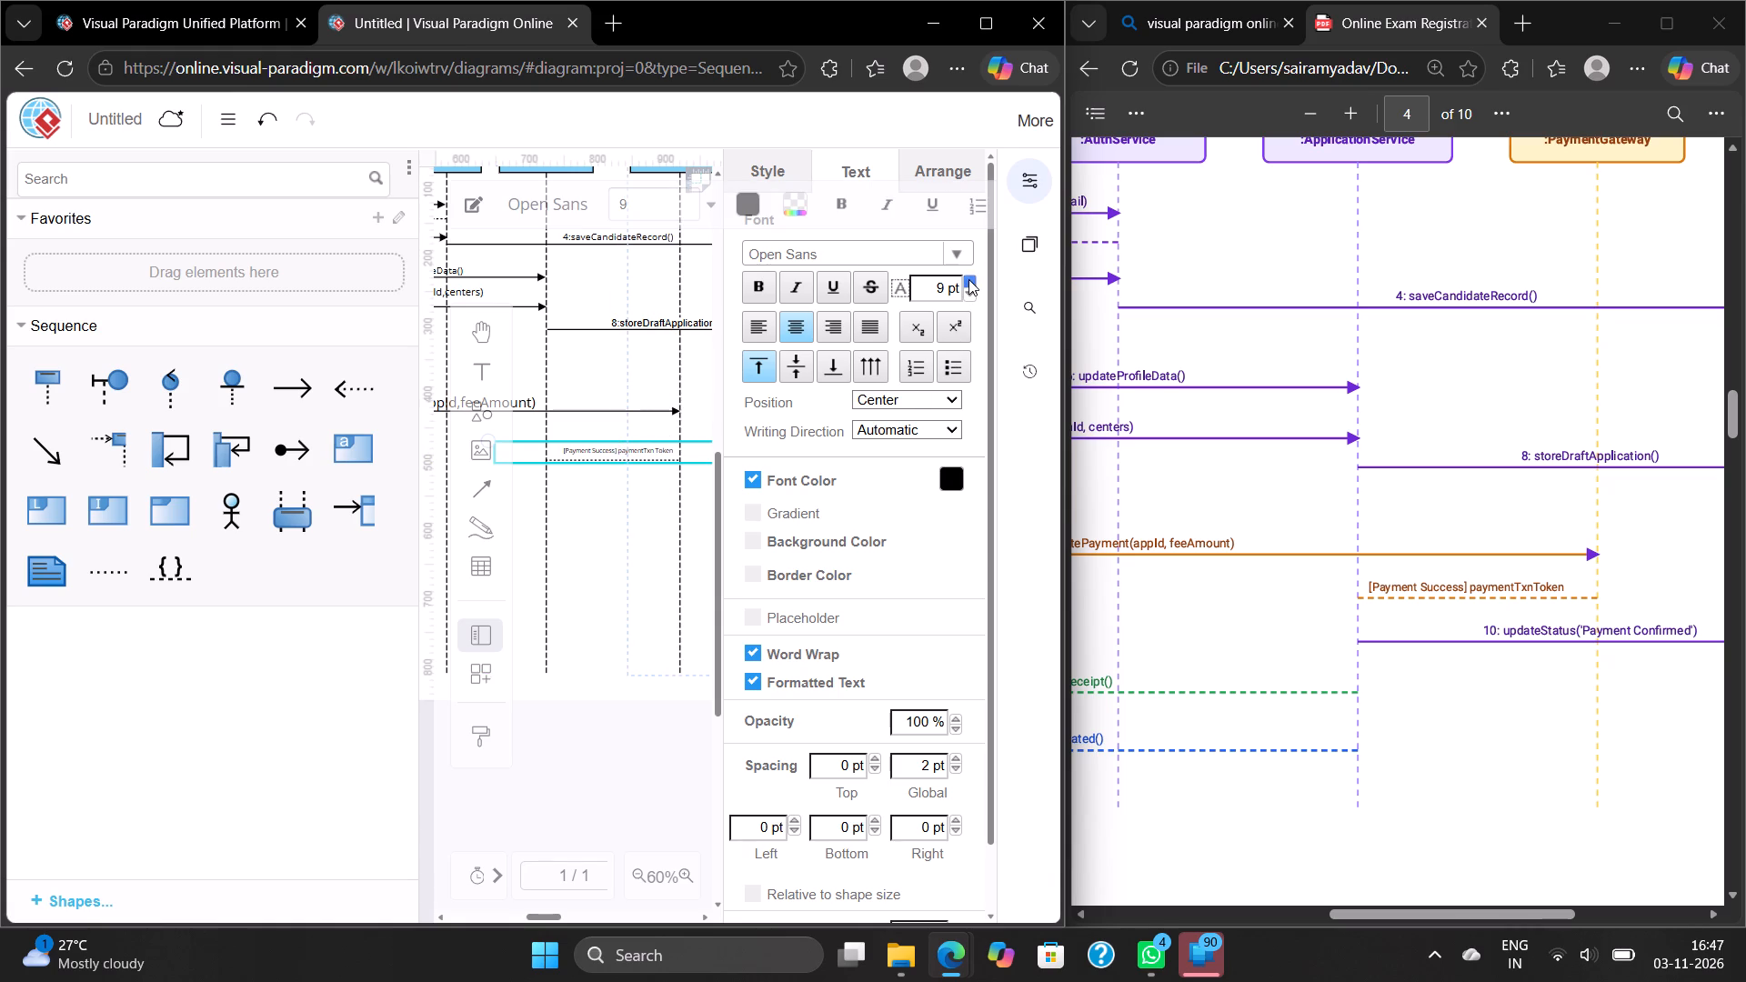
left_click(968, 279)
left_click(602, 558)
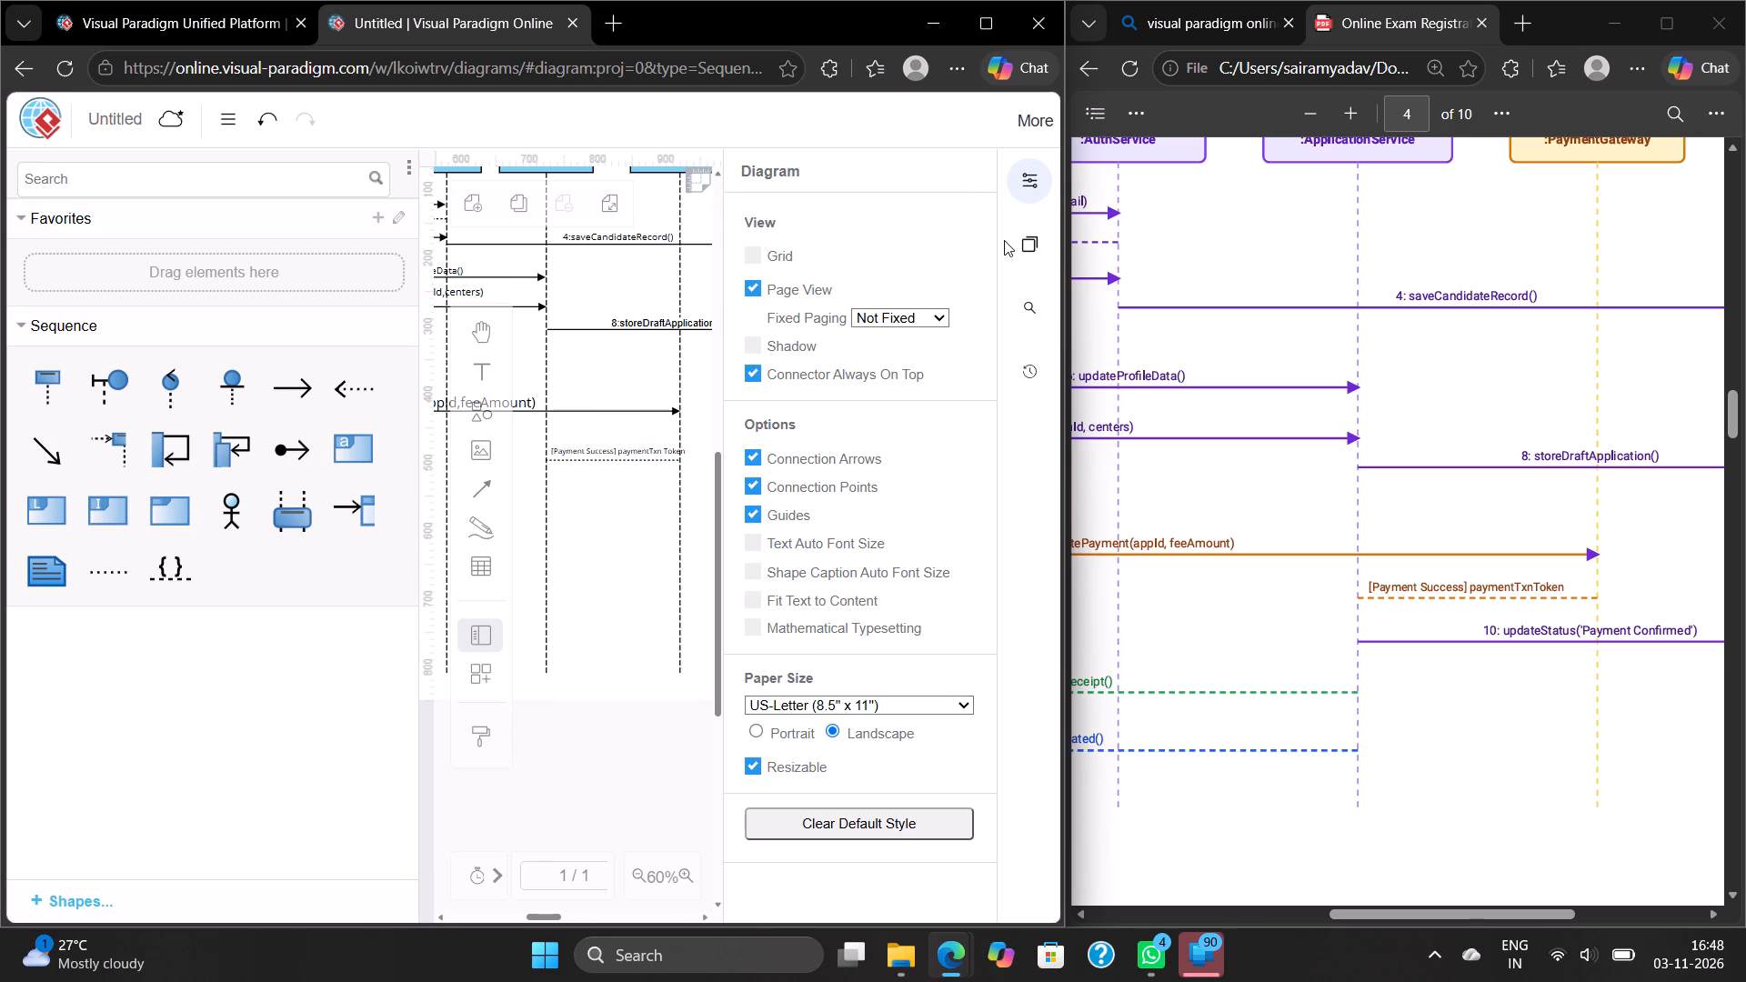
left_click(1028, 193)
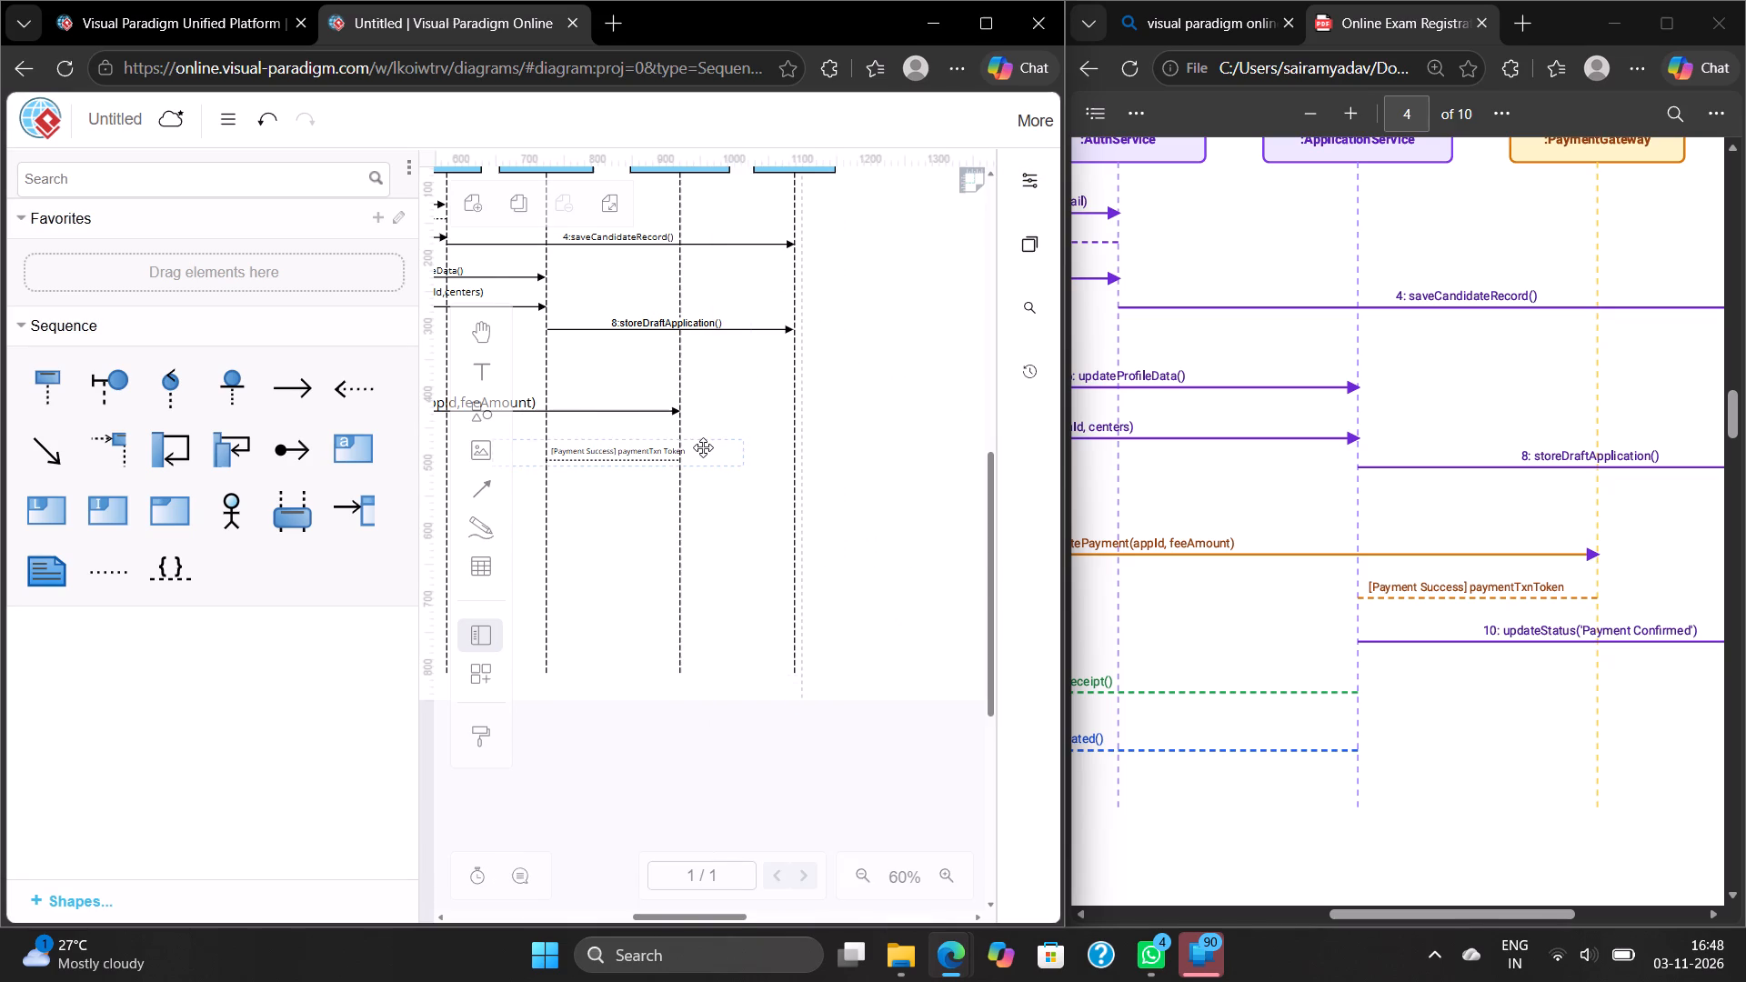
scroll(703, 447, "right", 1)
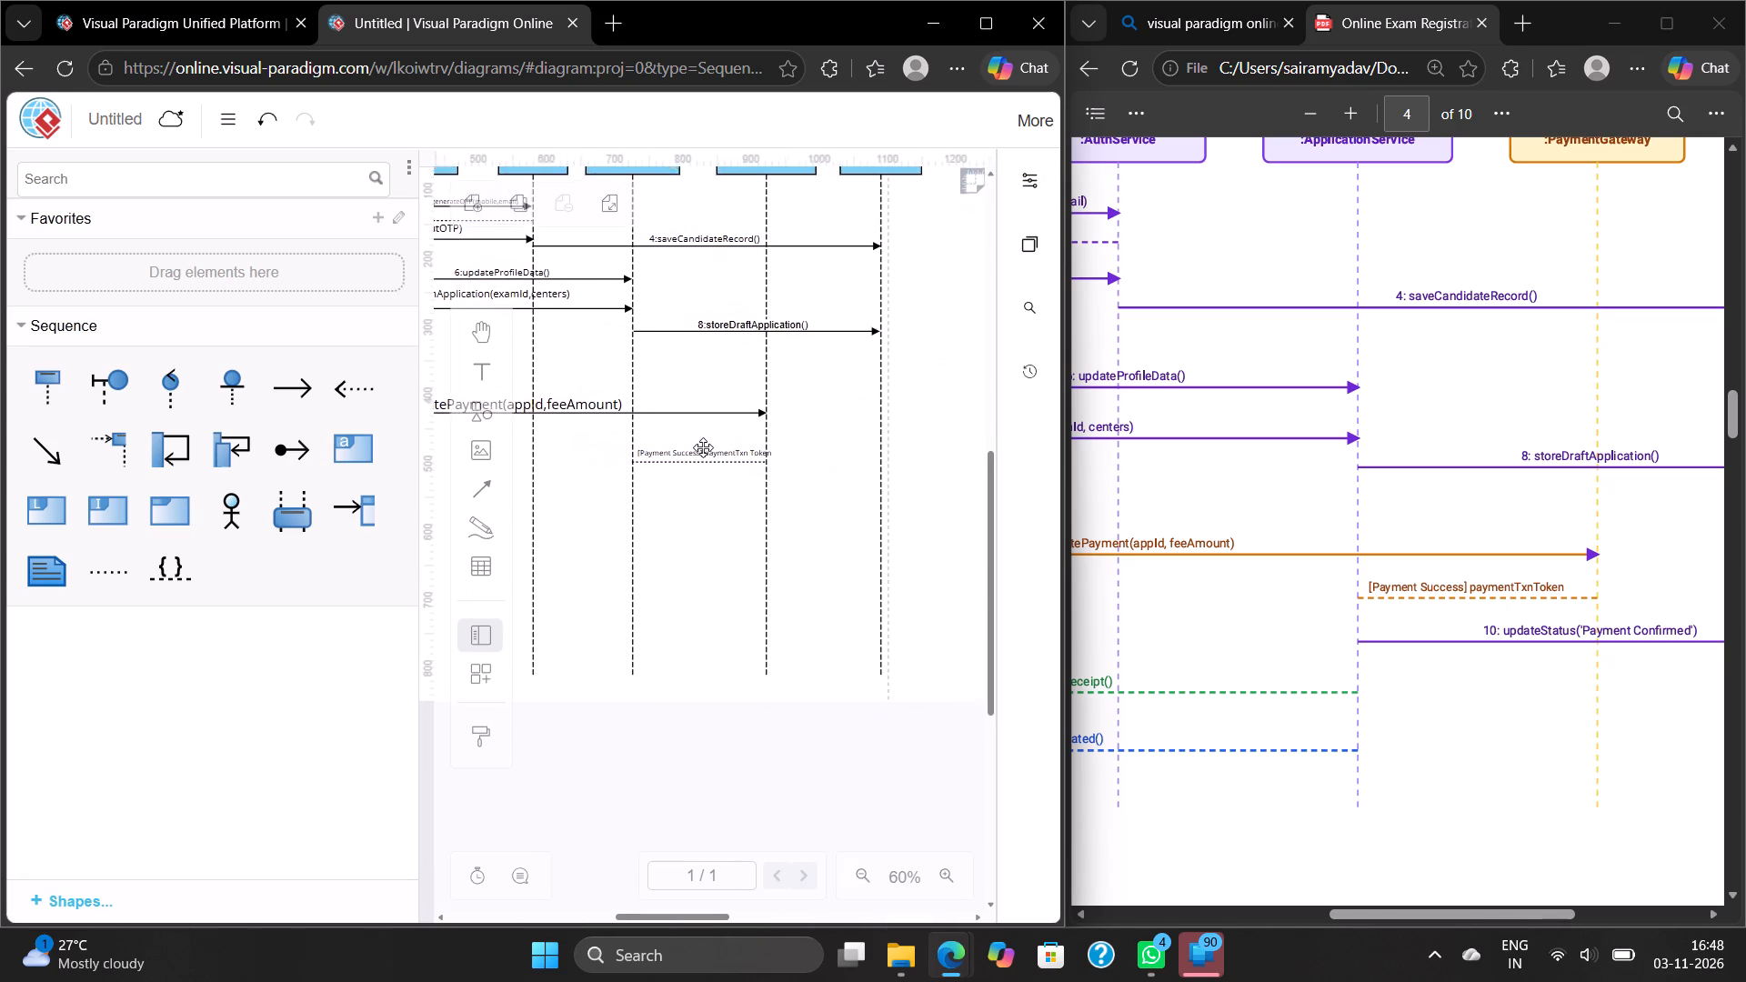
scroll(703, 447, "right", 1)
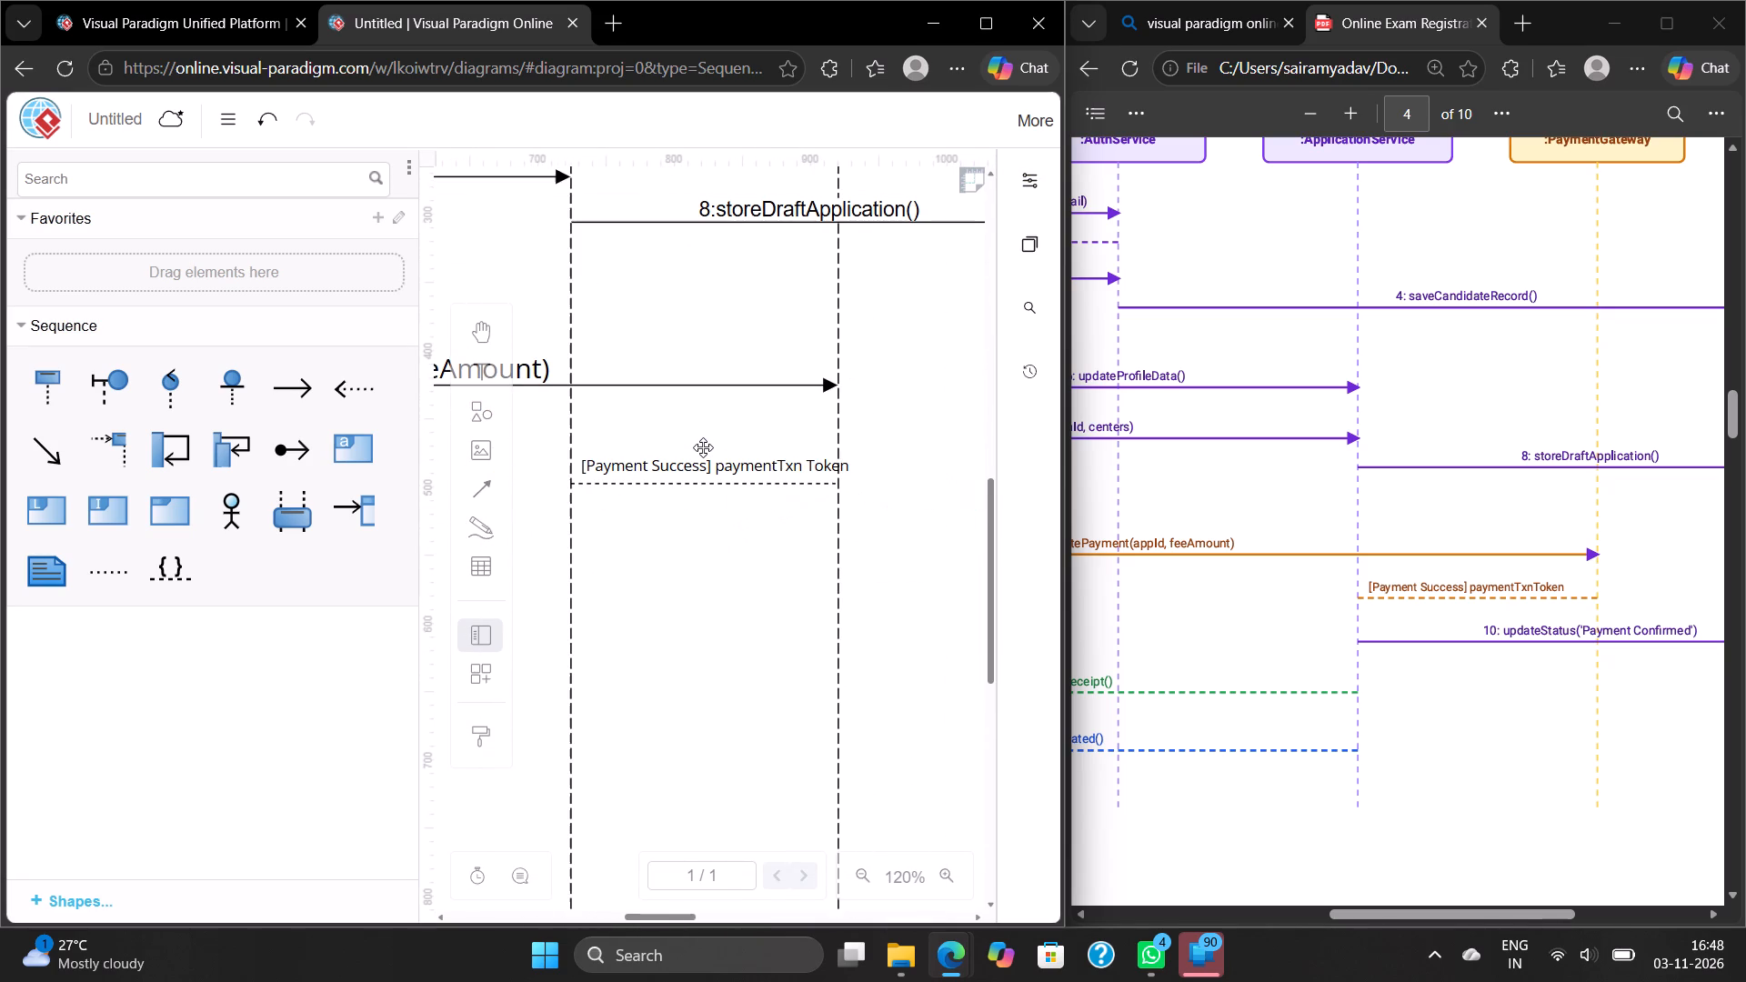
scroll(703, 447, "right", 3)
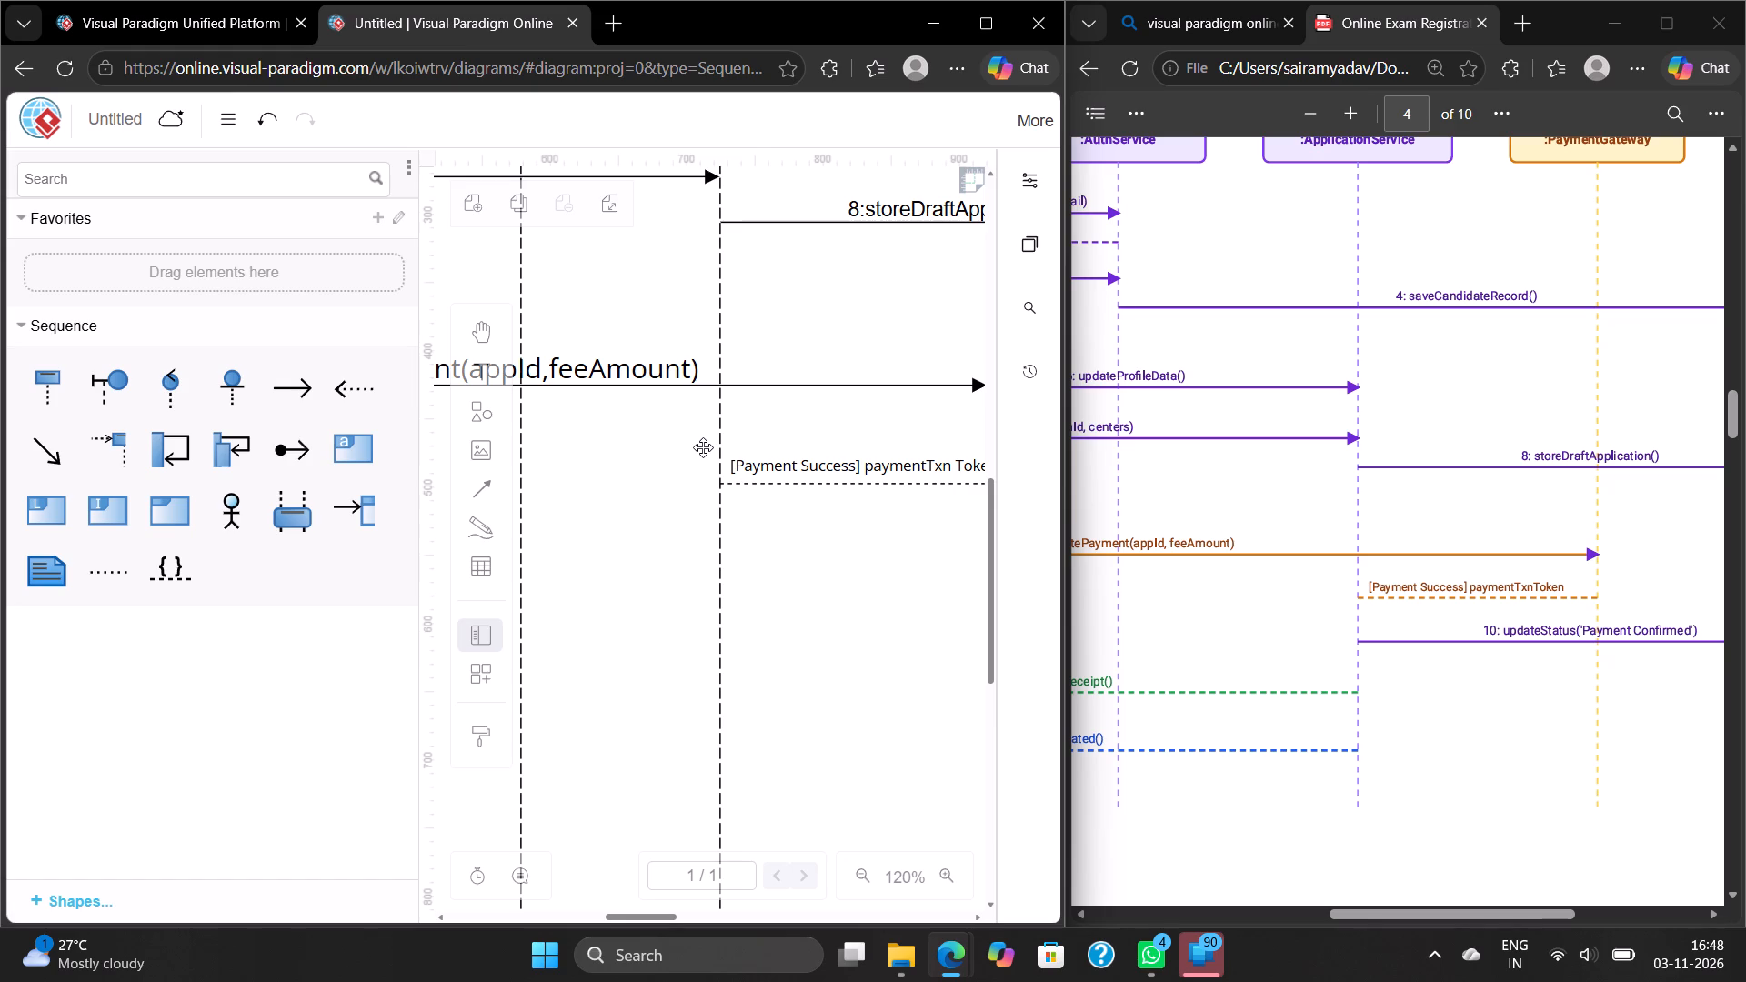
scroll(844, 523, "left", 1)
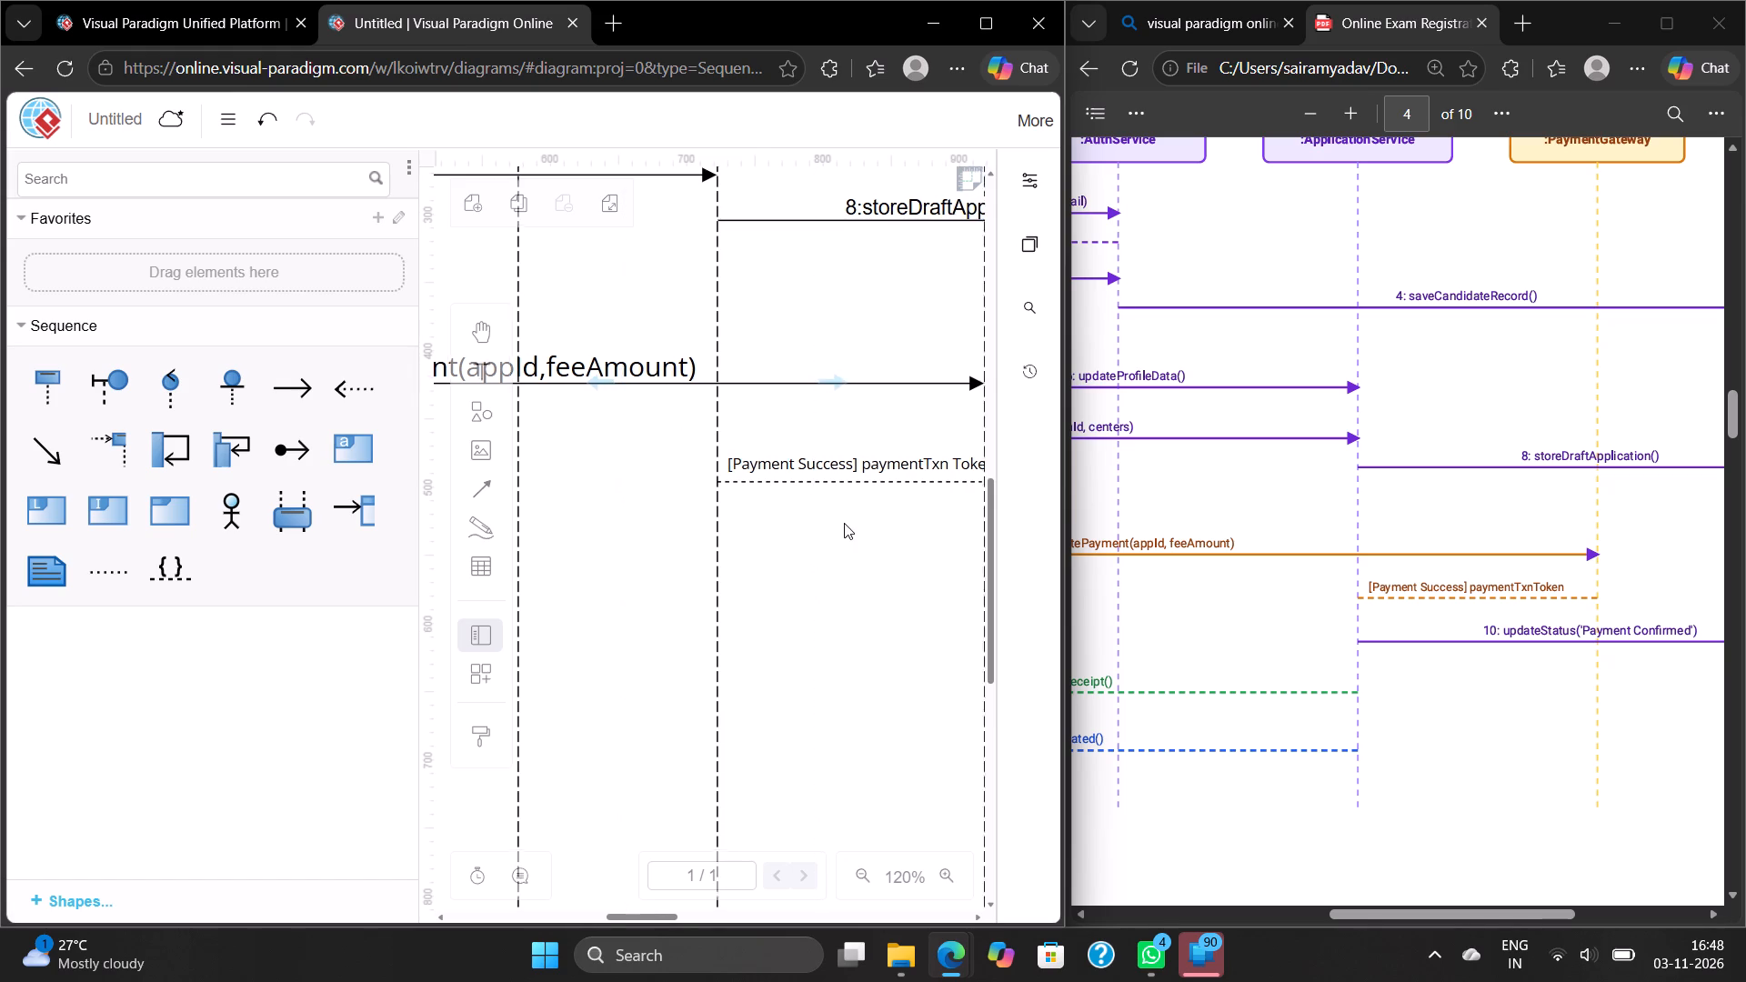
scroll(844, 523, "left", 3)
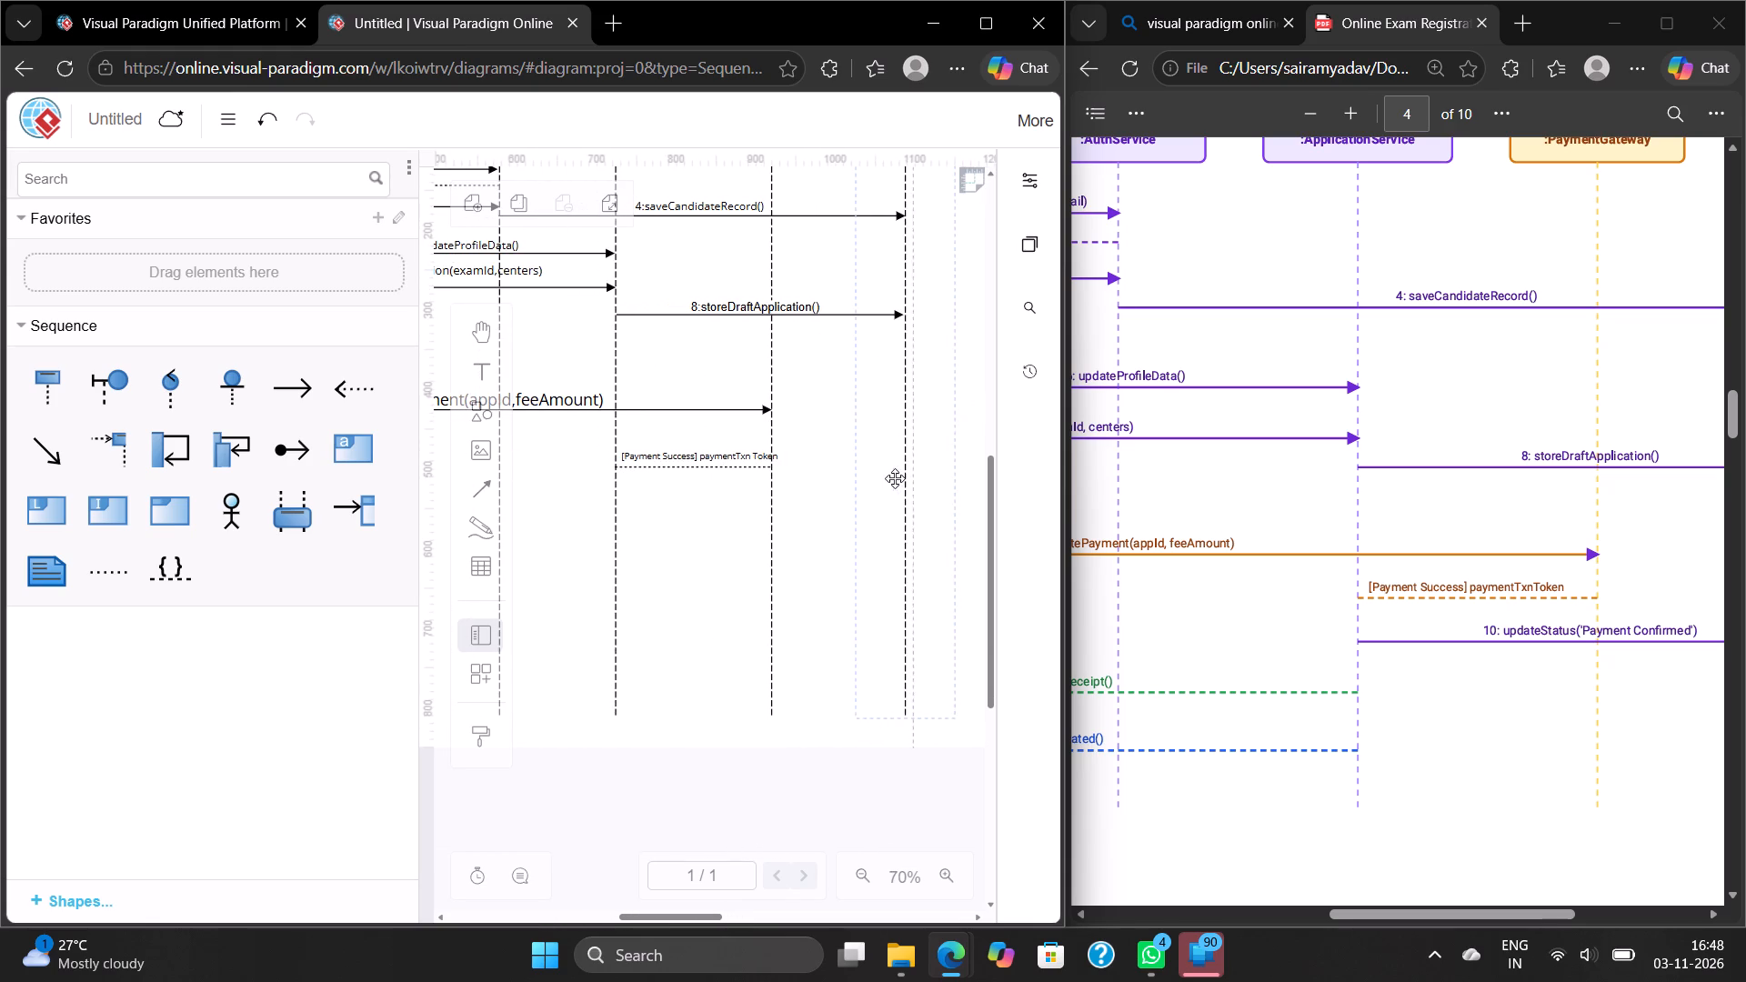
Draw a connector from the ApplicationService lifeline to the Database lifeline, placed horizontally below the payment success reply.
scroll(1380, 495, "left", 2)
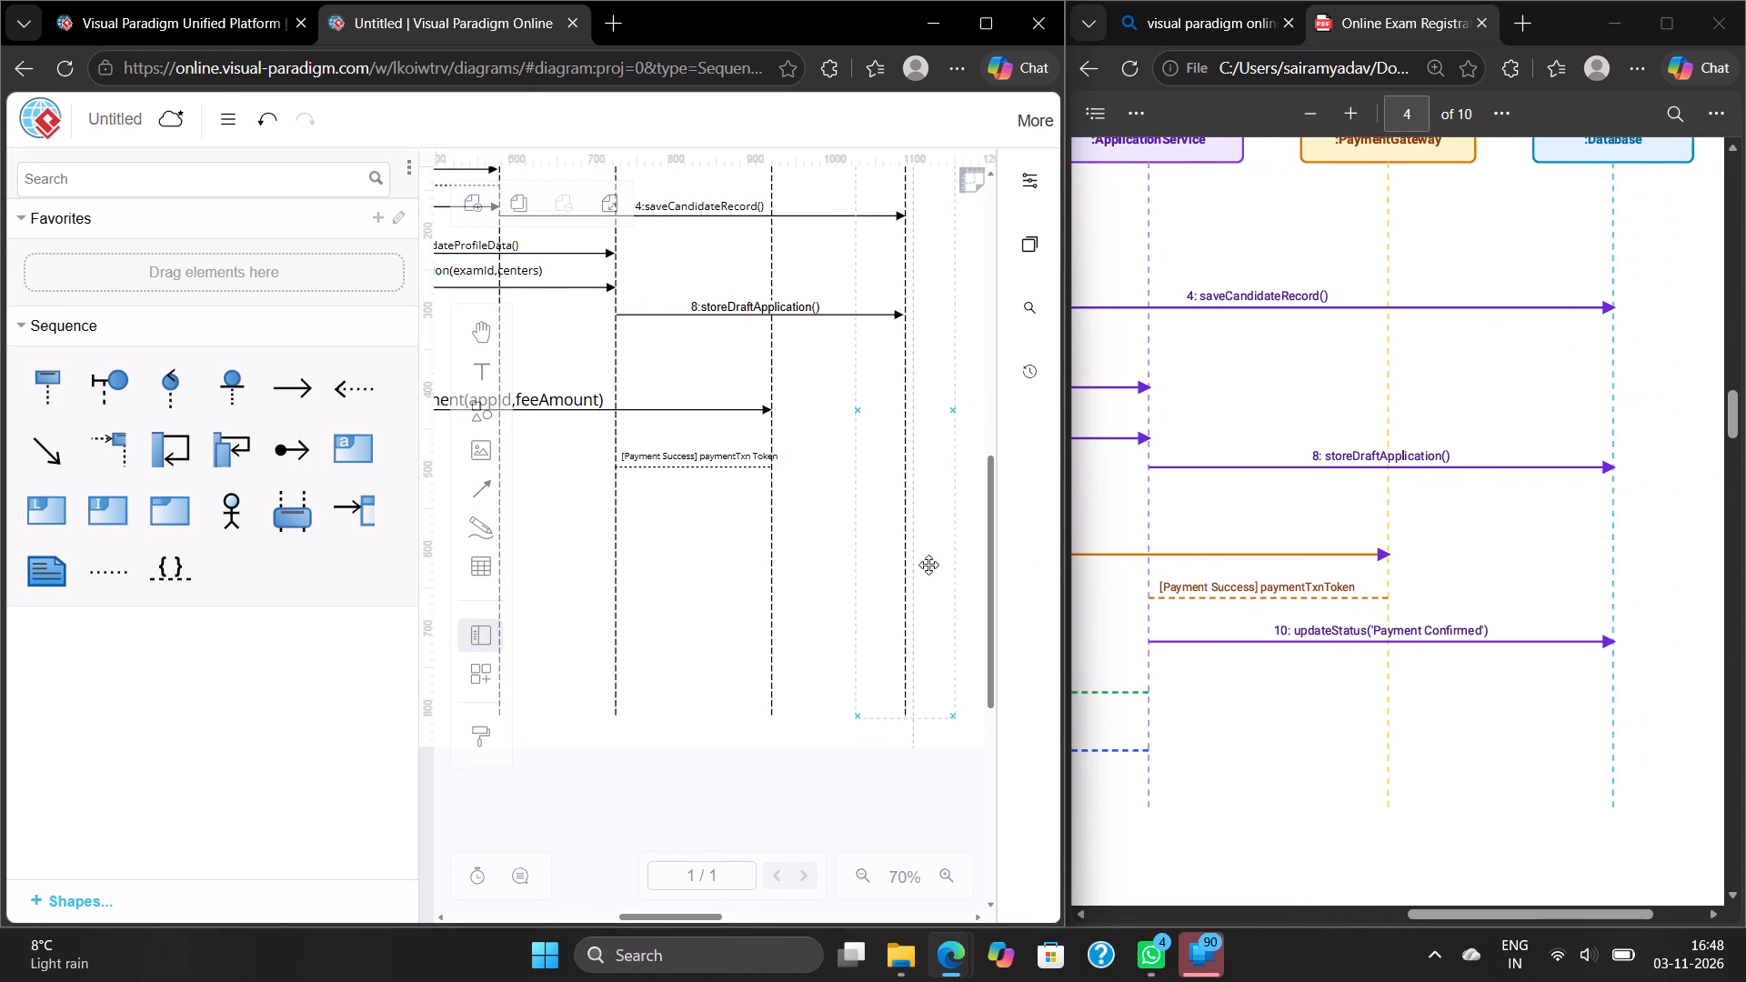
left_click(469, 494)
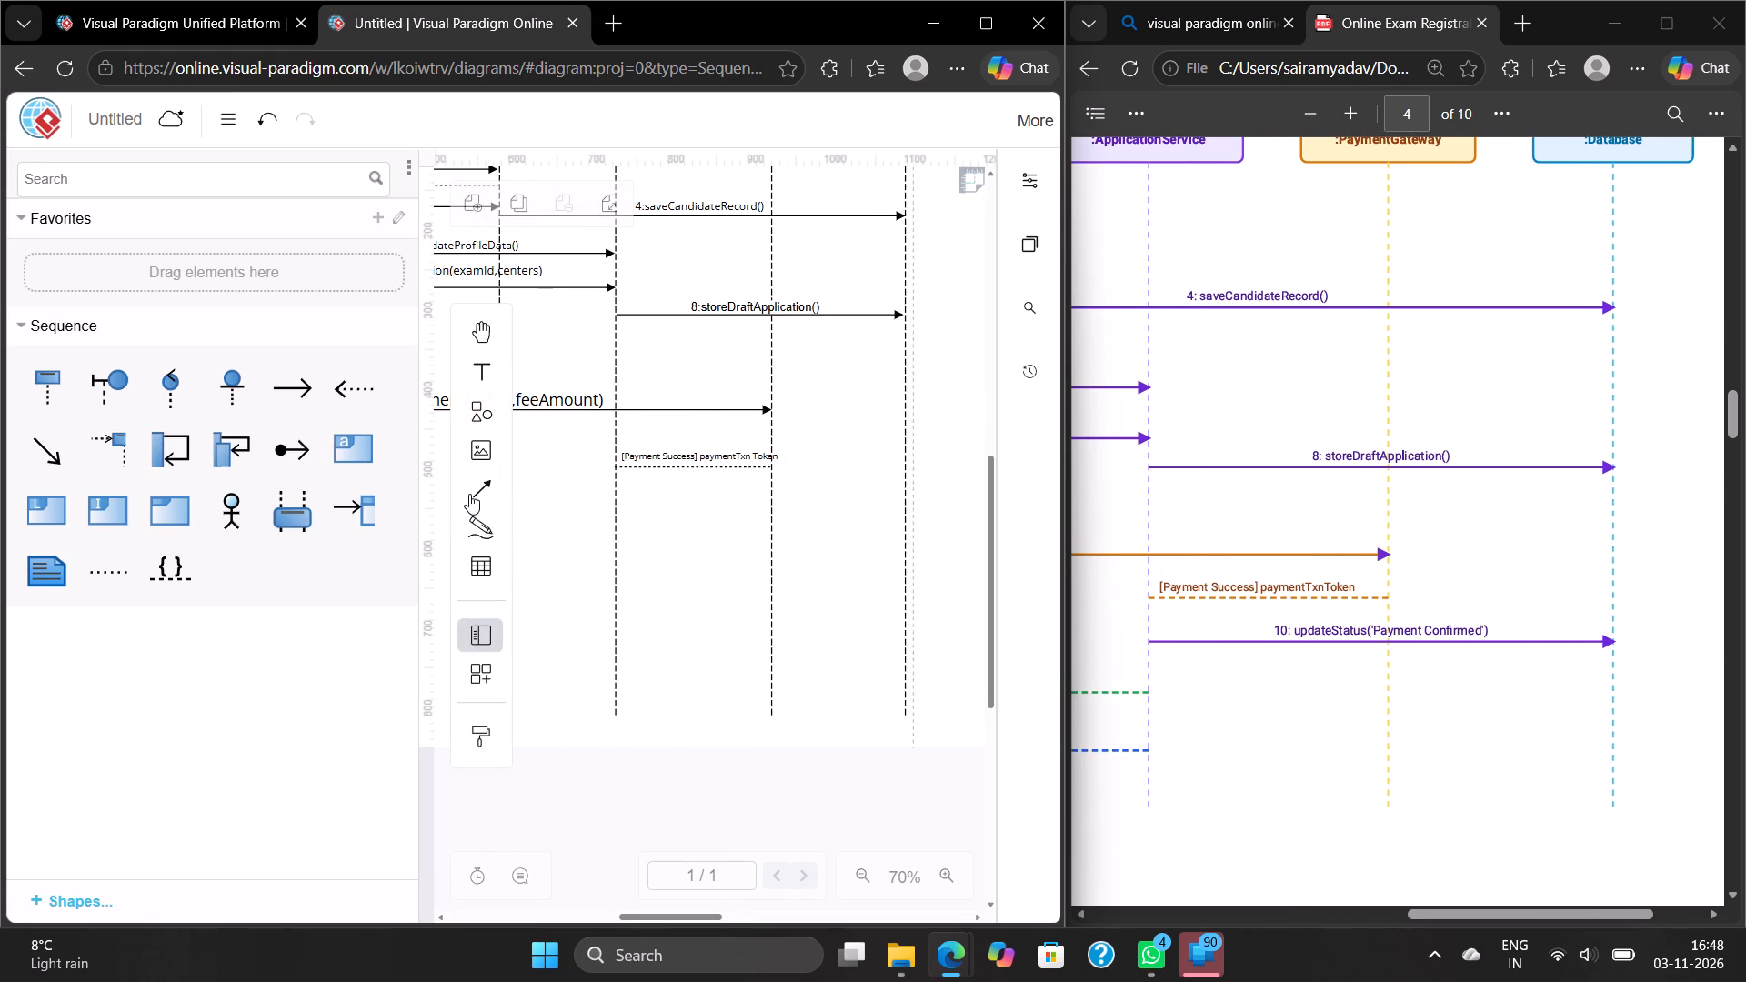
left_click(556, 444)
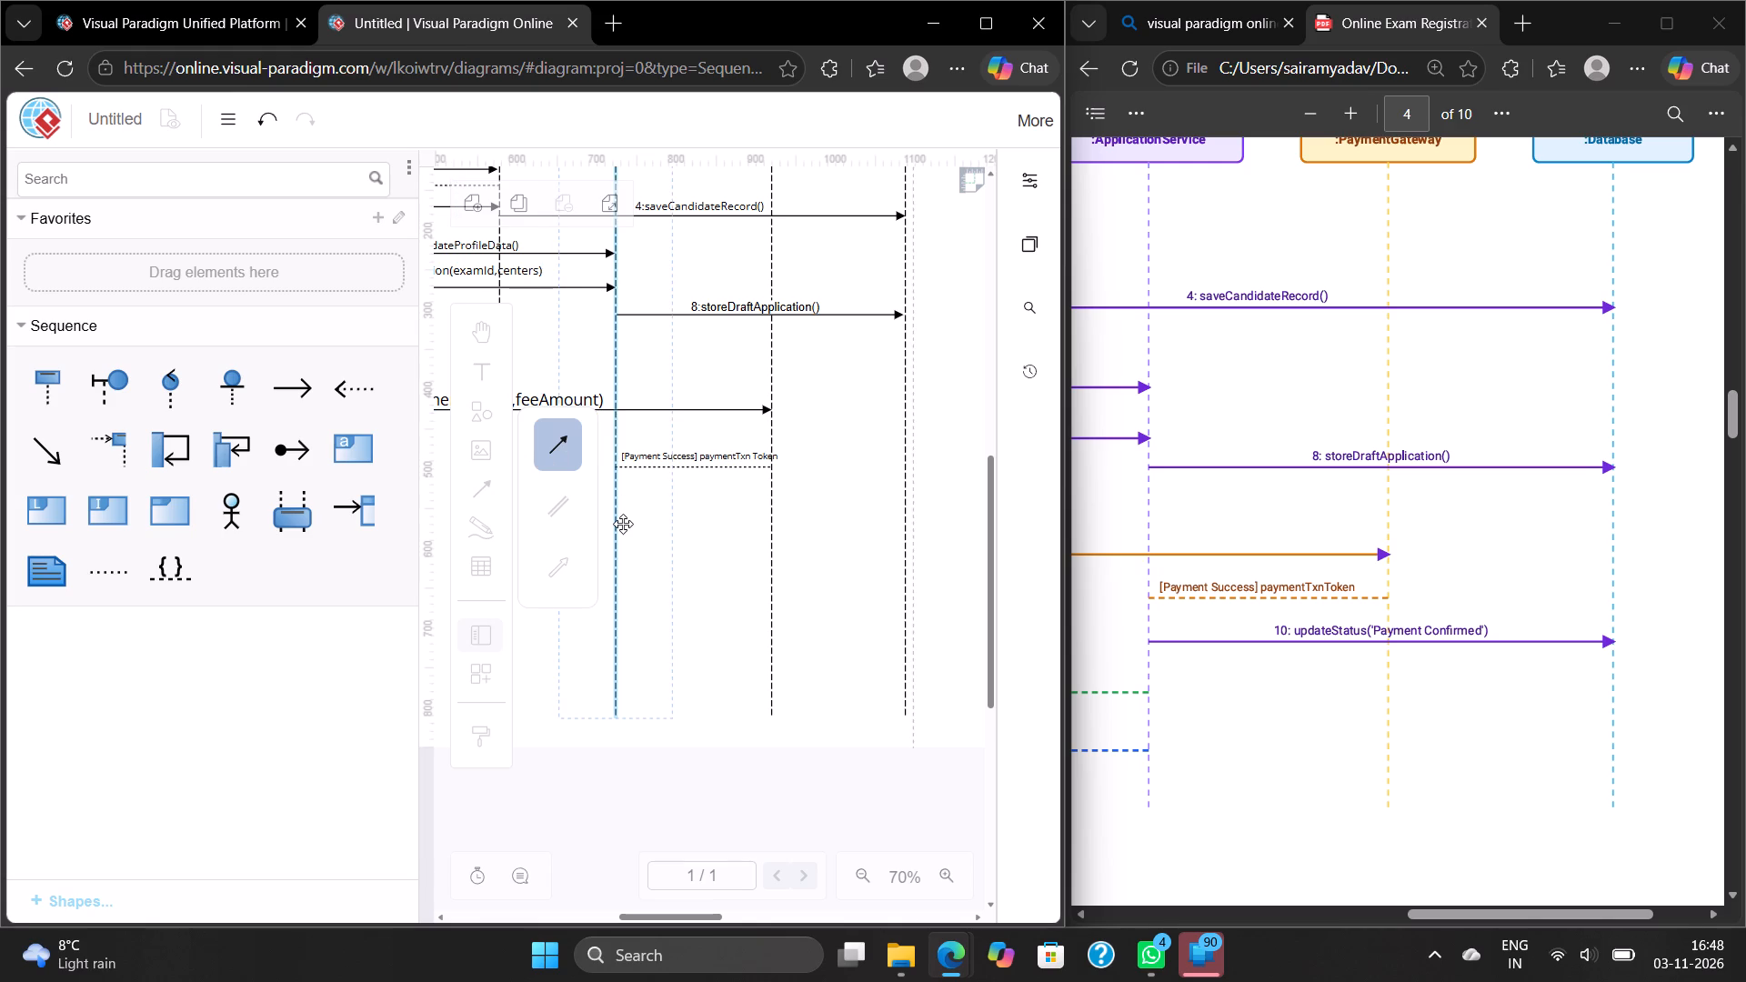
left_click_drag(617, 525, 670, 519)
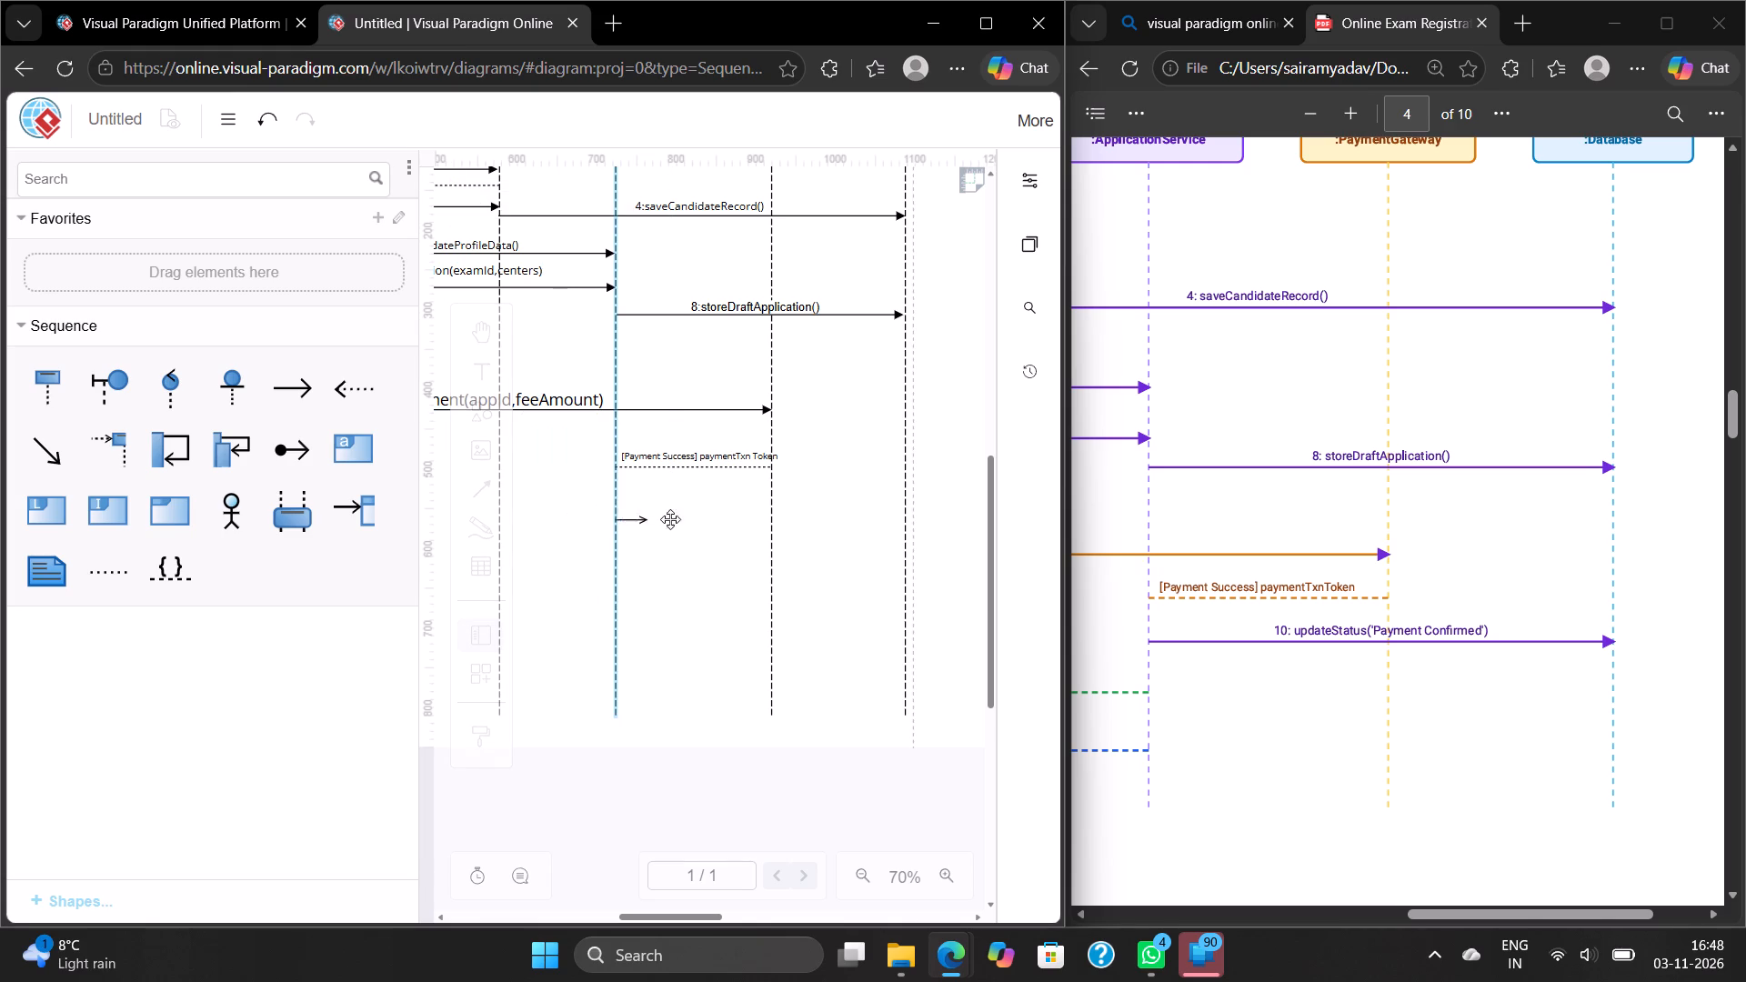
left_click_drag(670, 519, 907, 512)
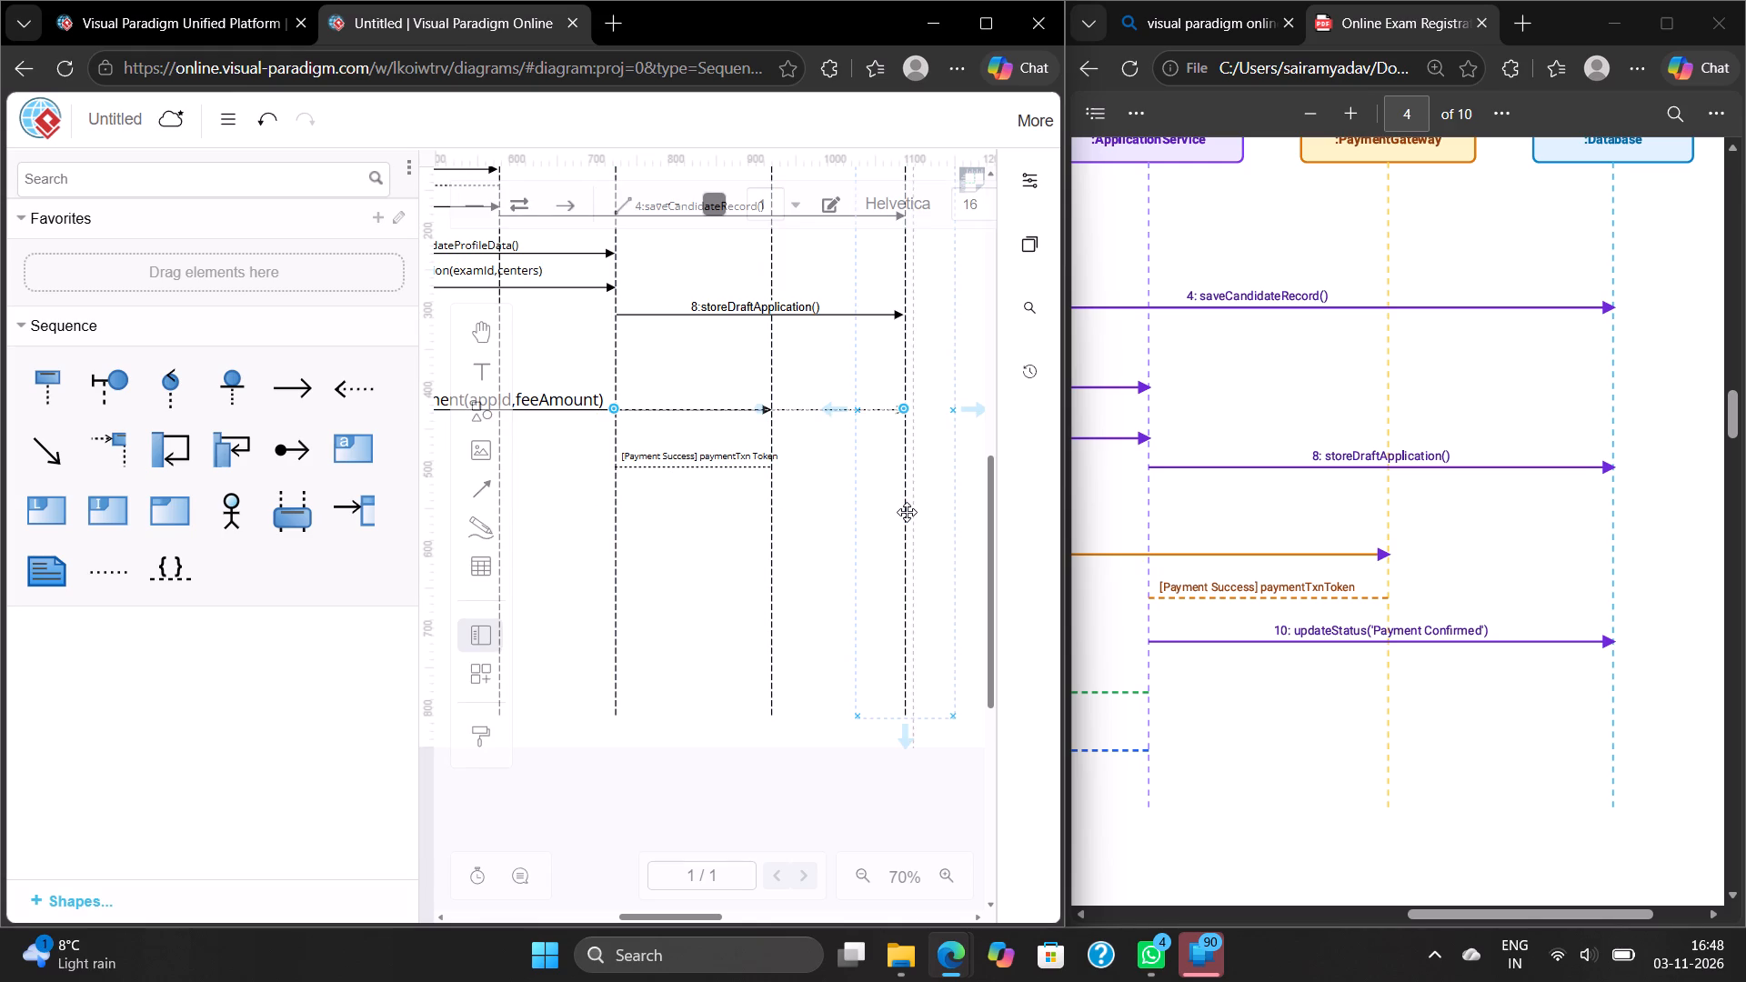
left_click_drag(902, 407, 905, 449)
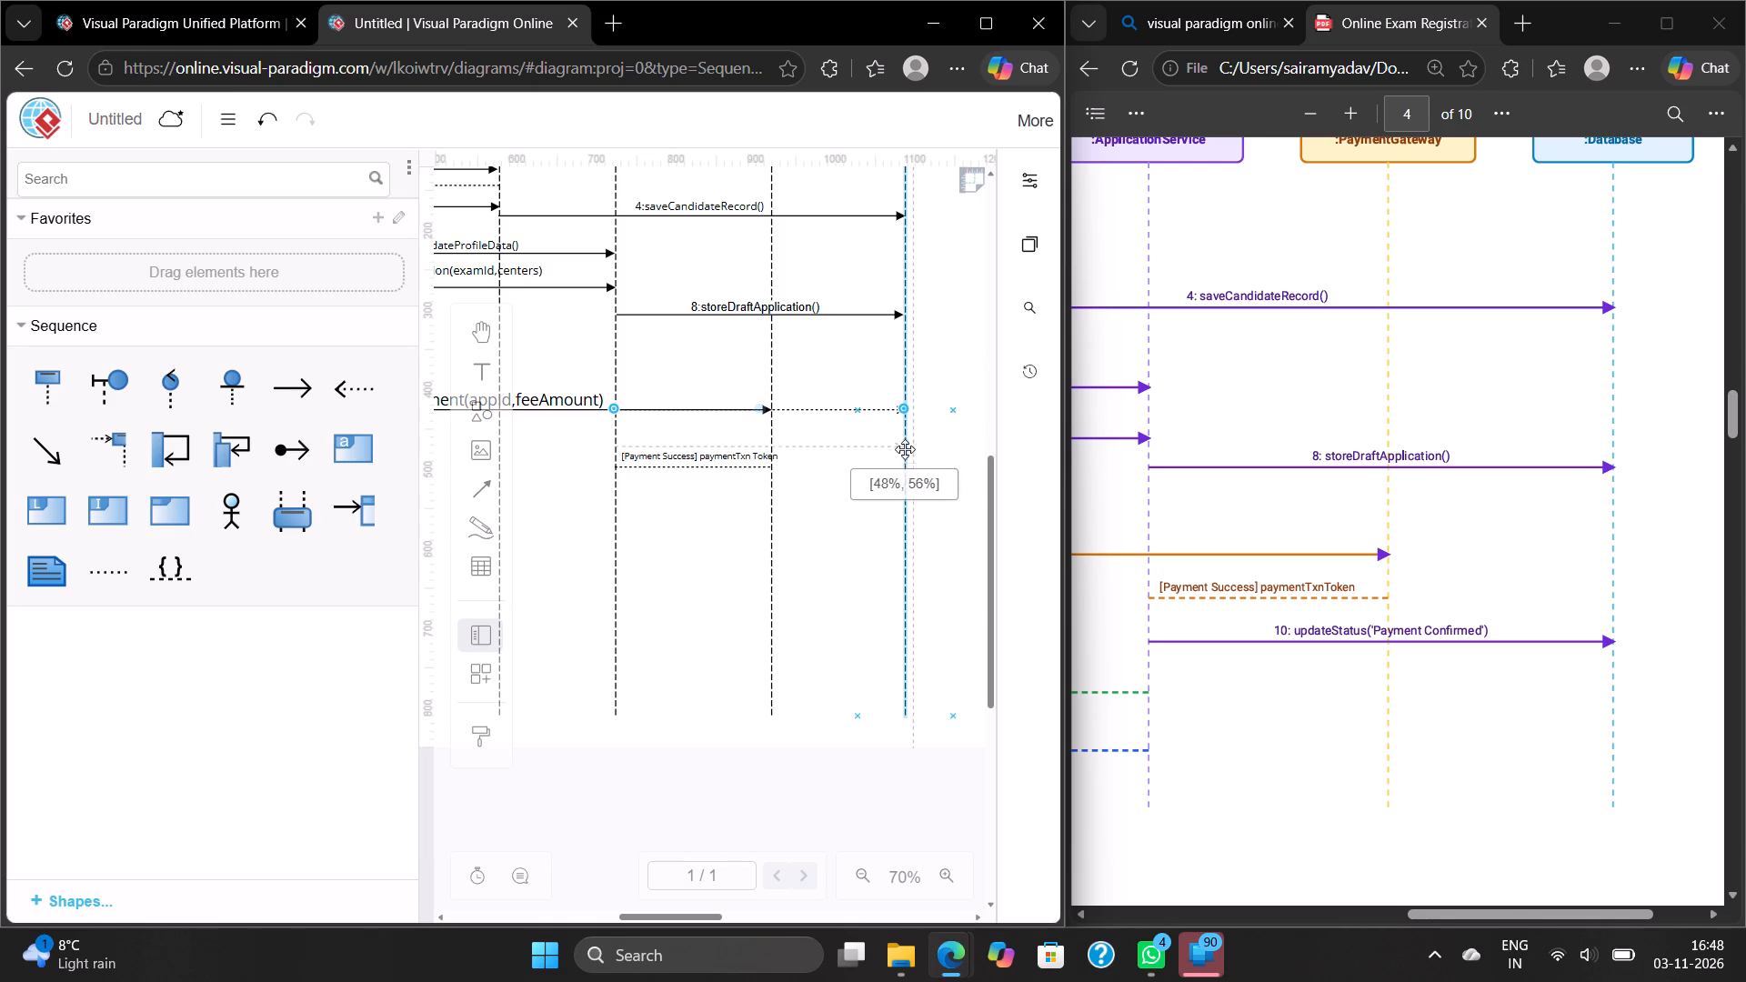
left_click_drag(905, 449, 905, 516)
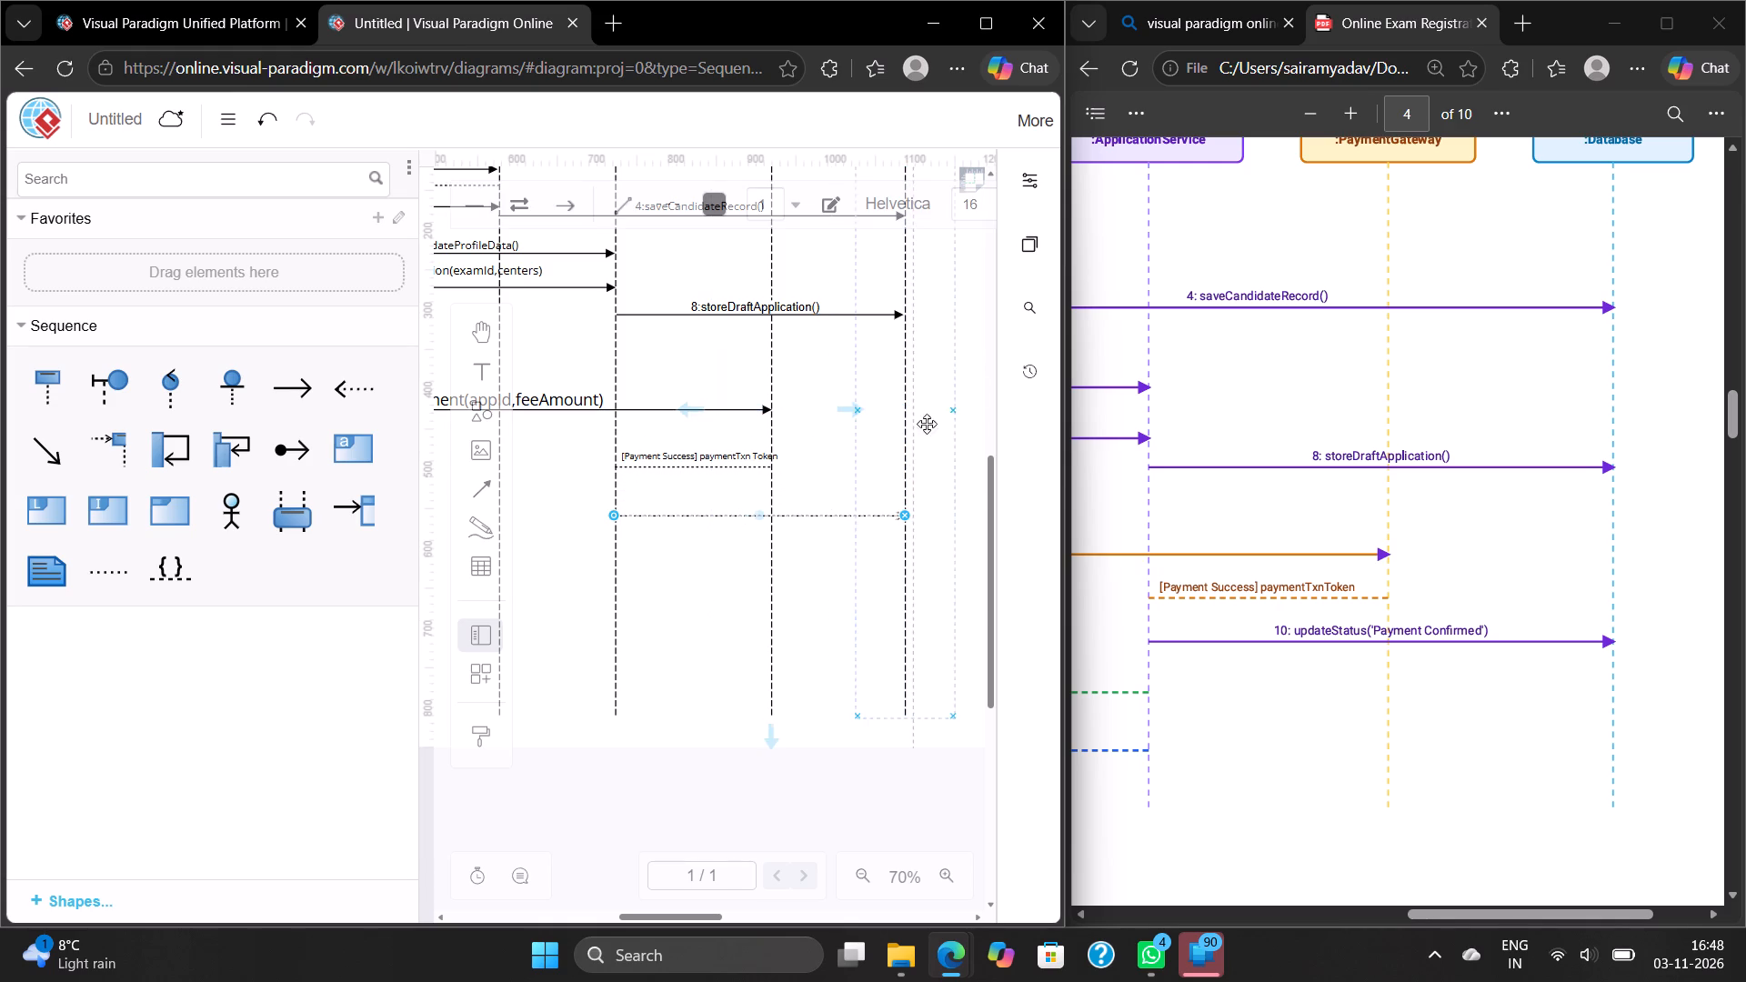
Give the new ApplicationService-to-Database connector a solid line and a filled arrowhead at its end.
left_click(1022, 180)
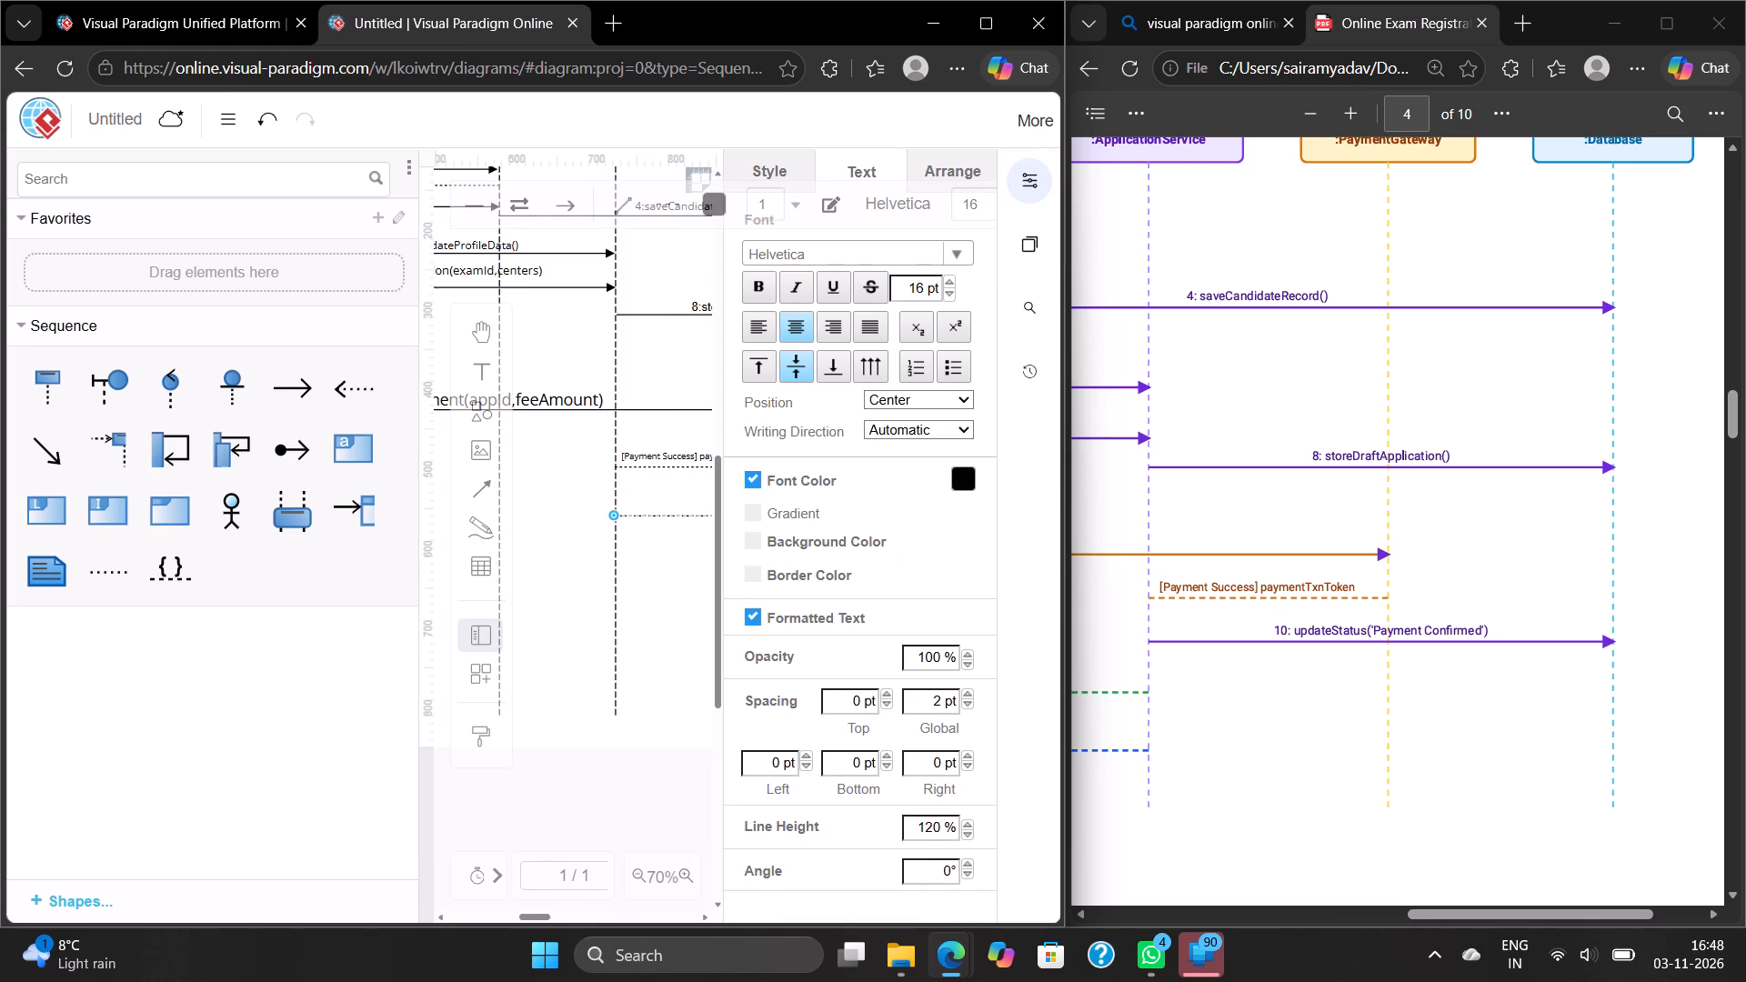
left_click_drag(764, 176, 773, 158)
left_click(773, 158)
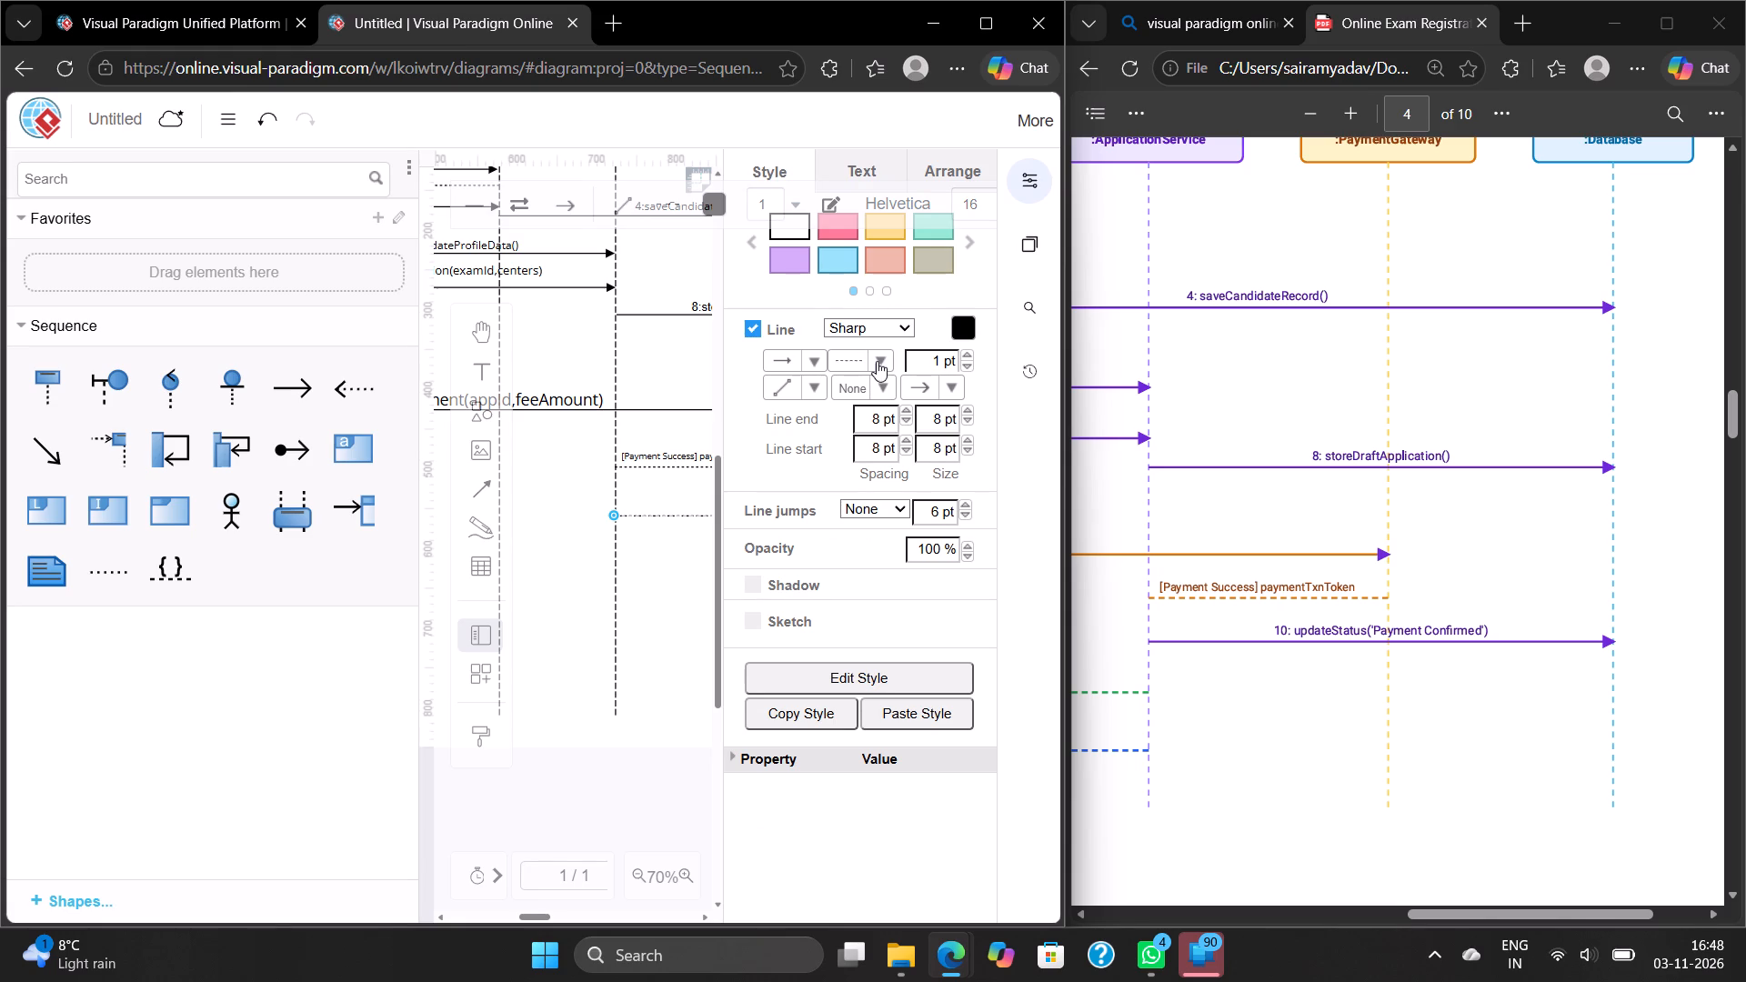
left_click(877, 361)
left_click(861, 382)
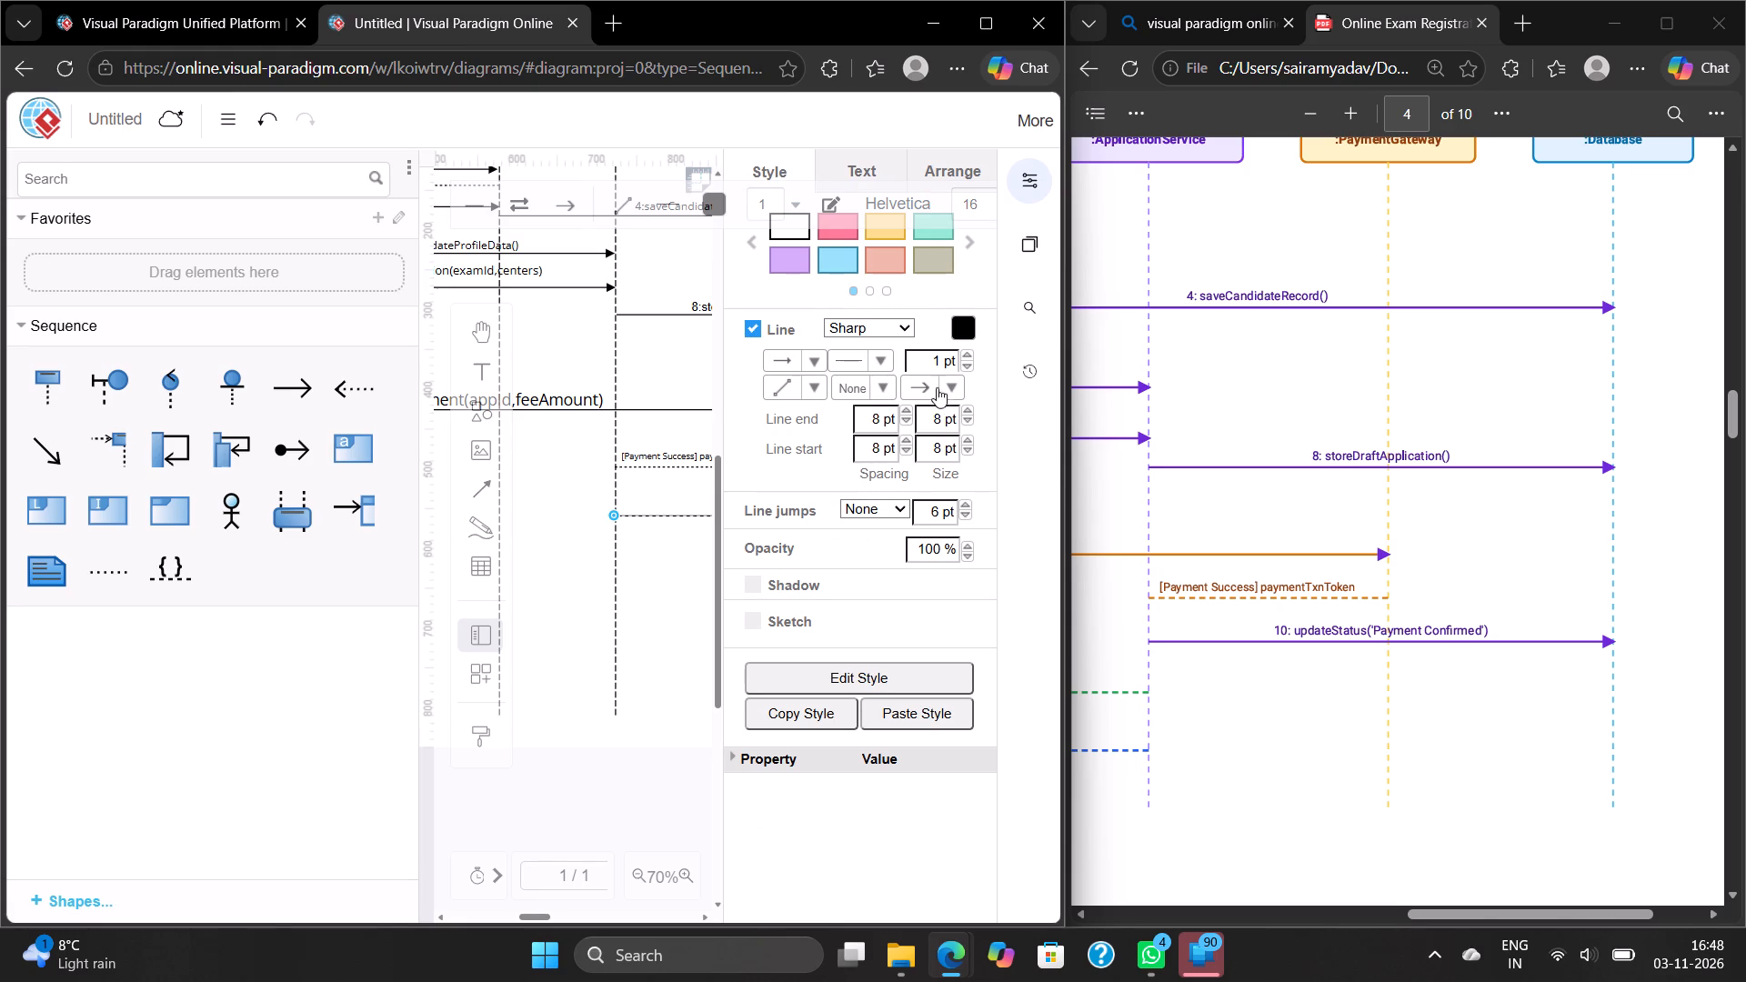
left_click(958, 388)
left_click(926, 298)
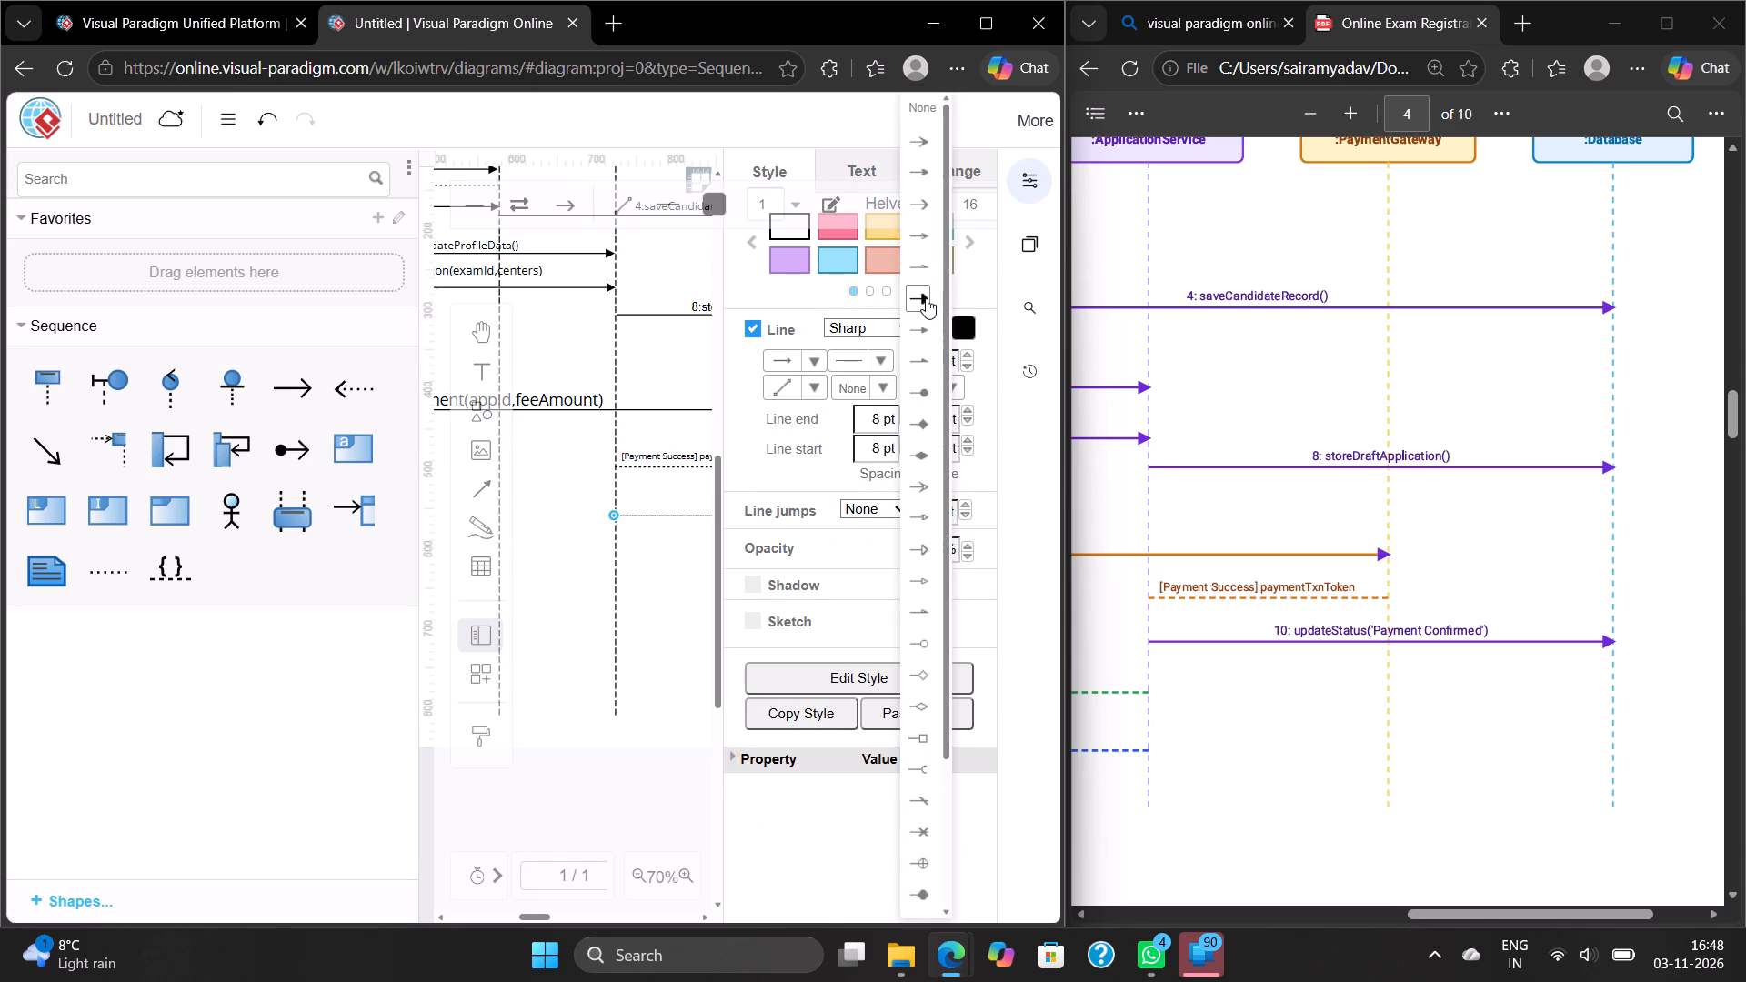
left_click(1029, 185)
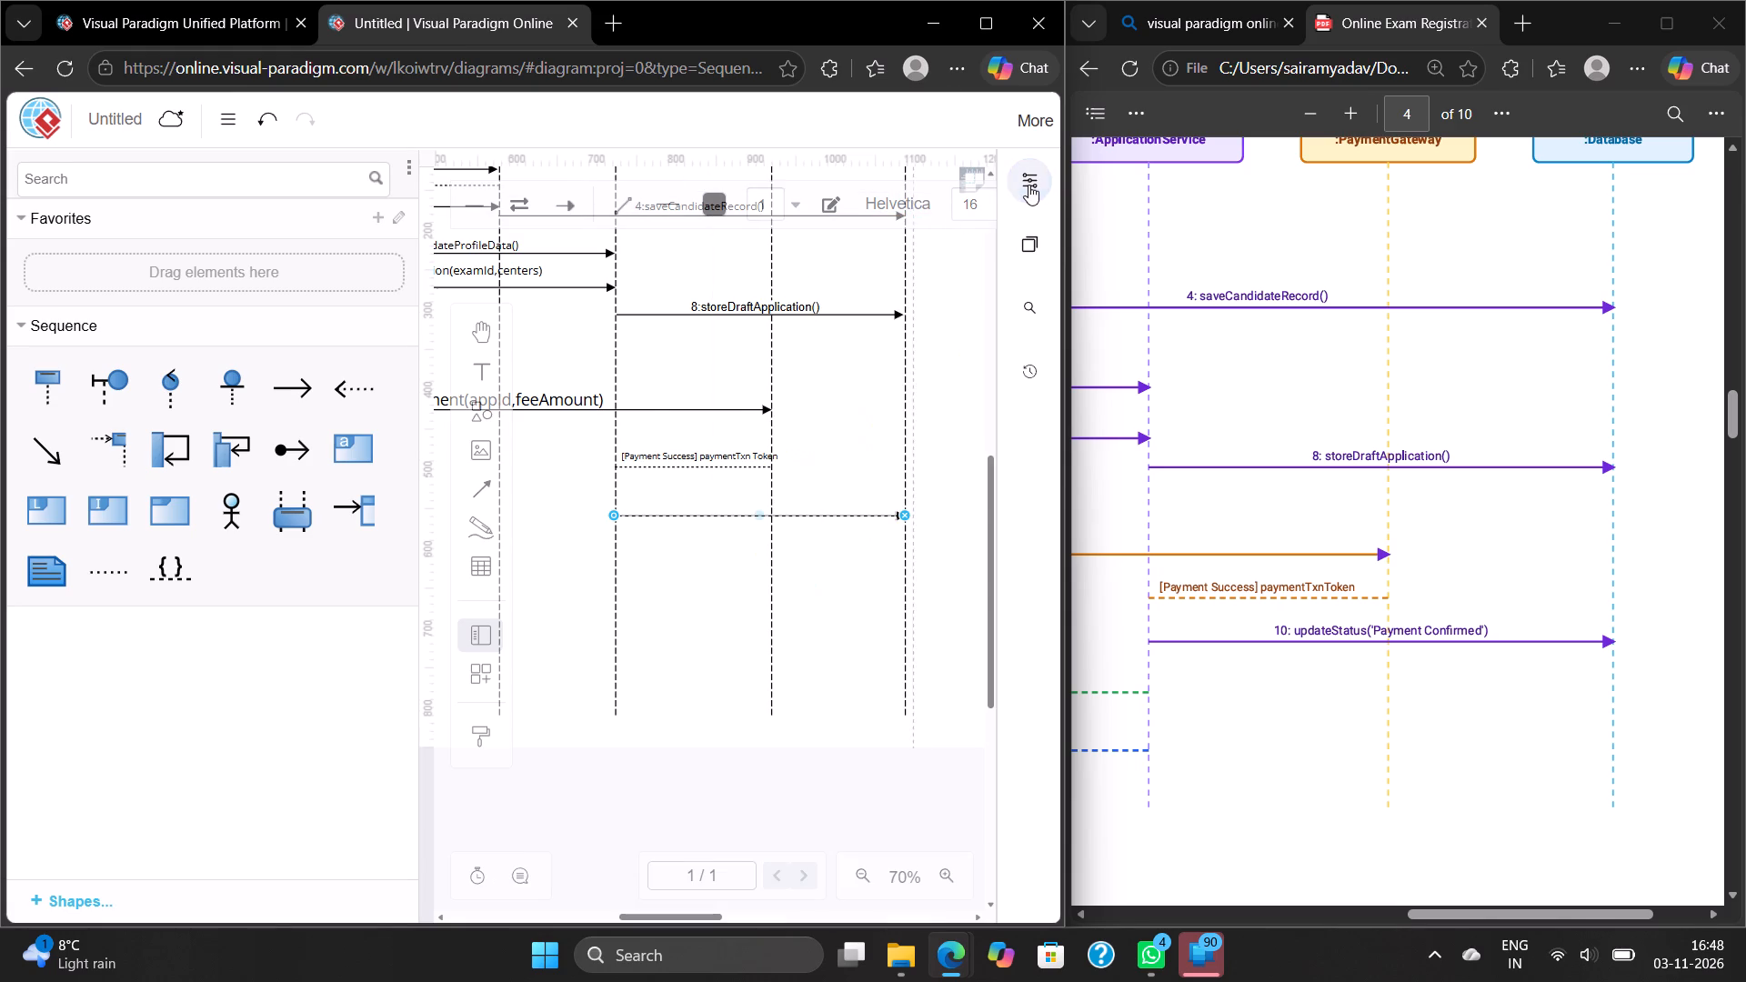
left_click(701, 583)
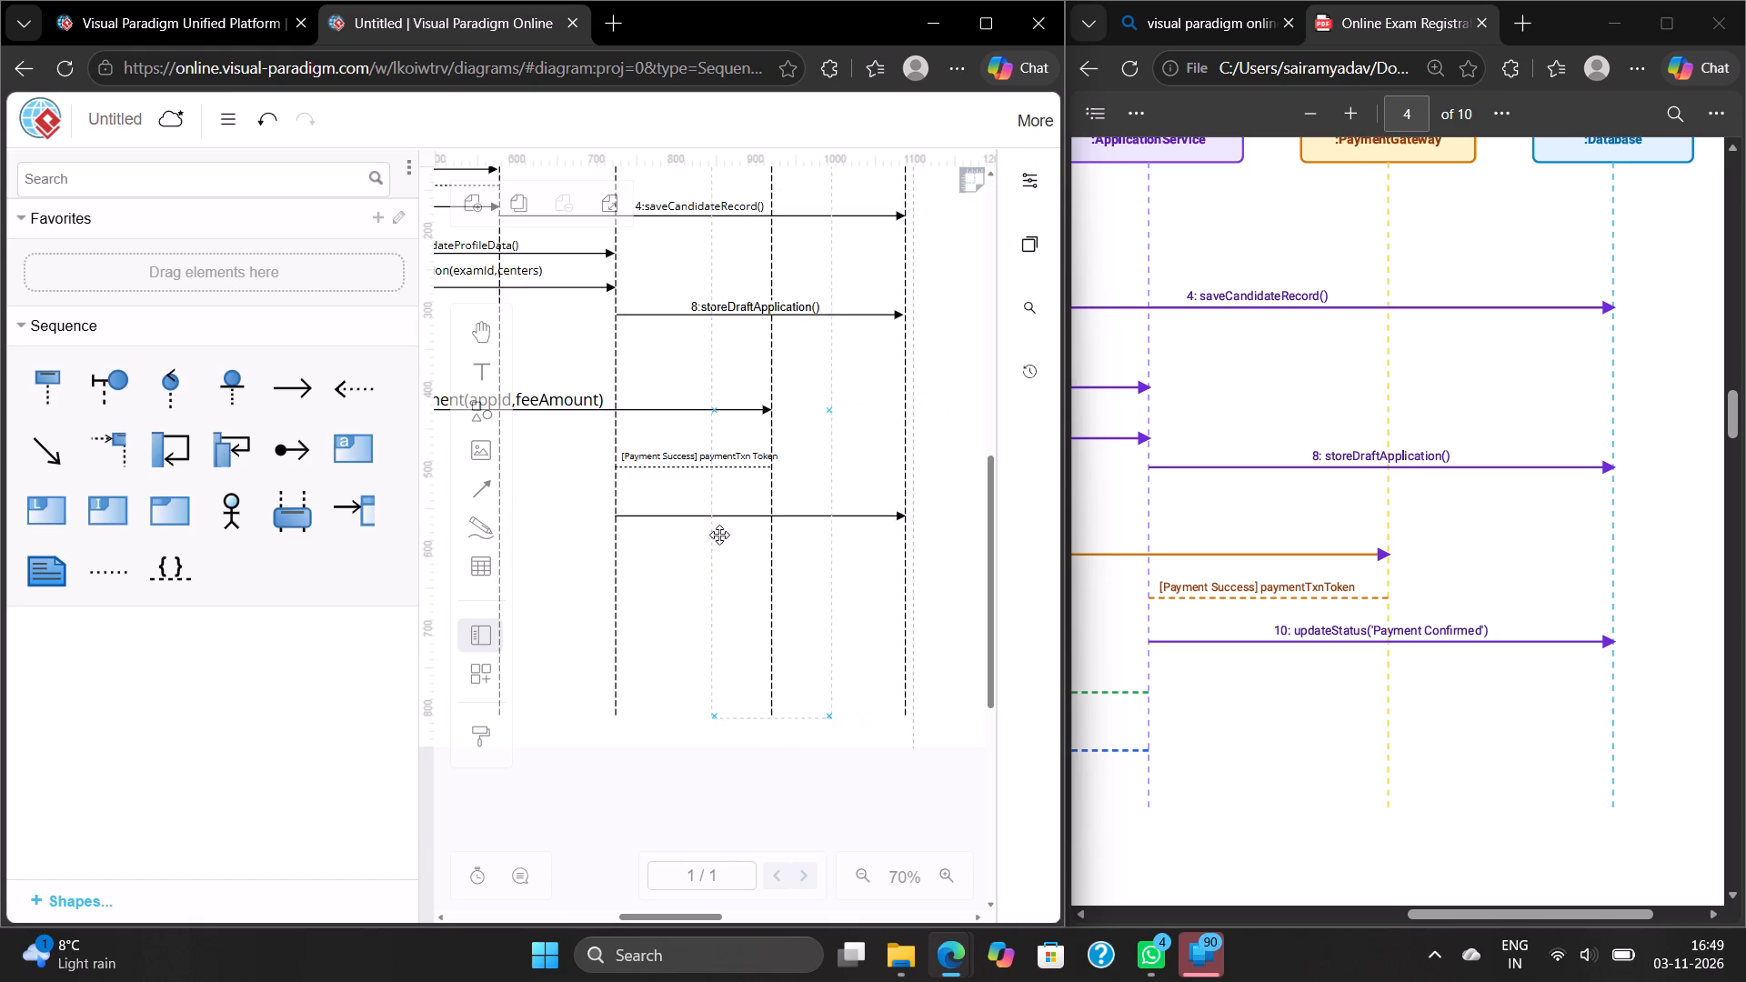
Label the new arrow to the Database lifeline 10: update Status('Payment Confirmed').
double_click(705, 512)
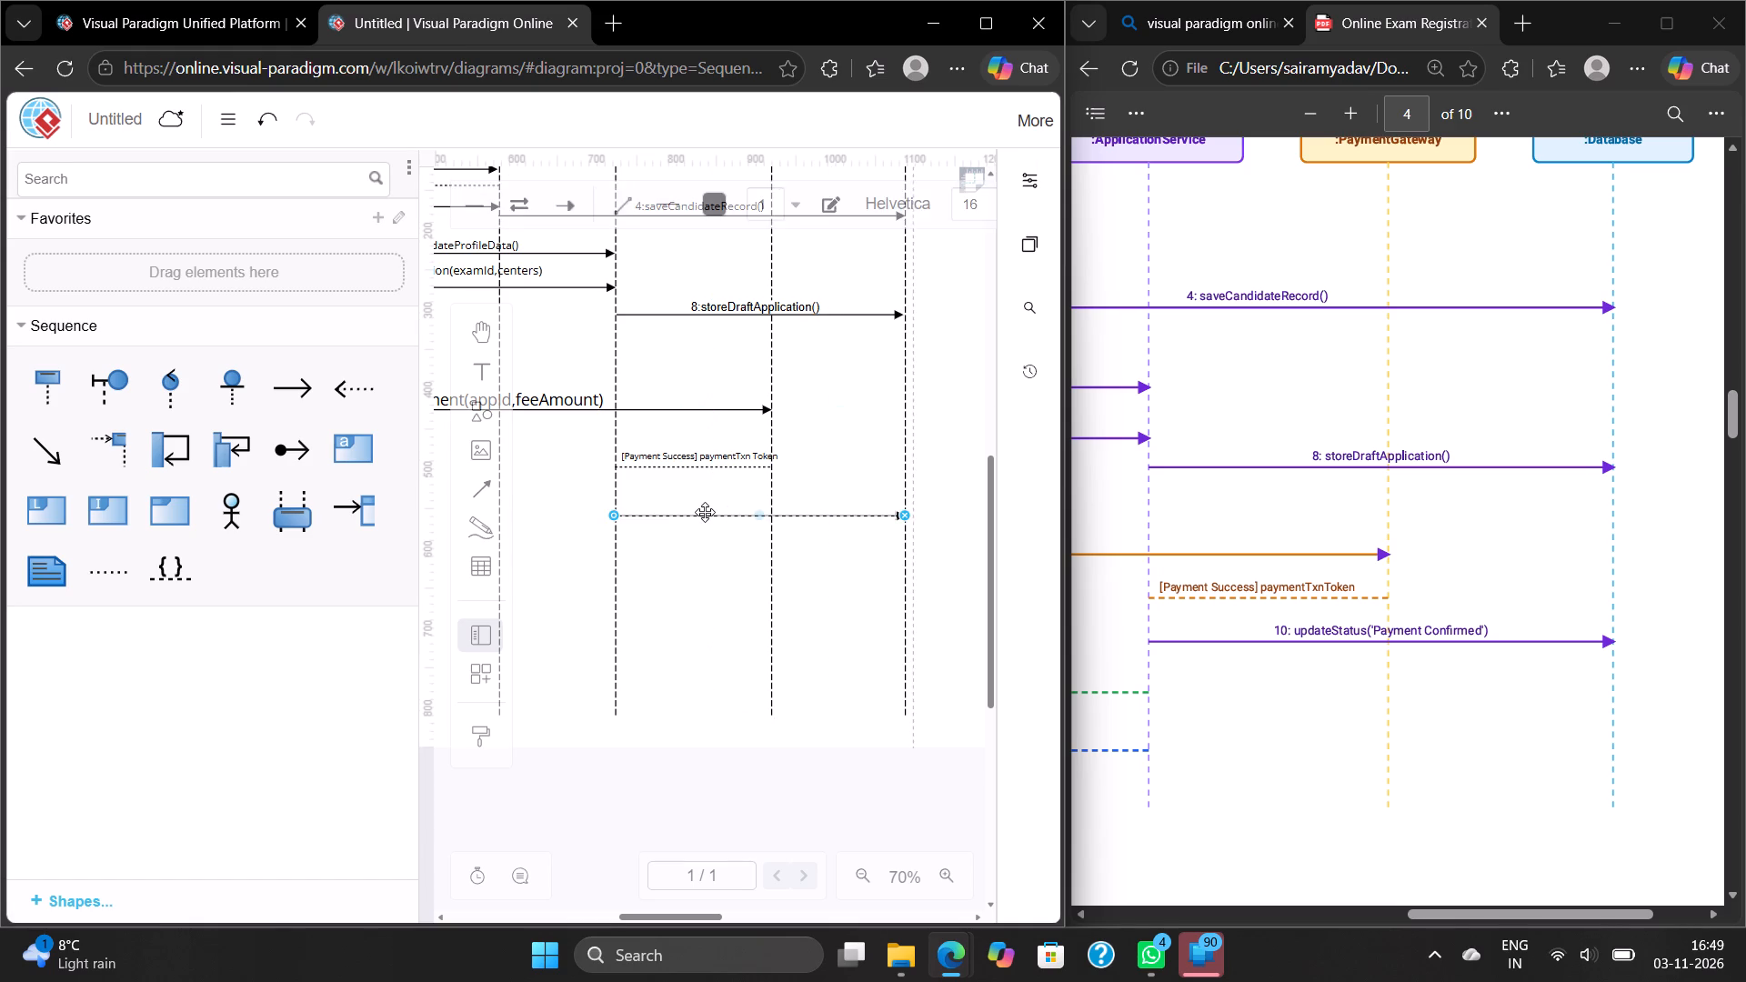
key("BackSpace")
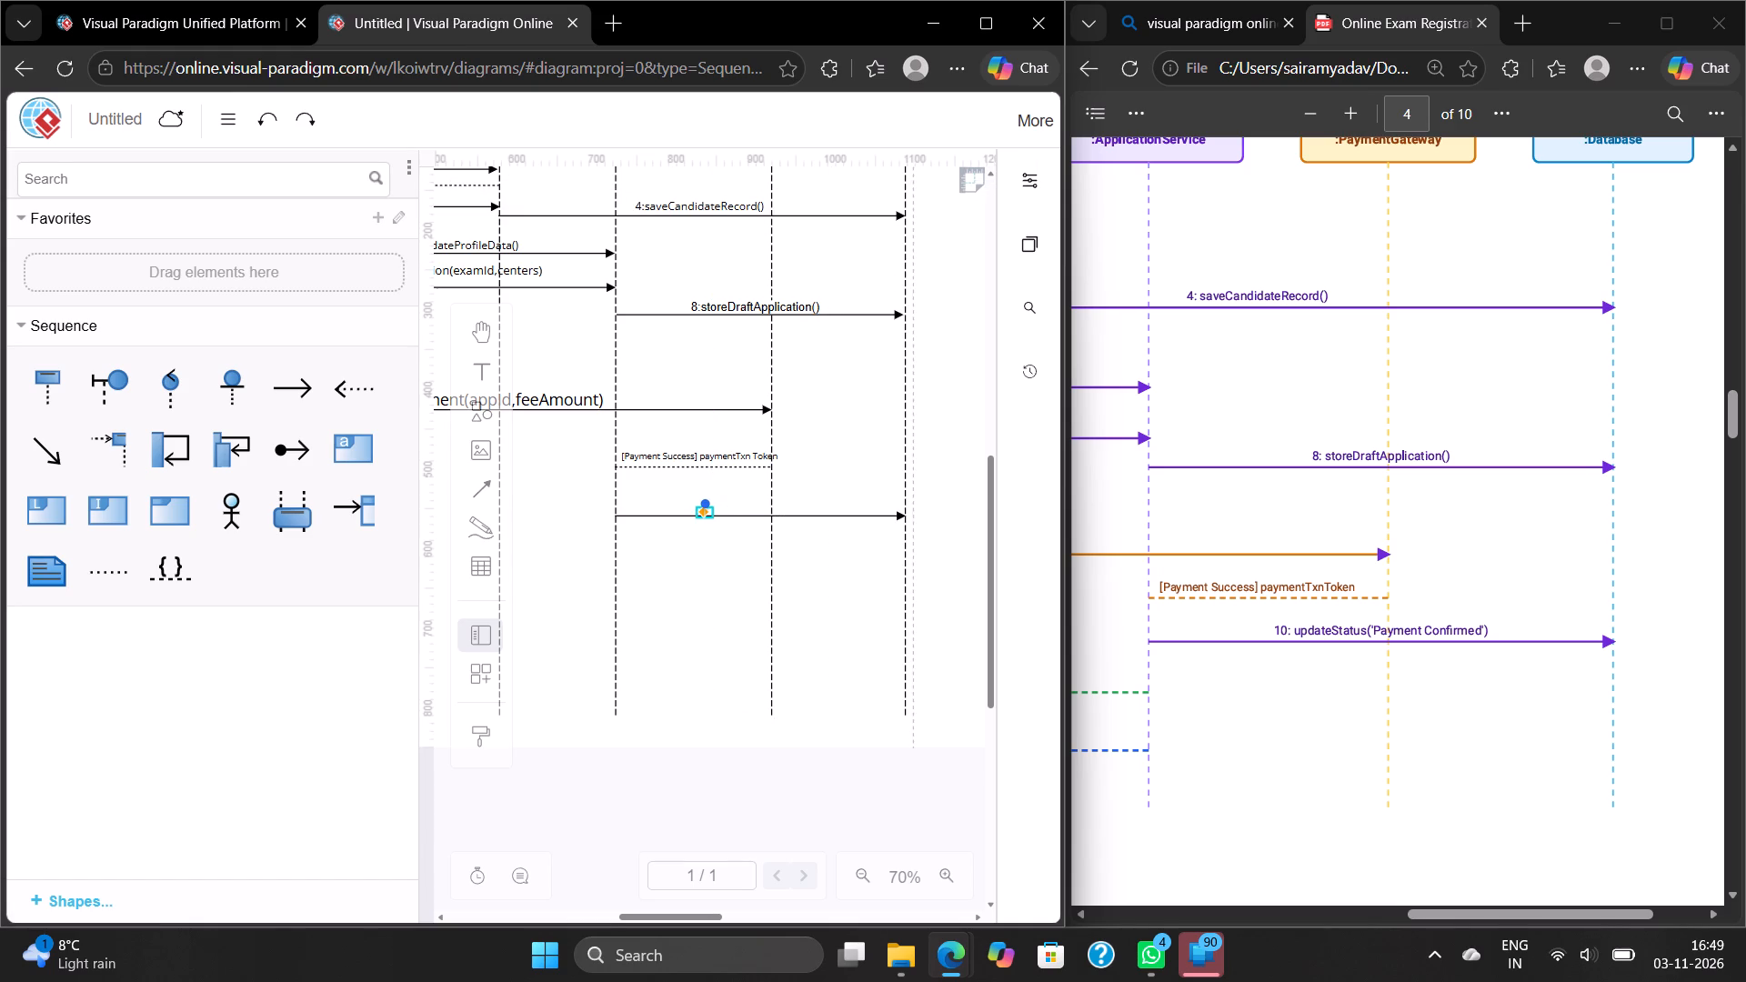
type("10")
key("shift+colon")
key("space")
type("update")
type("Status")
type("()")
key("Left")
type("''")
key("Left")
key("shift+p")
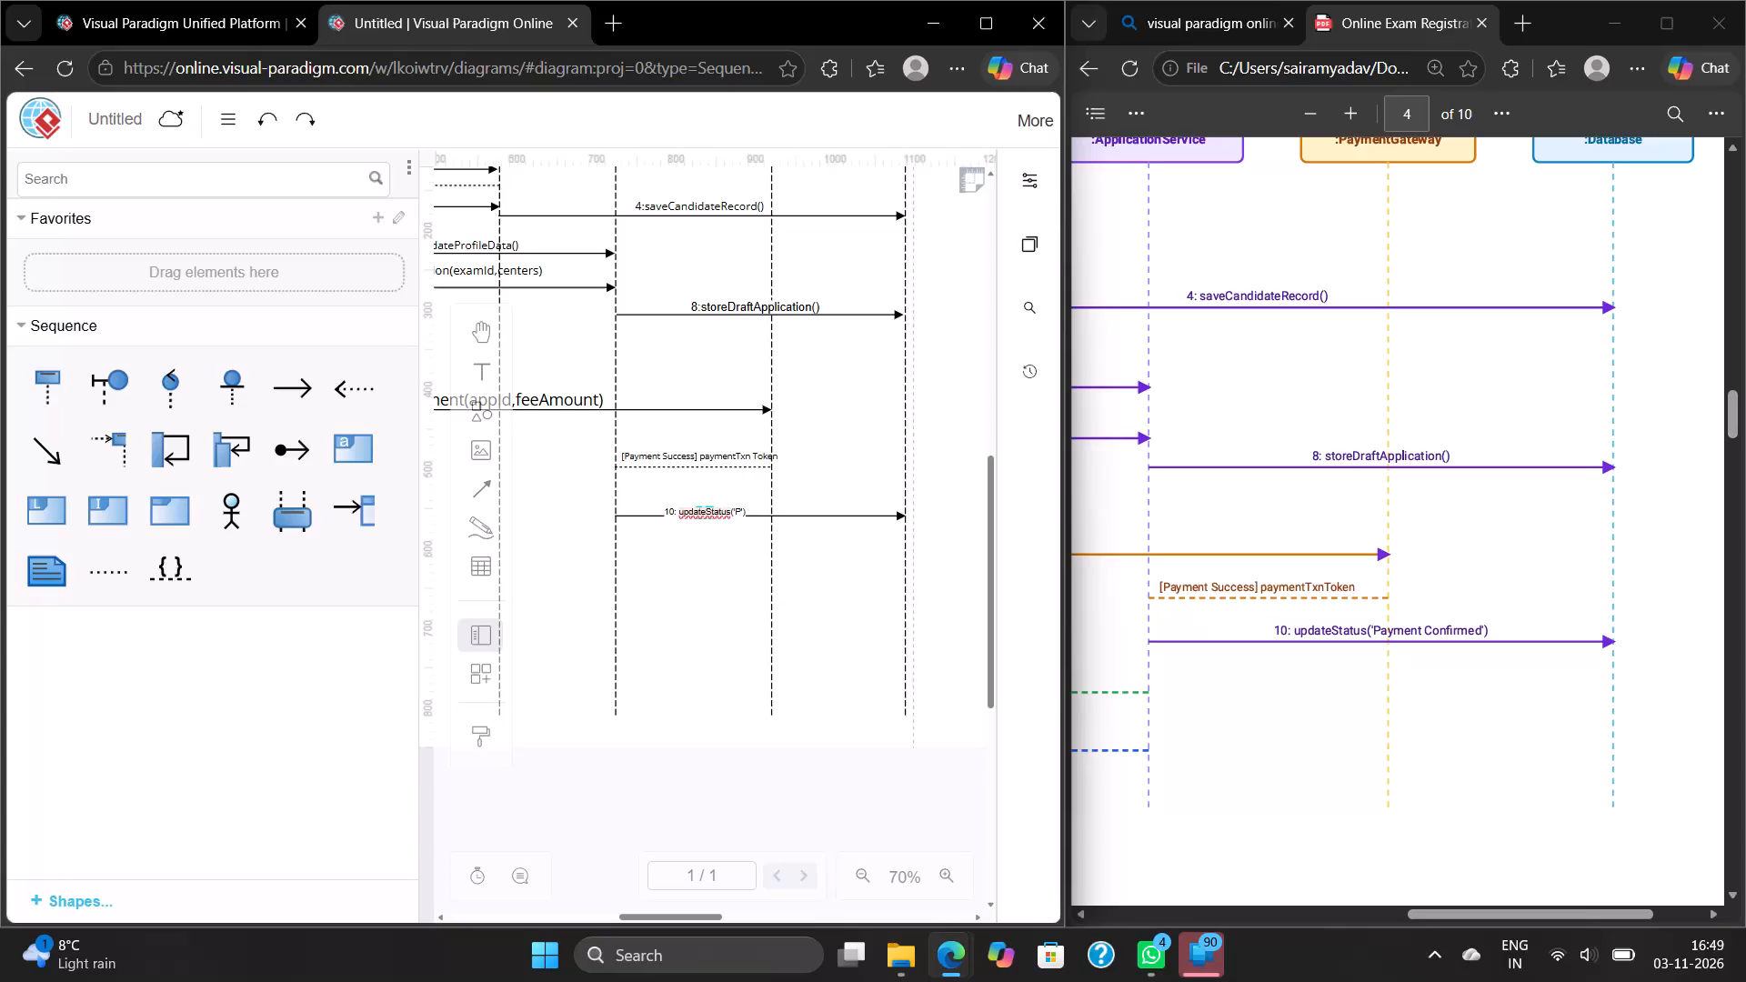
type("aymen")
key("t")
key("space")
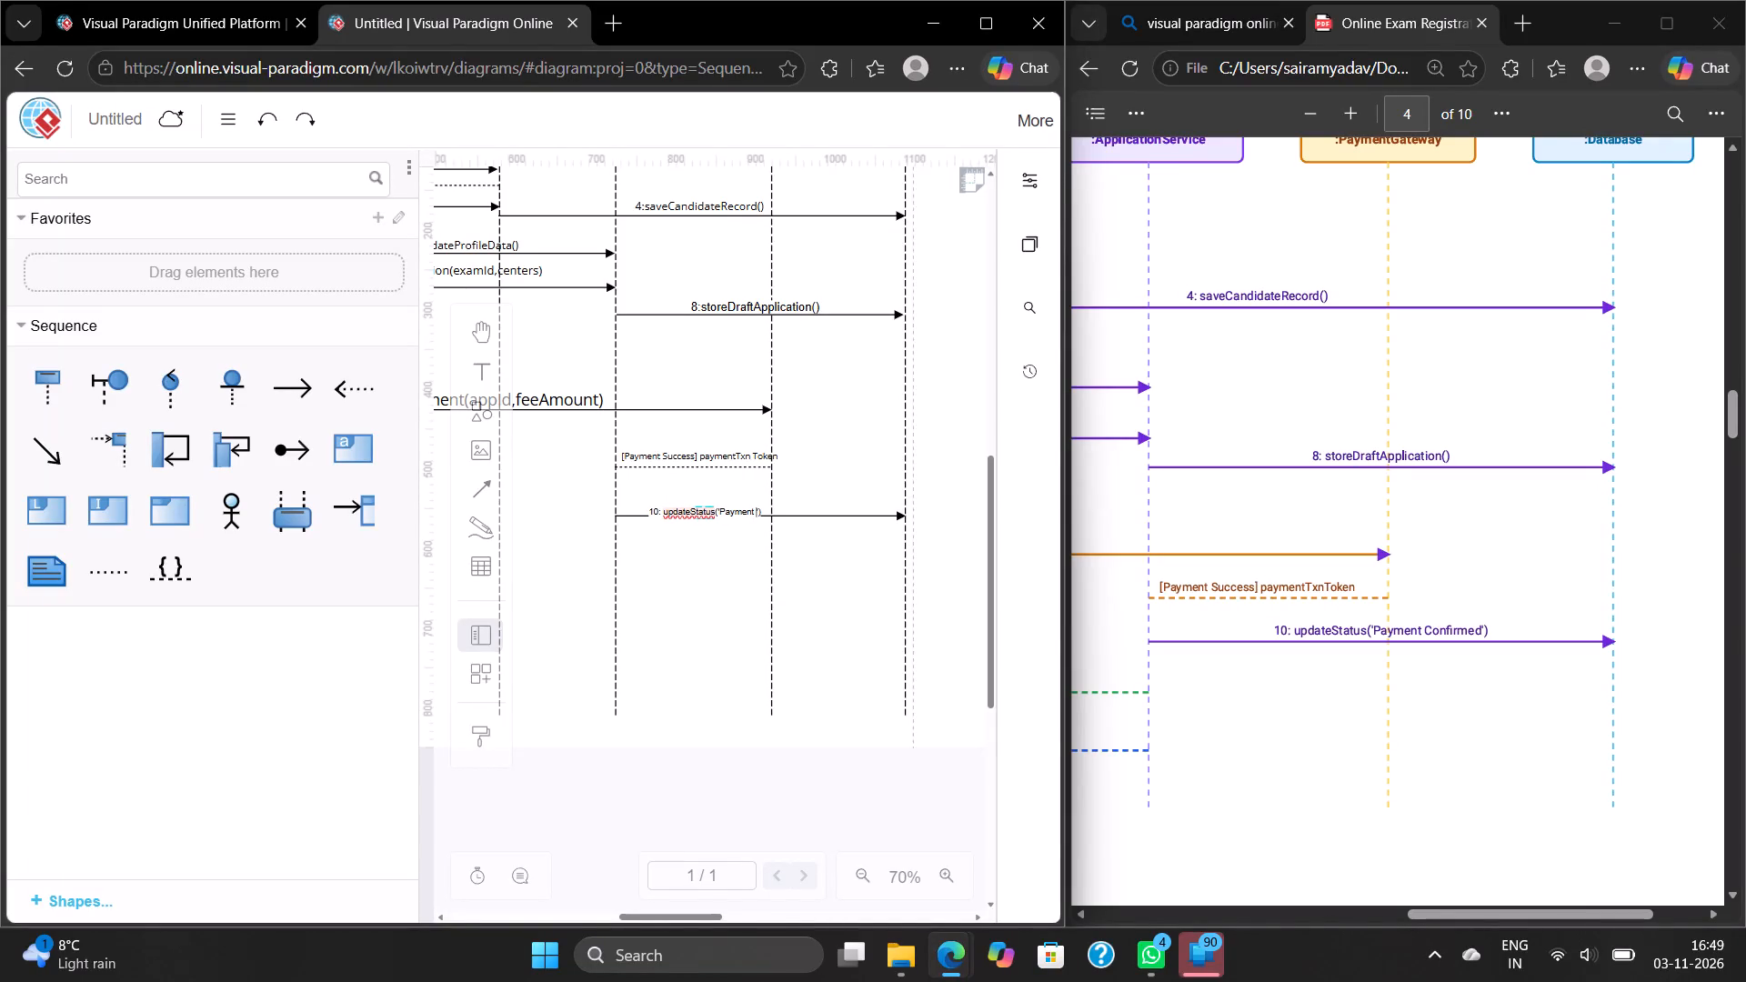
type("Confir")
key("m")
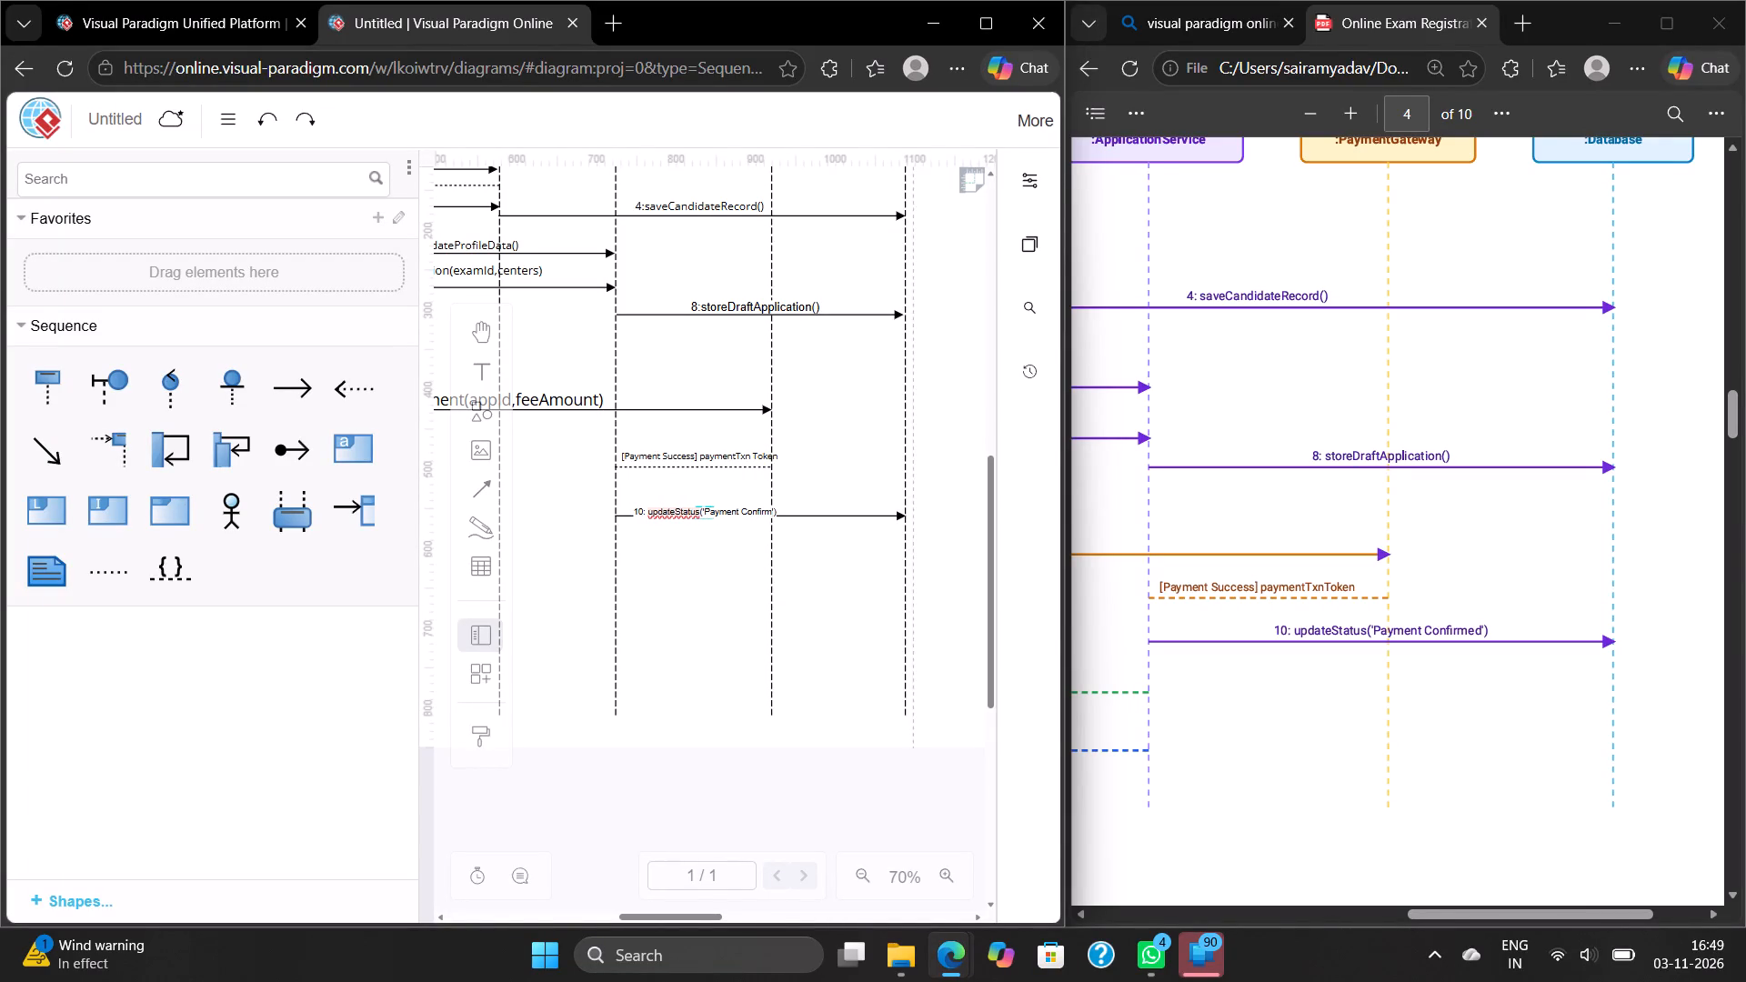
key("e")
key("d")
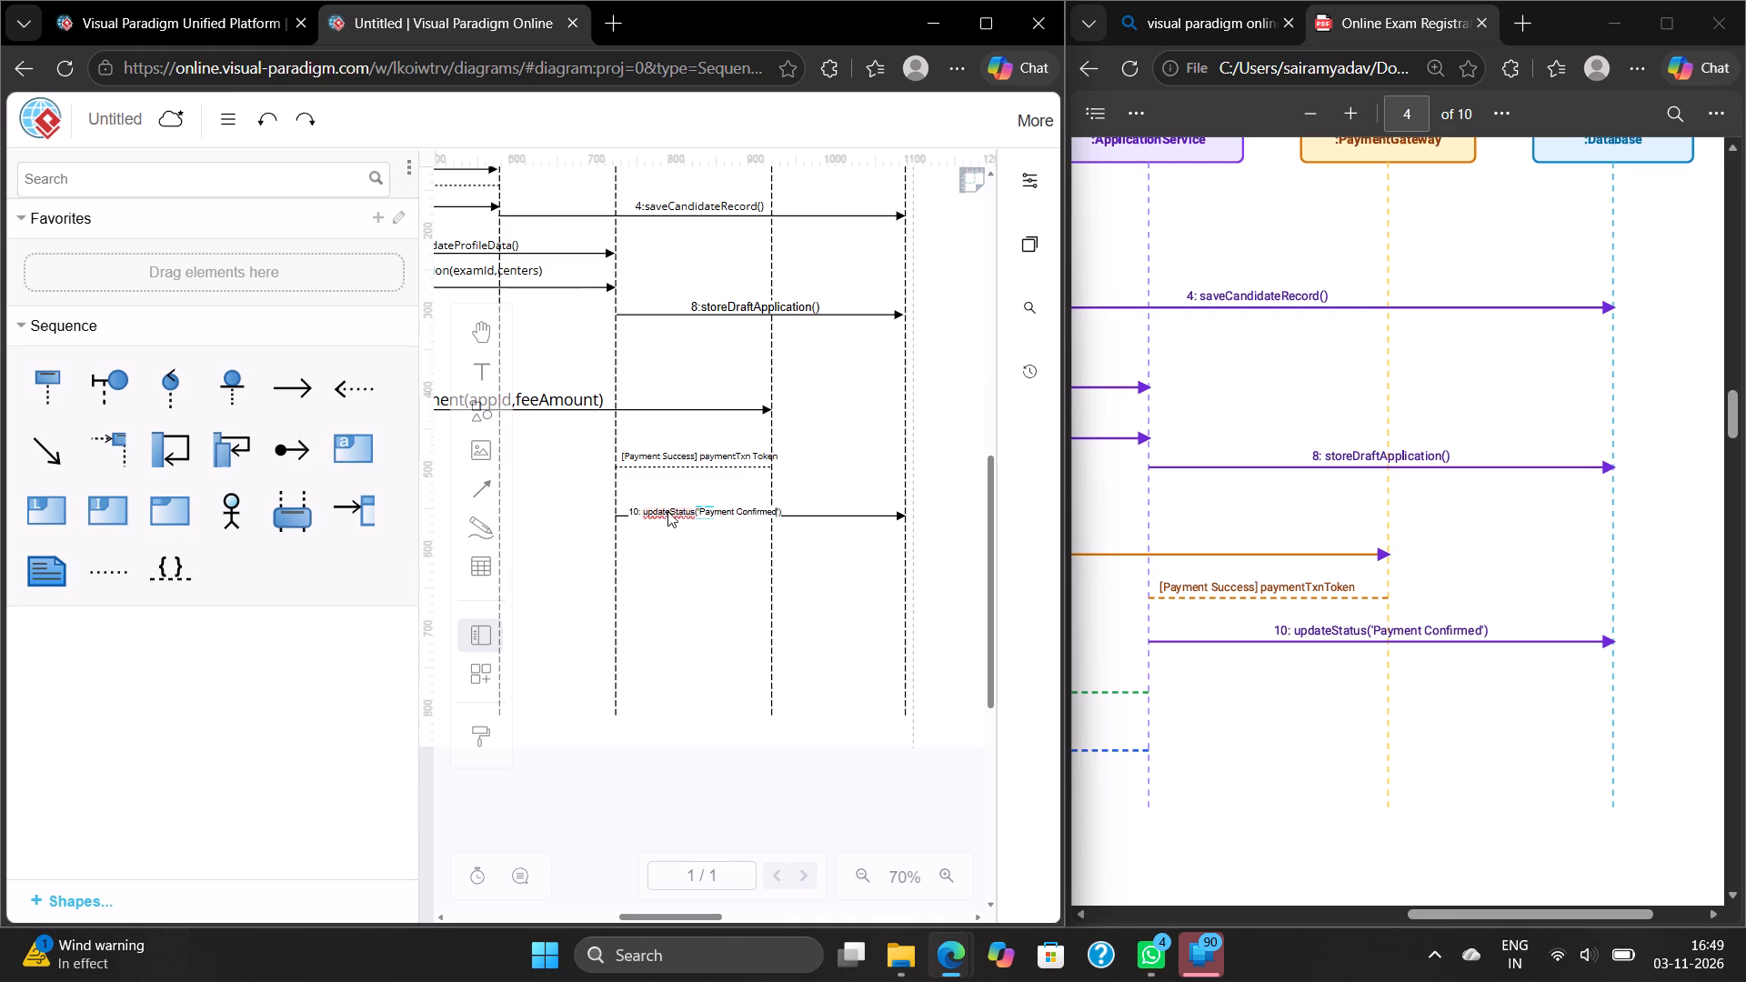
left_click(669, 512)
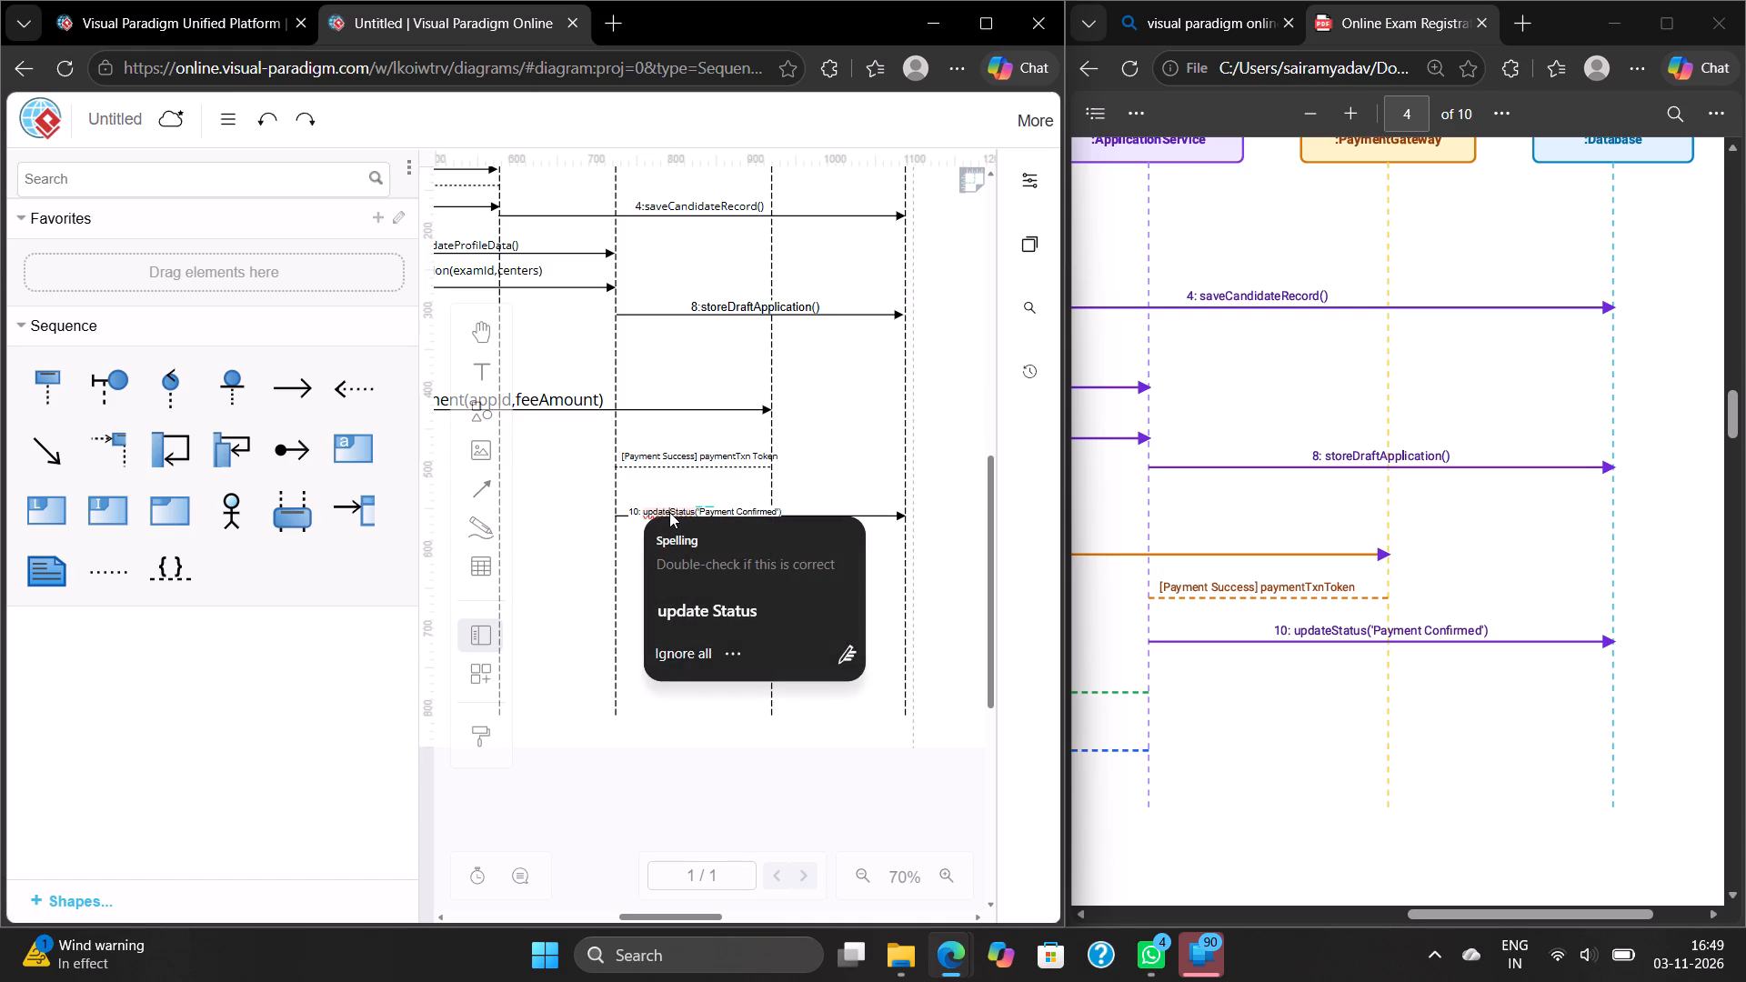
key("space")
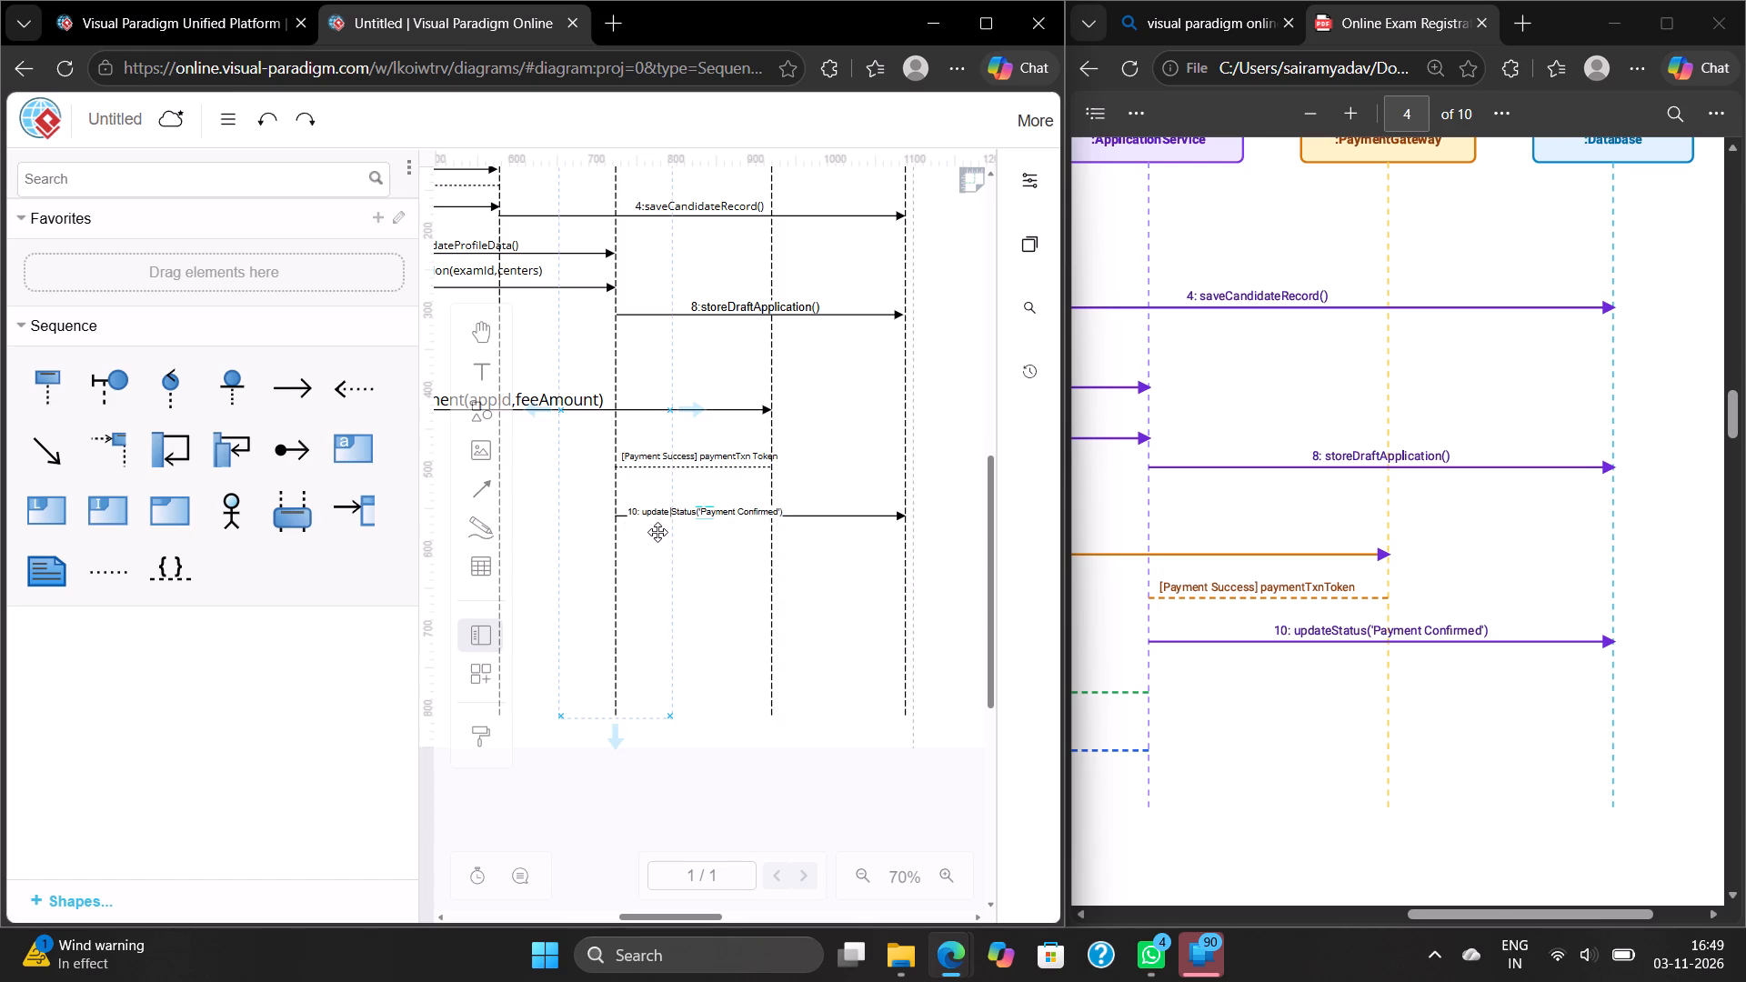
left_click(727, 479)
Move the message 10 label just above its arrow, roughly centred between the ApplicationService and Database lifelines.
left_click(727, 510)
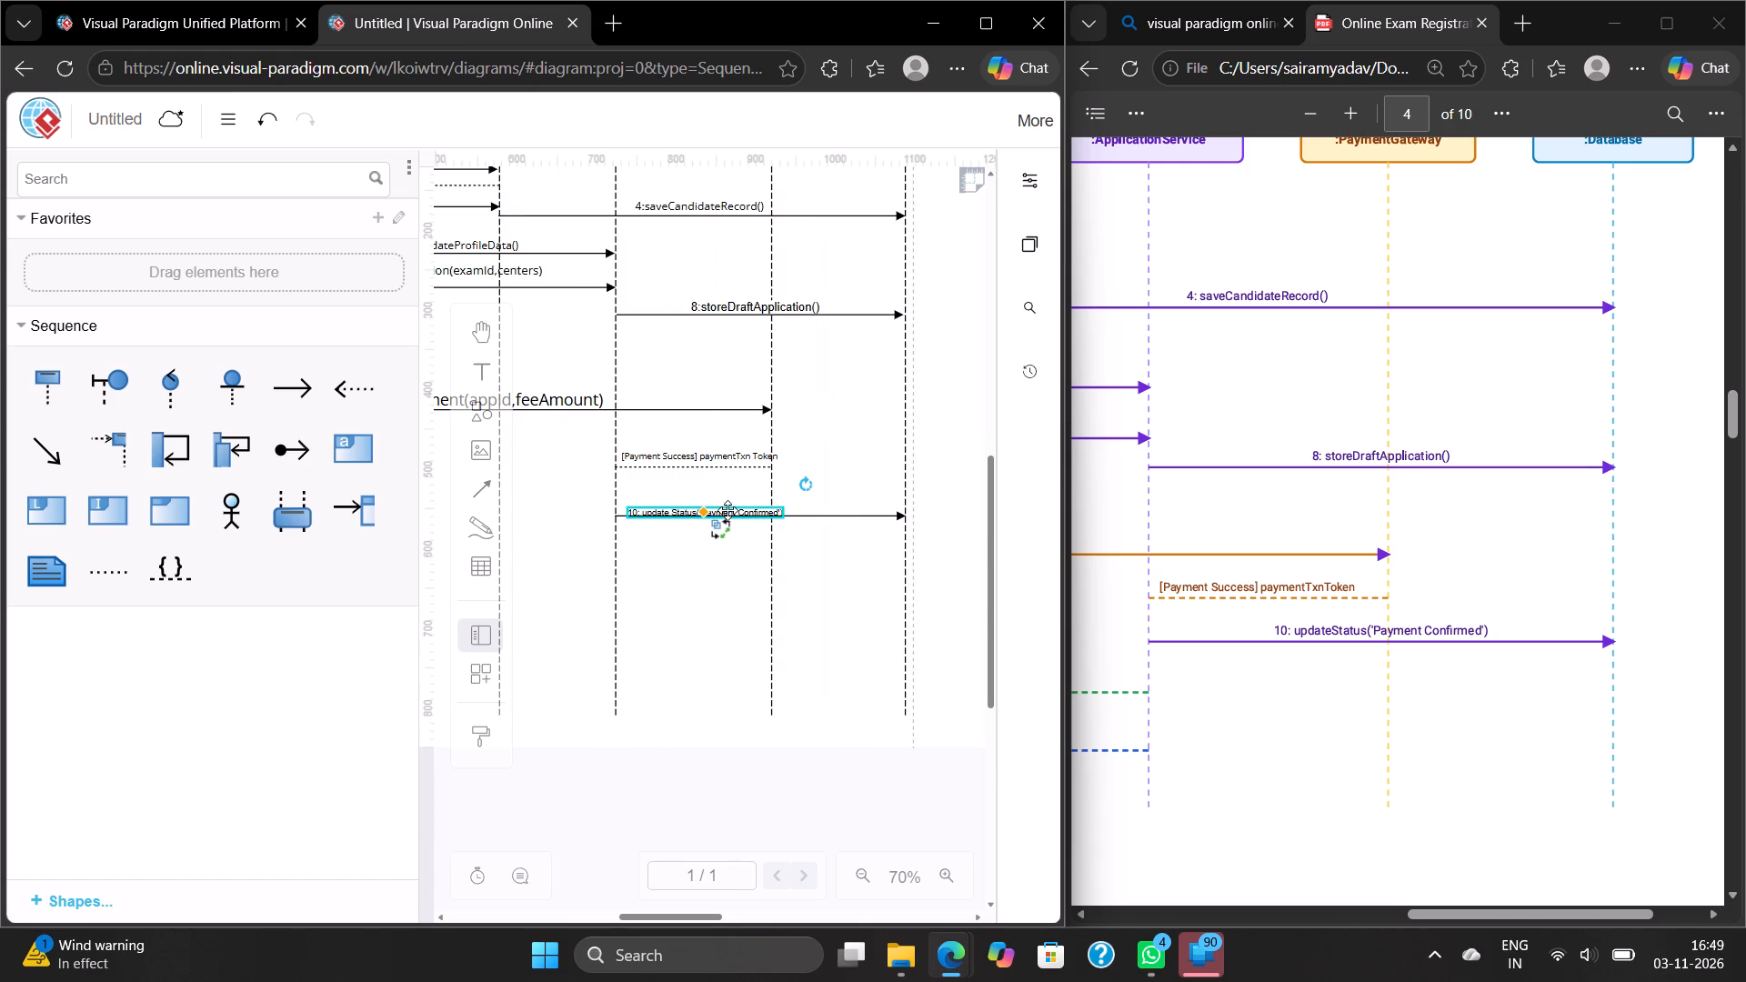
left_click_drag(727, 510, 747, 499)
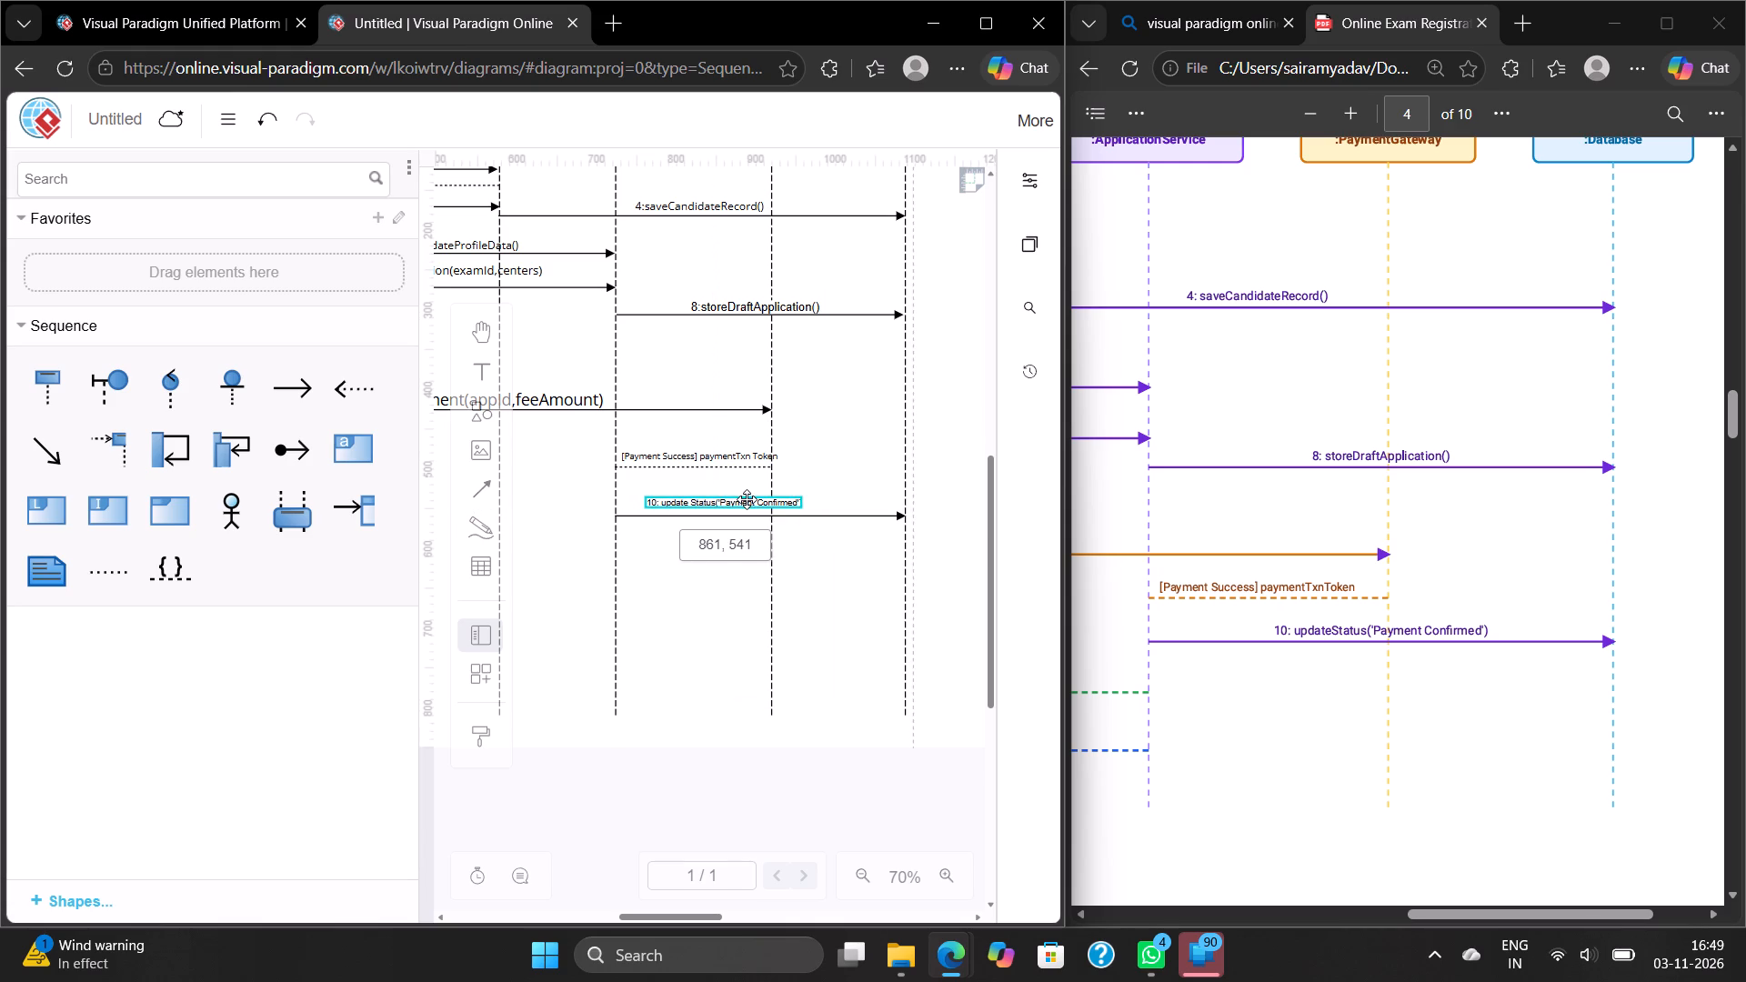
left_click_drag(747, 499, 762, 502)
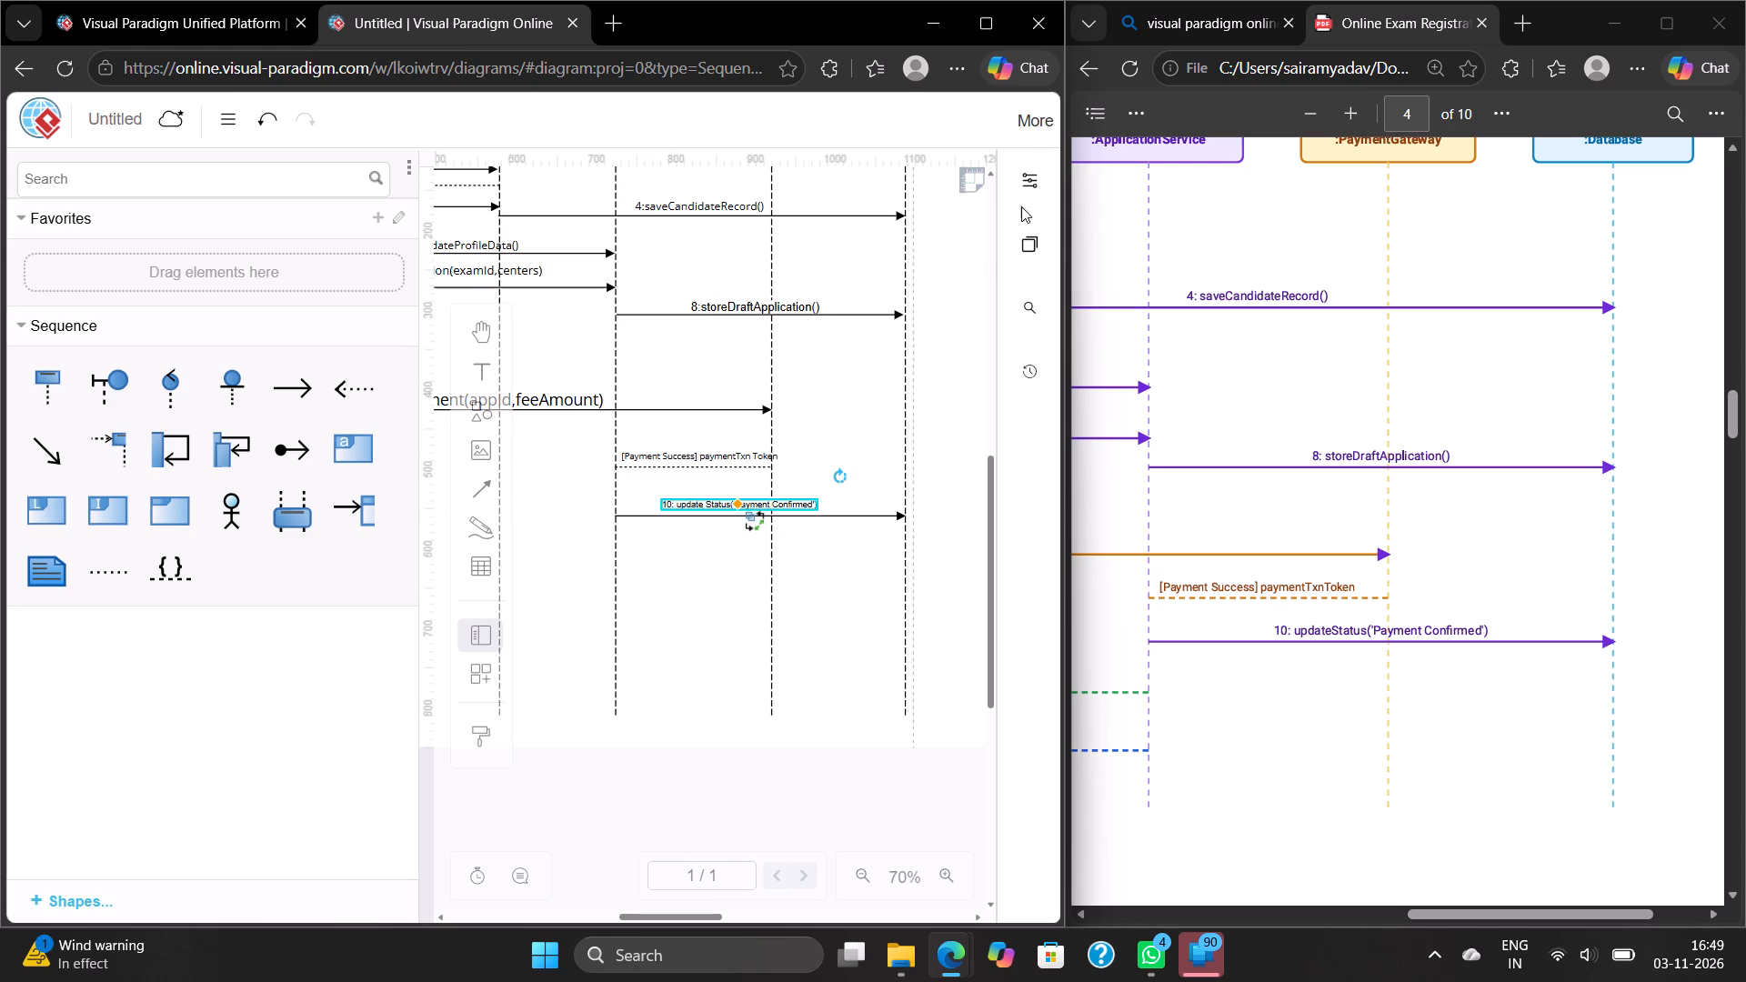
Set the message 10 label's font size to 13 pt.
left_click(1028, 193)
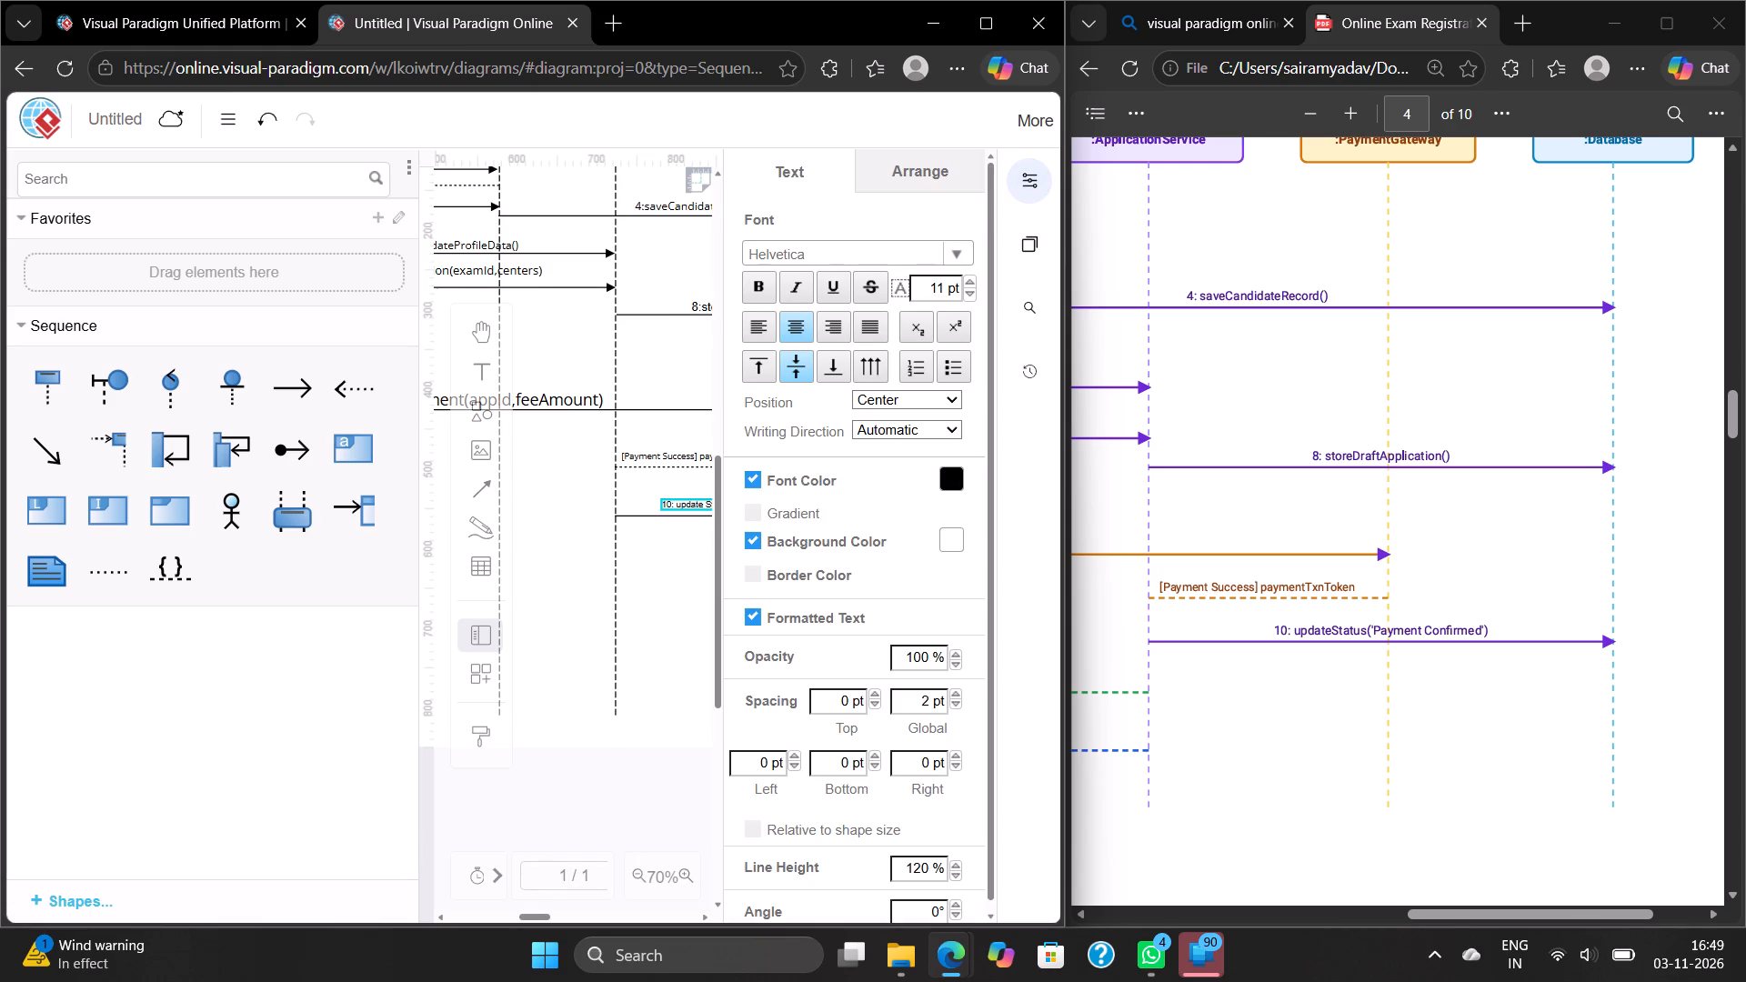
left_click(971, 280)
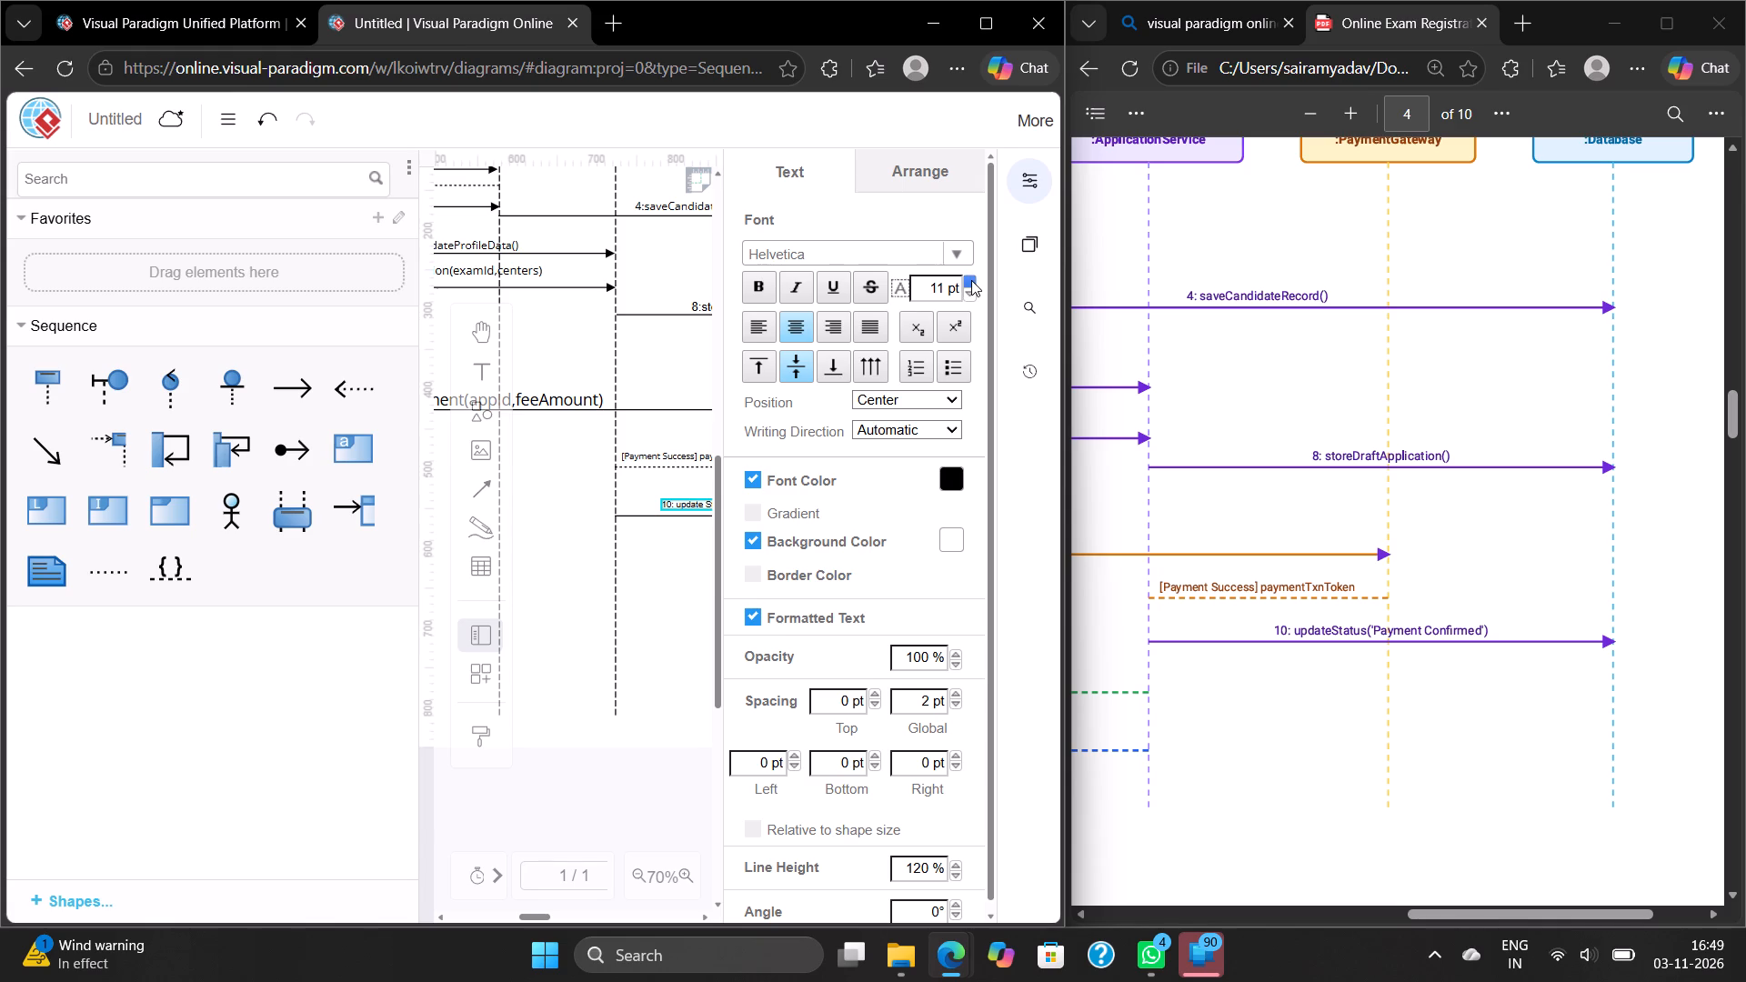
left_click(971, 280)
left_click(670, 555)
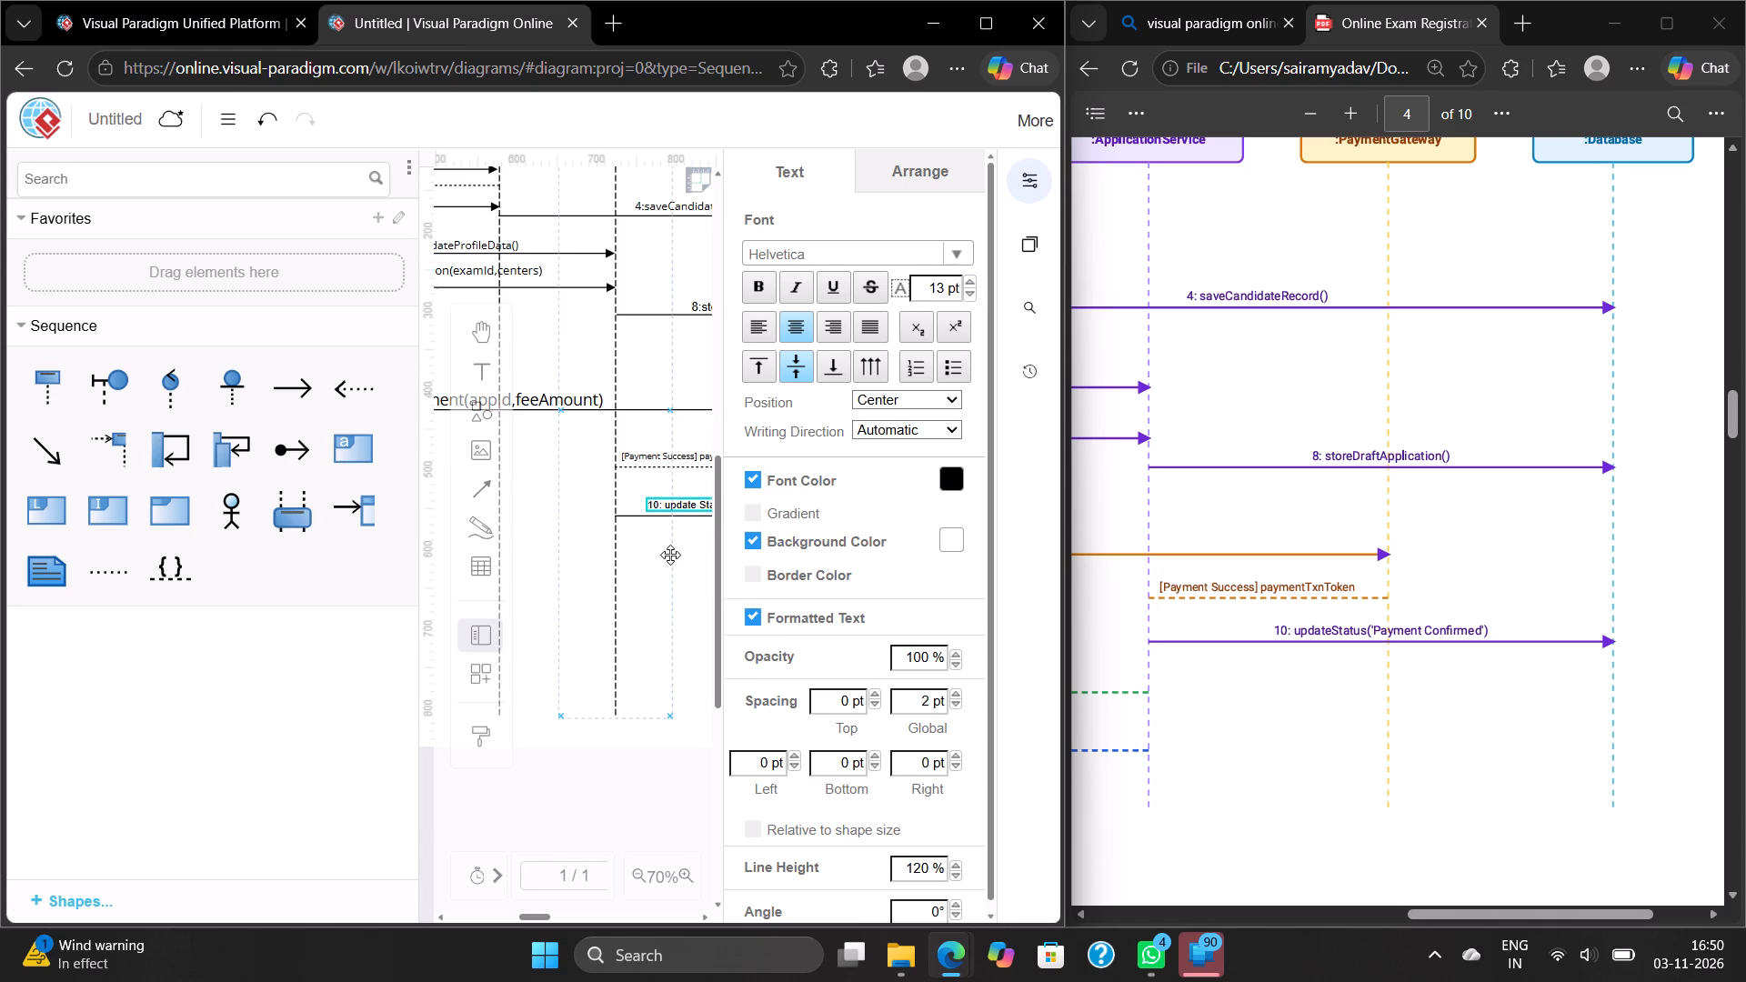
left_click(1032, 171)
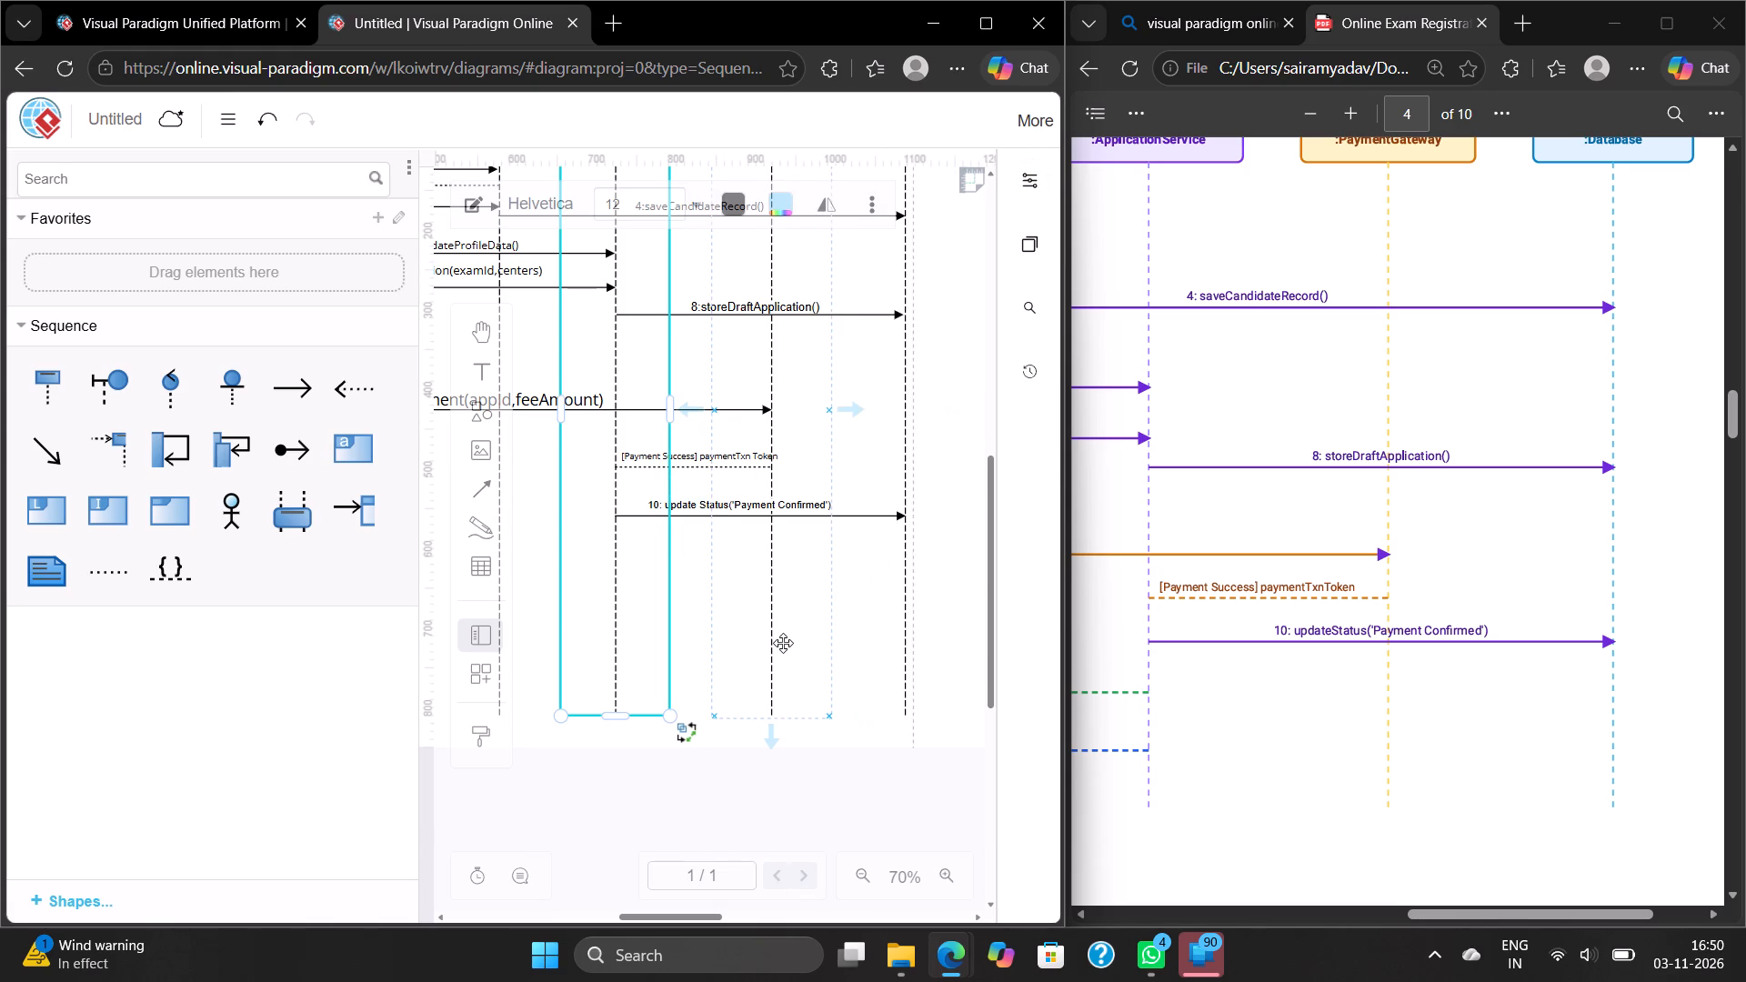
Remove the space inside the message 10 label so it reads 10: updateStatus('Payment Confirmed').
left_click(700, 501)
left_click(700, 505)
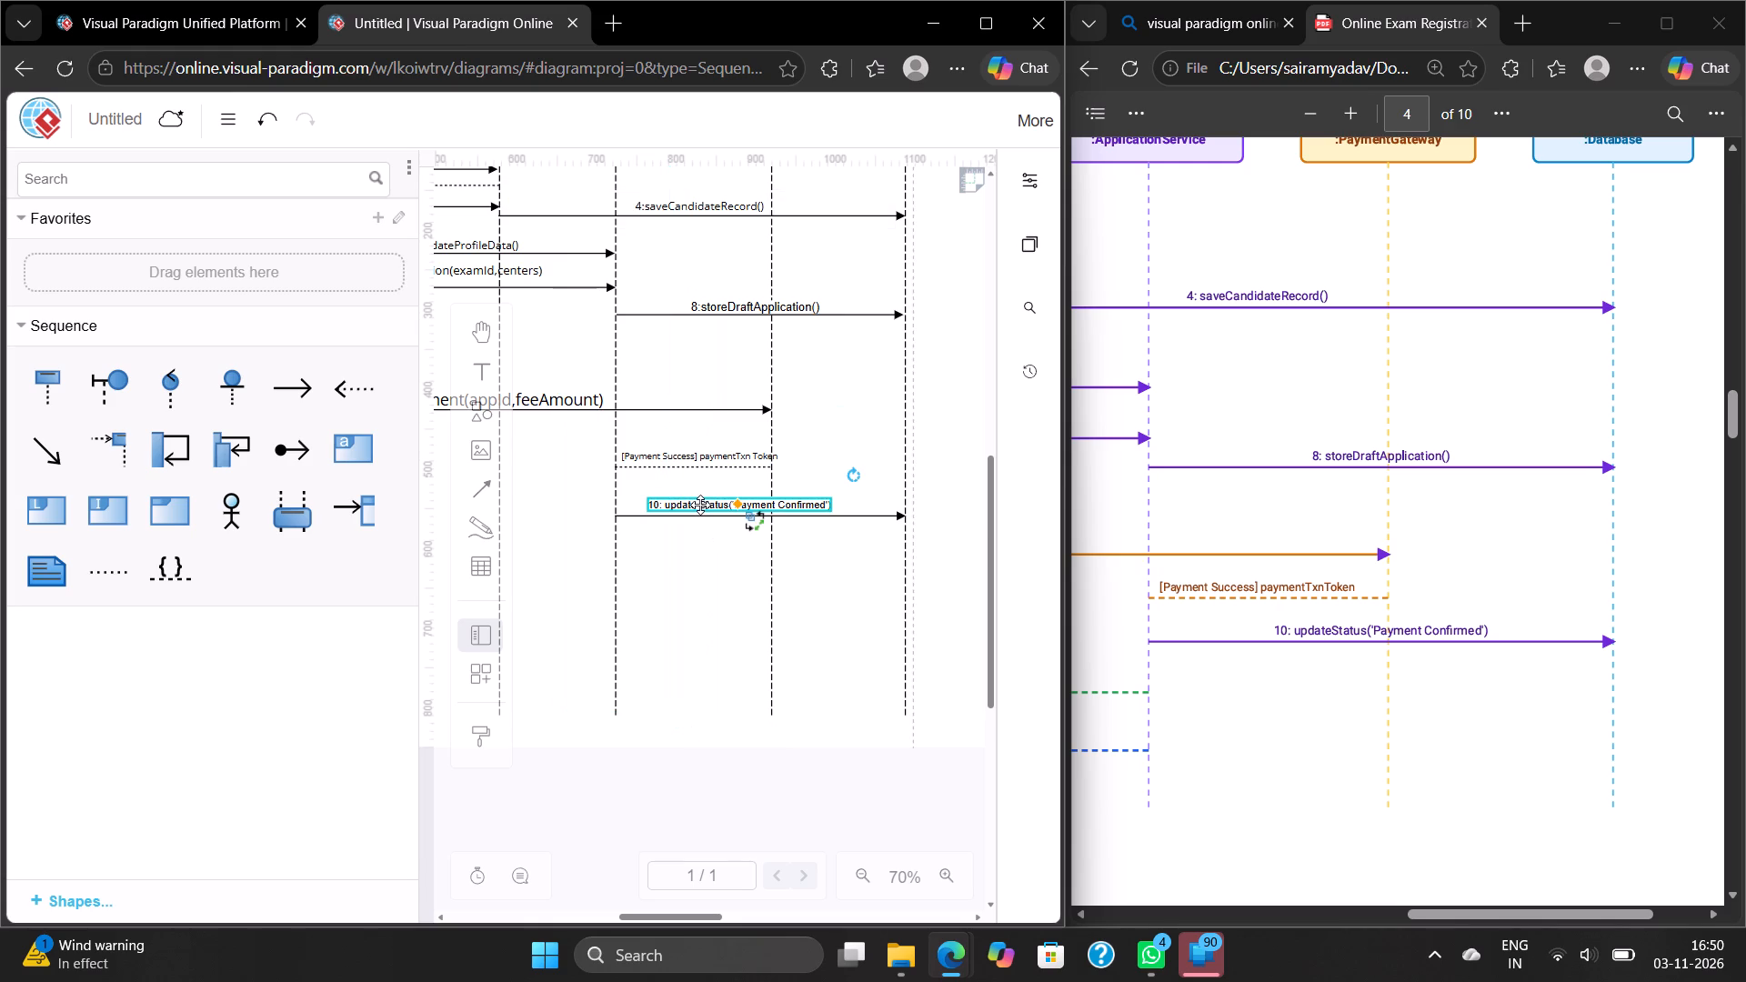
left_click(700, 505)
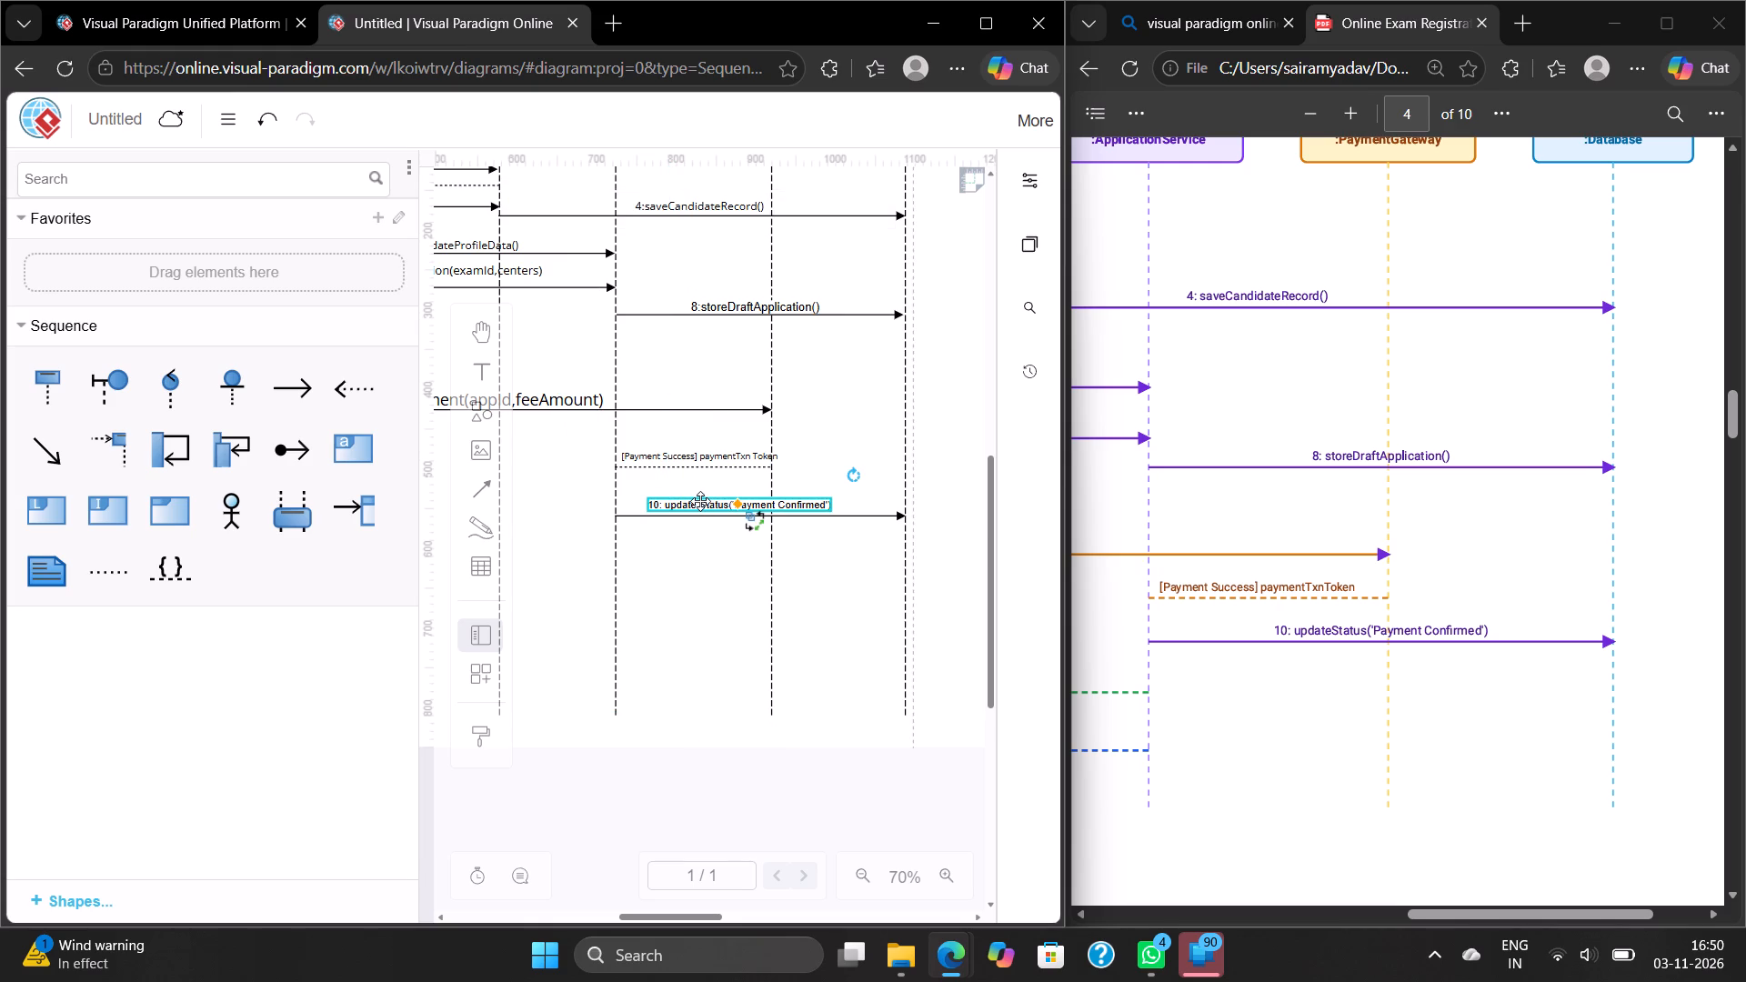
double_click(700, 502)
left_click(700, 502)
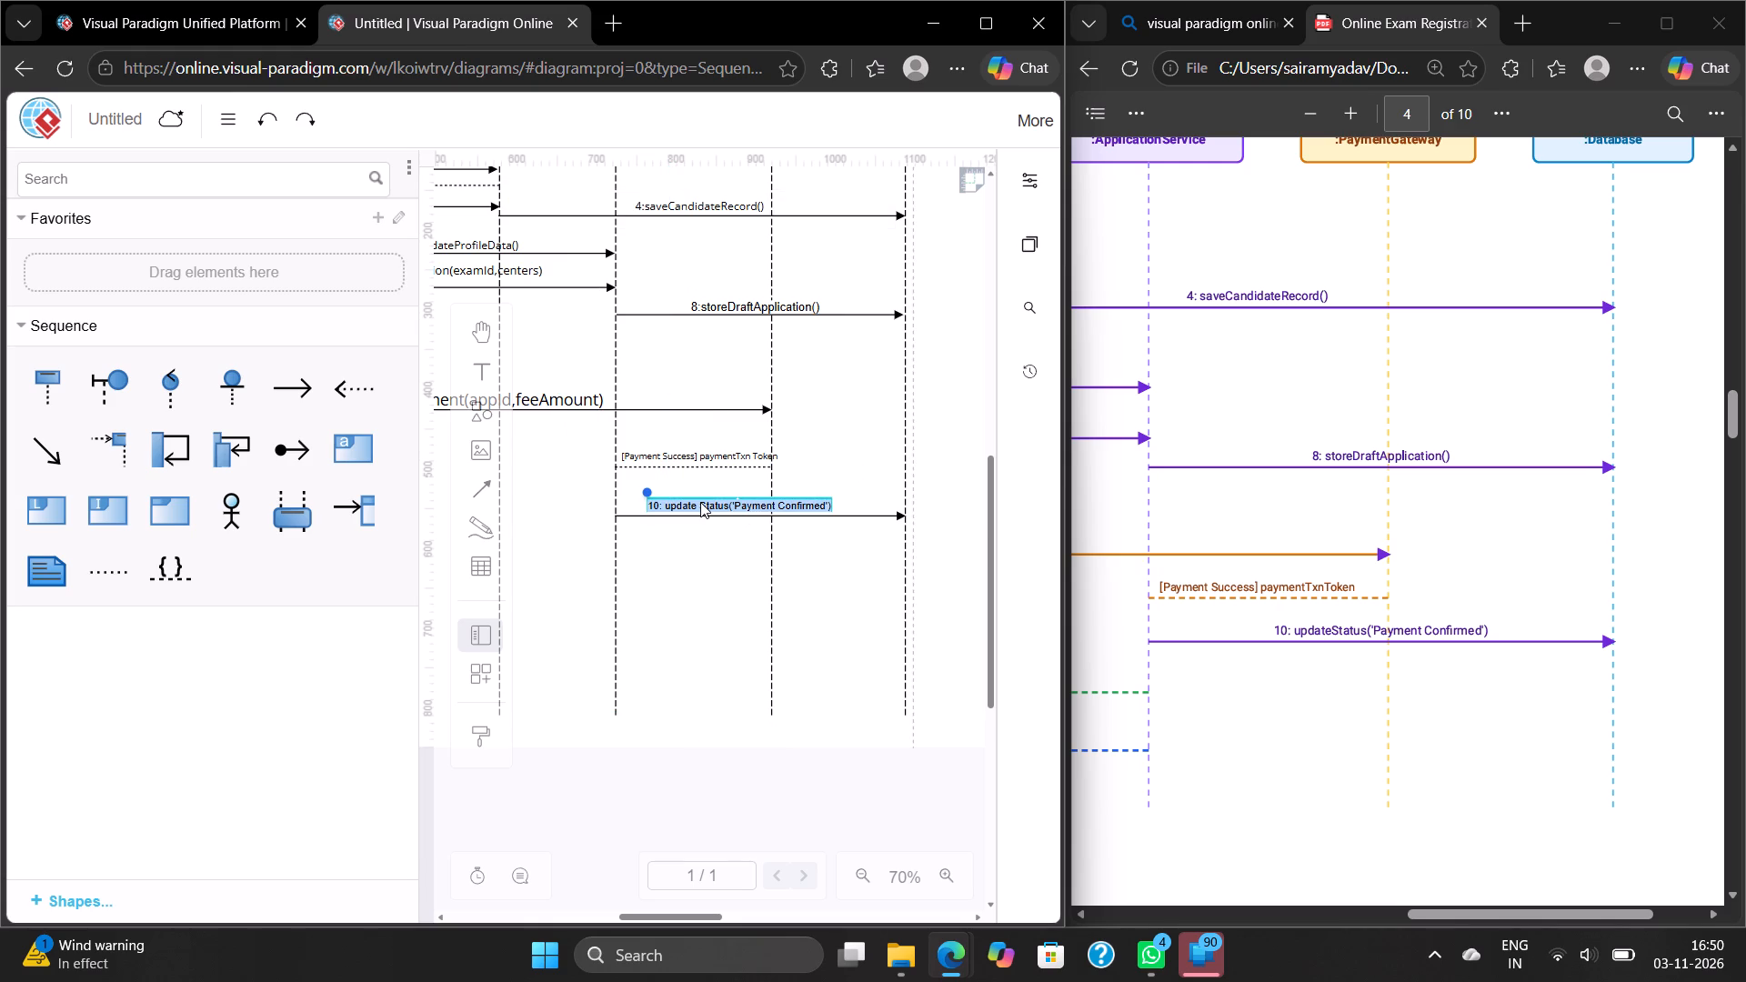
key("BackSpace")
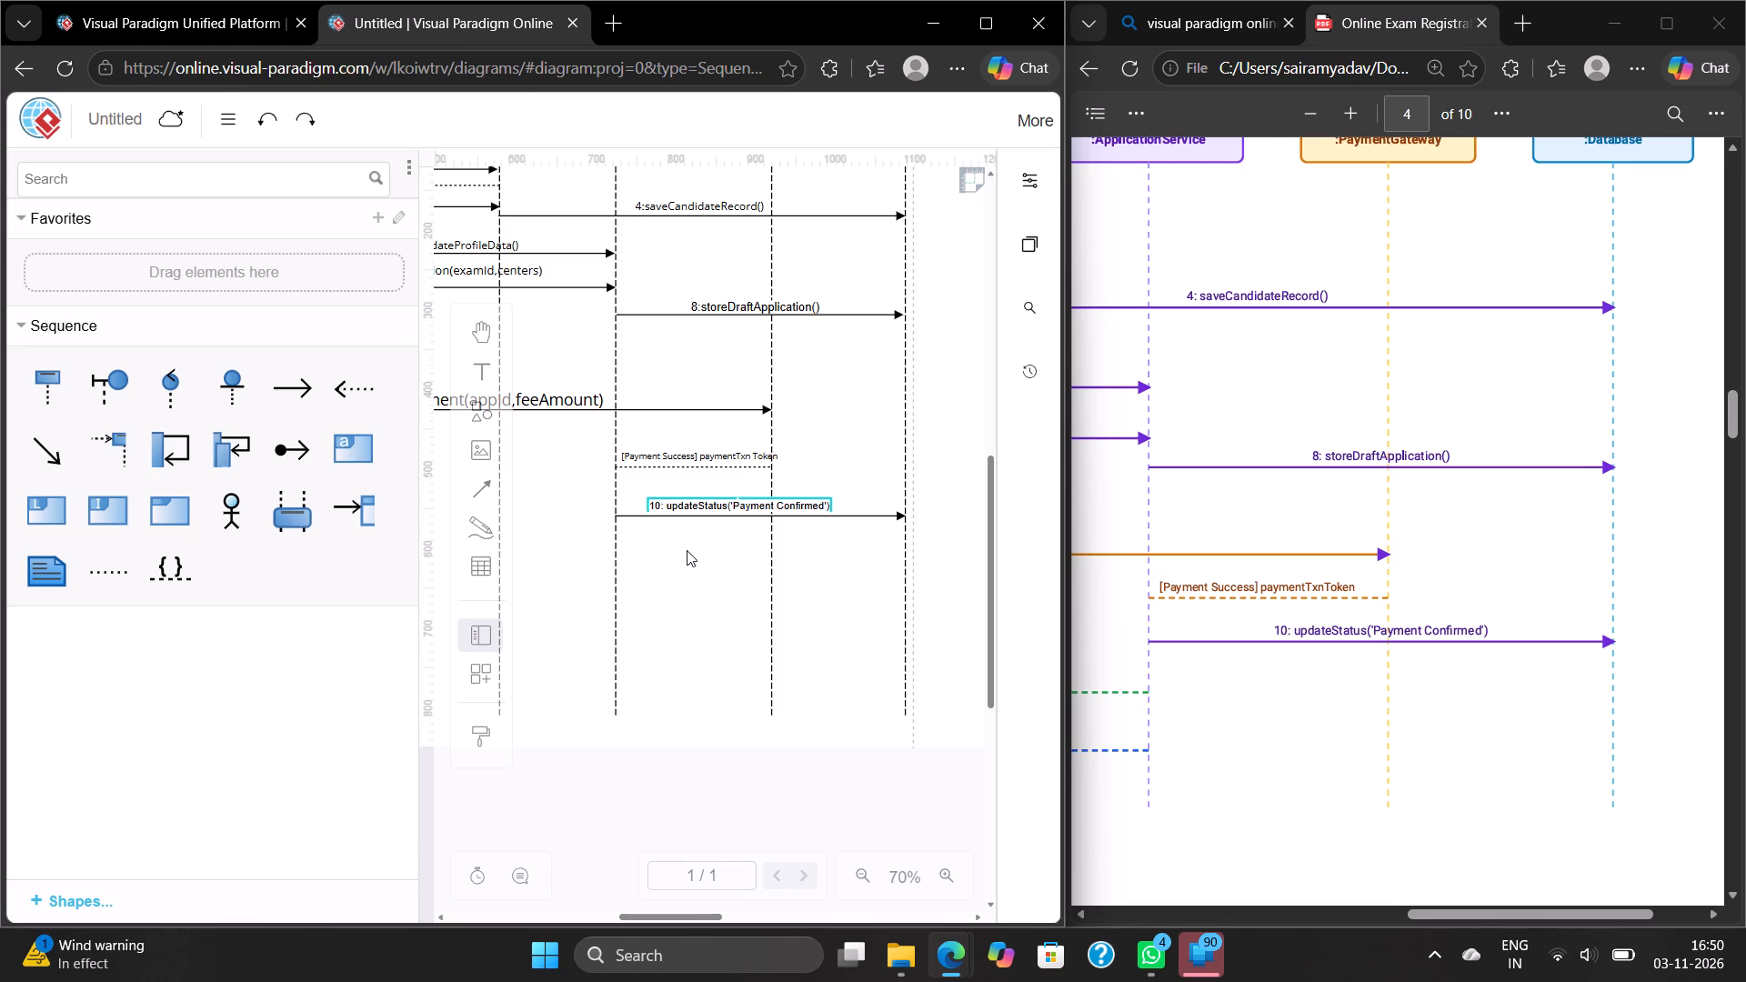
left_click(687, 553)
Draw a new connector from the Candidate lifeline to the ApplicationService lifeline for message 11.
scroll(687, 553, "down", 1)
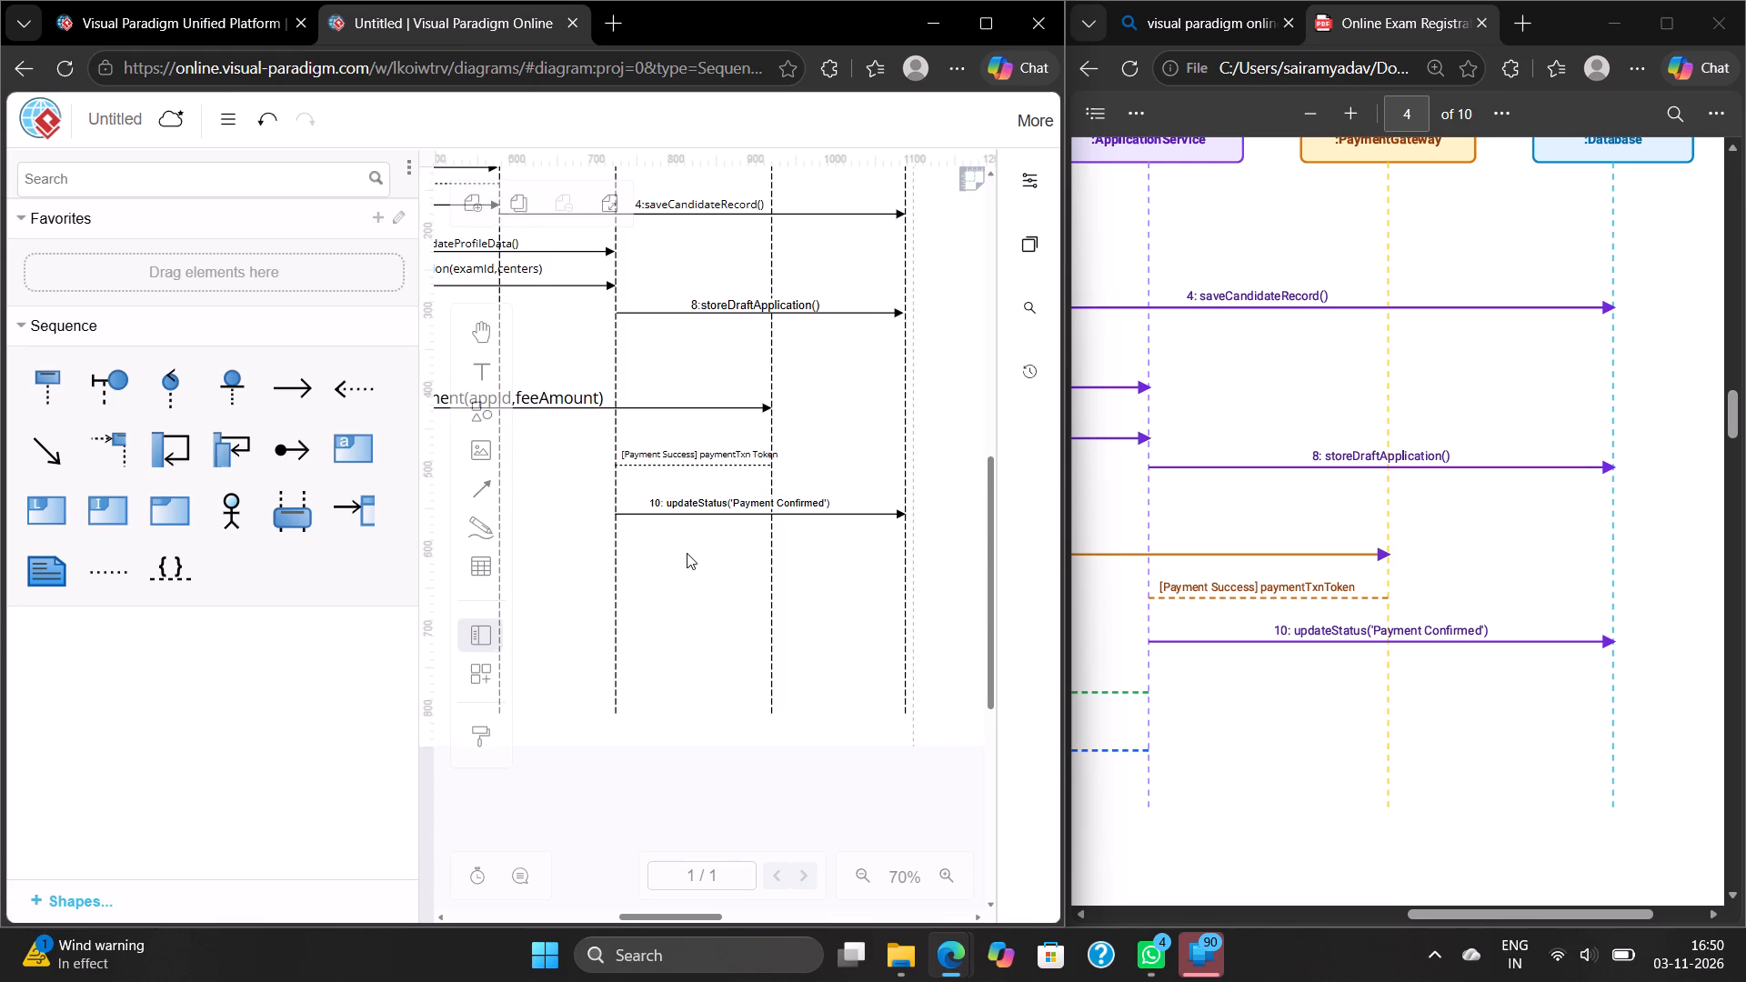
scroll(687, 553, "down", 1)
scroll(813, 494, "right", 1)
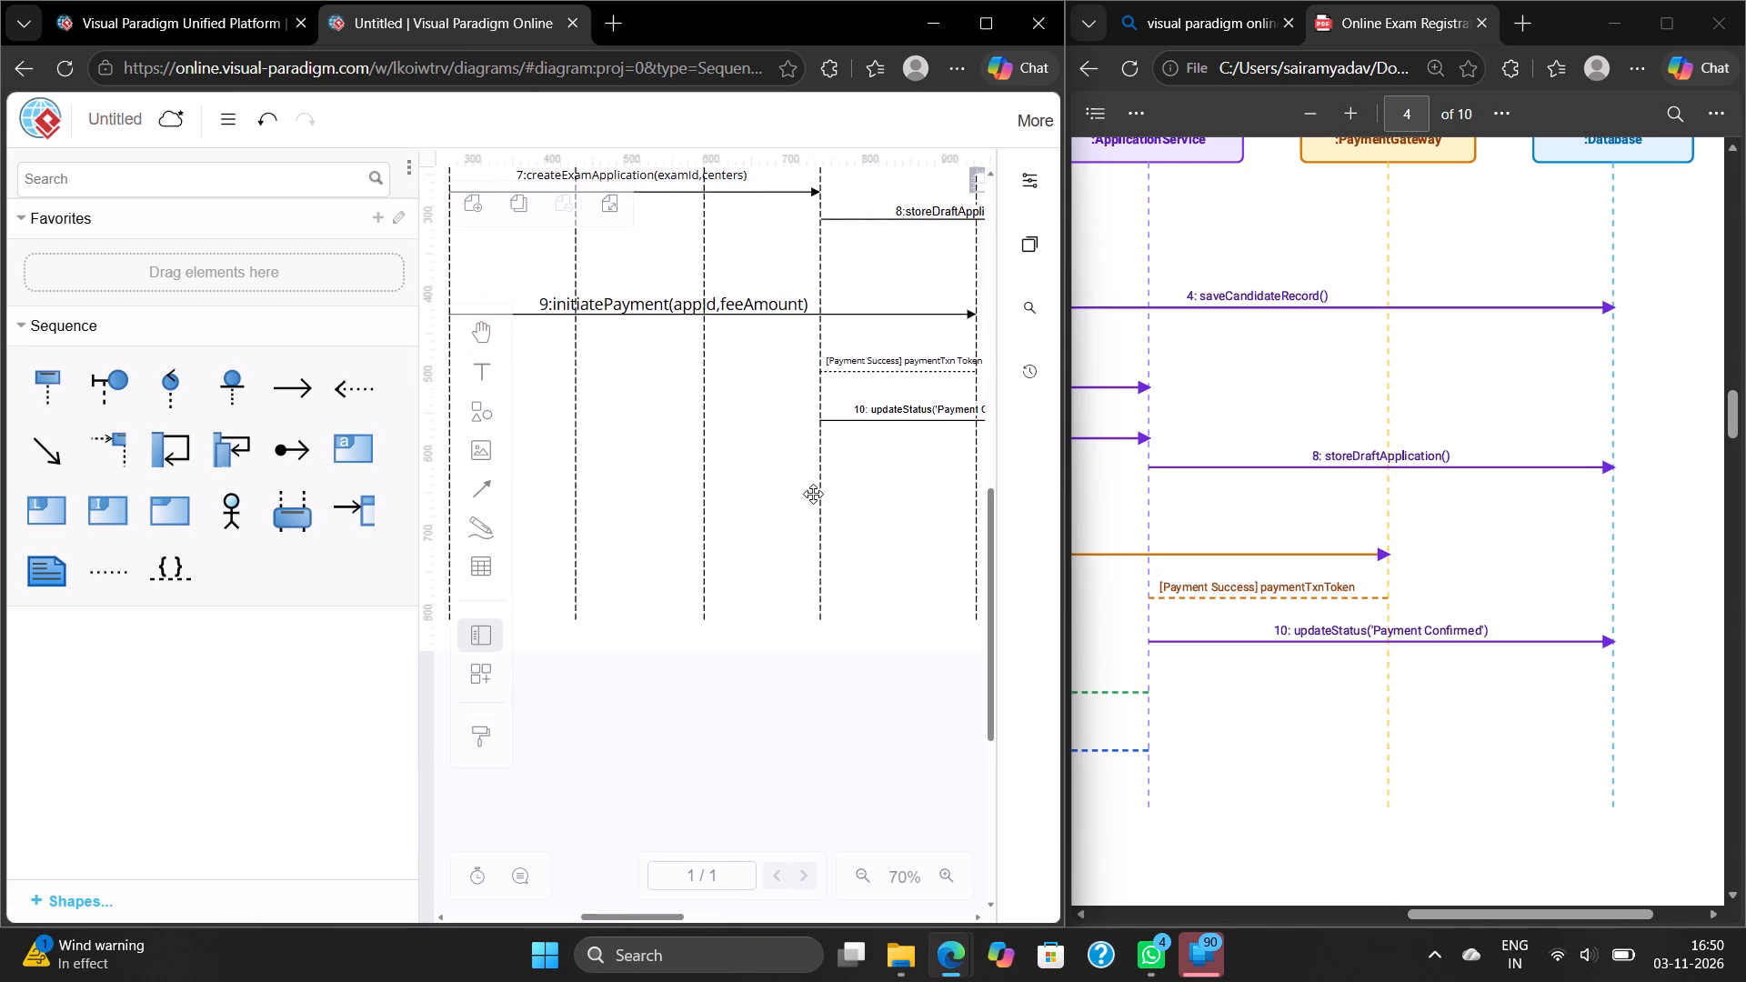
scroll(813, 494, "right", 1)
scroll(1330, 406, "right", 1)
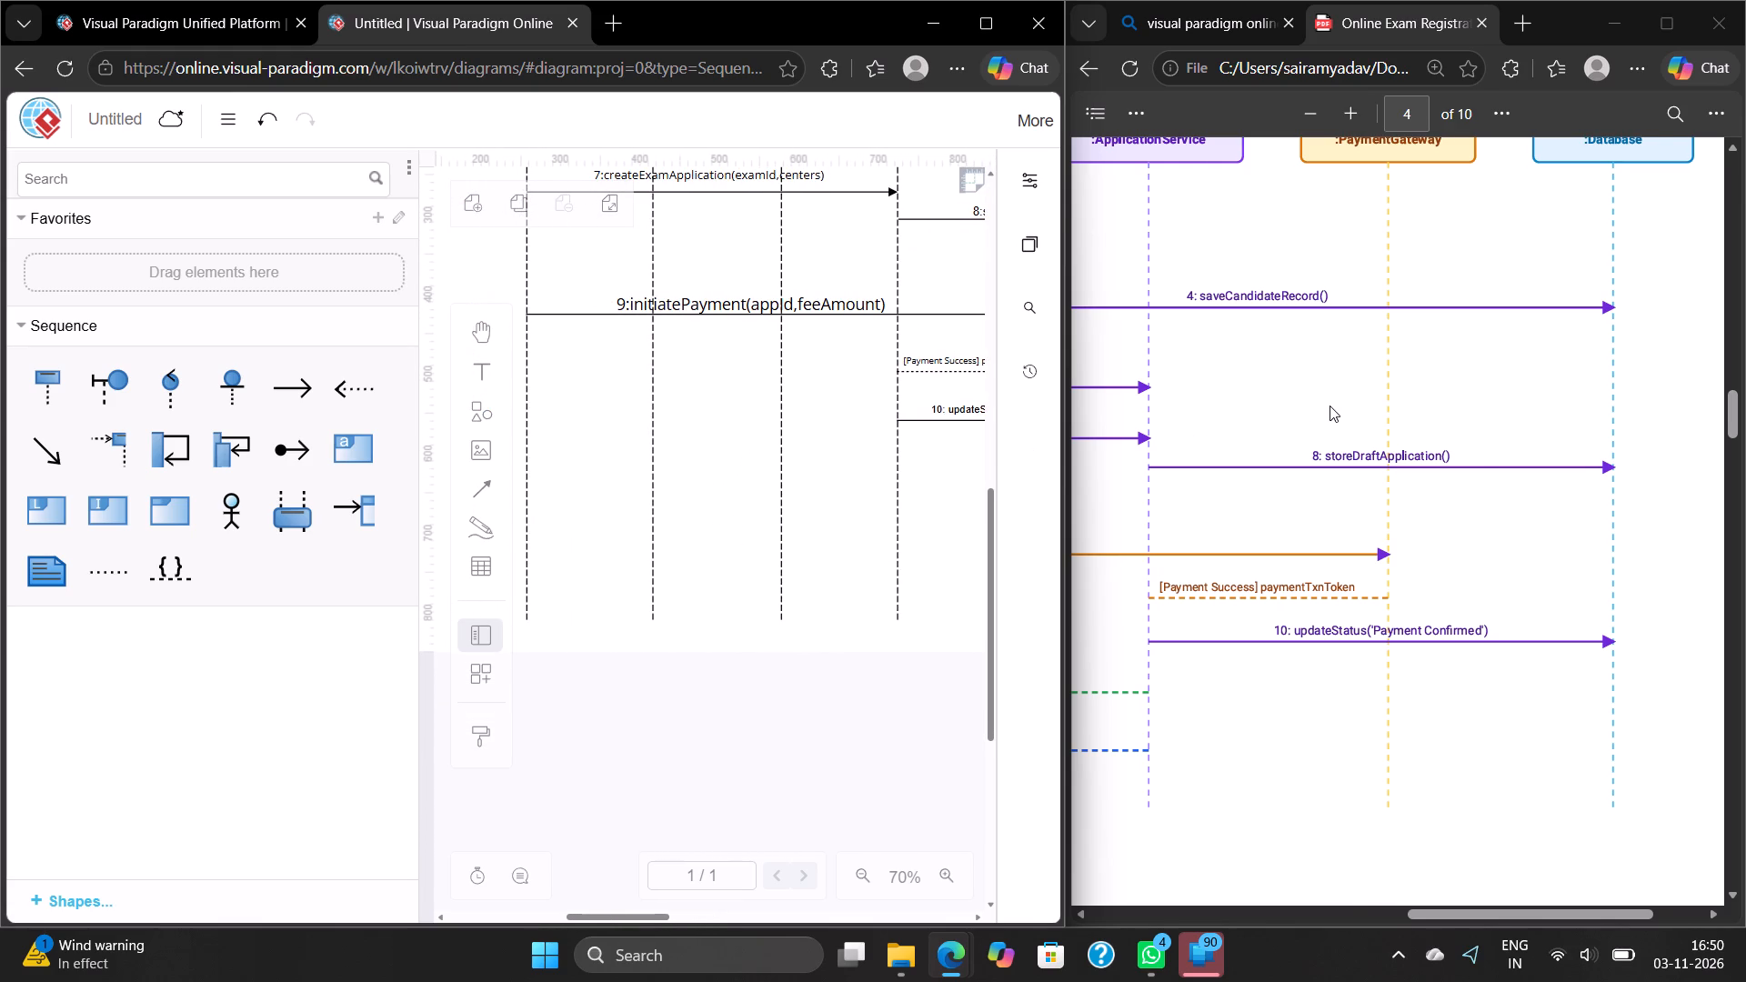
scroll(1330, 406, "right", 4)
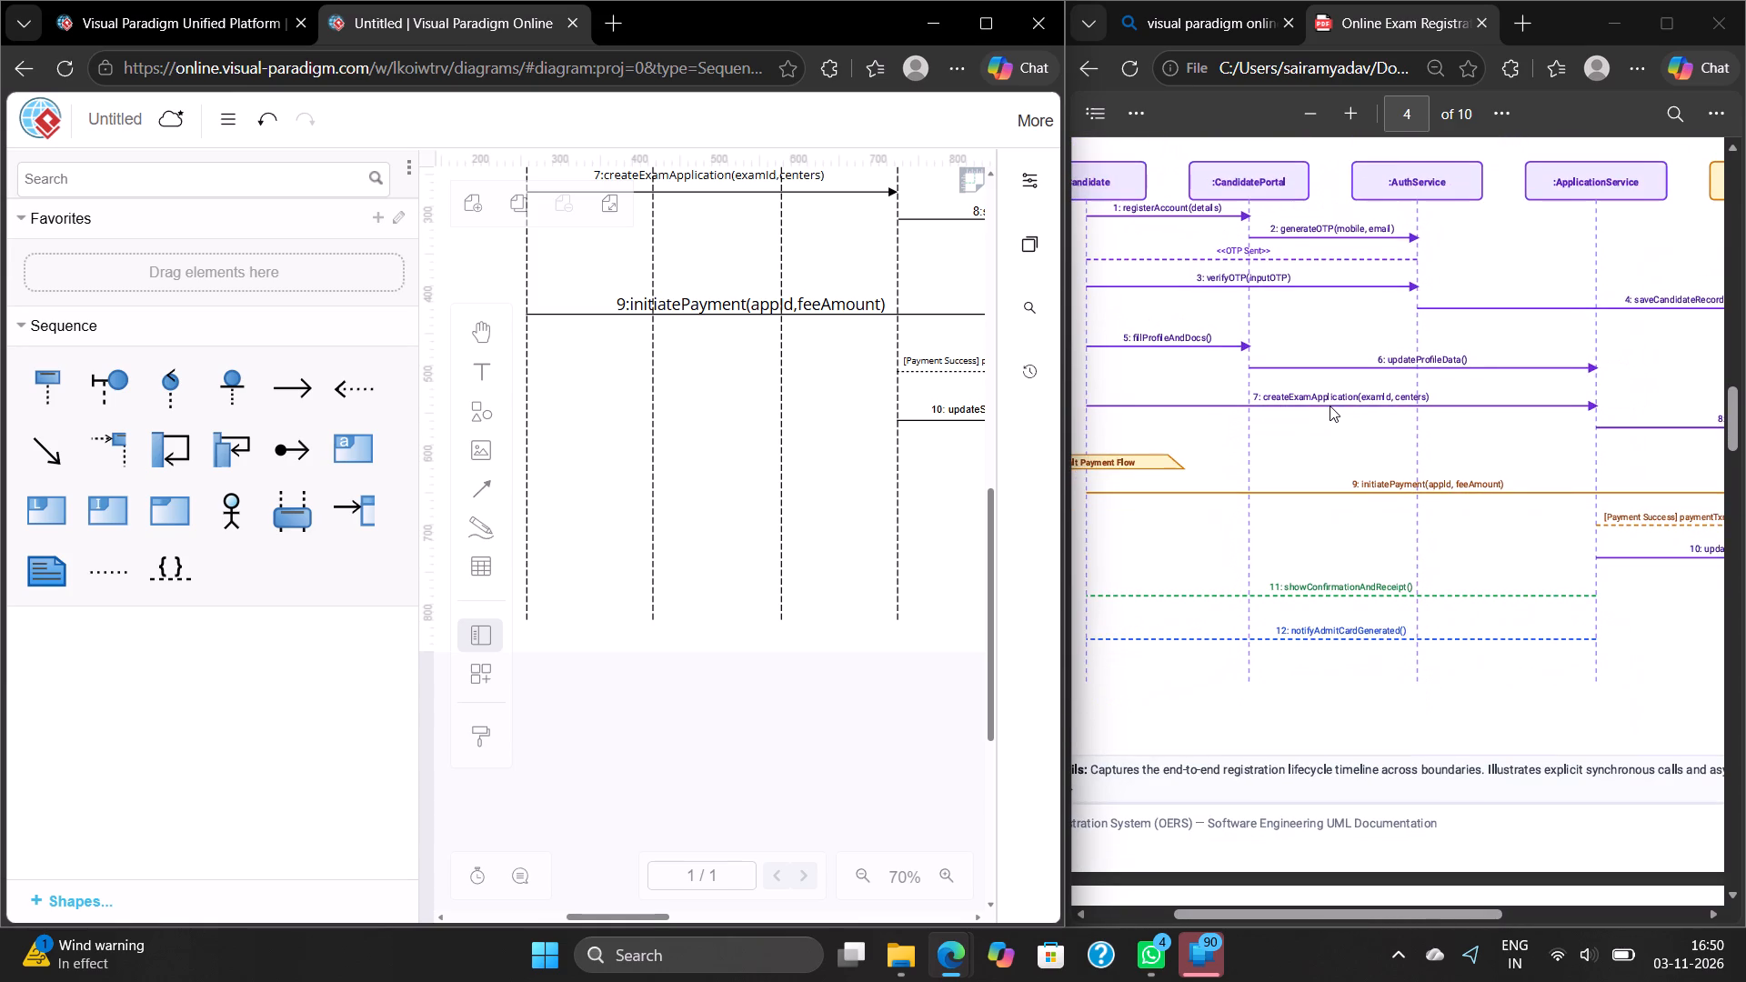
scroll(1330, 406, "right", 1)
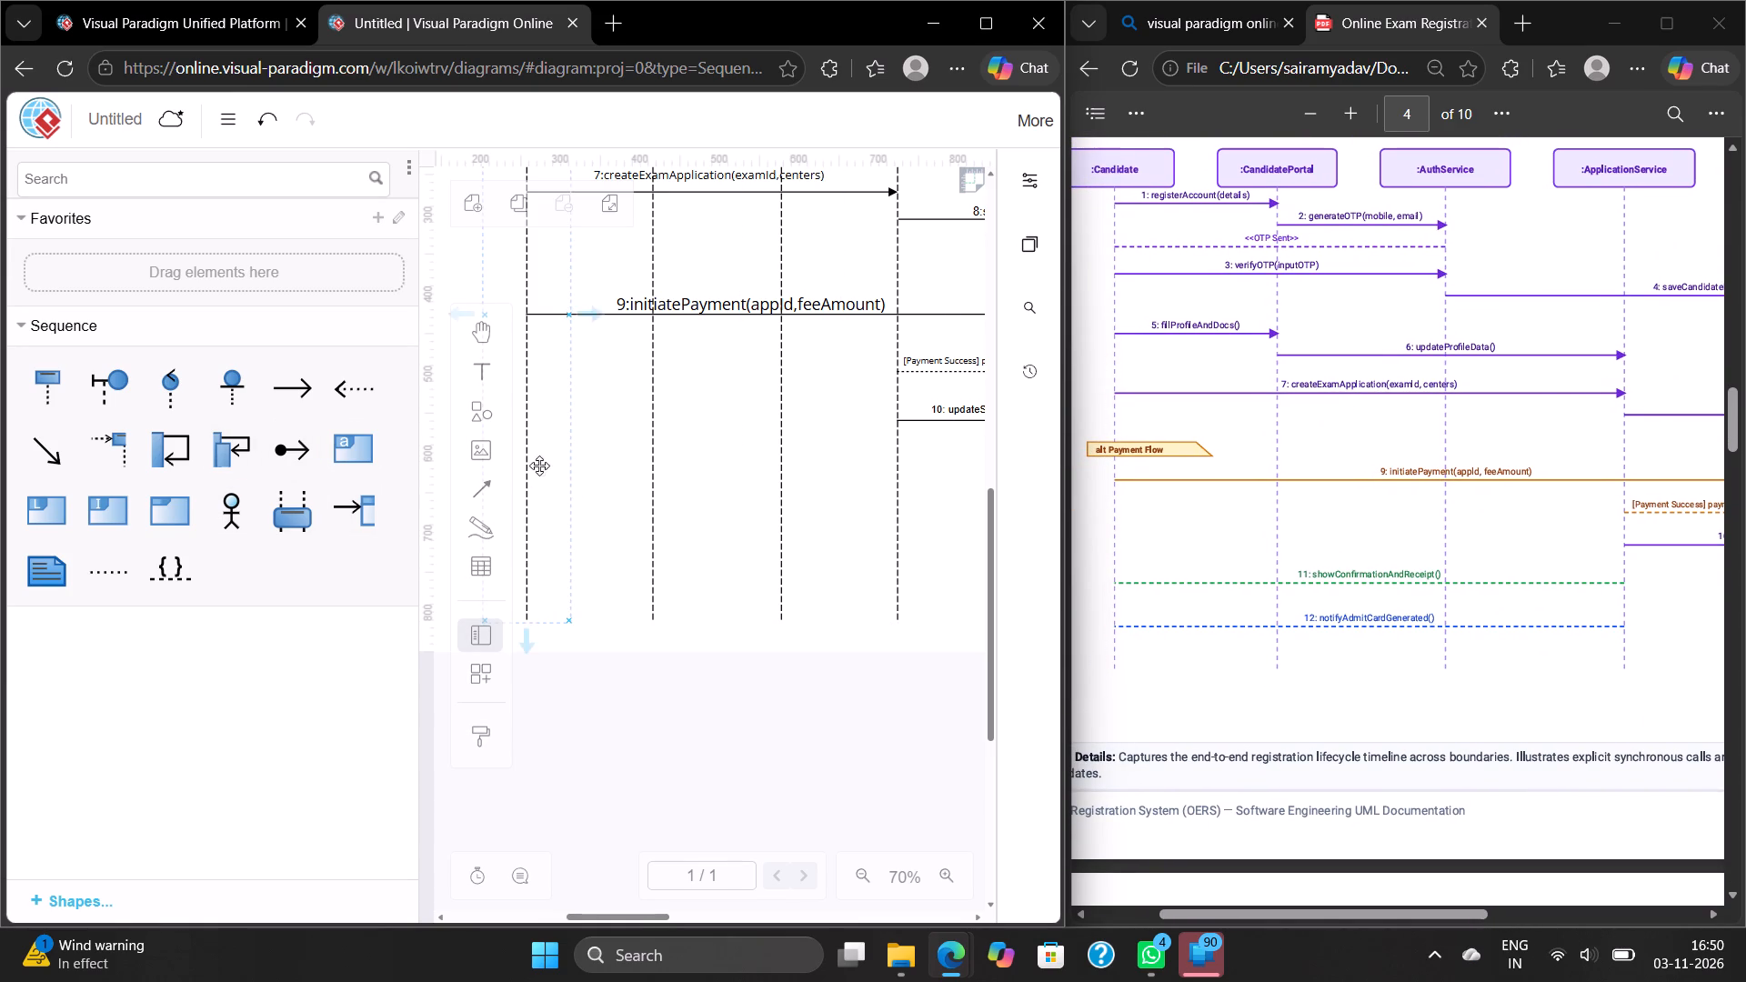
scroll(764, 424, "down", 1)
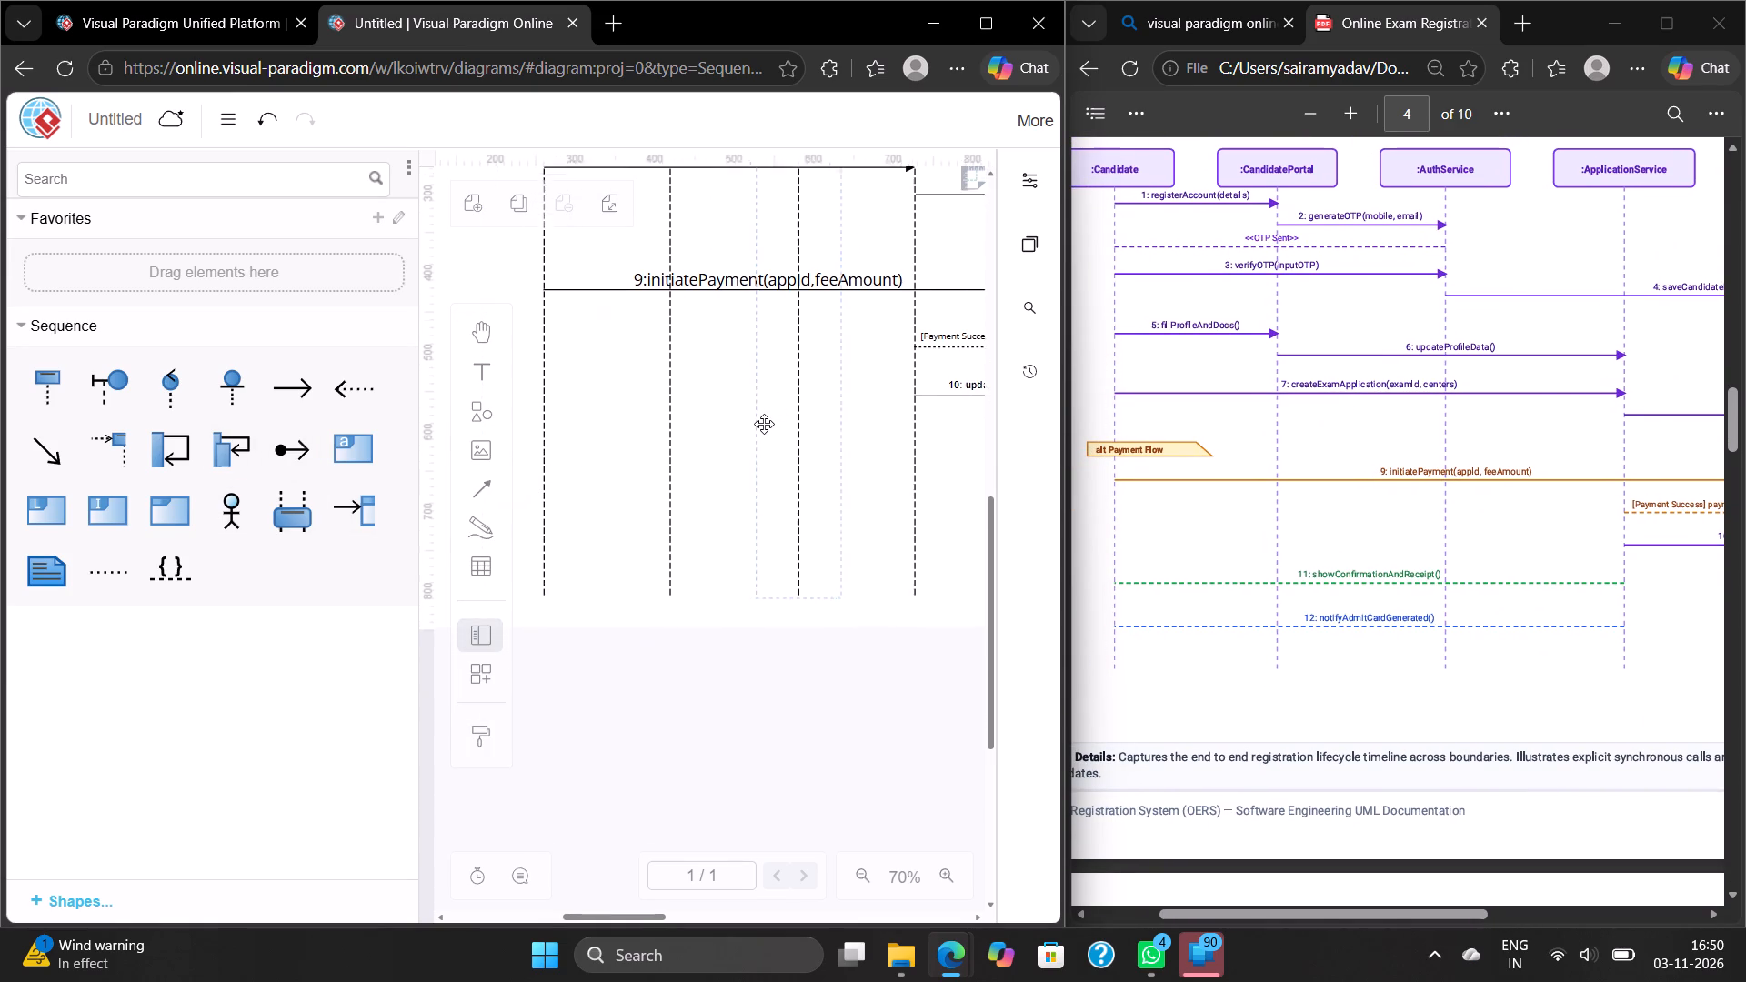
scroll(764, 424, "down", 1)
left_click(473, 492)
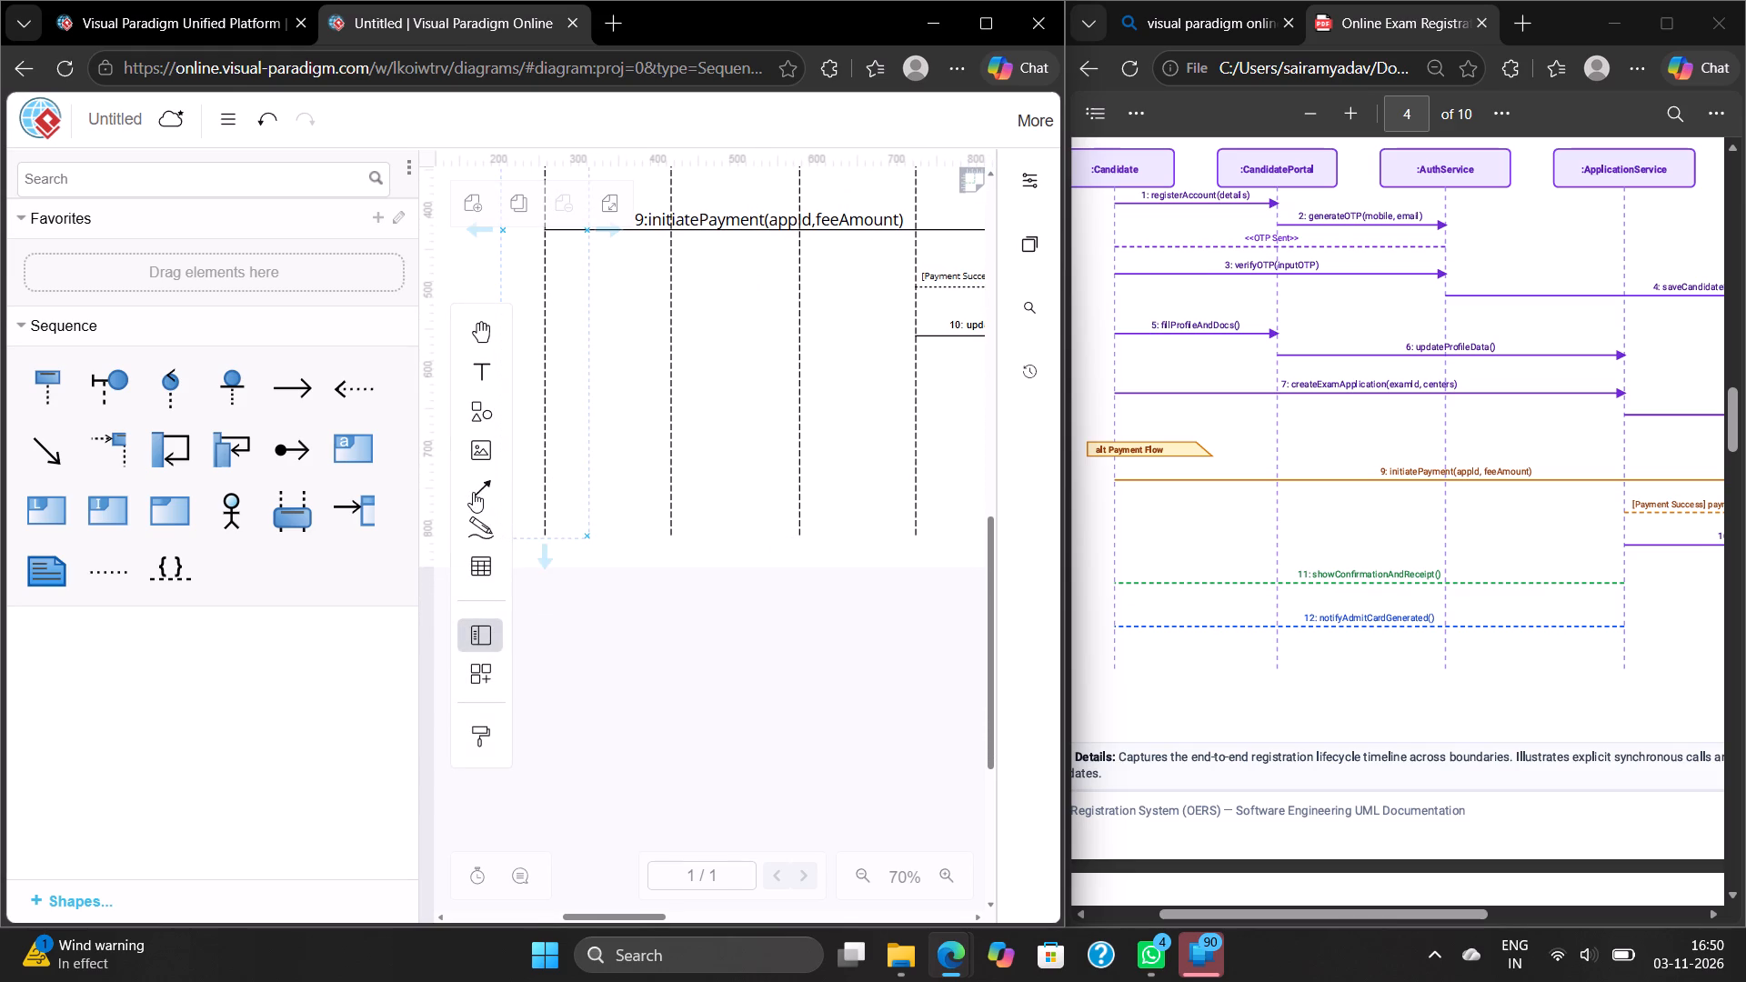
left_click(559, 456)
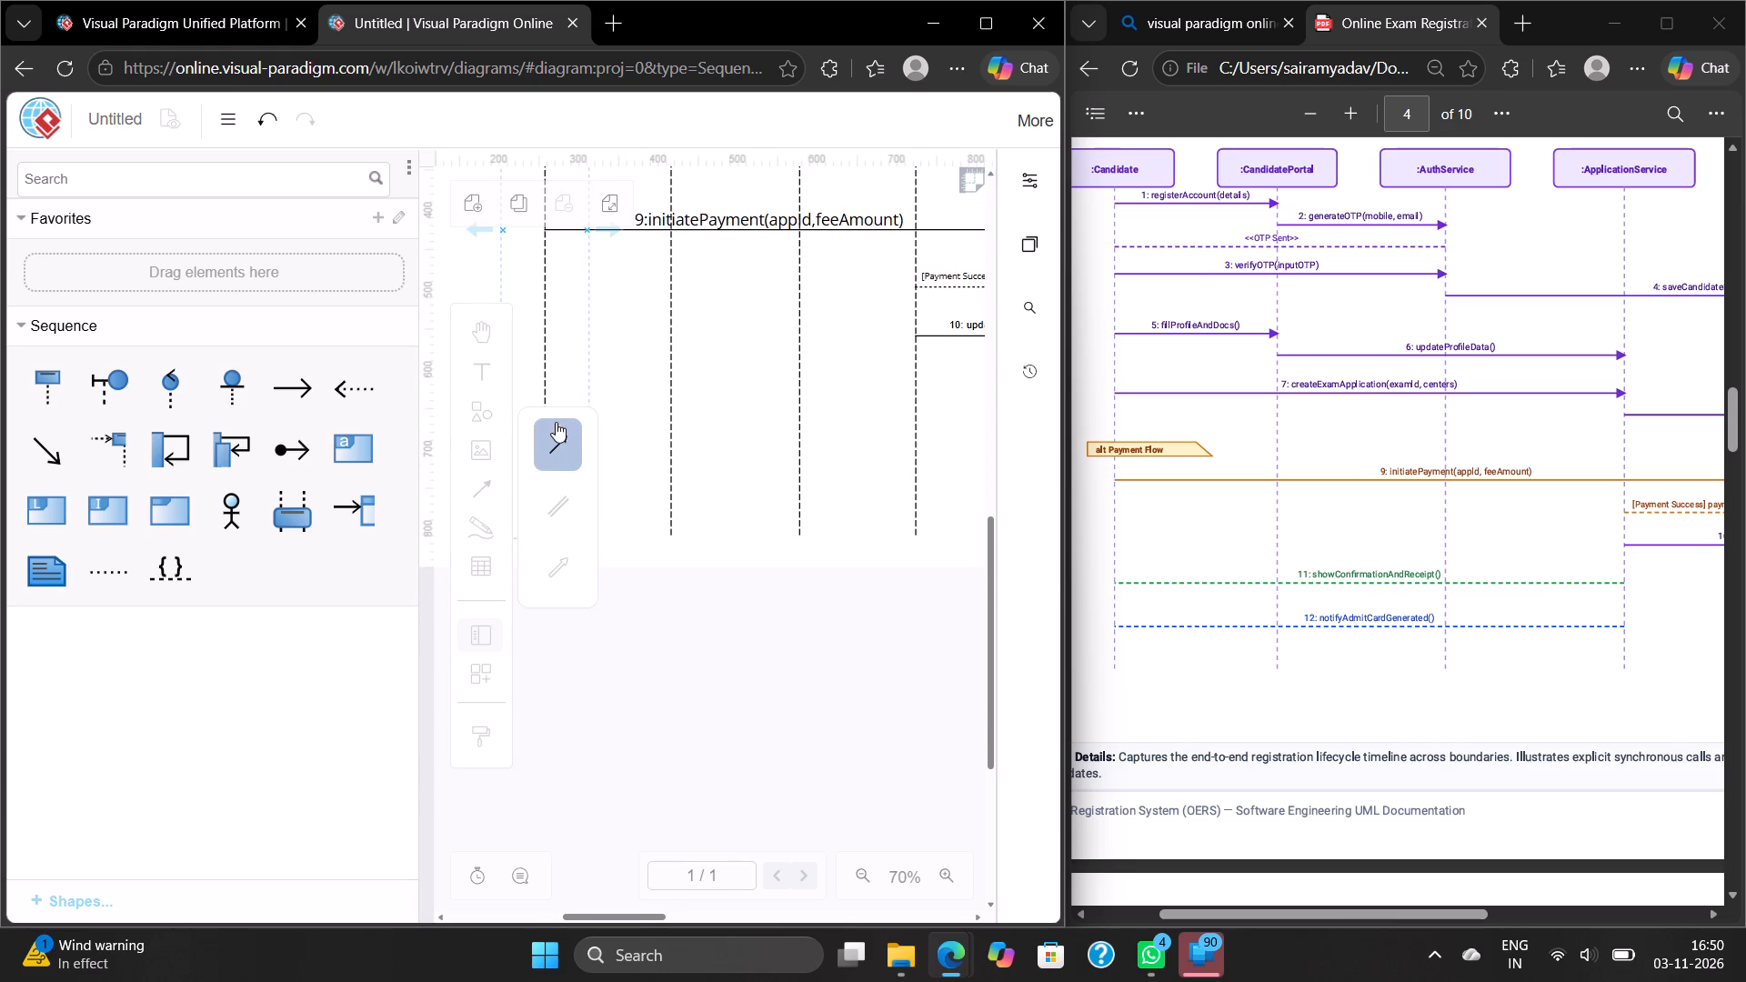
scroll(548, 401, "down", 1)
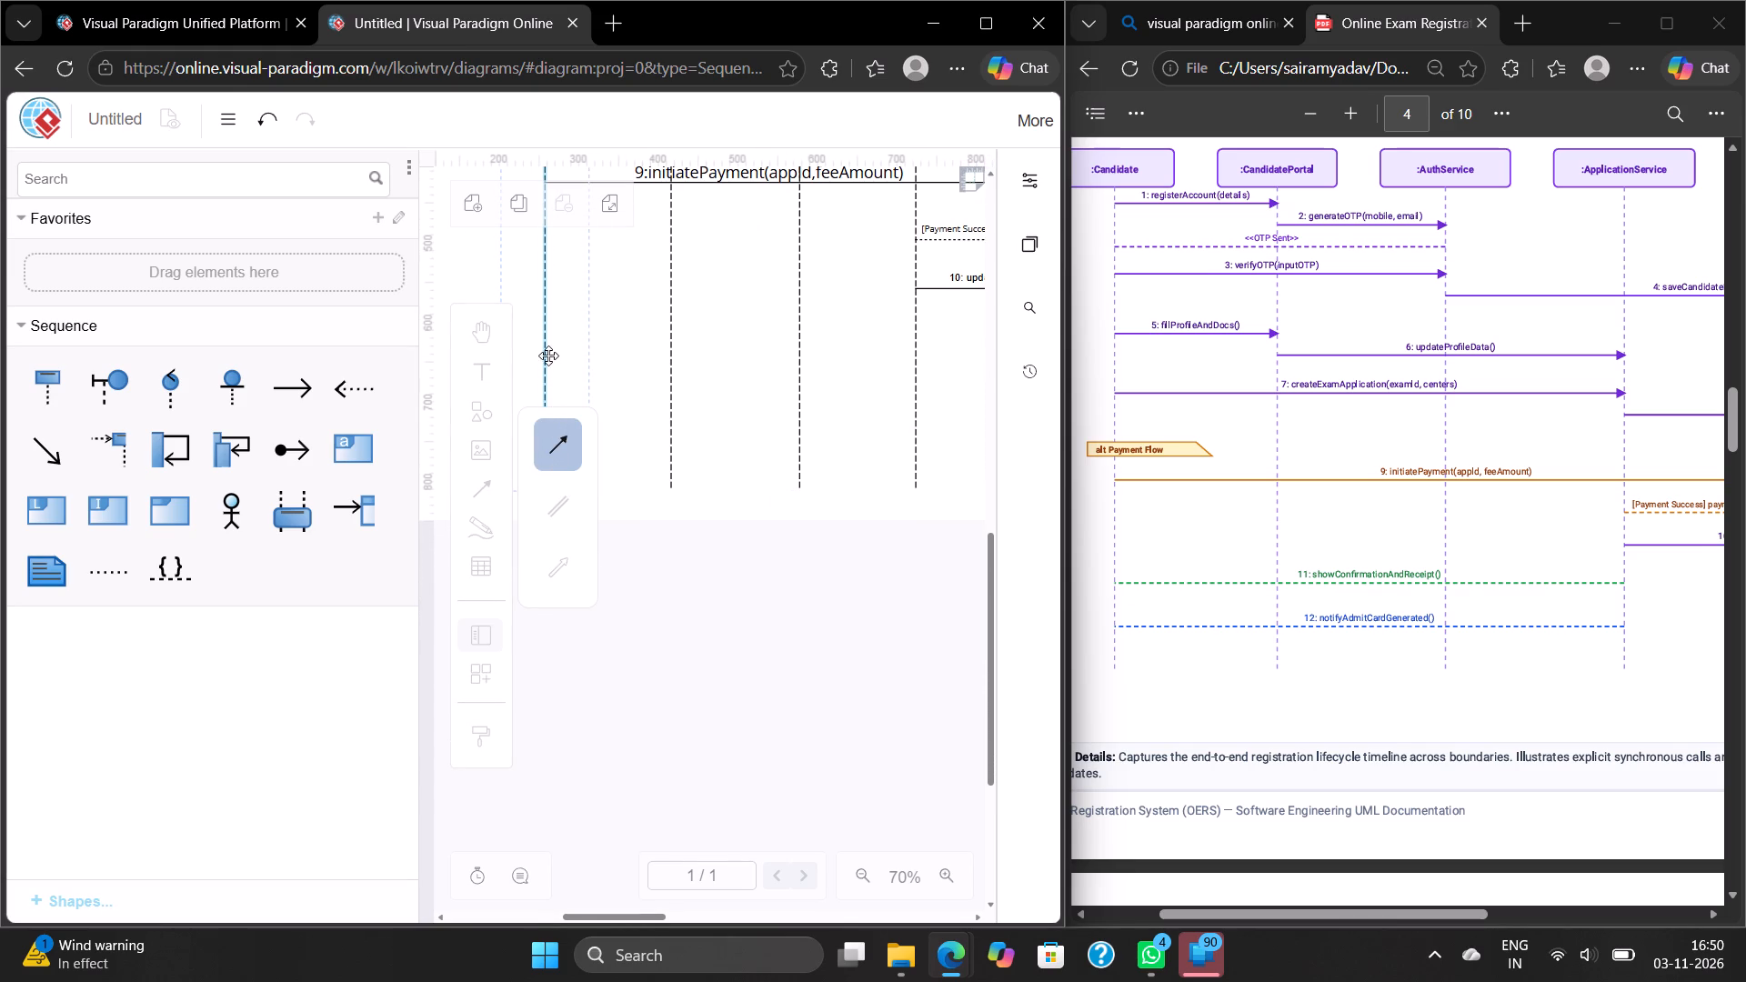
left_click_drag(546, 344, 875, 332)
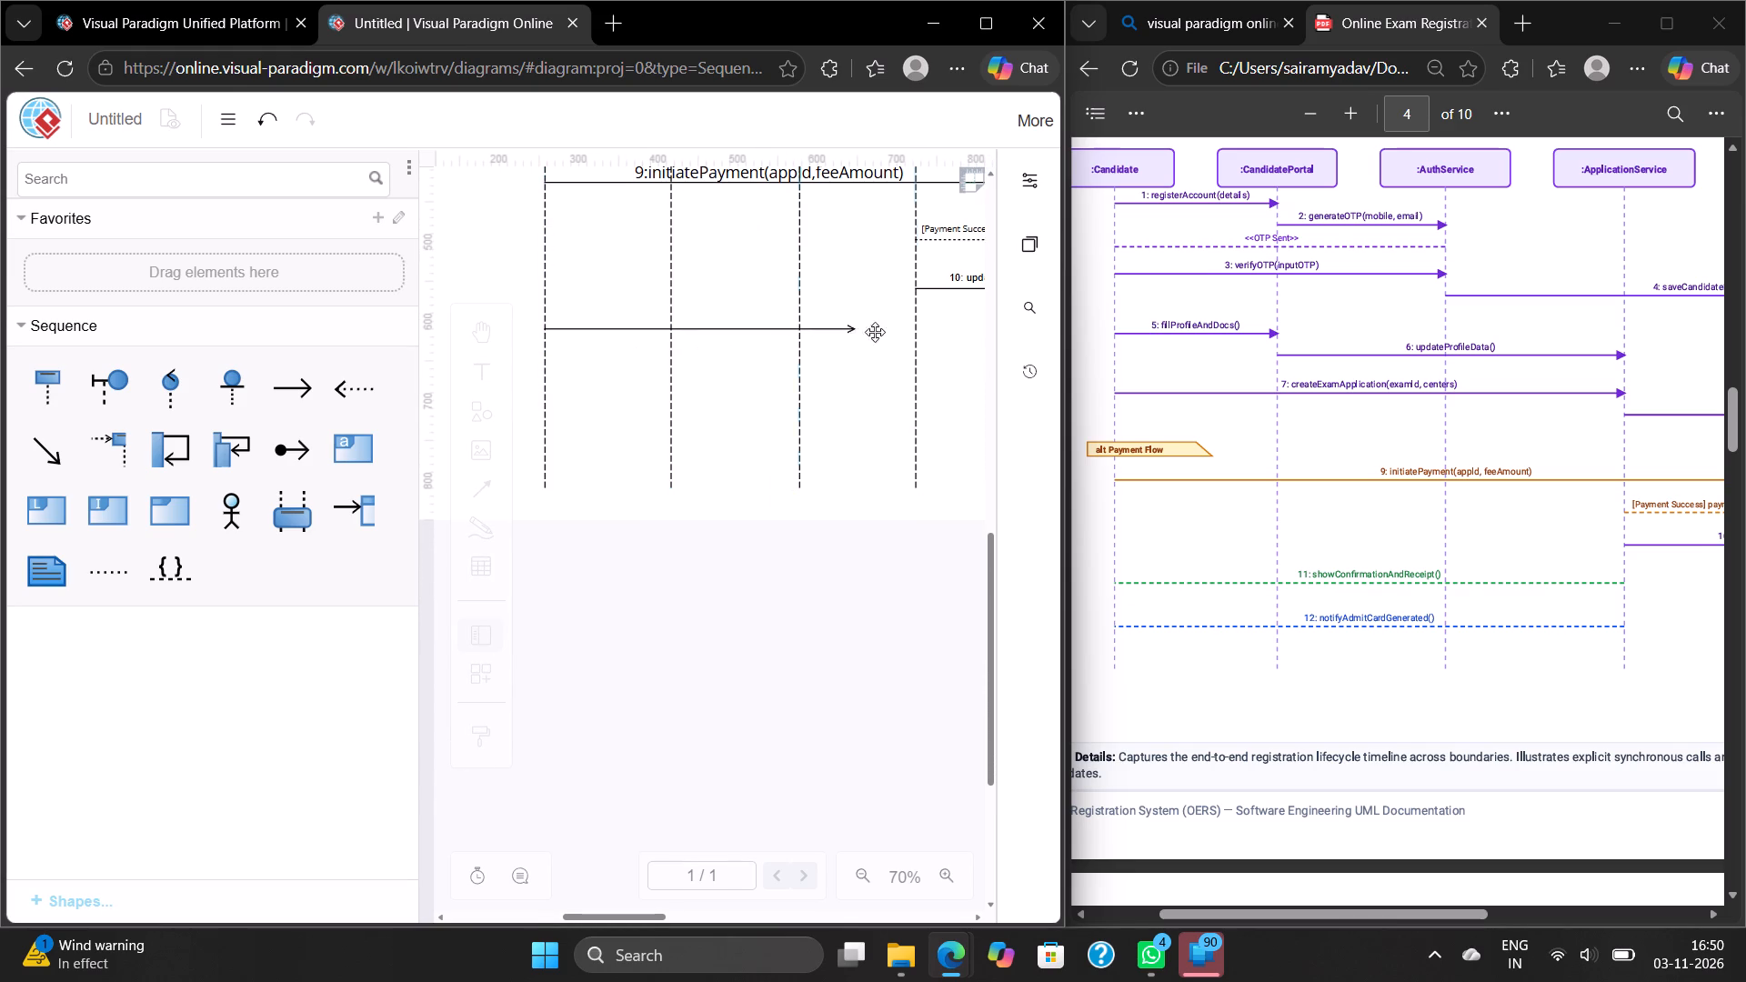
left_click_drag(875, 332, 921, 336)
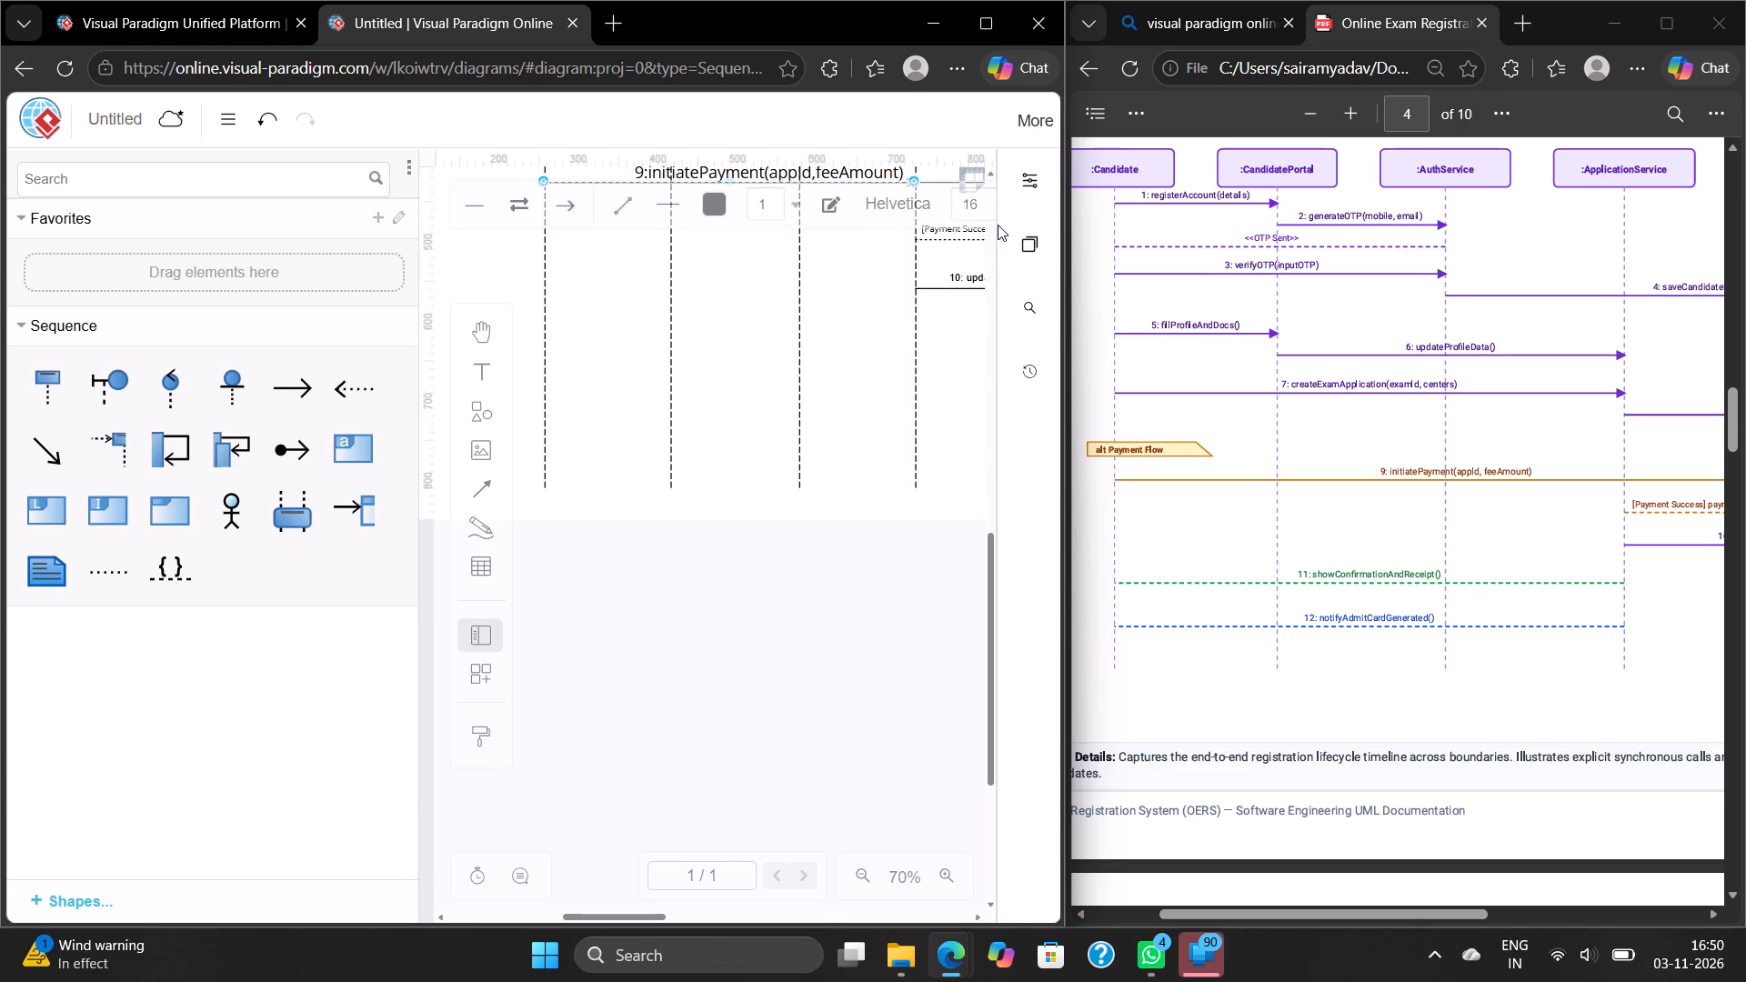
Move the new Candidate-to-ApplicationService connector down so it runs horizontally below the level of message 10.
scroll(804, 262, "up", 1)
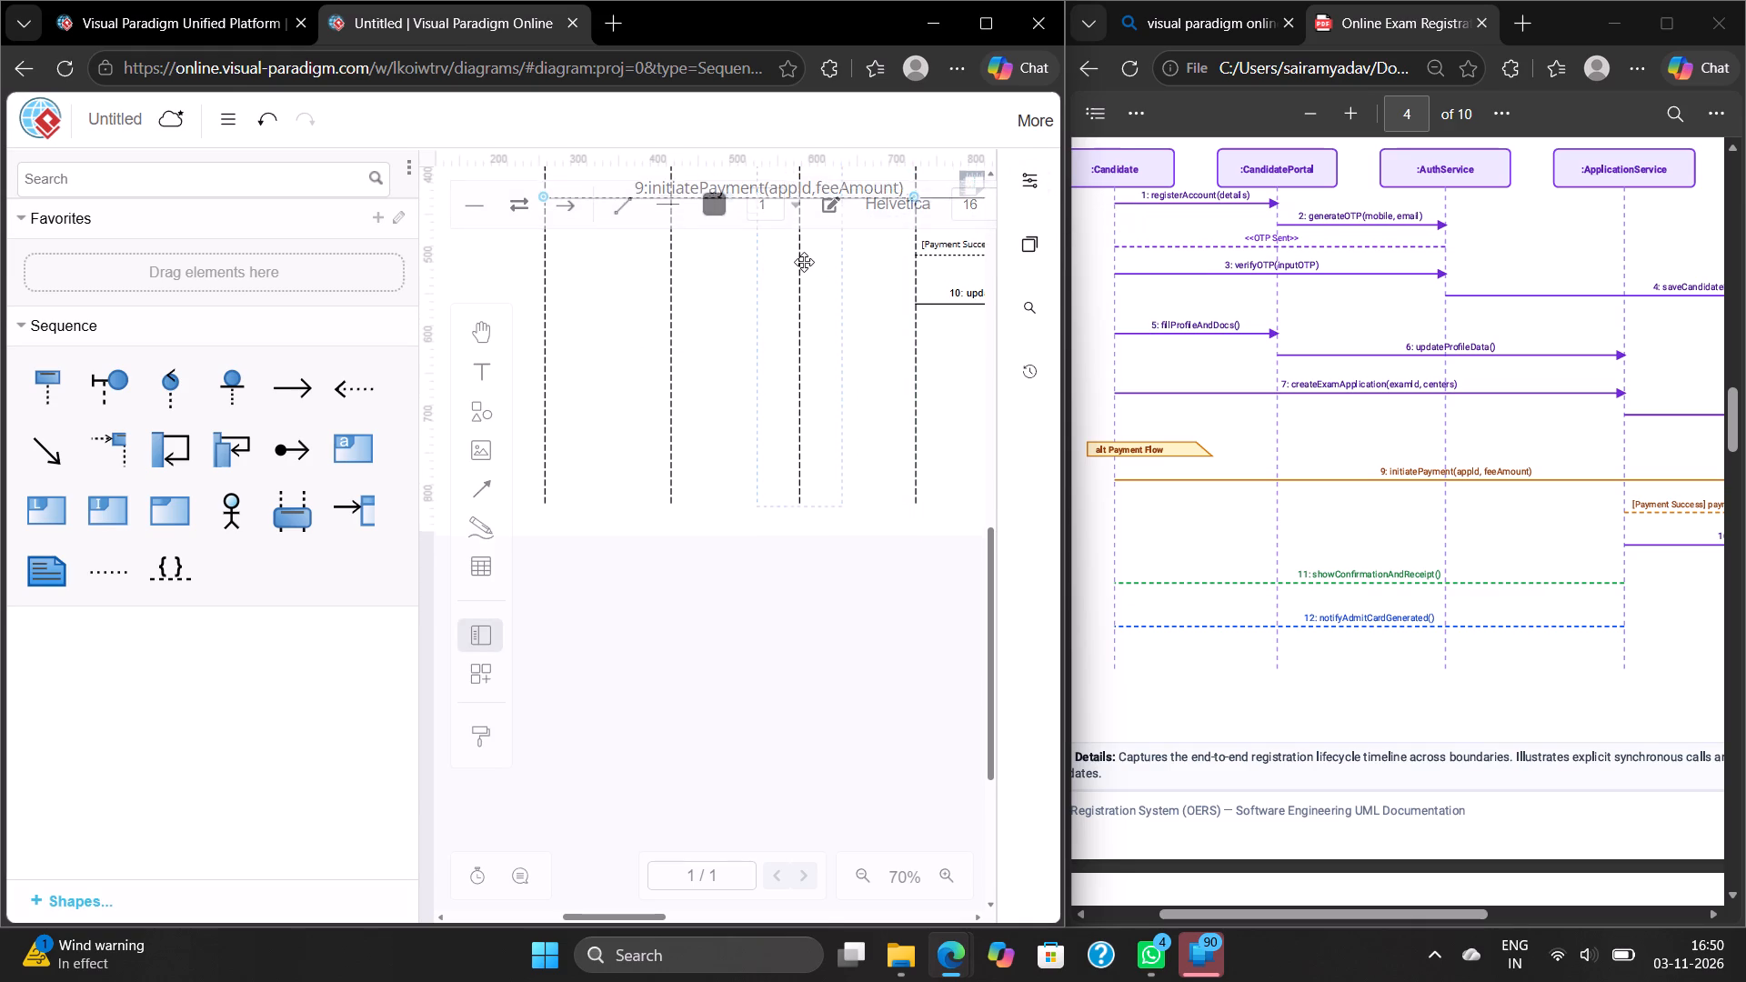
scroll(804, 262, "up", 1)
scroll(907, 228, "up", 1)
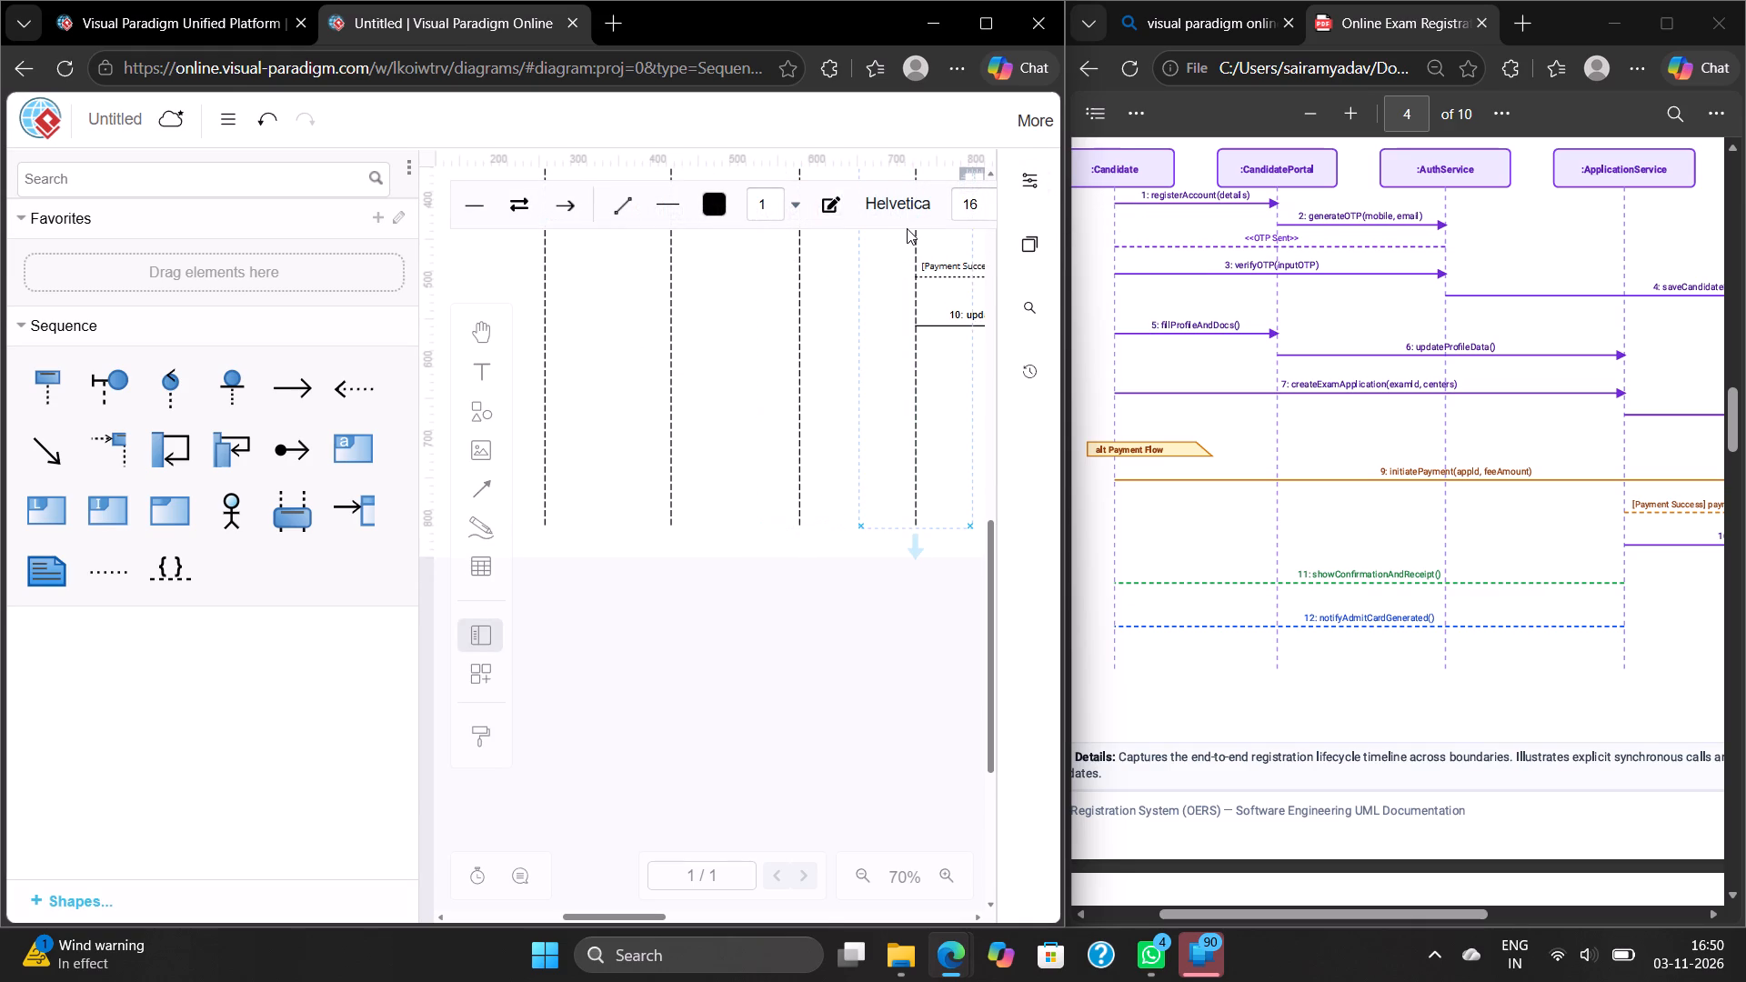
scroll(887, 242, "up", 1)
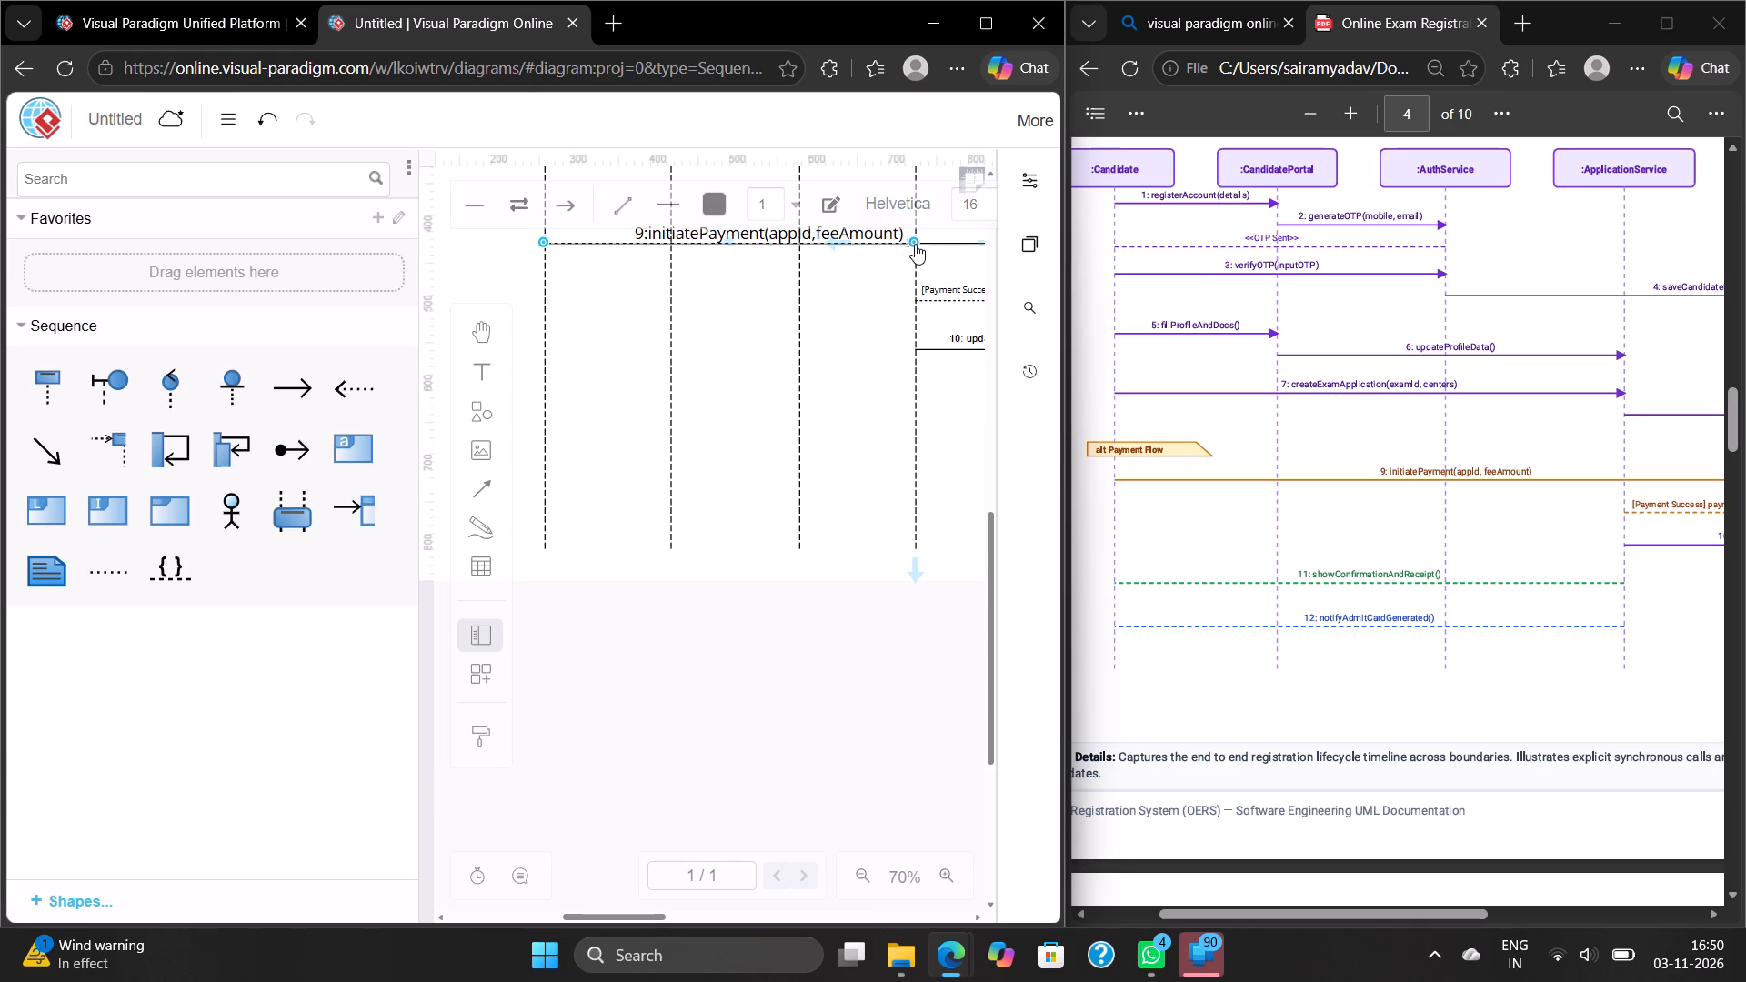
left_click_drag(914, 243, 923, 411)
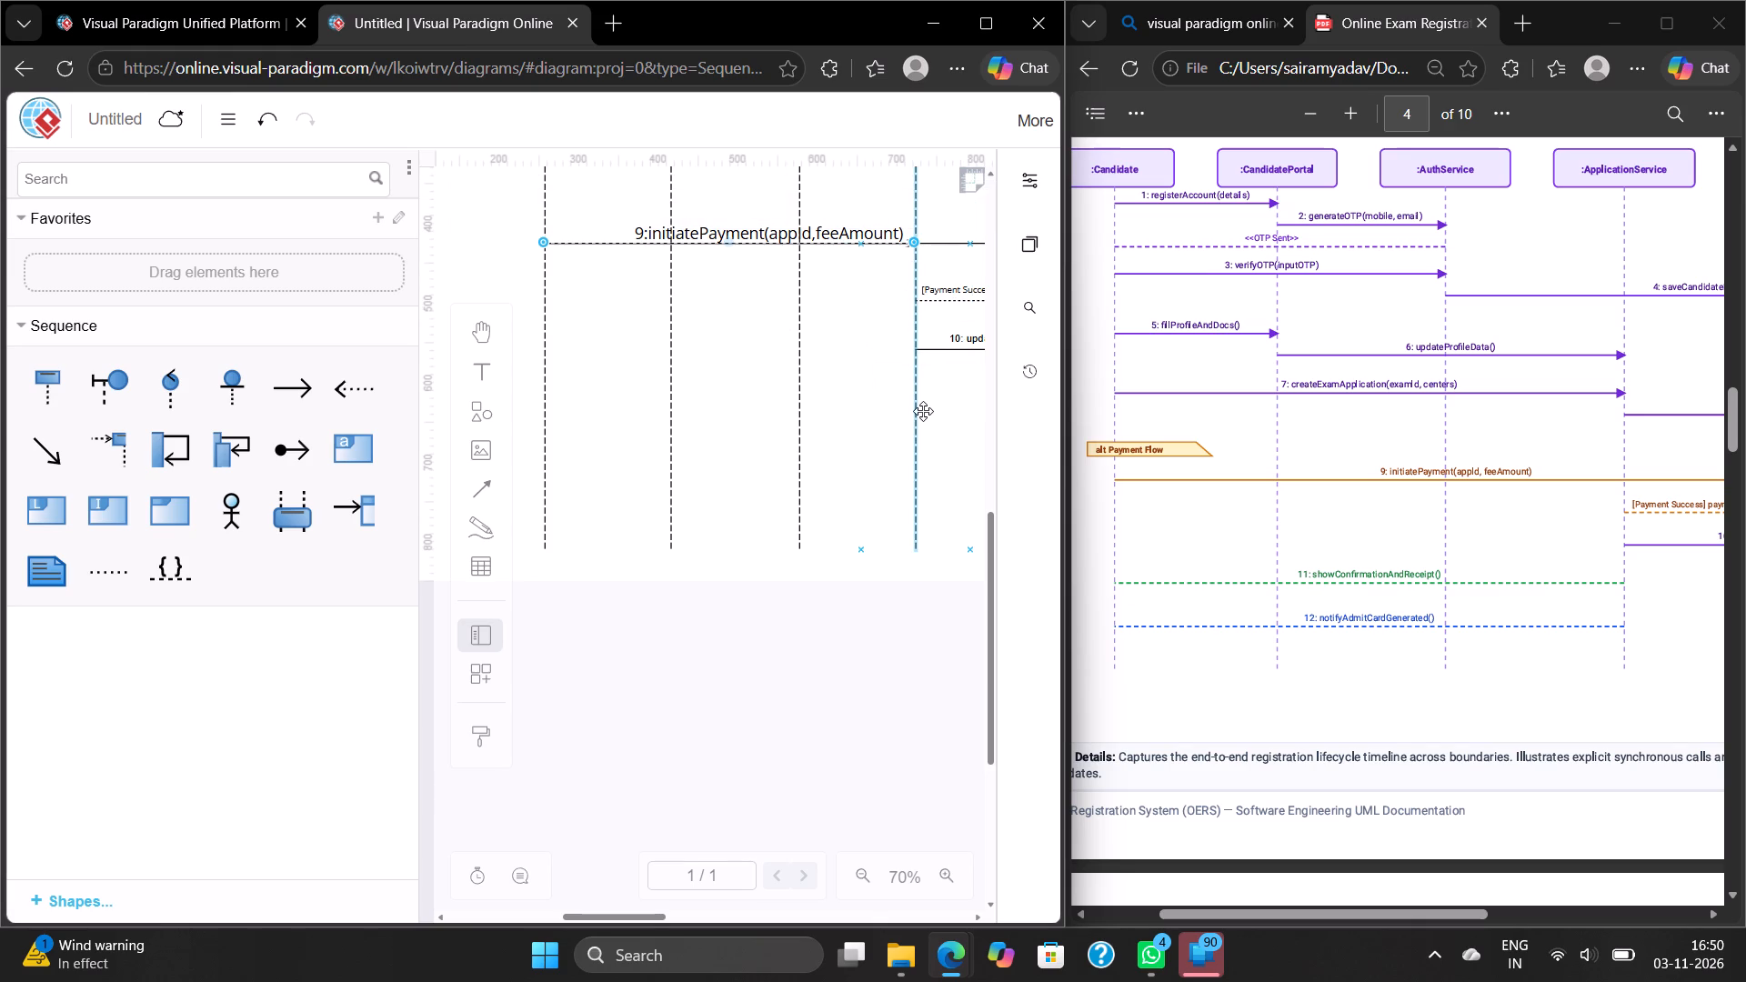
left_click_drag(923, 411, 914, 403)
Give the new connector a dashed line and set its end arrowhead to None.
left_click(1025, 186)
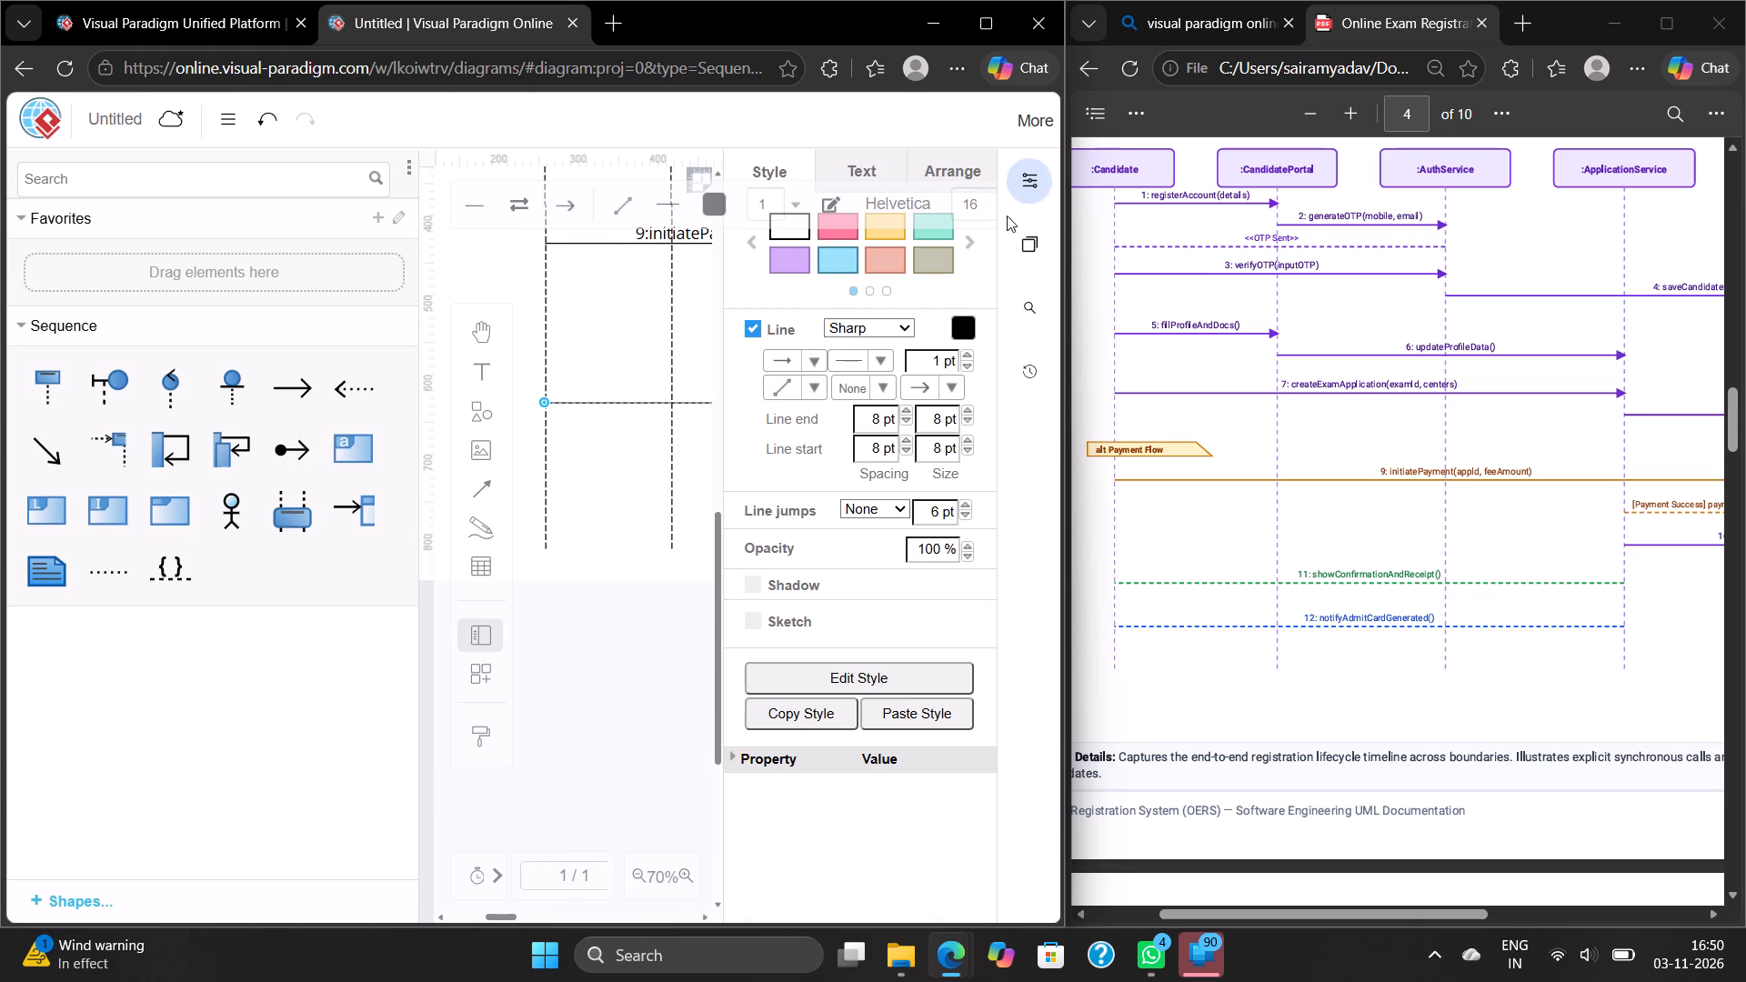
left_click(880, 354)
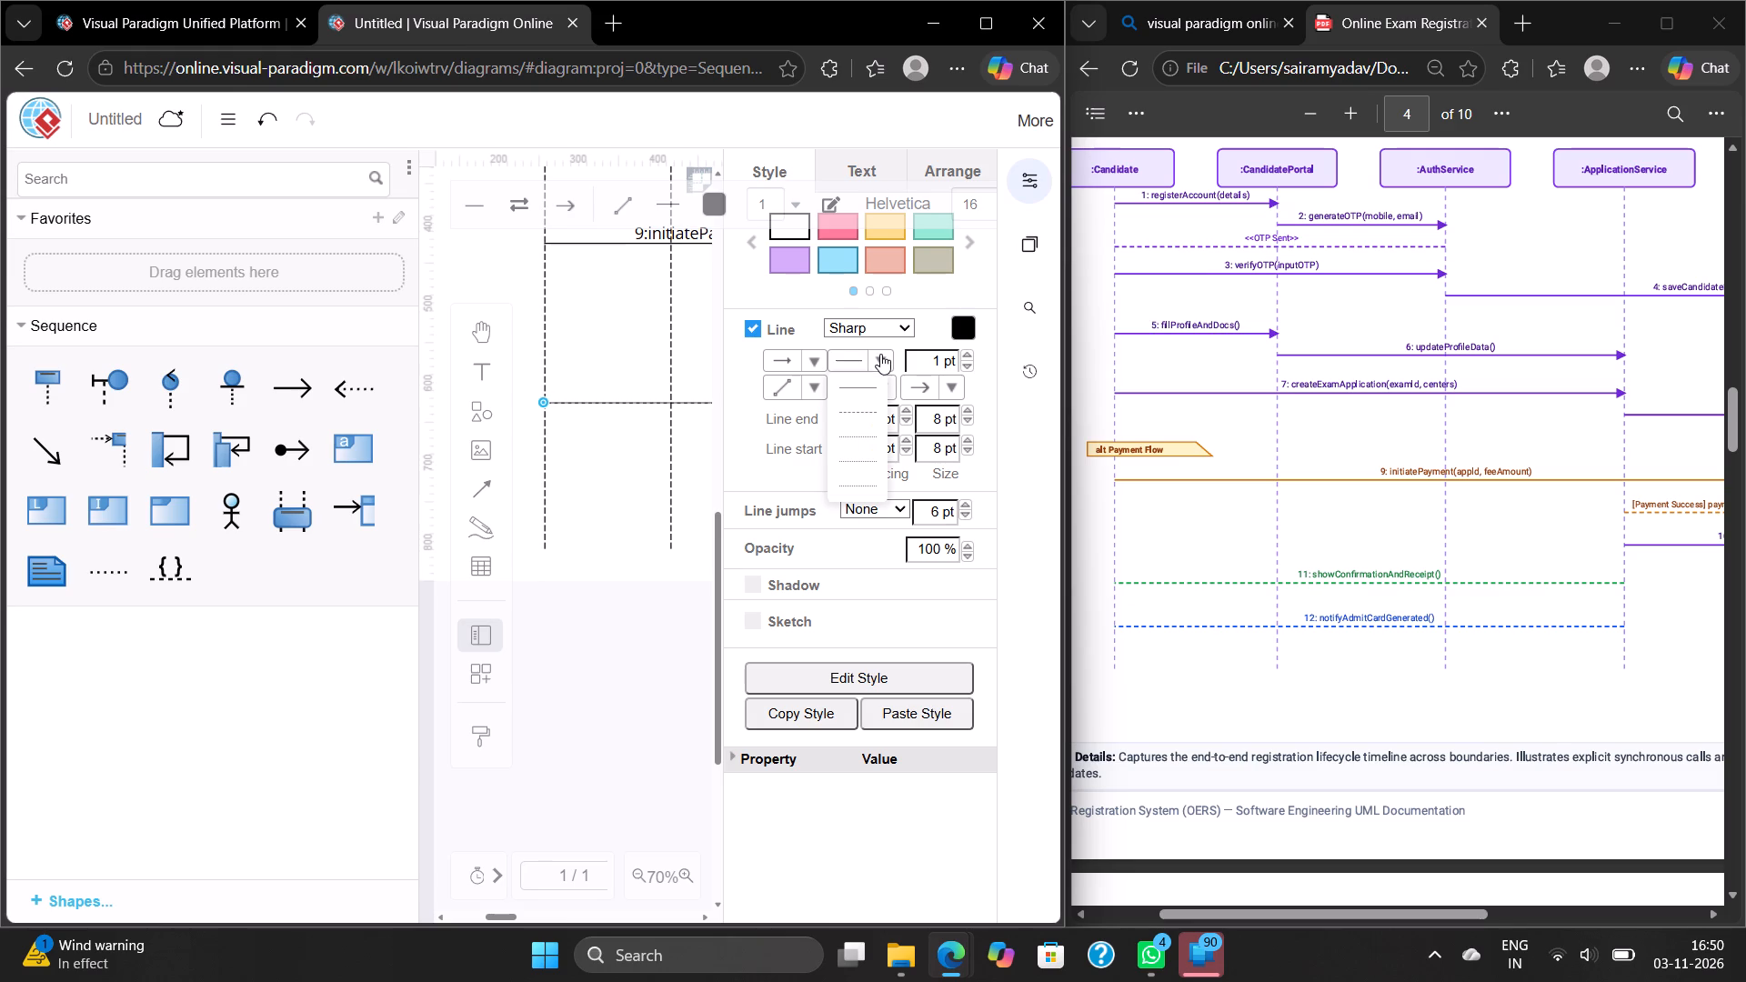
left_click(860, 410)
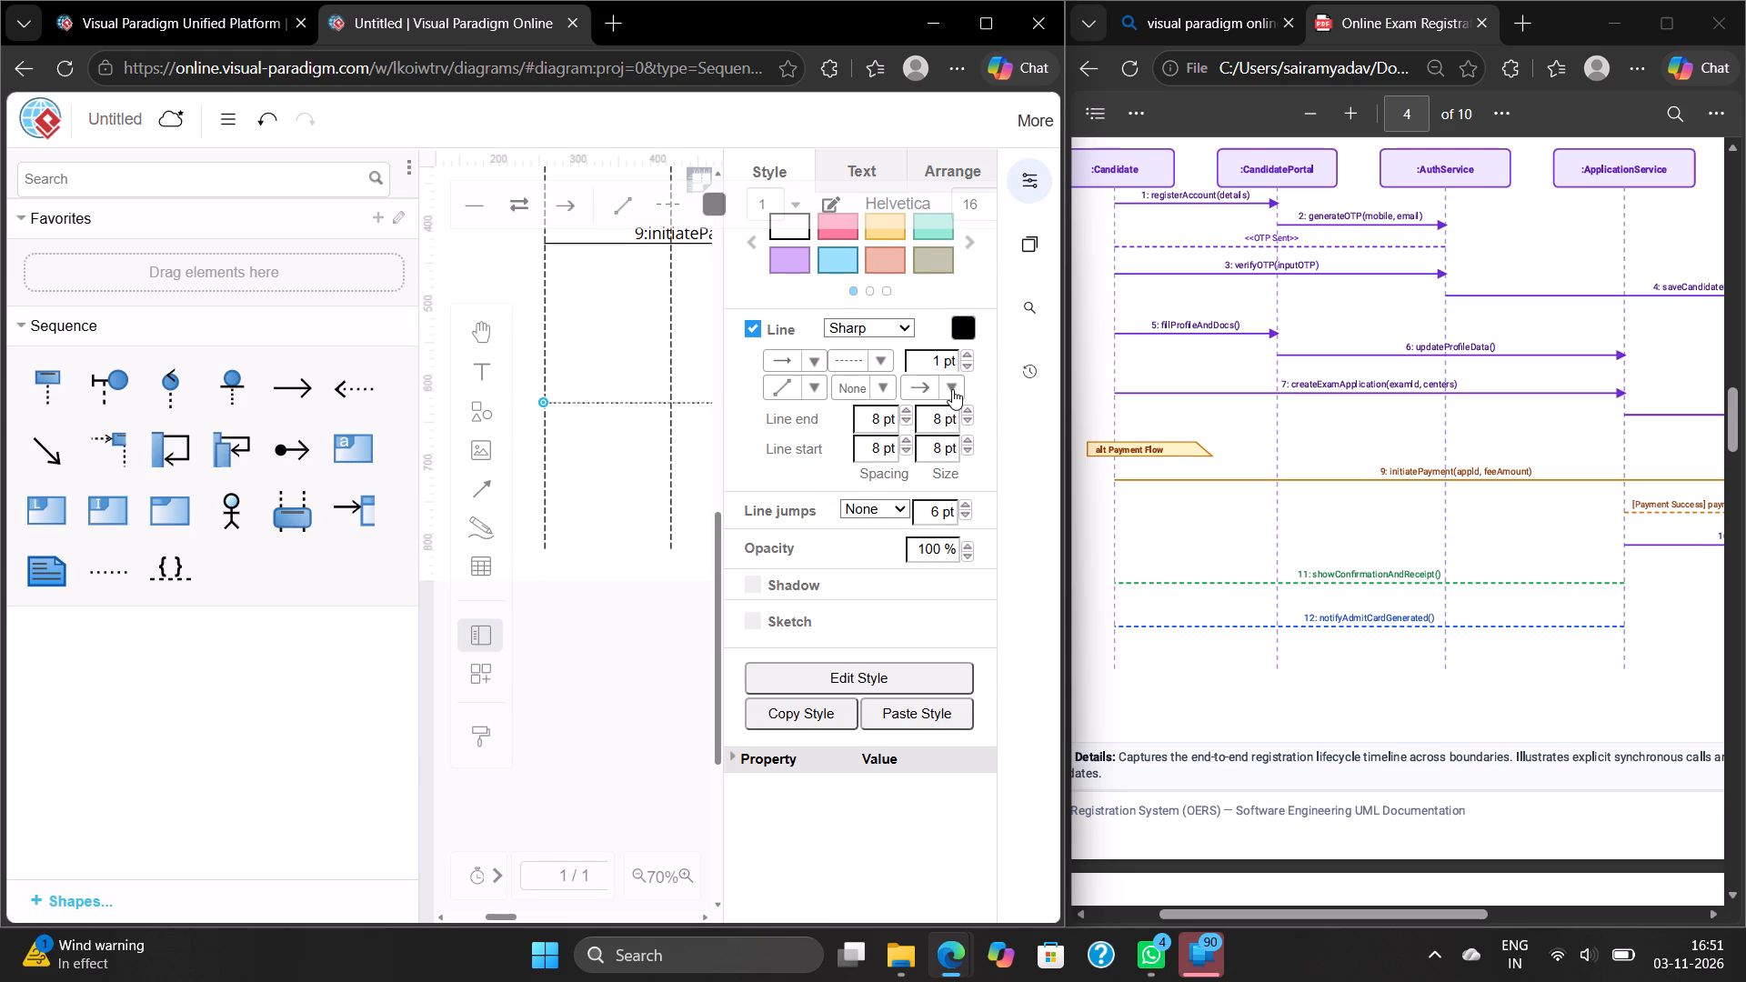
left_click(952, 389)
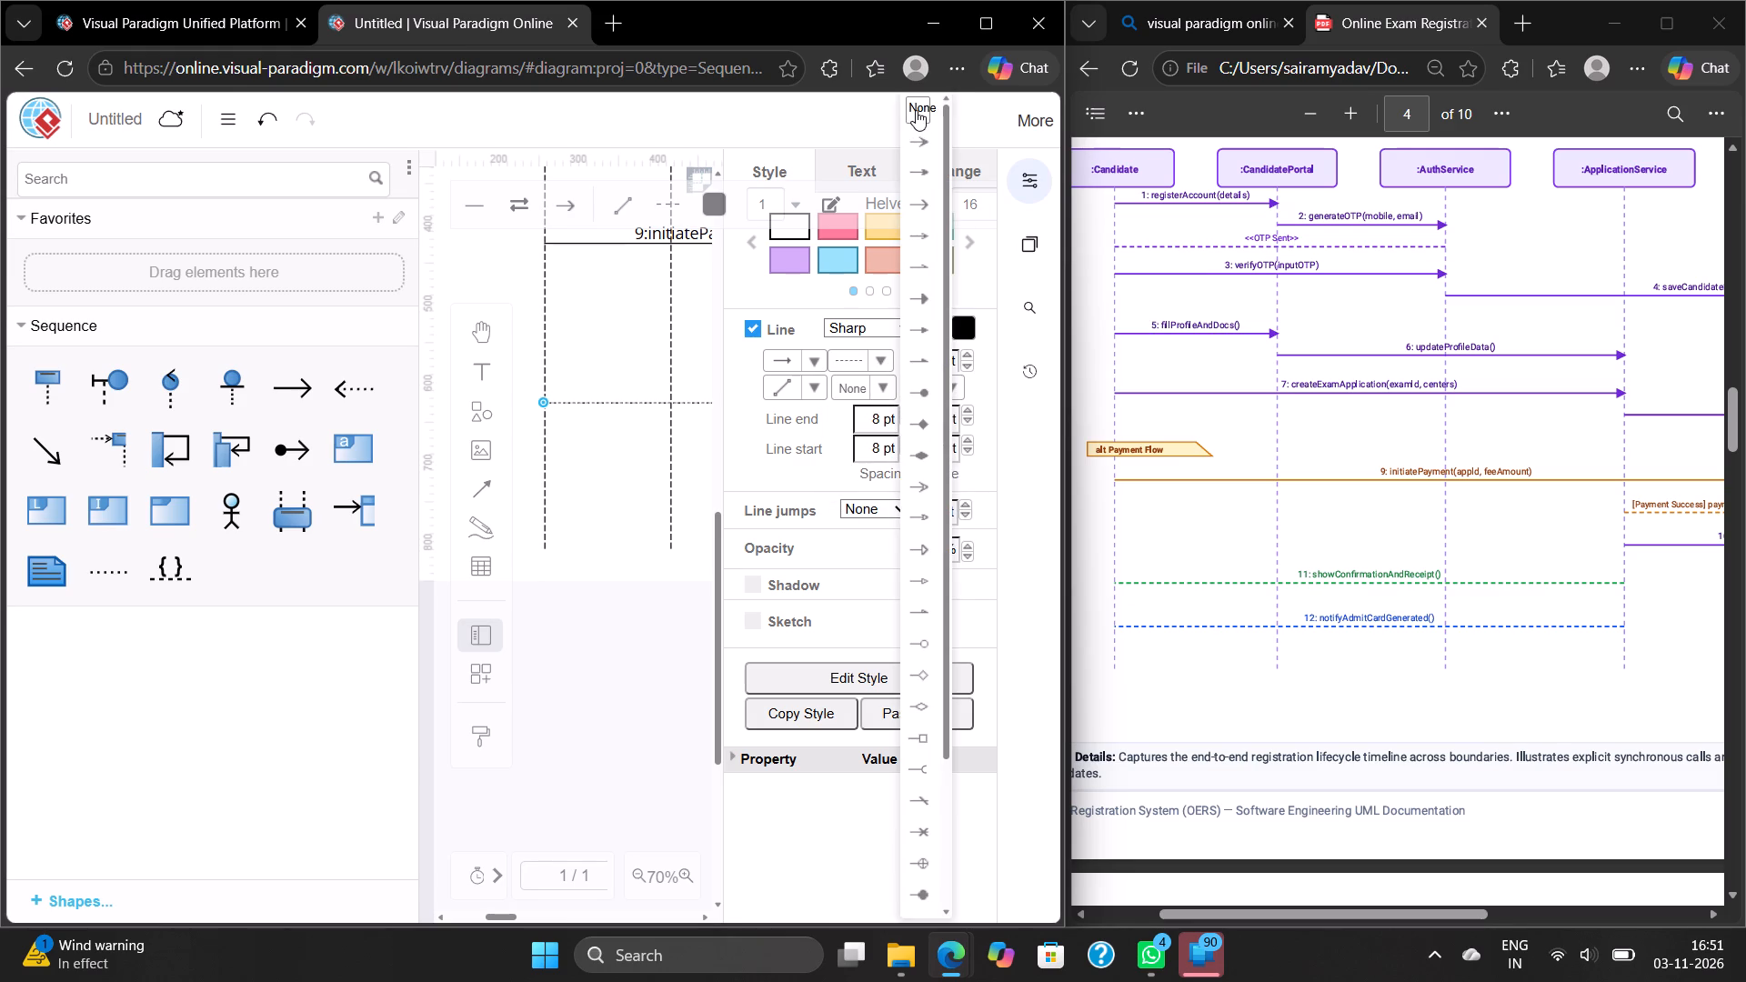
left_click(916, 110)
left_click(1042, 184)
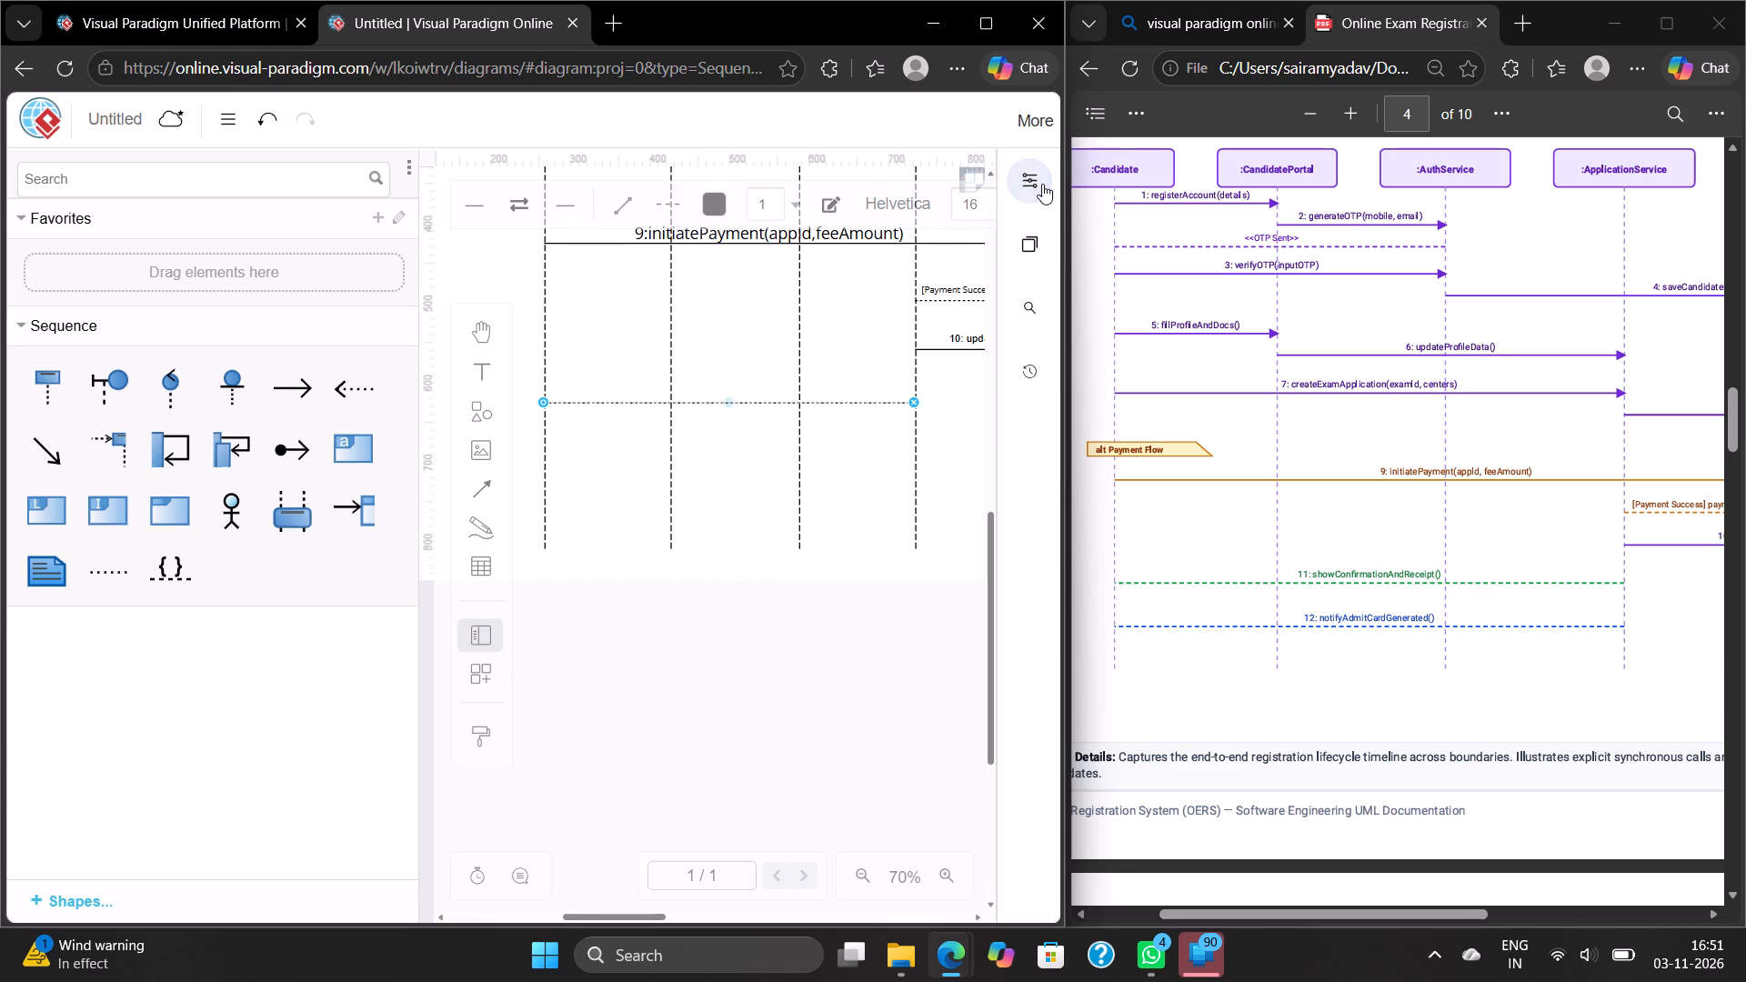
Duplicate the dashed connector just below the original and attach its ends to the Candidate and ApplicationService lifelines.
left_click(717, 376)
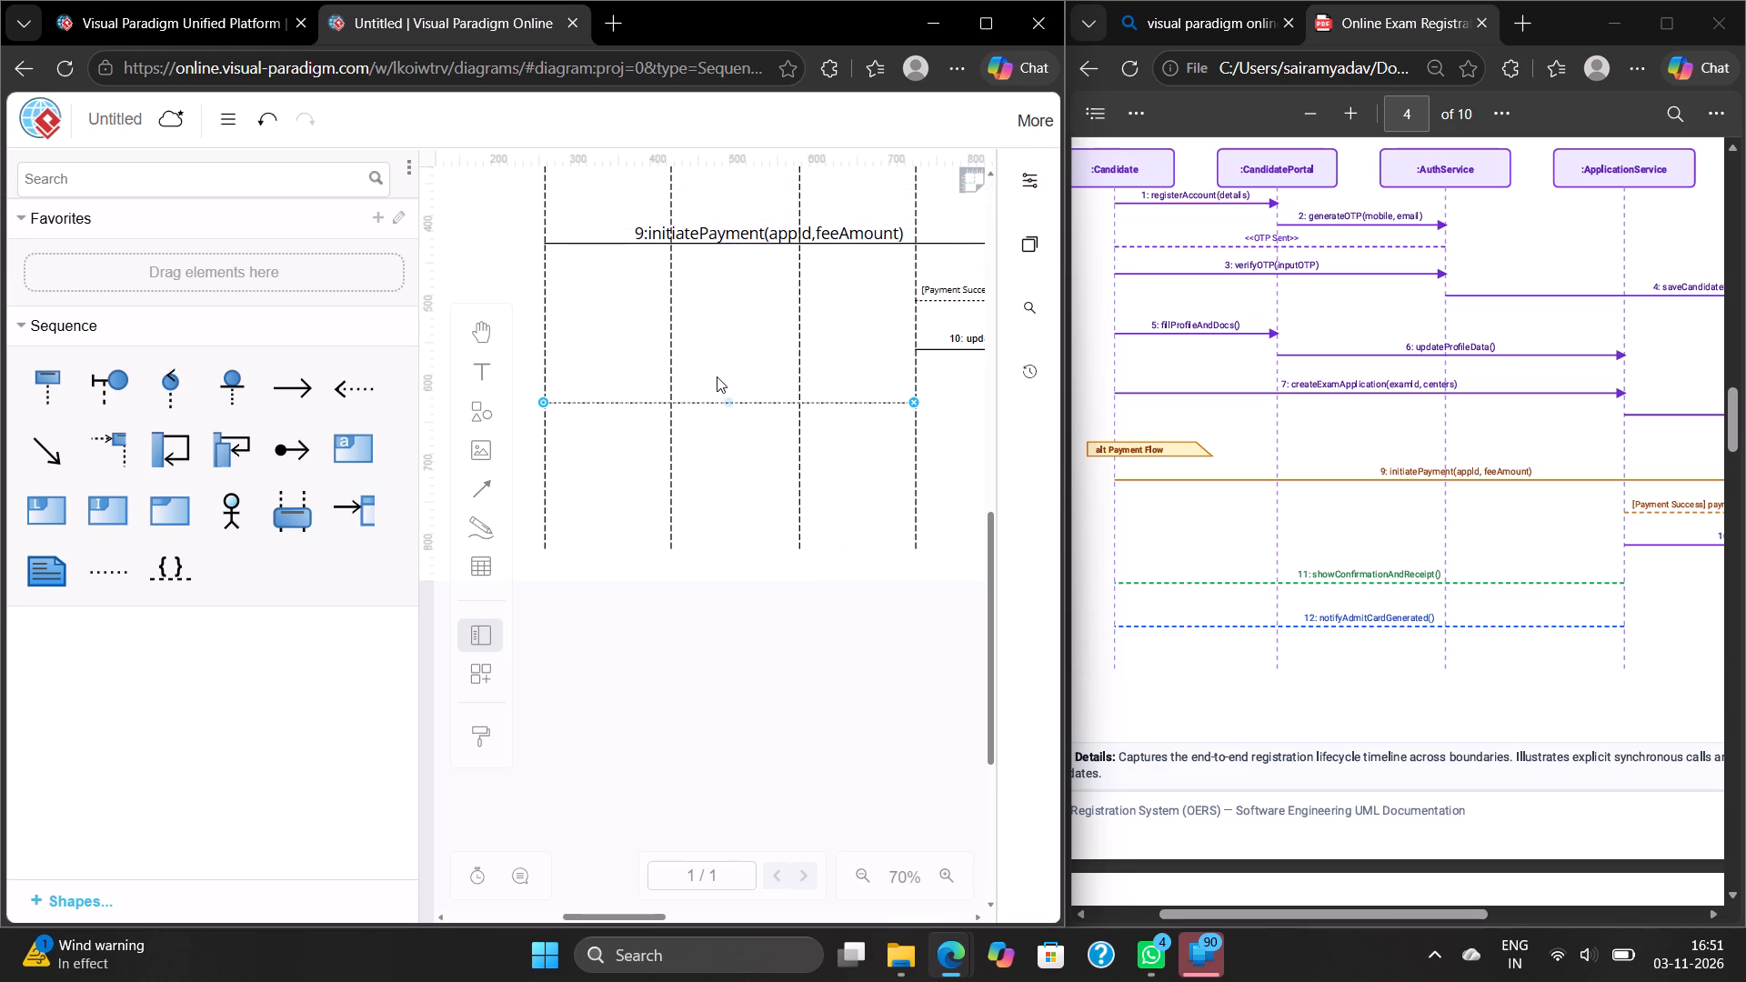
left_click(718, 401)
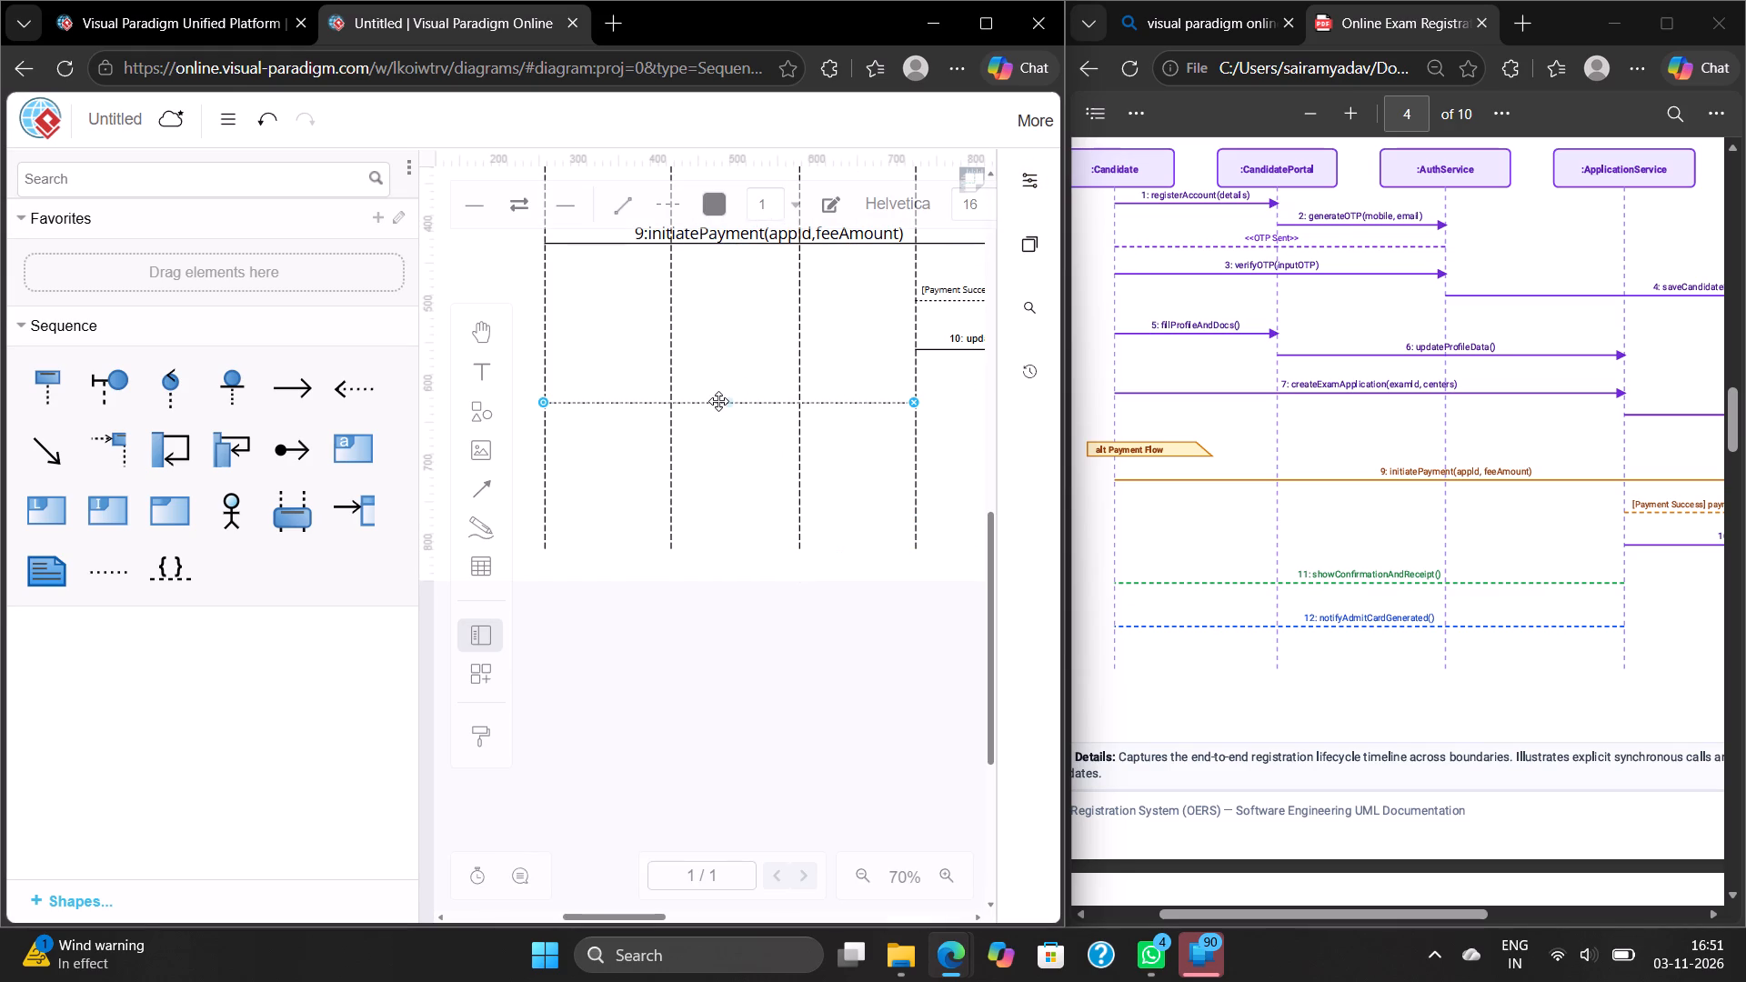
key("ctrl+c")
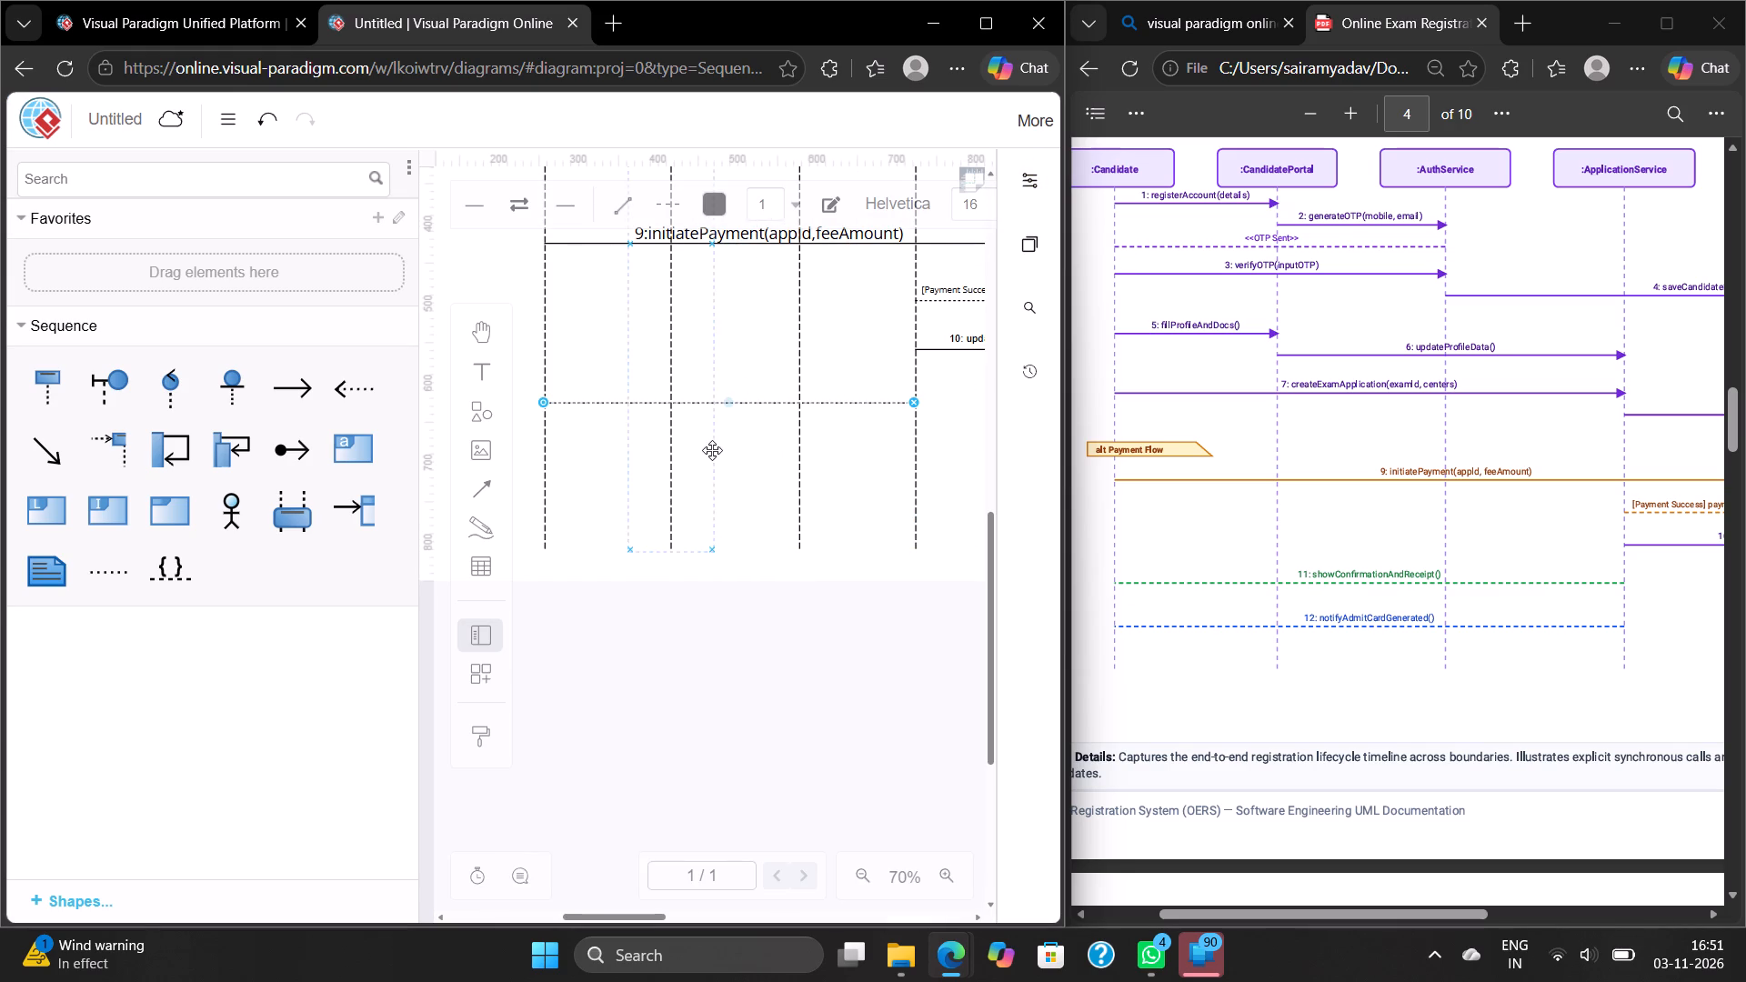
left_click(712, 450)
left_click(727, 454)
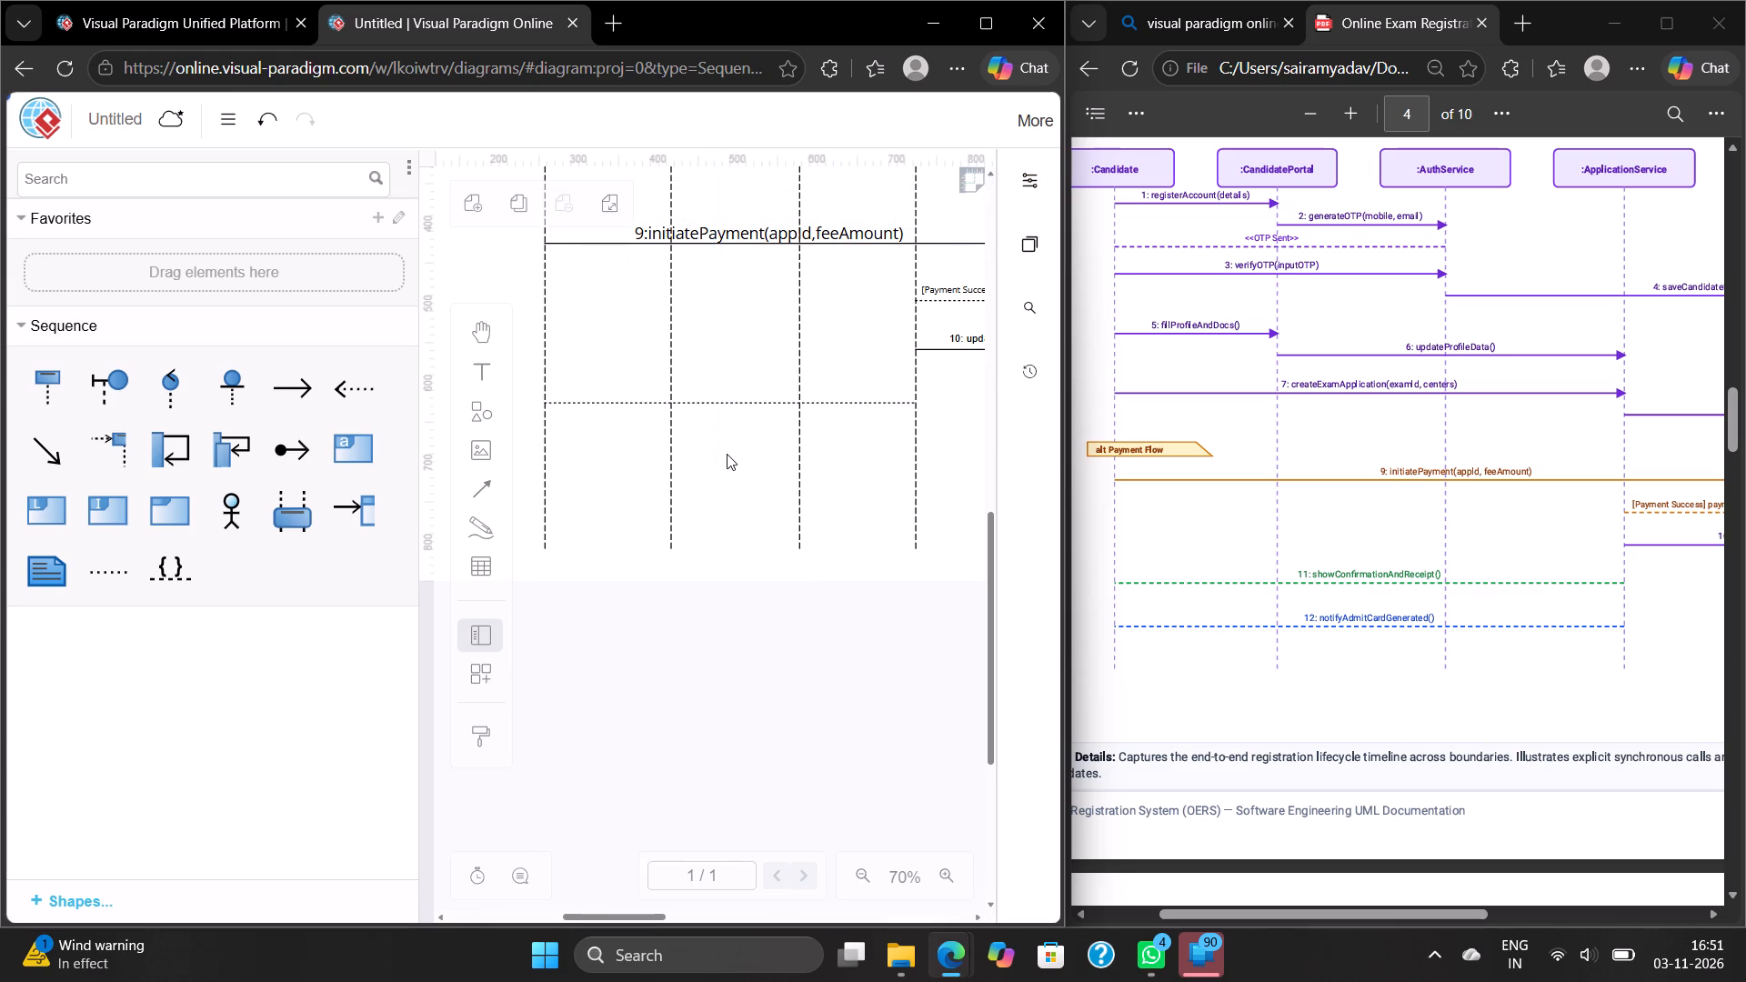
key("ctrl+v")
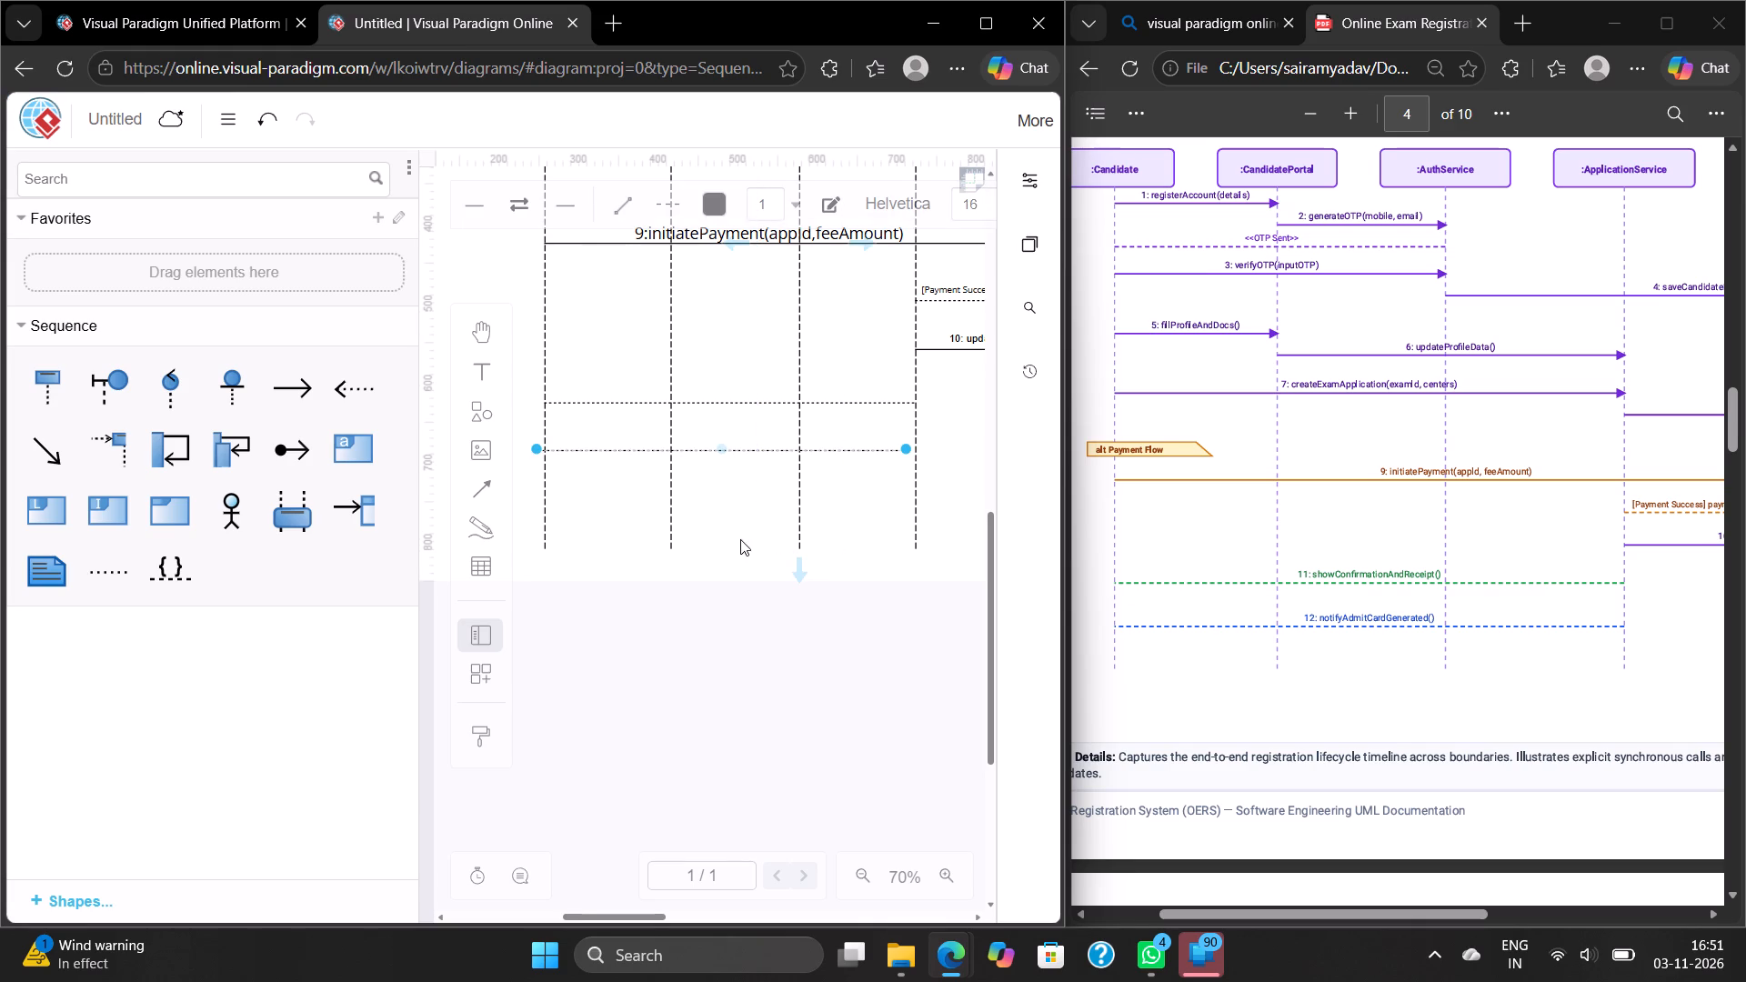
left_click_drag(906, 447, 908, 447)
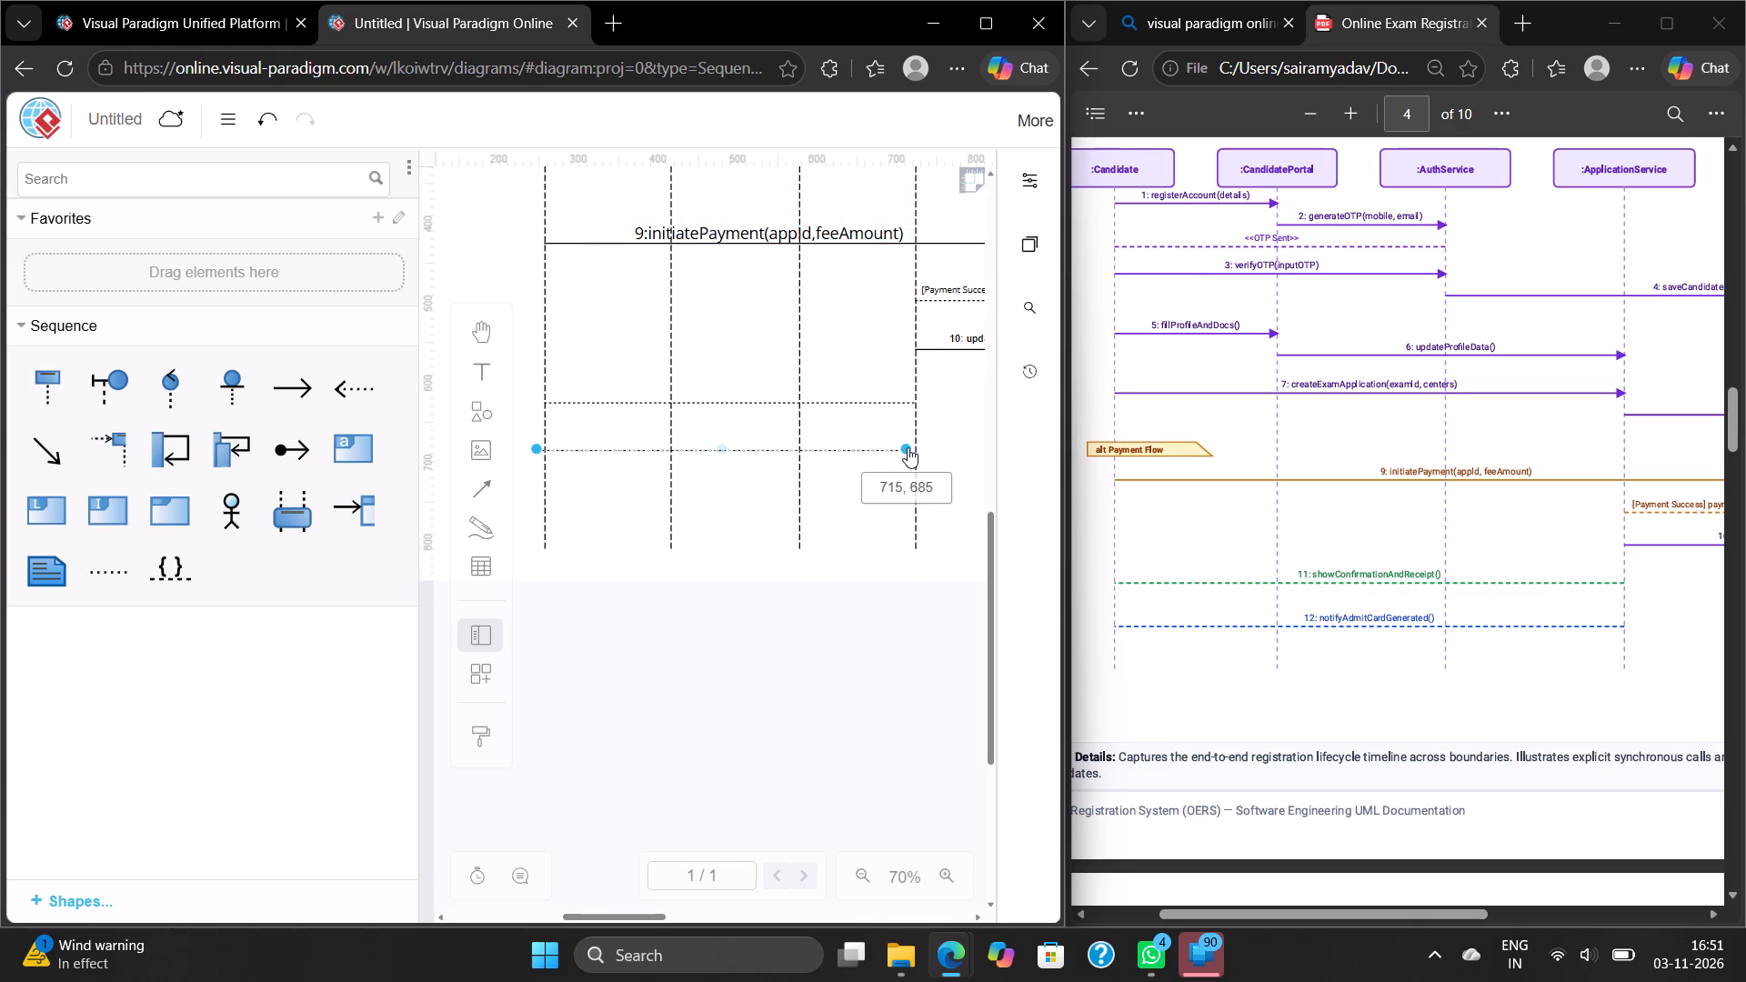
left_click_drag(908, 447, 915, 451)
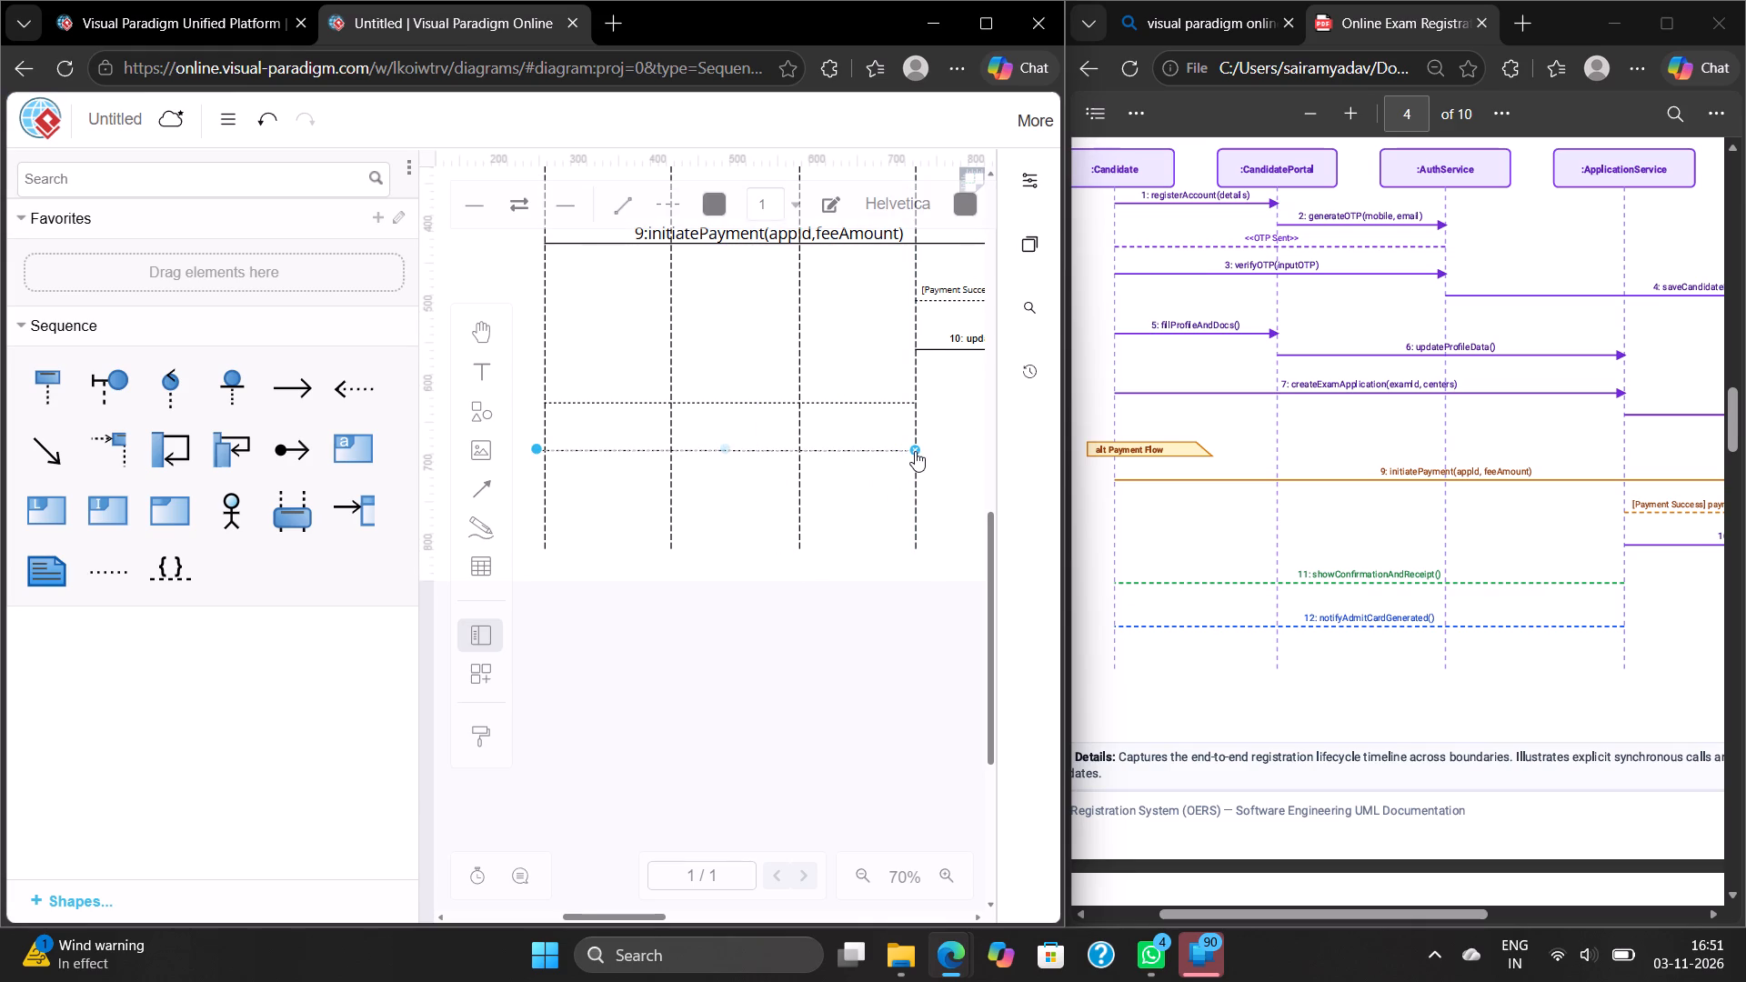
left_click_drag(537, 446, 538, 446)
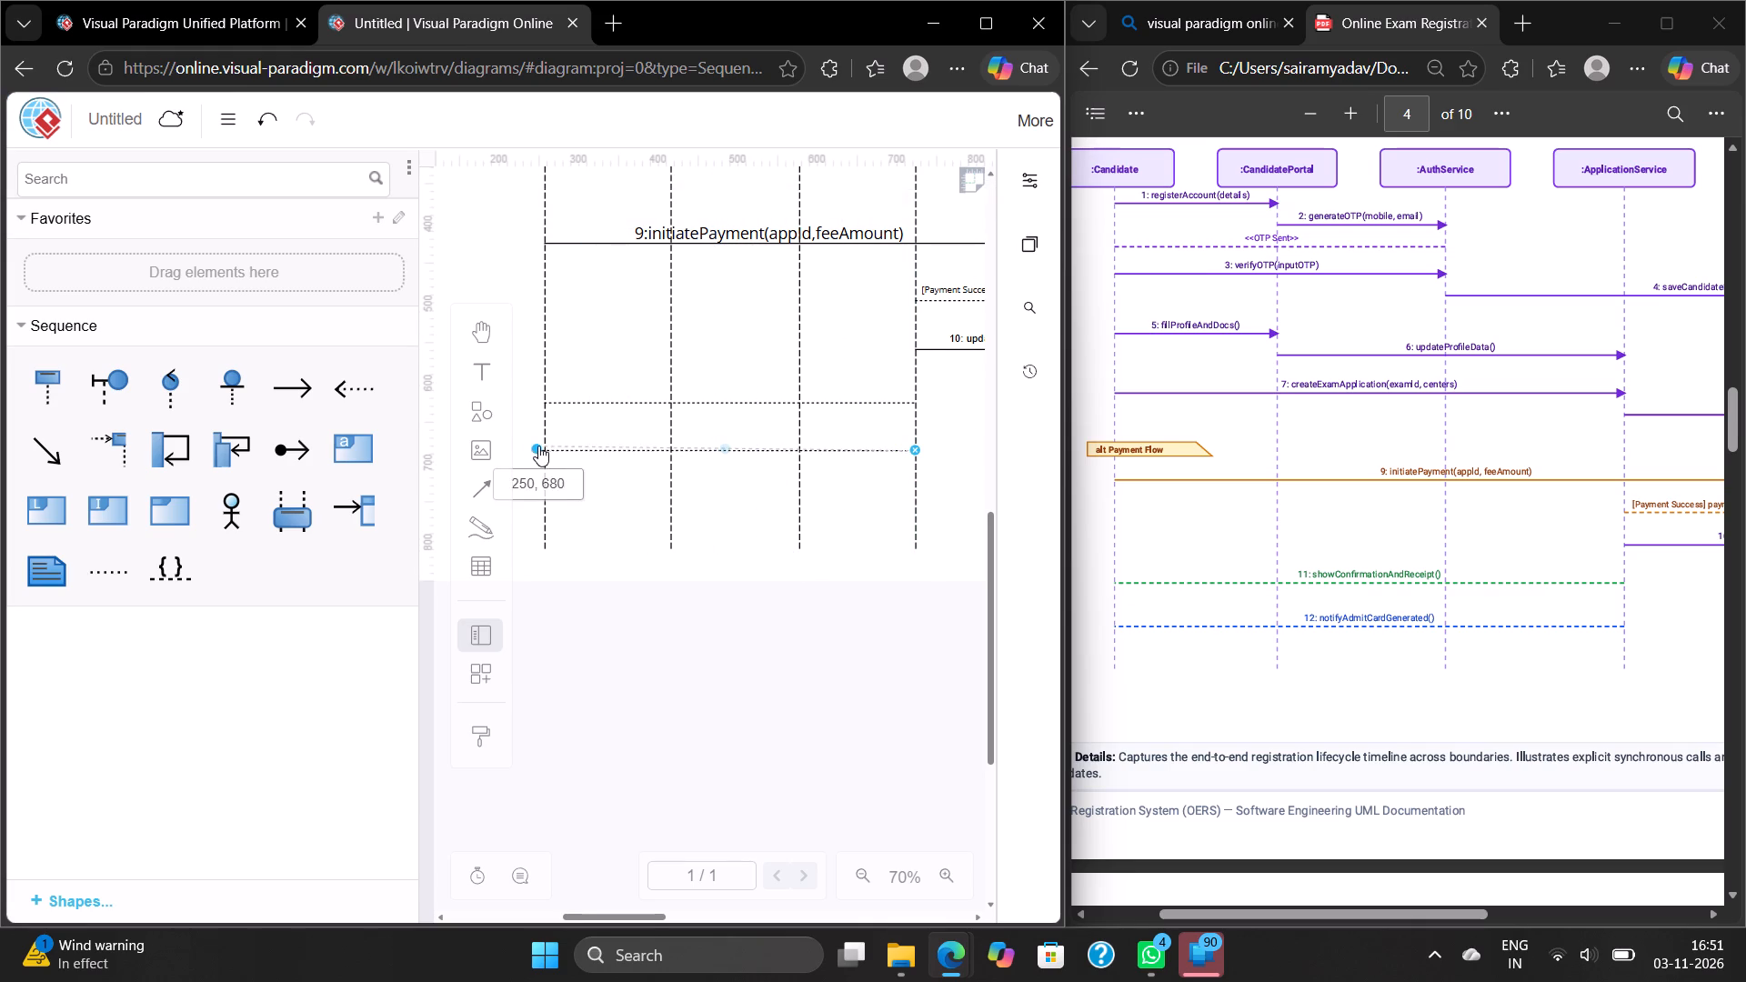
left_click_drag(538, 446, 546, 449)
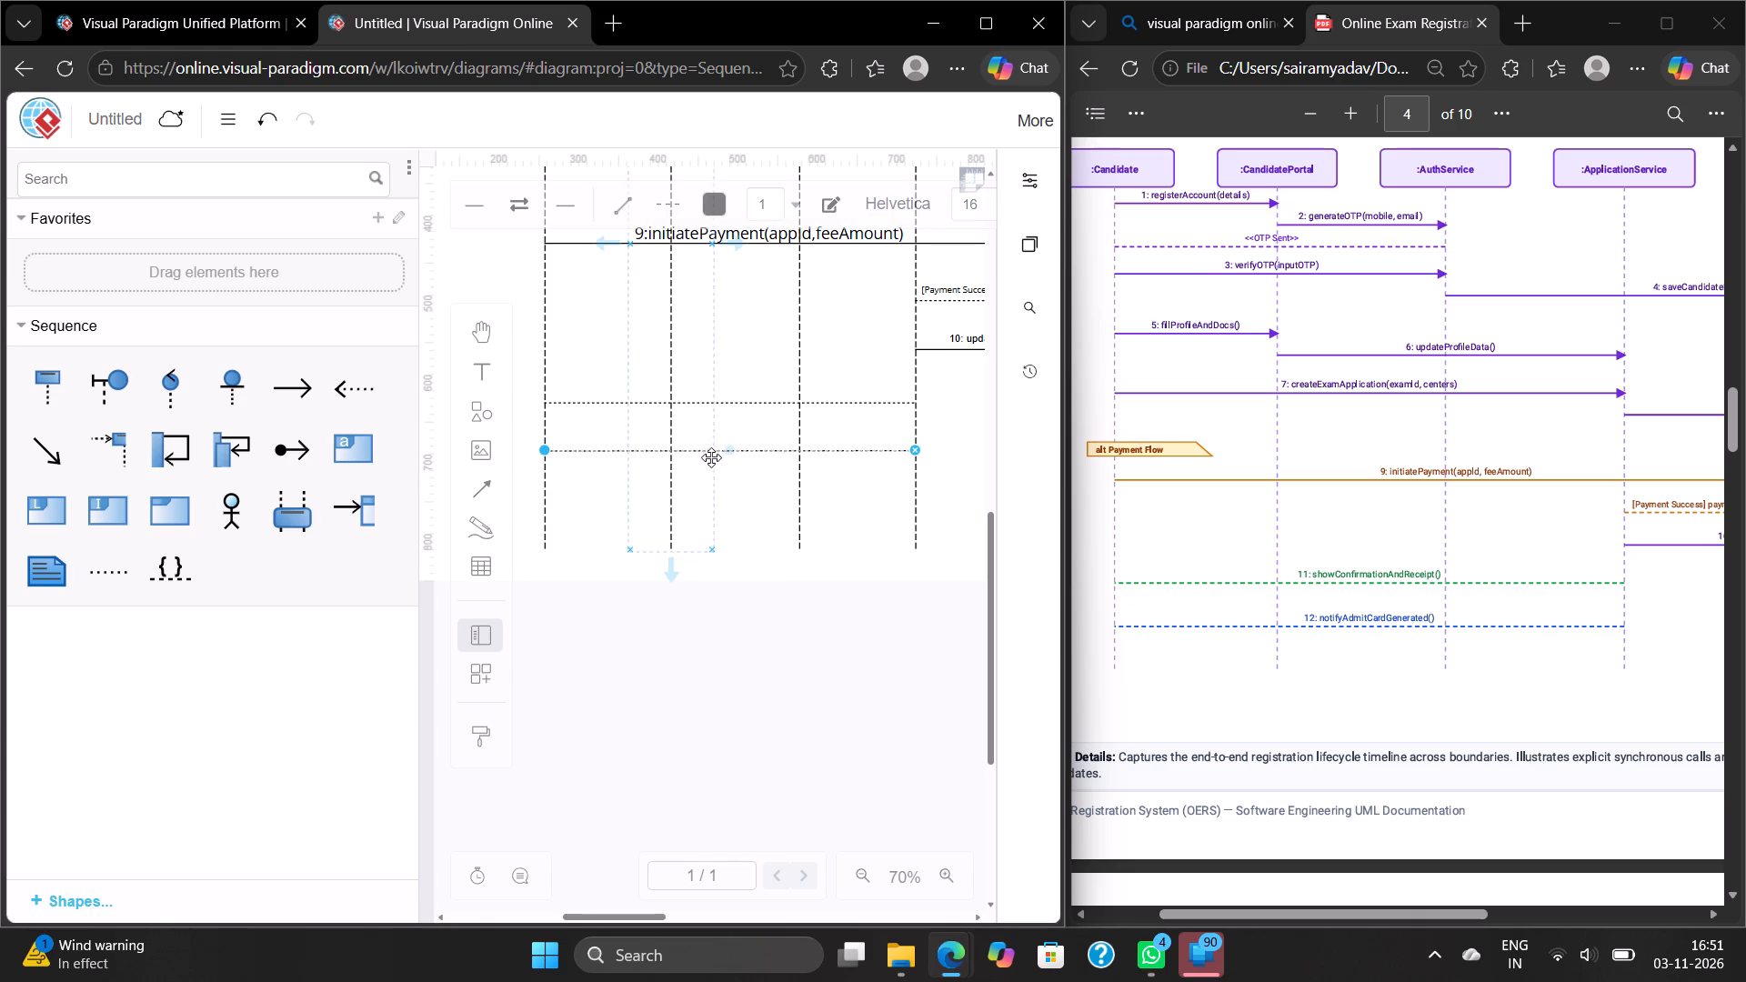
Move the middle and both ends of the lower dashed connector down into a straight horizontal line, widening its gap from the message 11 line.
left_click_drag(728, 452, 730, 475)
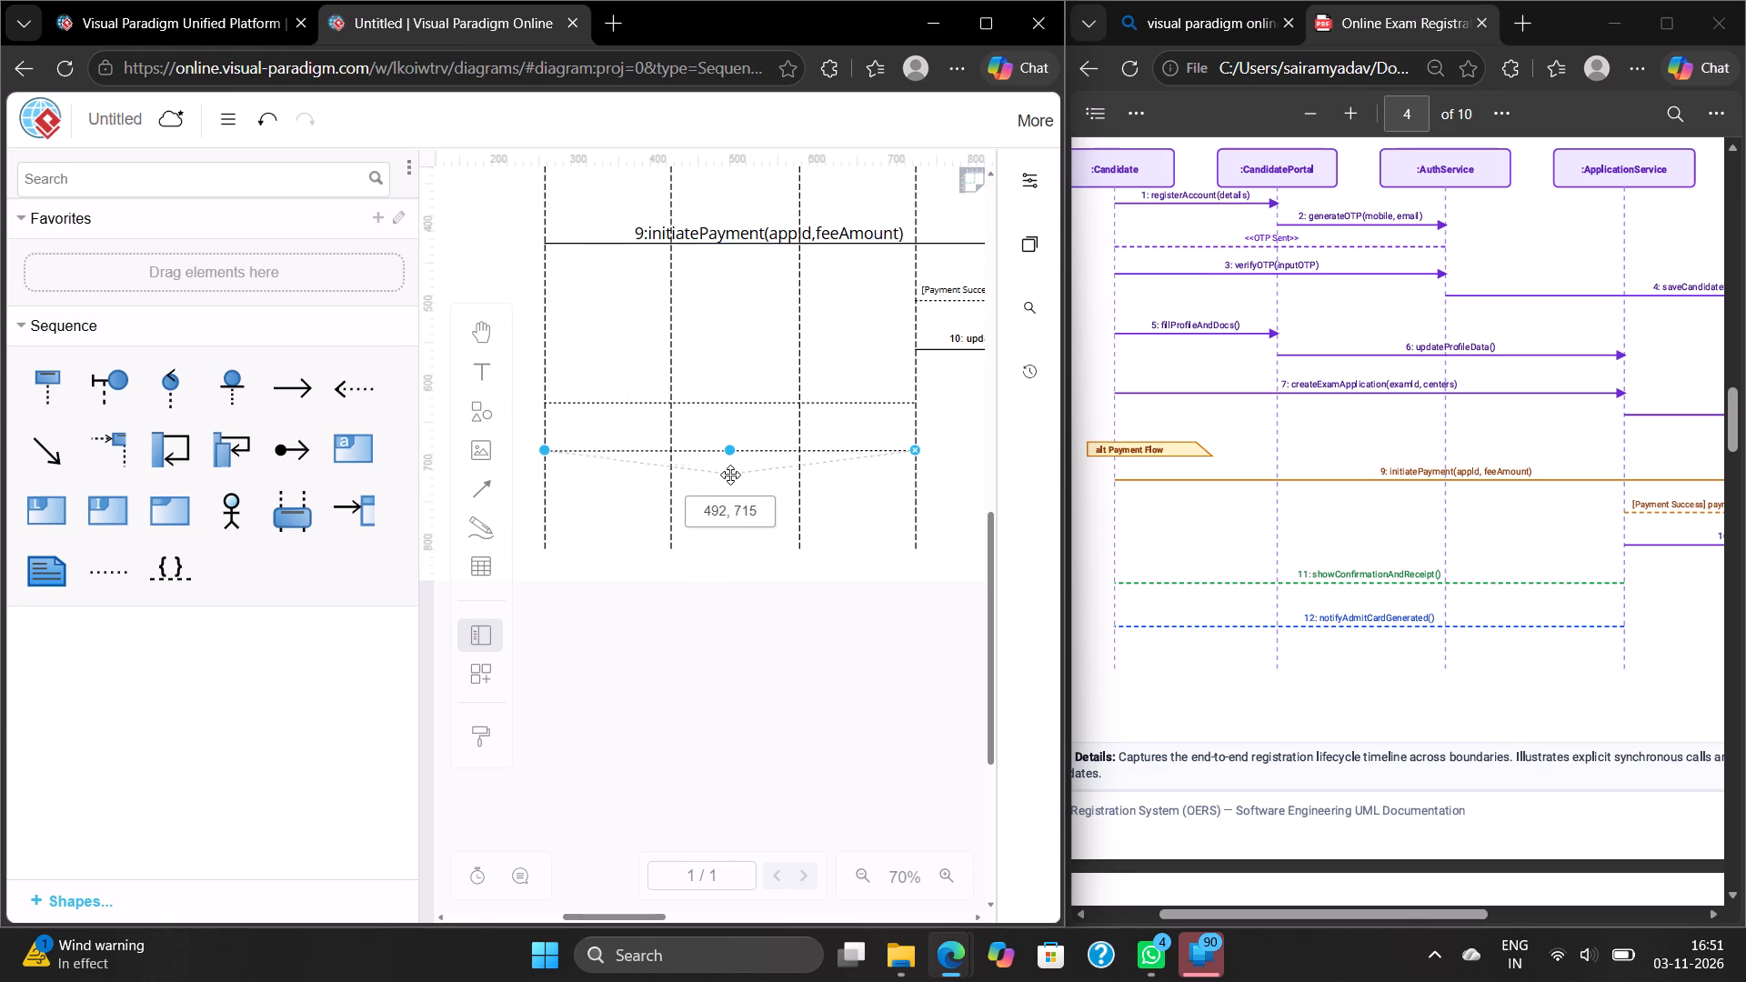
left_click_drag(730, 475, 733, 498)
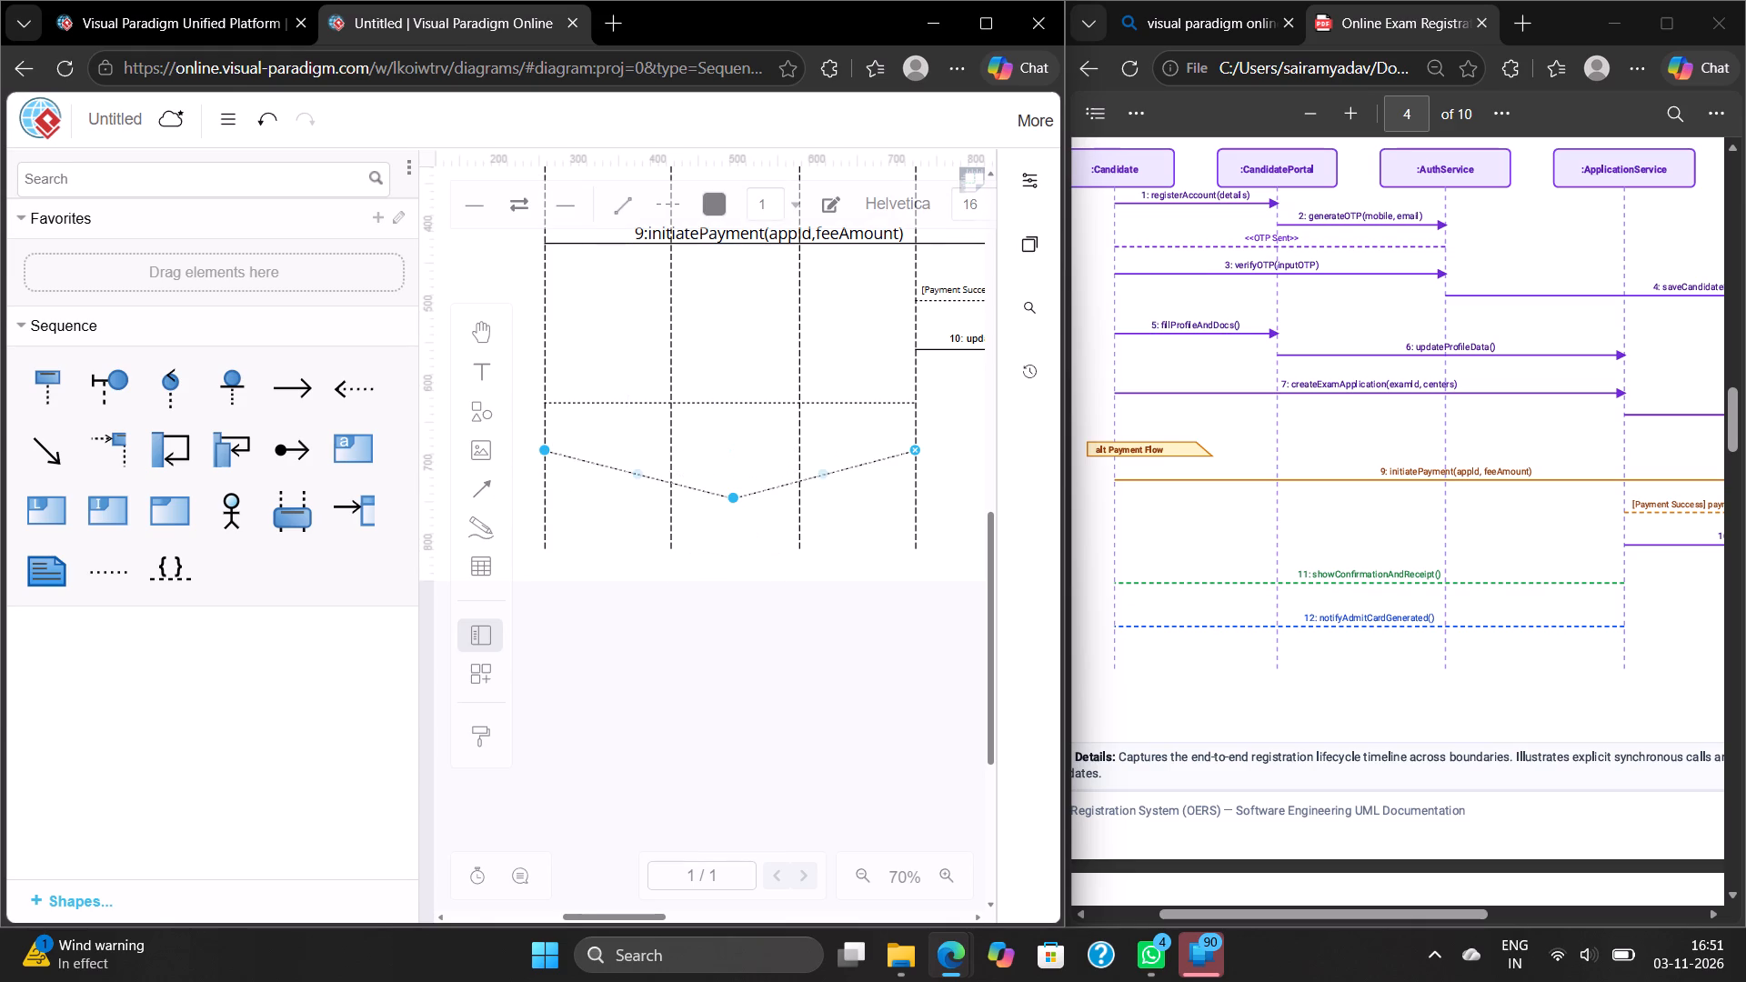
left_click_drag(914, 446, 909, 478)
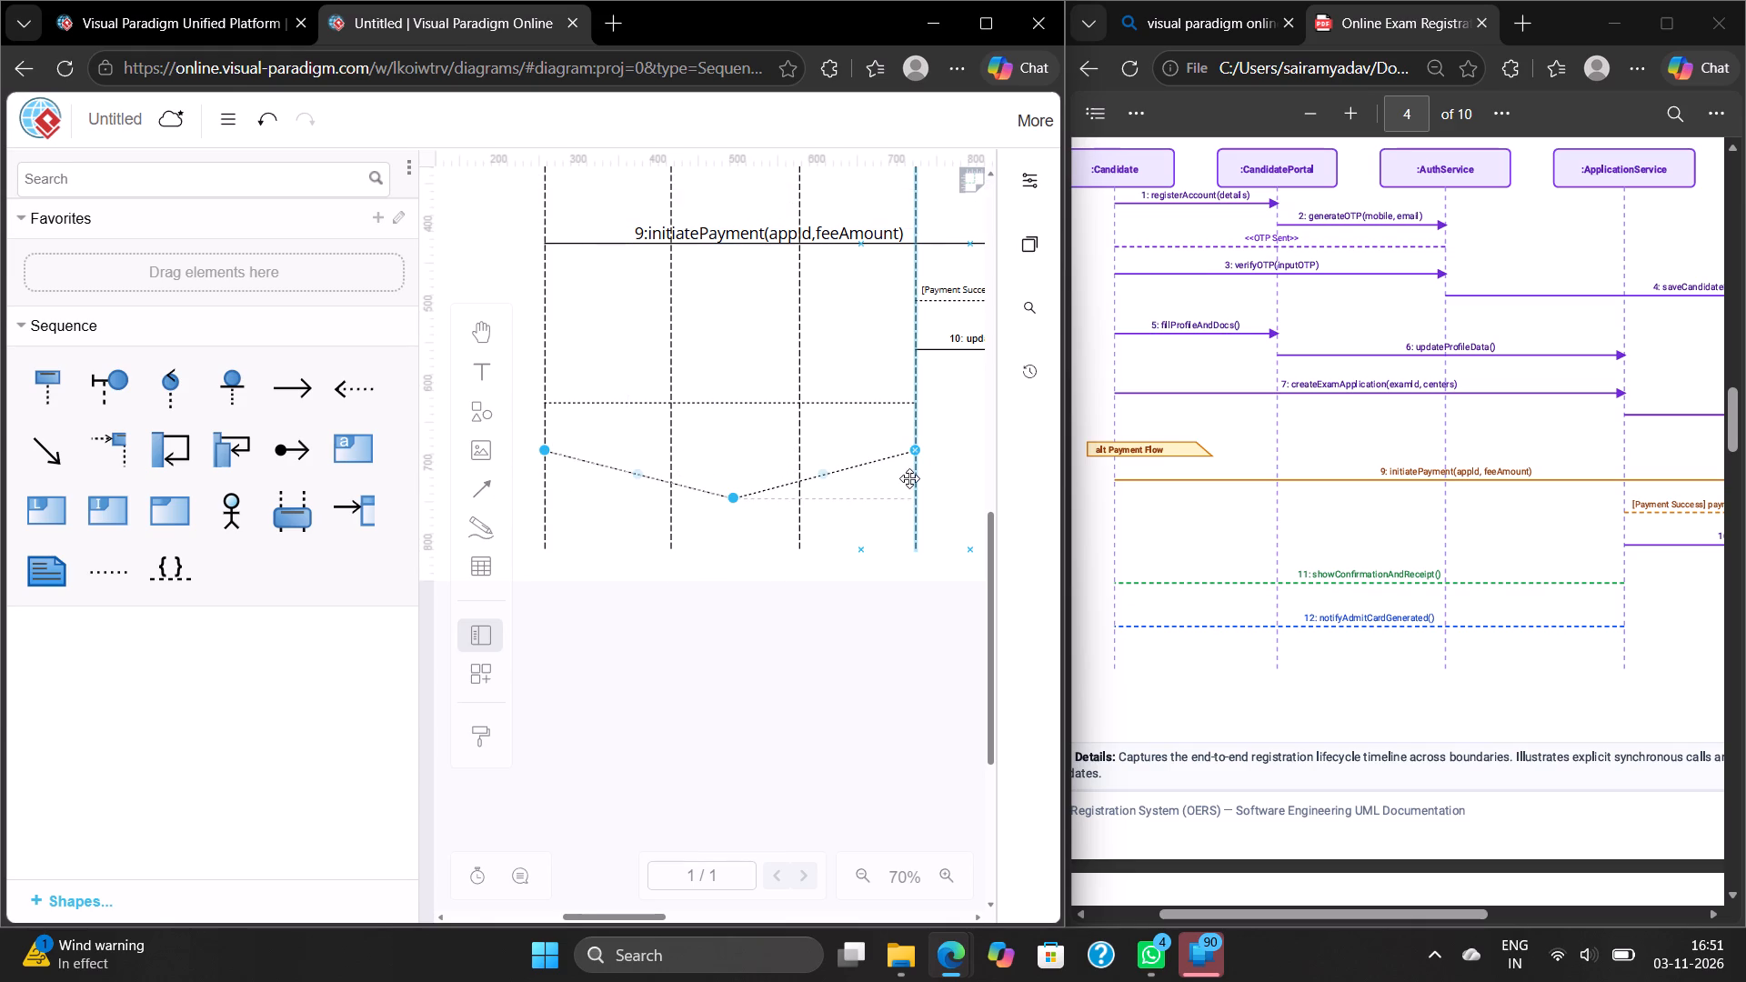
left_click_drag(909, 478, 911, 492)
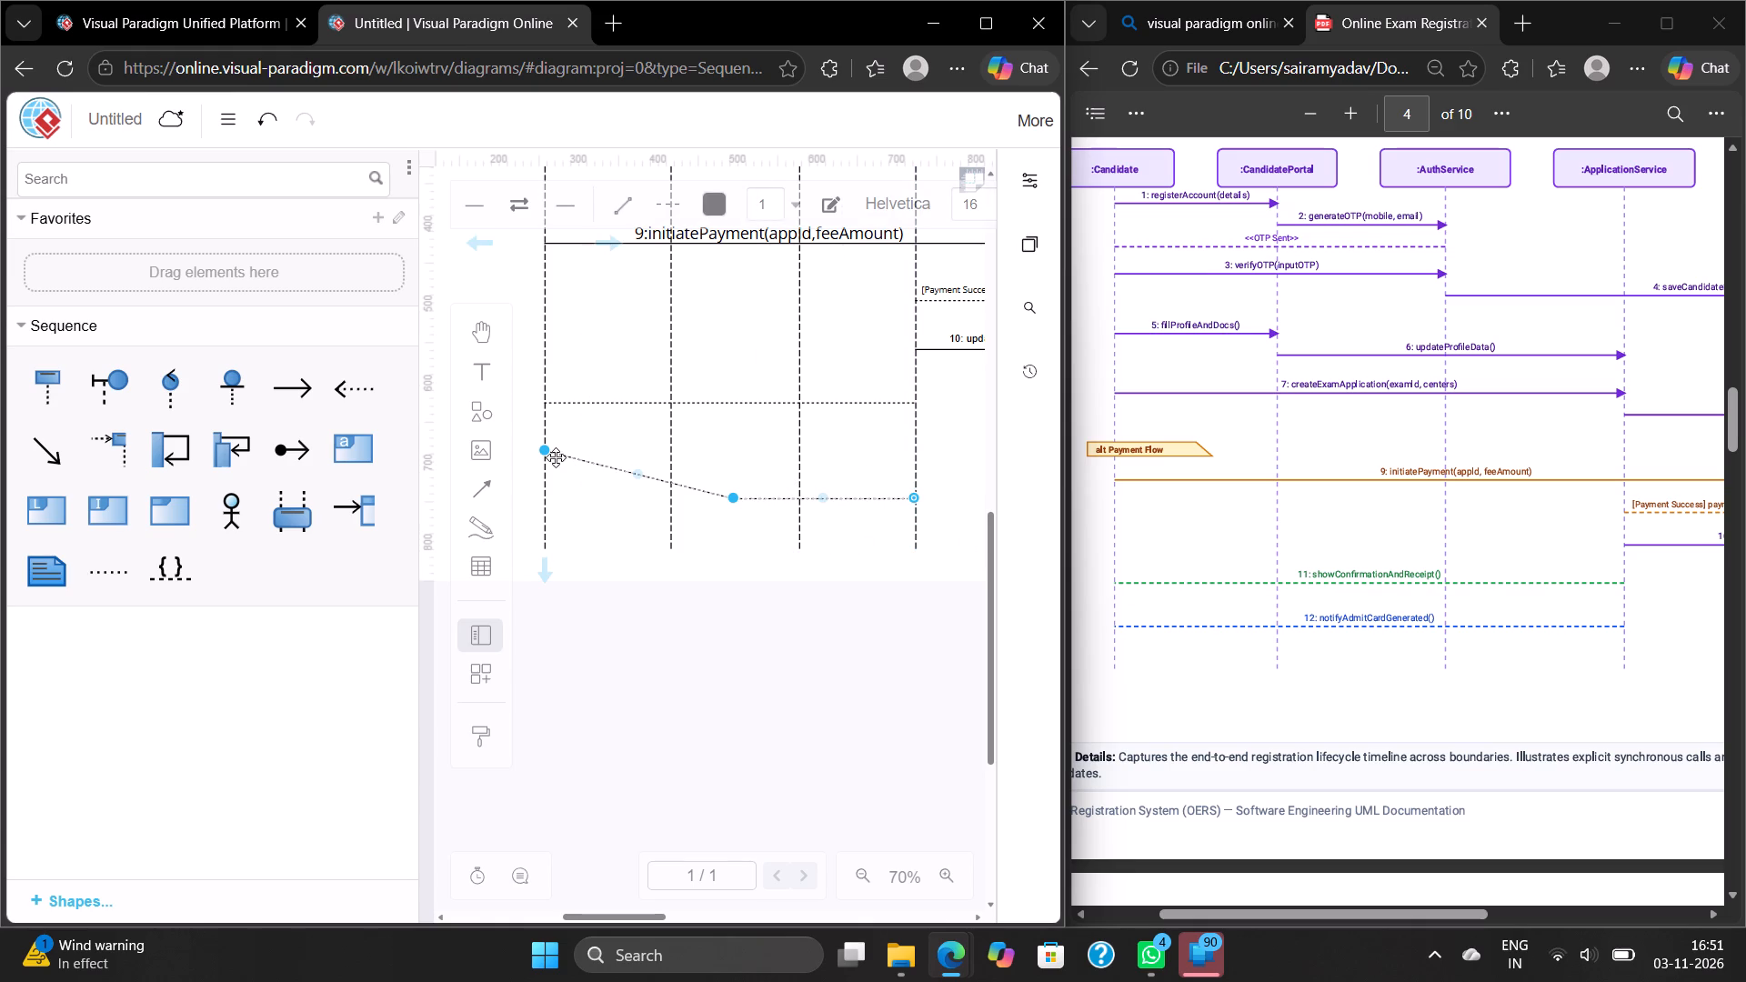
left_click_drag(548, 450, 550, 491)
left_click(609, 460)
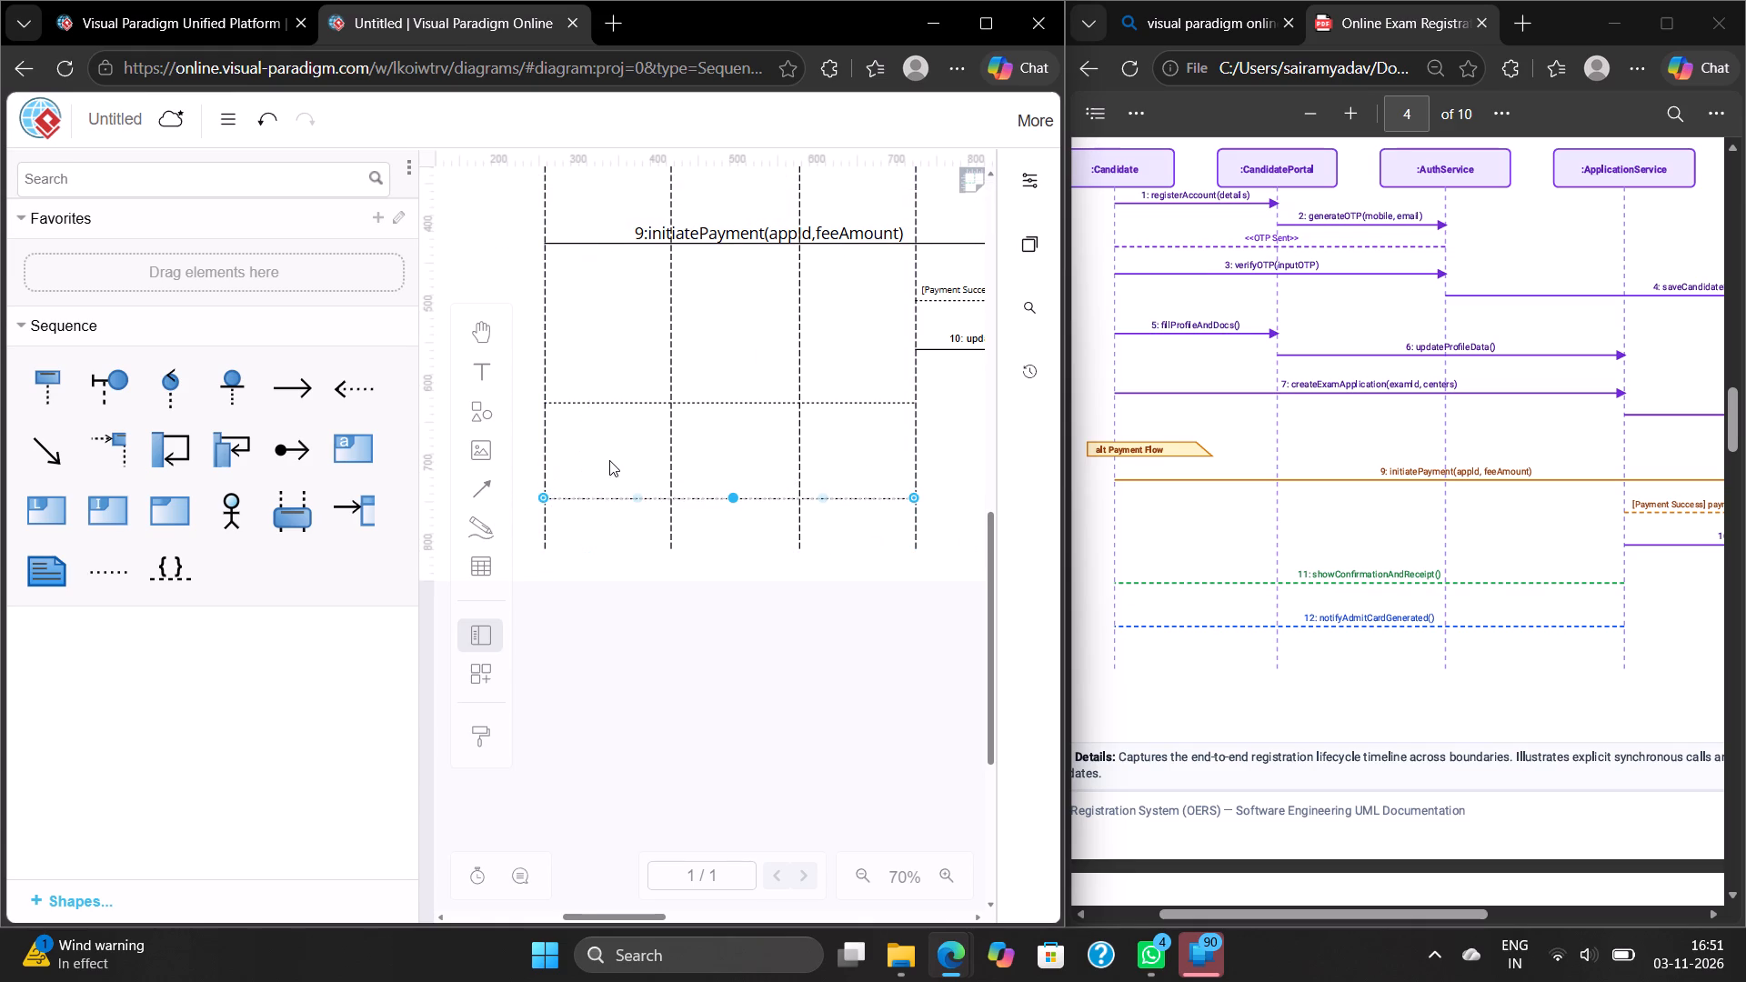
Add the text label "11: showConfirmationAndReceipt()" just above the upper dashed connector.
double_click(732, 376)
key("BackSpace")
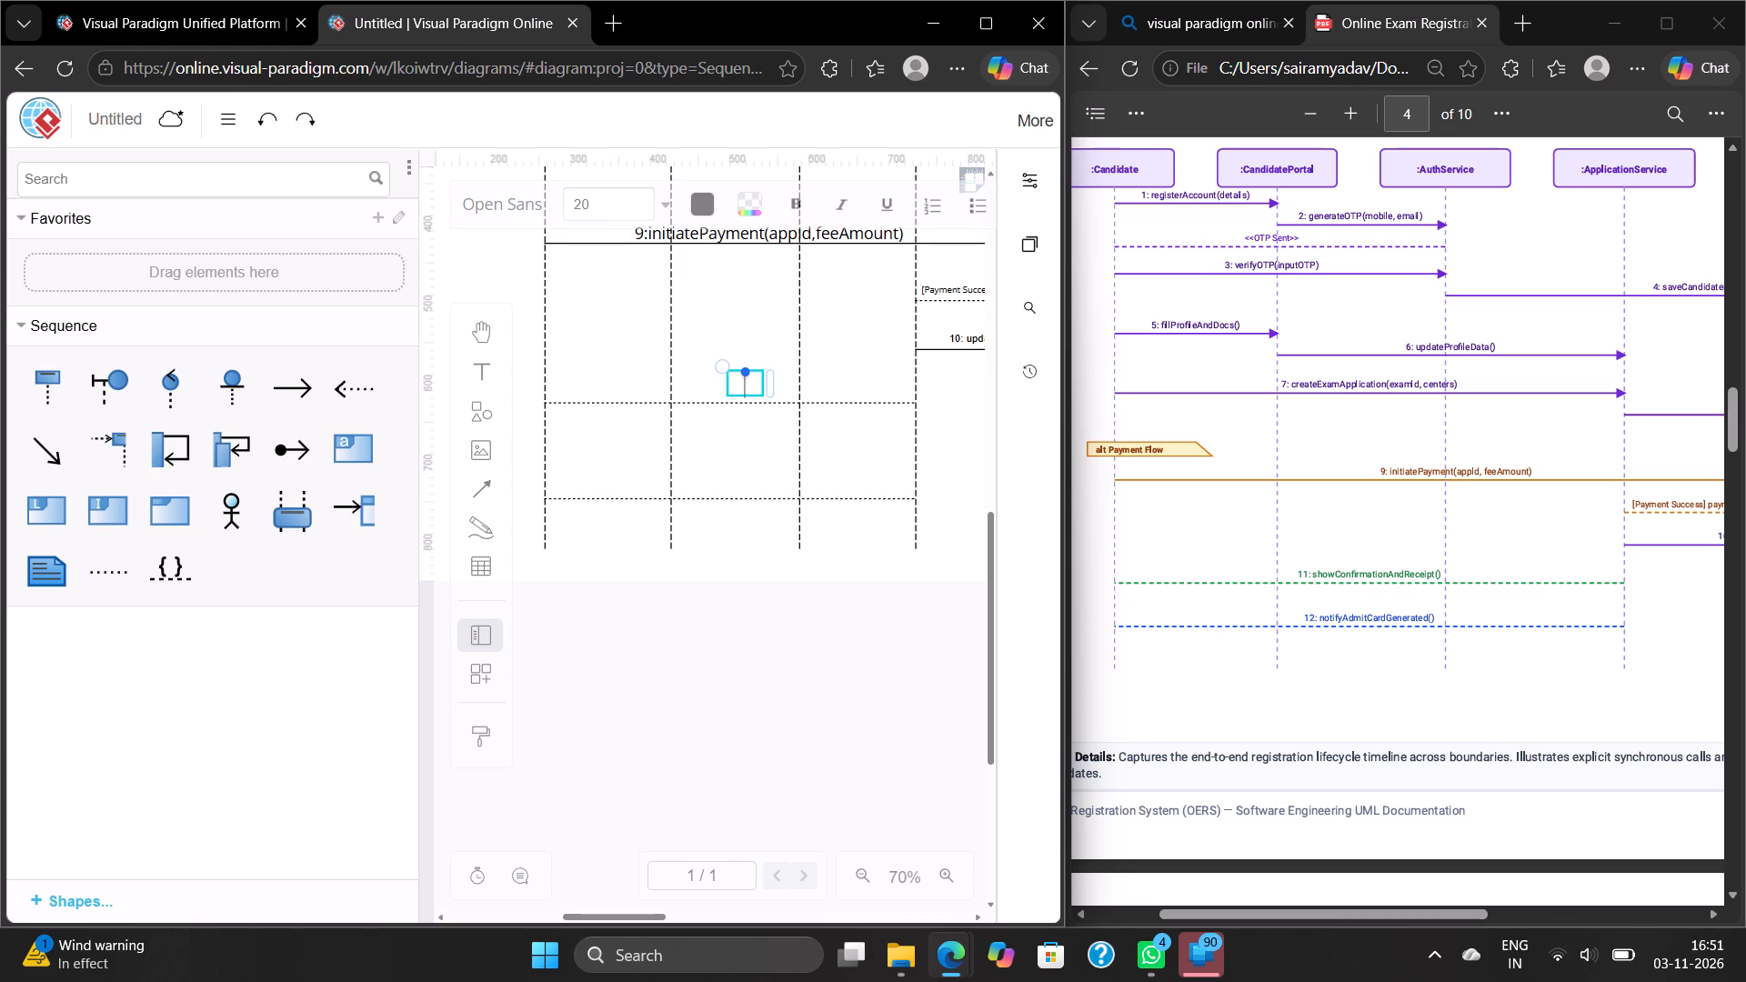
type("11:")
key("space")
type("show")
type("Confo")
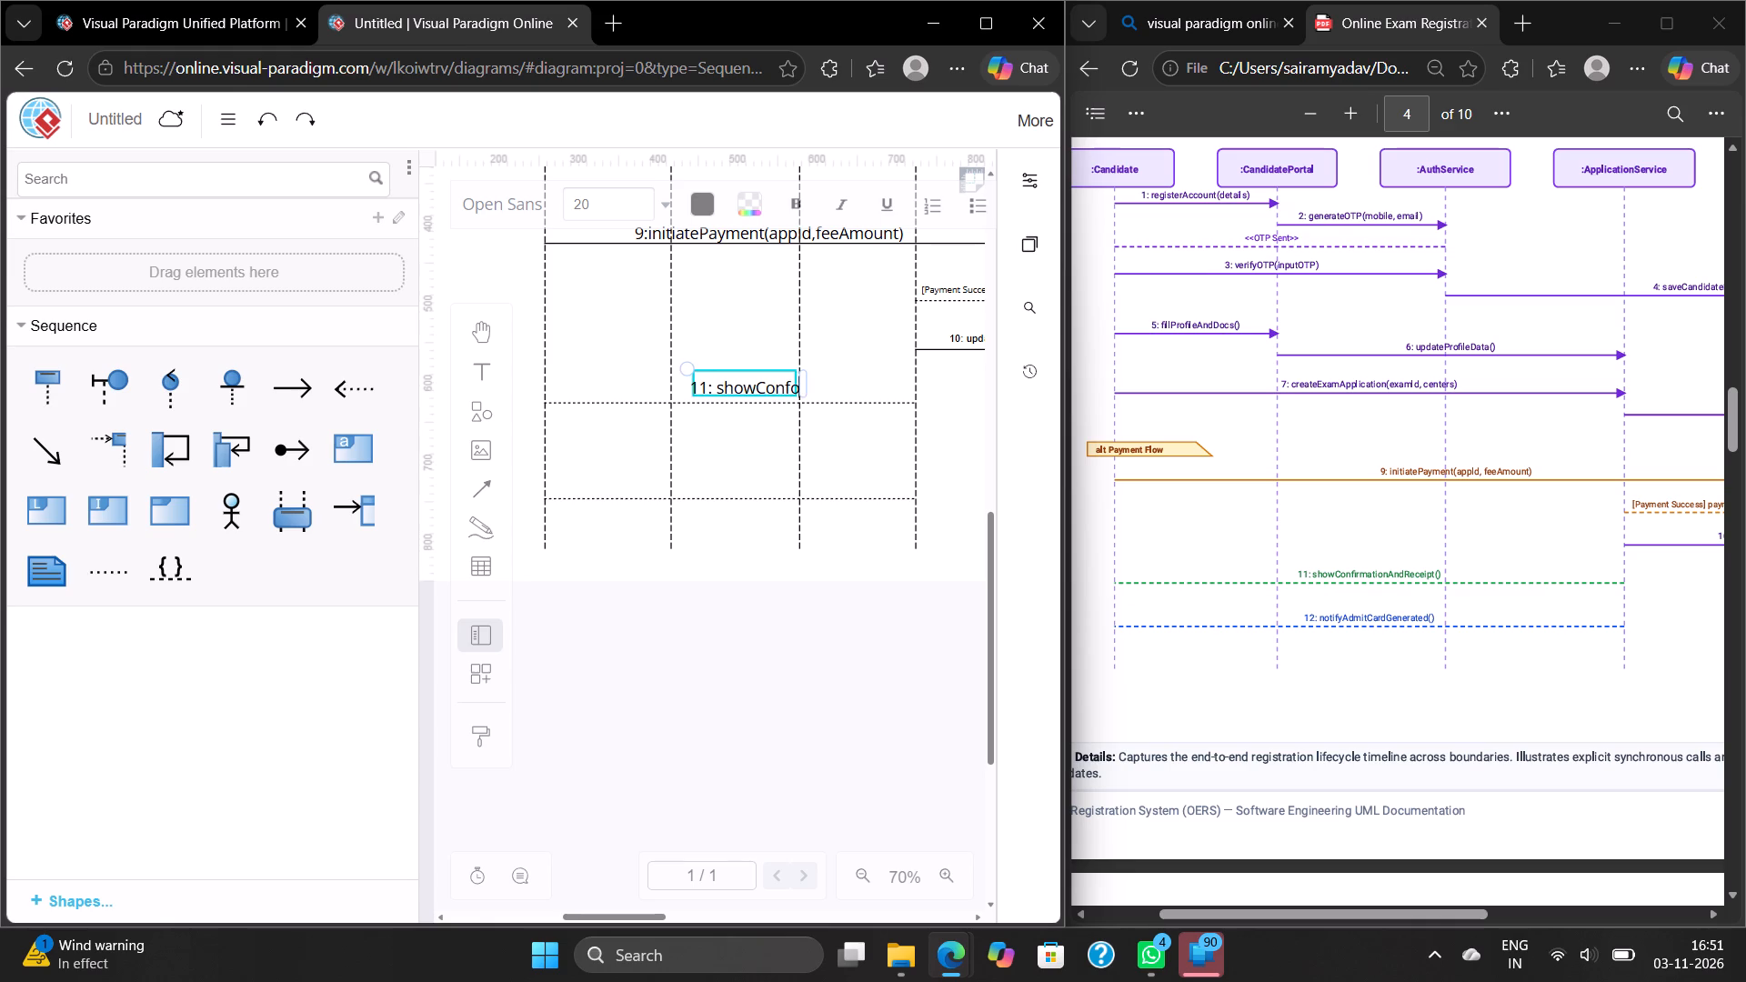
key("BackSpace")
type("urmal")
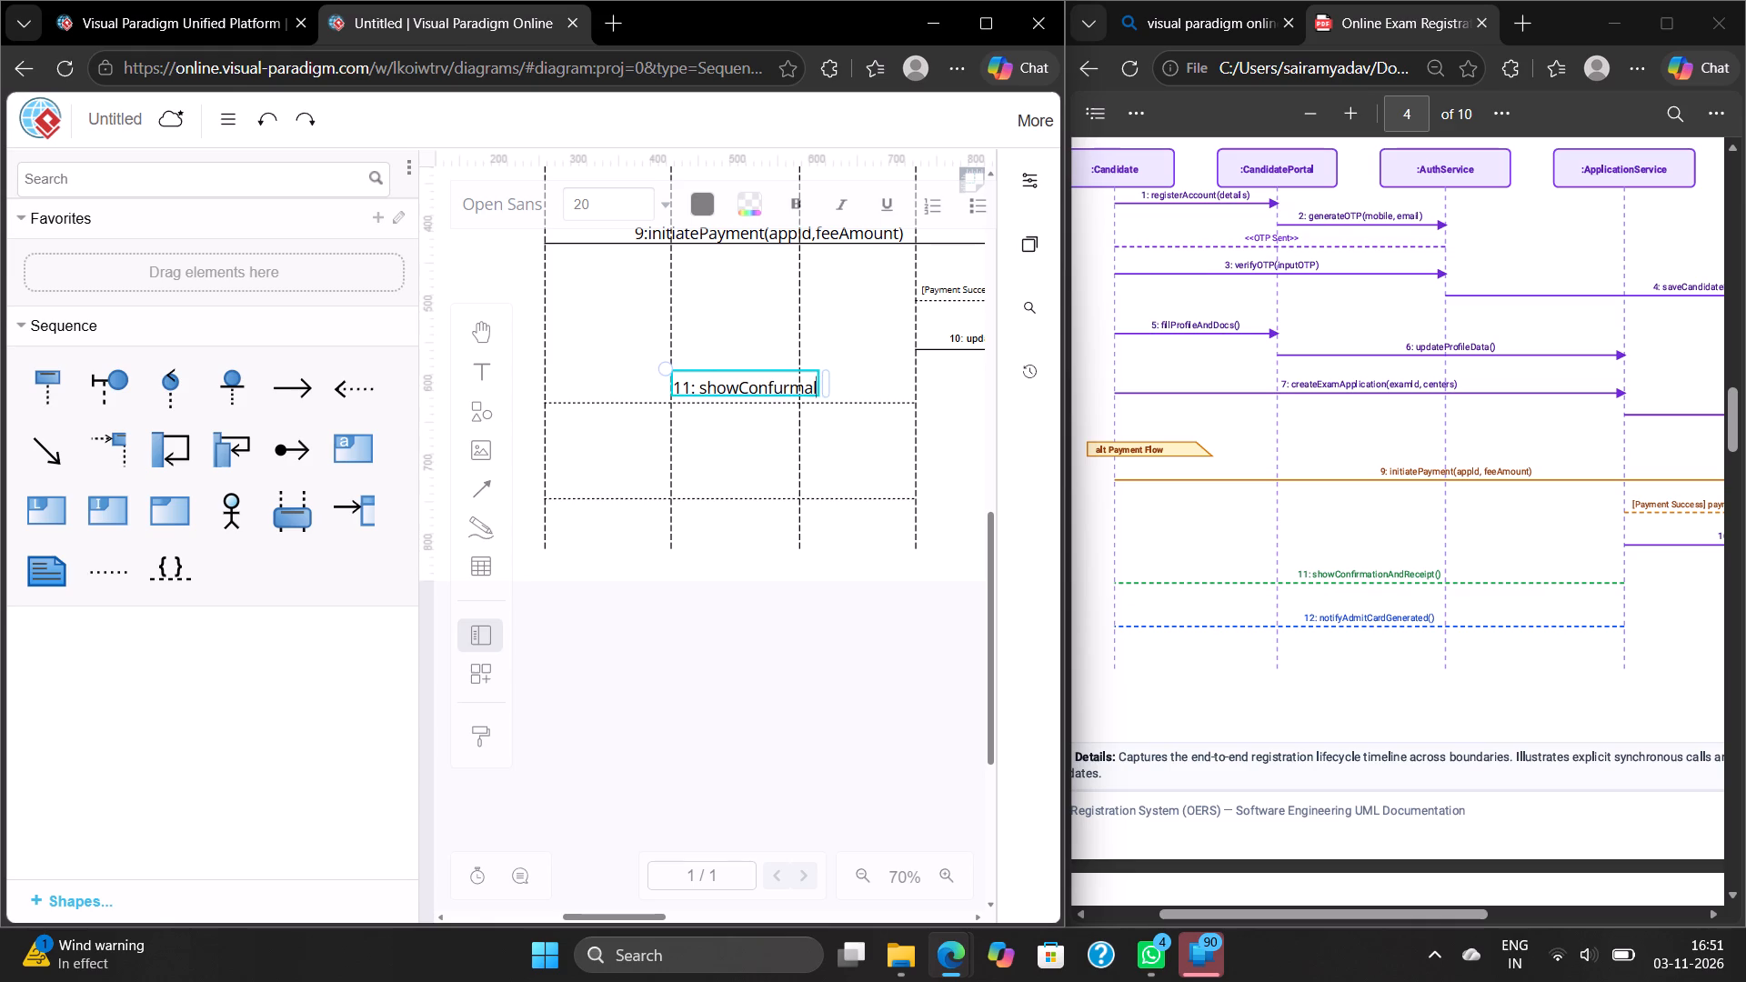
key("BackSpace")
type("tion")
key("Left")
key("Left")
key("Left")
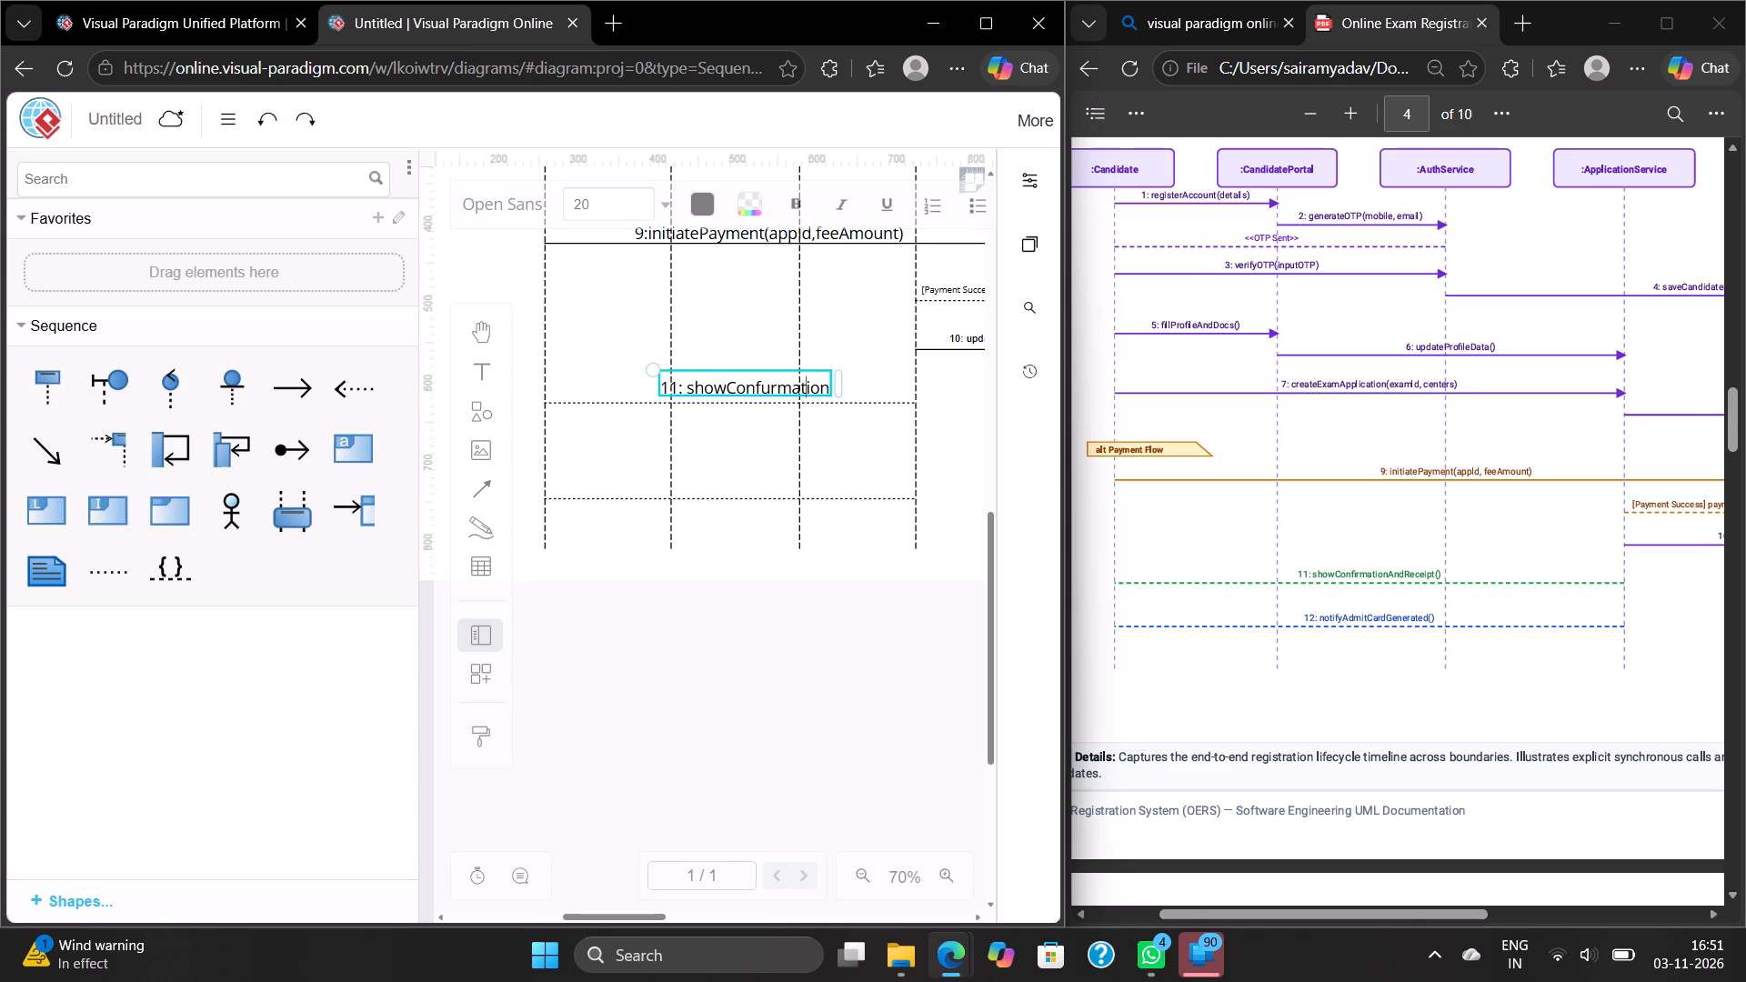
key("Left")
key("Left")
key("Left")
key("Left")
key("backslash")
key("BackSpace")
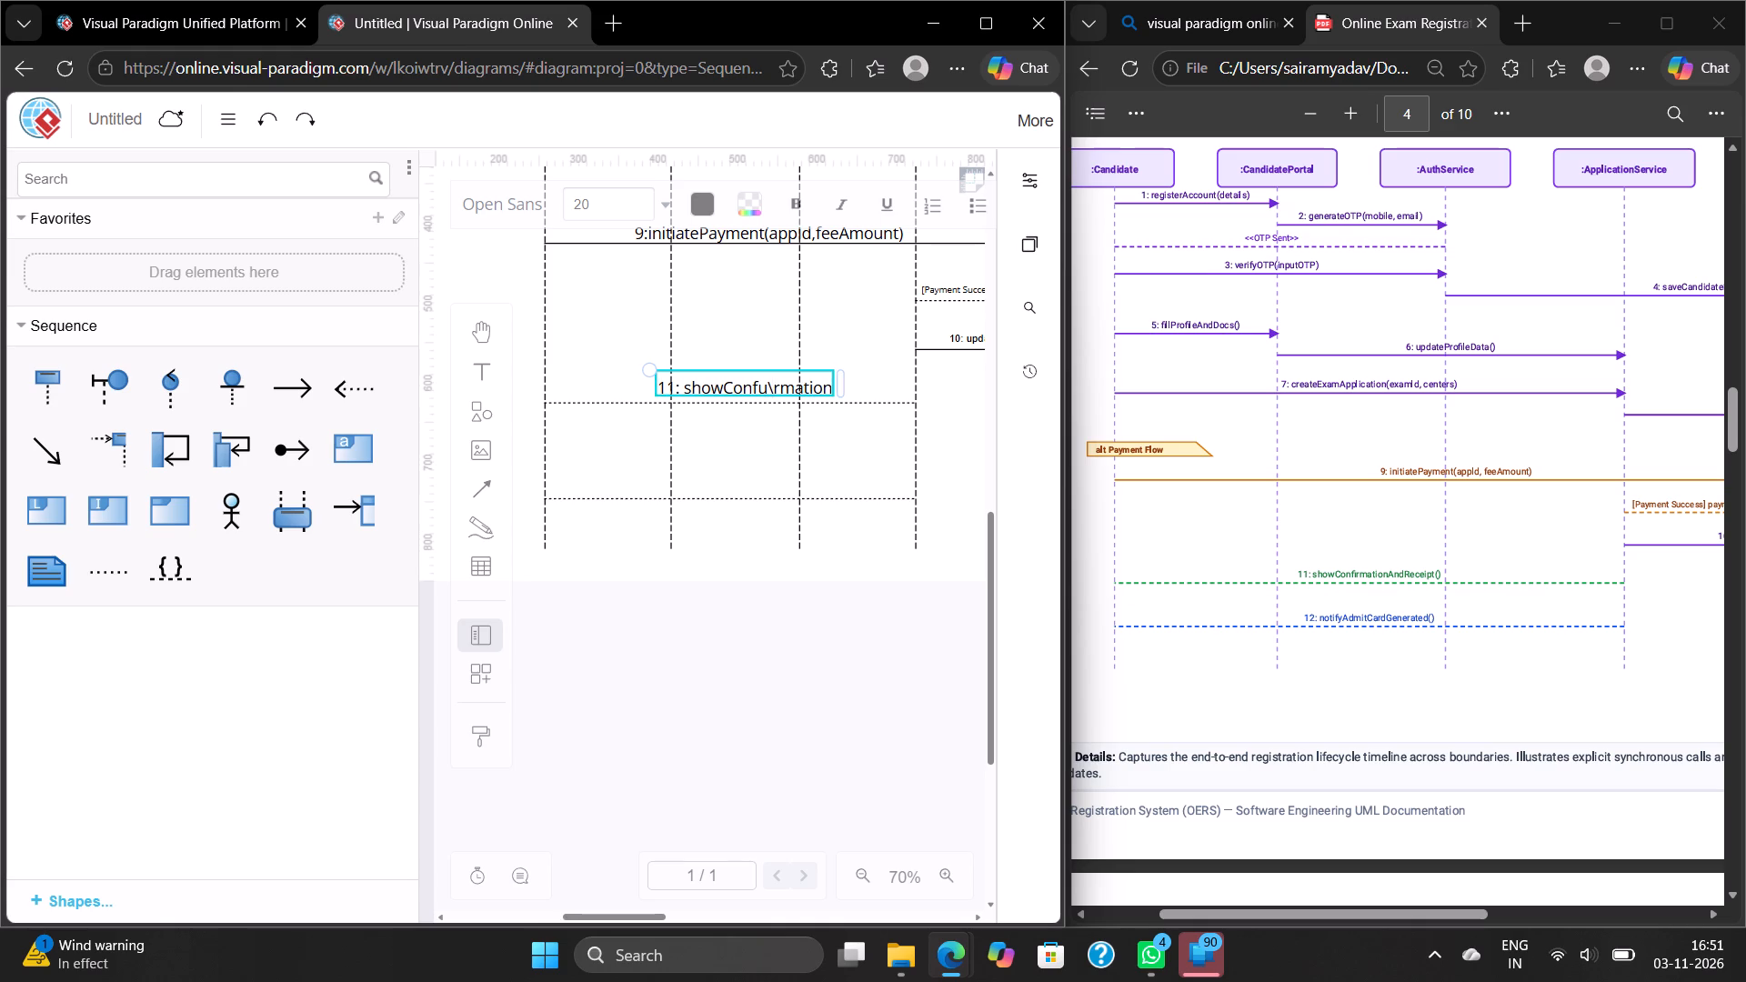
key("BackSpace")
key("o")
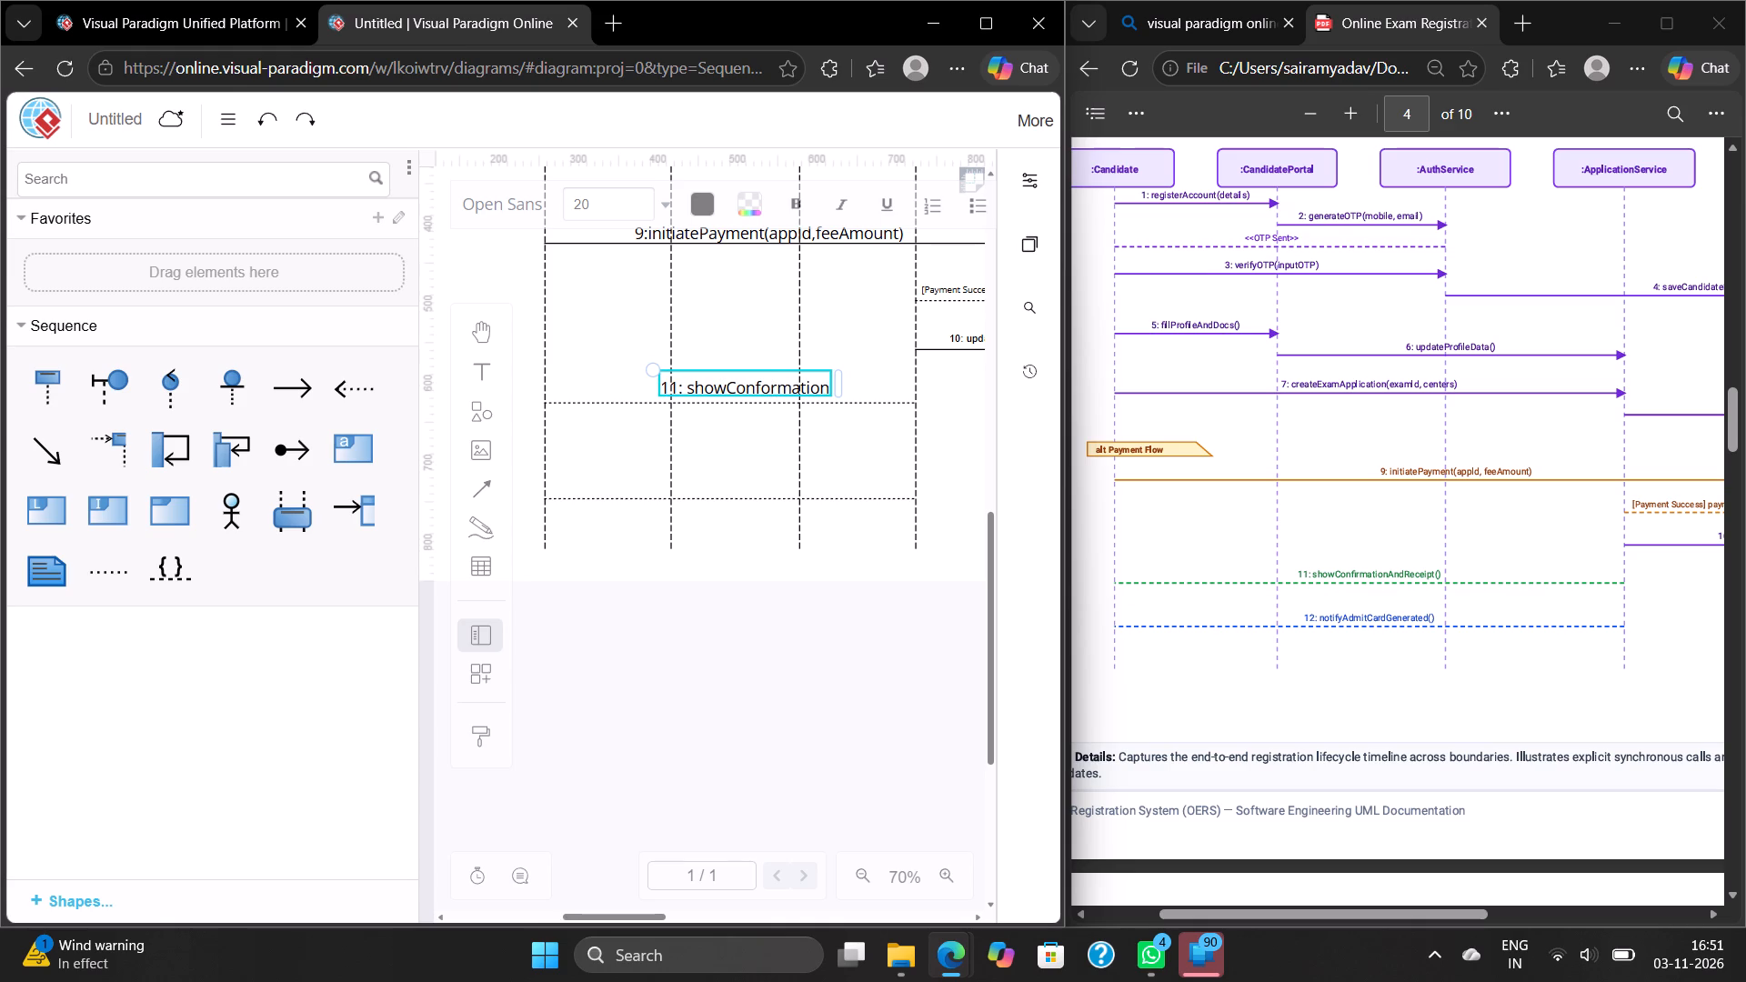
key("BackSpace")
key("i")
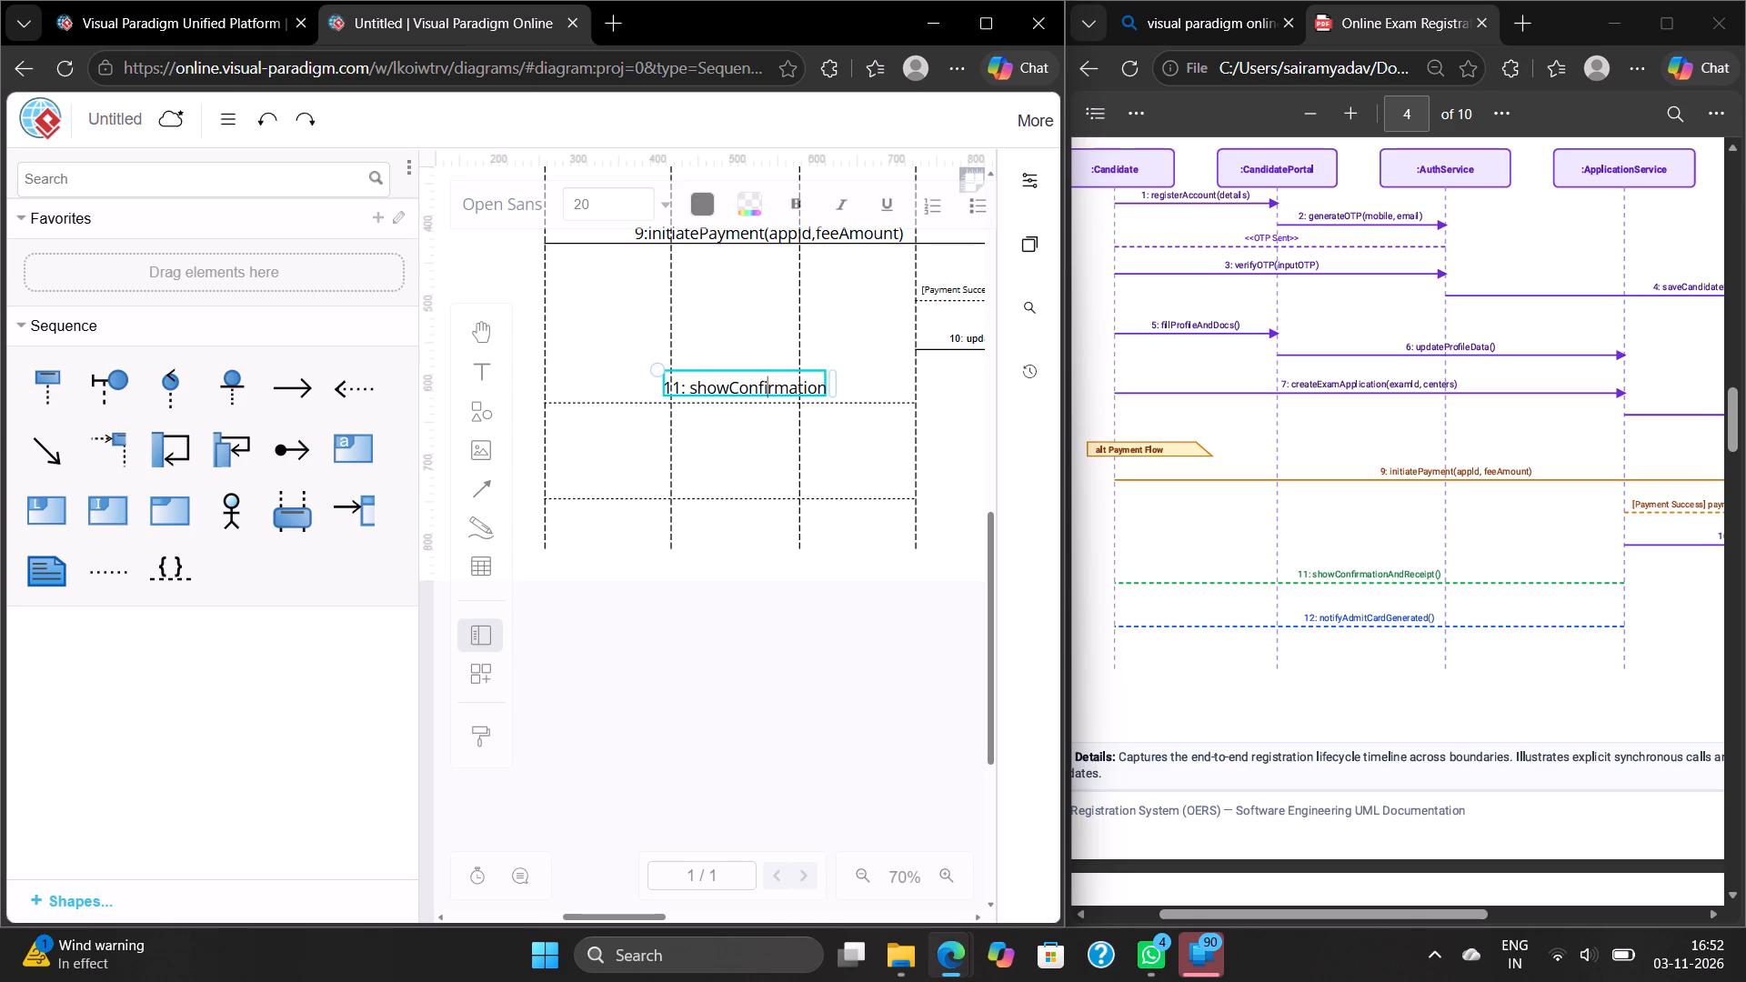
key("Right")
key("Right")
key("Right")
key("Right")
key("Right")
key("Right")
key("Right")
type("And")
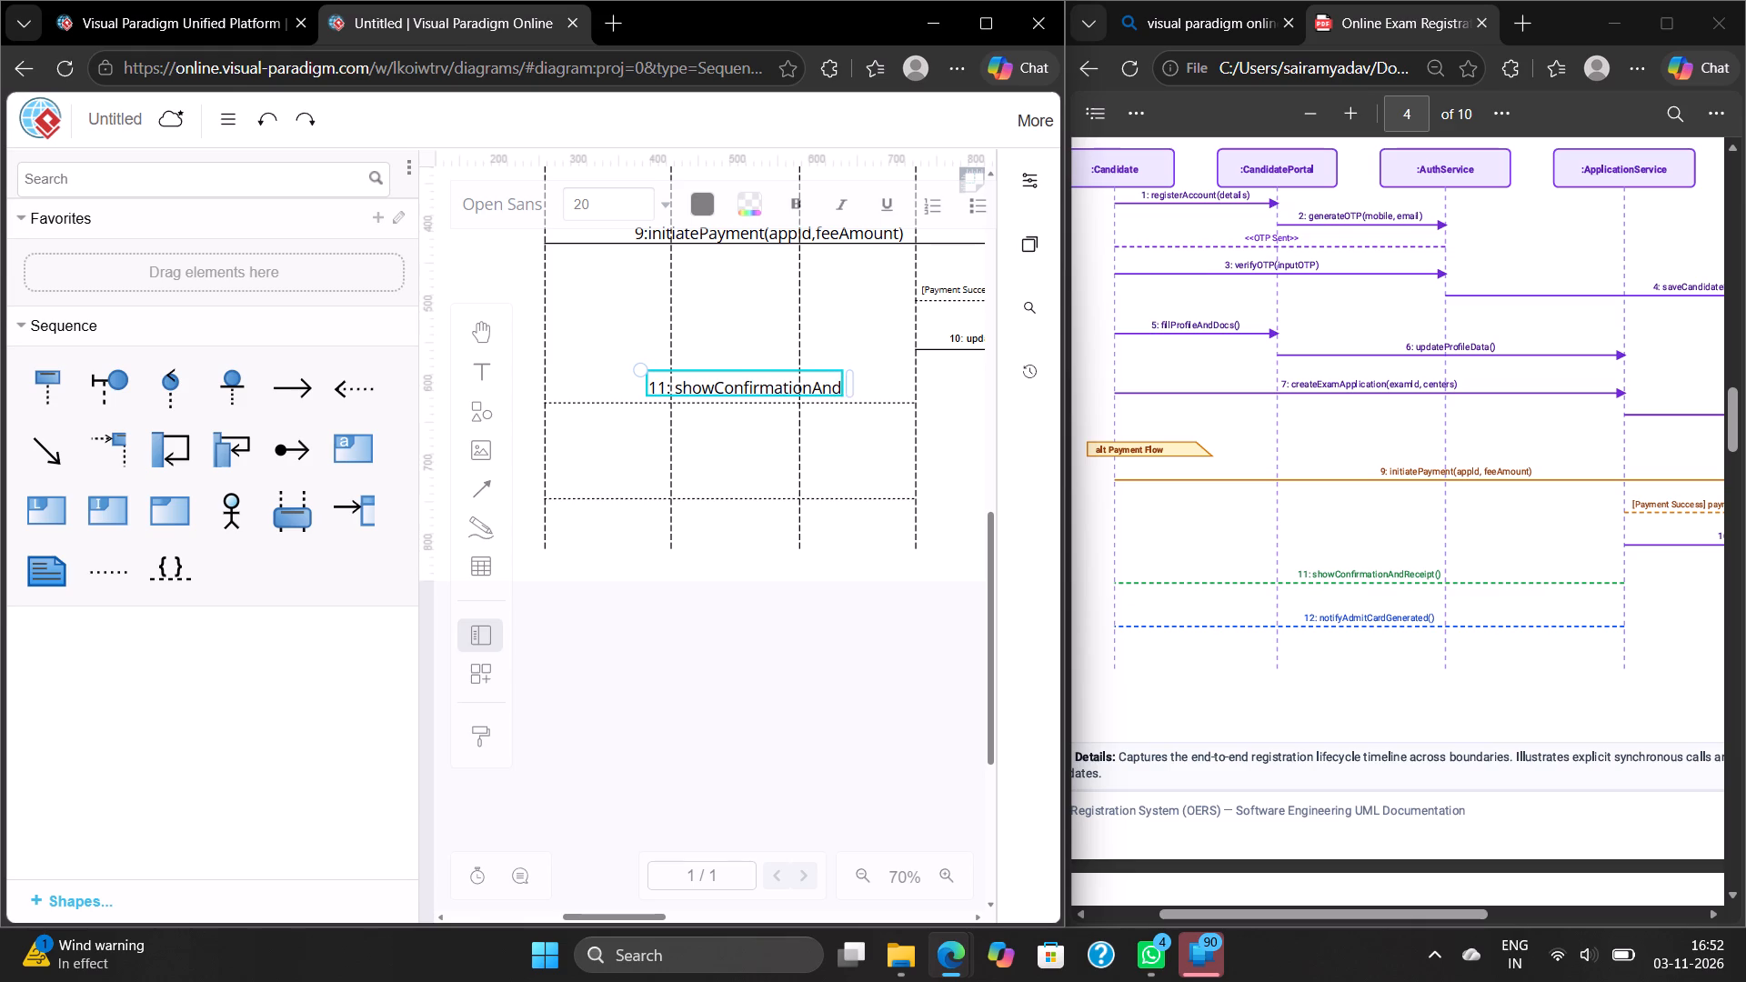
type("Rec")
type("ei")
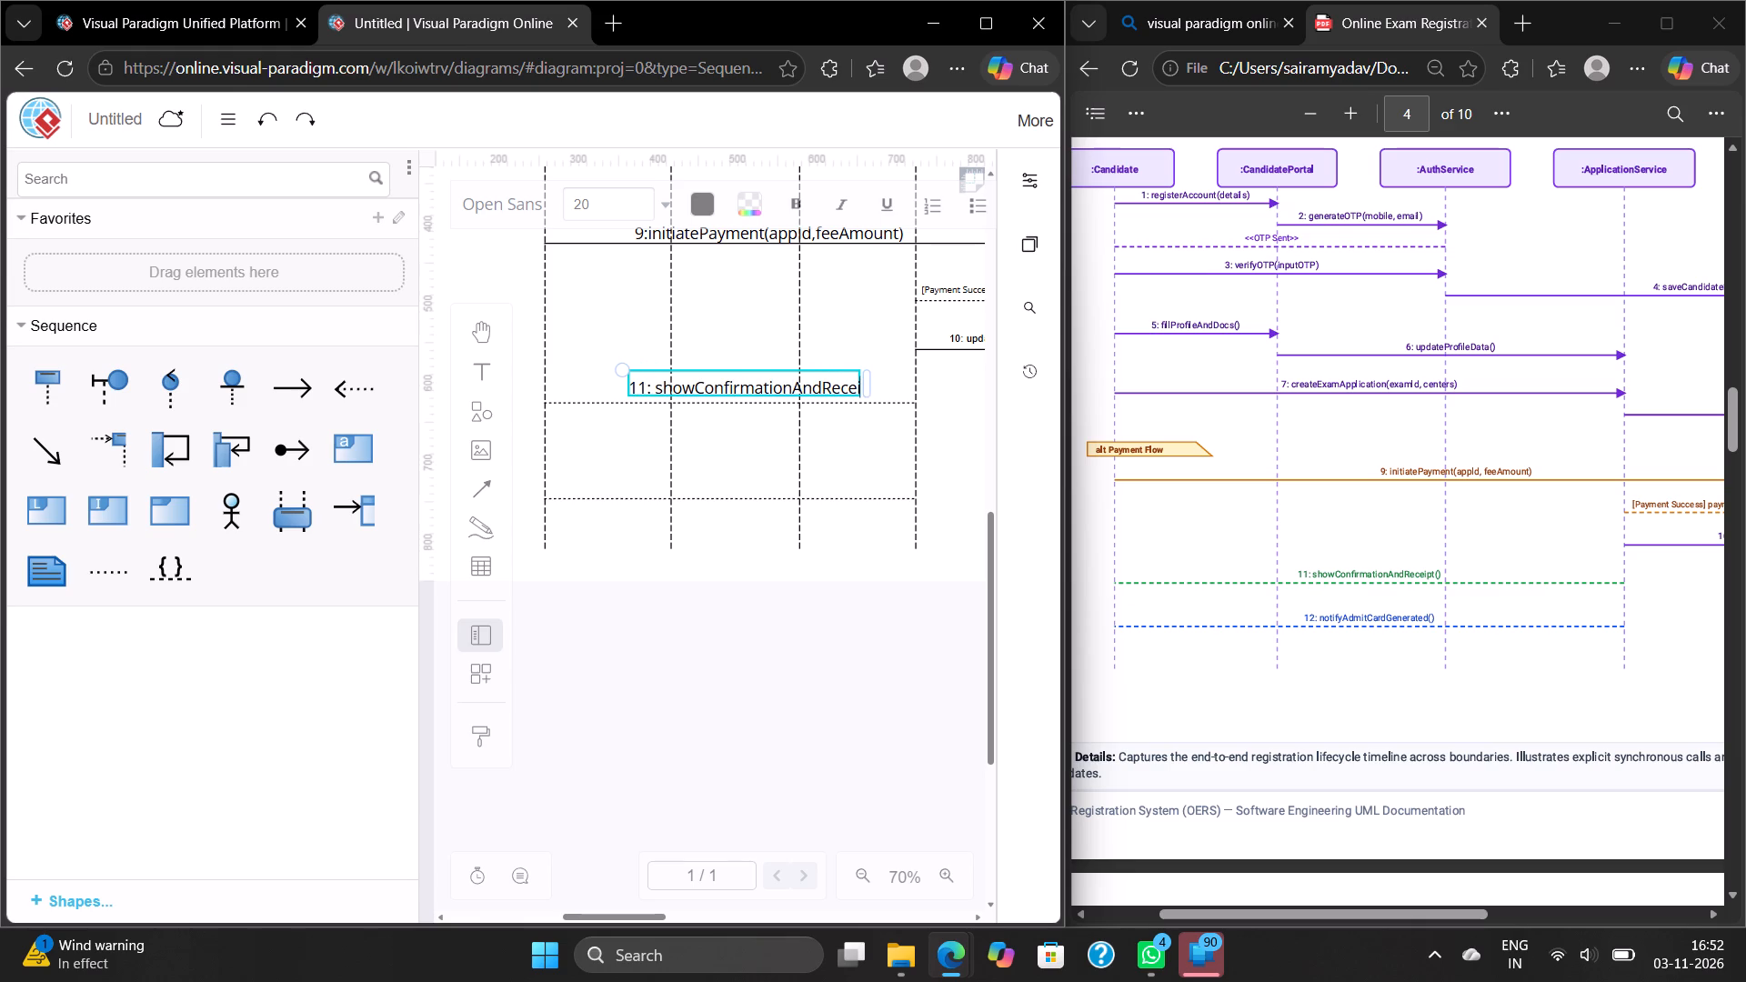
type("pt")
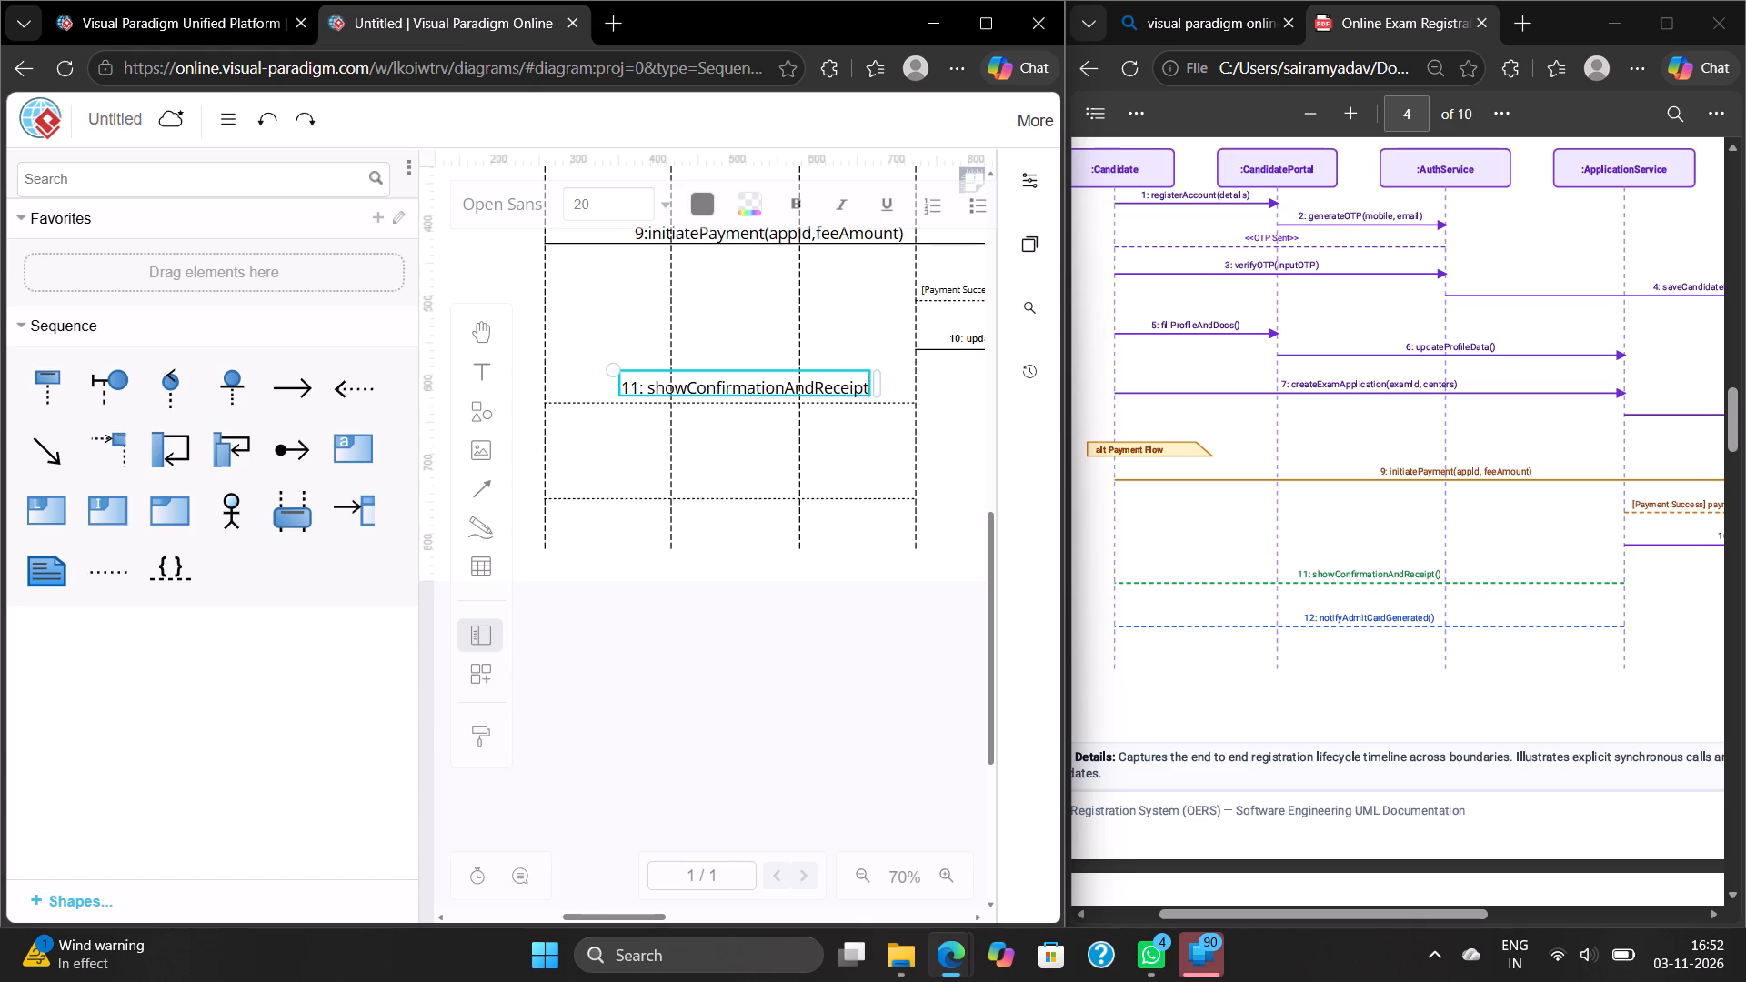
type("()")
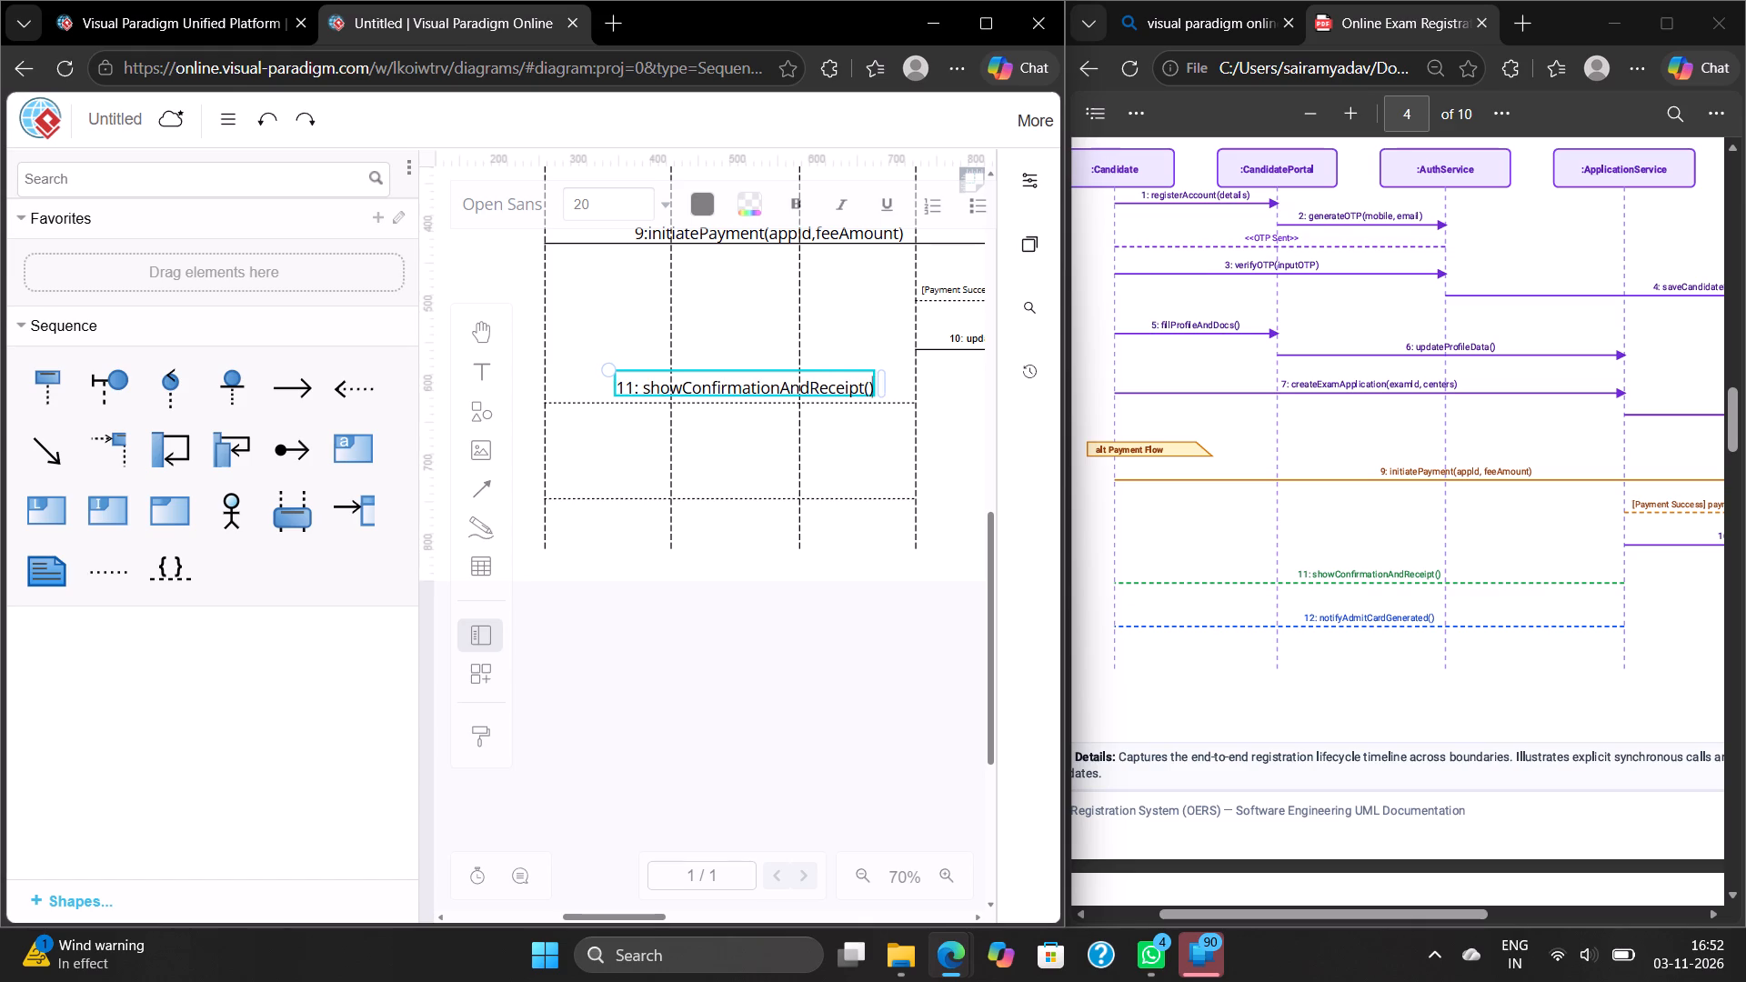
left_click(737, 478)
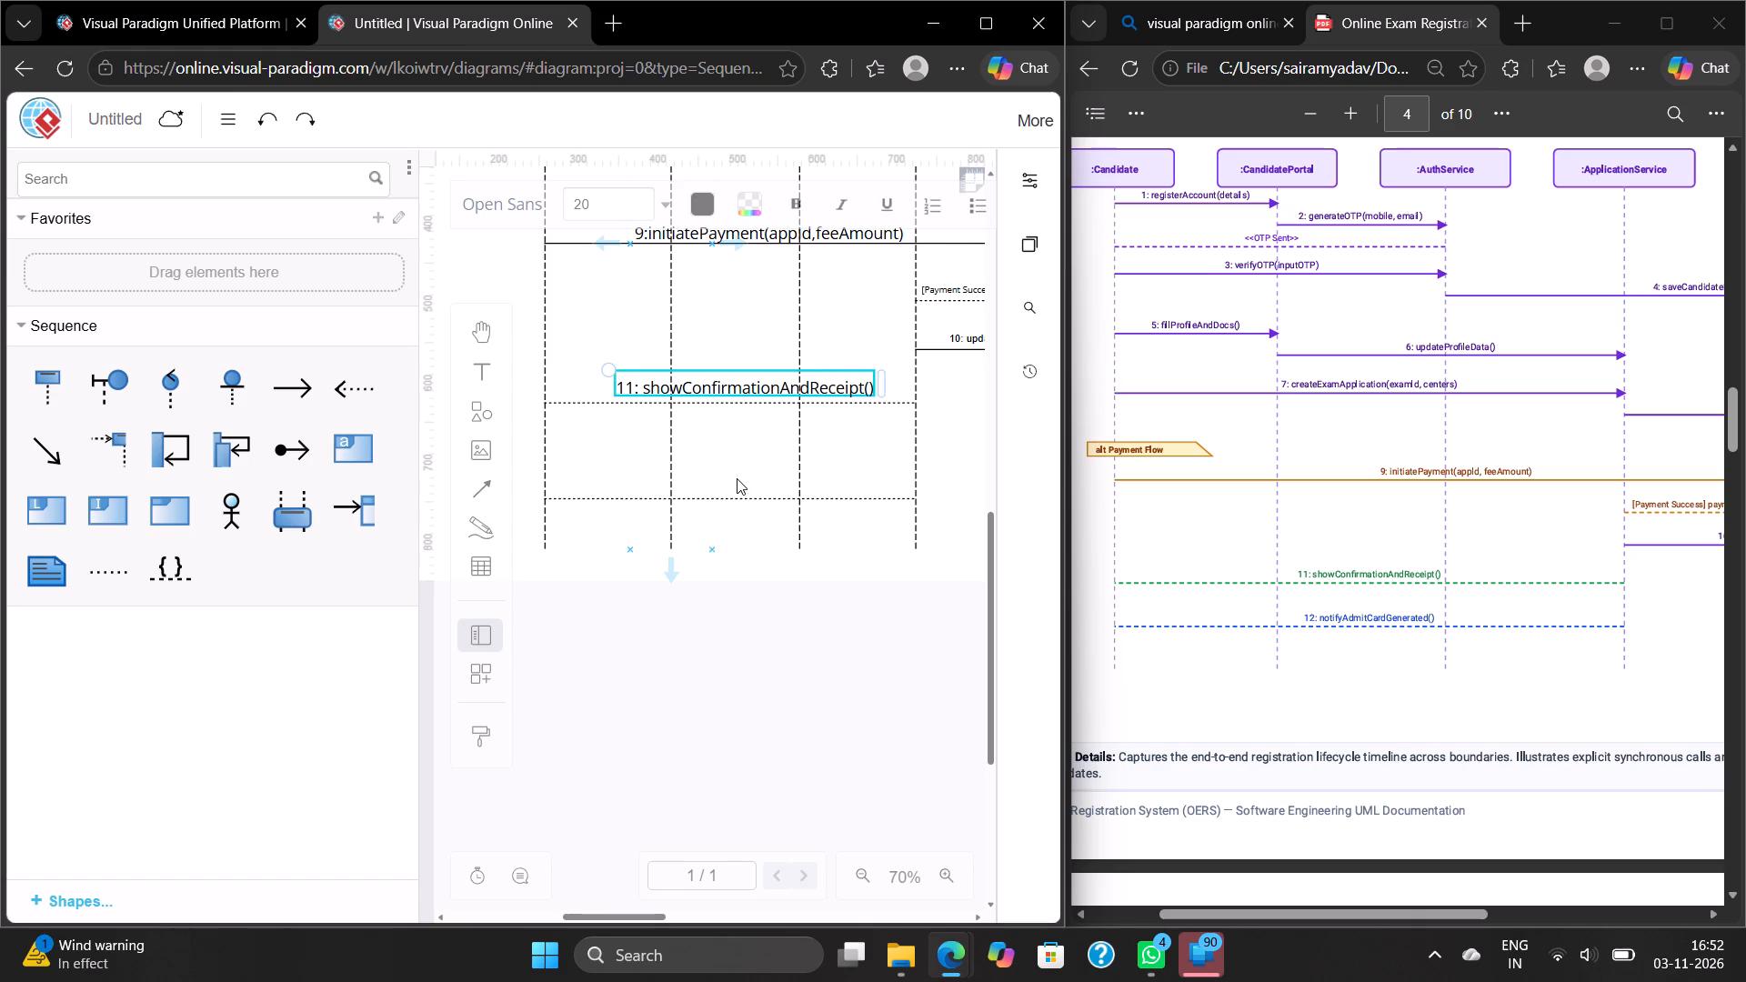
Add the text label "12: notifyAdmitCardGenerated()" and position it just above the lower dashed connector.
double_click(721, 484)
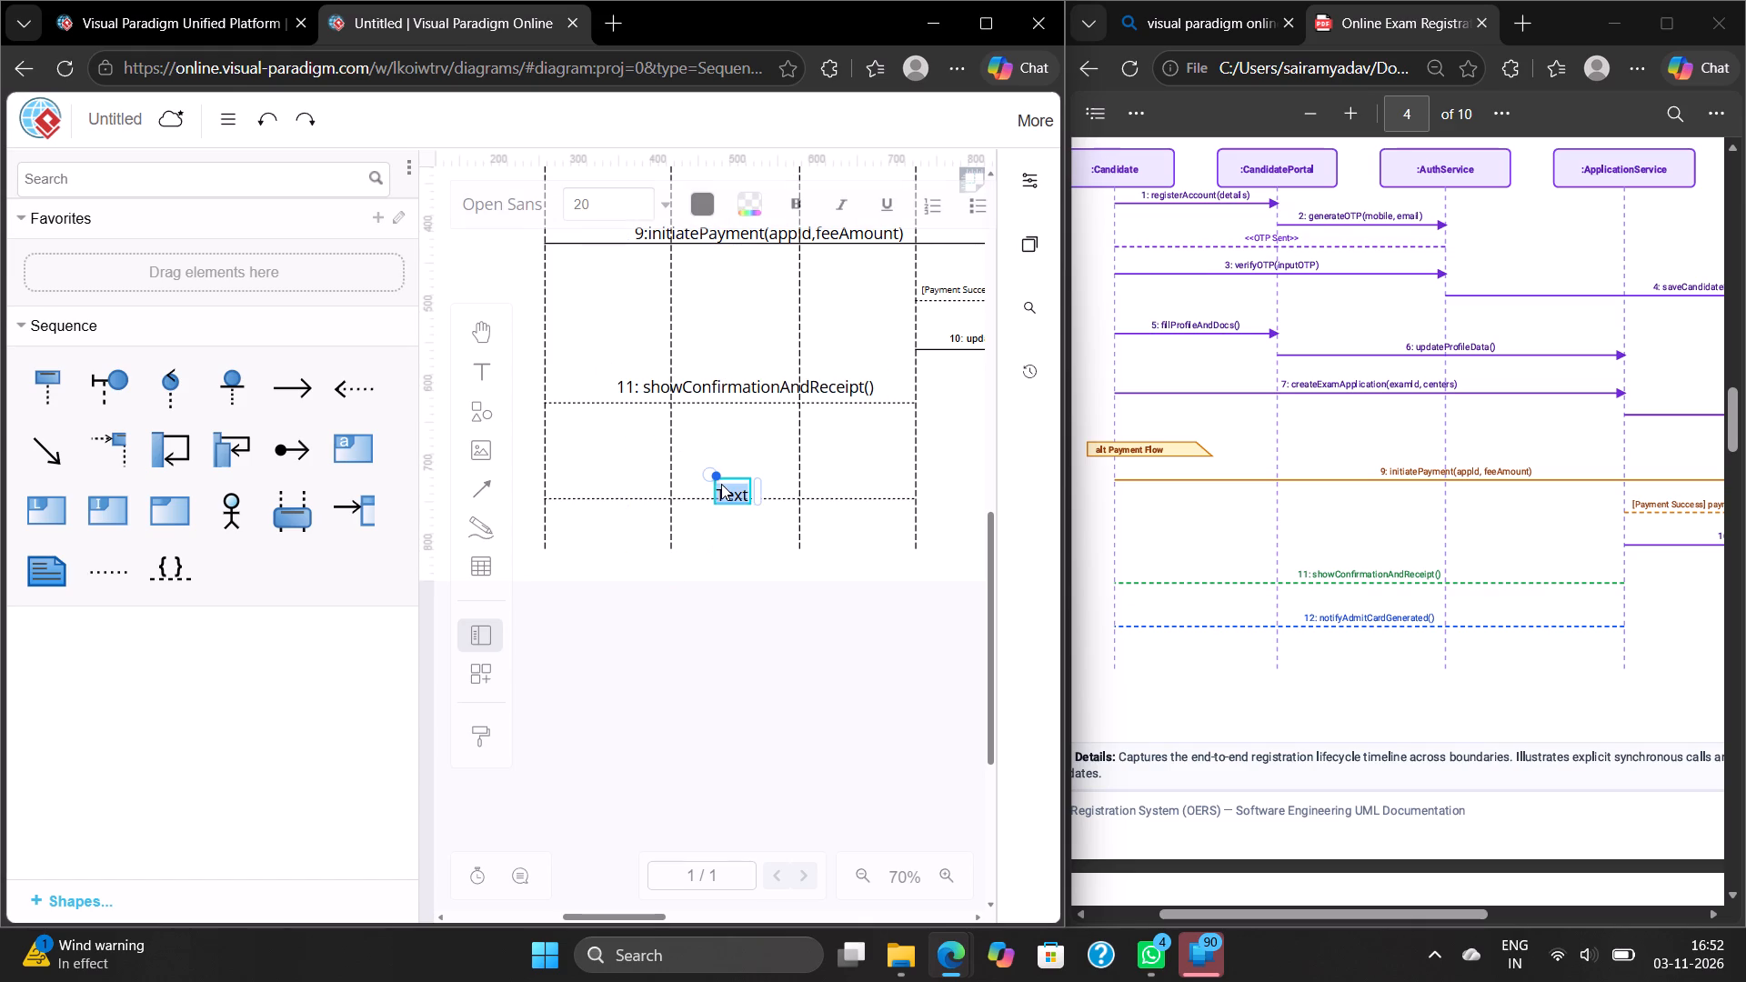
key("BackSpace")
type("12")
type(":")
key("space")
type("notify")
type("Admit")
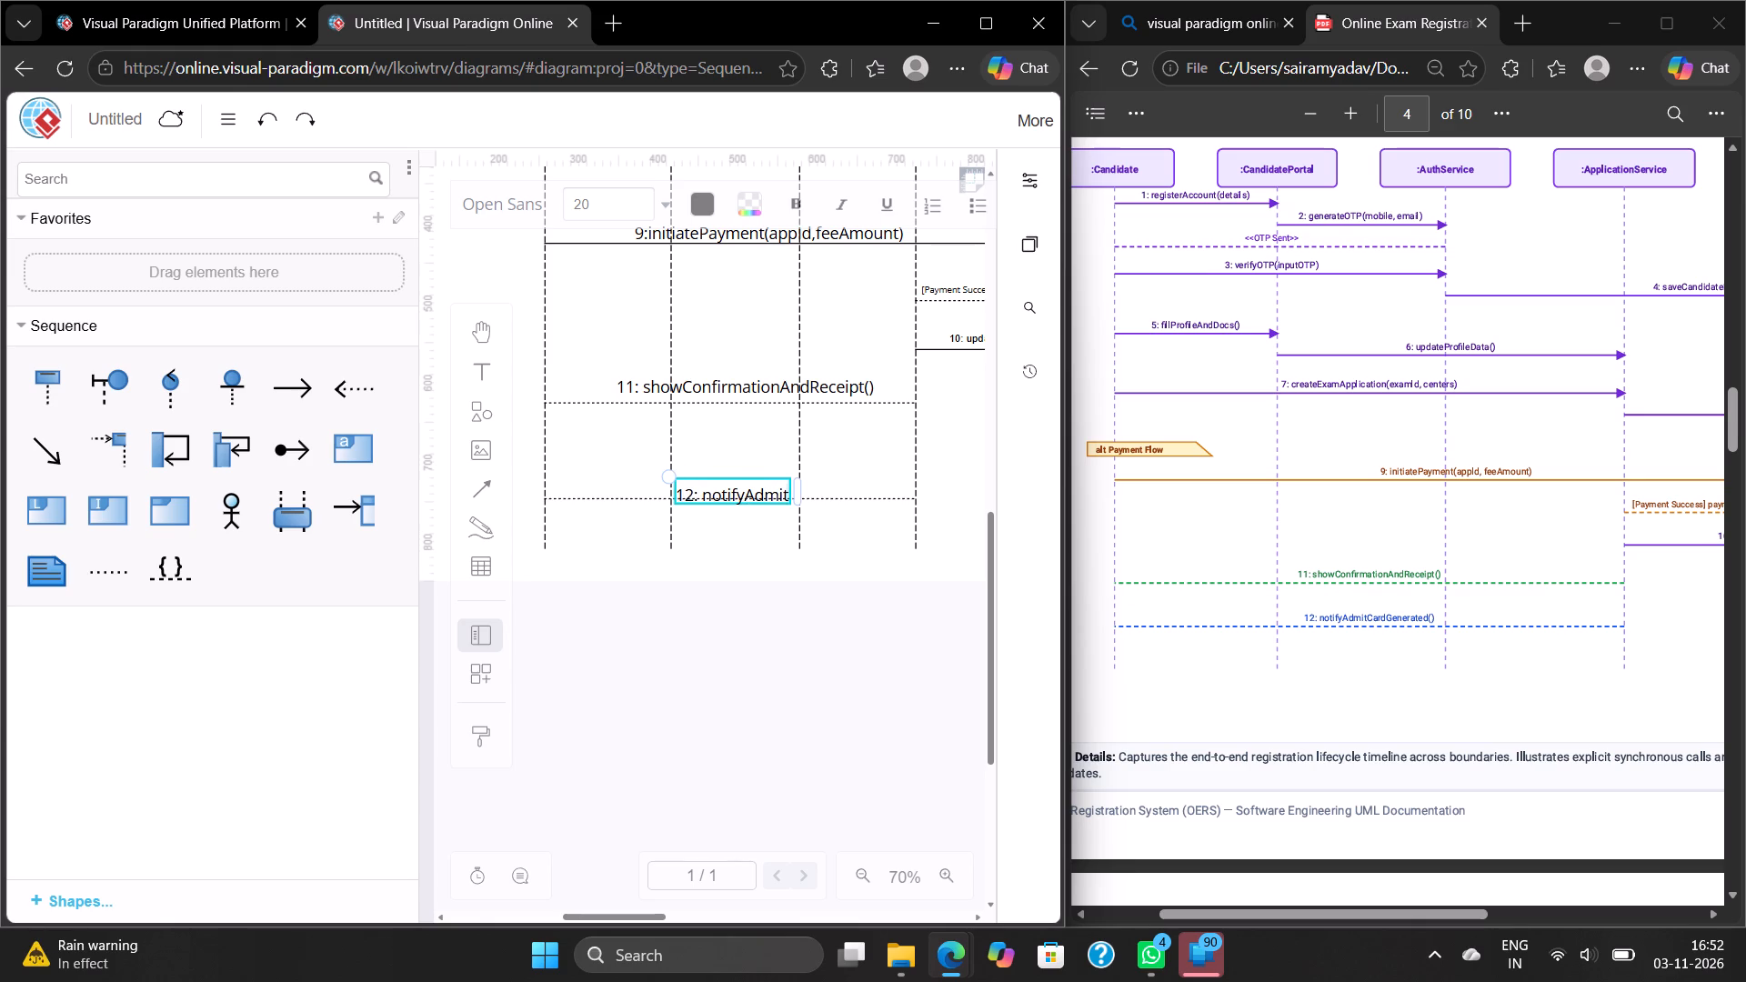
type("Card")
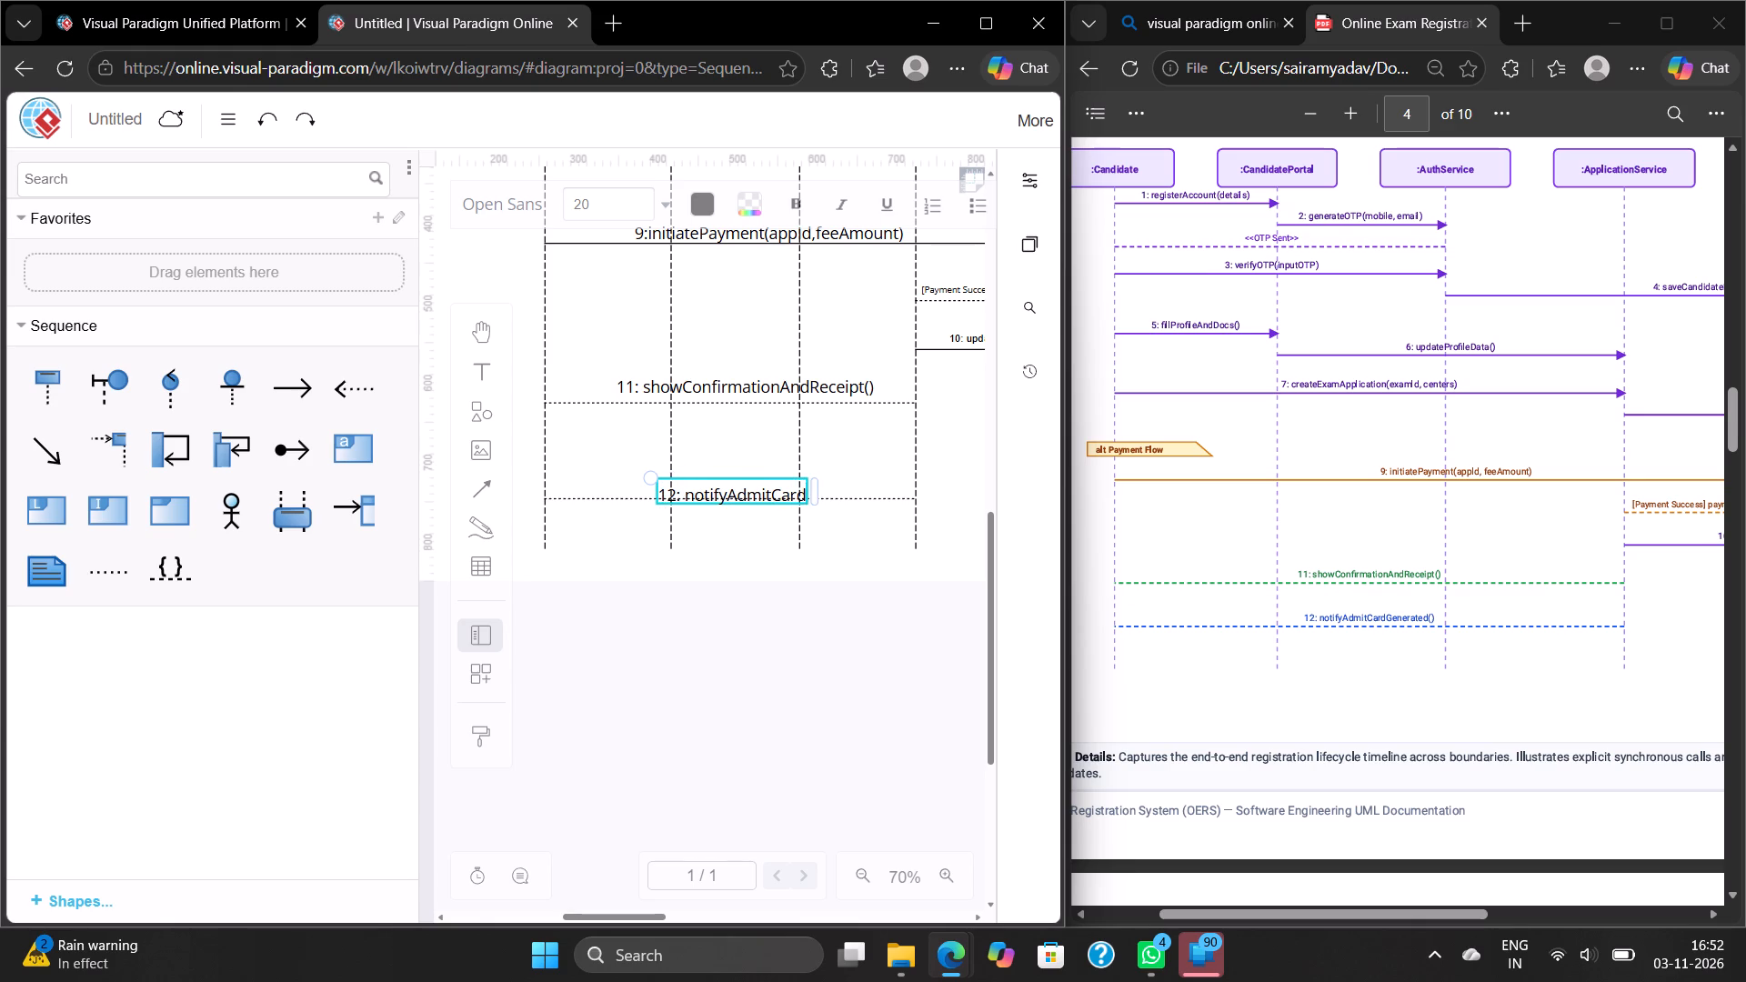
type("Generate")
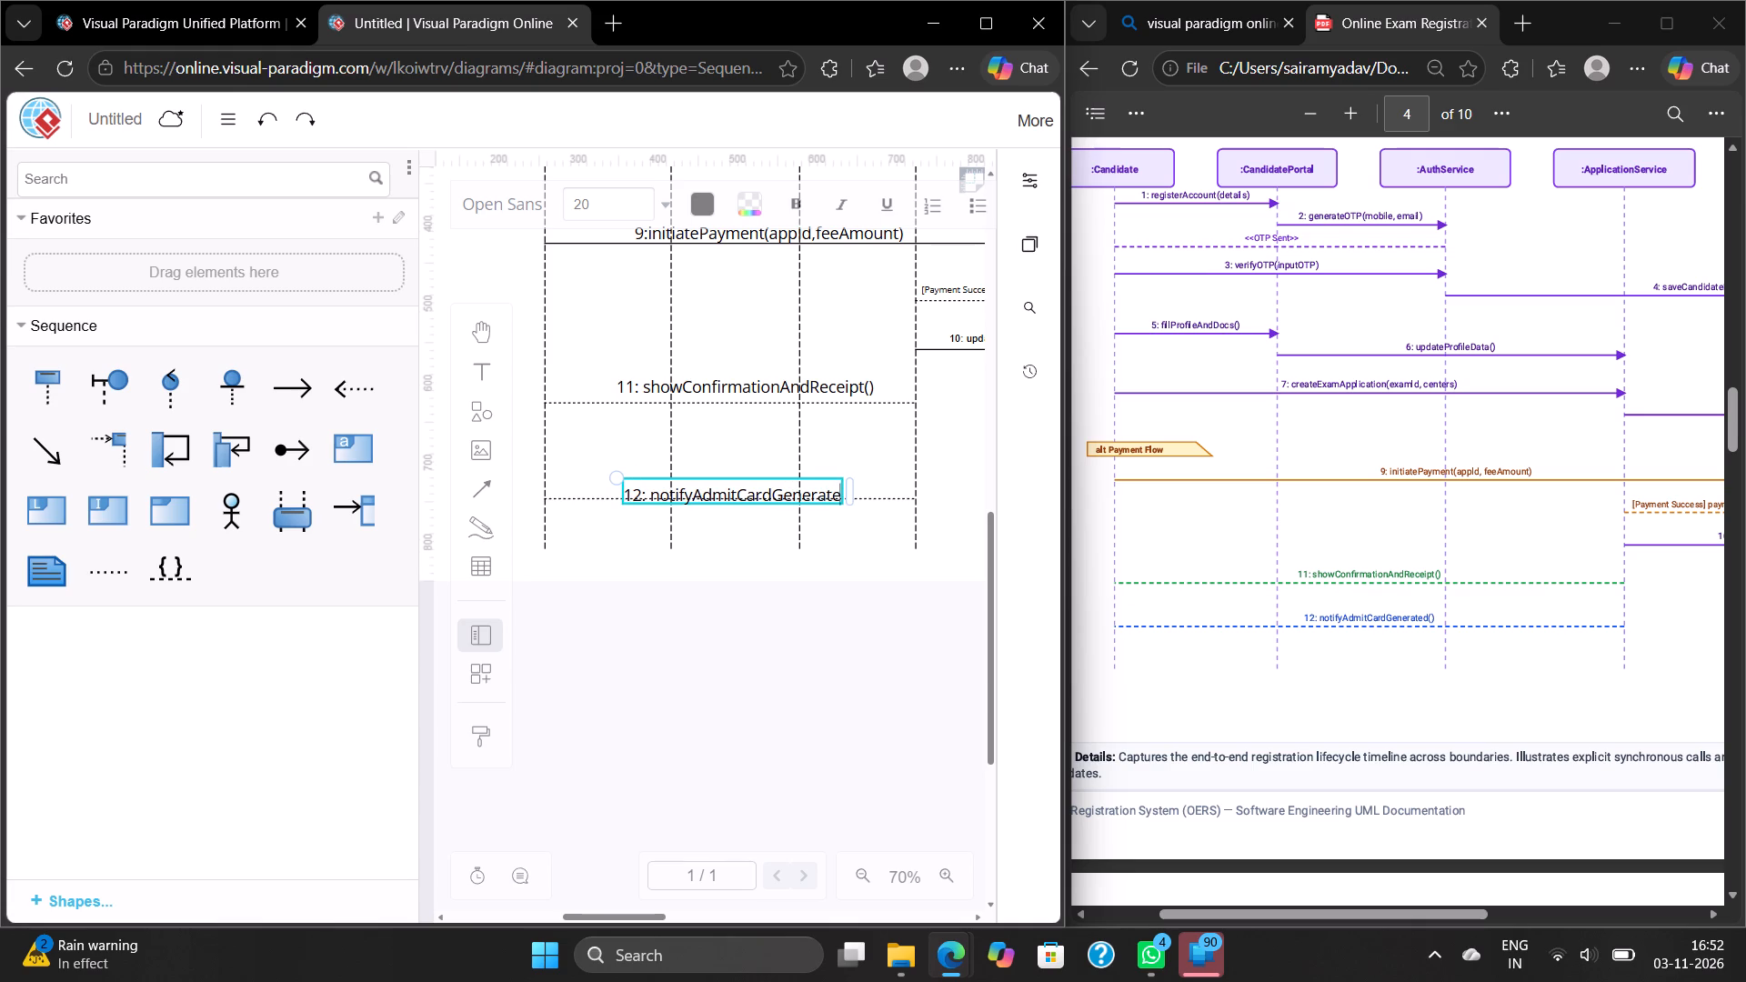
key("d")
type("()")
left_click(738, 449)
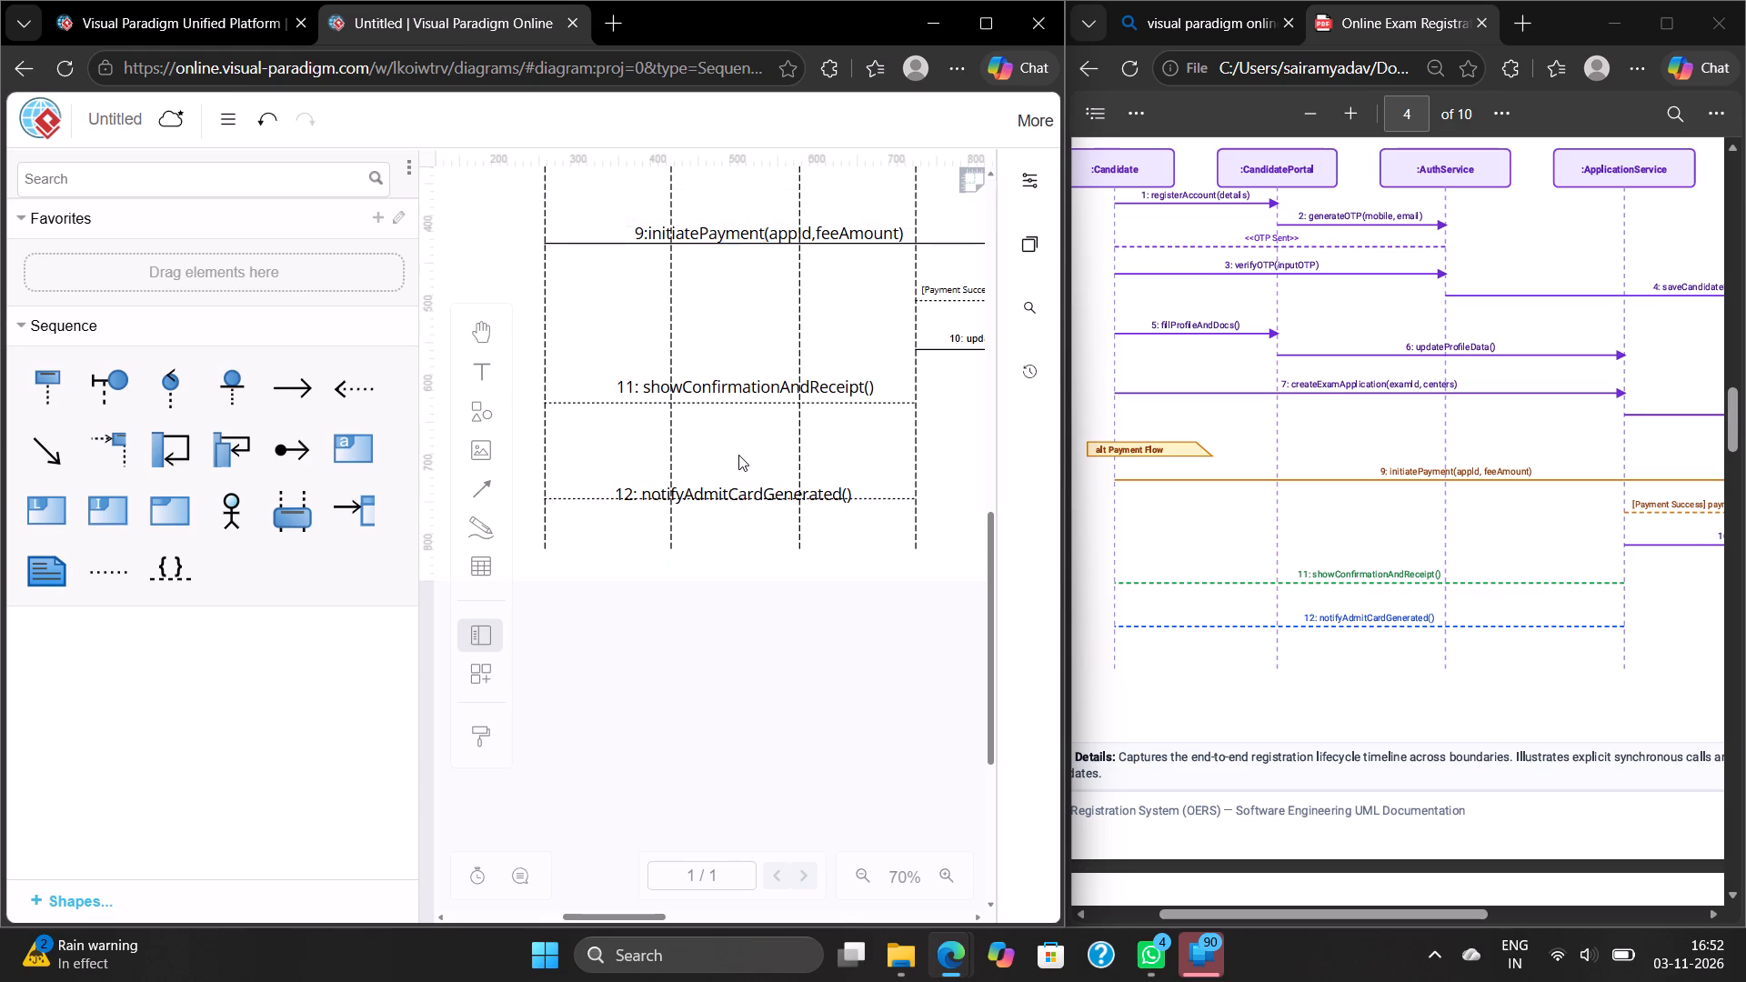
left_click_drag(723, 492, 722, 486)
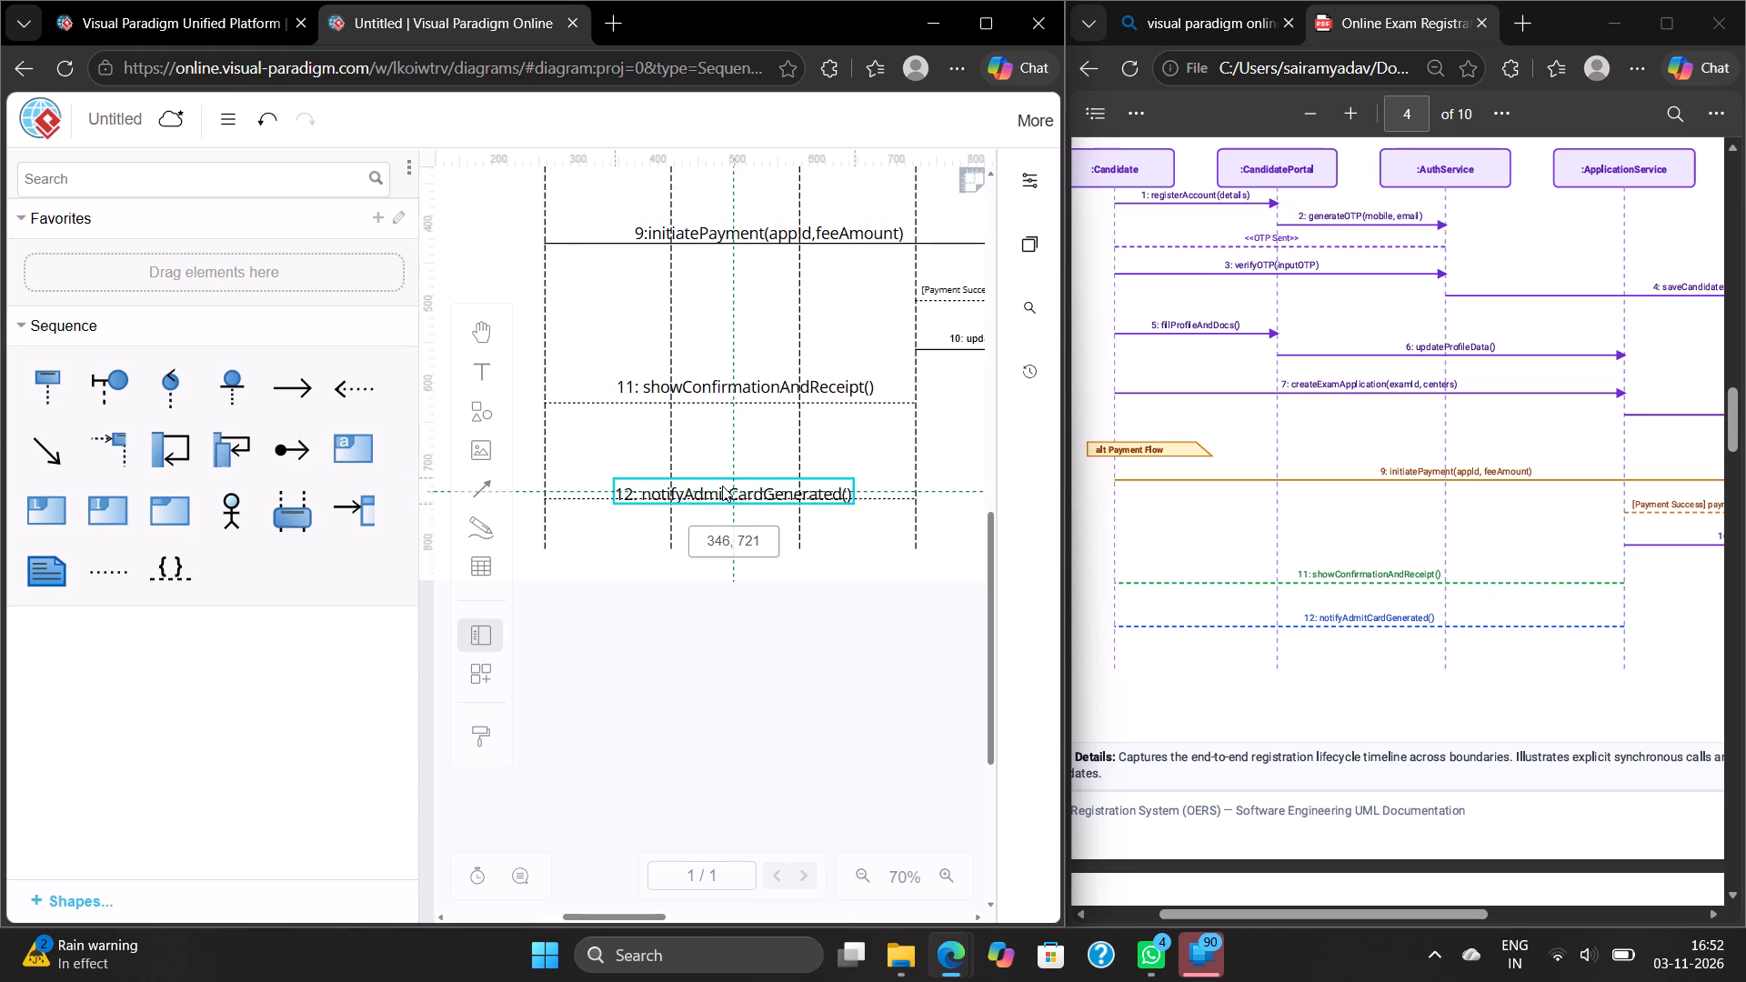
left_click_drag(722, 486, 722, 484)
left_click(719, 517)
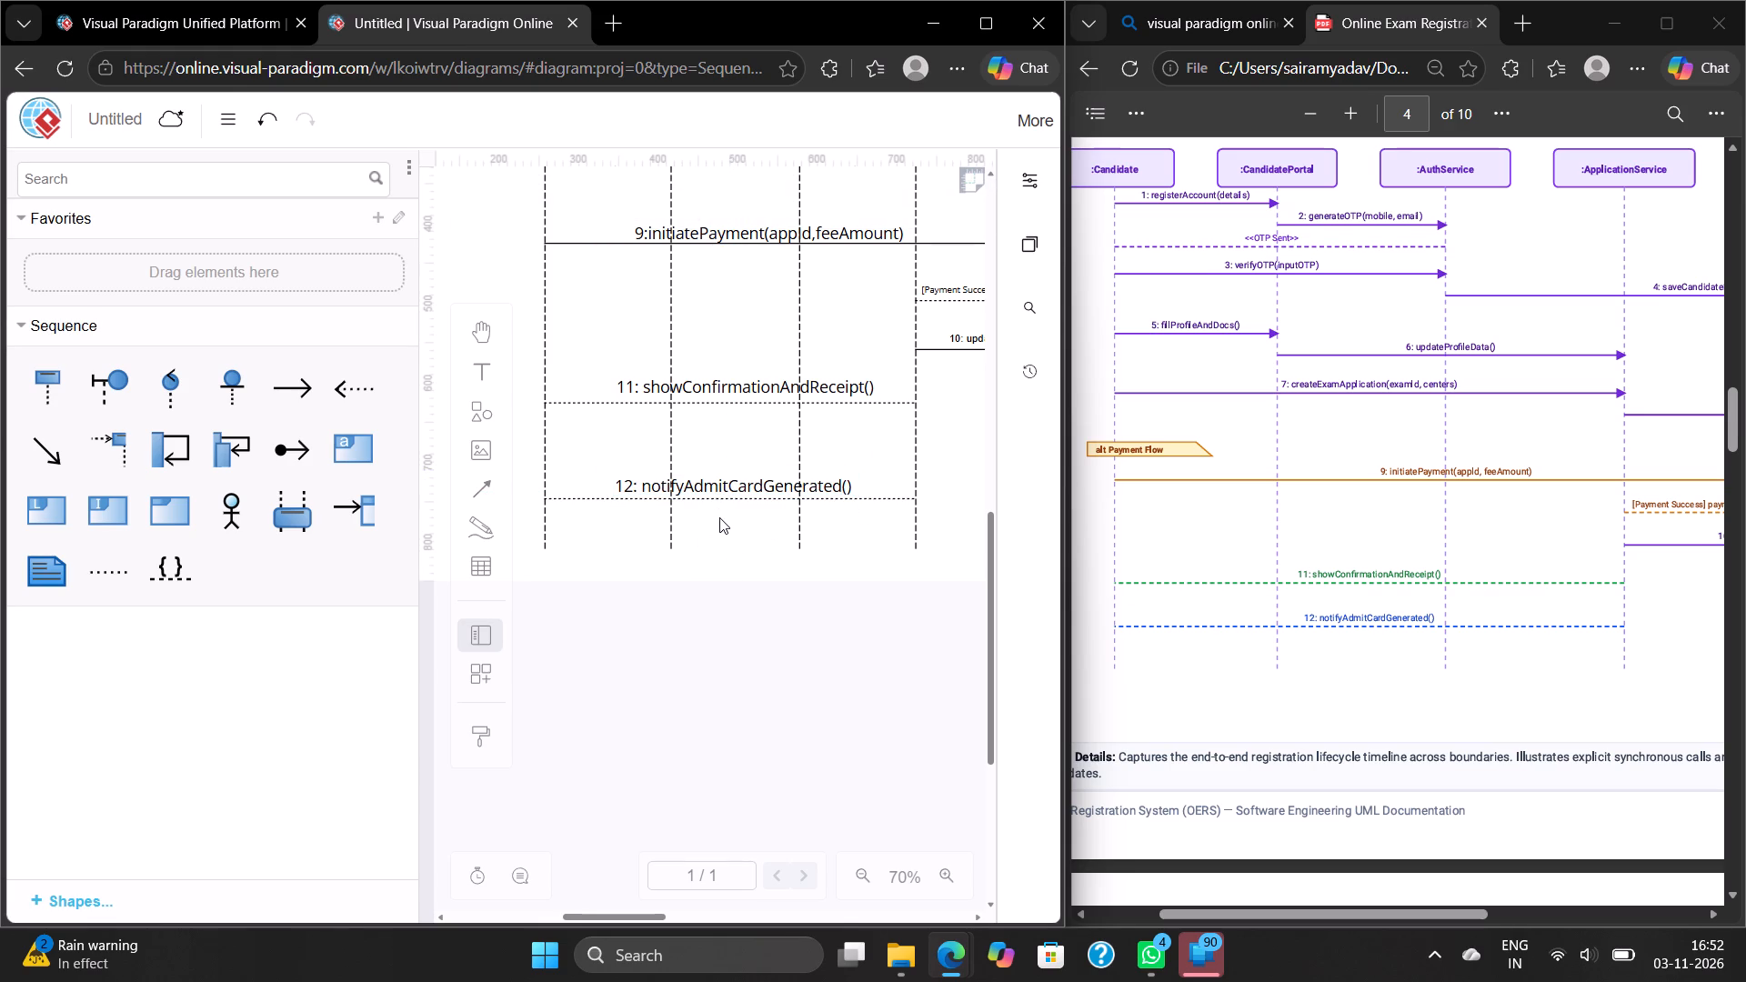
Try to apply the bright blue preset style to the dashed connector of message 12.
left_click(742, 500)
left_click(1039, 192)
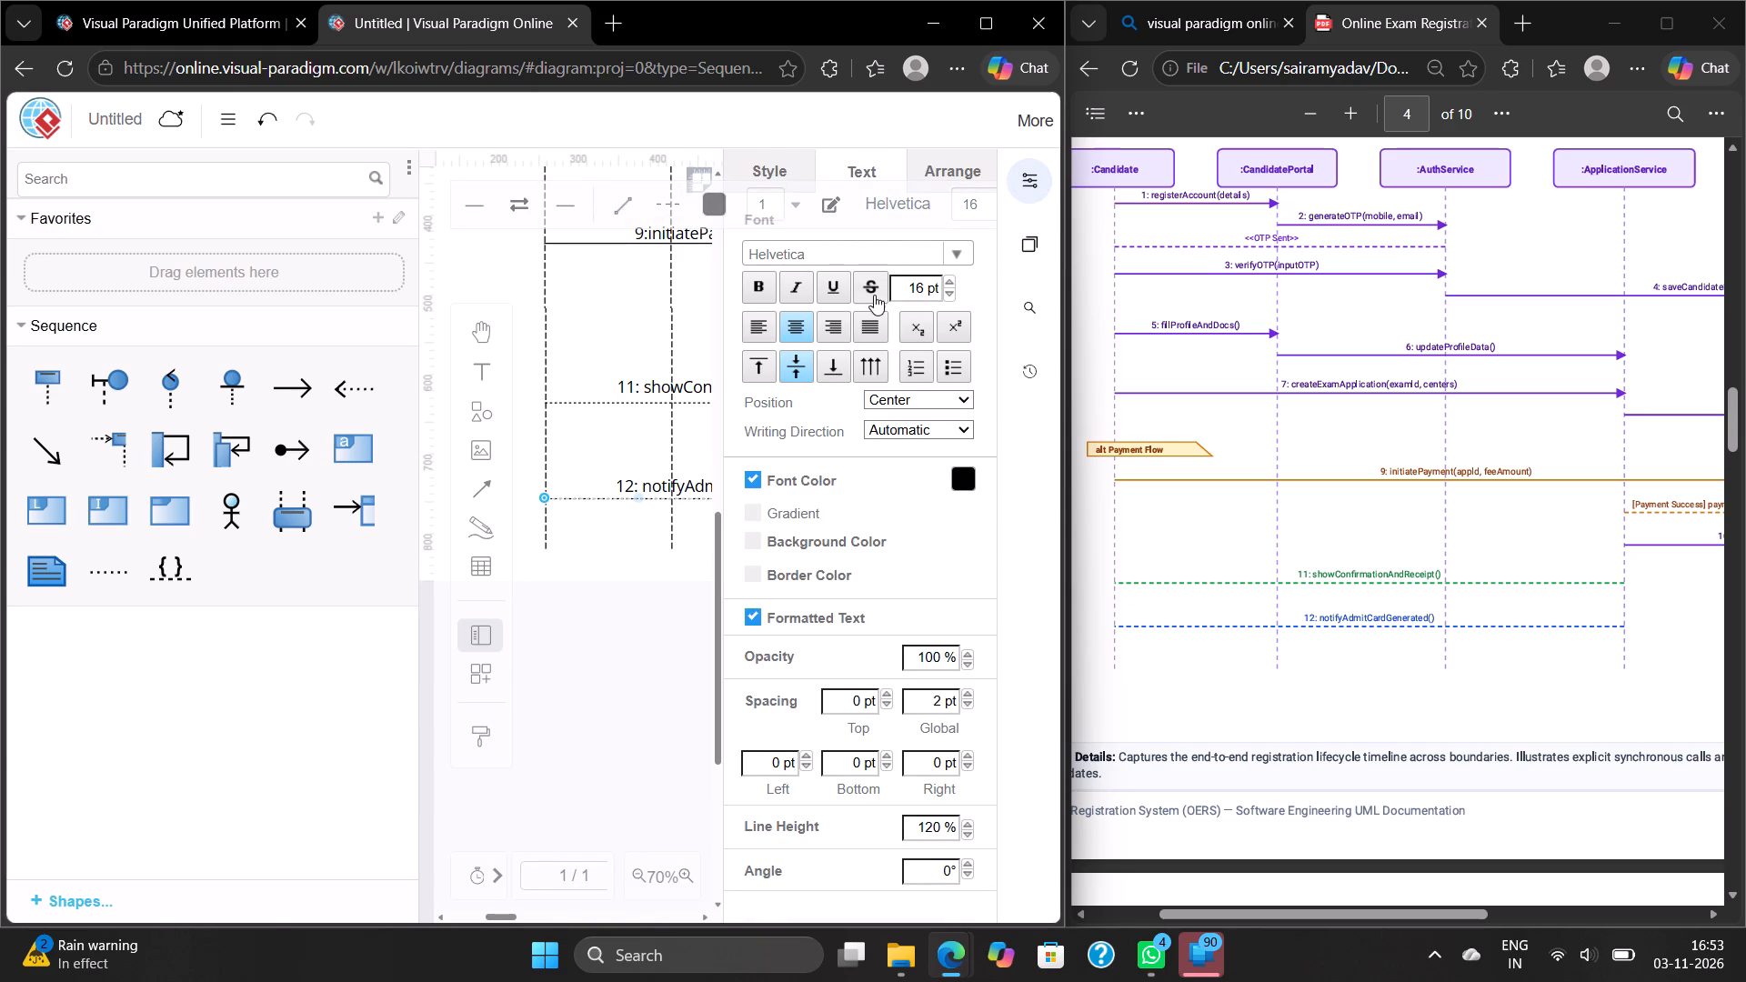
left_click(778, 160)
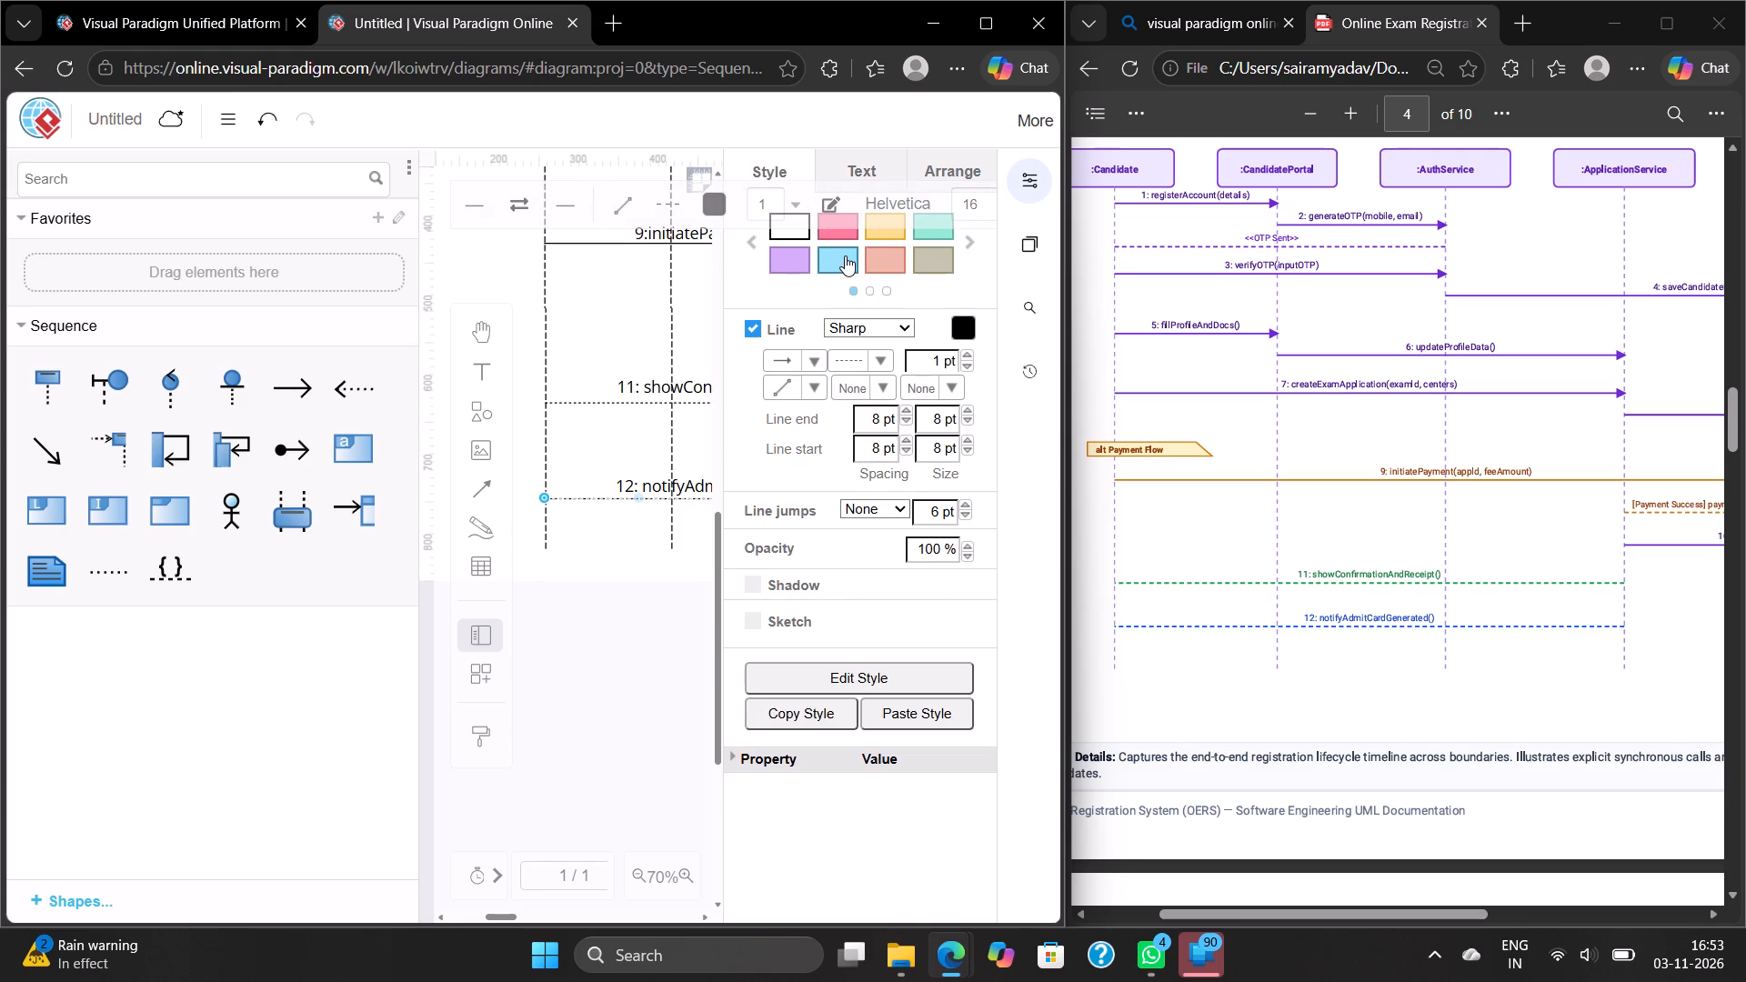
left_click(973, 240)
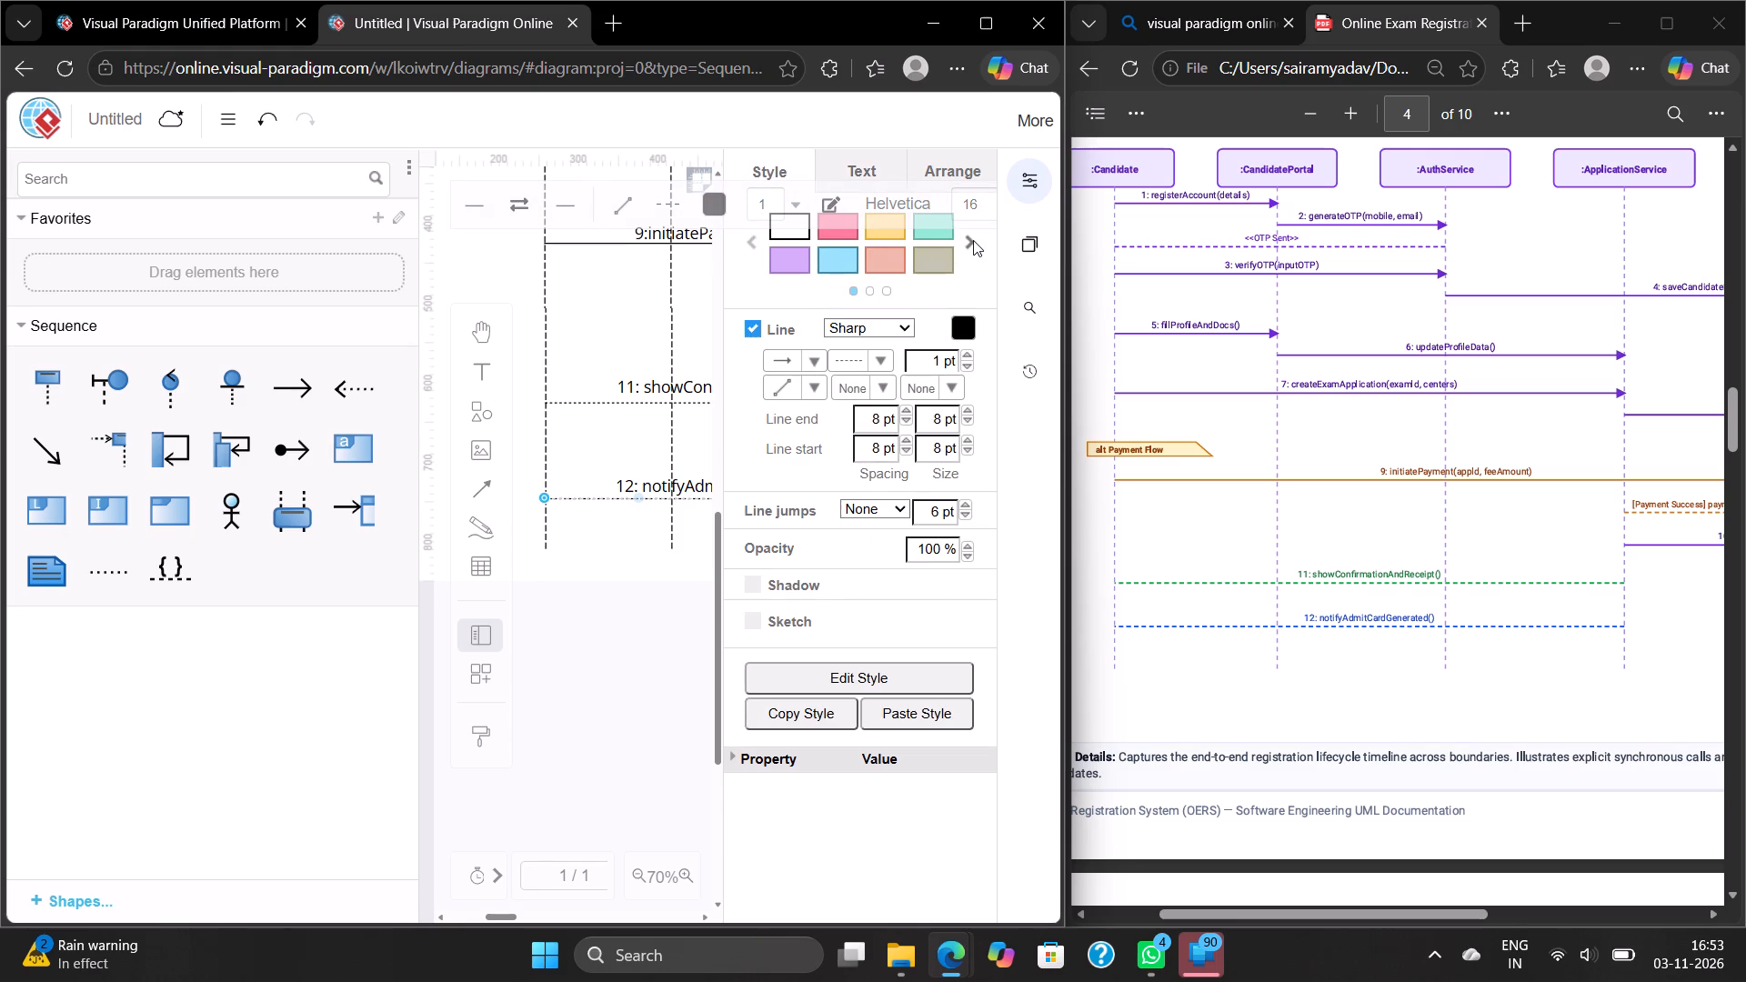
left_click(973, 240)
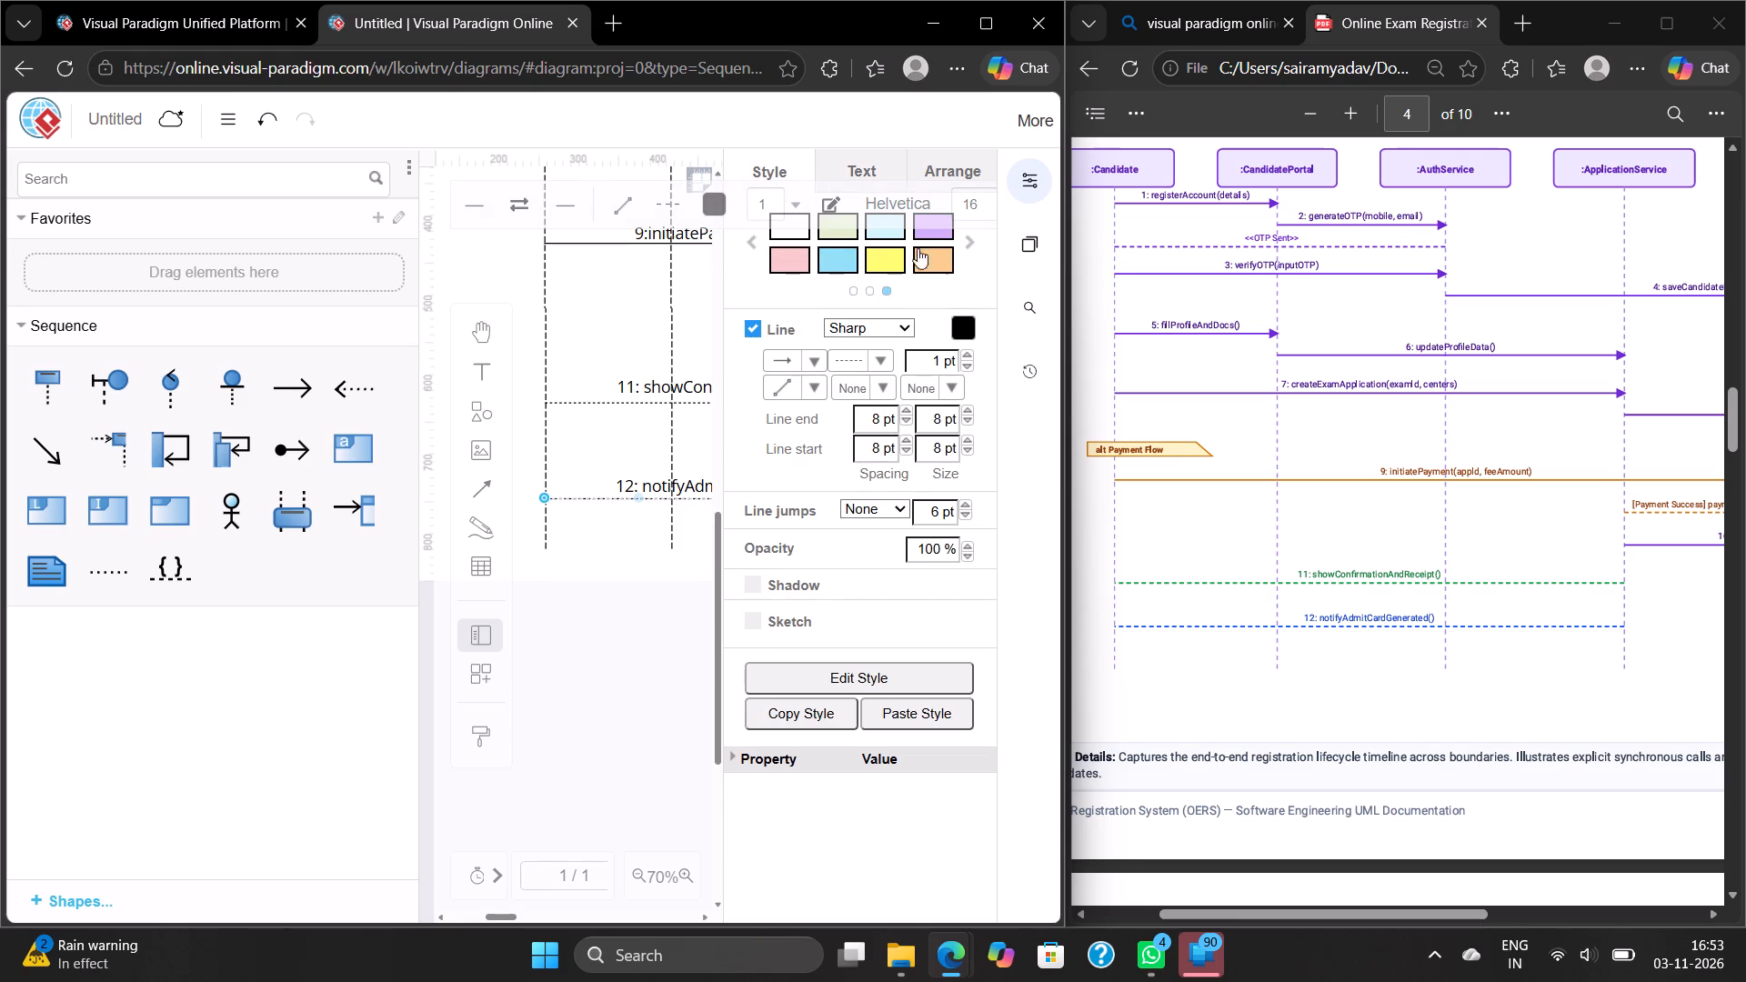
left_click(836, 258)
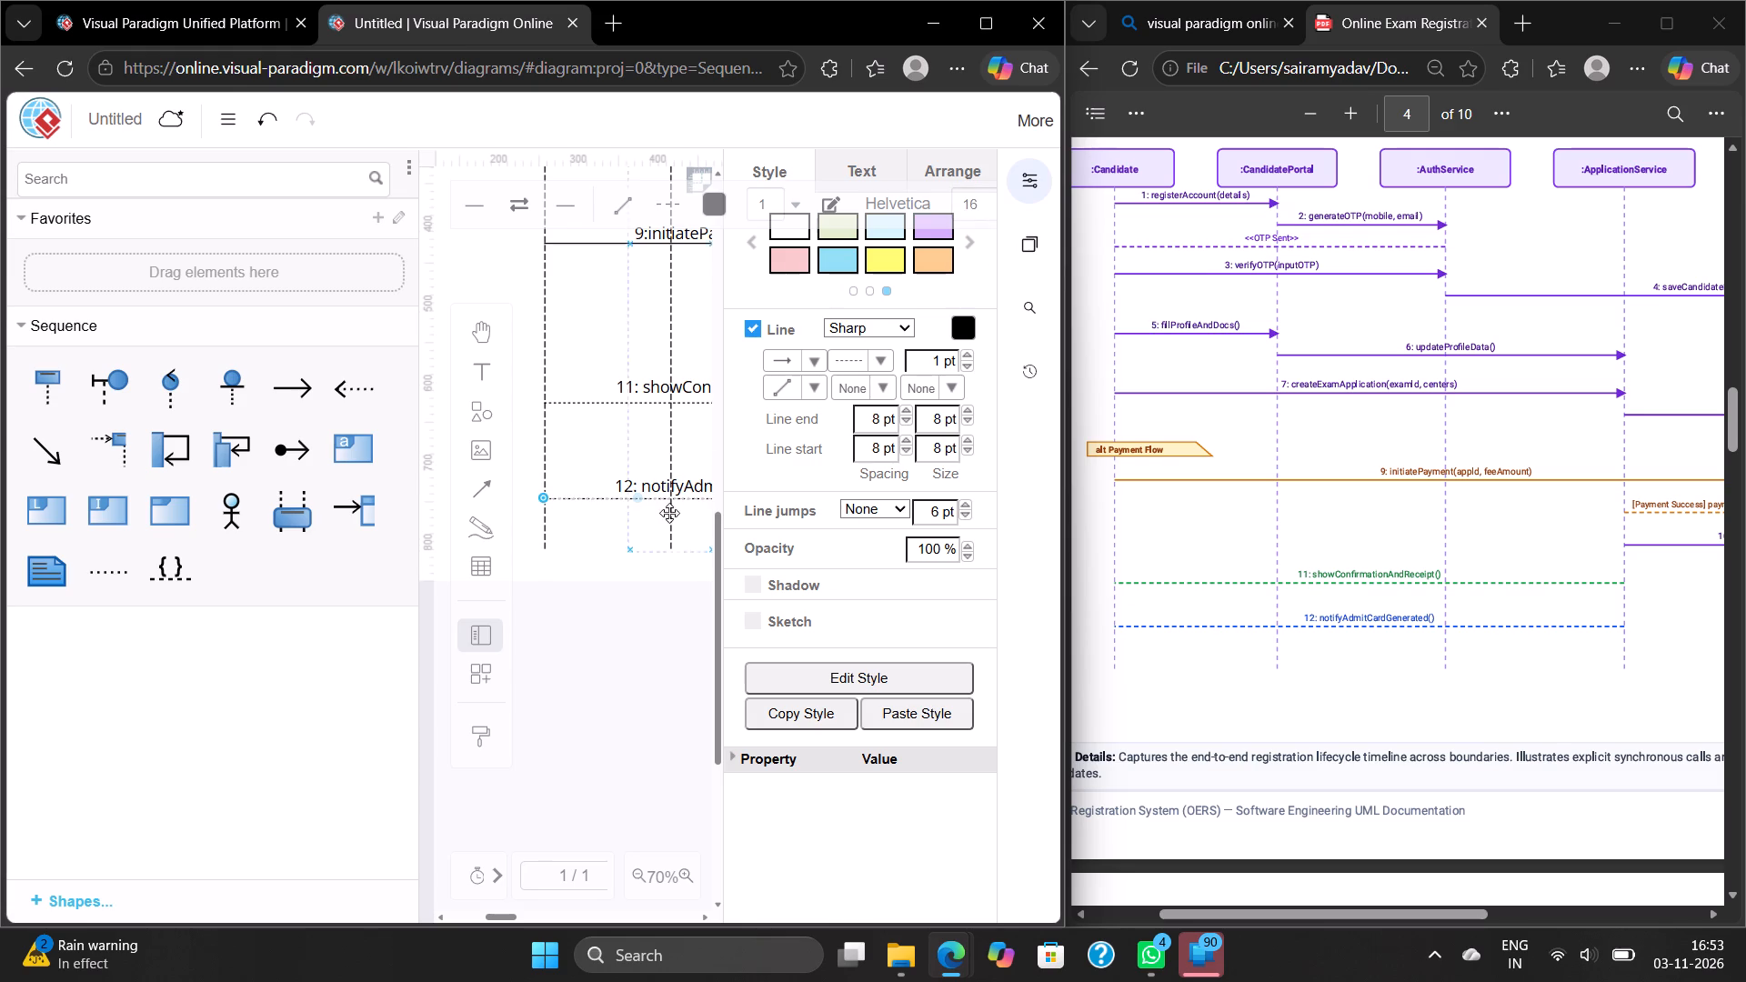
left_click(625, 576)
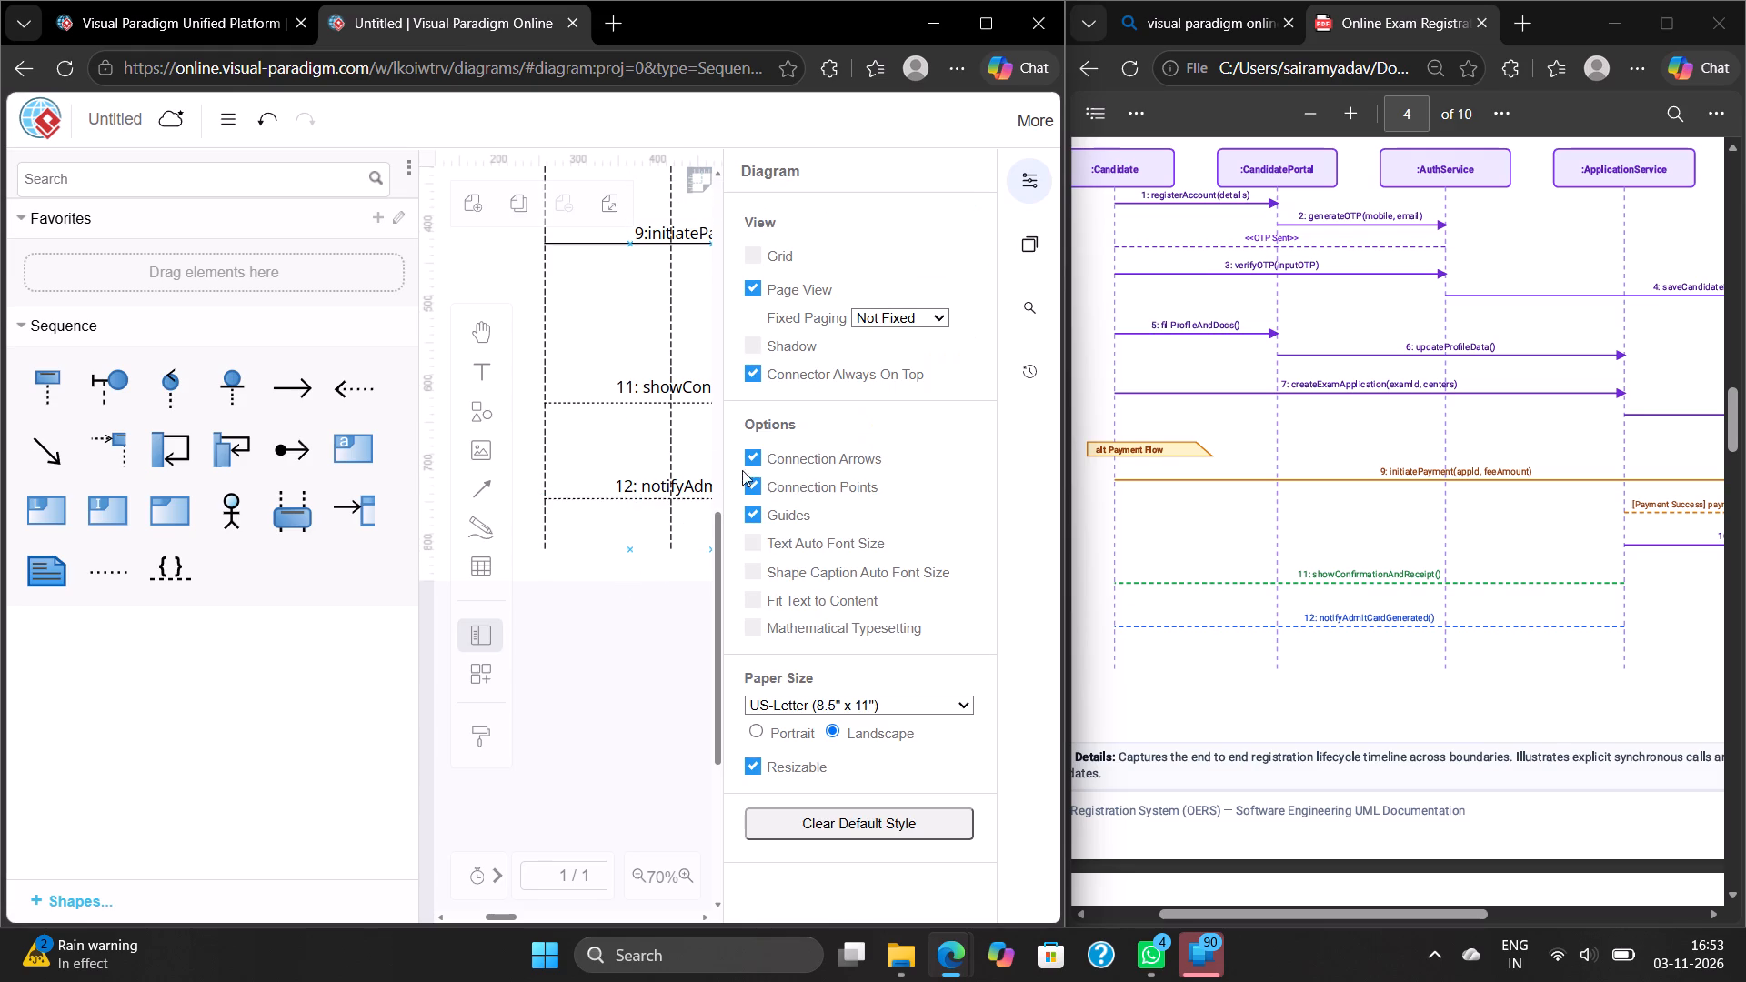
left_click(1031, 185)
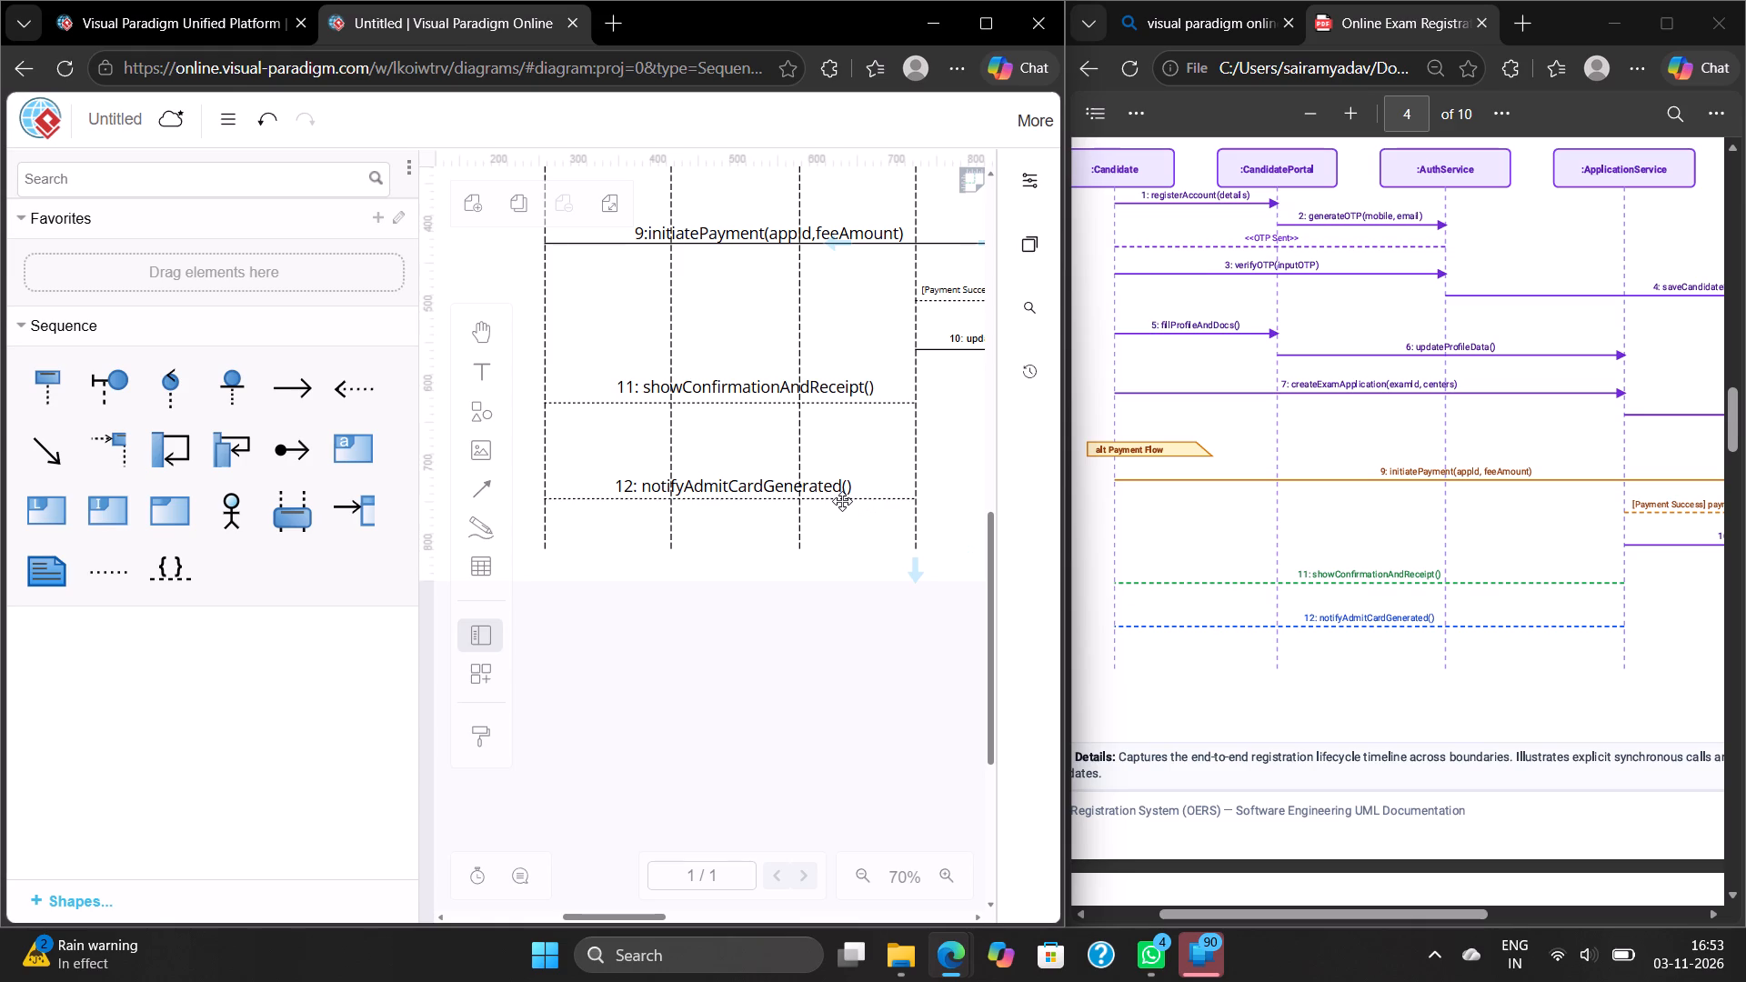
Maximize the diagram window and review the whole sequence diagram from the Candidate lifeline to the Database lifeline.
scroll(842, 501, "up", 3)
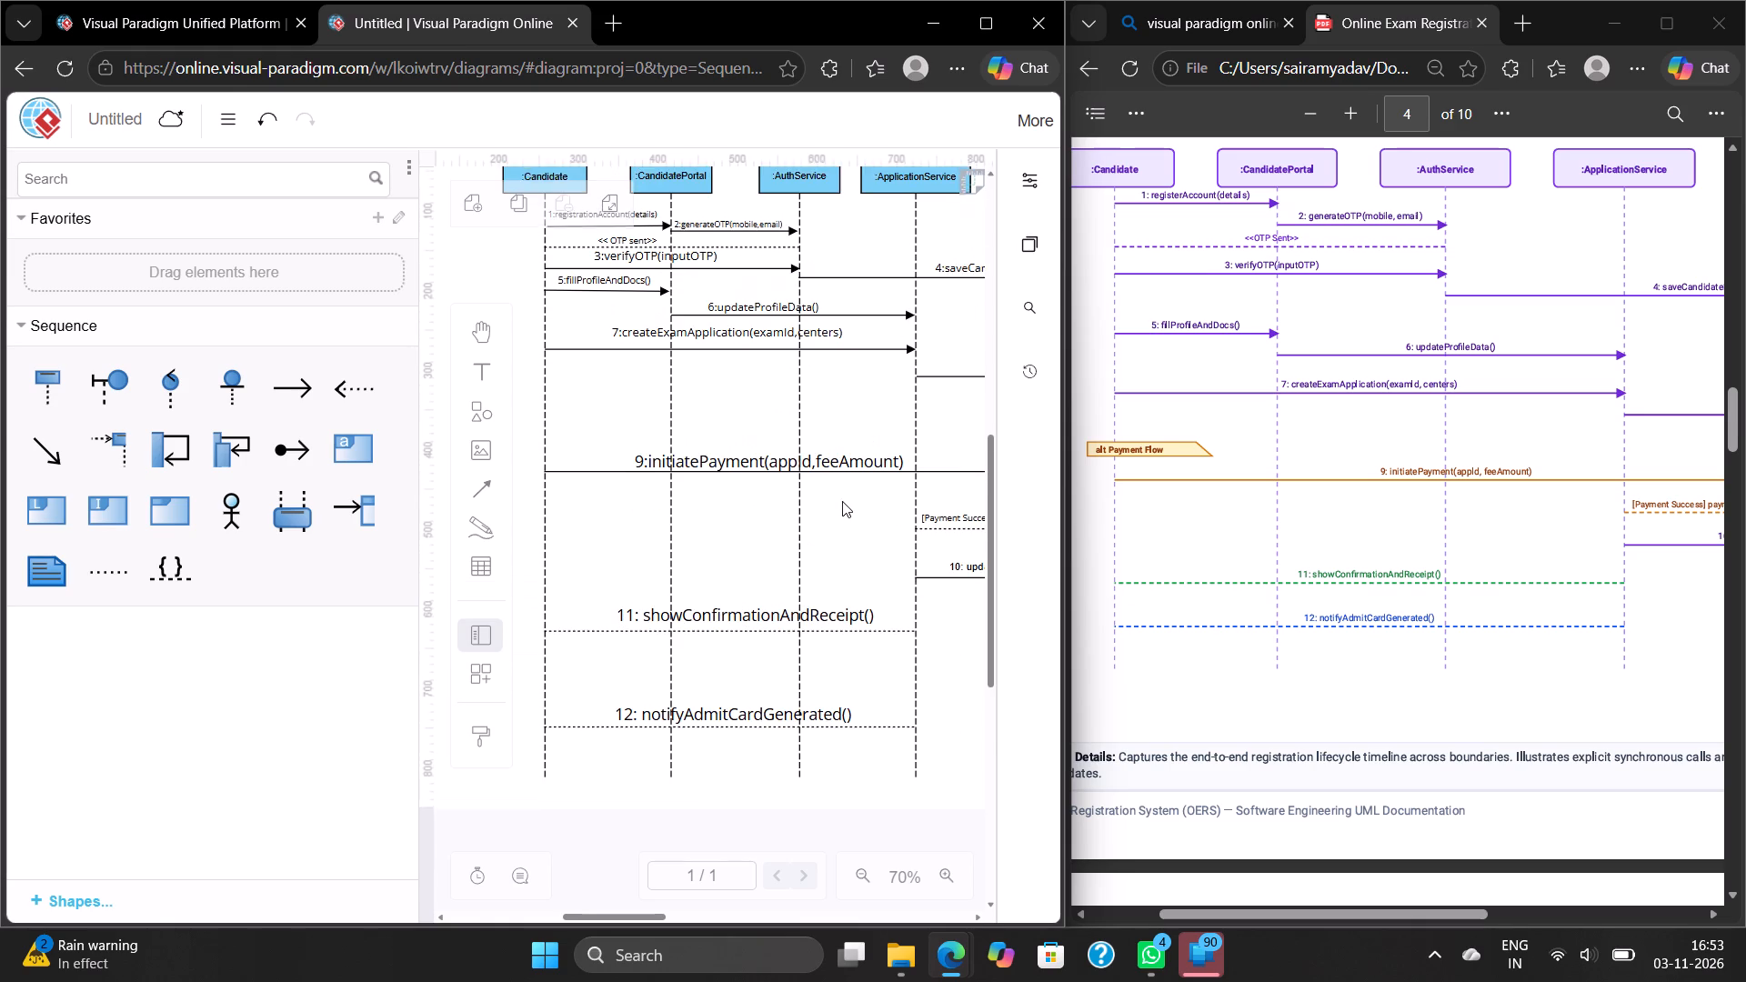
scroll(842, 501, "left", 5)
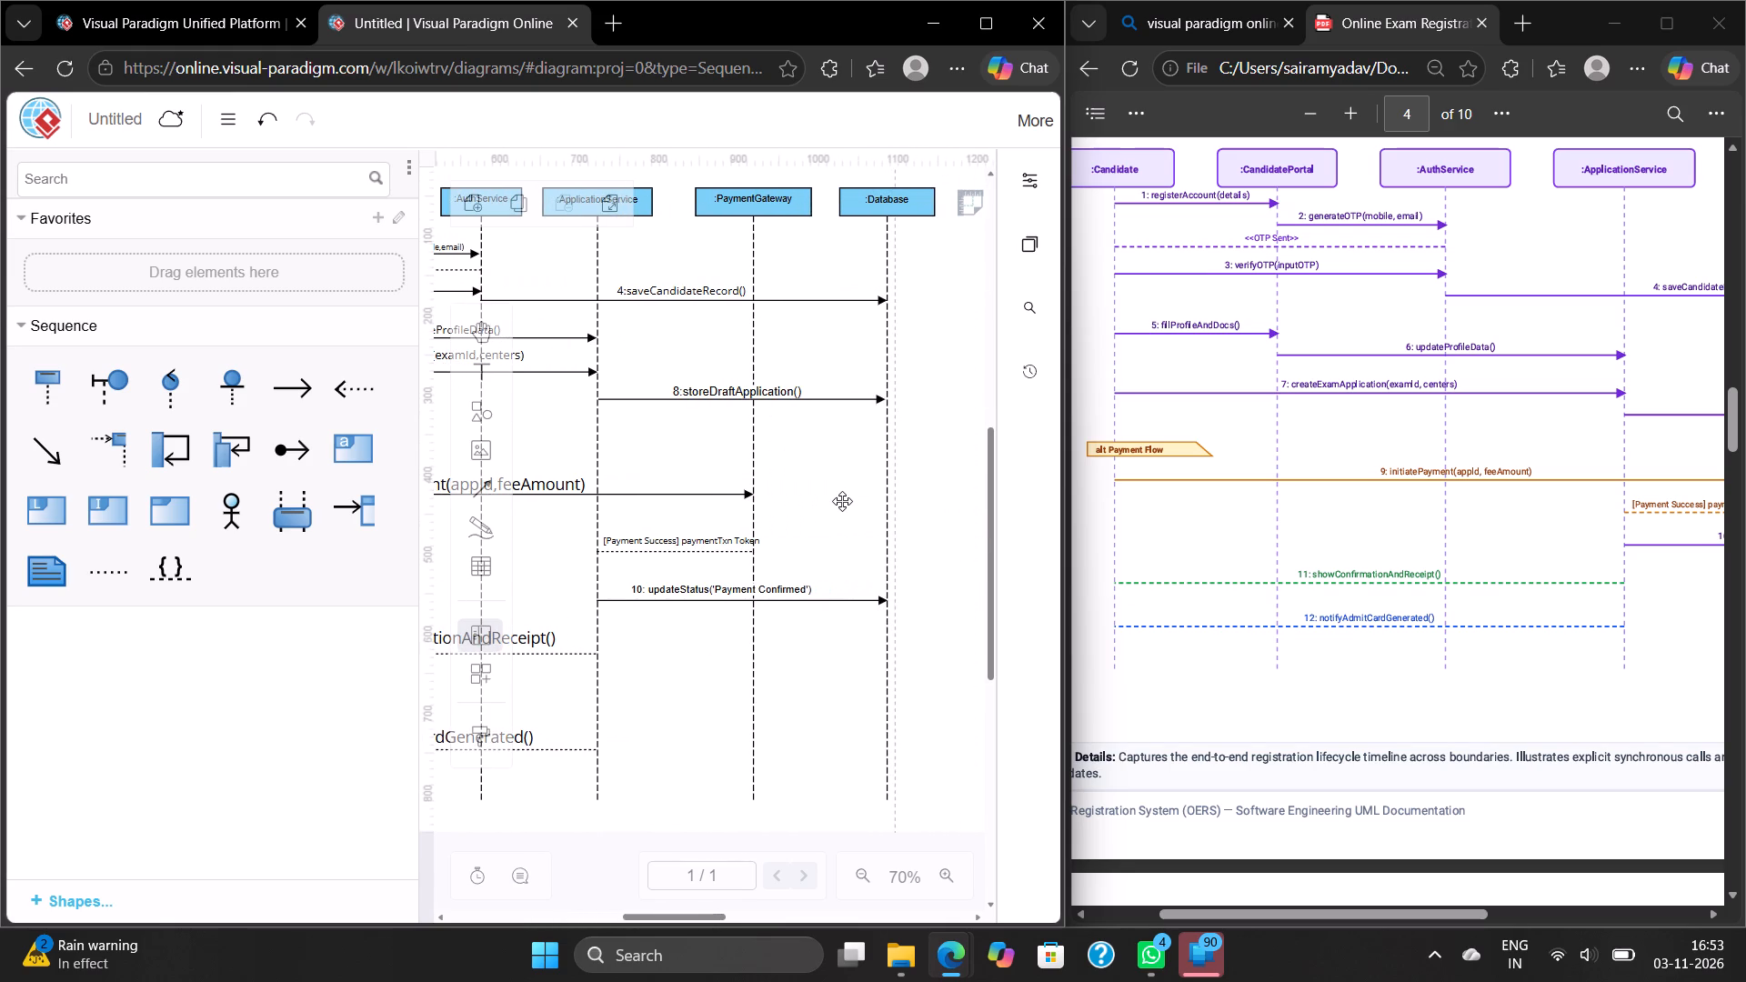
scroll(842, 501, "right", 2)
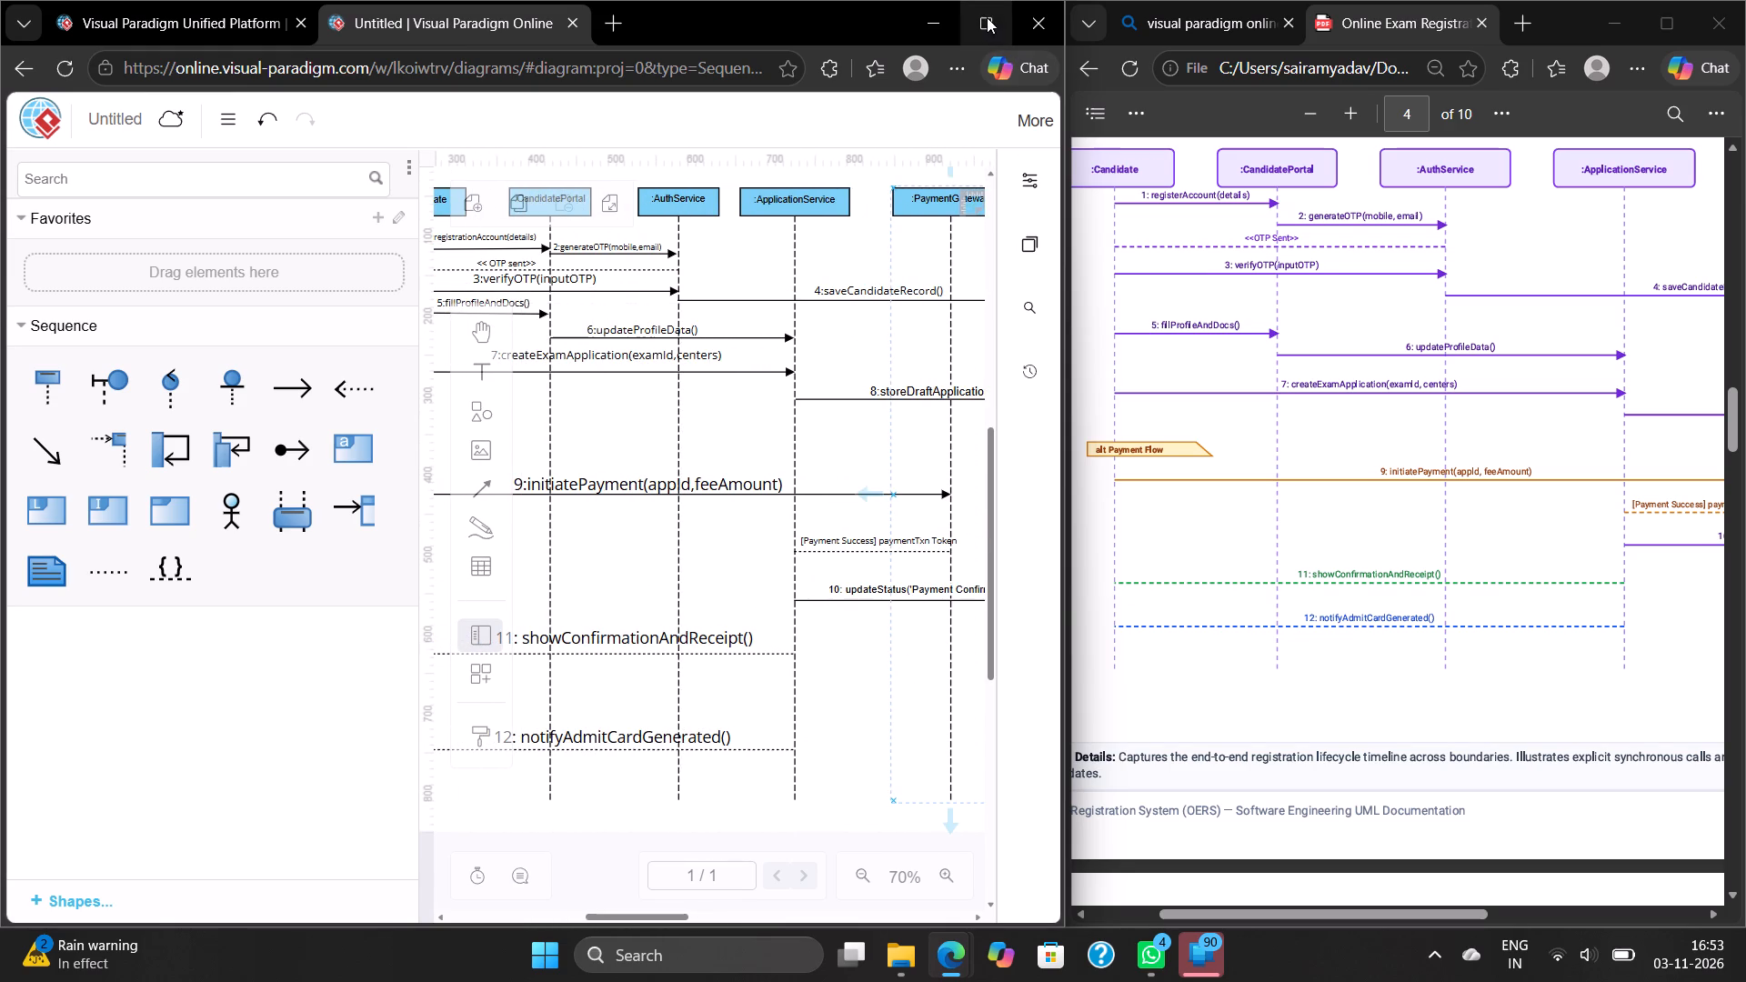
left_click(987, 17)
scroll(906, 424, "right", 2)
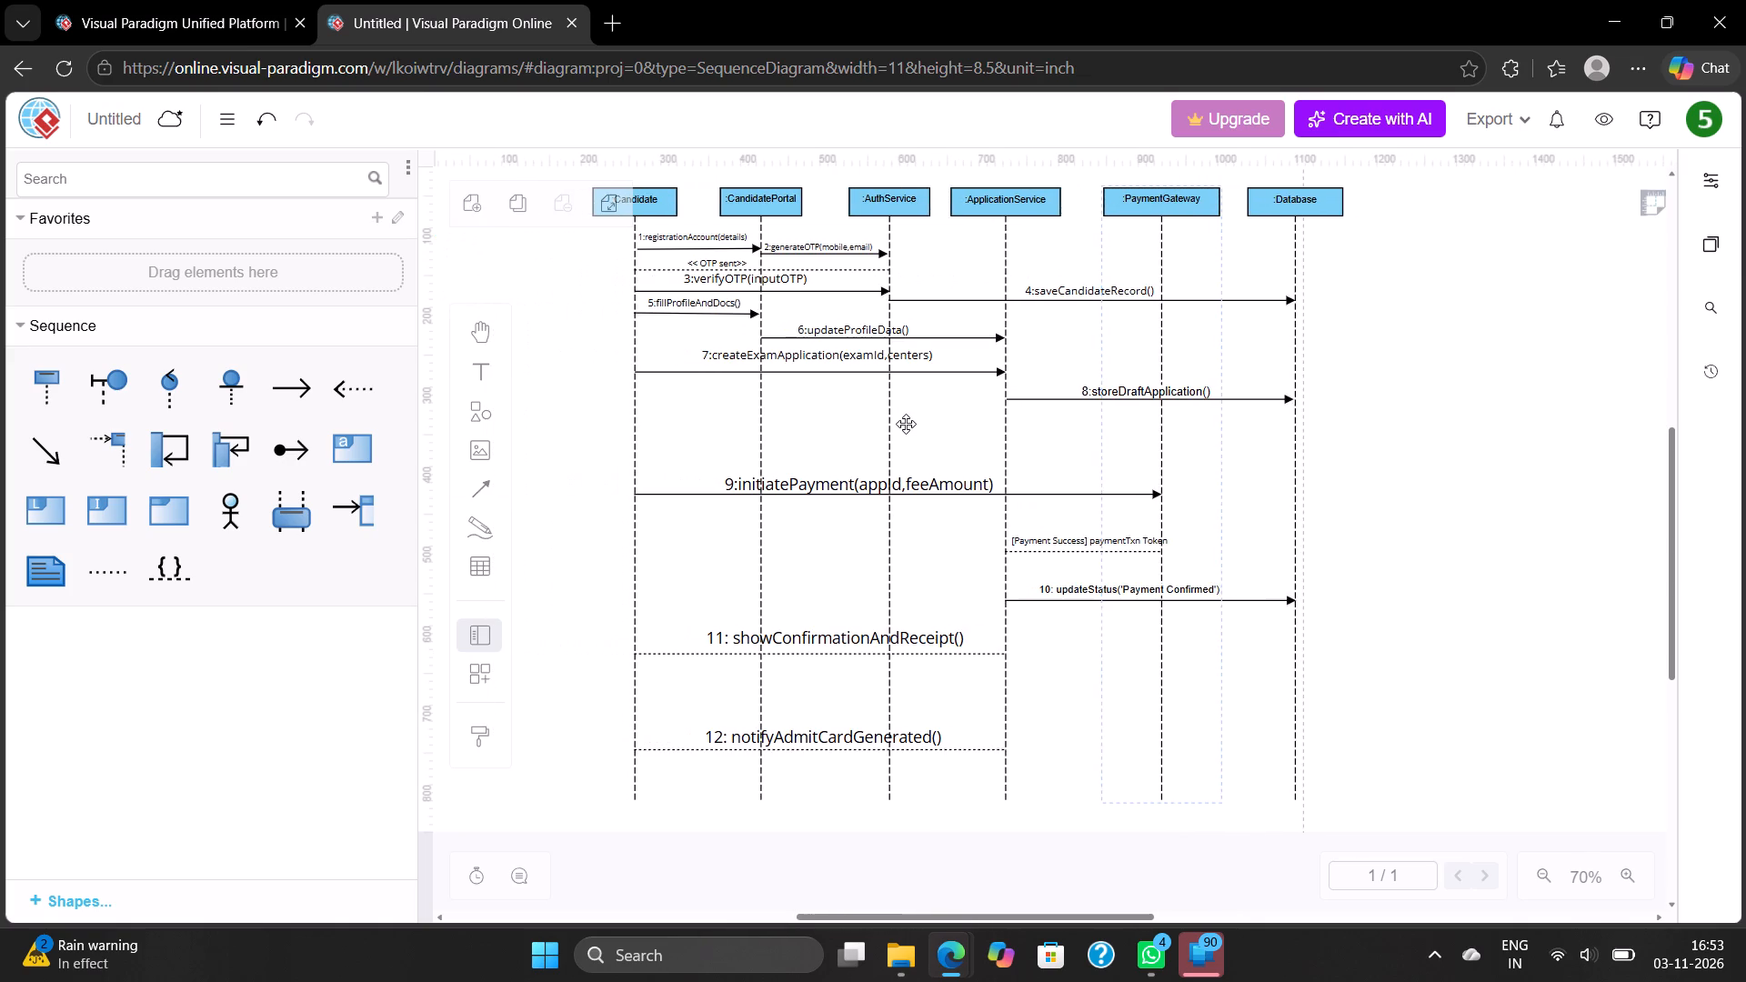
scroll(906, 424, "up", 2)
scroll(906, 424, "down", 1)
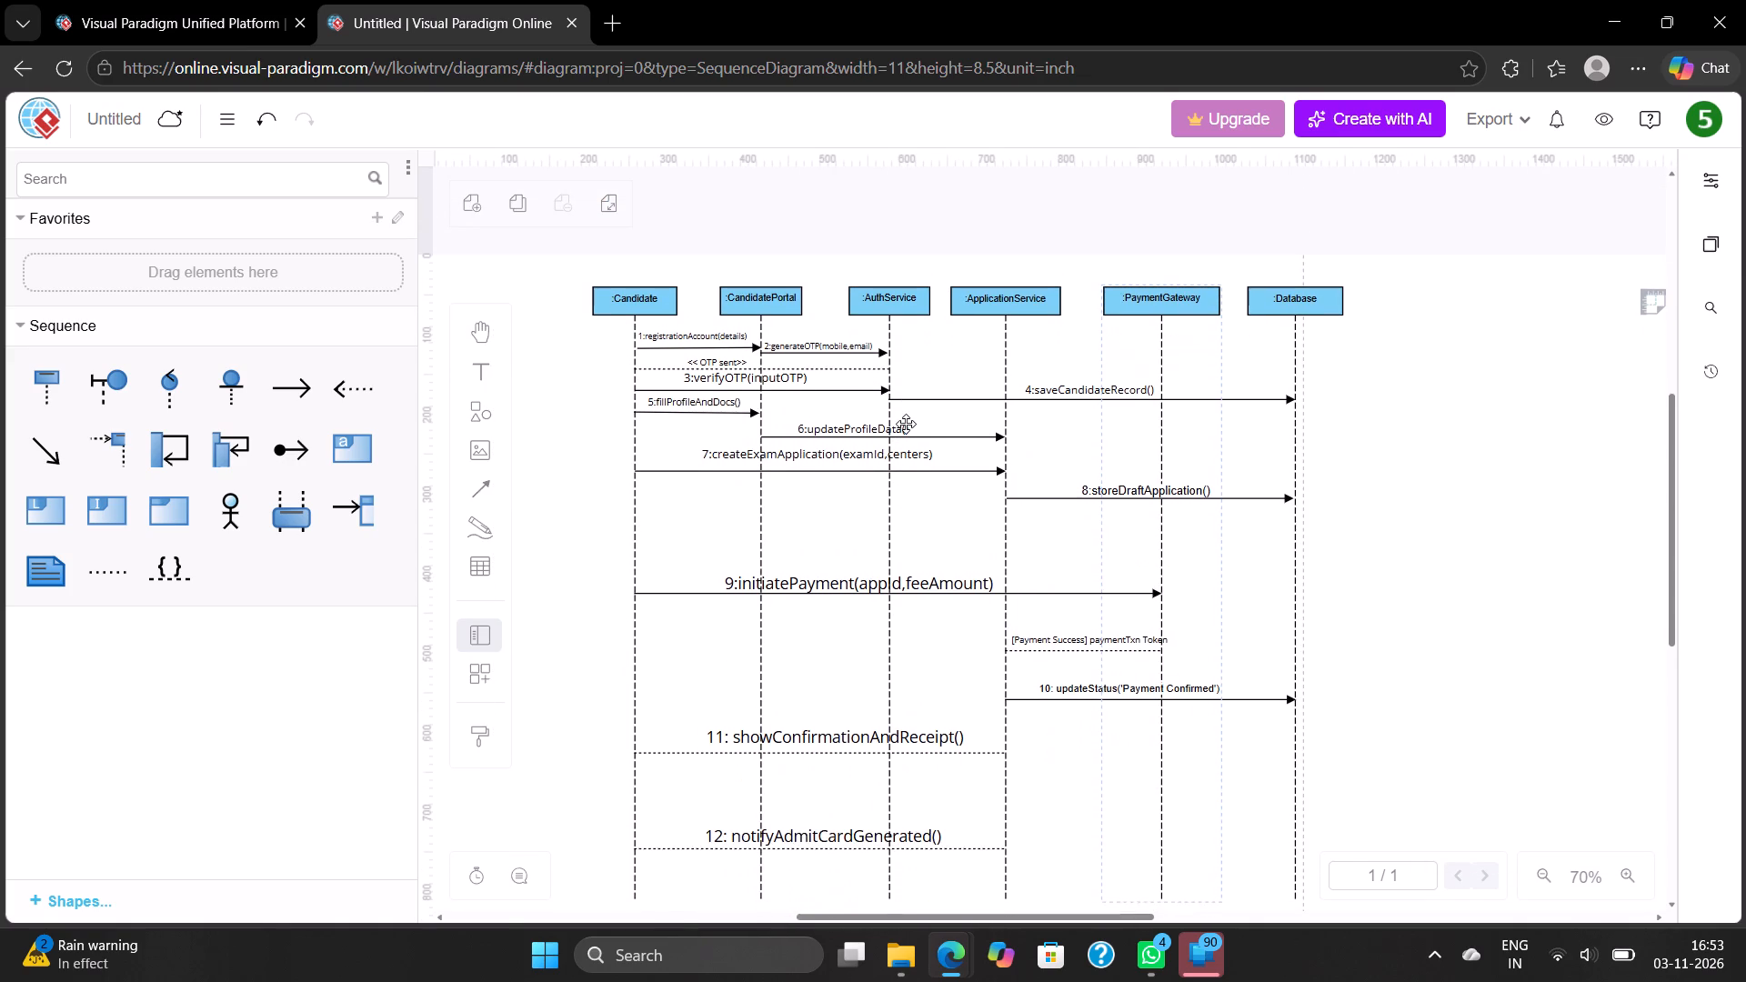
scroll(906, 424, "down", 1)
Save the diagram as "sequence Diagram" to the Draft project in the Visual Paradigm Workspace.
key("ctrl+s")
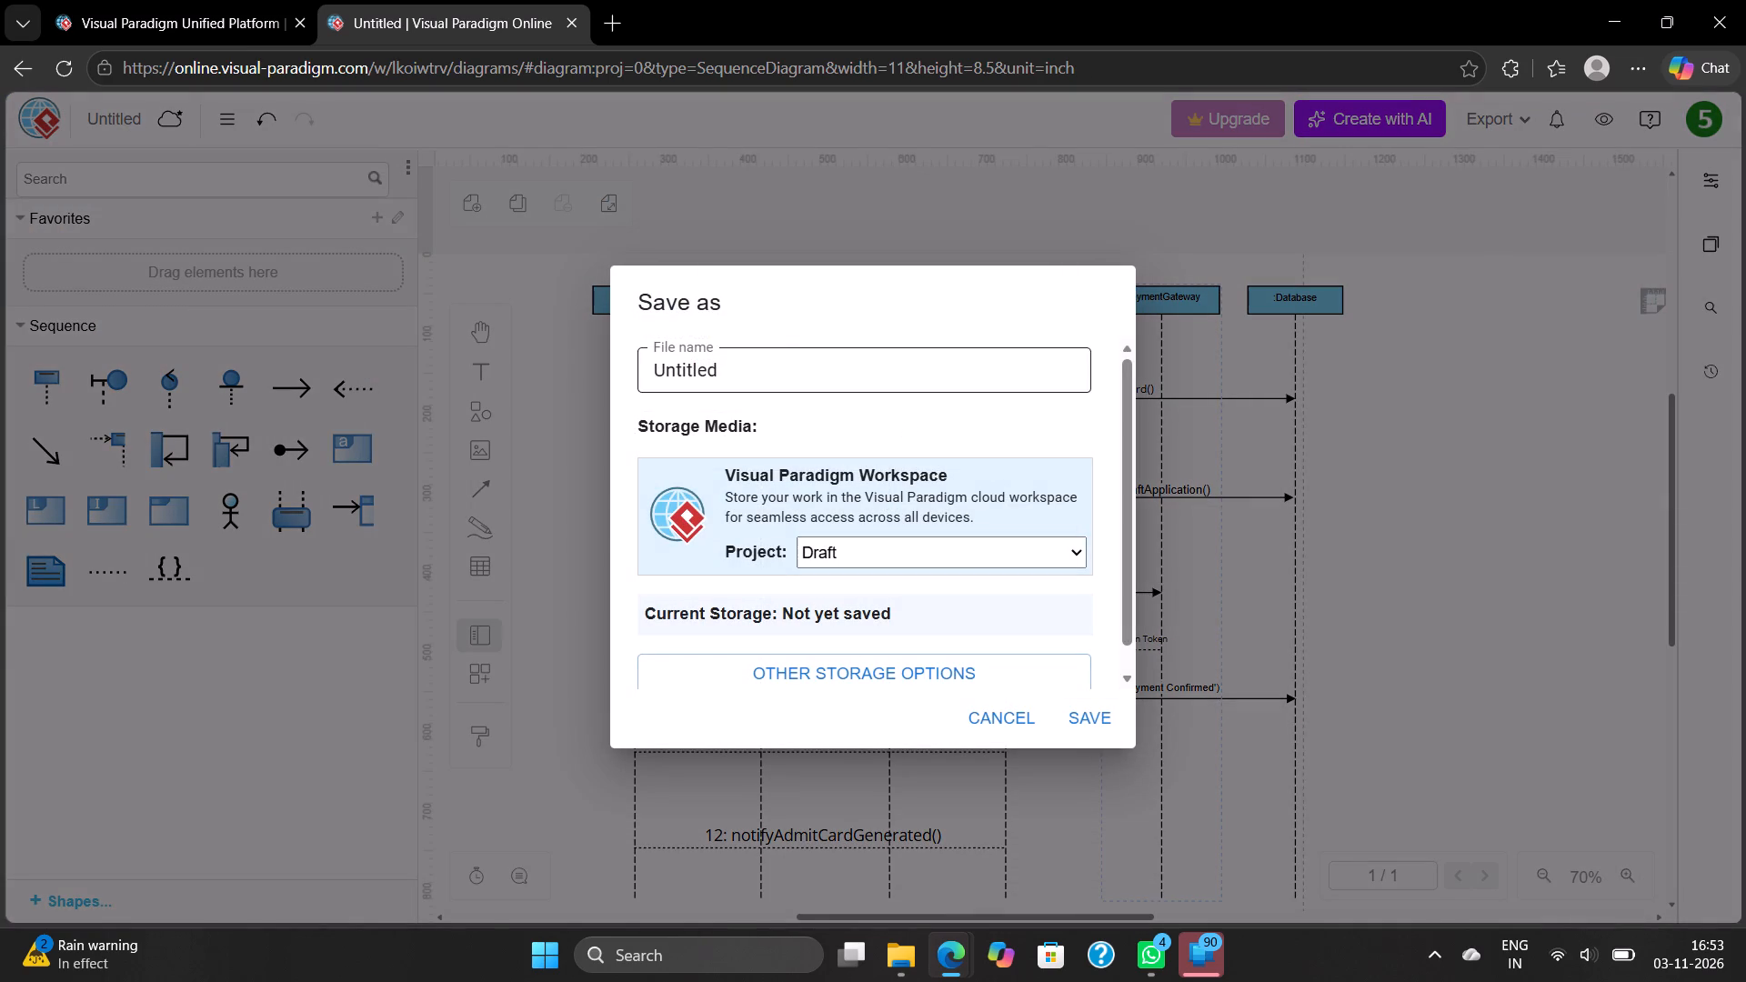
left_click(781, 369)
key("BackSpace")
key("BackSpace")
key("BackSpace")
key("BackSpace")
key("BackSpace")
key("BackSpace")
key("BackSpace")
key("BackSpace")
key("BackSpace")
key("BackSpace")
key("BackSpace")
key("BackSpace")
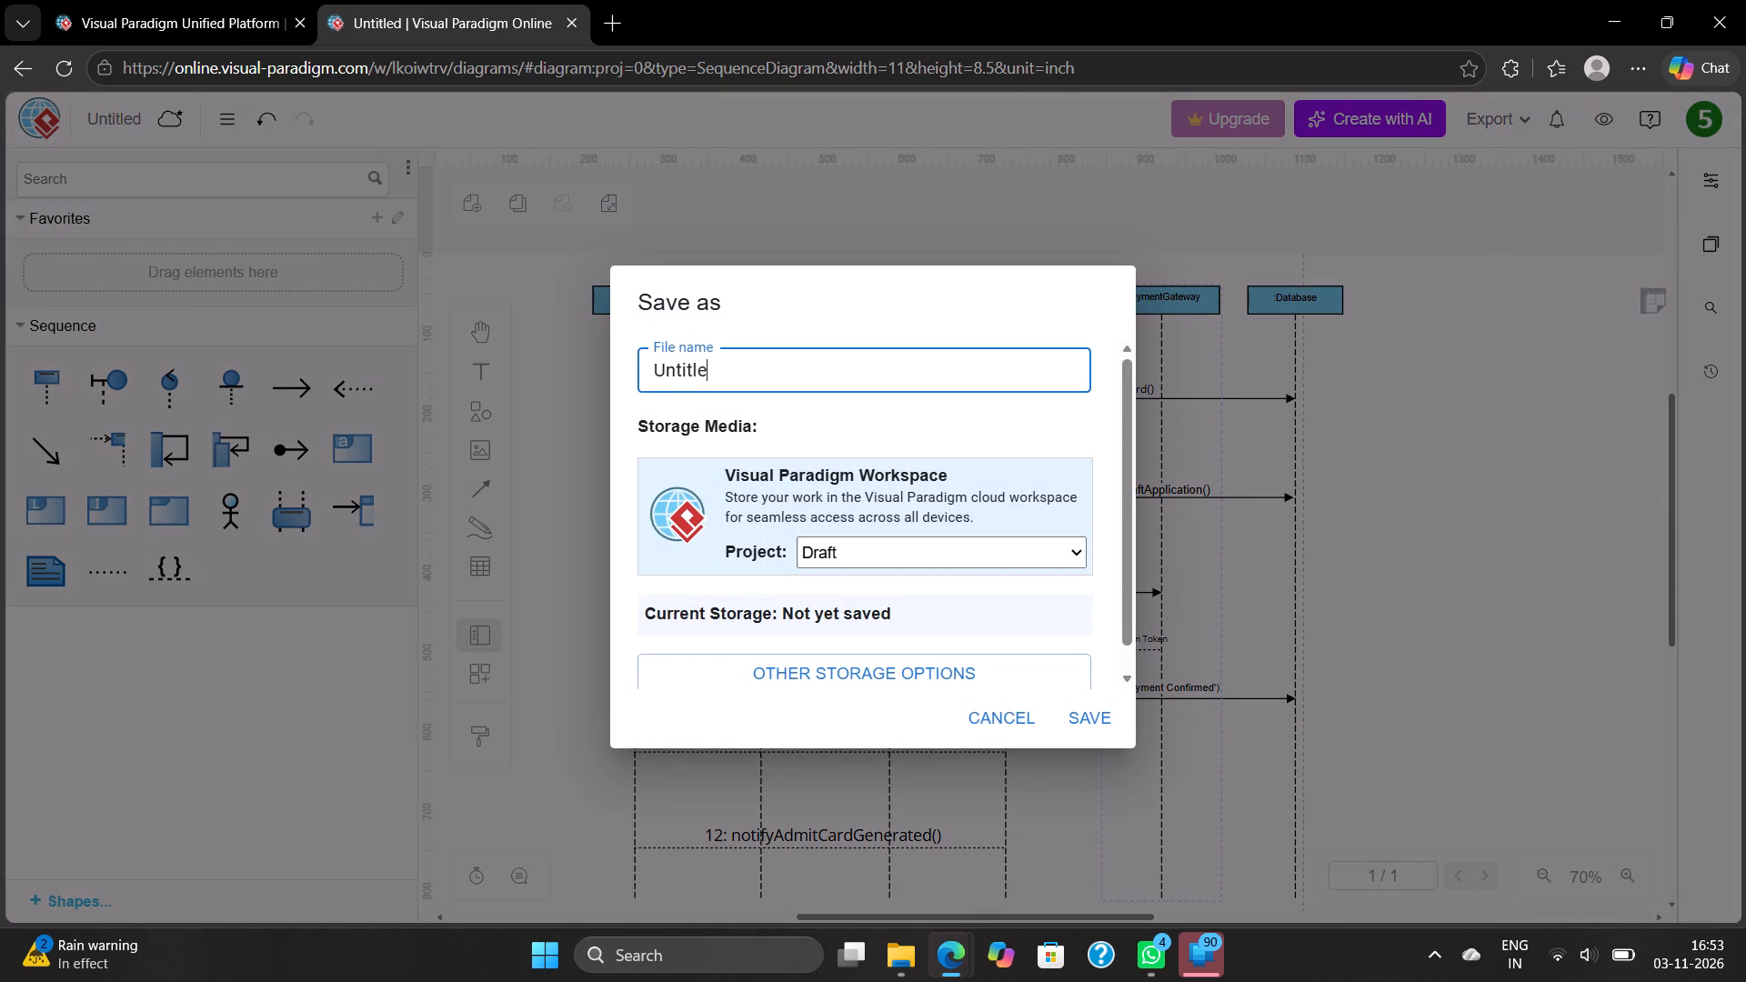
type("se")
type("que")
type("nce")
key("space")
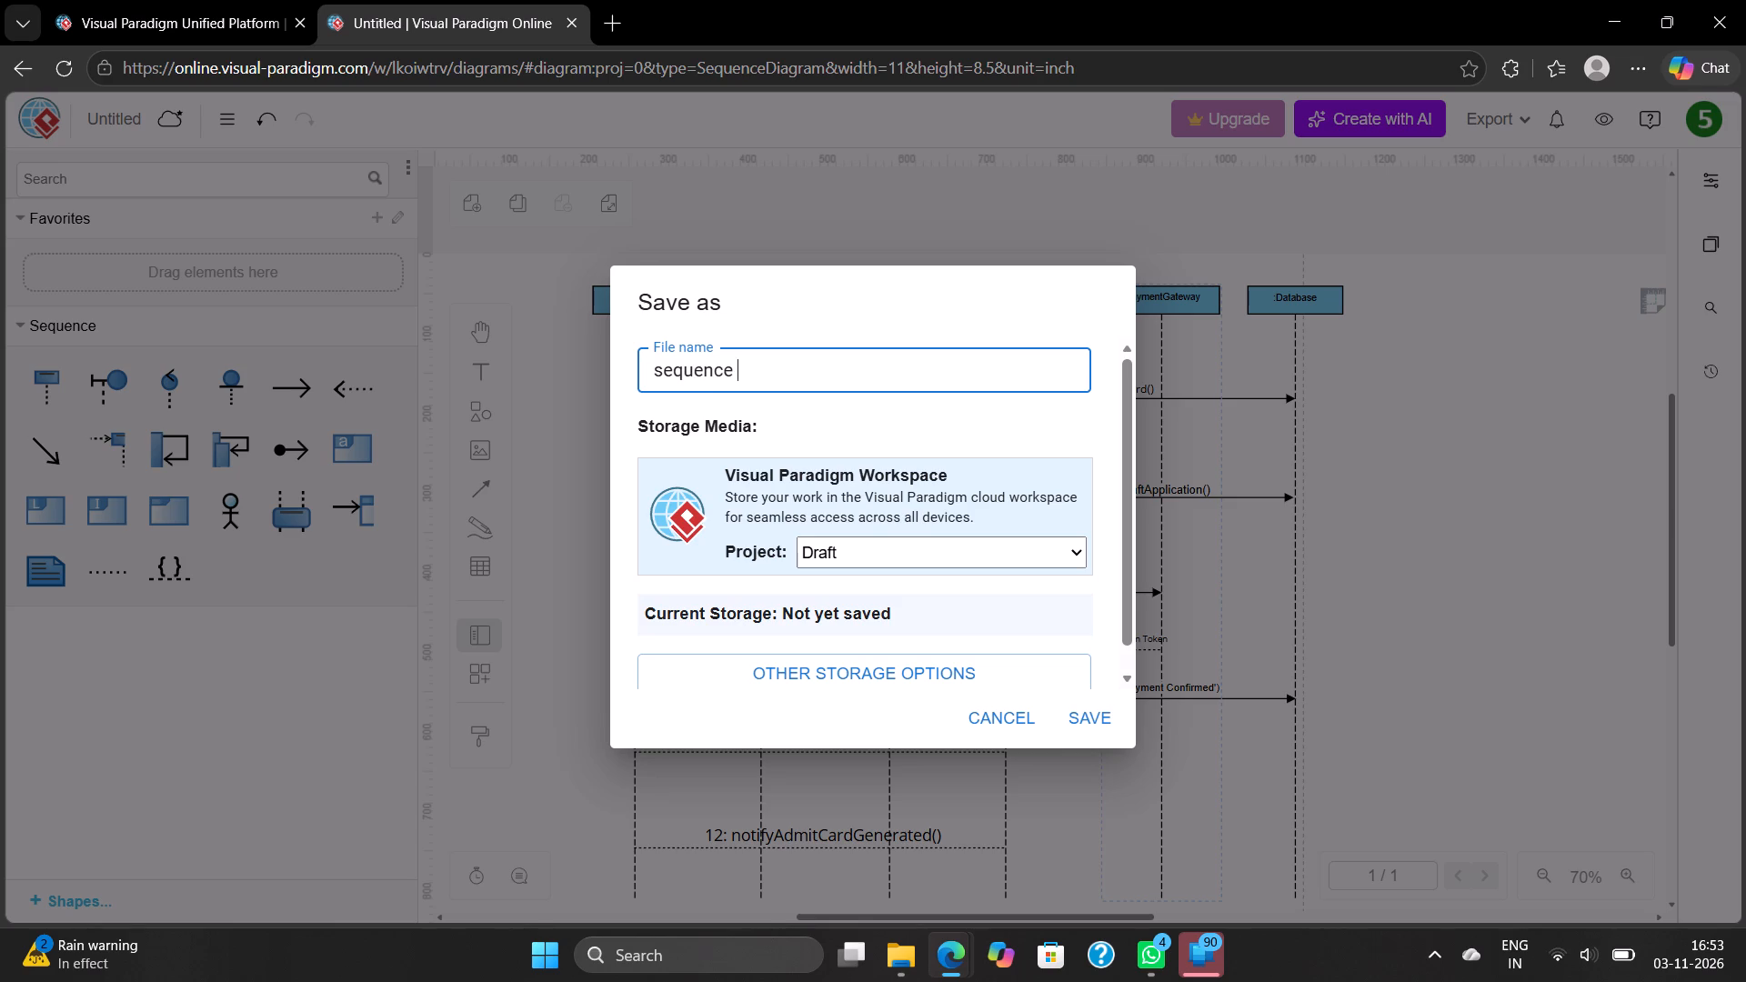
type("Diagram")
left_click(1079, 708)
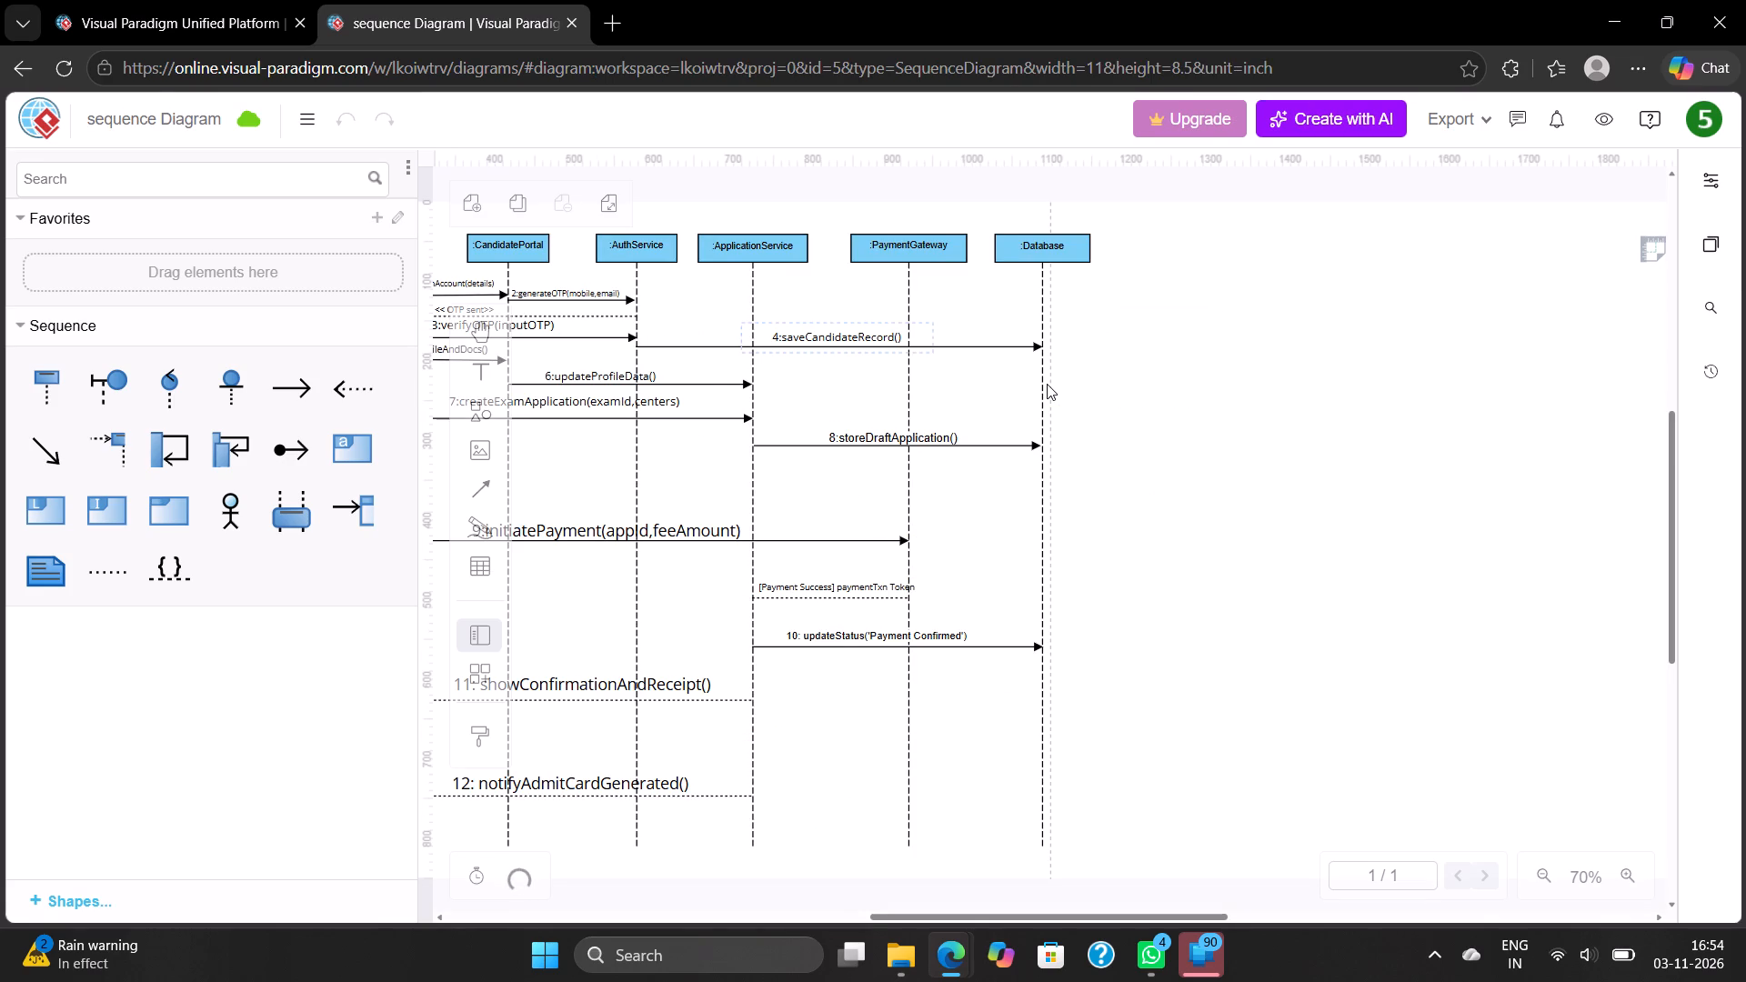
Examine the saved sequence diagram from the lifeline headers down to message 12.
scroll(1047, 384, "right", 3)
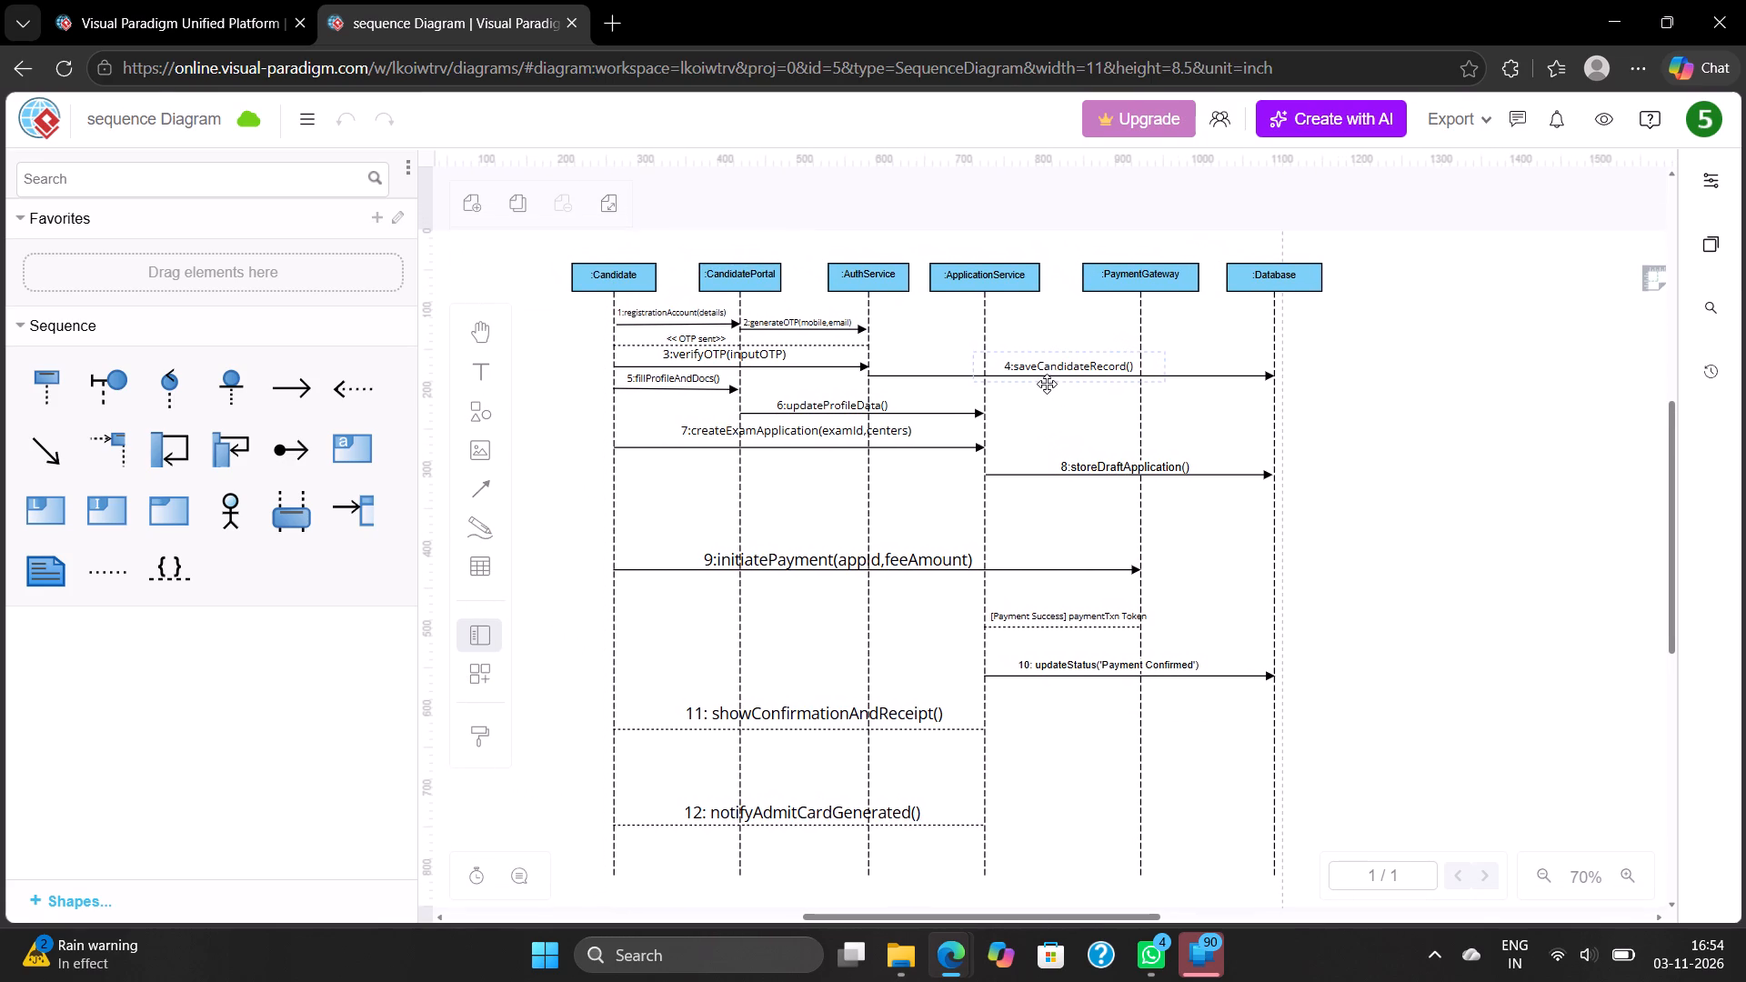
scroll(1047, 384, "right", 1)
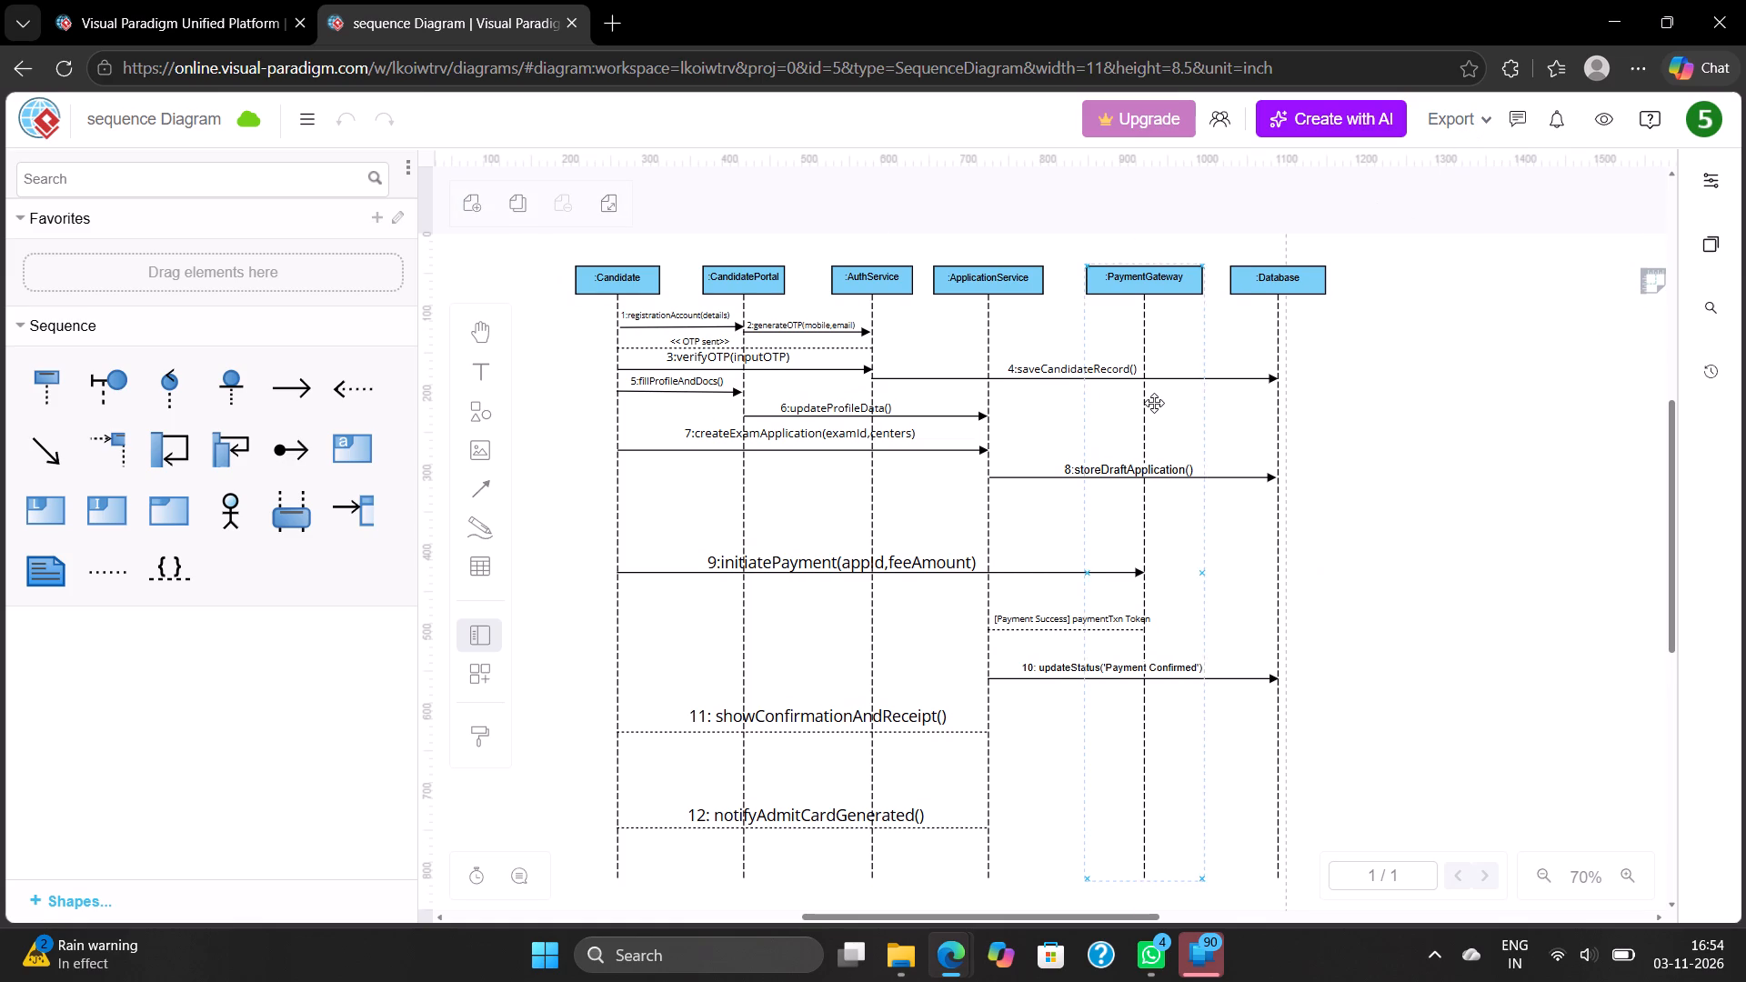
scroll(1154, 403, "down", 1)
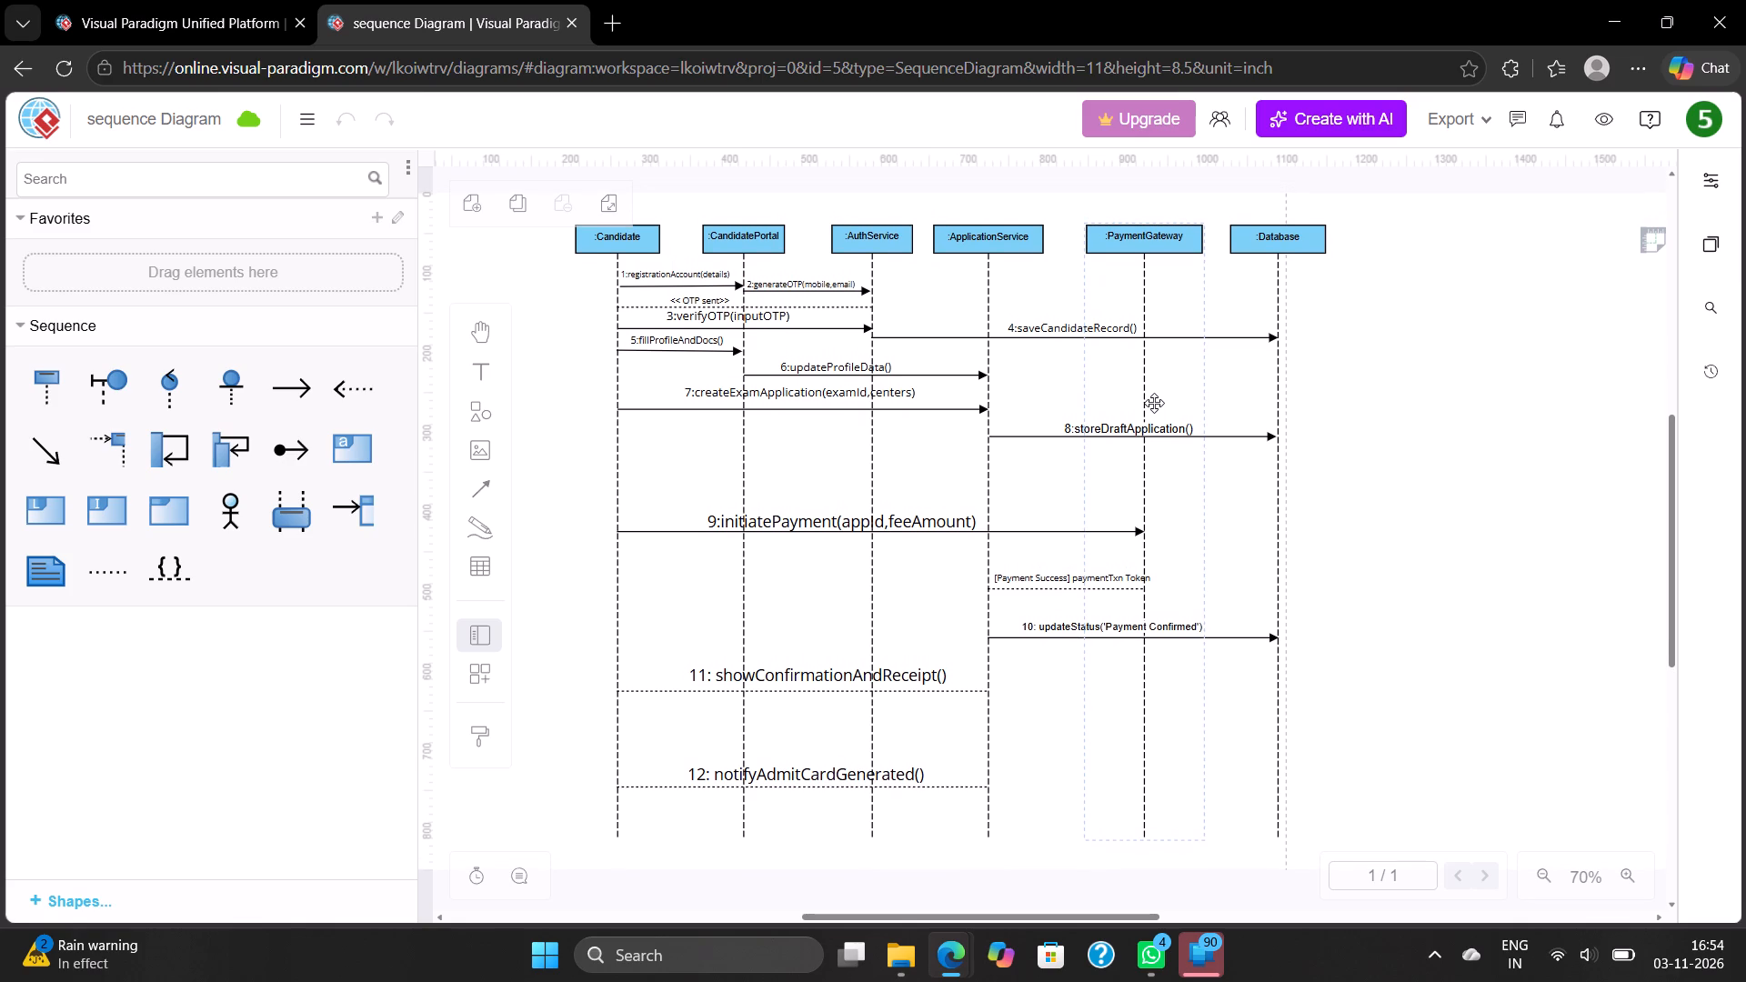
scroll(1154, 403, "up", 1)
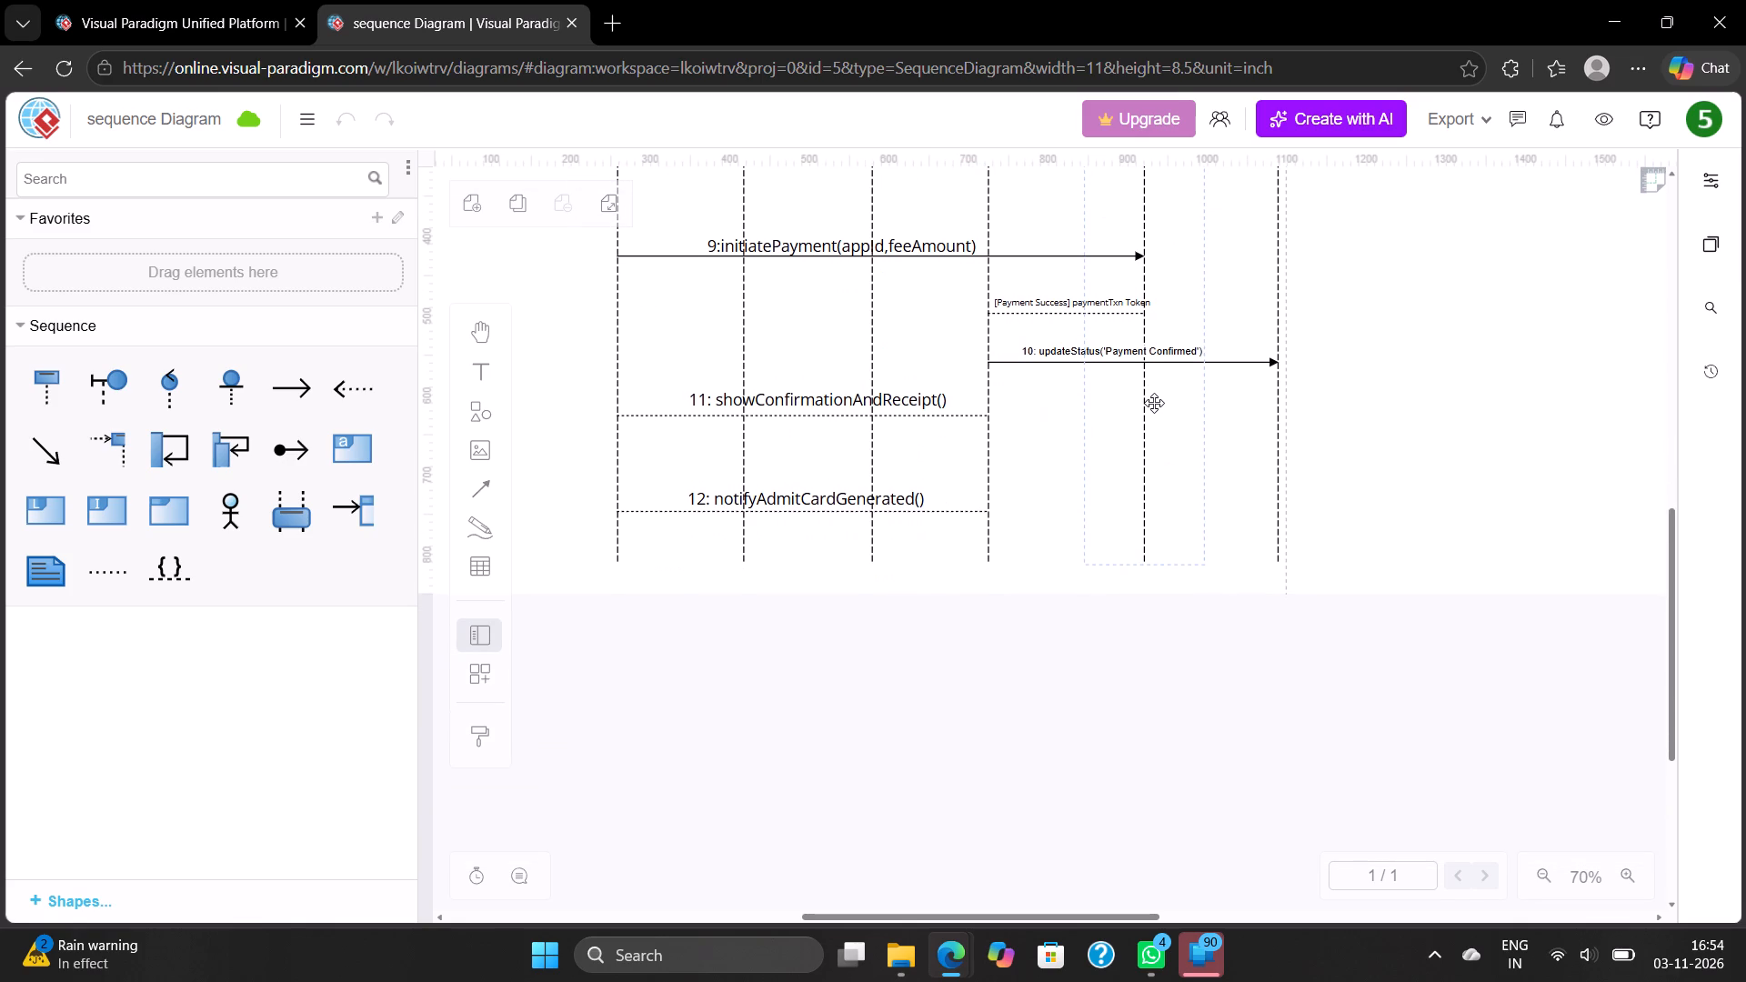
scroll(1154, 403, "up", 1)
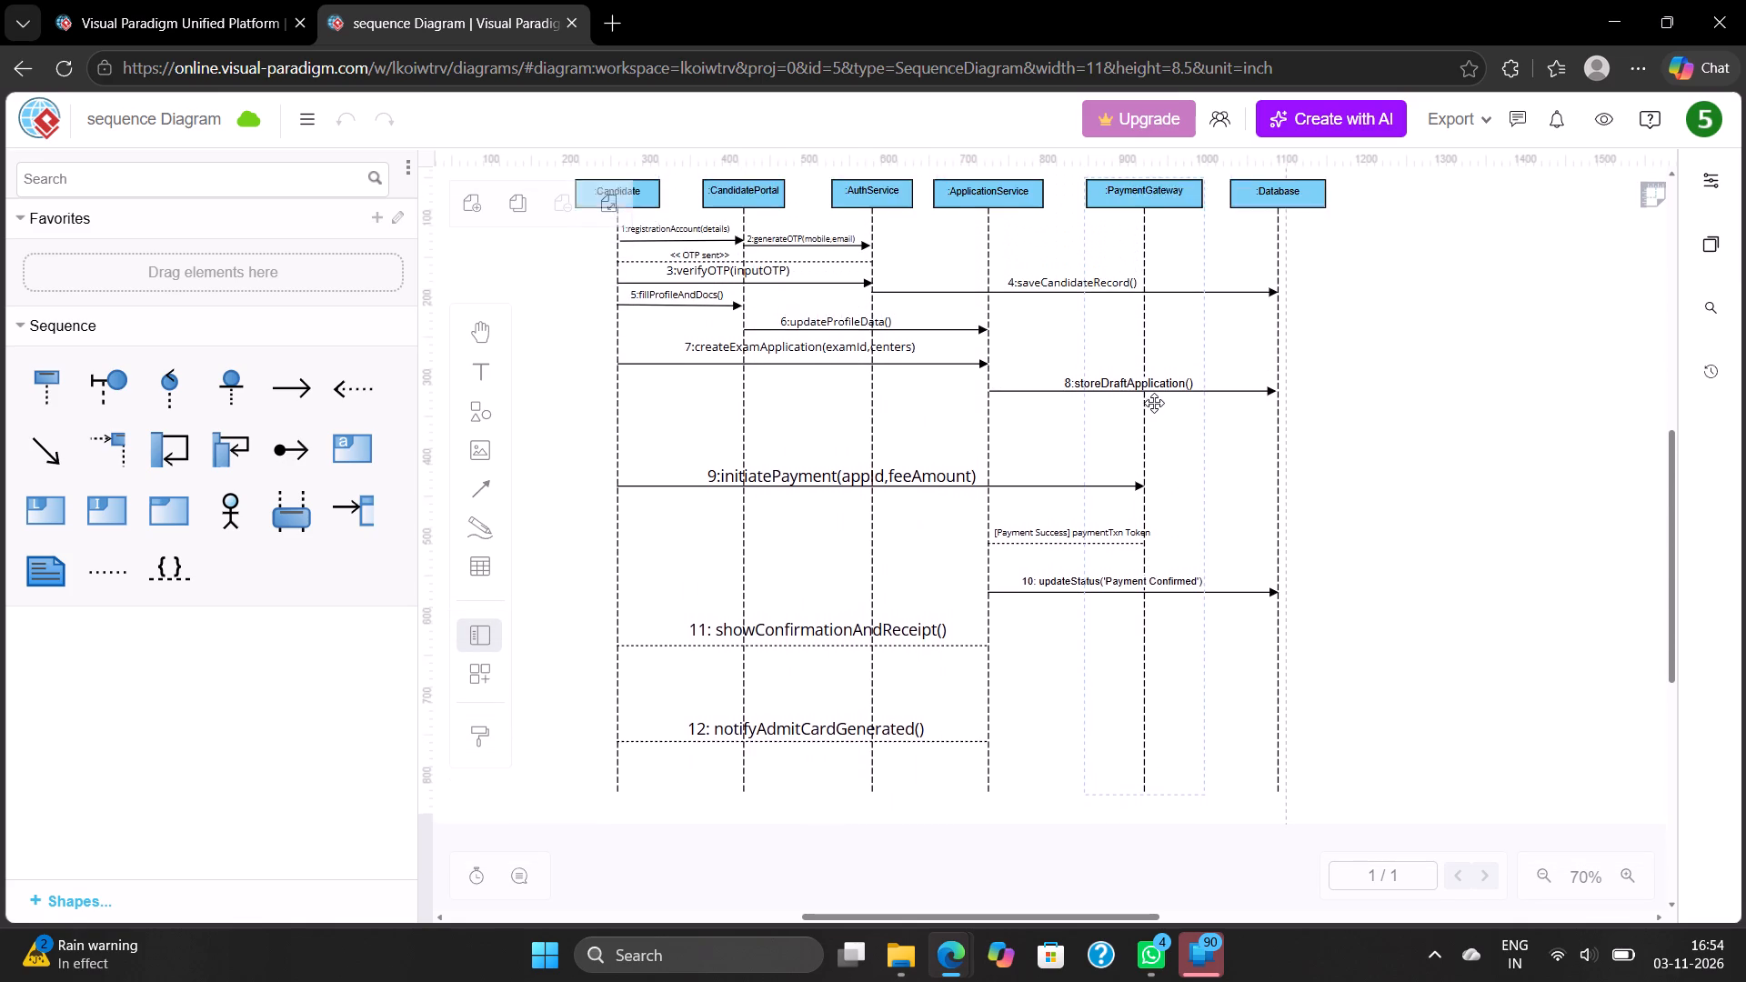
scroll(1154, 403, "up", 1)
scroll(1154, 403, "down", 3)
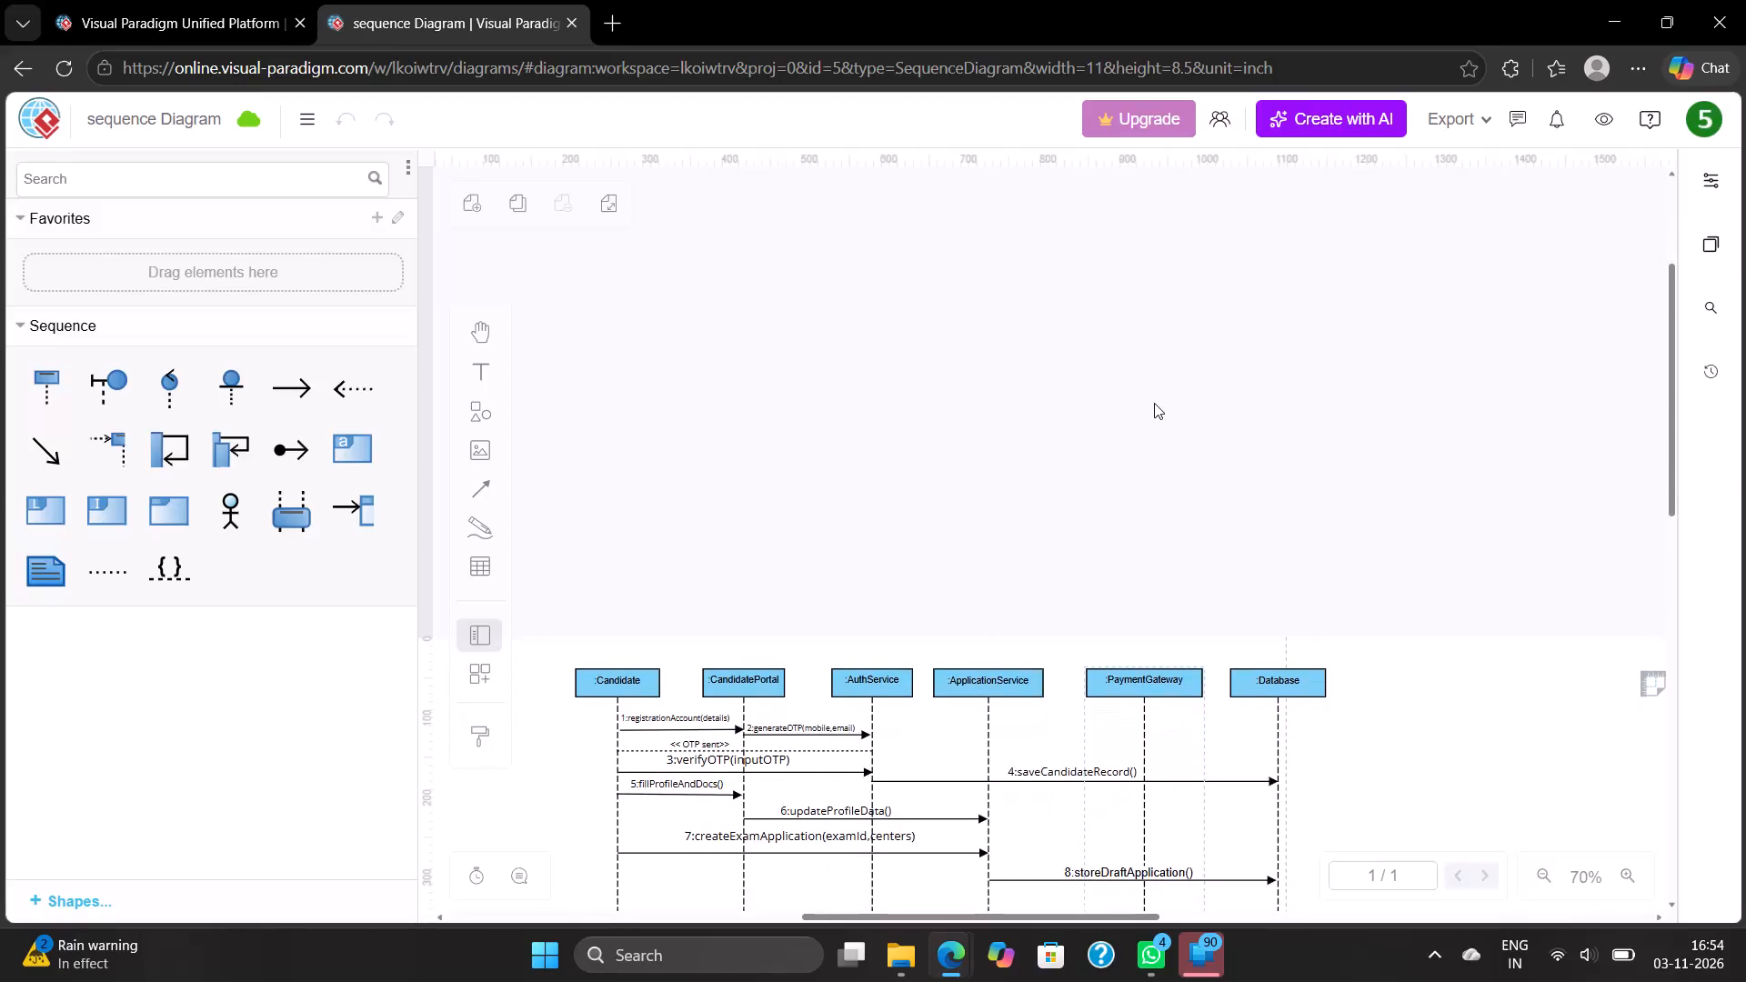
scroll(1154, 403, "down", 5)
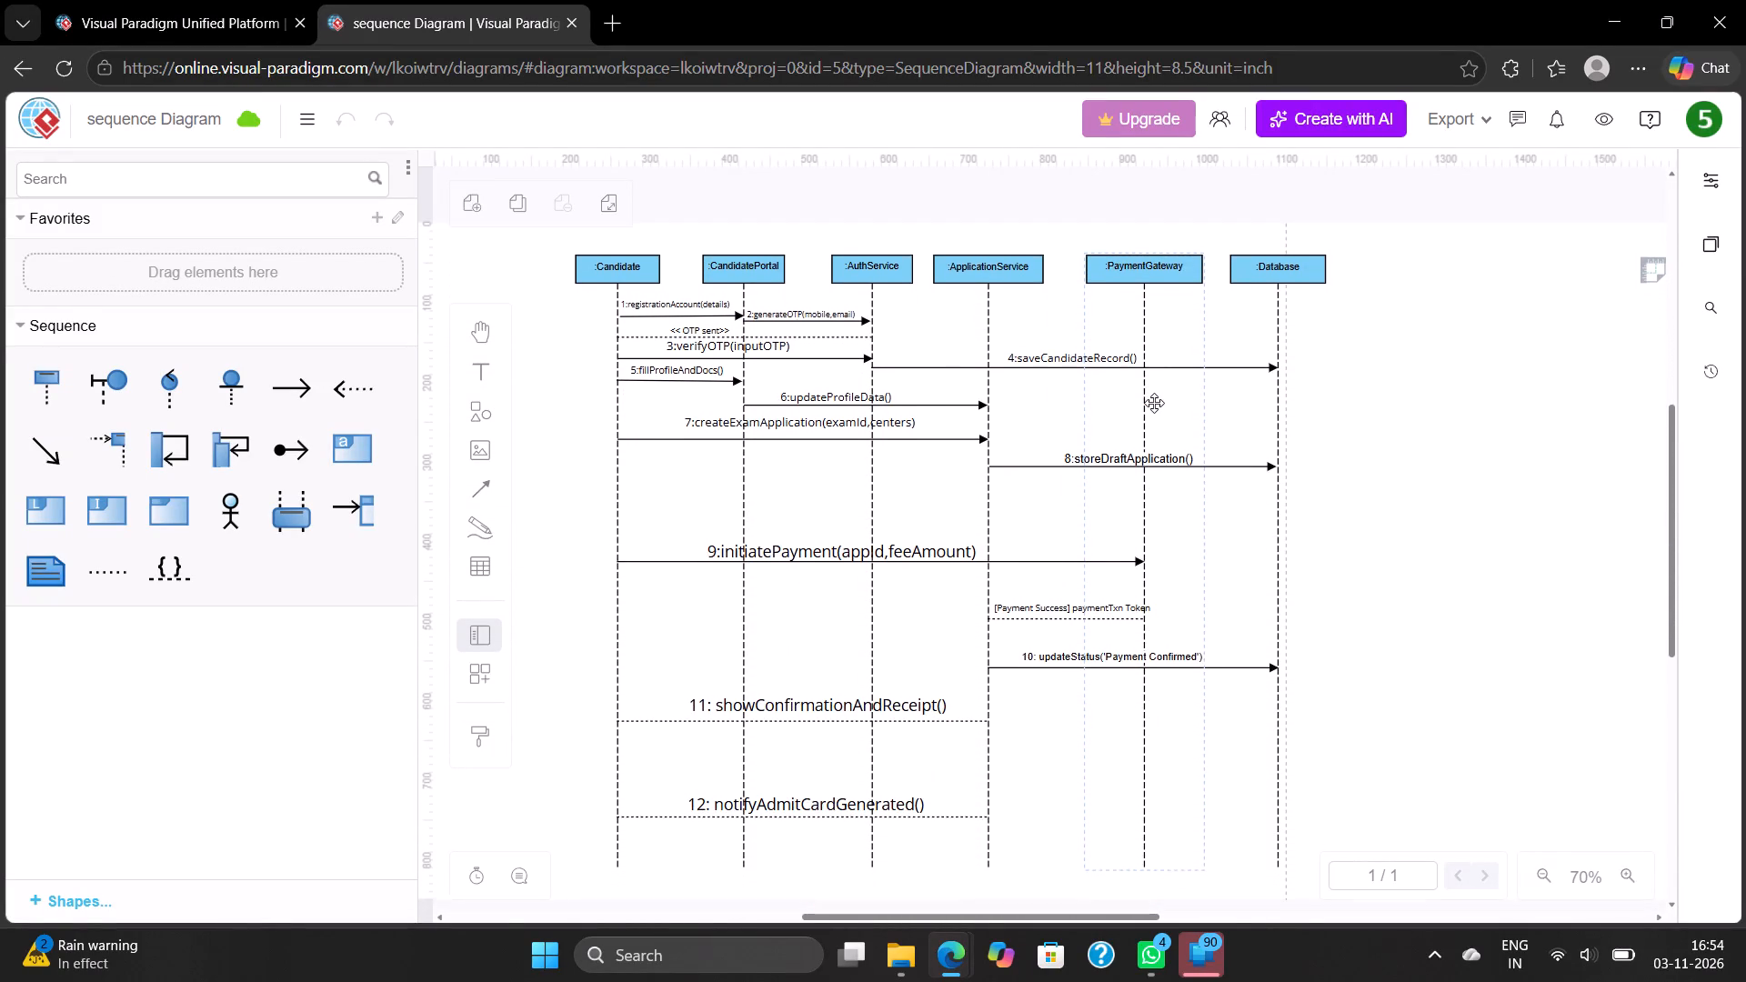
scroll(1154, 403, "down", 1)
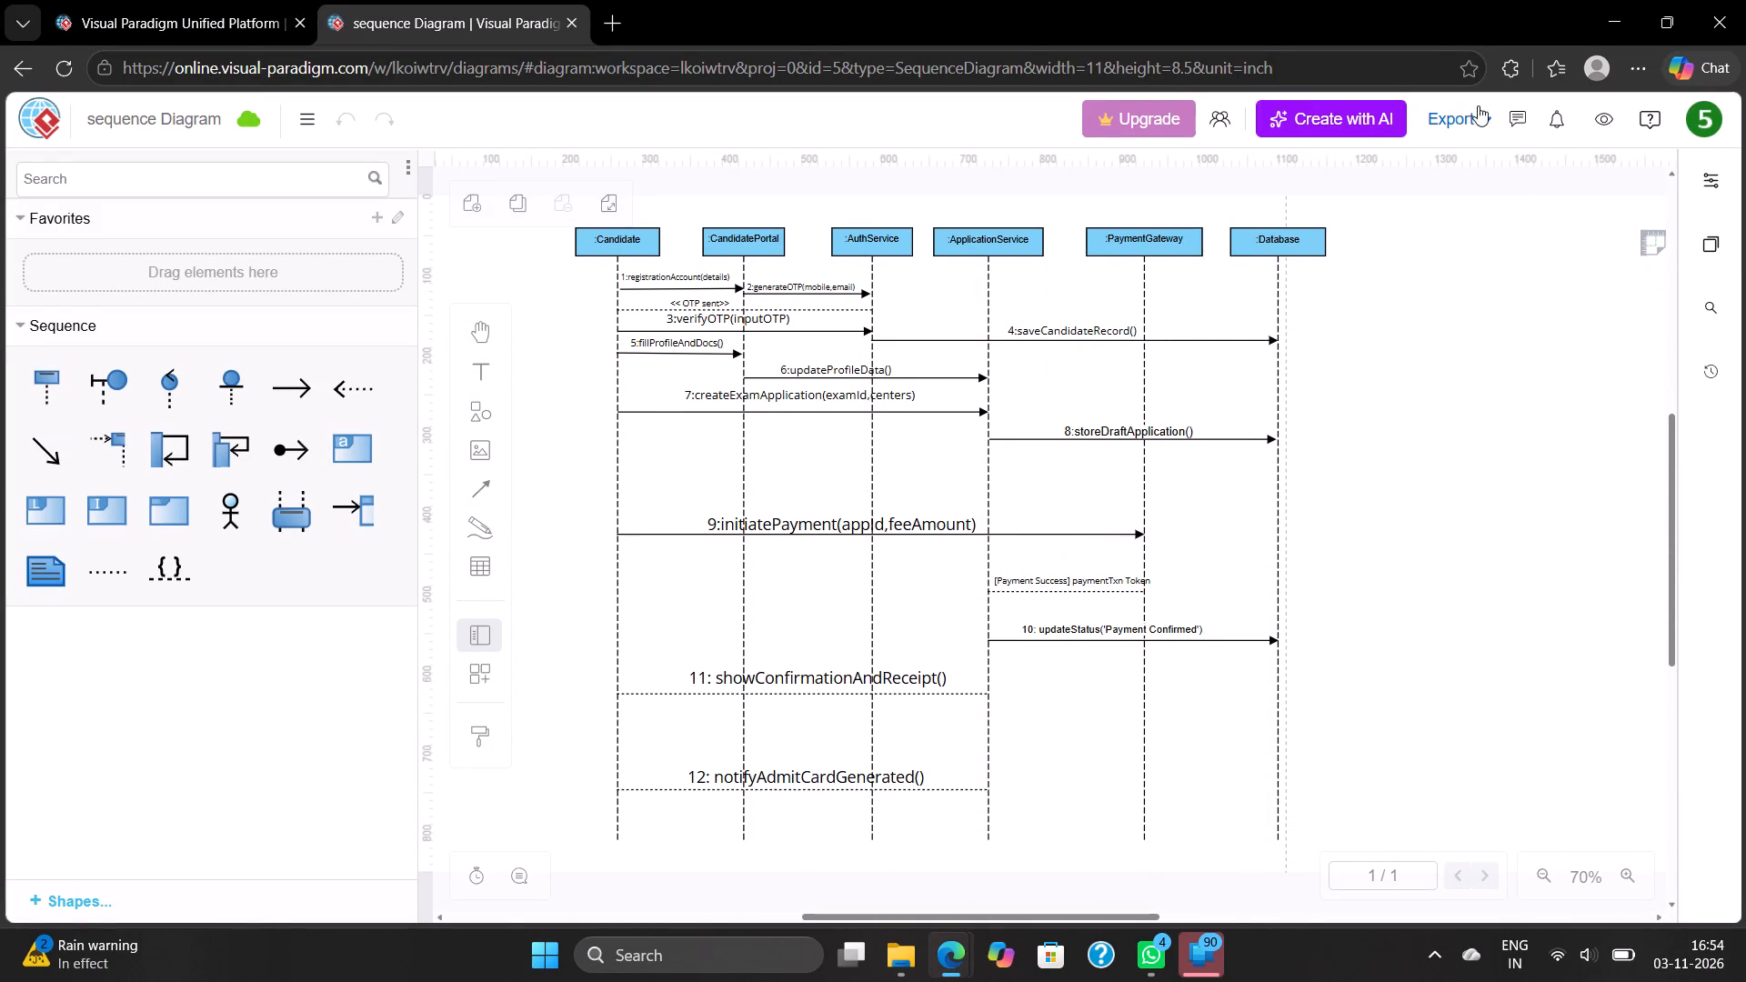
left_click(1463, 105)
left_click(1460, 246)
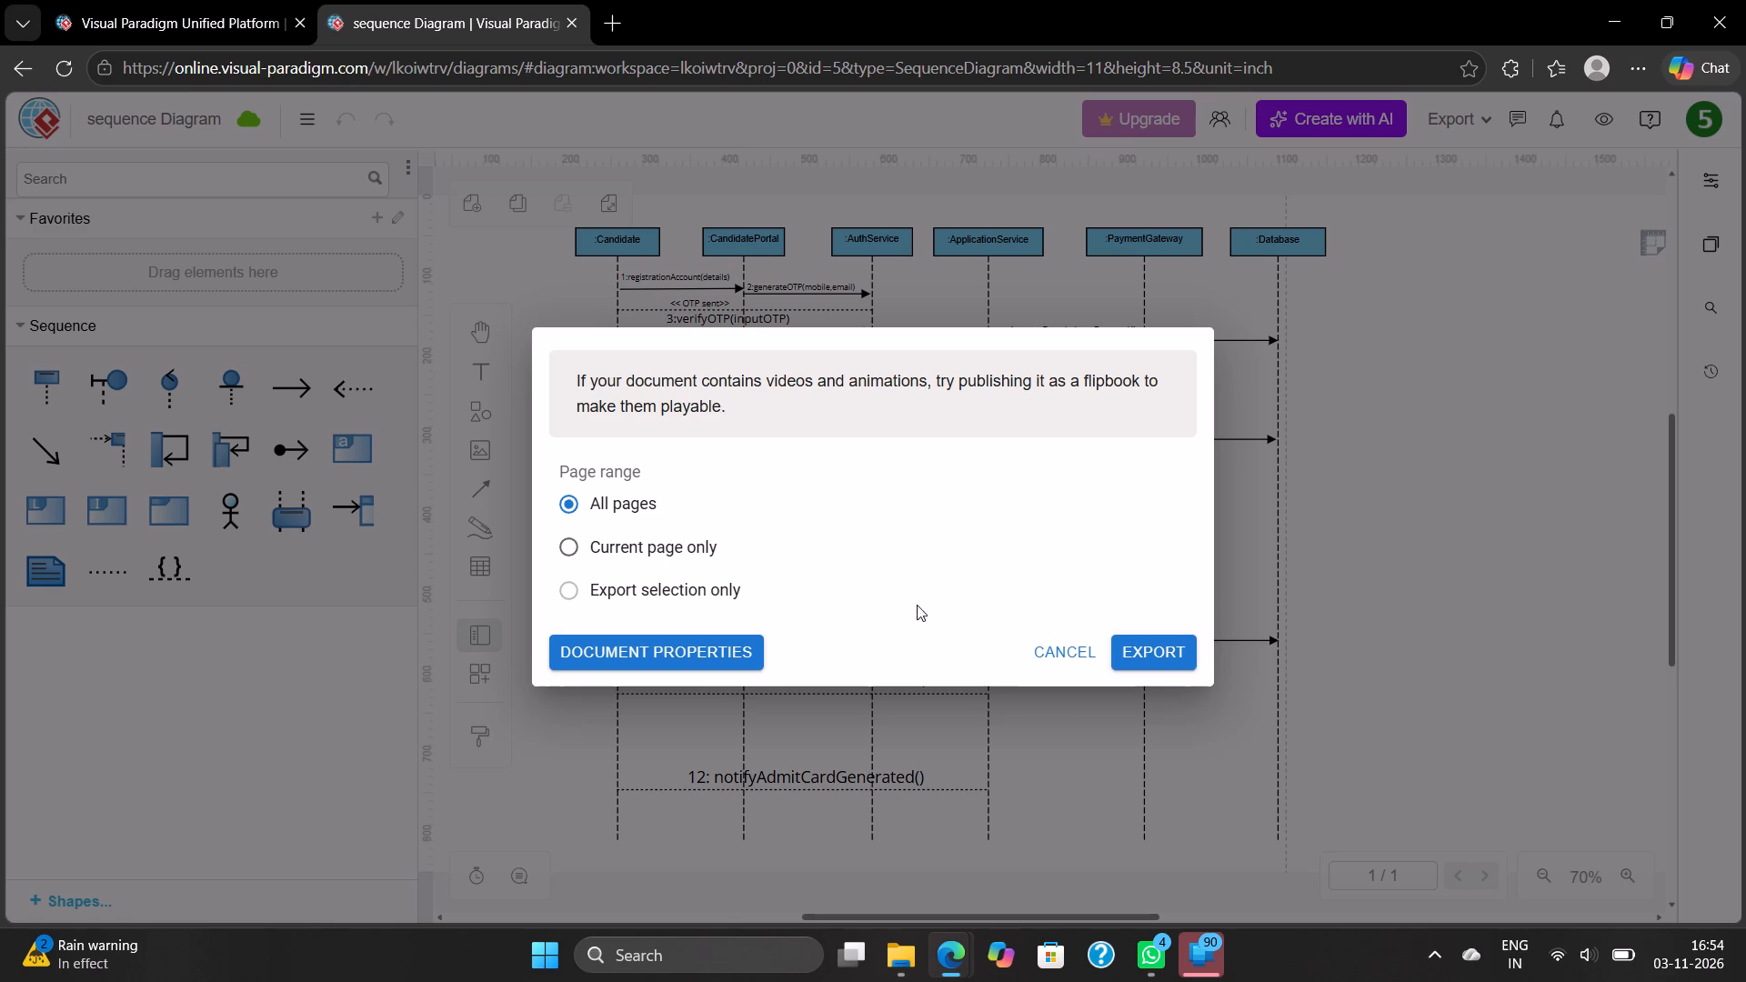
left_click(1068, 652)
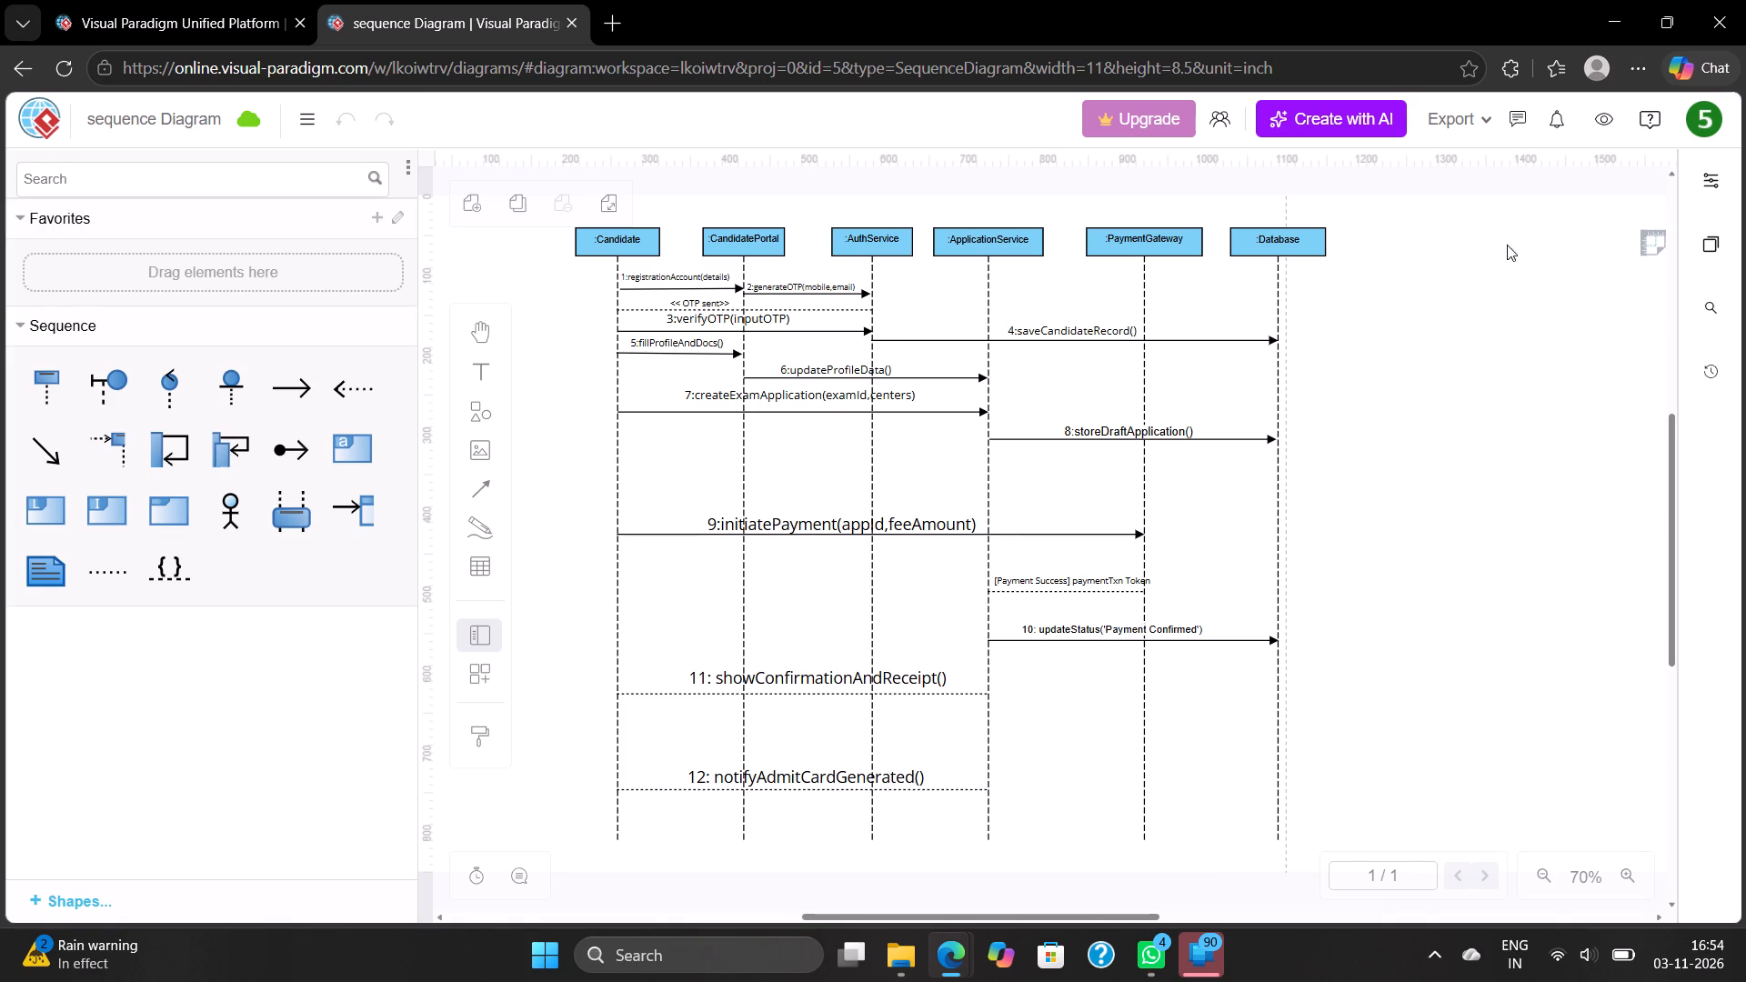
Set the diagram's fixed paging to Single Page.
left_click(1705, 186)
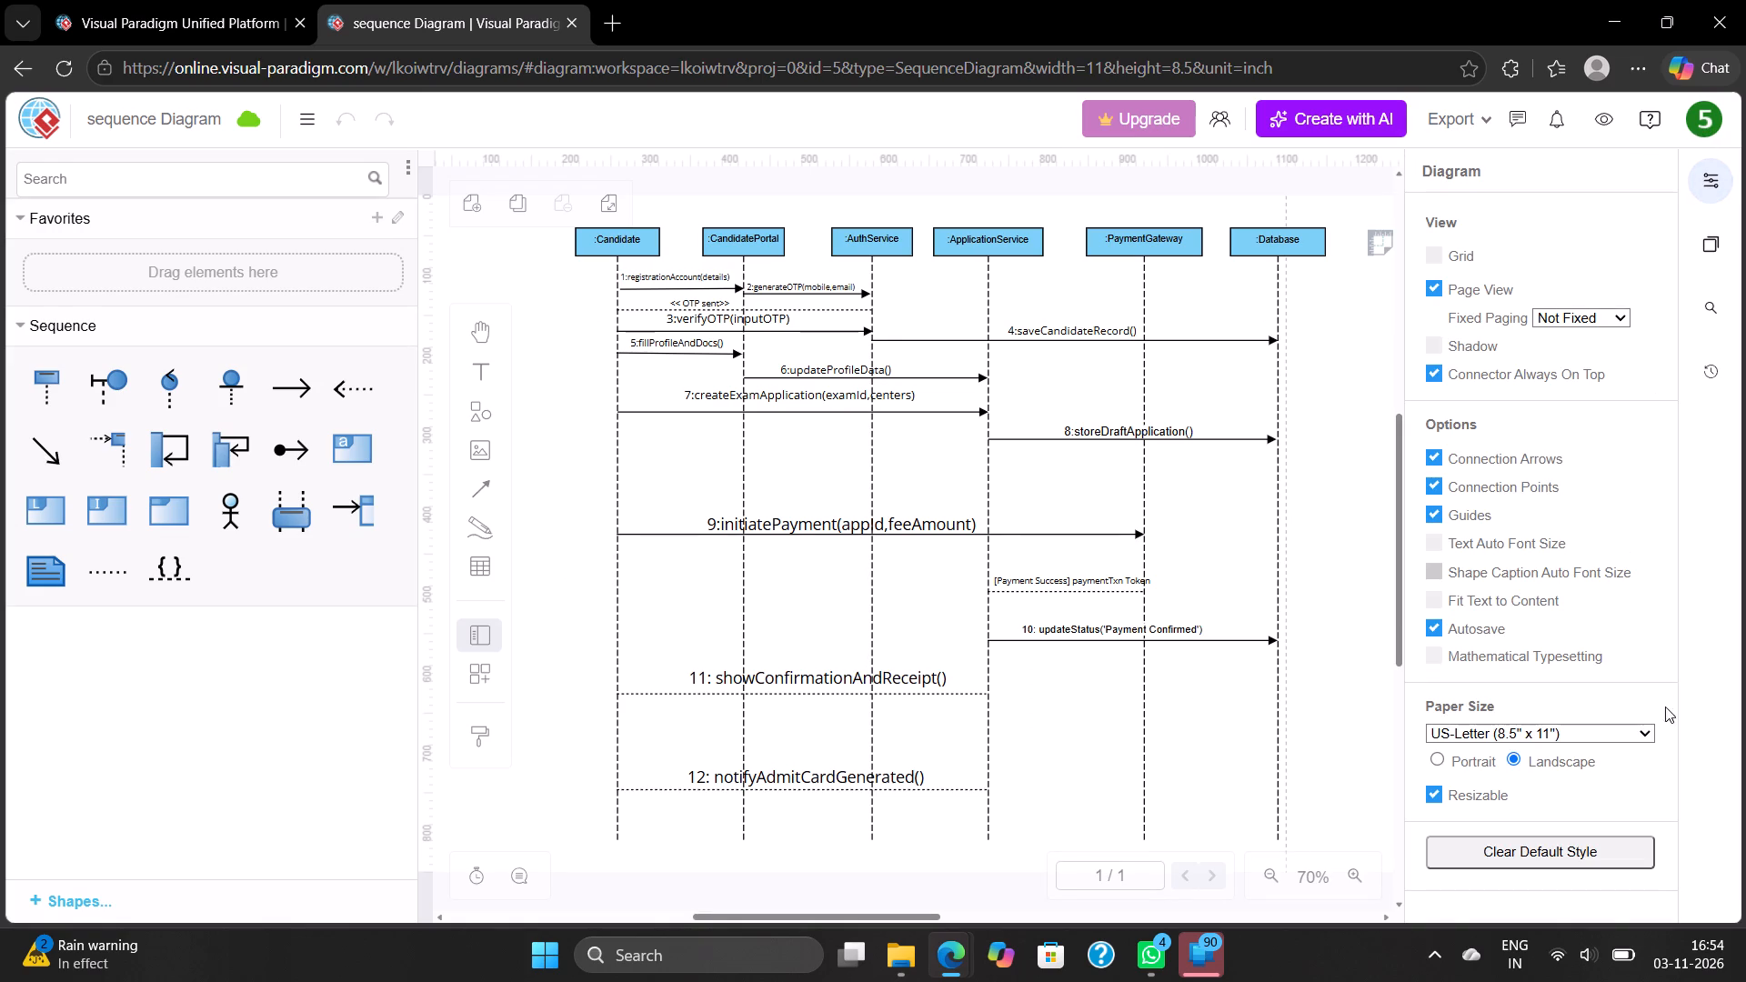
left_click(1643, 735)
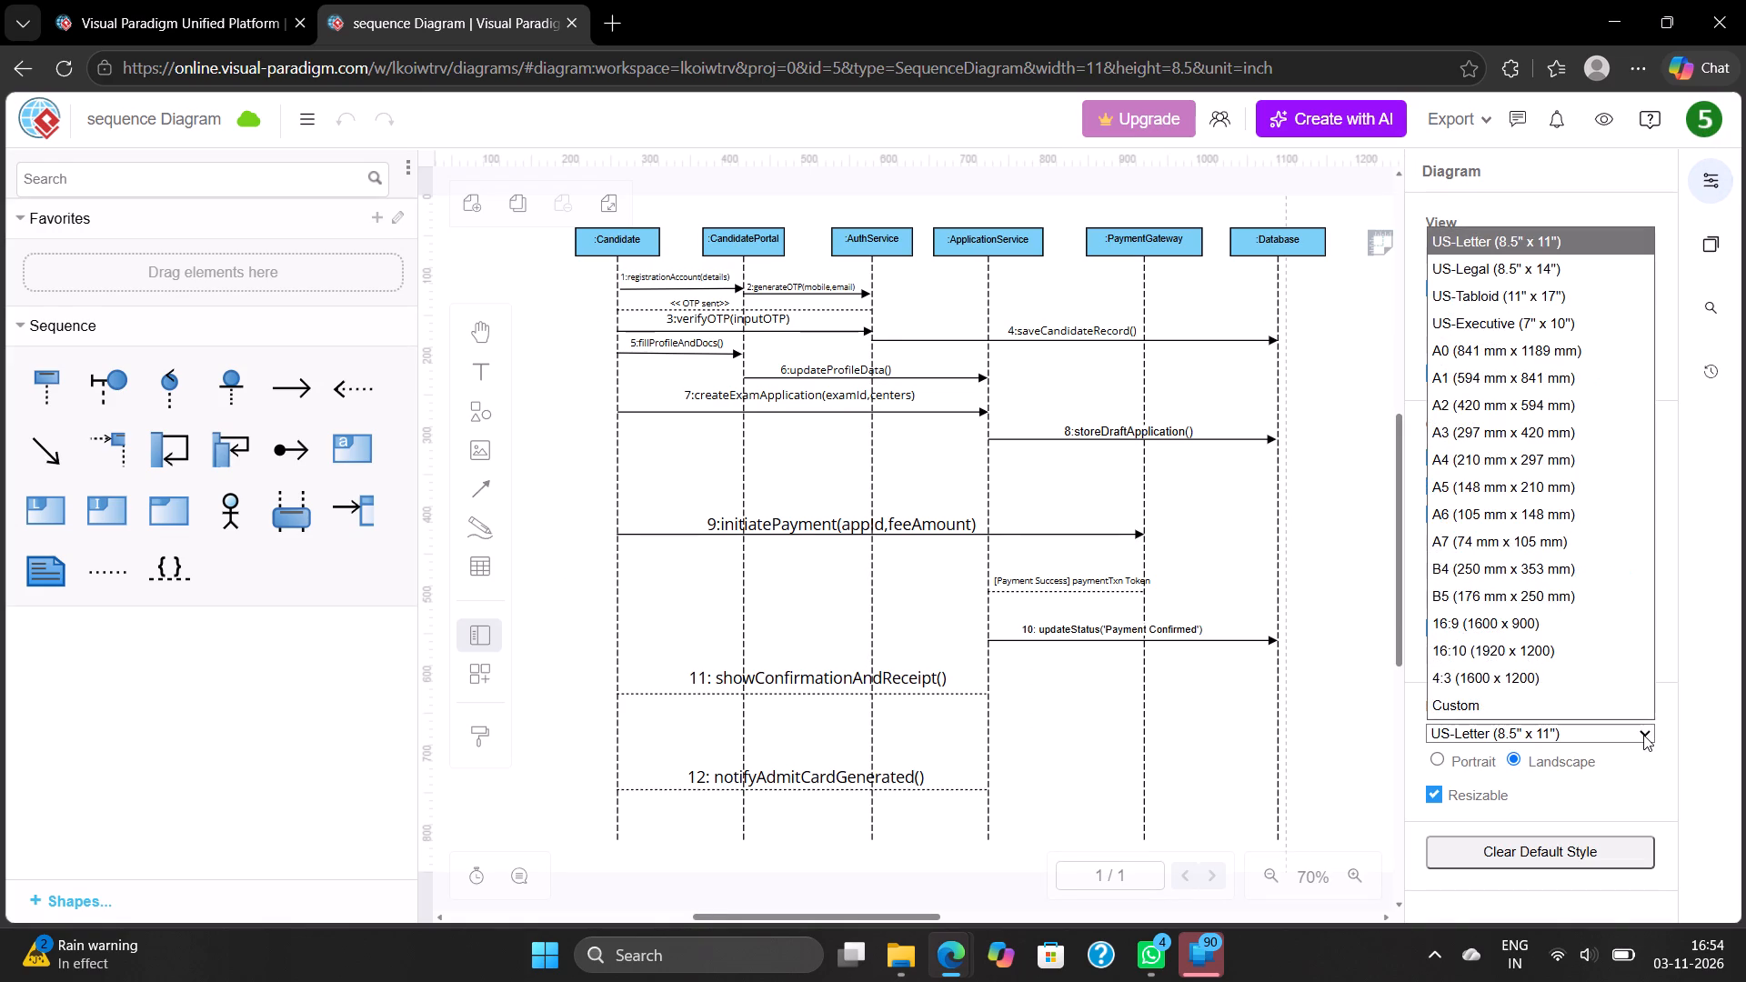
left_click(1643, 735)
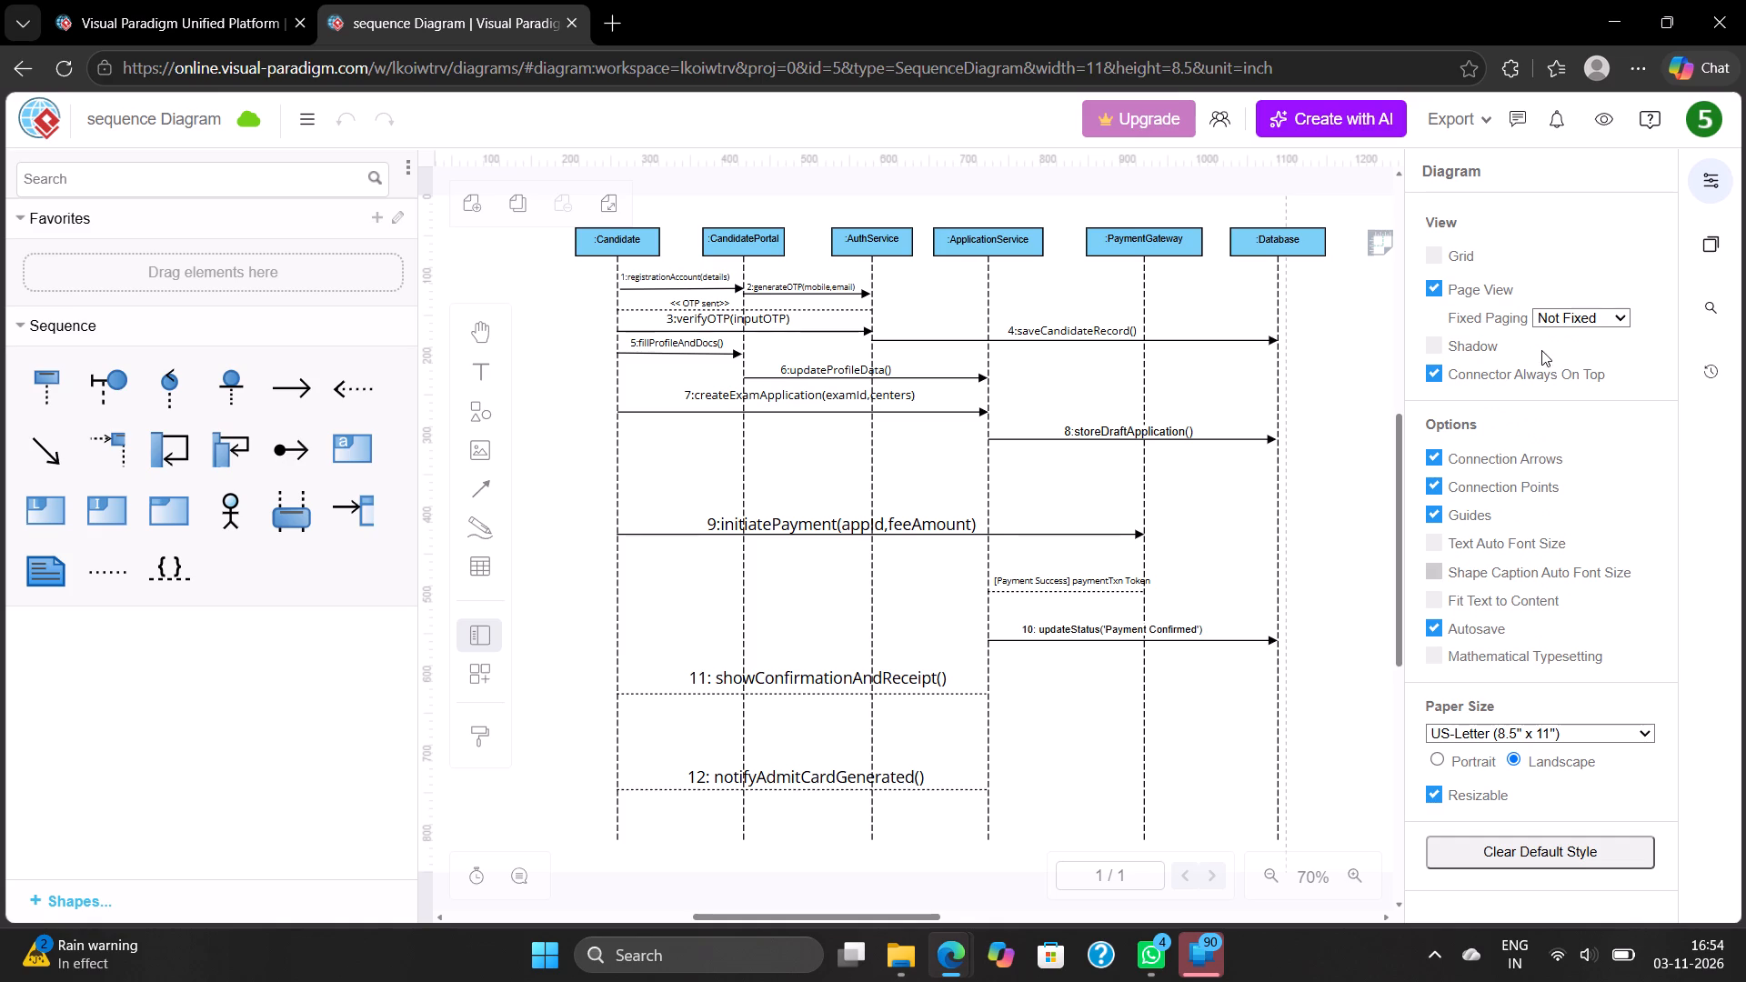
left_click(1574, 314)
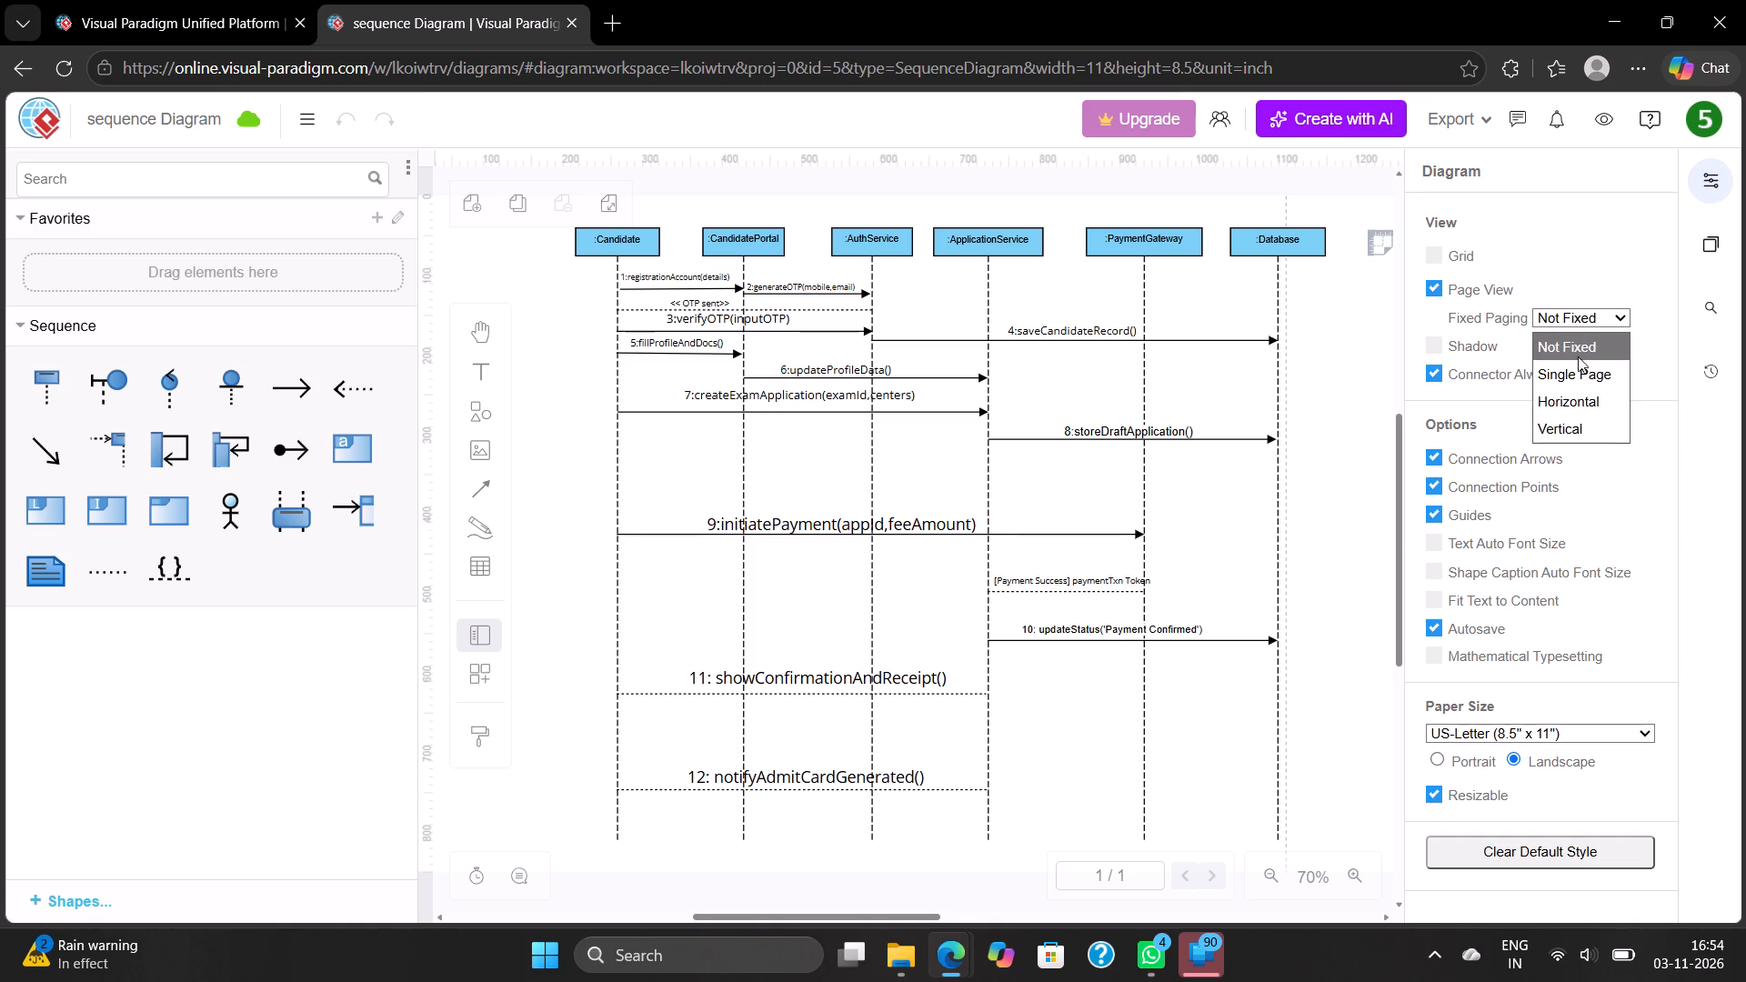
left_click(1580, 369)
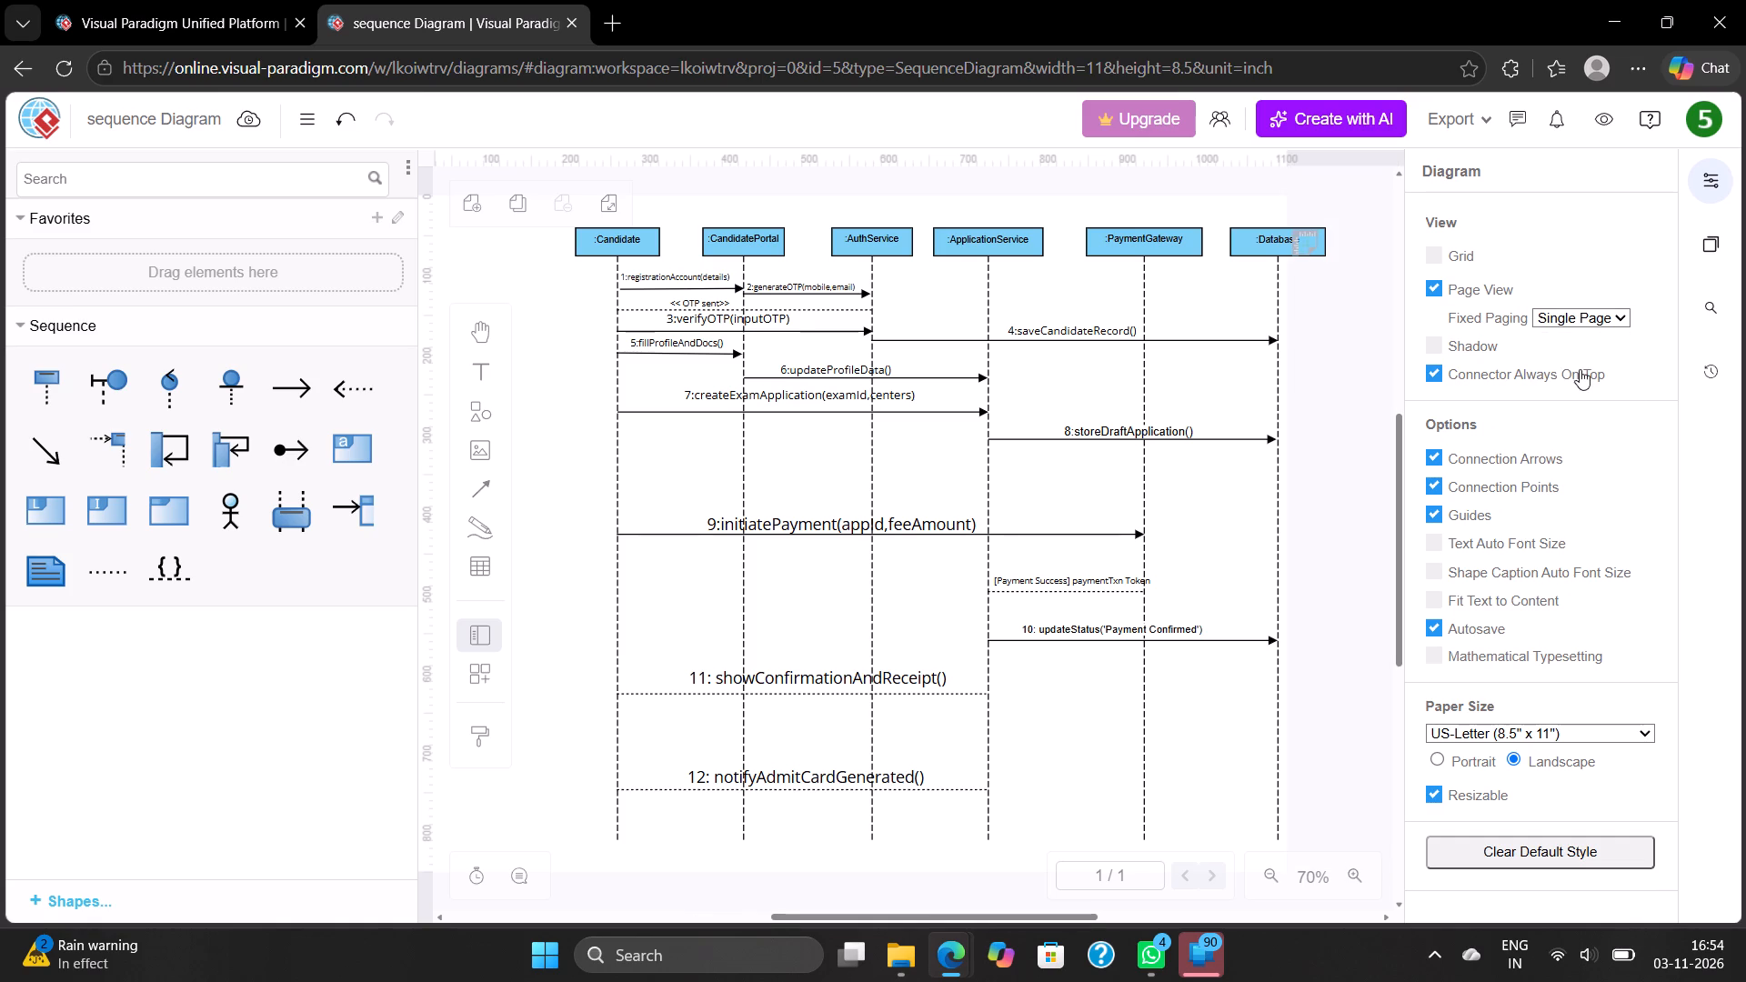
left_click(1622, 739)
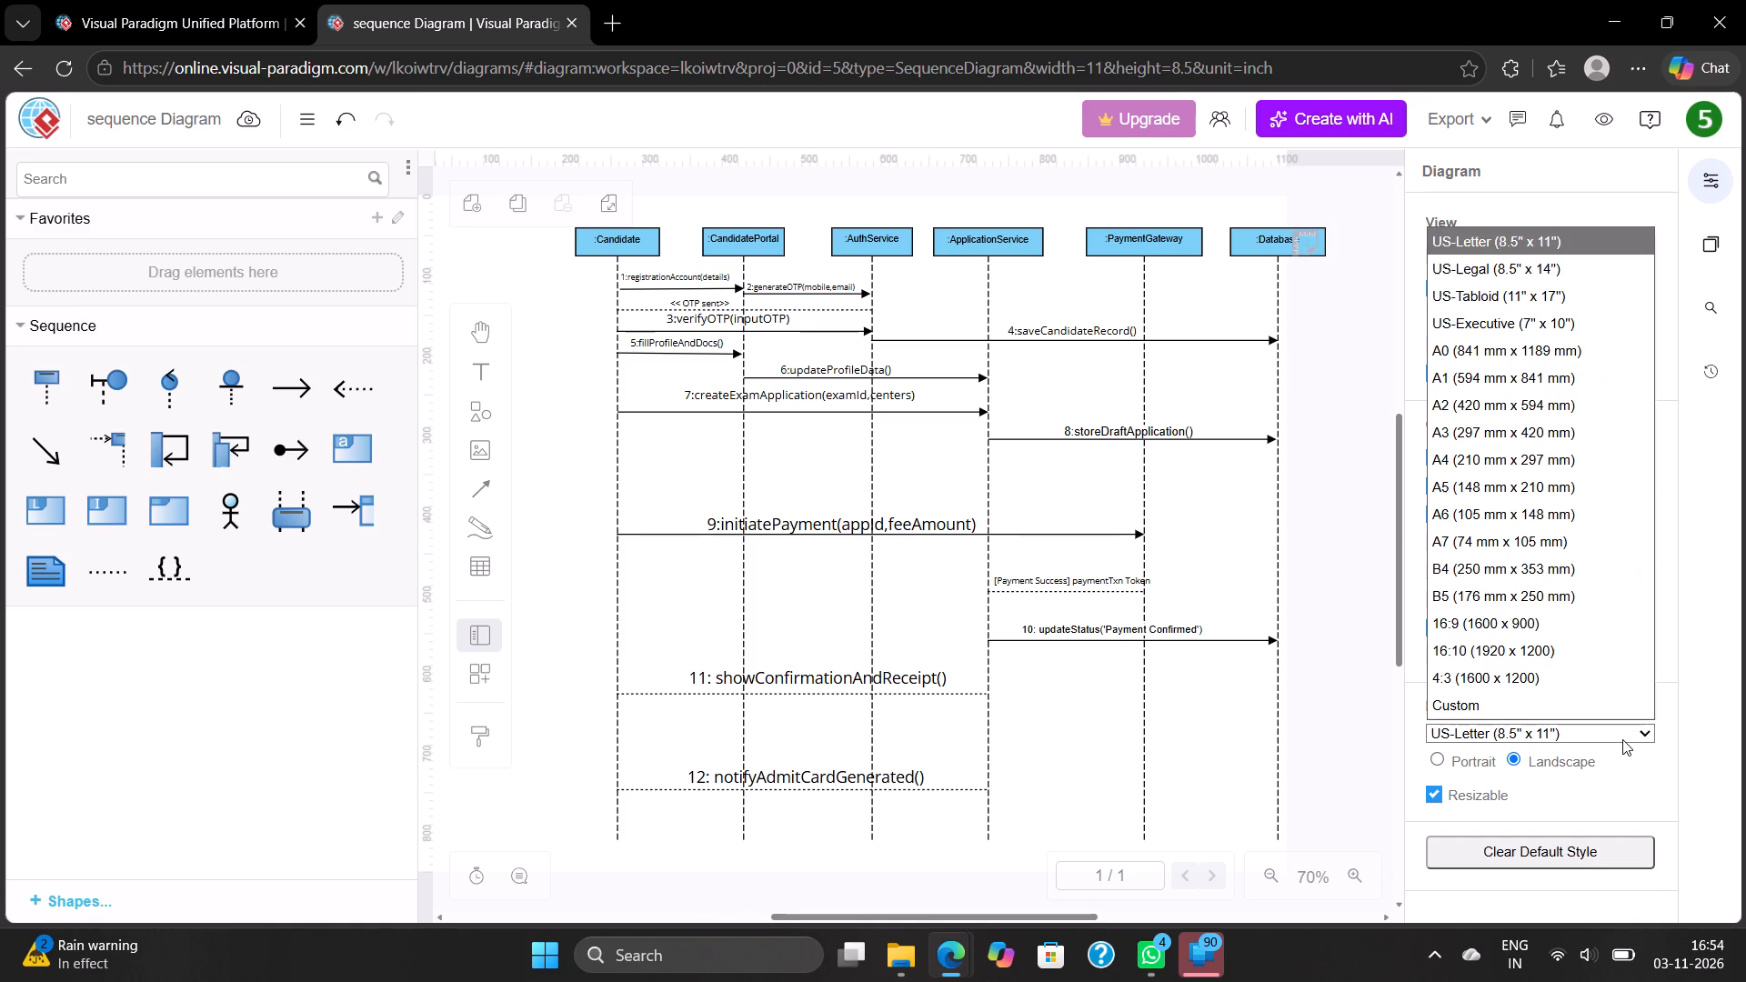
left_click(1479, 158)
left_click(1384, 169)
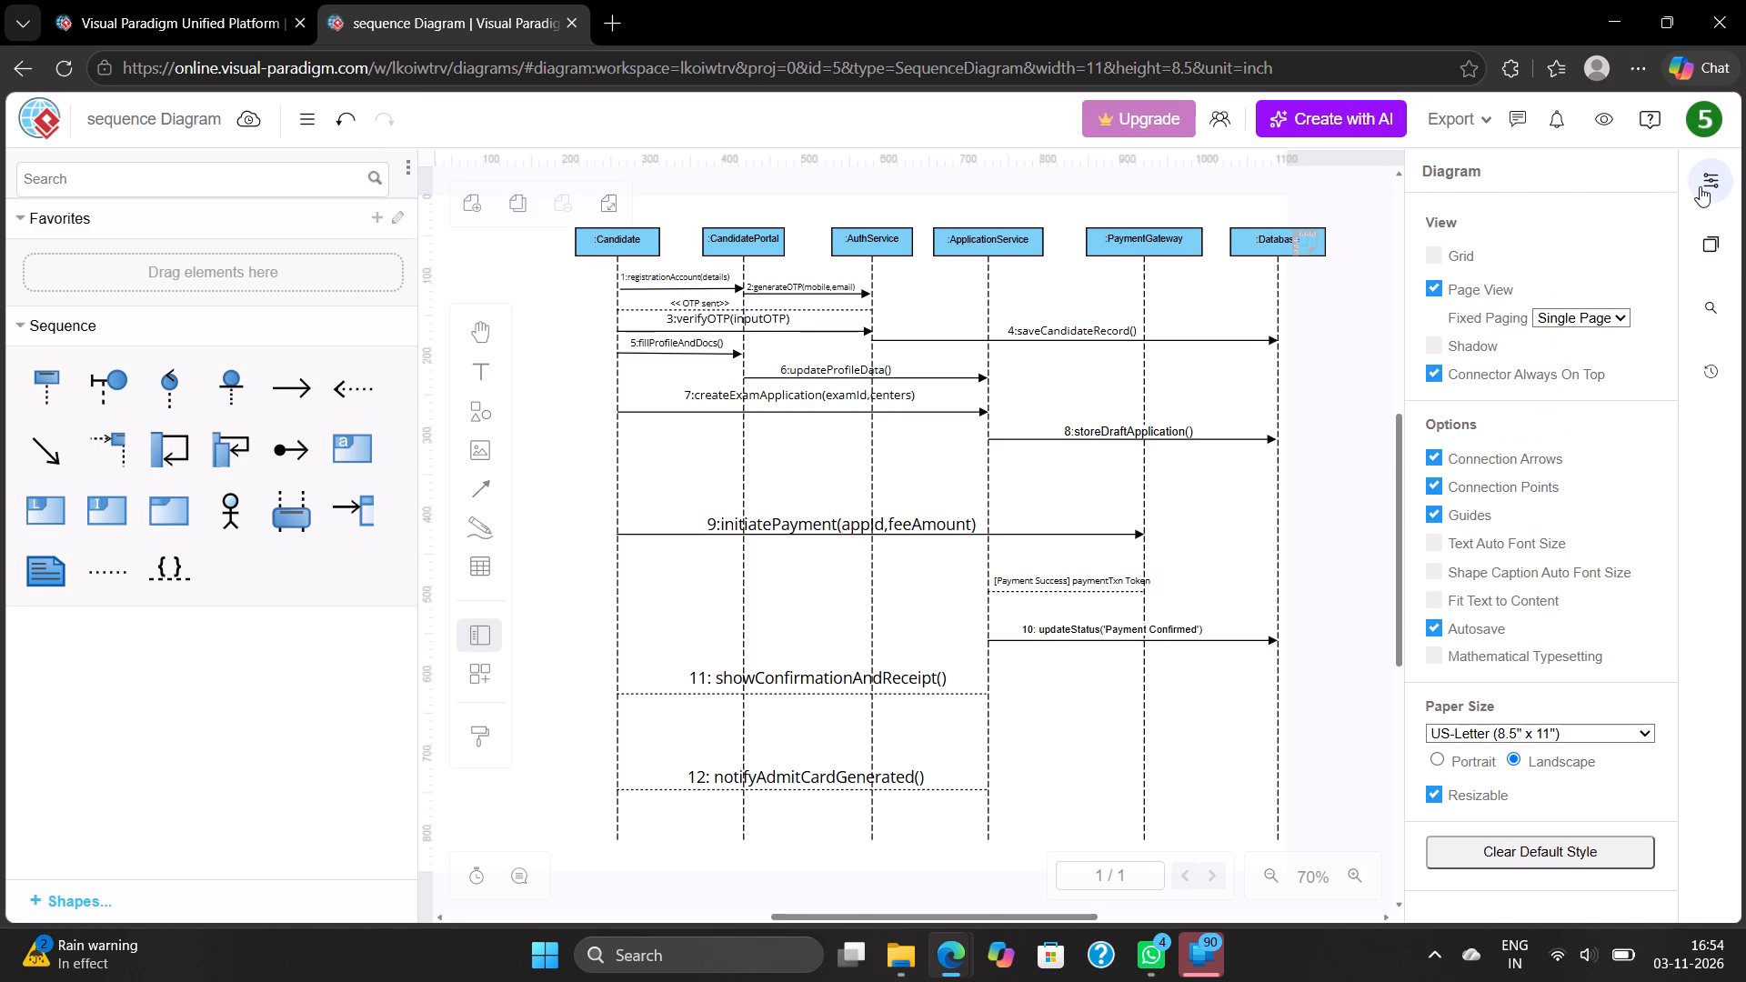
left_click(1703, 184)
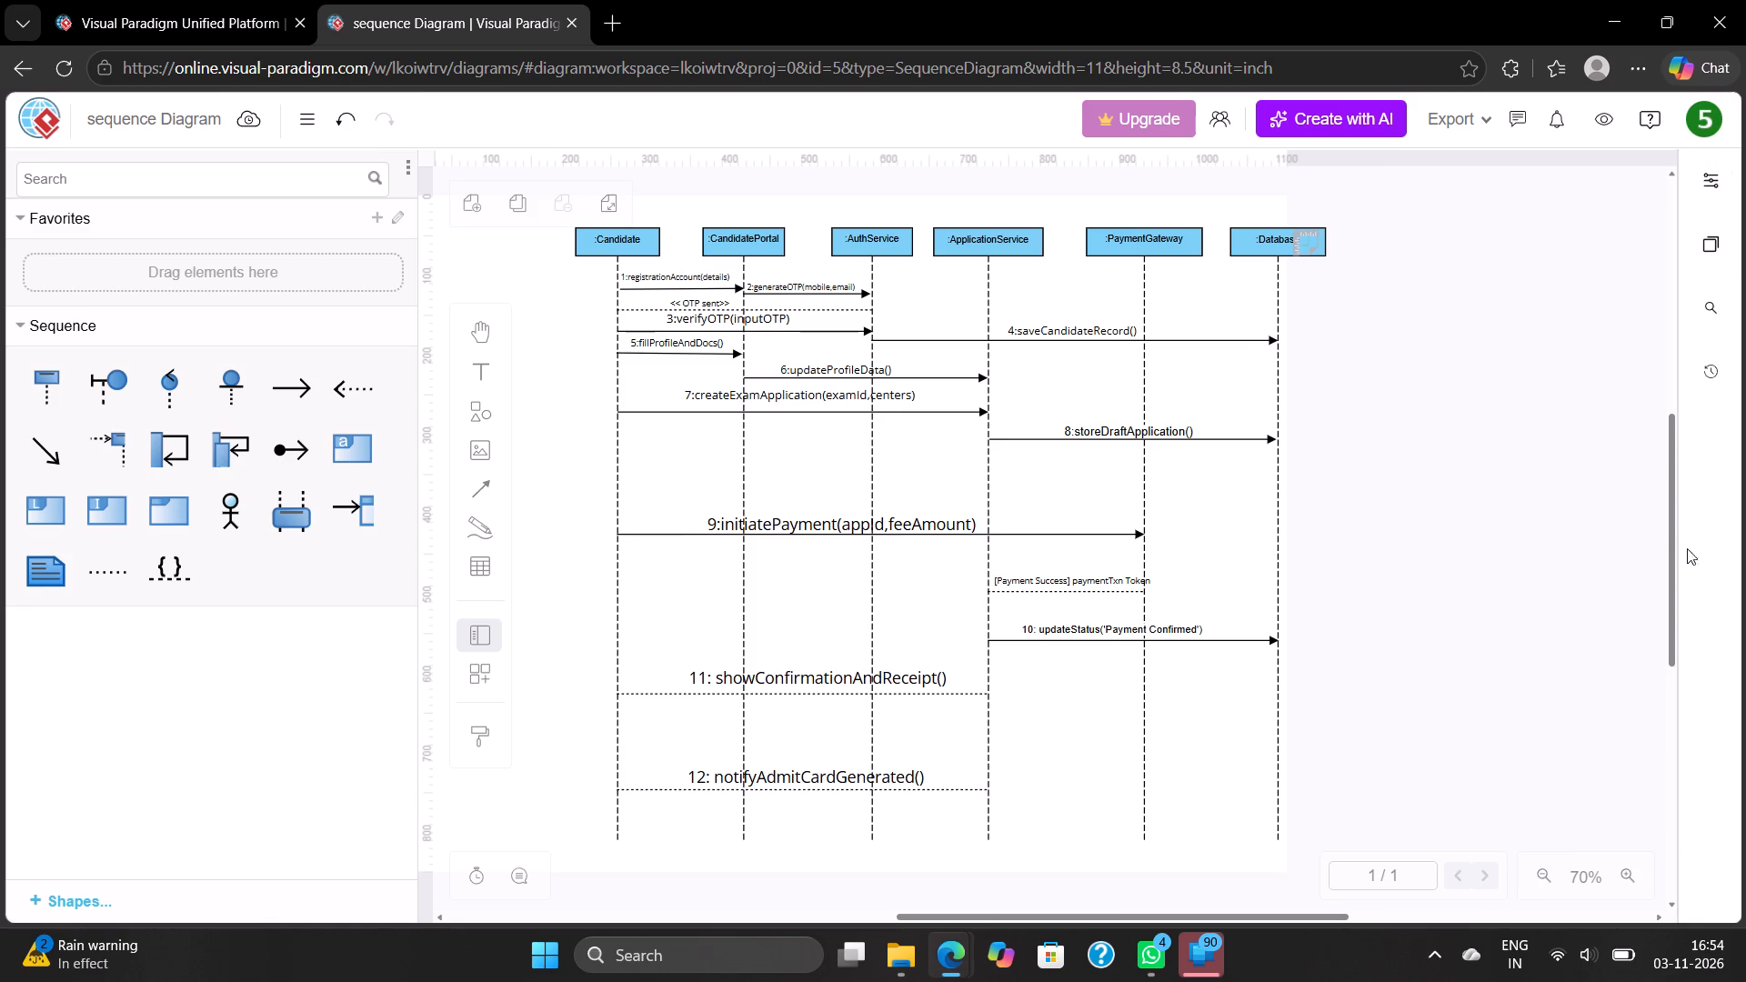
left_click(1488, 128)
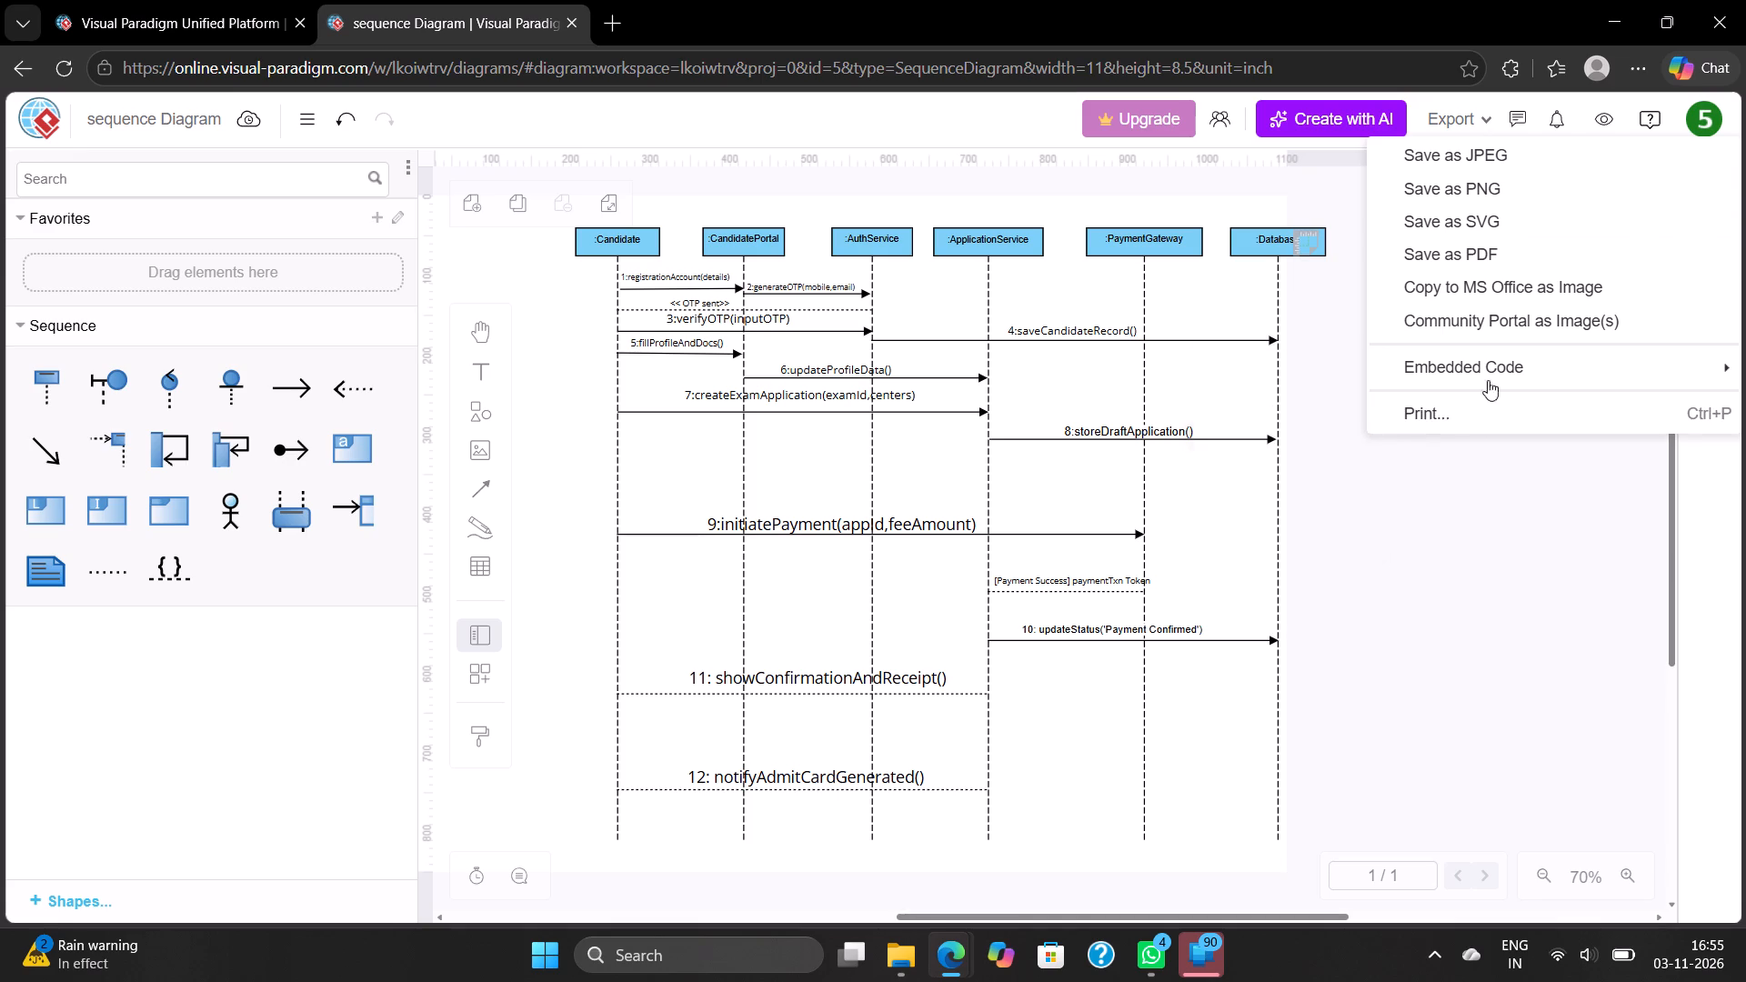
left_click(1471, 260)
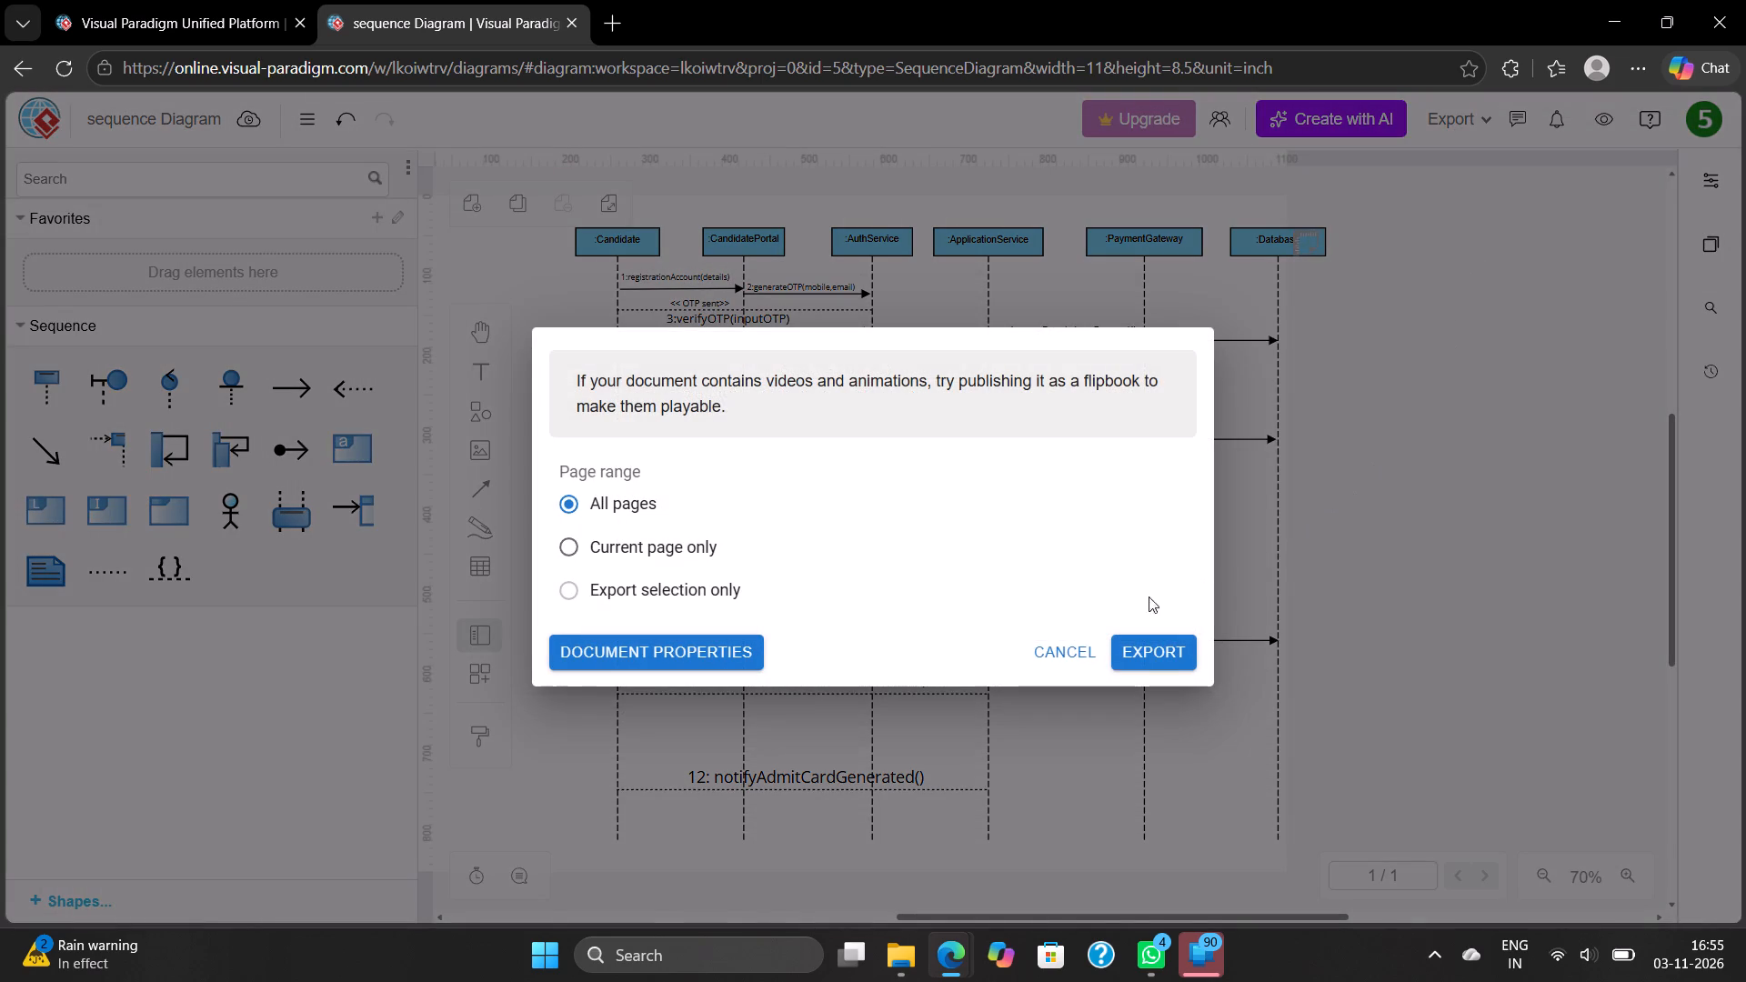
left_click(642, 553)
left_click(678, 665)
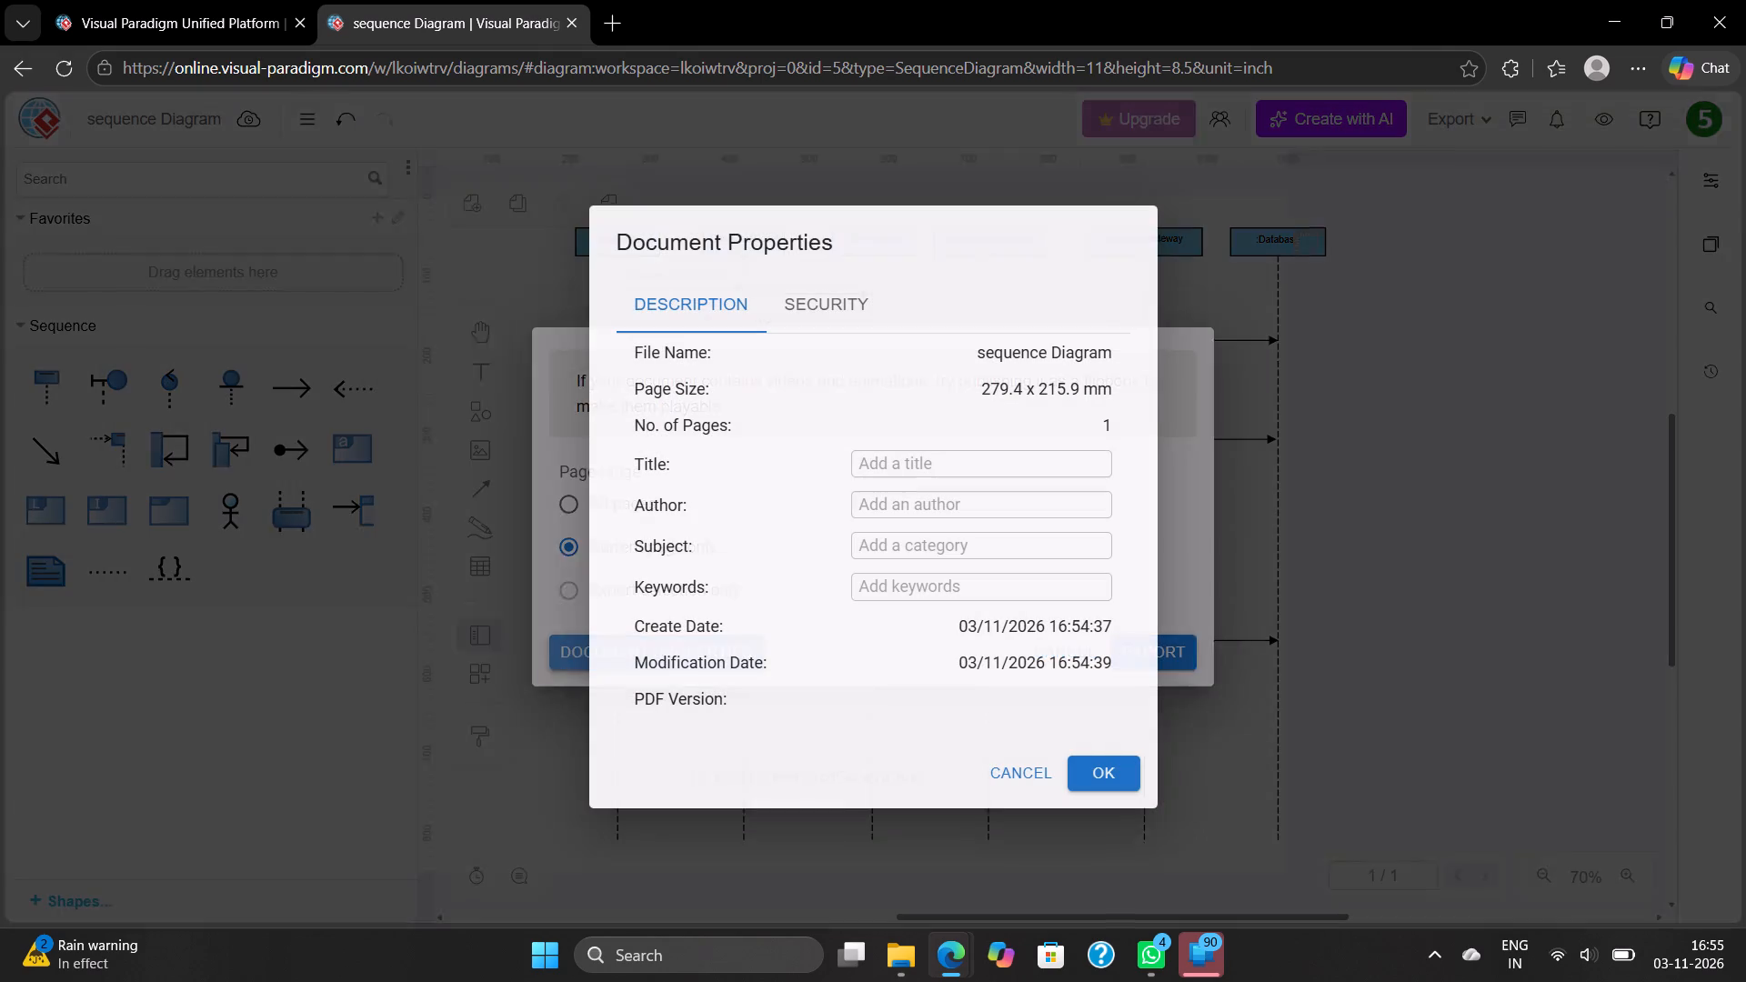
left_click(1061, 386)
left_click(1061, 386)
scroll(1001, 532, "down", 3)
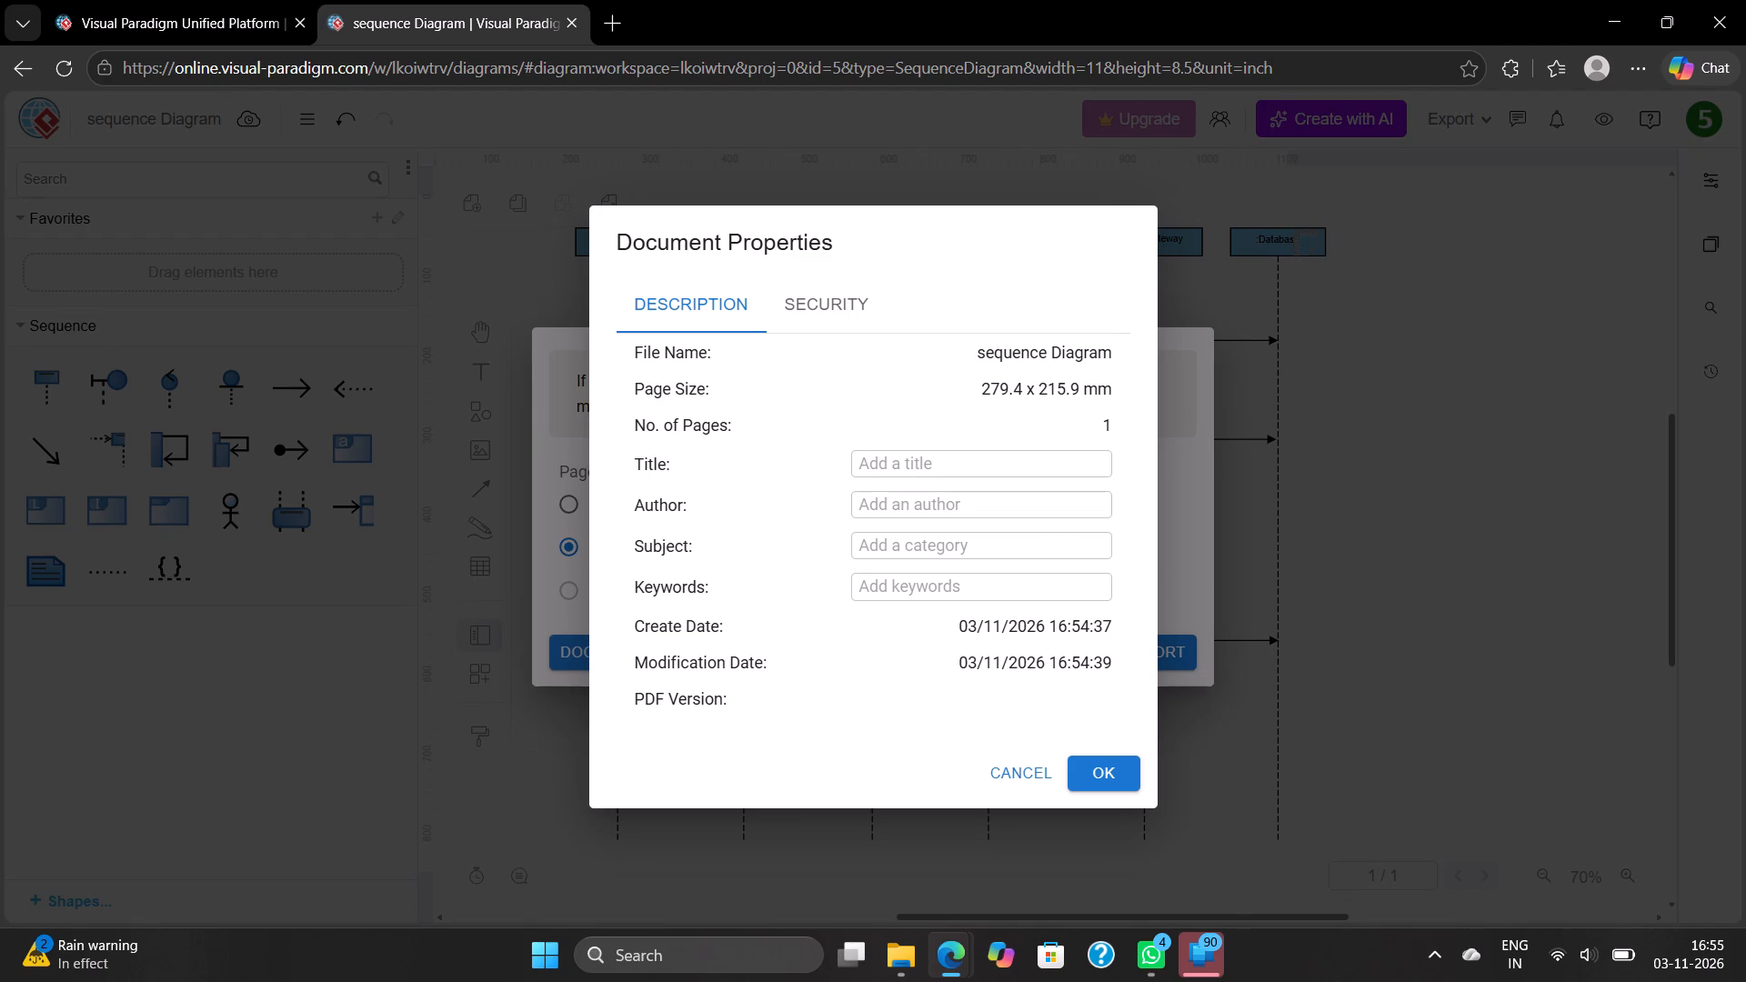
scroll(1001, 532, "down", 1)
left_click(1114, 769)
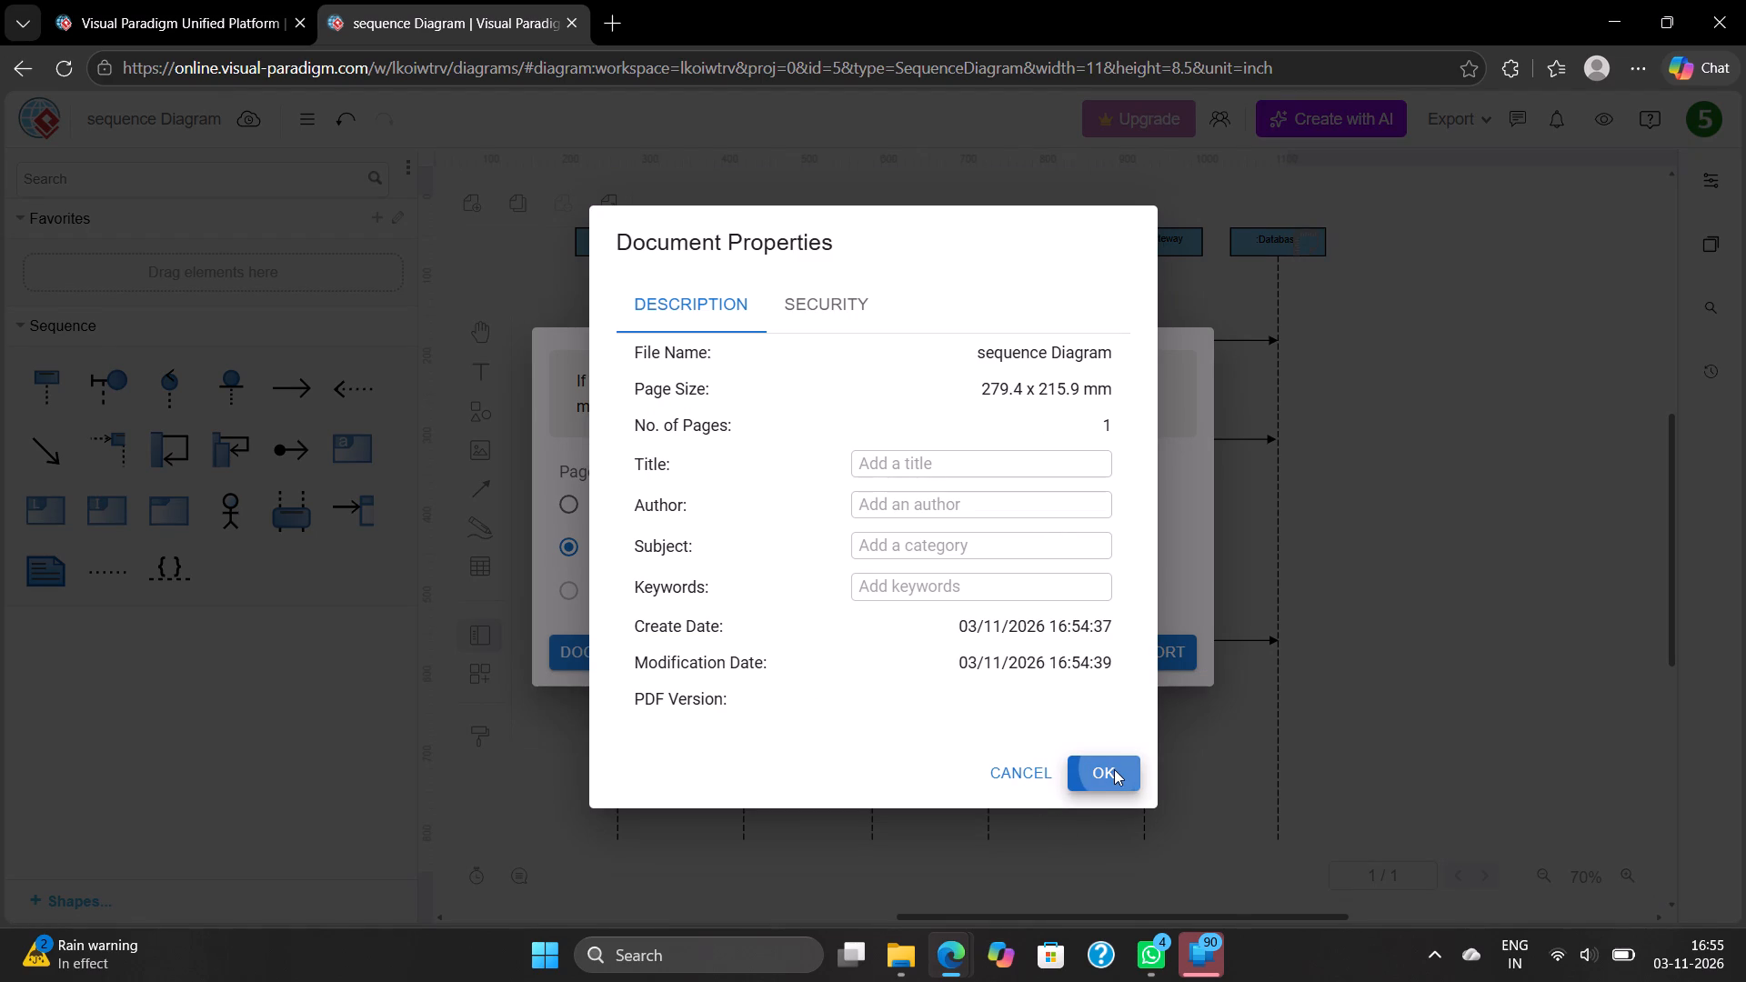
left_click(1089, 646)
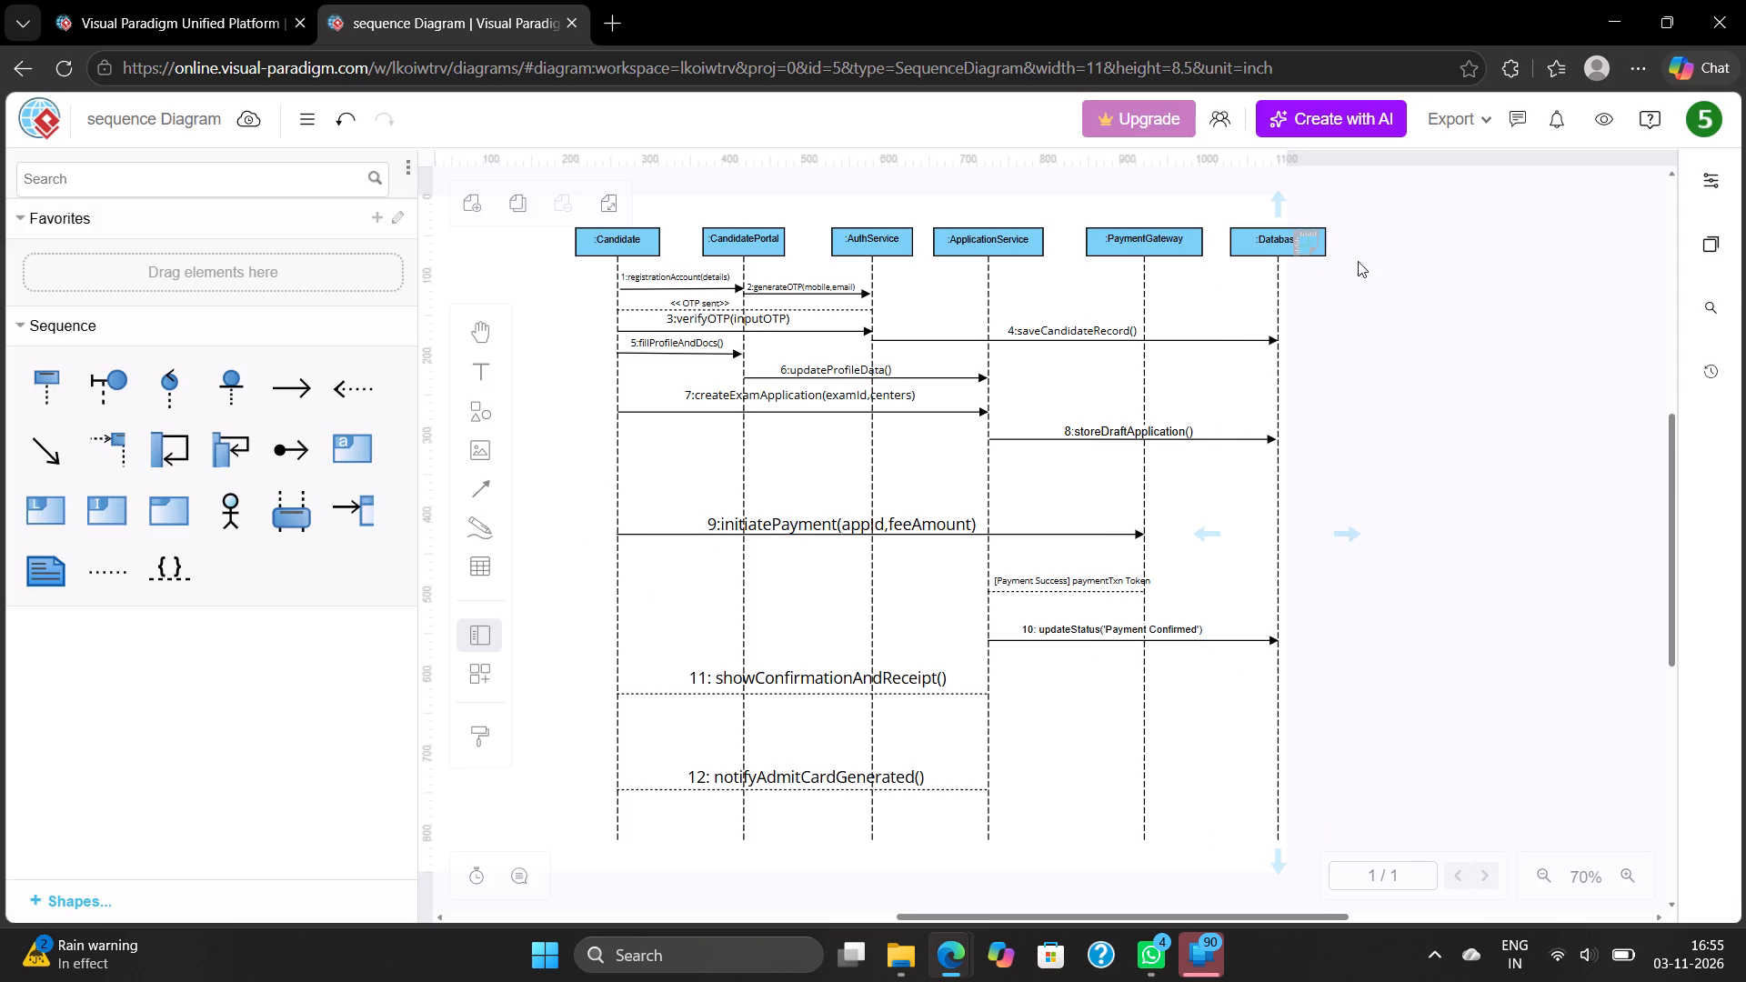
Widen the page rightward to about 1260 on the ruler, leaving a margin beyond the Database lifeline.
scroll(1171, 327, "up", 1)
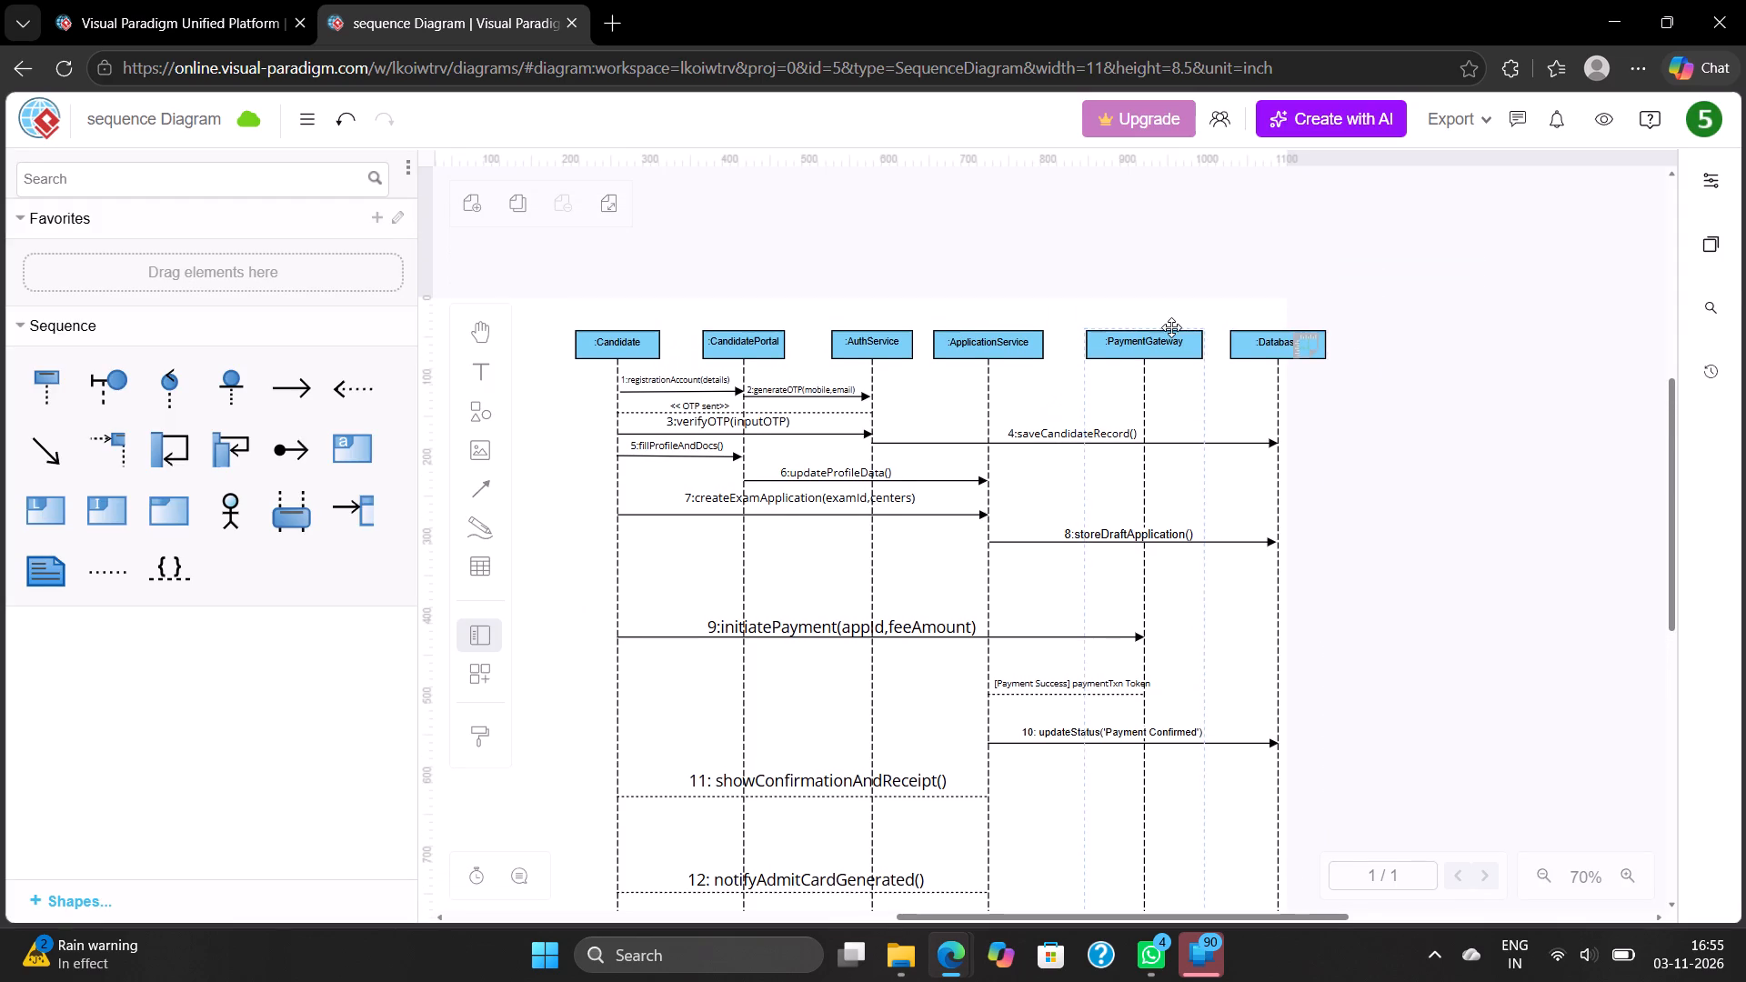
left_click(1299, 338)
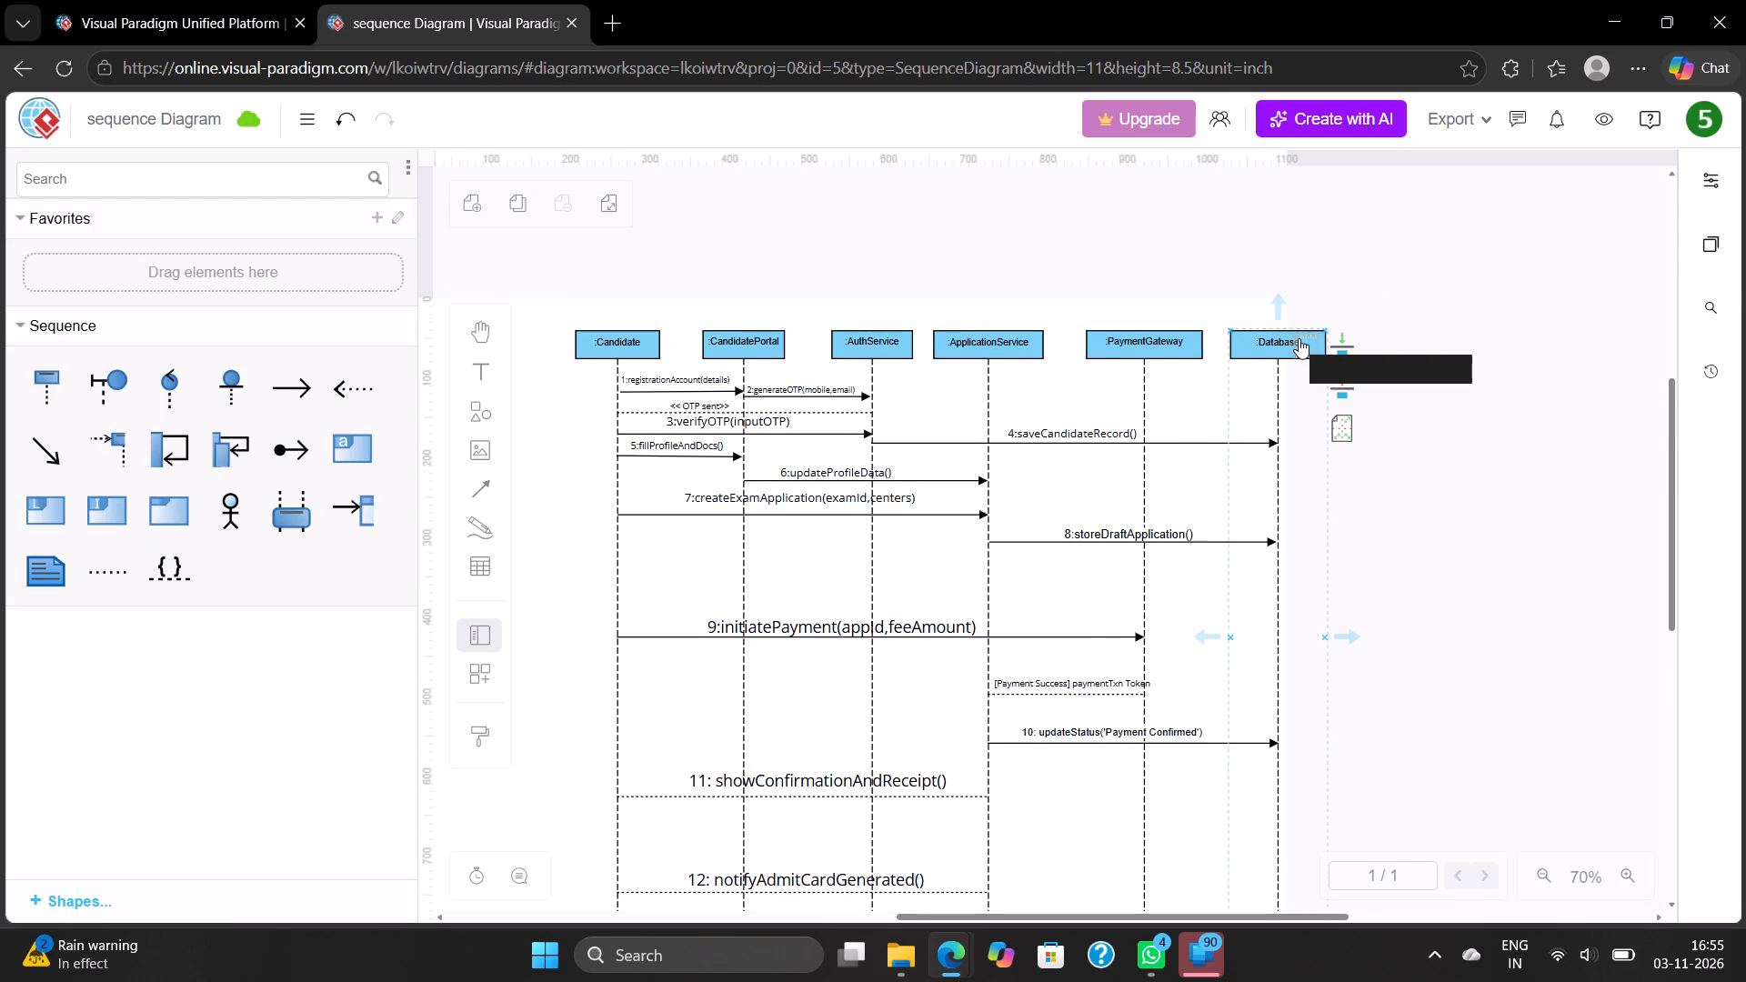
left_click(1339, 421)
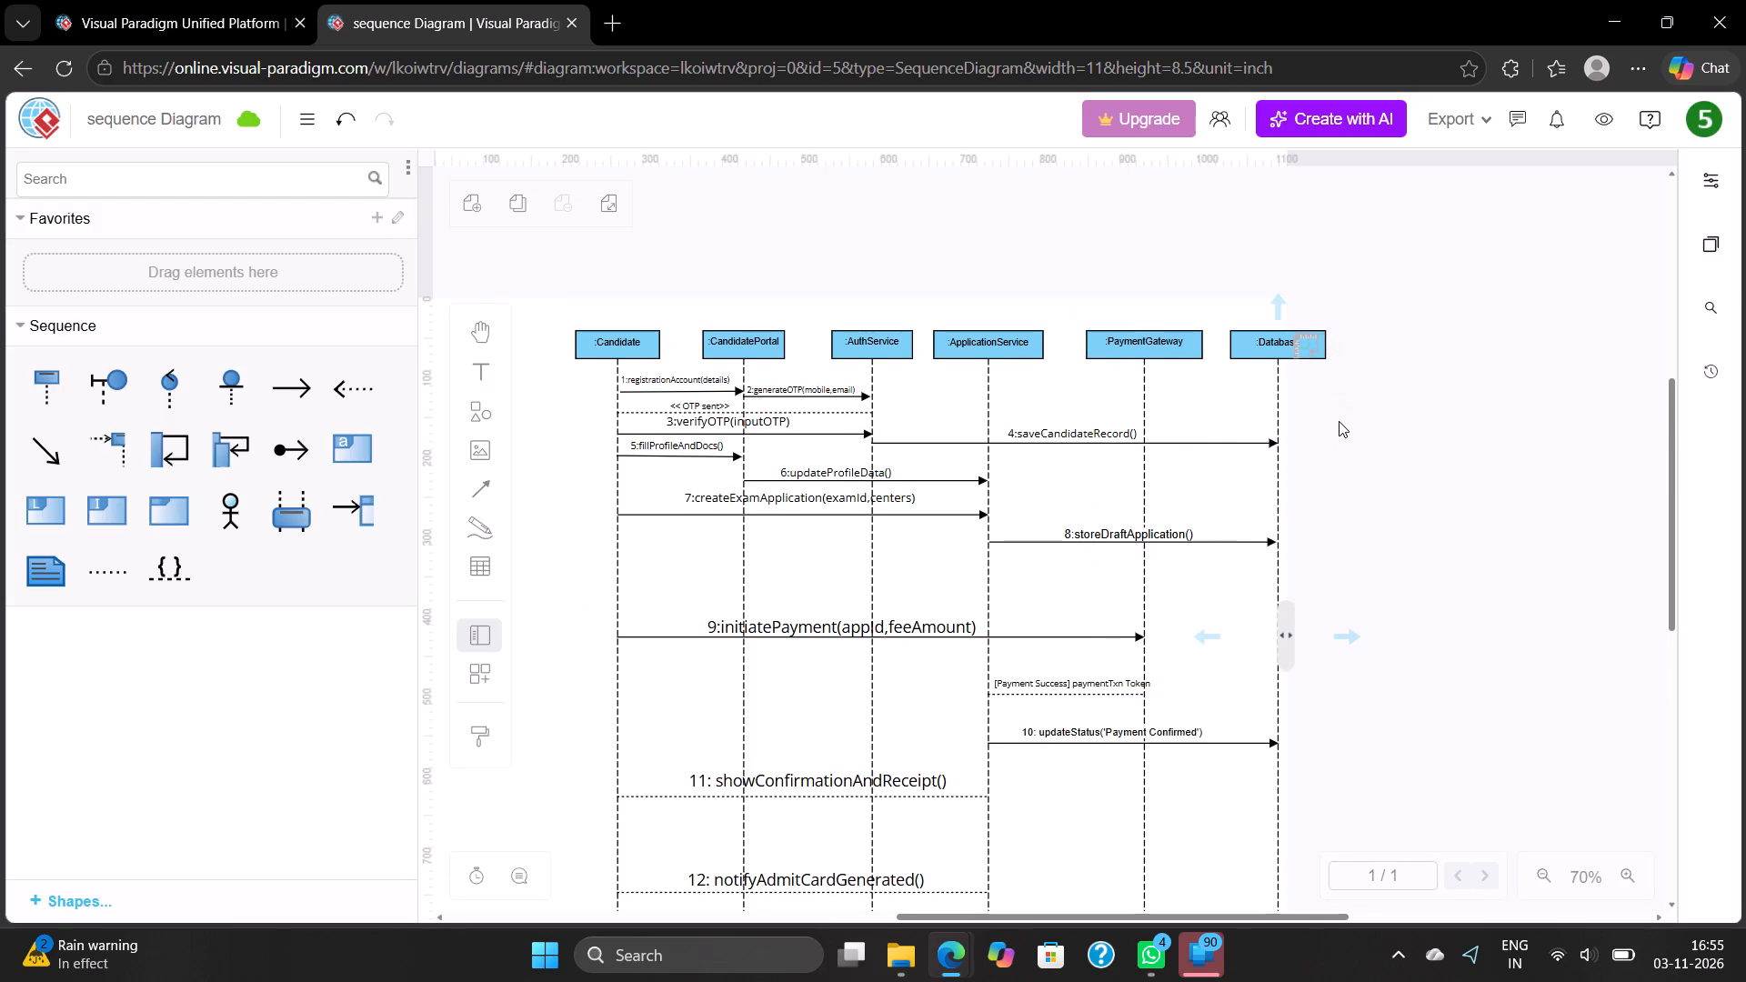
left_click_drag(1290, 635, 1324, 627)
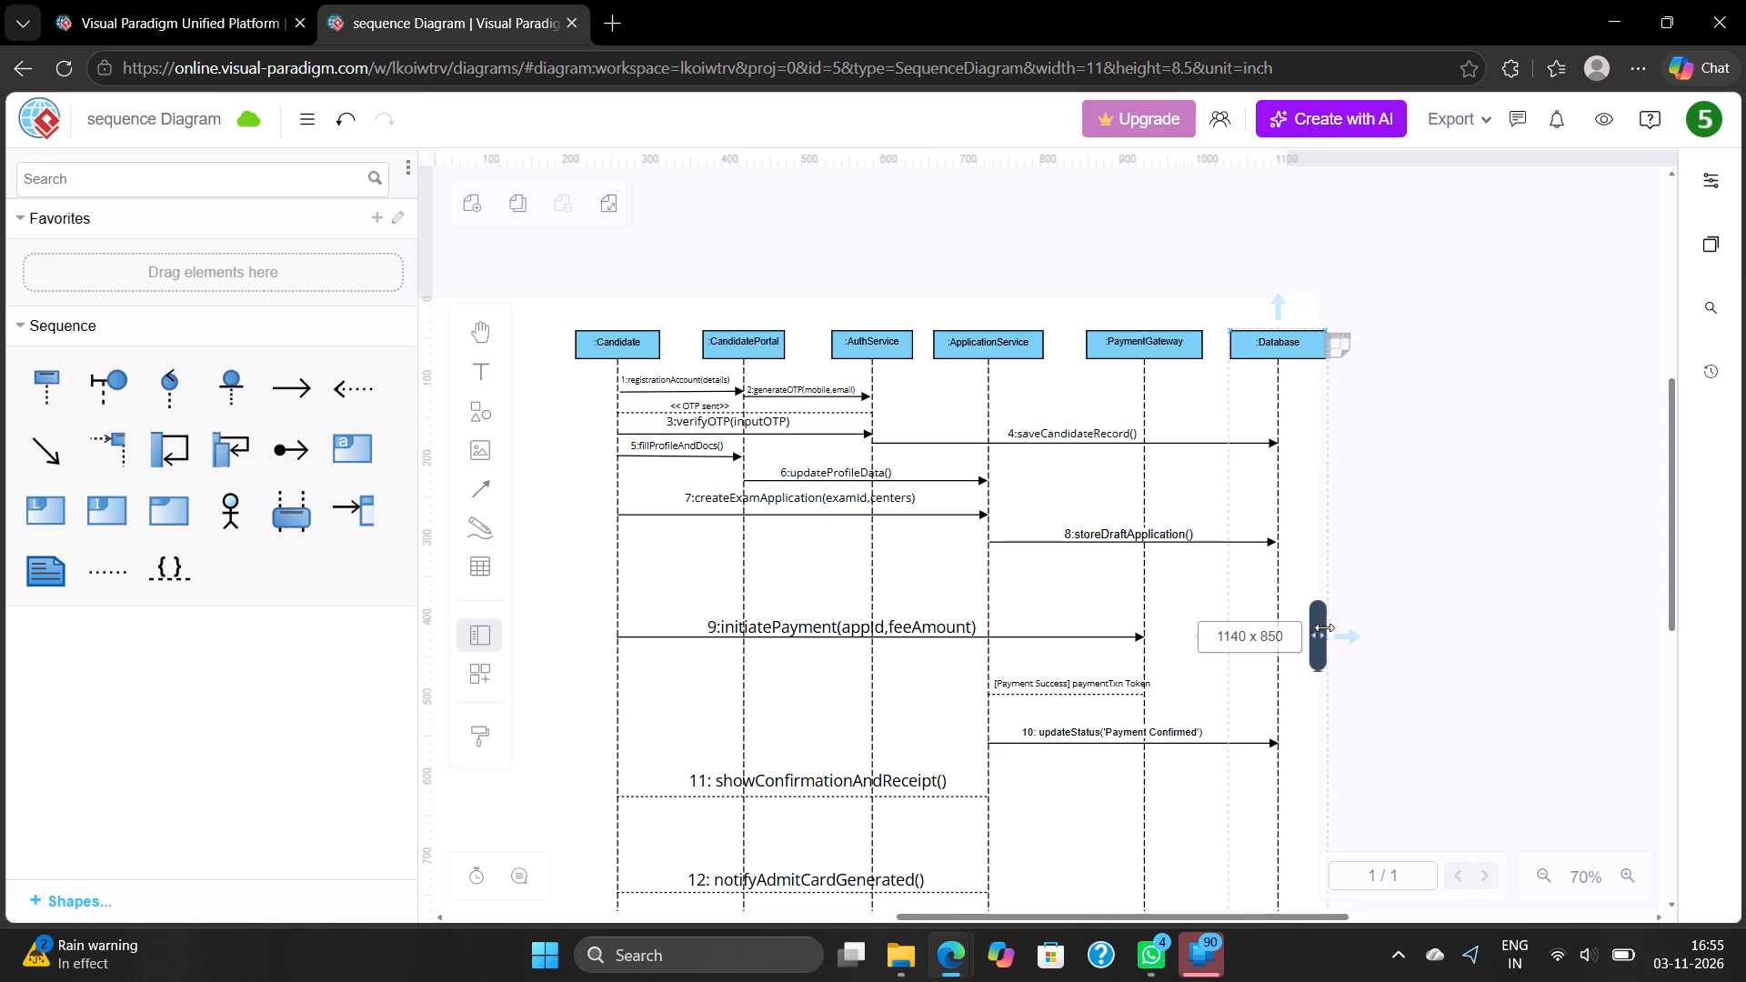
left_click_drag(1324, 627, 1376, 607)
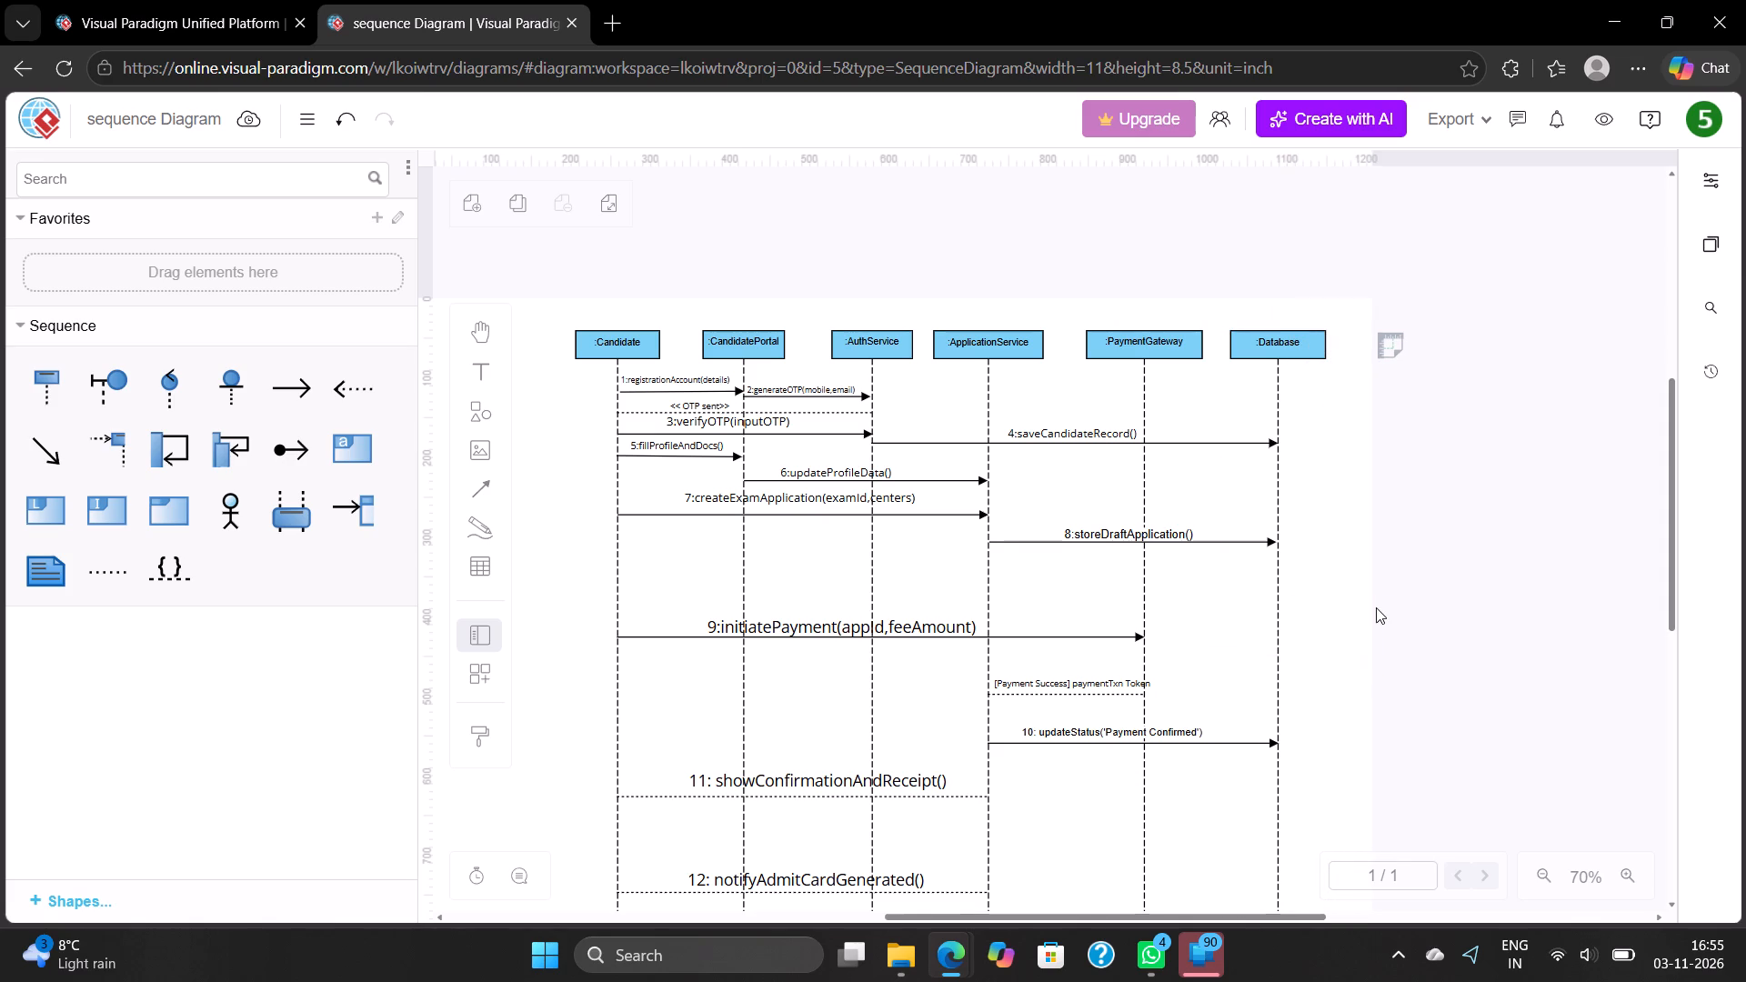
scroll(1192, 546, "down", 1)
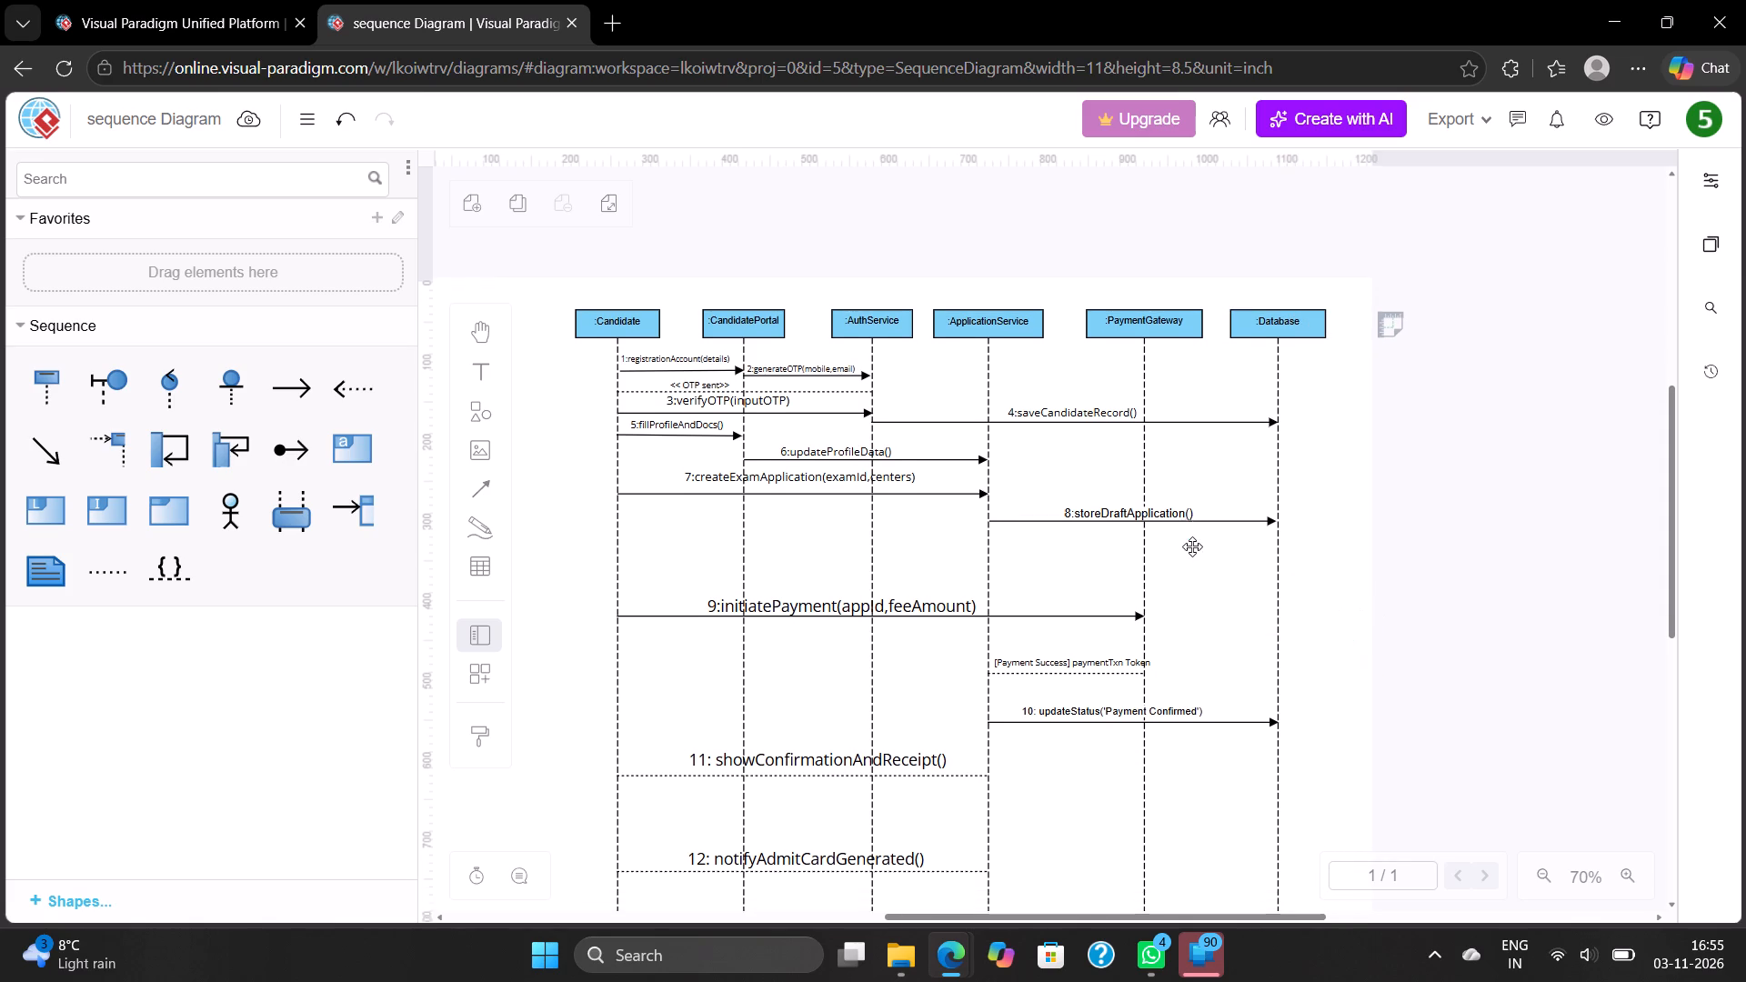
scroll(1192, 546, "down", 2)
scroll(1192, 546, "up", 5)
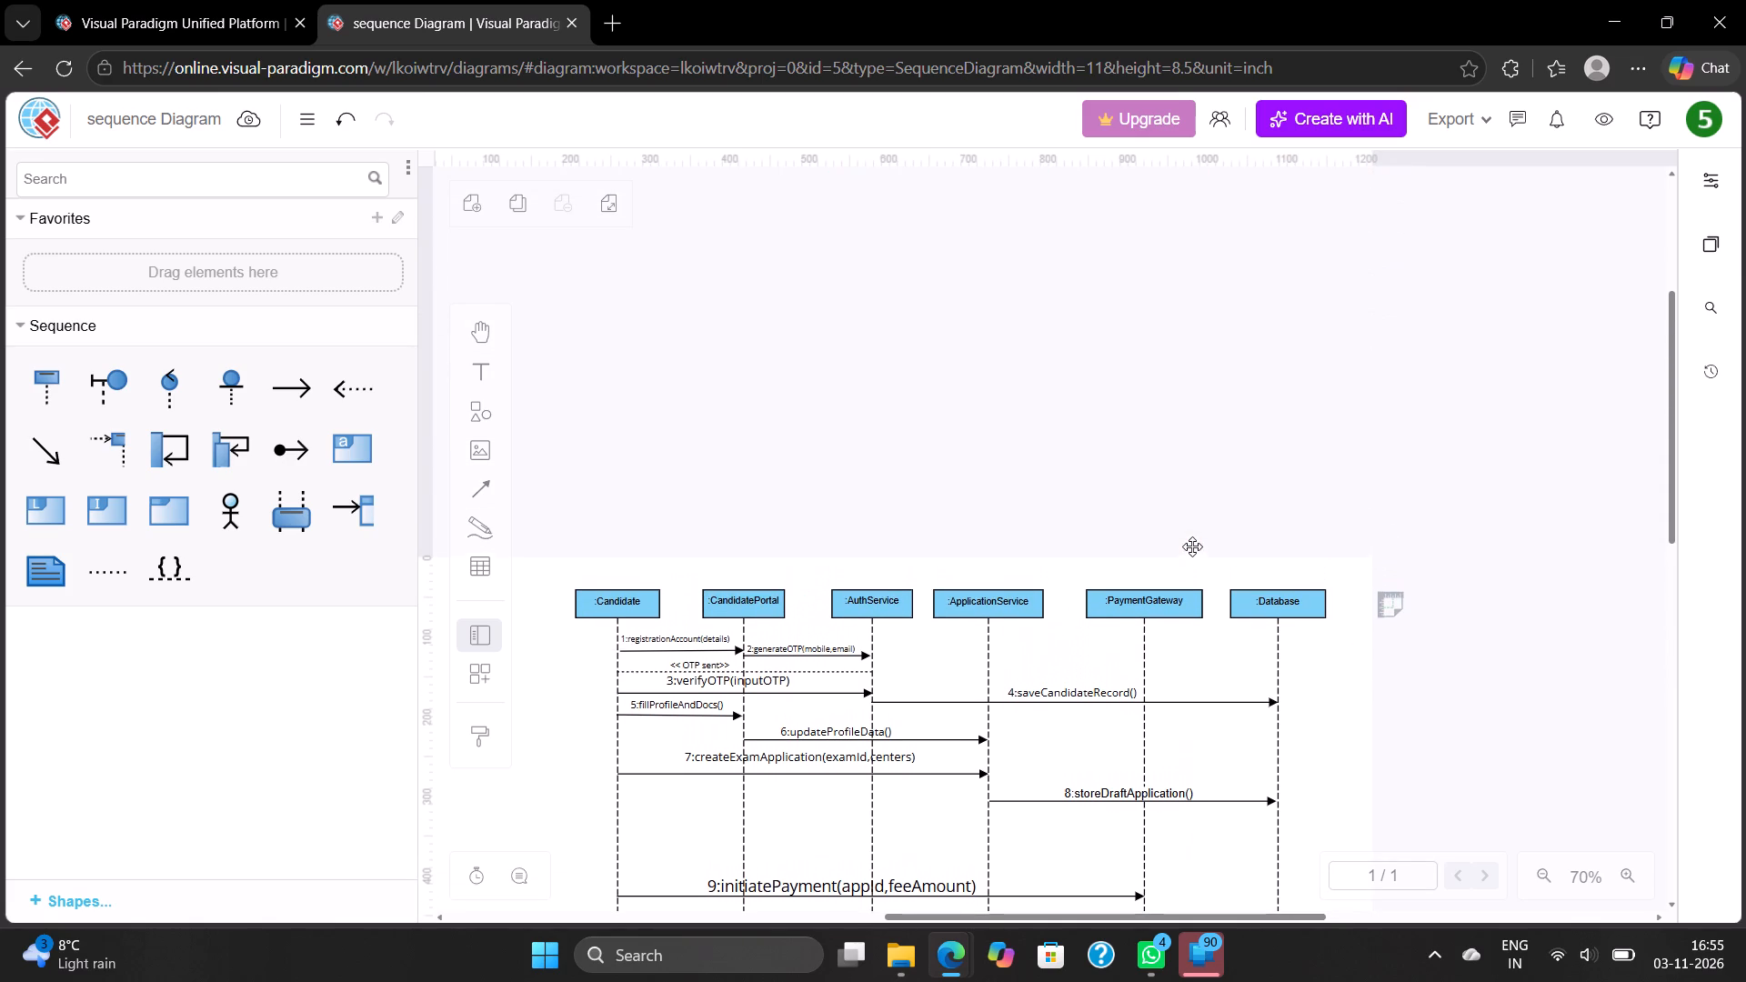
left_click(1383, 597)
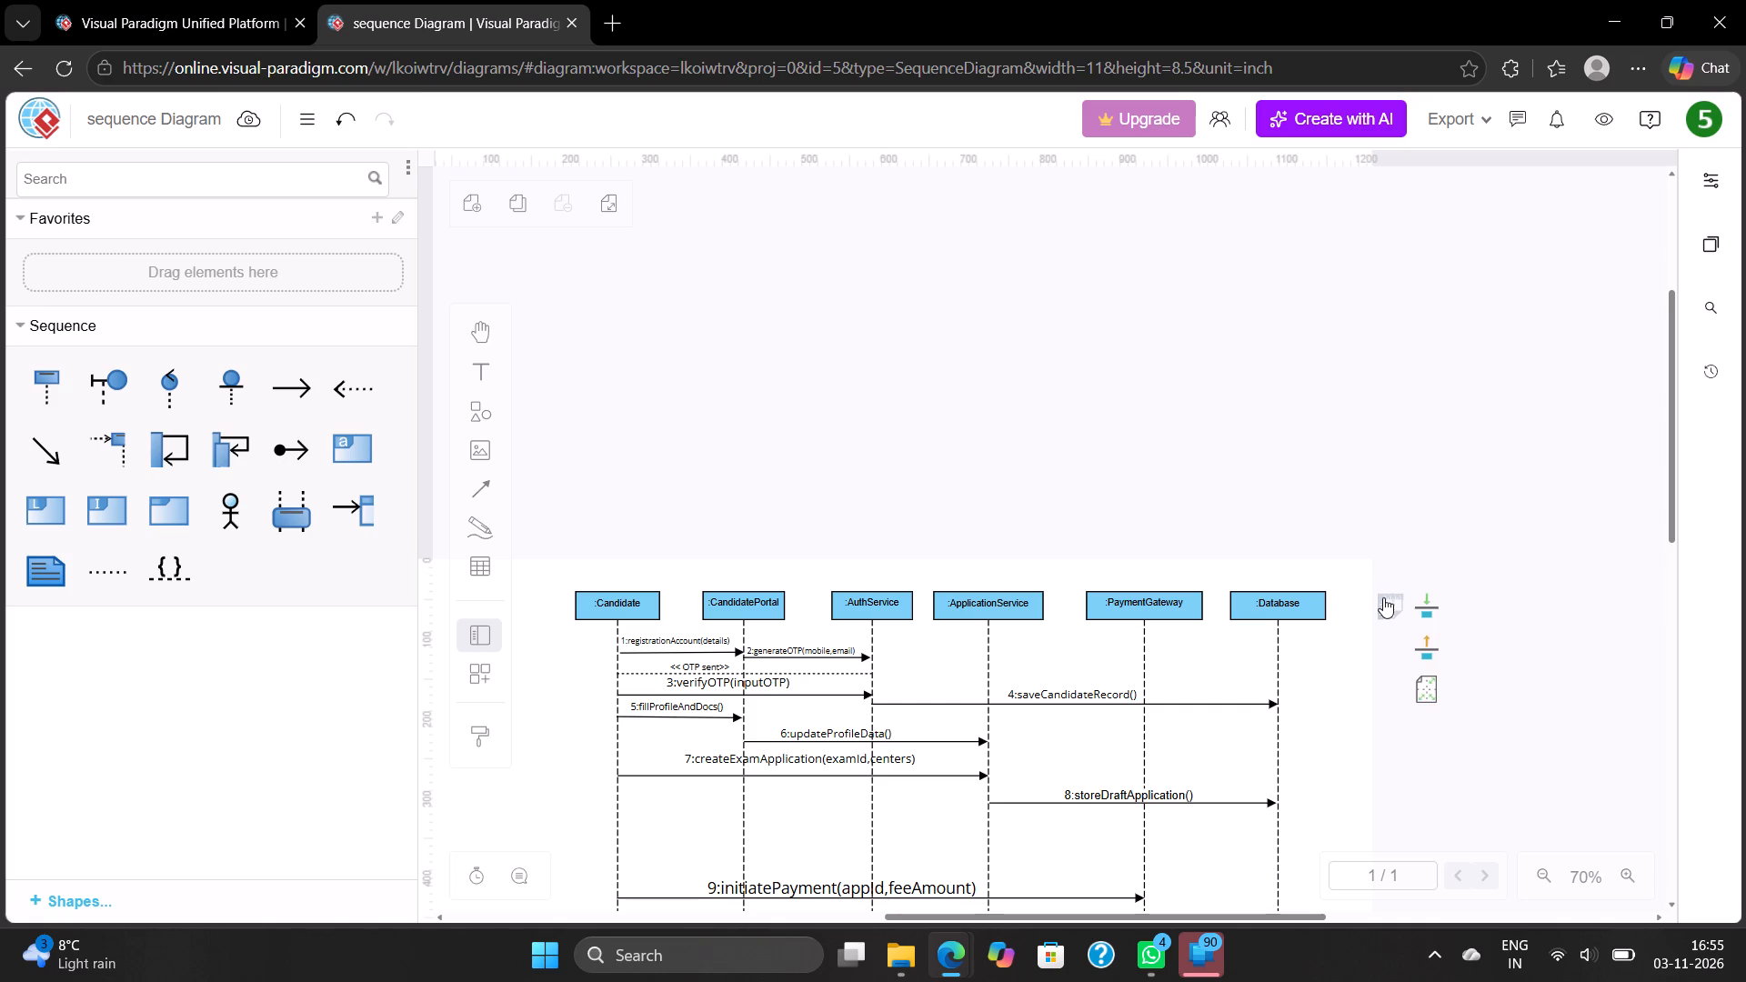
left_click(1423, 686)
scroll(1423, 686, "down", 3)
left_click_drag(1375, 637, 1420, 629)
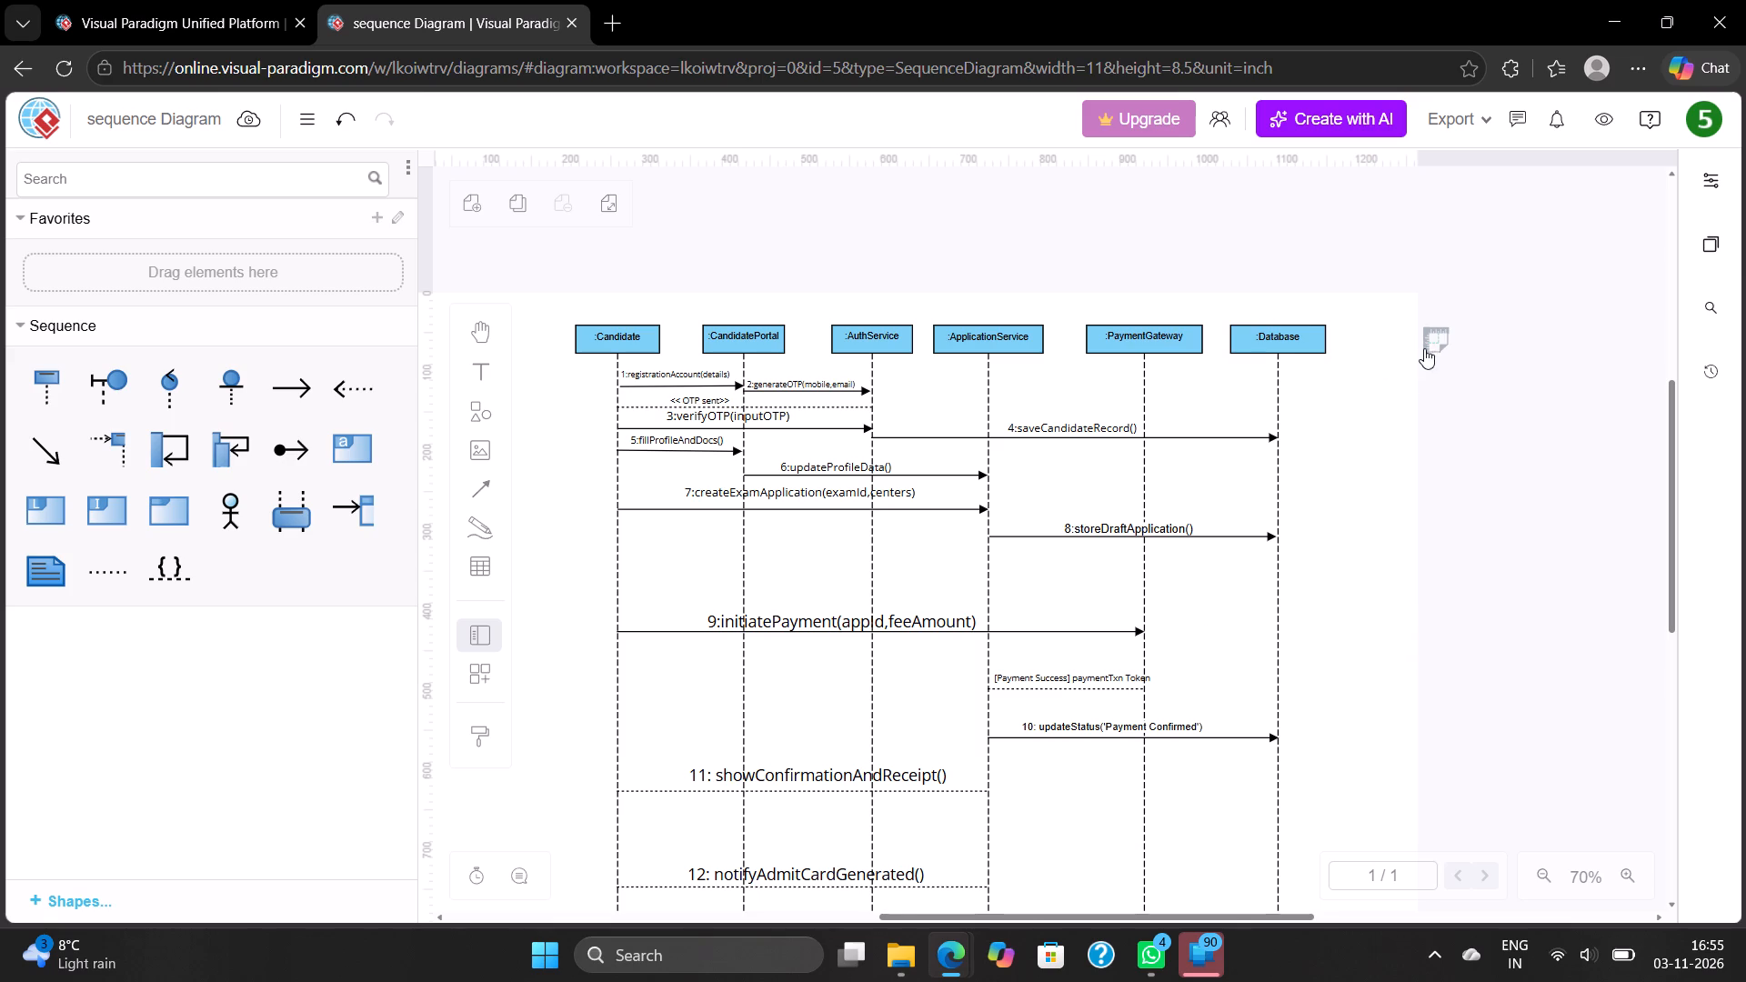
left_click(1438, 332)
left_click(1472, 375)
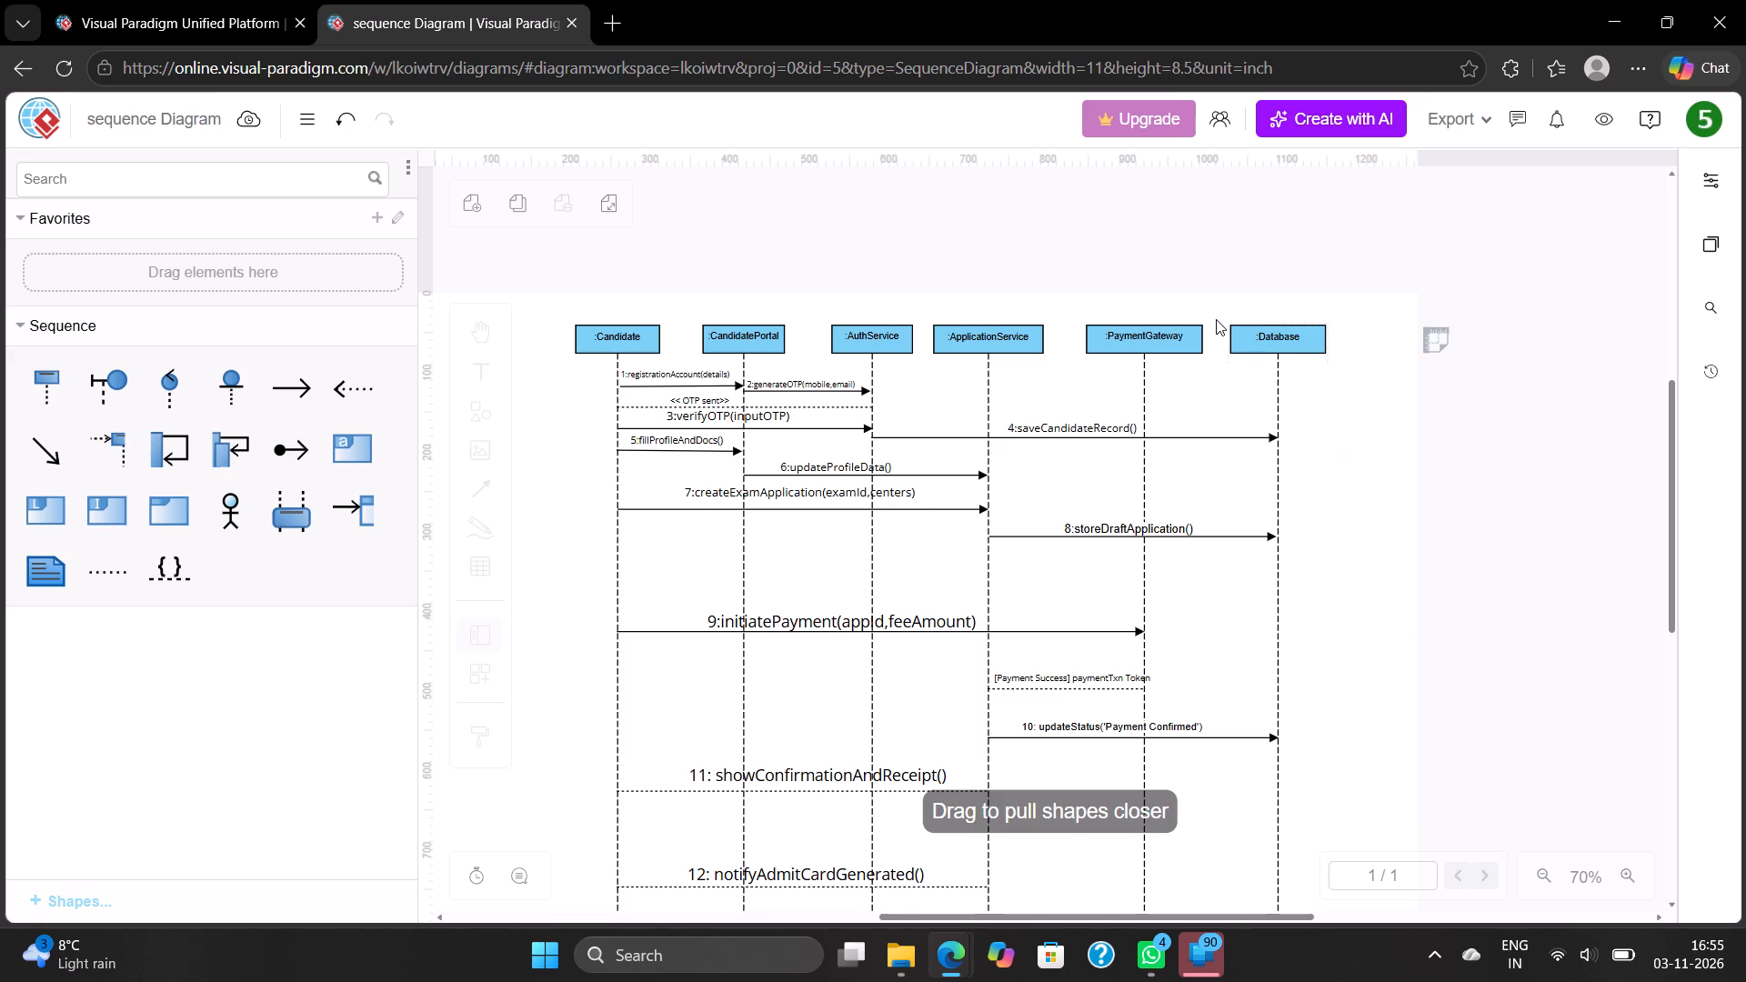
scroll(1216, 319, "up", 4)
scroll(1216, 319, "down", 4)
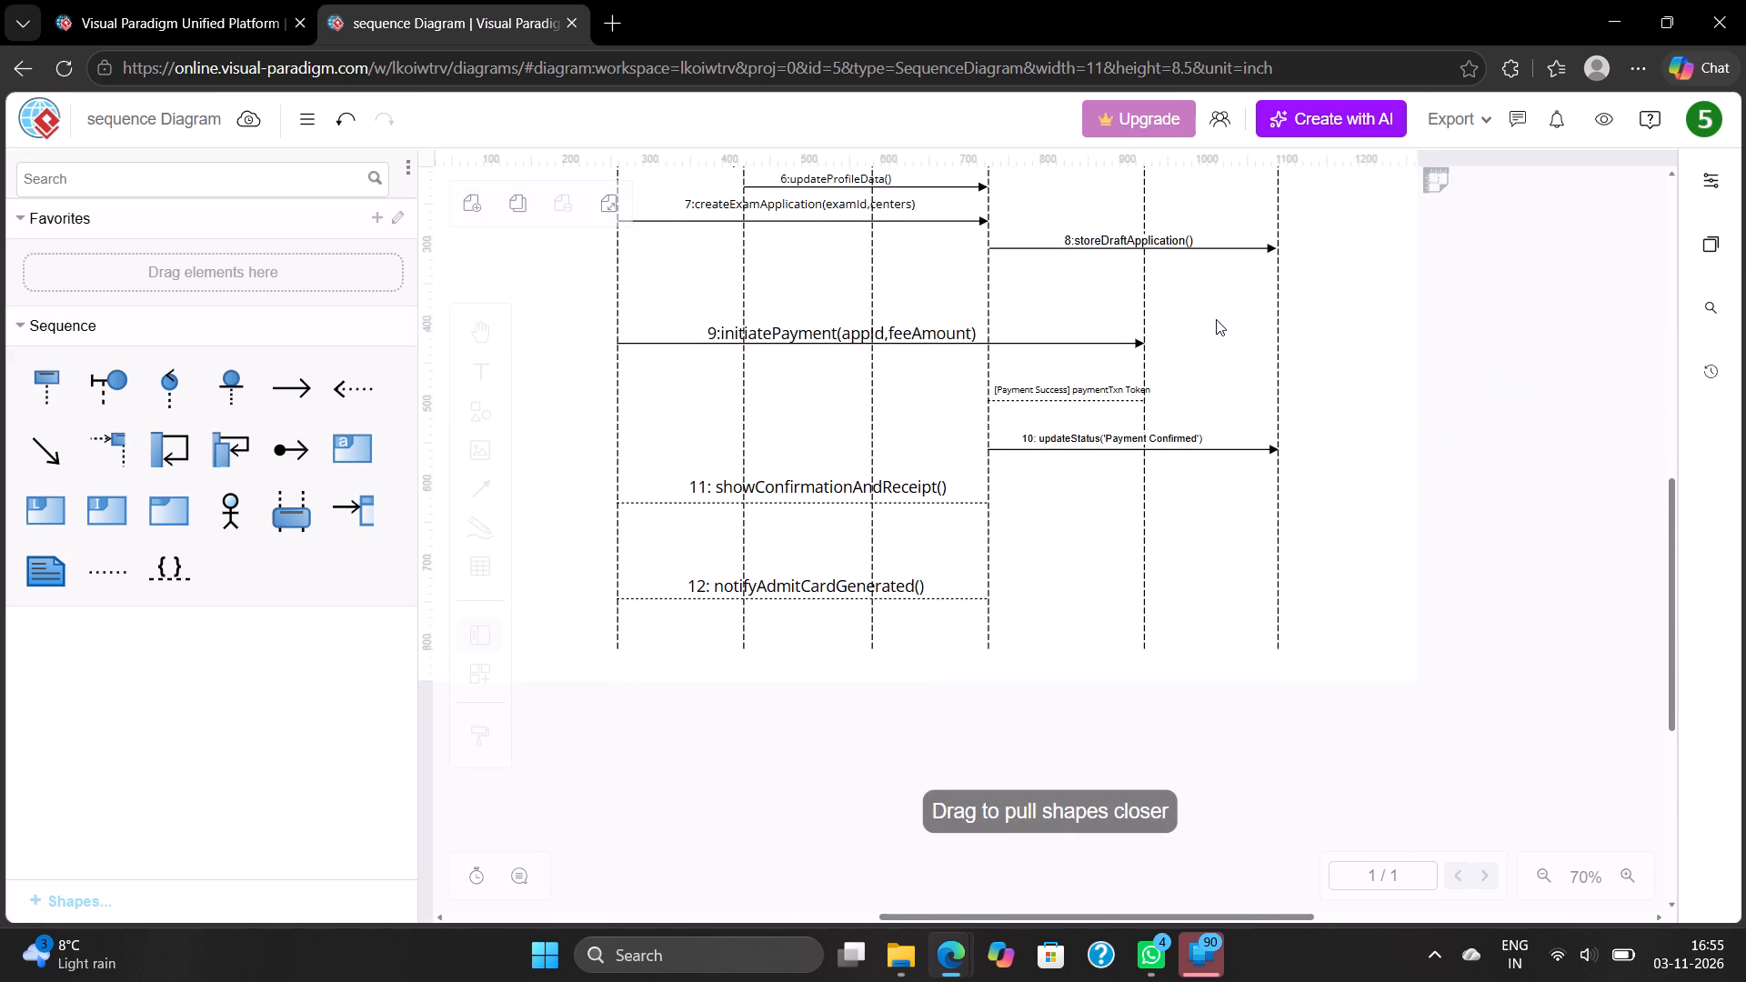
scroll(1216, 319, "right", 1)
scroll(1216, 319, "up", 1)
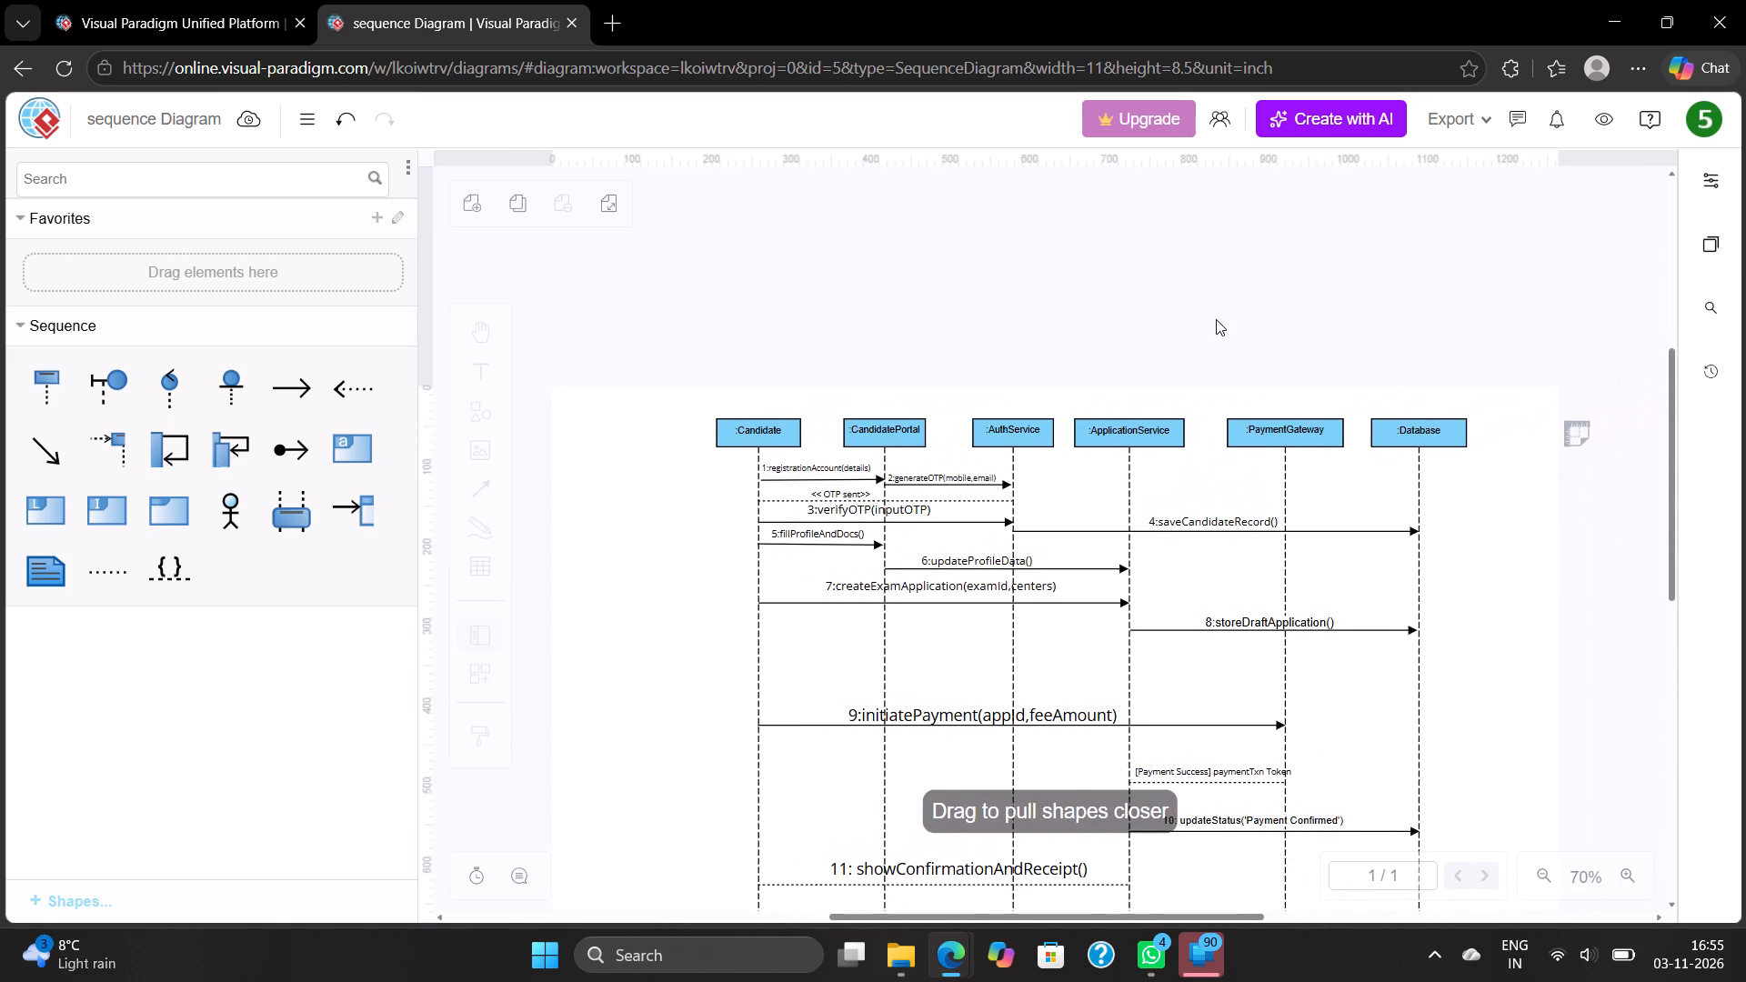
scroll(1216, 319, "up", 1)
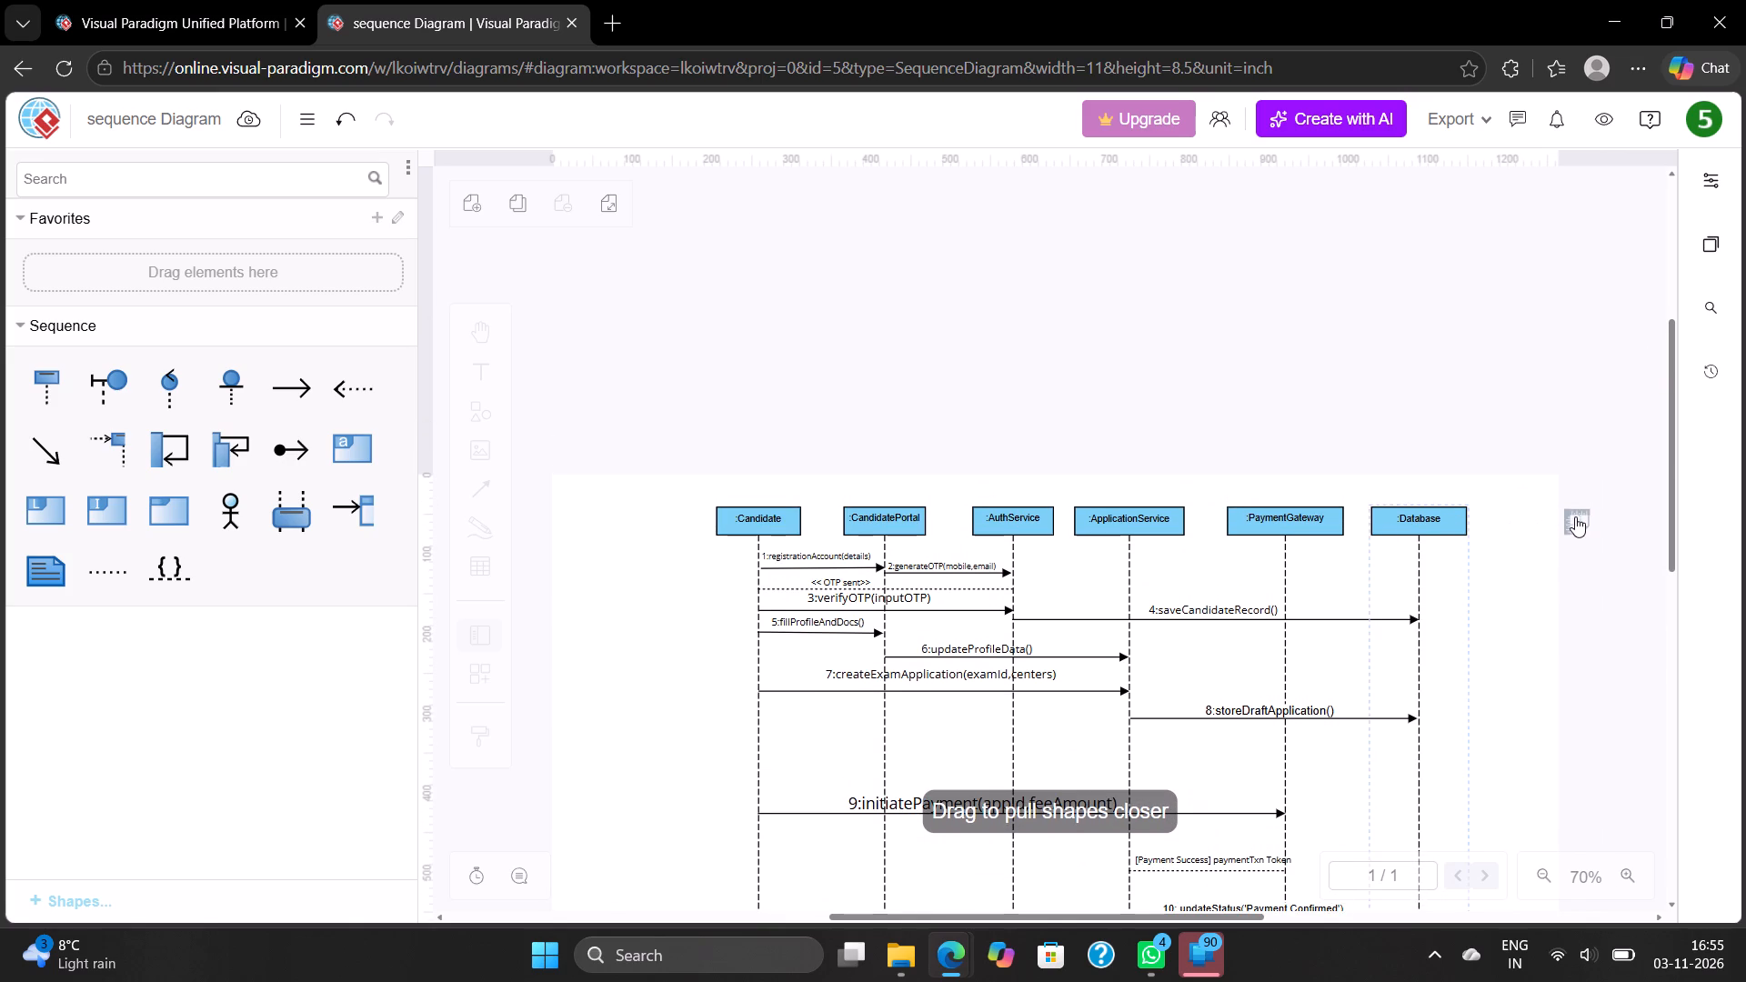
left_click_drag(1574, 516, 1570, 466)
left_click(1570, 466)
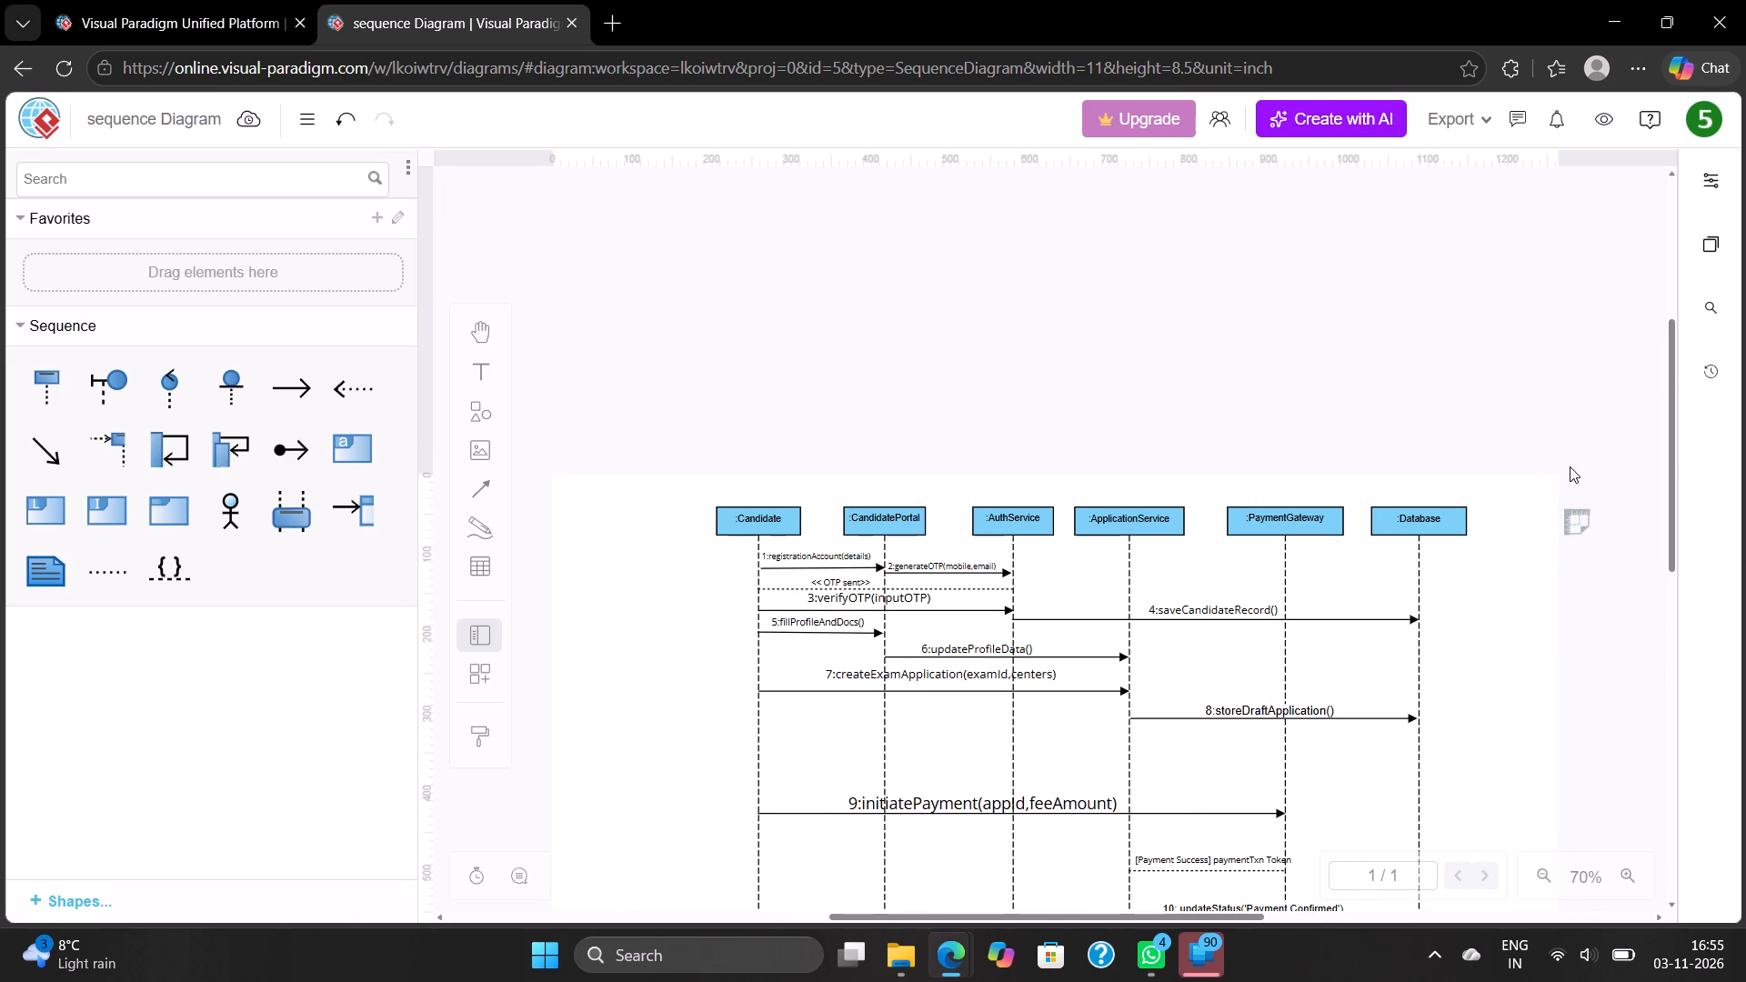
Export all pages of the sequence diagram as a PDF and download the file.
scroll(1503, 447, "left", 2)
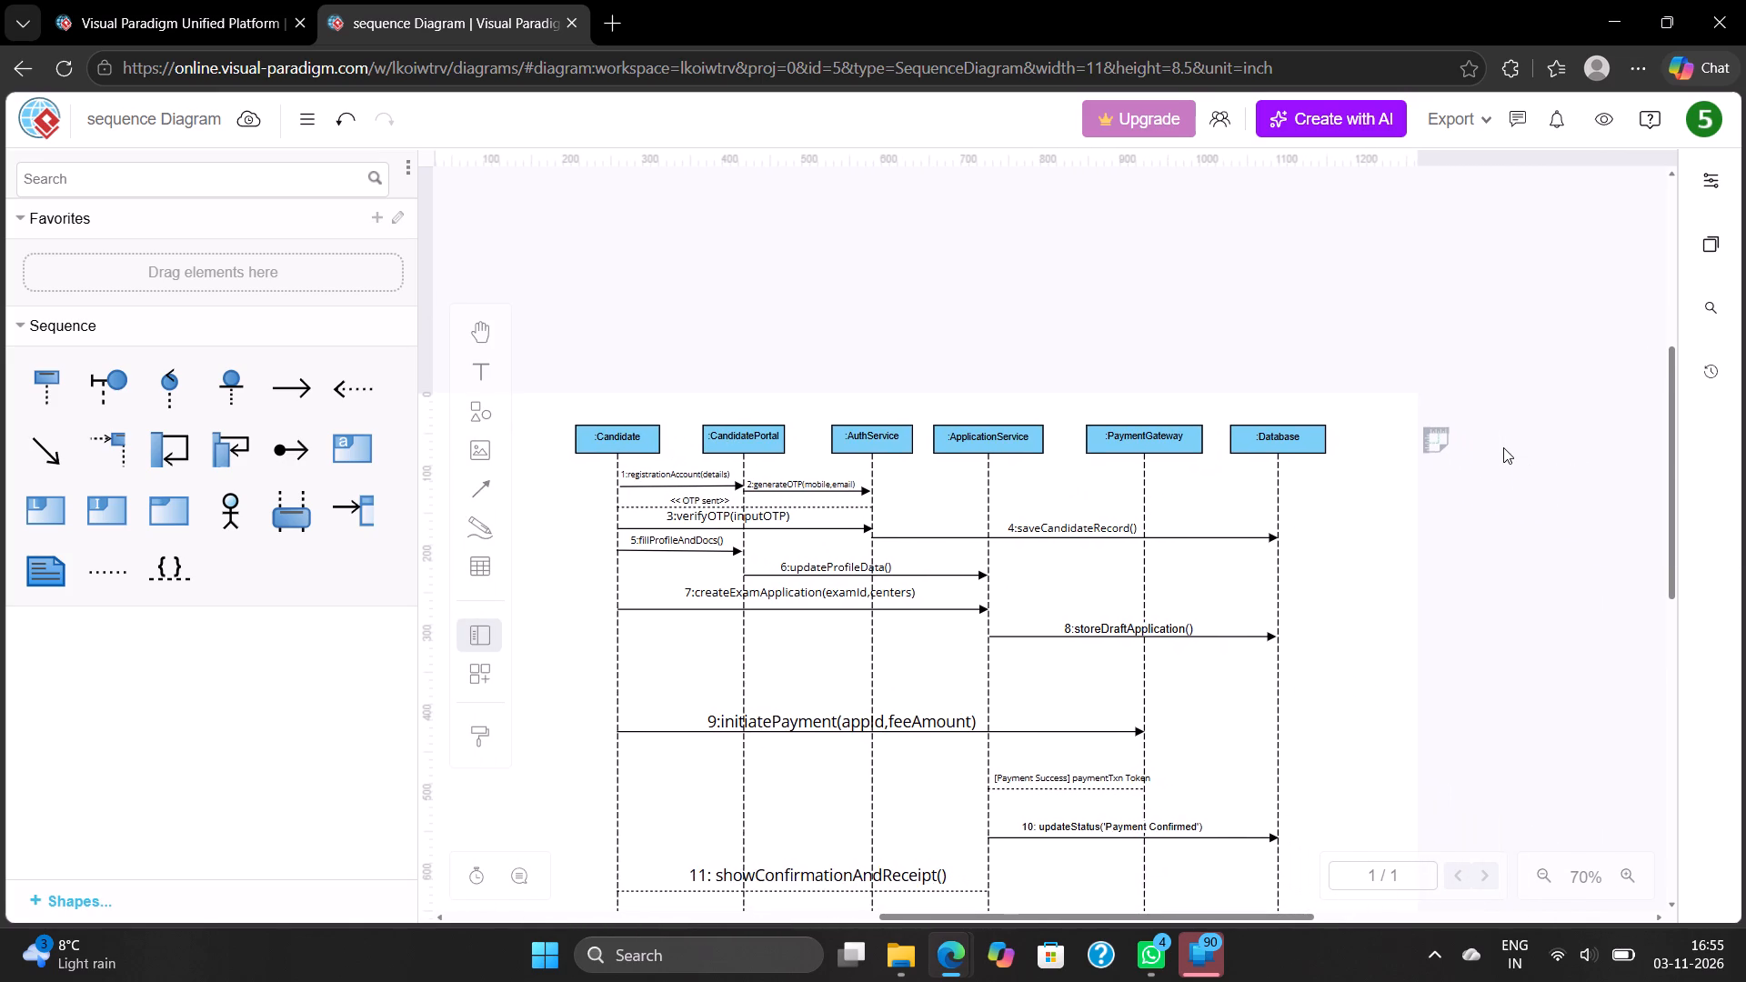
scroll(1503, 447, "down", 3)
left_click(1486, 119)
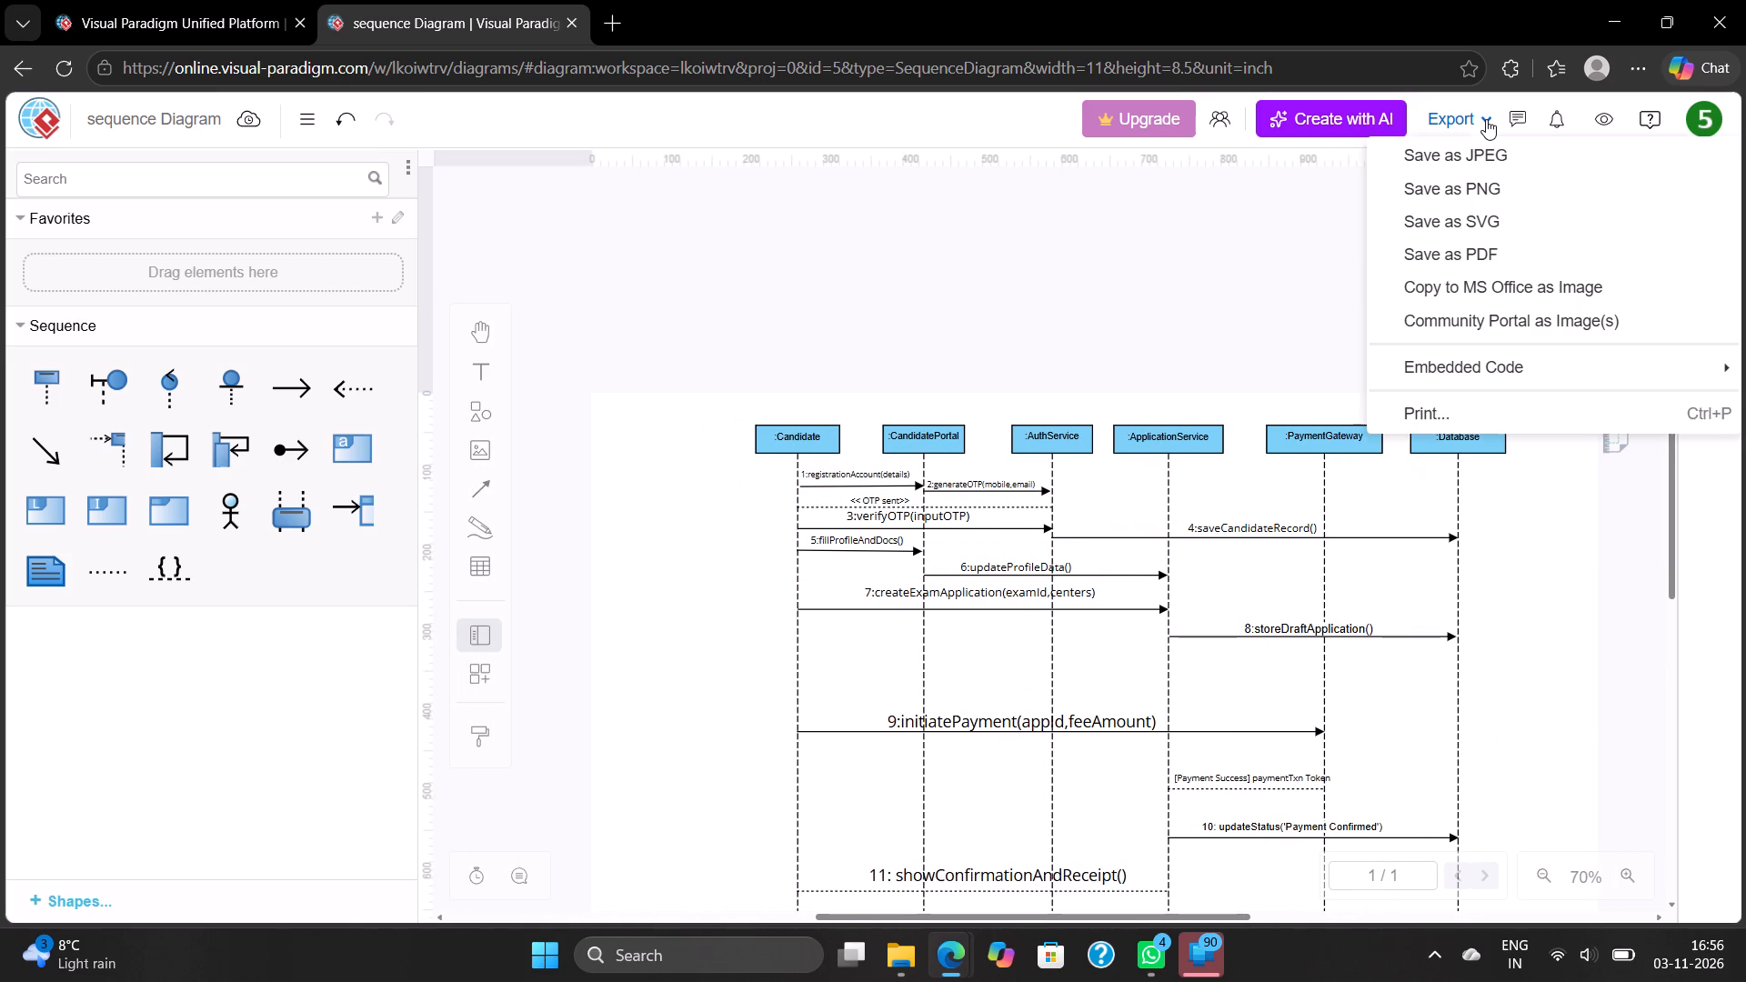
left_click(1470, 262)
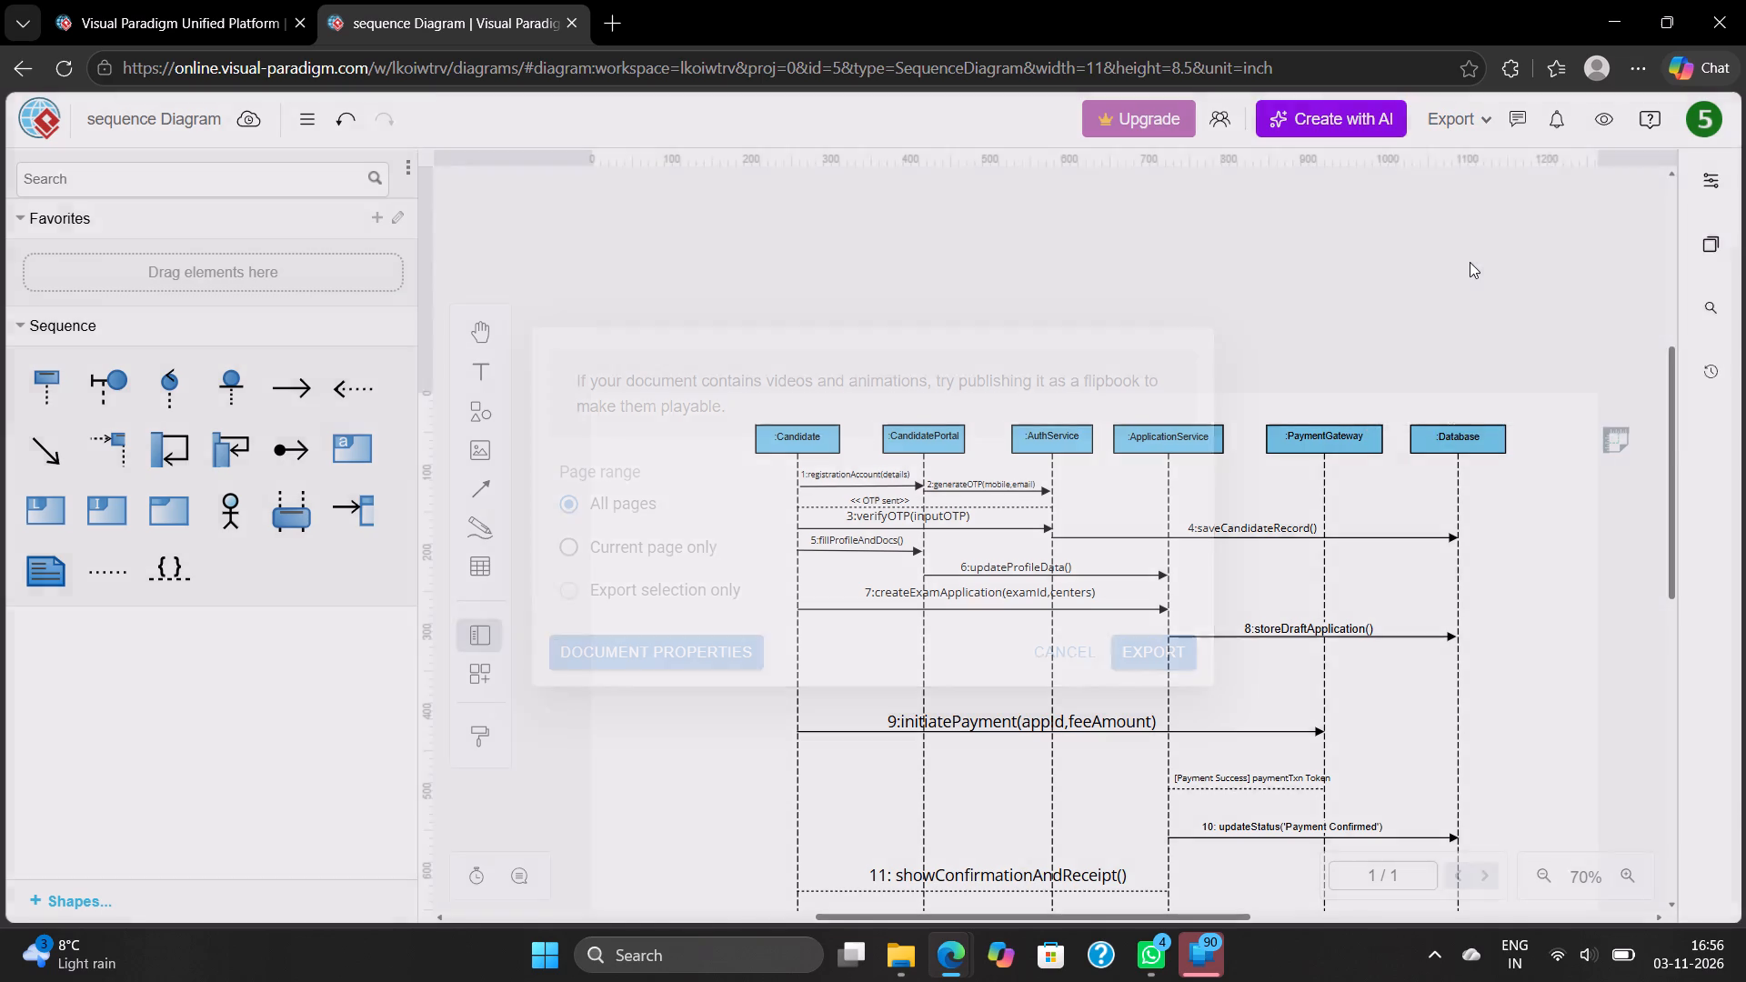
left_click(1156, 642)
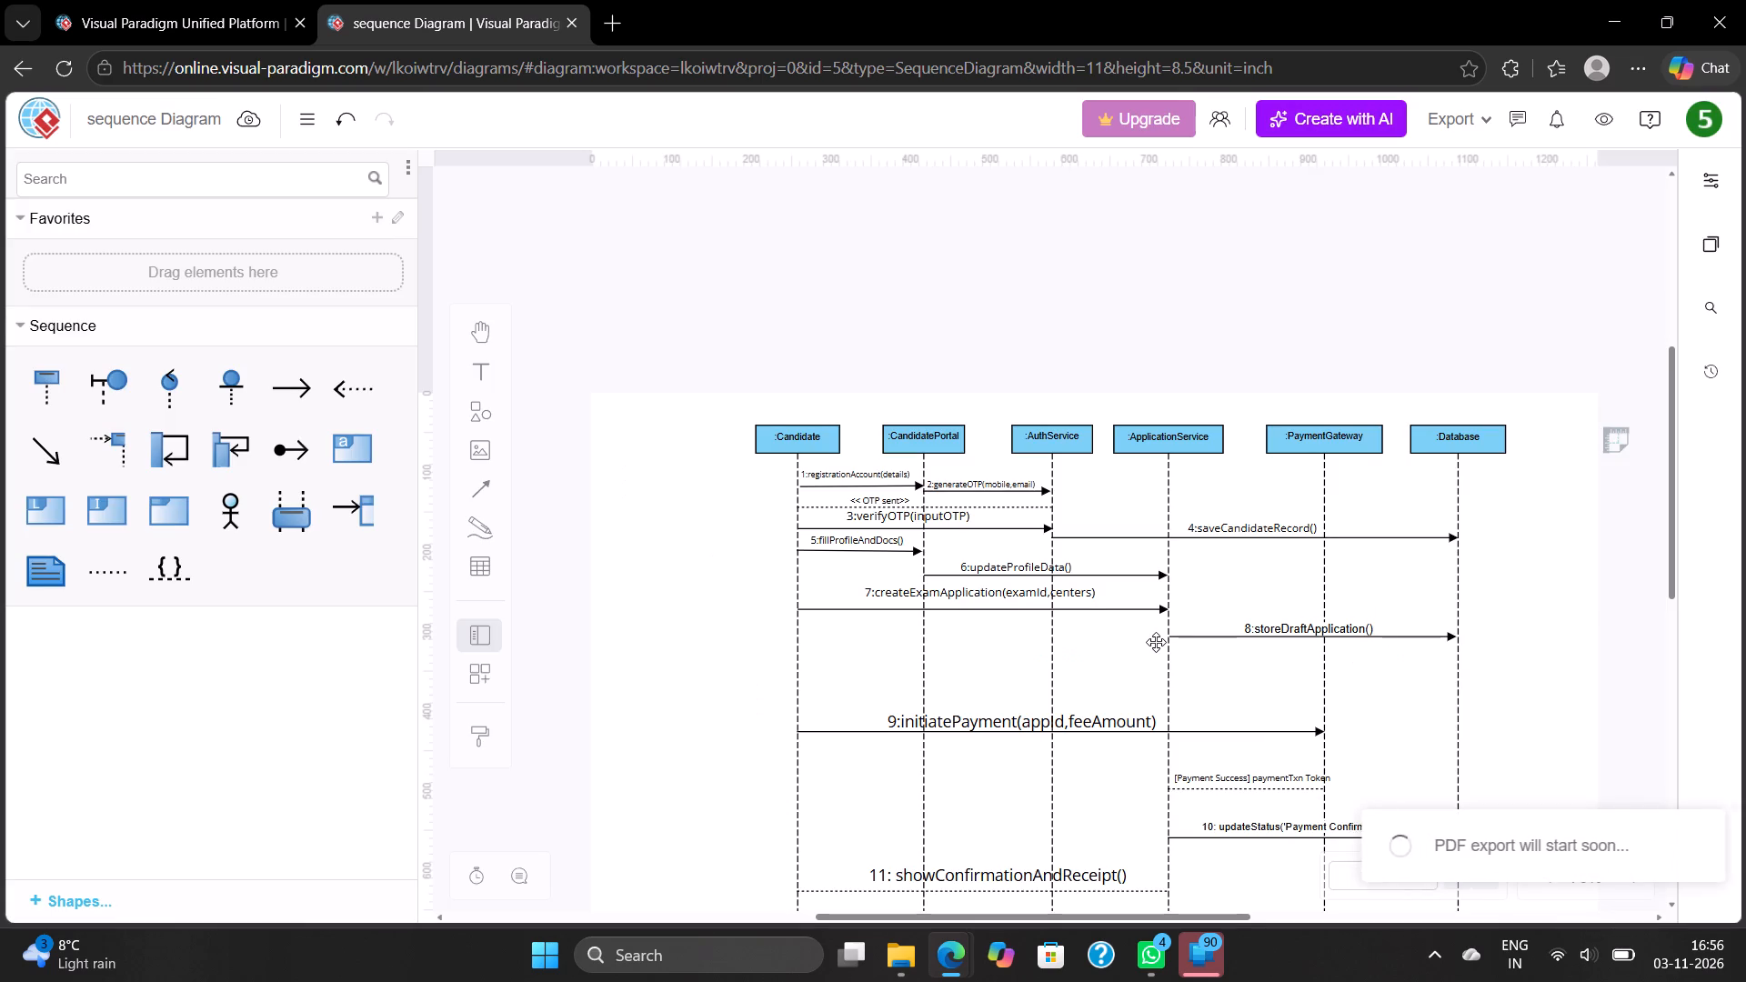
scroll(1307, 646, "down", 1)
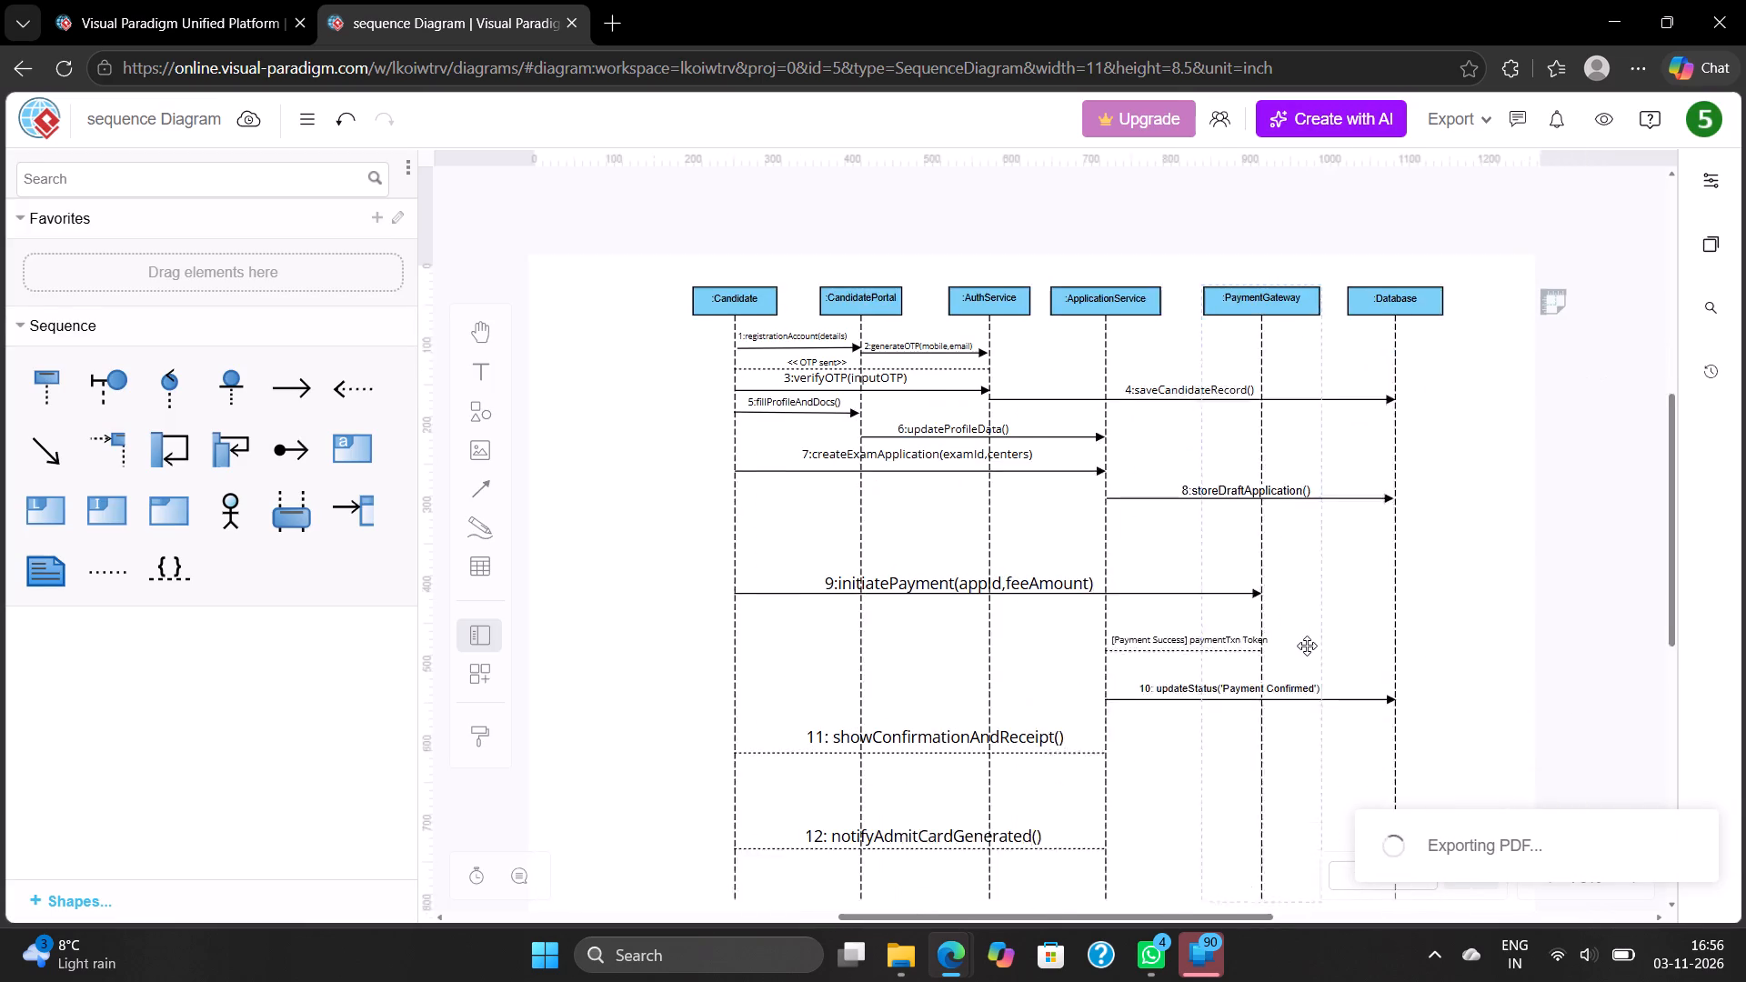
scroll(1307, 646, "down", 1)
scroll(1307, 646, "up", 2)
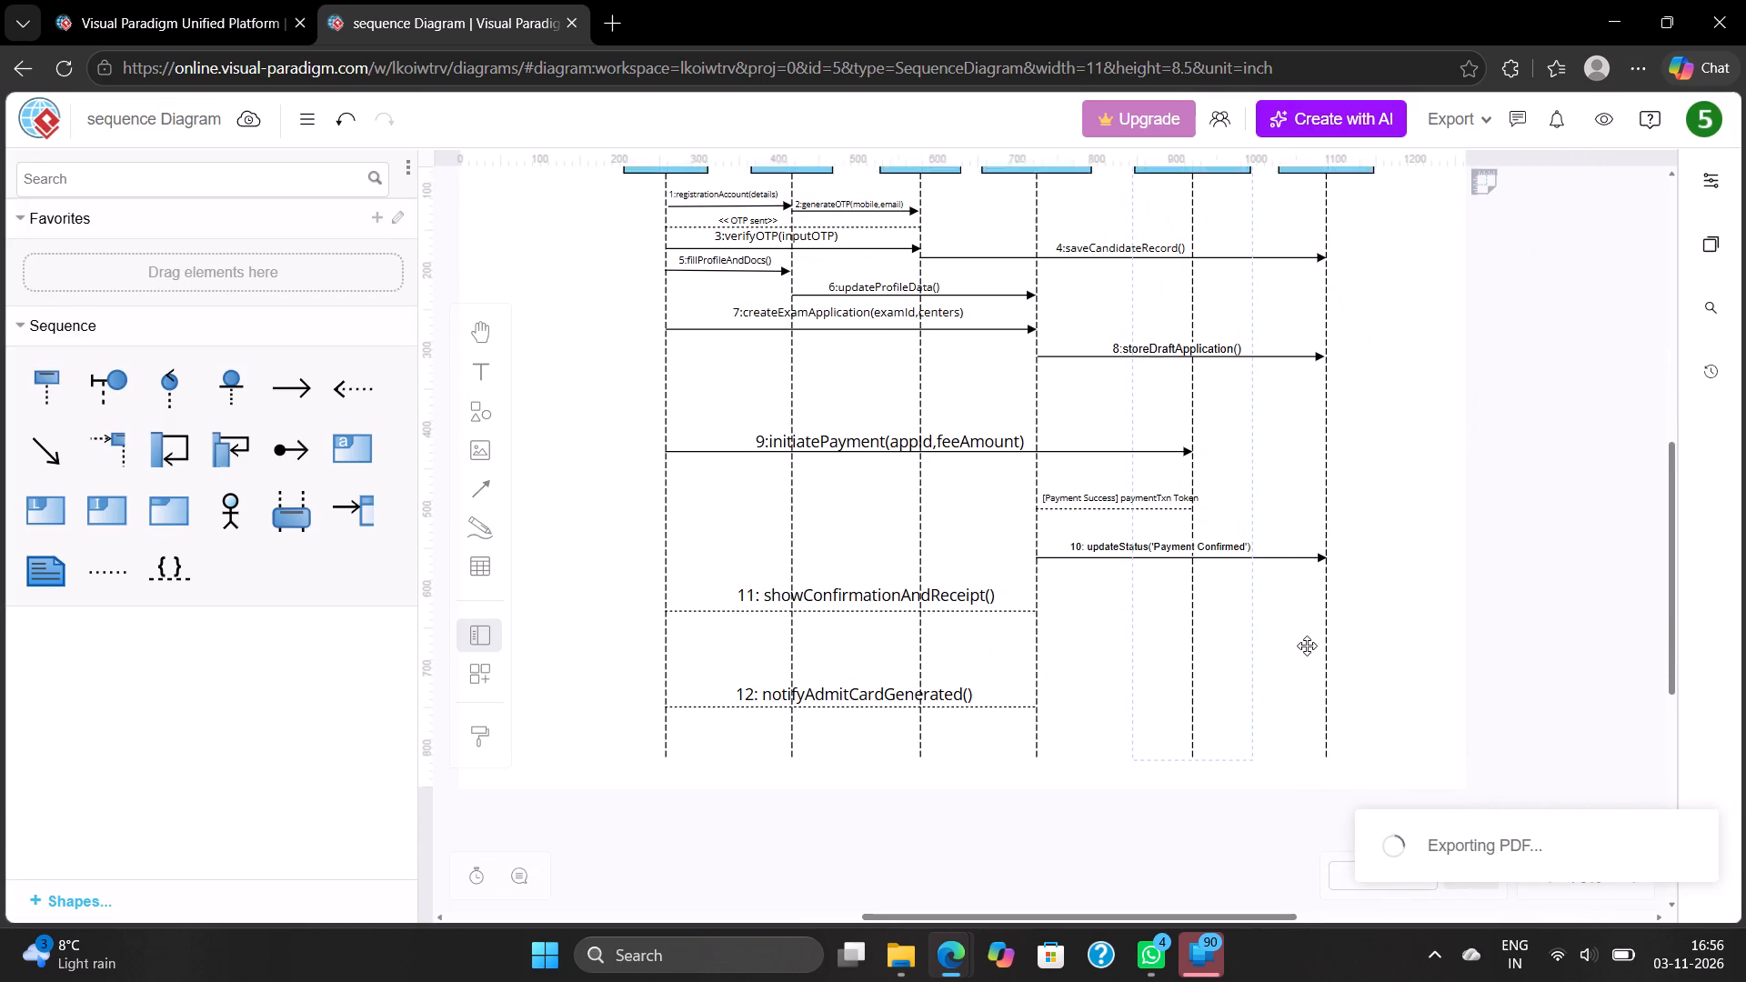
scroll(1307, 646, "up", 1)
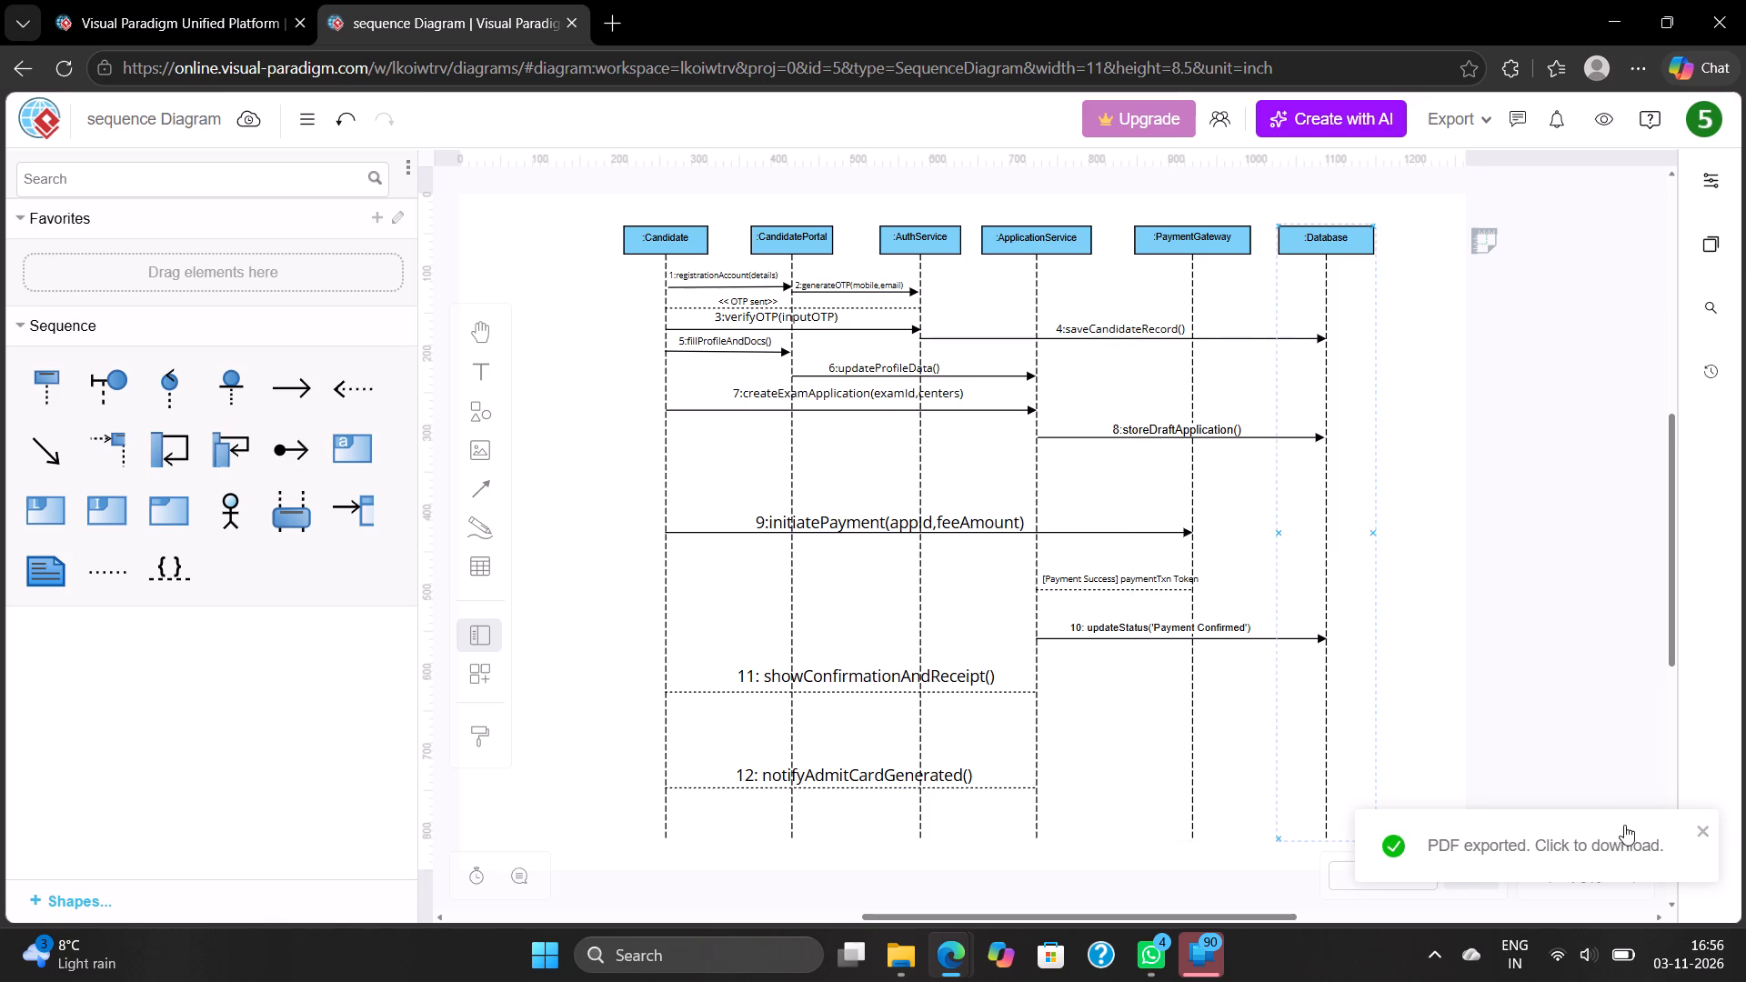
left_click(1614, 840)
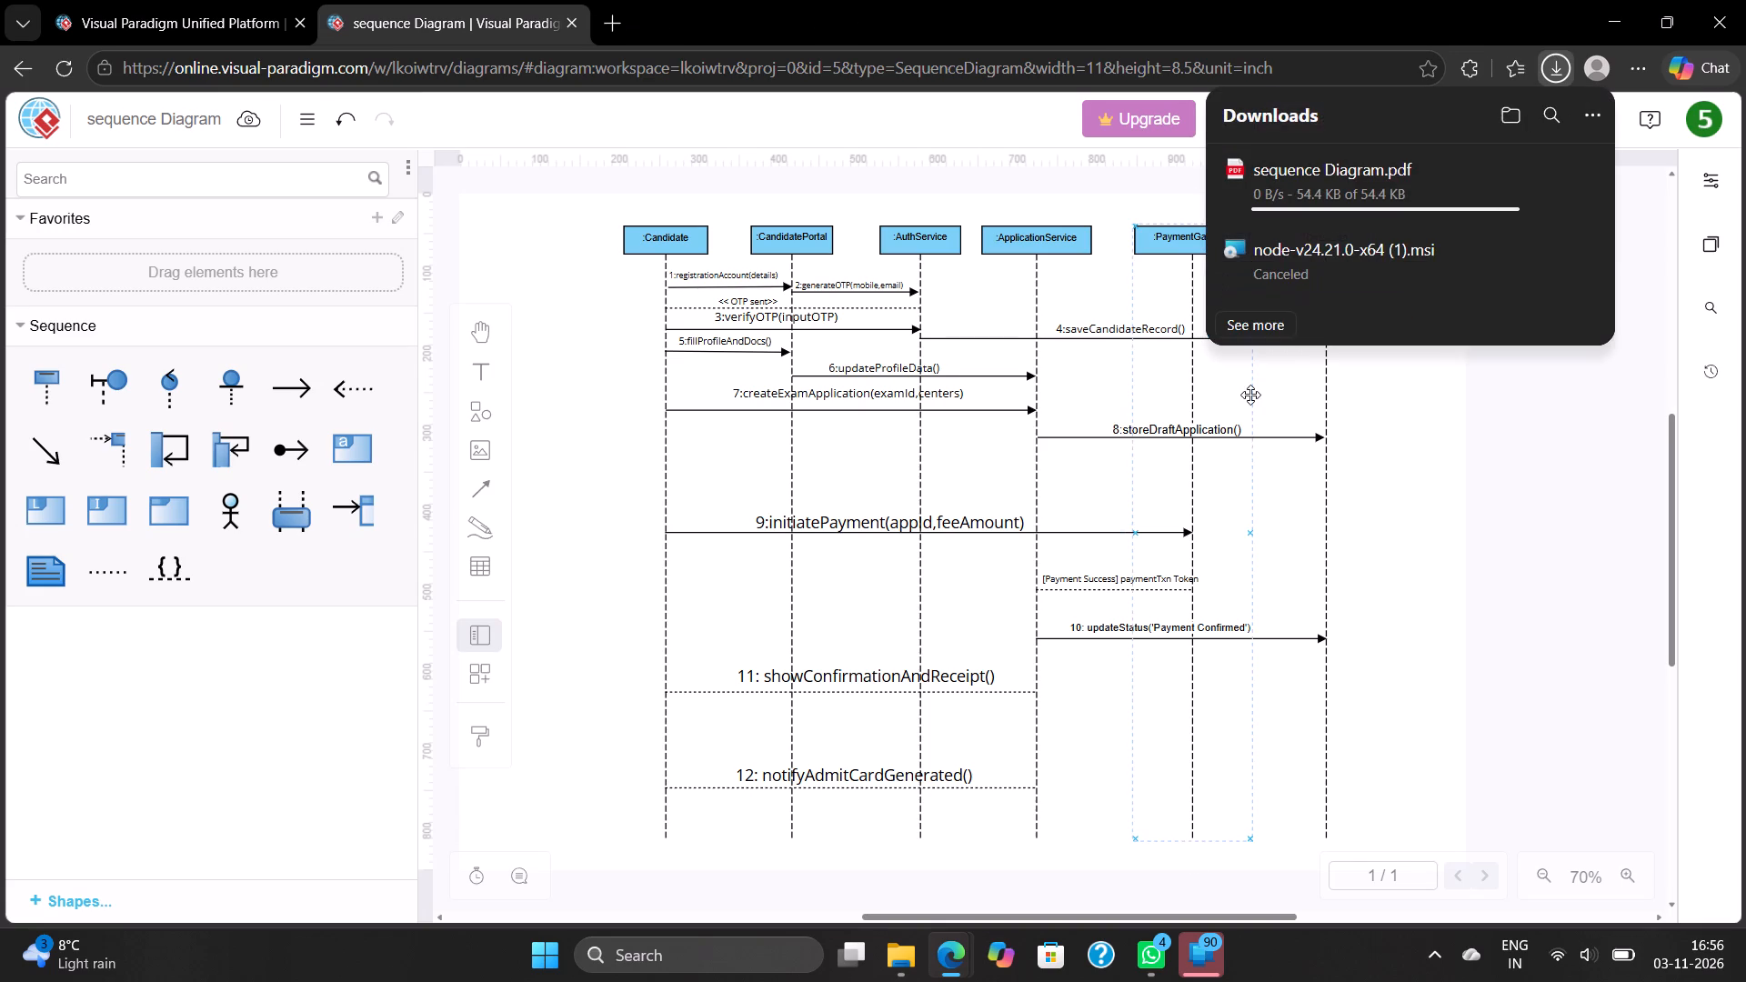
Open the downloaded sequence Diagram.pdf and examine the page from the lifeline headers down to message 12.
left_click(1280, 187)
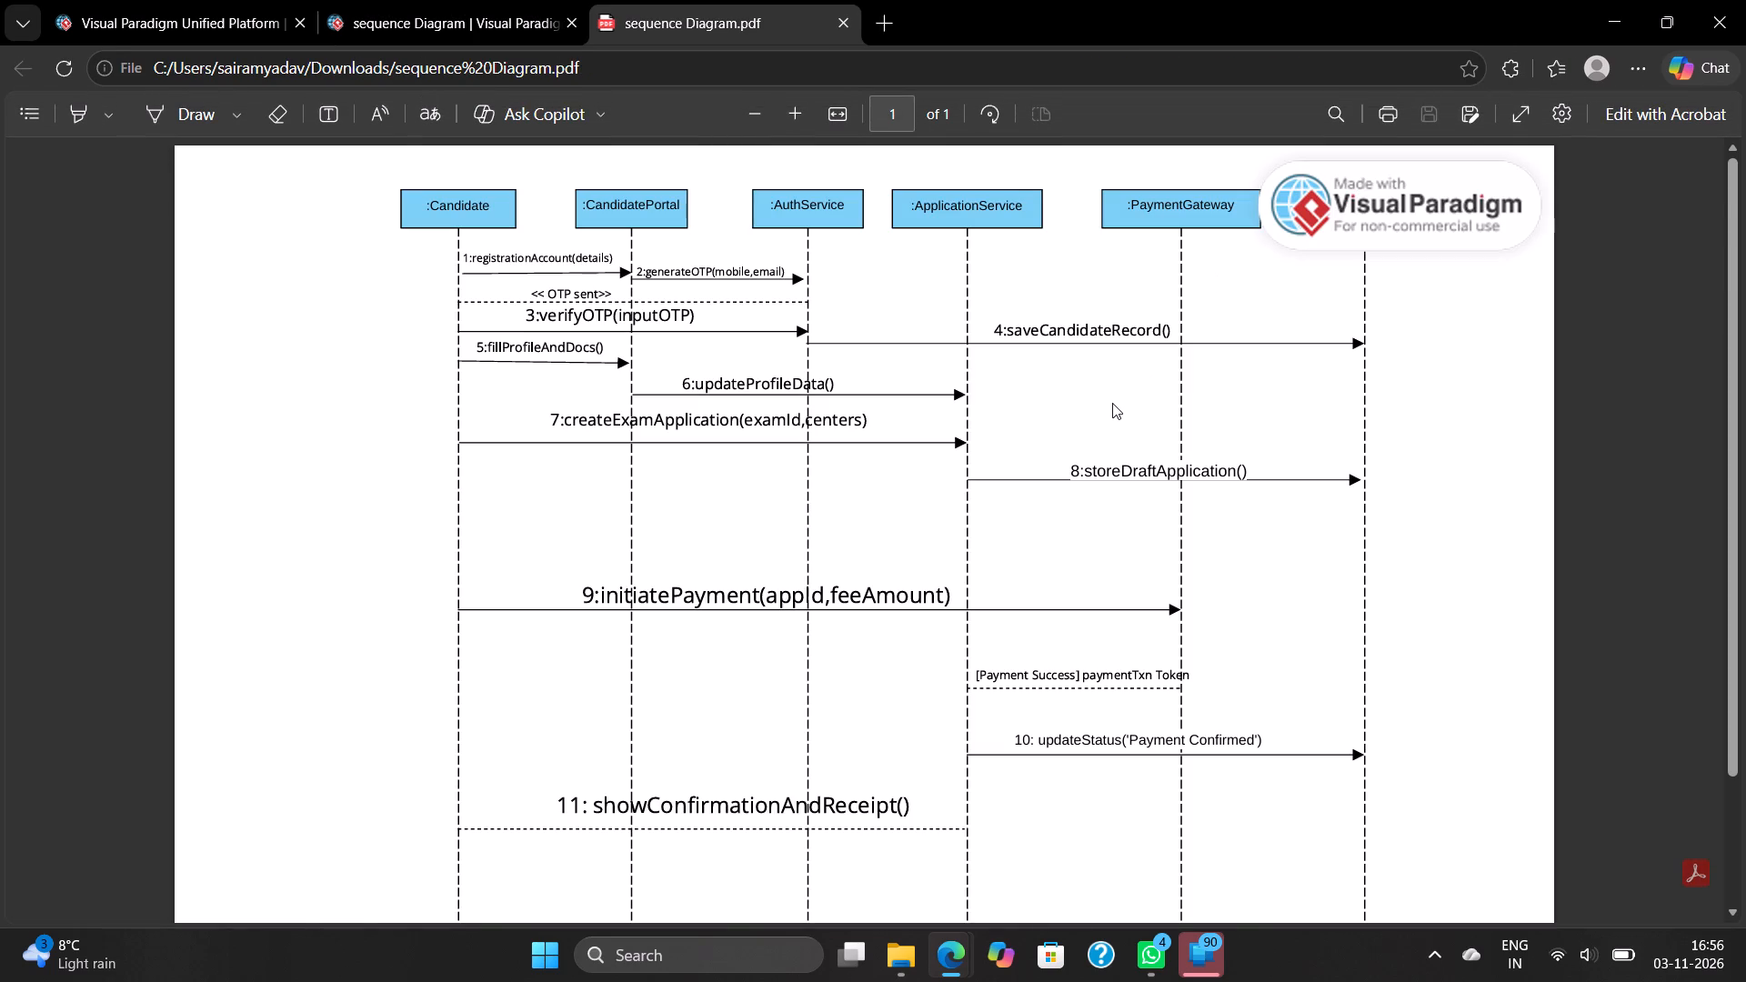
scroll(1112, 403, "up", 1)
scroll(1112, 403, "down", 1)
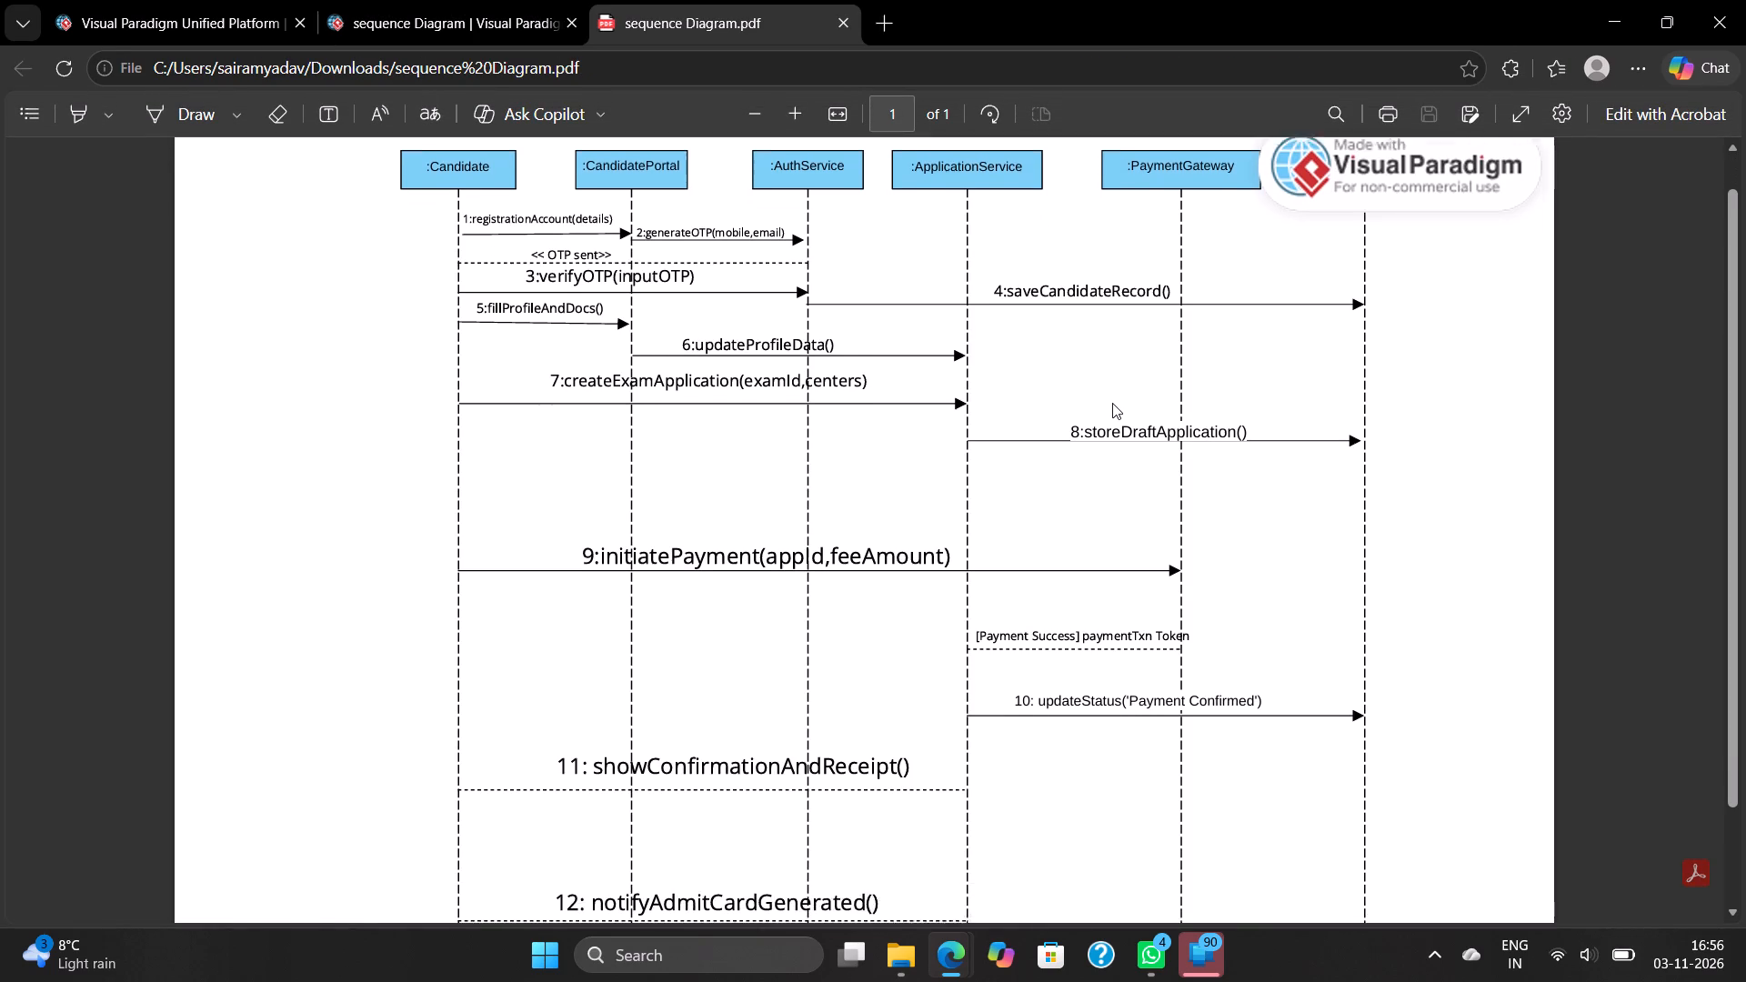
scroll(1112, 403, "down", 3)
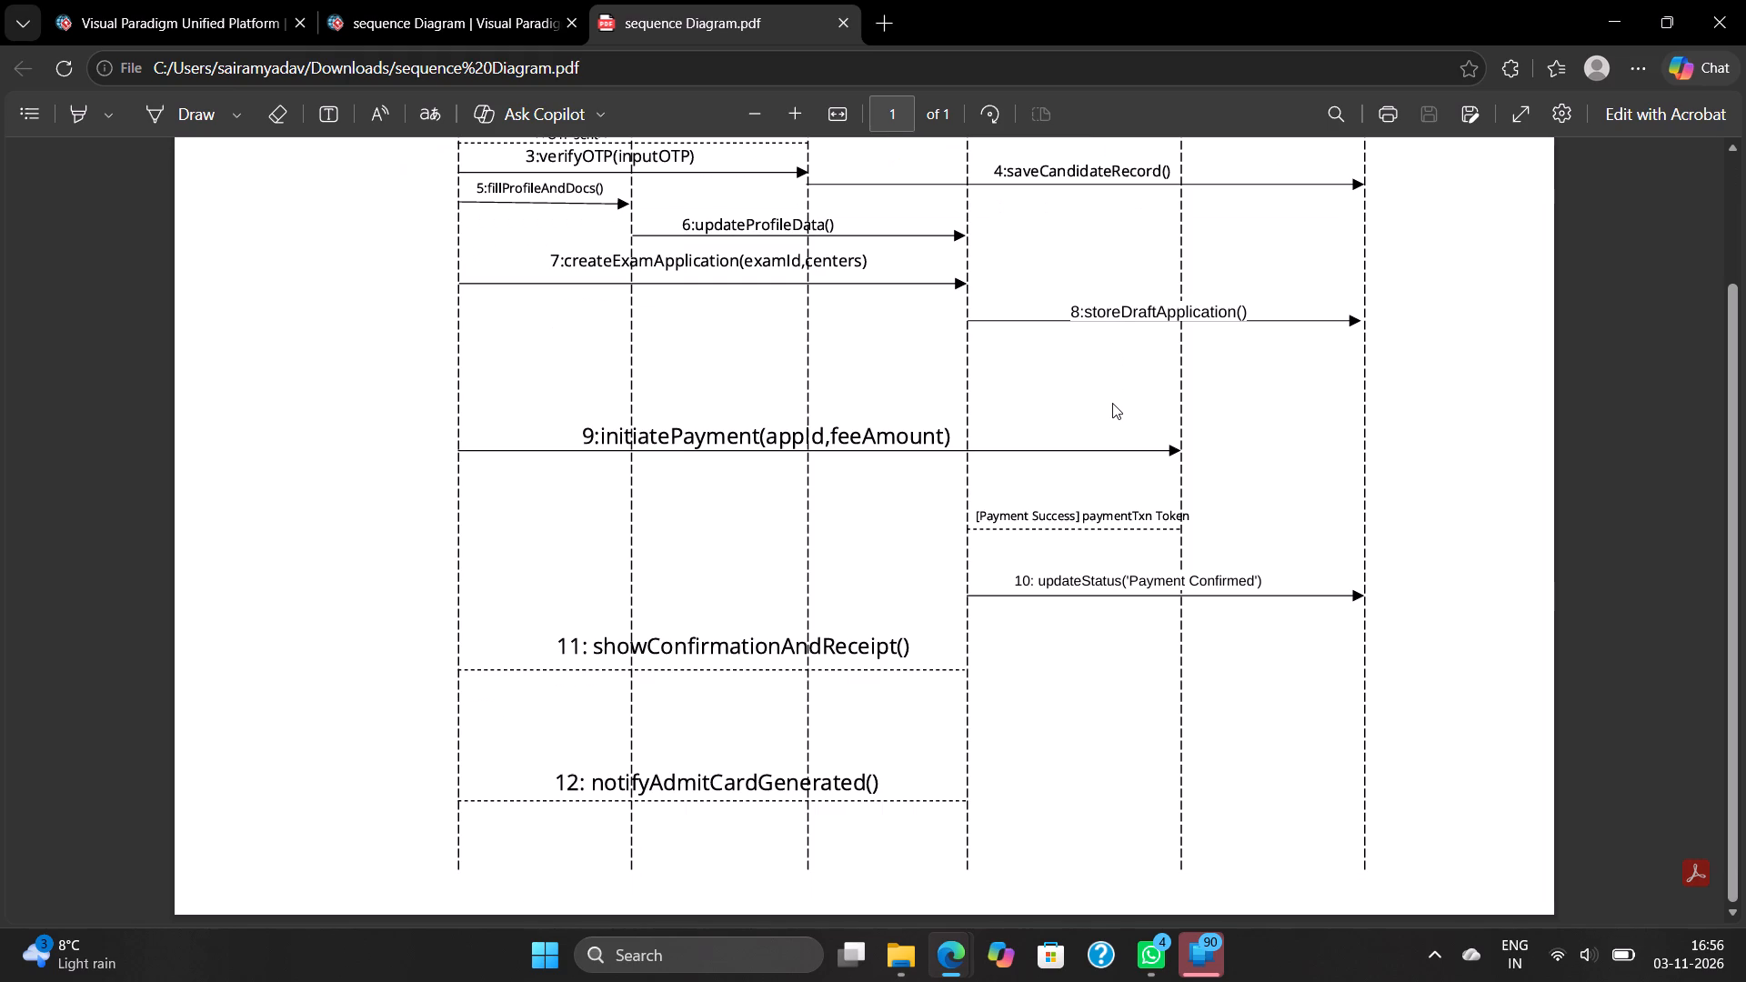
scroll(1112, 403, "down", 1)
scroll(1112, 403, "up", 4)
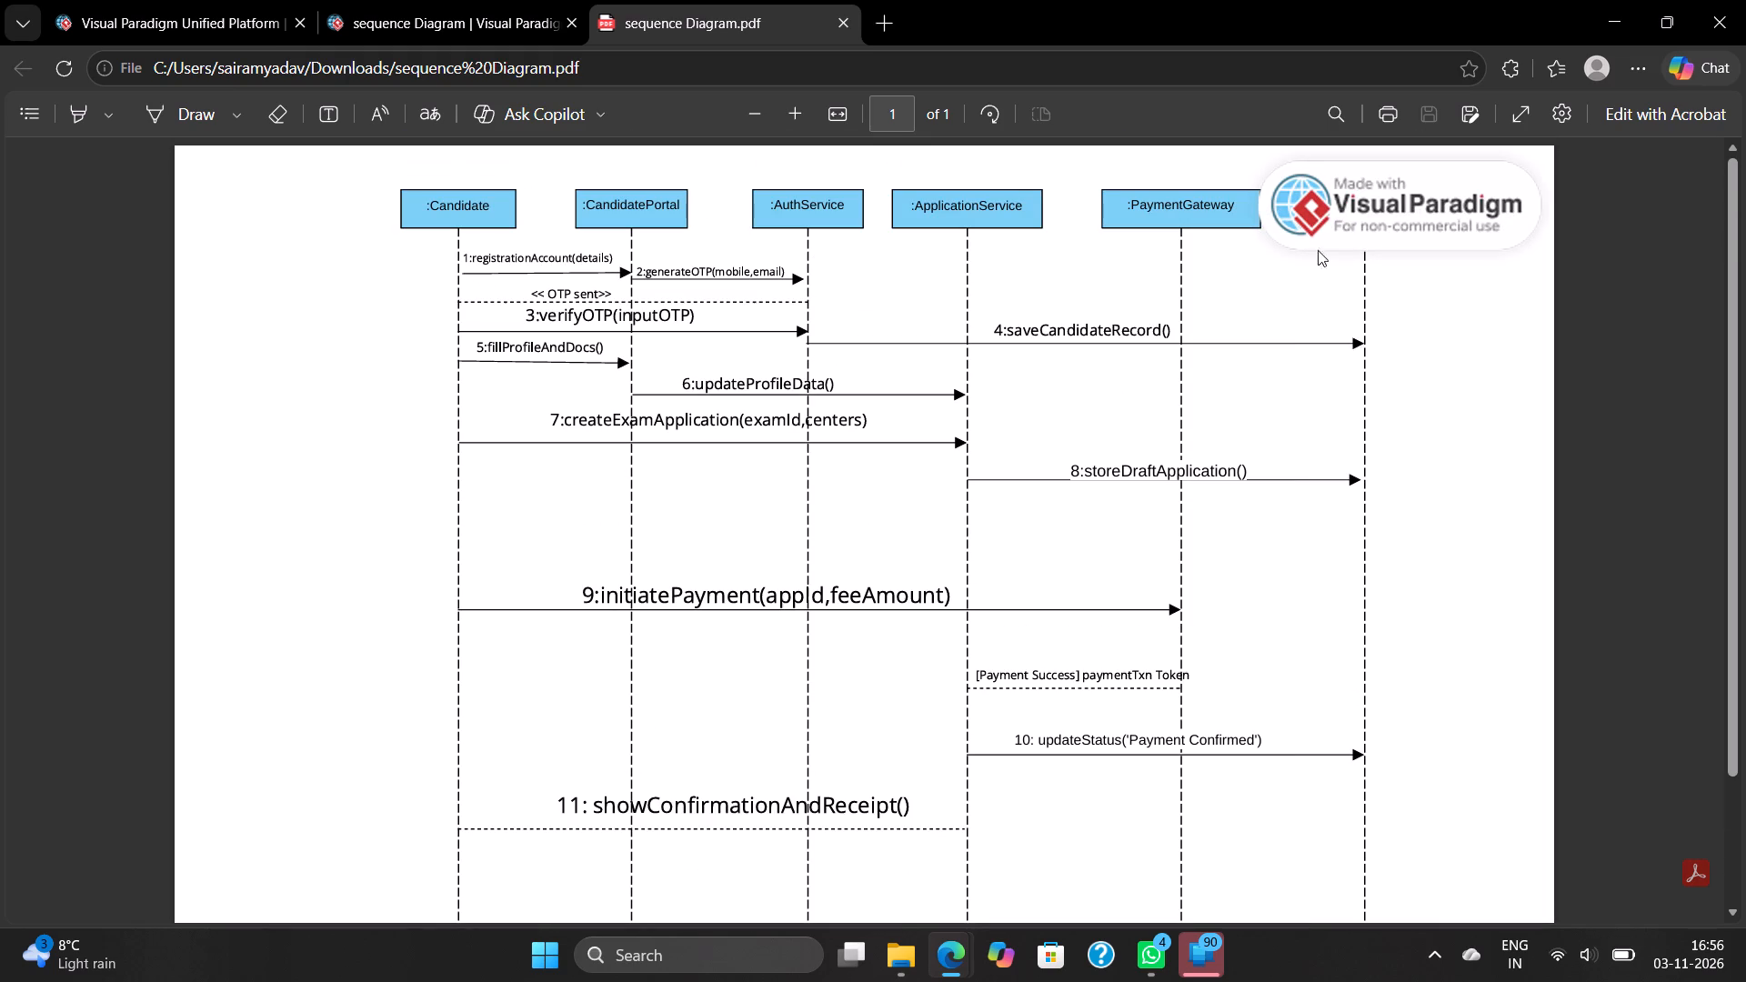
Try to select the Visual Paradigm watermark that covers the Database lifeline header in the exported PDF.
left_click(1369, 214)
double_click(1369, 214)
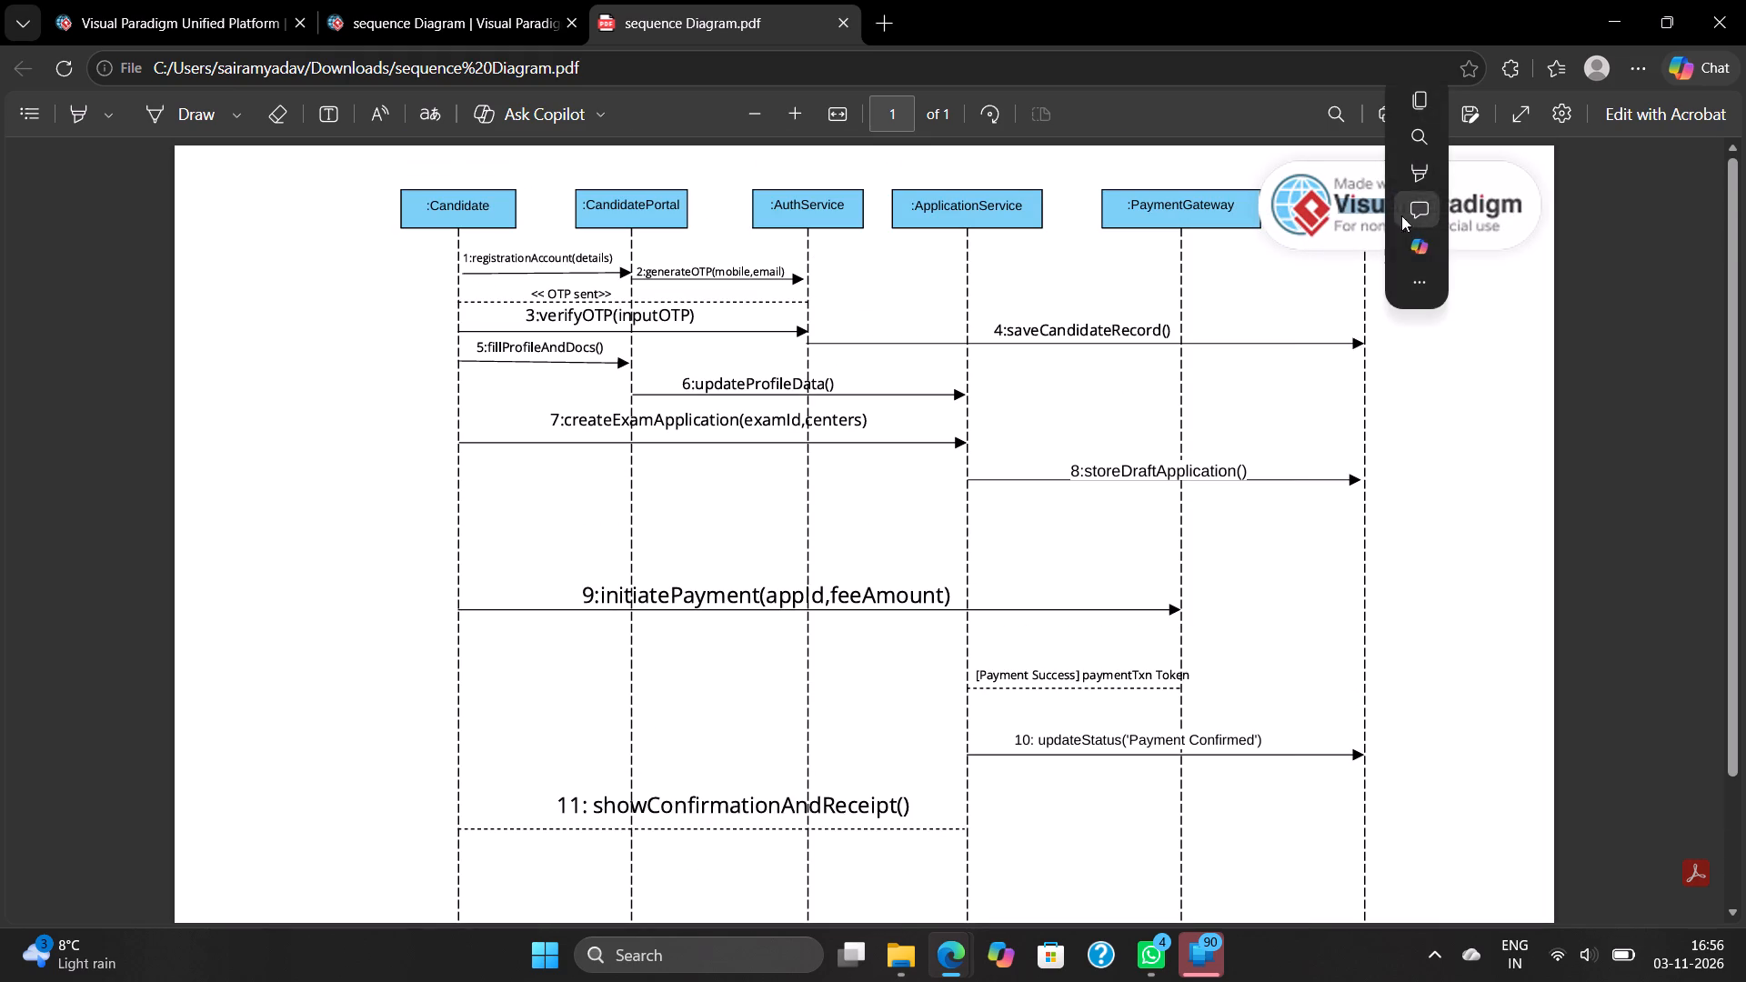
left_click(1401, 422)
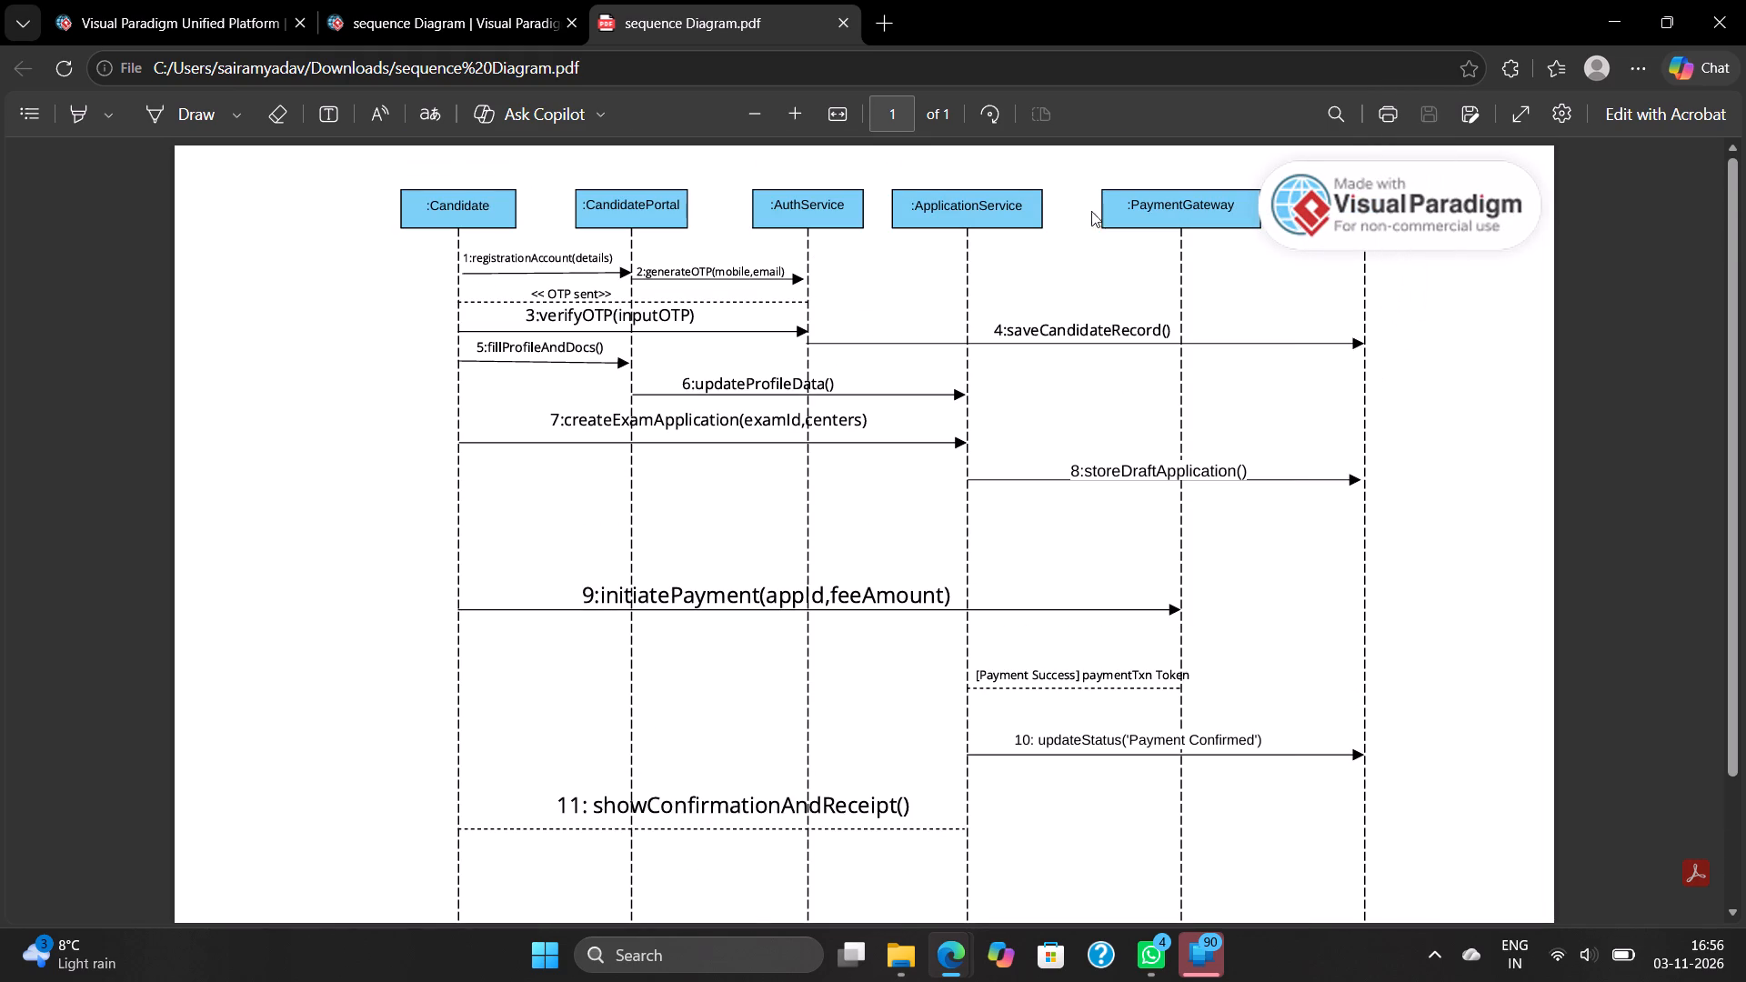
Back in the sequence diagram, widen the page rightward to about 1460 on the ruler, leaving more space beyond the Database lifeline.
left_click(452, 14)
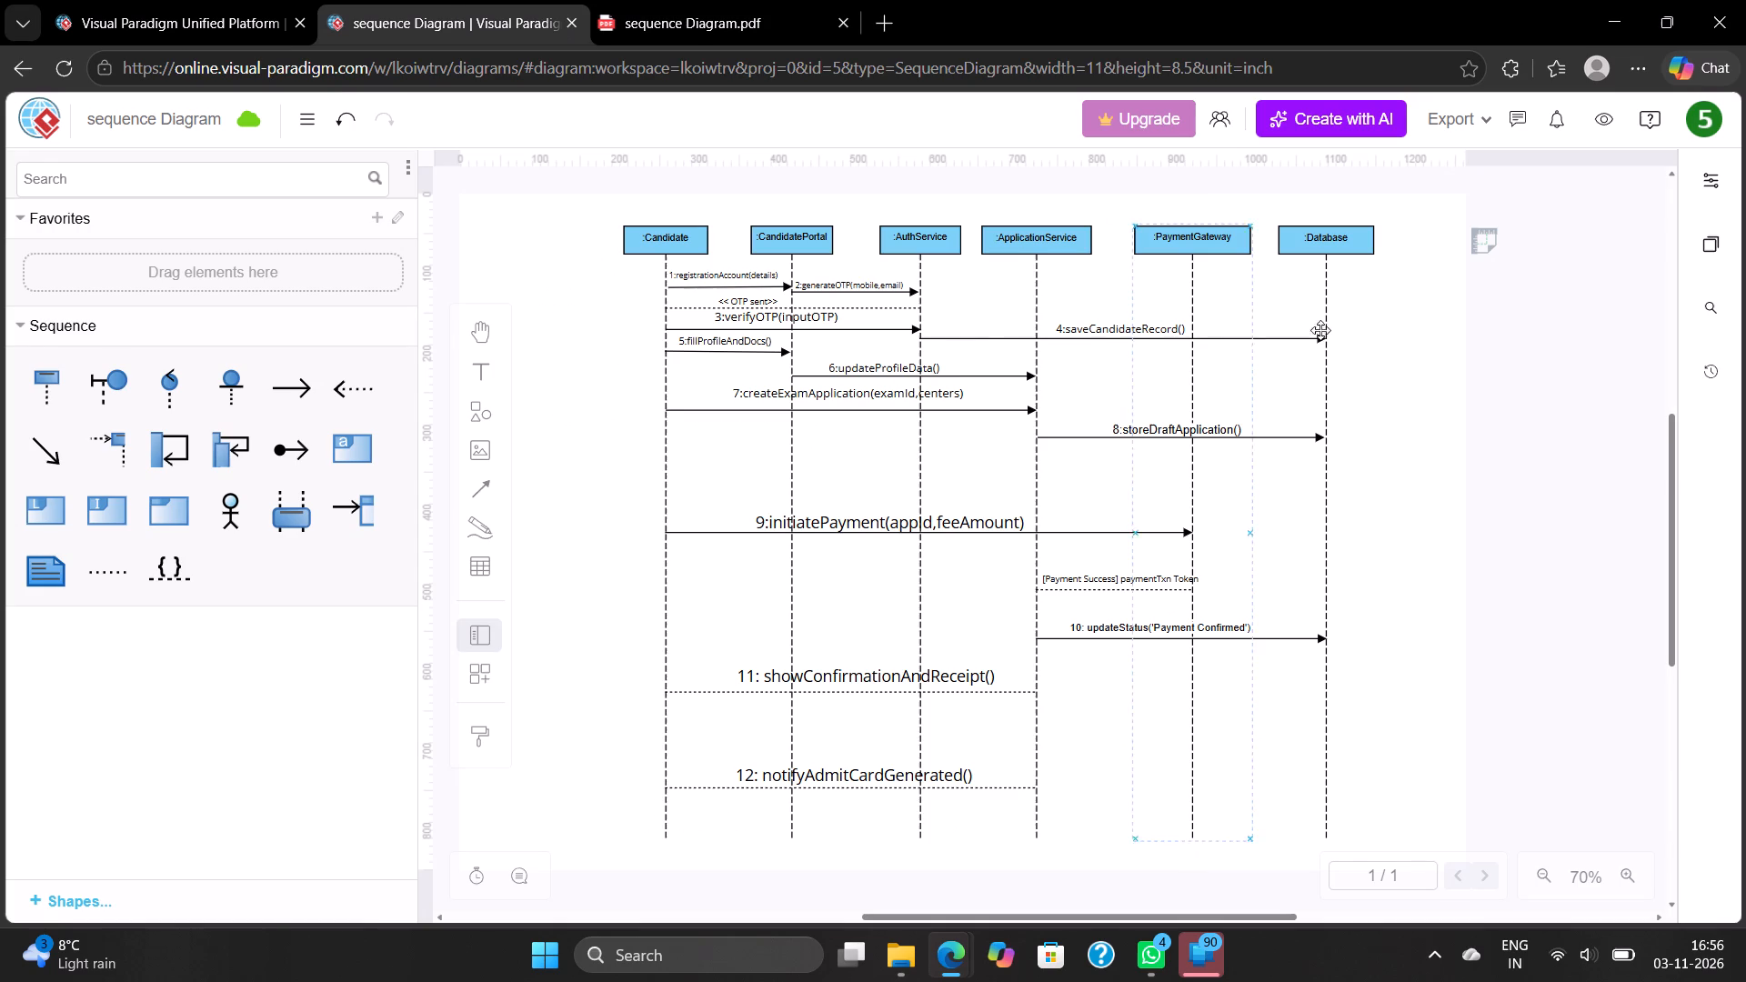
left_click(1480, 251)
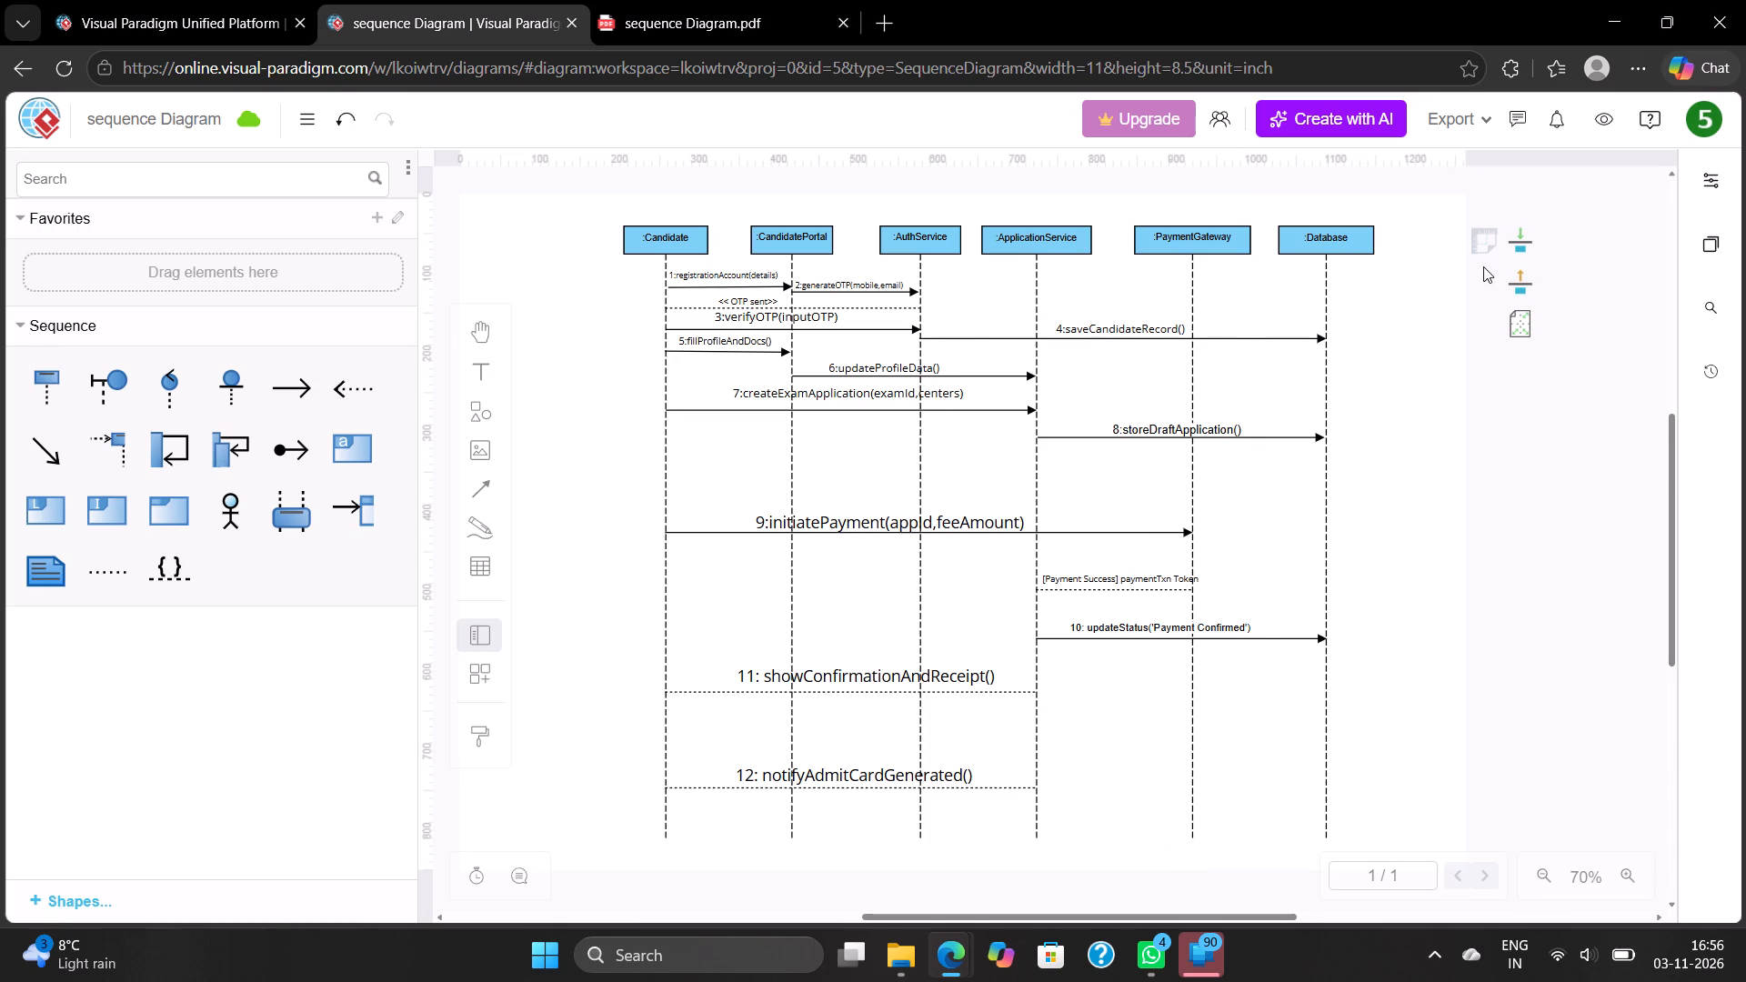
left_click(1509, 317)
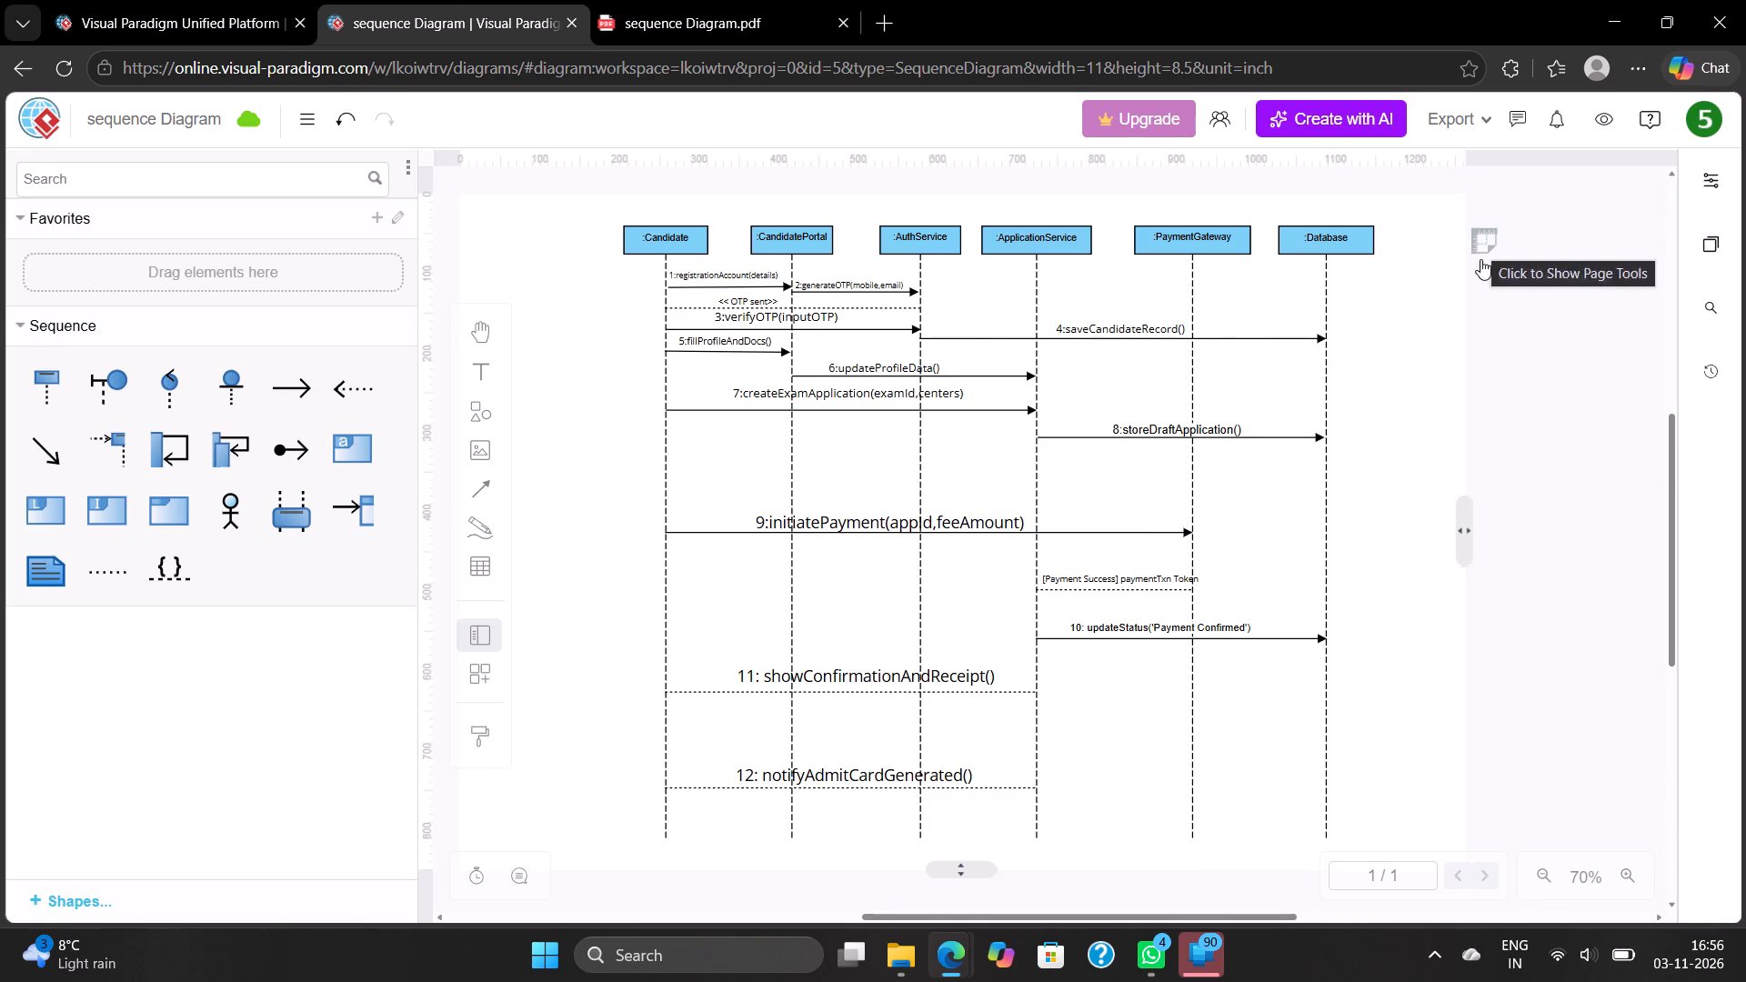
left_click_drag(1469, 533, 1536, 525)
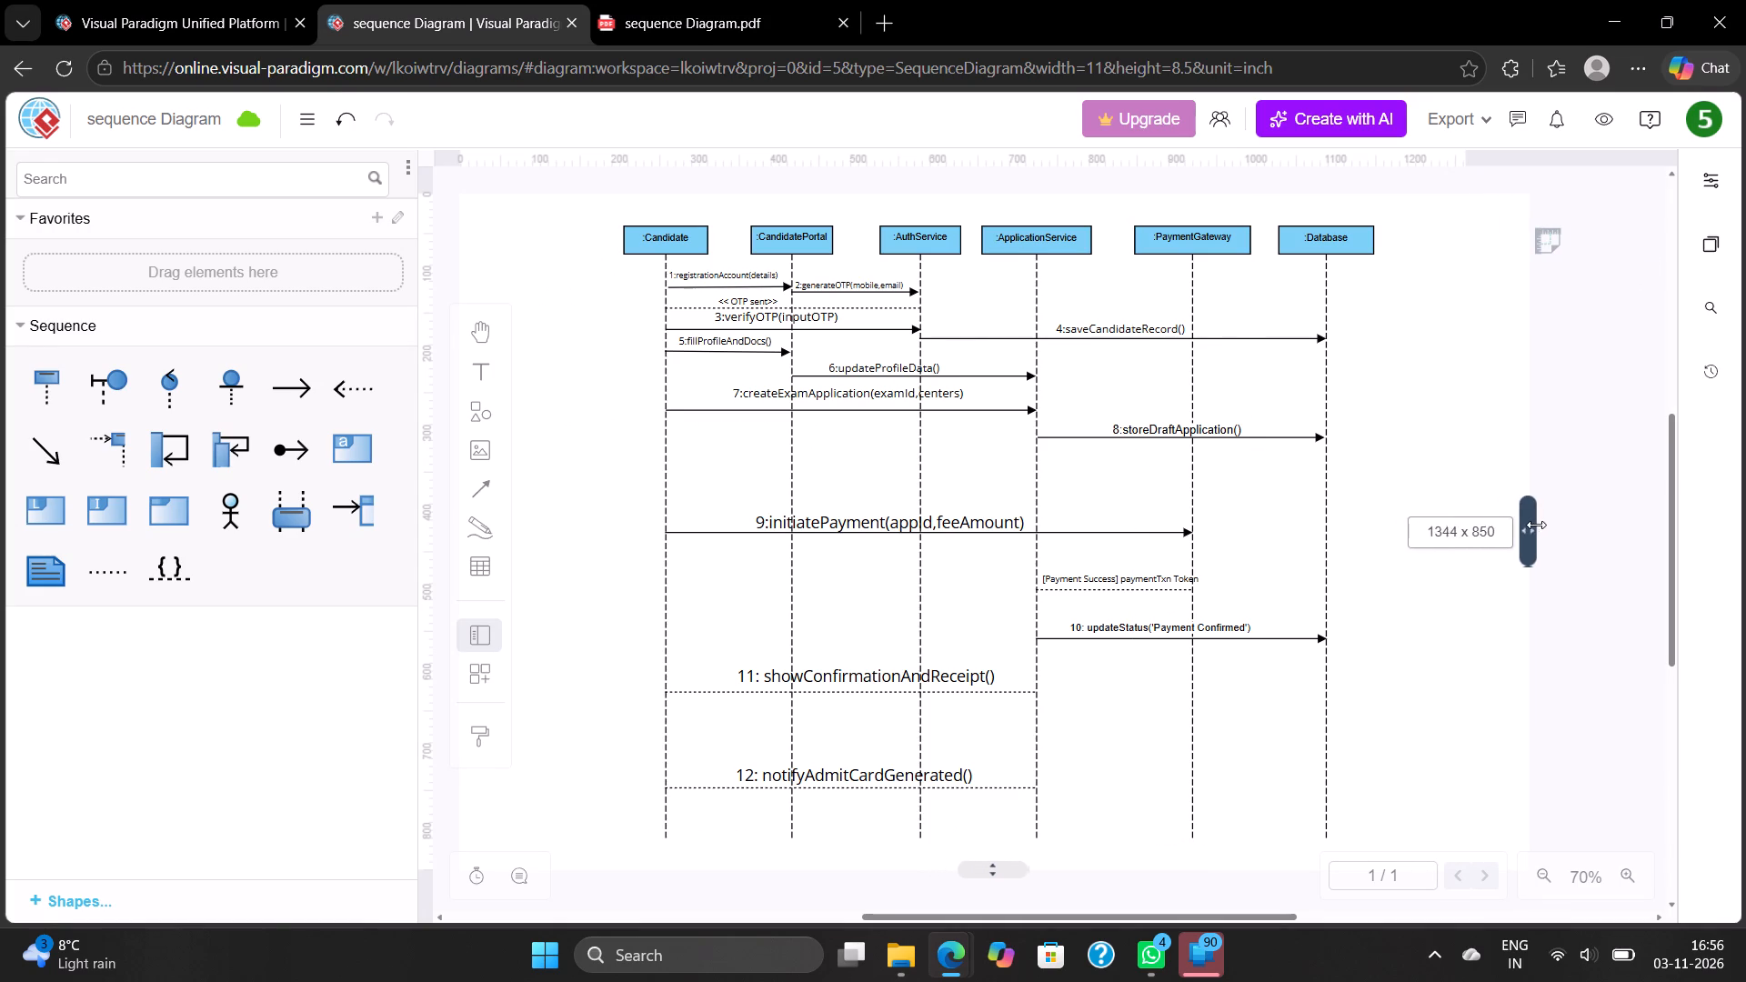
left_click_drag(1536, 525, 1627, 519)
left_click(1507, 477)
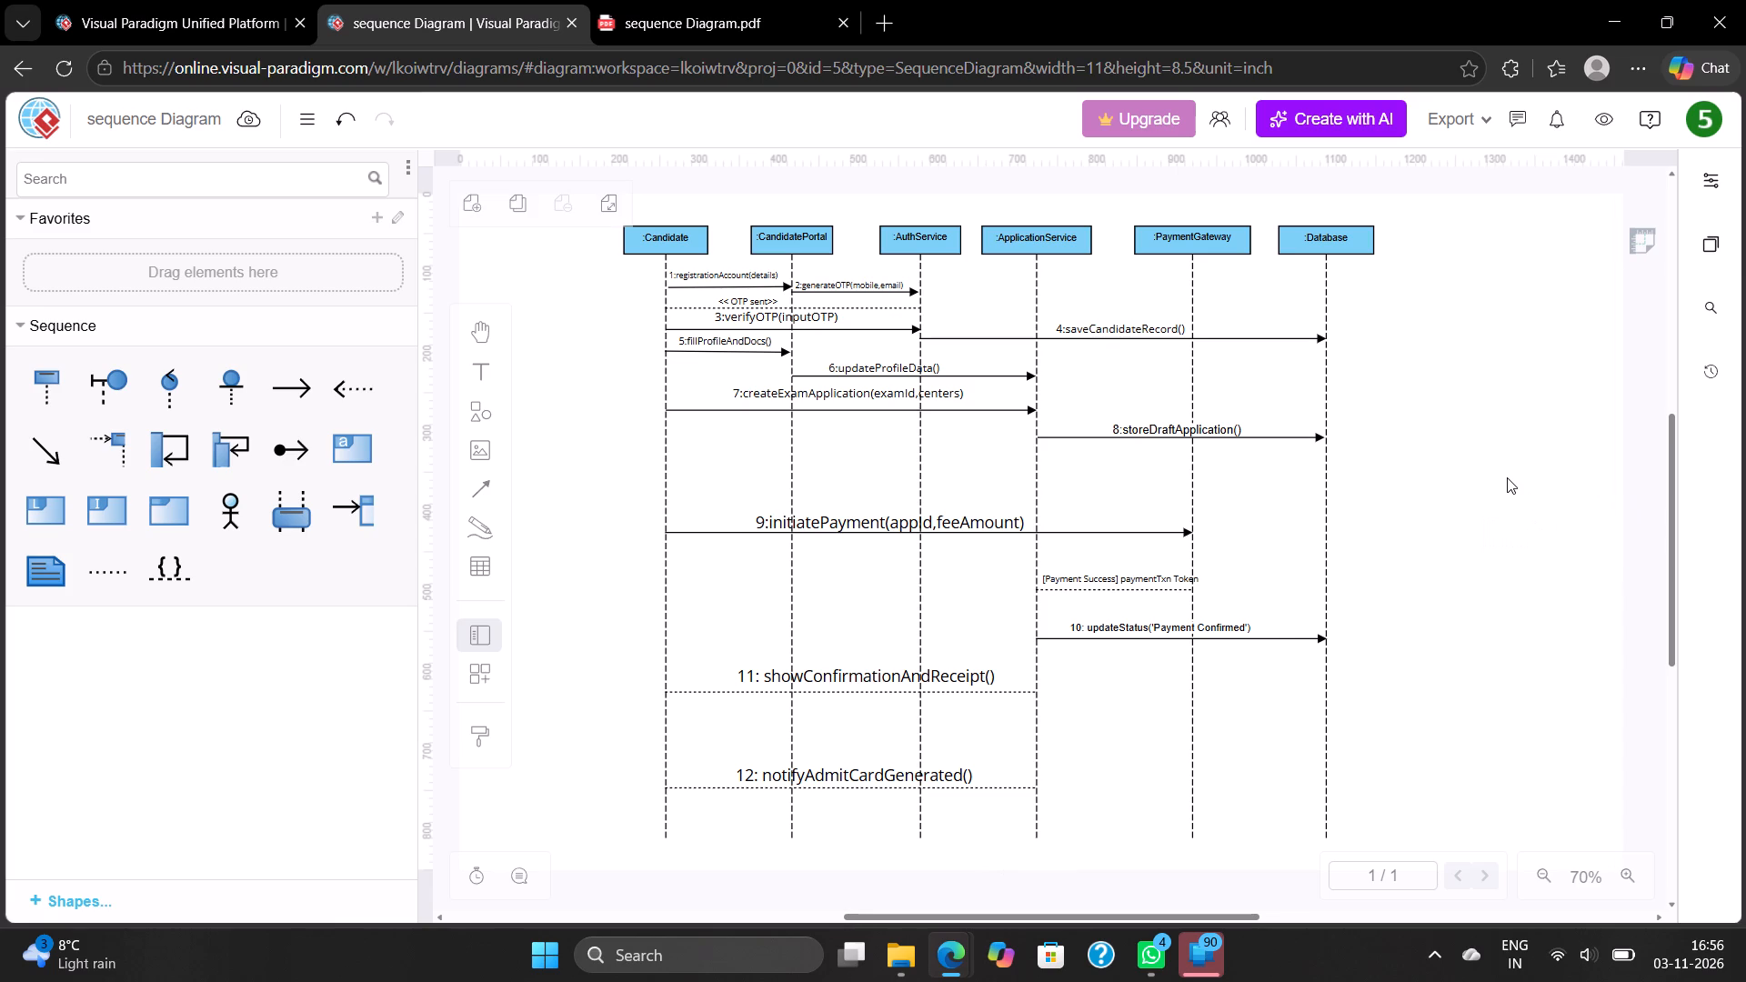
Export all pages of the widened sequence diagram as a PDF again and download the new file.
left_click(1471, 133)
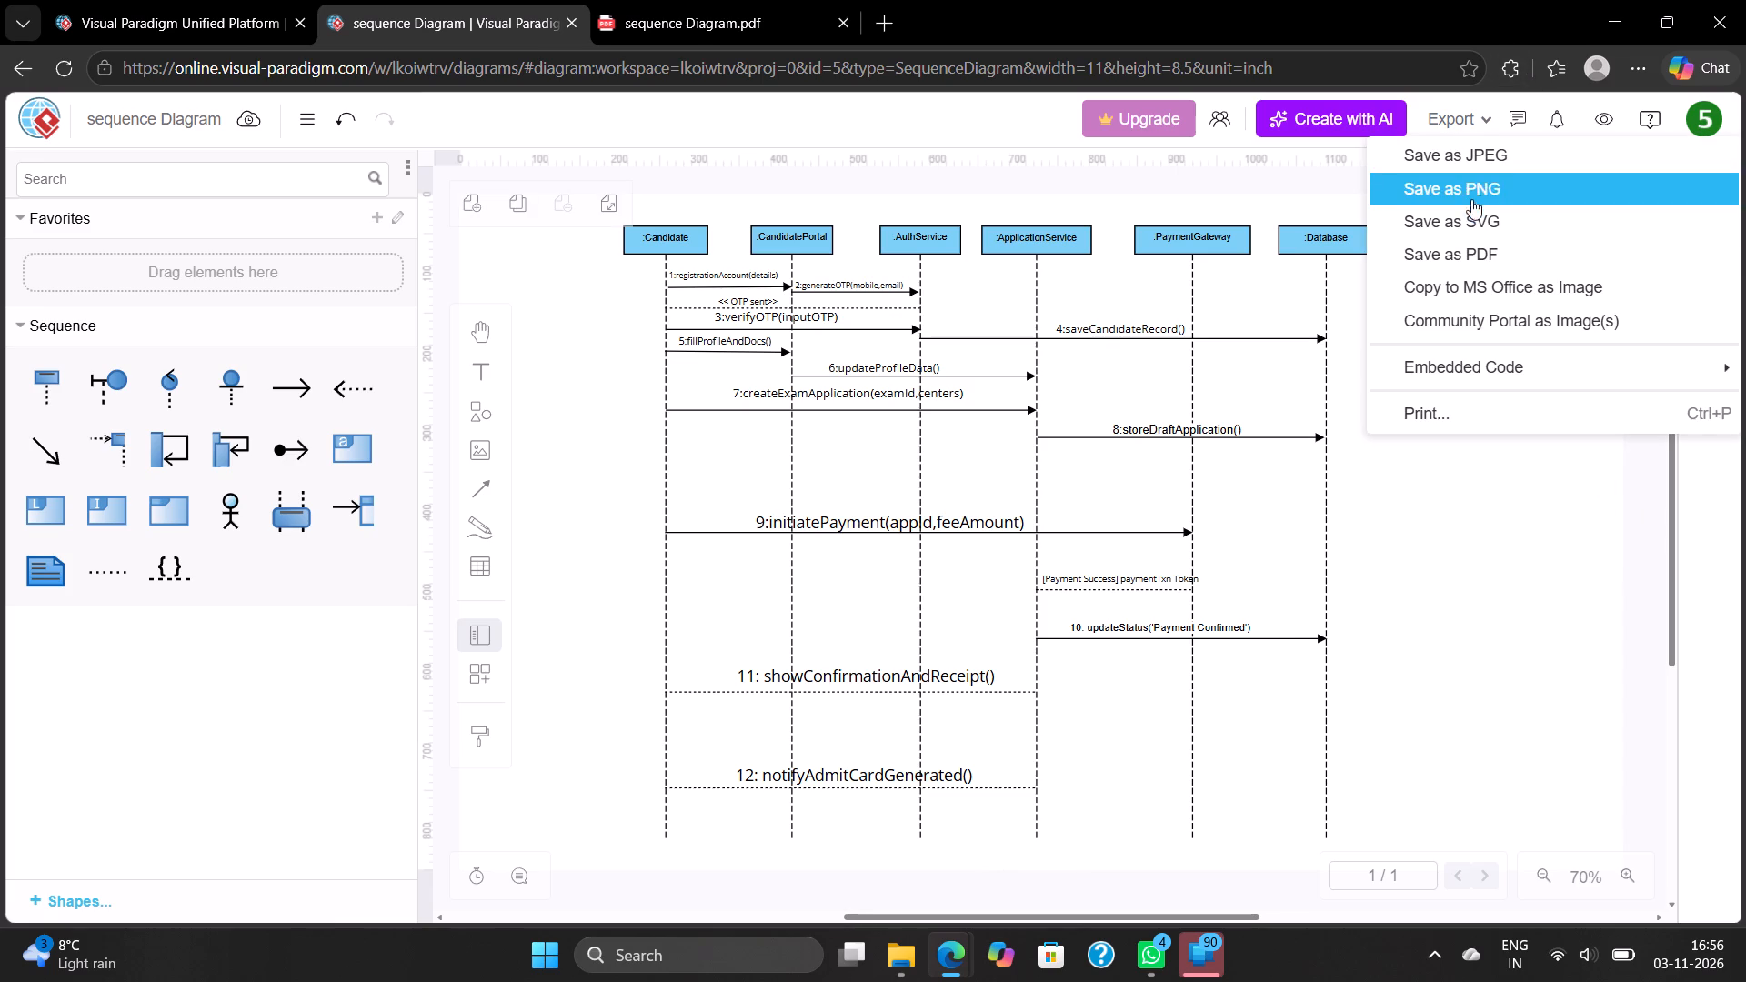
left_click(1473, 251)
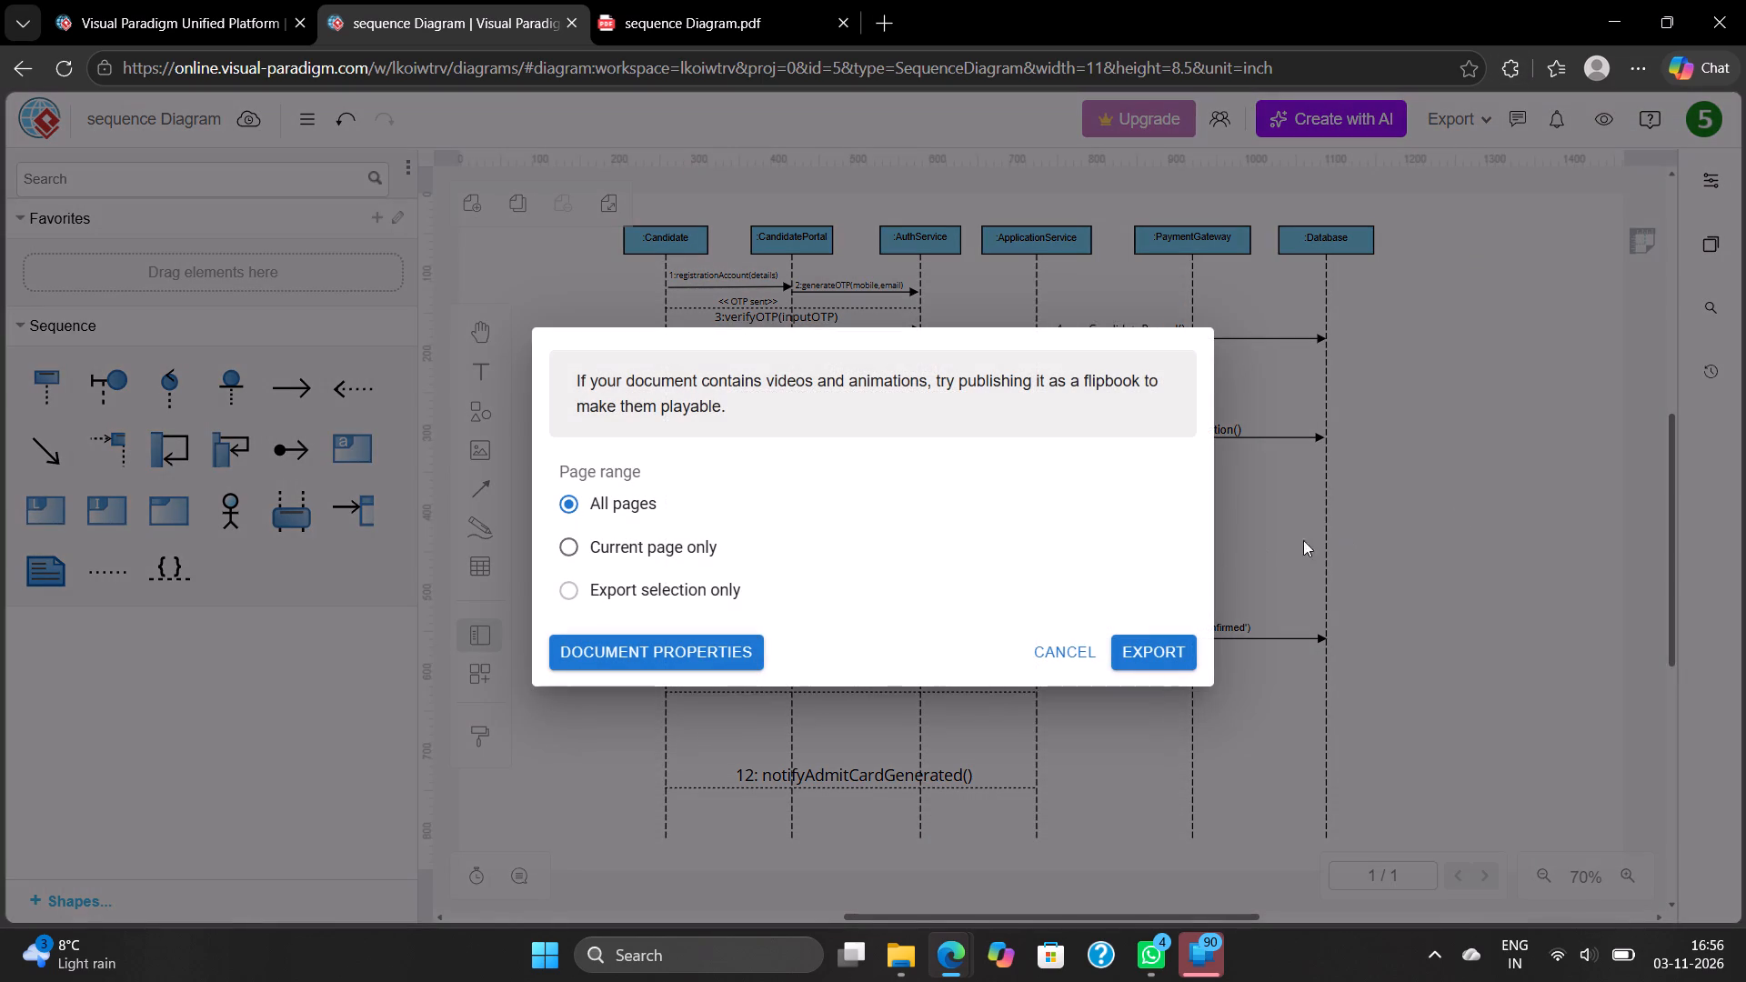
left_click(1164, 639)
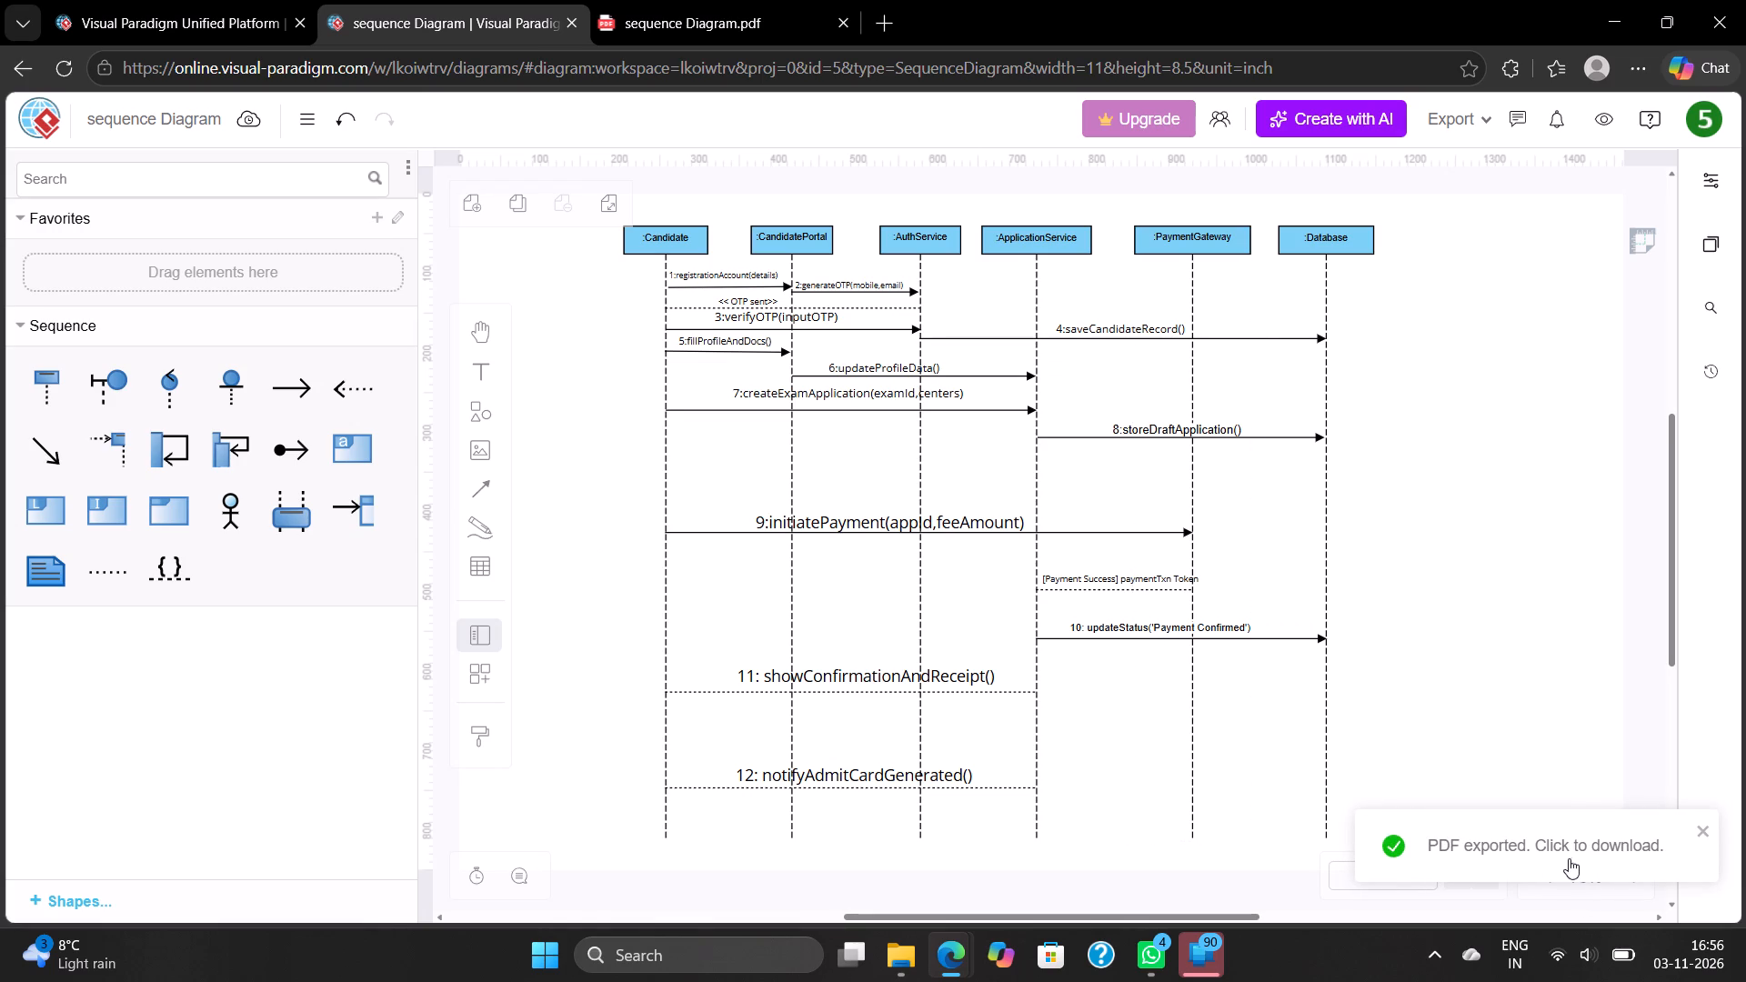
left_click(1601, 839)
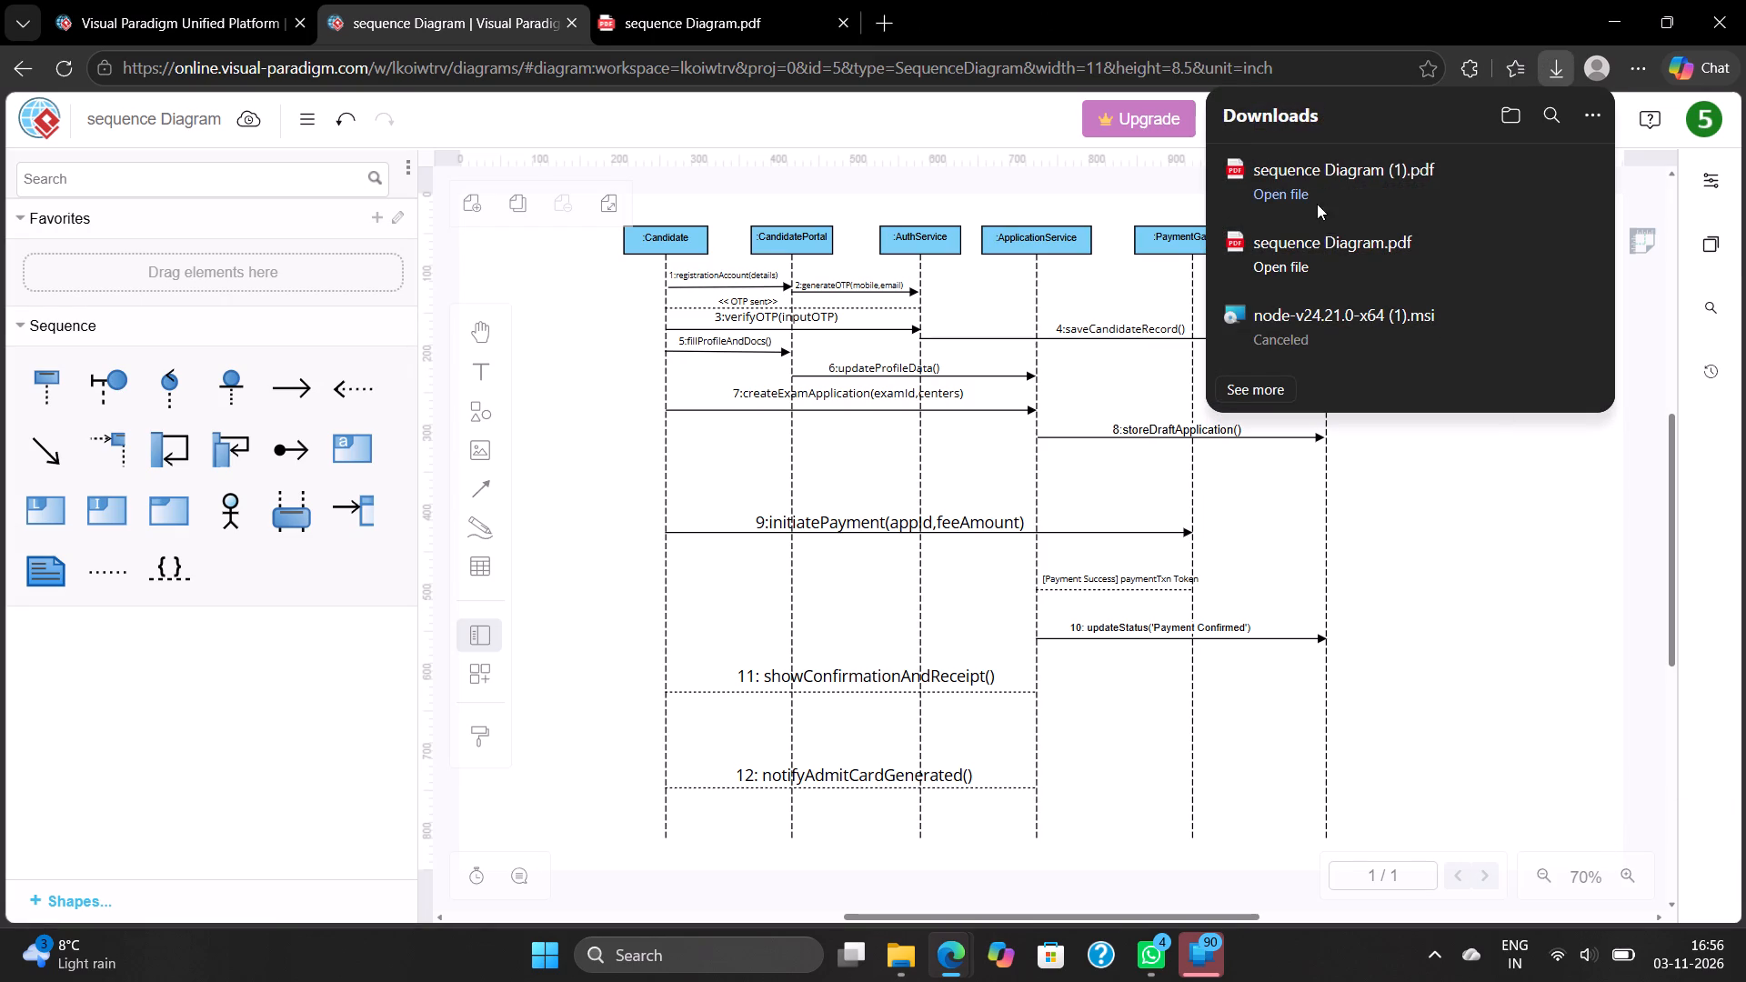
Open the newly downloaded sequence Diagram (1).pdf and examine the page from the lifeline headers down to message 12.
left_click(1299, 187)
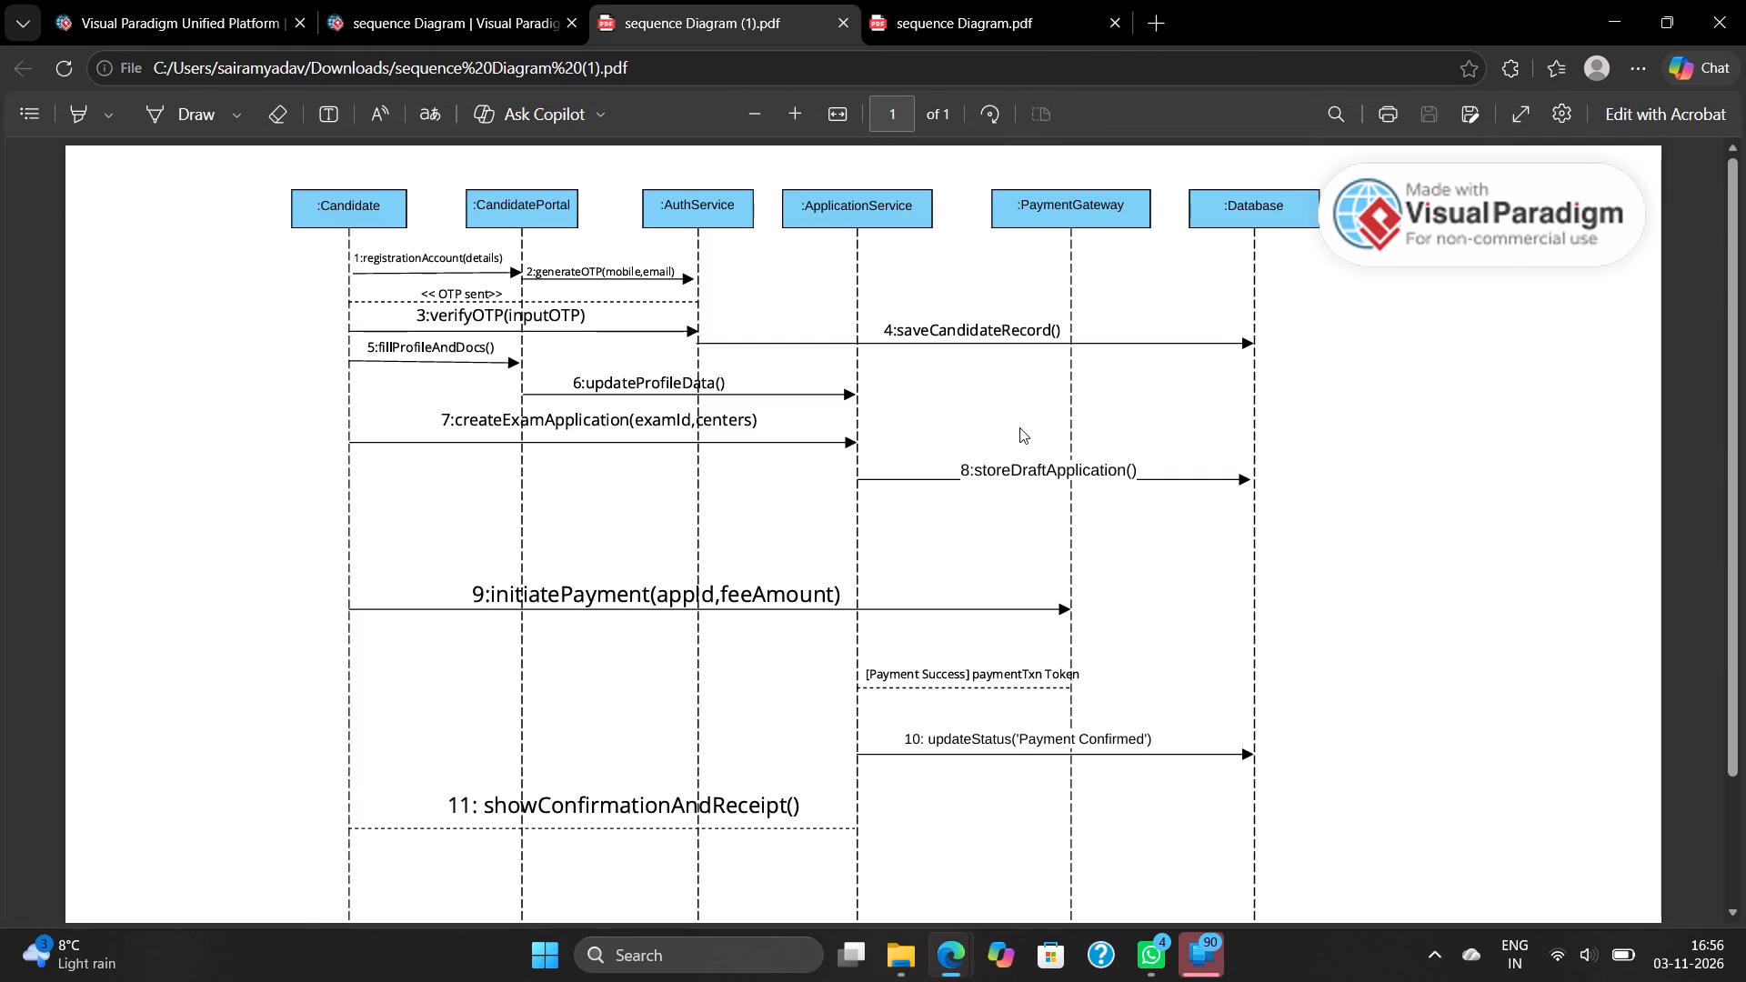
scroll(1019, 427, "down", 2)
scroll(1019, 427, "up", 1)
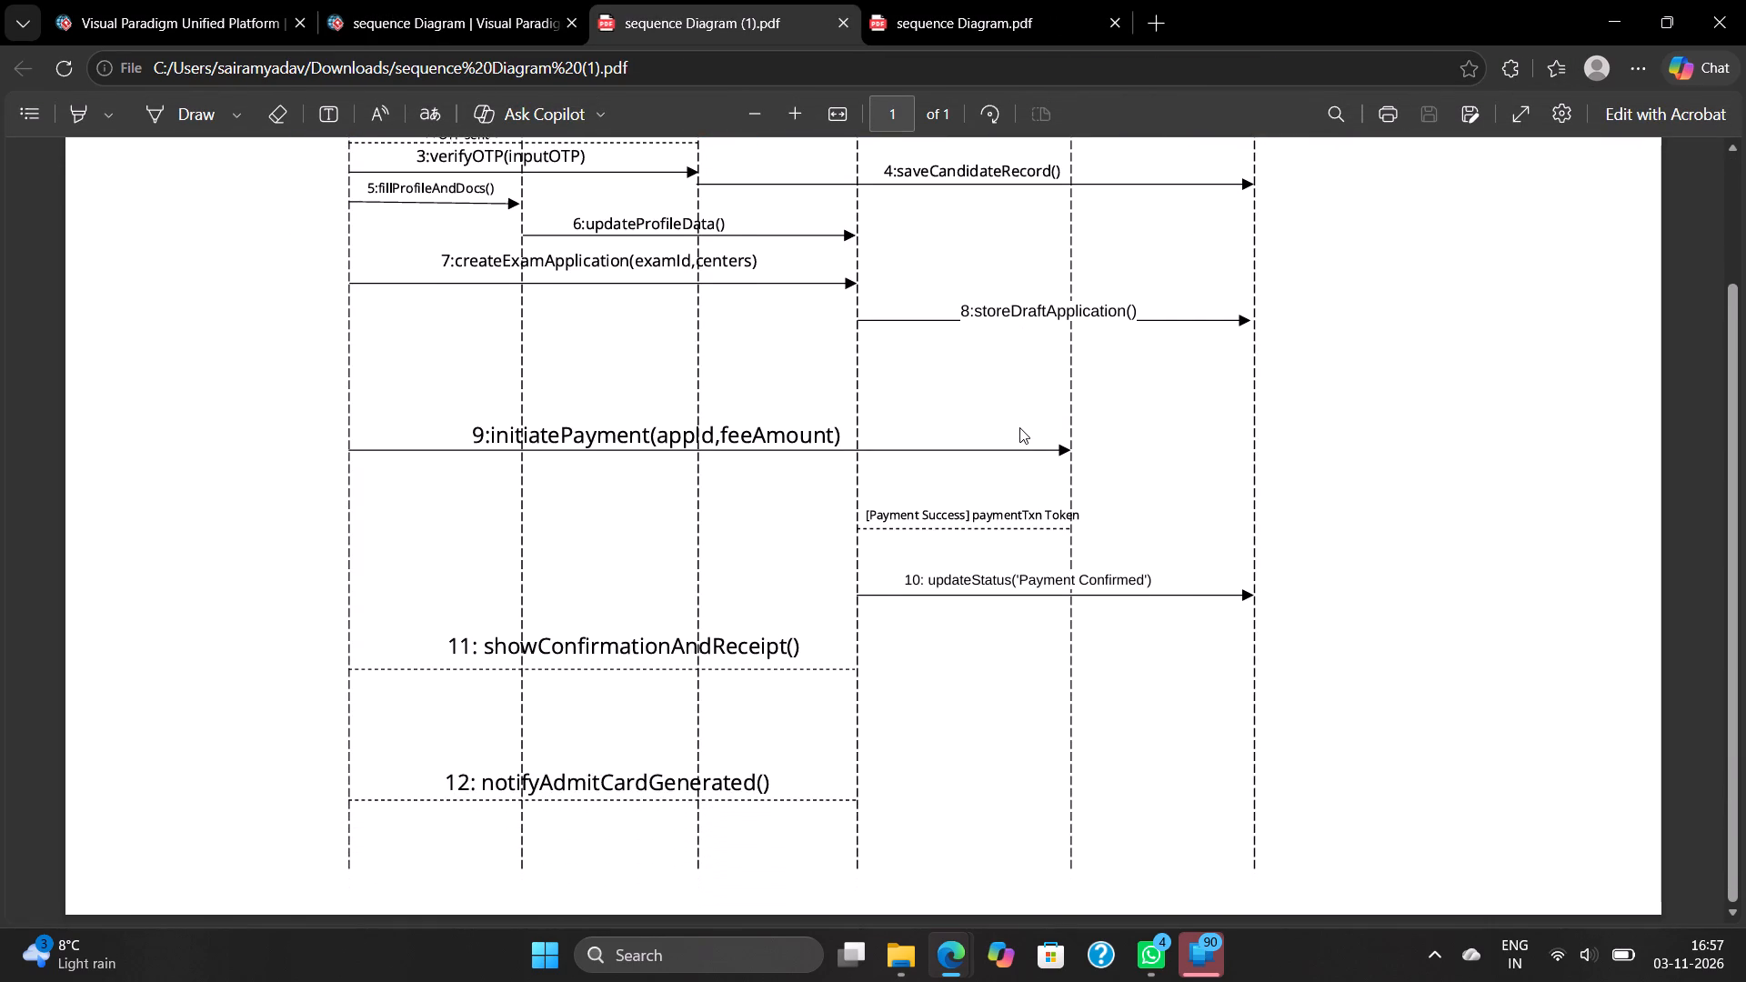
scroll(1019, 427, "up", 2)
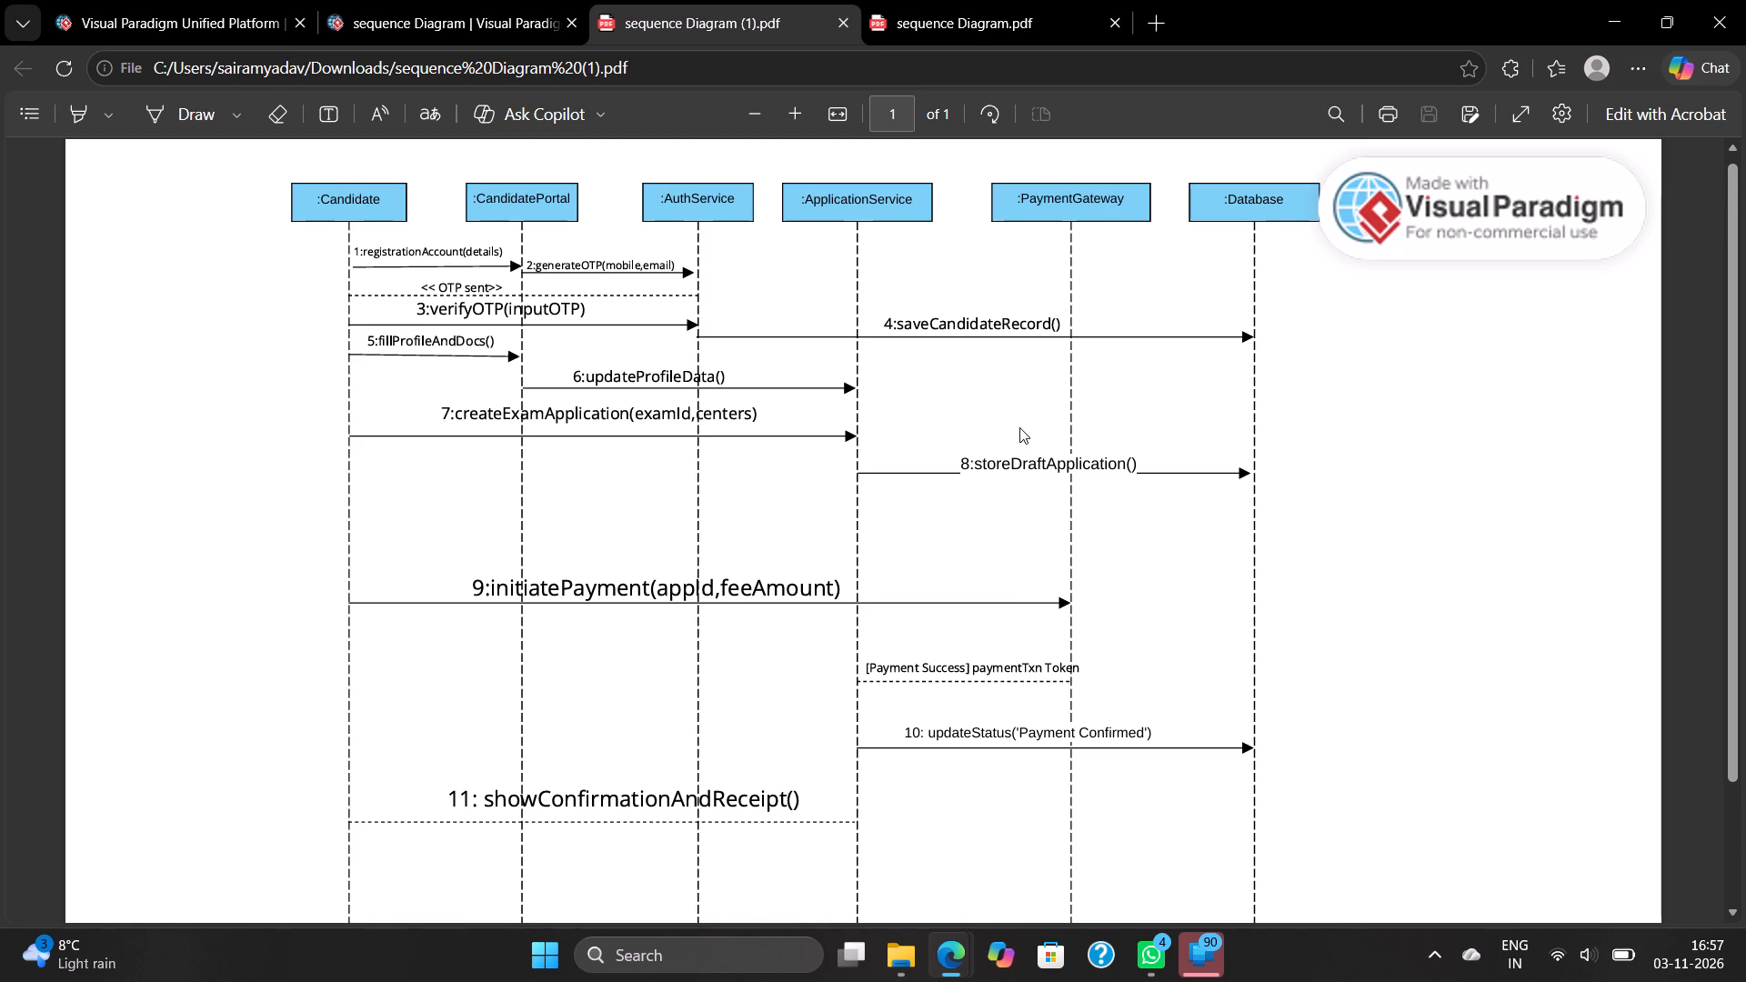